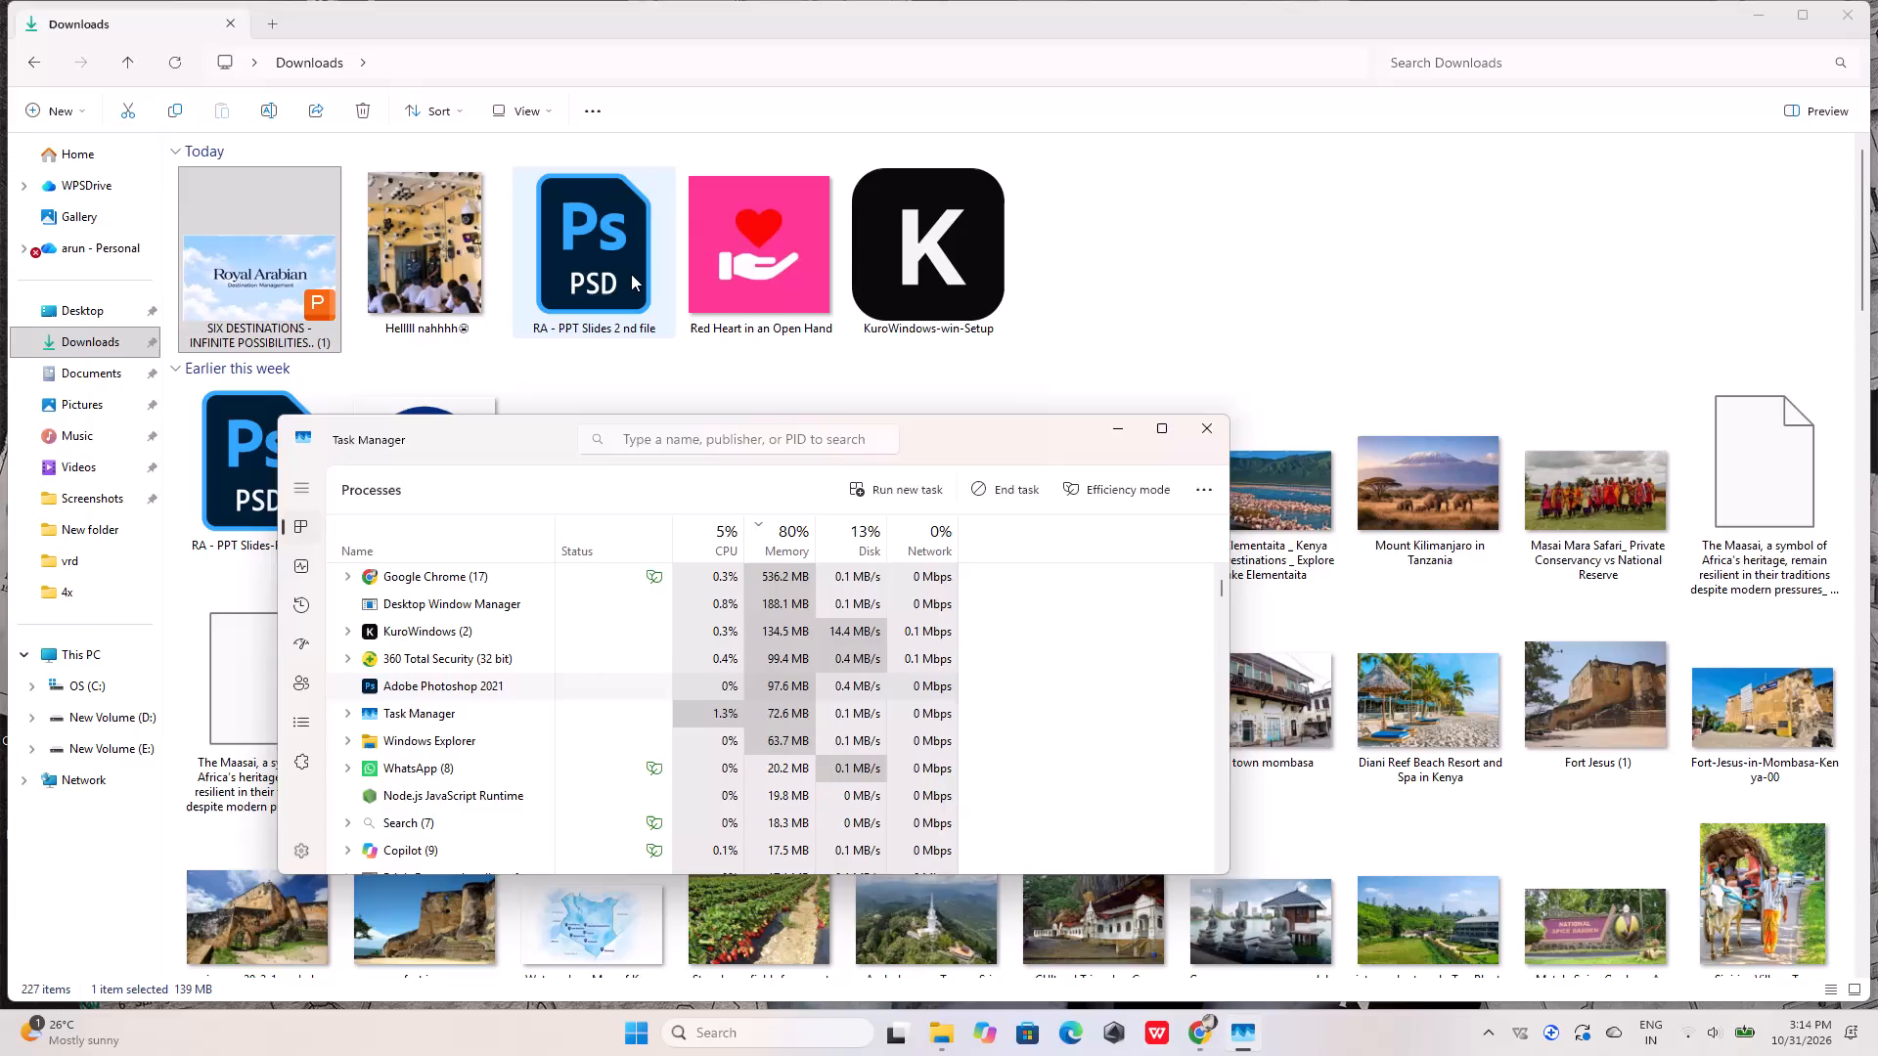
Open the RA - PPT Slides 2 nd file PSD from Downloads in Photoshop and quit the Creative Cloud repair prompt.
{"action": "double_click", "coordinate": [631, 274]}
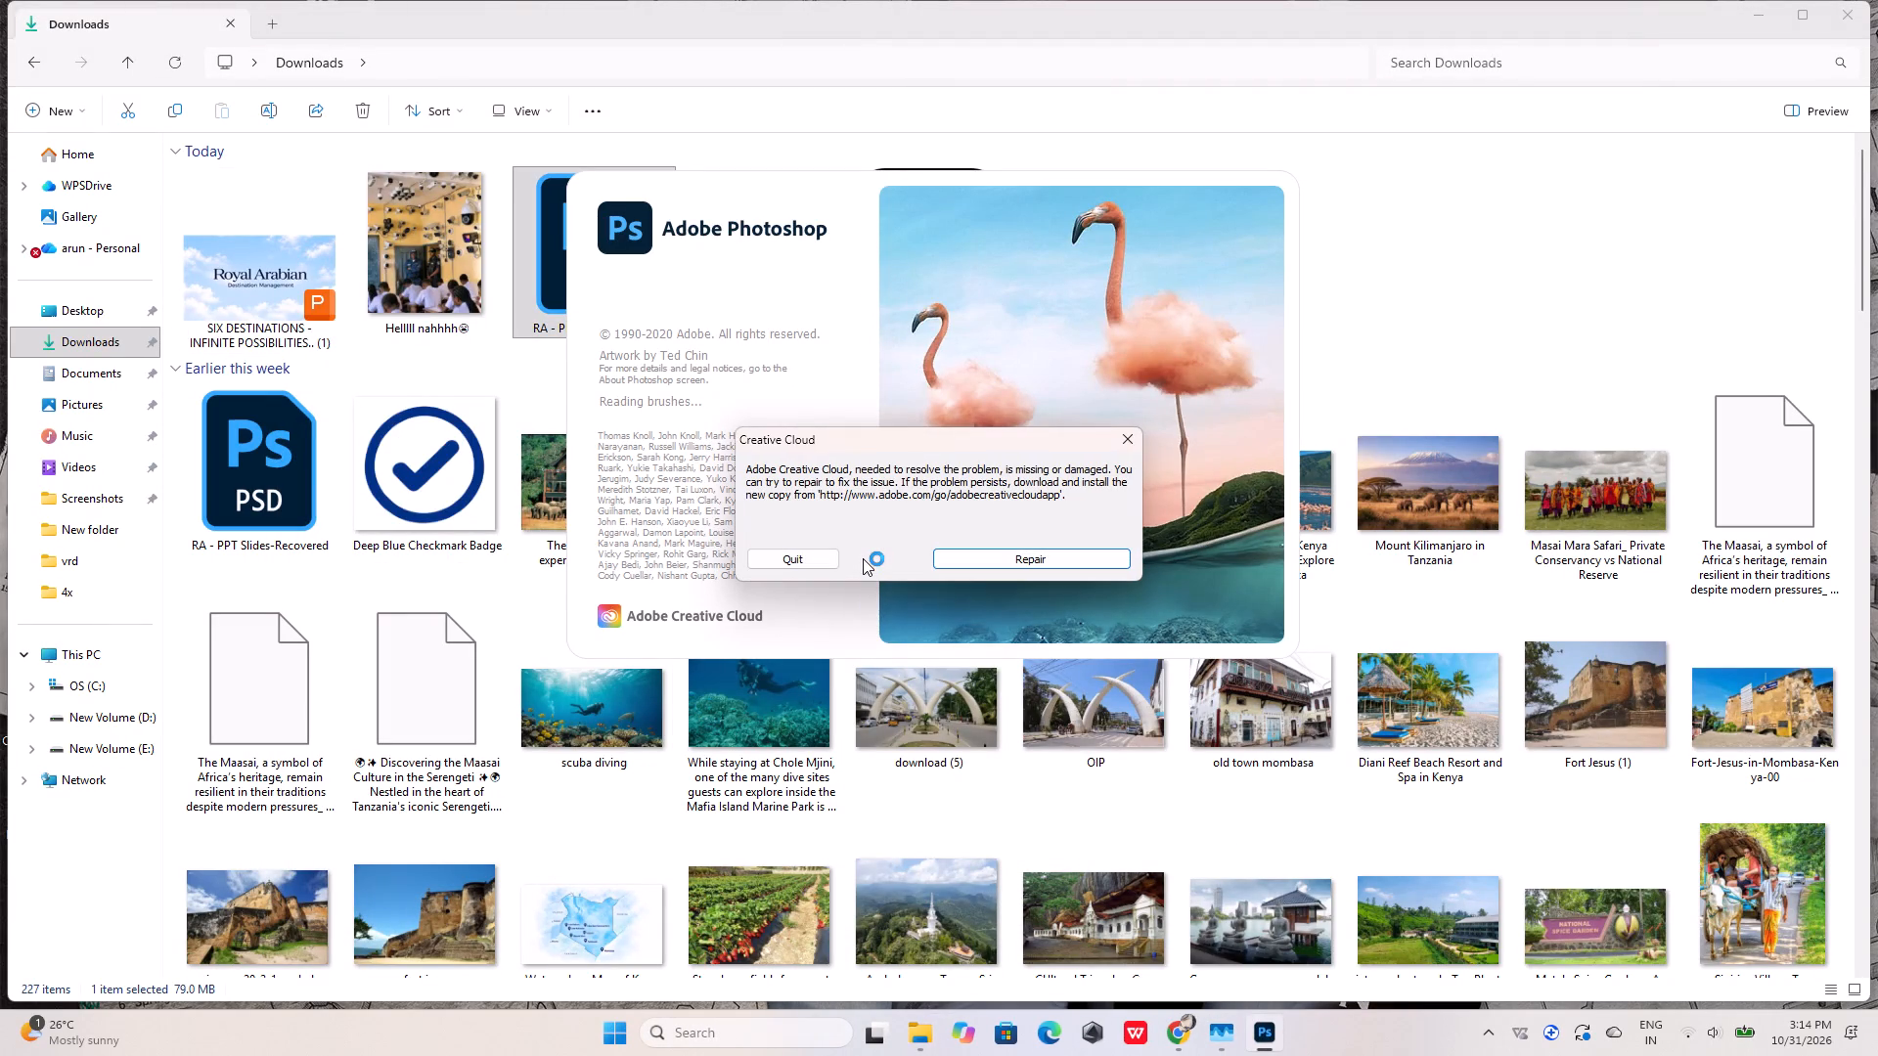
{"action": "left_click", "coordinate": [799, 552]}
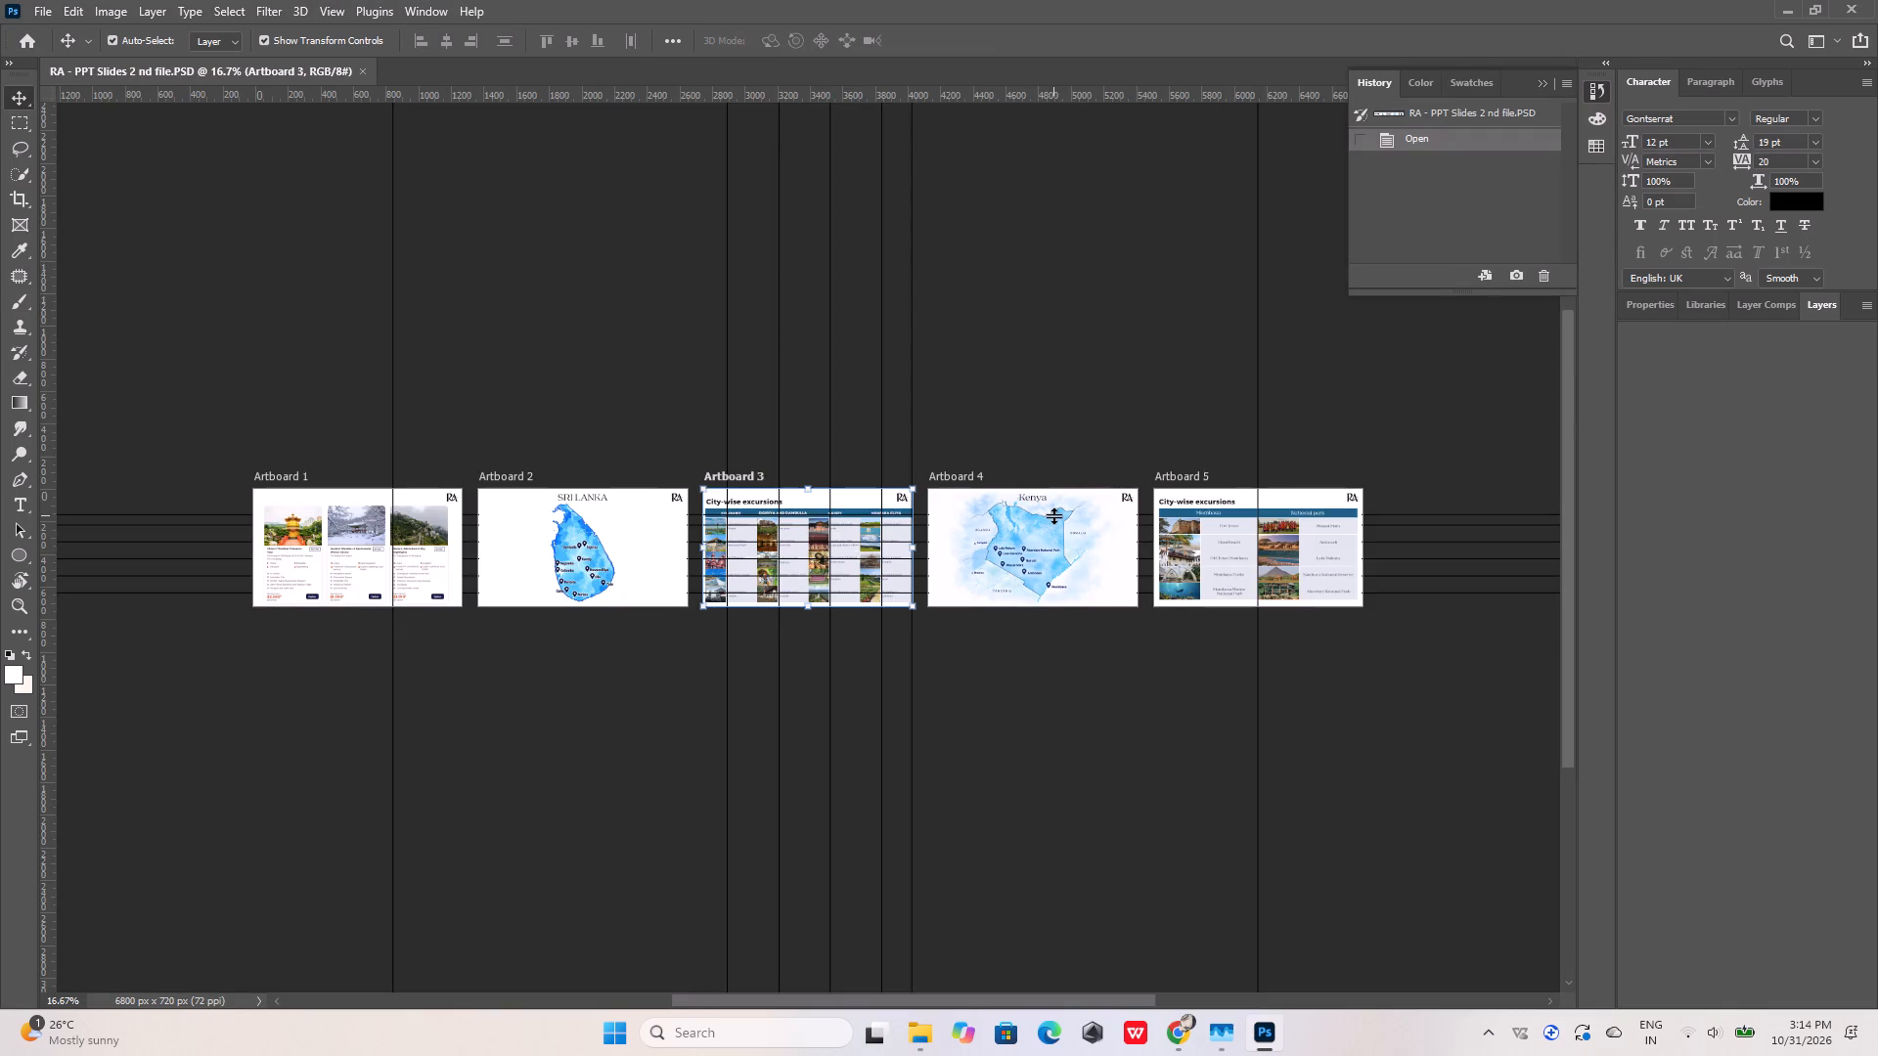
Duplicate the Kenya title on Artboard 4 and place the copy inside the map, above the Aberdare National Park label.
{"action": "scroll", "coordinate": [1046, 531], "scroll_direction": "up", "scroll_amount": 14, "text": "alt"}
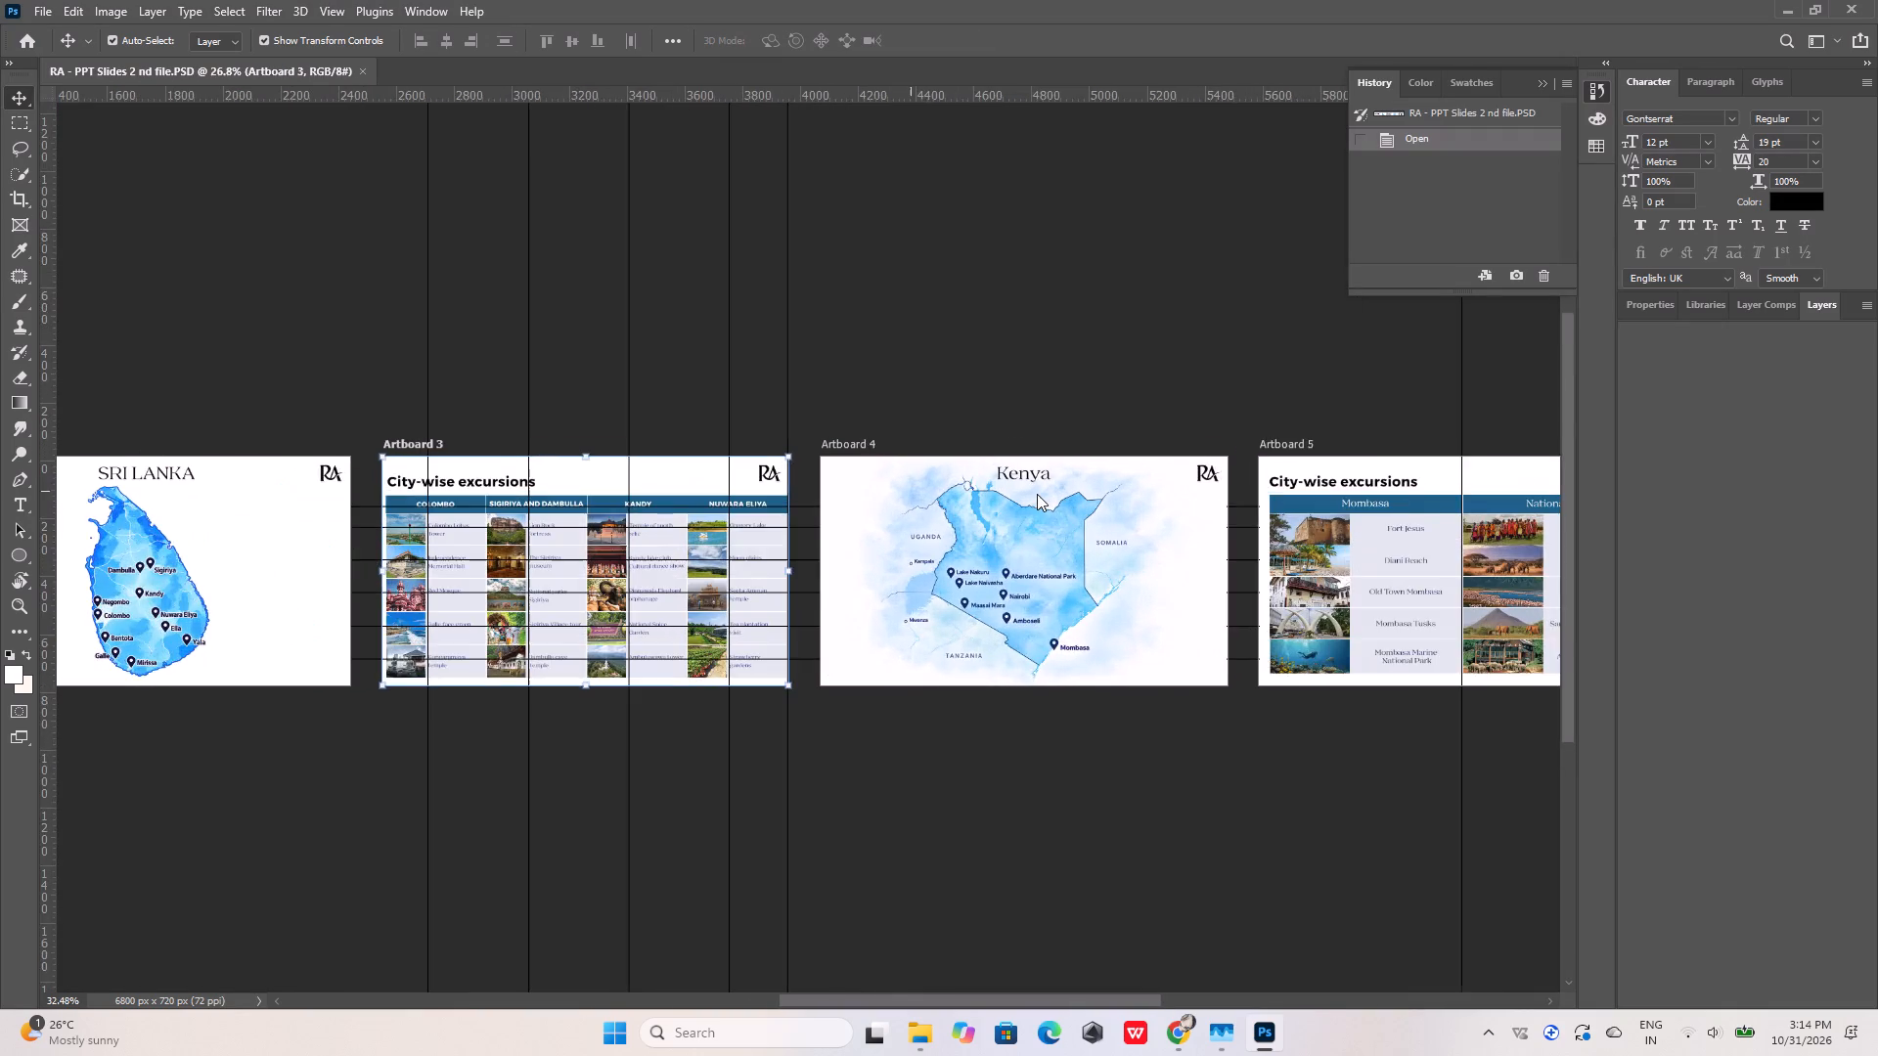
{"action": "scroll", "coordinate": [1037, 494], "scroll_direction": "up", "scroll_amount": 5, "text": "alt"}
{"action": "left_click", "coordinate": [1042, 445]}
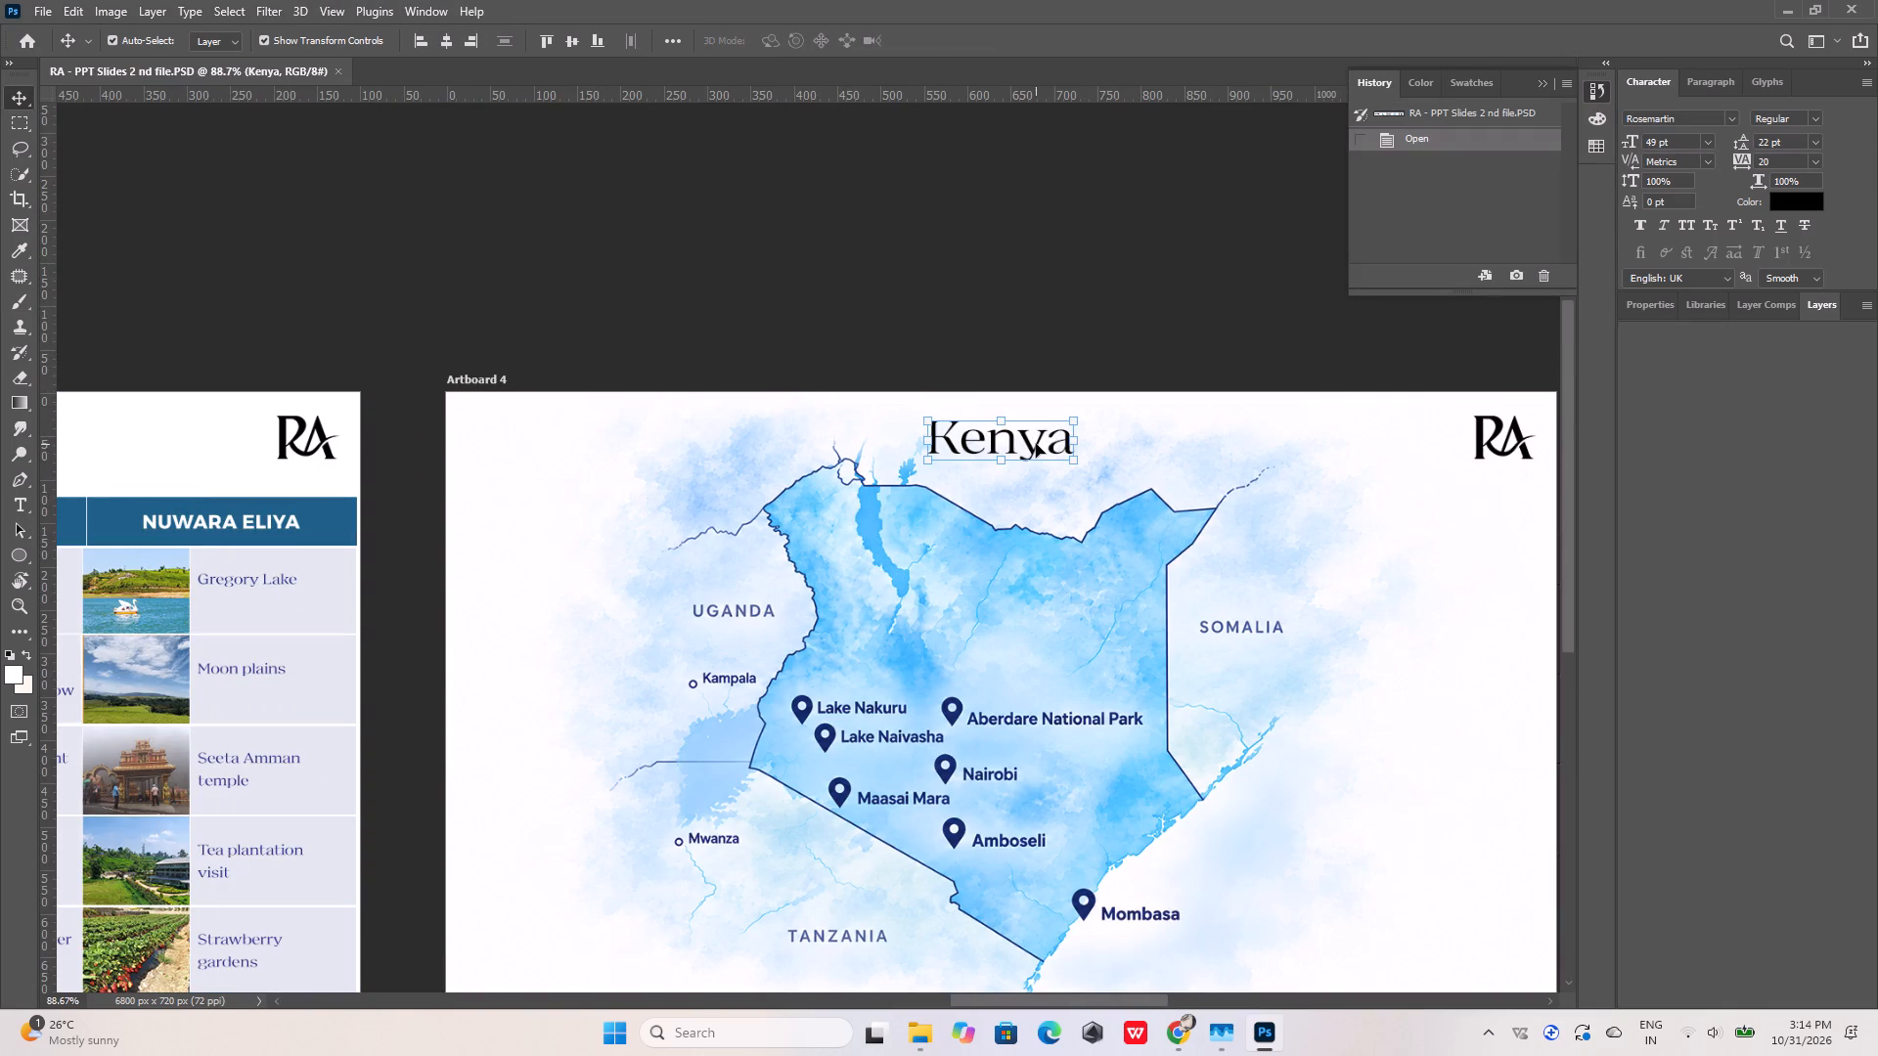
{"action": "left_click_drag", "start_coordinate": [1037, 462], "coordinate": [1094, 695], "text": "alt"}
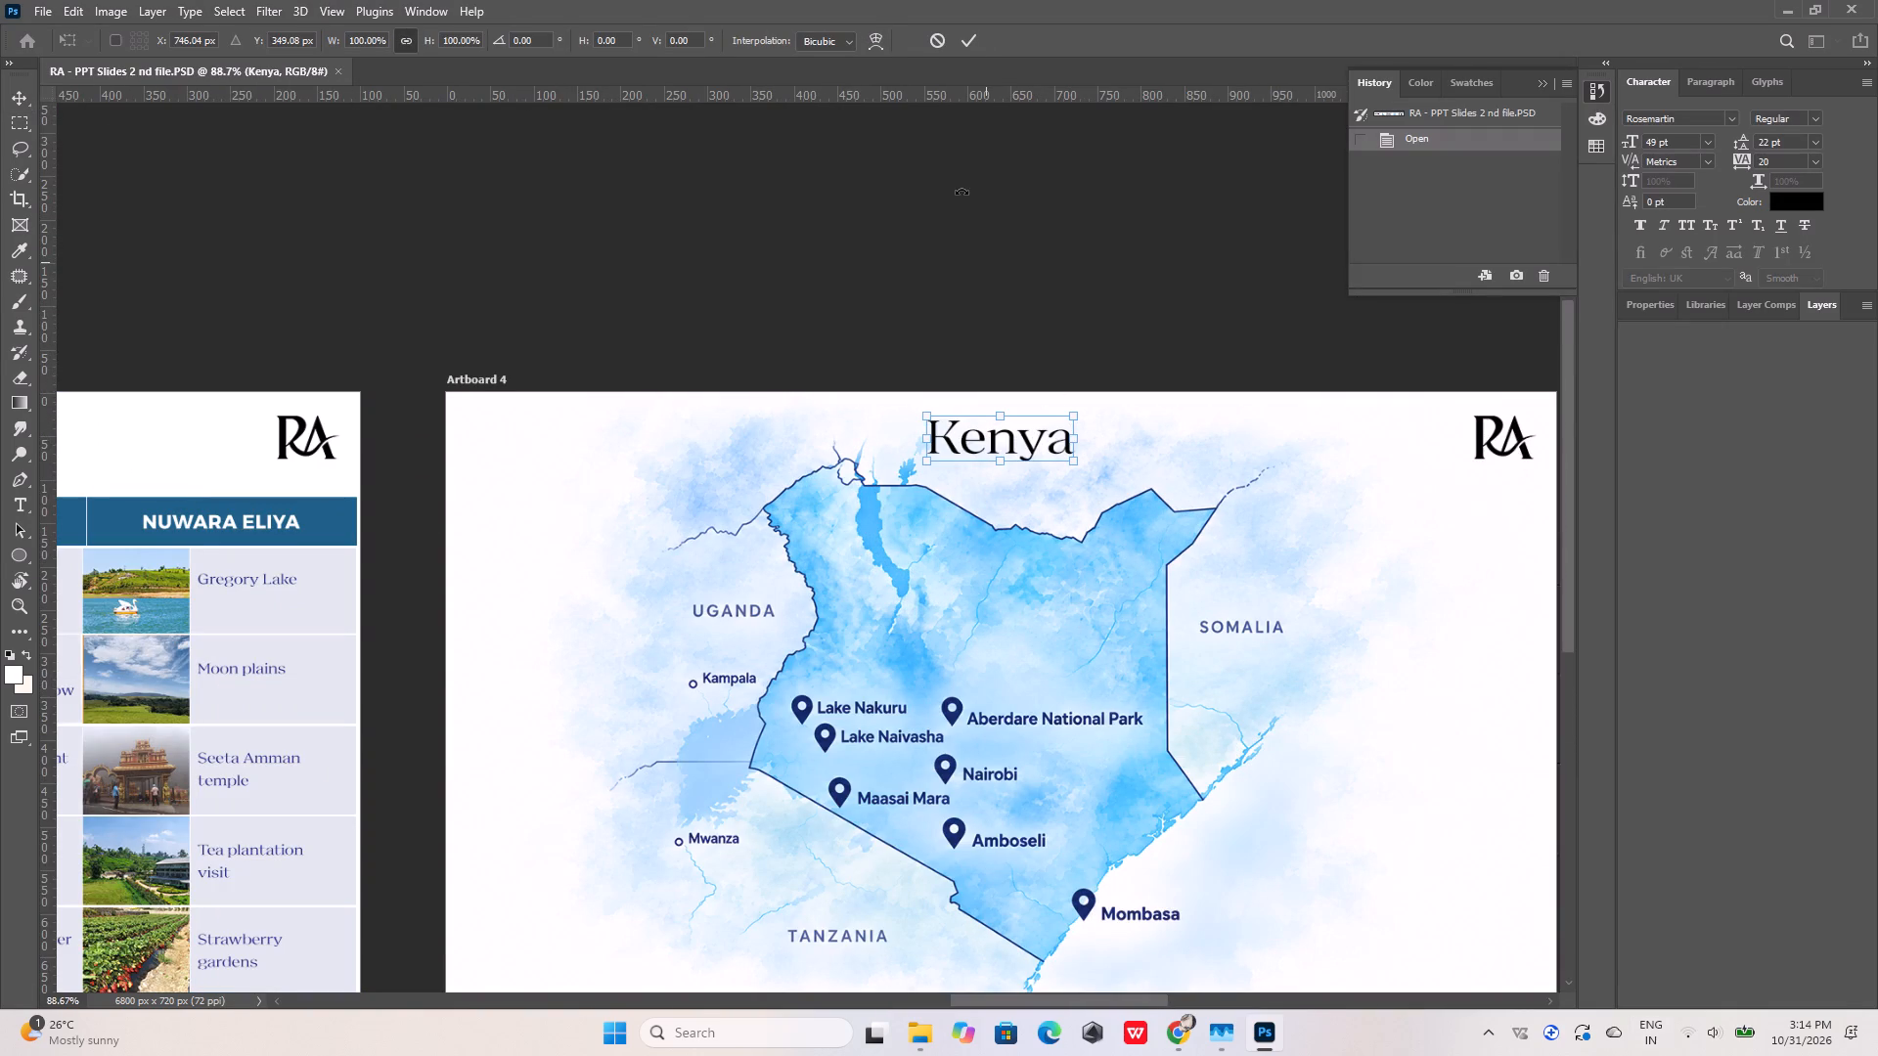
{"action": "left_click", "coordinate": [974, 35]}
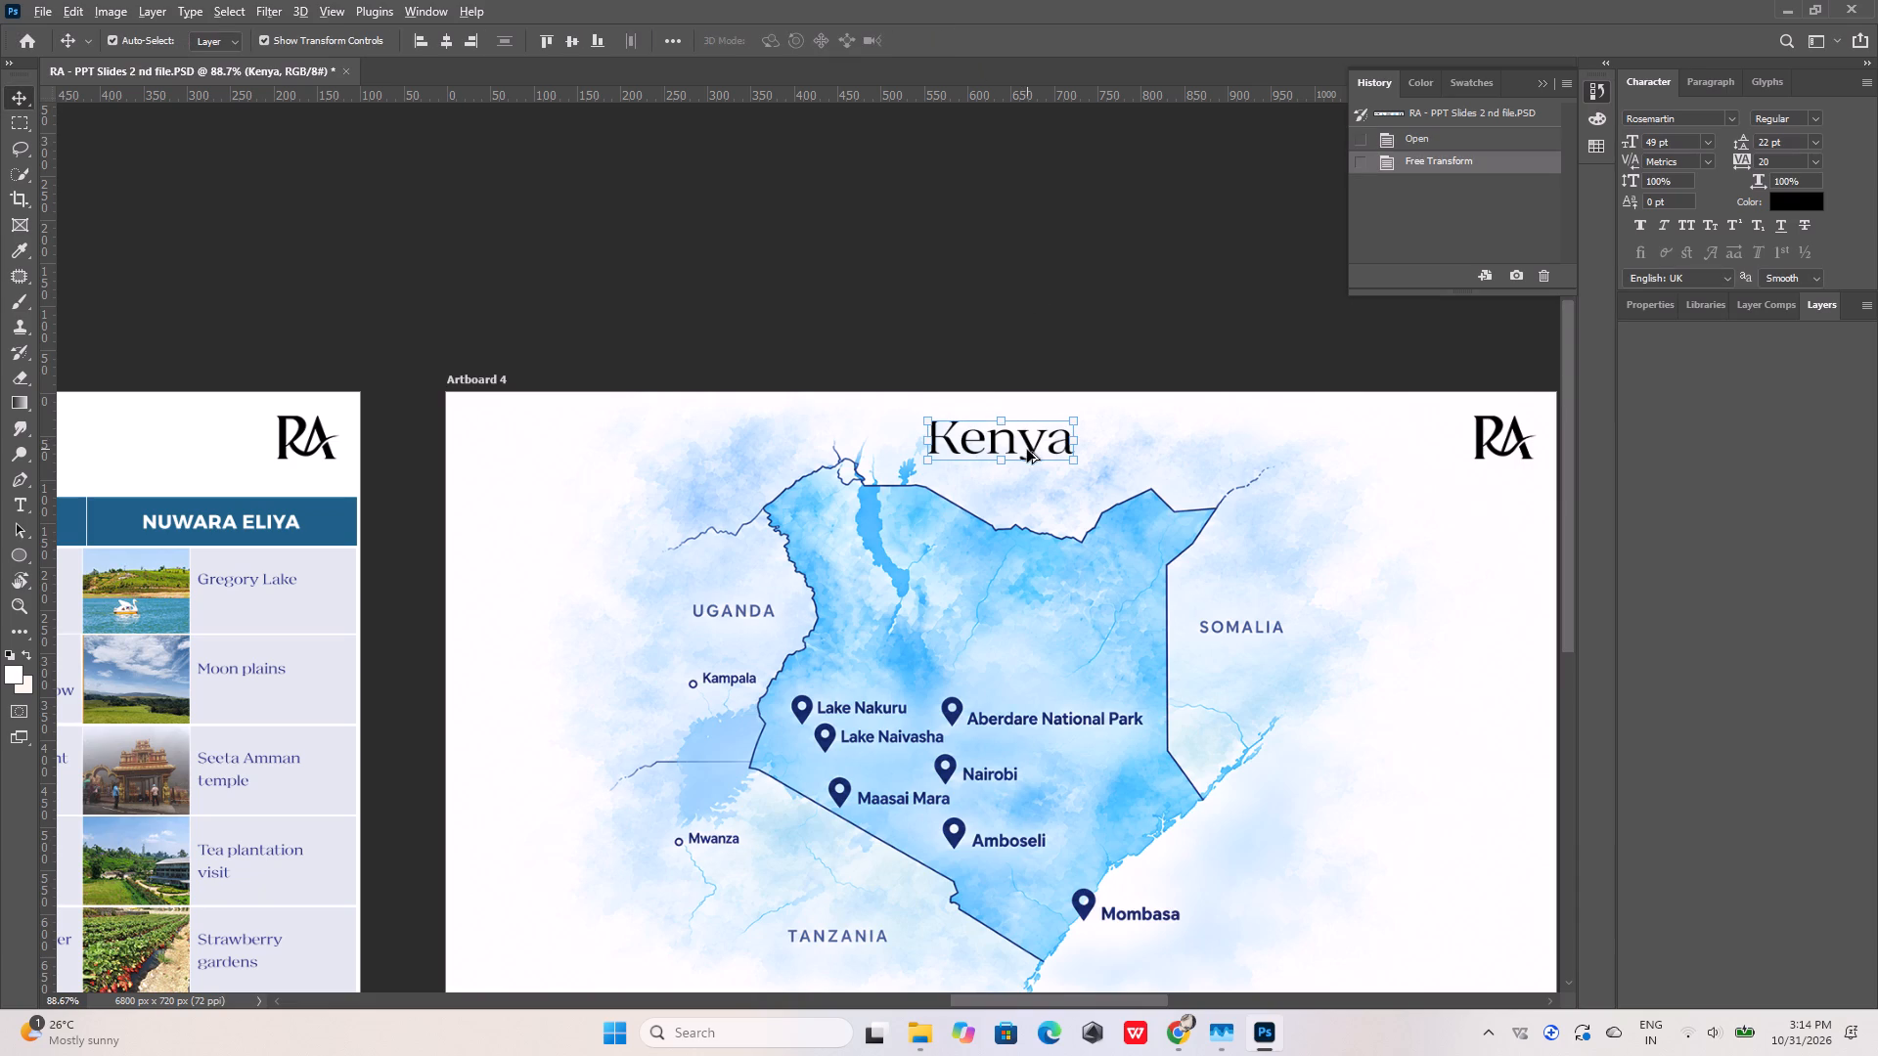
{"action": "left_click_drag", "start_coordinate": [1033, 442], "coordinate": [1061, 638], "text": "alt"}
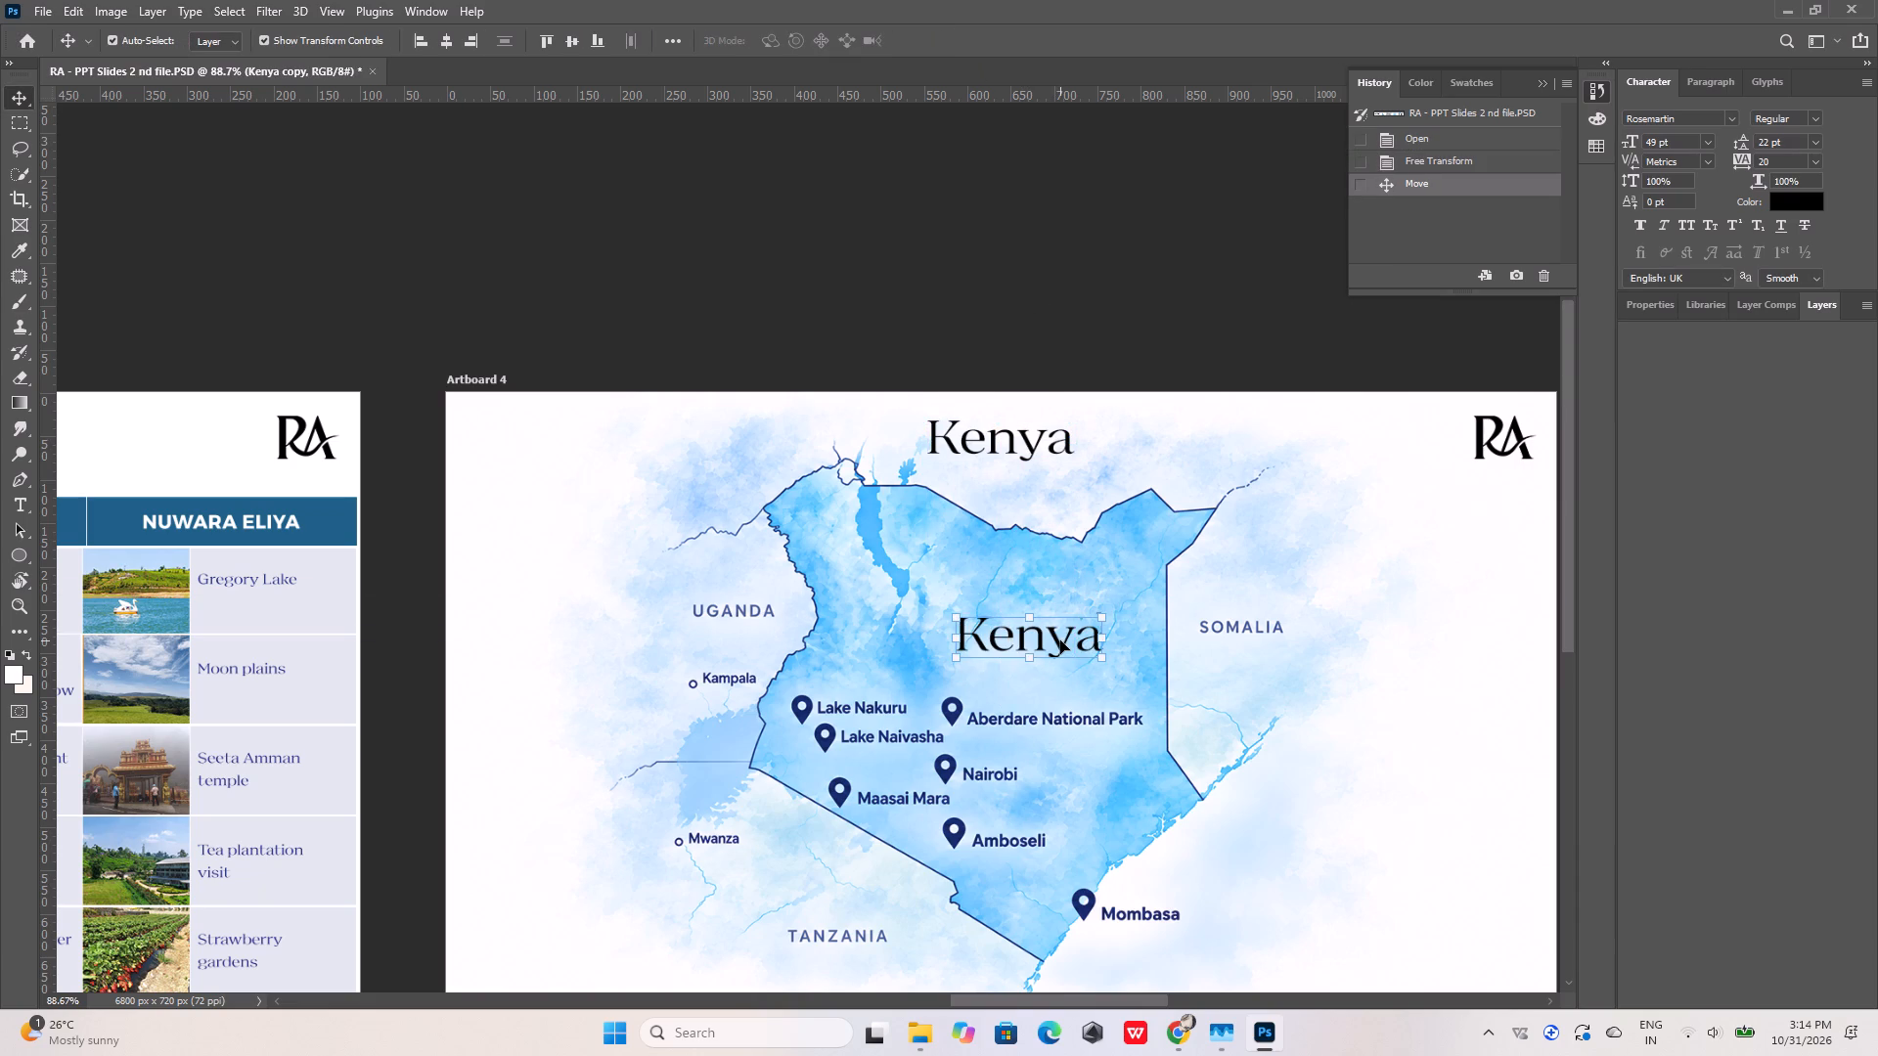
{"action": "left_click_drag", "start_coordinate": [1060, 640], "coordinate": [1084, 640]}
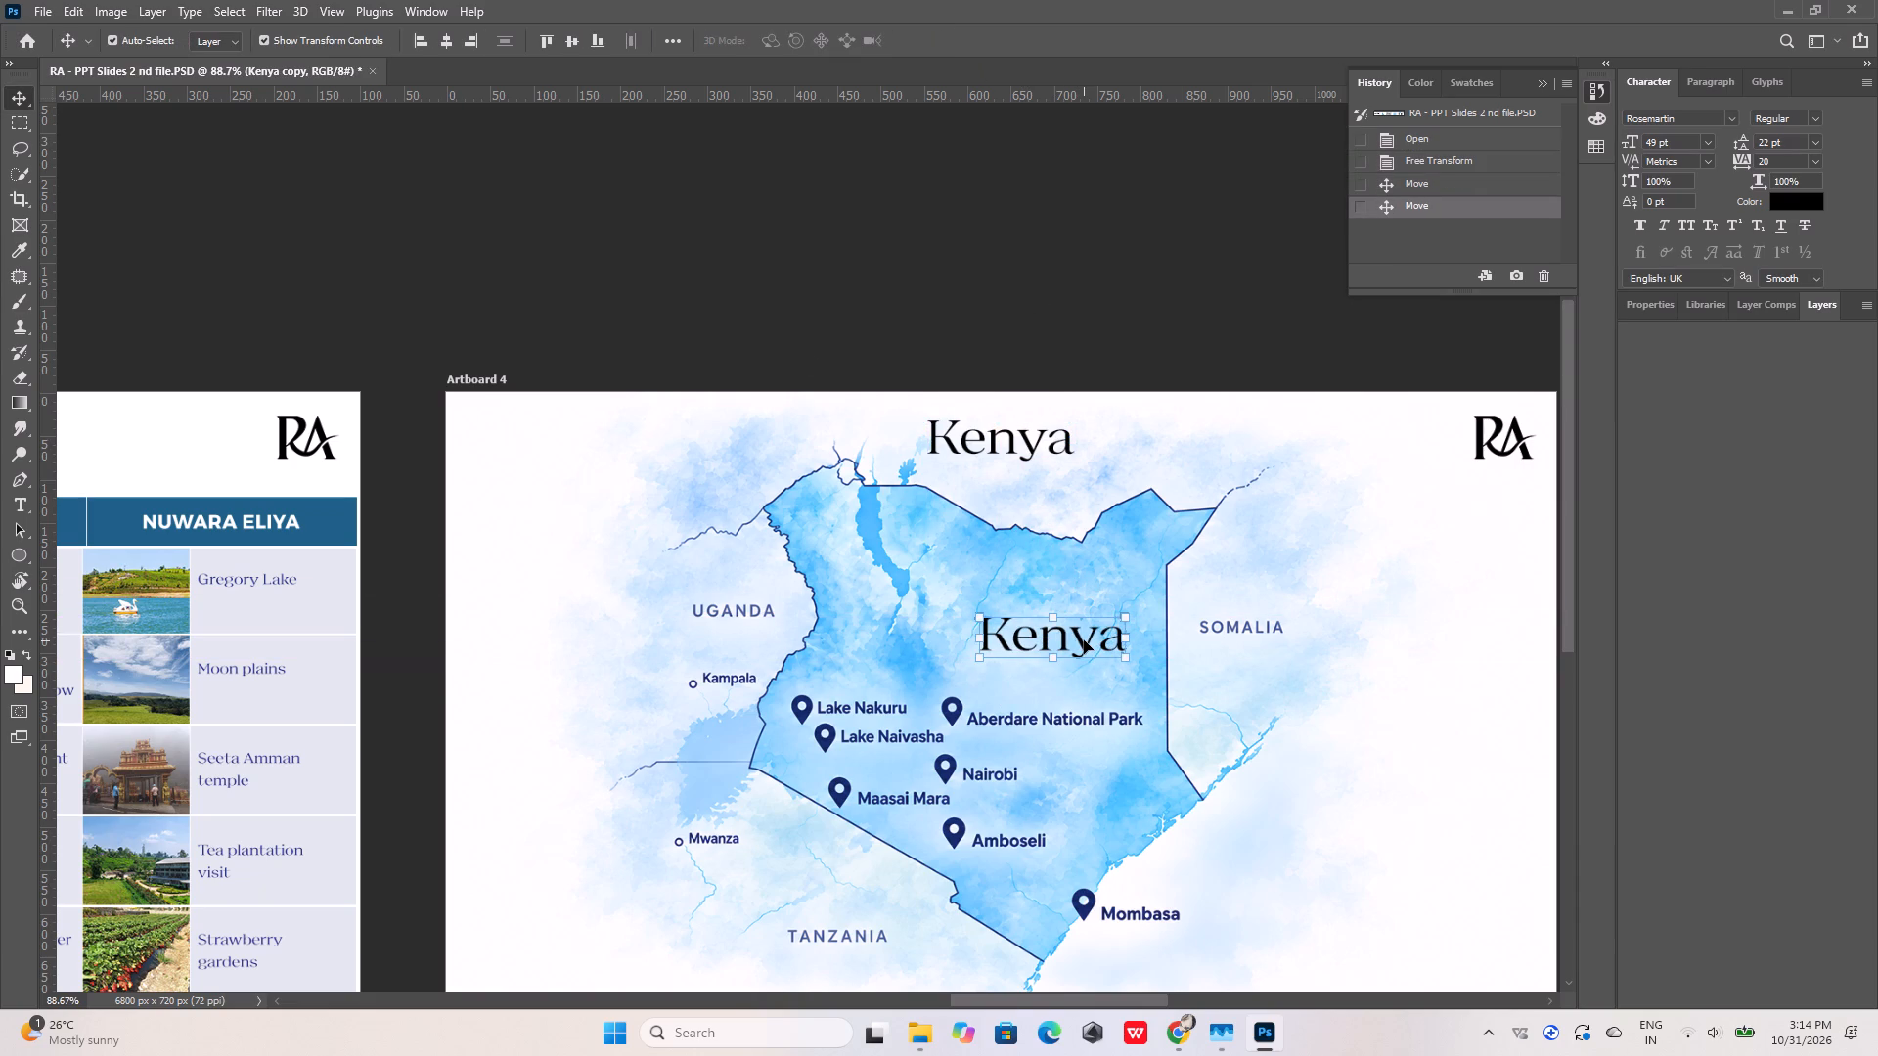
Format the copied Kenya text on the map as Gontserrat Regular, all caps, at 40 pt.
{"action": "double_click", "coordinate": [1047, 643]}
{"action": "left_click", "coordinate": [1686, 112]}
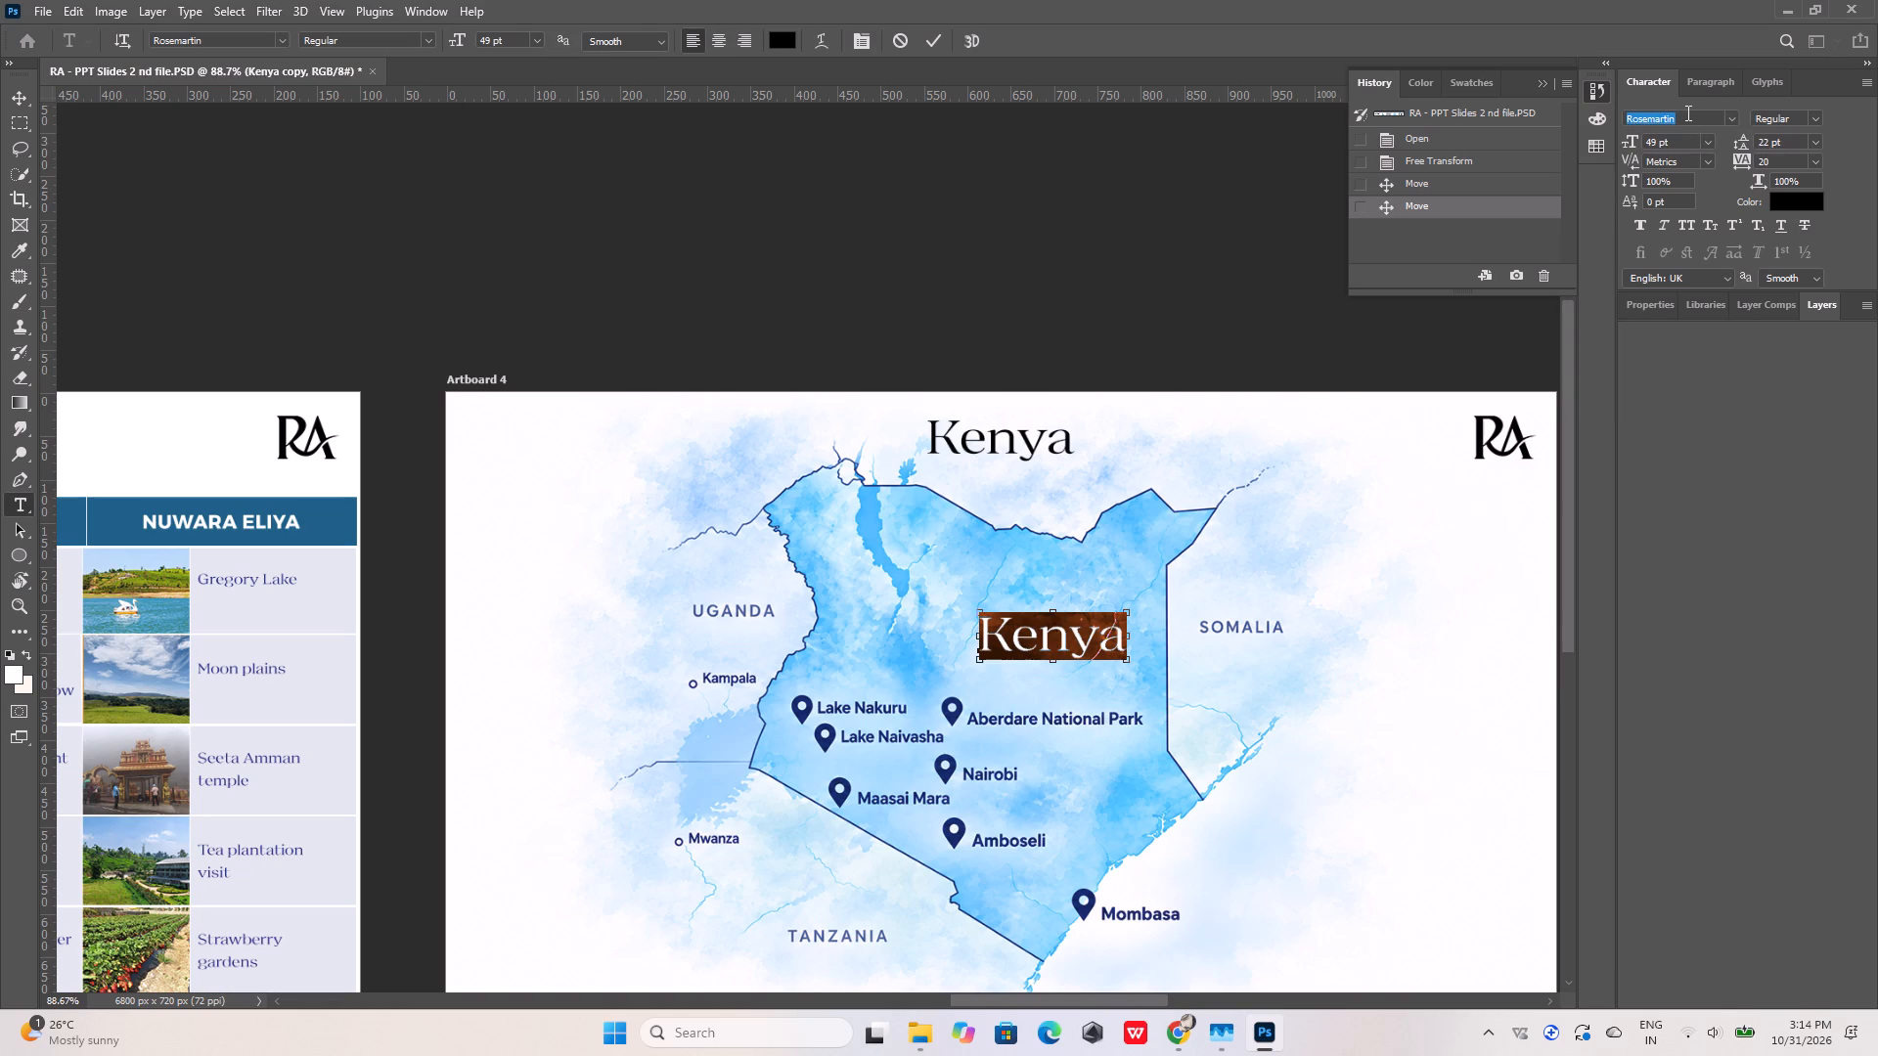
{"action": "key", "text": "ctrl+v"}
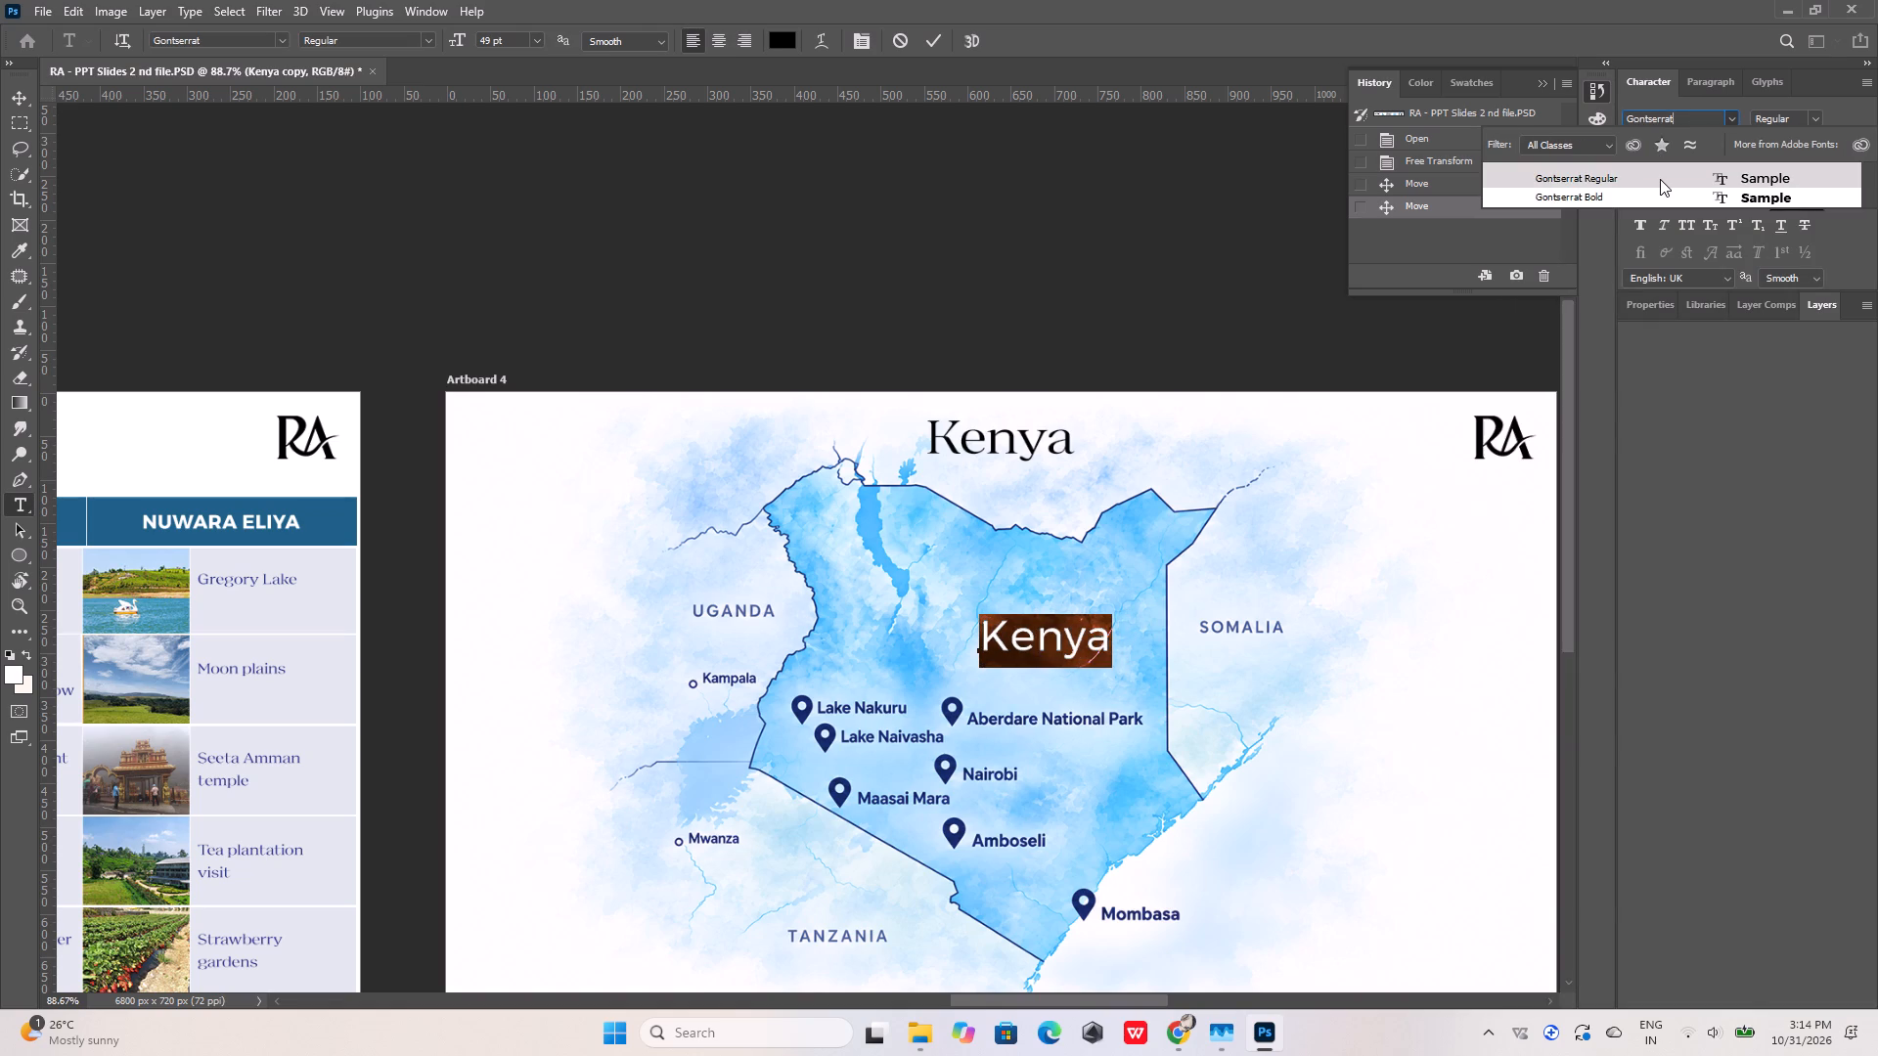
{"action": "left_click", "coordinate": [1660, 179]}
{"action": "left_click", "coordinate": [1688, 227]}
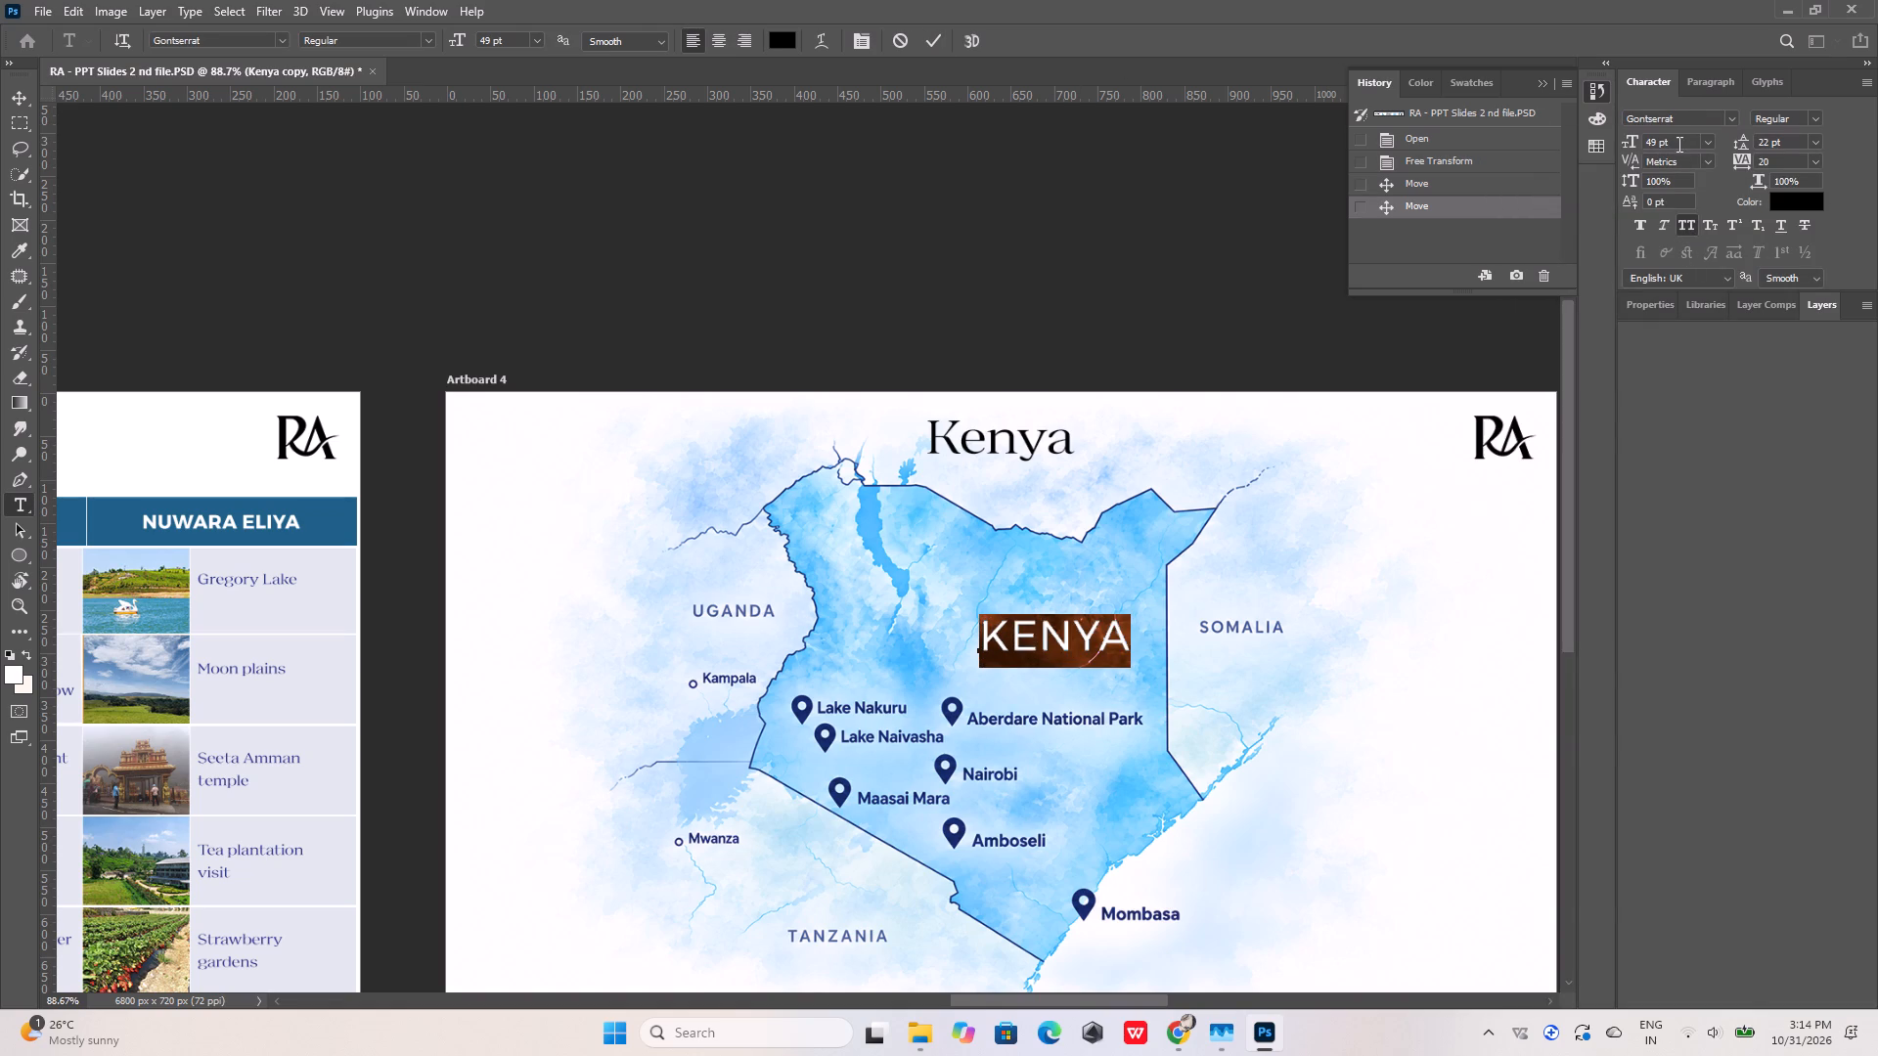
{"action": "left_click_drag", "start_coordinate": [1677, 143], "coordinate": [1596, 140]}
{"action": "type", "text": "40"}
{"action": "key", "text": "Return"}
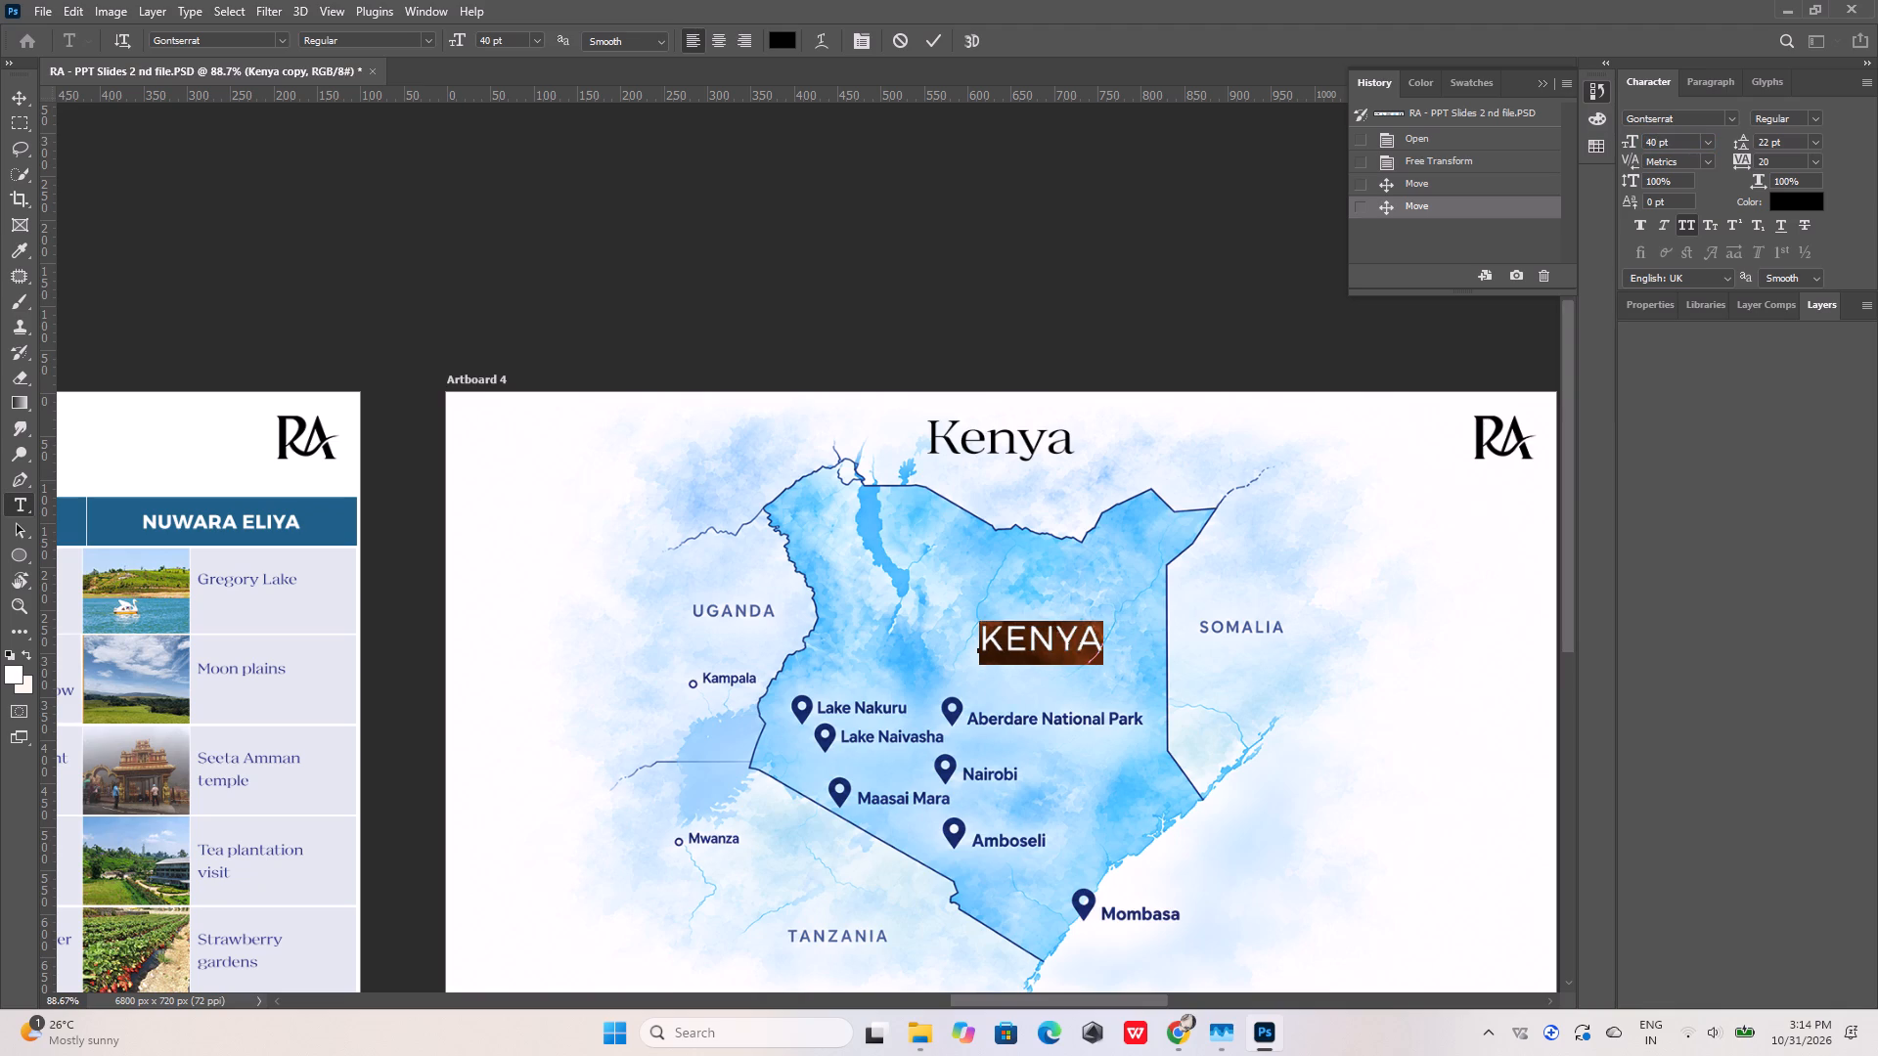
{"action": "left_click", "coordinate": [930, 30]}
{"action": "left_click", "coordinate": [992, 176]}
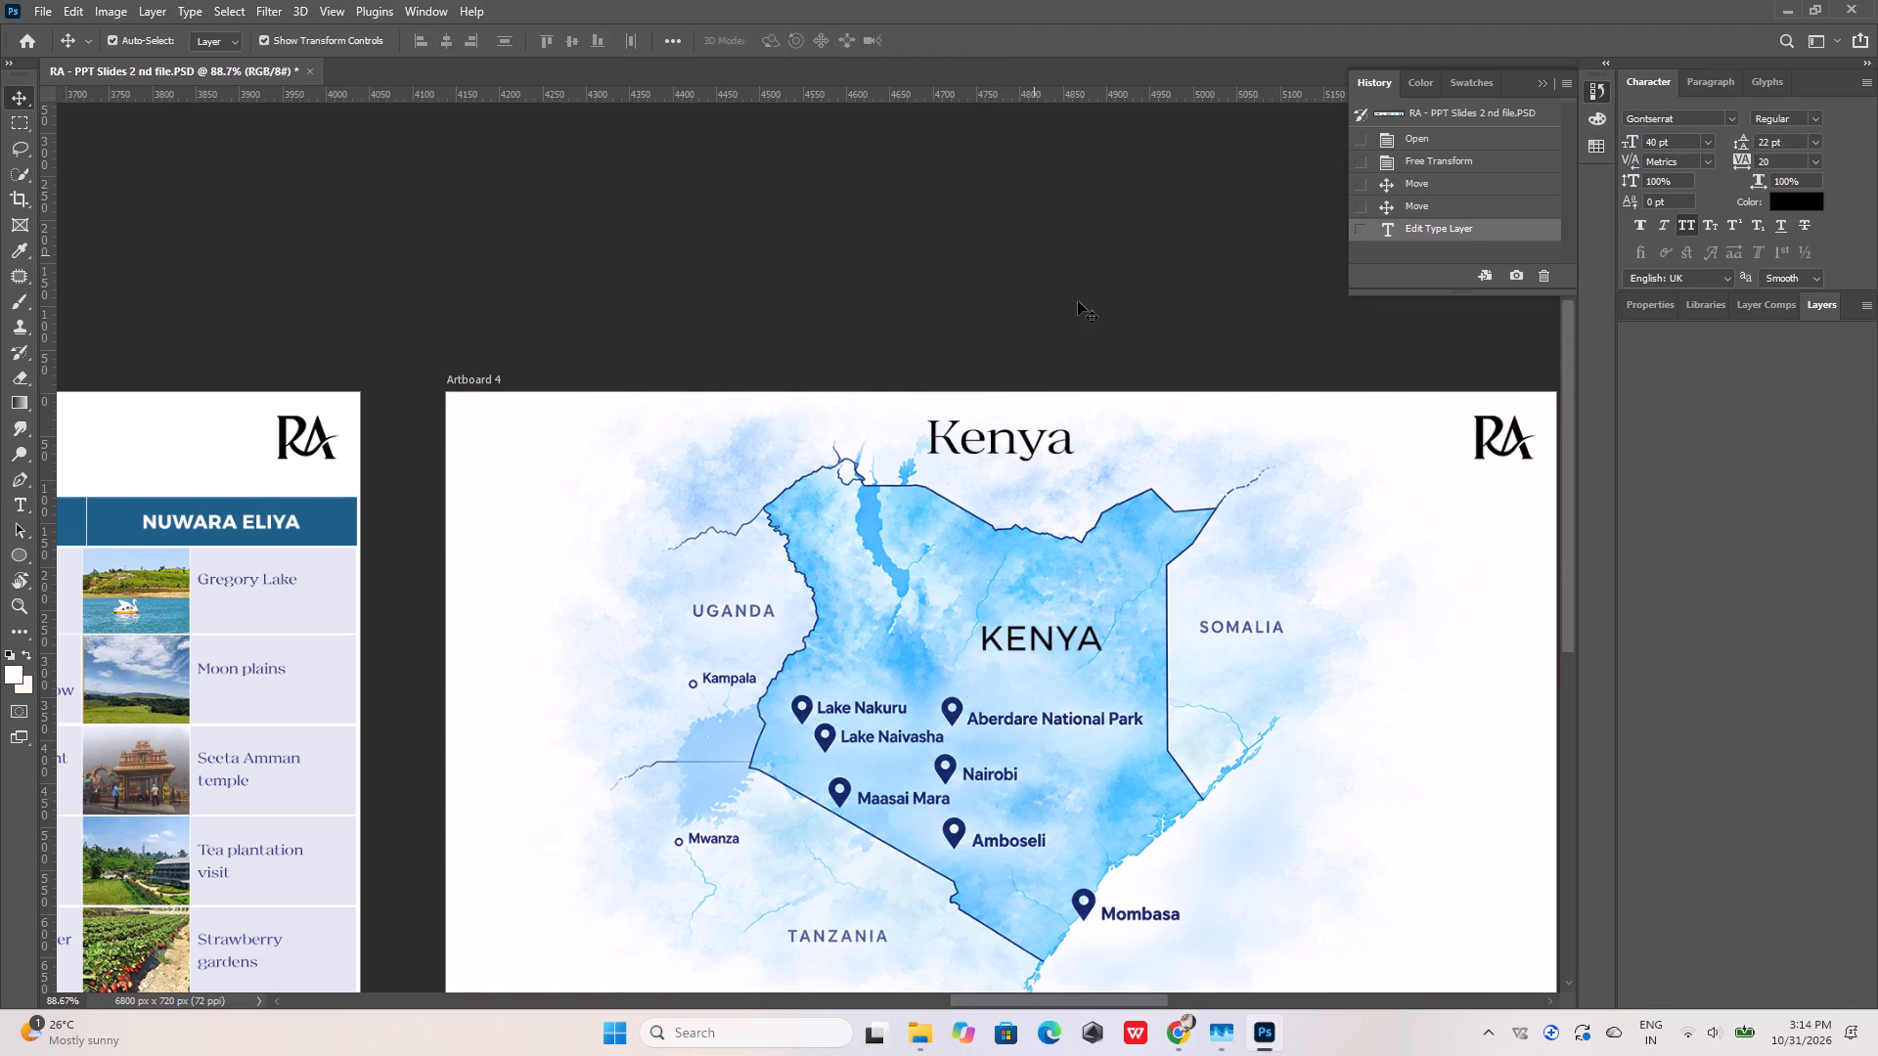
View the Sri Lanka map on Artboard 2, and open the SIX DESTINATIONS presentation from the Downloads folder in WPS Office.
{"action": "scroll", "coordinate": [1137, 329], "scroll_direction": "down", "scroll_amount": 18, "text": "alt"}
{"action": "scroll", "coordinate": [588, 422], "scroll_direction": "up", "scroll_amount": 9, "text": "alt"}
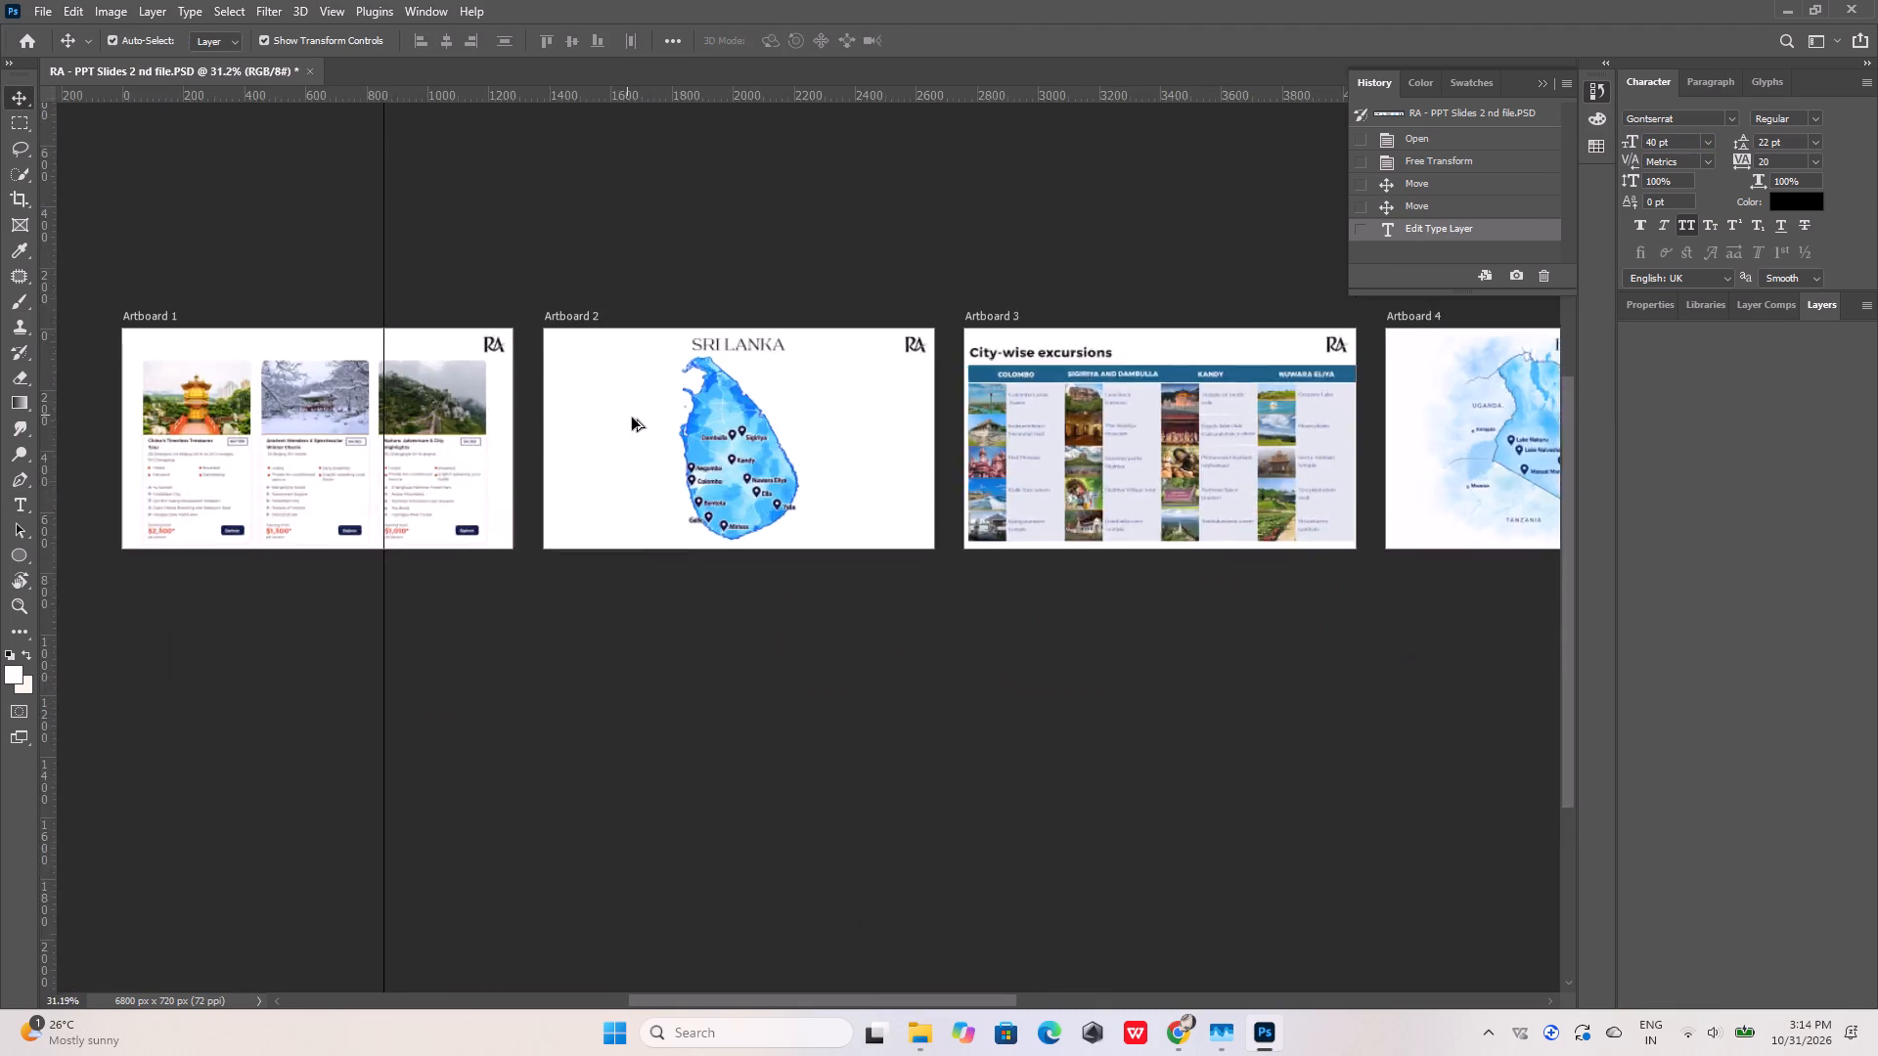
{"action": "scroll", "coordinate": [632, 418], "scroll_direction": "up", "scroll_amount": 9, "text": "alt"}
{"action": "scroll", "coordinate": [851, 473], "scroll_direction": "up", "scroll_amount": 3, "text": "alt"}
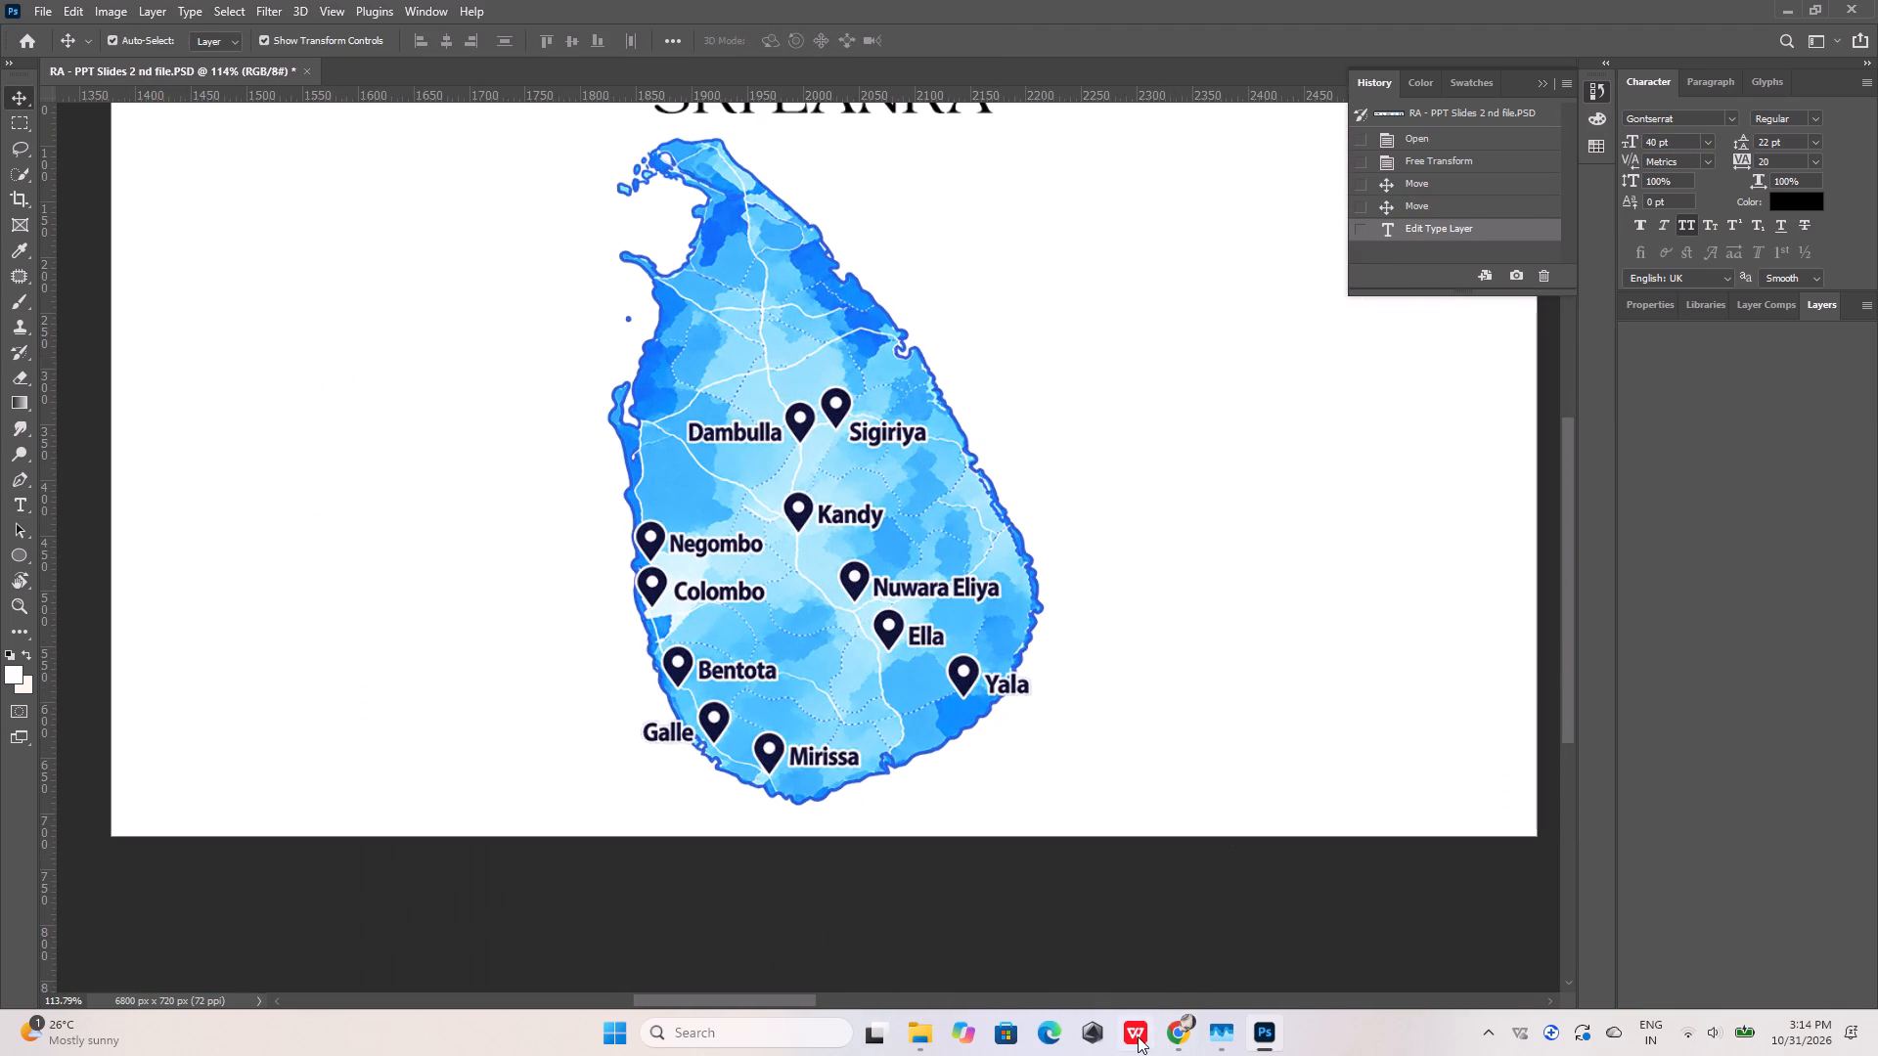
{"action": "left_click", "coordinate": [924, 1026]}
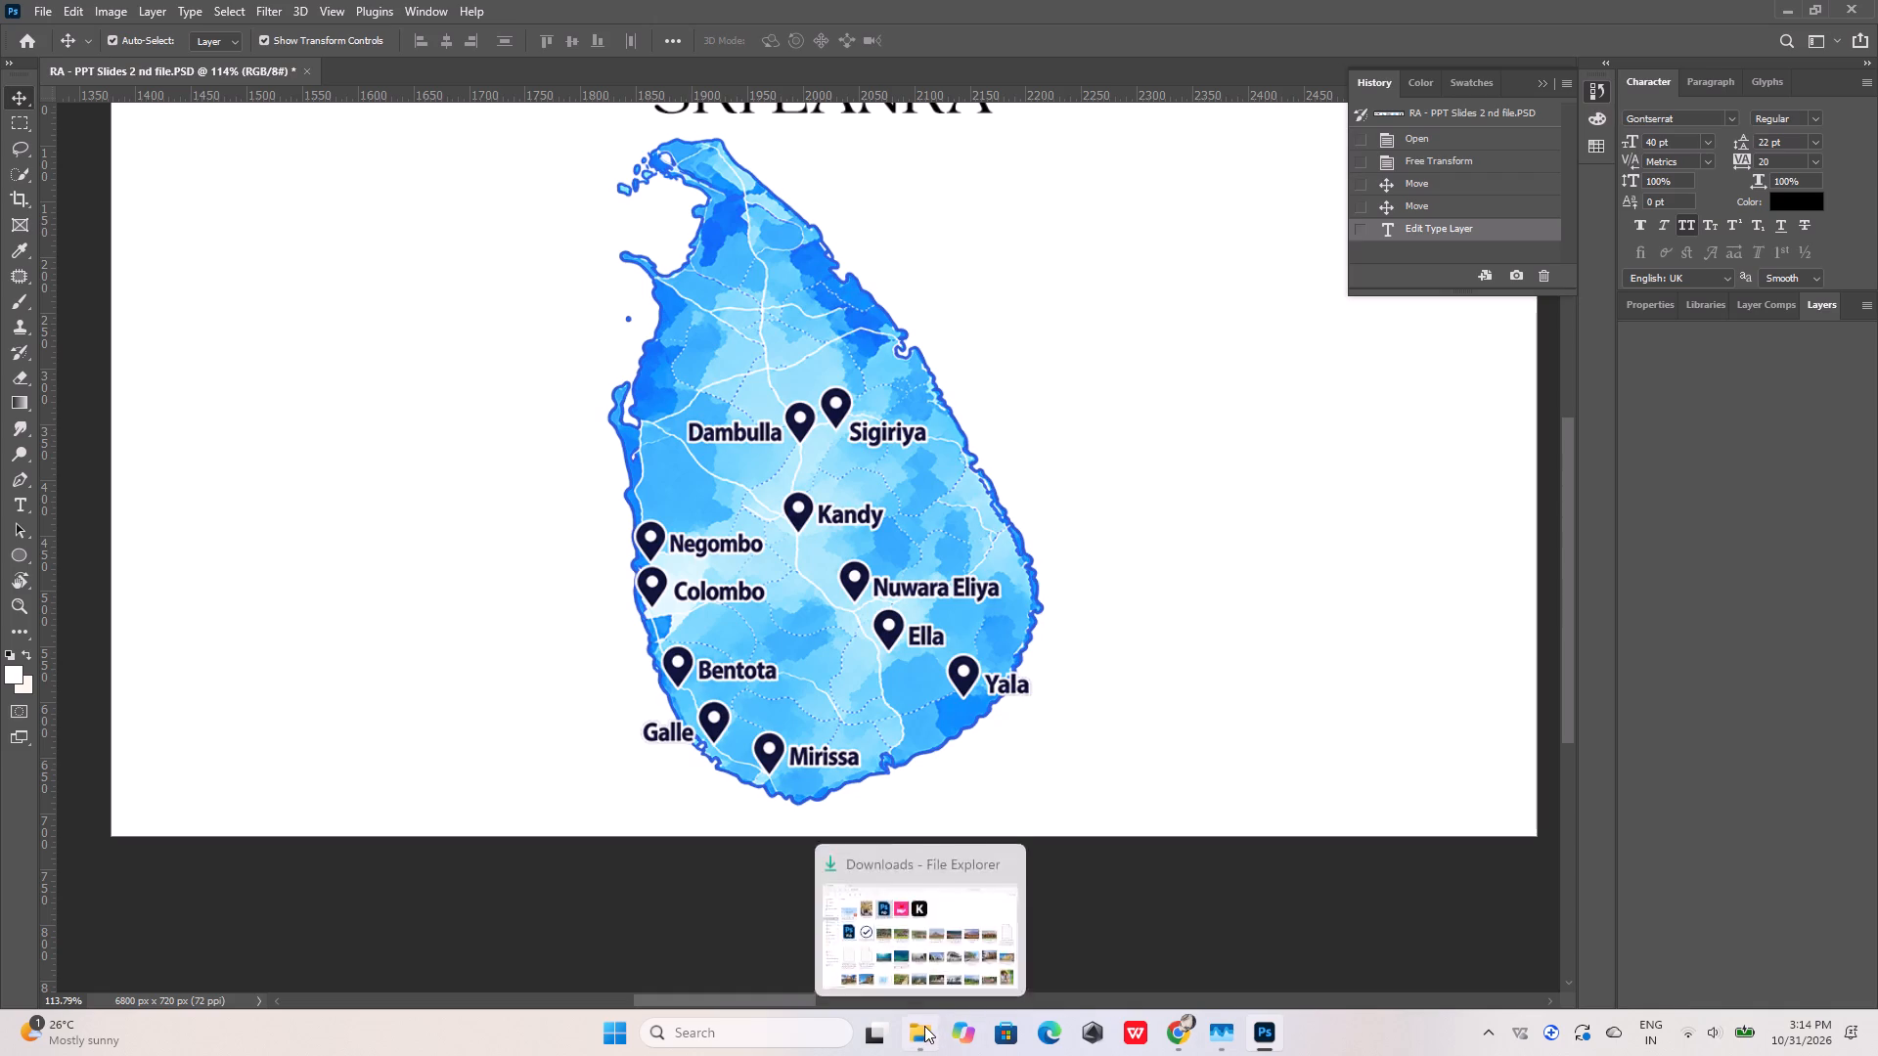
{"action": "double_click", "coordinate": [279, 289]}
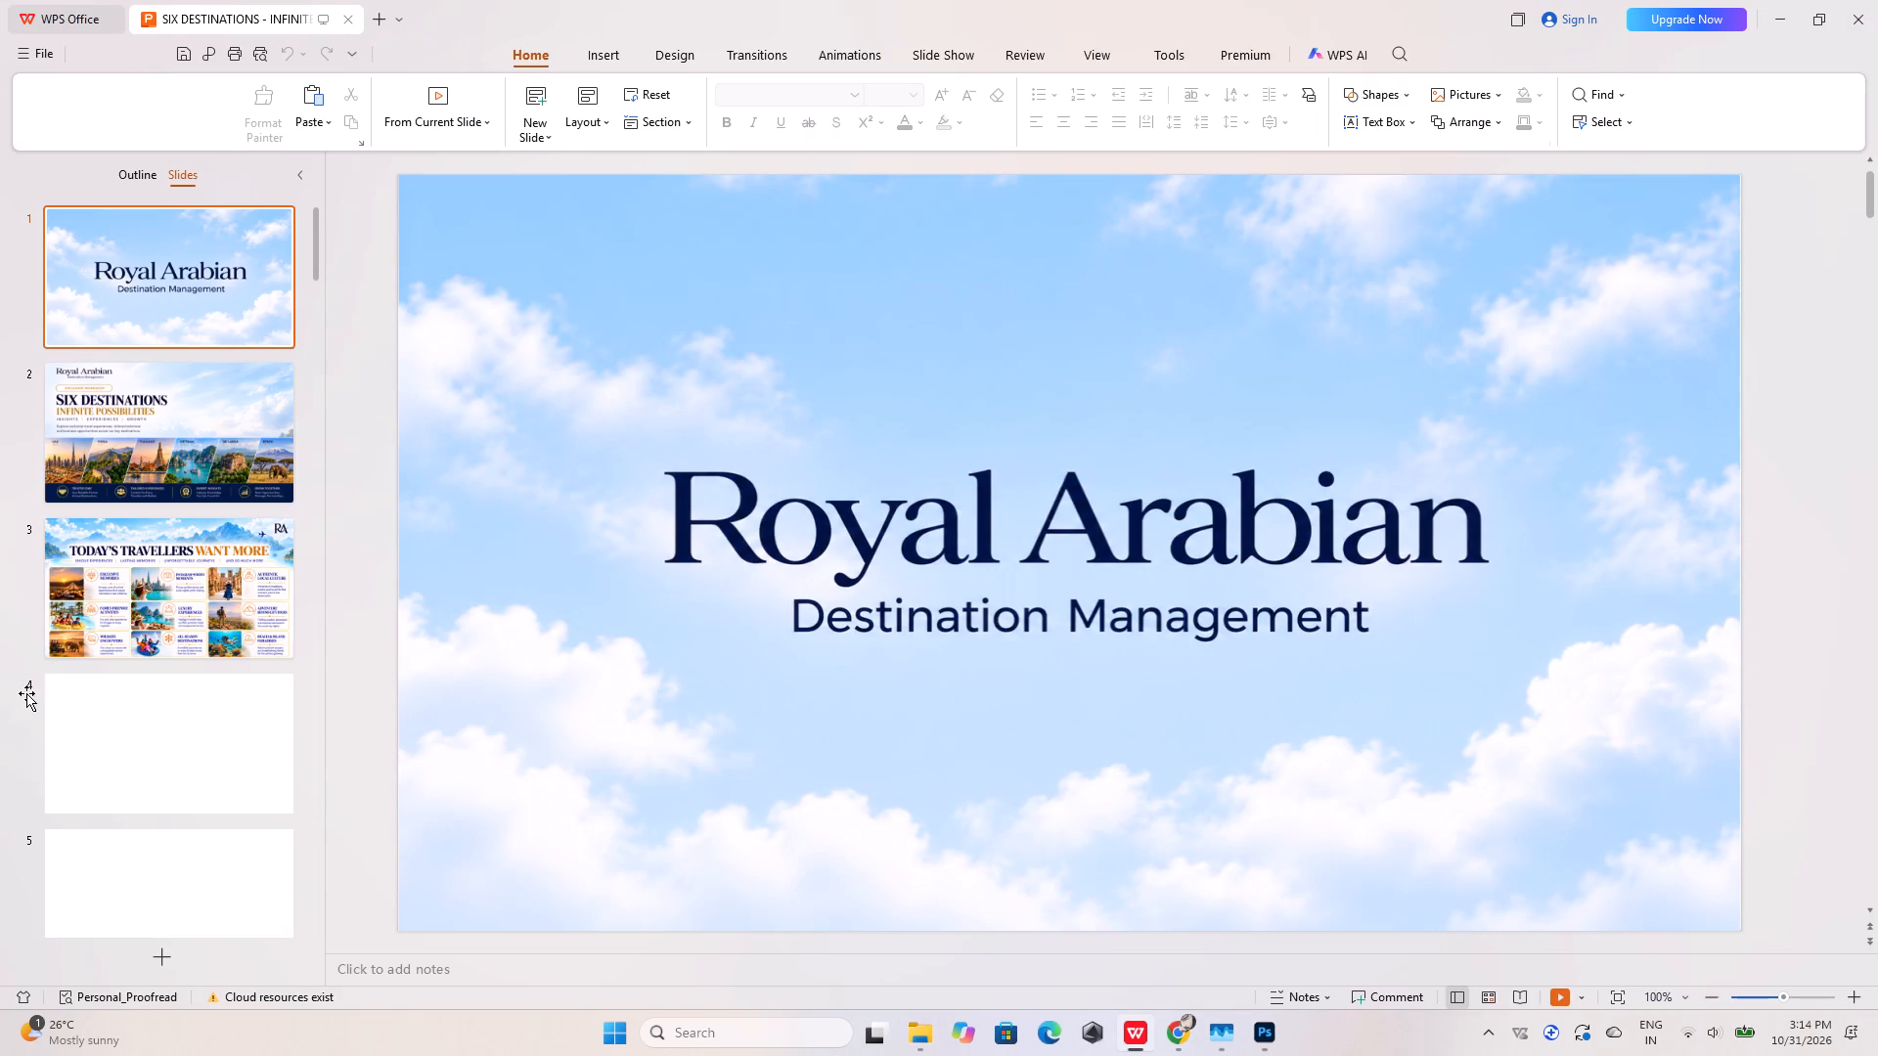
Look through the presentation's slides for the Sri Lanka section and display the Sri Lanka map slide.
{"action": "scroll", "coordinate": [117, 652], "scroll_direction": "down", "scroll_amount": 6}
{"action": "scroll", "coordinate": [200, 670], "scroll_direction": "down", "scroll_amount": 4}
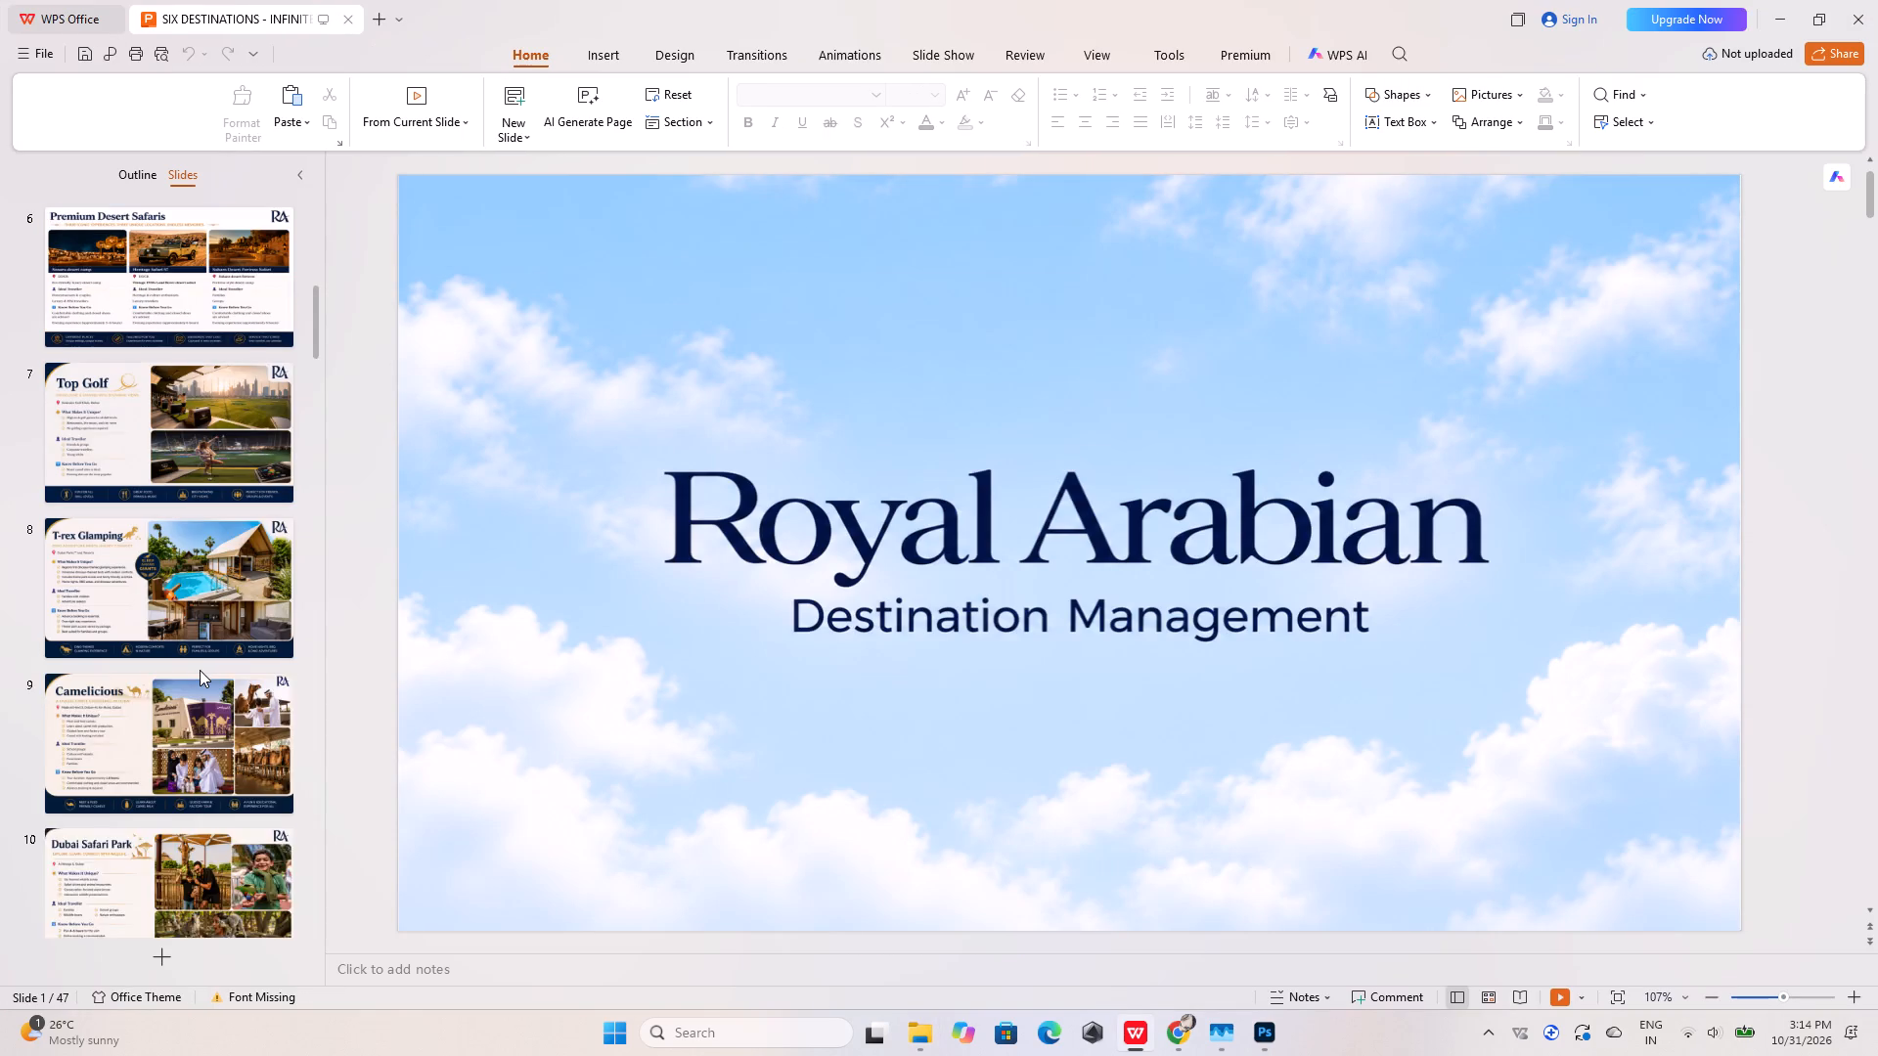
{"action": "scroll", "coordinate": [200, 670], "scroll_direction": "down", "scroll_amount": 8}
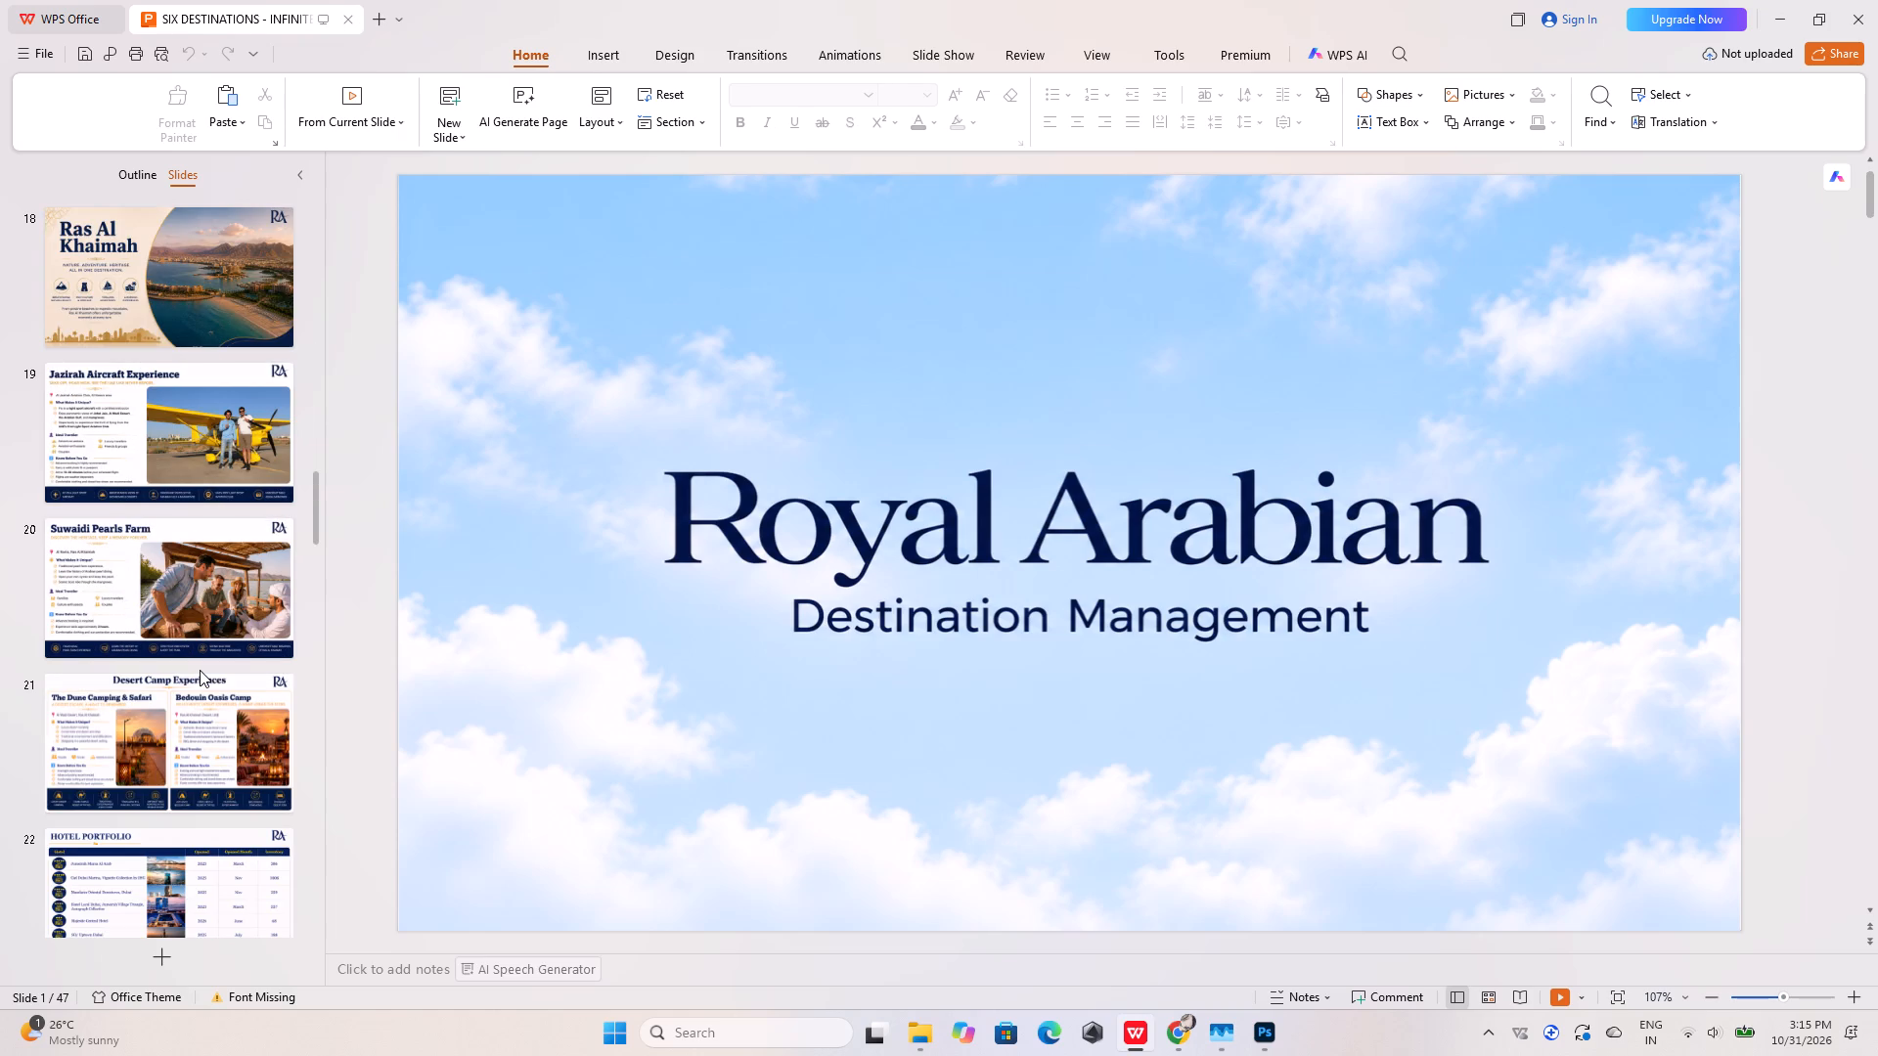
{"action": "scroll", "coordinate": [200, 670], "scroll_direction": "up", "scroll_amount": 12}
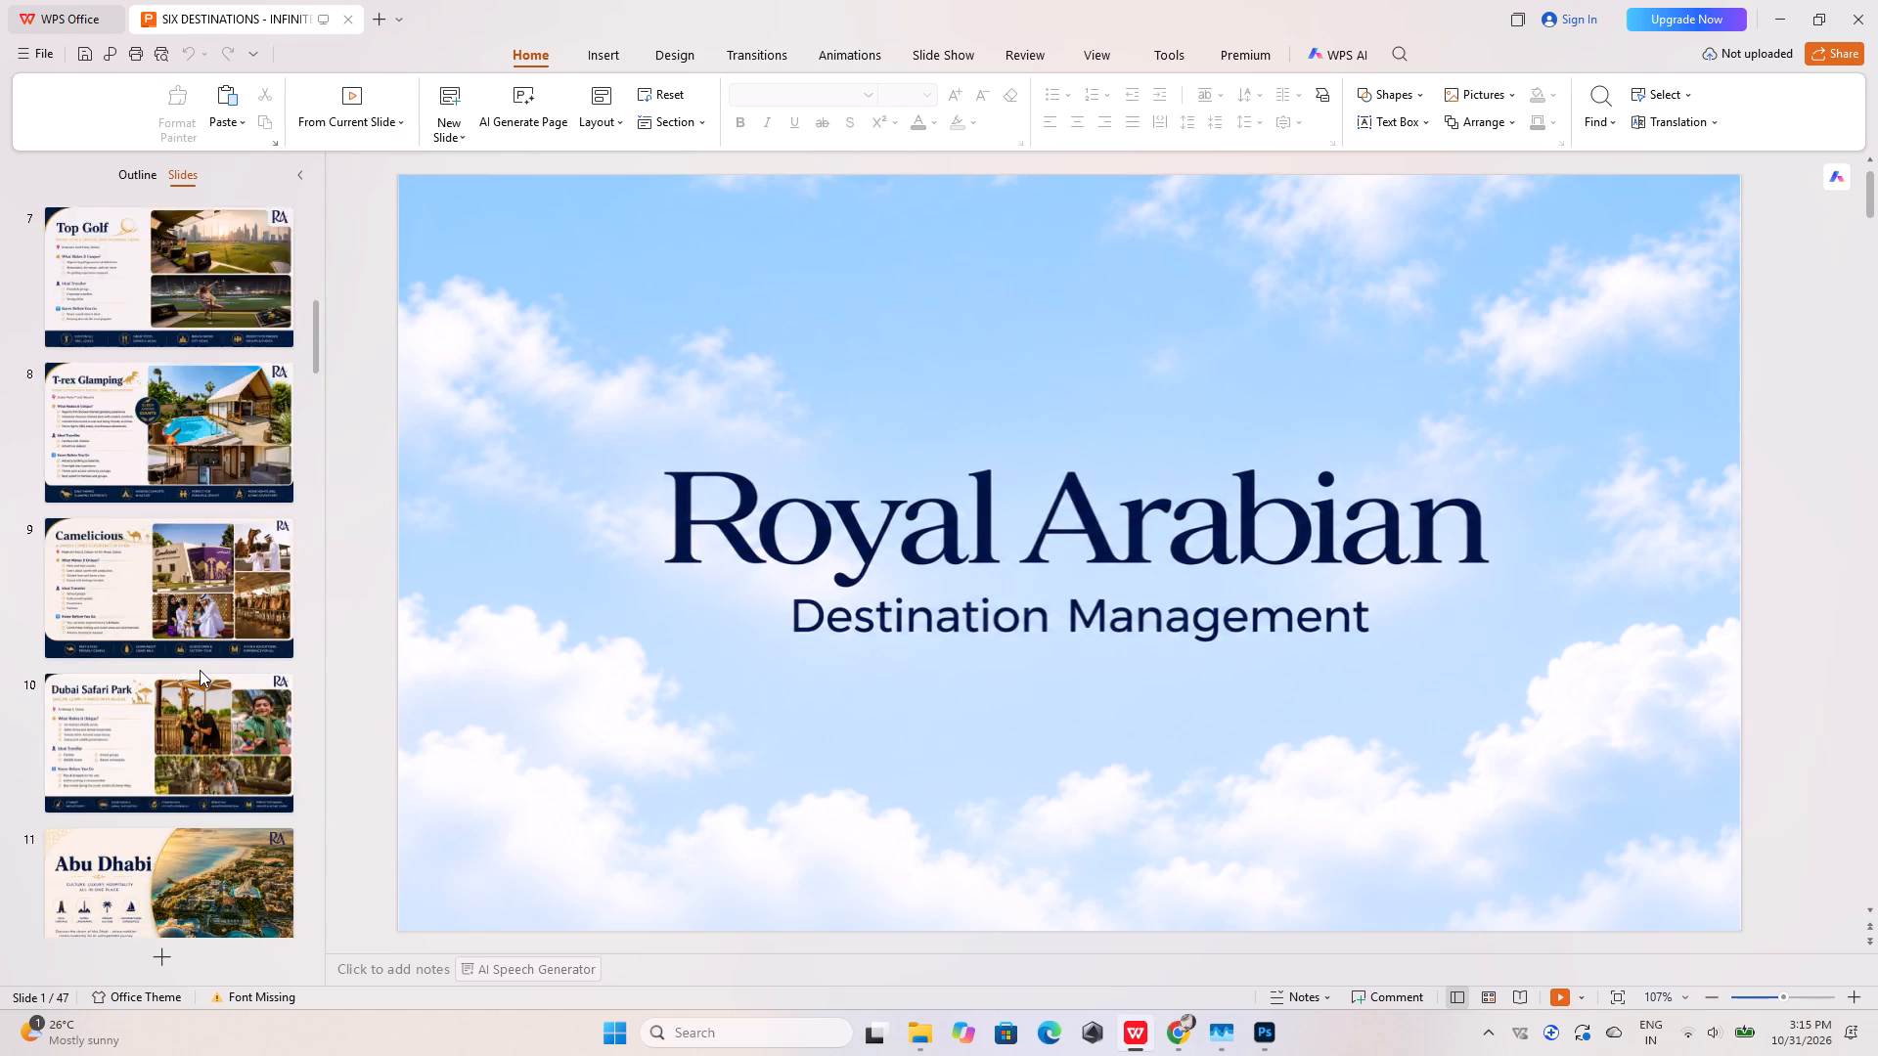
{"action": "scroll", "coordinate": [200, 670], "scroll_direction": "up", "scroll_amount": 6}
{"action": "scroll", "coordinate": [200, 670], "scroll_direction": "down", "scroll_amount": 5}
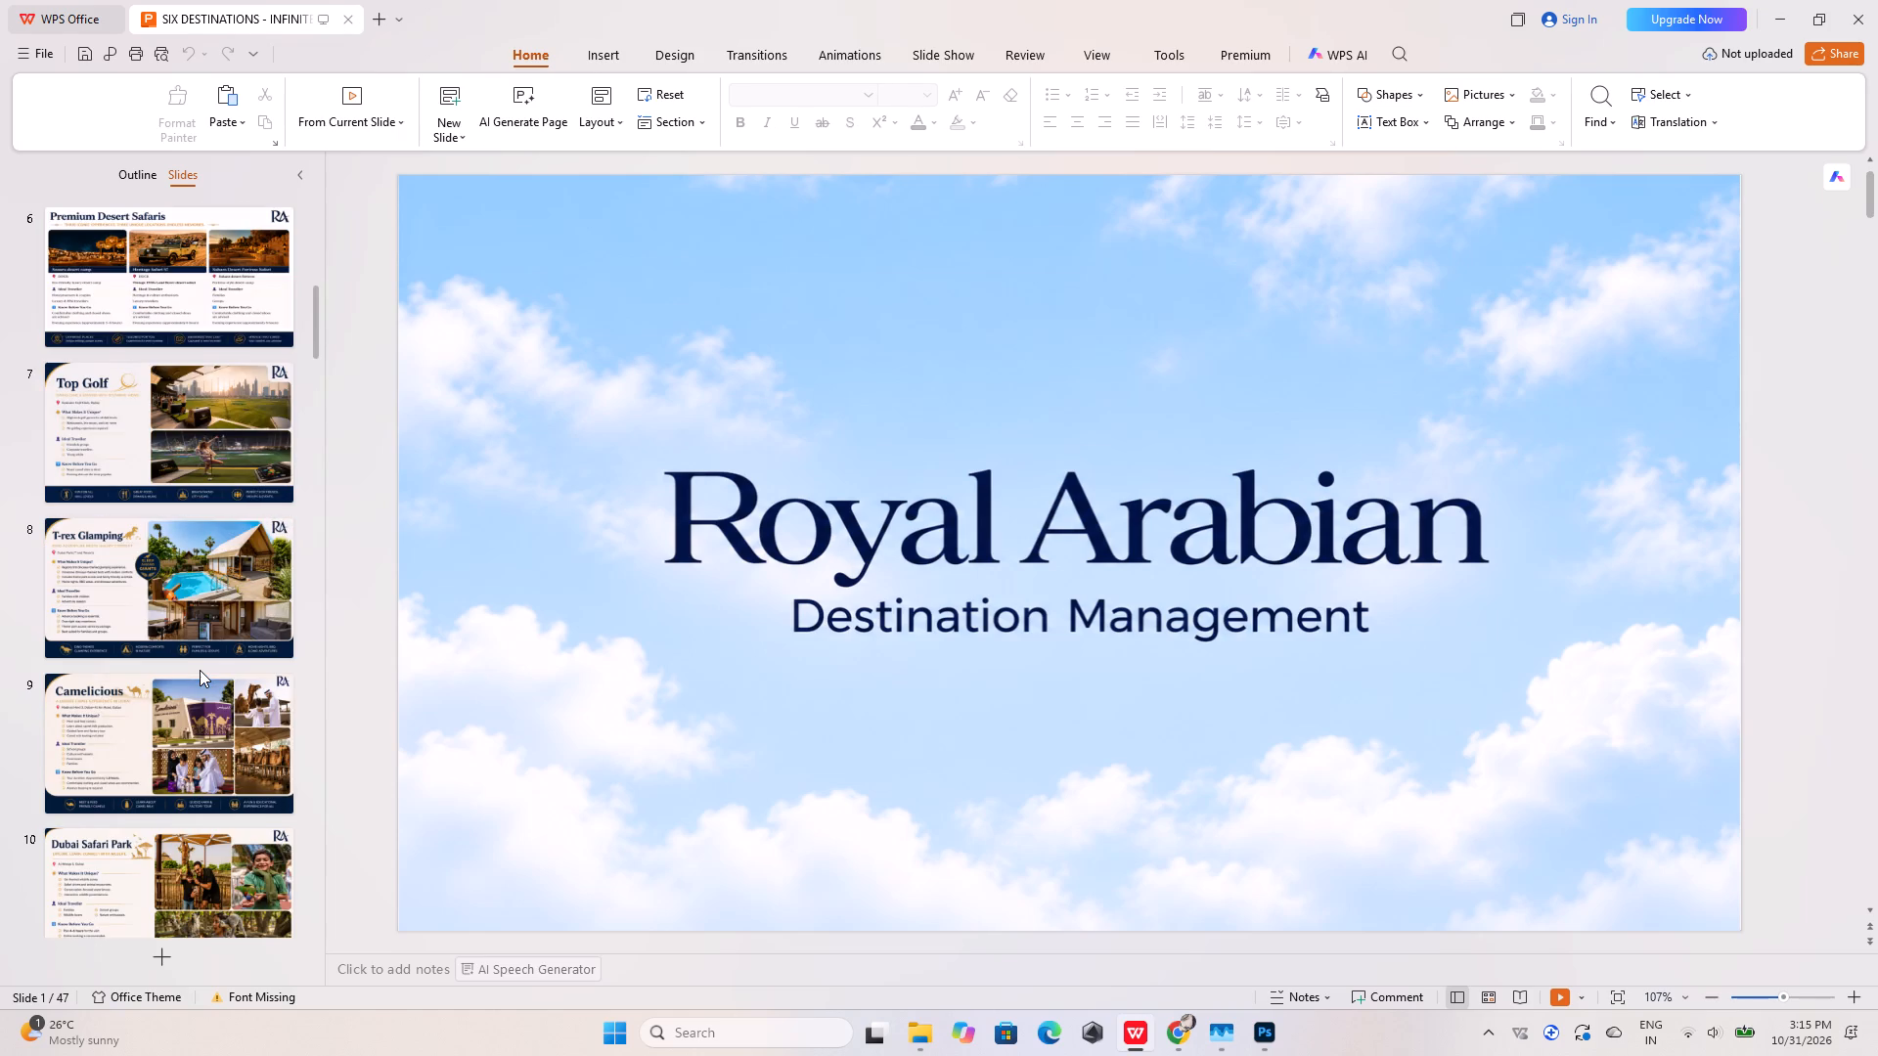
{"action": "scroll", "coordinate": [200, 670], "scroll_direction": "down", "scroll_amount": 9}
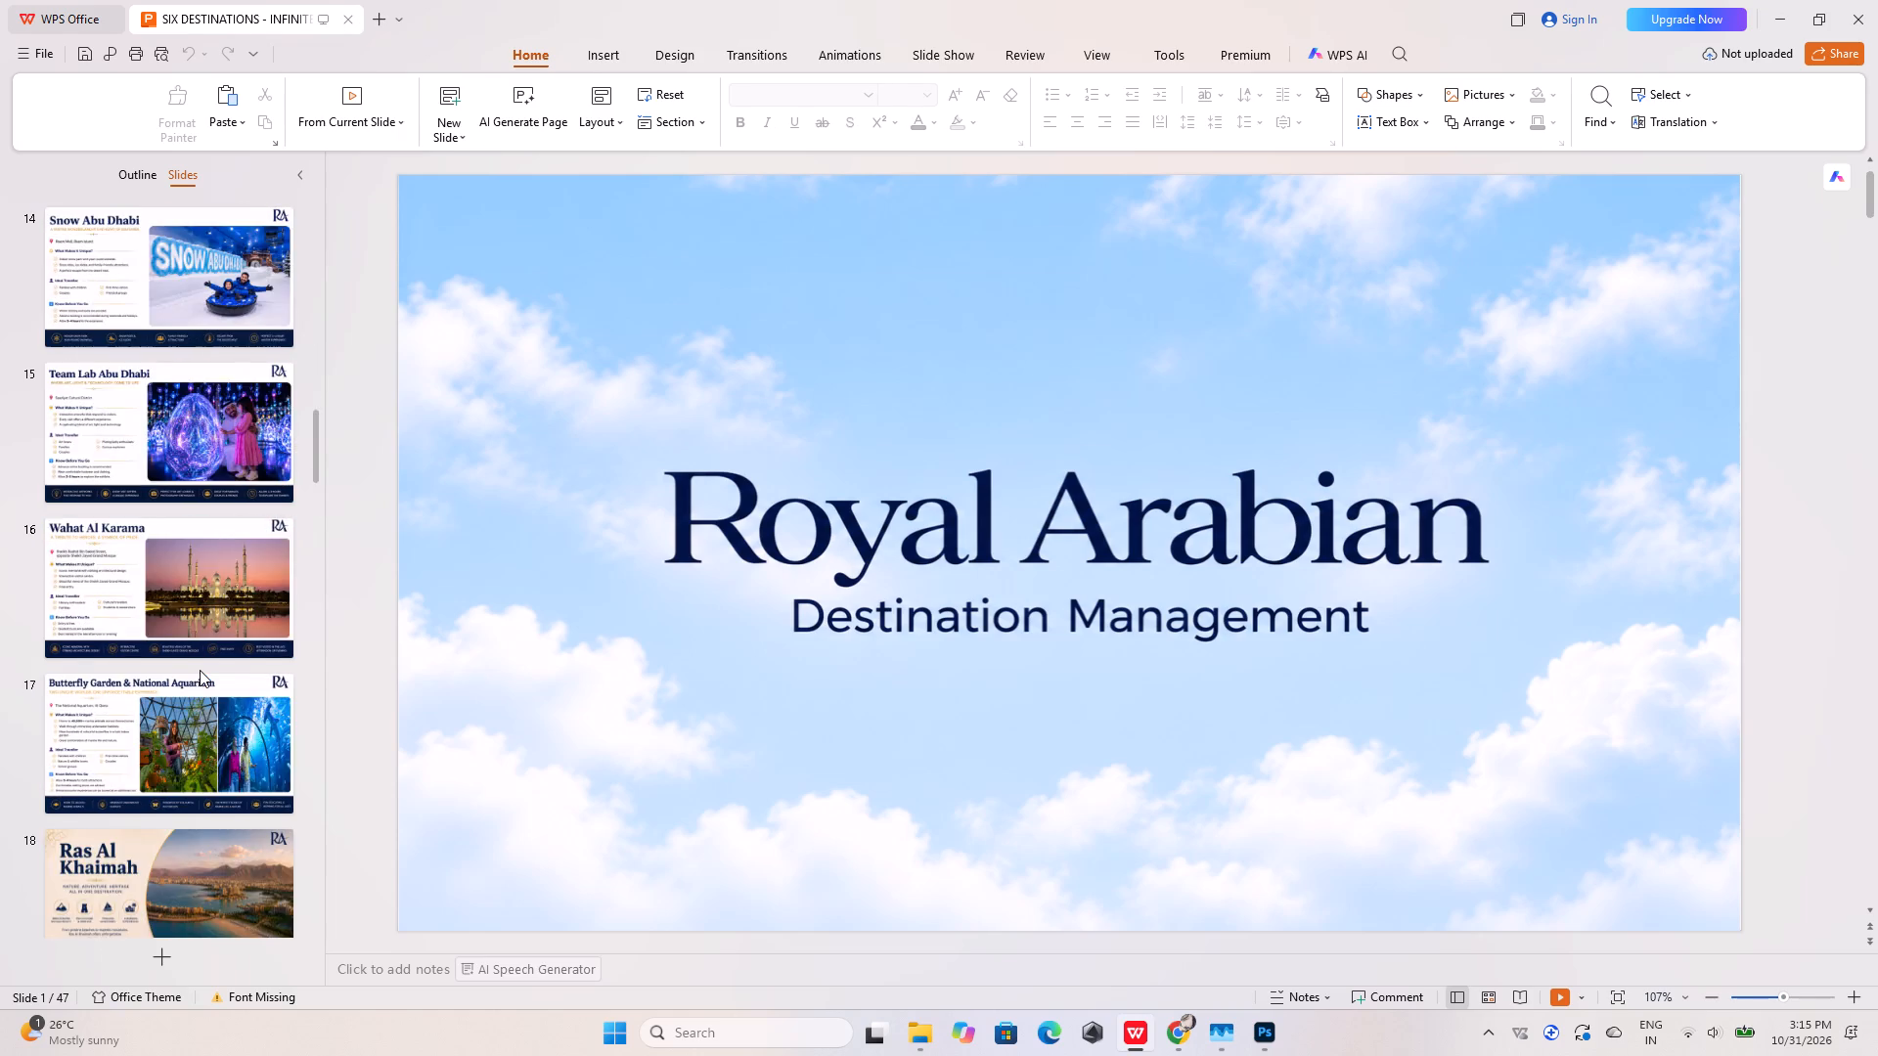
{"action": "scroll", "coordinate": [200, 670], "scroll_direction": "down", "scroll_amount": 11}
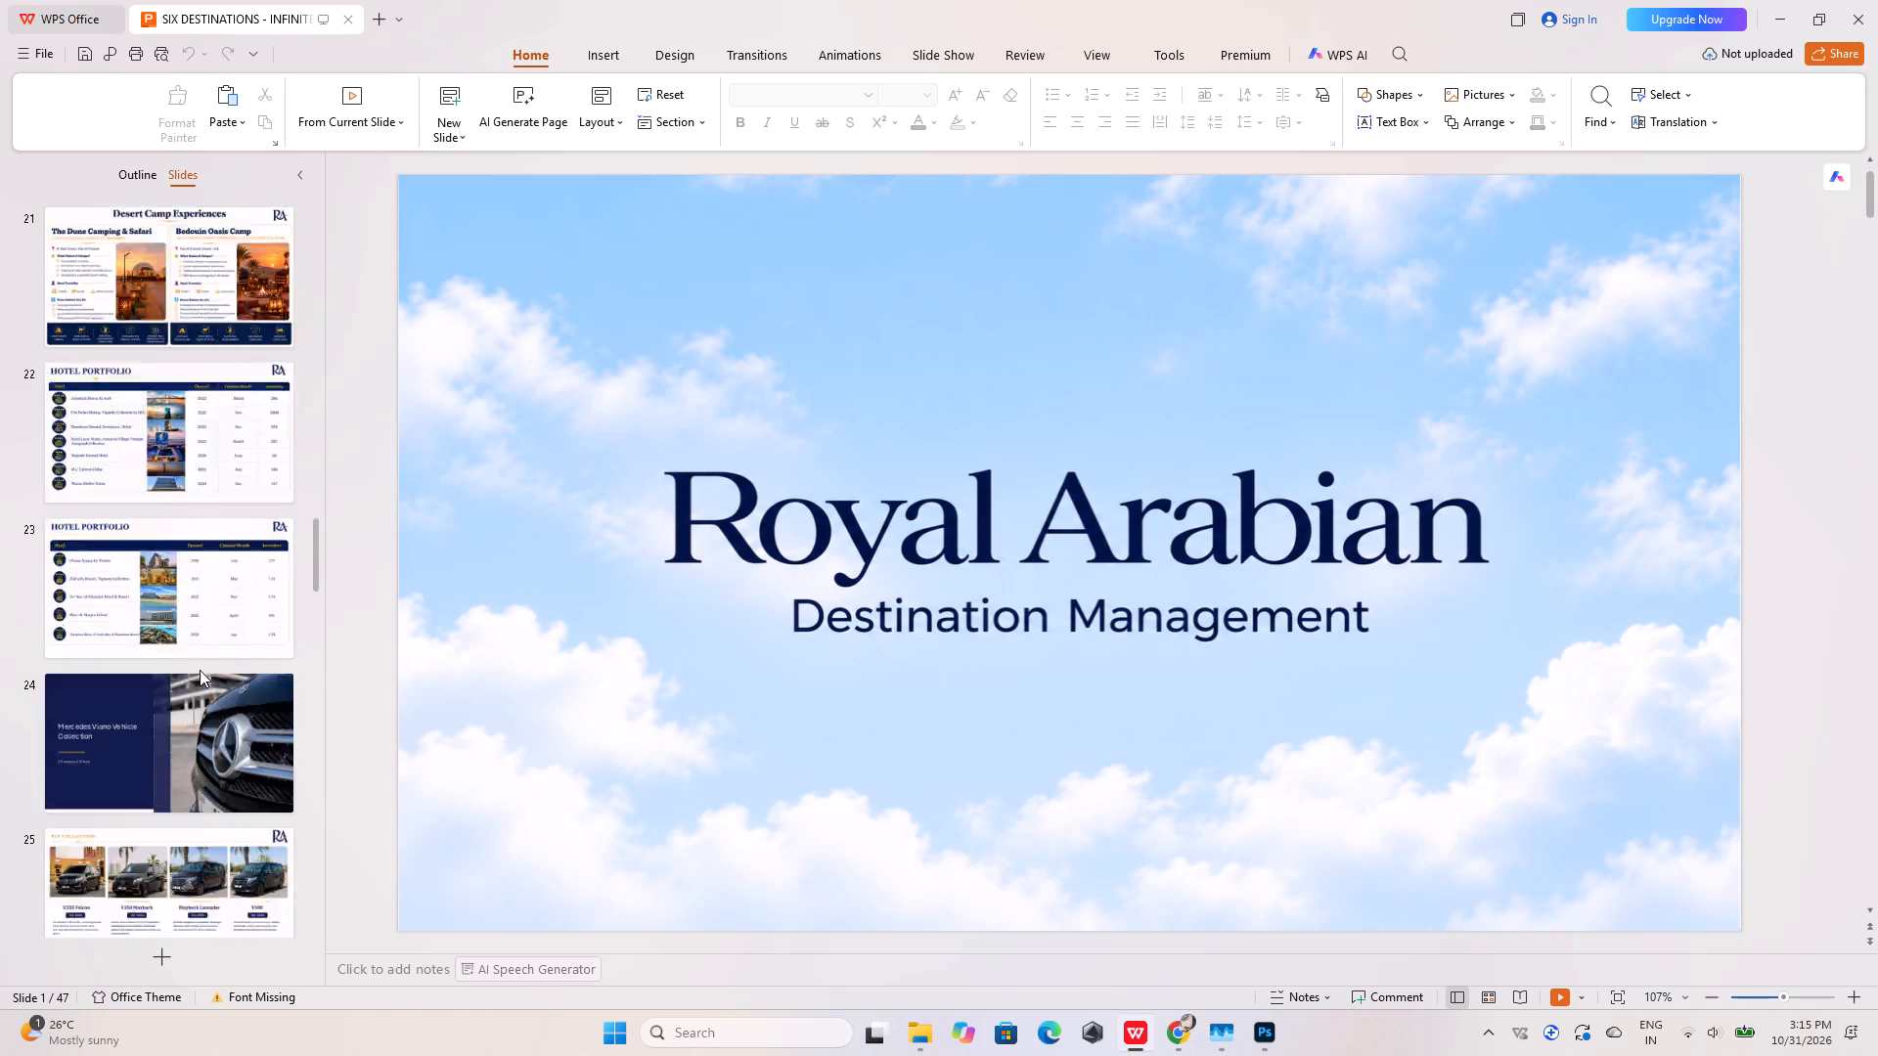
{"action": "scroll", "coordinate": [200, 670], "scroll_direction": "down", "scroll_amount": 6}
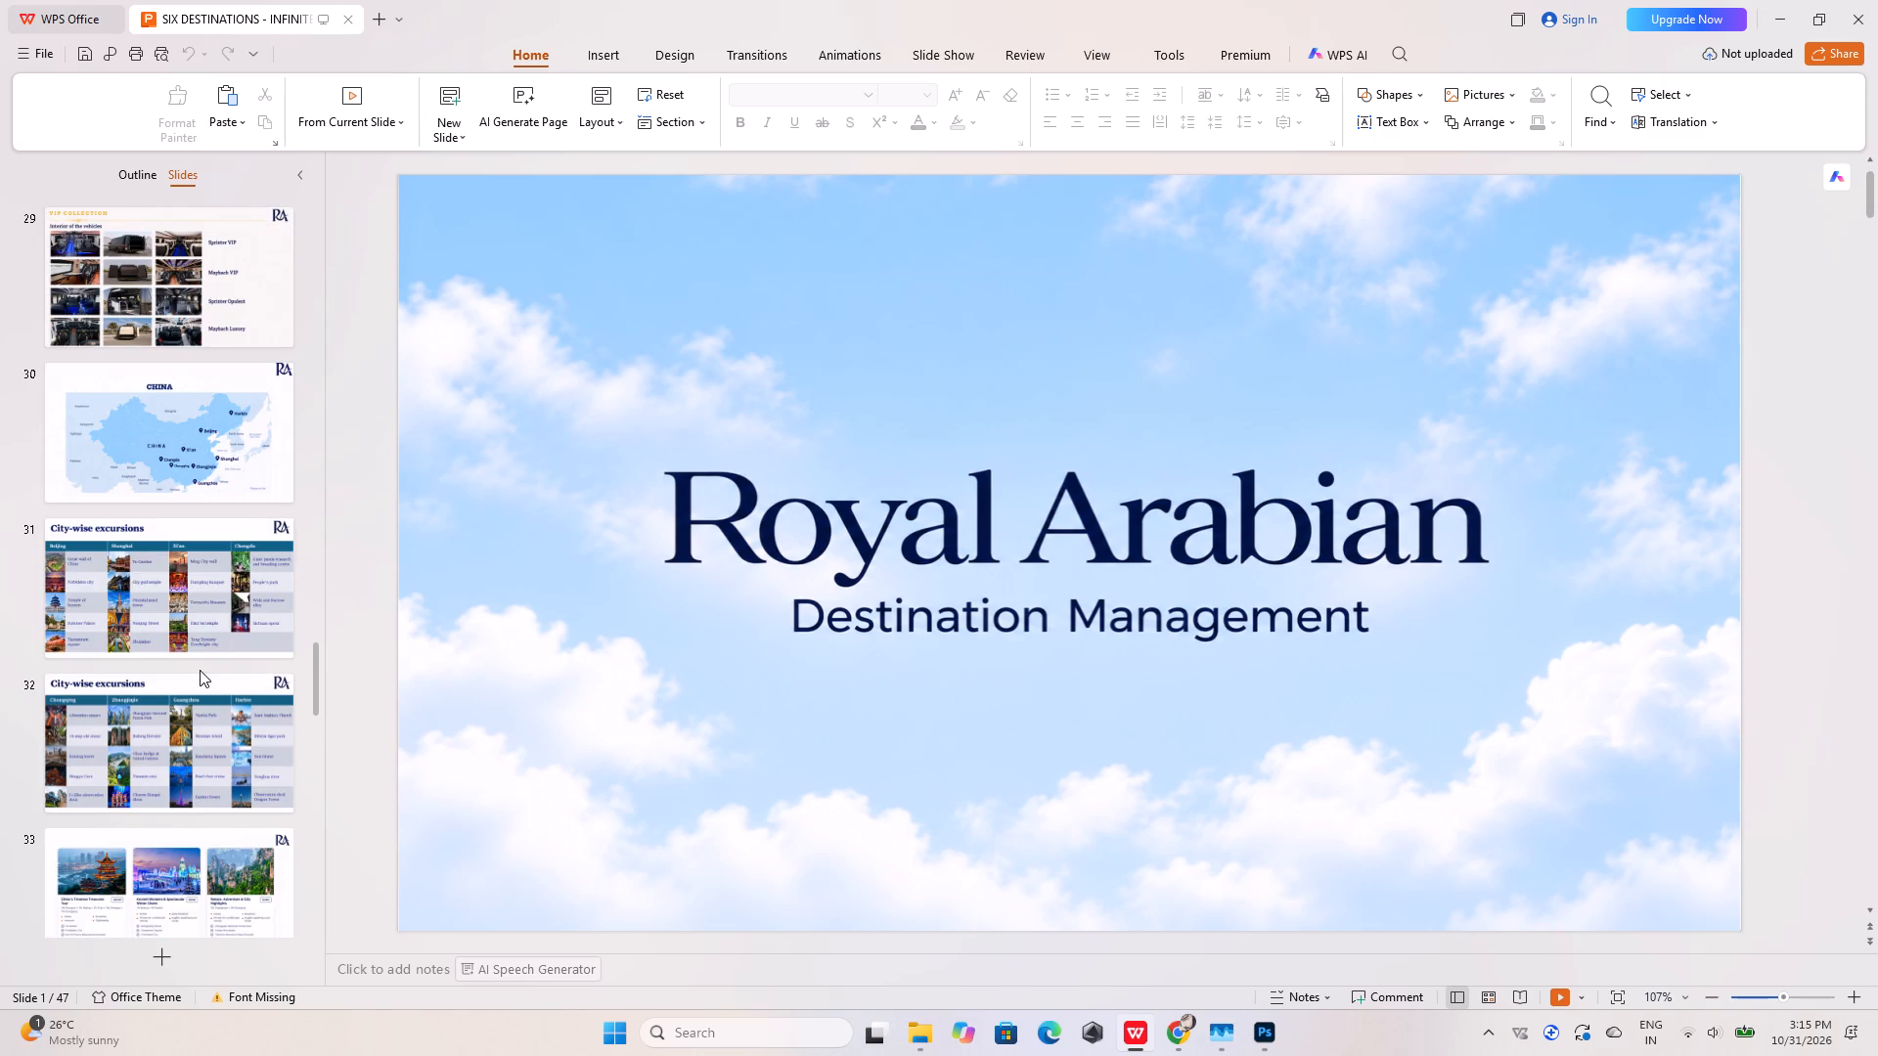
{"action": "scroll", "coordinate": [200, 670], "scroll_direction": "down", "scroll_amount": 1}
{"action": "left_click", "coordinate": [235, 635]}
{"action": "left_click", "coordinate": [221, 482]}
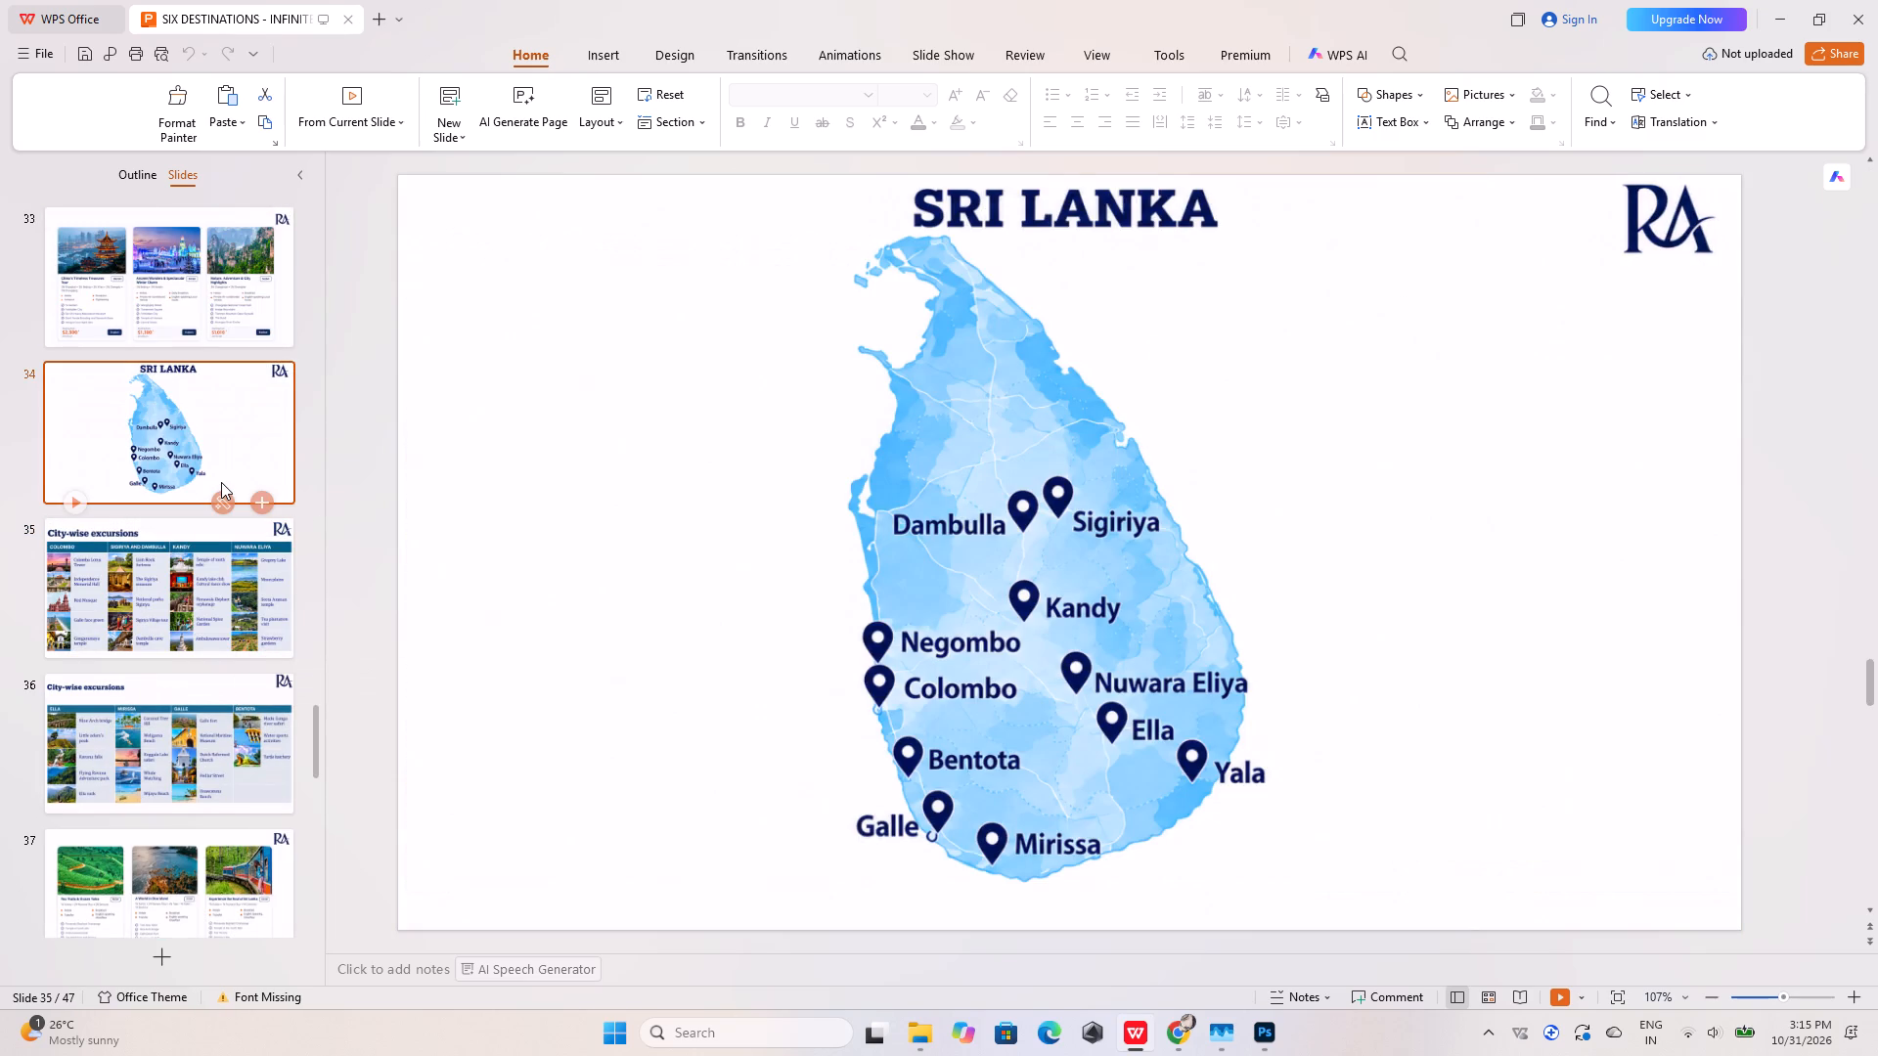
Compare the Sri Lanka map slide with the Photoshop artboard, and view the City-wise excursions slide covering Ella, Mirissa, Galle and Bentota.
{"action": "left_click", "coordinate": [1261, 1022]}
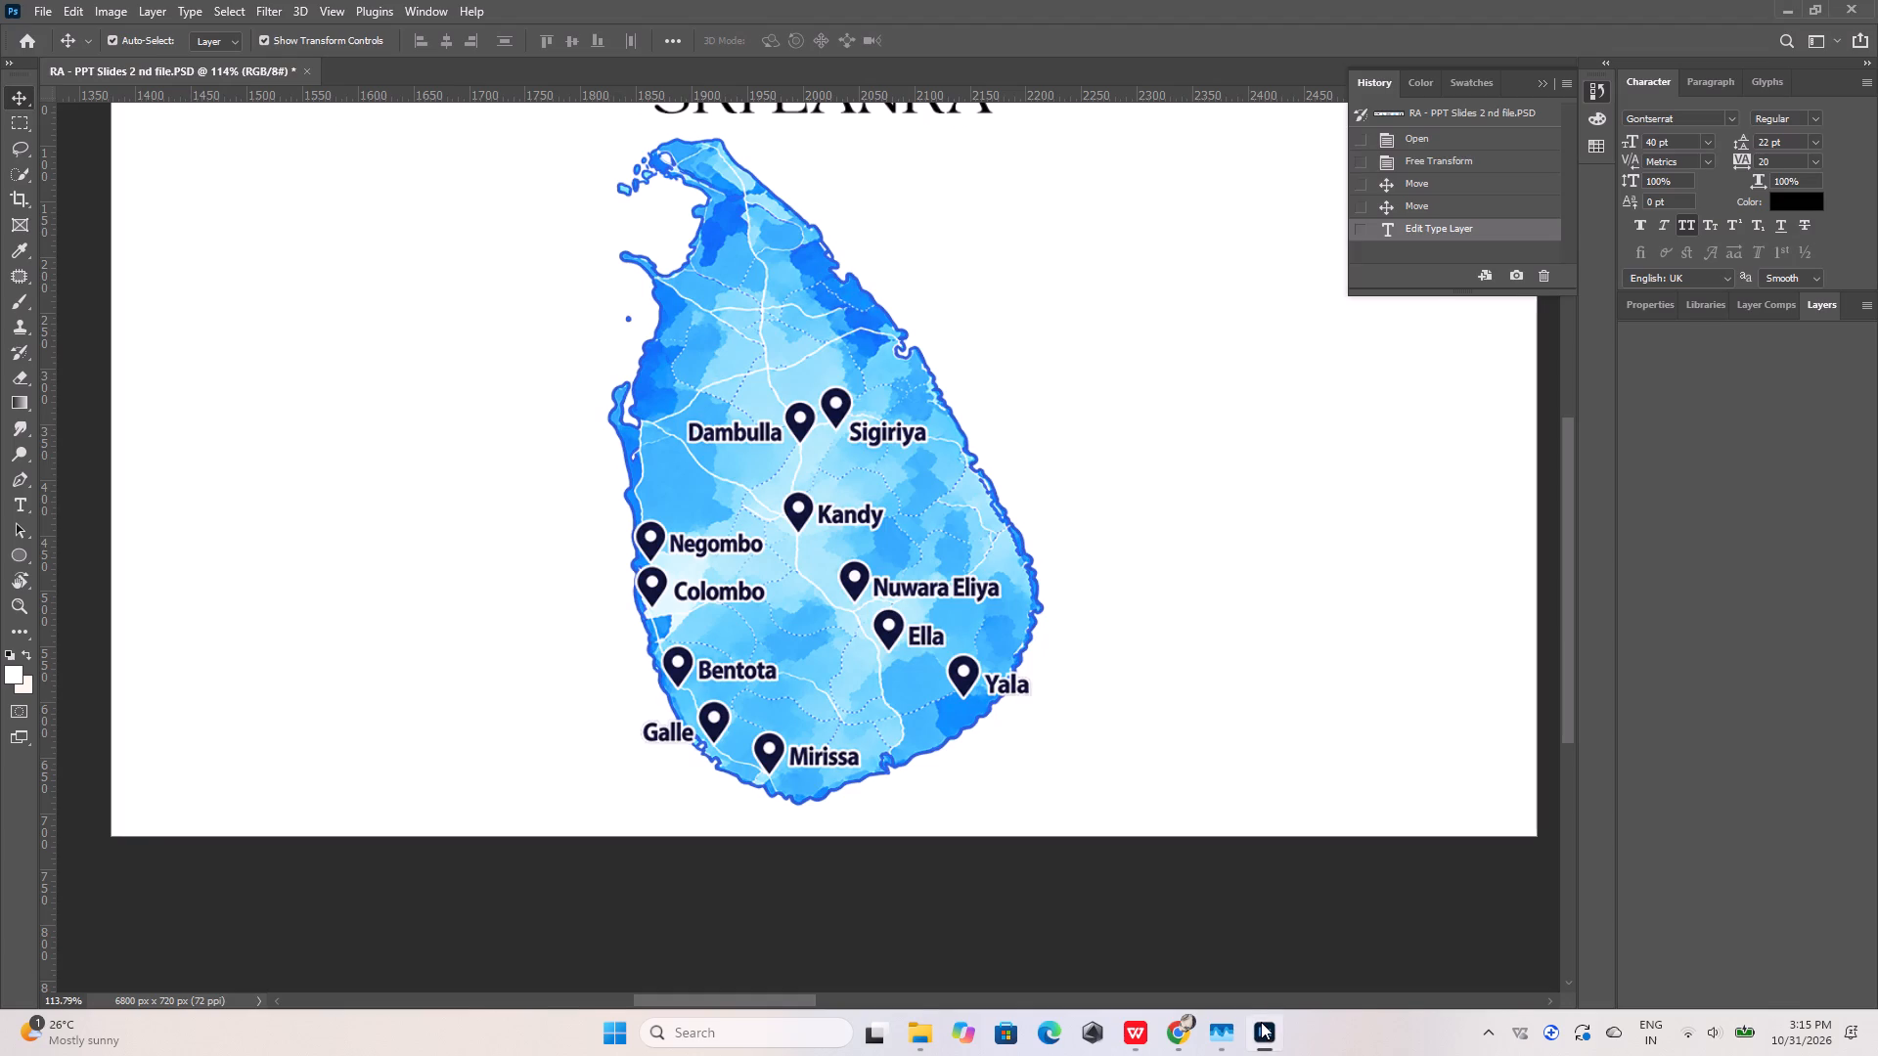
{"action": "left_click", "coordinate": [1261, 1022]}
{"action": "left_click", "coordinate": [1261, 1022]}
{"action": "left_click", "coordinate": [1261, 1022]}
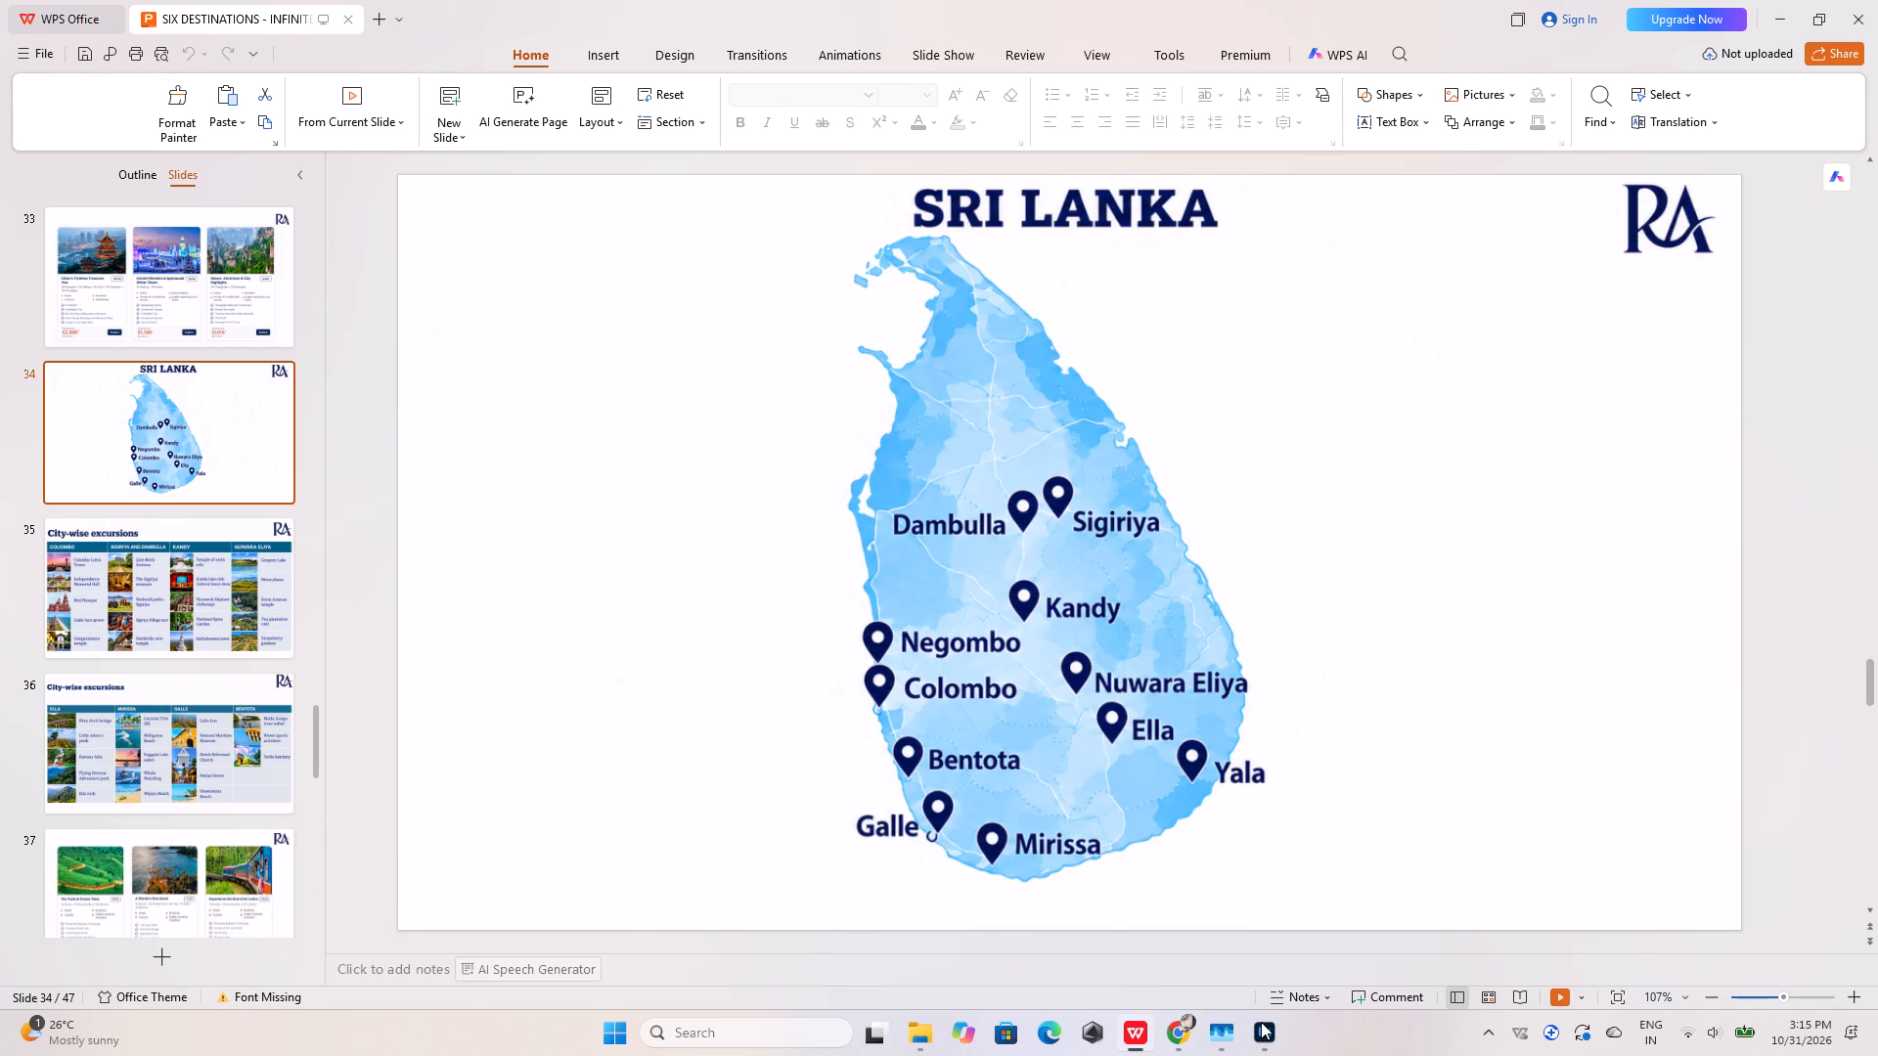
{"action": "left_click", "coordinate": [226, 776]}
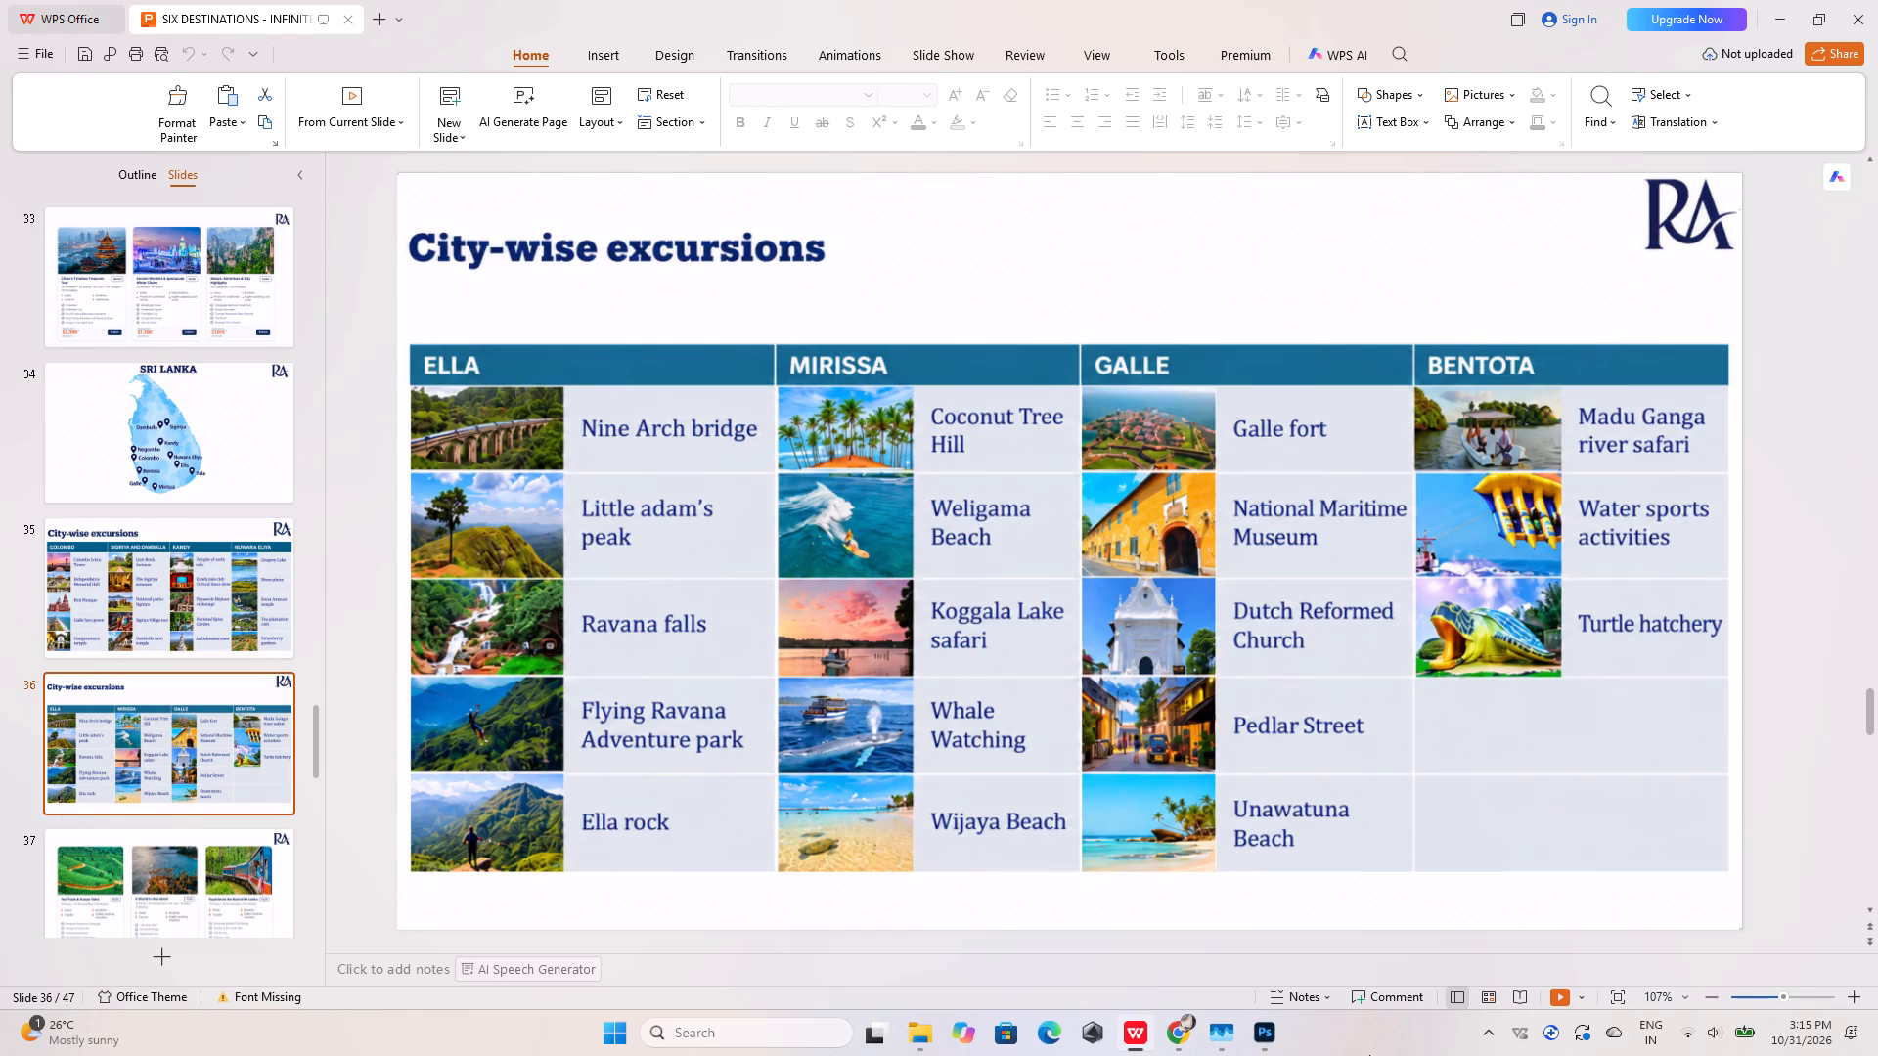
Switch to Photoshop and examine the tour package, Sri Lanka, Kenya and City-wise excursions artboards.
{"action": "left_click", "coordinate": [1265, 1034]}
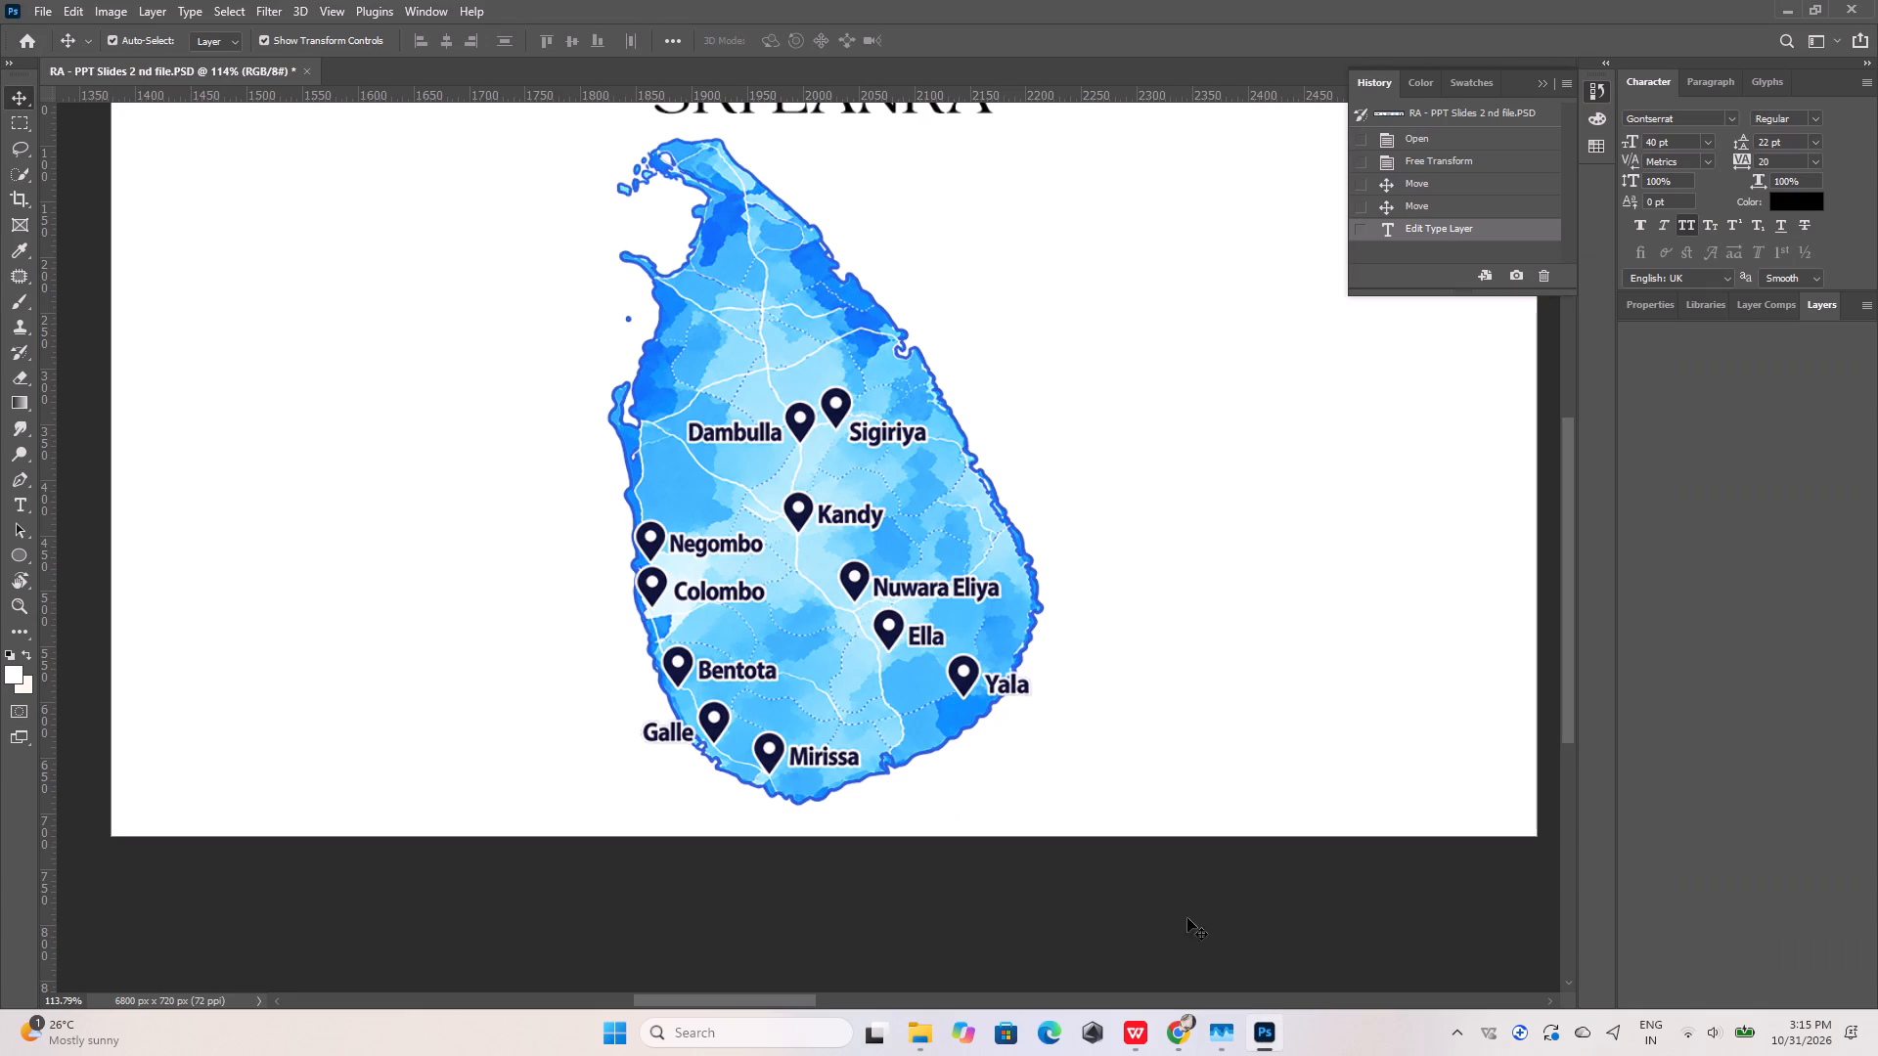
{"action": "scroll", "coordinate": [933, 620], "scroll_direction": "down", "scroll_amount": 20, "text": "alt"}
{"action": "scroll", "coordinate": [933, 620], "scroll_direction": "down", "scroll_amount": 3, "text": "alt"}
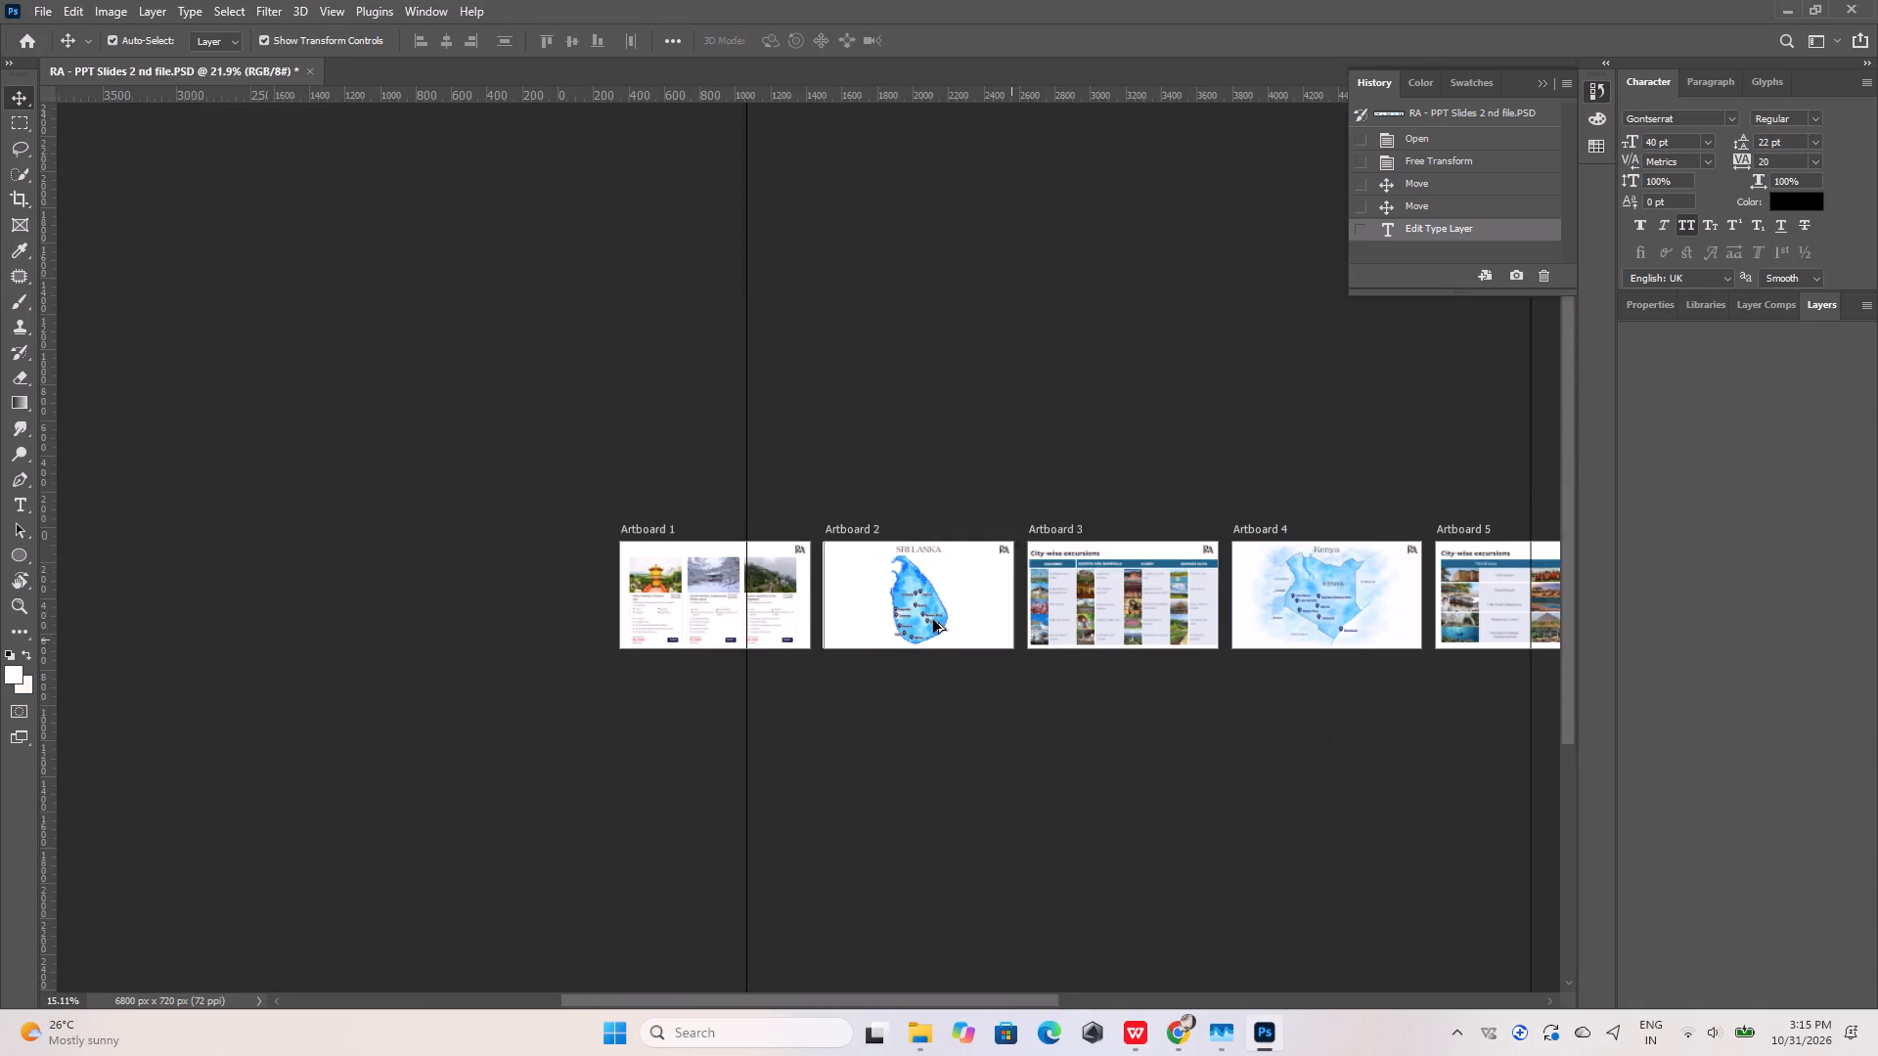
{"action": "scroll", "coordinate": [1260, 660], "scroll_direction": "down", "scroll_amount": 4, "text": "alt"}
{"action": "scroll", "coordinate": [901, 677], "scroll_direction": "up", "scroll_amount": 12, "text": "alt"}
{"action": "scroll", "coordinate": [901, 677], "scroll_direction": "down", "scroll_amount": 3, "text": "alt"}
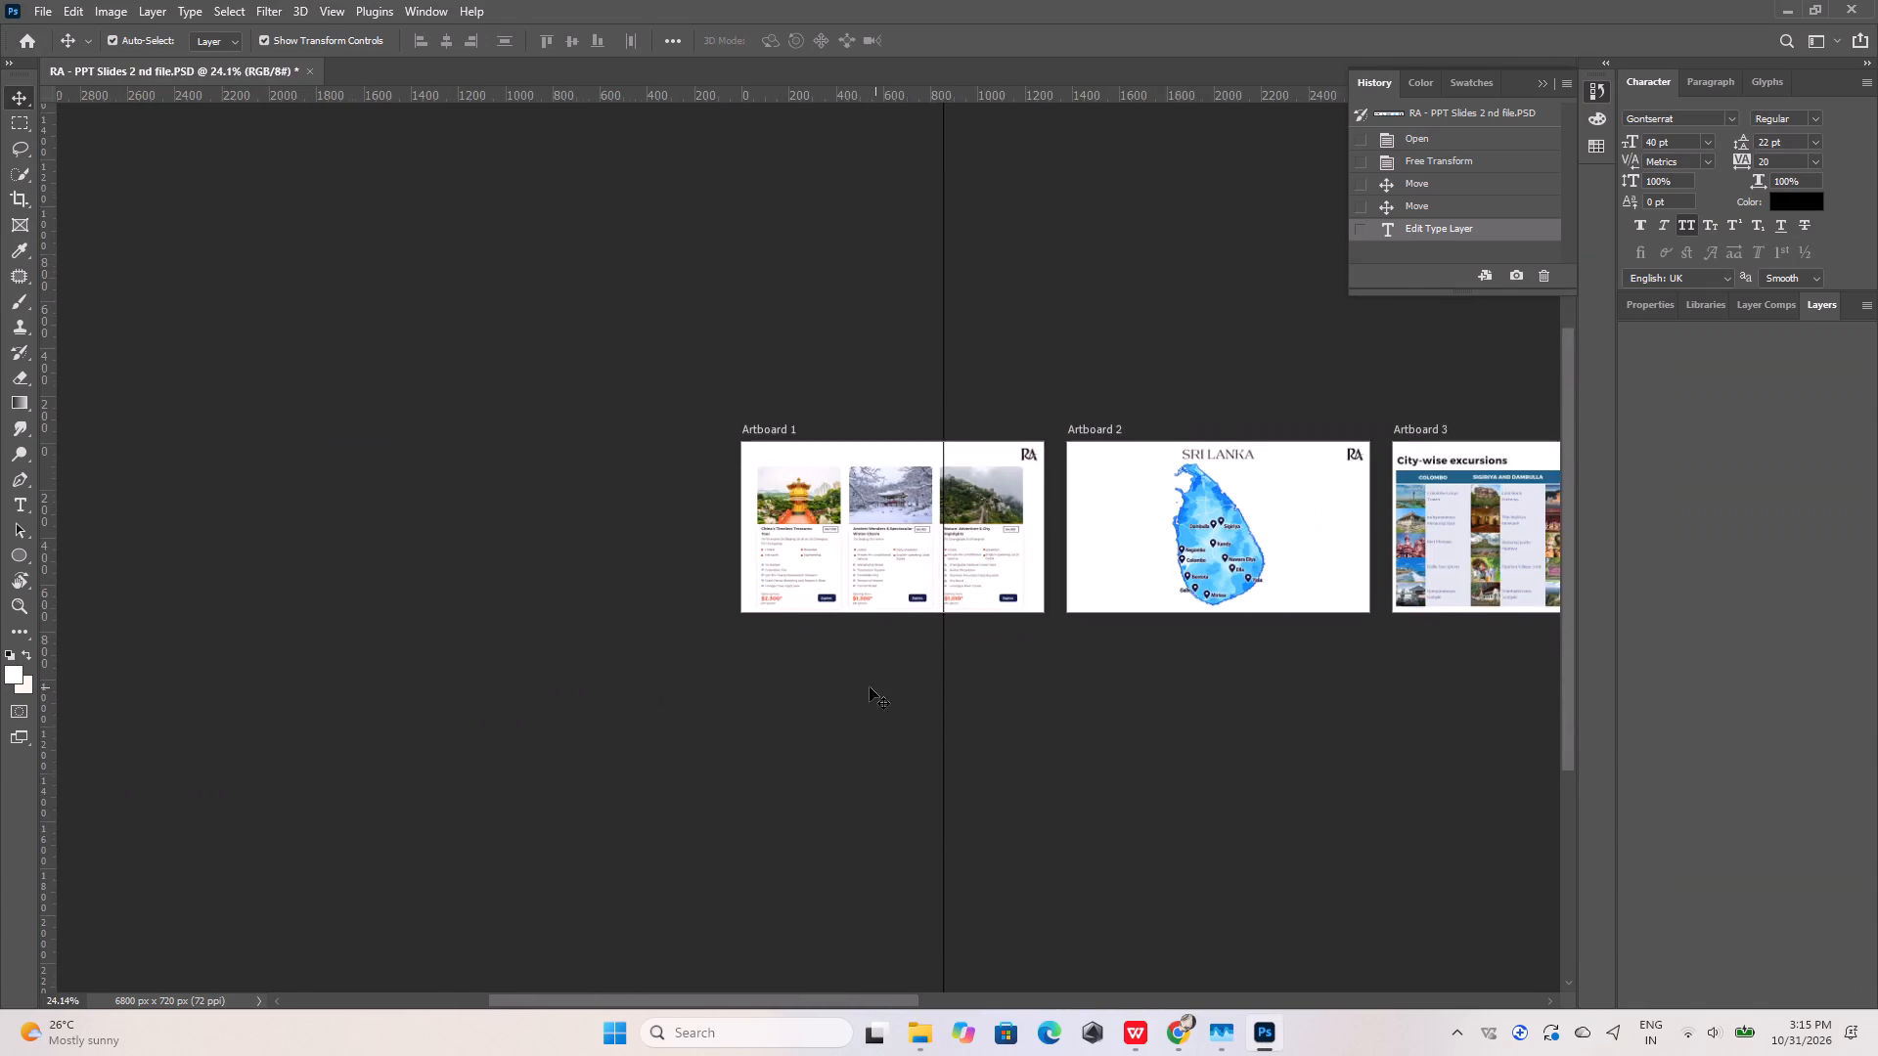
{"action": "scroll", "coordinate": [870, 687], "scroll_direction": "down", "scroll_amount": 6, "text": "alt"}
{"action": "scroll", "coordinate": [1292, 602], "scroll_direction": "up", "scroll_amount": 20, "text": "alt"}
{"action": "scroll", "coordinate": [1292, 602], "scroll_direction": "up", "scroll_amount": 1, "text": "alt"}
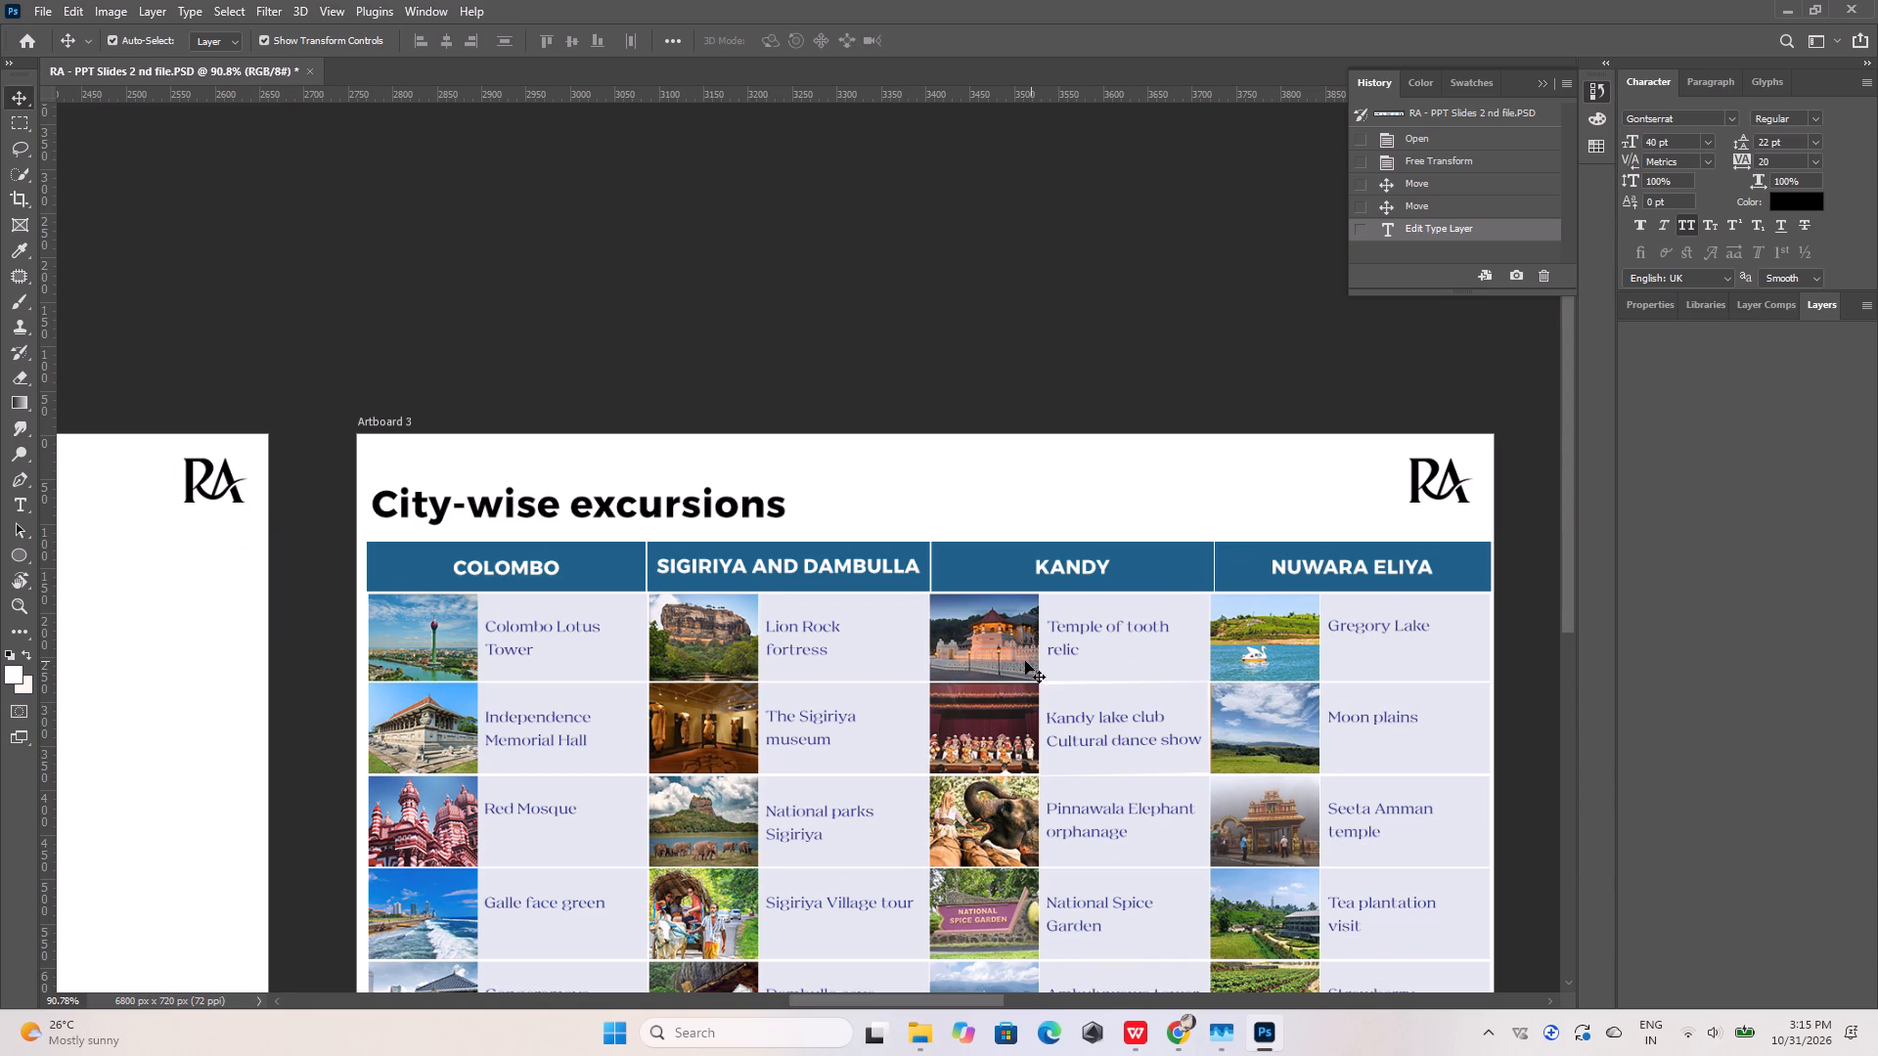
{"action": "scroll", "coordinate": [1013, 664], "scroll_direction": "down", "scroll_amount": 19, "text": "alt"}
{"action": "scroll", "coordinate": [1388, 606], "scroll_direction": "up", "scroll_amount": 7, "text": "alt"}
{"action": "scroll", "coordinate": [1446, 701], "scroll_direction": "up", "scroll_amount": 7, "text": "alt"}
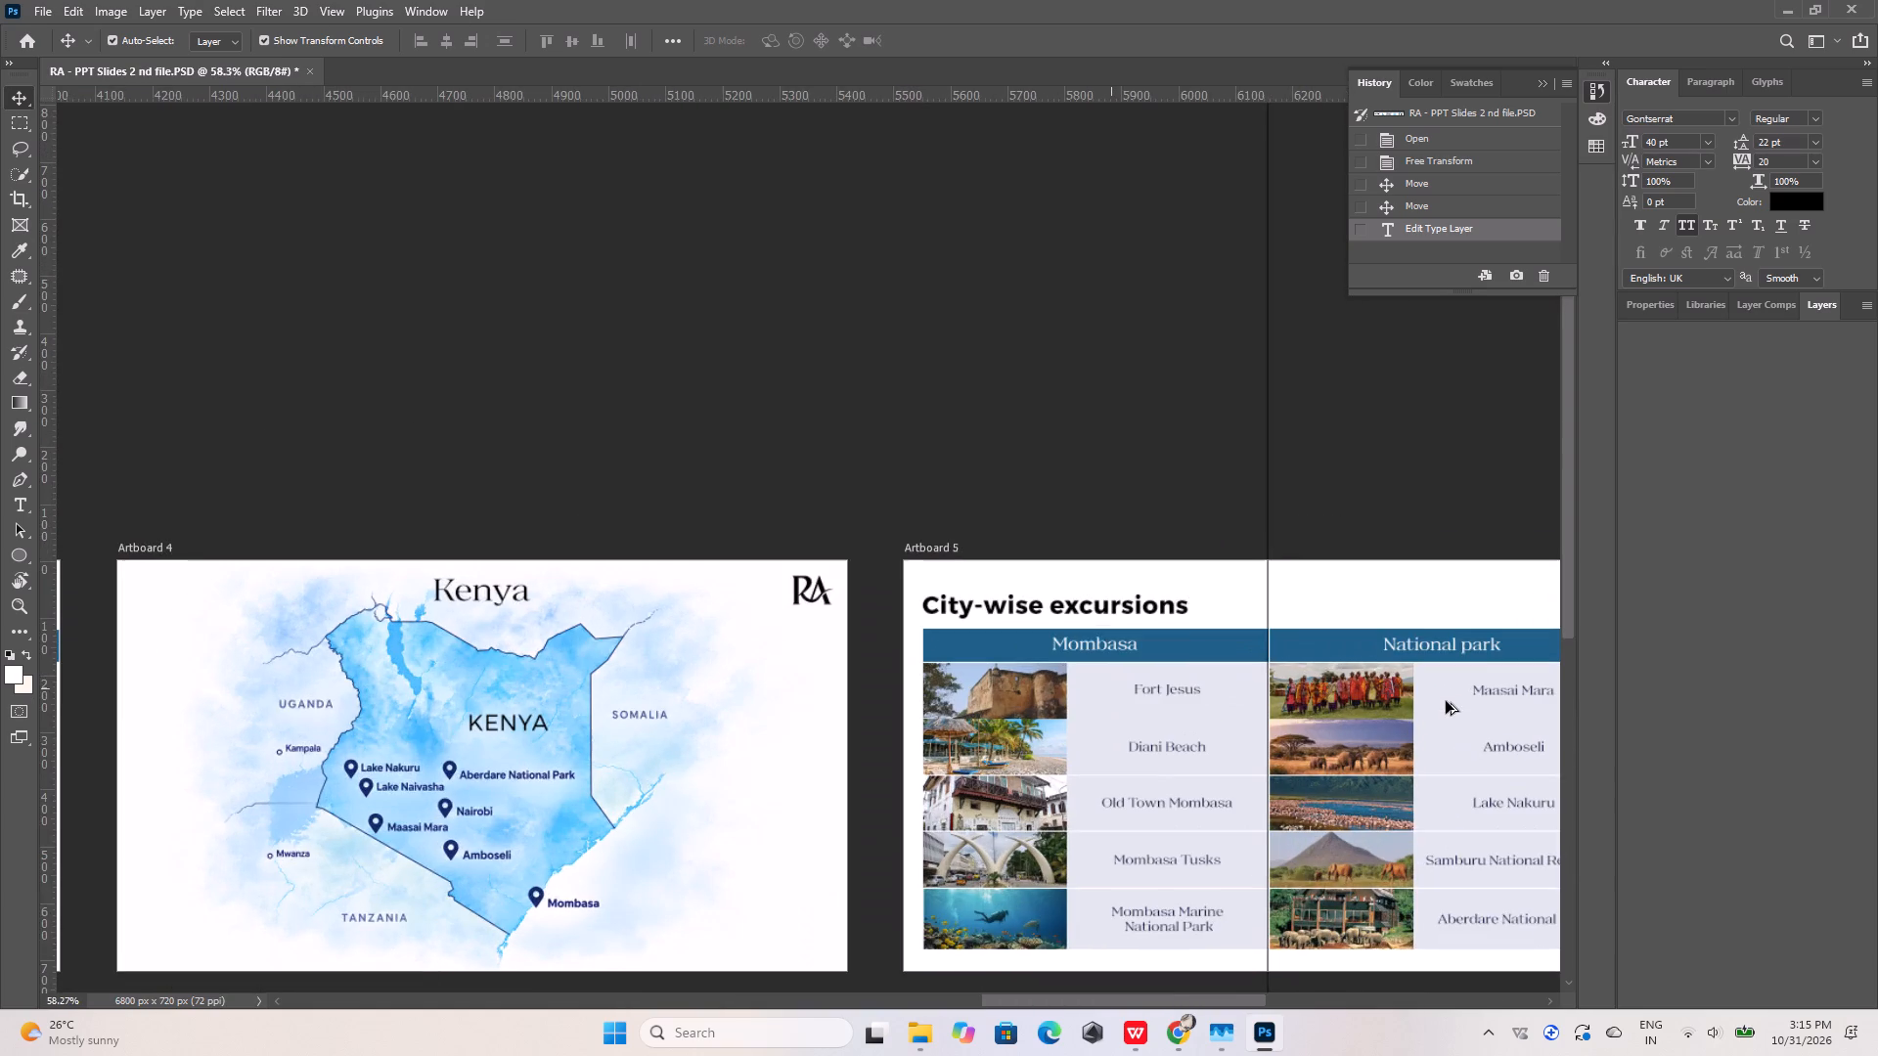
{"action": "scroll", "coordinate": [1446, 701], "scroll_direction": "down", "scroll_amount": 19, "text": "alt"}
{"action": "scroll", "coordinate": [974, 705], "scroll_direction": "up", "scroll_amount": 13, "text": "alt"}
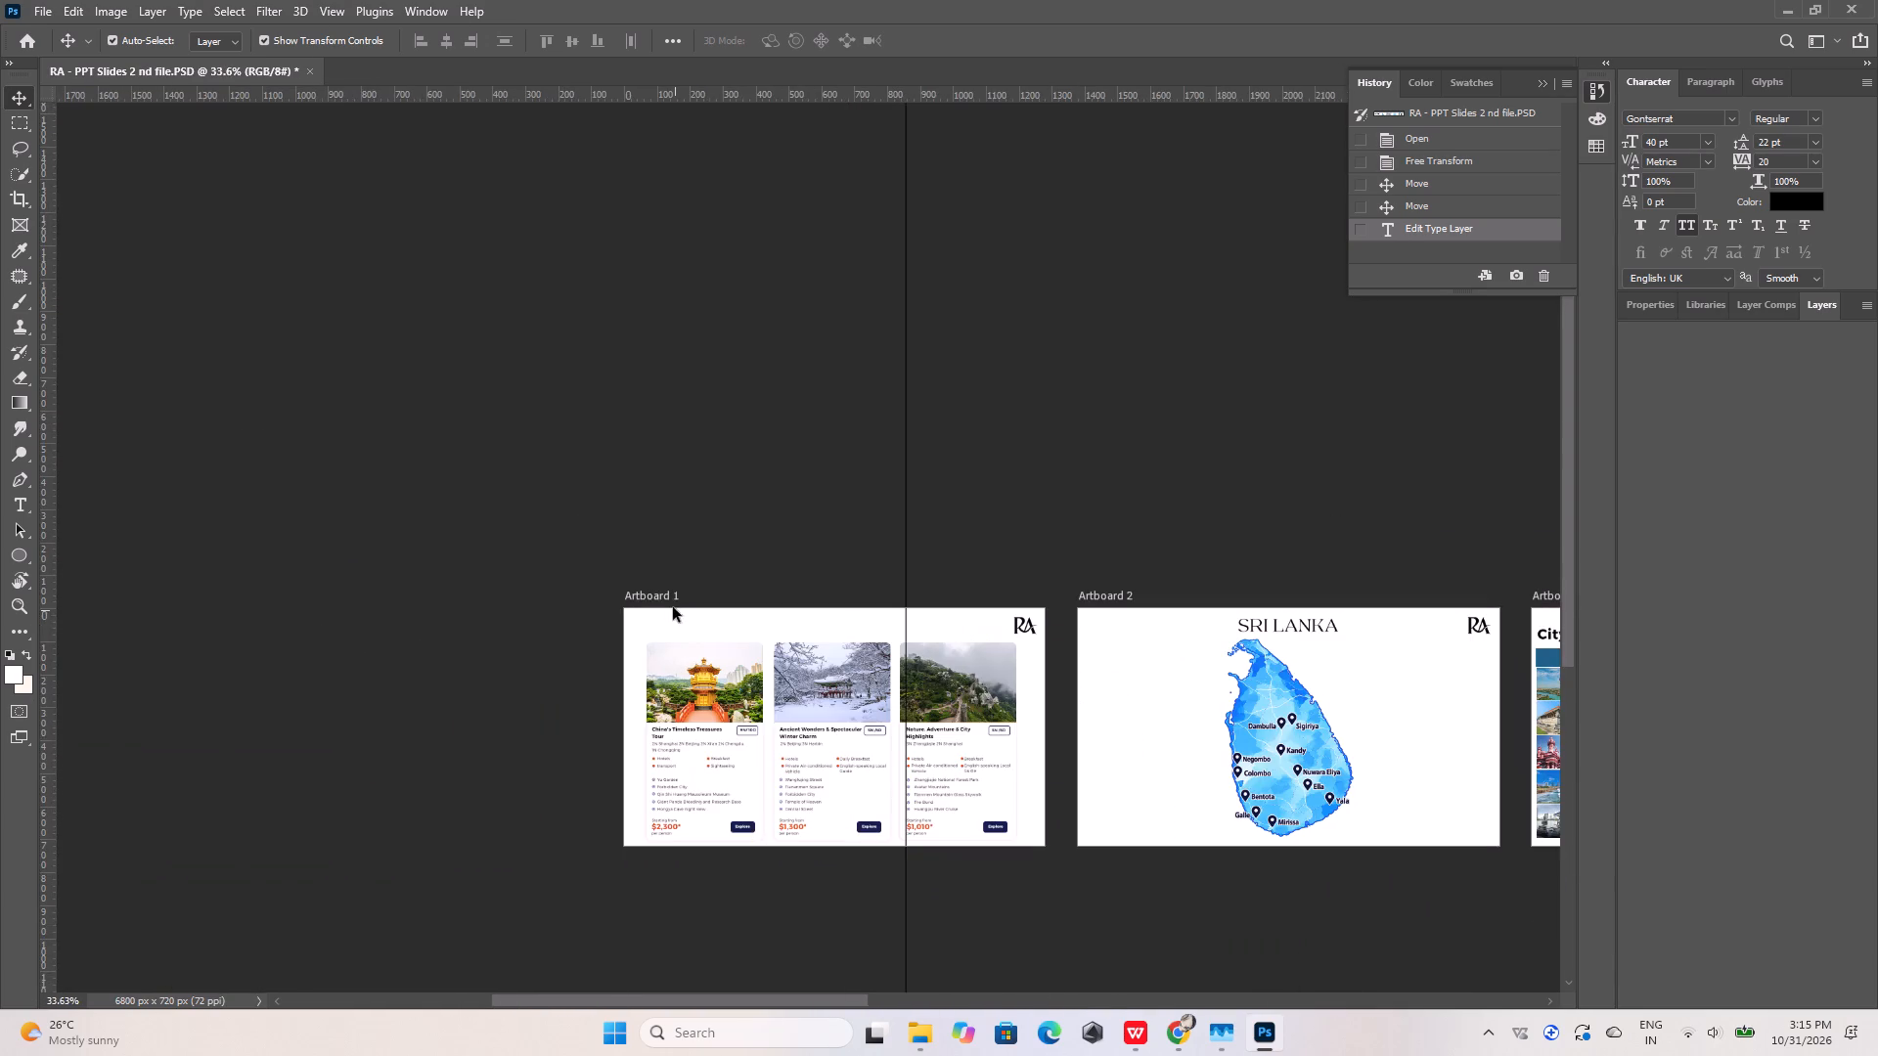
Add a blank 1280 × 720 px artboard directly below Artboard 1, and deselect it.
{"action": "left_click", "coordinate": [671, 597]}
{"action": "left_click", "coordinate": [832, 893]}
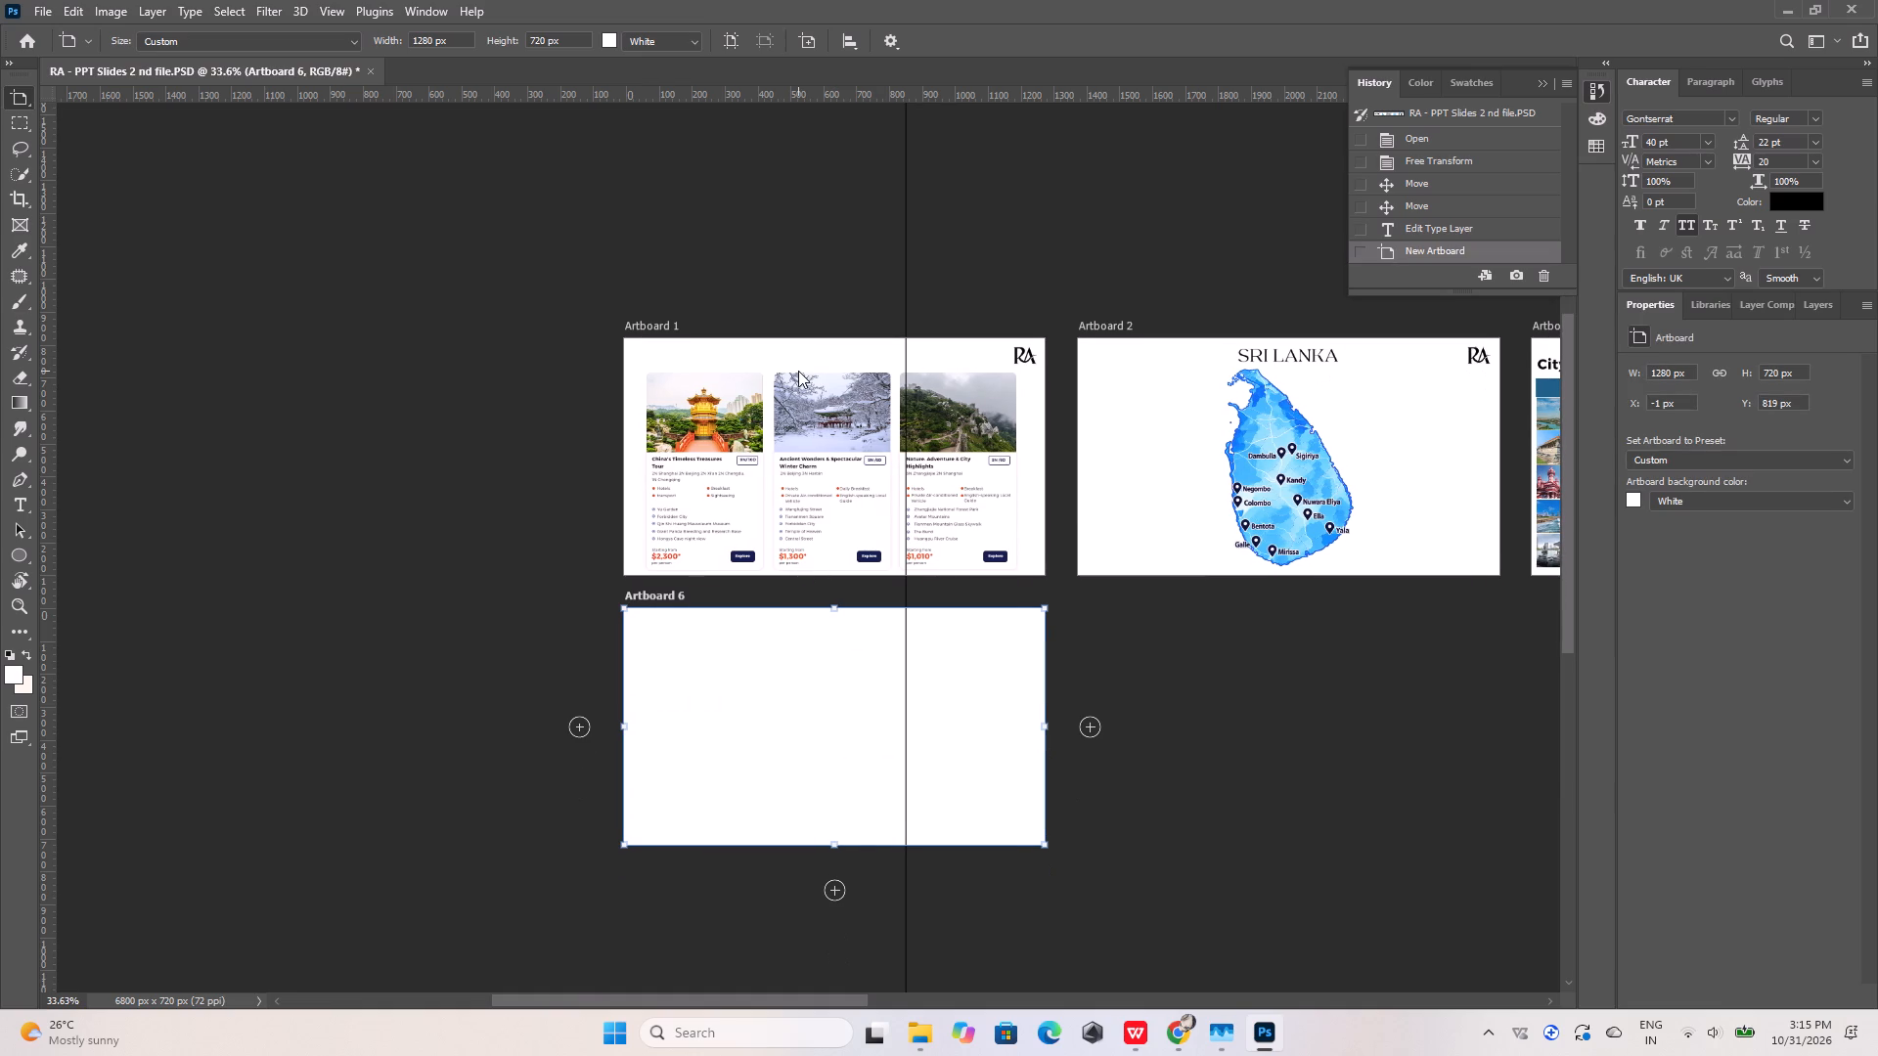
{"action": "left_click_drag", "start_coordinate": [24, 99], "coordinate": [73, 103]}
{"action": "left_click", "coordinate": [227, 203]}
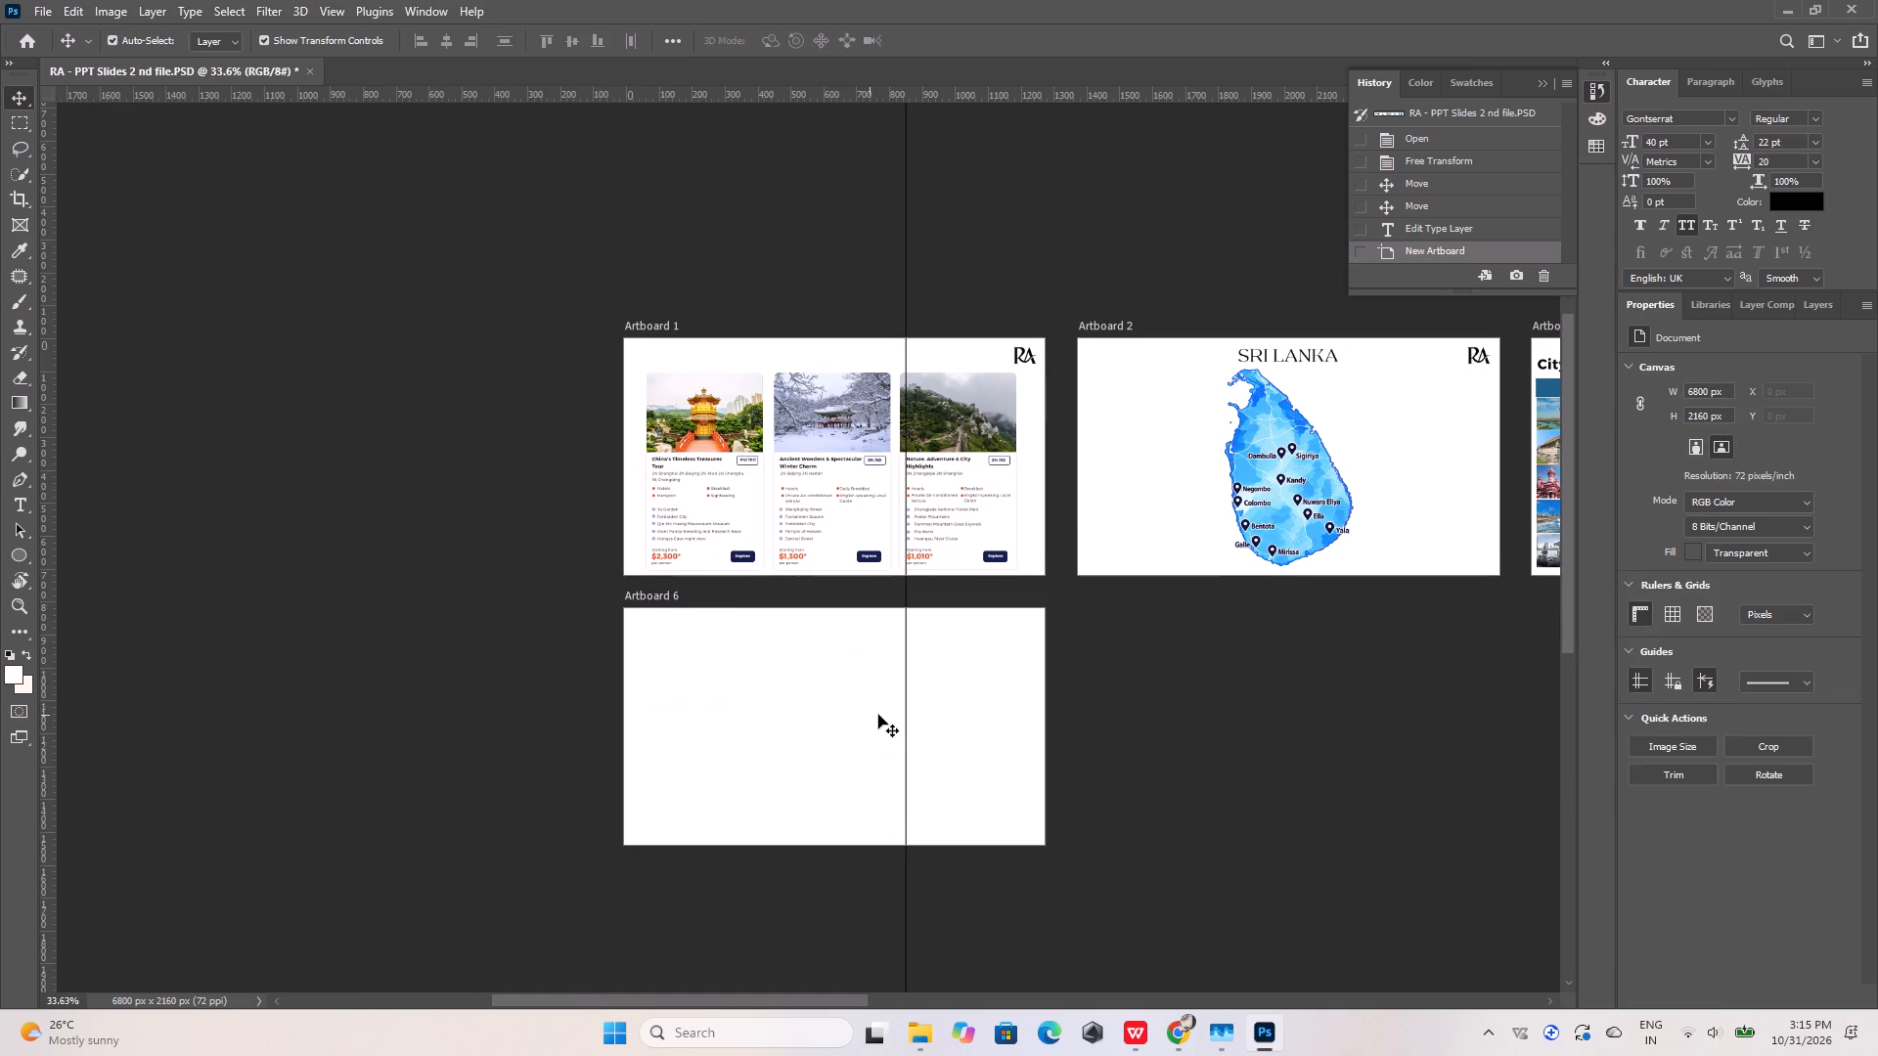
Compare the Mombasa and National park excursions artboard with its slide in WPS Office, and display the Kenya safari packages slide that follows.
{"action": "scroll", "coordinate": [500, 615], "scroll_direction": "down", "scroll_amount": 12, "text": "alt"}
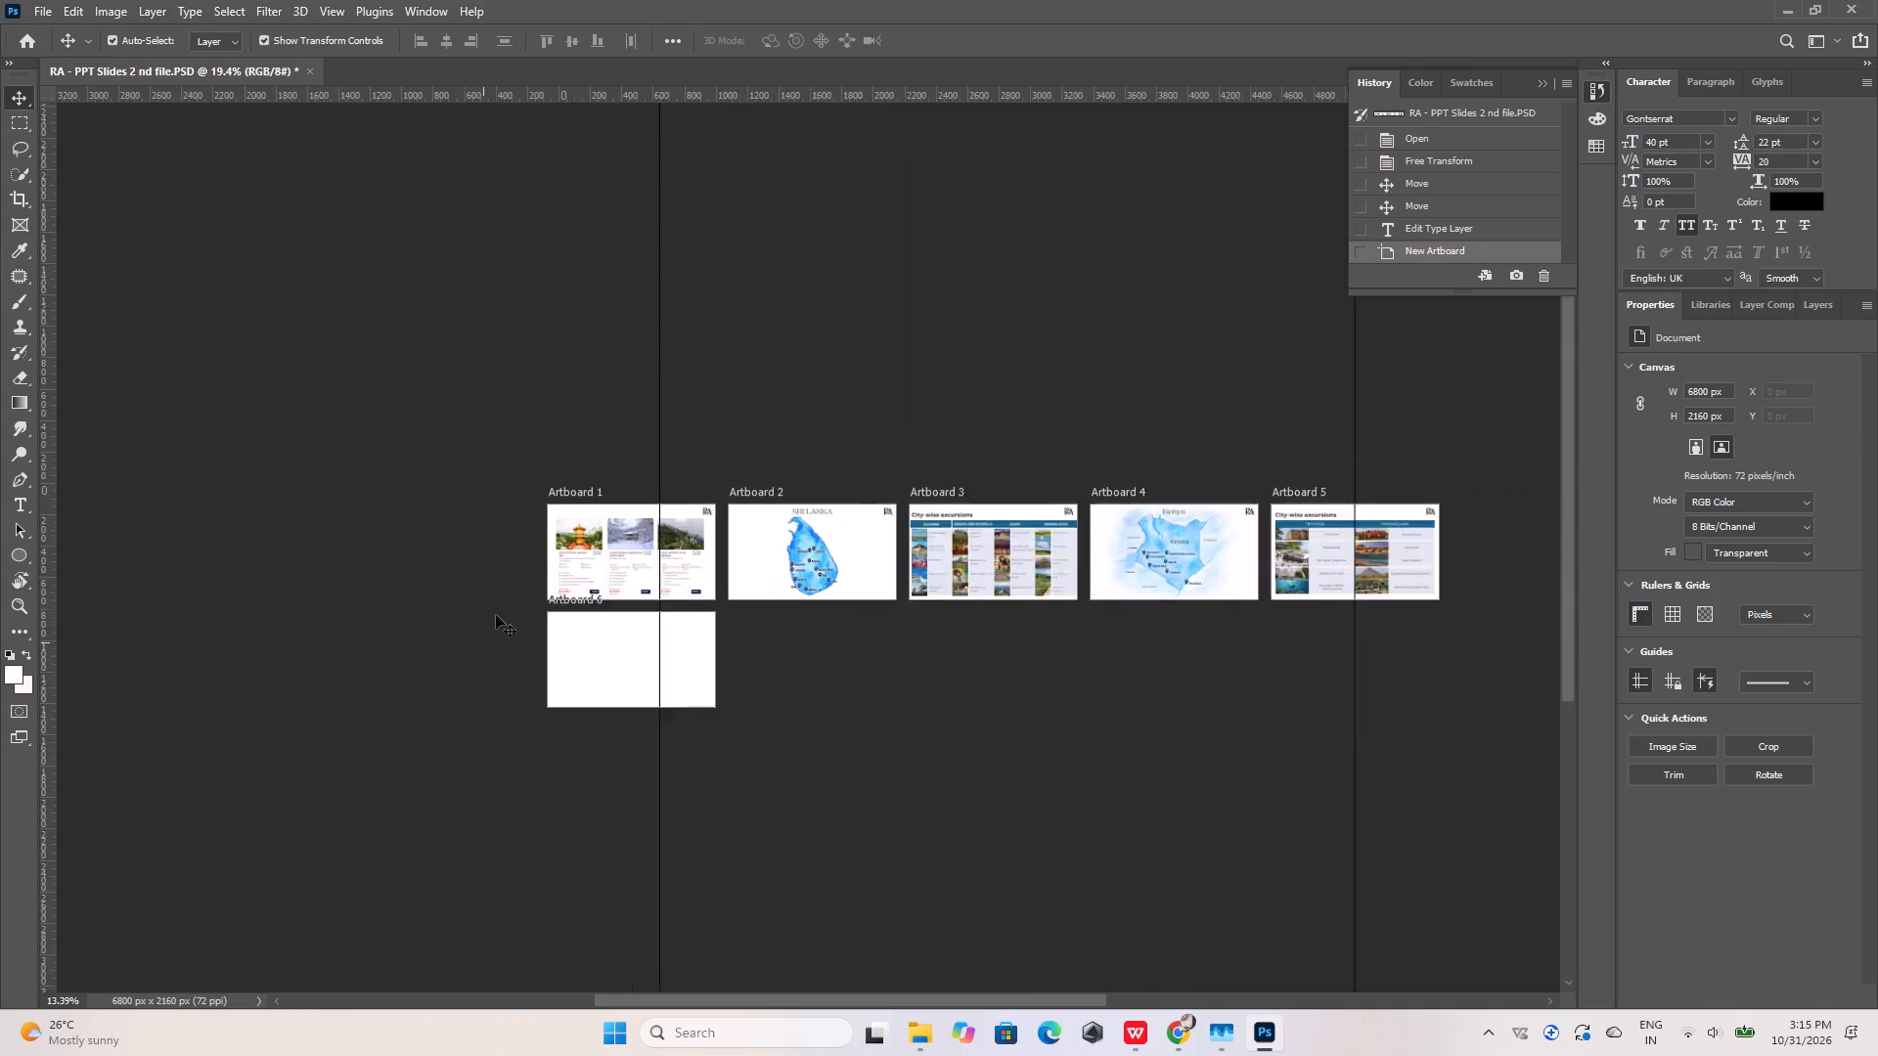
{"action": "scroll", "coordinate": [1232, 602], "scroll_direction": "up", "scroll_amount": 20, "text": "alt"}
{"action": "scroll", "coordinate": [1226, 610], "scroll_direction": "up", "scroll_amount": 5}
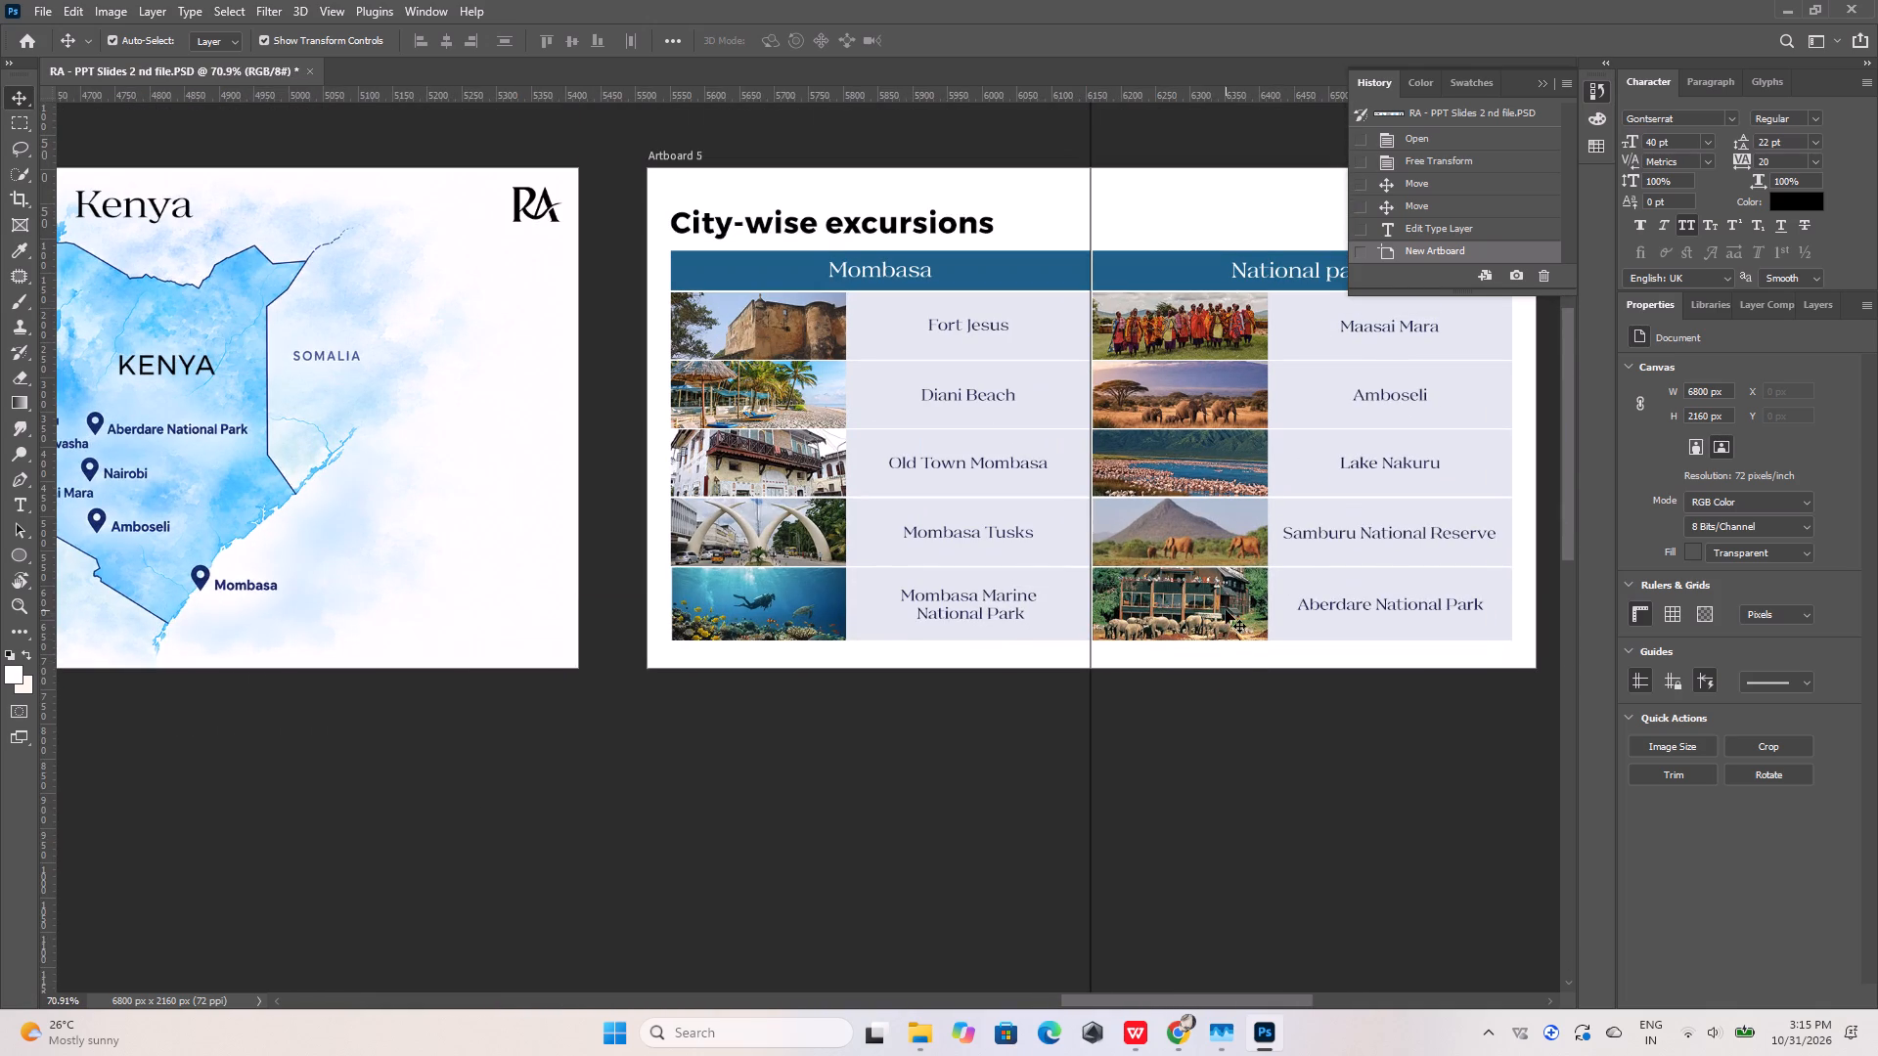
{"action": "left_click", "coordinate": [1144, 1034]}
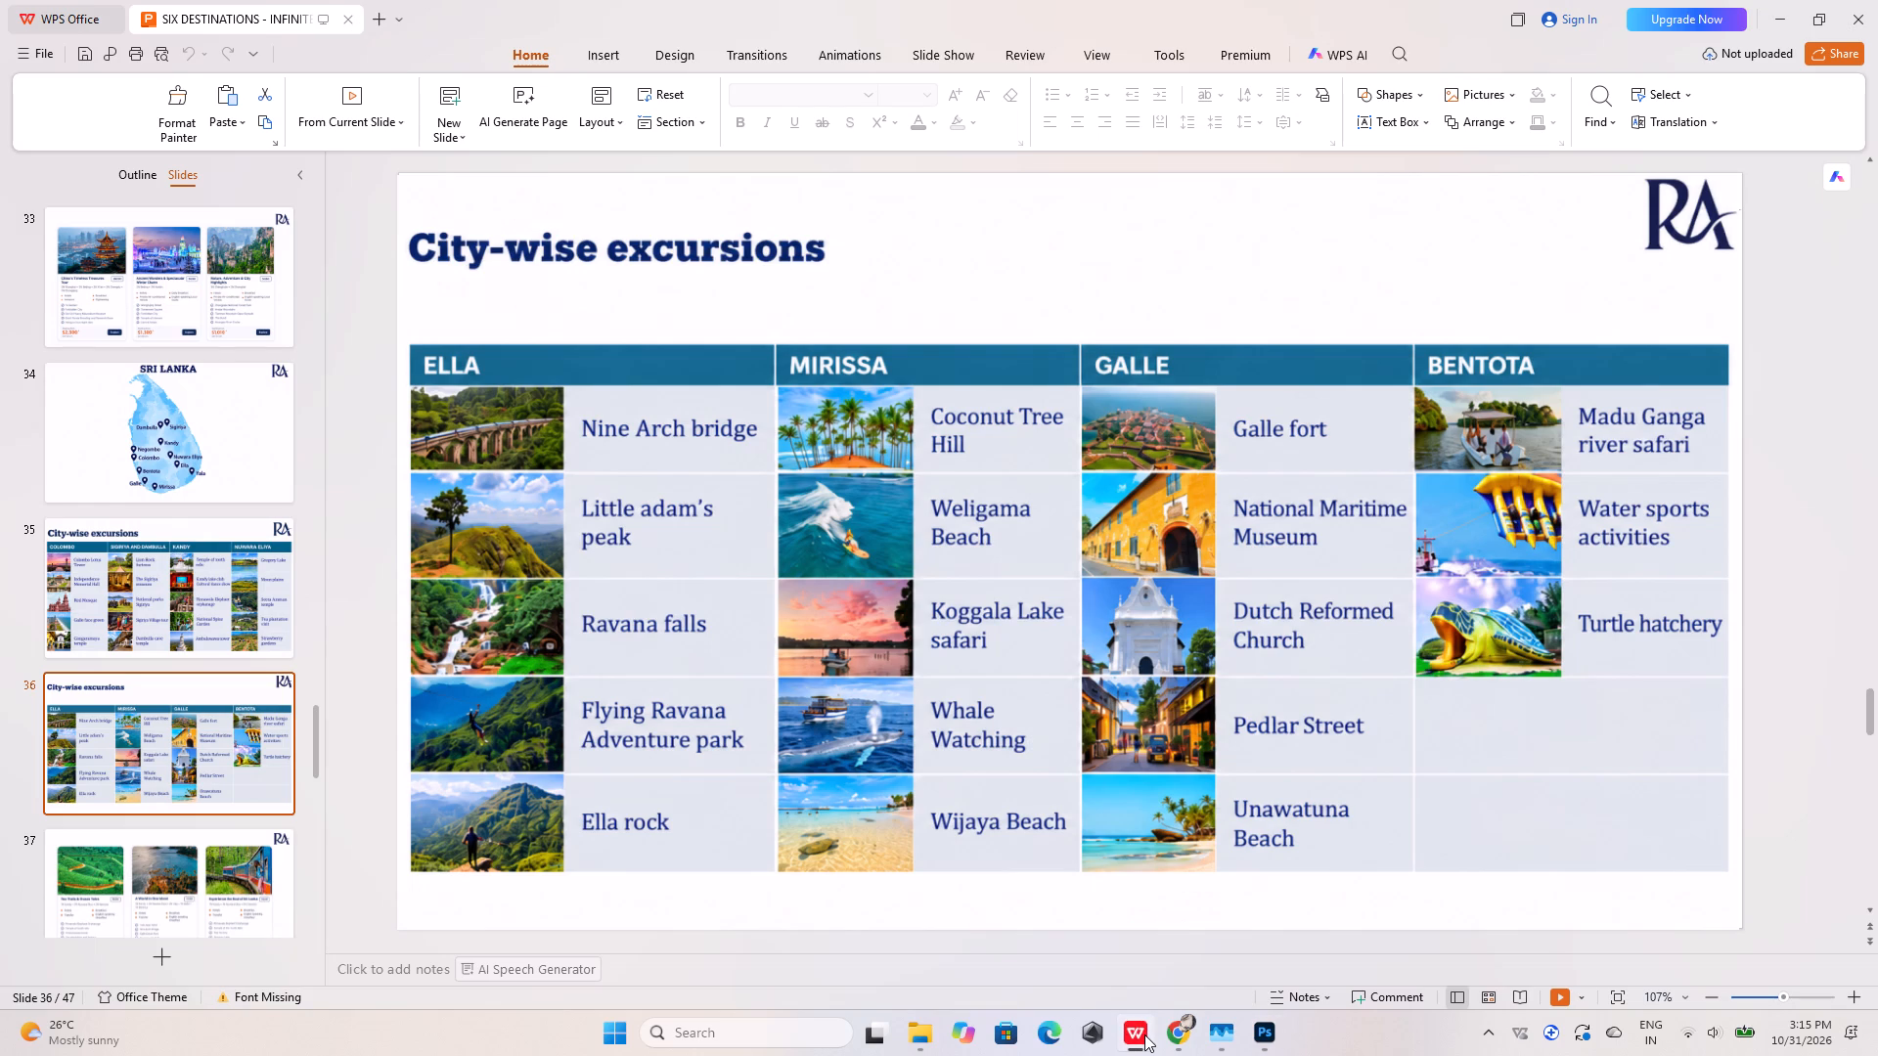
{"action": "left_click", "coordinate": [1144, 1034]}
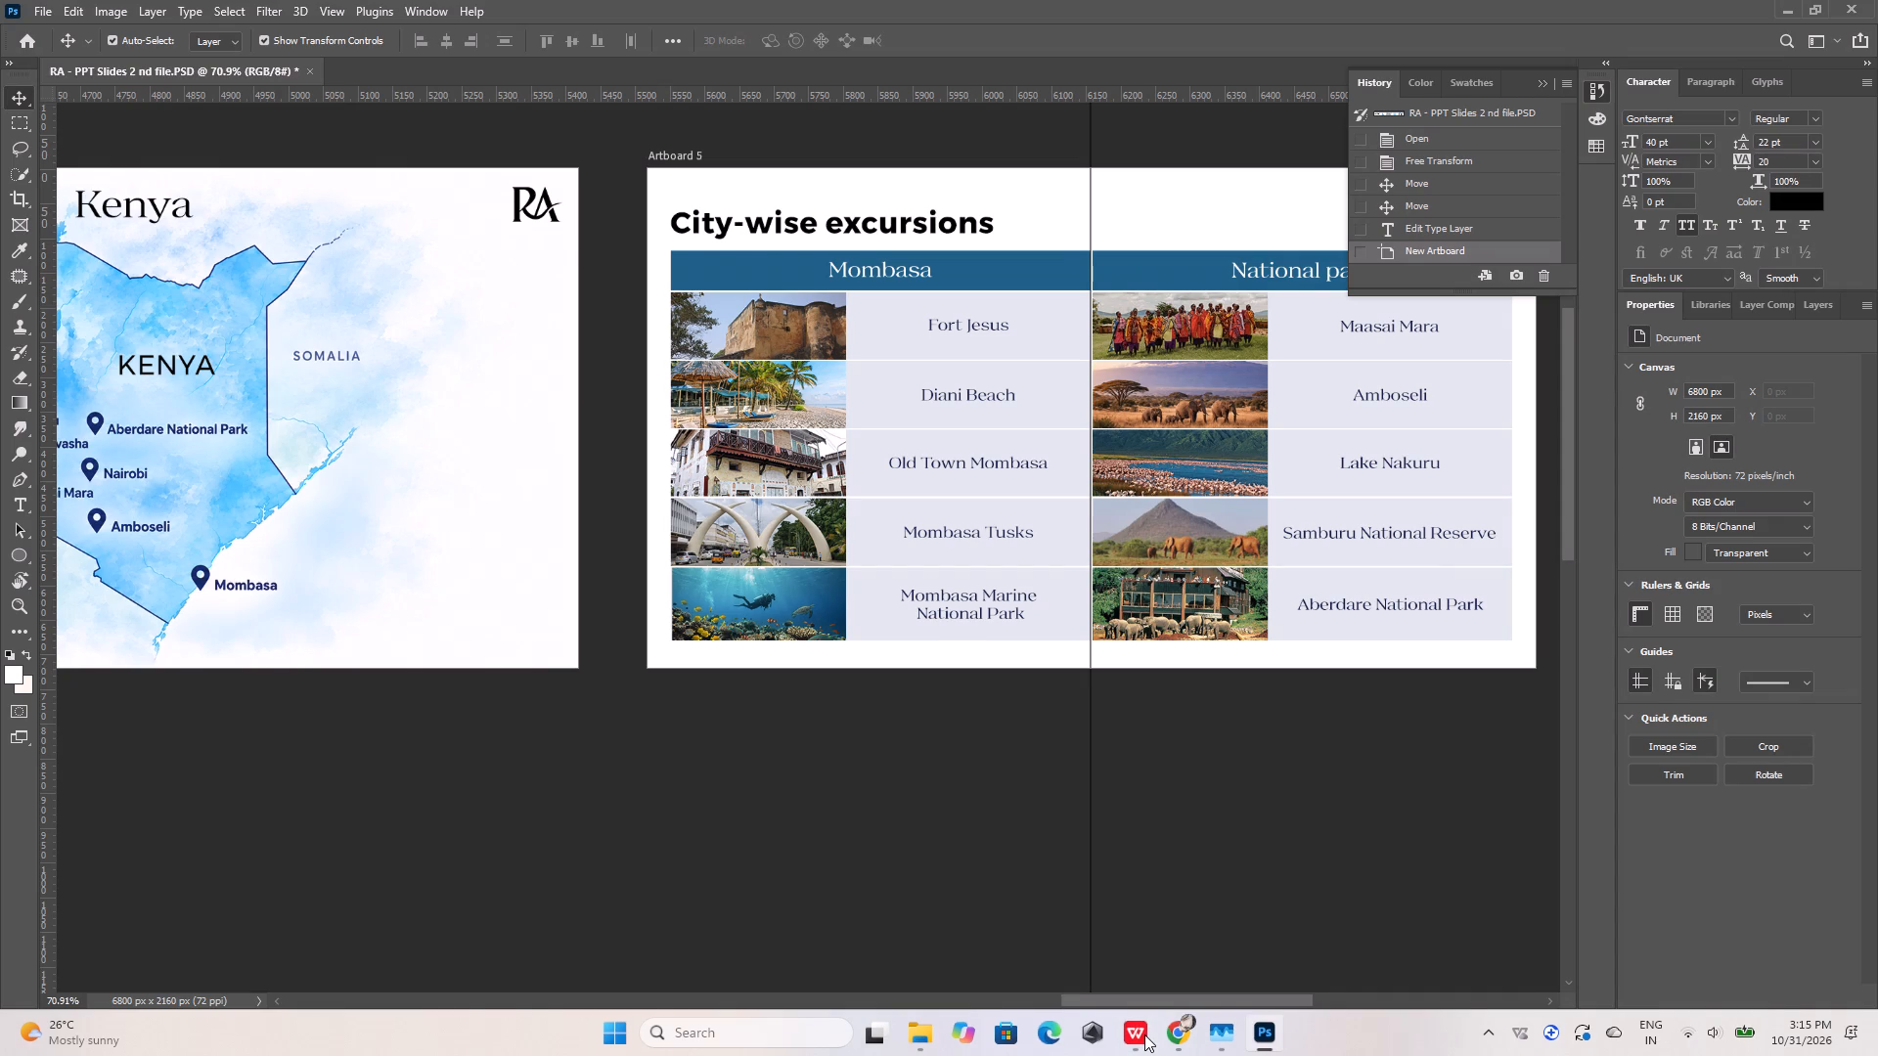
{"action": "left_click", "coordinate": [1144, 1034]}
{"action": "scroll", "coordinate": [185, 730], "scroll_direction": "down", "scroll_amount": 3}
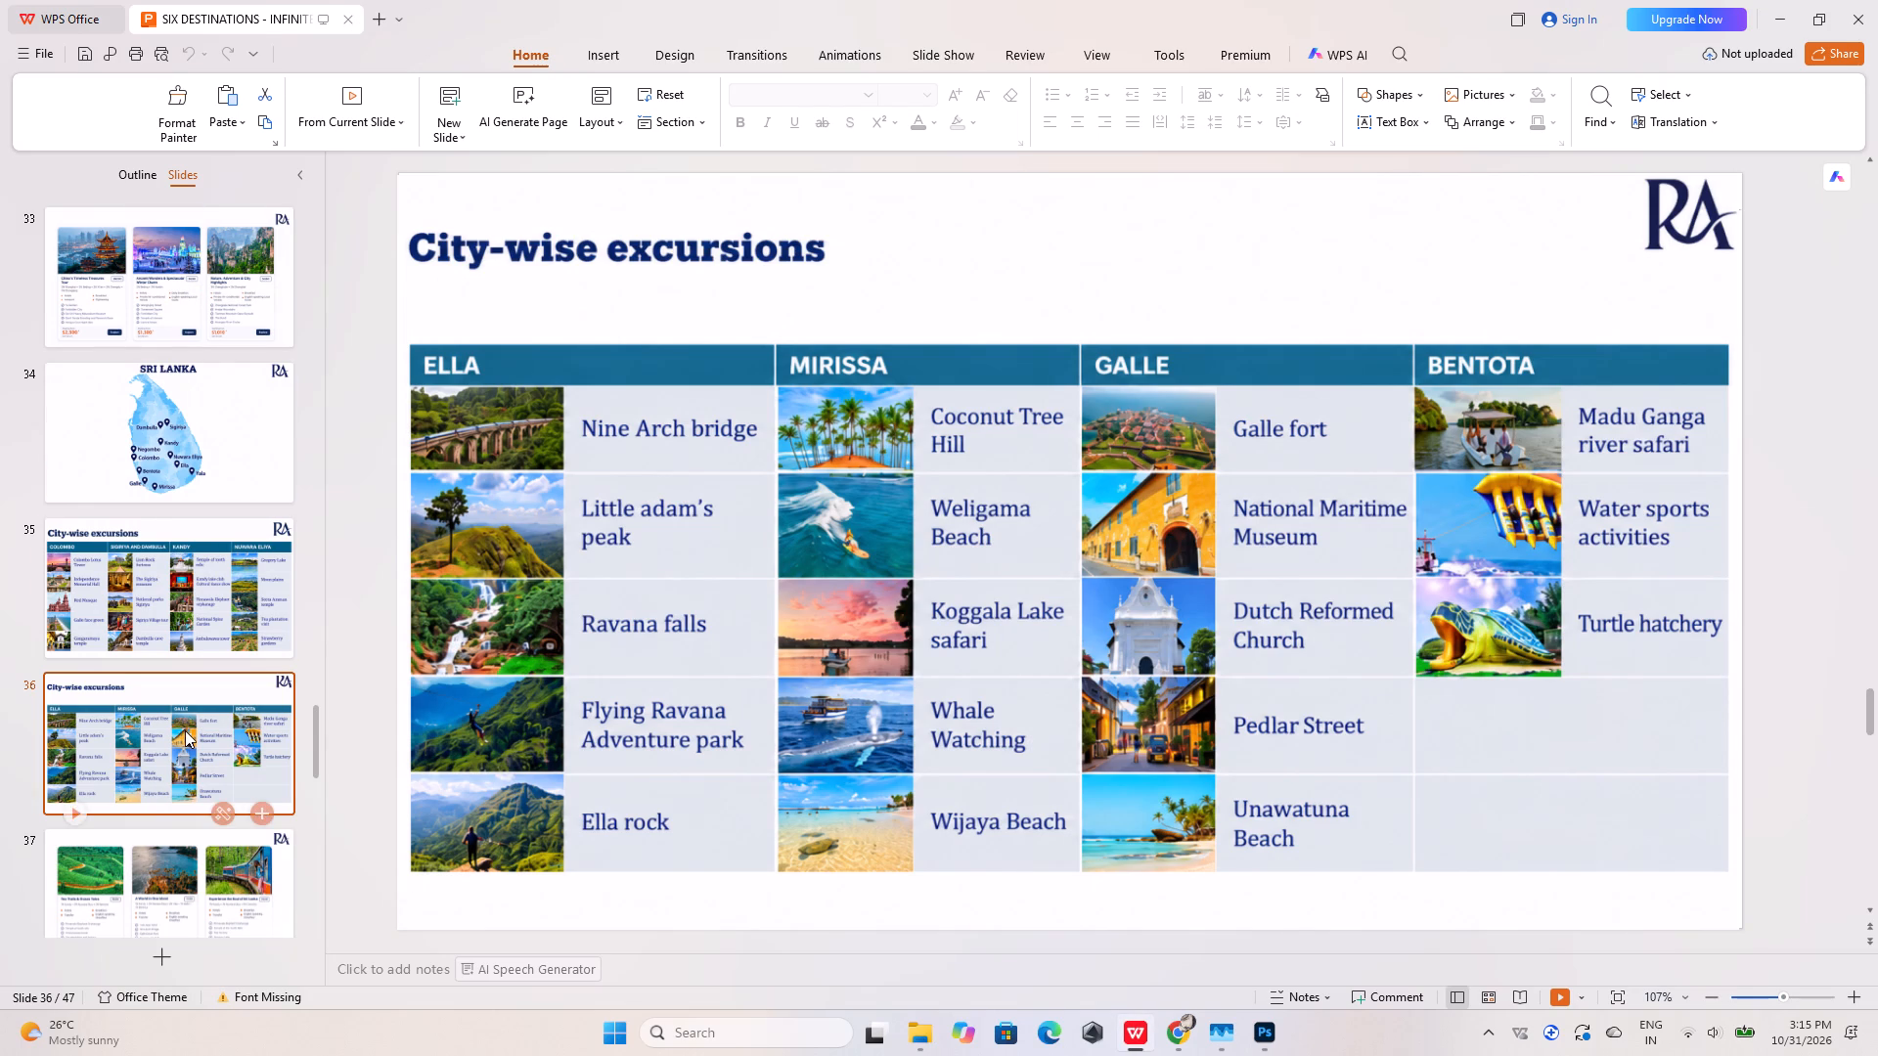
{"action": "left_click", "coordinate": [186, 728]}
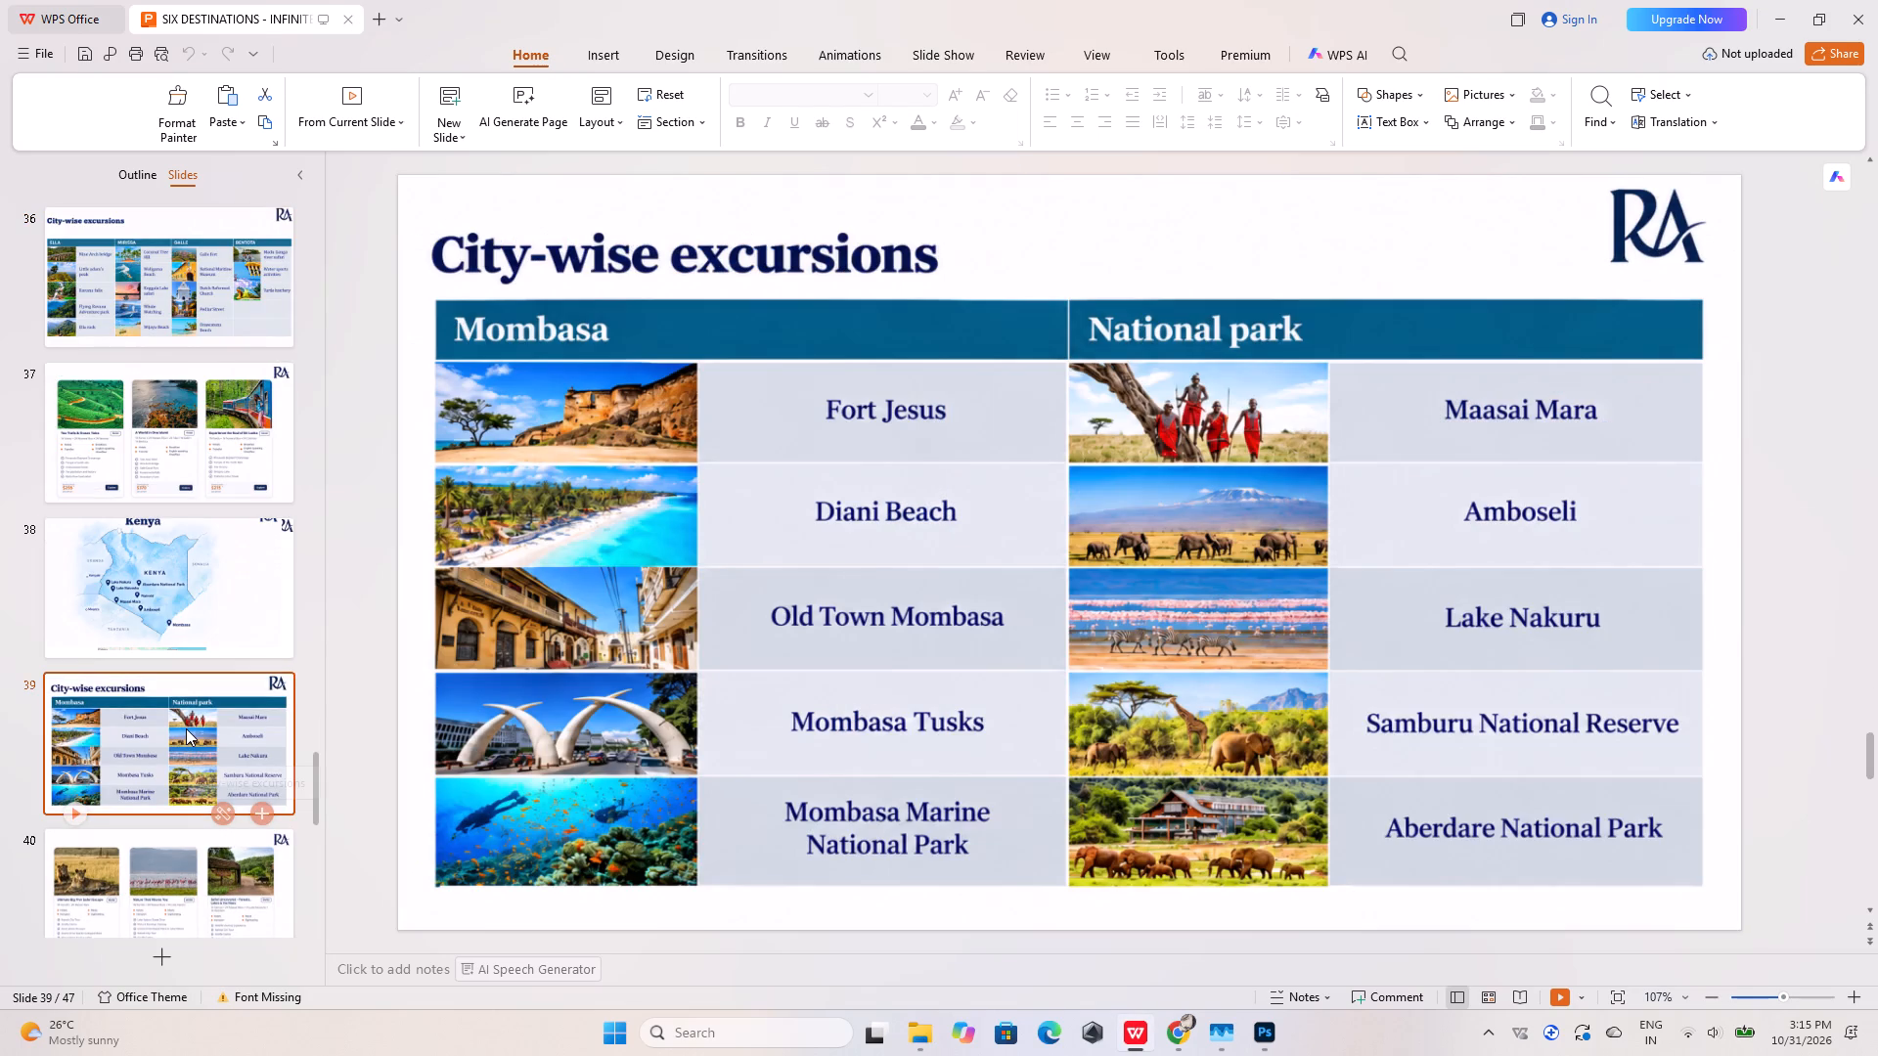
{"action": "left_click", "coordinate": [1261, 1032]}
{"action": "left_click", "coordinate": [1261, 1032]}
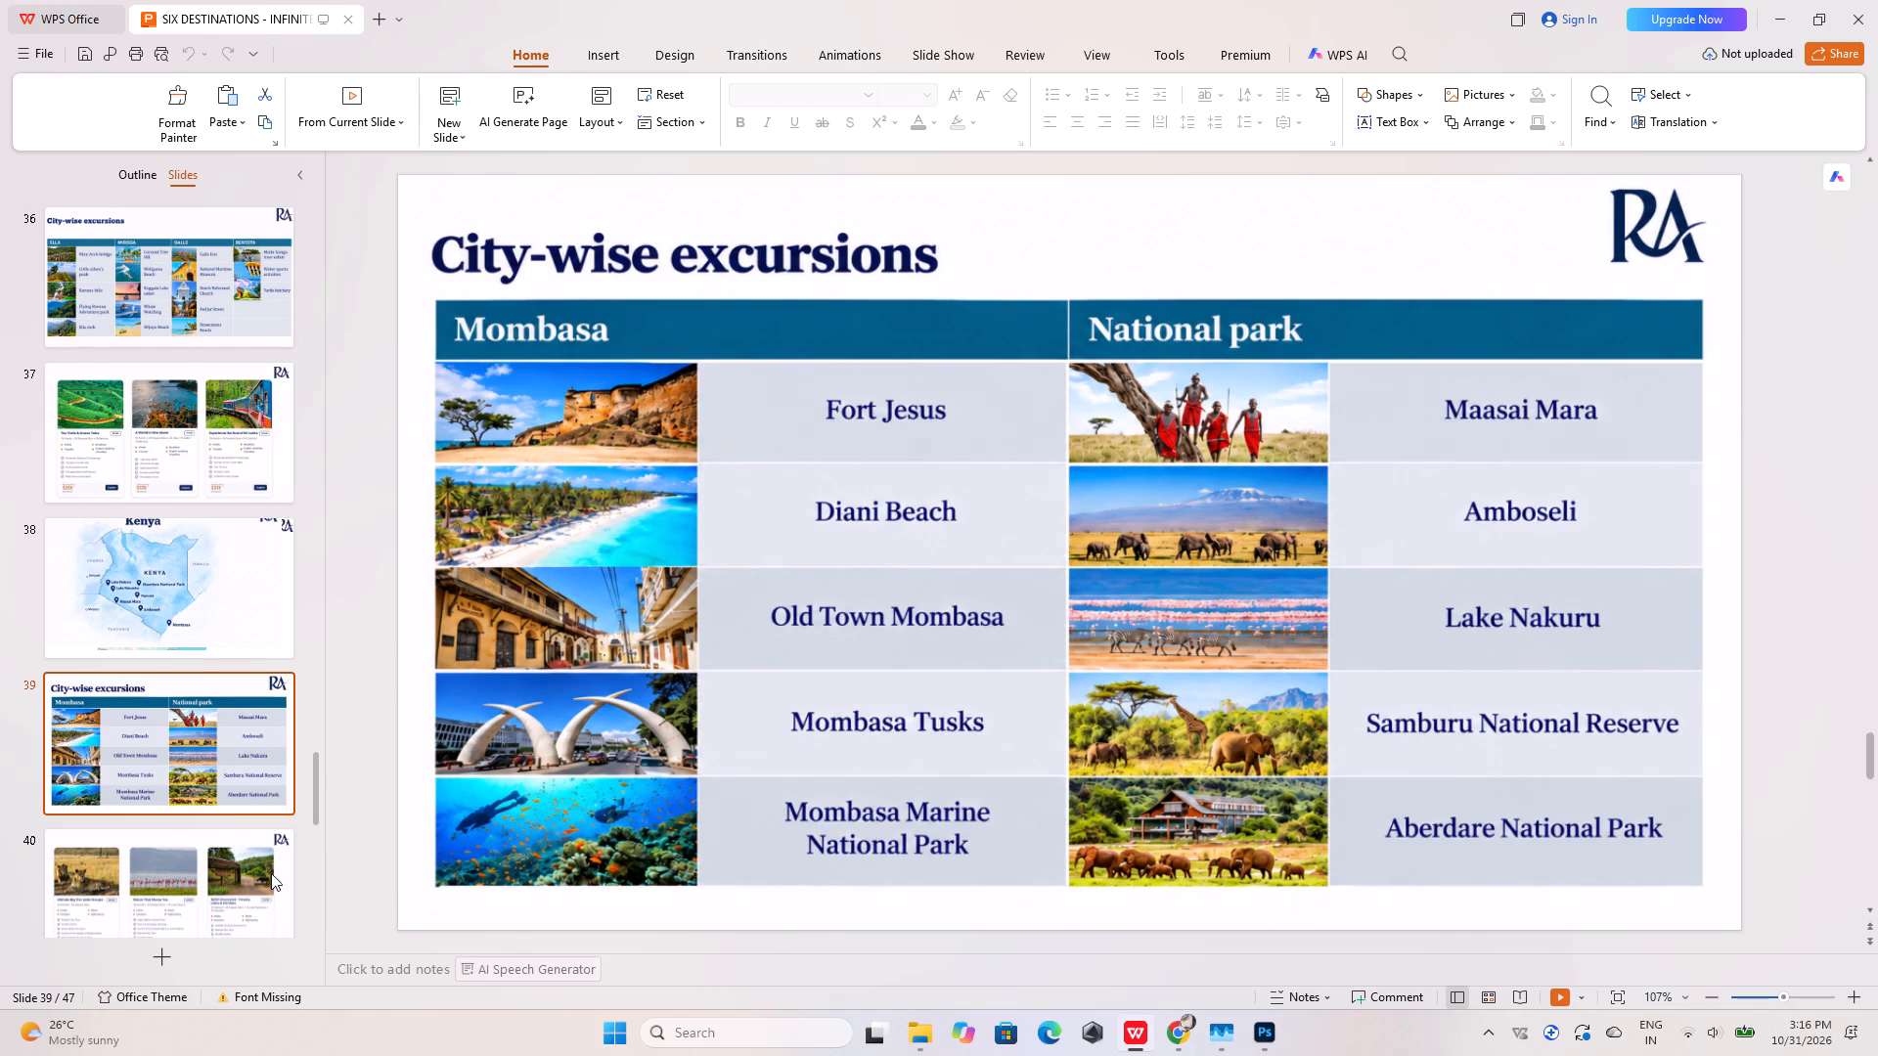
{"action": "left_click", "coordinate": [248, 878]}
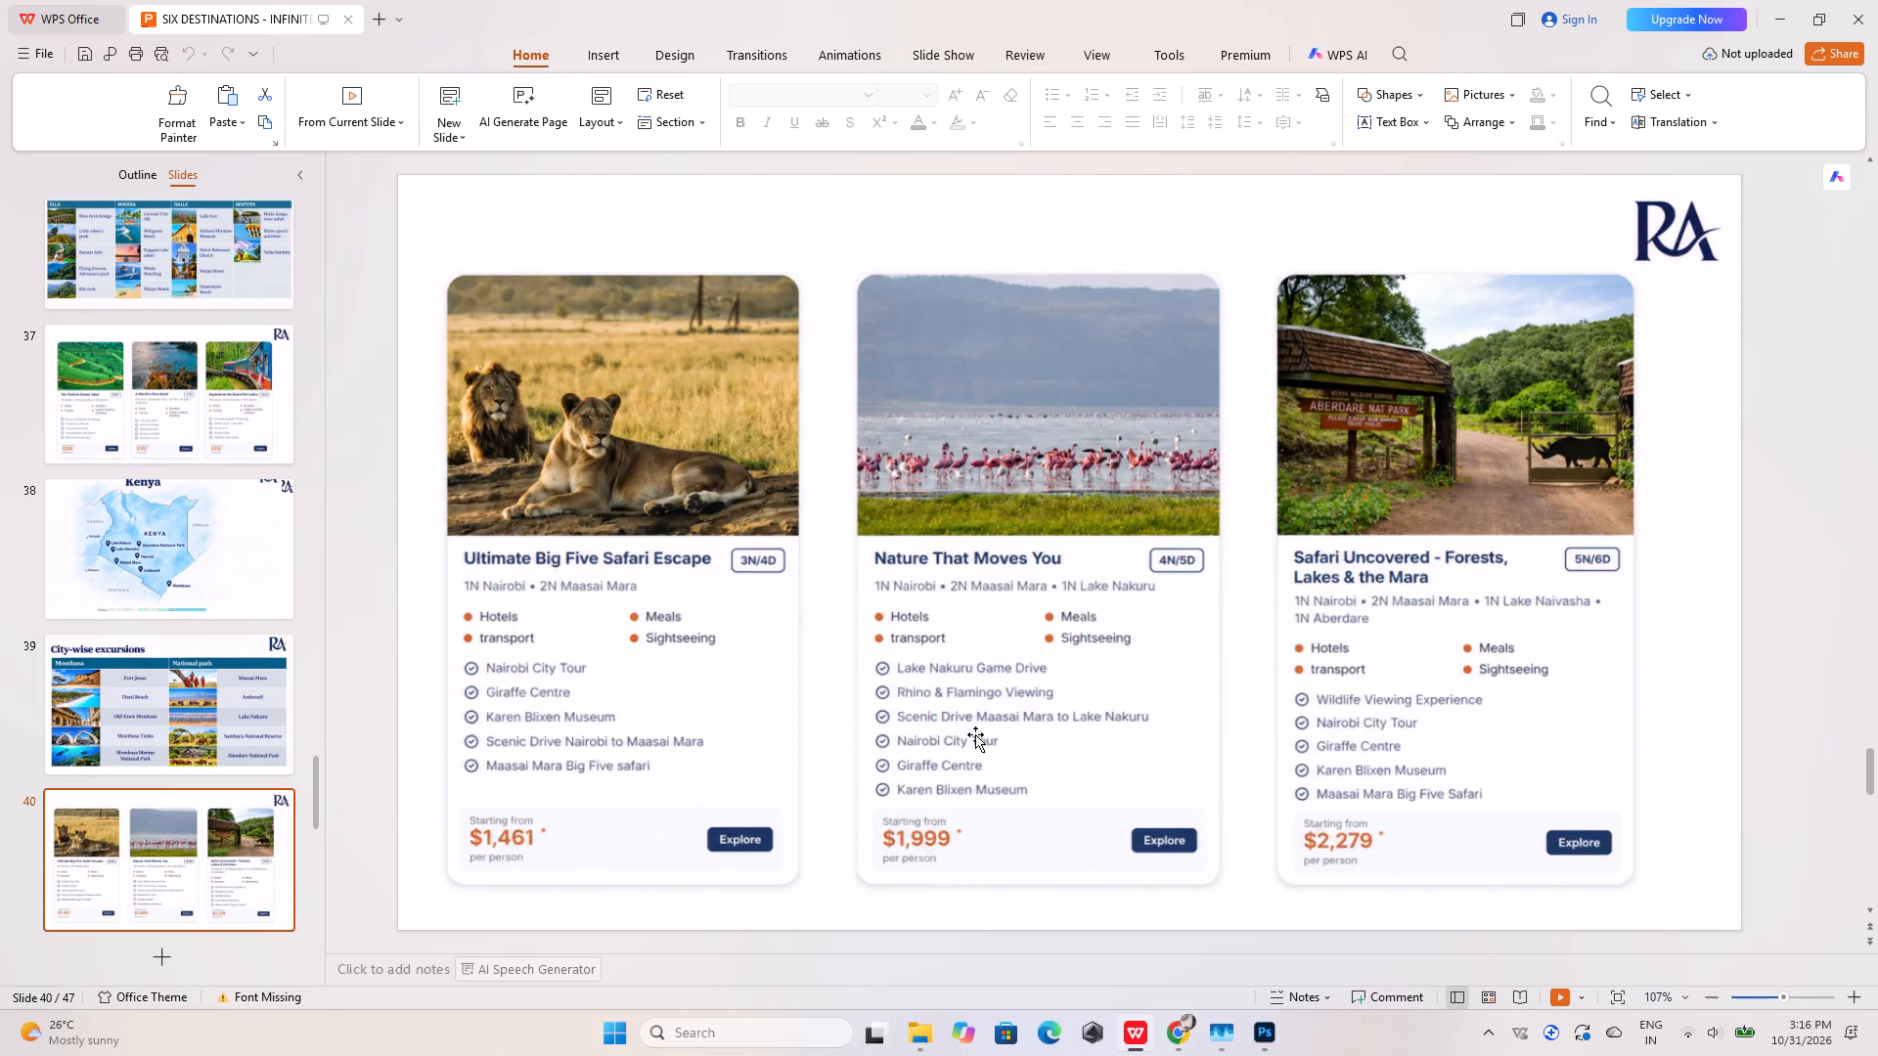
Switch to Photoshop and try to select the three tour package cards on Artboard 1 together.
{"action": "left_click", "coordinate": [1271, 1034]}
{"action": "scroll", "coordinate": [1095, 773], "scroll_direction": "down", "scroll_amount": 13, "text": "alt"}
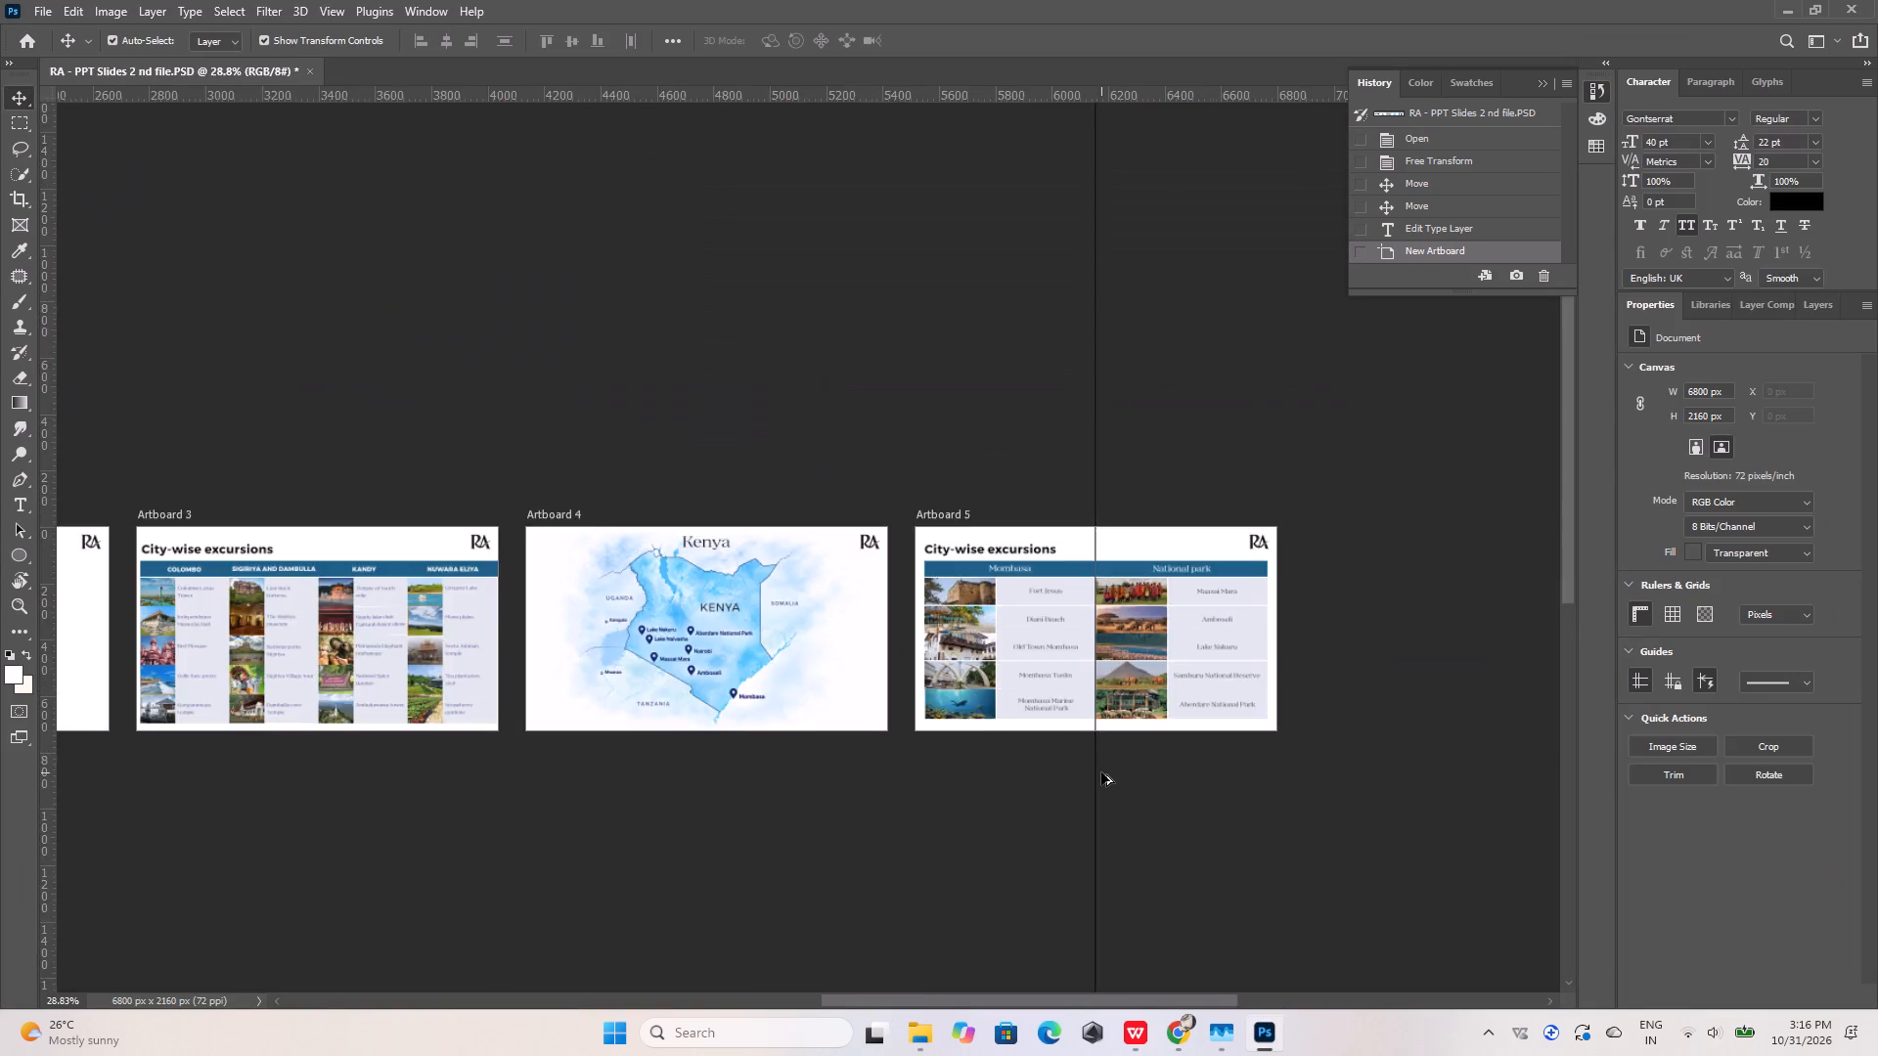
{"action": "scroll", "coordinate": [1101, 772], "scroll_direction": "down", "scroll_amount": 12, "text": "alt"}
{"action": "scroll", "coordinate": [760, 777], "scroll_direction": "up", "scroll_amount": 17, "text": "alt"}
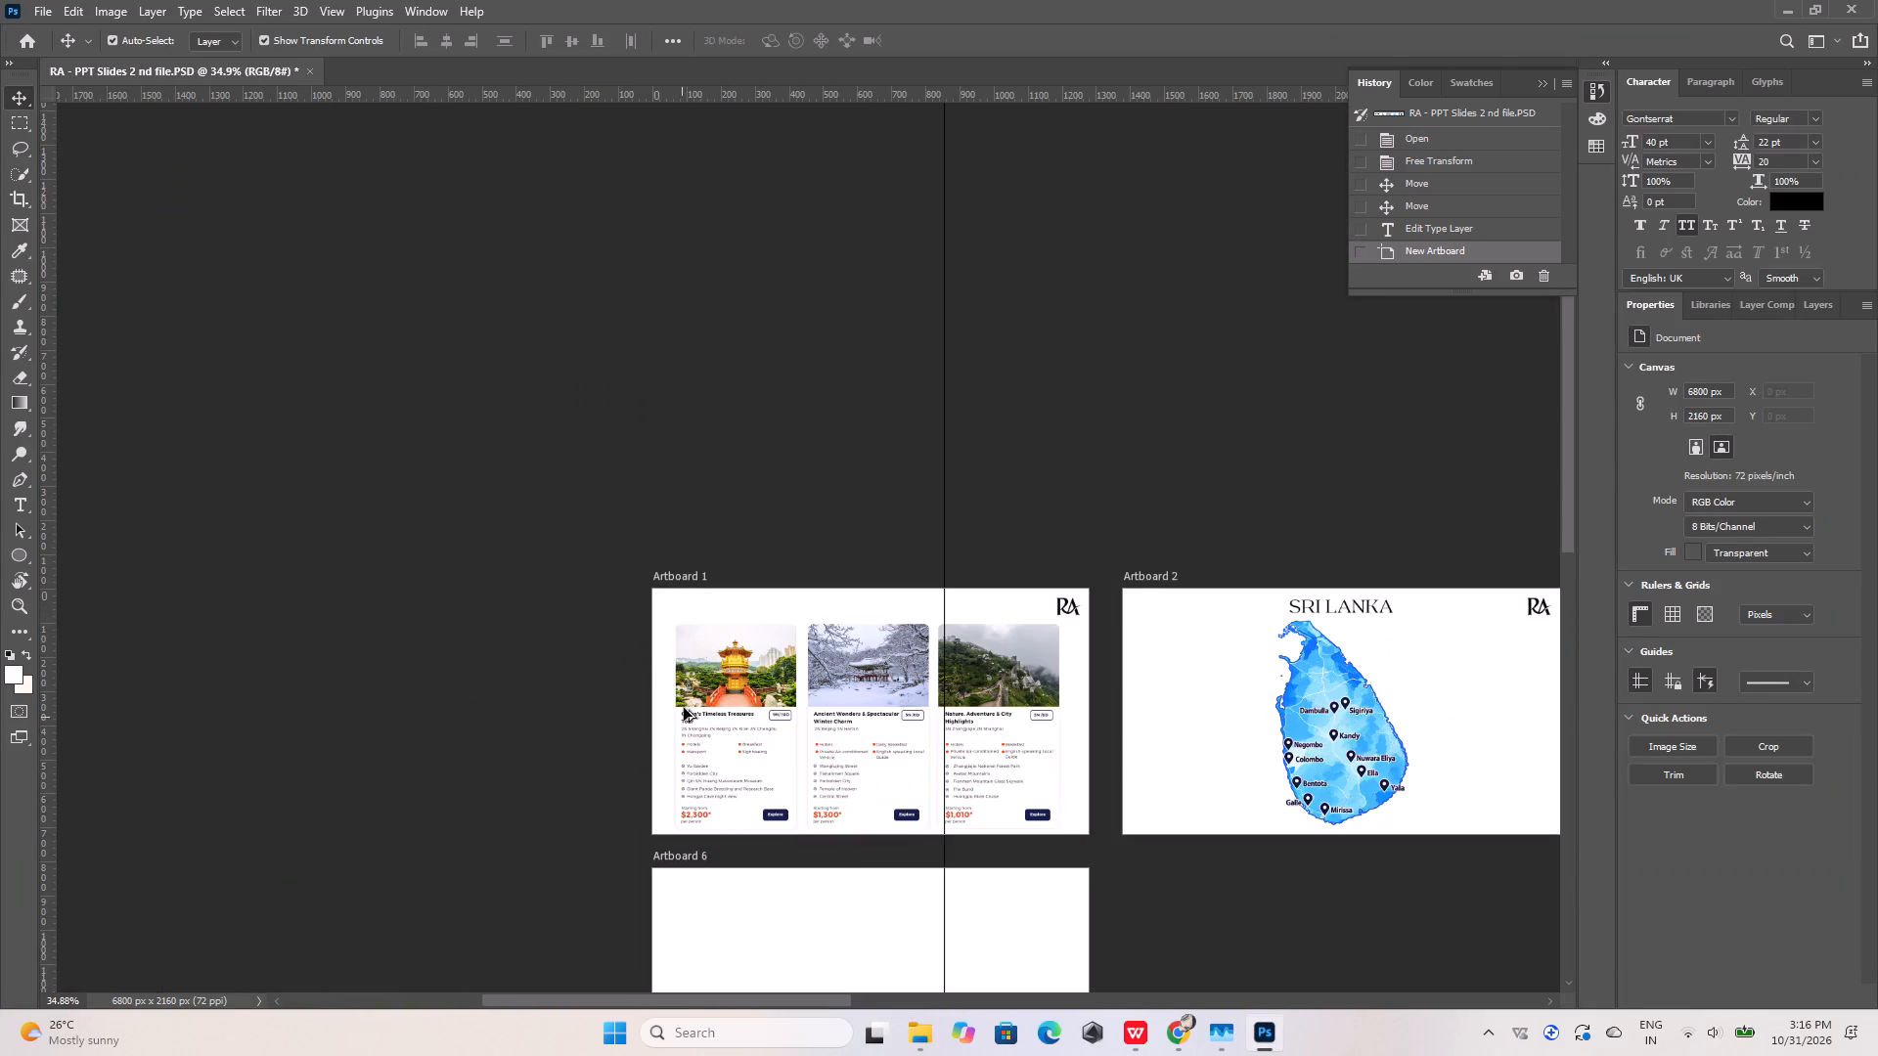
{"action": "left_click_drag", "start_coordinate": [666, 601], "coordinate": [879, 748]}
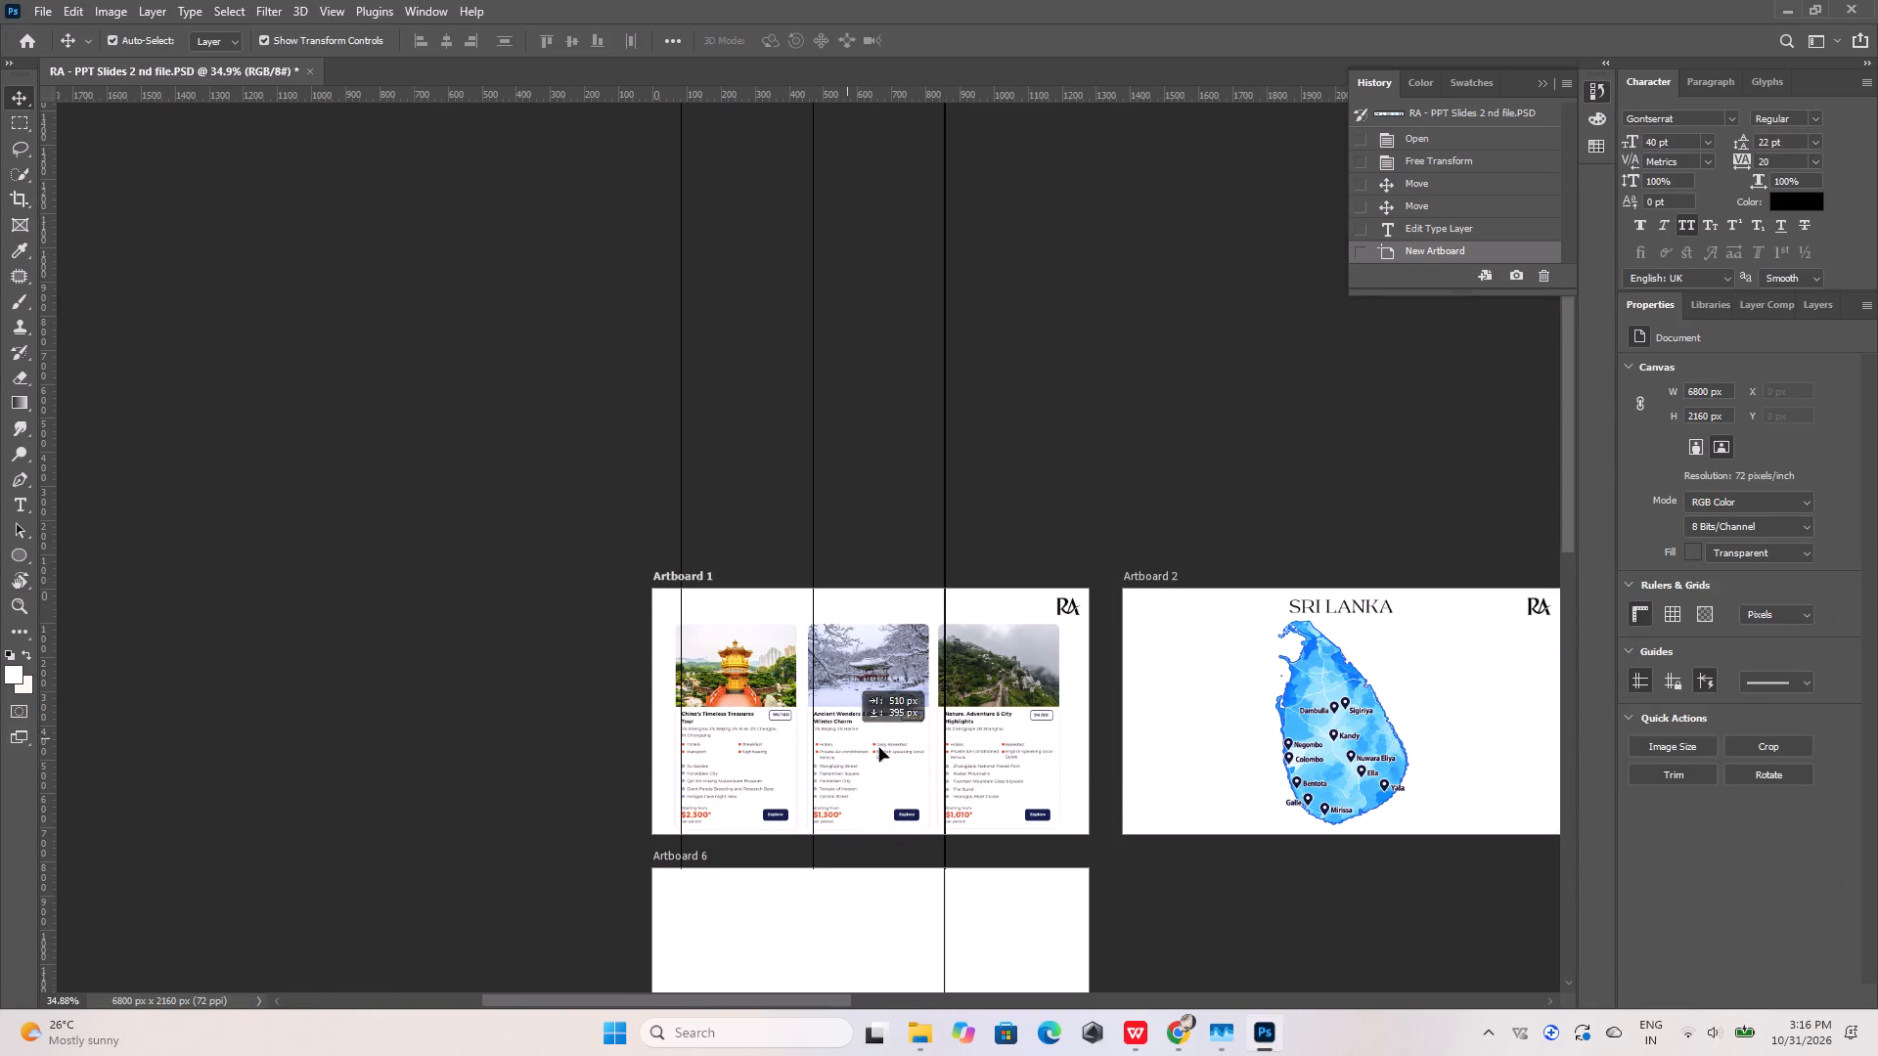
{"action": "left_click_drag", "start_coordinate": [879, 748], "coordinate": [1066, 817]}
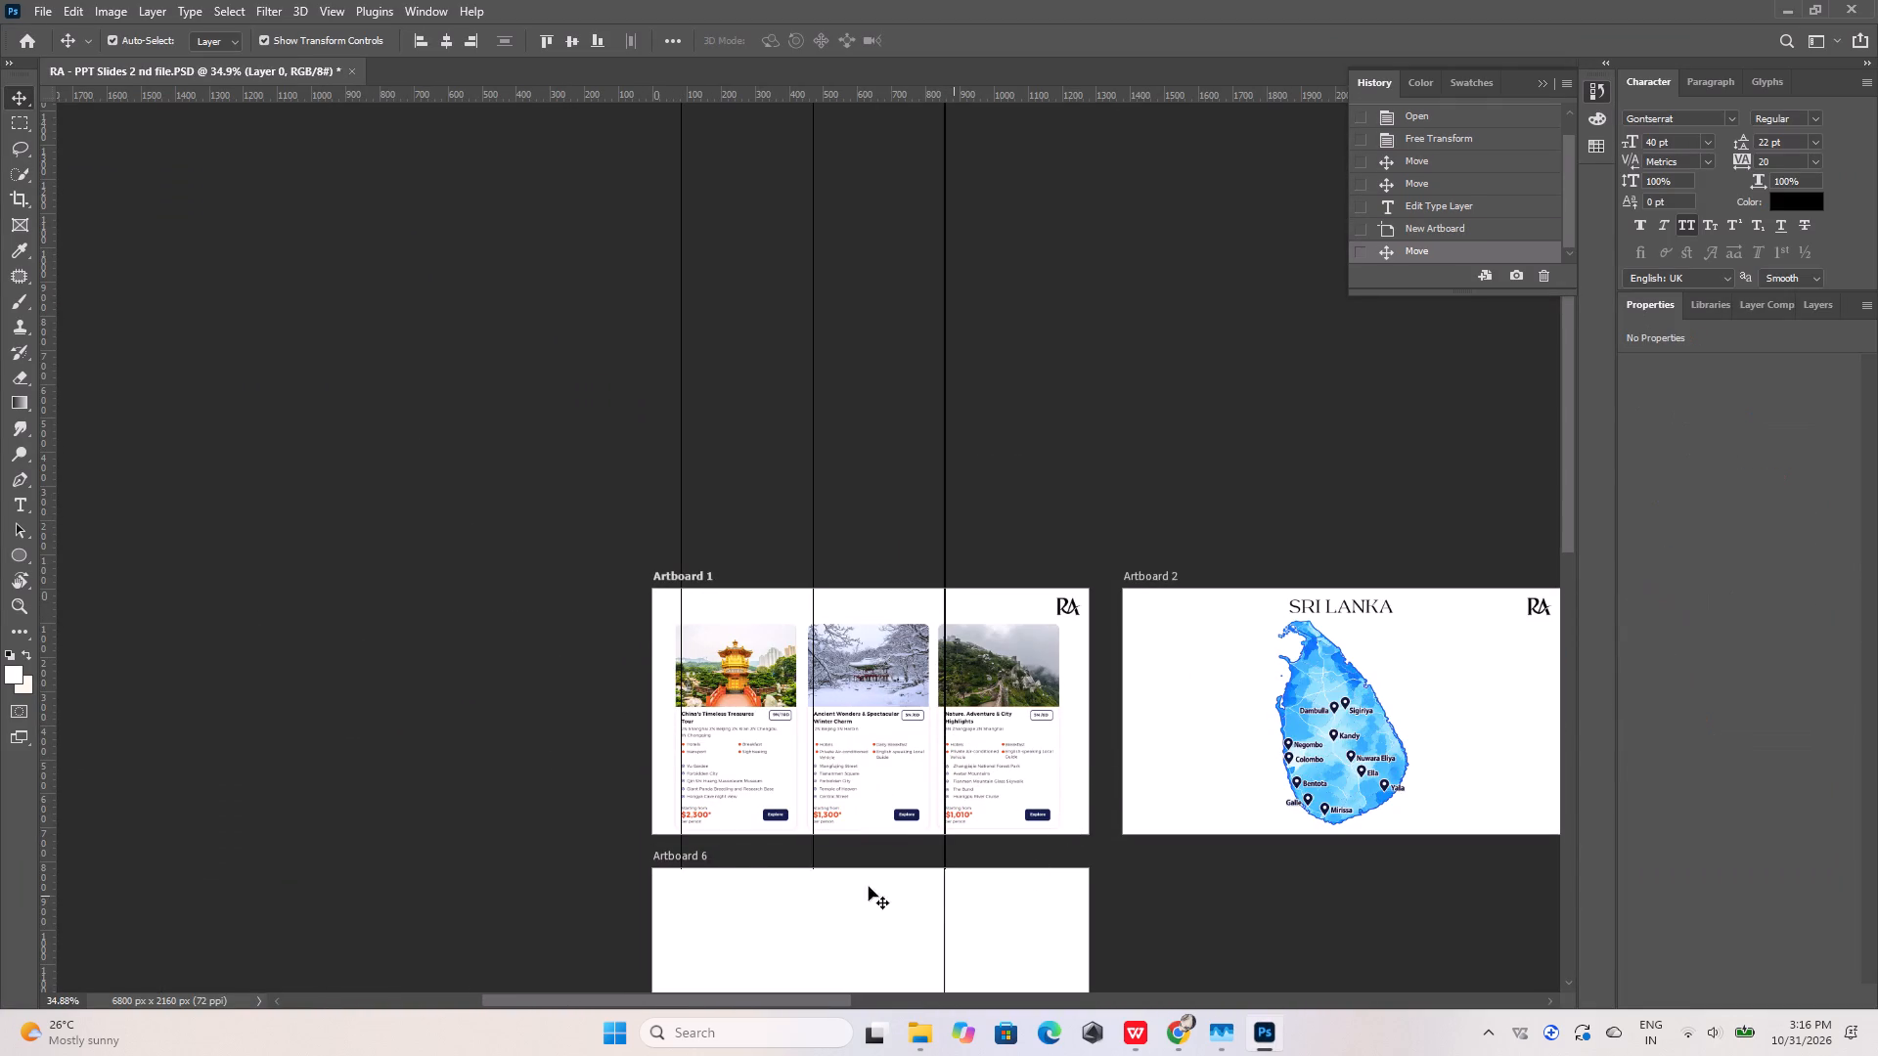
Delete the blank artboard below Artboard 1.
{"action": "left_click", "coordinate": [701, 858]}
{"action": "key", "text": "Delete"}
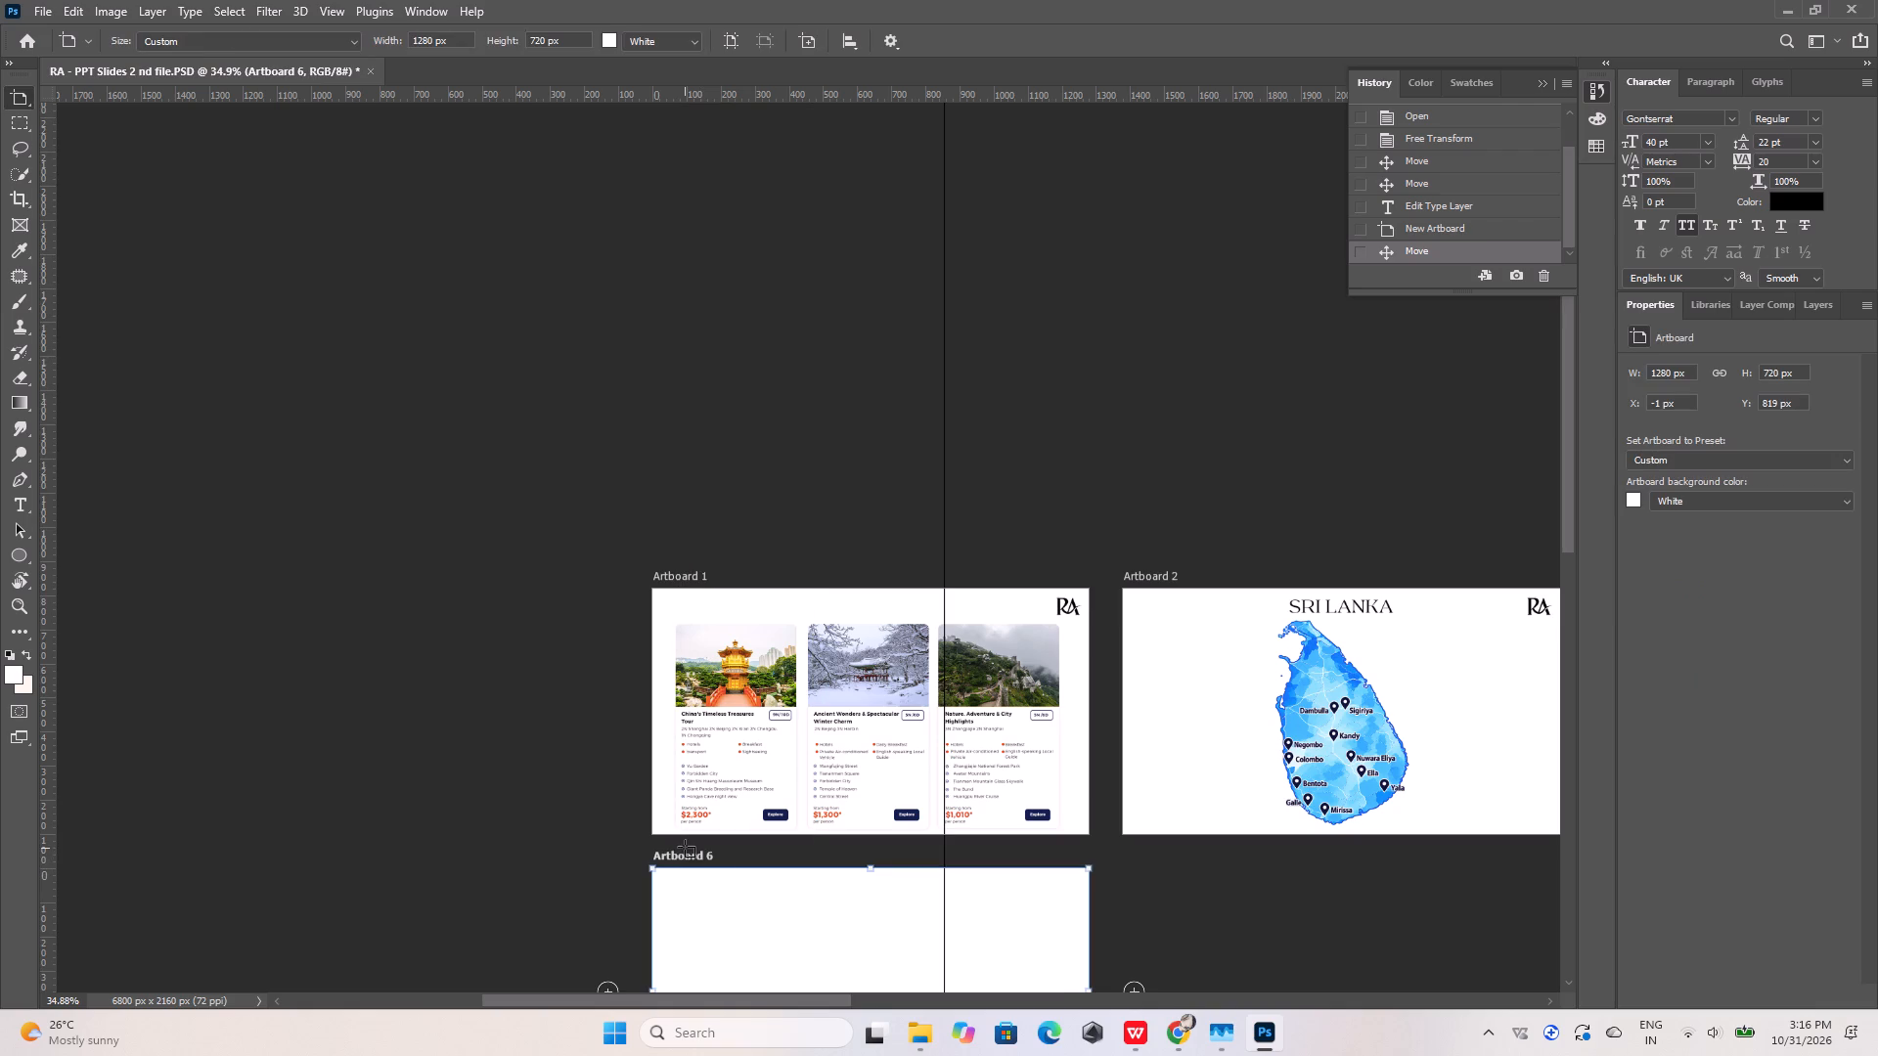
Duplicate Artboard 1 with its tour package cards and place the copy directly below the original, at Y 893 px.
{"action": "scroll", "coordinate": [680, 578], "scroll_direction": "down", "scroll_amount": 4}
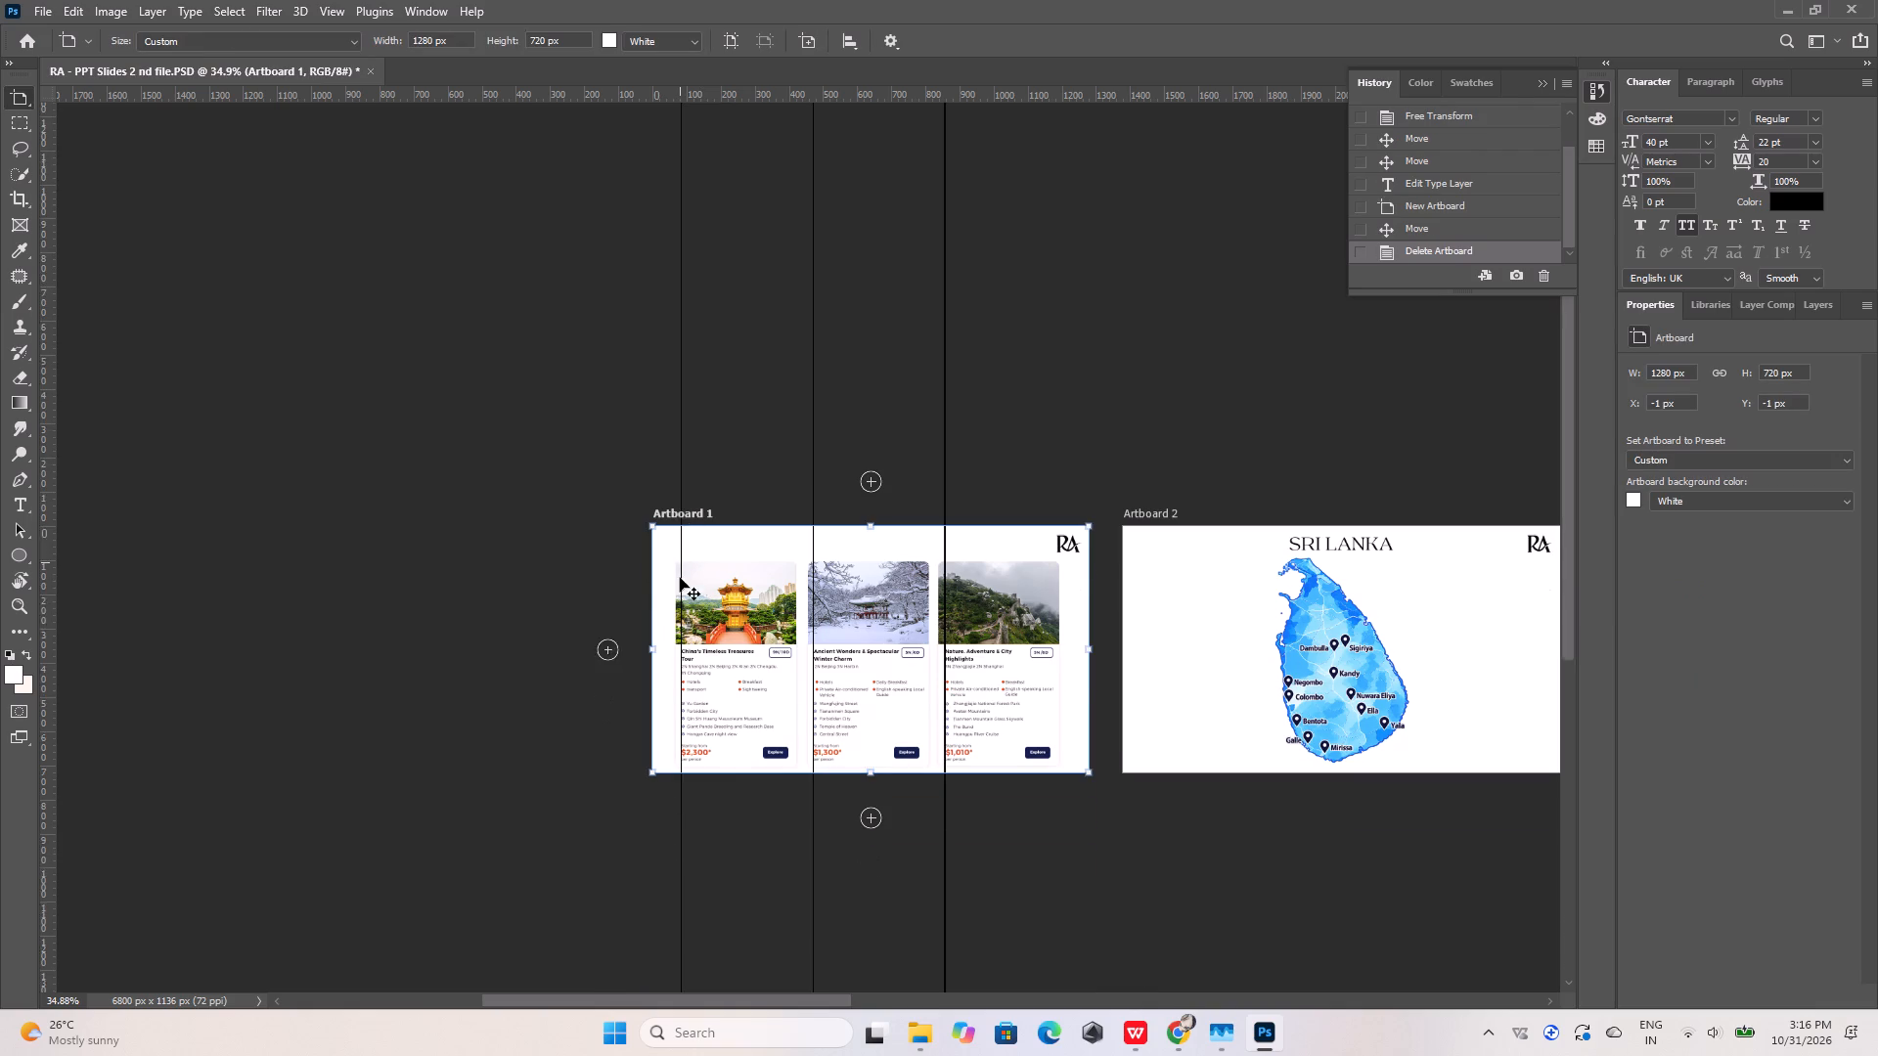
{"action": "scroll", "coordinate": [680, 578], "scroll_direction": "down", "scroll_amount": 10}
{"action": "left_click", "coordinate": [686, 361], "text": "alt"}
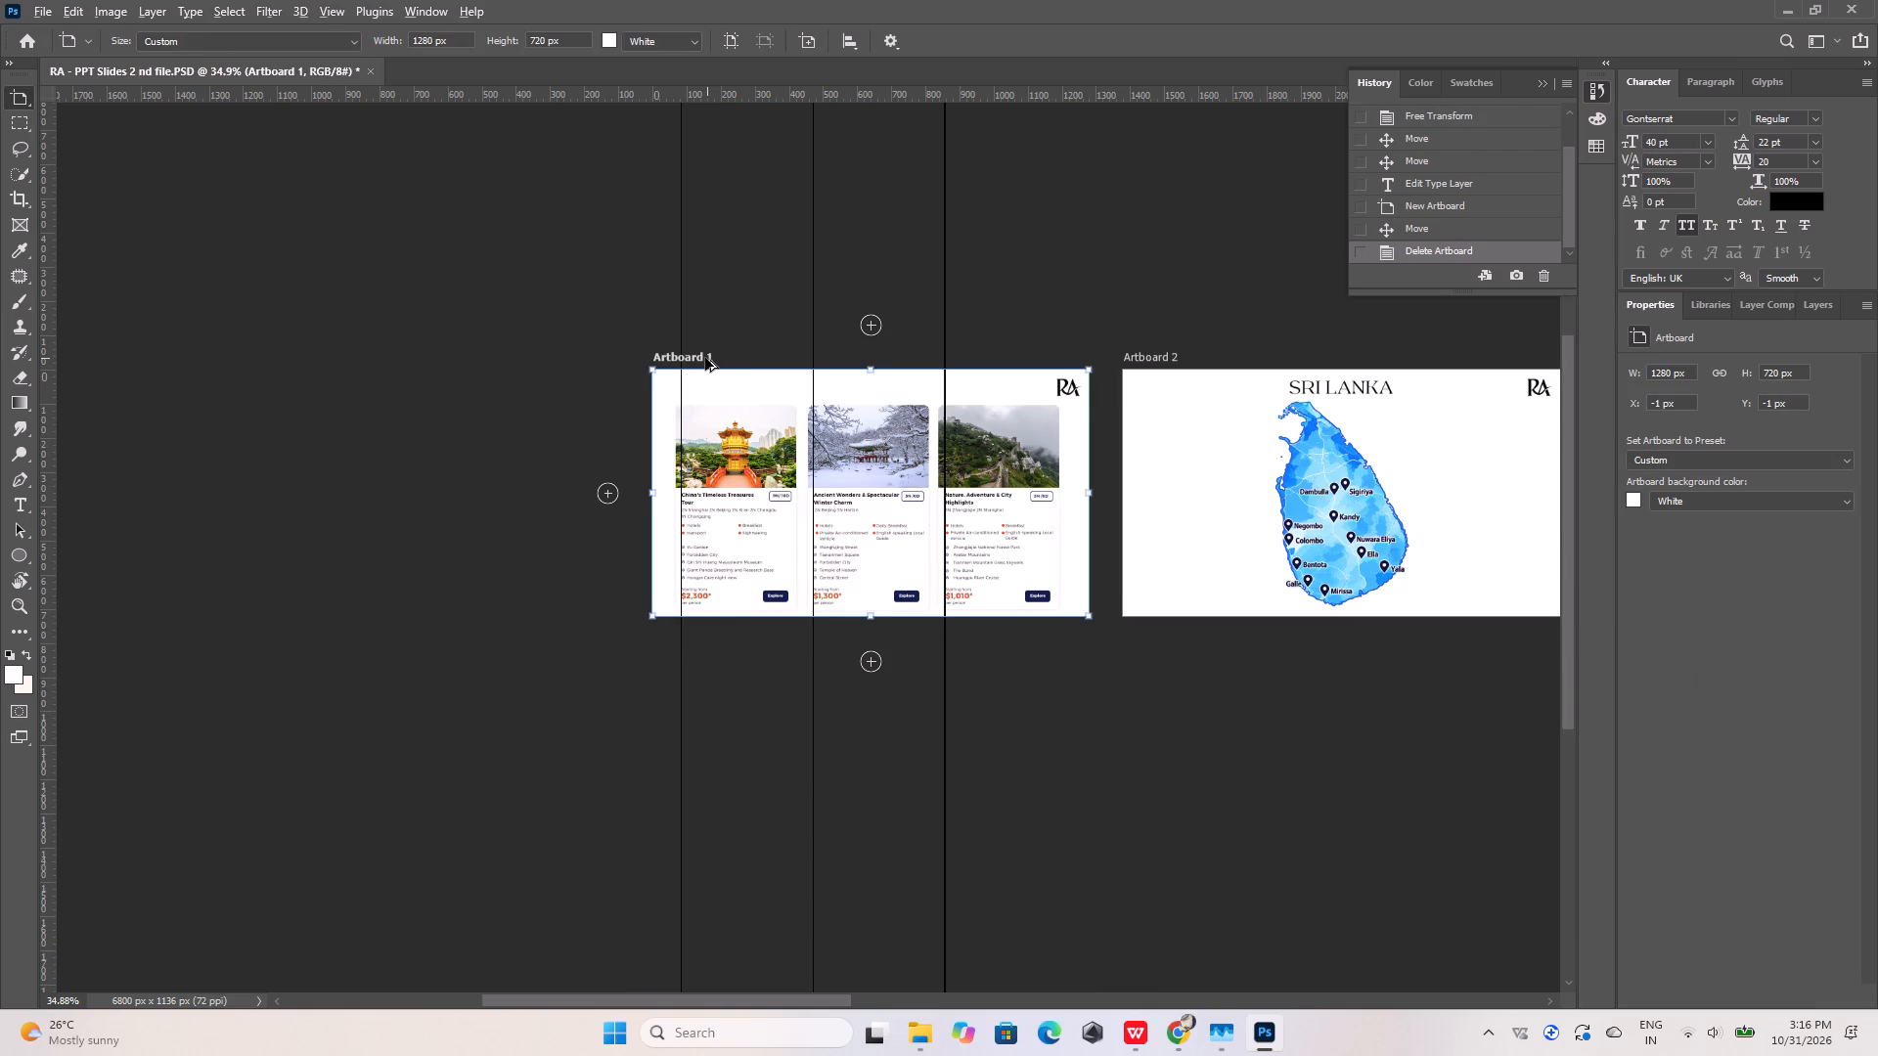
{"action": "left_click_drag", "start_coordinate": [705, 358], "coordinate": [734, 669], "text": "alt"}
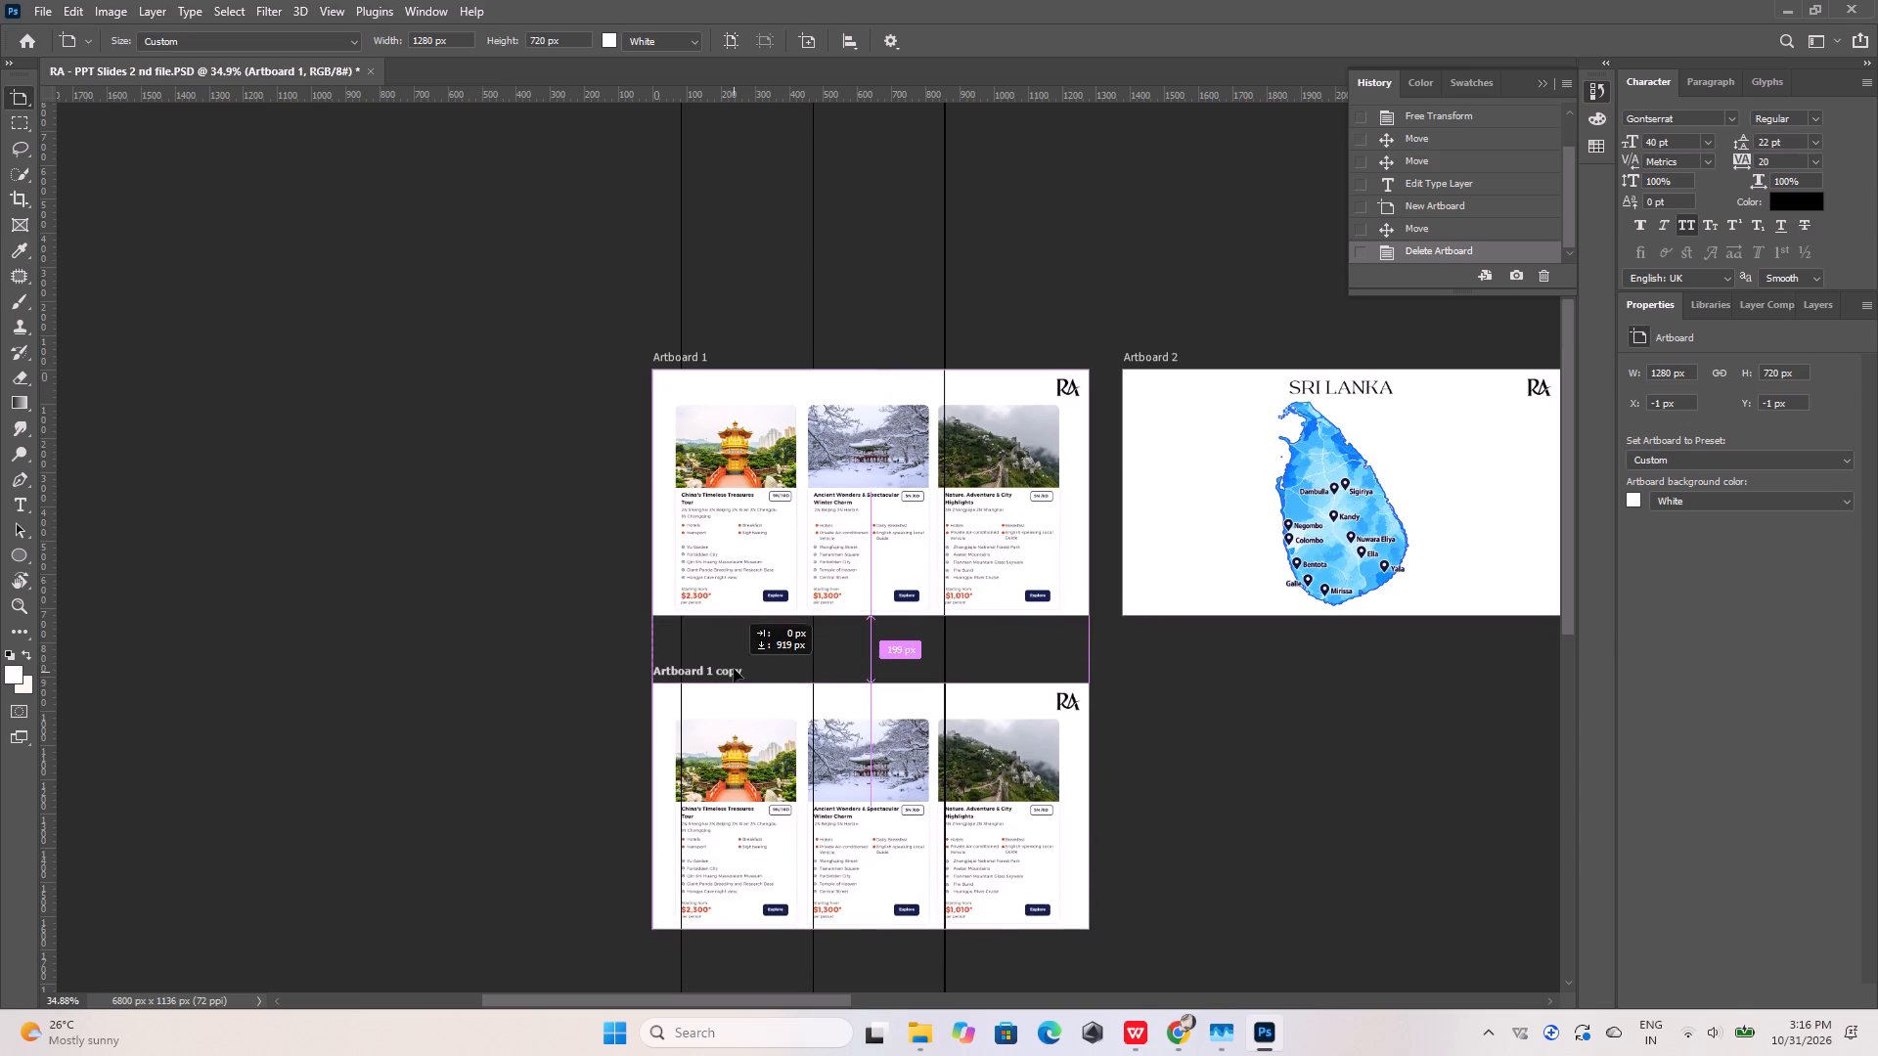
{"action": "left_click_drag", "start_coordinate": [734, 669], "coordinate": [734, 663], "text": "alt"}
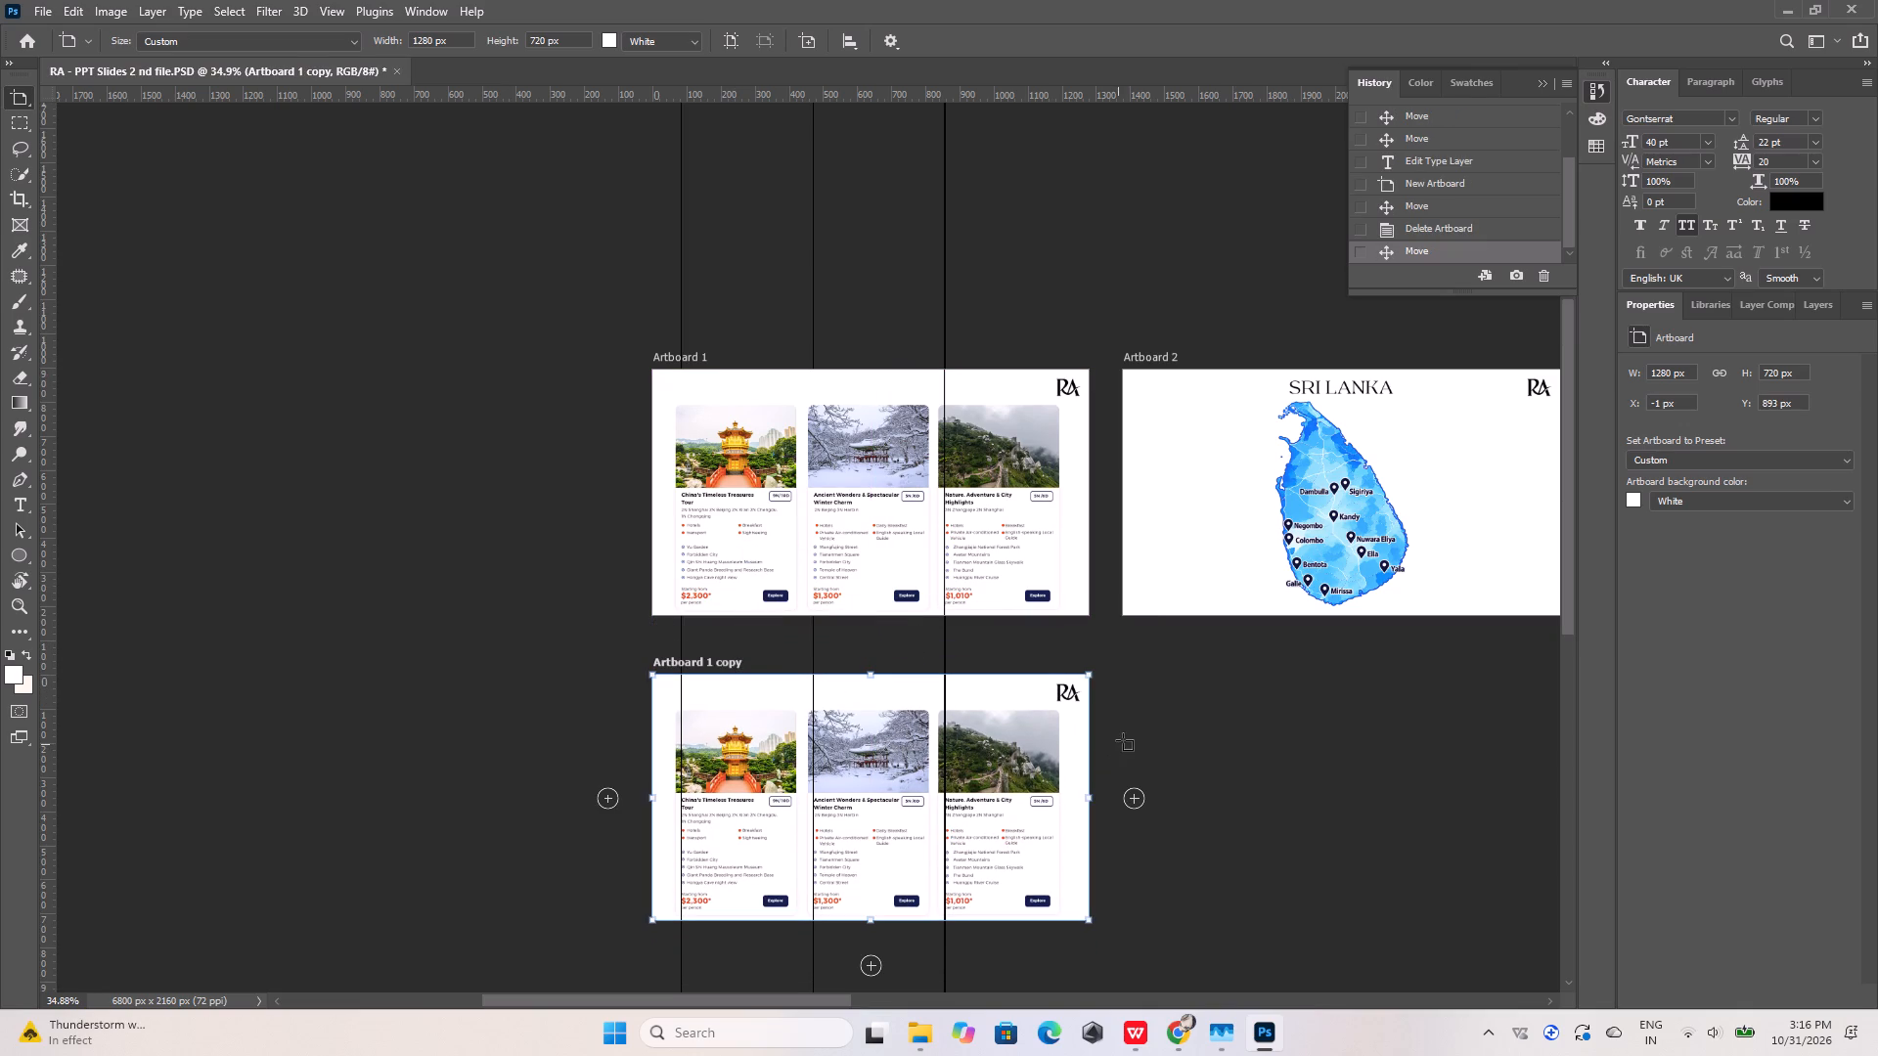
{"action": "key", "text": "v"}
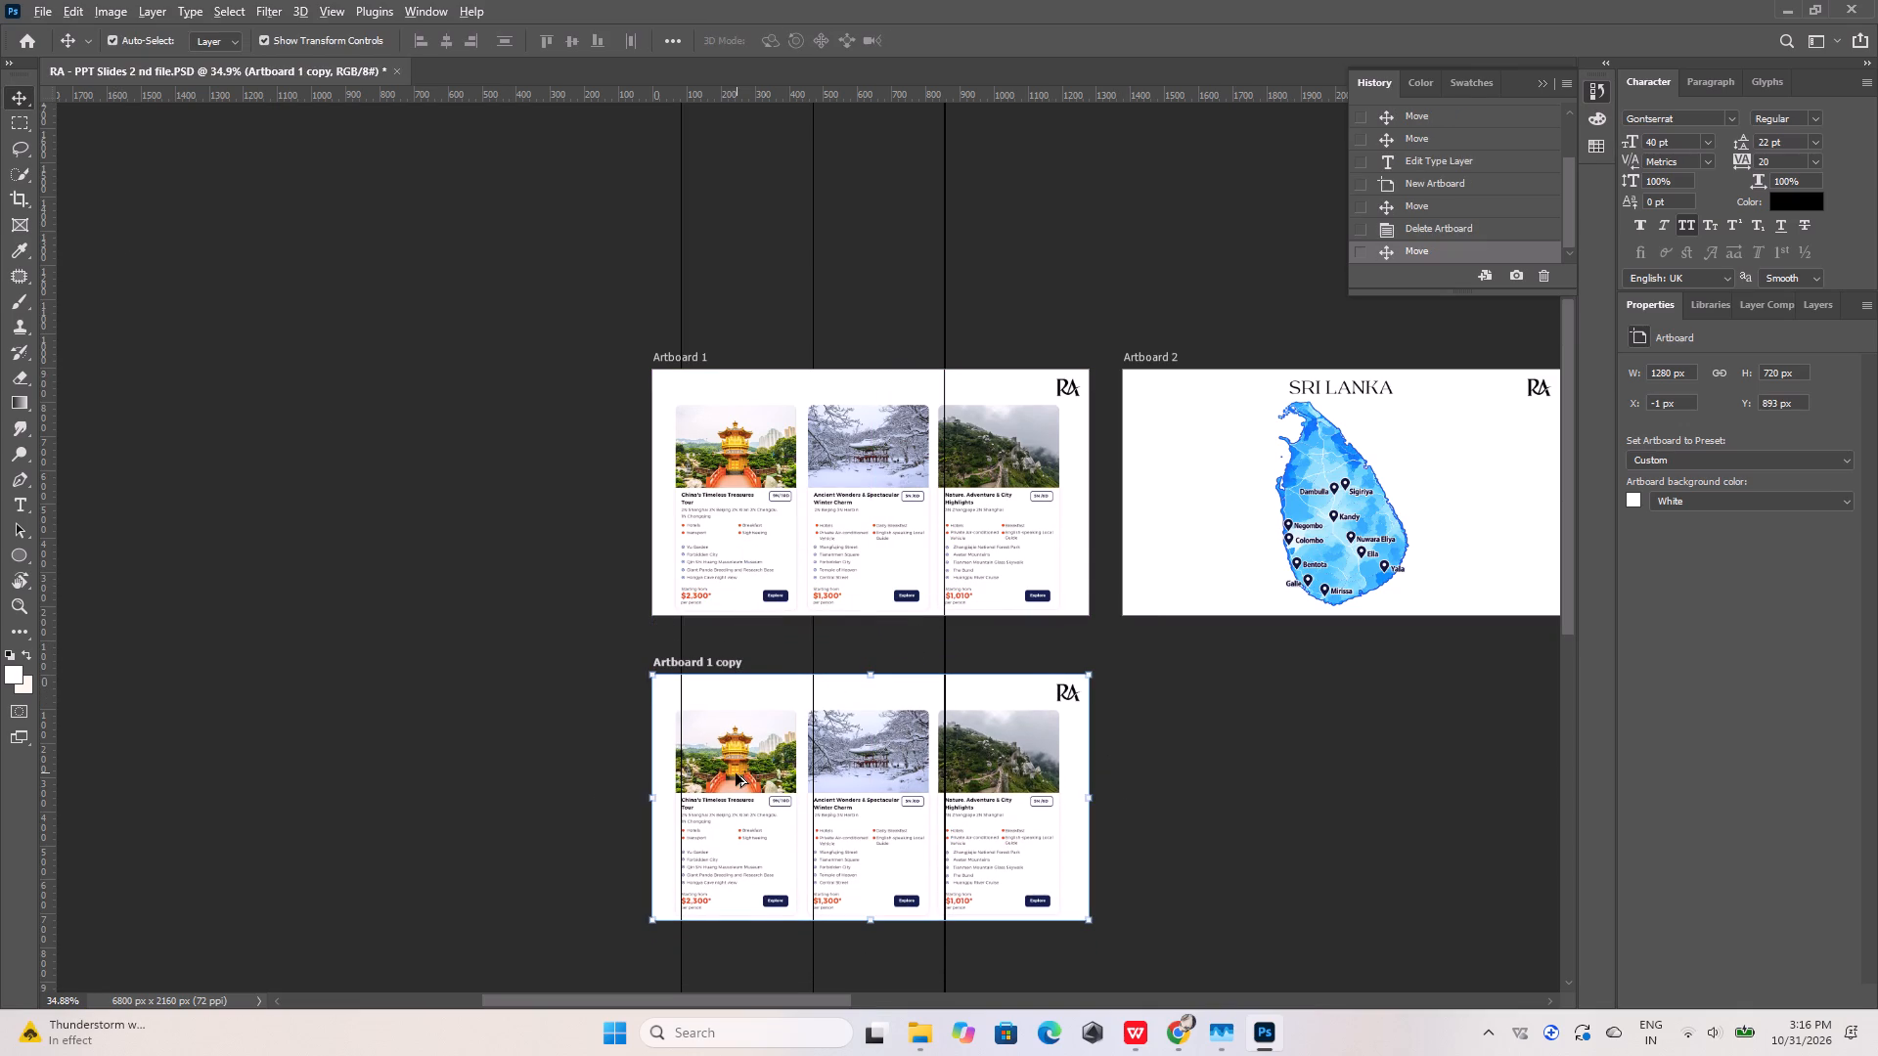
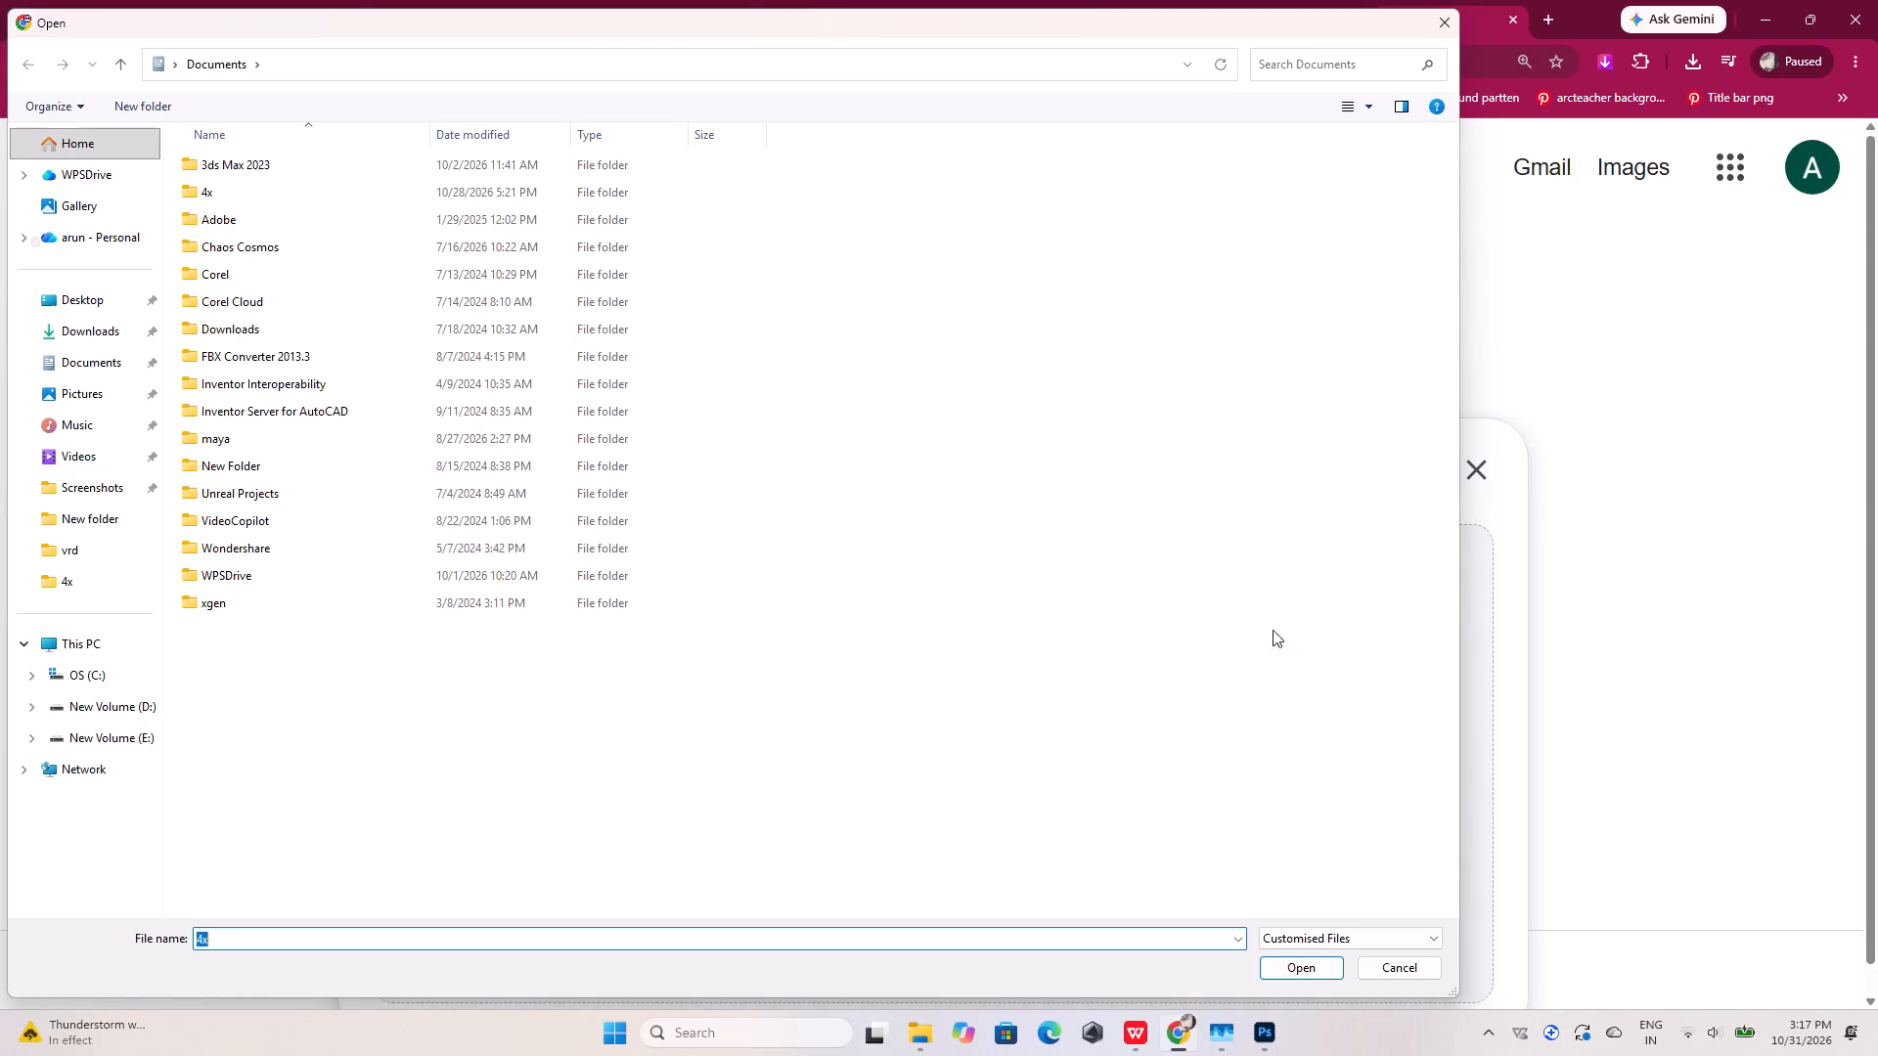
Upload the screenshot of the Kenya safari packages slide from the Screenshots folder to Google image search.
{"action": "left_click", "coordinate": [82, 487]}
{"action": "scroll", "coordinate": [728, 557], "scroll_direction": "down", "scroll_amount": 4}
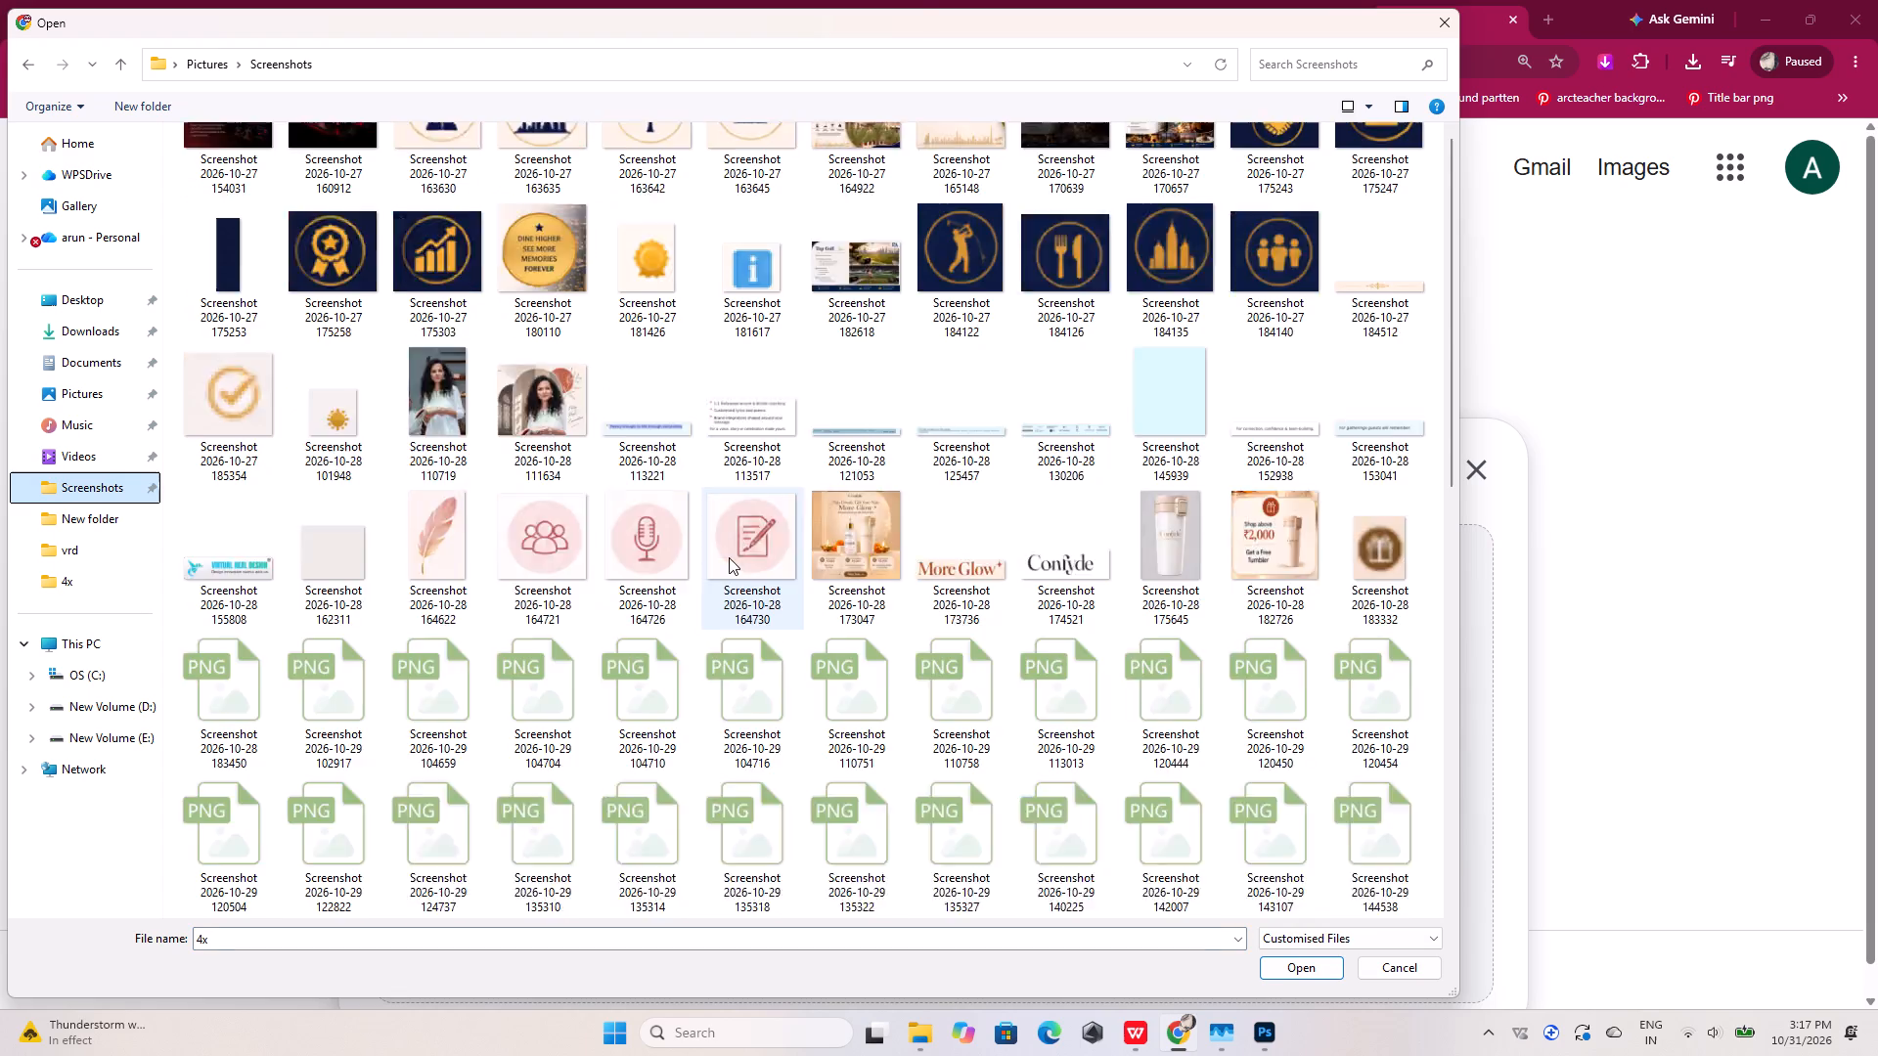
{"action": "scroll", "coordinate": [729, 557], "scroll_direction": "down", "scroll_amount": 1}
{"action": "left_click", "coordinate": [355, 861]}
{"action": "left_click", "coordinate": [1304, 968]}
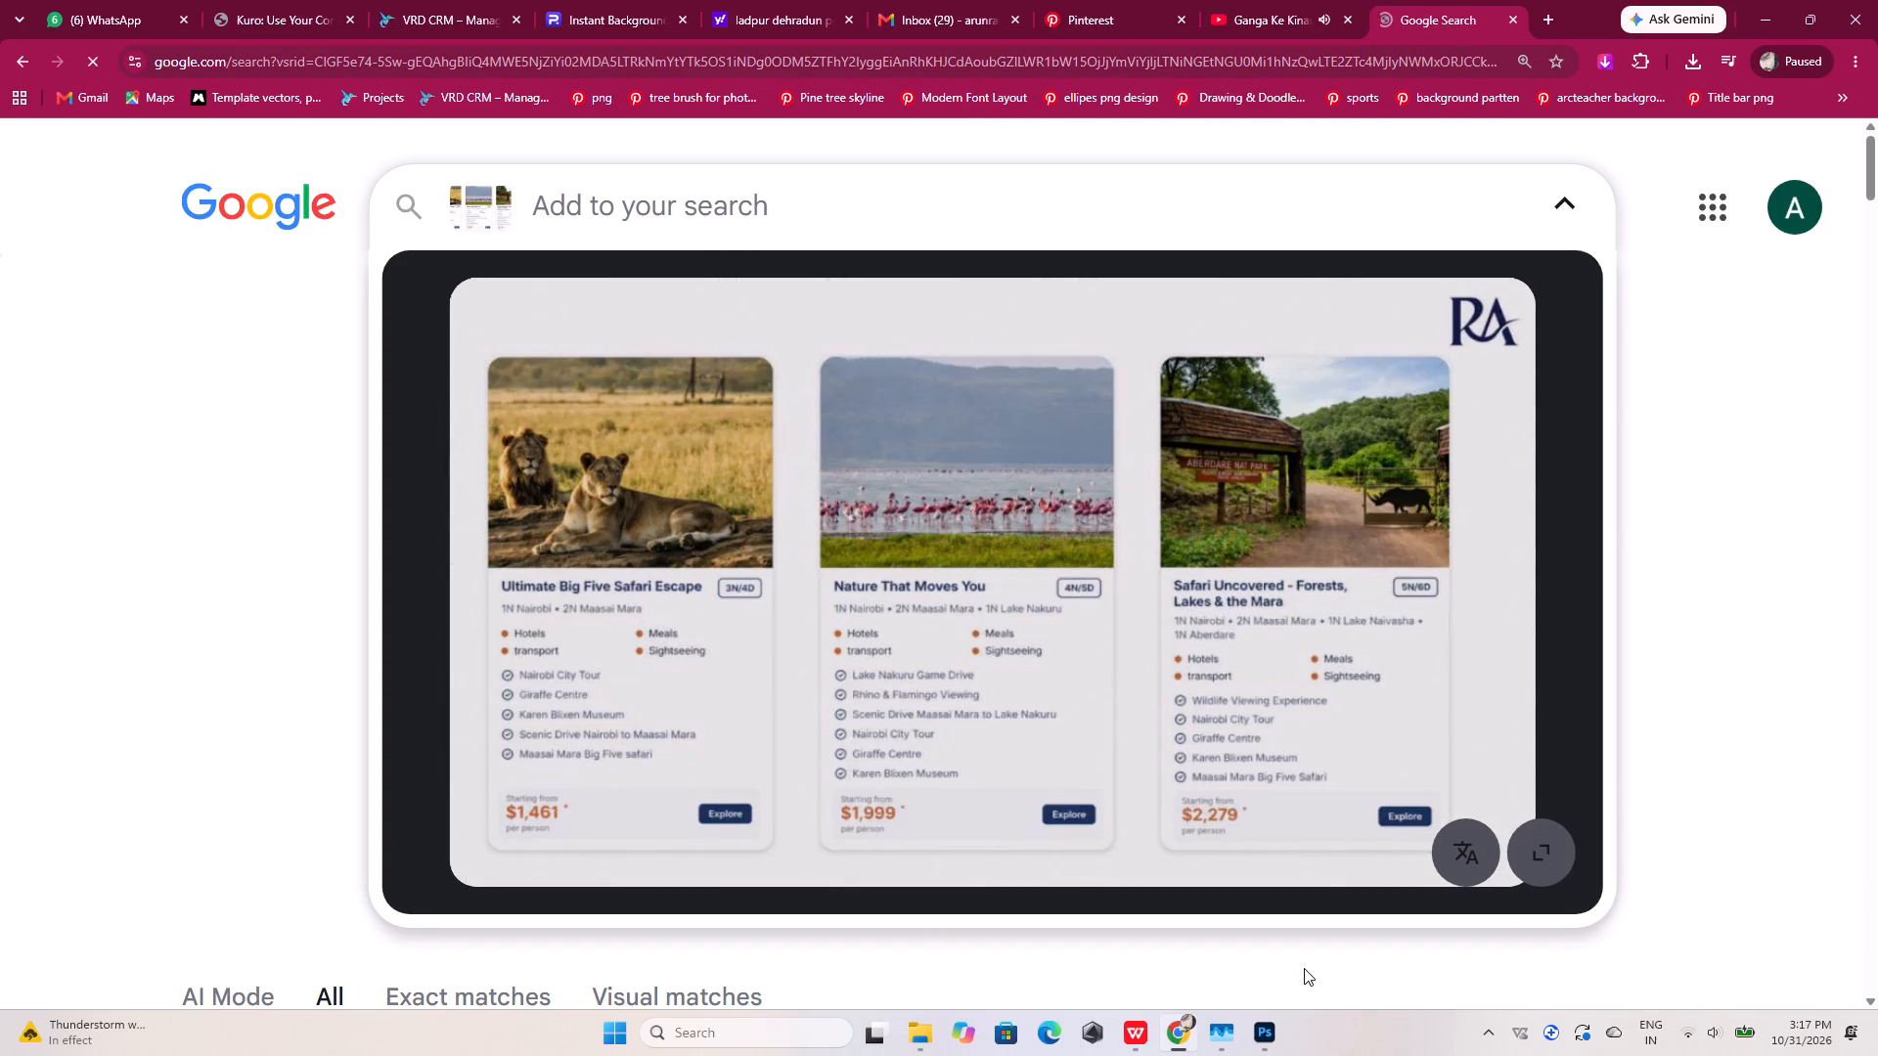
Copy the first package's title from the image search and paste it in Photoshop as the first card's title: Ultimate Big Five Safari Escape.
{"action": "left_click", "coordinate": [514, 584]}
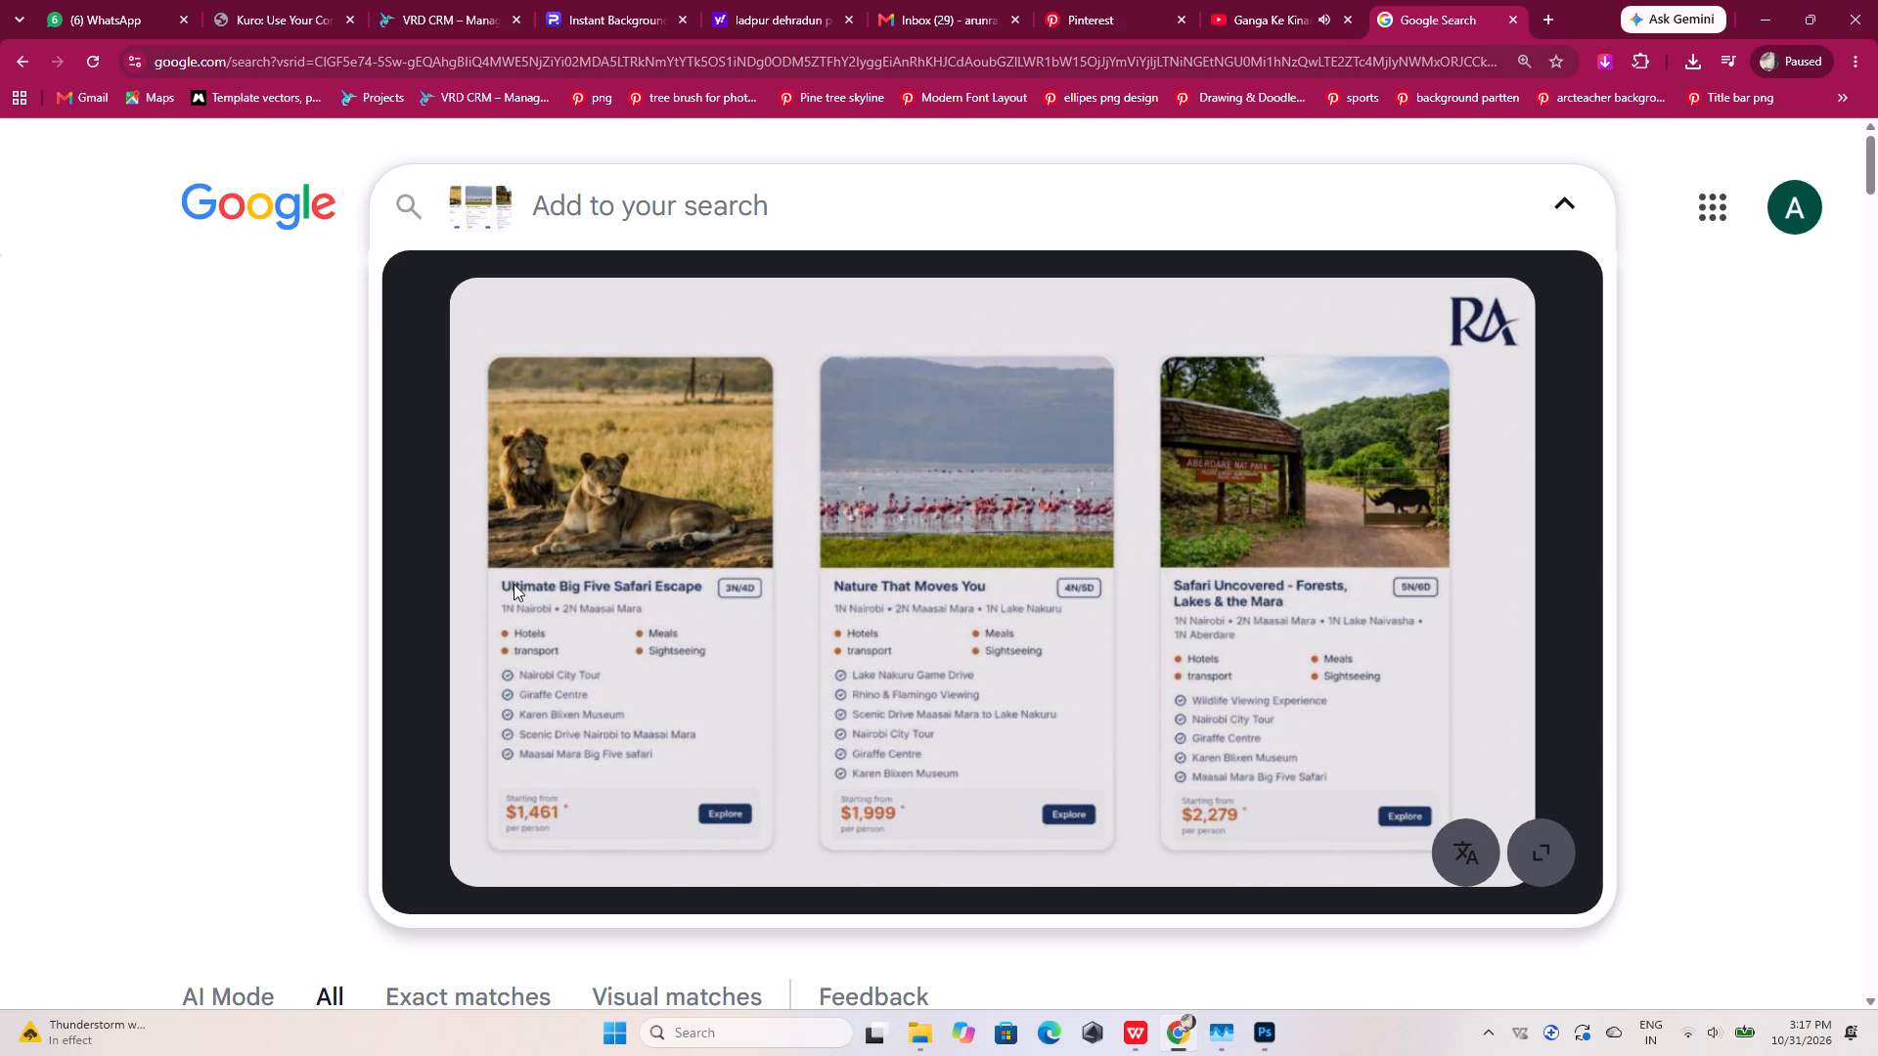
{"action": "double_click", "coordinate": [514, 584]}
{"action": "double_click", "coordinate": [507, 609]}
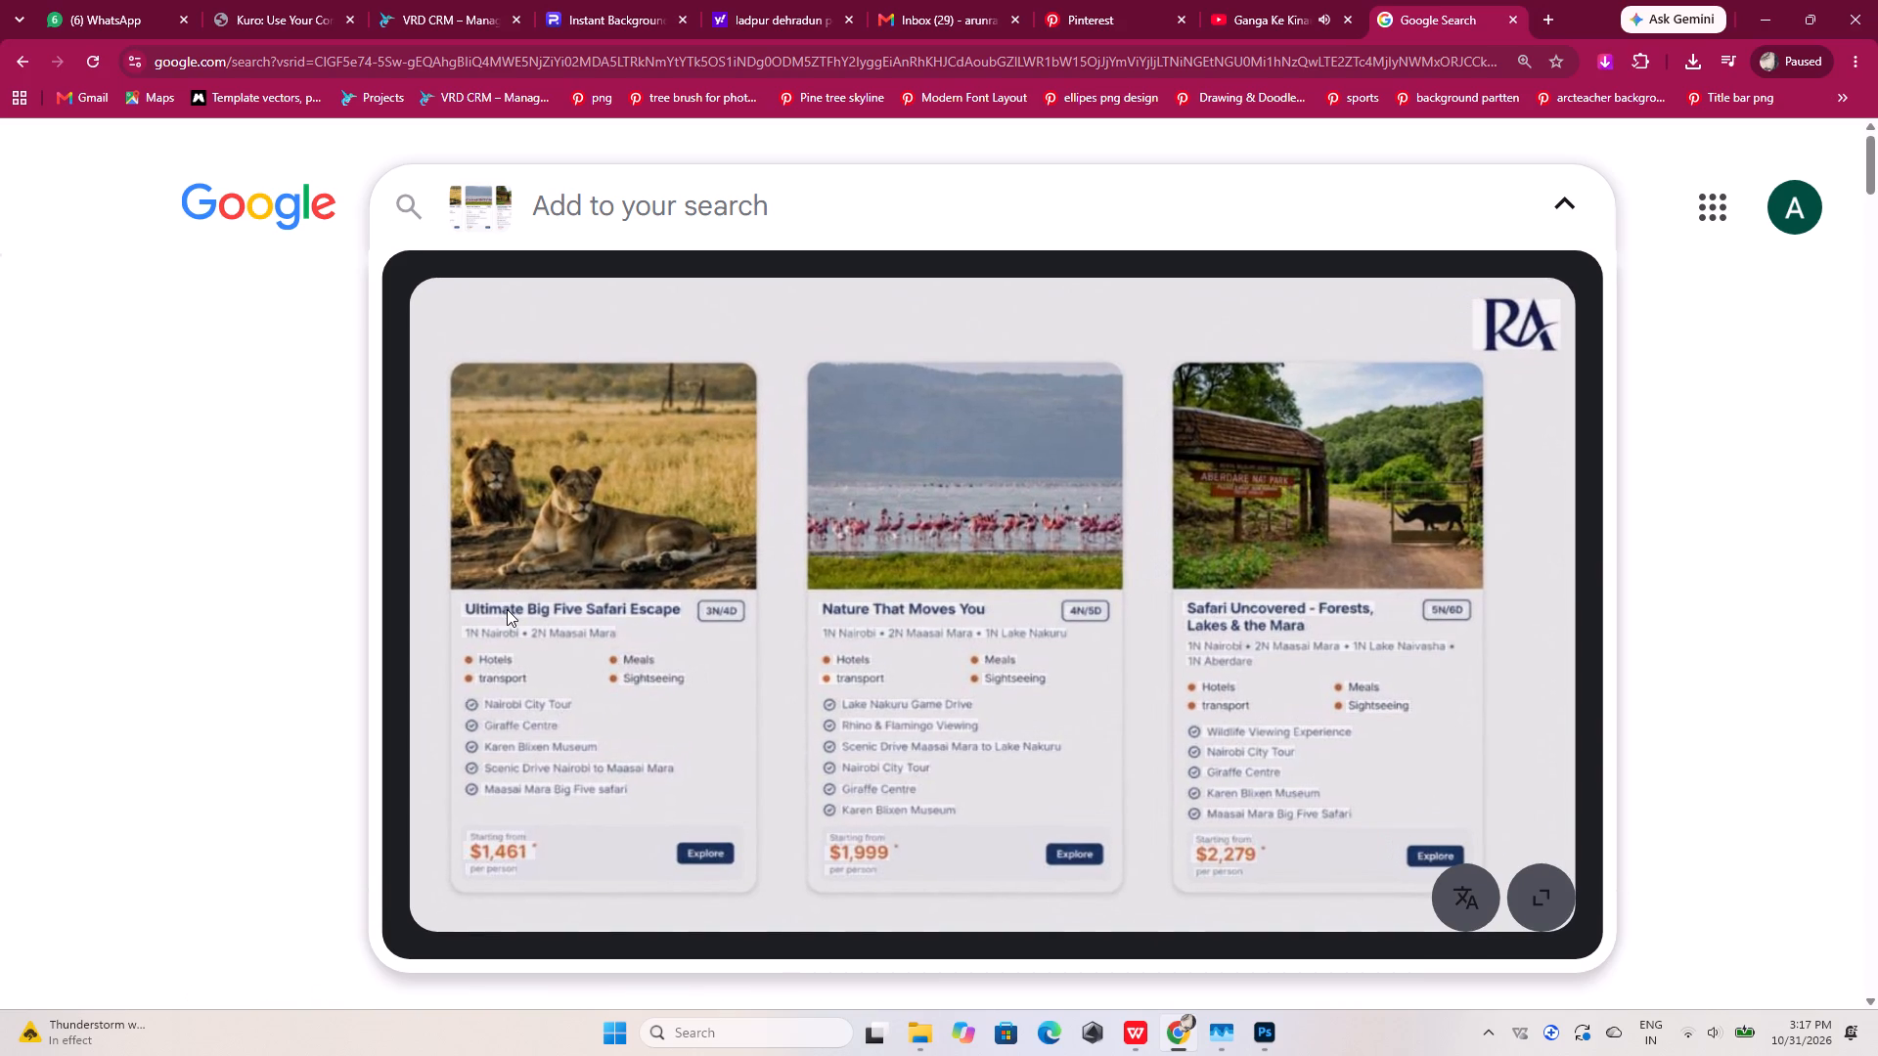
{"action": "double_click", "coordinate": [507, 609]}
{"action": "left_click", "coordinate": [469, 609]}
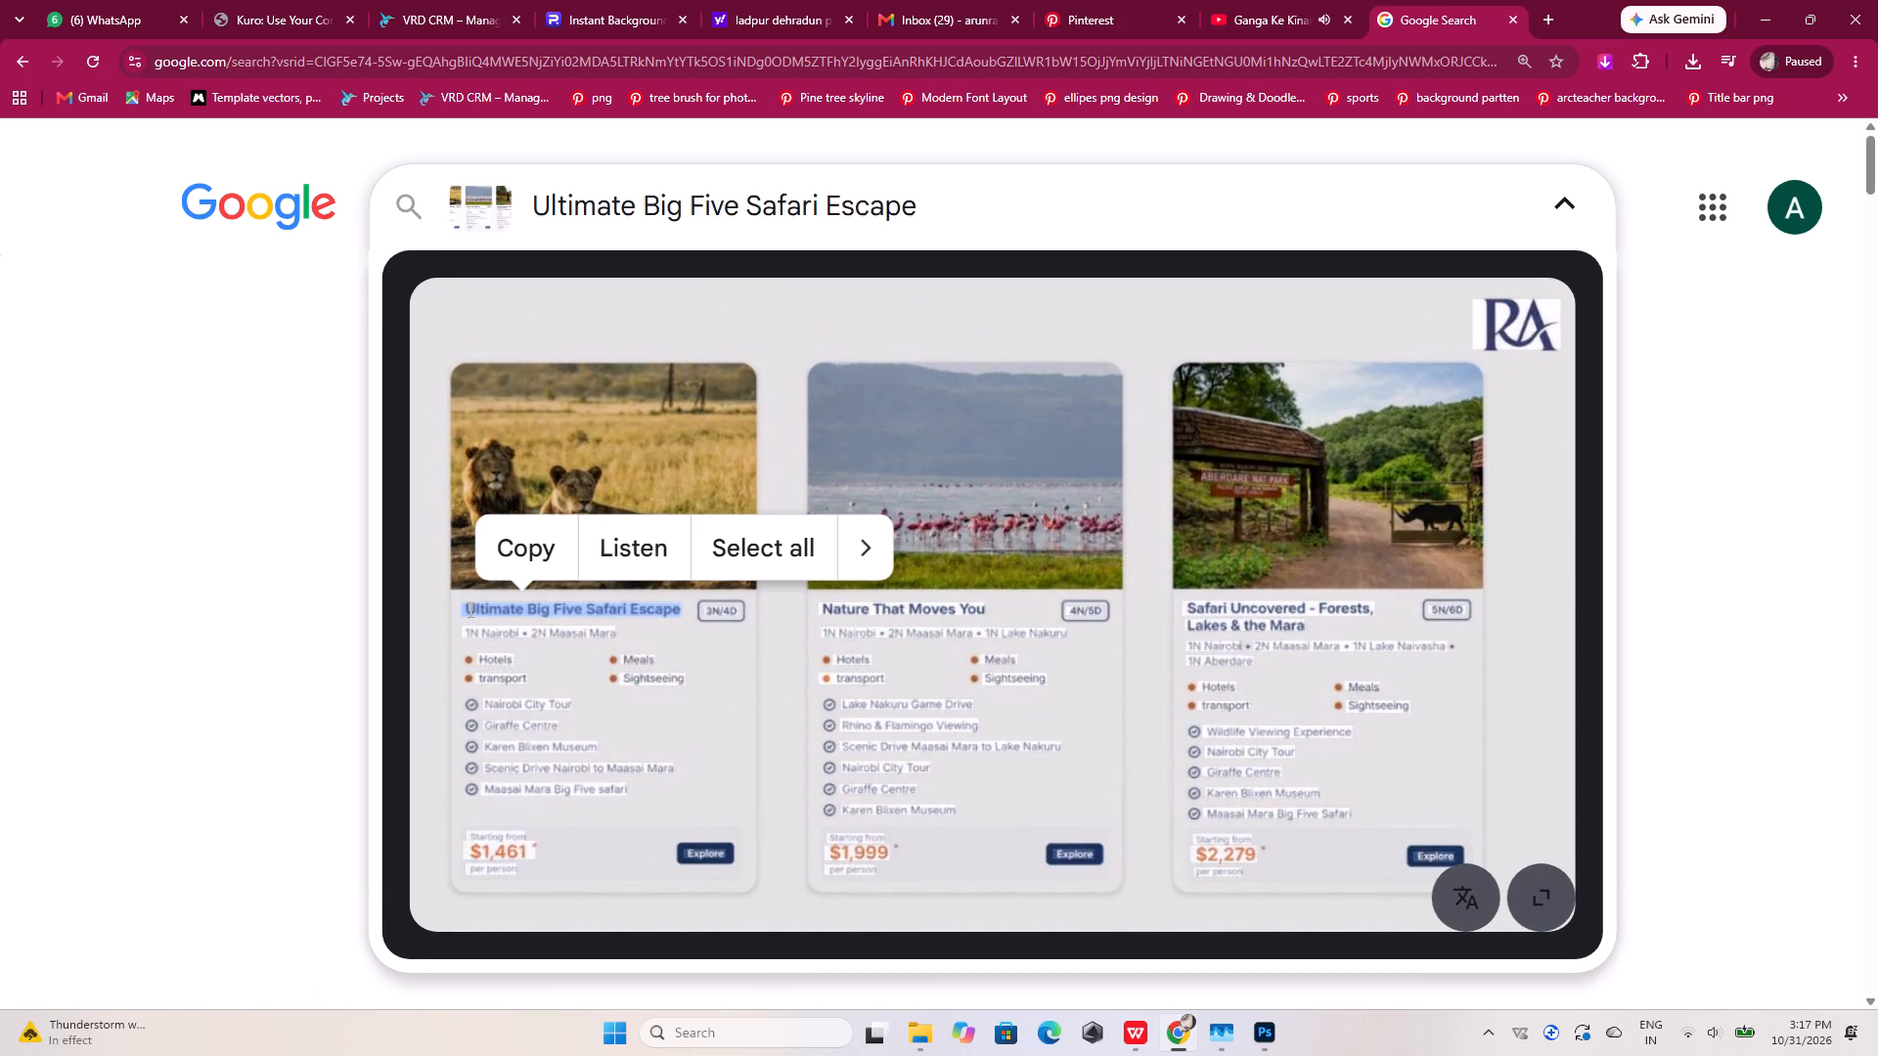
{"action": "left_click_drag", "start_coordinate": [469, 609], "coordinate": [666, 613]}
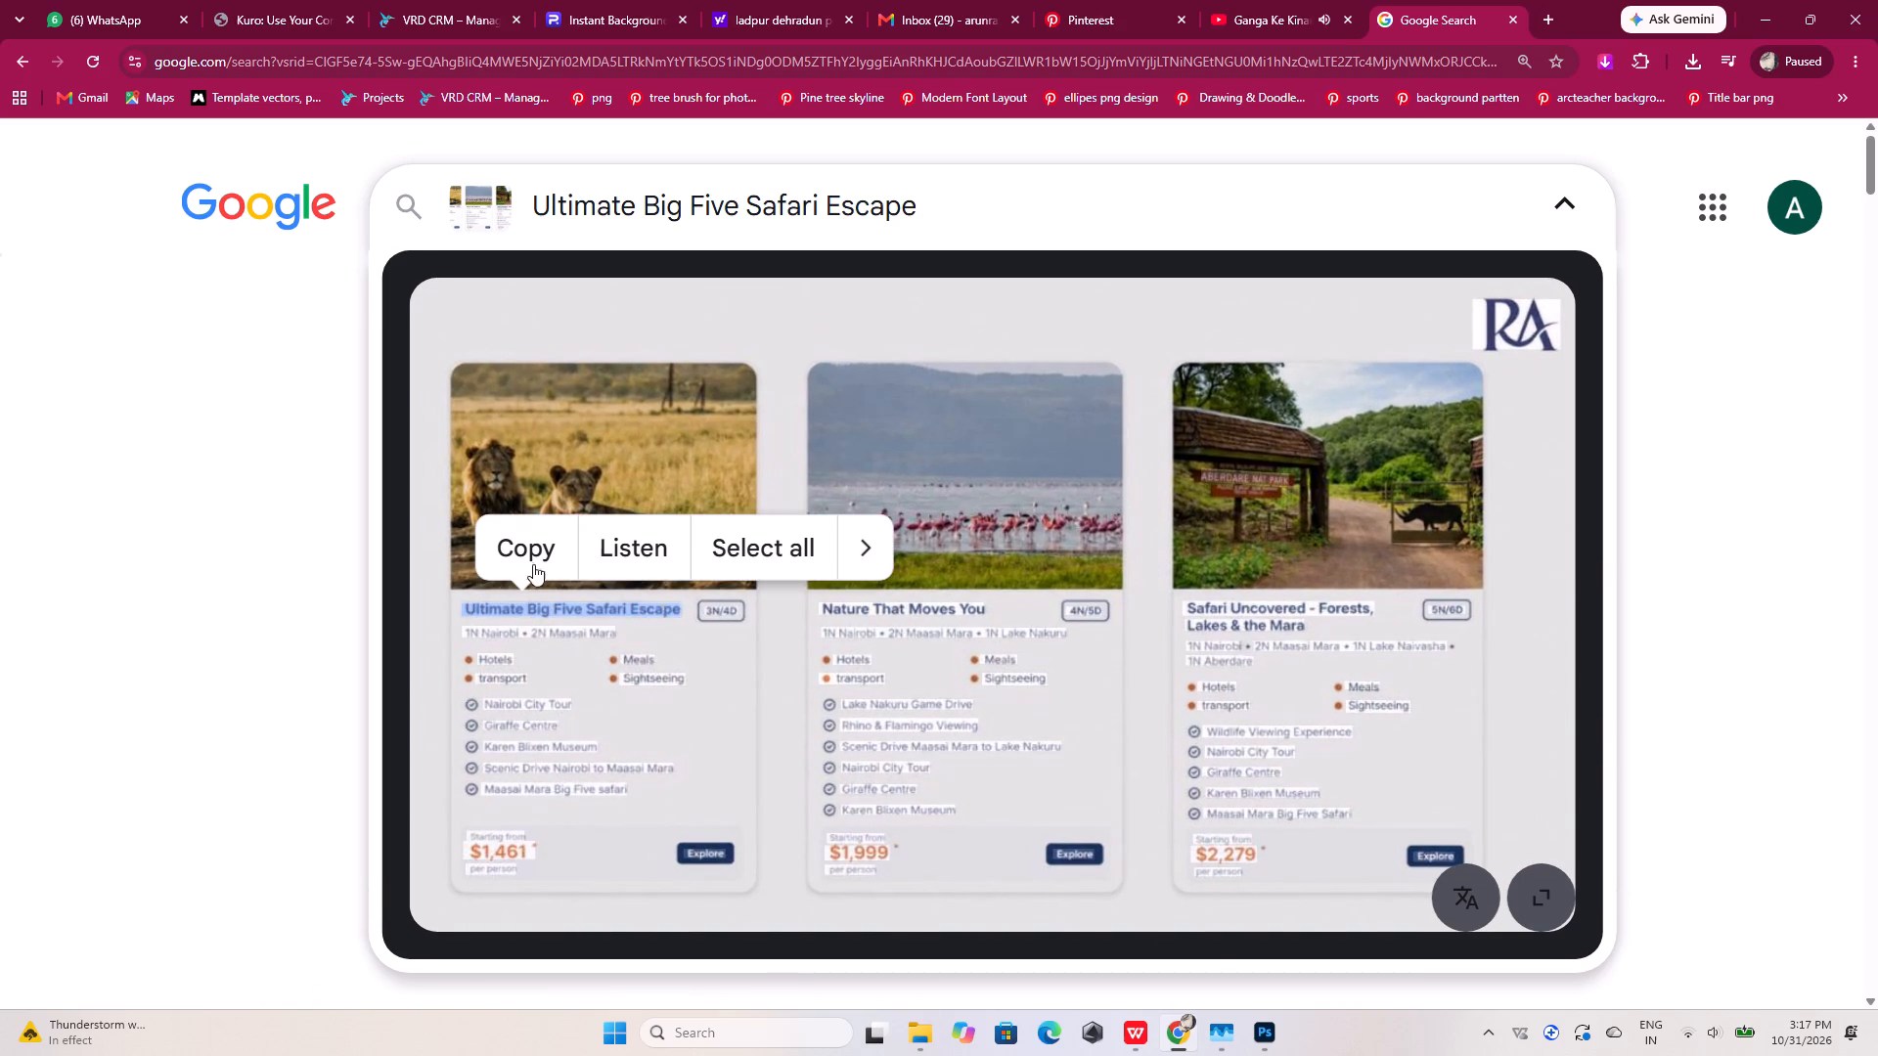
{"action": "left_click", "coordinate": [523, 550]}
{"action": "left_click", "coordinate": [1183, 1033]}
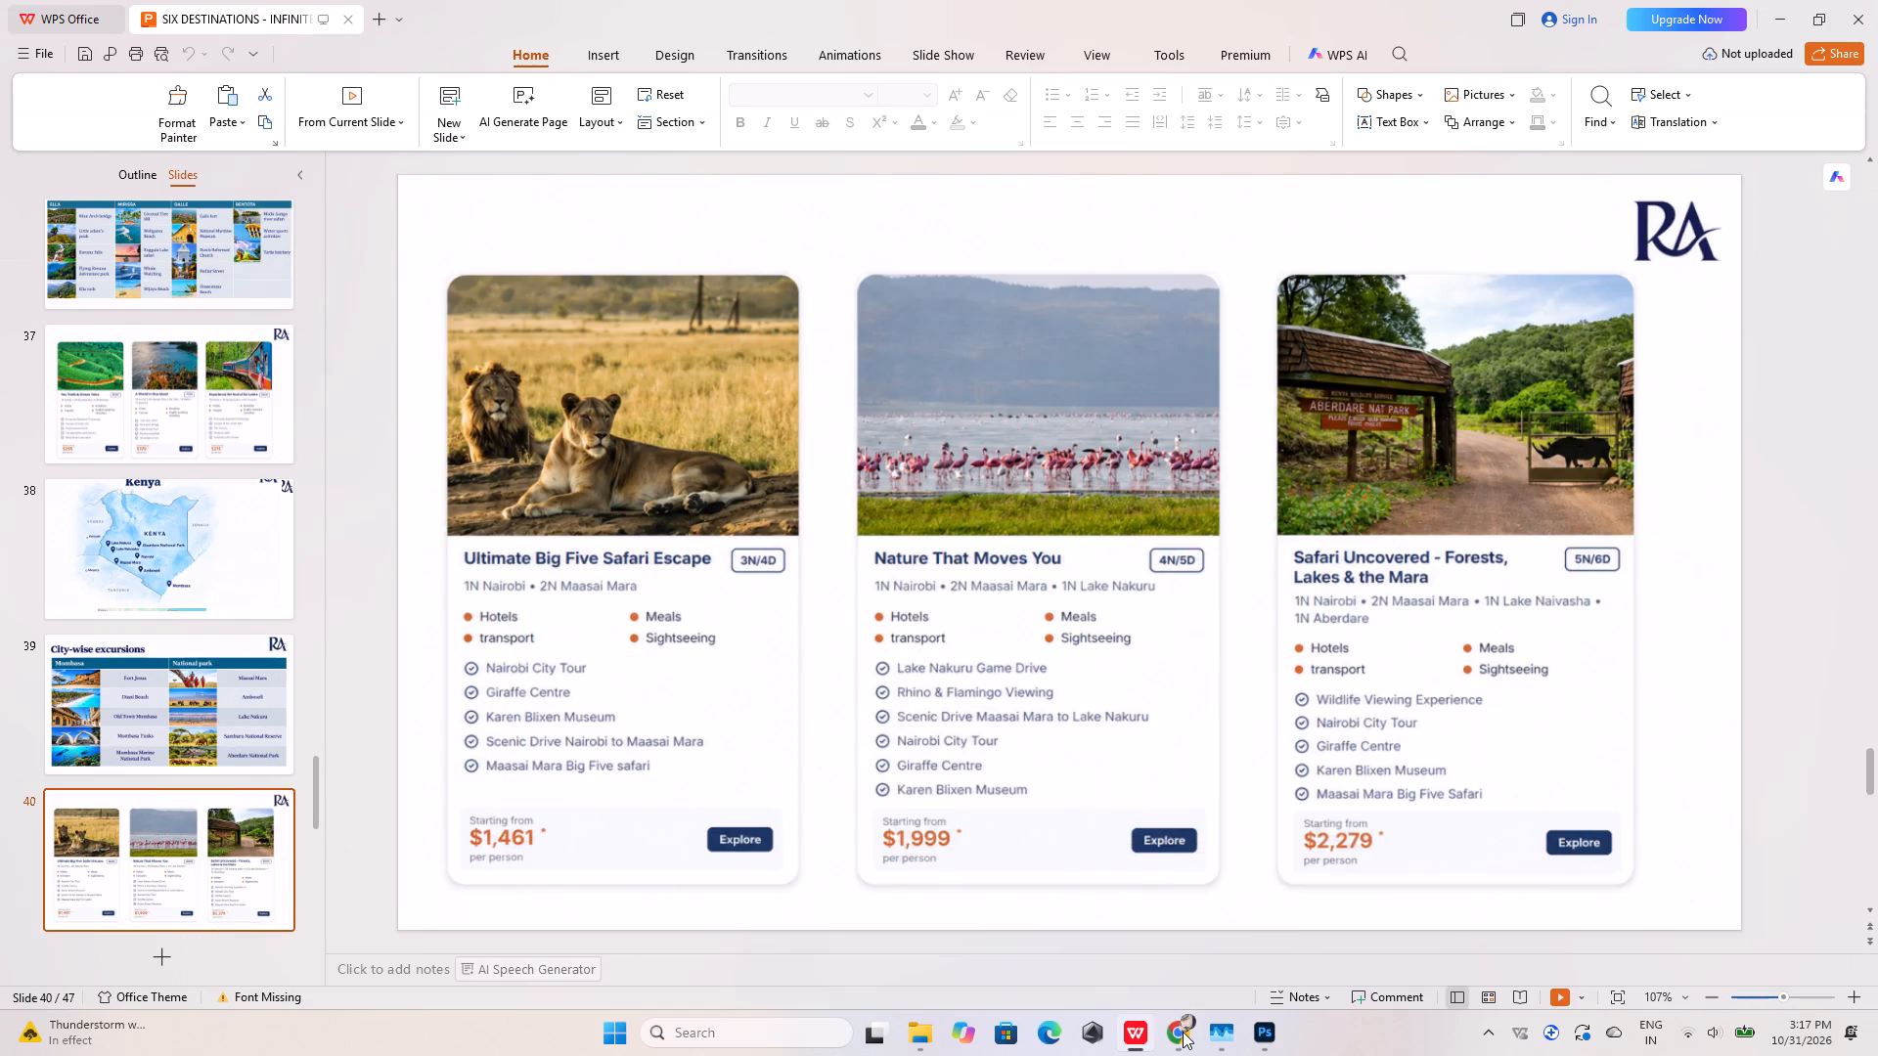
{"action": "left_click", "coordinate": [1259, 1030]}
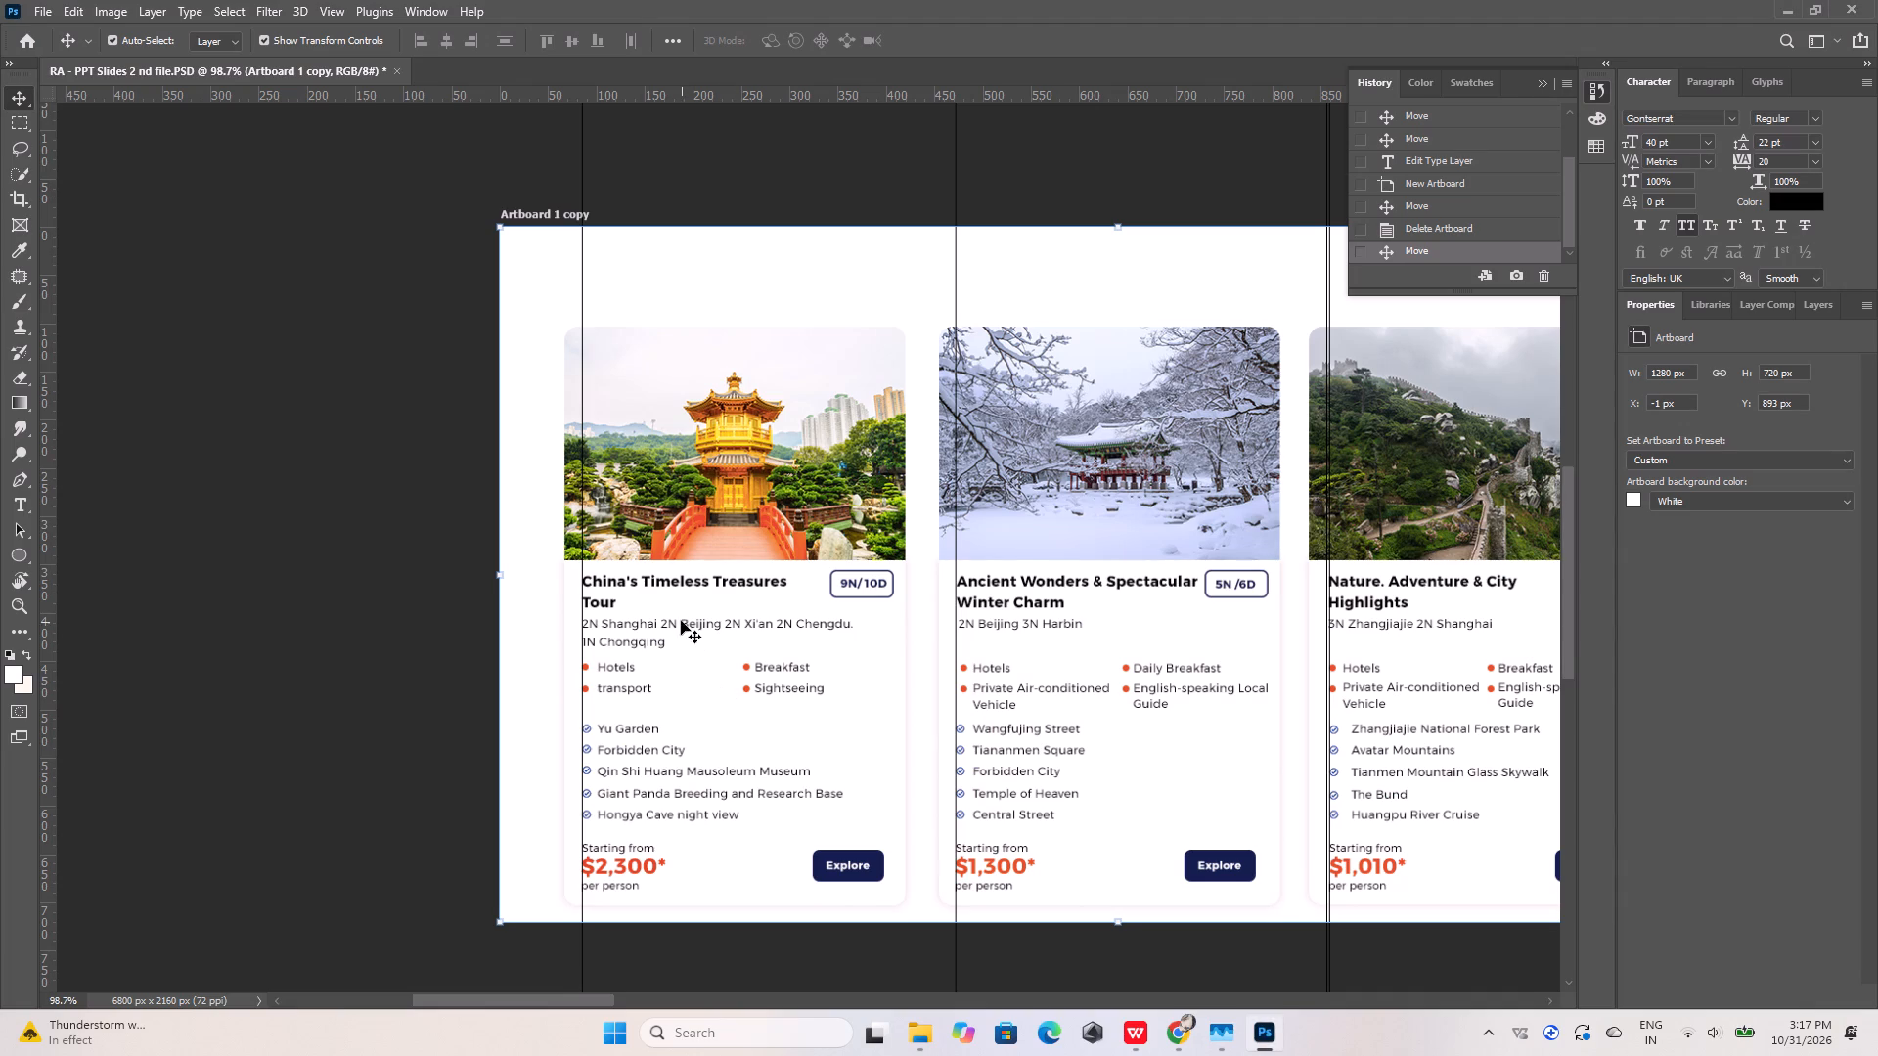
{"action": "left_click", "coordinate": [700, 585]}
{"action": "double_click", "coordinate": [700, 585]}
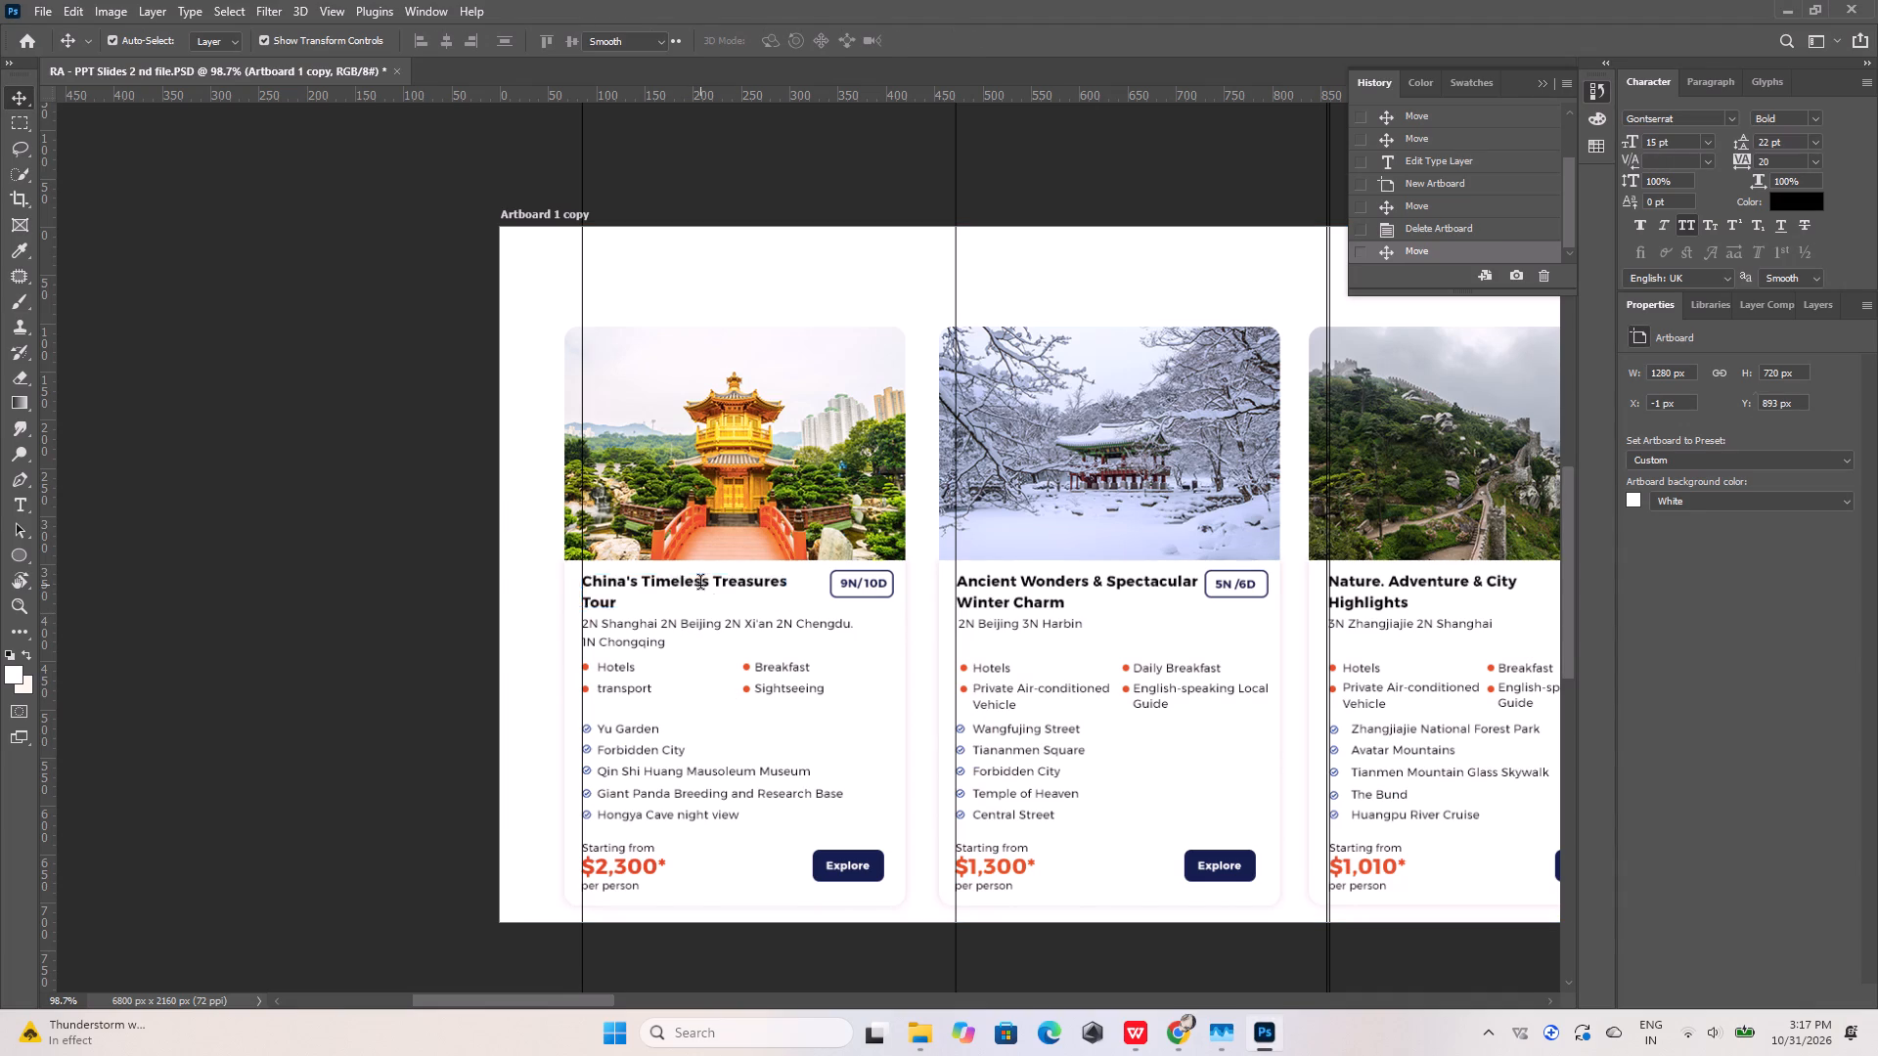
{"action": "key", "text": "ctrl+v"}
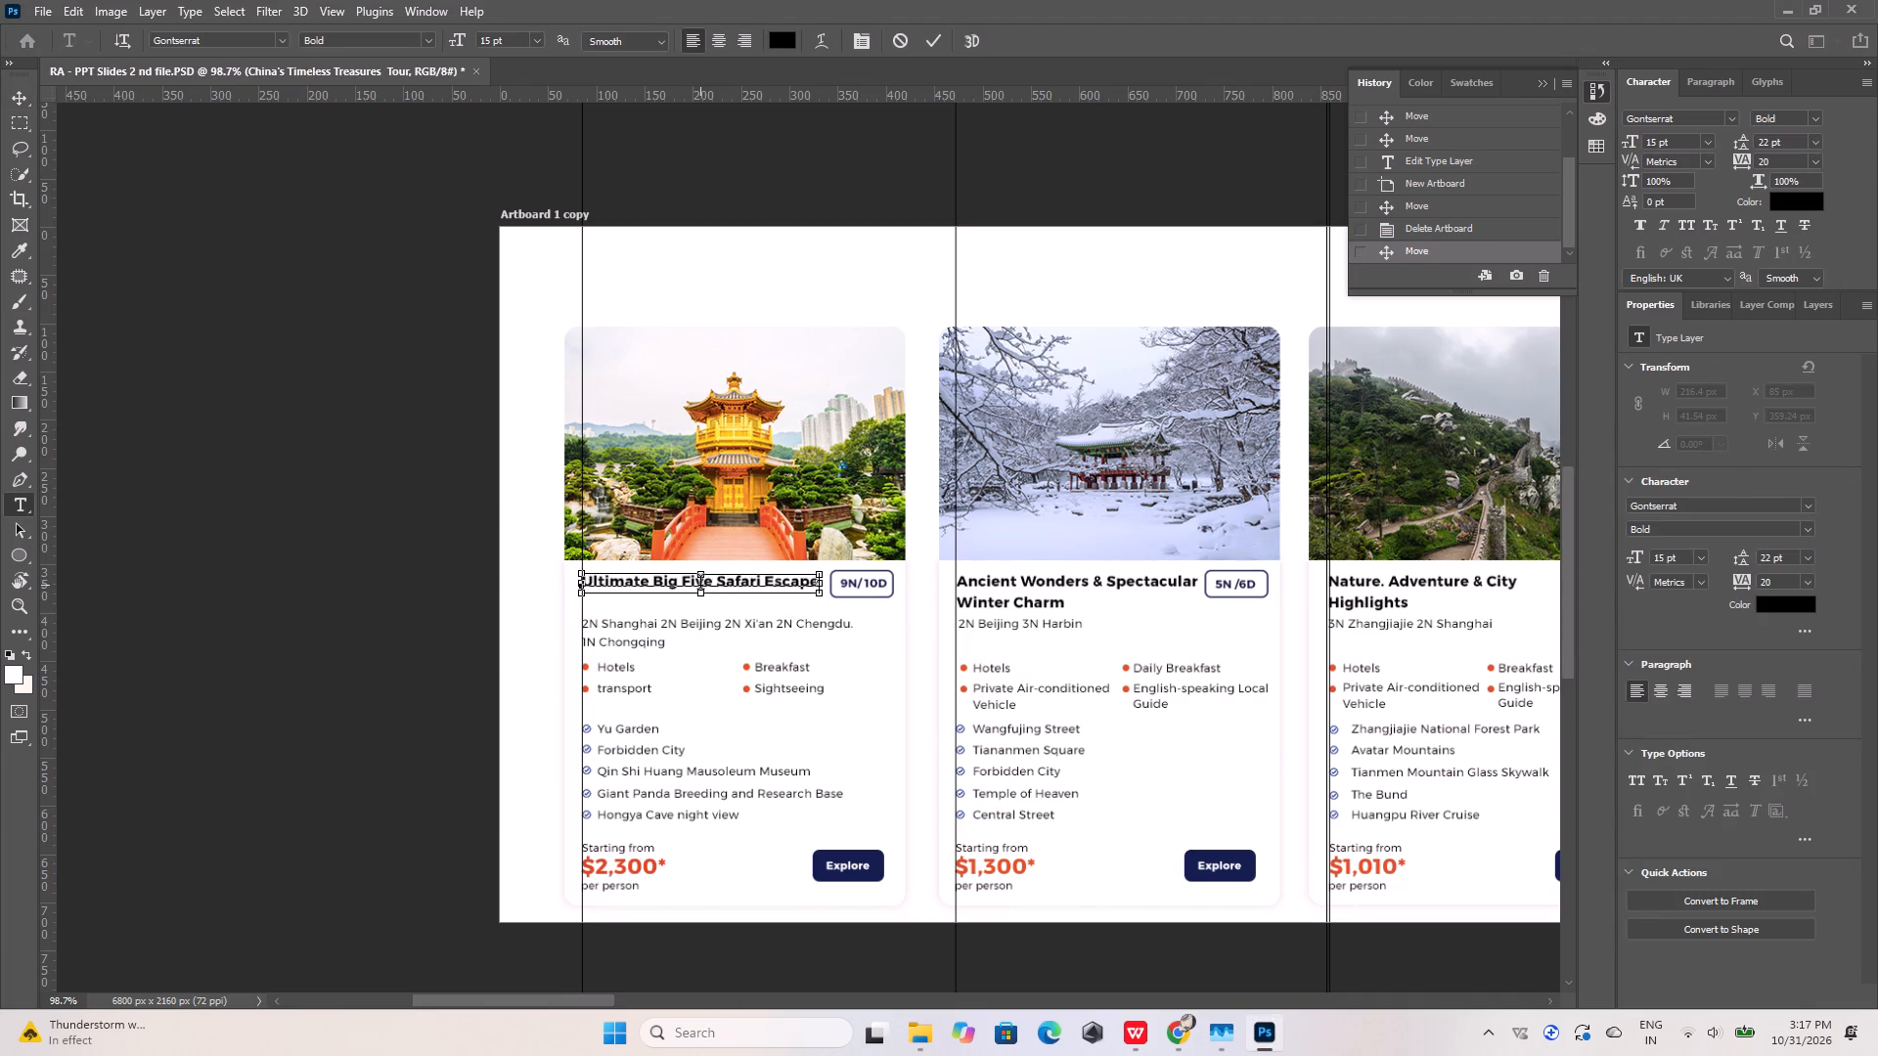
Return to Chrome and copy the duration text 3N/4D of the Ultimate Big Five Safari Escape package.
{"action": "scroll", "coordinate": [670, 704], "scroll_direction": "down", "scroll_amount": 10, "text": "alt"}
{"action": "scroll", "coordinate": [656, 607], "scroll_direction": "up", "scroll_amount": 17, "text": "alt"}
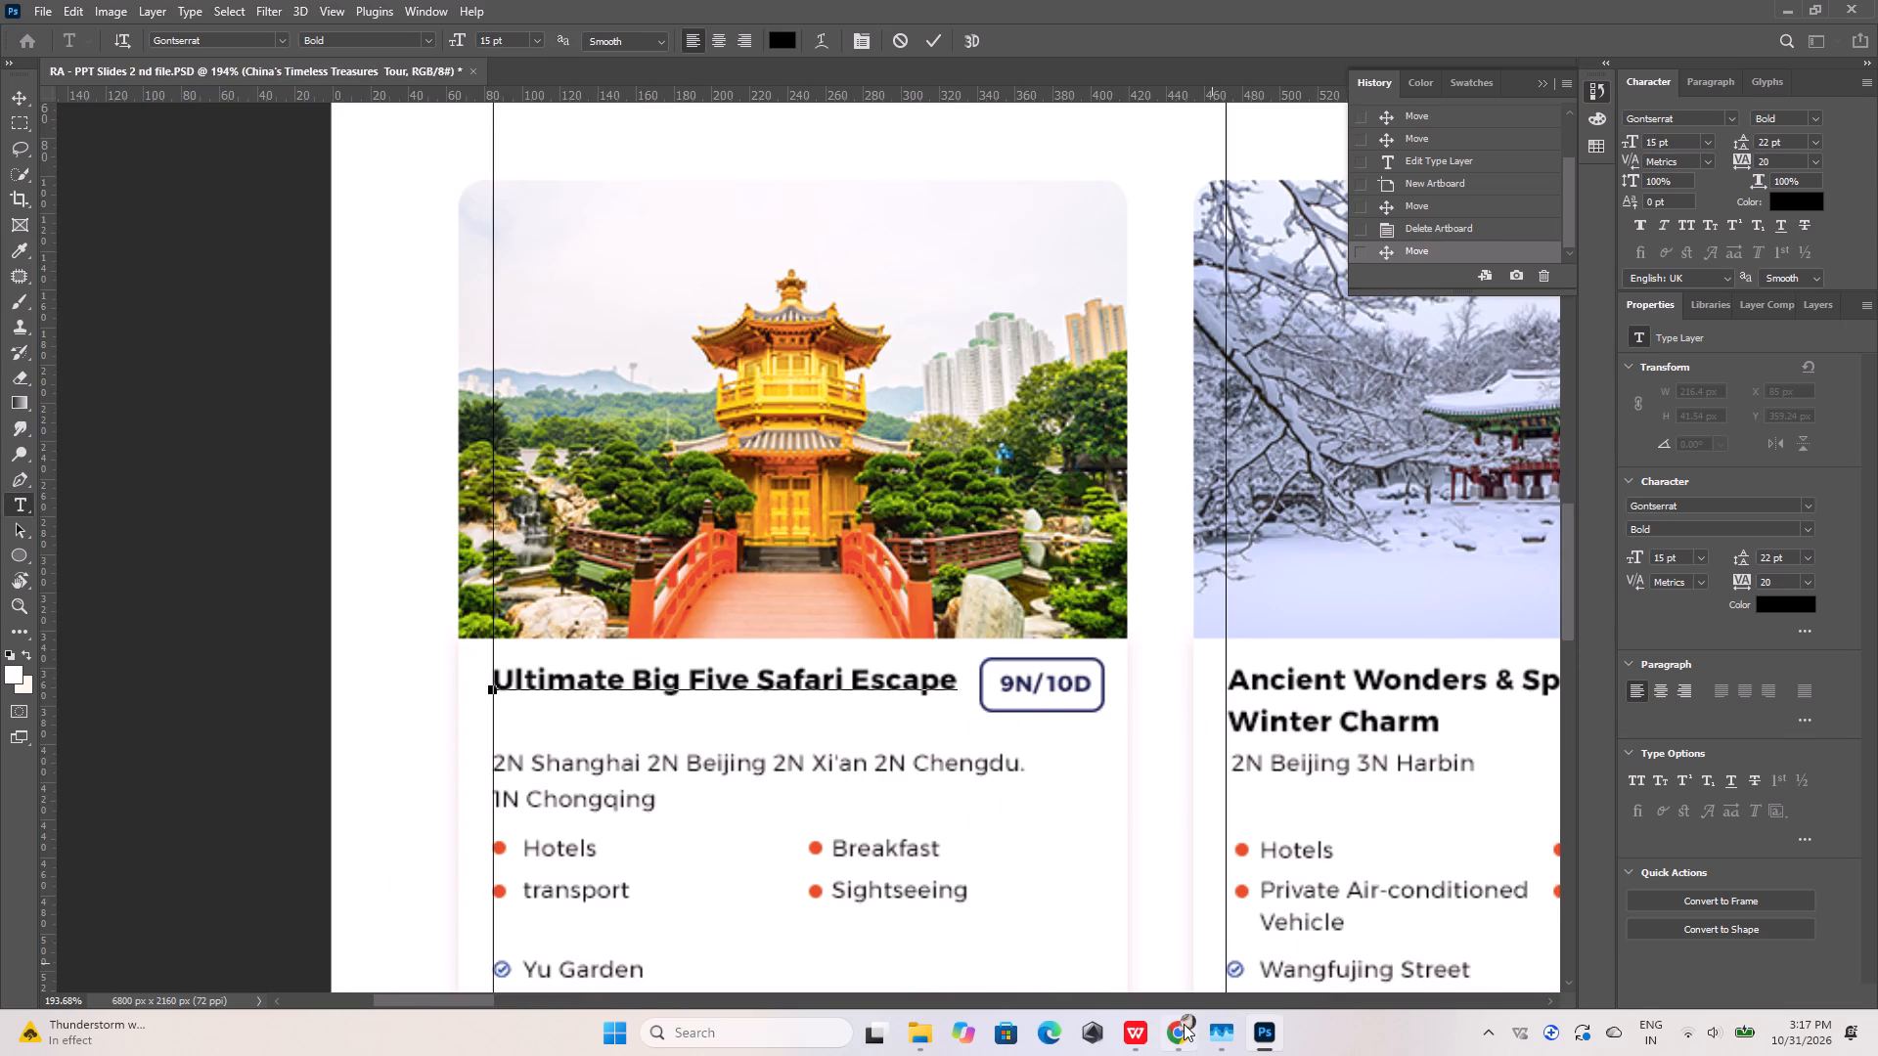
{"action": "left_click", "coordinate": [1184, 1024]}
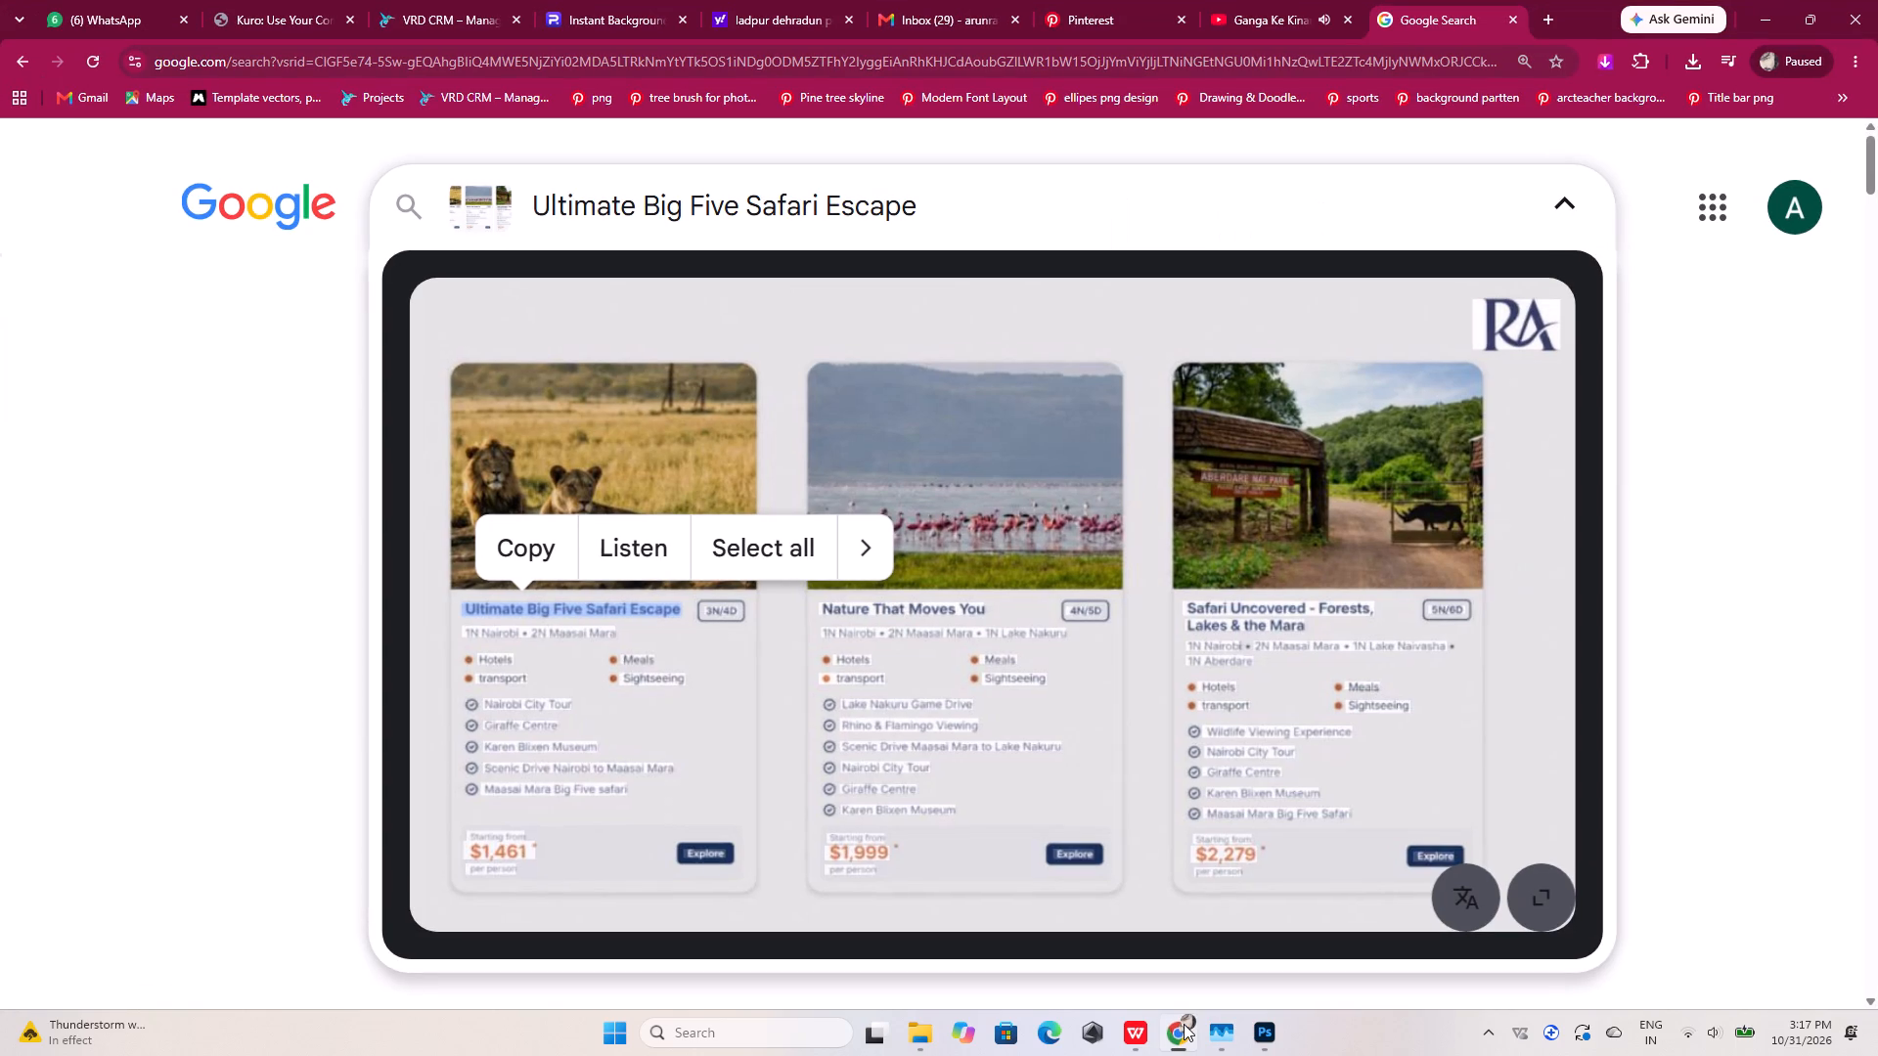
{"action": "left_click", "coordinate": [1184, 1024]}
{"action": "left_click", "coordinate": [1184, 1024]}
{"action": "left_click", "coordinate": [703, 608]}
{"action": "left_click", "coordinate": [706, 609]}
{"action": "left_click_drag", "start_coordinate": [706, 609], "coordinate": [730, 612]}
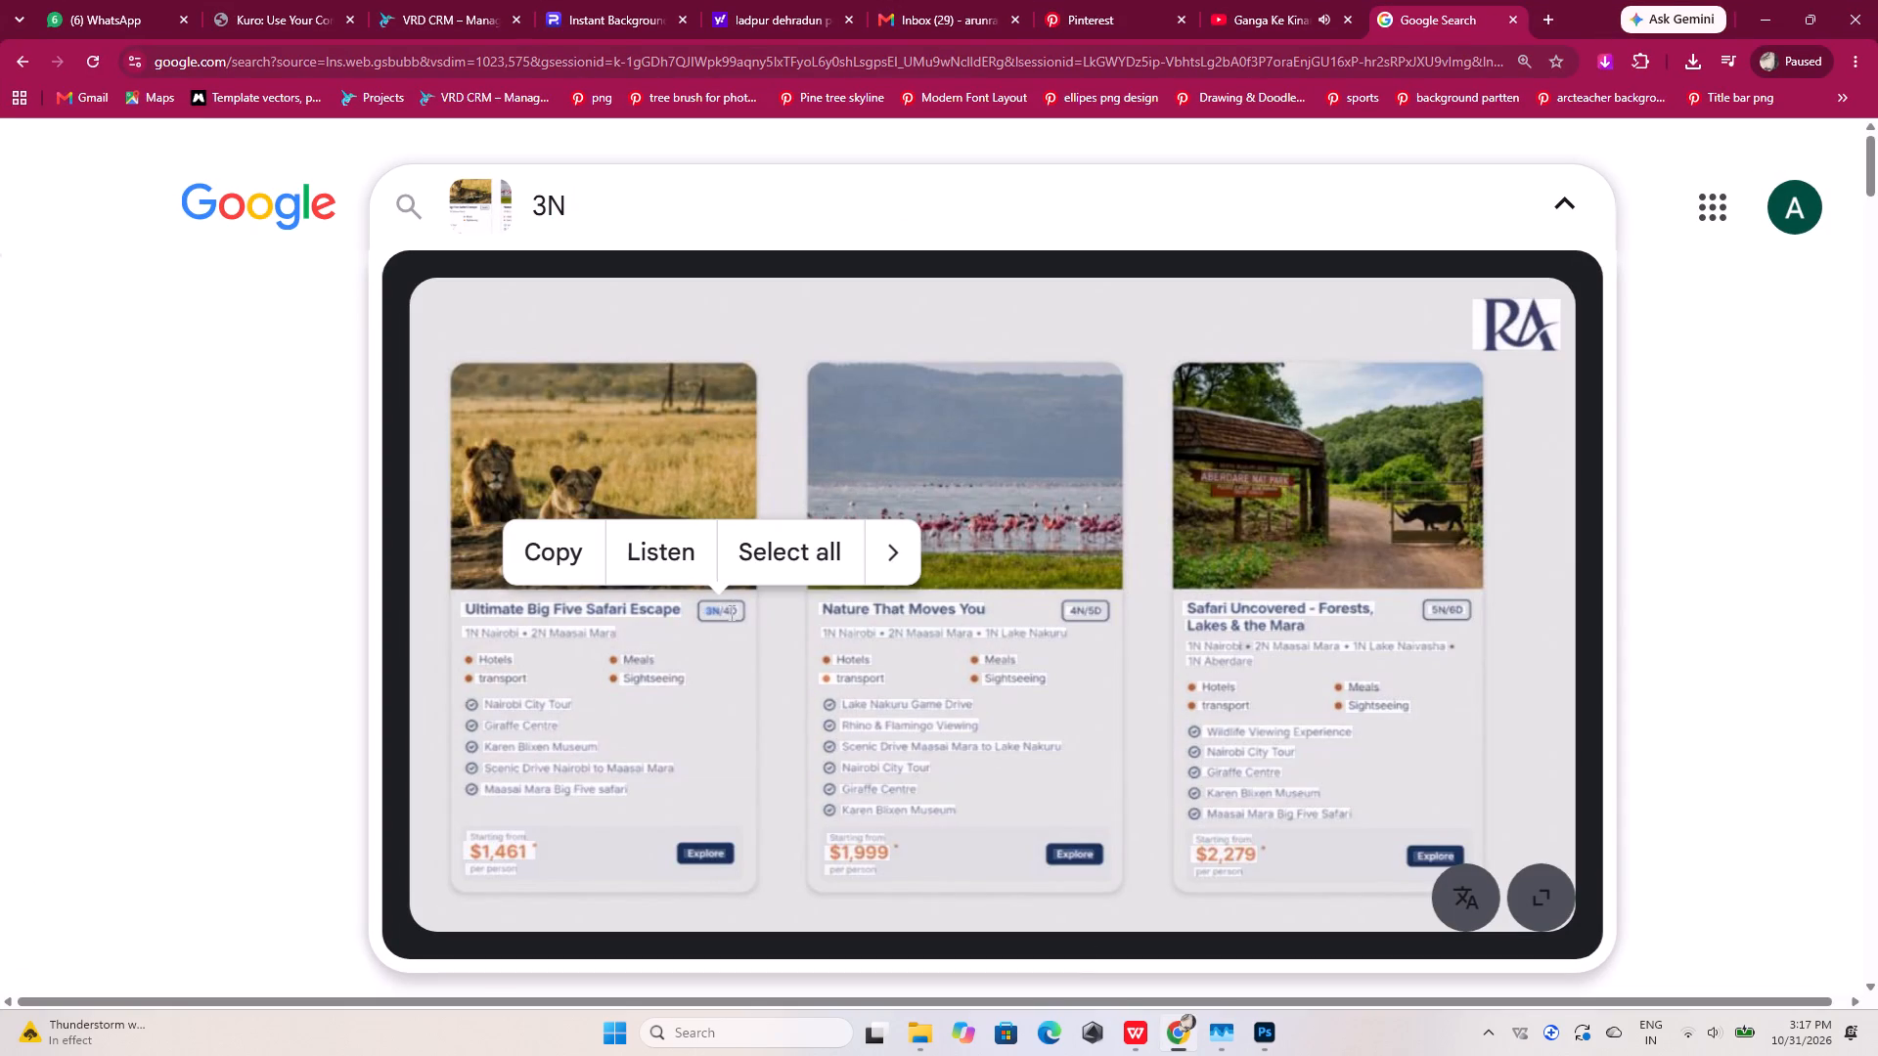
{"action": "left_click_drag", "start_coordinate": [730, 612], "coordinate": [739, 612]}
{"action": "left_click", "coordinate": [735, 612]}
{"action": "left_click_drag", "start_coordinate": [735, 612], "coordinate": [707, 610]}
{"action": "left_click", "coordinate": [547, 551]}
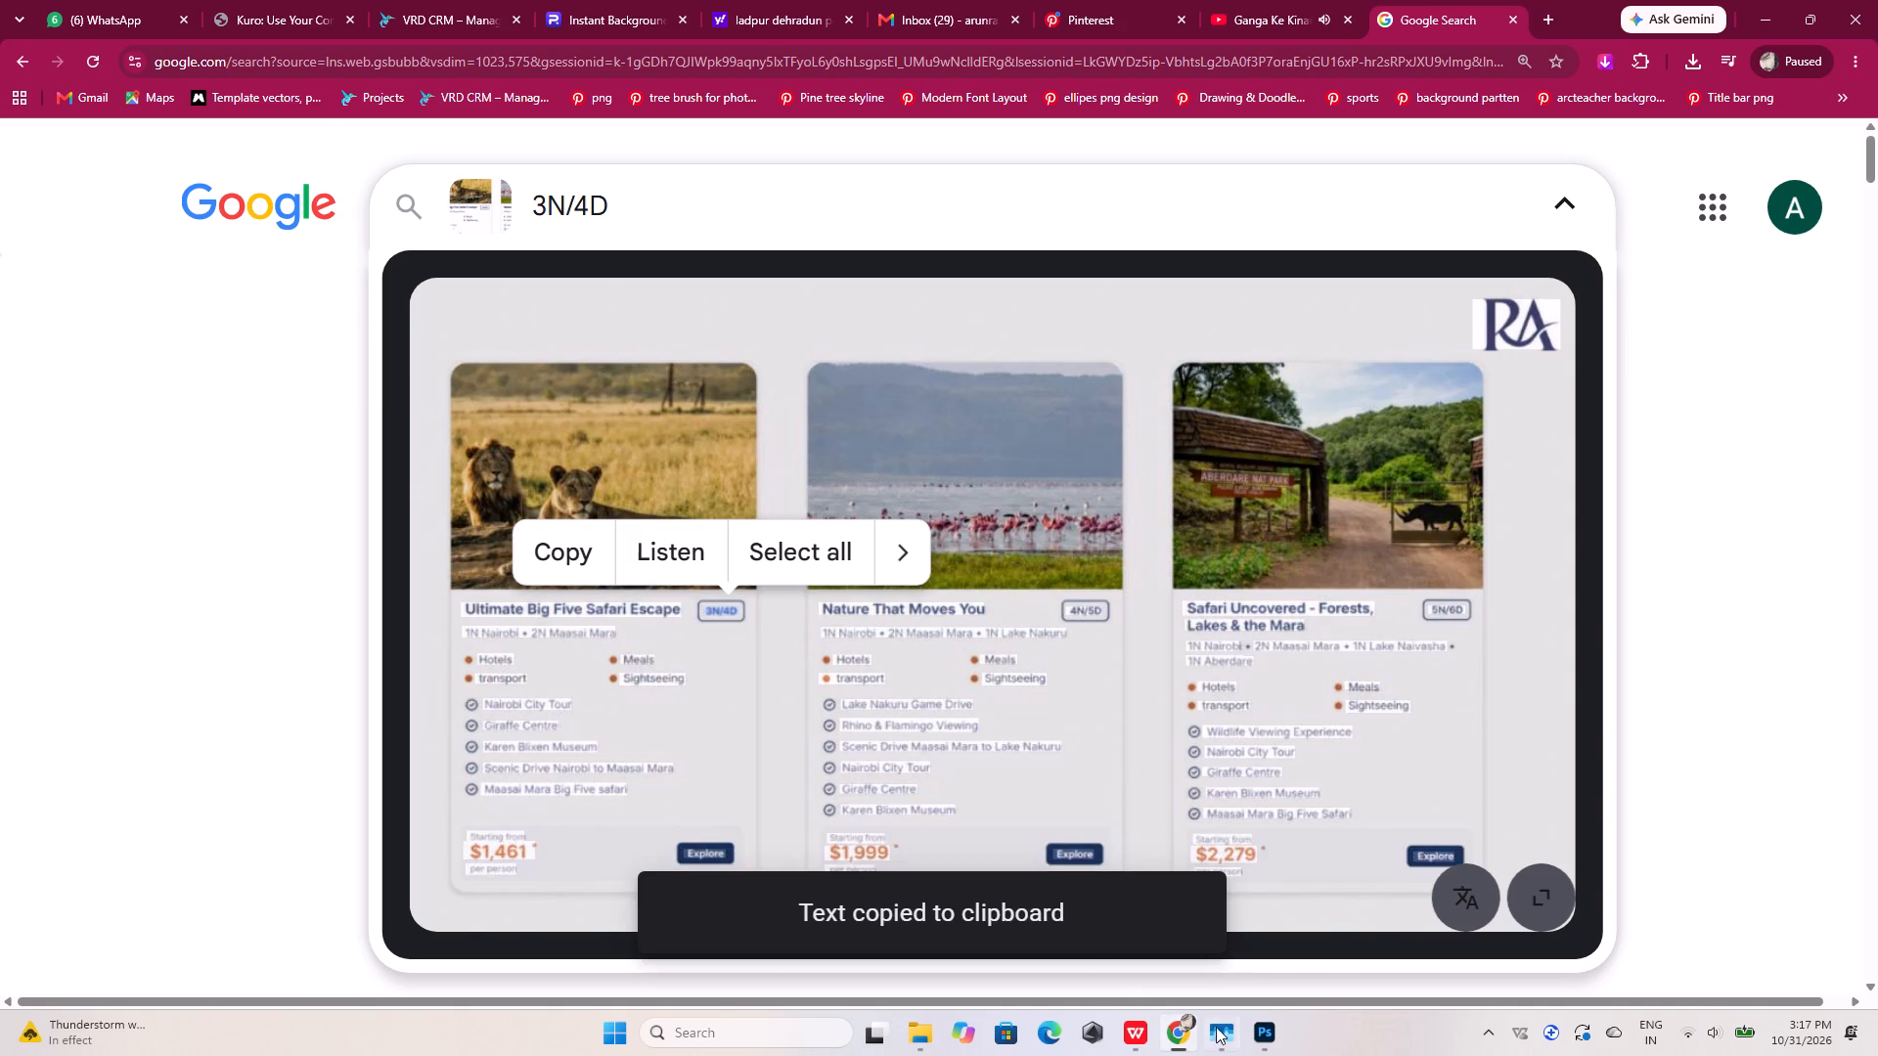
In Photoshop, finish the title edit and replace the first card's duration badge text with 3N/4D.
{"action": "left_click", "coordinate": [1272, 1032]}
{"action": "double_click", "coordinate": [1039, 689]}
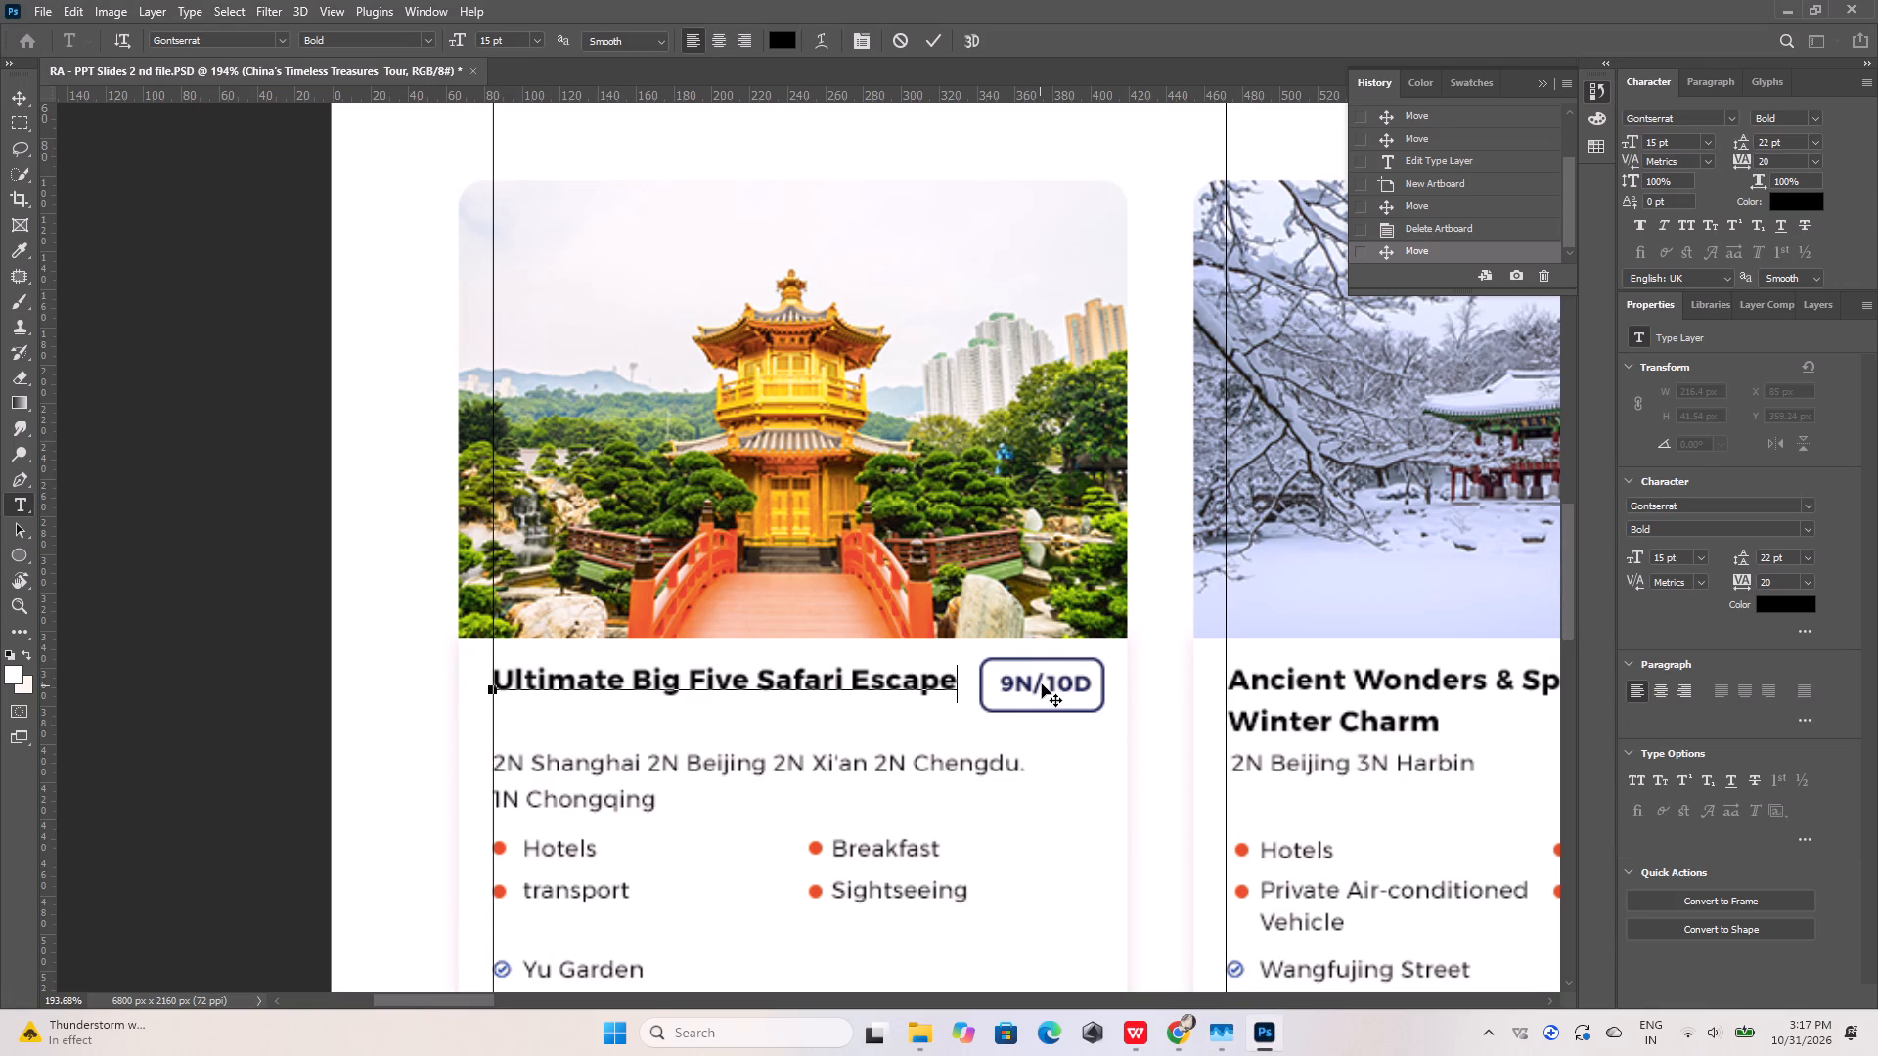
{"action": "left_click", "coordinate": [937, 40]}
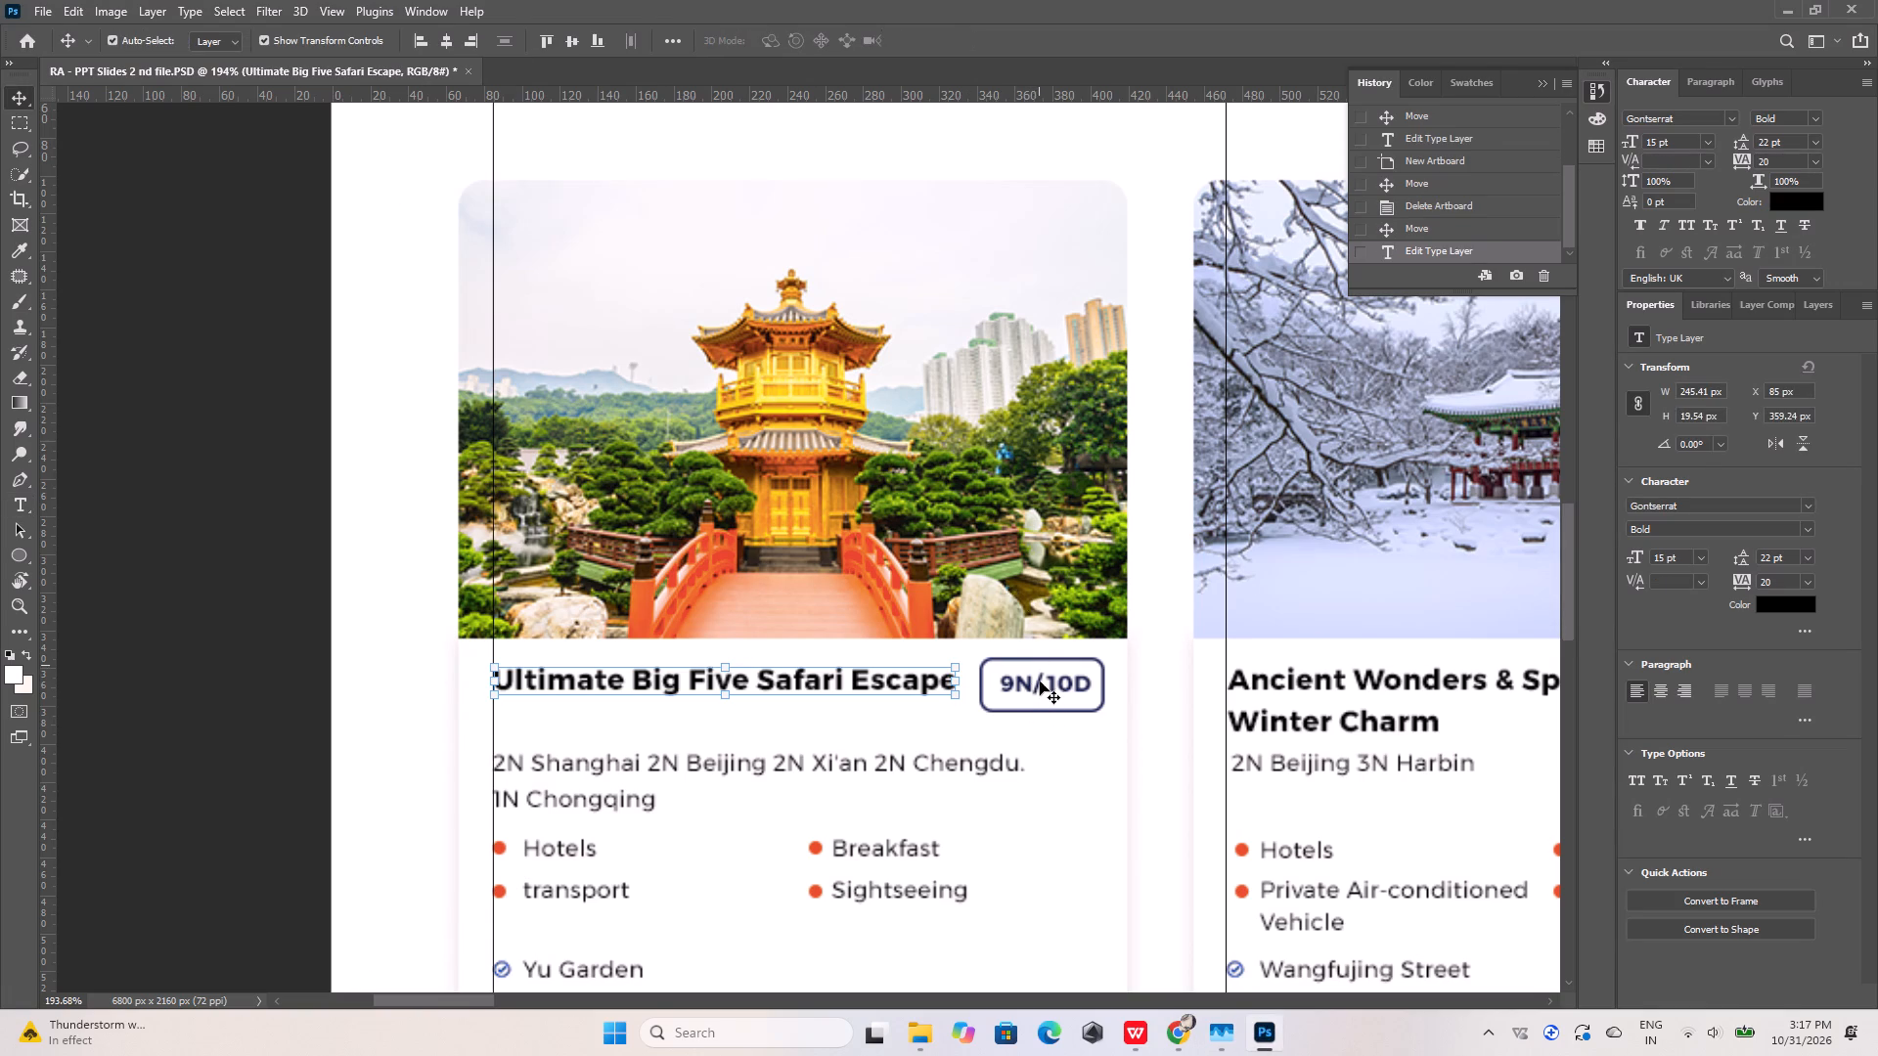
{"action": "double_click", "coordinate": [1040, 682]}
{"action": "key", "text": "ctrl+v"}
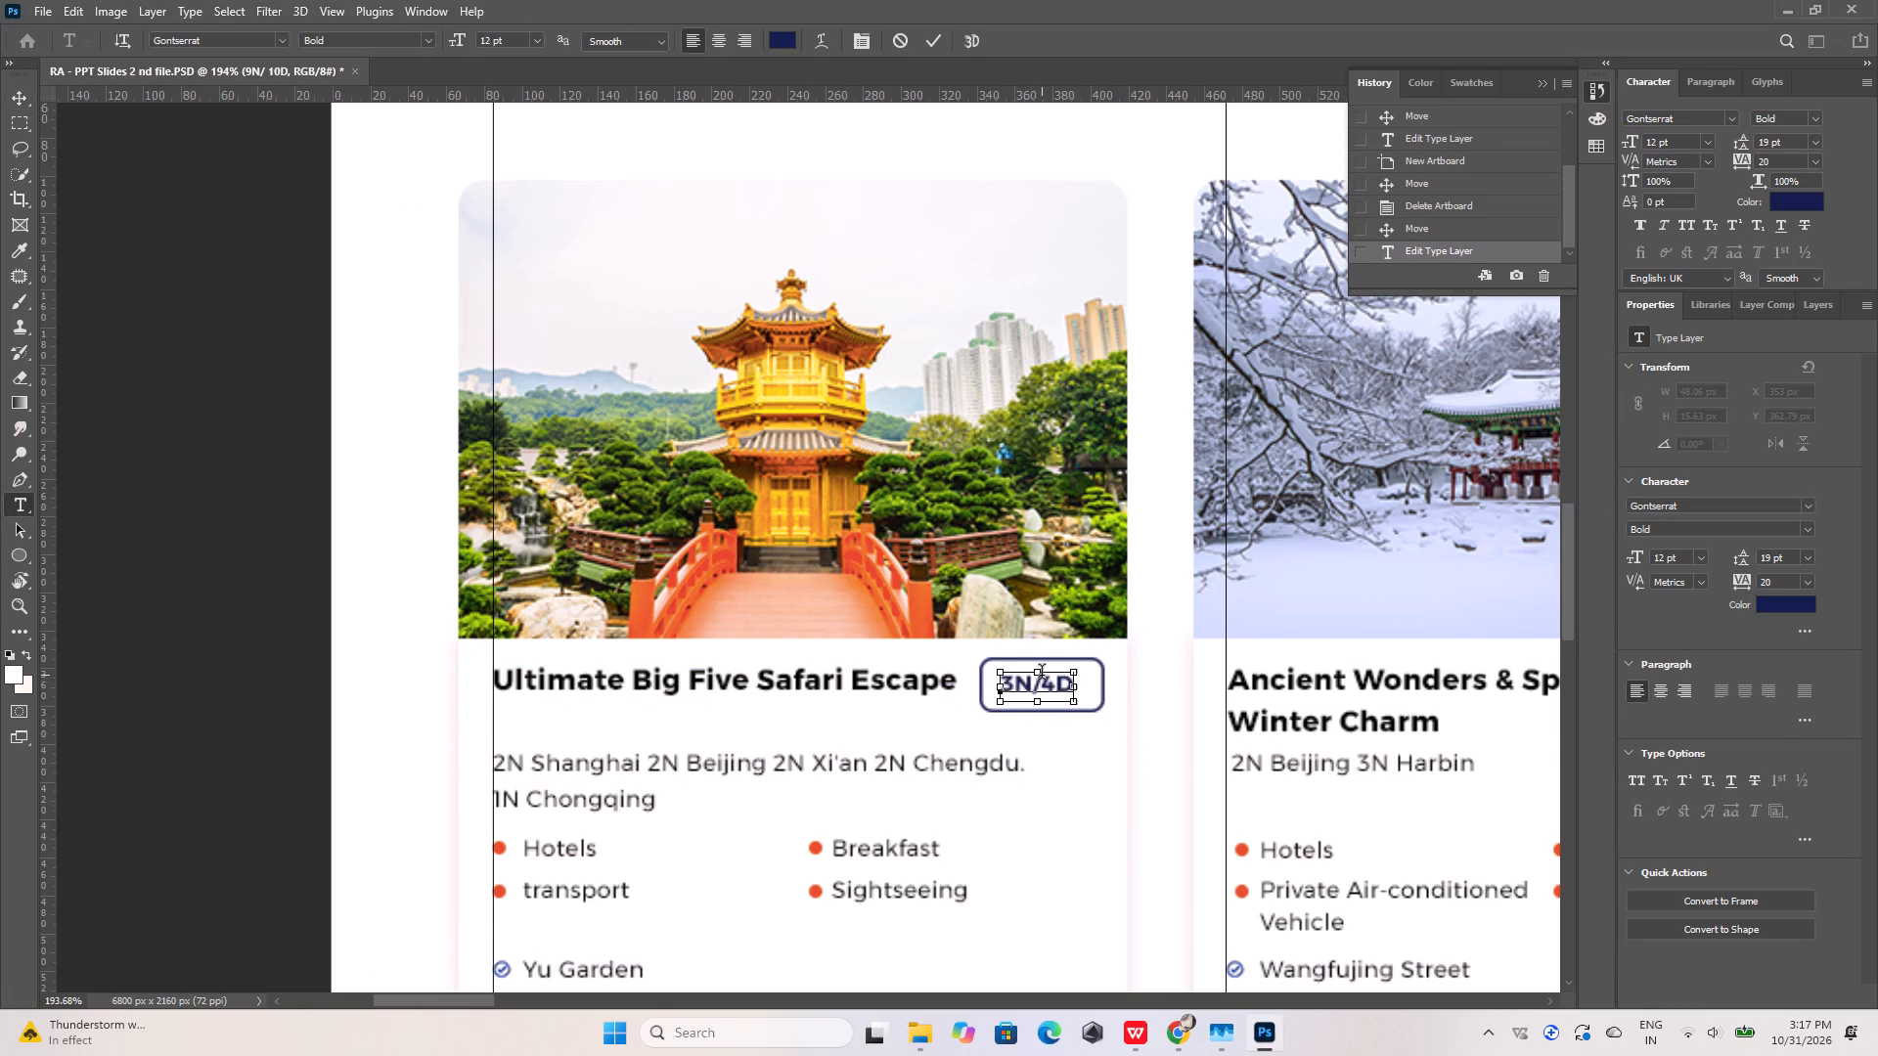
{"action": "left_click", "coordinate": [934, 41]}
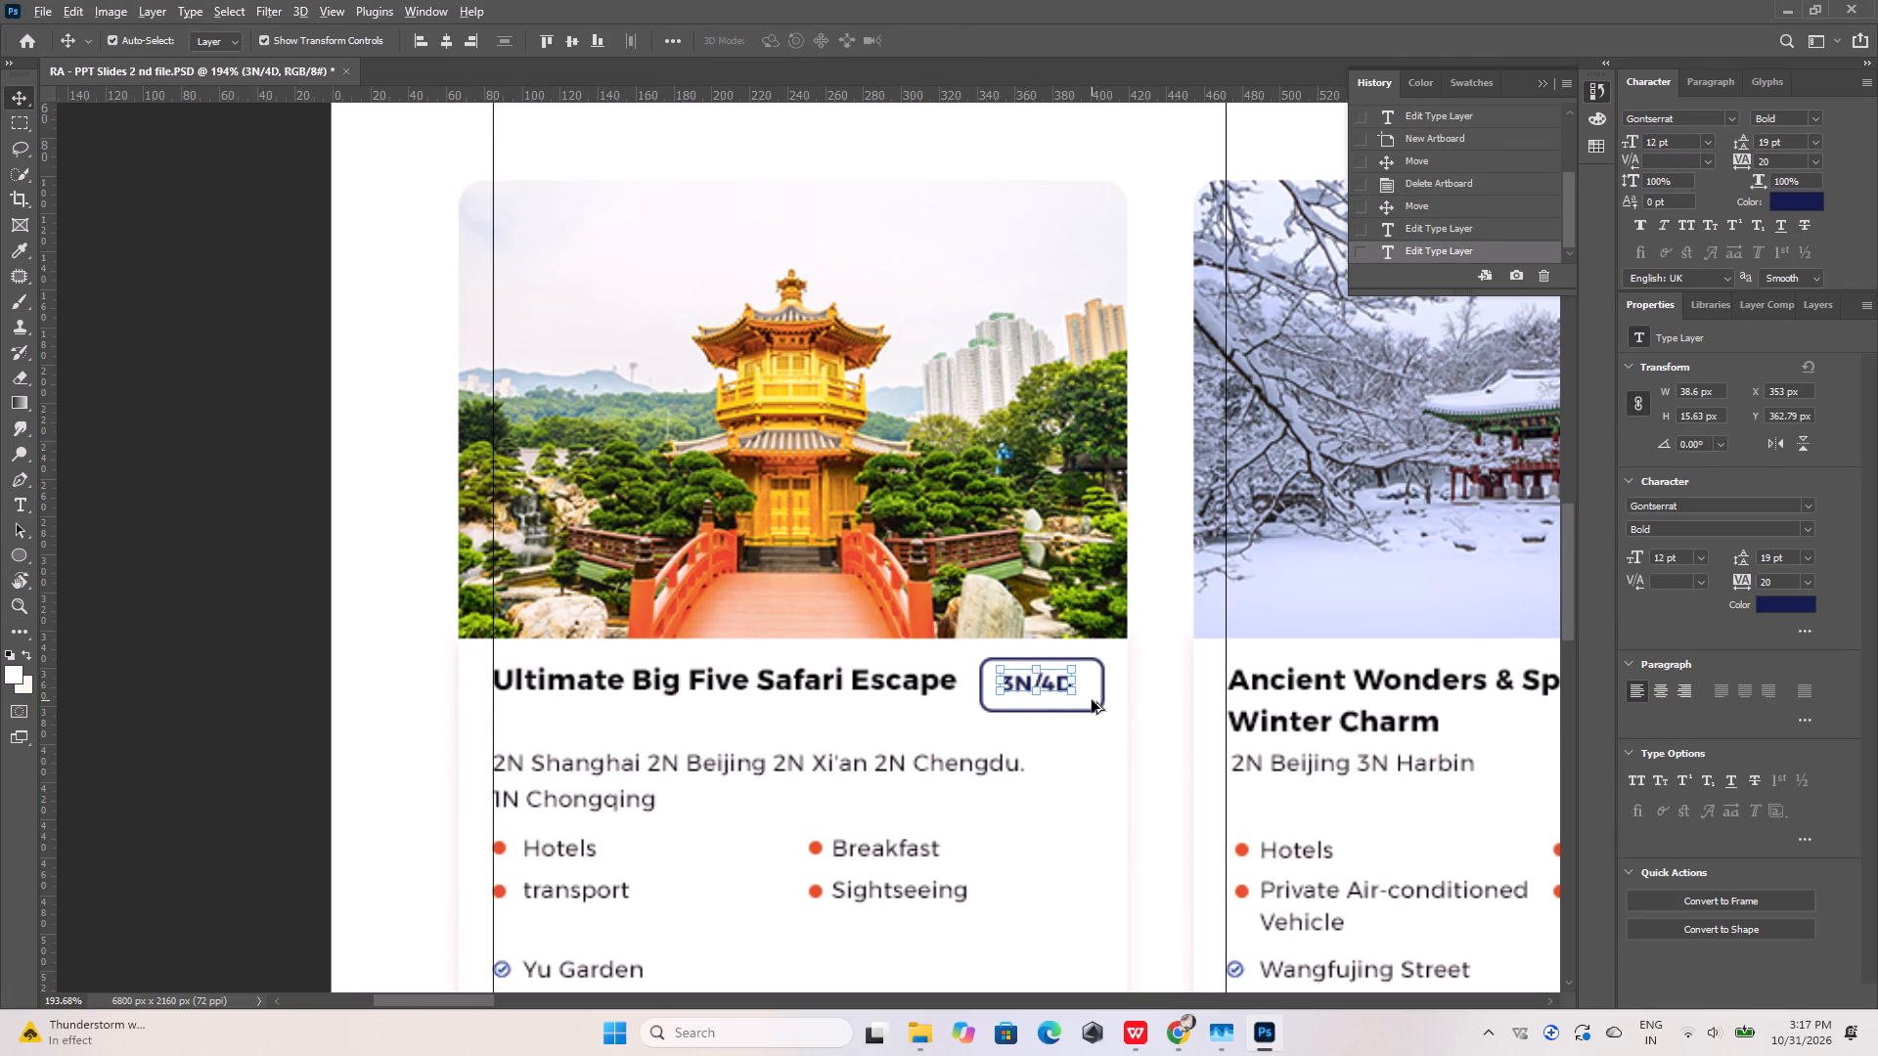
Centre the 3N/4D text horizontally within its rounded badge outline on the first card.
{"action": "scroll", "coordinate": [1092, 700], "scroll_direction": "up", "scroll_amount": 10, "text": "alt"}
{"action": "left_click", "coordinate": [1121, 666], "text": "shift"}
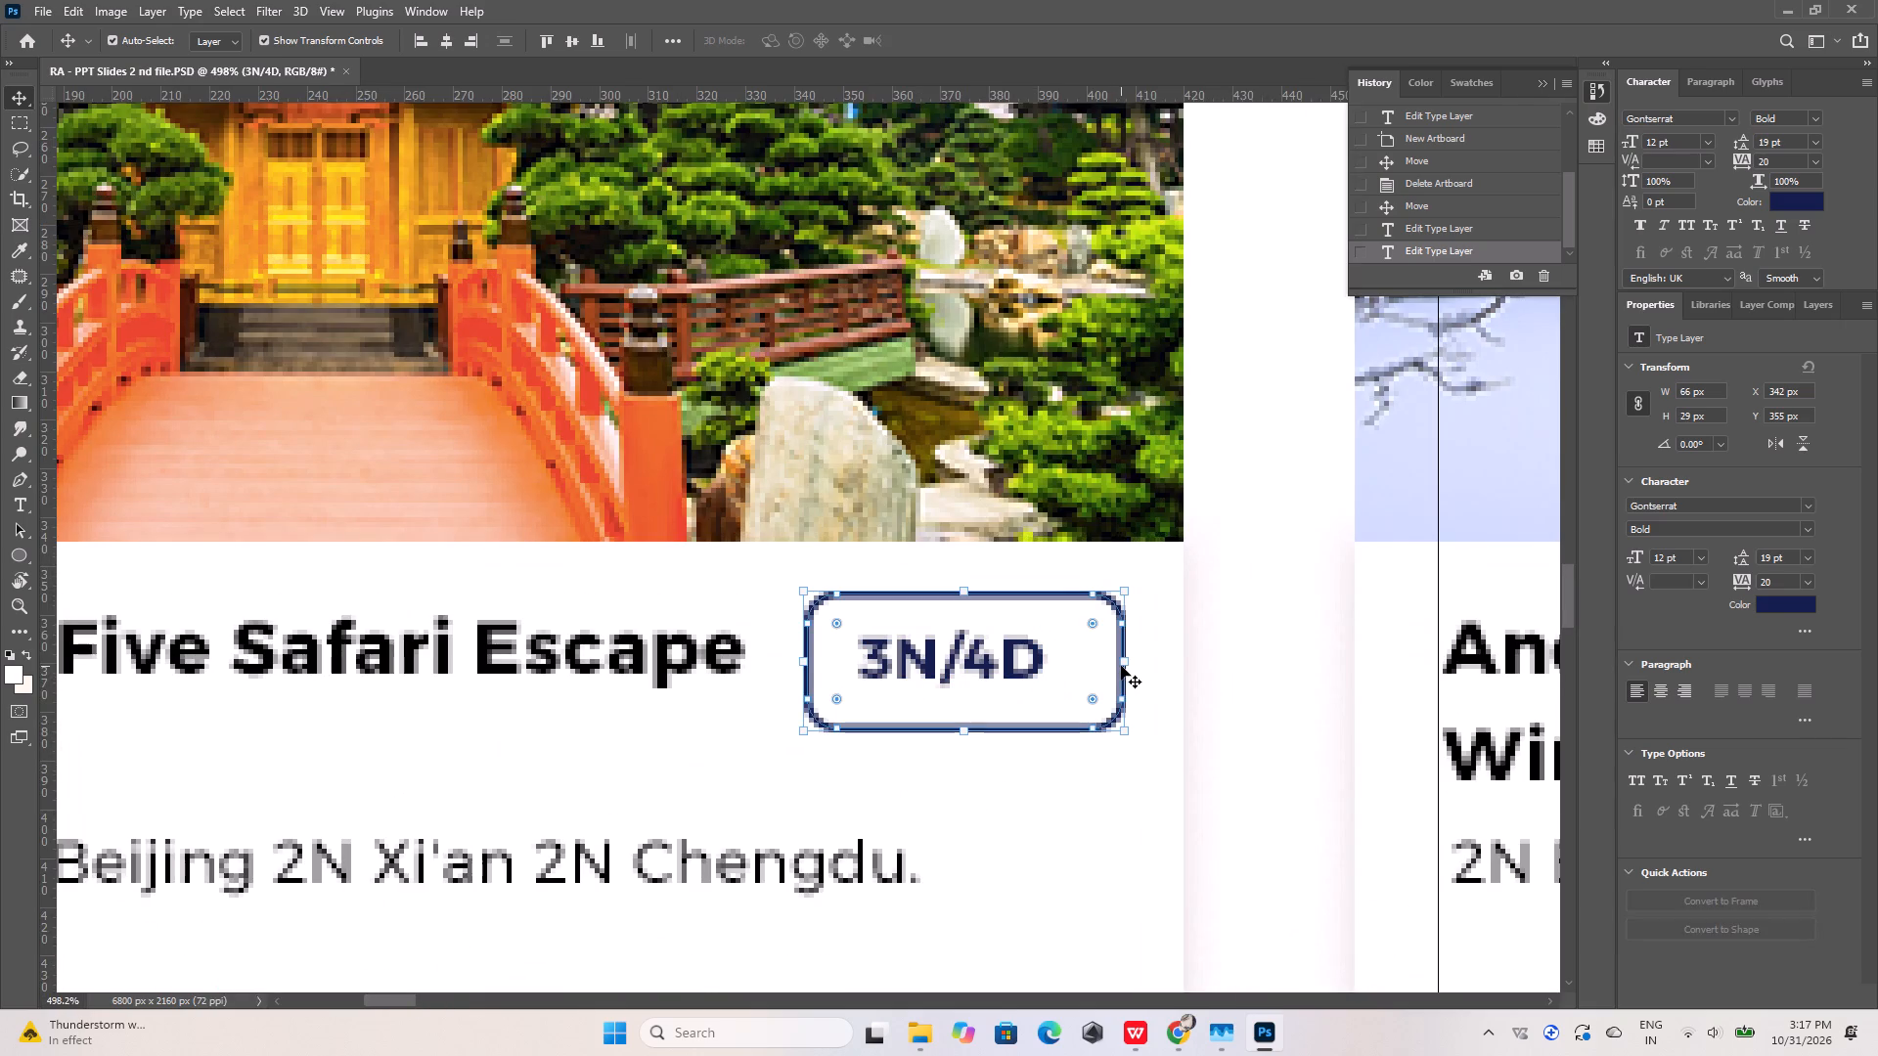
{"action": "left_click", "coordinate": [444, 41]}
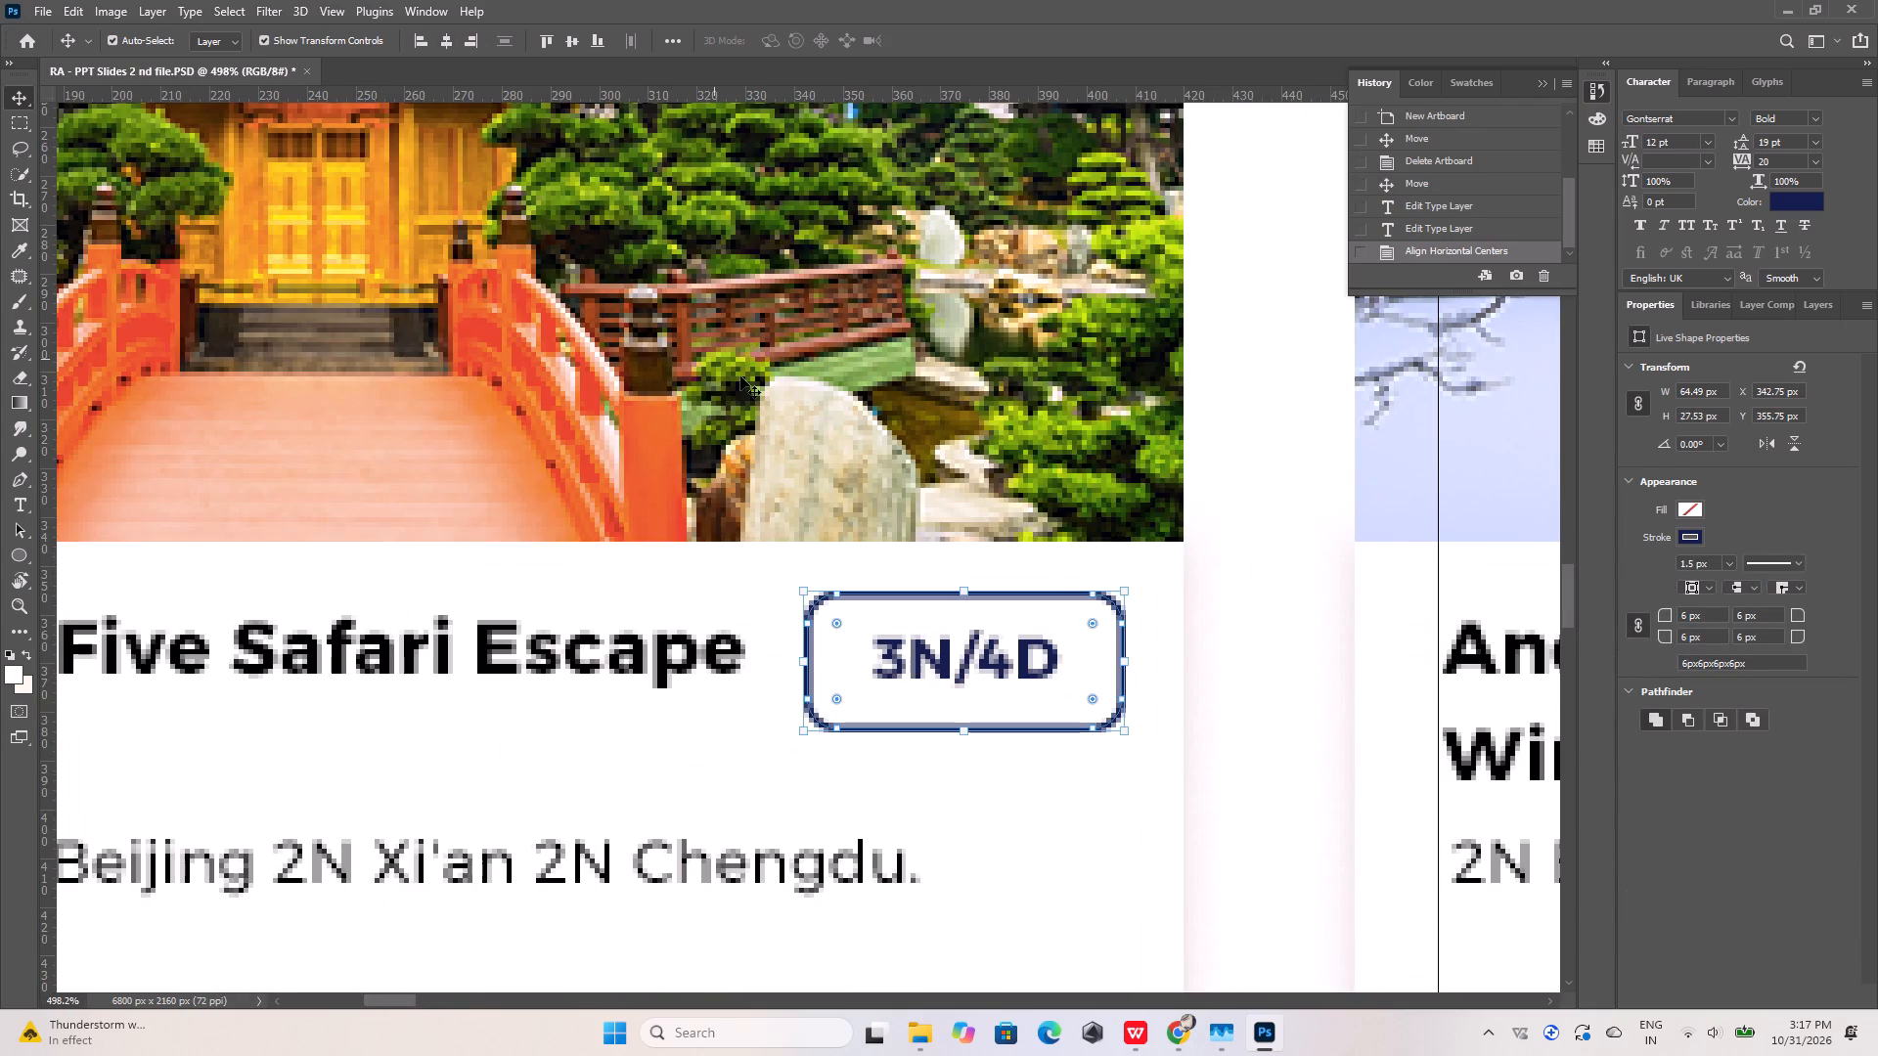
{"action": "left_click", "coordinate": [845, 486]}
Replace the first card's itinerary line with 1N Nairobi 2N Maasai Mara, taken from the image search in Chrome.
{"action": "scroll", "coordinate": [960, 554], "scroll_direction": "down", "scroll_amount": 11, "text": "alt"}
{"action": "scroll", "coordinate": [650, 668], "scroll_direction": "up", "scroll_amount": 5, "text": "alt"}
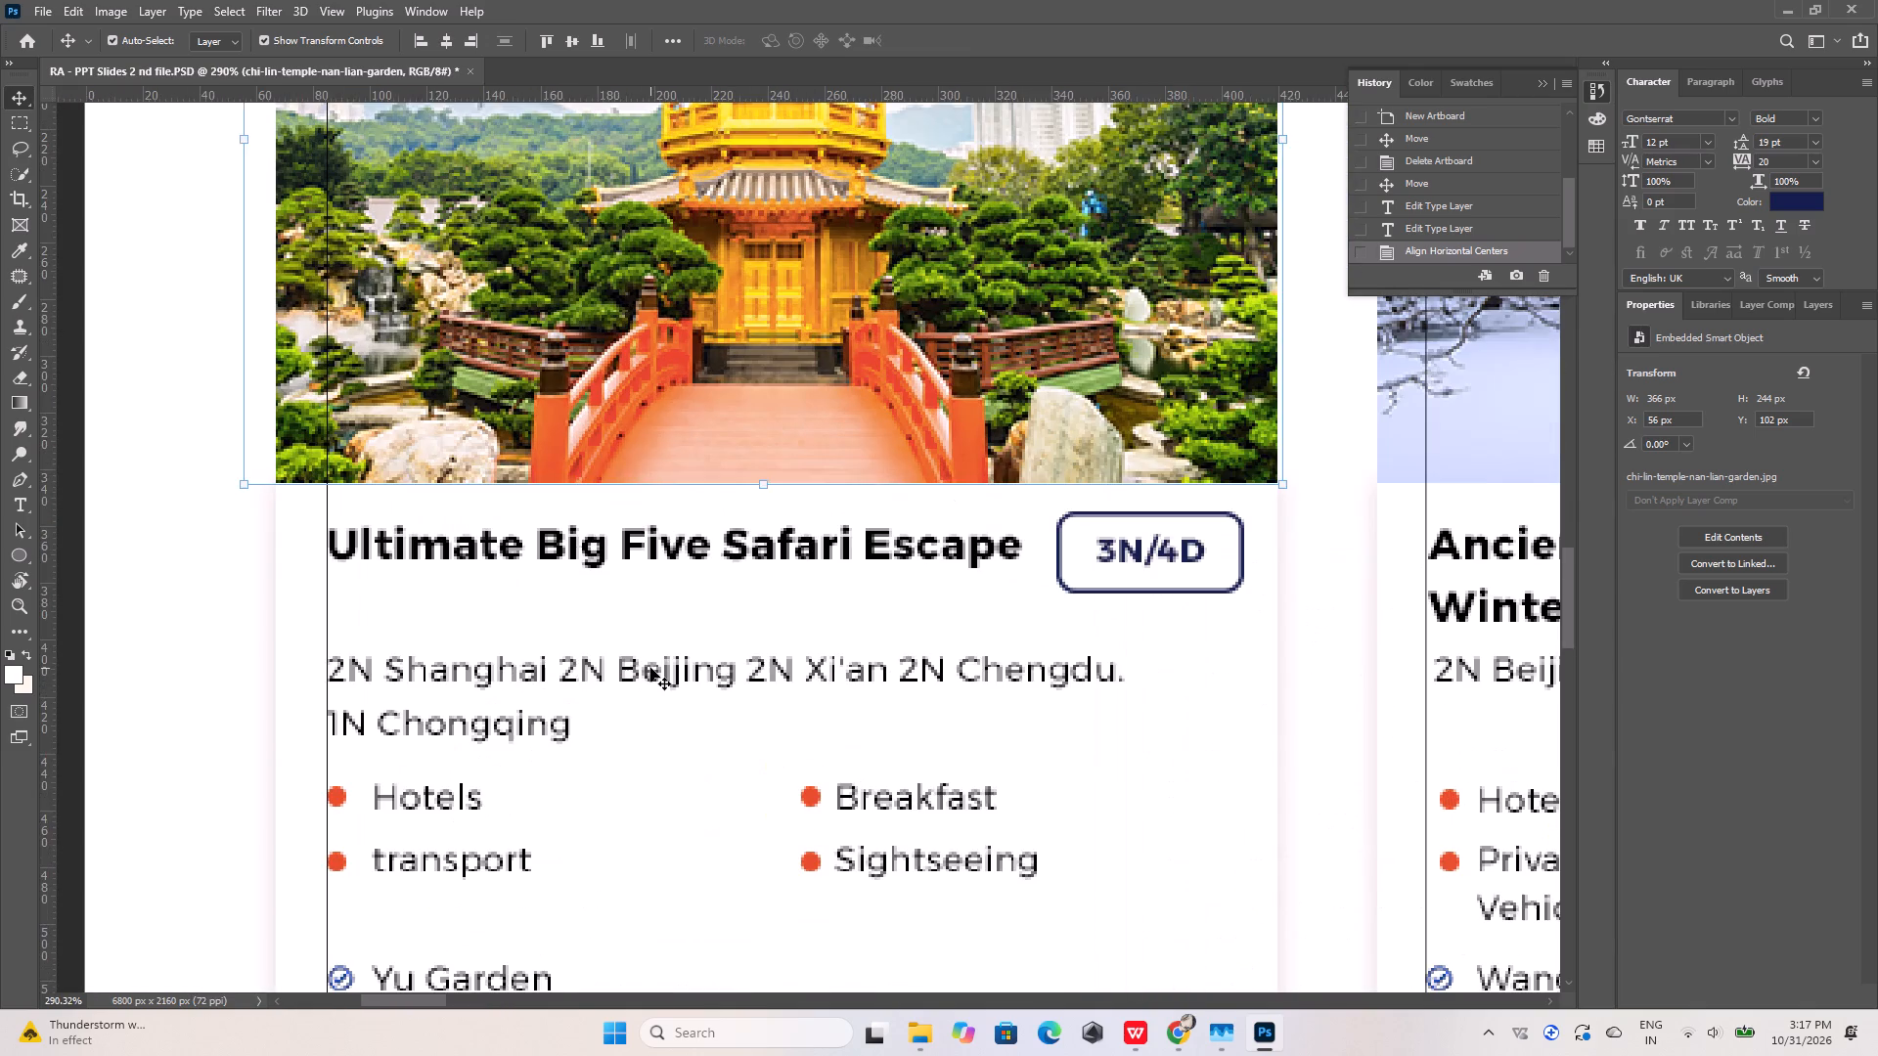
{"action": "double_click", "coordinate": [650, 668]}
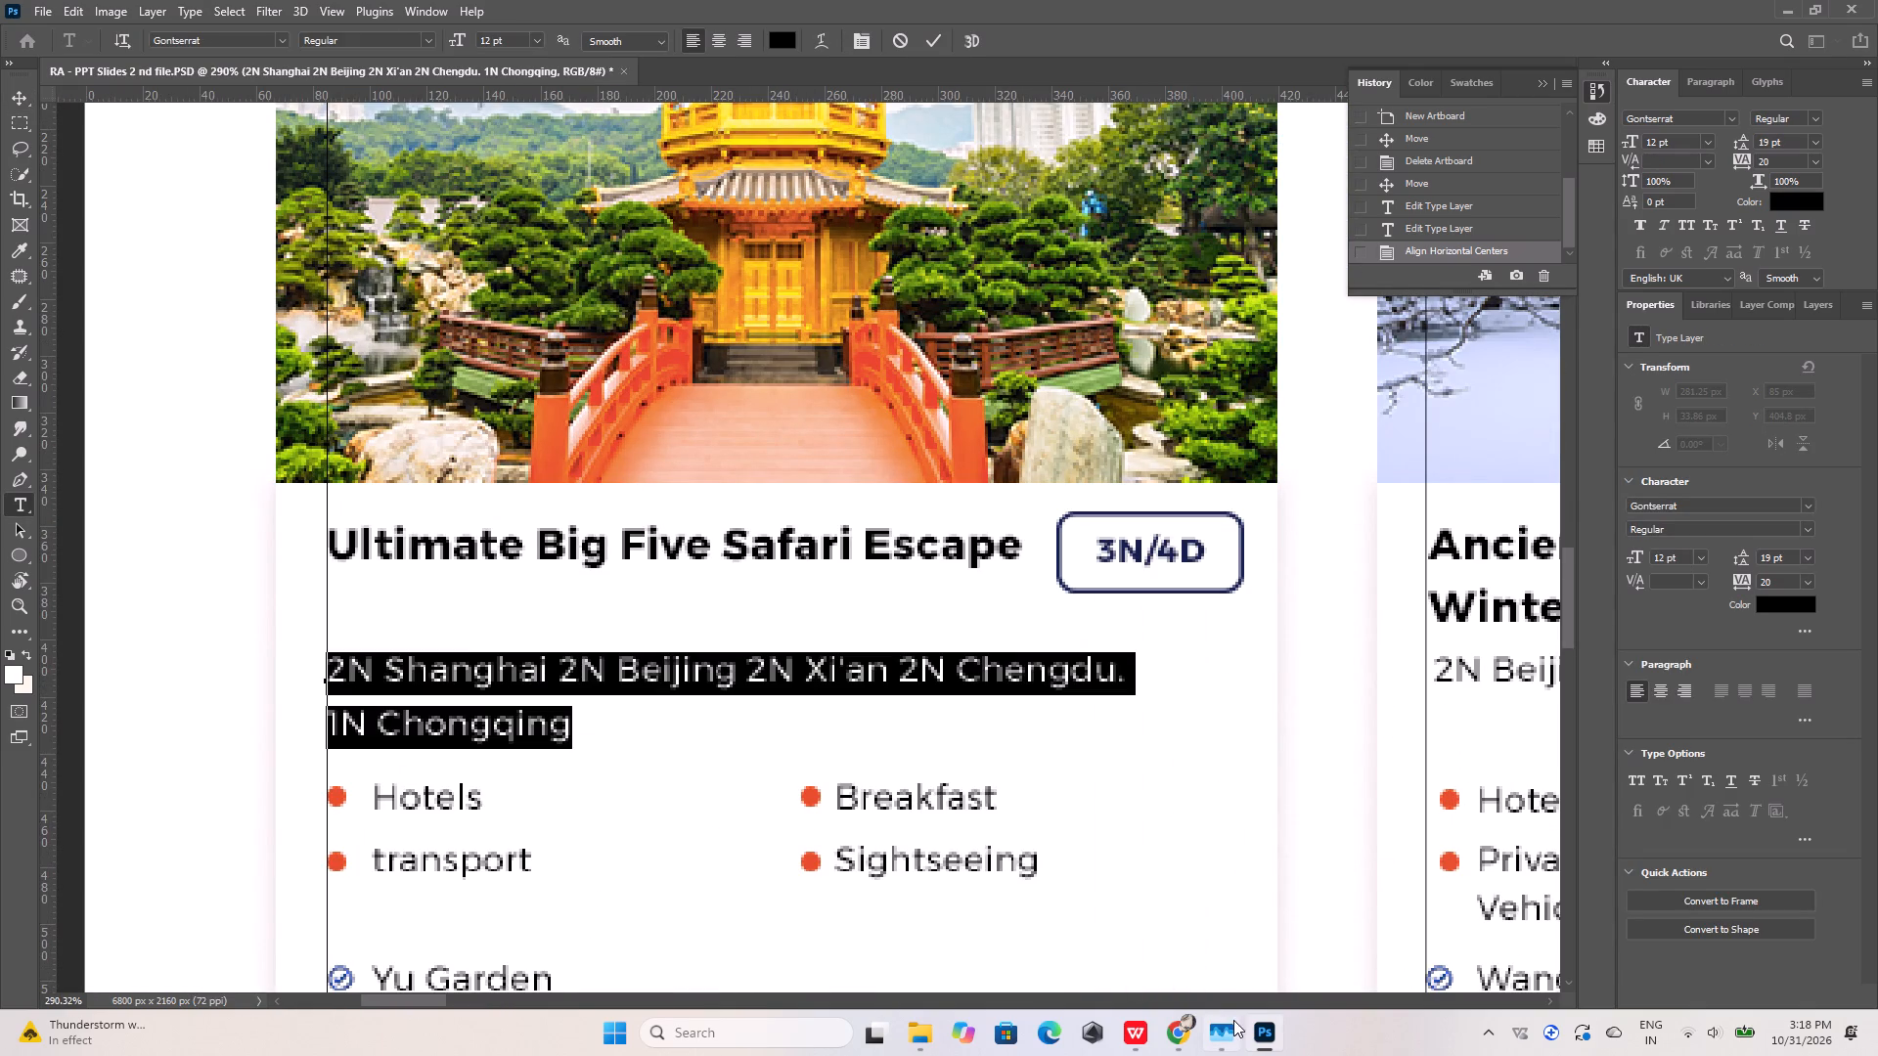
{"action": "left_click", "coordinate": [1180, 1039]}
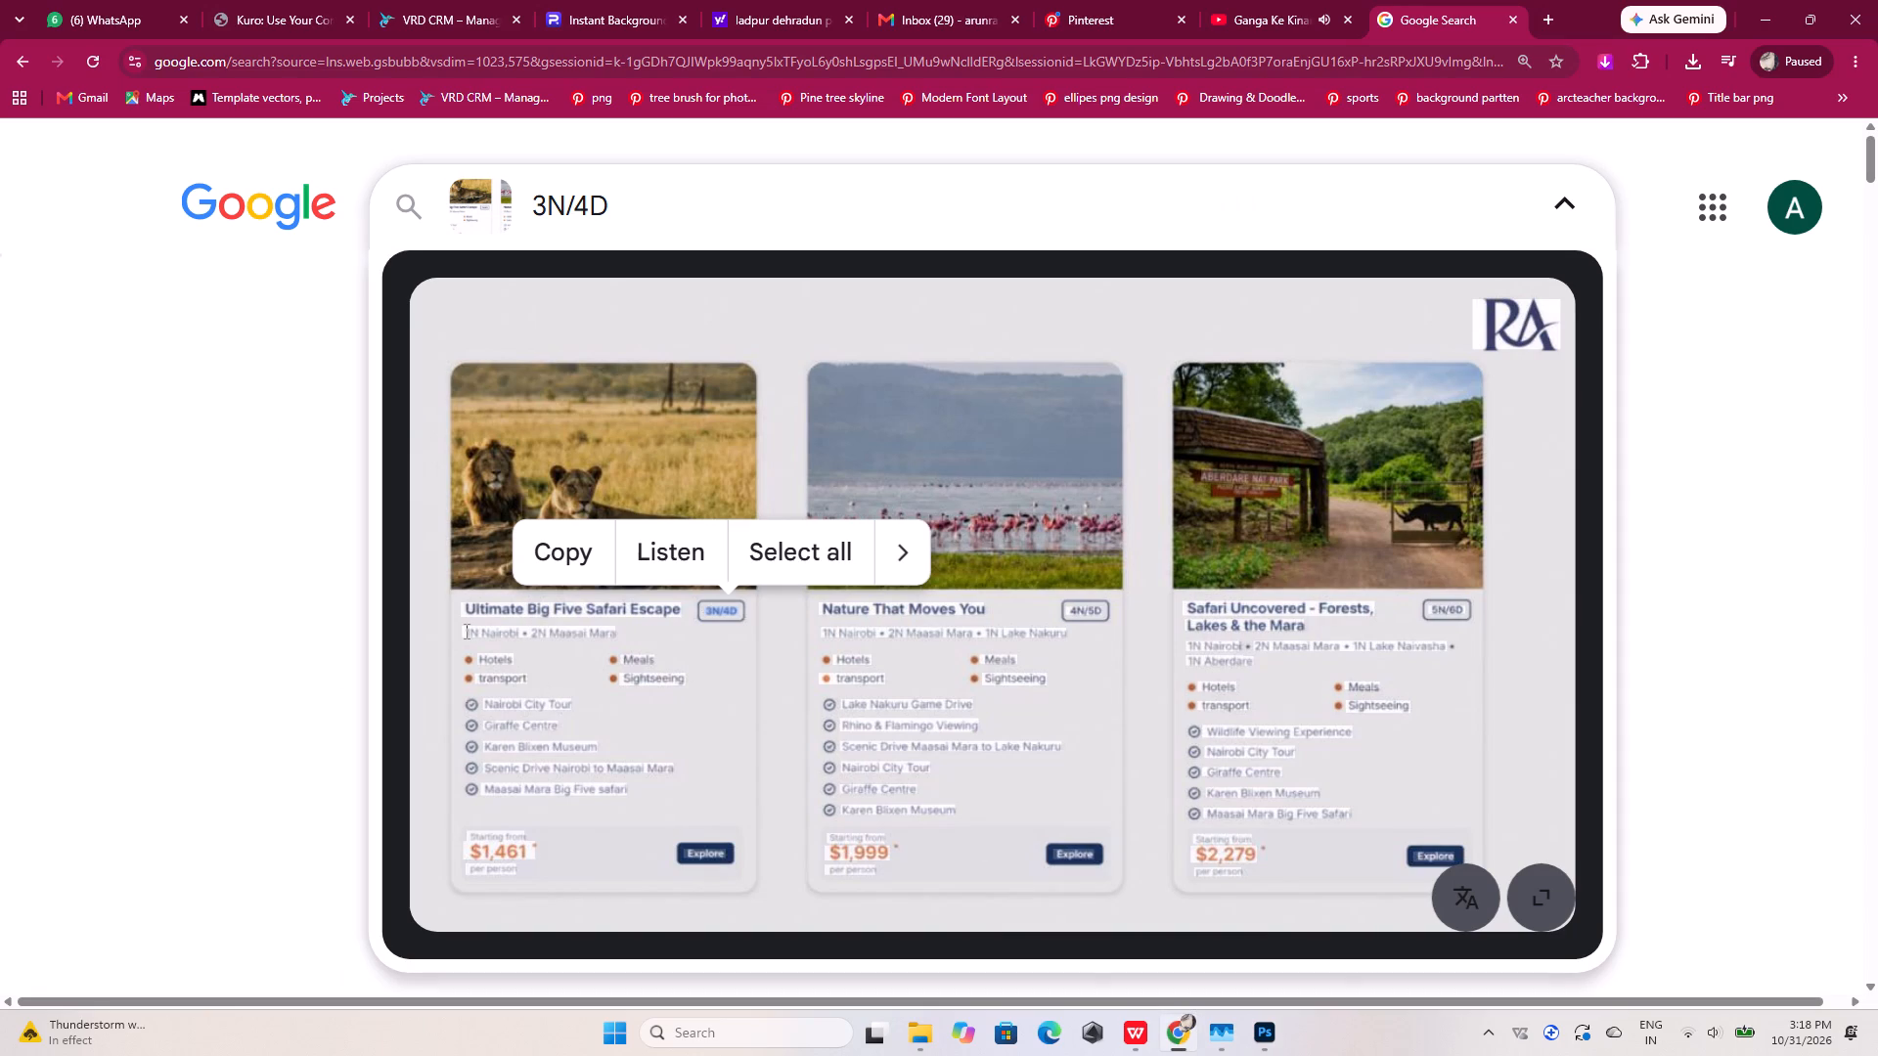
{"action": "left_click_drag", "start_coordinate": [465, 631], "coordinate": [614, 634]}
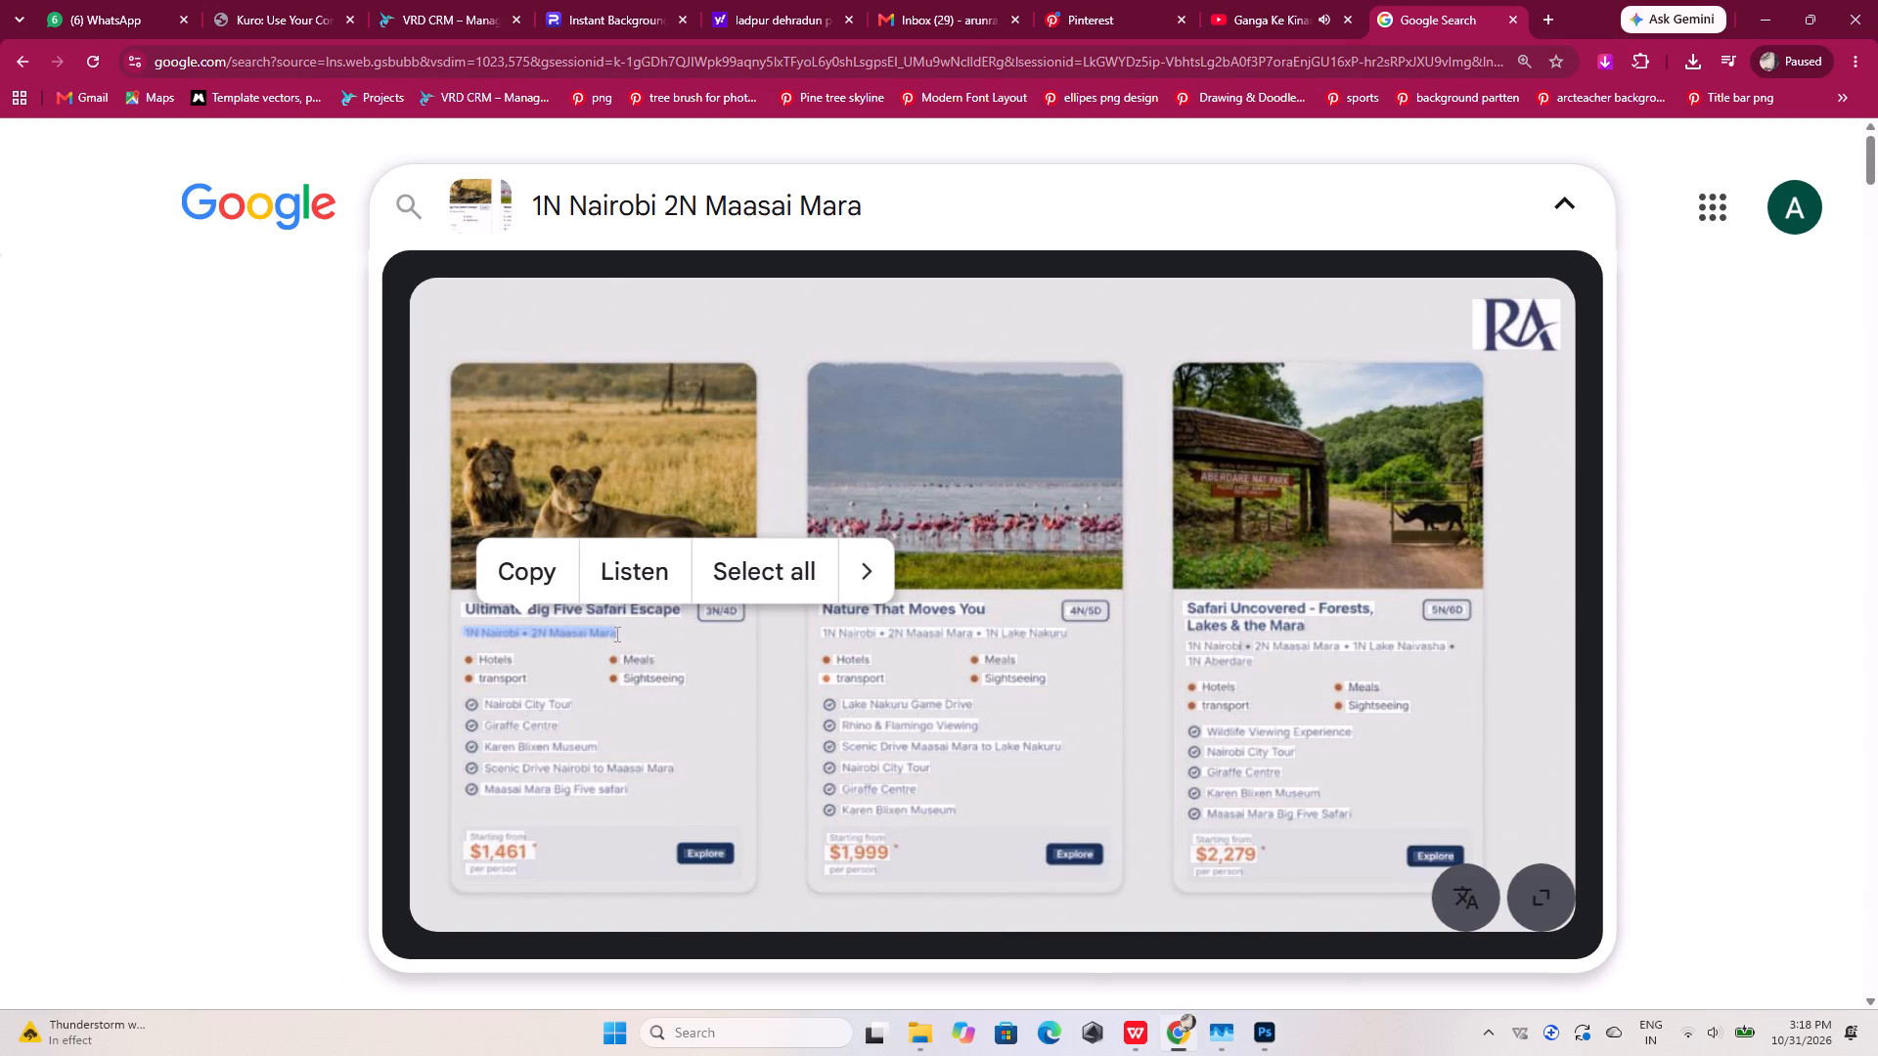
Copy the itinerary 1N Nairobi 2N Maasai Mara and replace the first card's selected itinerary text with it in Photoshop.
{"action": "left_click", "coordinate": [542, 570]}
{"action": "left_click", "coordinate": [1268, 1032]}
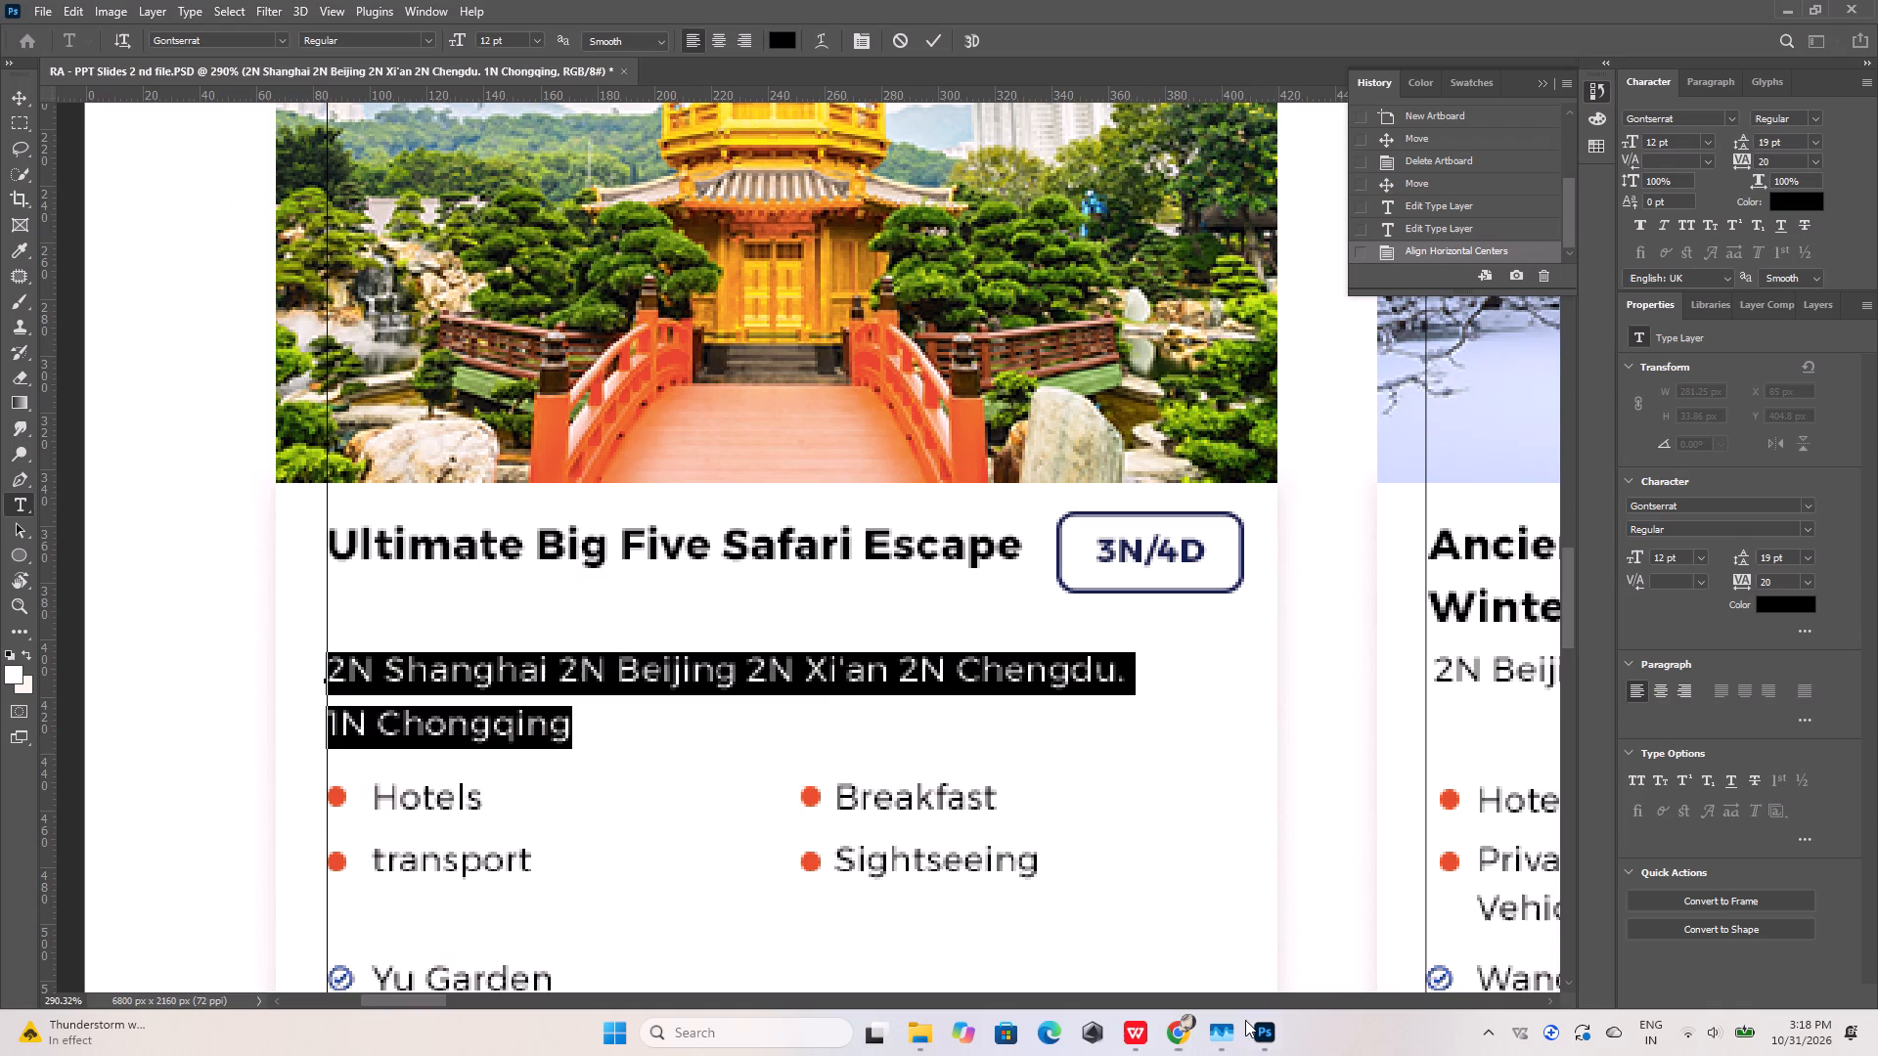
{"action": "key", "text": "ctrl+v"}
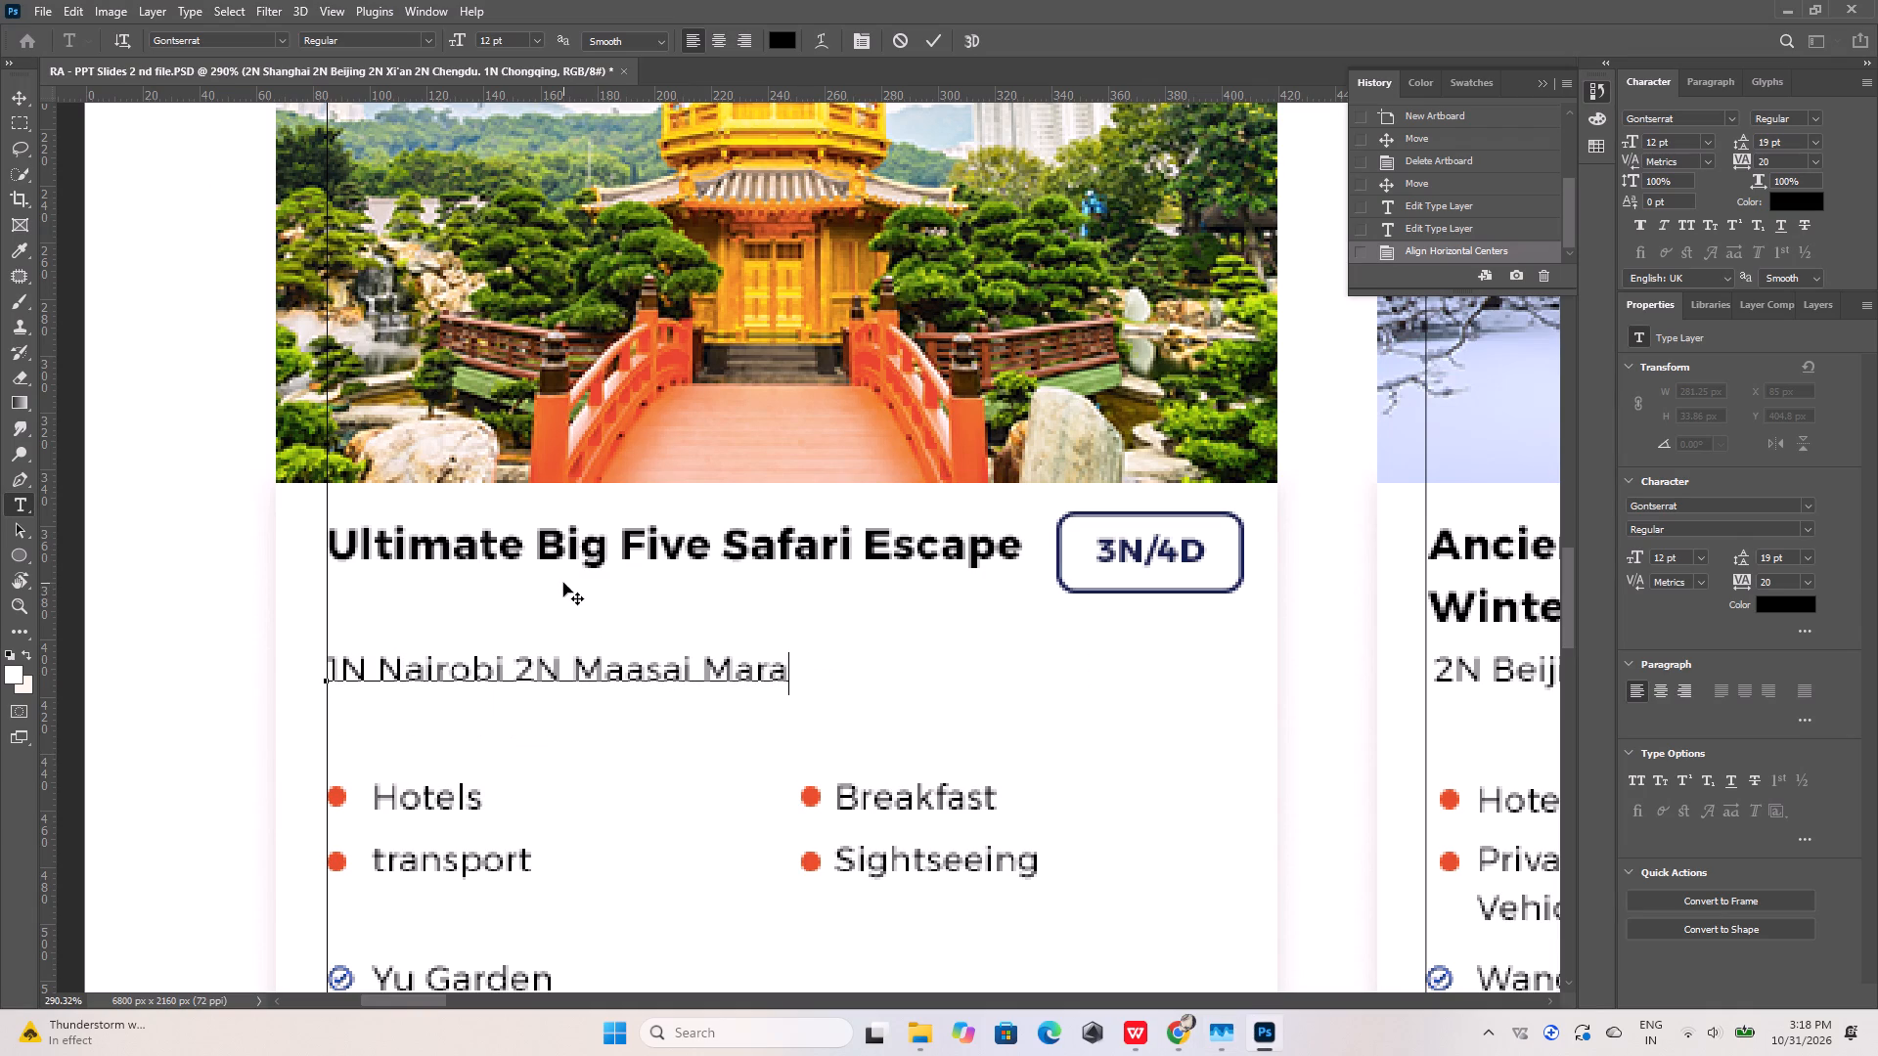
{"action": "left_click", "coordinate": [20, 90]}
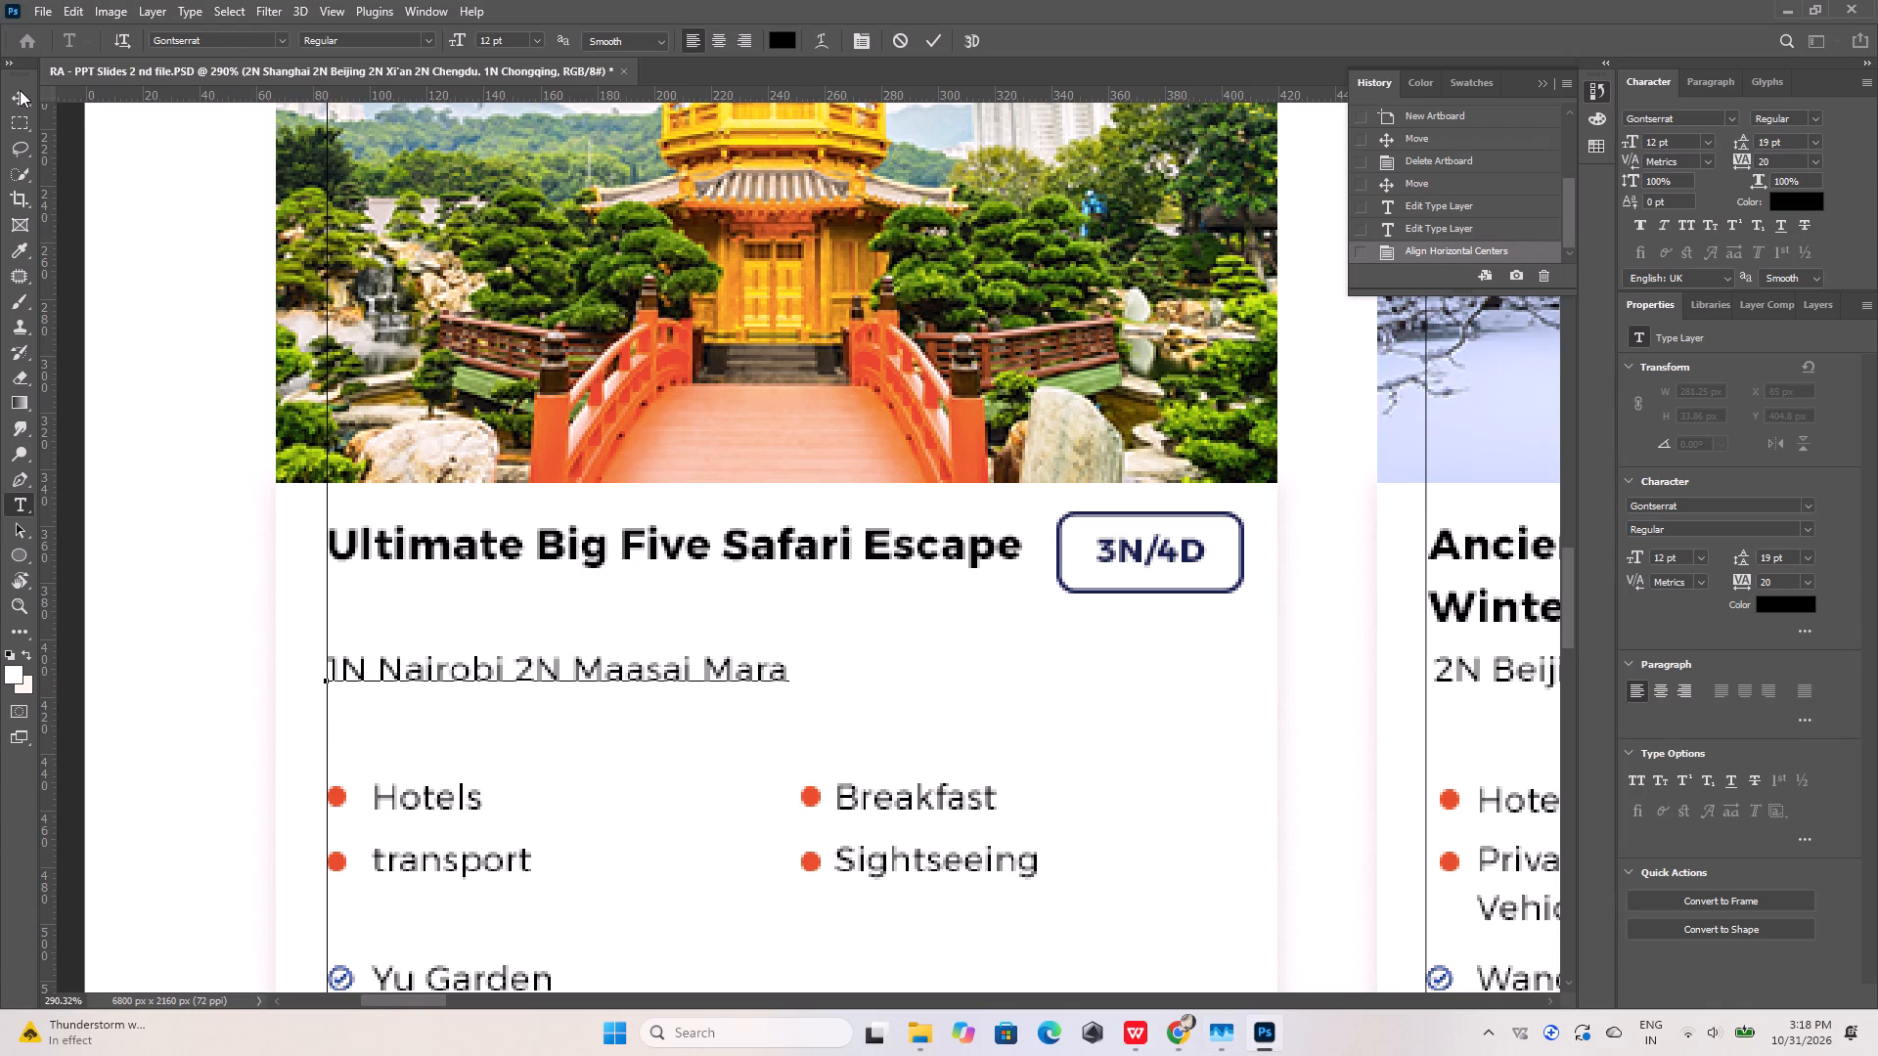
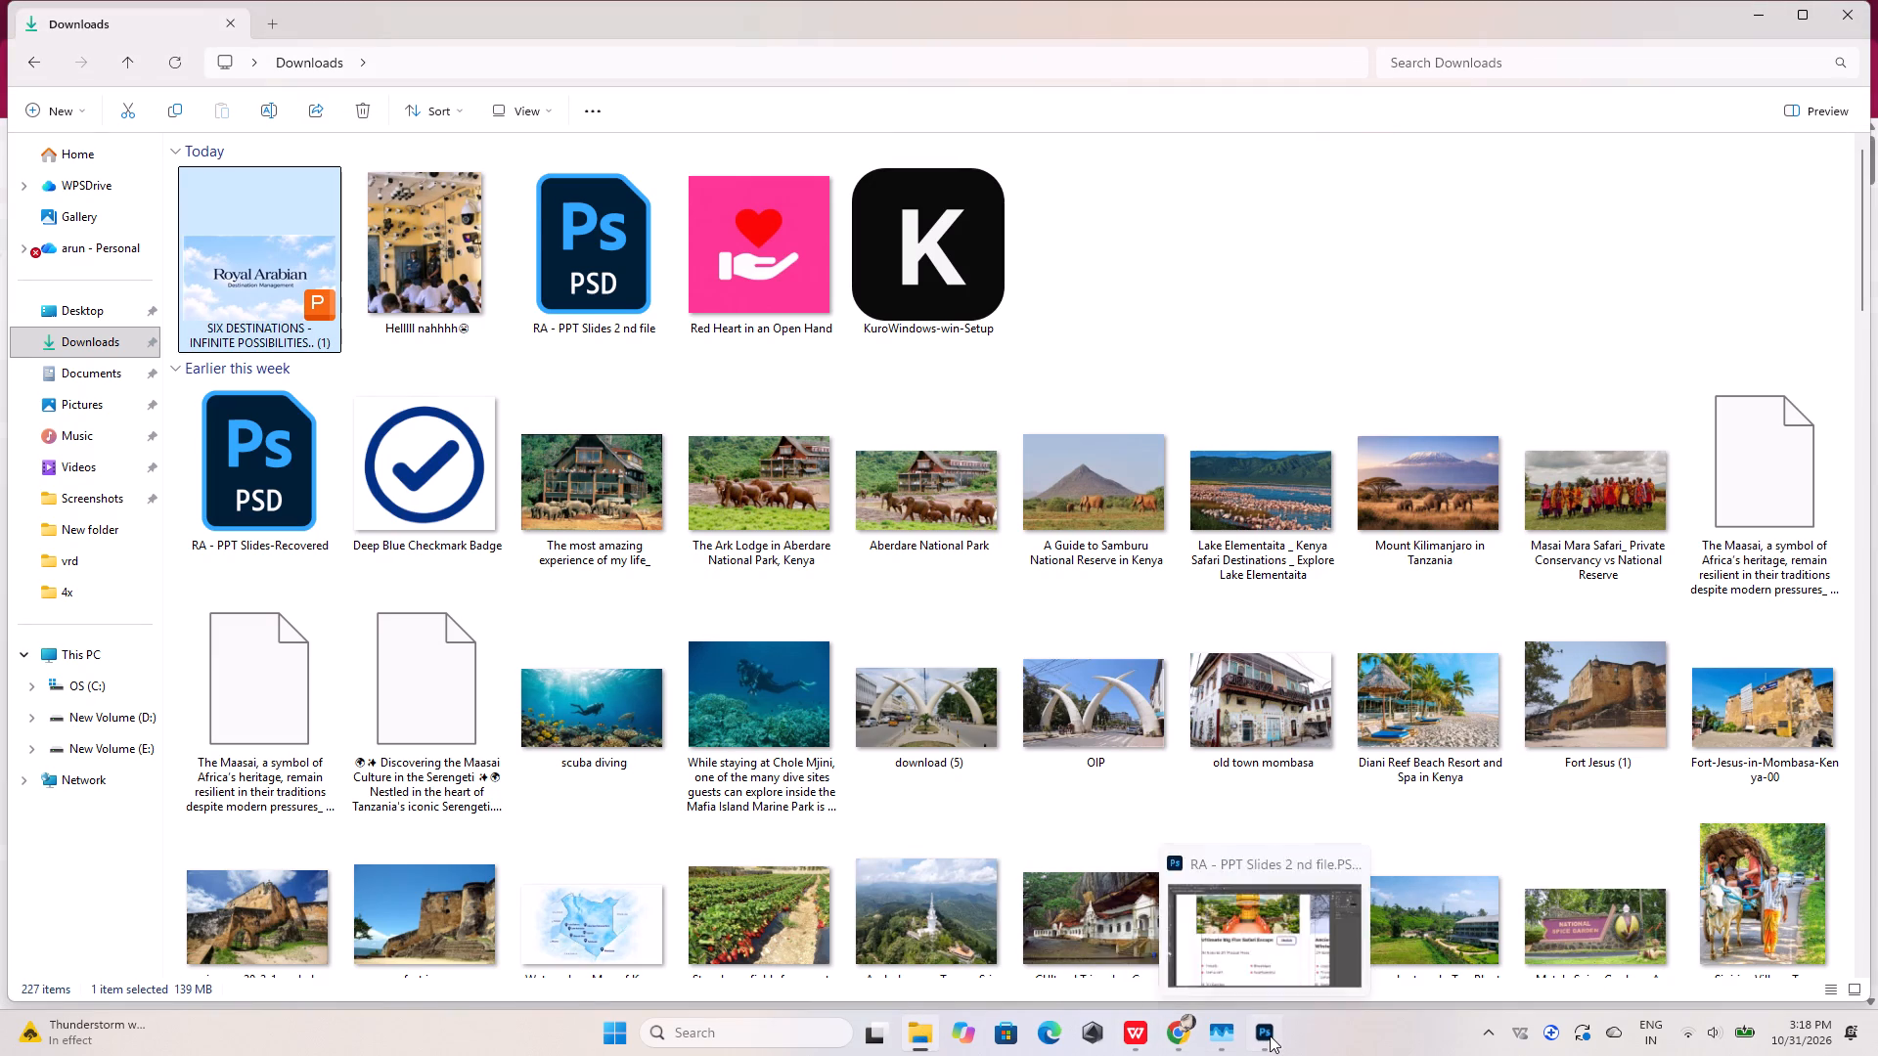
{"action": "left_click", "coordinate": [921, 1030]}
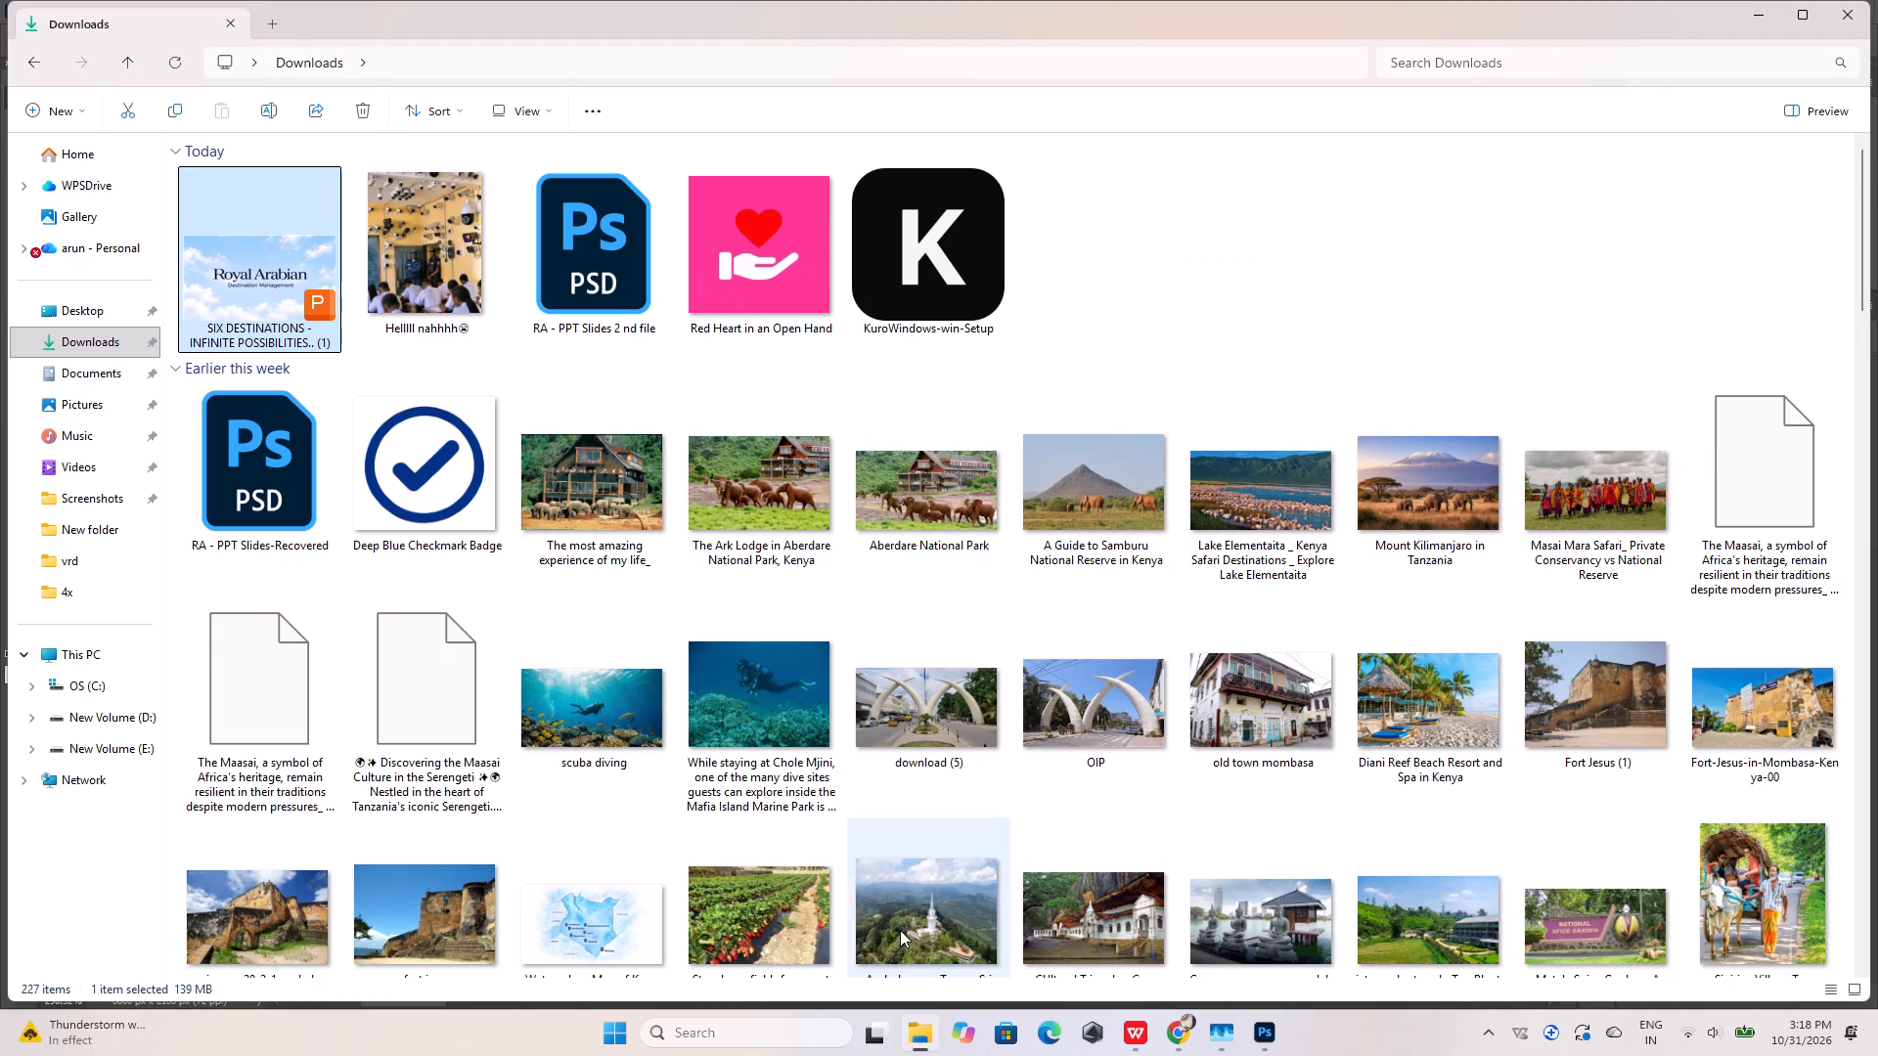
{"action": "left_click", "coordinate": [100, 495]}
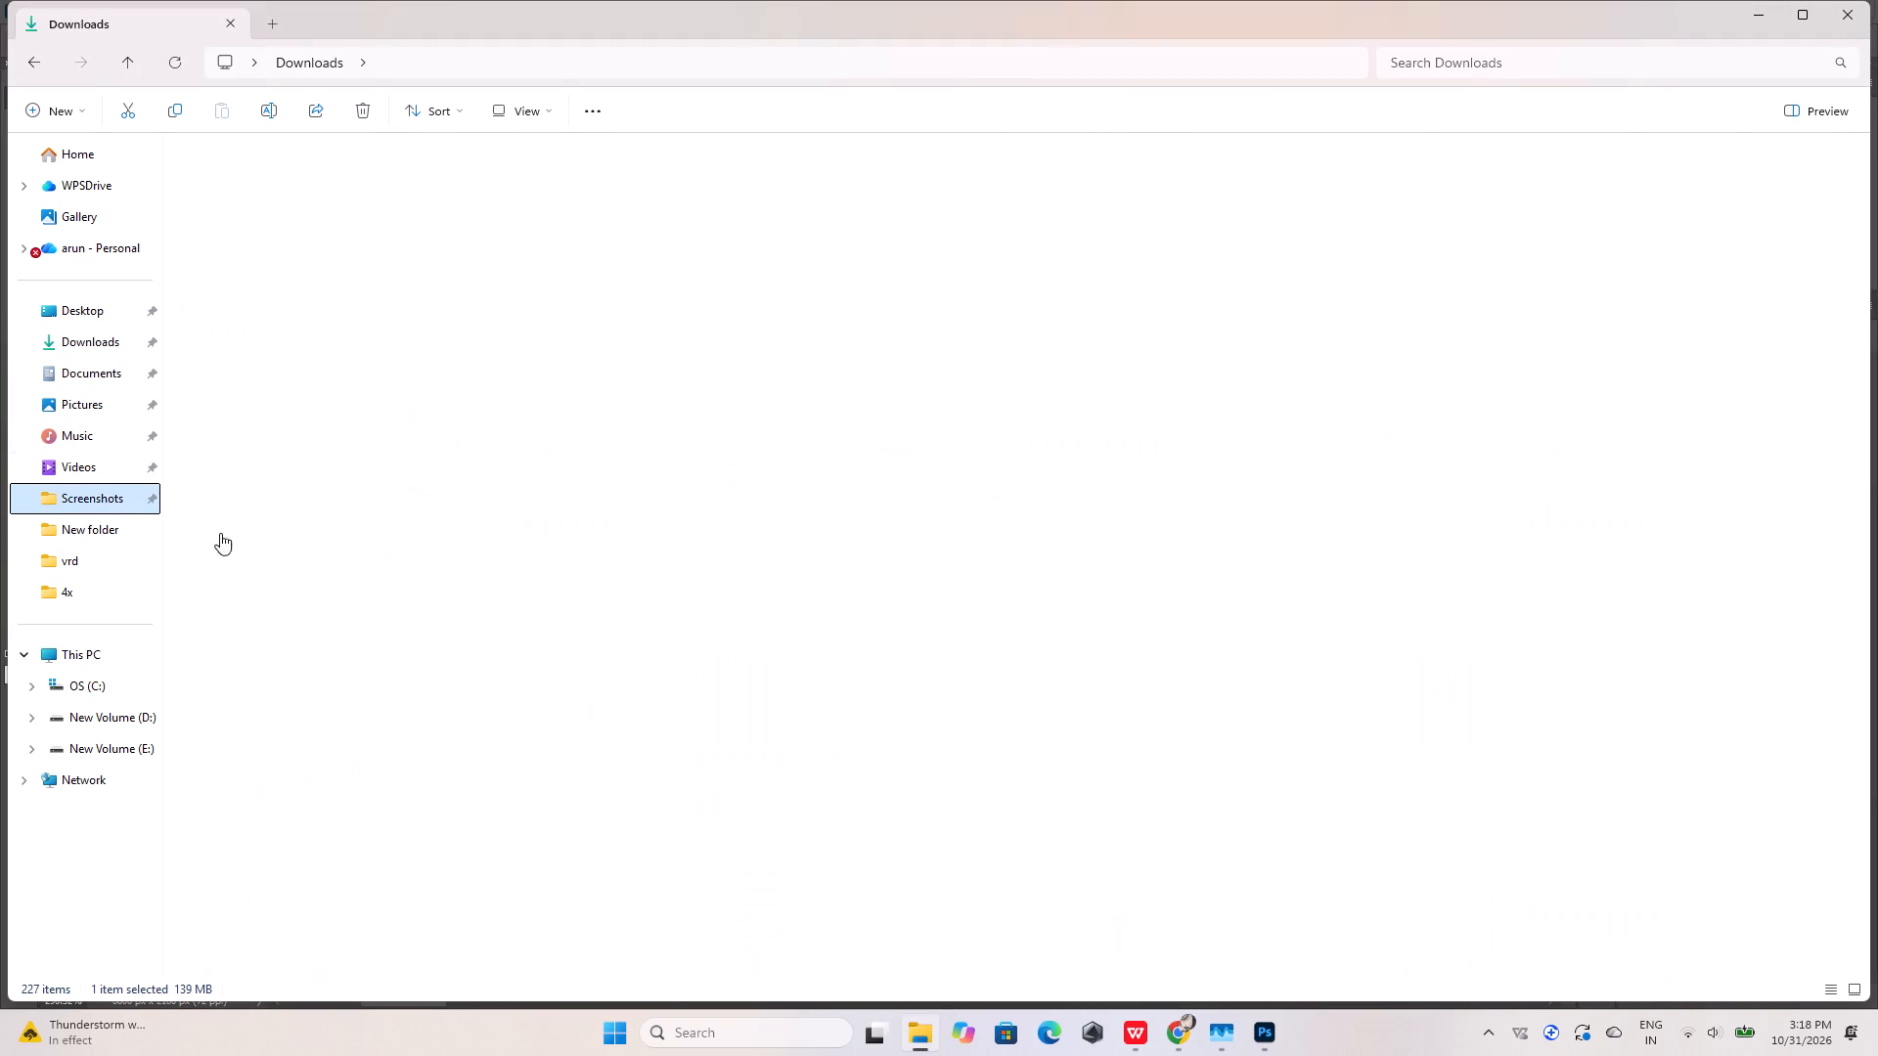
{"action": "scroll", "coordinate": [684, 712], "scroll_direction": "down", "scroll_amount": 5}
{"action": "left_click", "coordinate": [755, 896]}
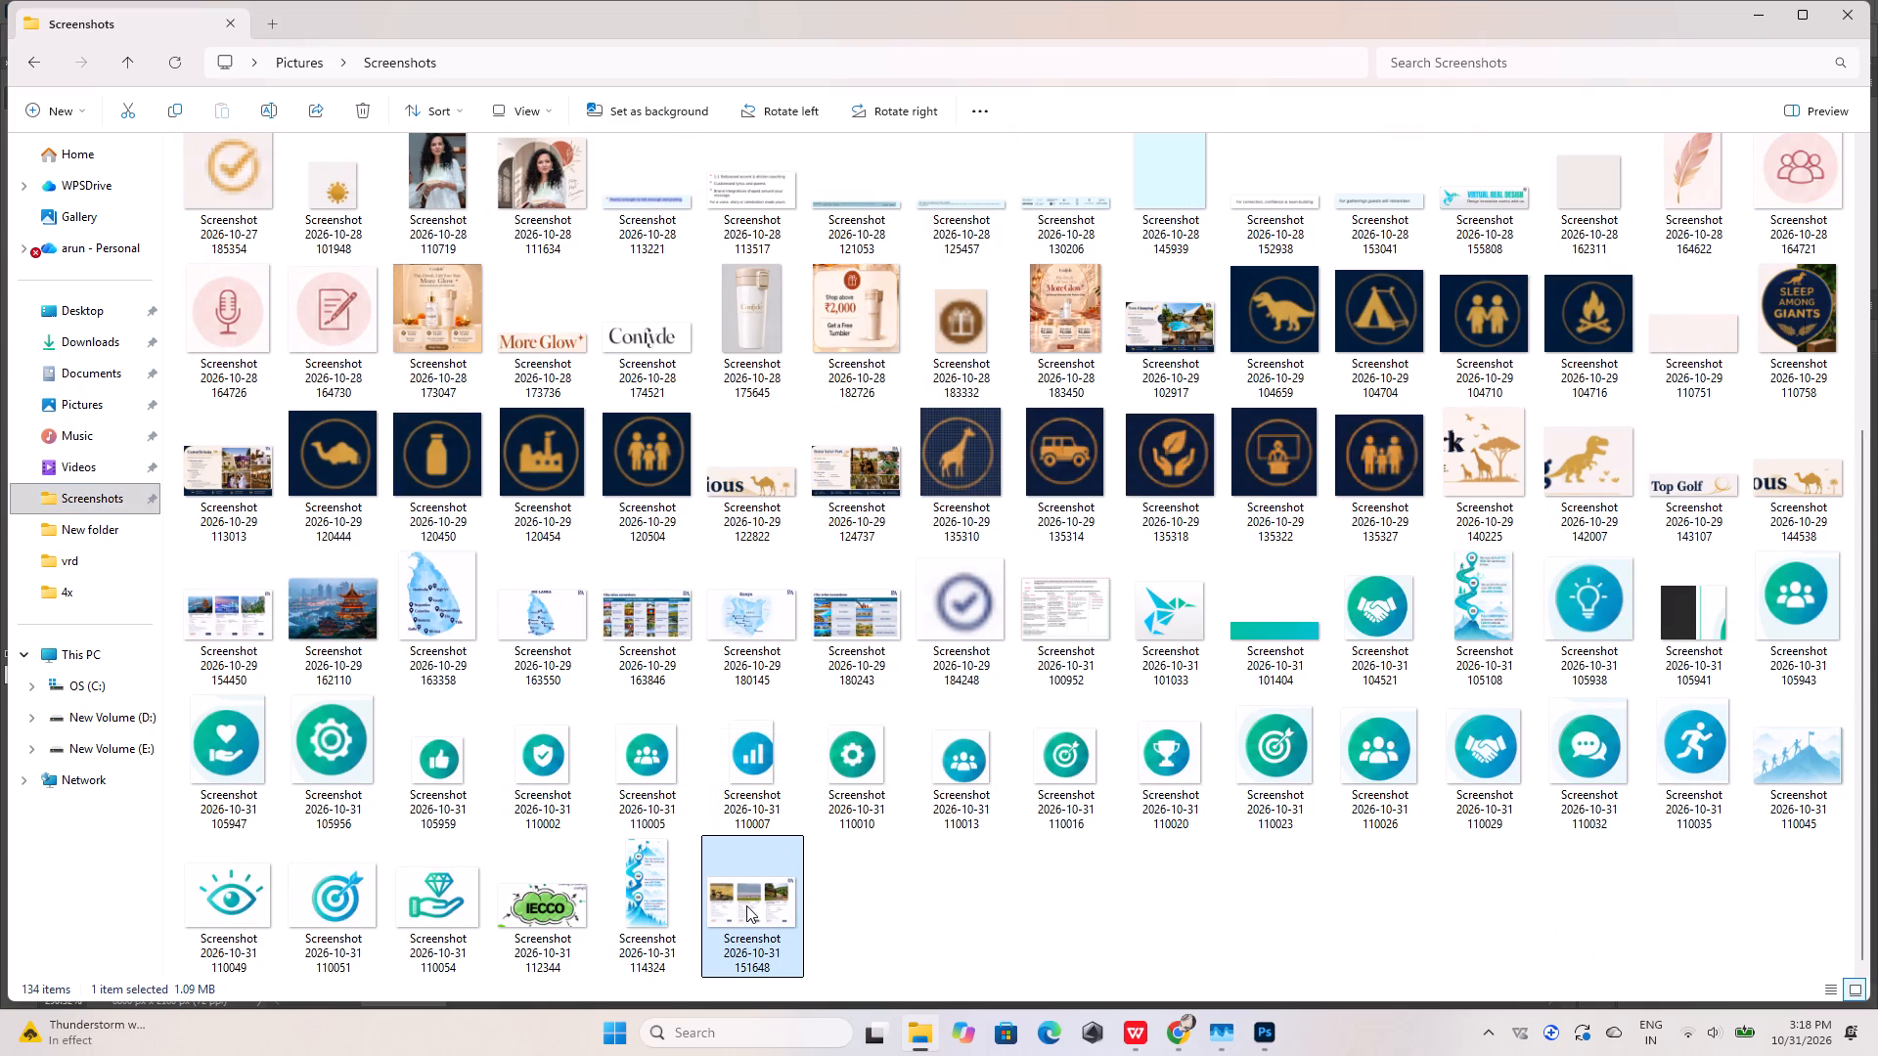
{"action": "left_click_drag", "start_coordinate": [746, 905], "coordinate": [1242, 996]}
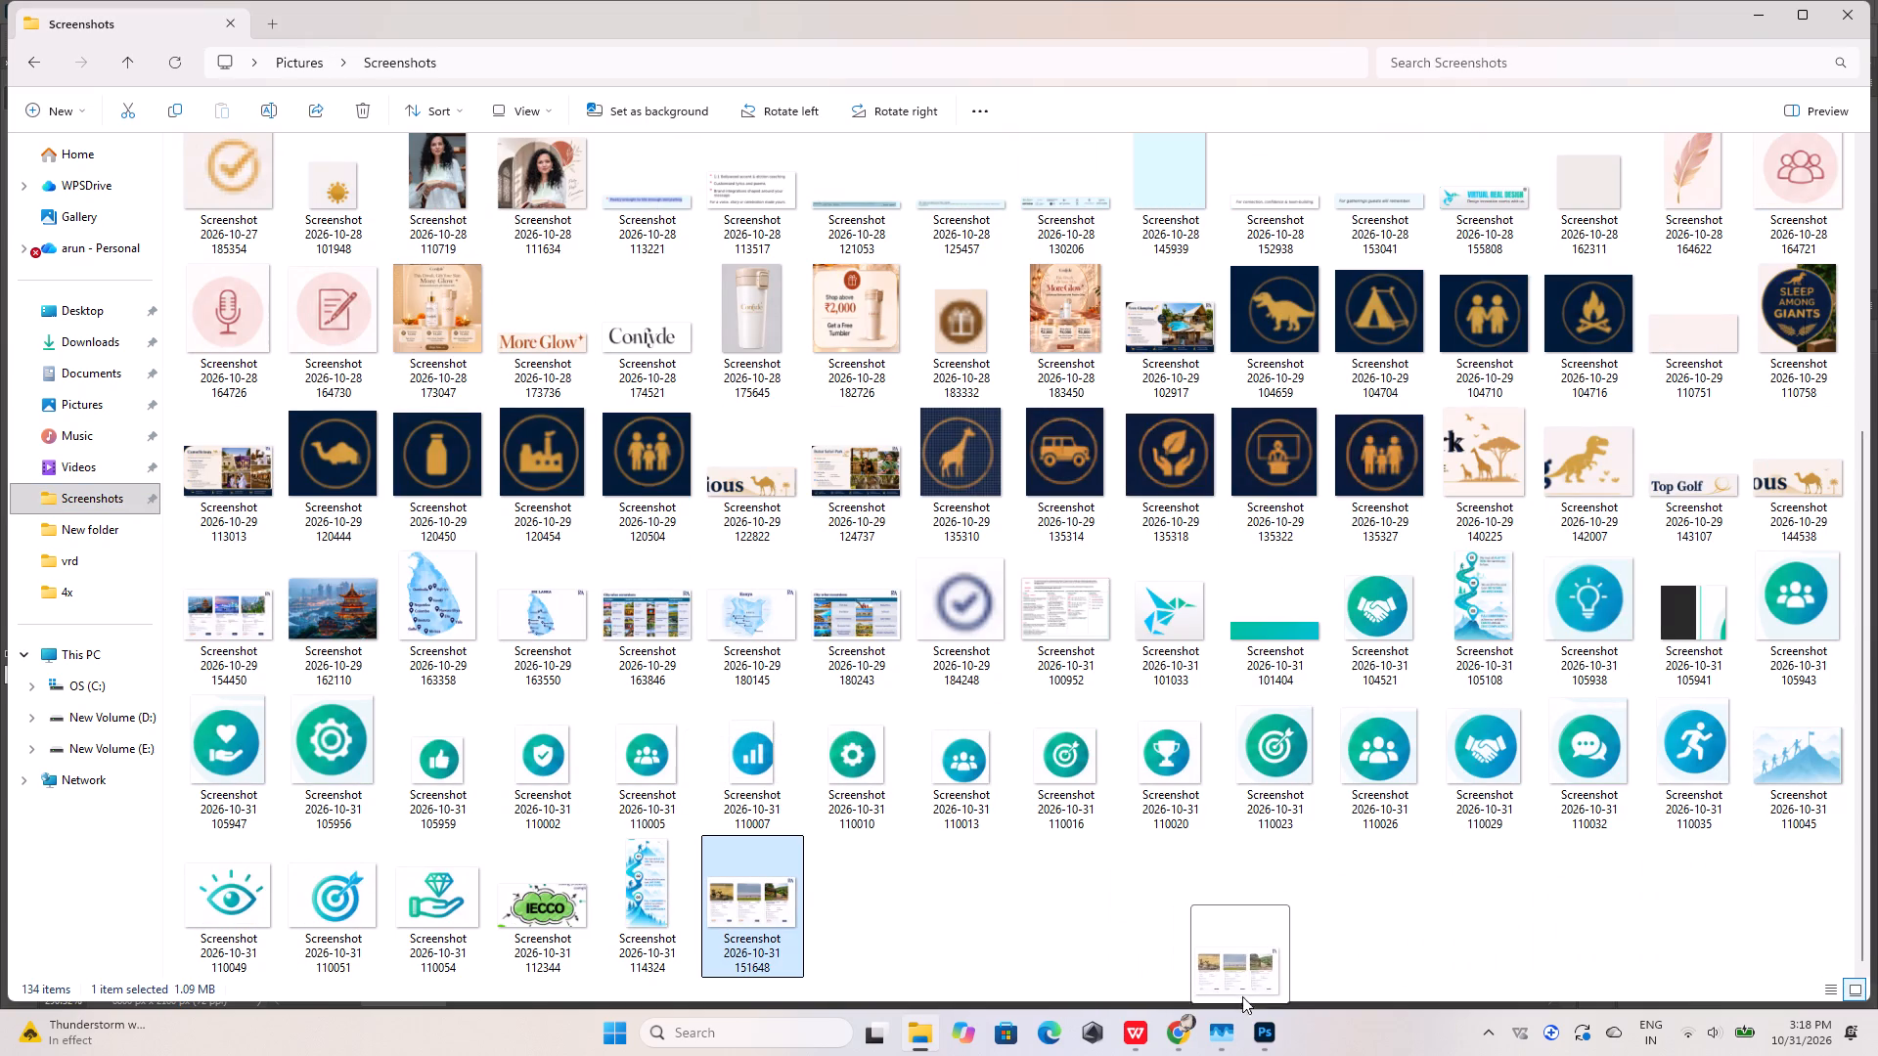
{"action": "left_click_drag", "start_coordinate": [1242, 996], "coordinate": [888, 582]}
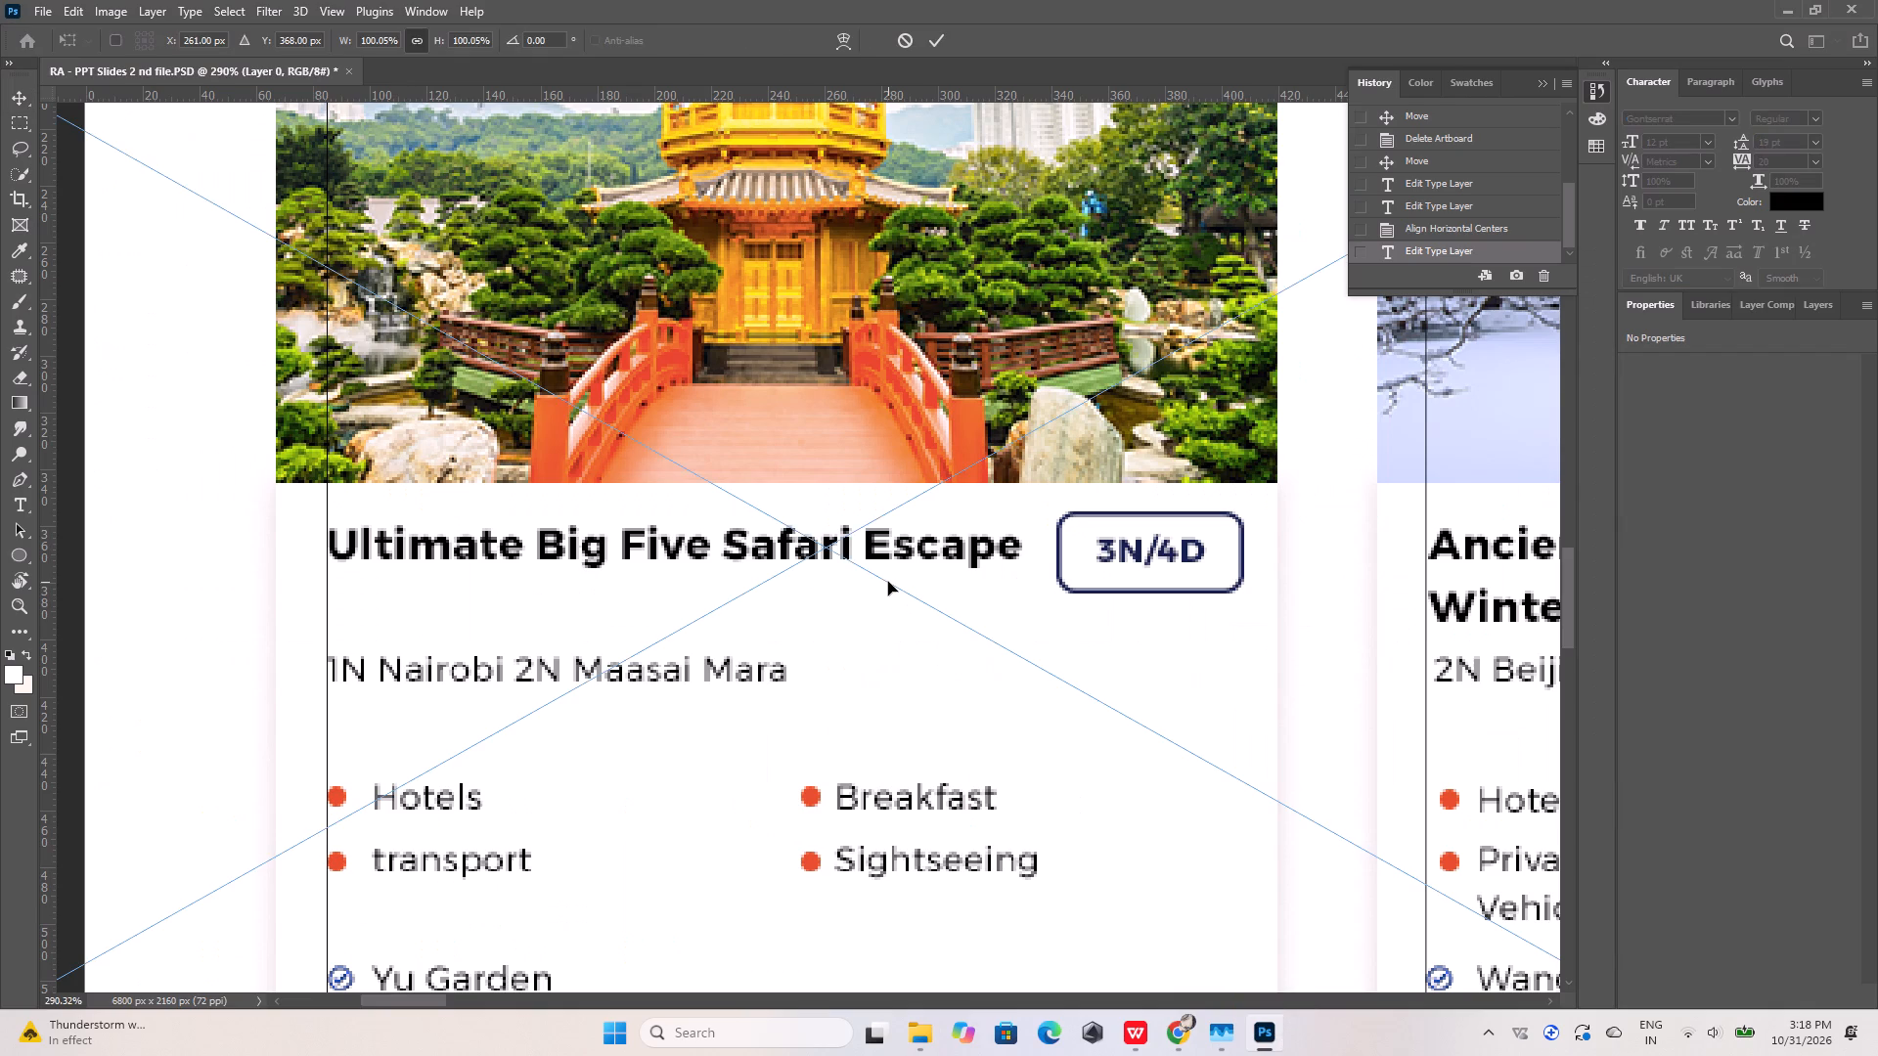
Position the placed safari packages screenshot over the cards on Artboard 1 copy, near the RA logo, and commit the placement.
{"action": "scroll", "coordinate": [878, 580], "scroll_direction": "down", "scroll_amount": 15, "text": "alt"}
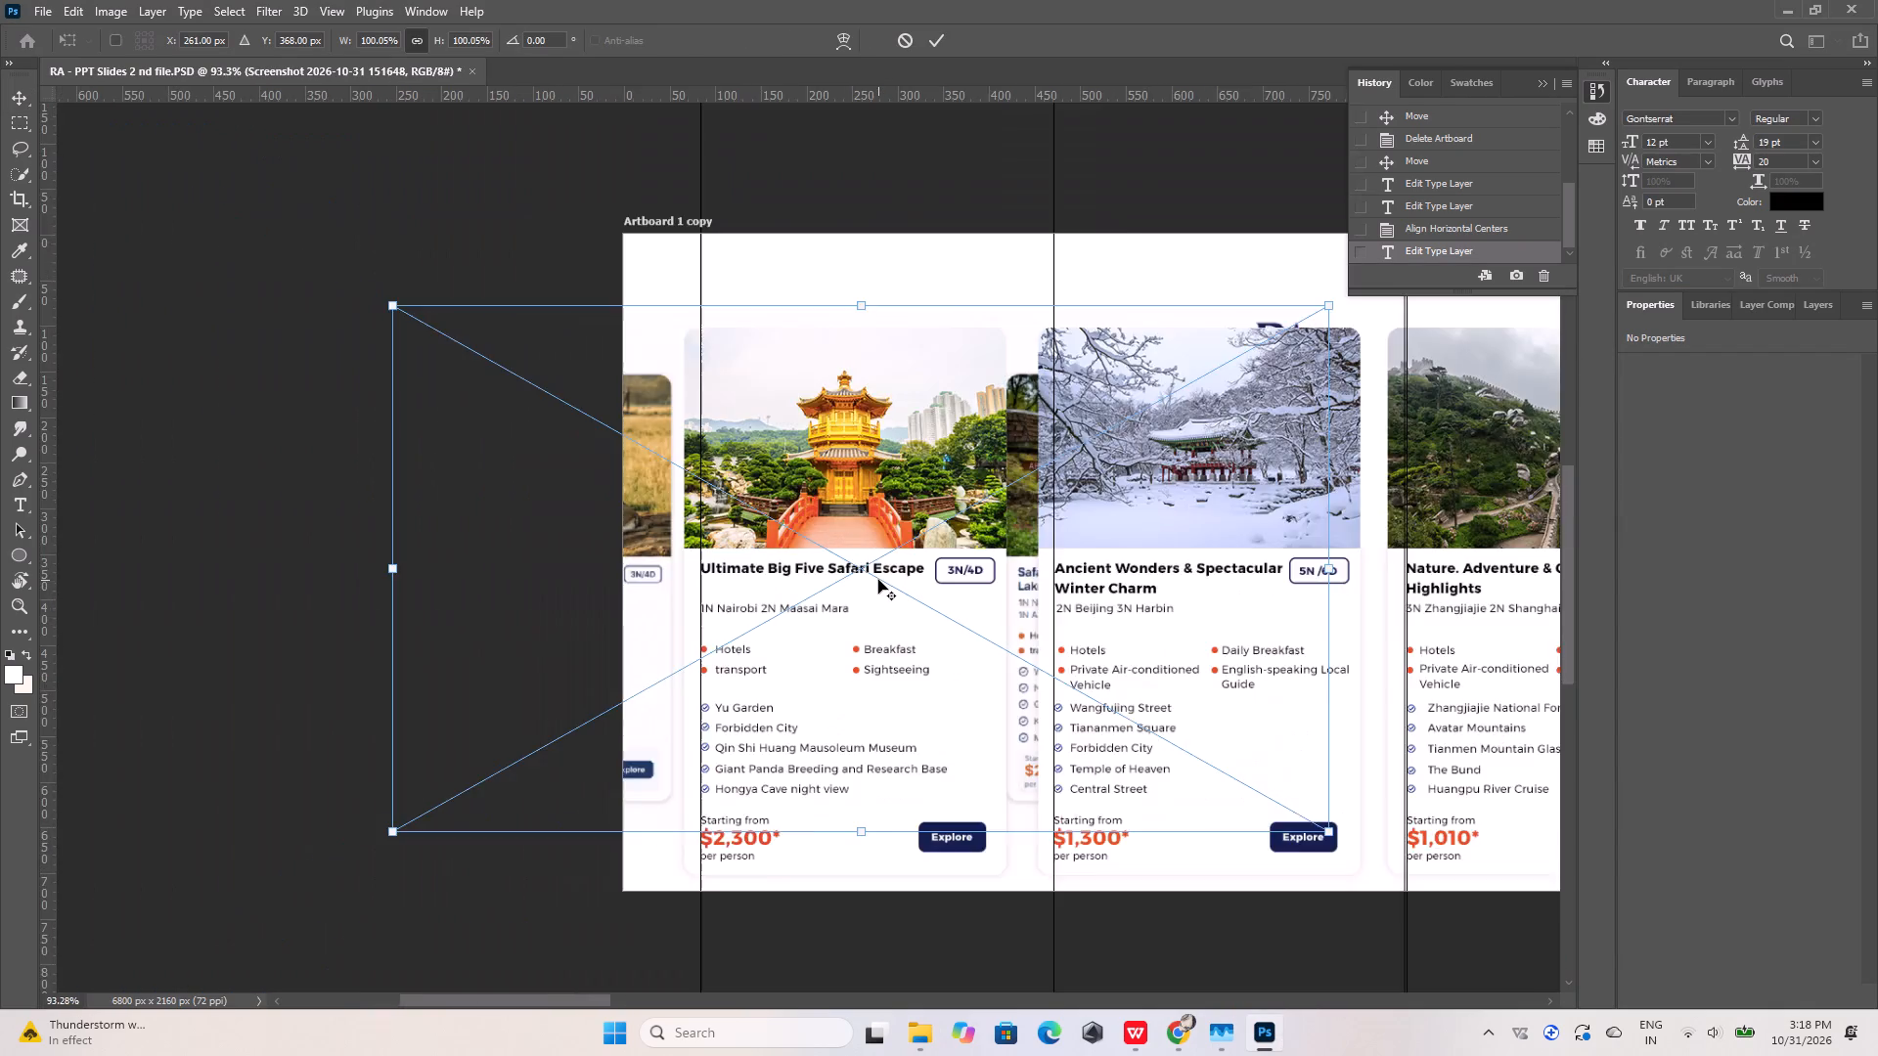
{"action": "scroll", "coordinate": [878, 580], "scroll_direction": "down", "scroll_amount": 3, "text": "alt"}
{"action": "left_click_drag", "start_coordinate": [858, 549], "coordinate": [1091, 549]}
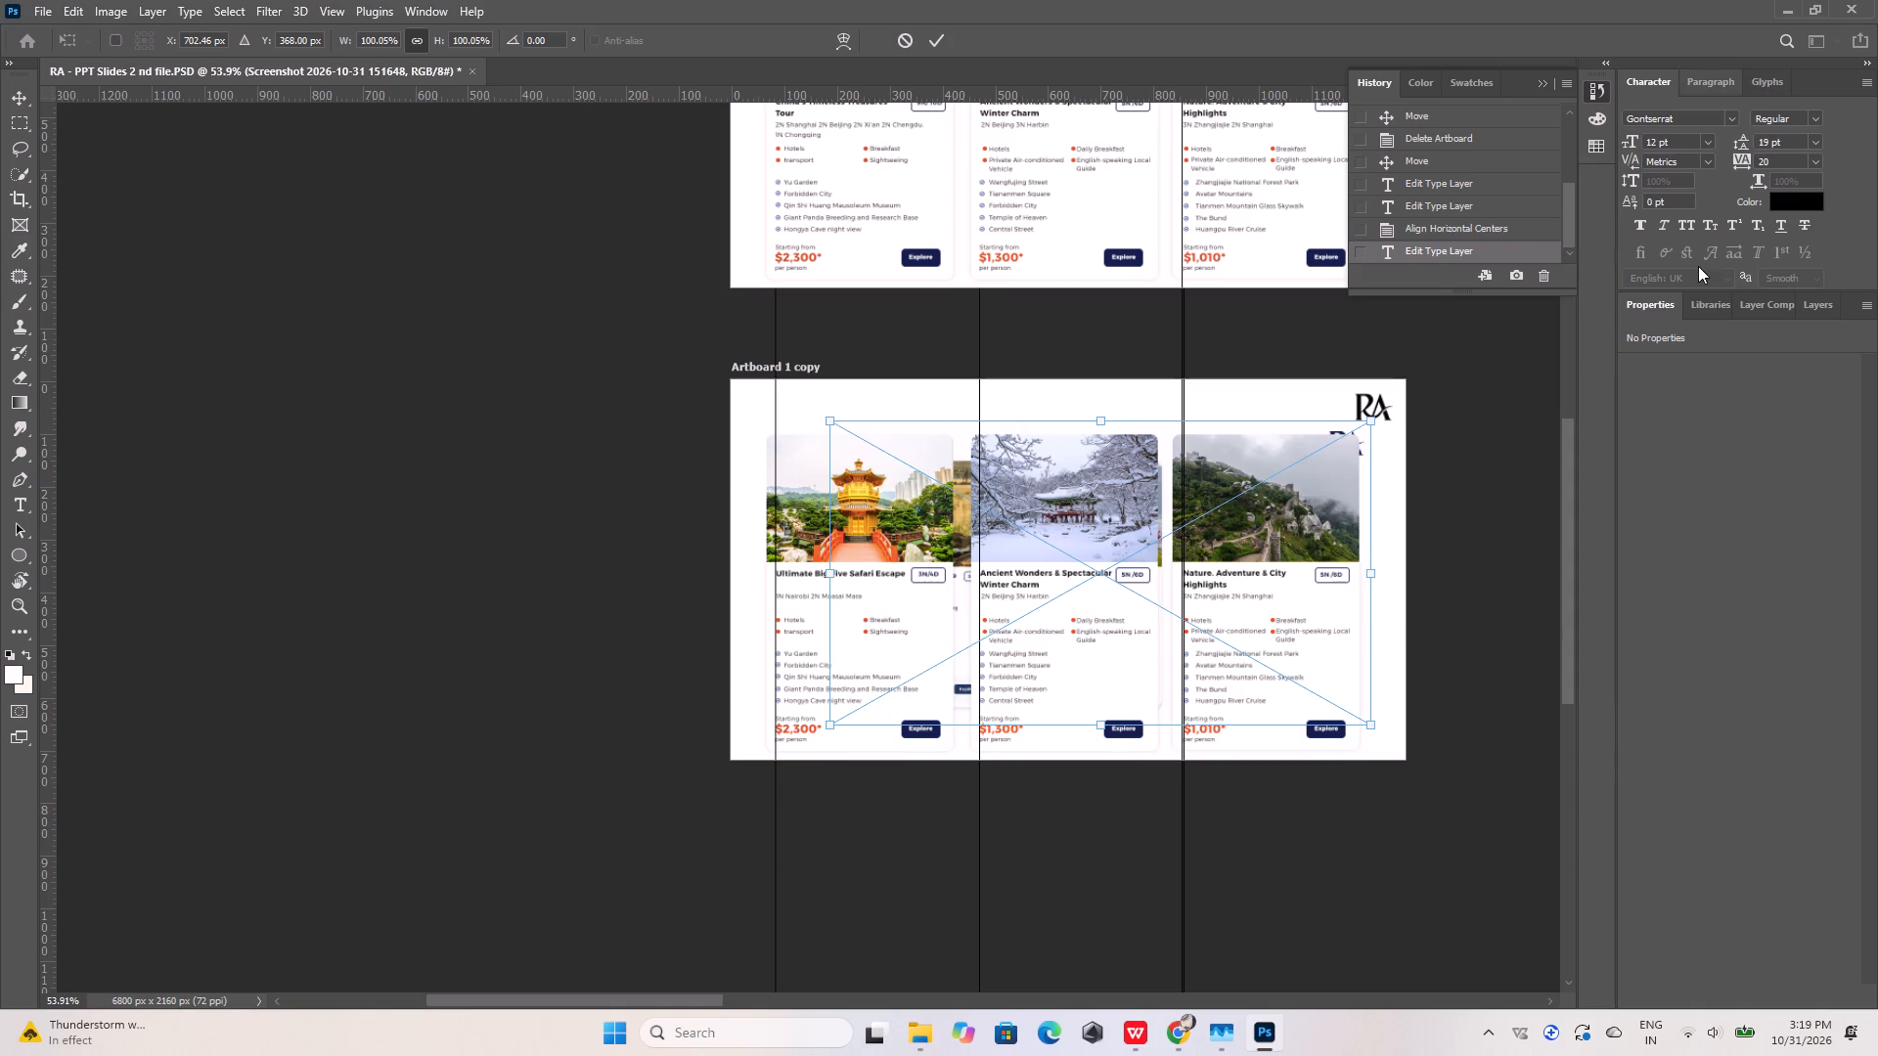
{"action": "left_click", "coordinate": [1821, 309]}
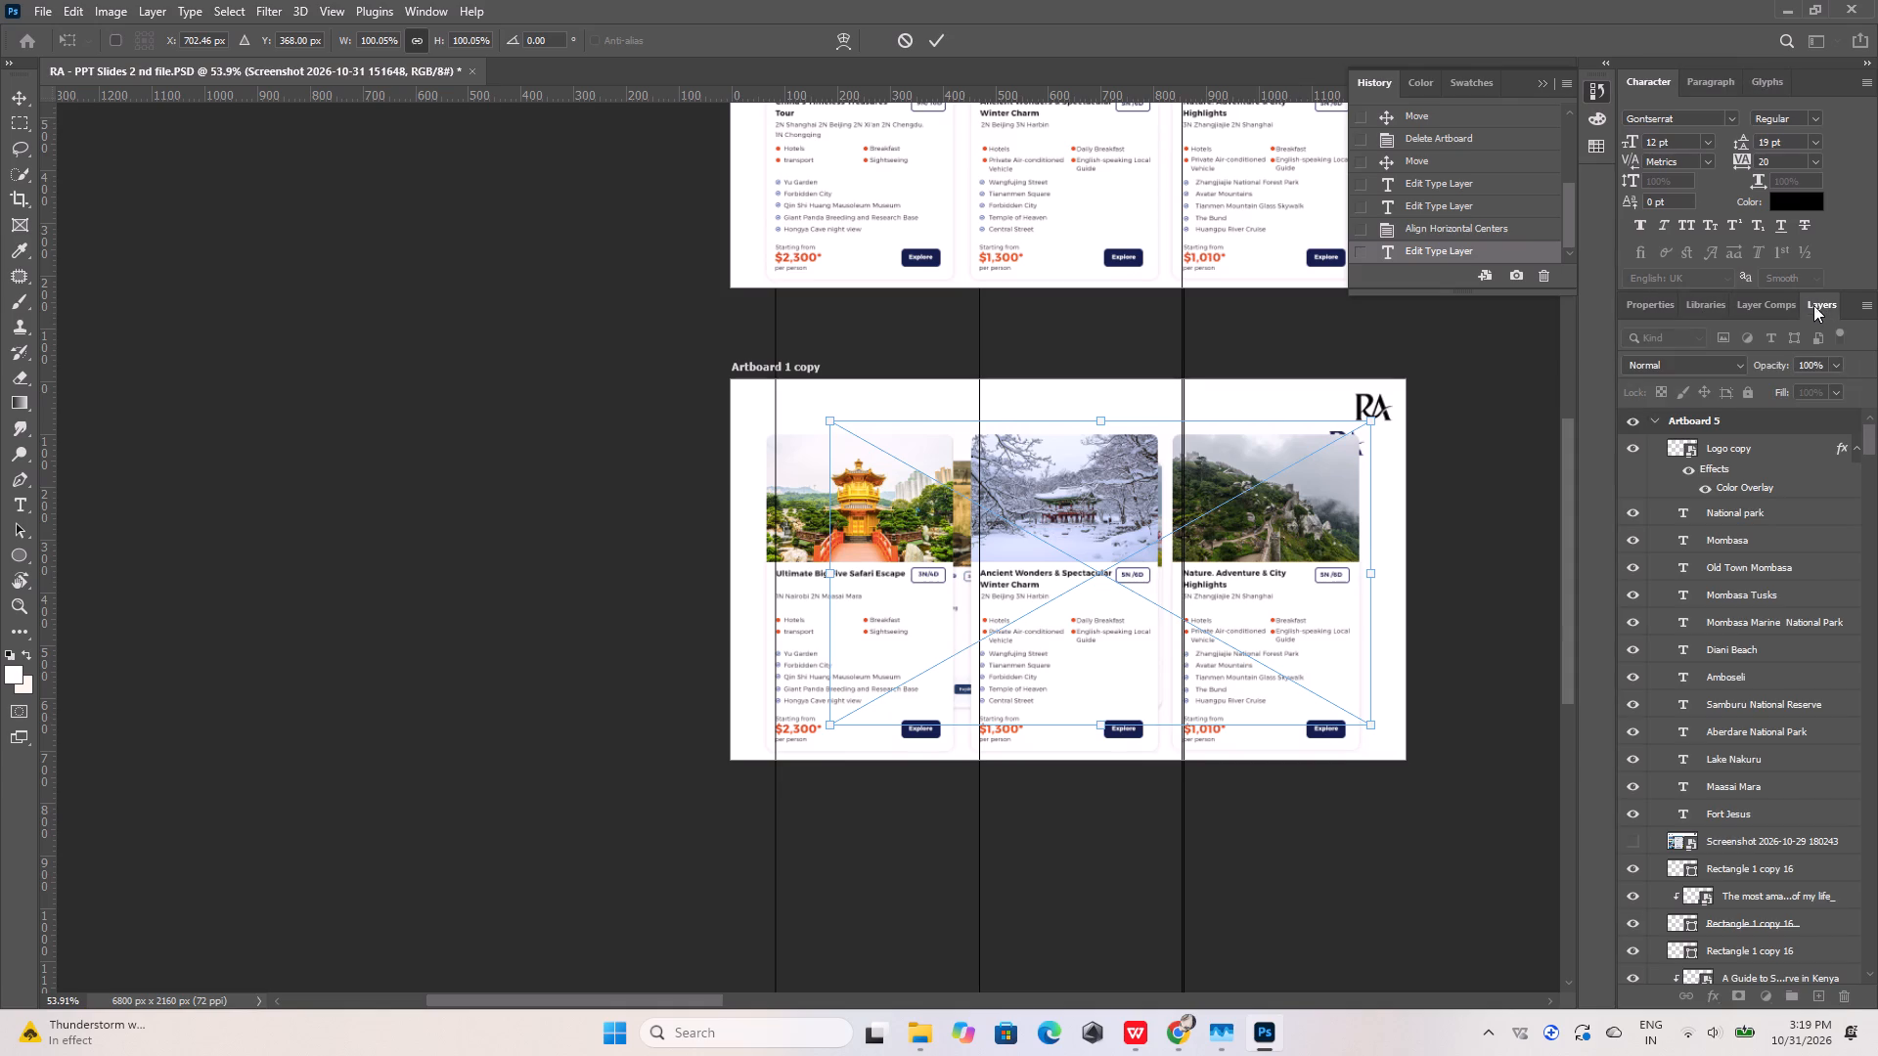
{"action": "scroll", "coordinate": [1747, 880], "scroll_direction": "down", "scroll_amount": 20}
{"action": "scroll", "coordinate": [1747, 880], "scroll_direction": "down", "scroll_amount": 12}
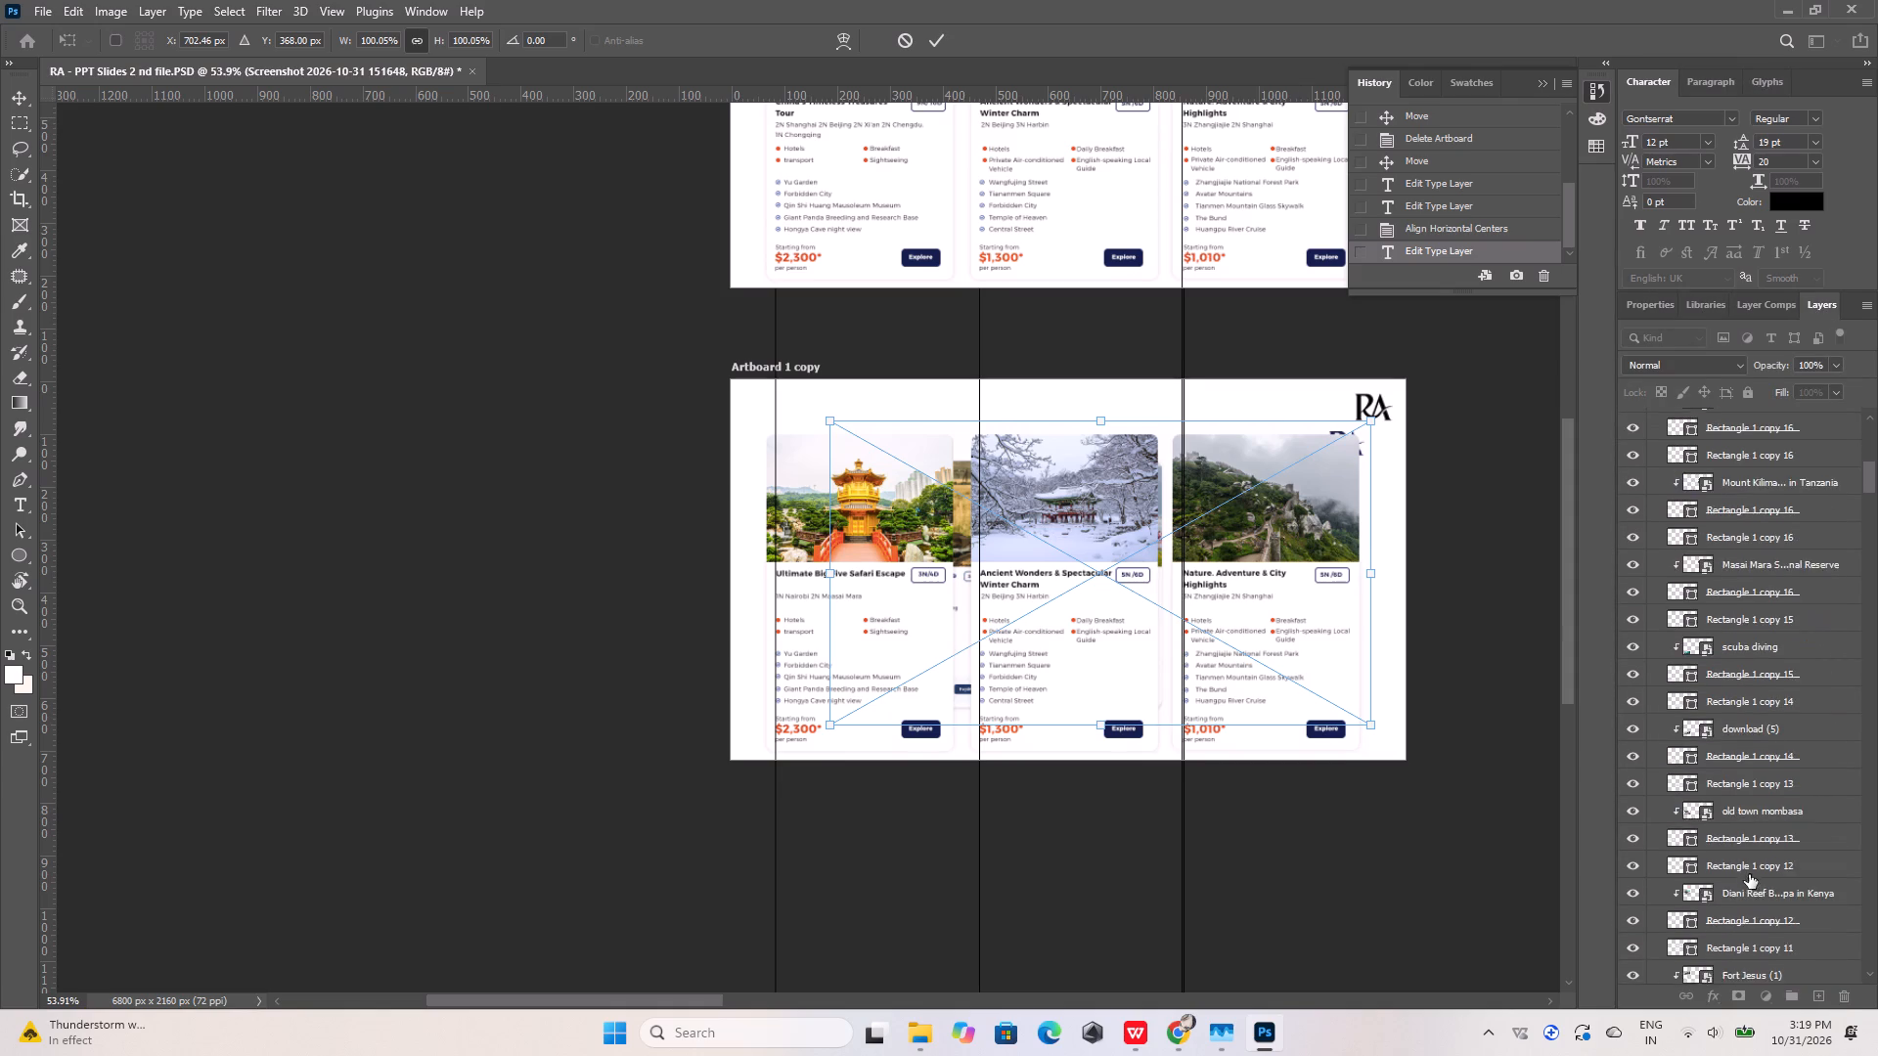
{"action": "scroll", "coordinate": [1749, 874], "scroll_direction": "down", "scroll_amount": 4}
{"action": "left_click_drag", "start_coordinate": [1870, 484], "coordinate": [1866, 354]}
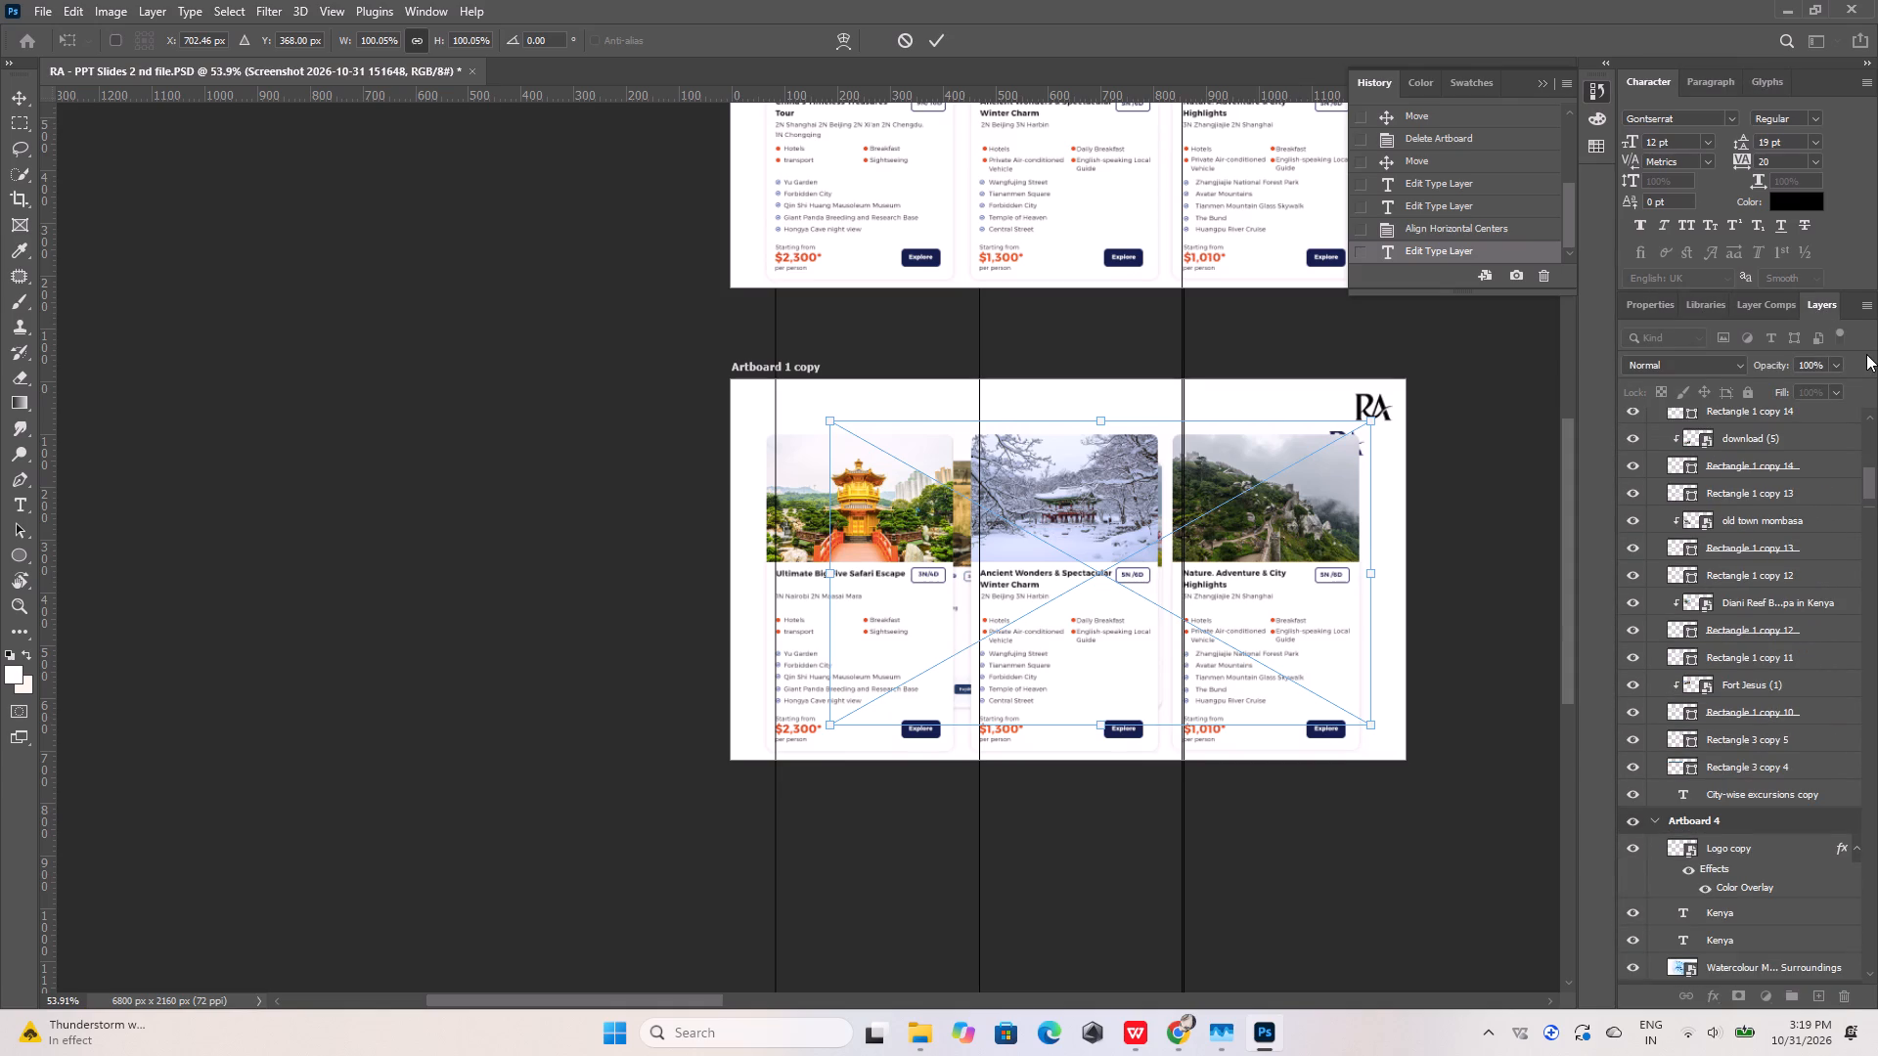
{"action": "left_click_drag", "start_coordinate": [1866, 354], "coordinate": [1877, 714]}
{"action": "left_click", "coordinate": [932, 47]}
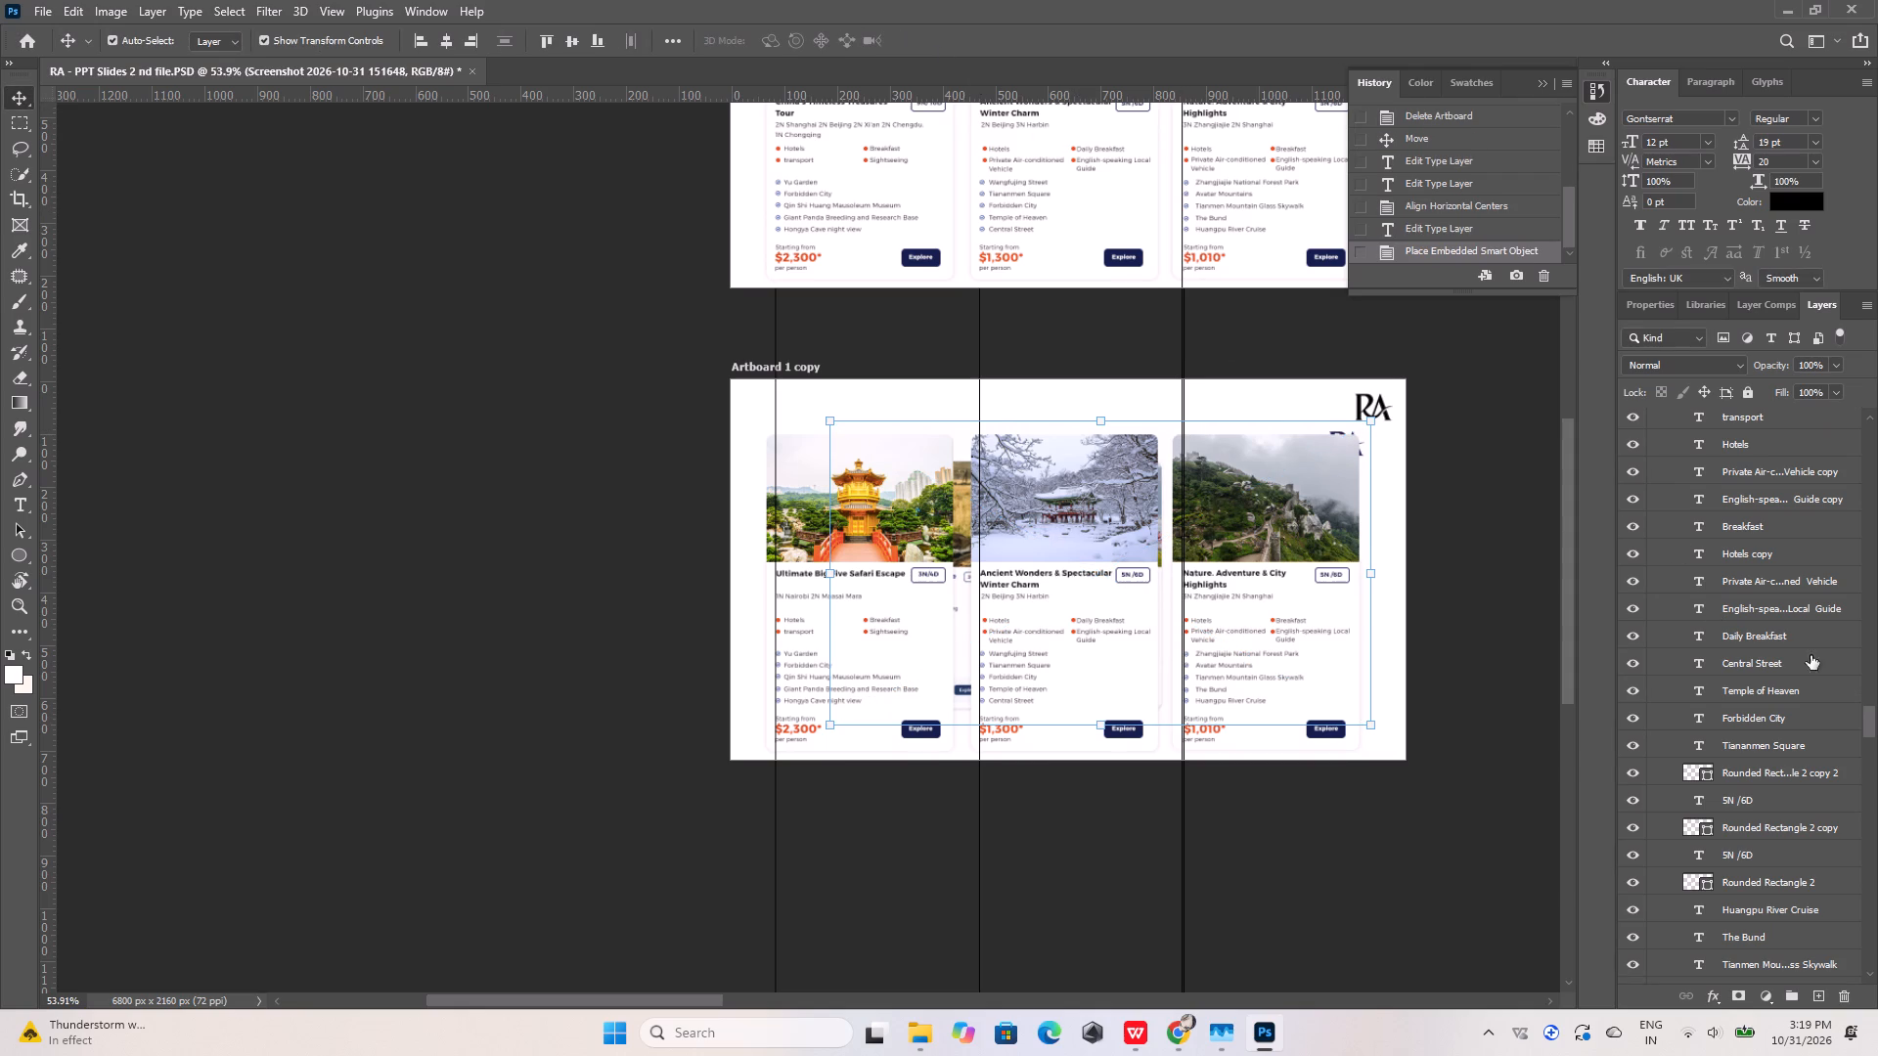
{"action": "left_click_drag", "start_coordinate": [1867, 713], "coordinate": [1874, 433]}
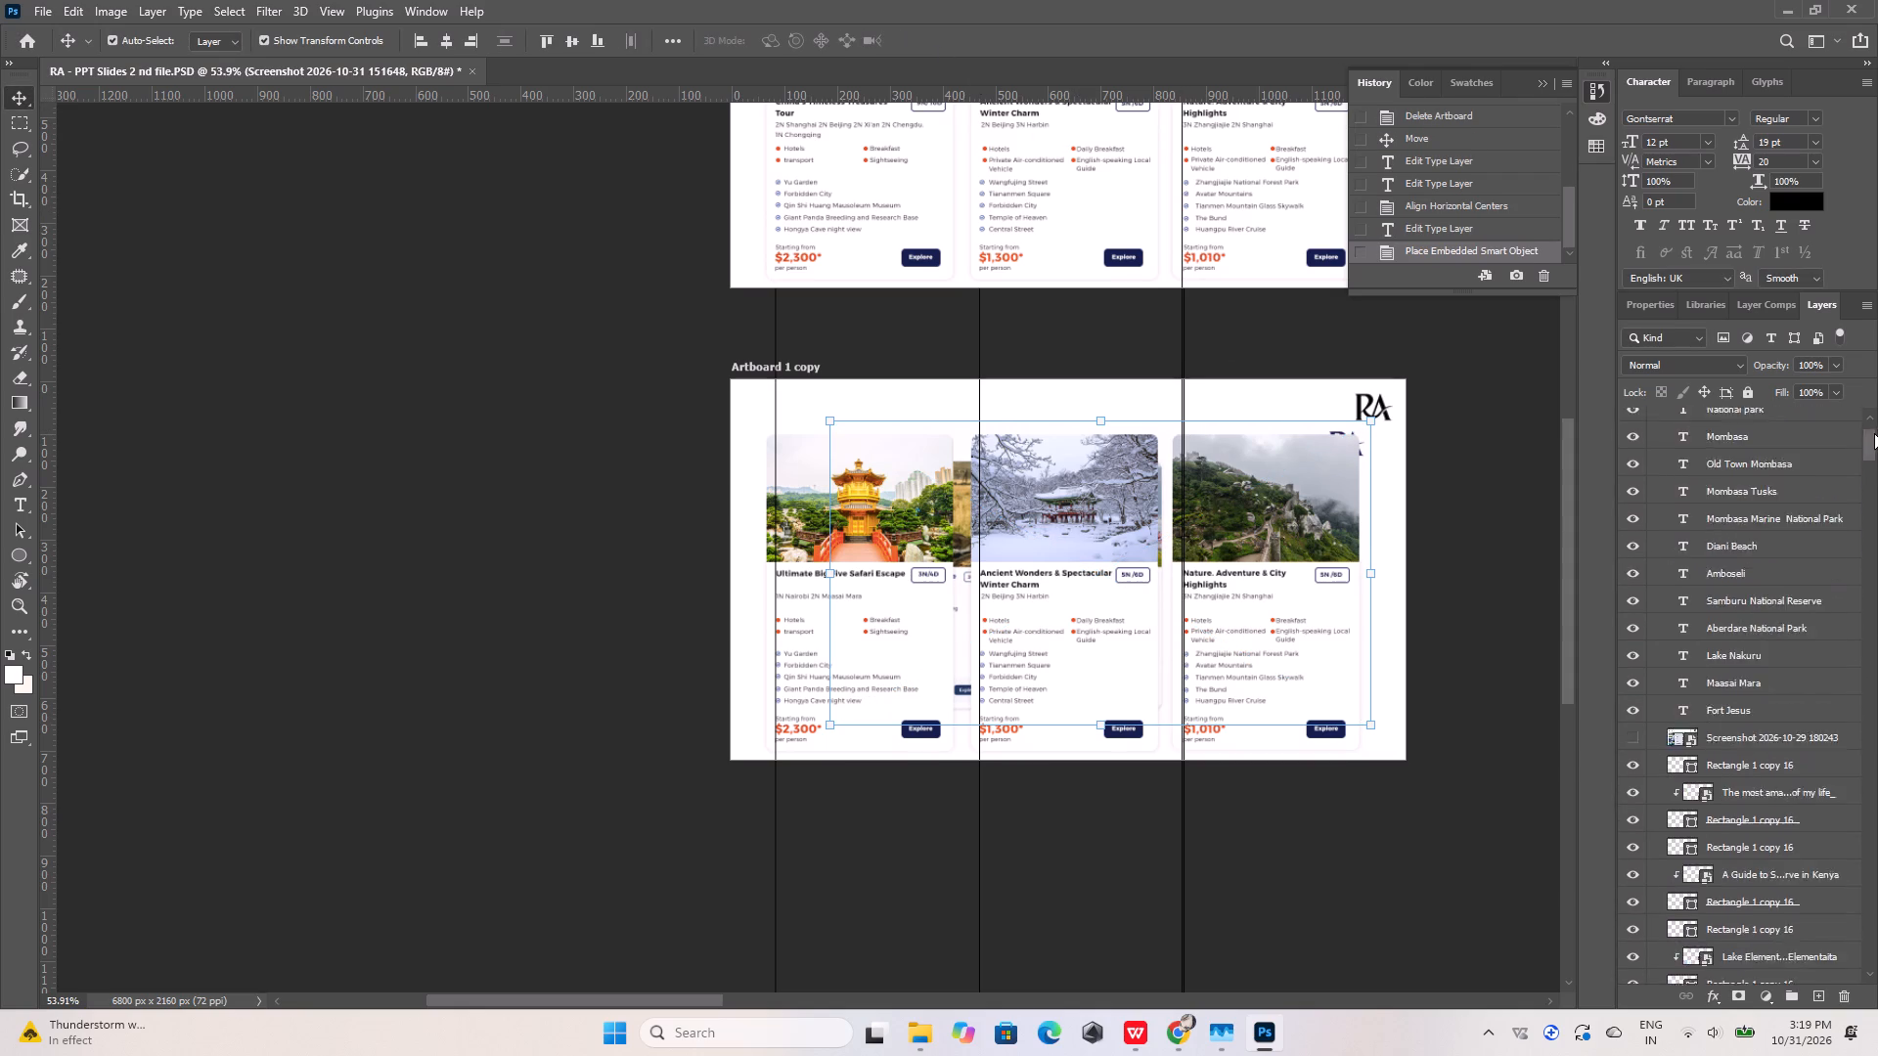
{"action": "left_click_drag", "start_coordinate": [1874, 433], "coordinate": [1877, 446]}
{"action": "left_click_drag", "start_coordinate": [1250, 422], "coordinate": [1262, 385]}
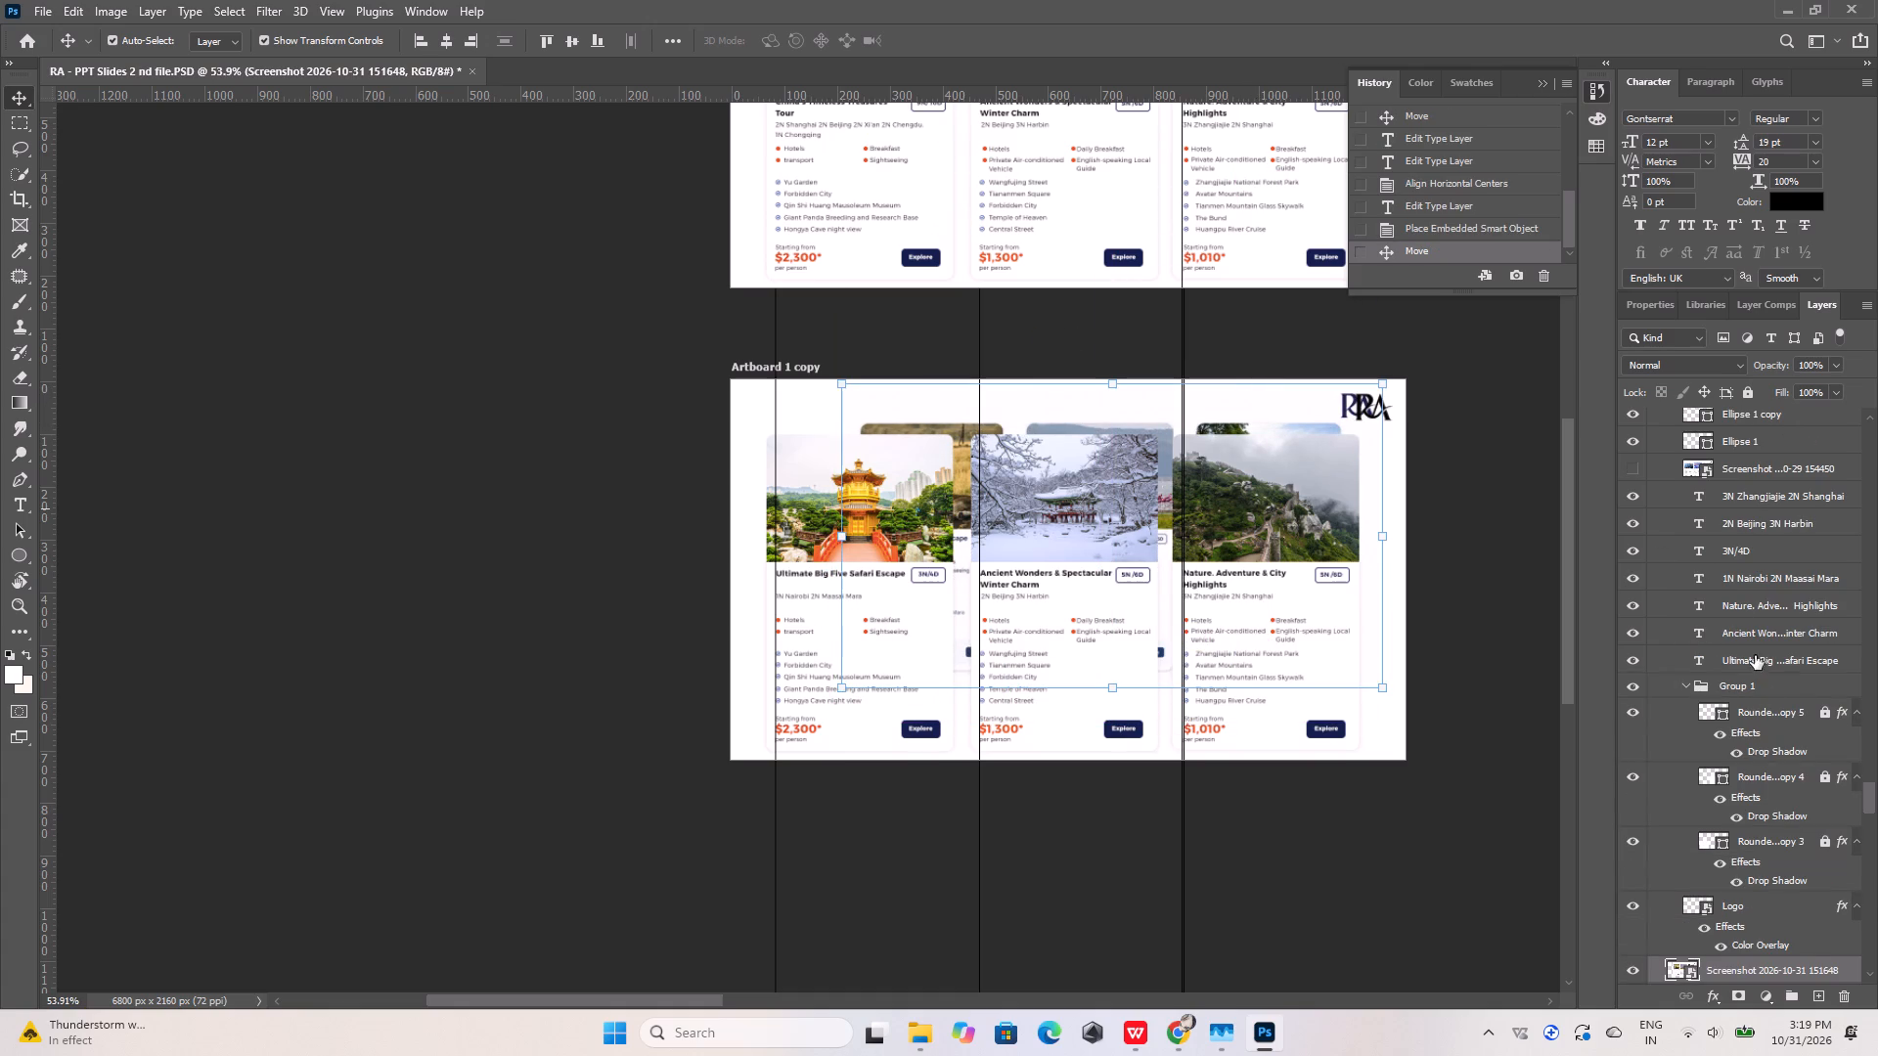
Move the safari screenshot layer to the top of Group 2 in Artboard 1 copy, above the card images.
{"action": "left_click_drag", "start_coordinate": [1793, 969], "coordinate": [1714, 398]}
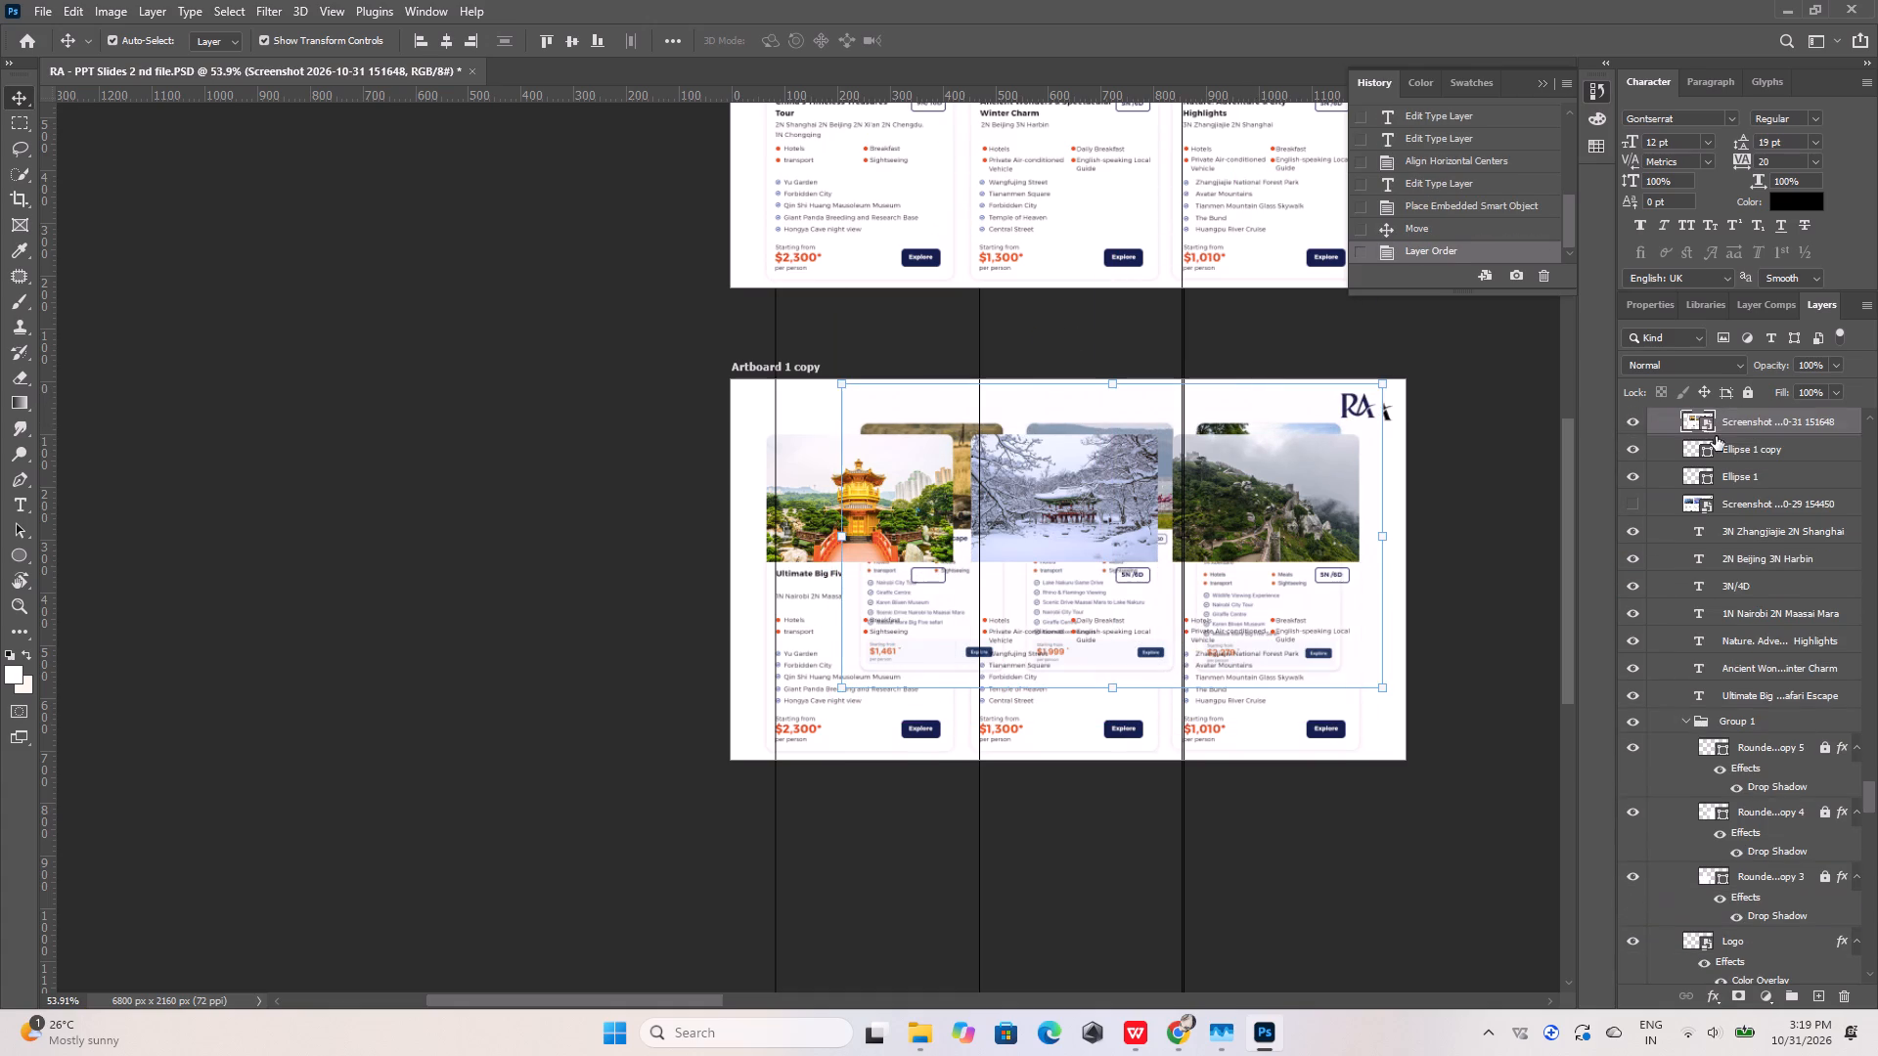
{"action": "scroll", "coordinate": [1719, 454], "scroll_direction": "up", "scroll_amount": 11}
{"action": "scroll", "coordinate": [1799, 726], "scroll_direction": "up", "scroll_amount": 5}
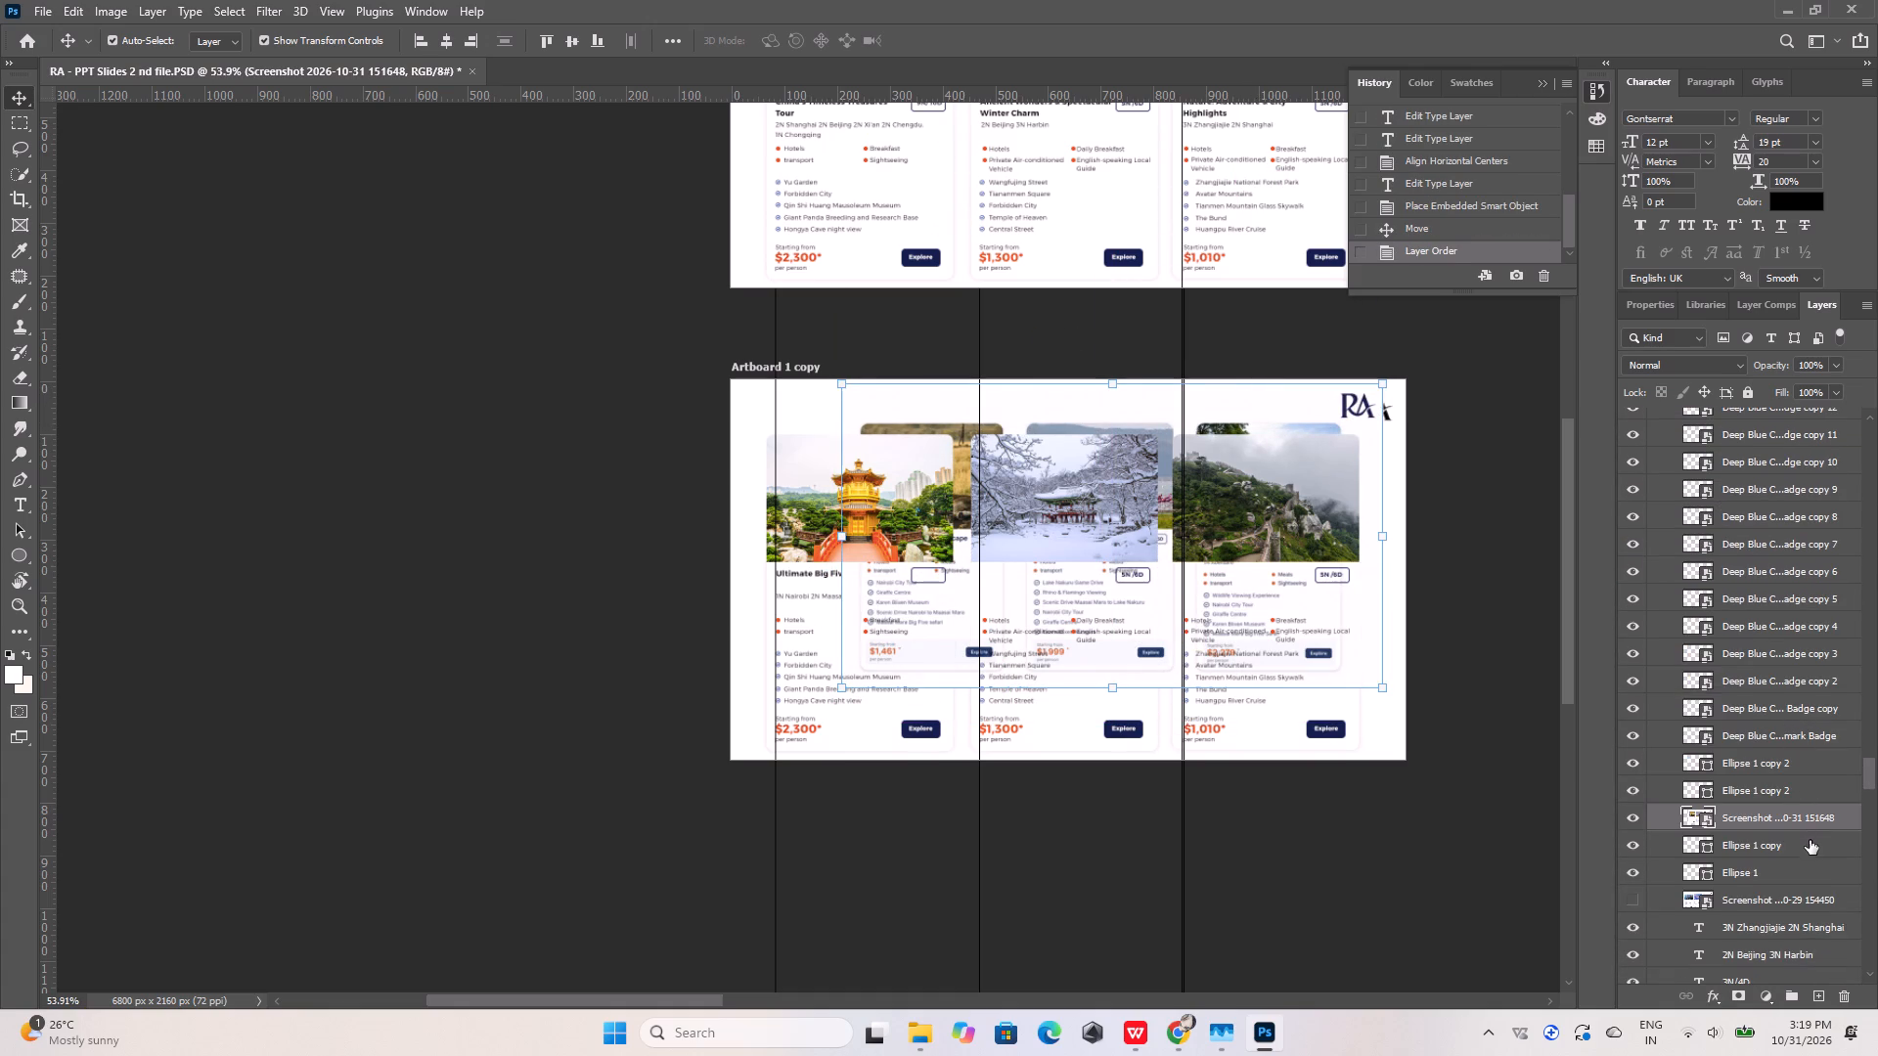
{"action": "left_click_drag", "start_coordinate": [1810, 840], "coordinate": [1750, 412]}
{"action": "scroll", "coordinate": [1744, 476], "scroll_direction": "up", "scroll_amount": 16}
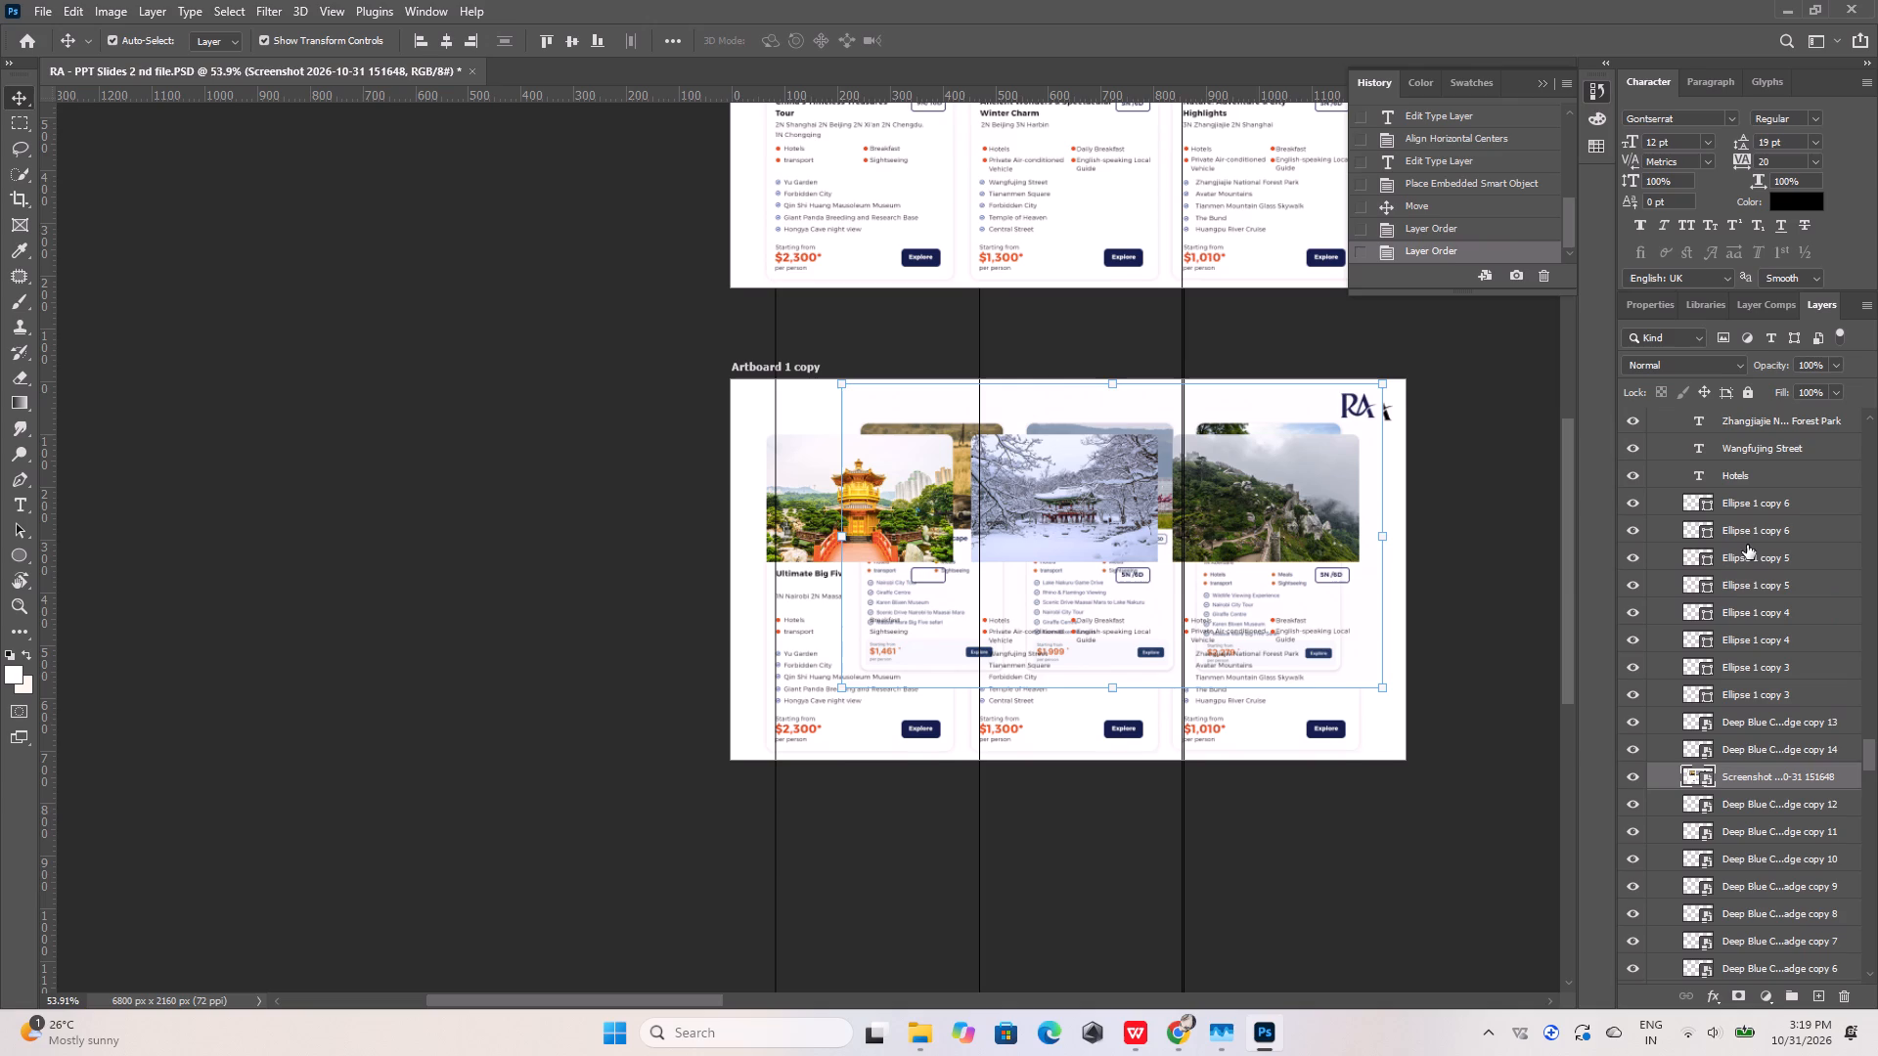
{"action": "scroll", "coordinate": [1747, 545], "scroll_direction": "up", "scroll_amount": 1}
{"action": "left_click_drag", "start_coordinate": [1793, 879], "coordinate": [1742, 408]}
{"action": "scroll", "coordinate": [1738, 471], "scroll_direction": "up", "scroll_amount": 3}
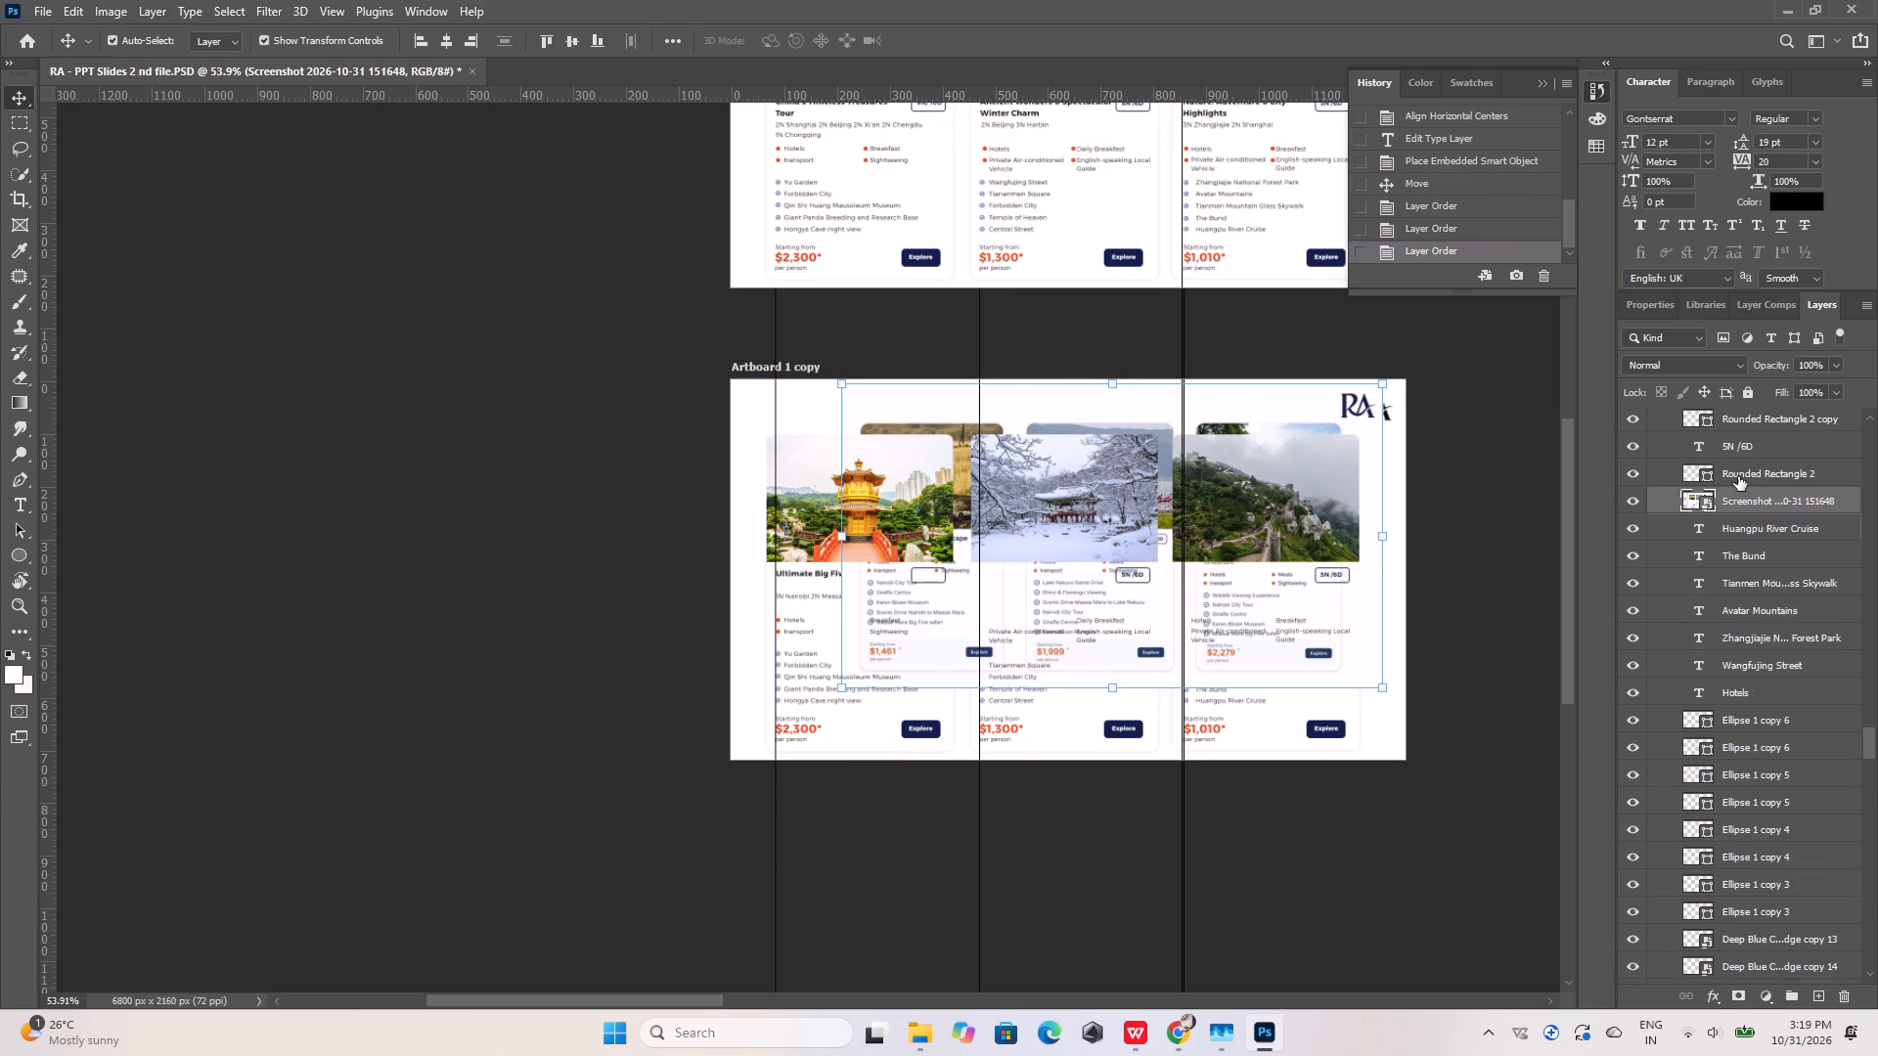
{"action": "scroll", "coordinate": [1738, 476], "scroll_direction": "up", "scroll_amount": 14}
{"action": "left_click_drag", "start_coordinate": [1790, 871], "coordinate": [1729, 447]}
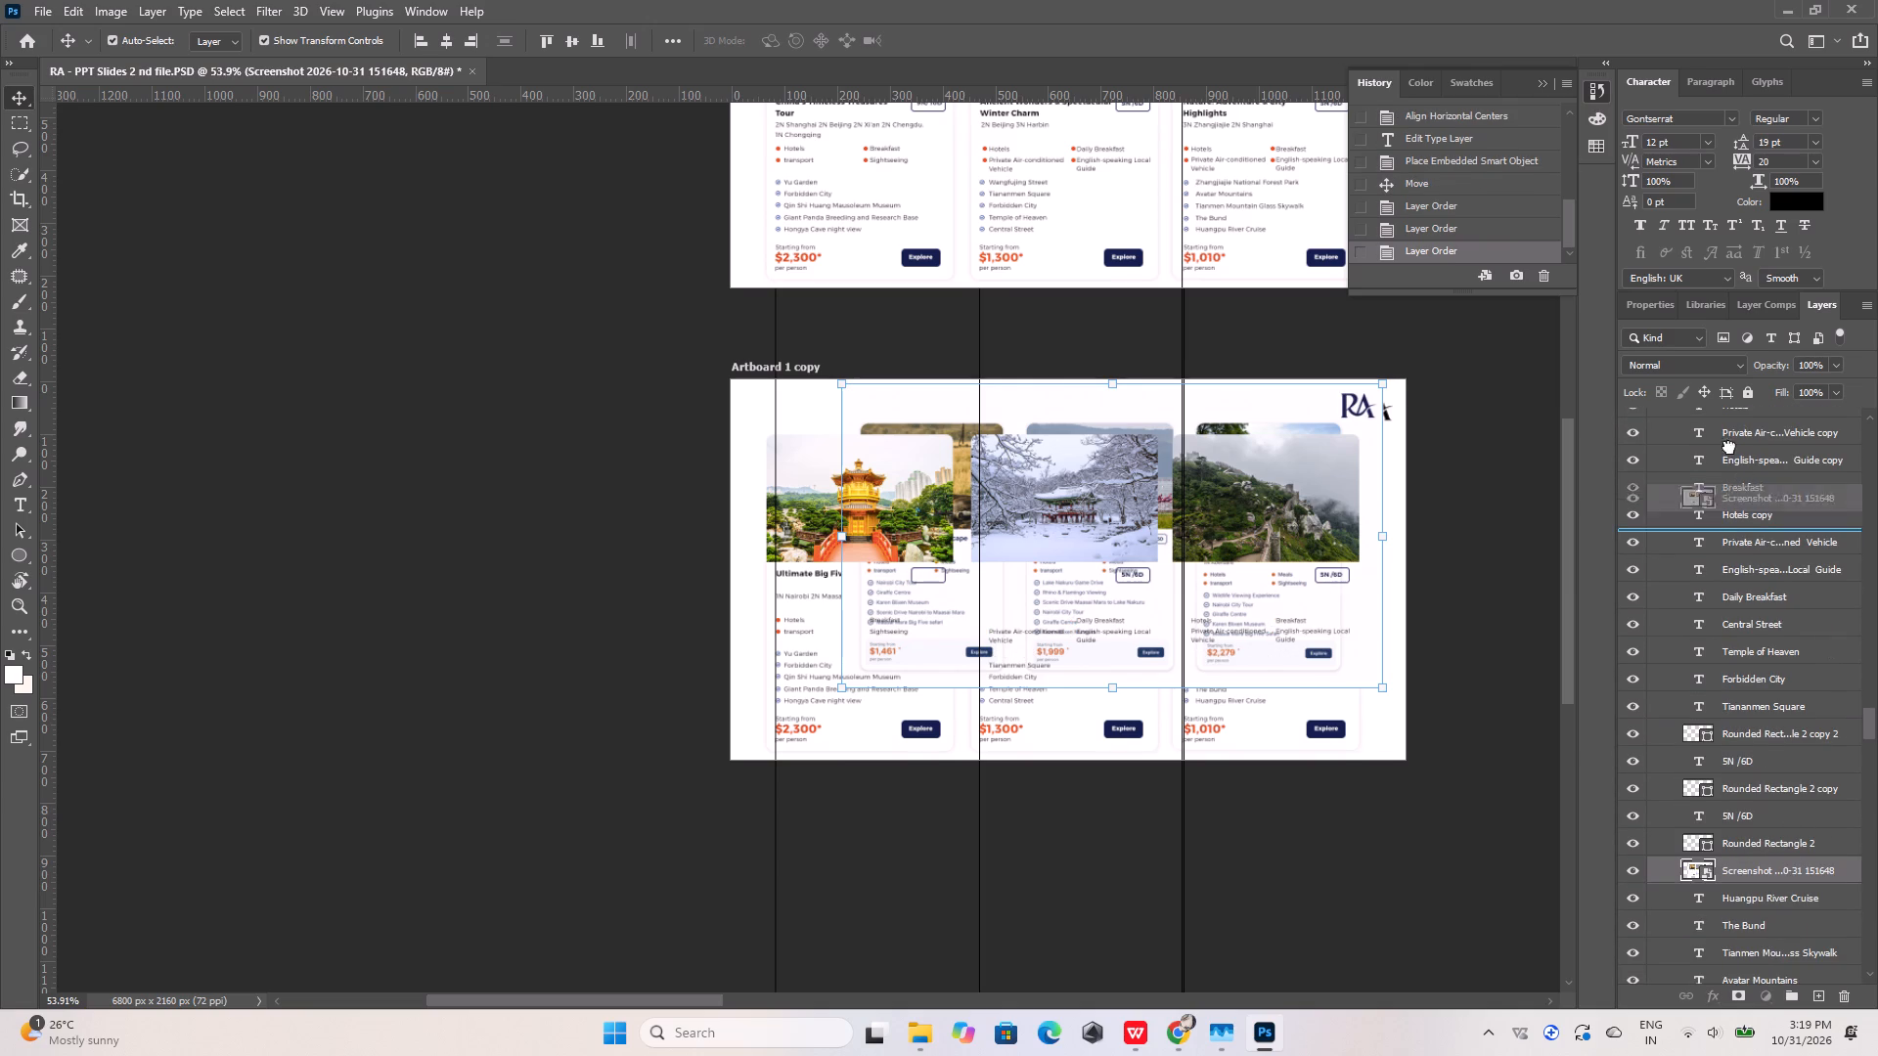
{"action": "left_click_drag", "start_coordinate": [1729, 447], "coordinate": [1729, 432]}
{"action": "scroll", "coordinate": [1729, 567], "scroll_direction": "up", "scroll_amount": 5}
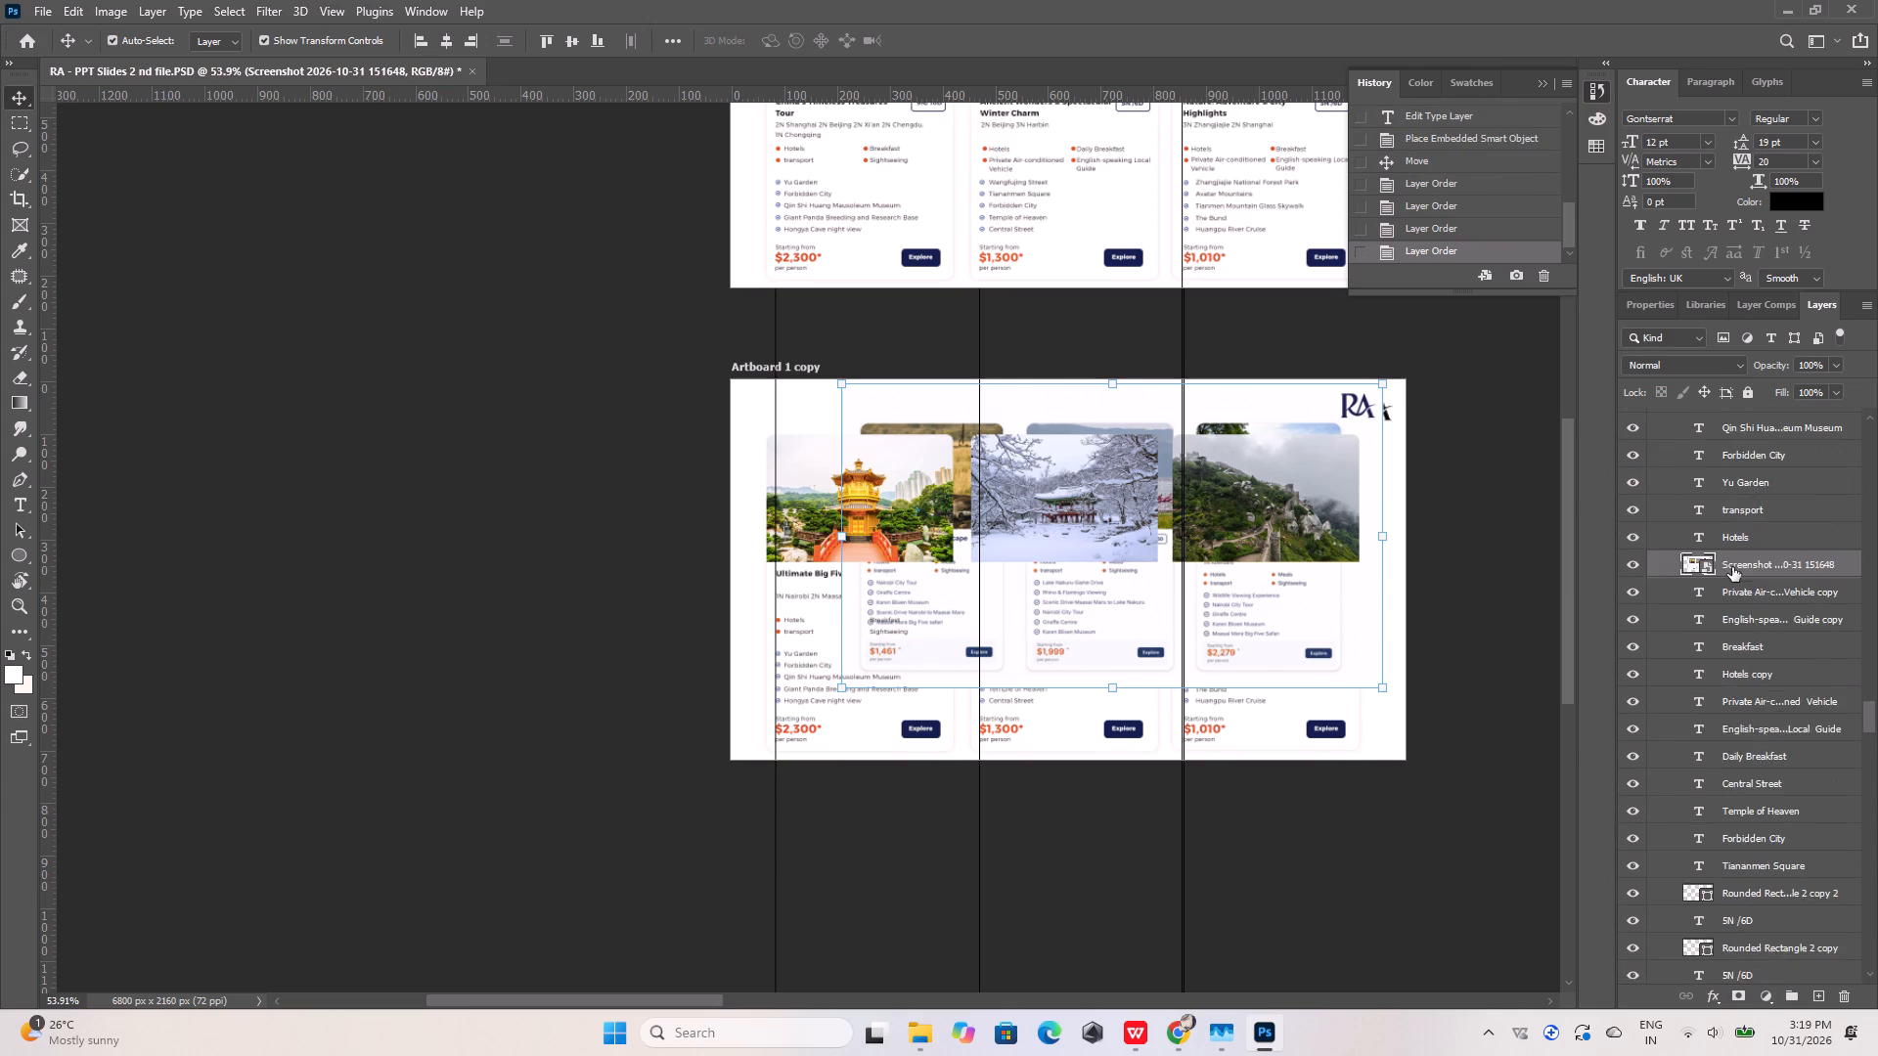
{"action": "scroll", "coordinate": [1732, 567], "scroll_direction": "up", "scroll_amount": 12}
{"action": "left_click_drag", "start_coordinate": [1802, 886], "coordinate": [1740, 404]}
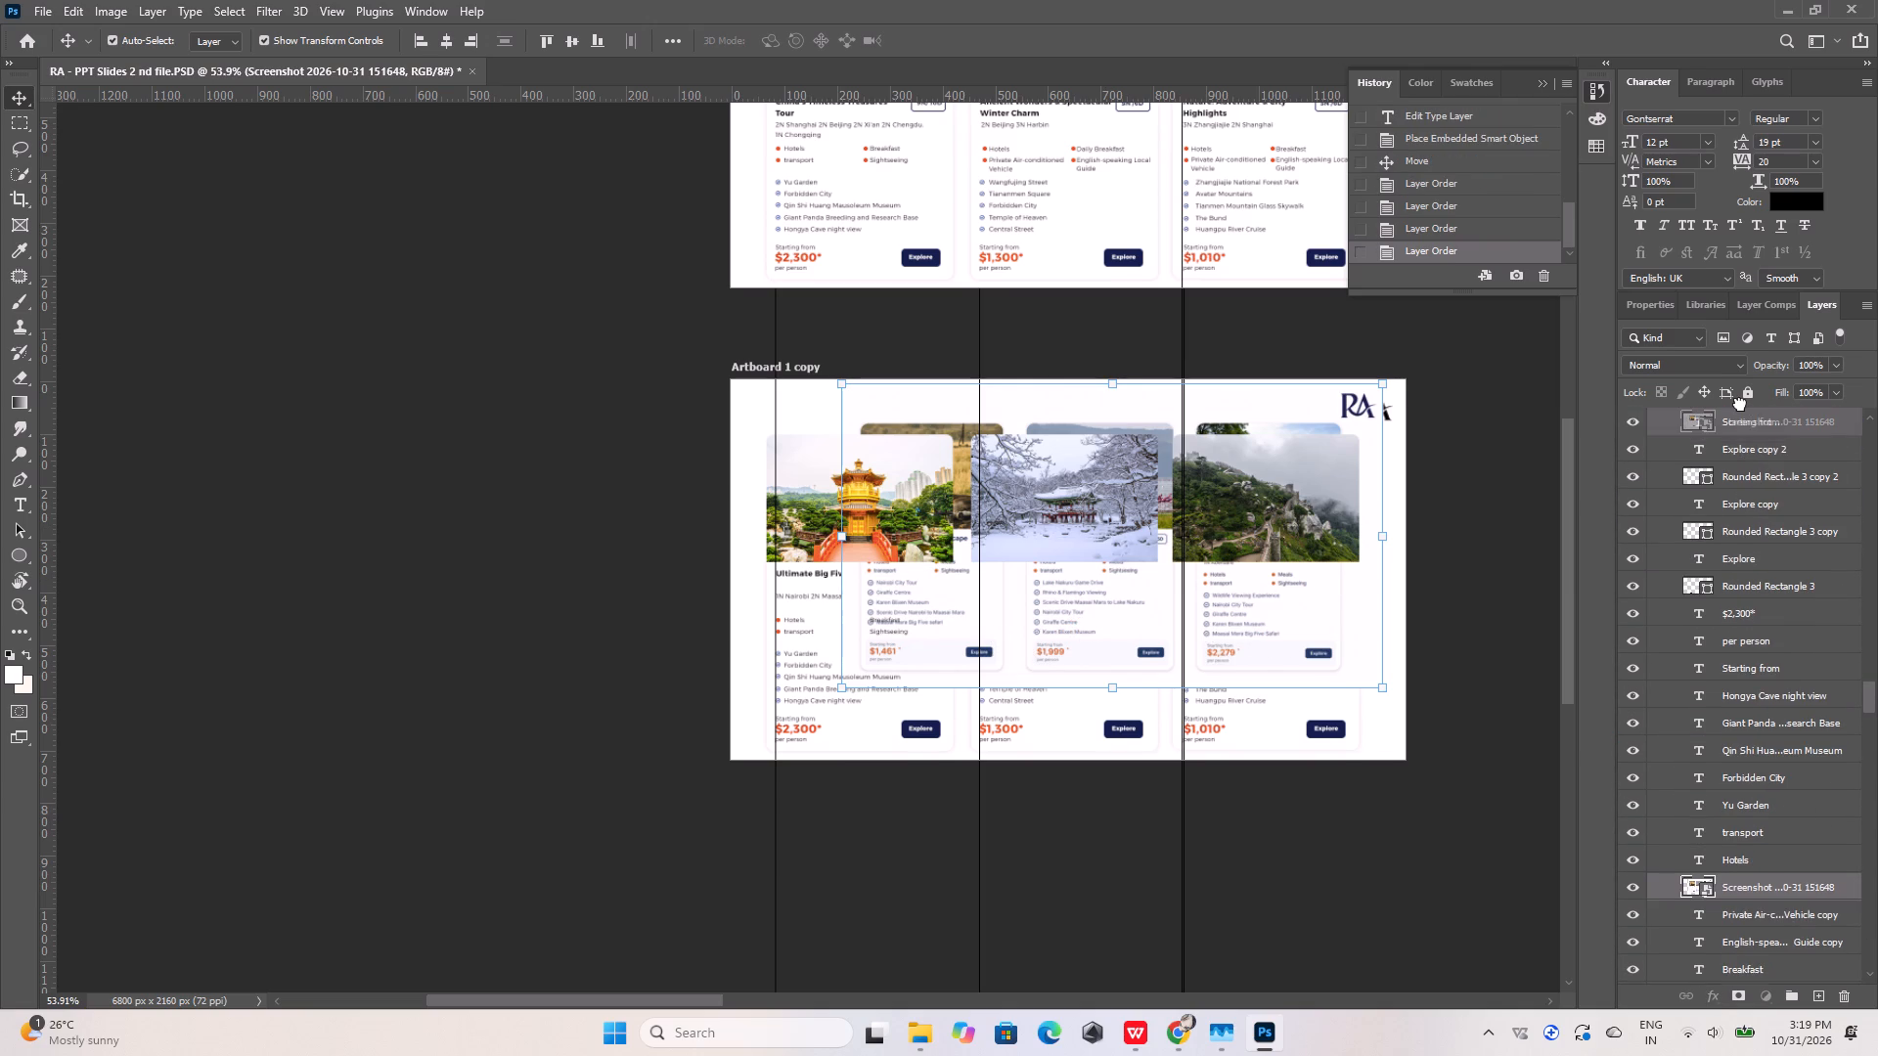
{"action": "left_click_drag", "start_coordinate": [1740, 404], "coordinate": [1767, 132]}
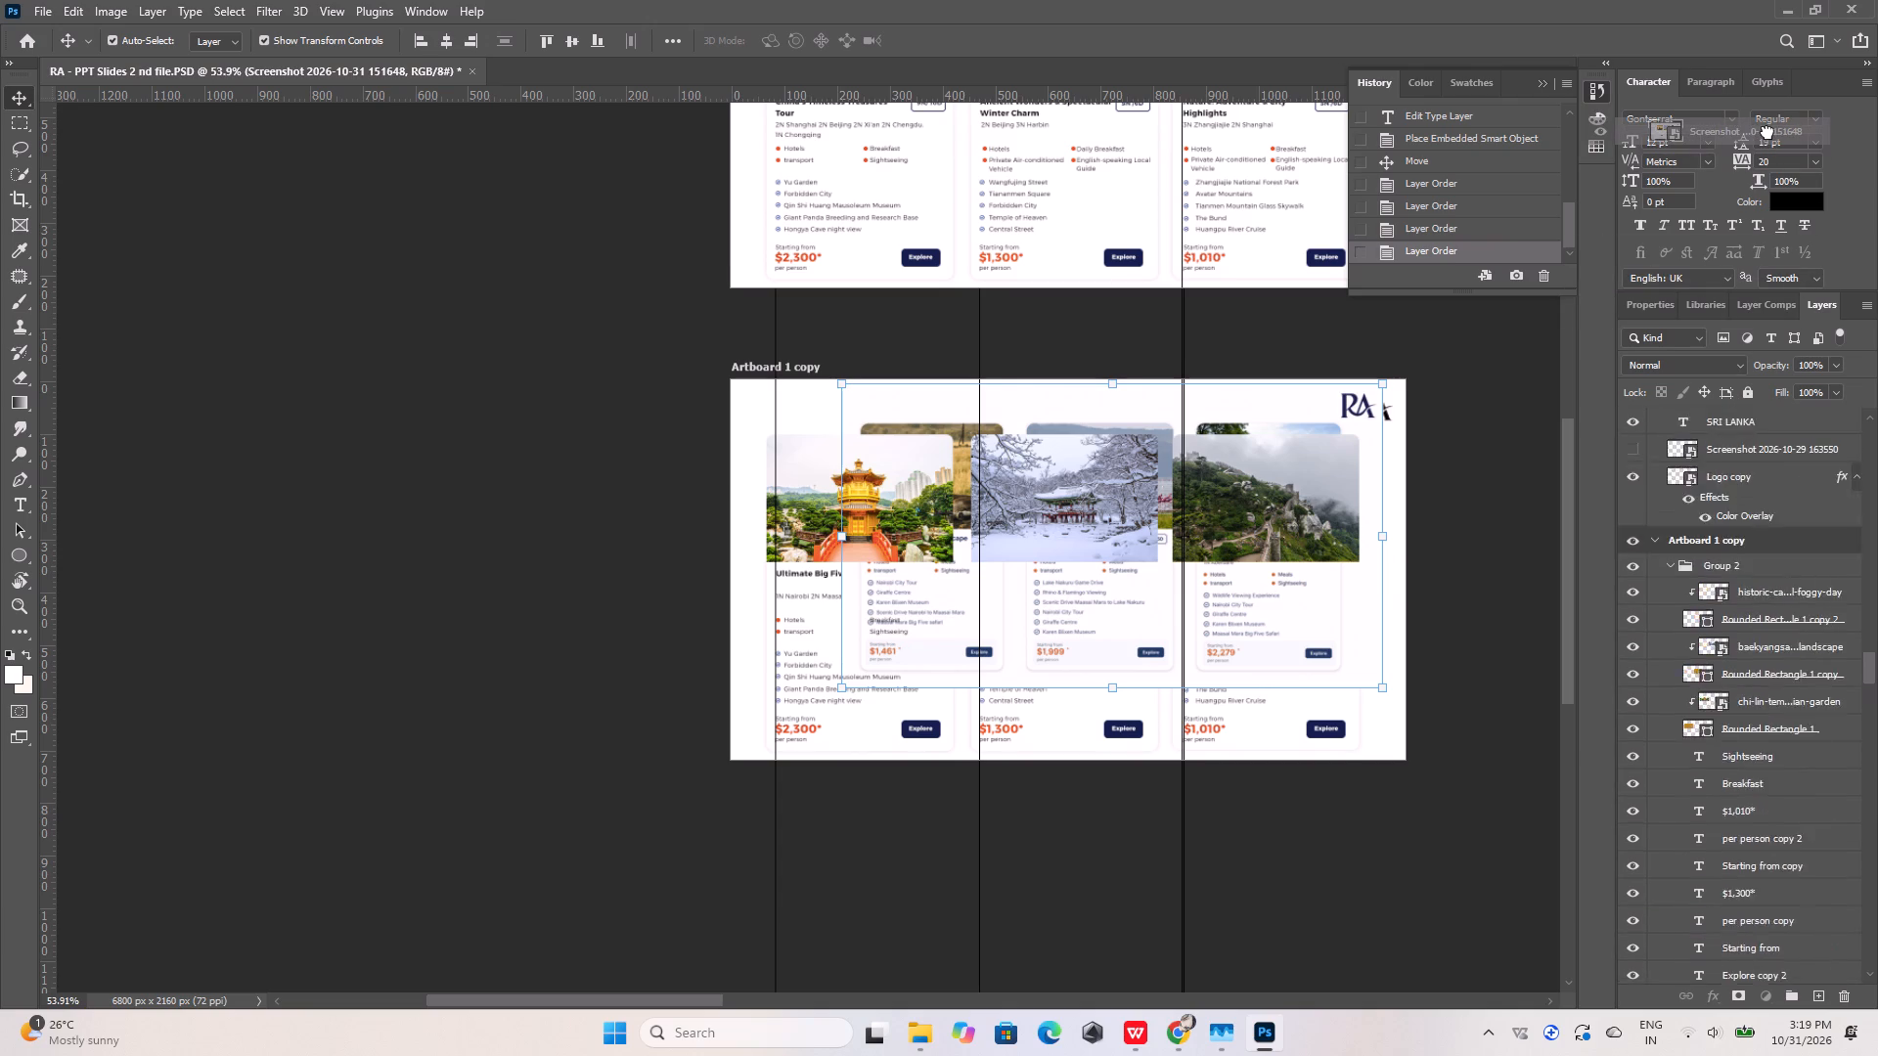
{"action": "left_click_drag", "start_coordinate": [1767, 132], "coordinate": [1757, 581]}
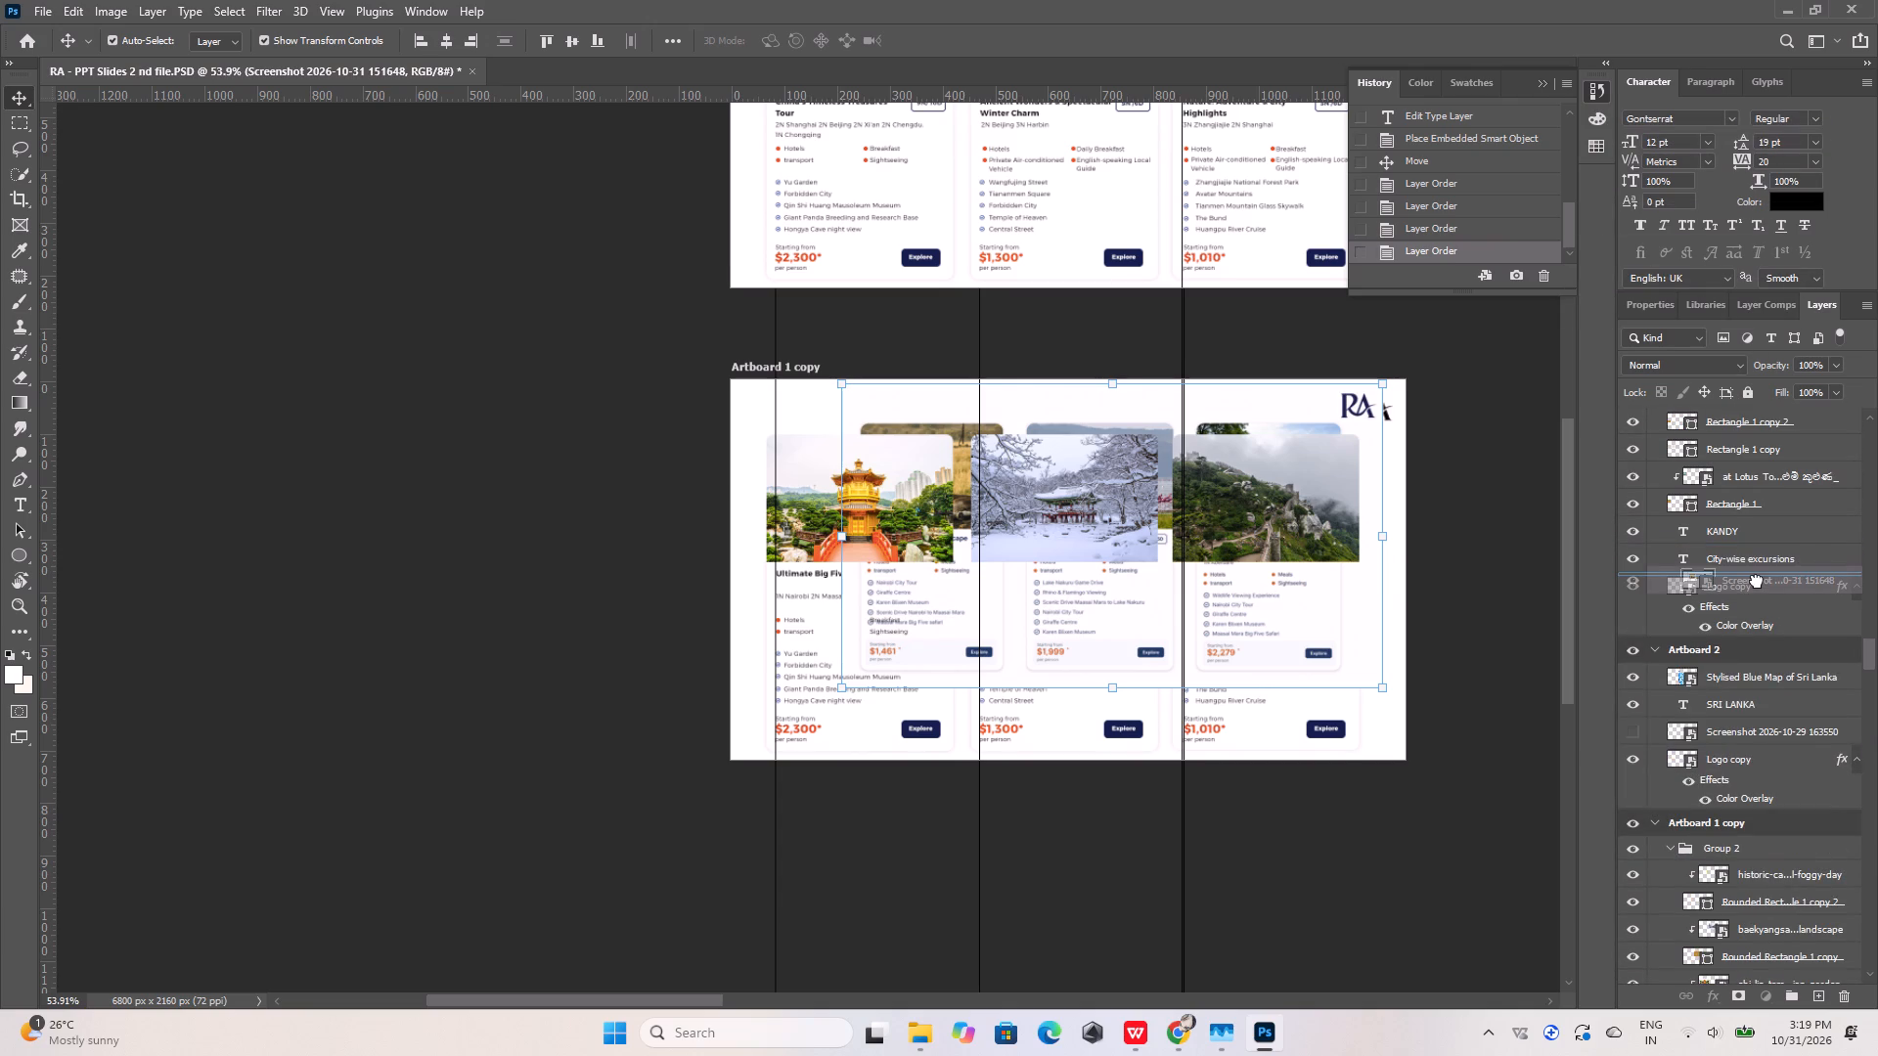
{"action": "left_click_drag", "start_coordinate": [1757, 581], "coordinate": [1800, 858]}
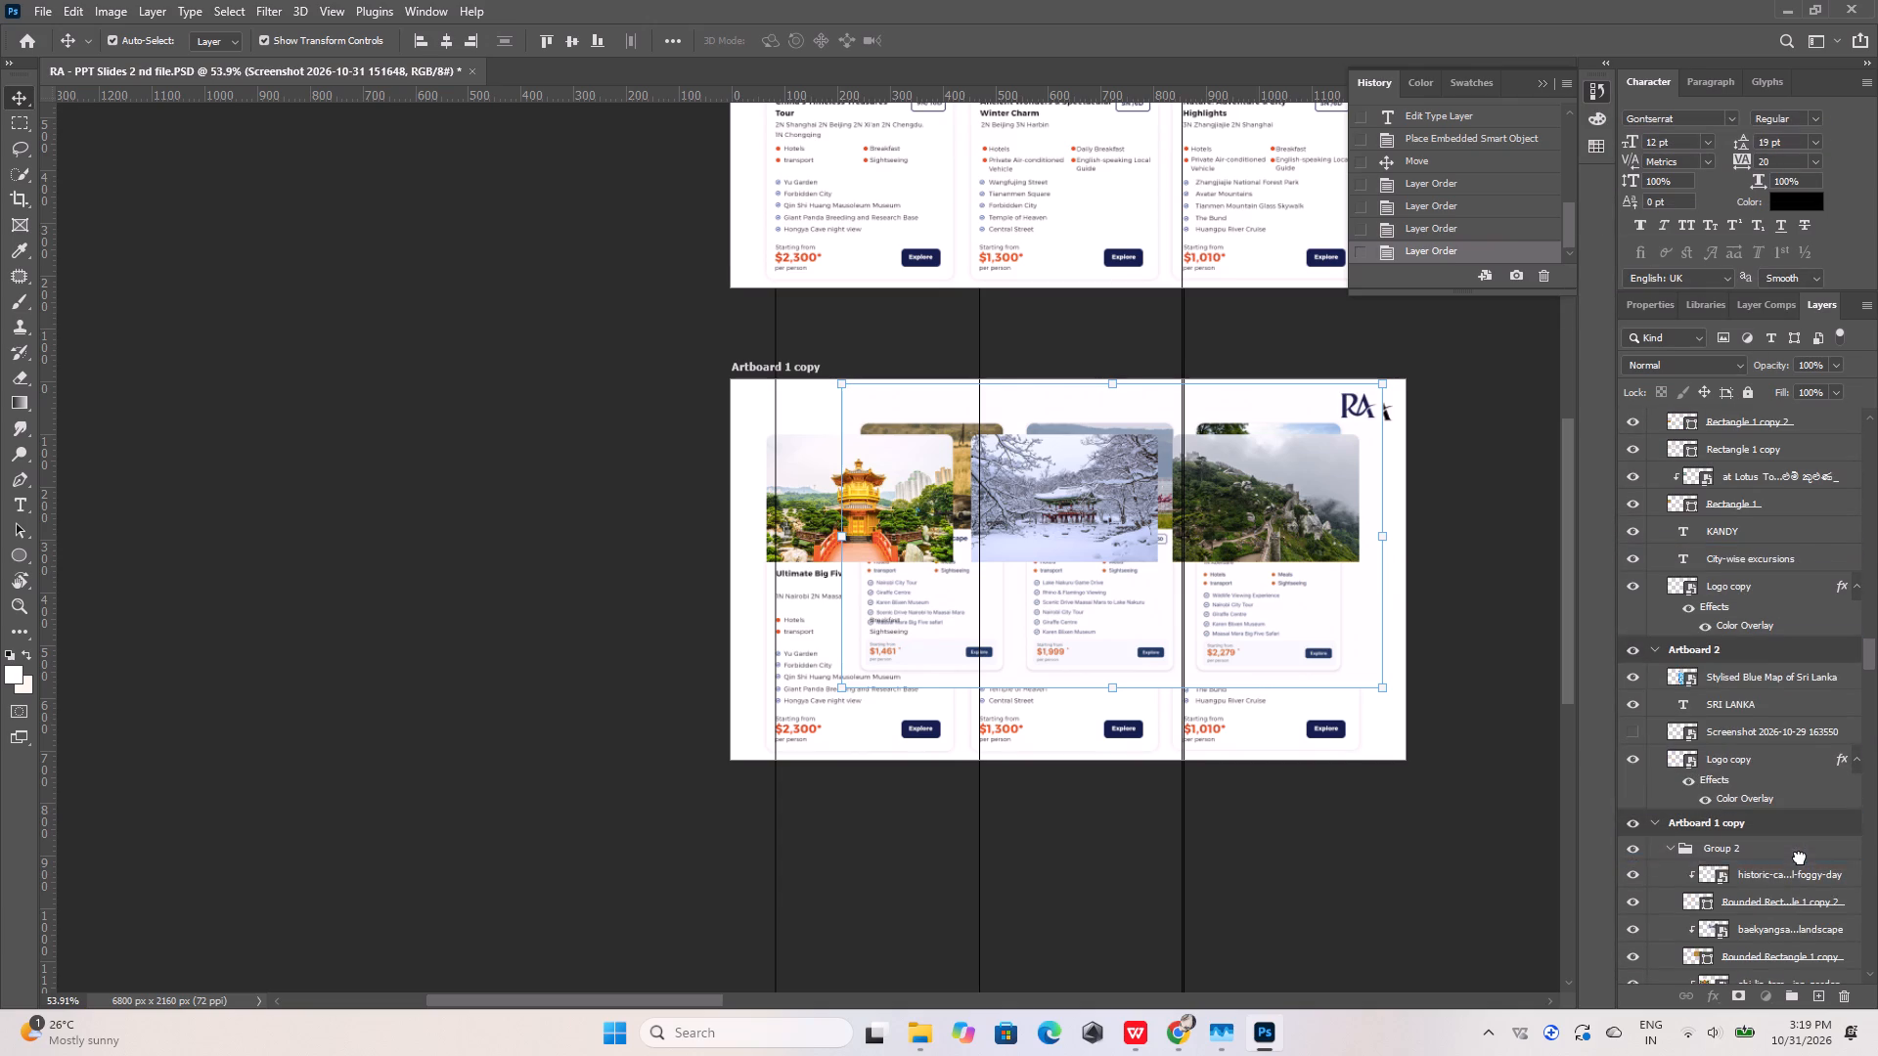
View the screenshot's first card up close for comparison and hide the screenshot layer.
{"action": "scroll", "coordinate": [933, 553], "scroll_direction": "up", "scroll_amount": 18, "text": "alt"}
{"action": "scroll", "coordinate": [980, 458], "scroll_direction": "down", "scroll_amount": 6, "text": "alt"}
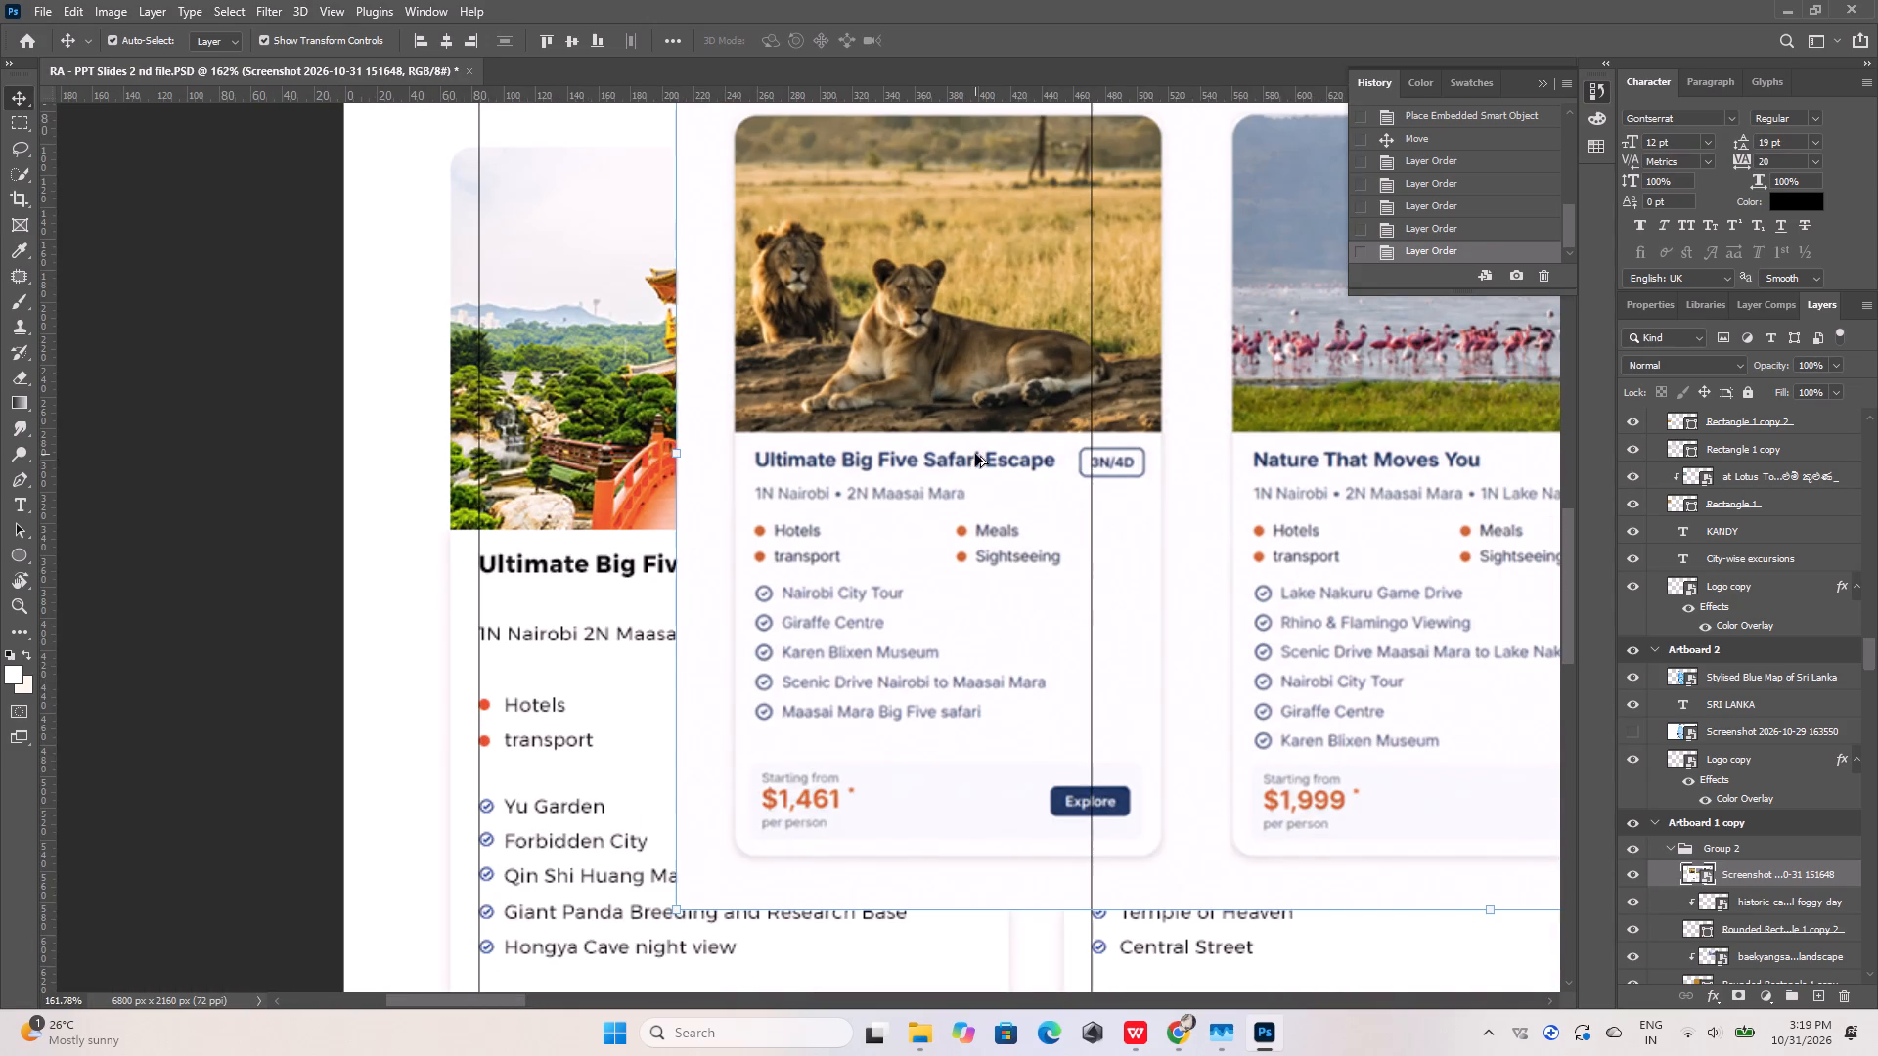
{"action": "left_click", "coordinate": [966, 434]}
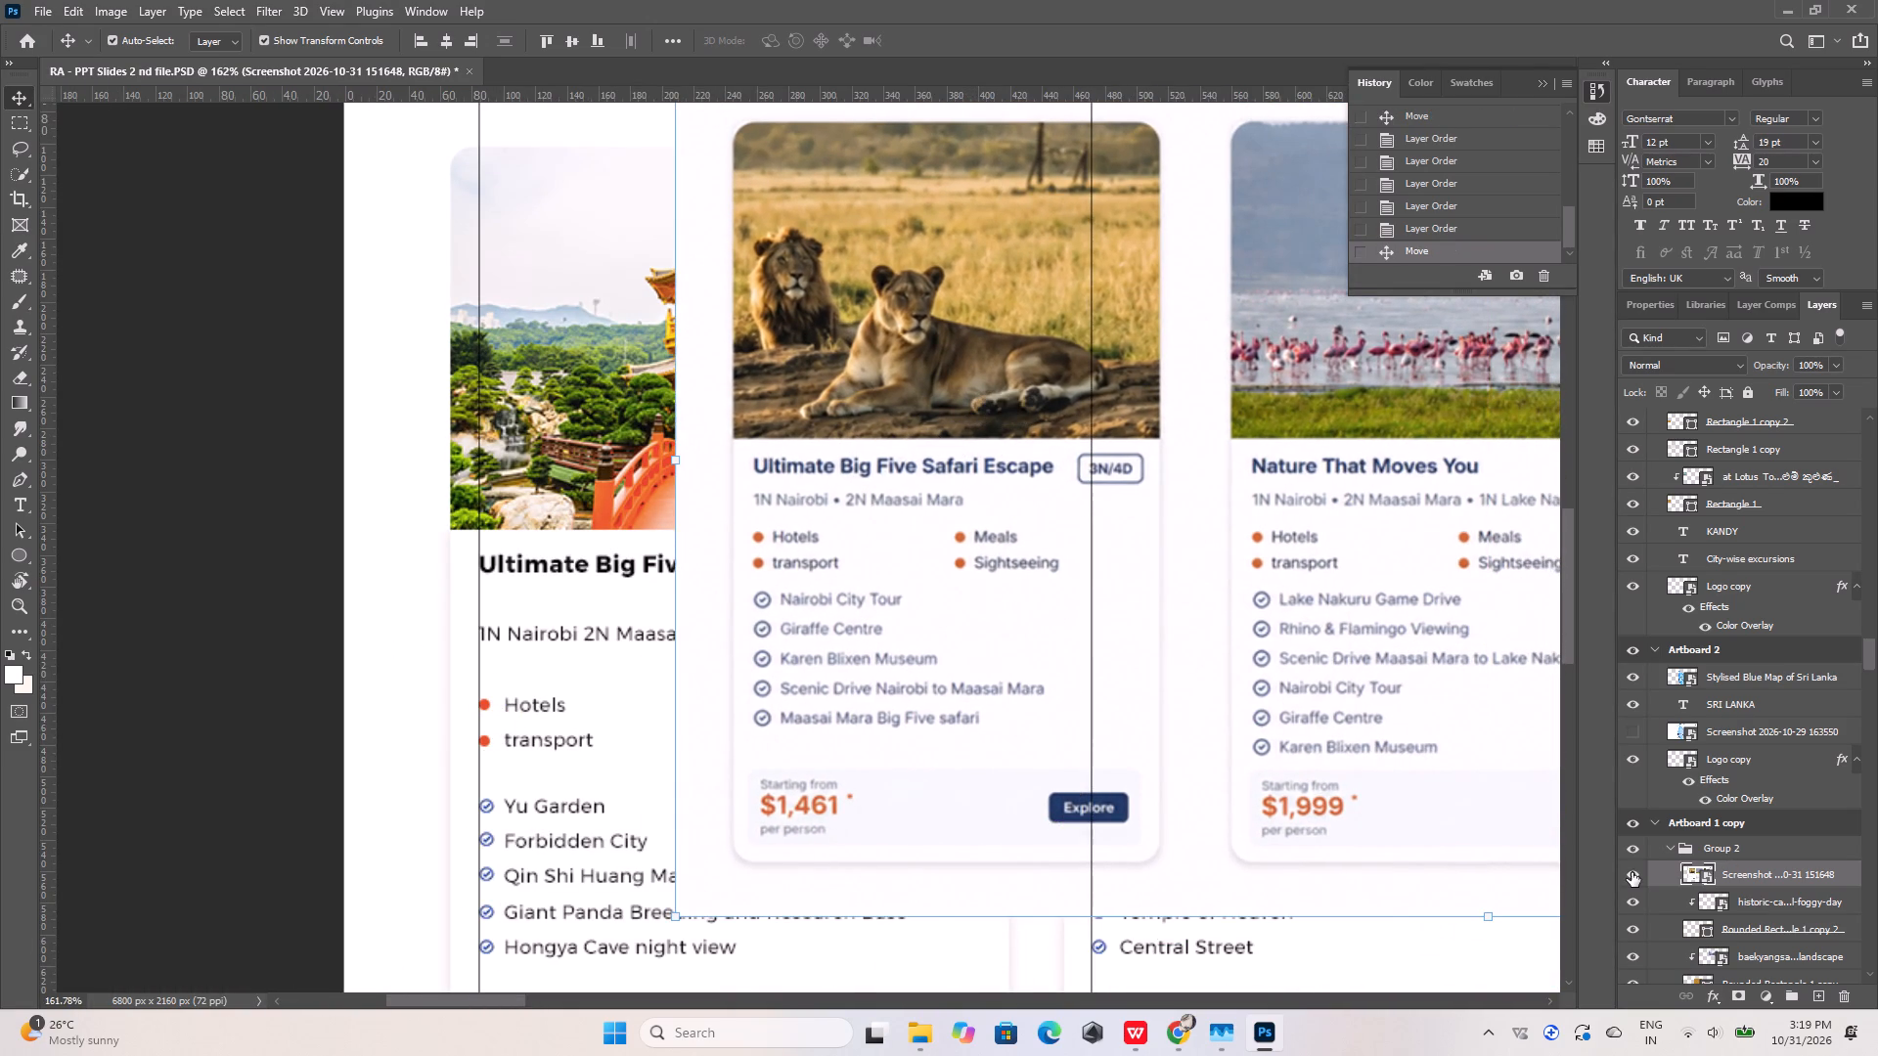
{"action": "left_click", "coordinate": [1630, 873]}
Replace the first card's Yu Garden highlight with Nairobi City Tour, copied from the image search in Chrome.
{"action": "left_click", "coordinate": [1183, 1024]}
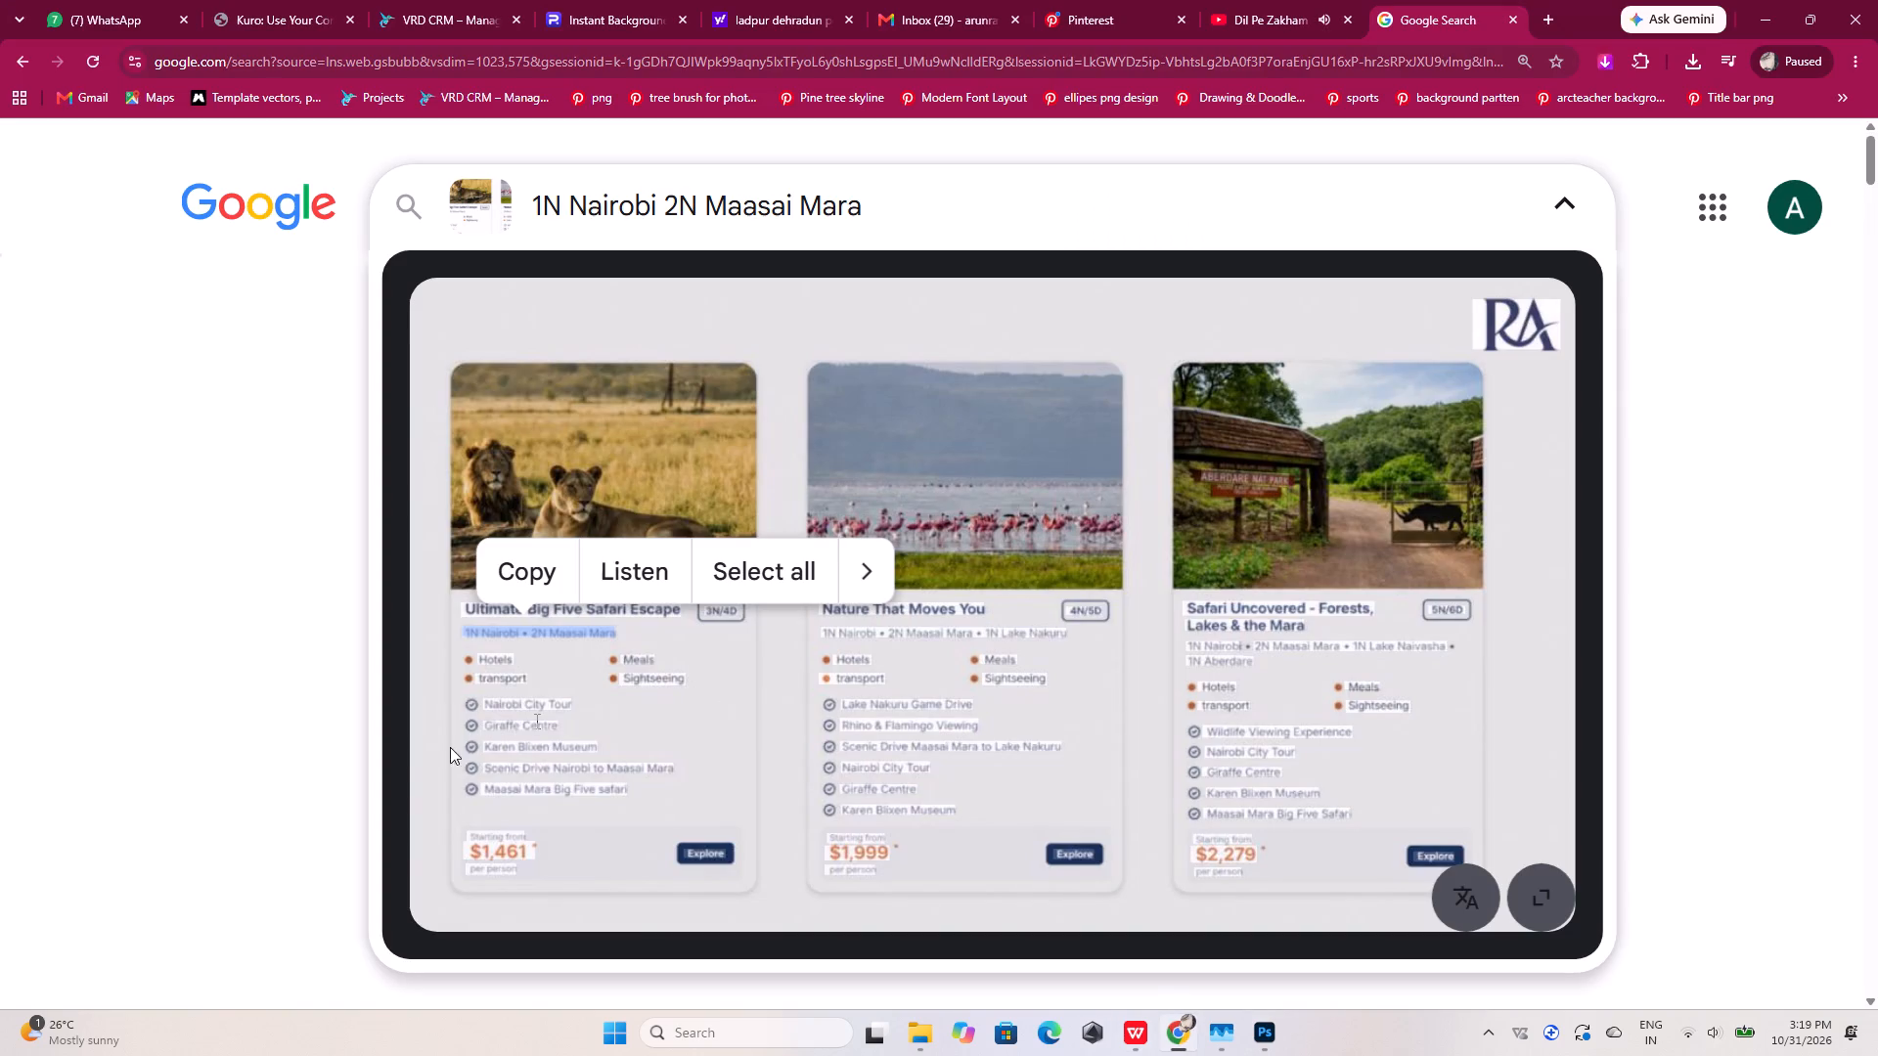
{"action": "left_click", "coordinate": [482, 703]}
{"action": "left_click", "coordinate": [483, 703]}
{"action": "left_click_drag", "start_coordinate": [487, 702], "coordinate": [577, 700]}
{"action": "left_click", "coordinate": [550, 651]}
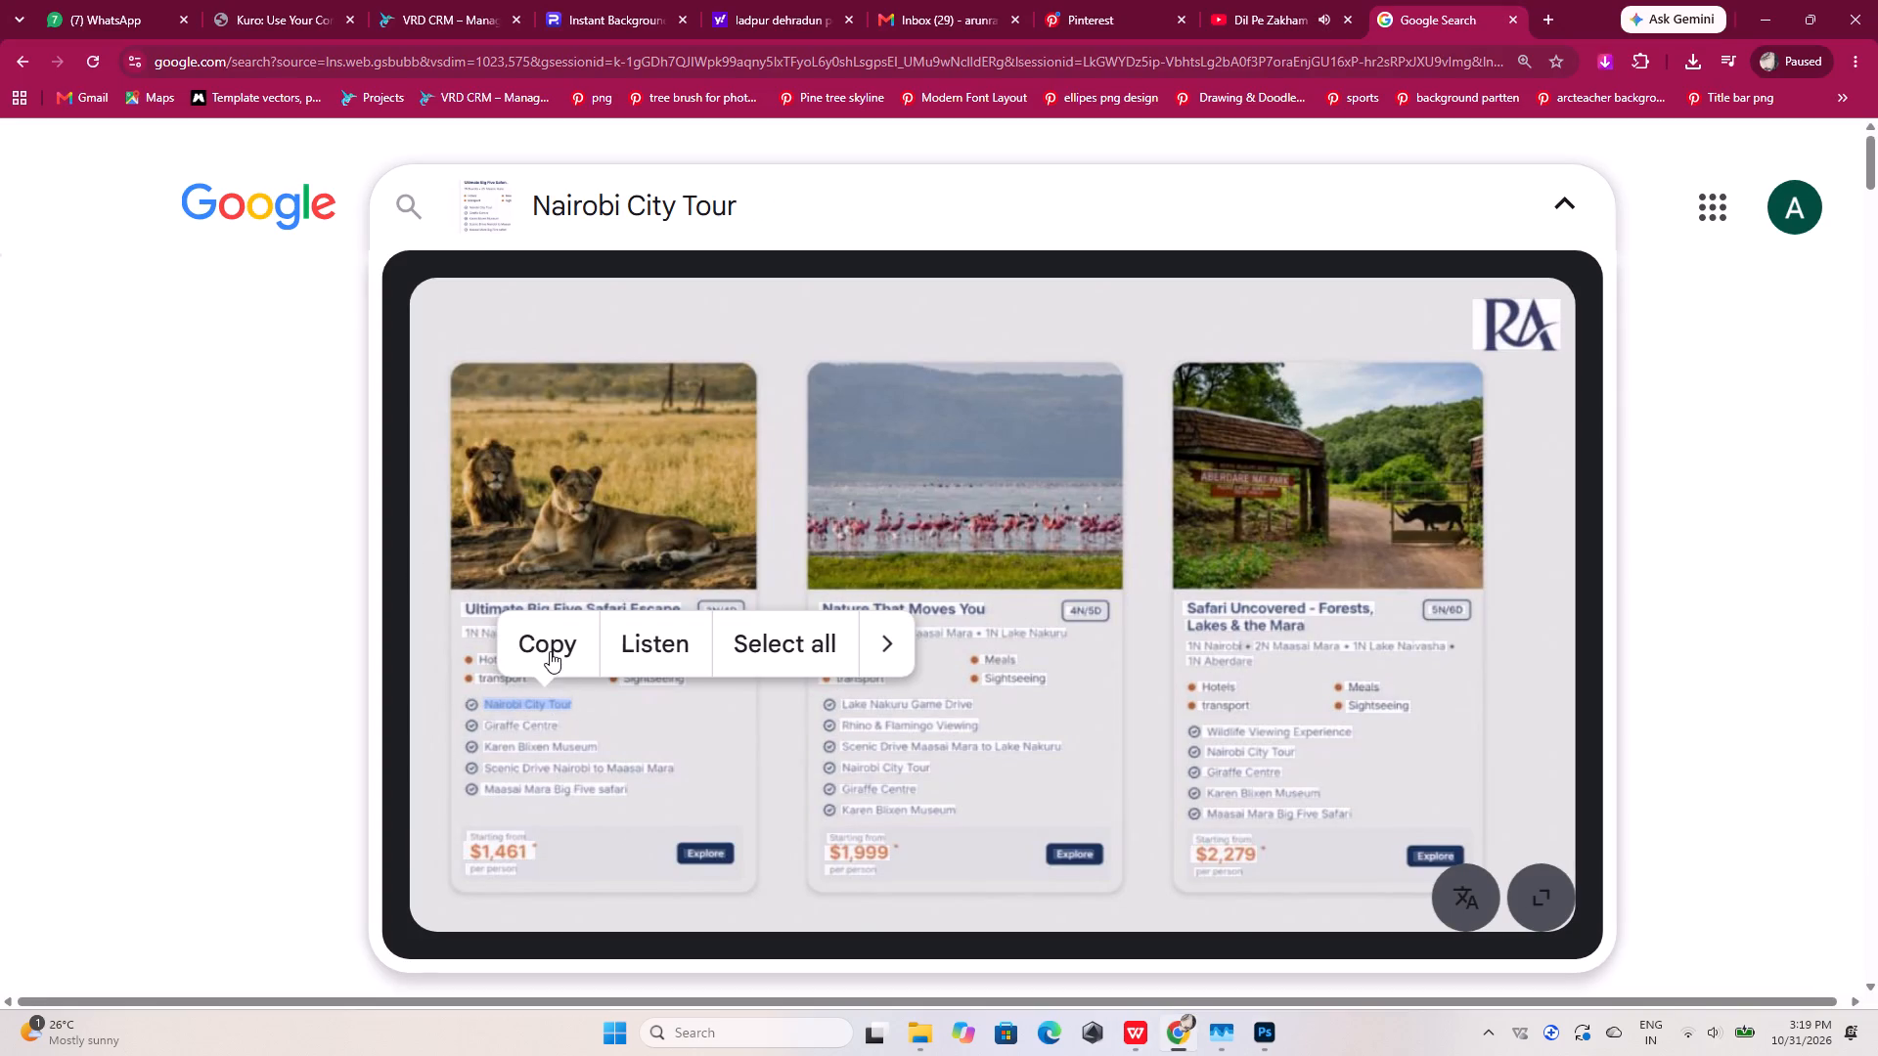
{"action": "left_click", "coordinate": [1254, 1018]}
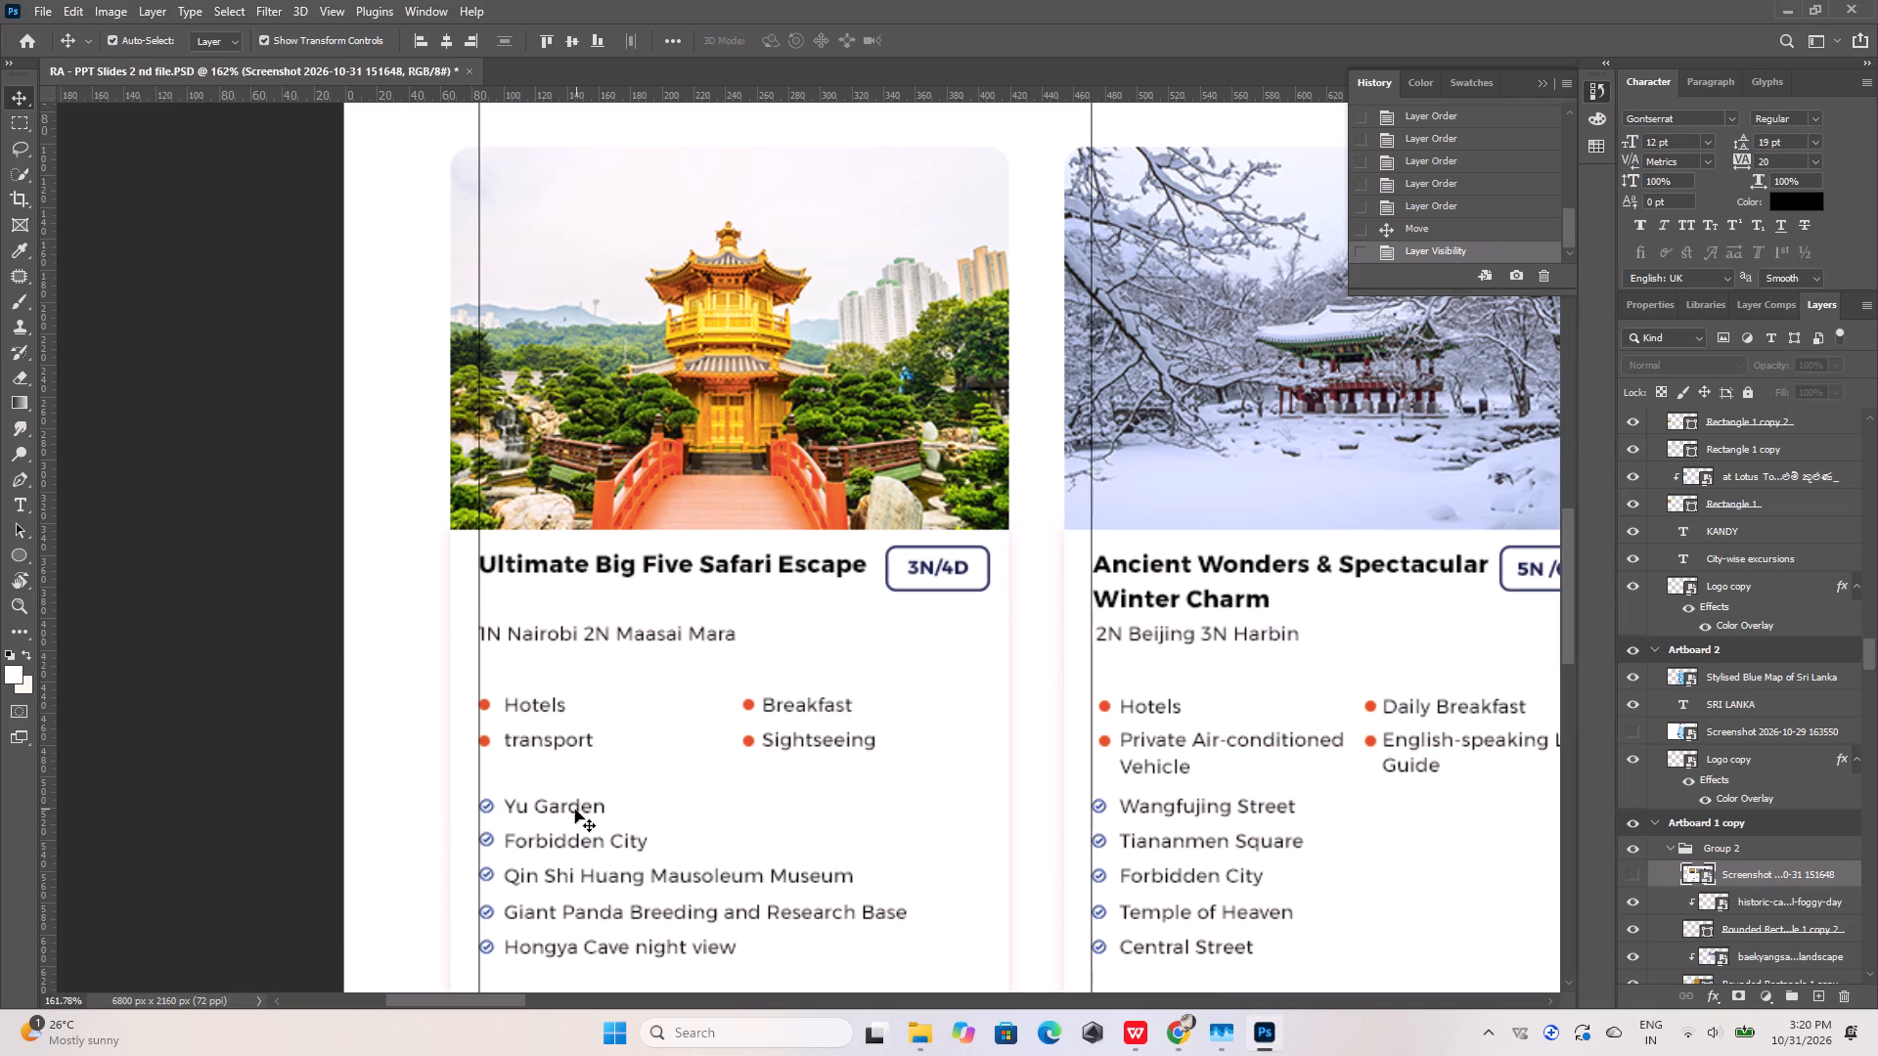
{"action": "double_click", "coordinate": [580, 807]}
{"action": "key", "text": "ctrl+v"}
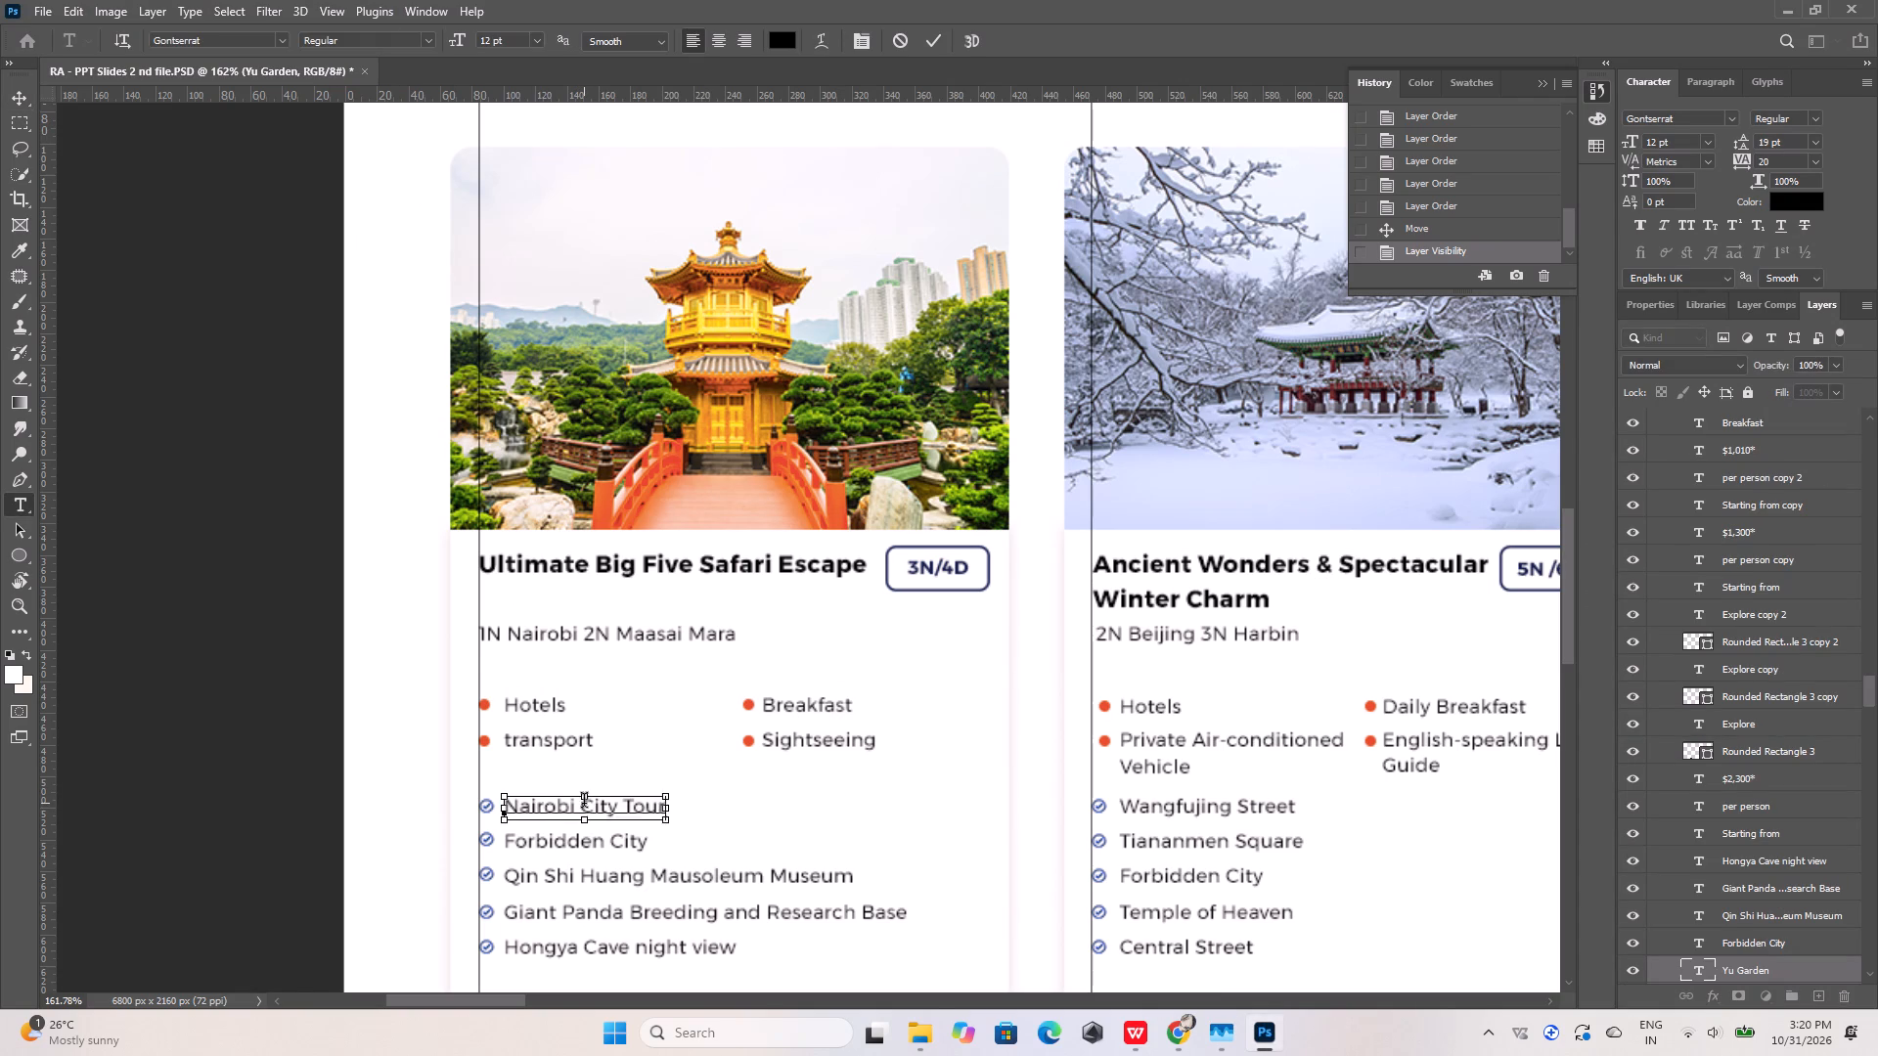
Copy Giraffe Centre from the image search in Chrome and replace the first card's Forbidden City highlight with it in Photoshop.
{"action": "left_click", "coordinate": [1175, 1032]}
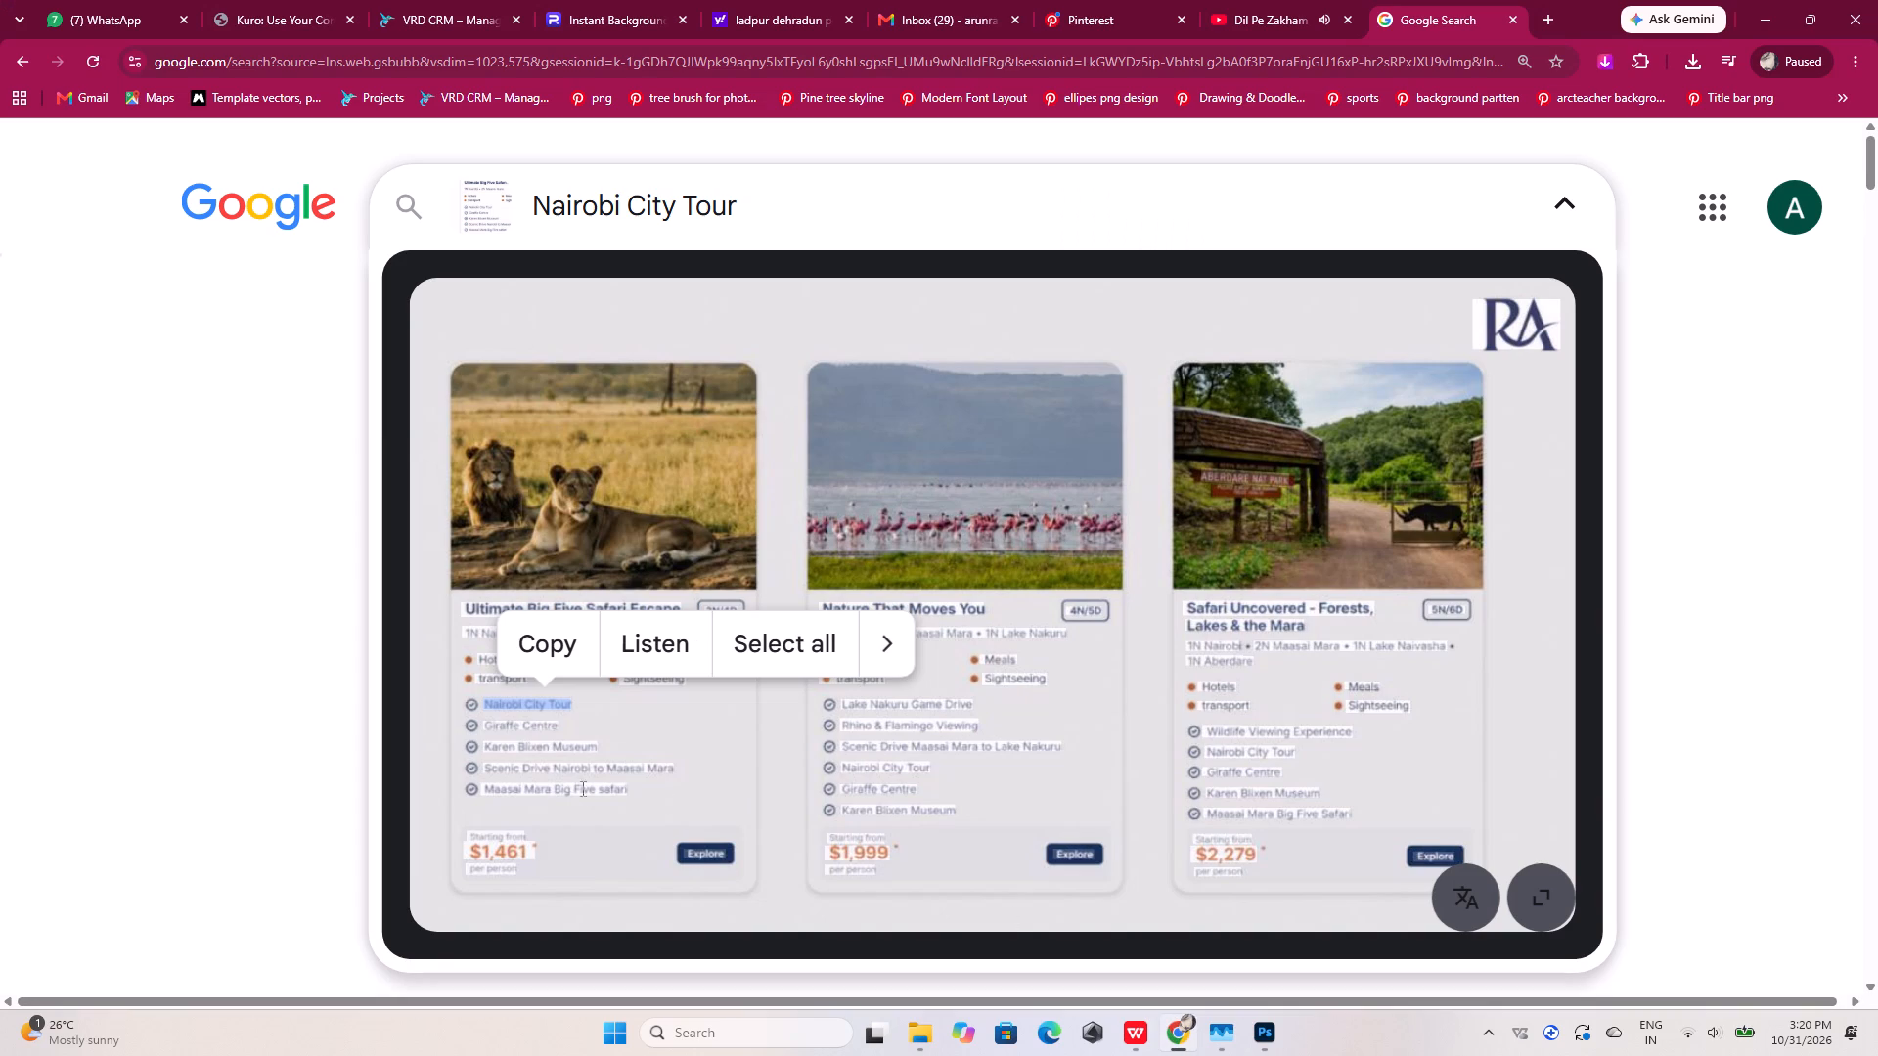
{"action": "left_click_drag", "start_coordinate": [490, 725], "coordinate": [559, 725]}
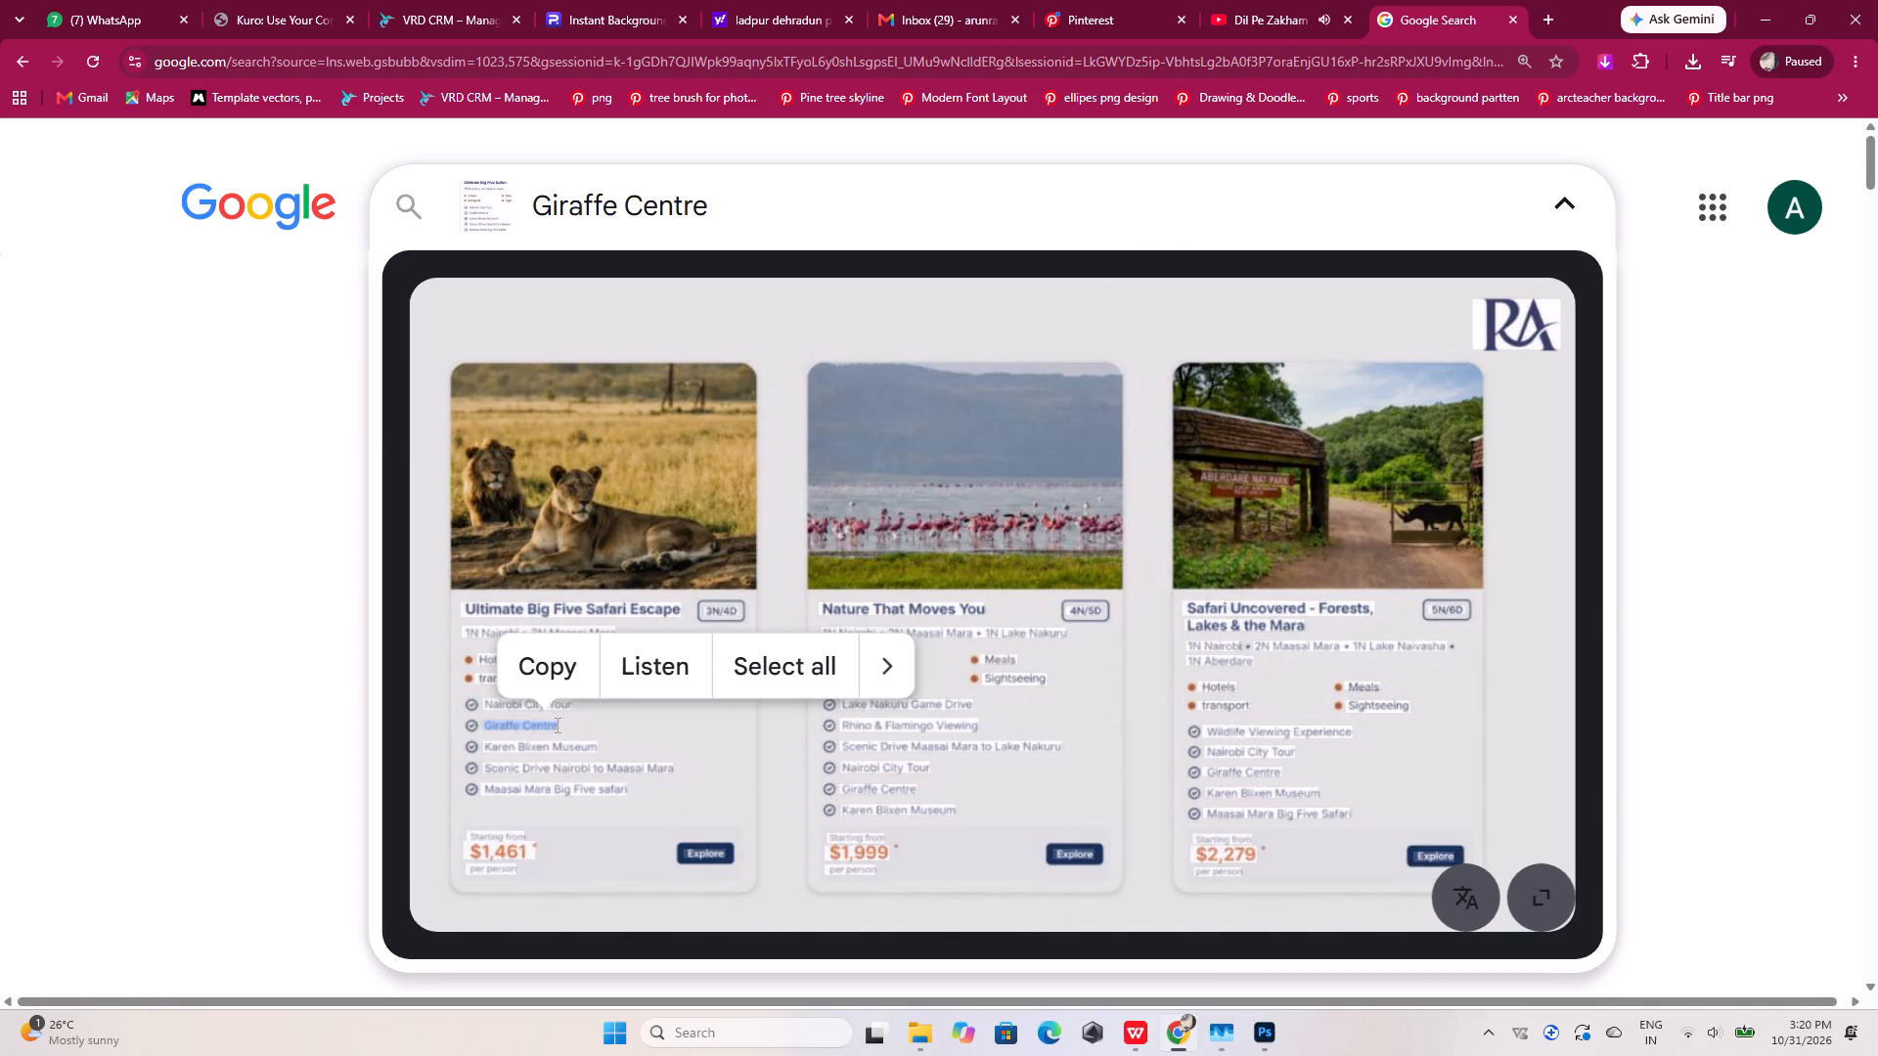
{"action": "left_click", "coordinate": [558, 676]}
{"action": "left_click", "coordinate": [1258, 1031]}
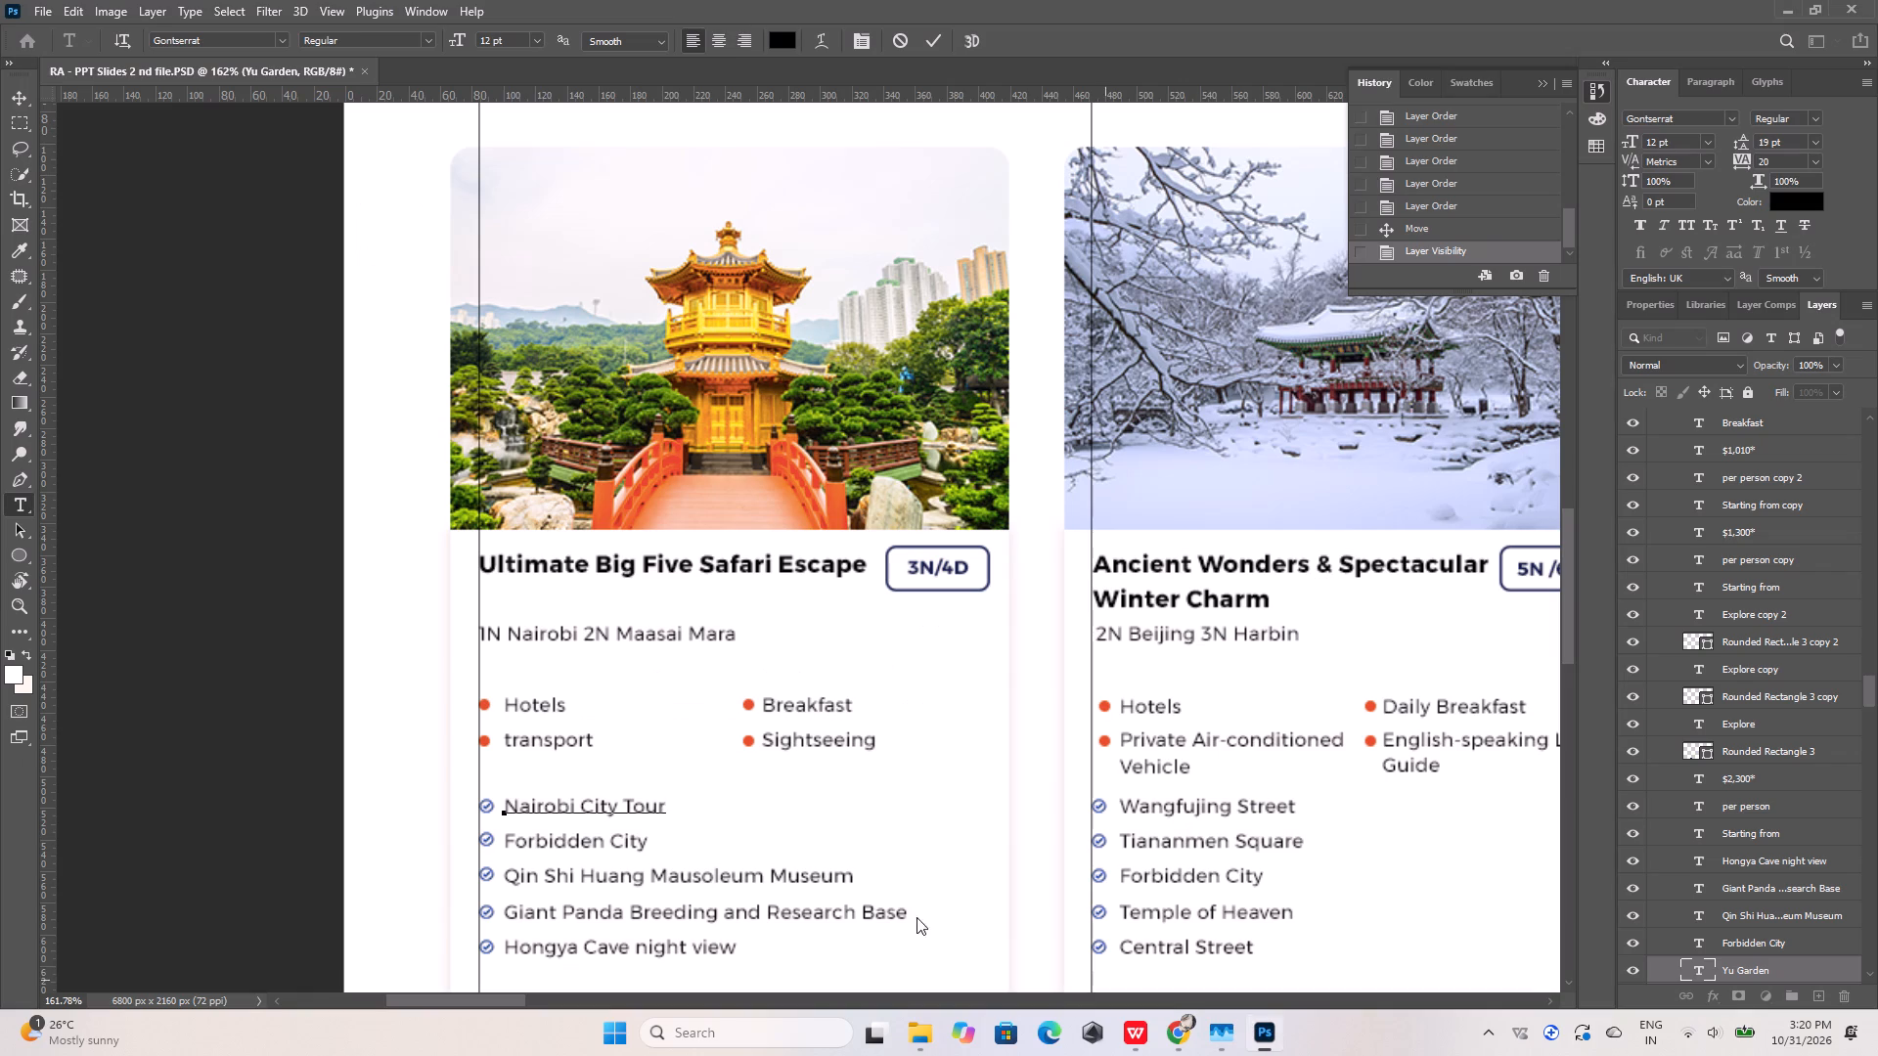
{"action": "left_click", "coordinate": [944, 30]}
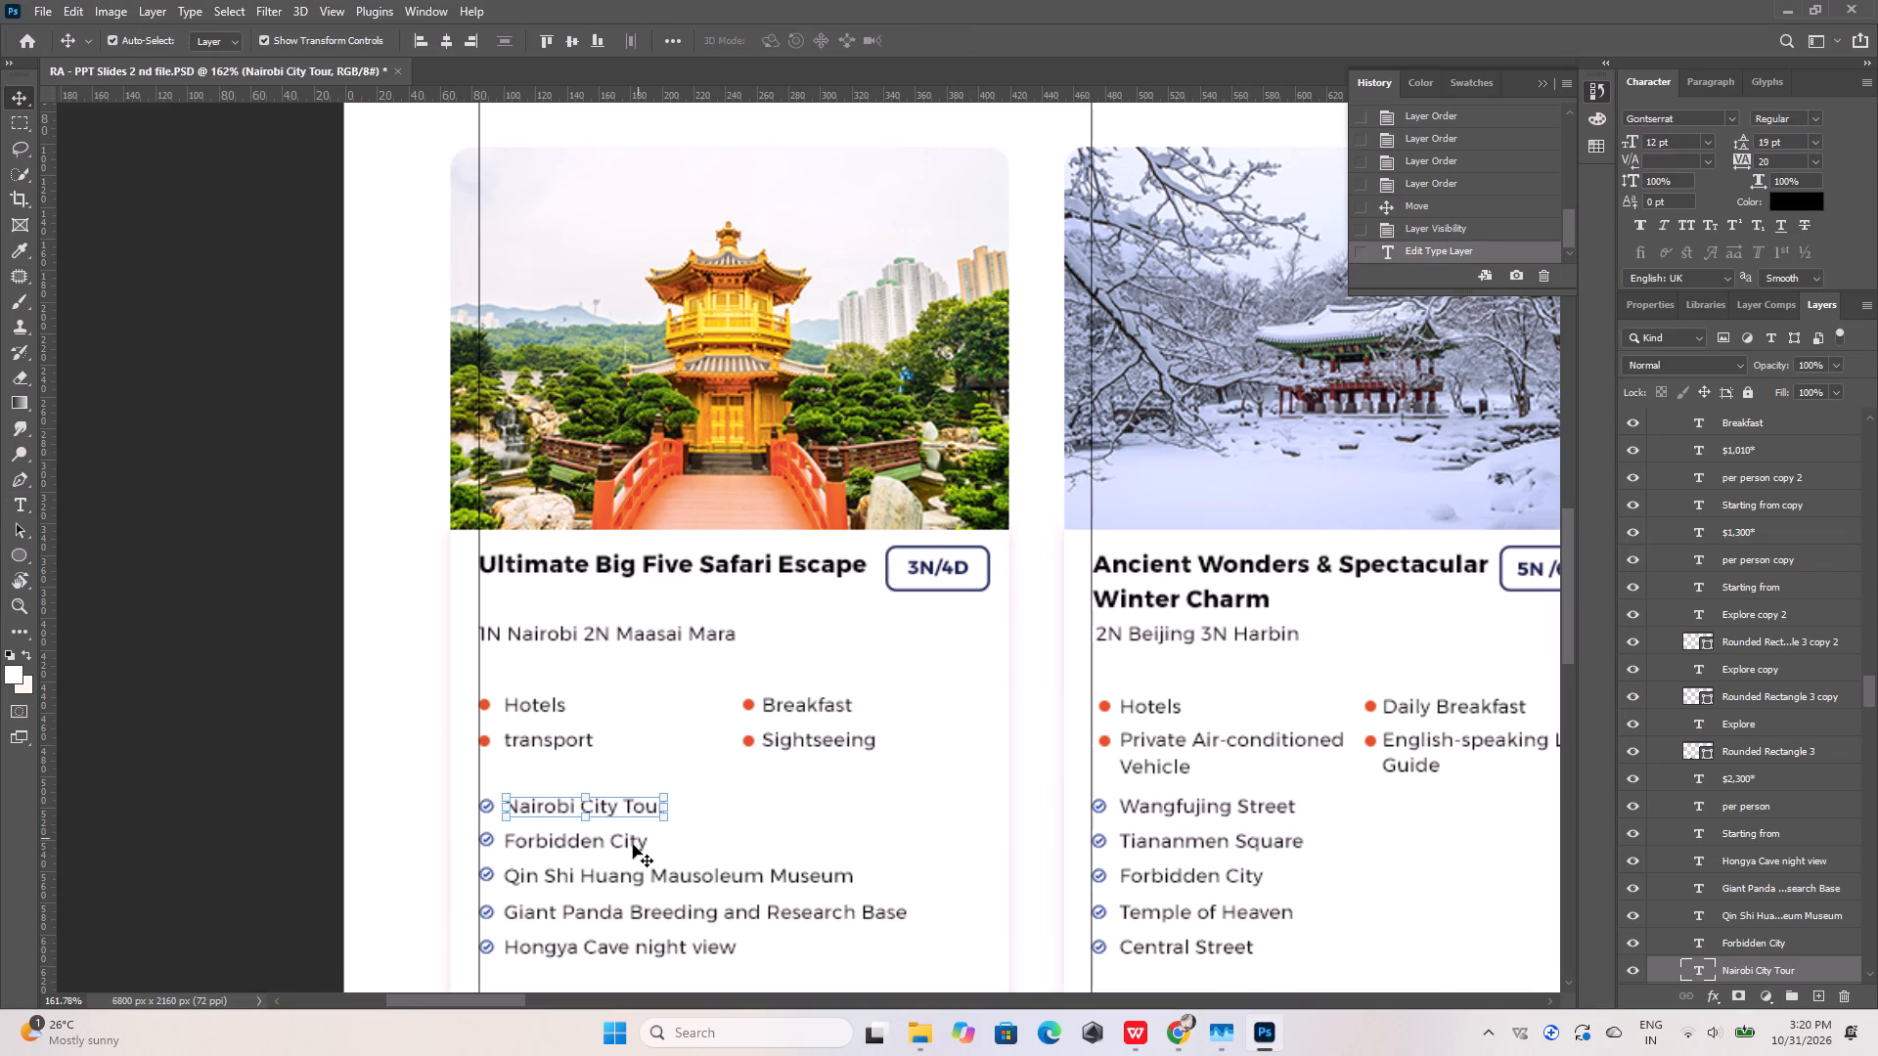
{"action": "double_click", "coordinate": [633, 845]}
{"action": "key", "text": "ctrl+v"}
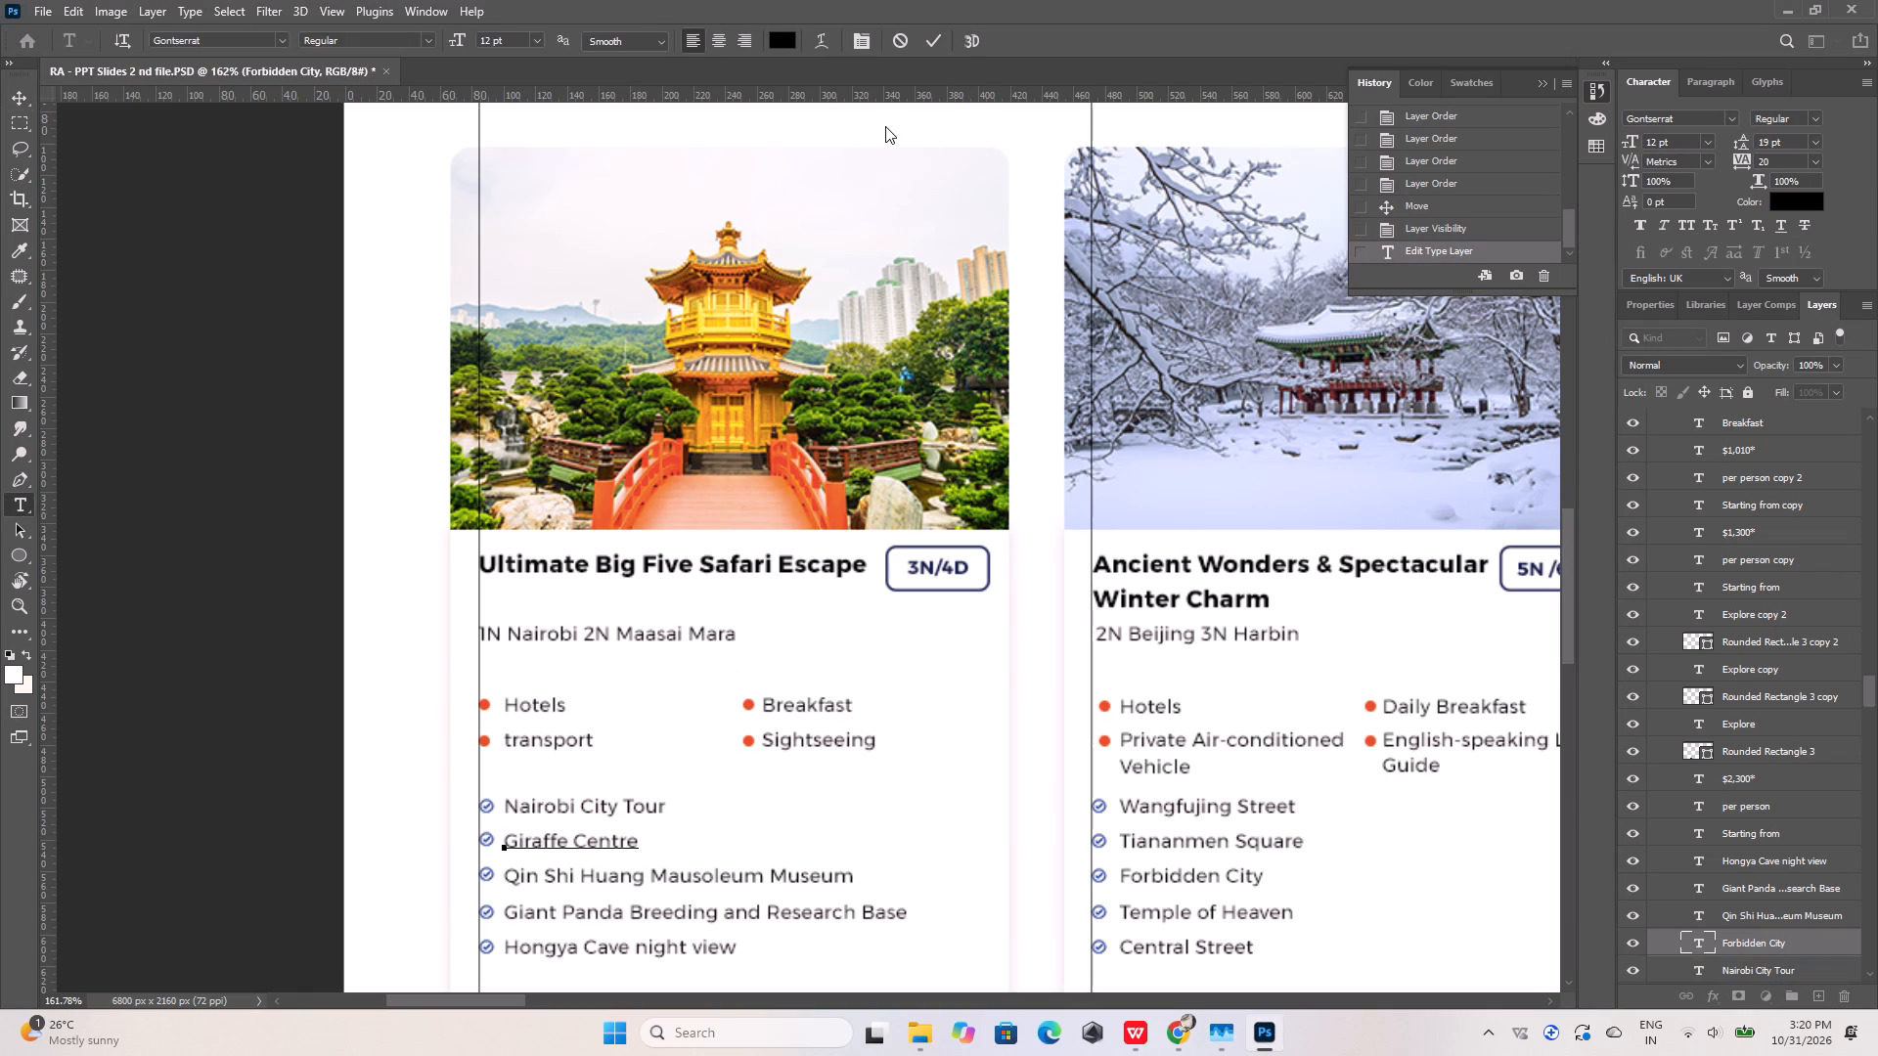
{"action": "left_click", "coordinate": [929, 39]}
Replace the first card's Qin Shi Huang Mausoleum Museum highlight with Karen Blixen Museum, copied from the image search in Chrome.
{"action": "left_click", "coordinate": [678, 864]}
{"action": "double_click", "coordinate": [678, 874]}
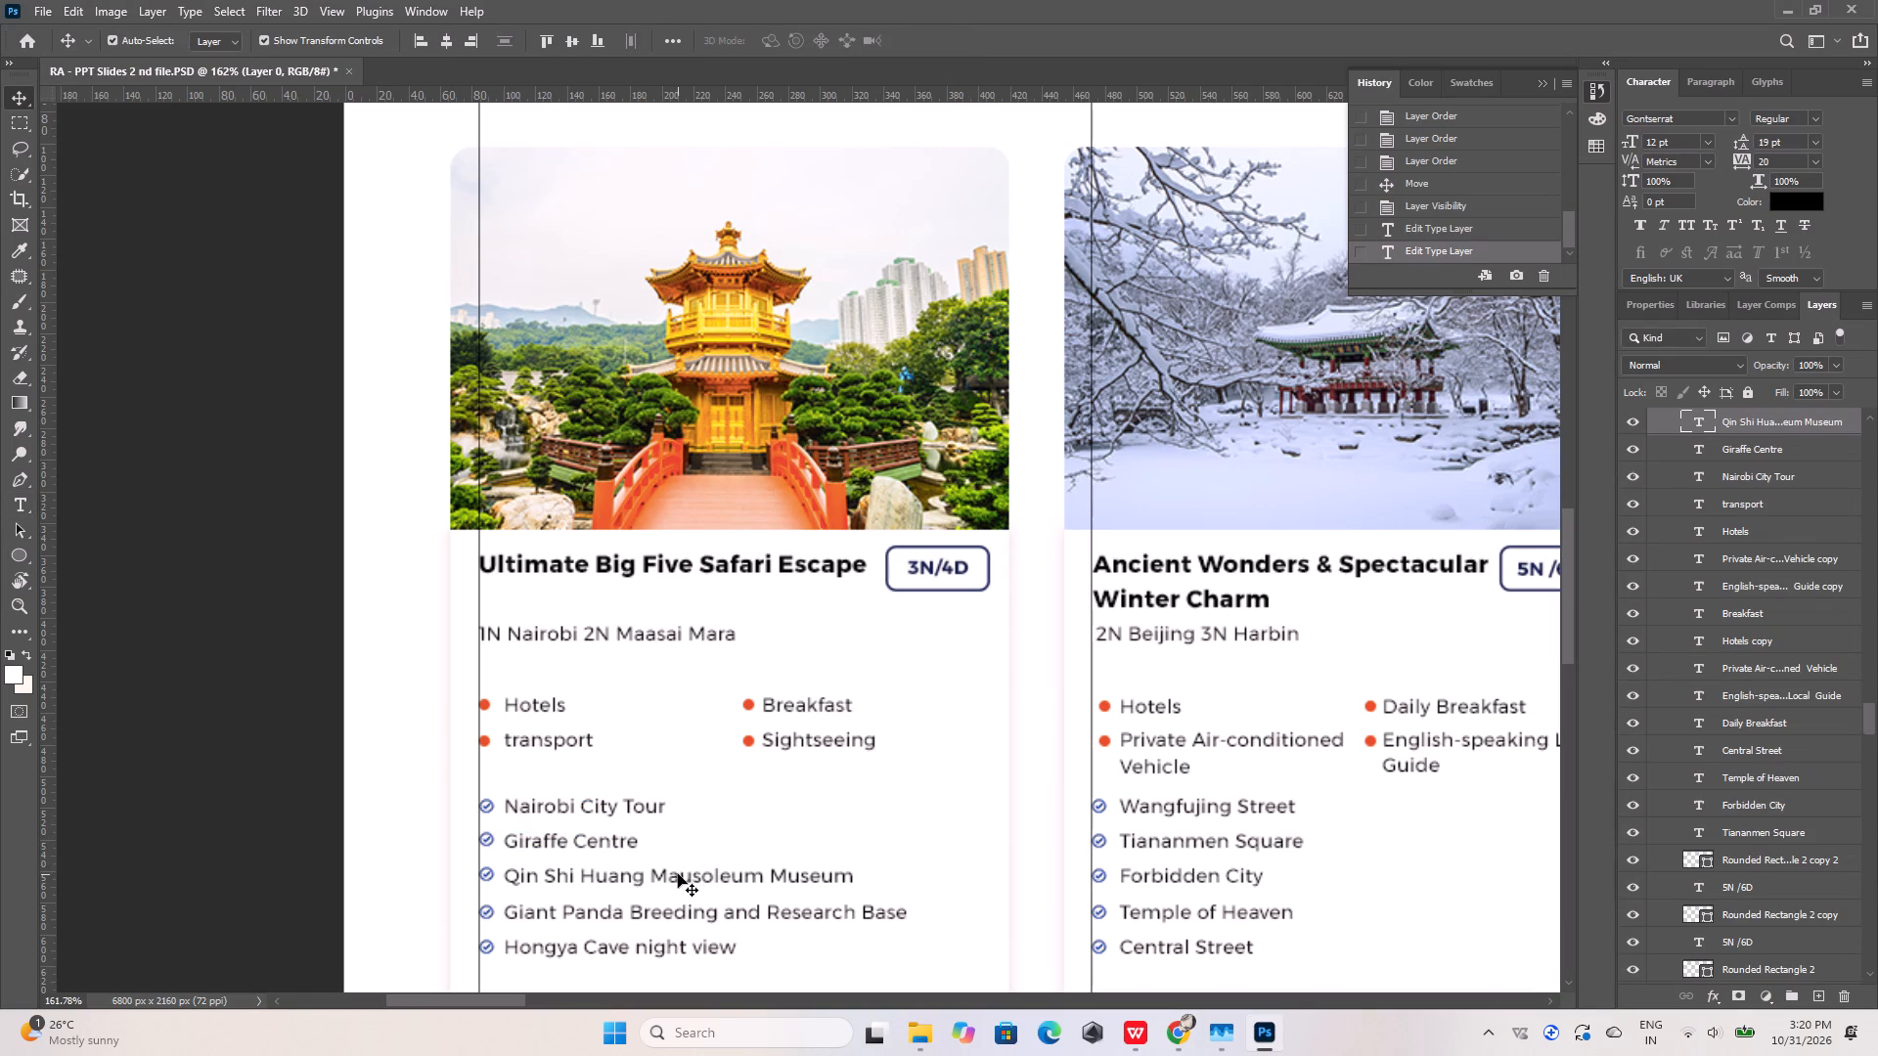
{"action": "left_click", "coordinate": [1181, 1036]}
{"action": "left_click_drag", "start_coordinate": [484, 748], "coordinate": [516, 743]}
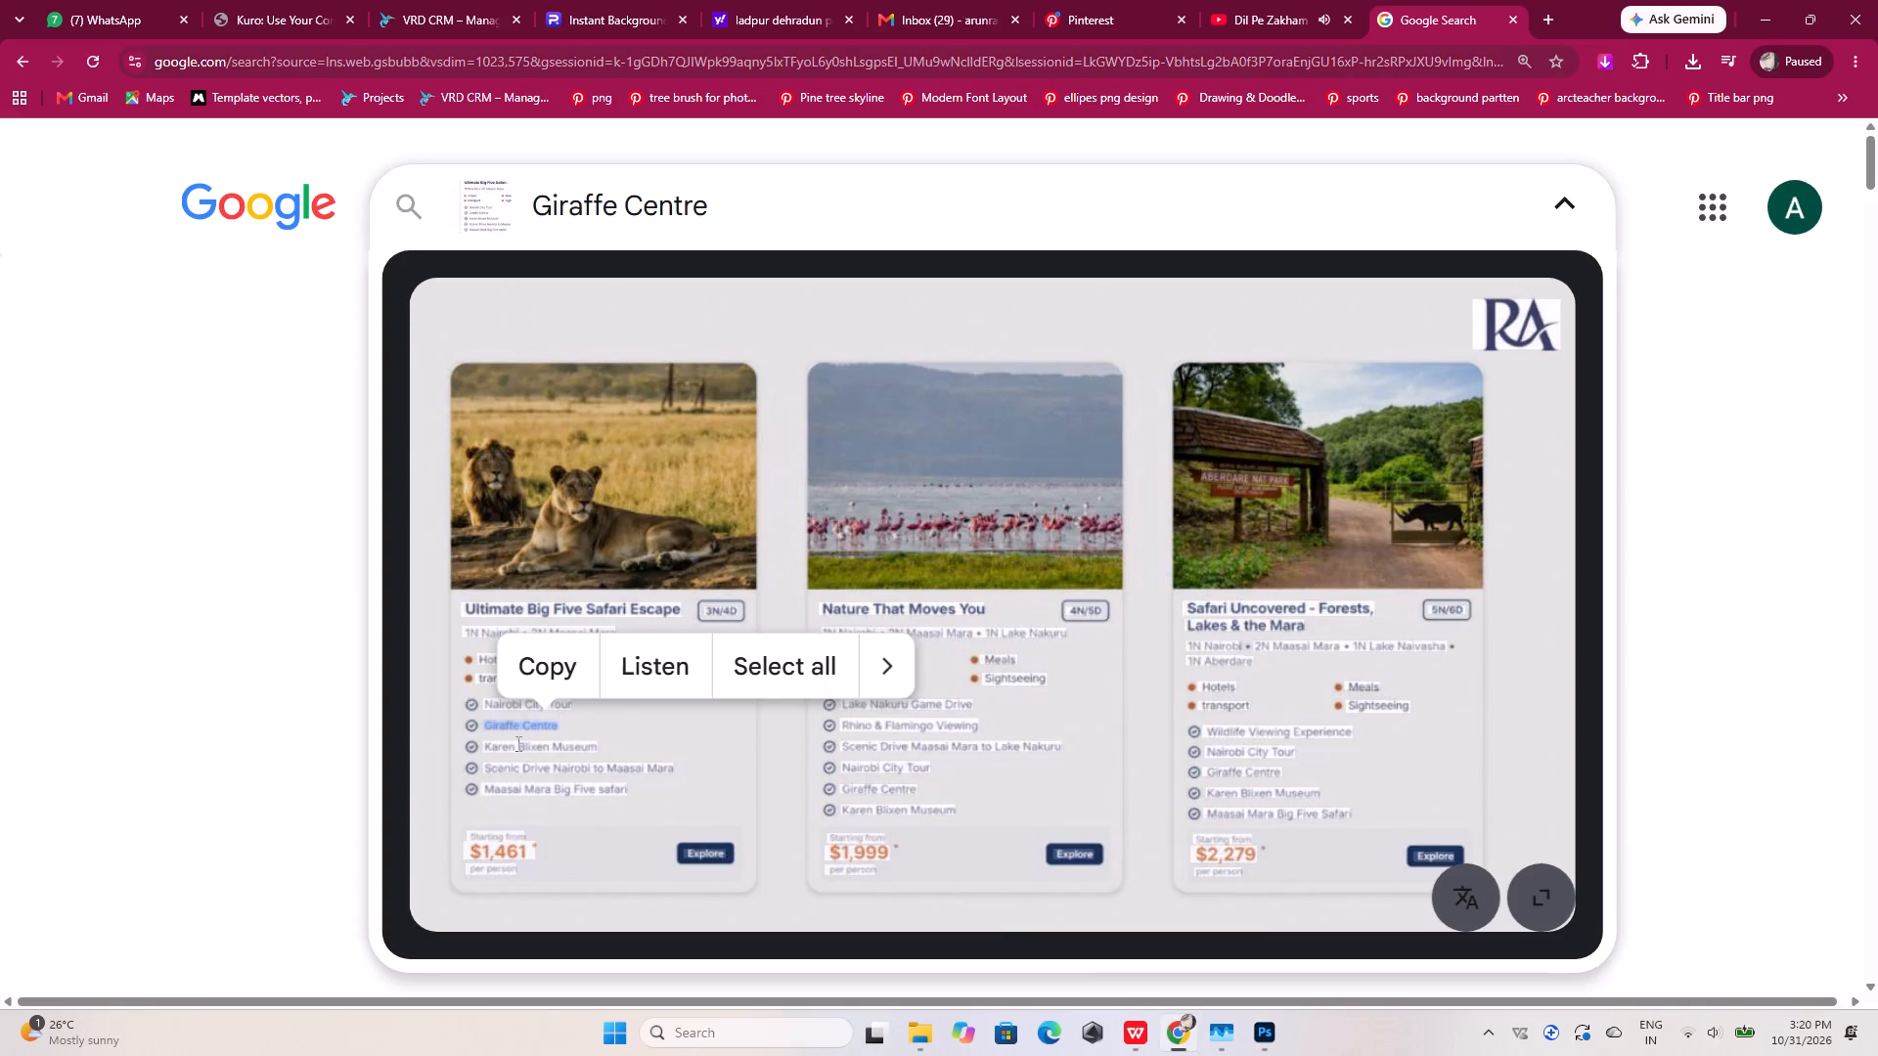
{"action": "left_click_drag", "start_coordinate": [516, 743], "coordinate": [534, 743]}
{"action": "left_click_drag", "start_coordinate": [485, 744], "coordinate": [602, 740]}
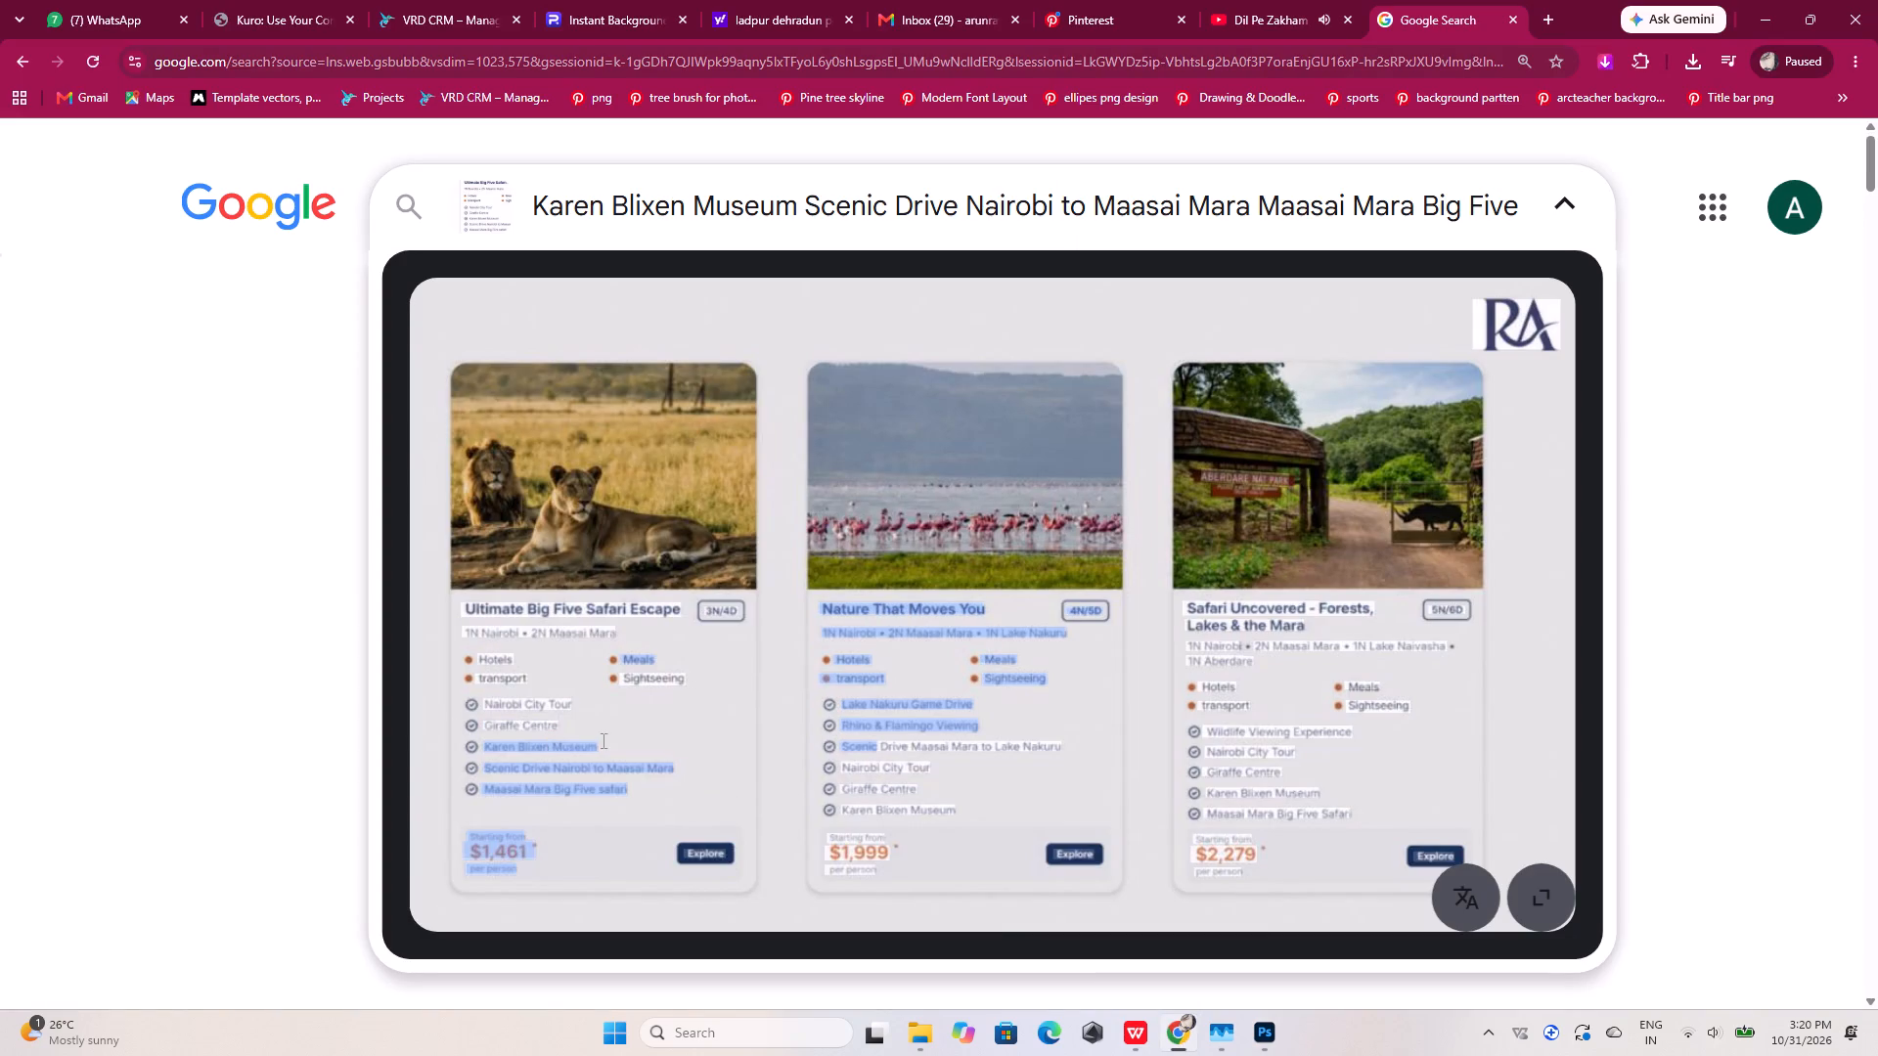
{"action": "left_click_drag", "start_coordinate": [602, 740], "coordinate": [599, 752]}
{"action": "left_click", "coordinate": [599, 752]}
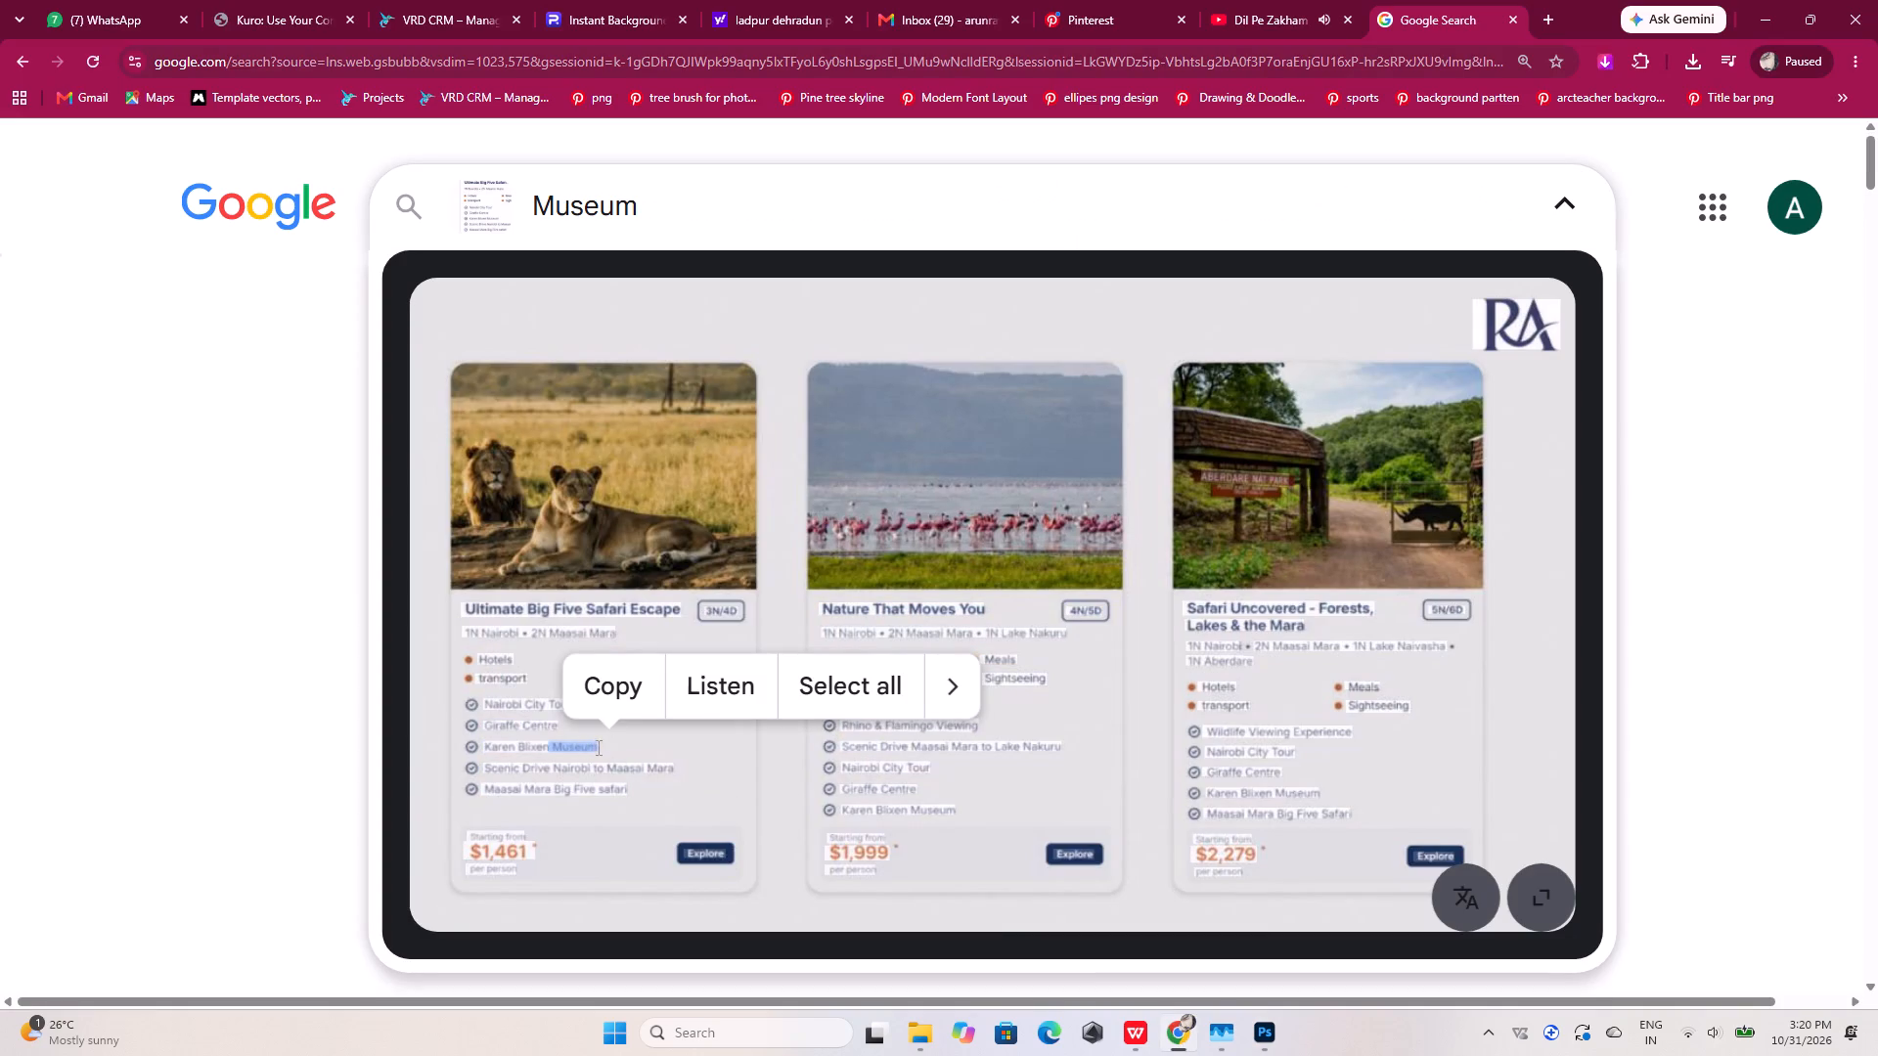
{"action": "left_click_drag", "start_coordinate": [597, 747], "coordinate": [480, 746]}
{"action": "left_click", "coordinate": [530, 690]}
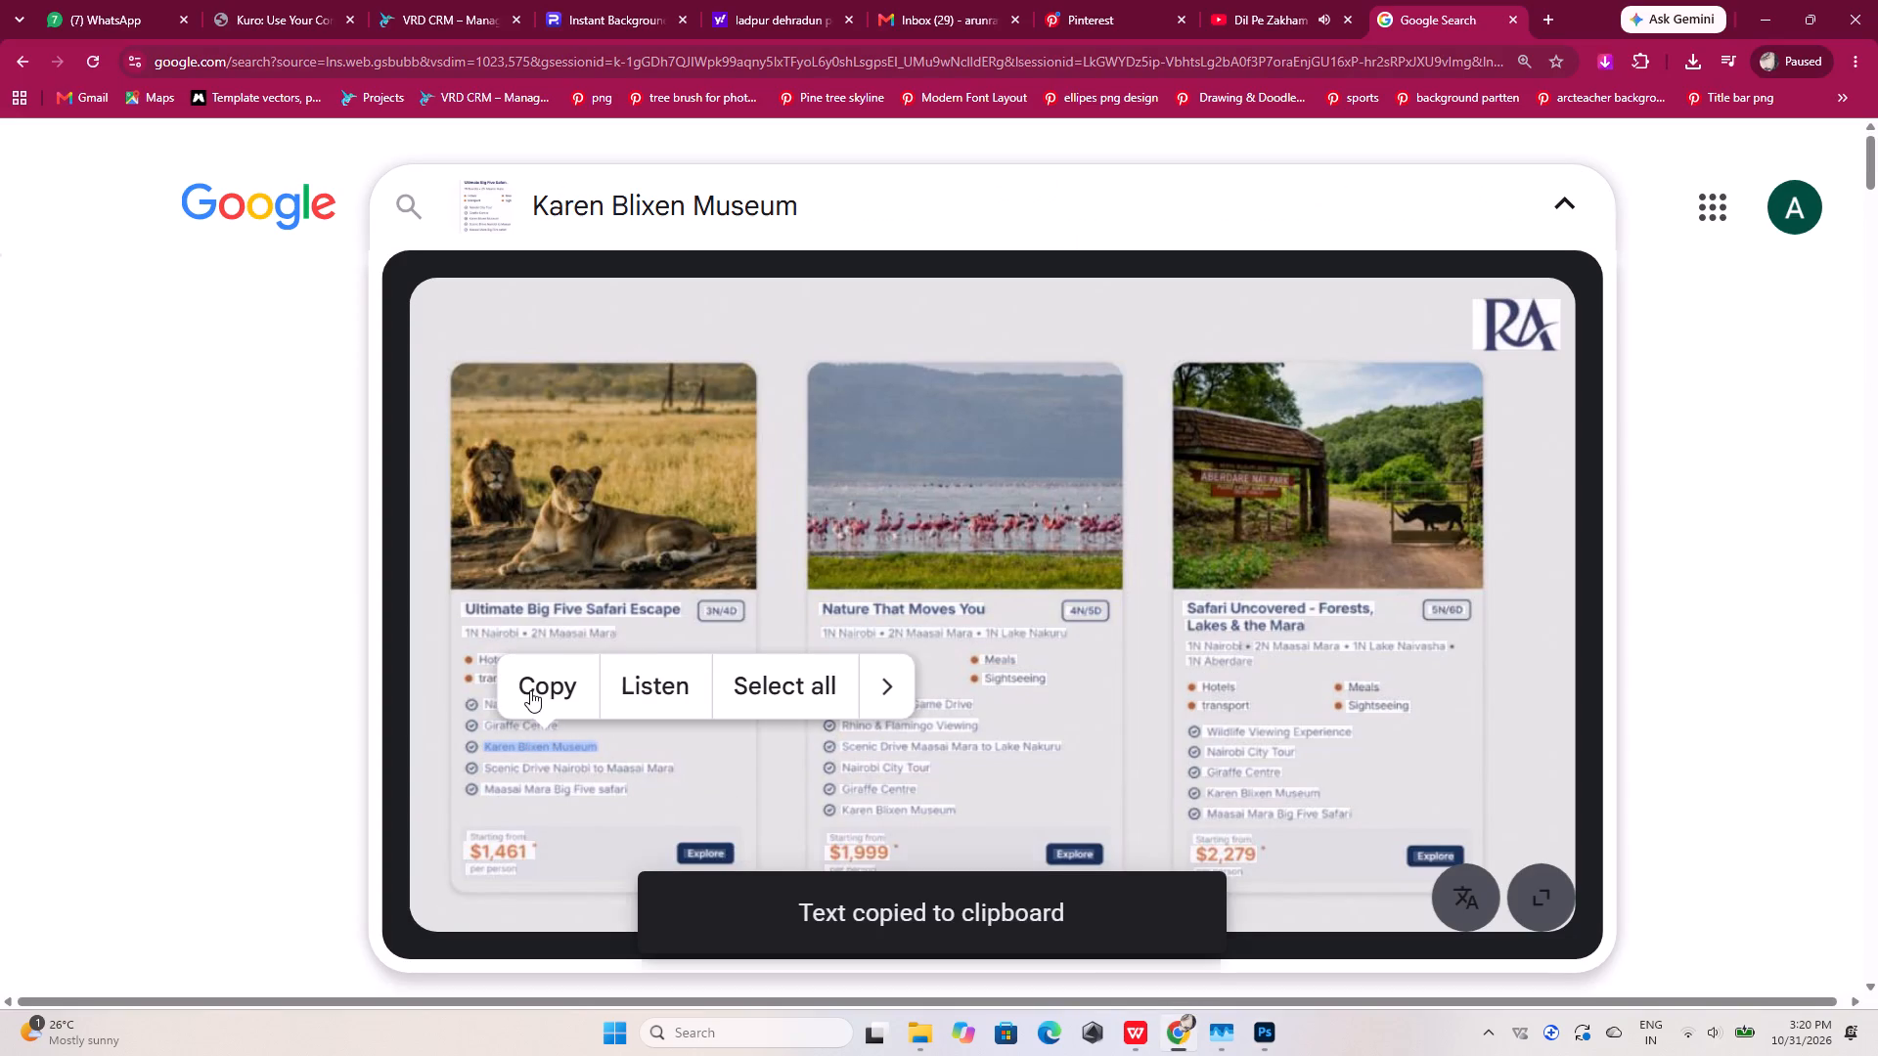
{"action": "left_click", "coordinate": [1250, 1028]}
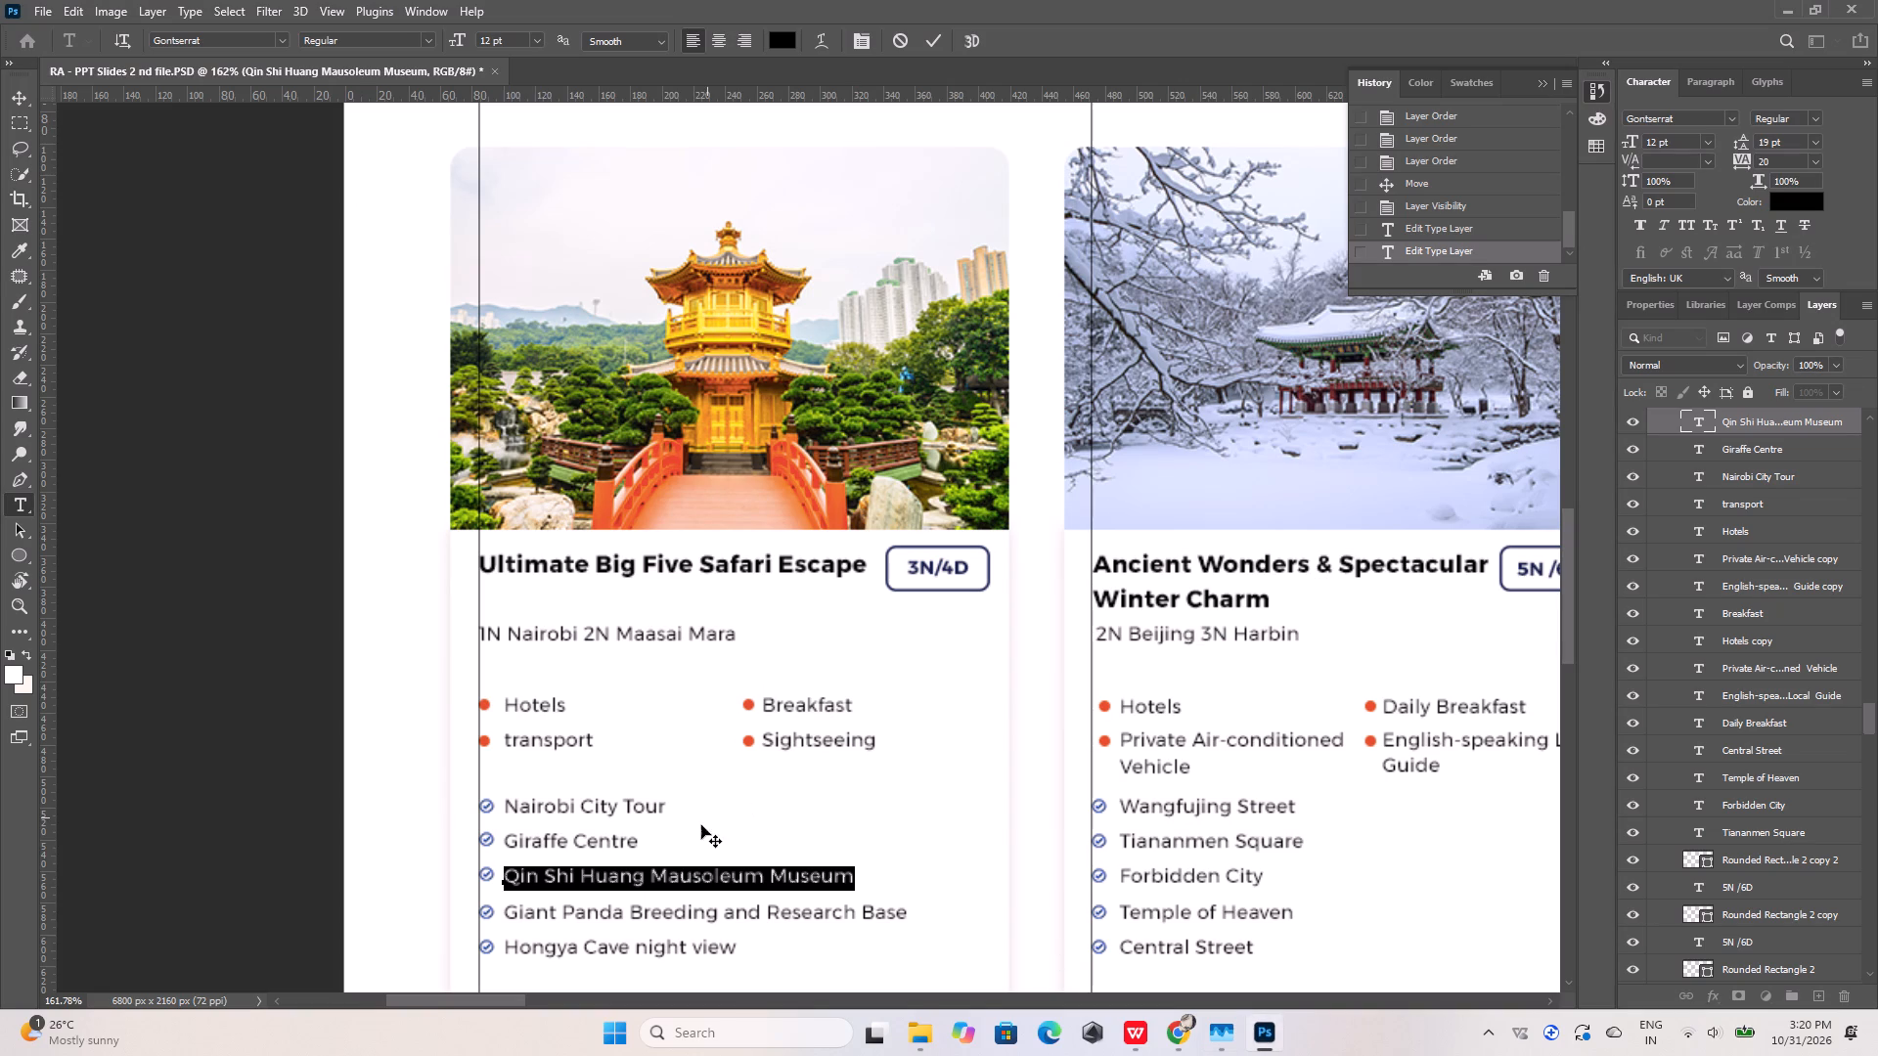
{"action": "key", "text": "ctrl+v"}
{"action": "left_click", "coordinate": [673, 913]}
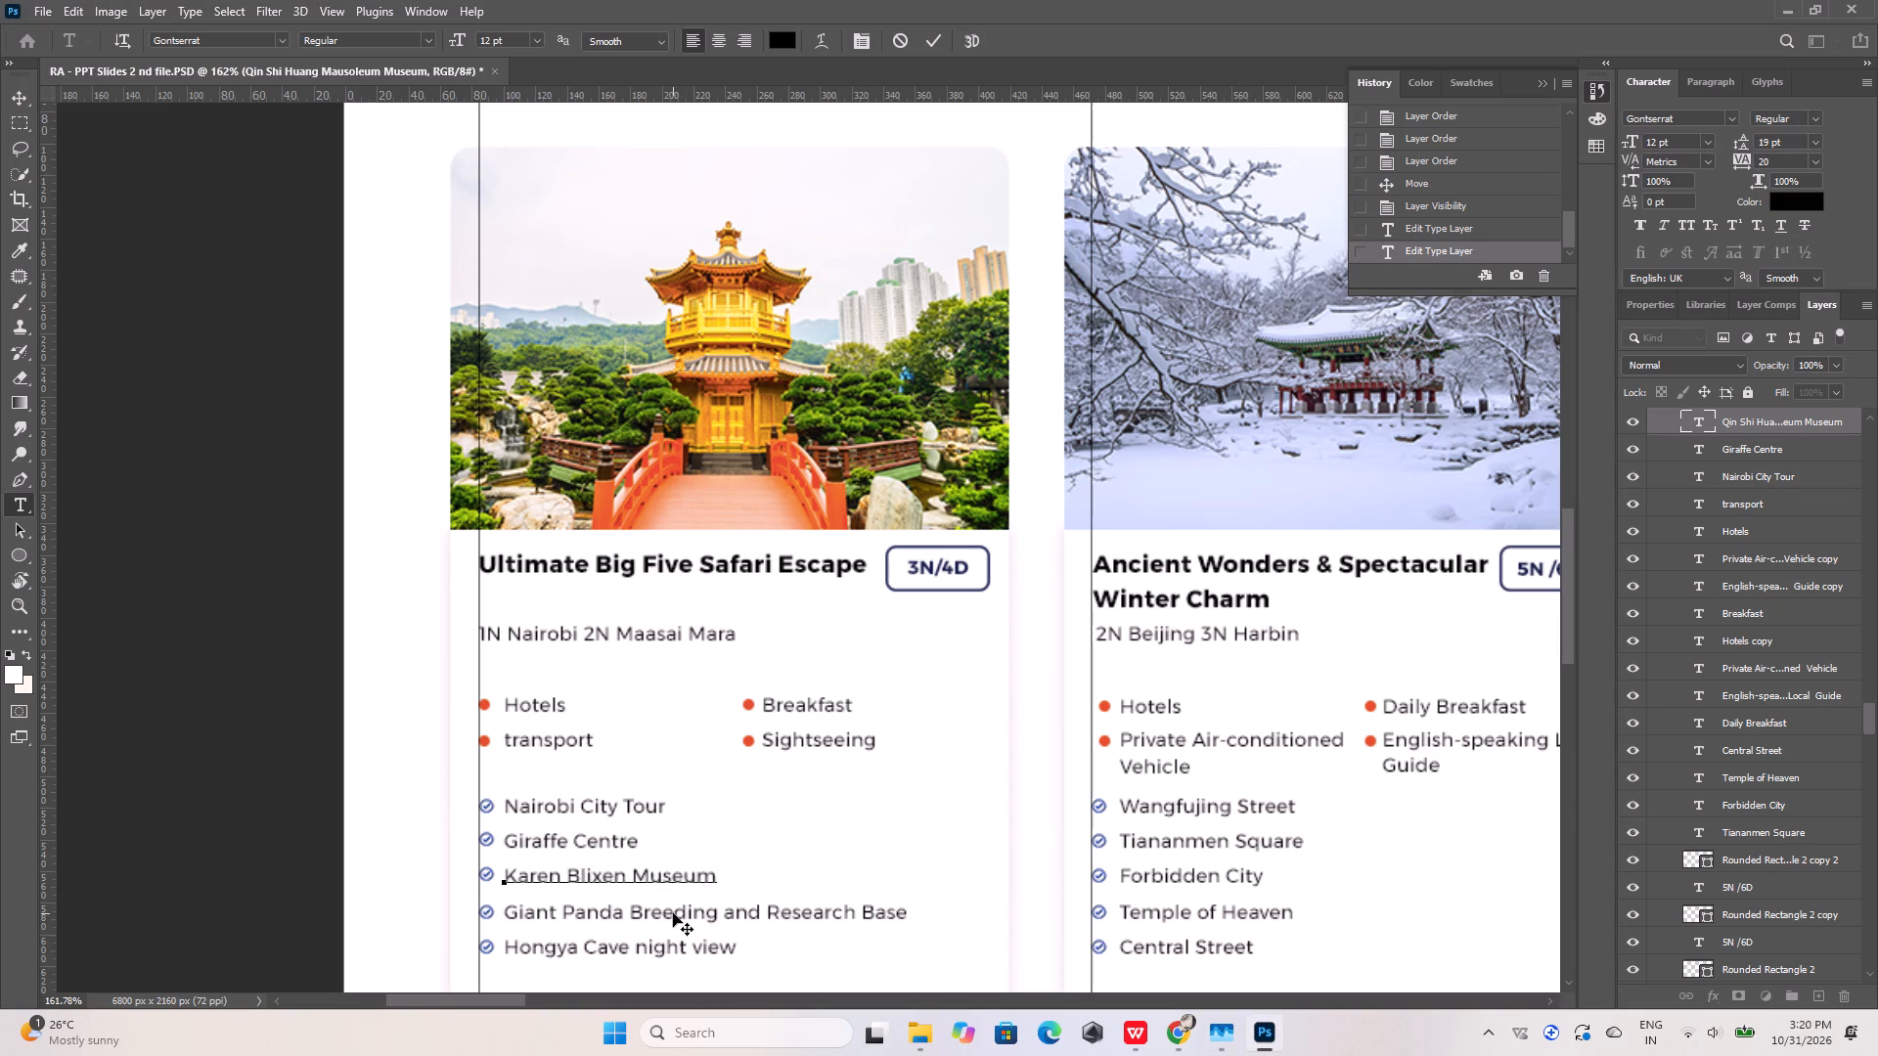
{"action": "left_click", "coordinate": [935, 46]}
Replace the first card's Giant Panda highlight with Scenic Drive Nairobi to Maasai Mara, copied from the image search in Chrome.
{"action": "double_click", "coordinate": [795, 909]}
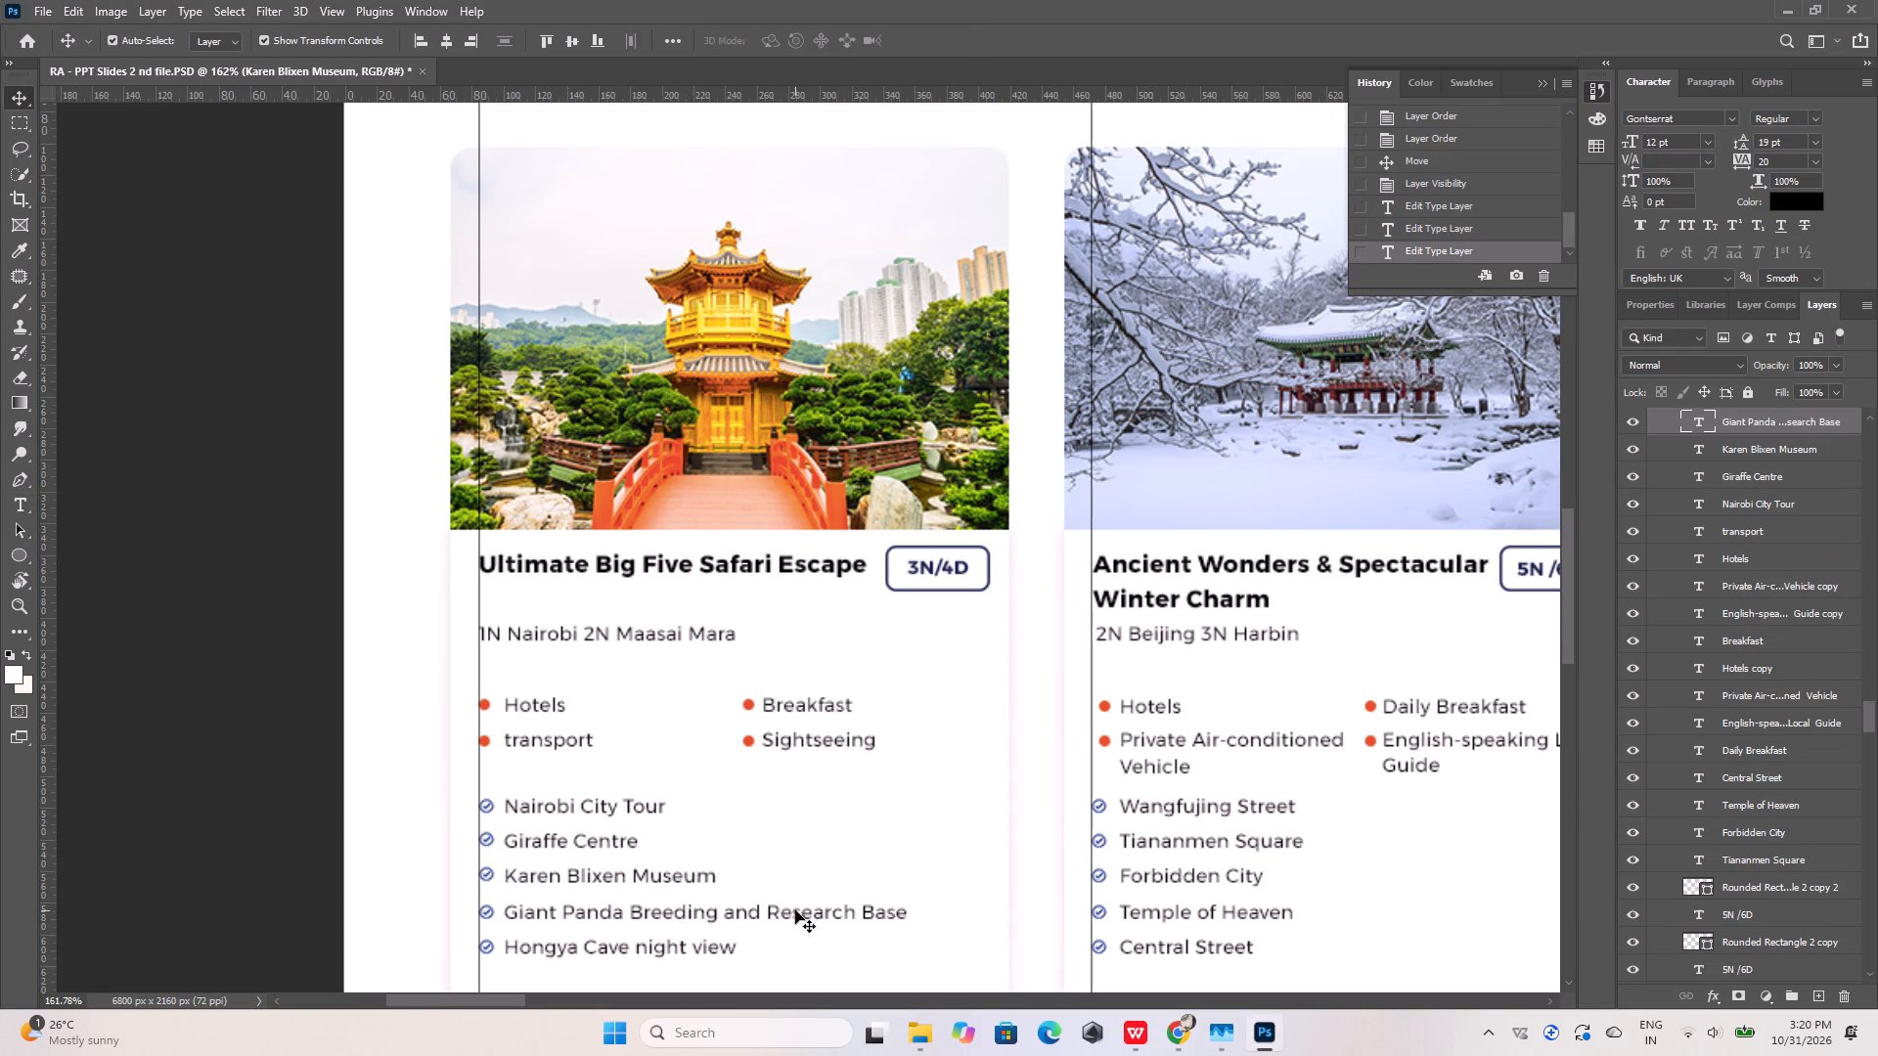
{"action": "left_click", "coordinate": [1128, 1034]}
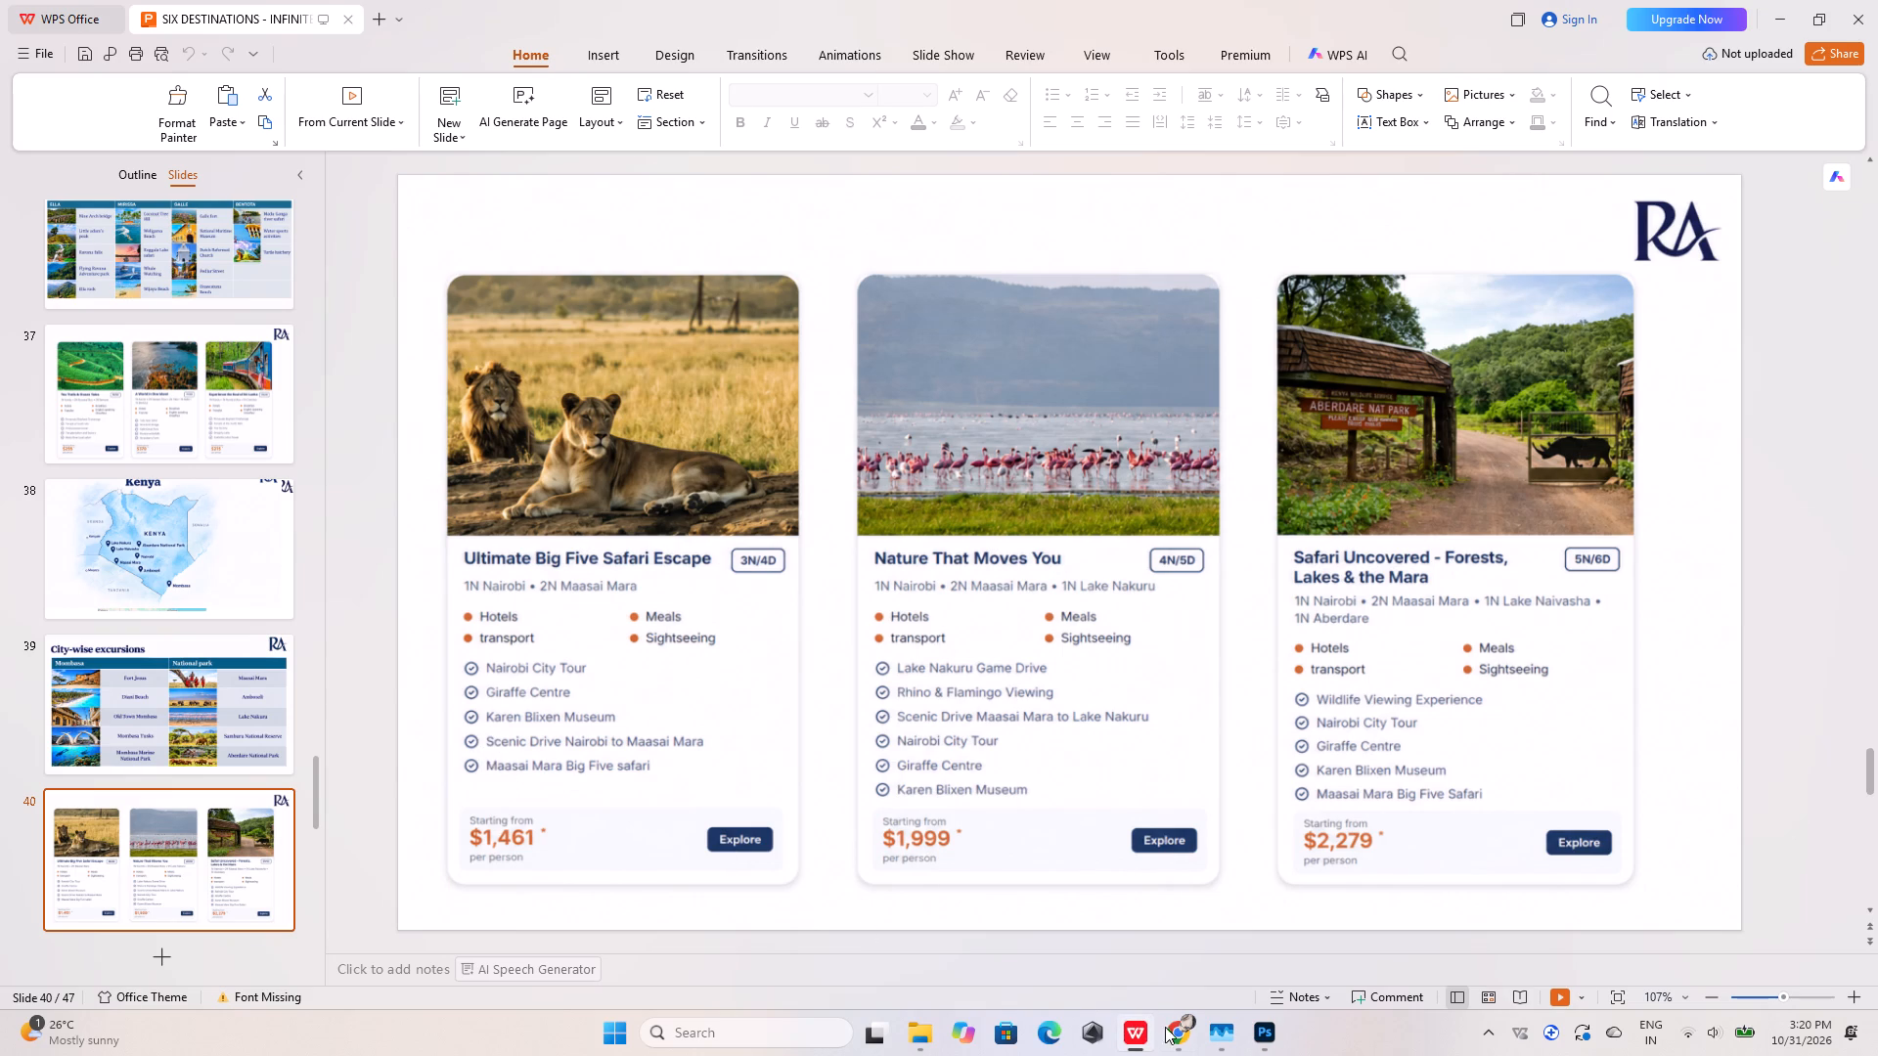
{"action": "left_click", "coordinate": [1184, 1036]}
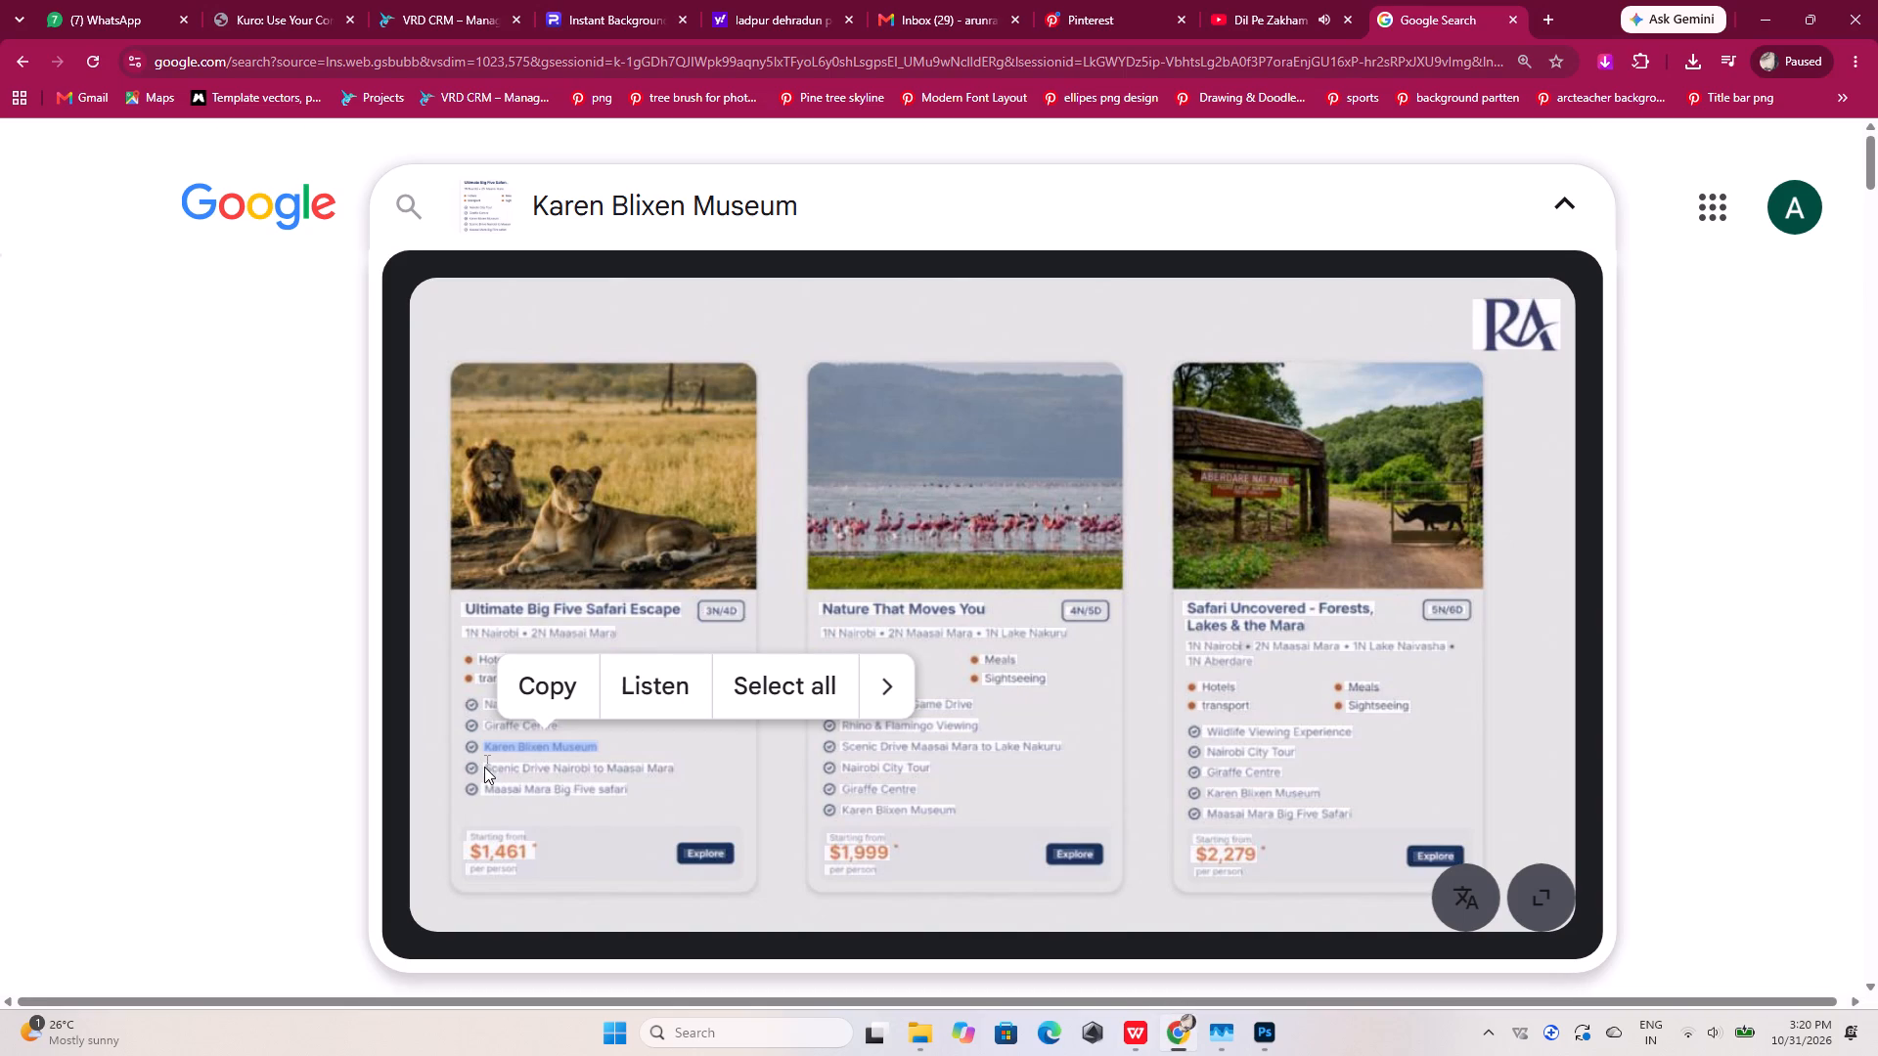
{"action": "left_click", "coordinate": [485, 767]}
{"action": "left_click_drag", "start_coordinate": [485, 767], "coordinate": [672, 767]}
{"action": "left_click", "coordinate": [535, 713]}
{"action": "left_click", "coordinate": [1263, 1030]}
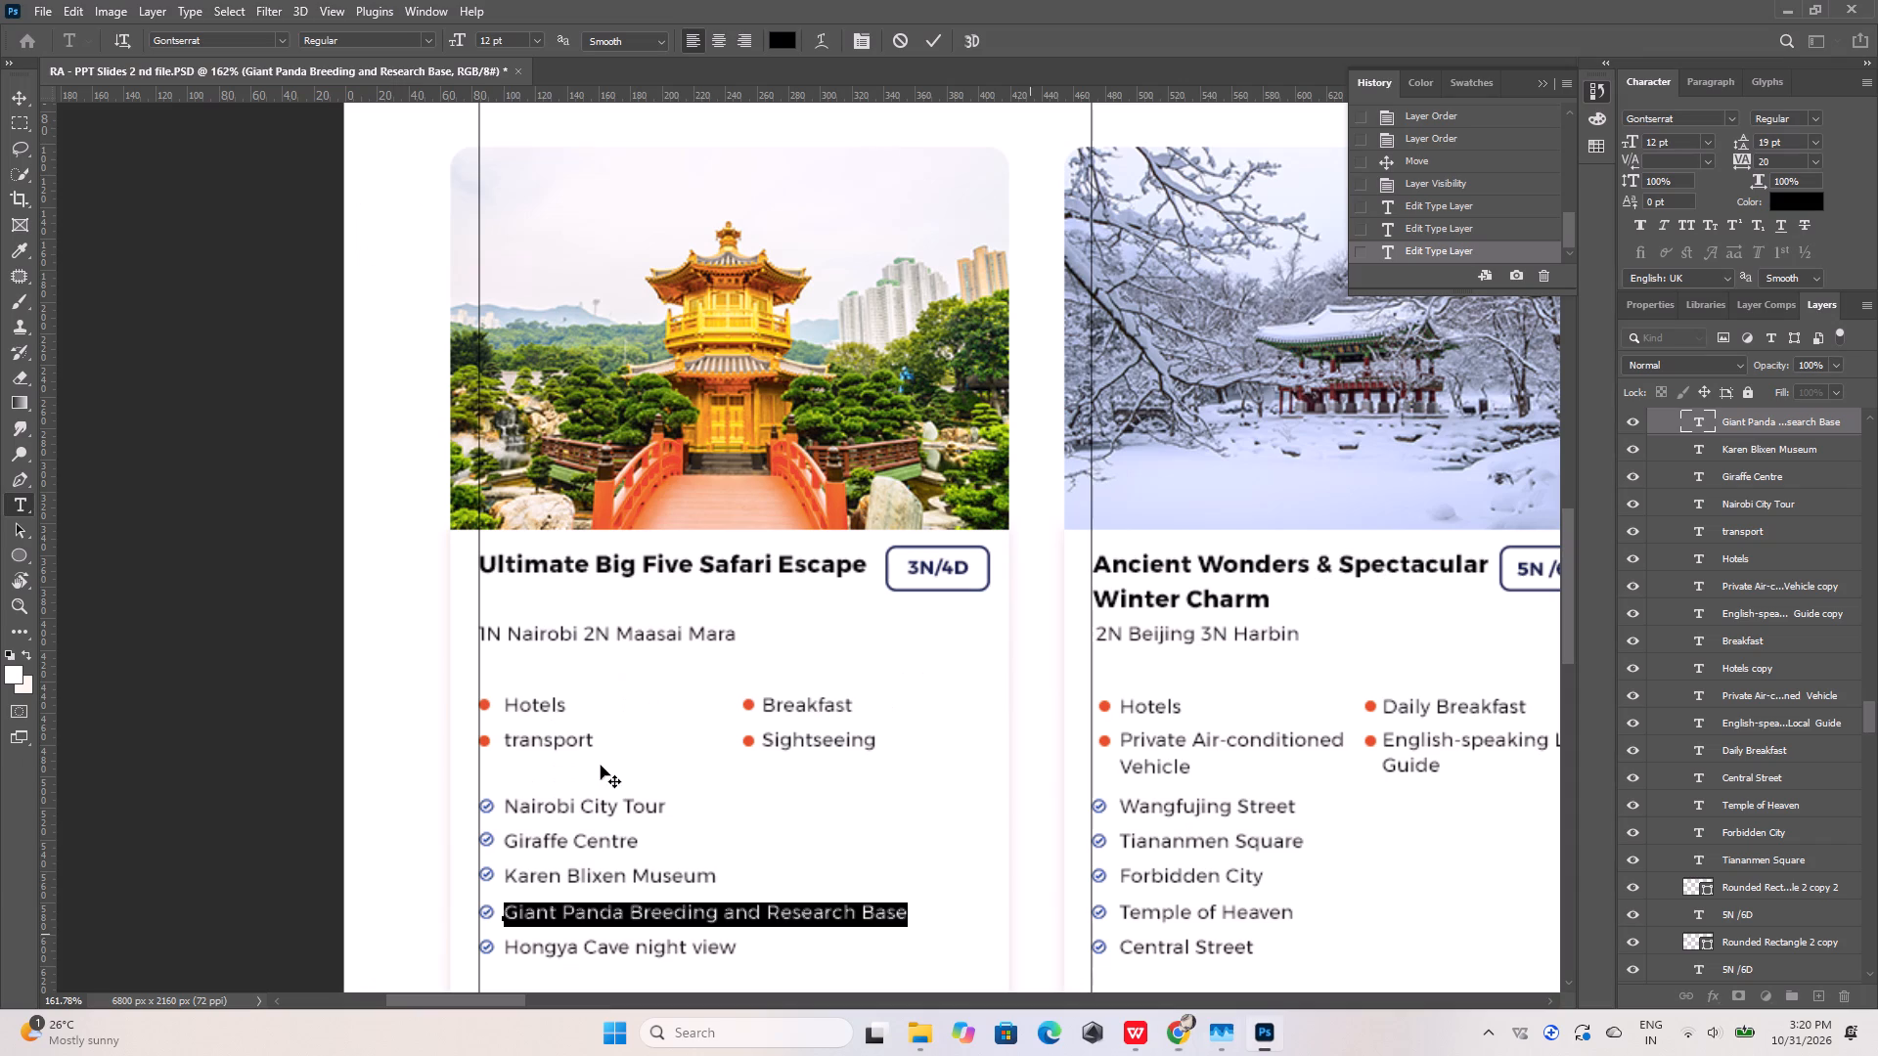
{"action": "key", "text": "ctrl+v"}
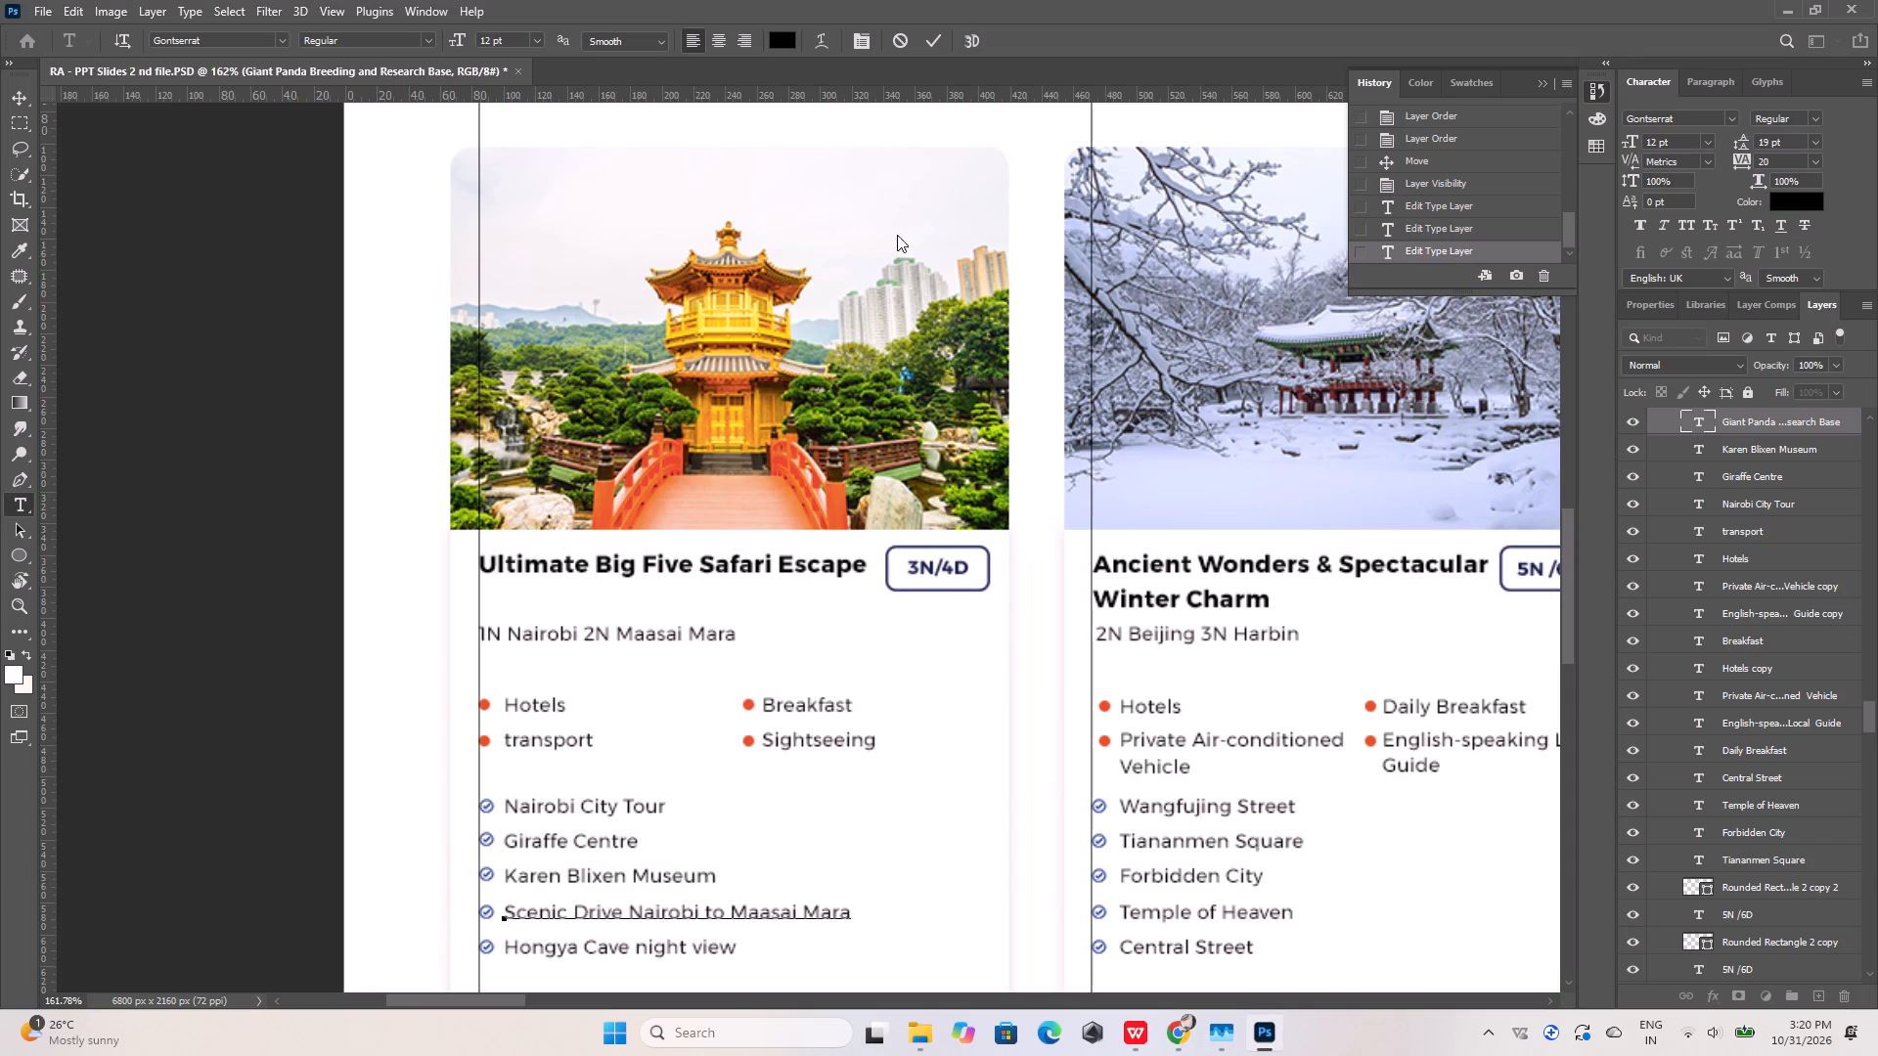
{"action": "left_click", "coordinate": [931, 40]}
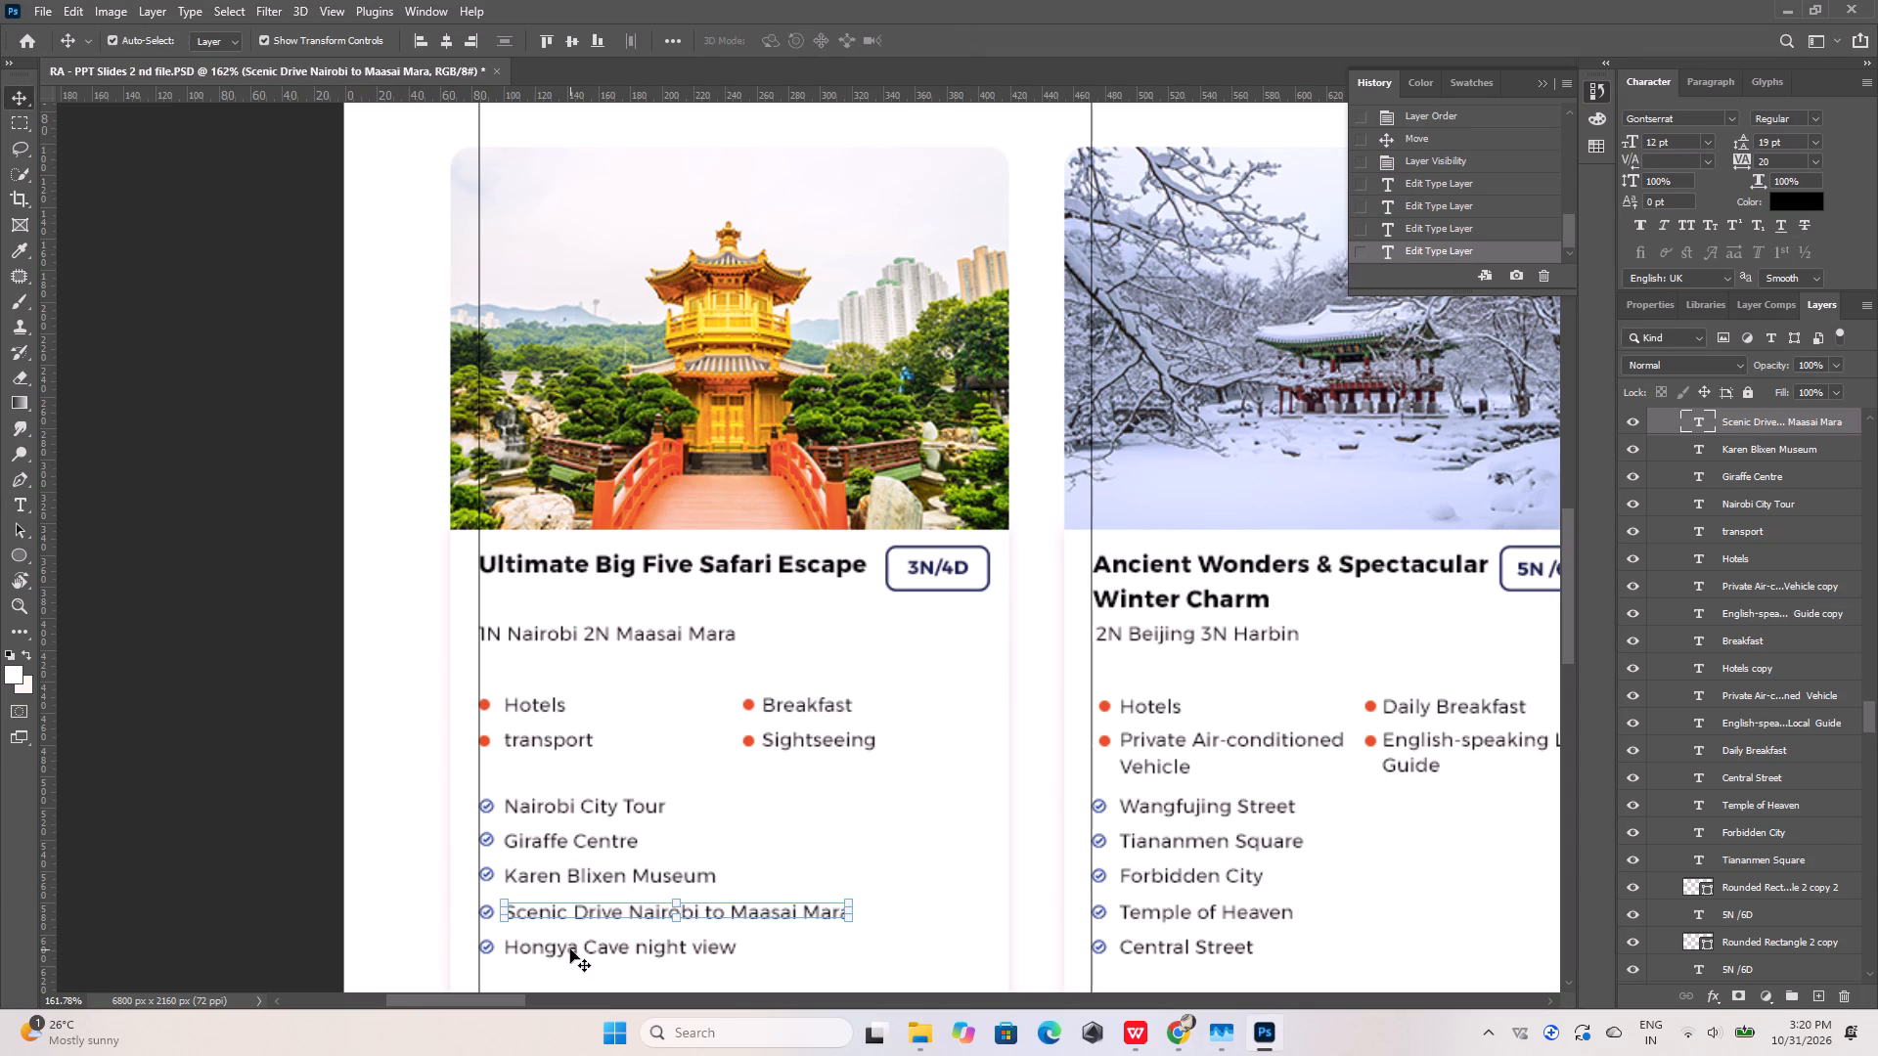
Replace the first card's Hongya Cave night view highlight with Maasai Mara Big Five safari, copied from the image search in Chrome.
{"action": "double_click", "coordinate": [570, 949]}
{"action": "left_click", "coordinate": [1177, 1026]}
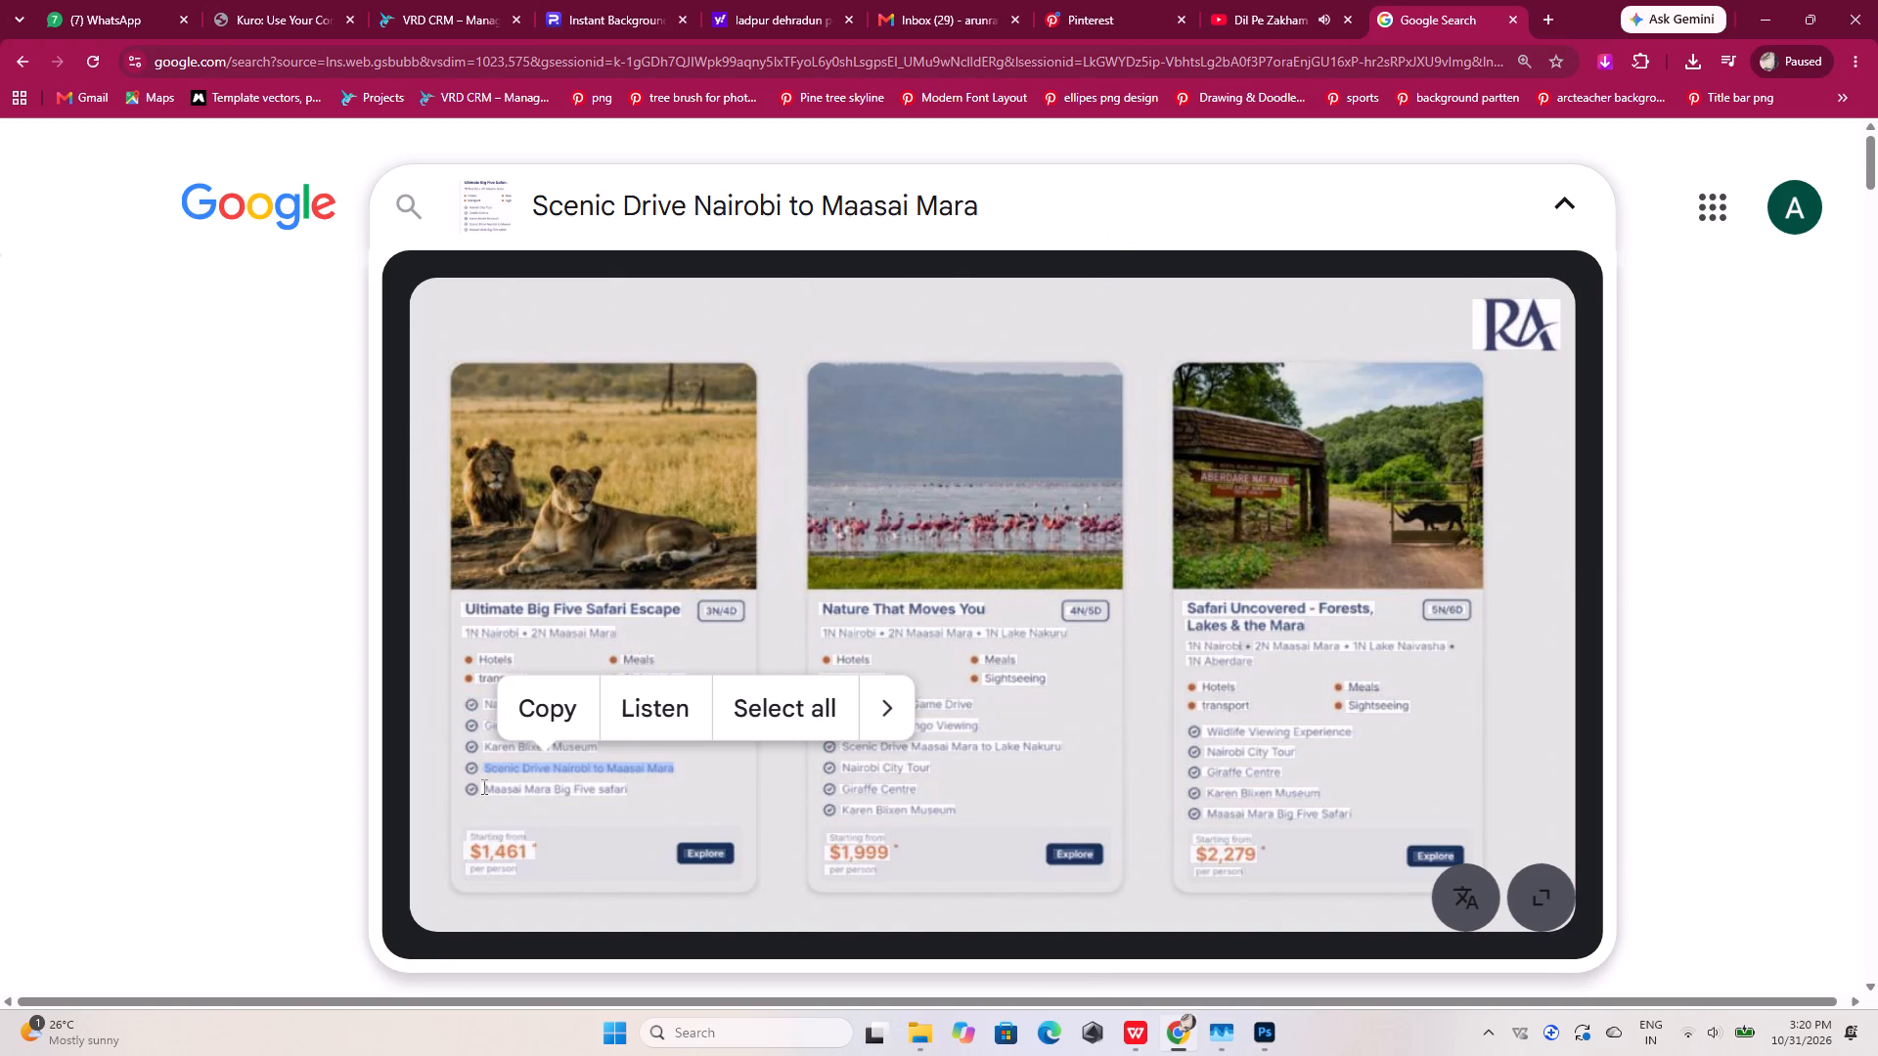
{"action": "left_click_drag", "start_coordinate": [486, 786], "coordinate": [626, 784]}
{"action": "left_click", "coordinate": [550, 725]}
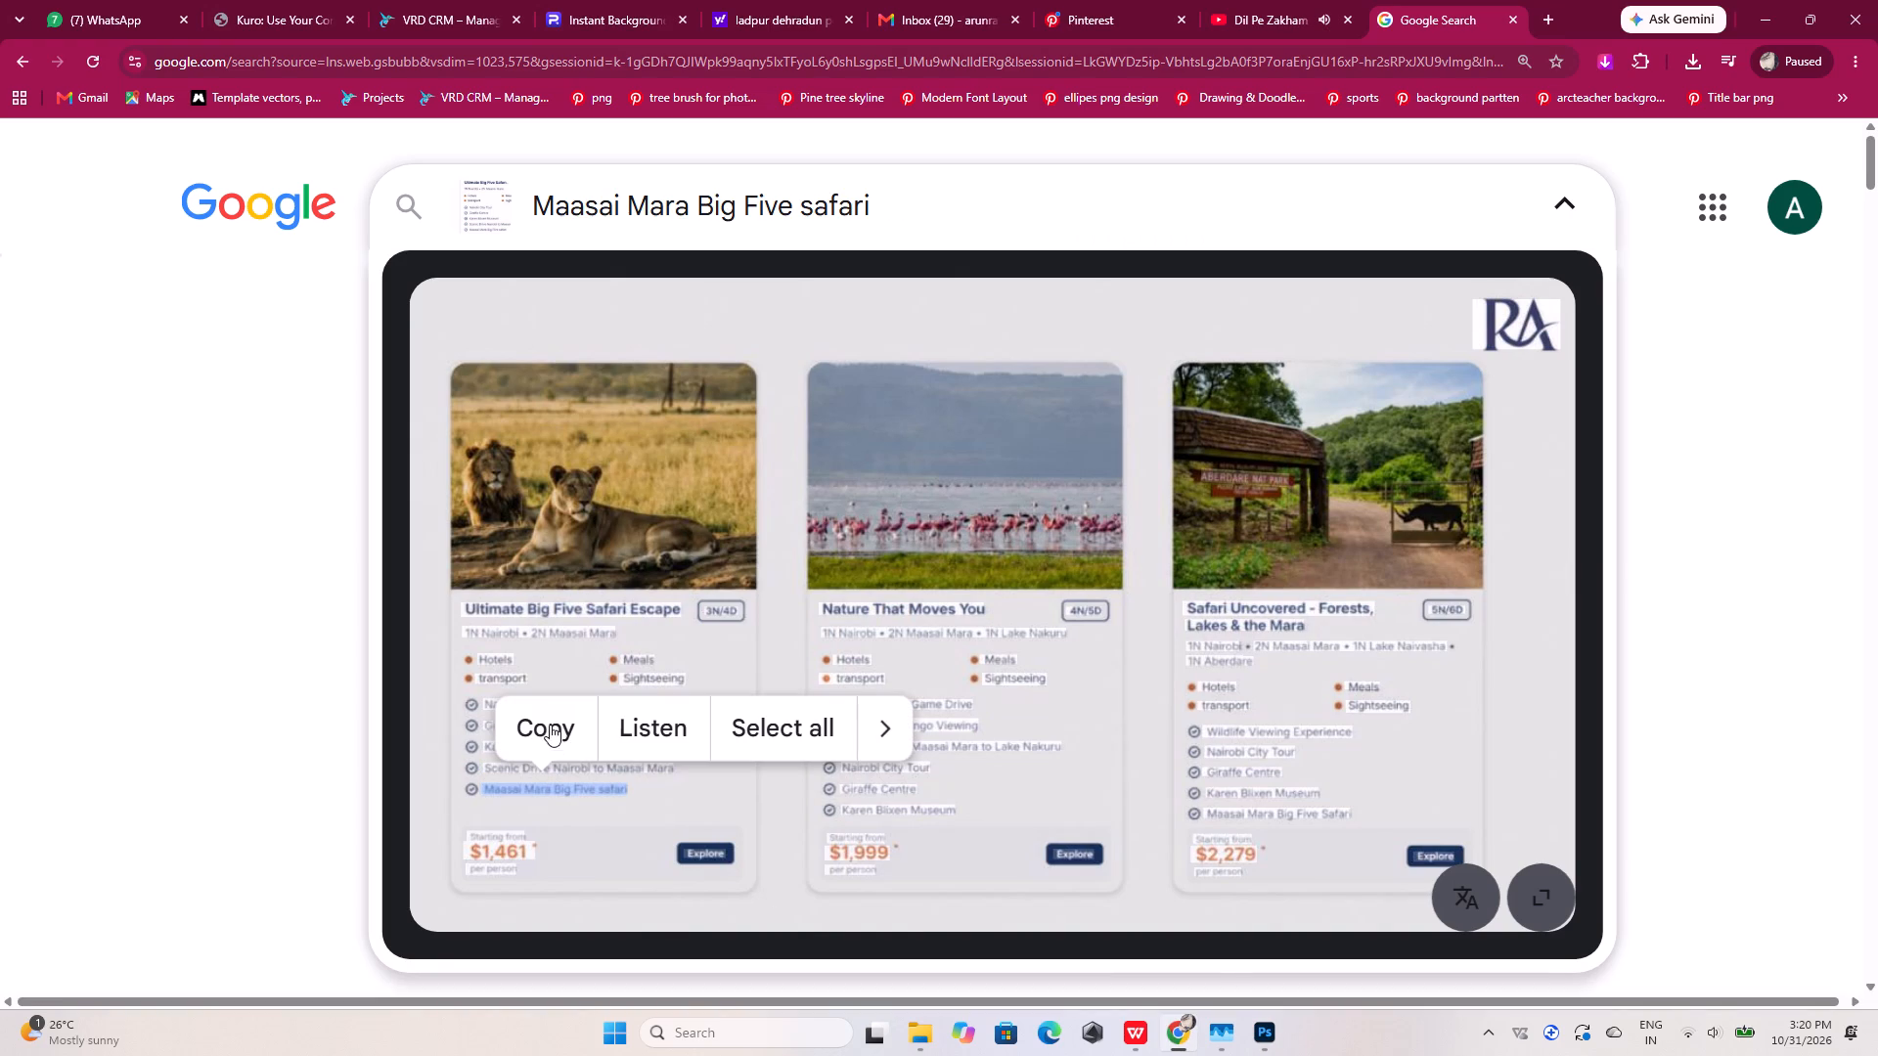
{"action": "left_click", "coordinate": [1256, 1022]}
{"action": "key", "text": "ctrl+v"}
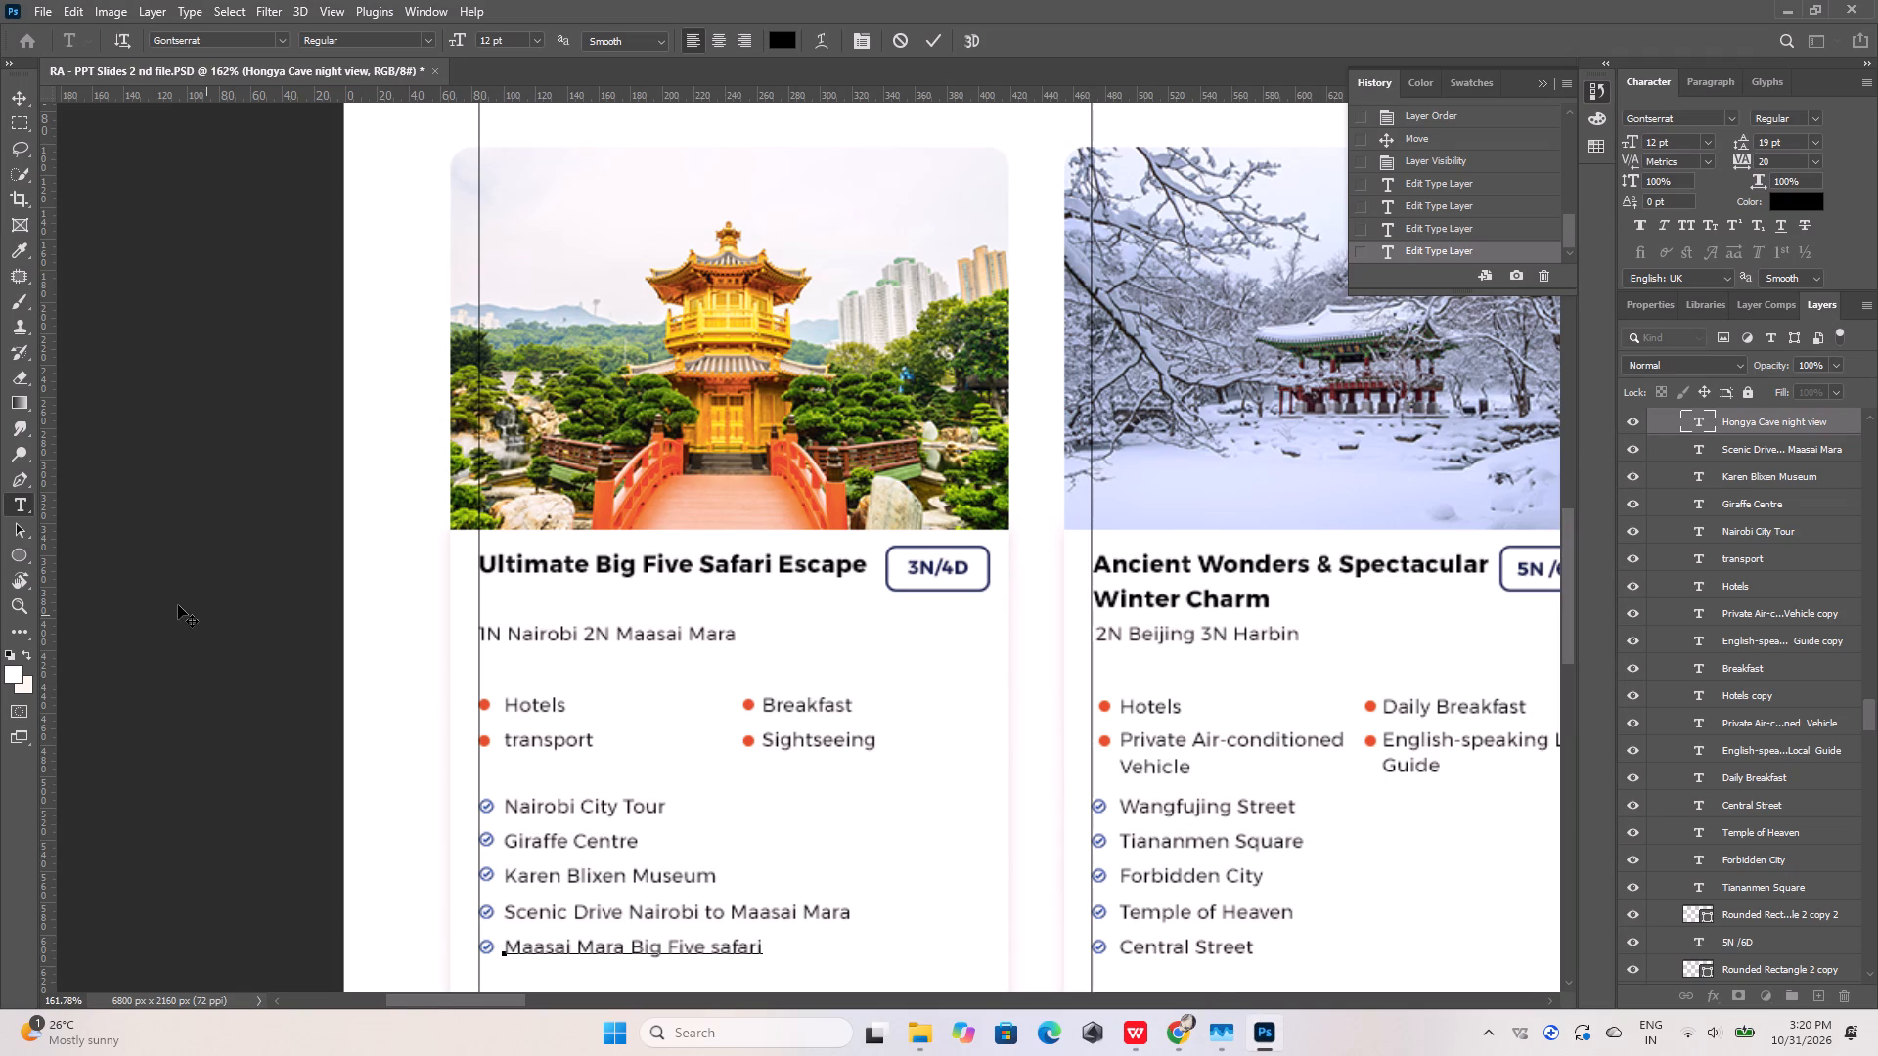
Copy Starting from in the Chrome image search and paste it over the first card's label above the price in Photoshop.
{"action": "scroll", "coordinate": [178, 605], "scroll_direction": "down", "scroll_amount": 6, "text": "alt"}
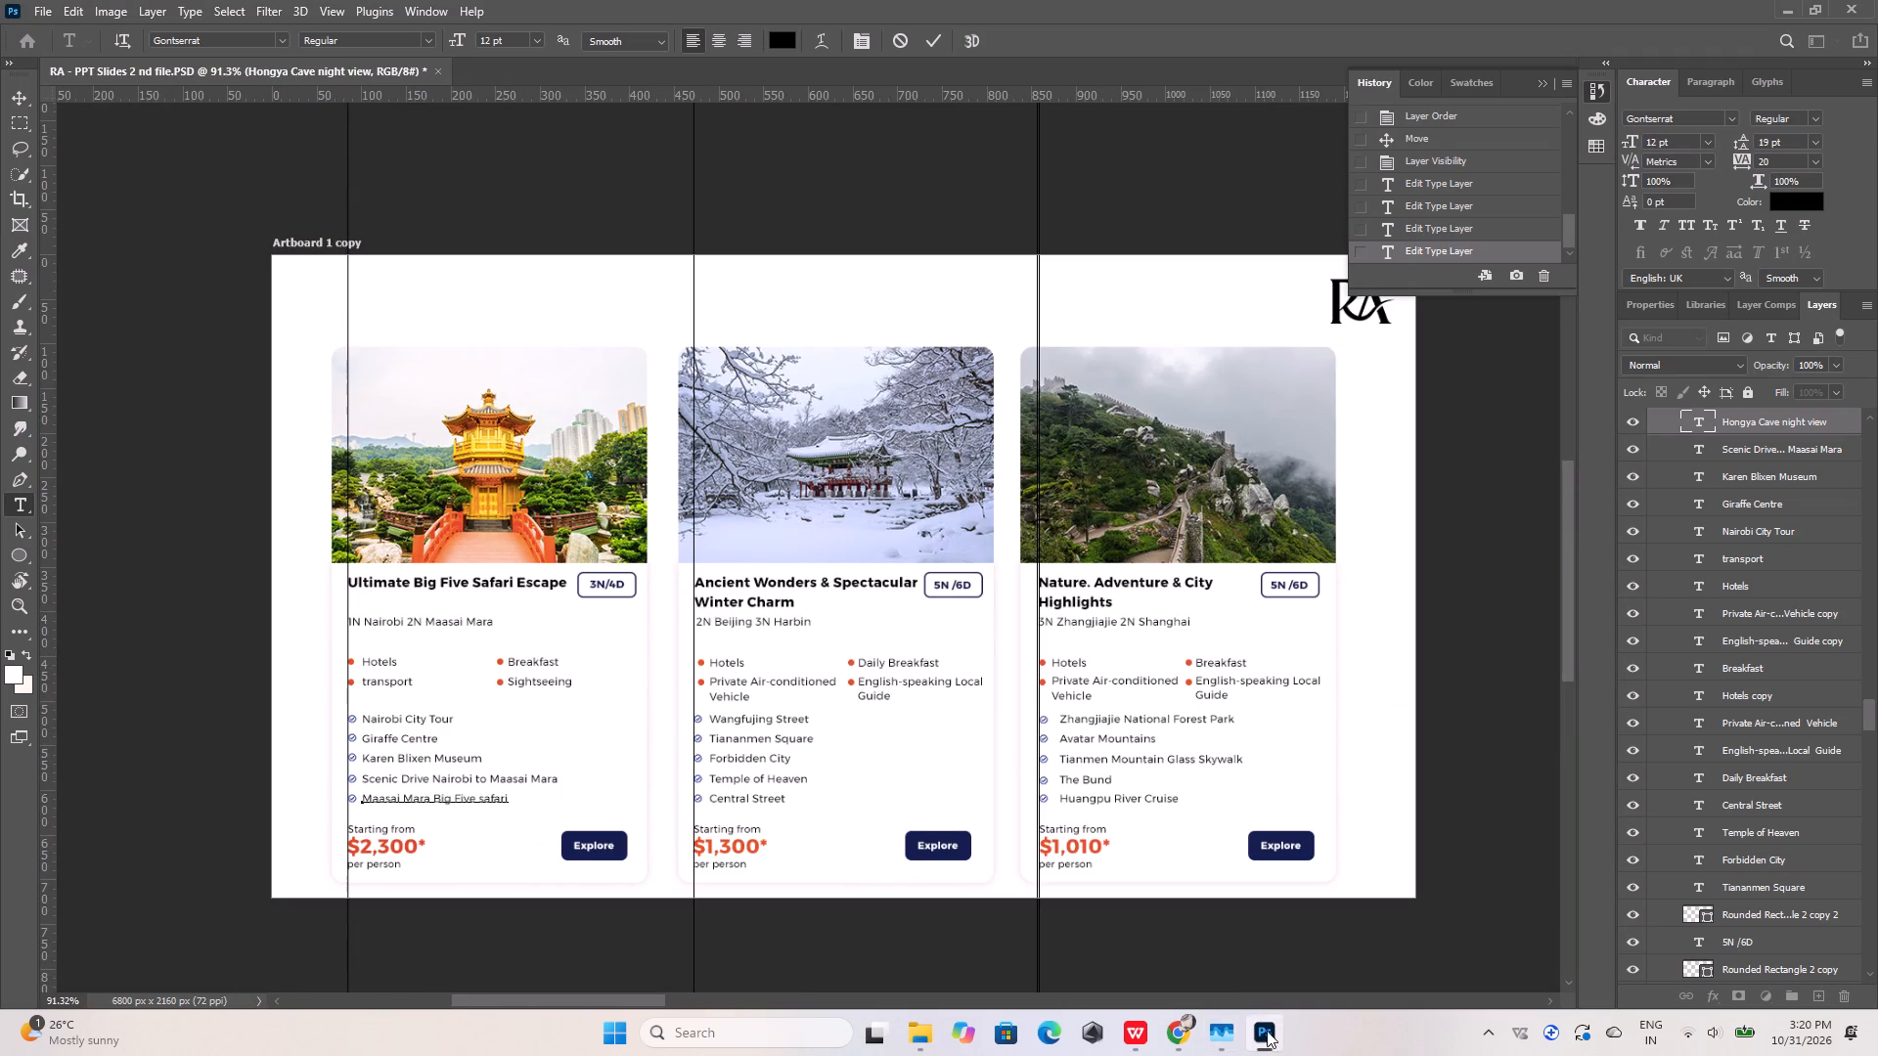
{"action": "left_click", "coordinate": [1222, 1031]}
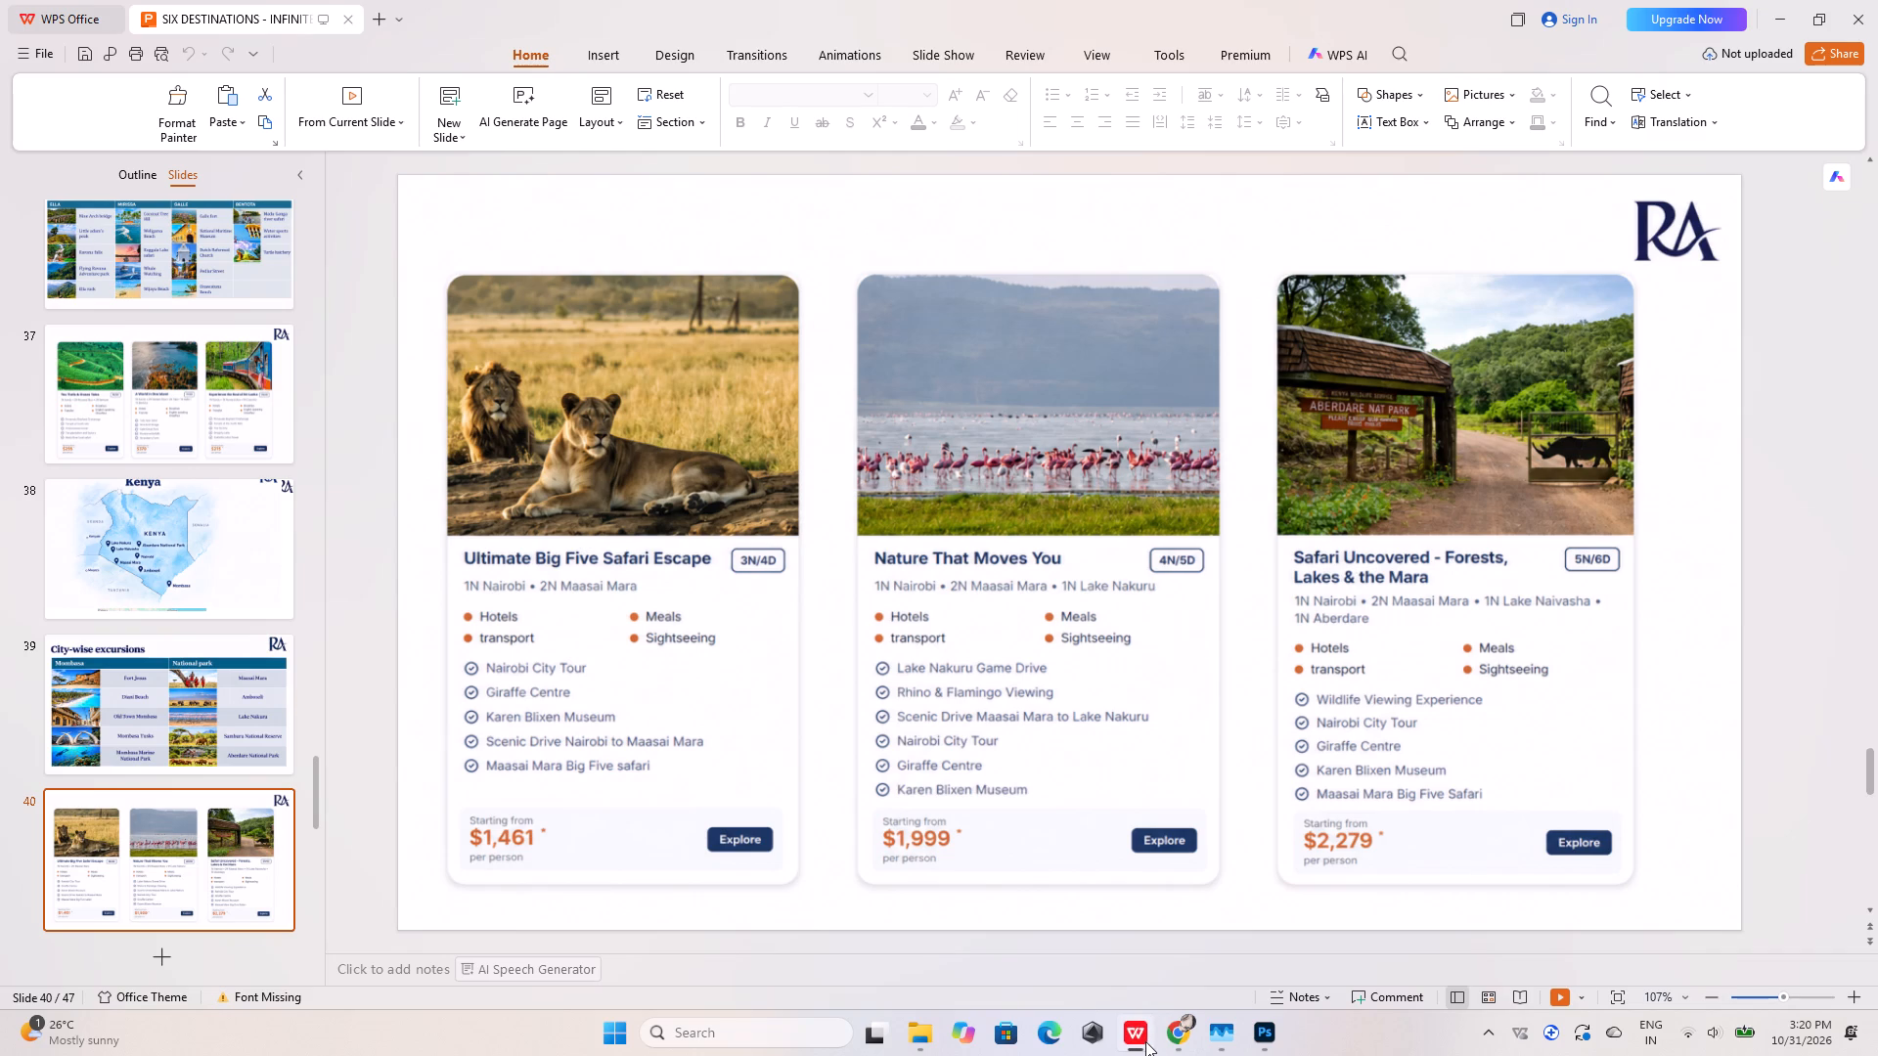
{"action": "double_click", "coordinate": [1181, 1039]}
{"action": "left_click", "coordinate": [1181, 1034]}
{"action": "left_click_drag", "start_coordinate": [469, 834], "coordinate": [469, 835]}
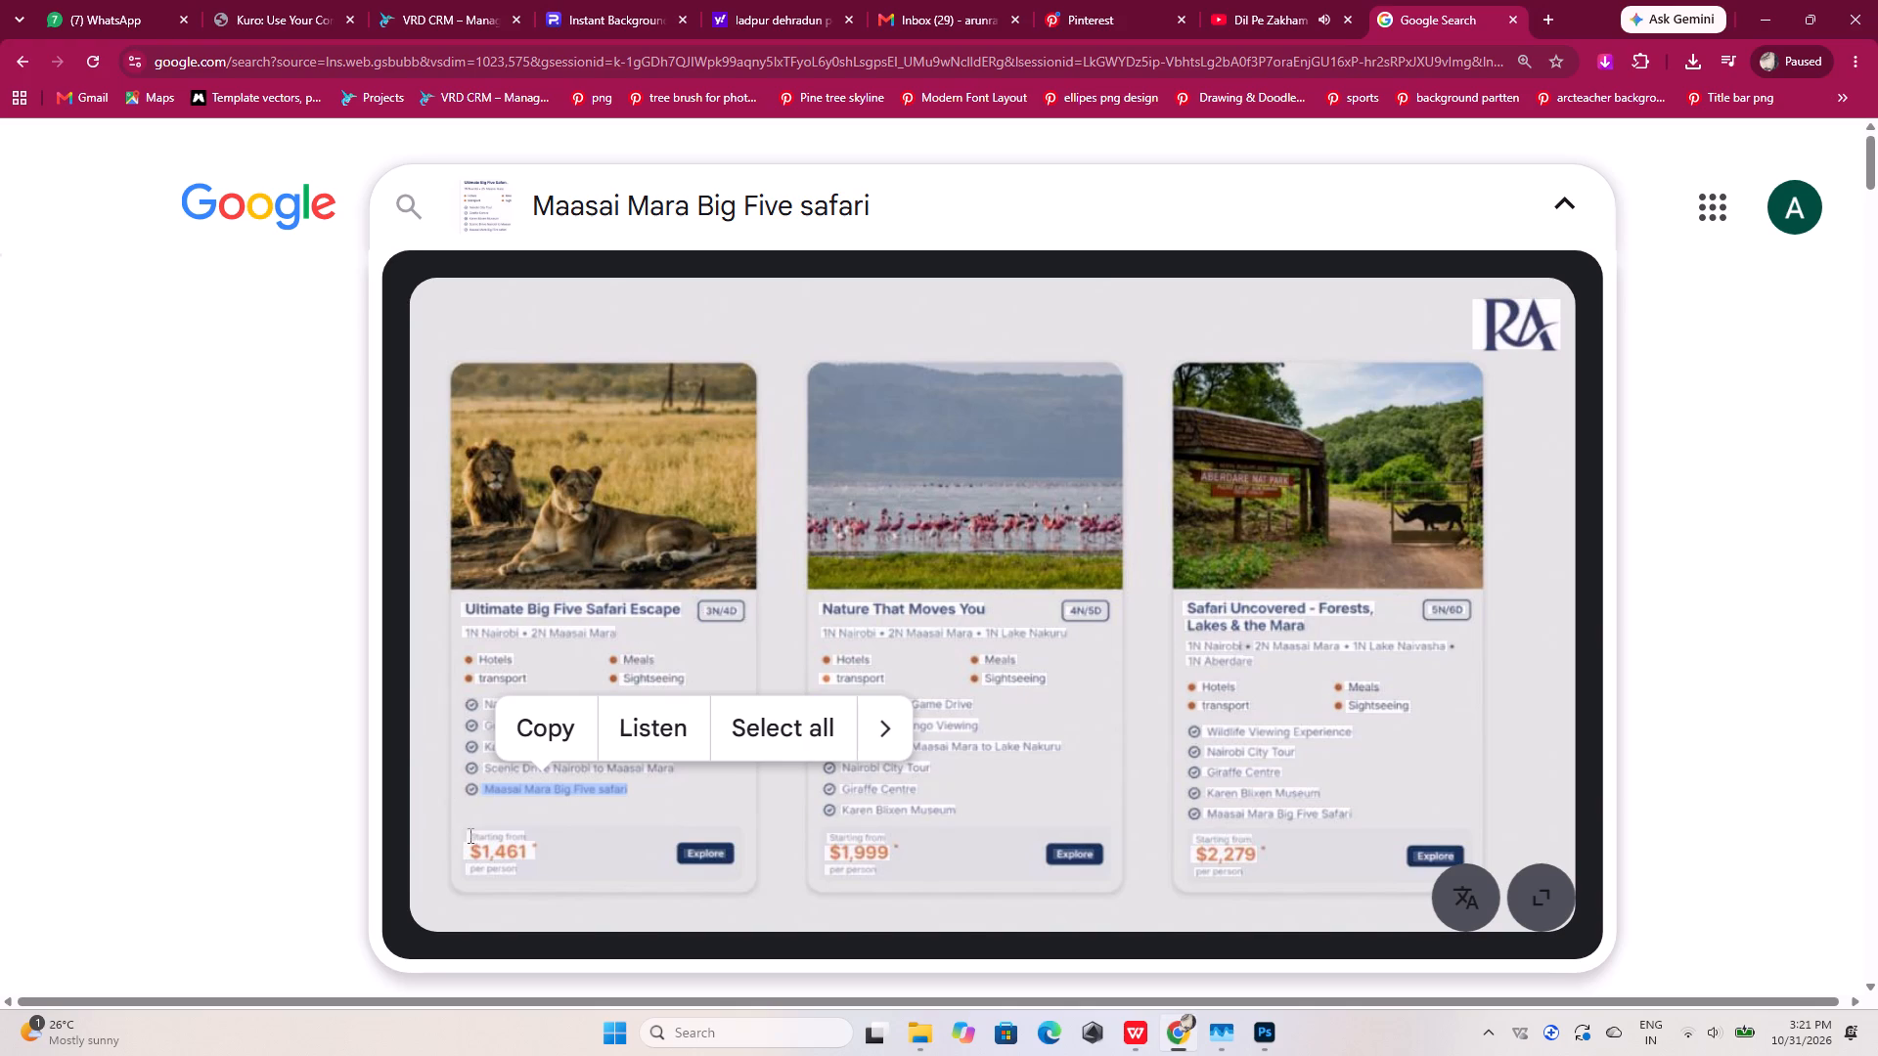
{"action": "left_click_drag", "start_coordinate": [469, 835], "coordinate": [529, 833]}
{"action": "left_click", "coordinate": [519, 773]}
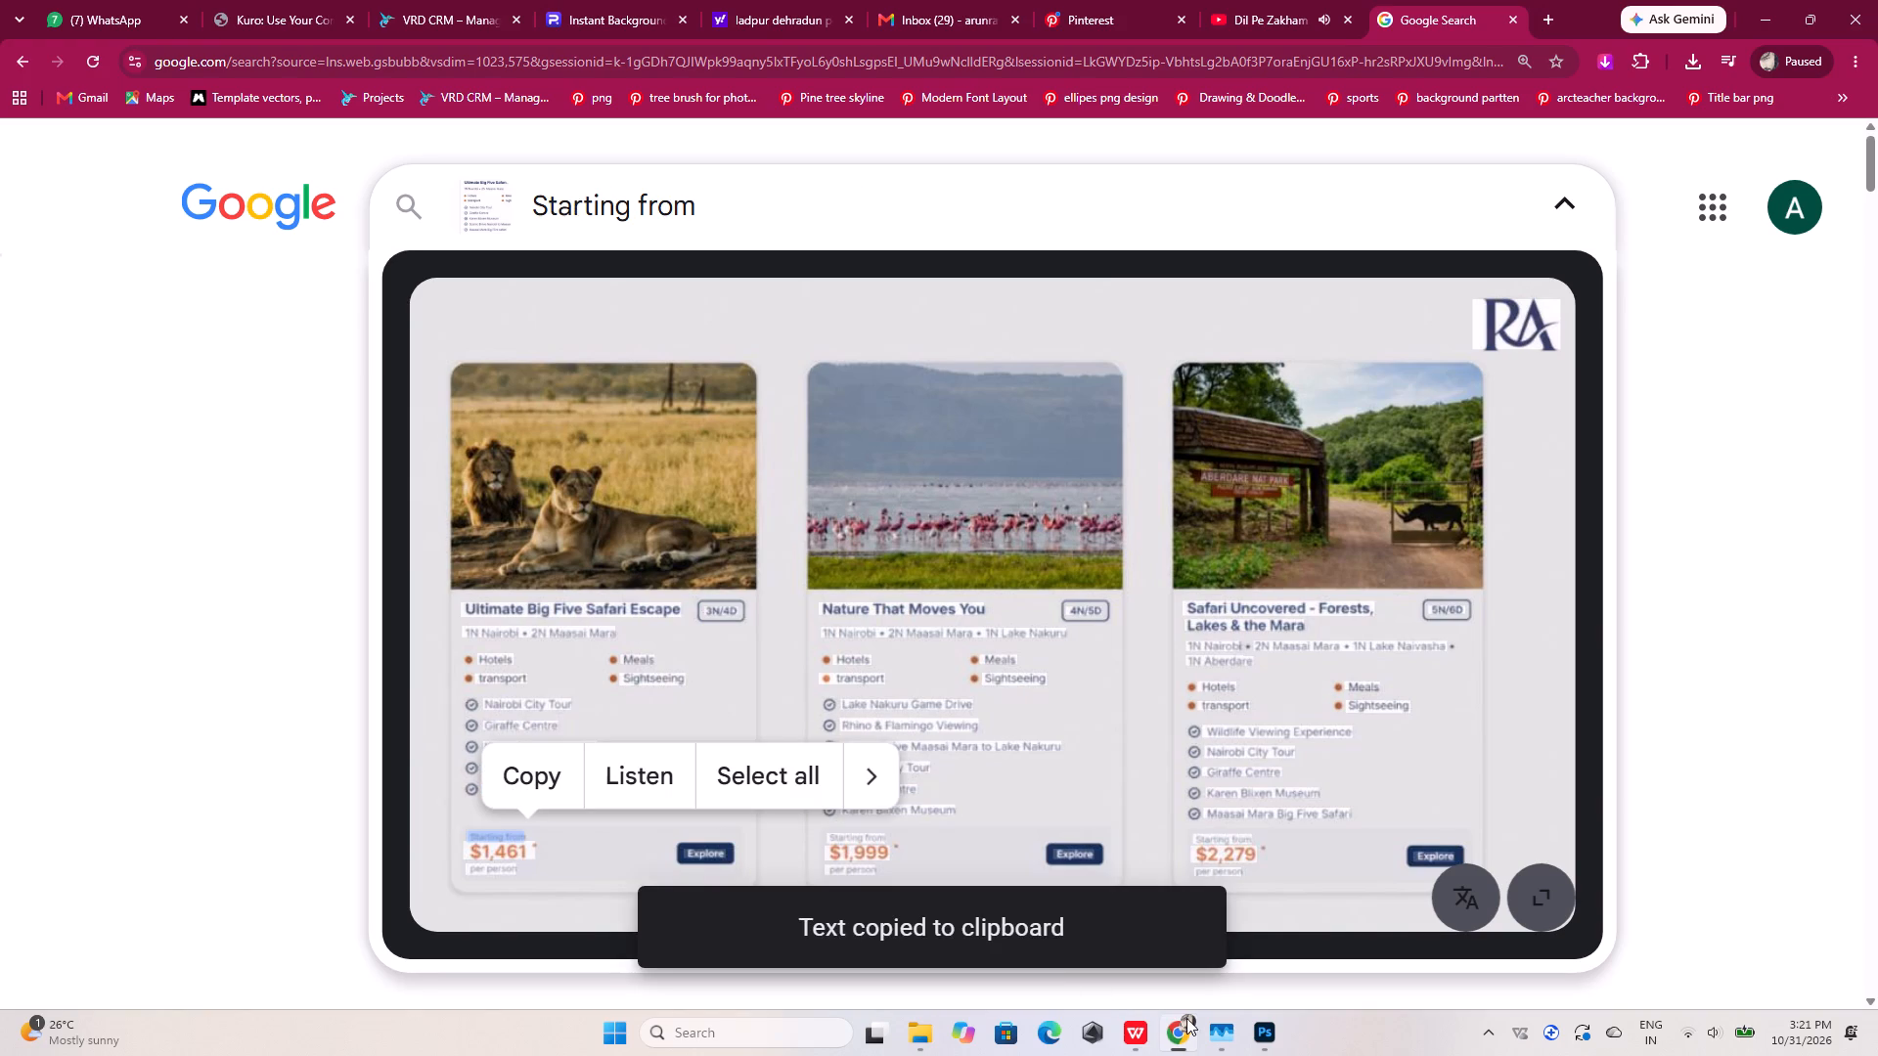
{"action": "left_click", "coordinate": [1278, 1039]}
{"action": "left_click", "coordinate": [380, 824]}
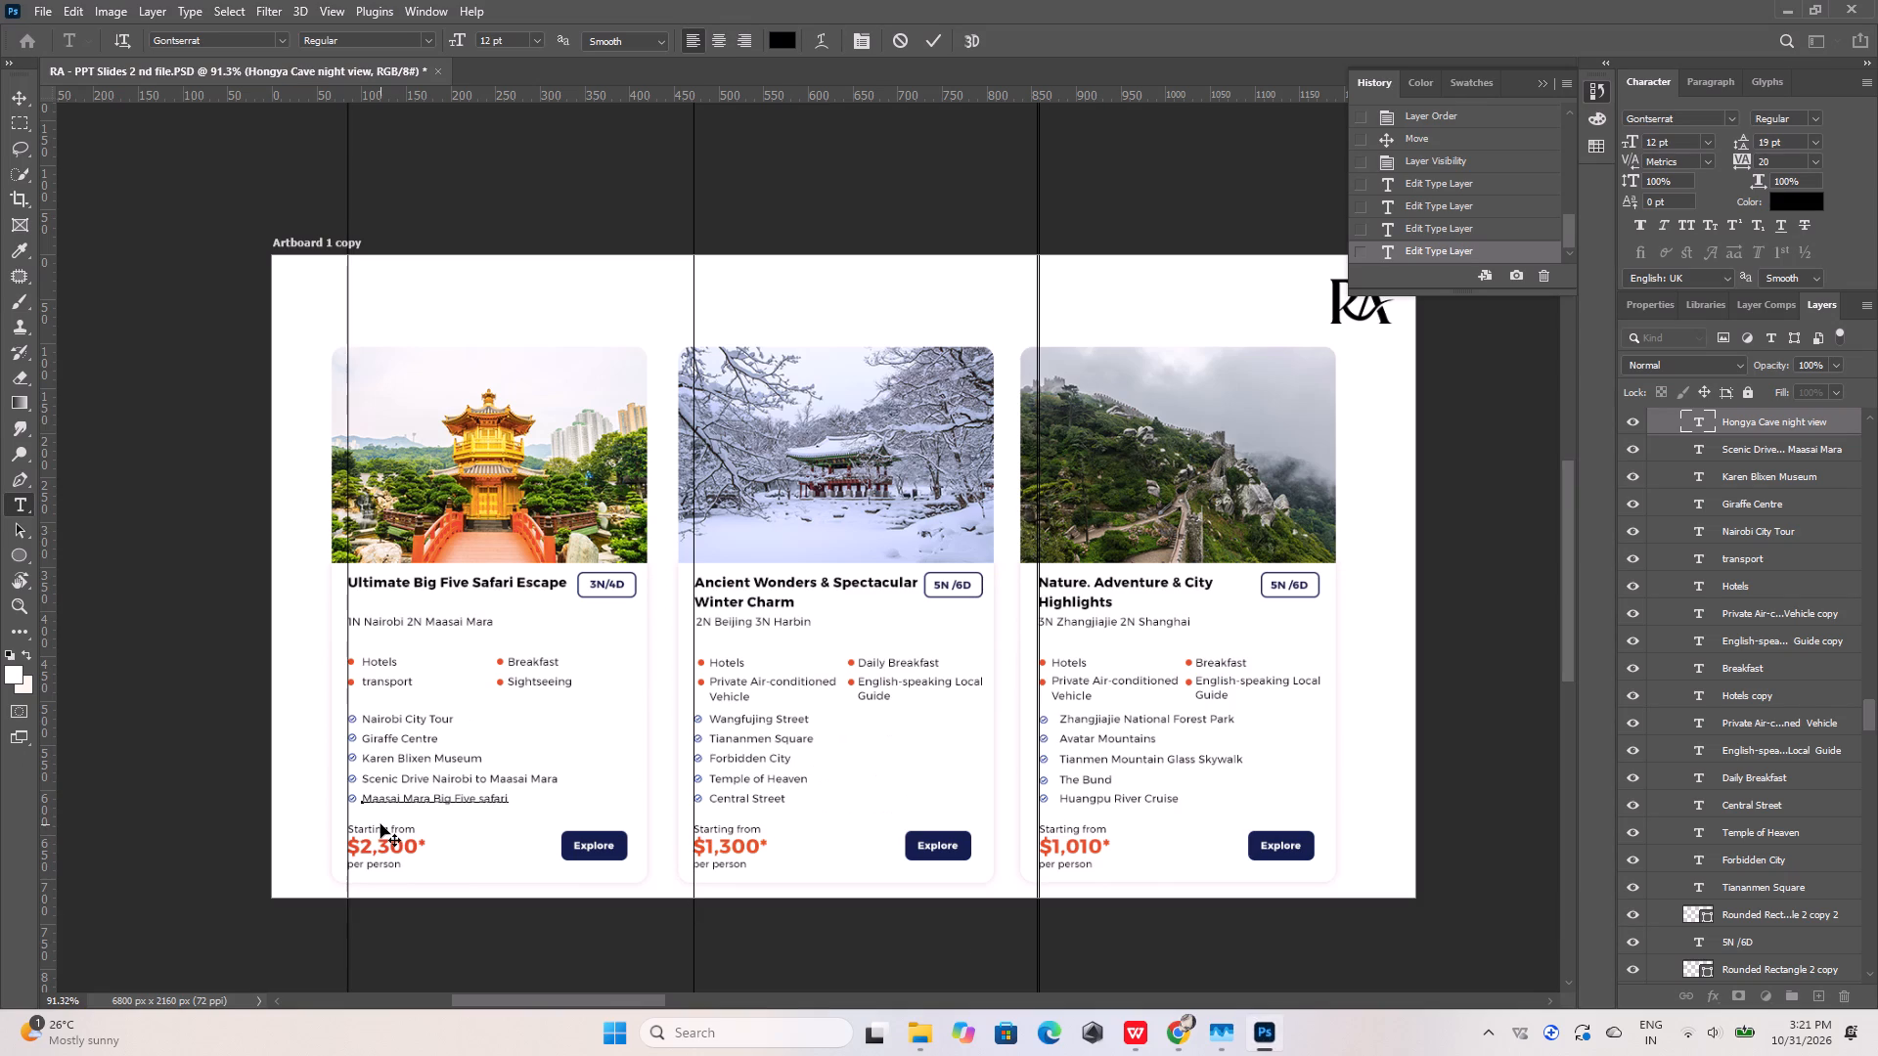
{"action": "double_click", "coordinate": [380, 827]}
{"action": "left_click", "coordinate": [933, 38]}
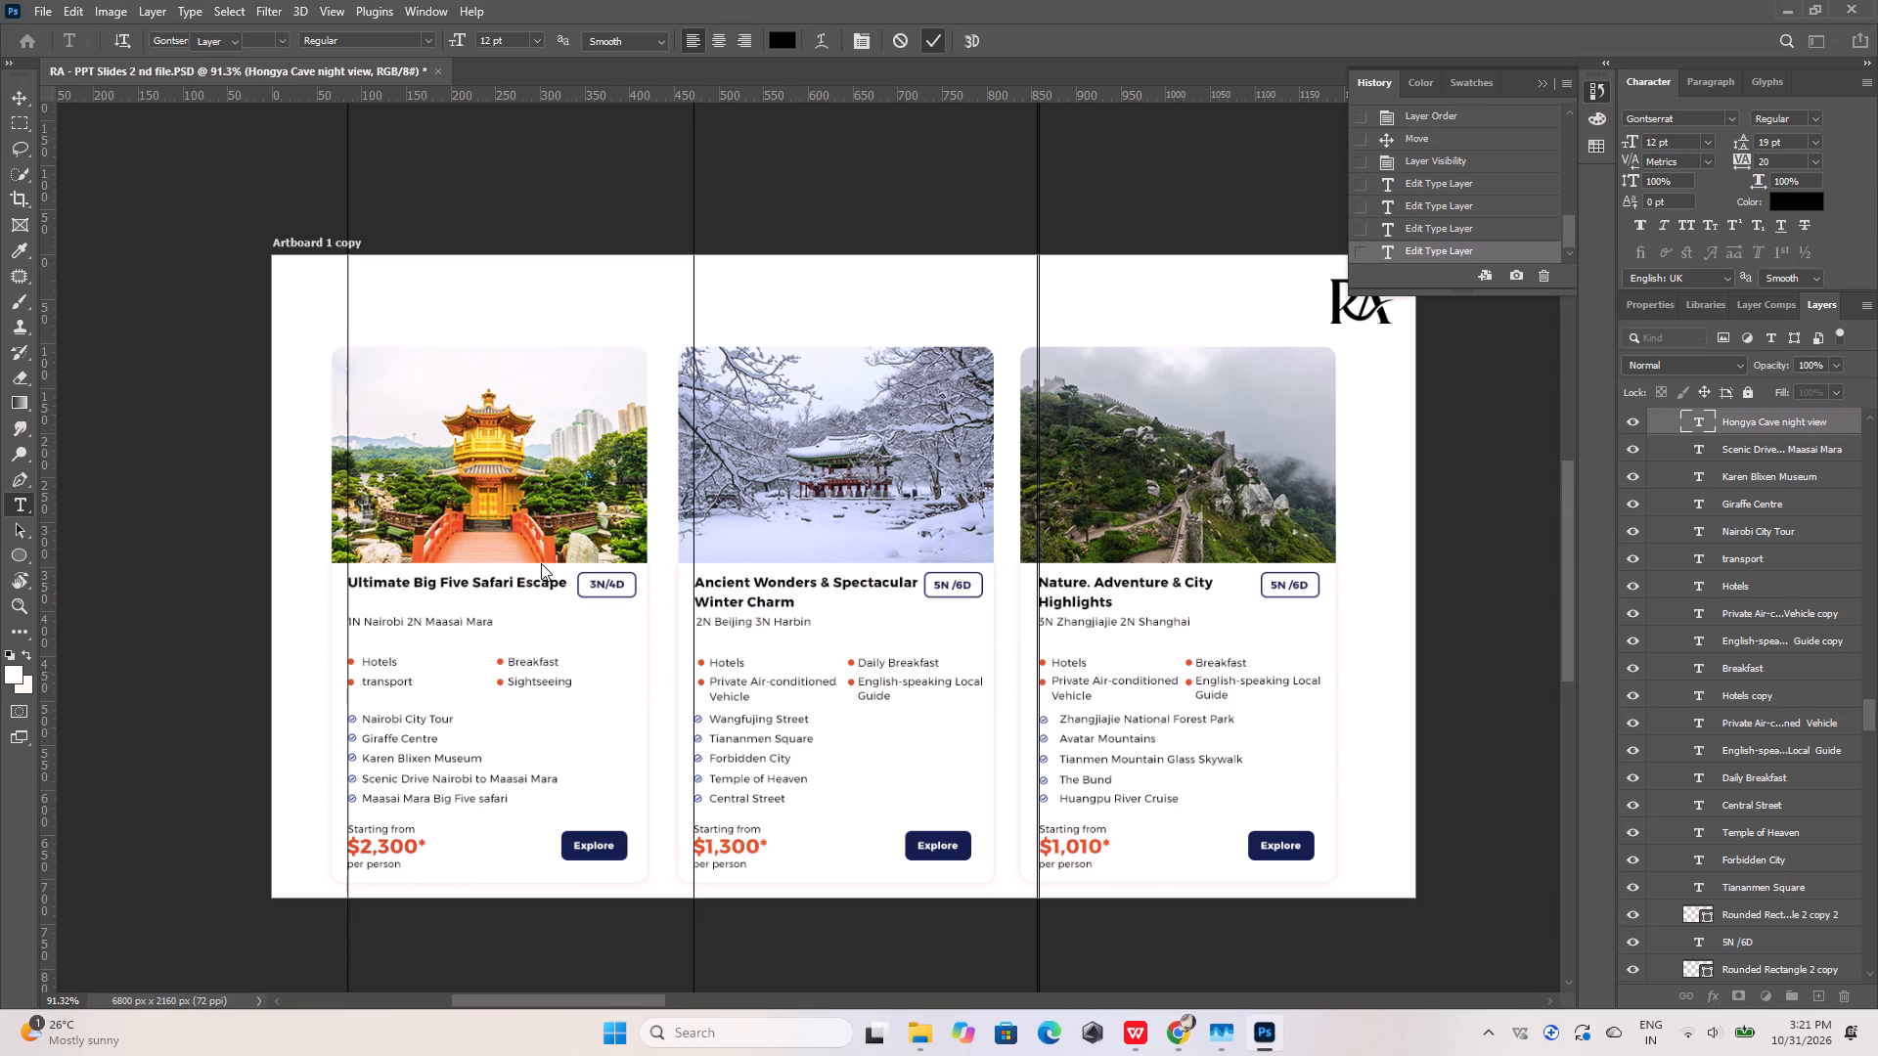
{"action": "scroll", "coordinate": [376, 833], "scroll_direction": "up", "scroll_amount": 12, "text": "alt"}
{"action": "double_click", "coordinate": [390, 804]}
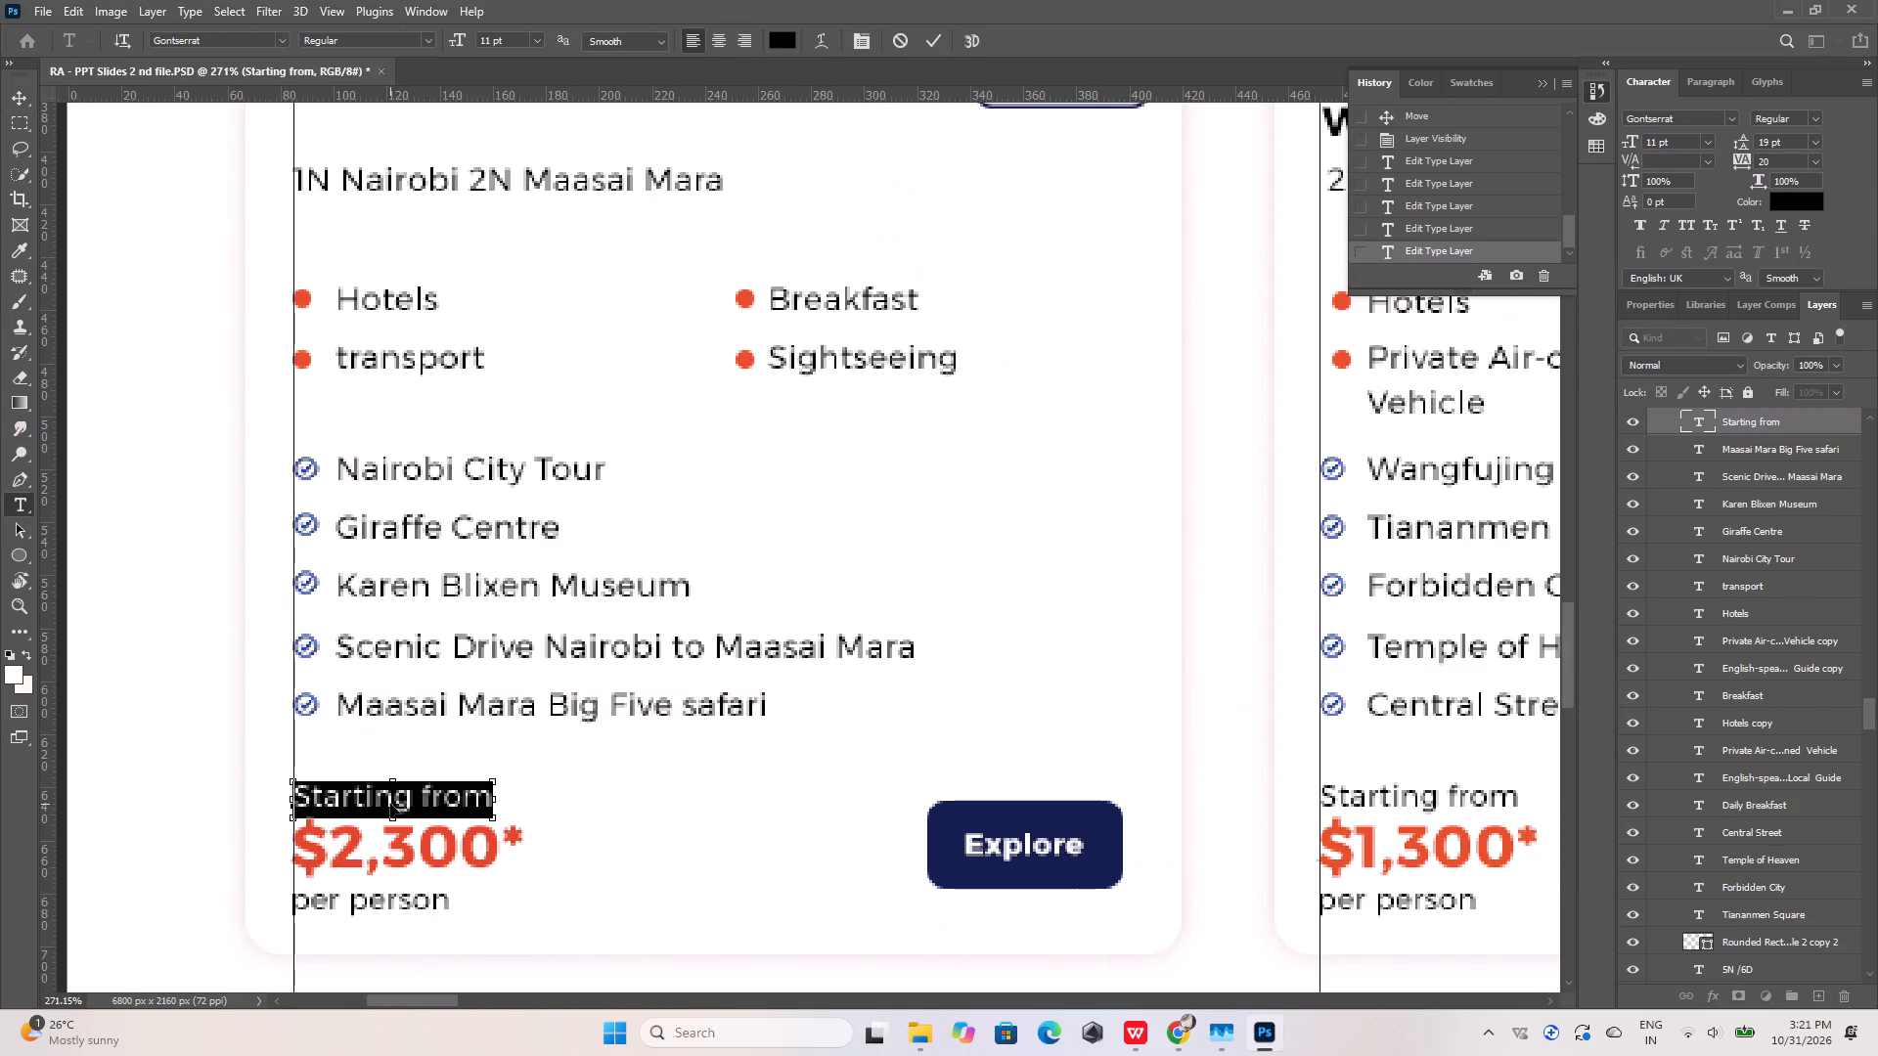
{"action": "key", "text": "ctrl+v"}
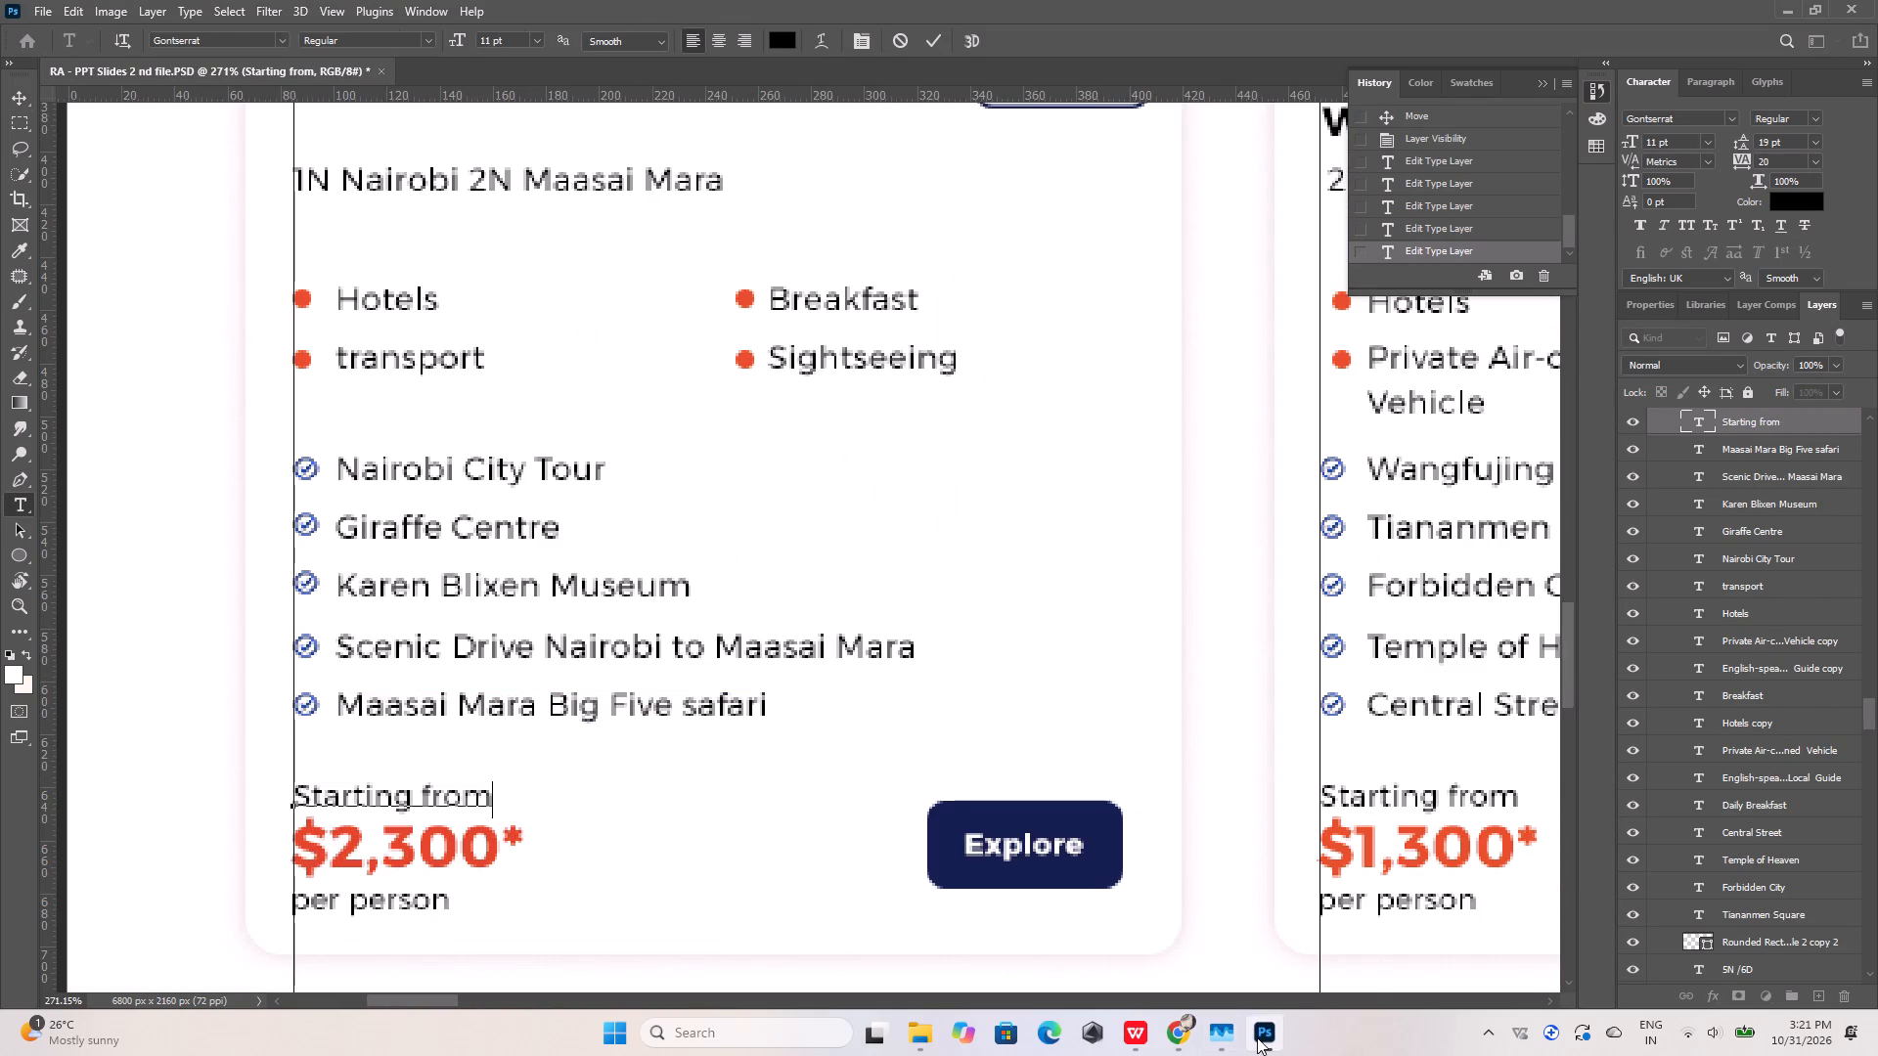
Replace the first card's price with $1,461, copied from the image search in Chrome.
{"action": "left_click", "coordinate": [1167, 1039]}
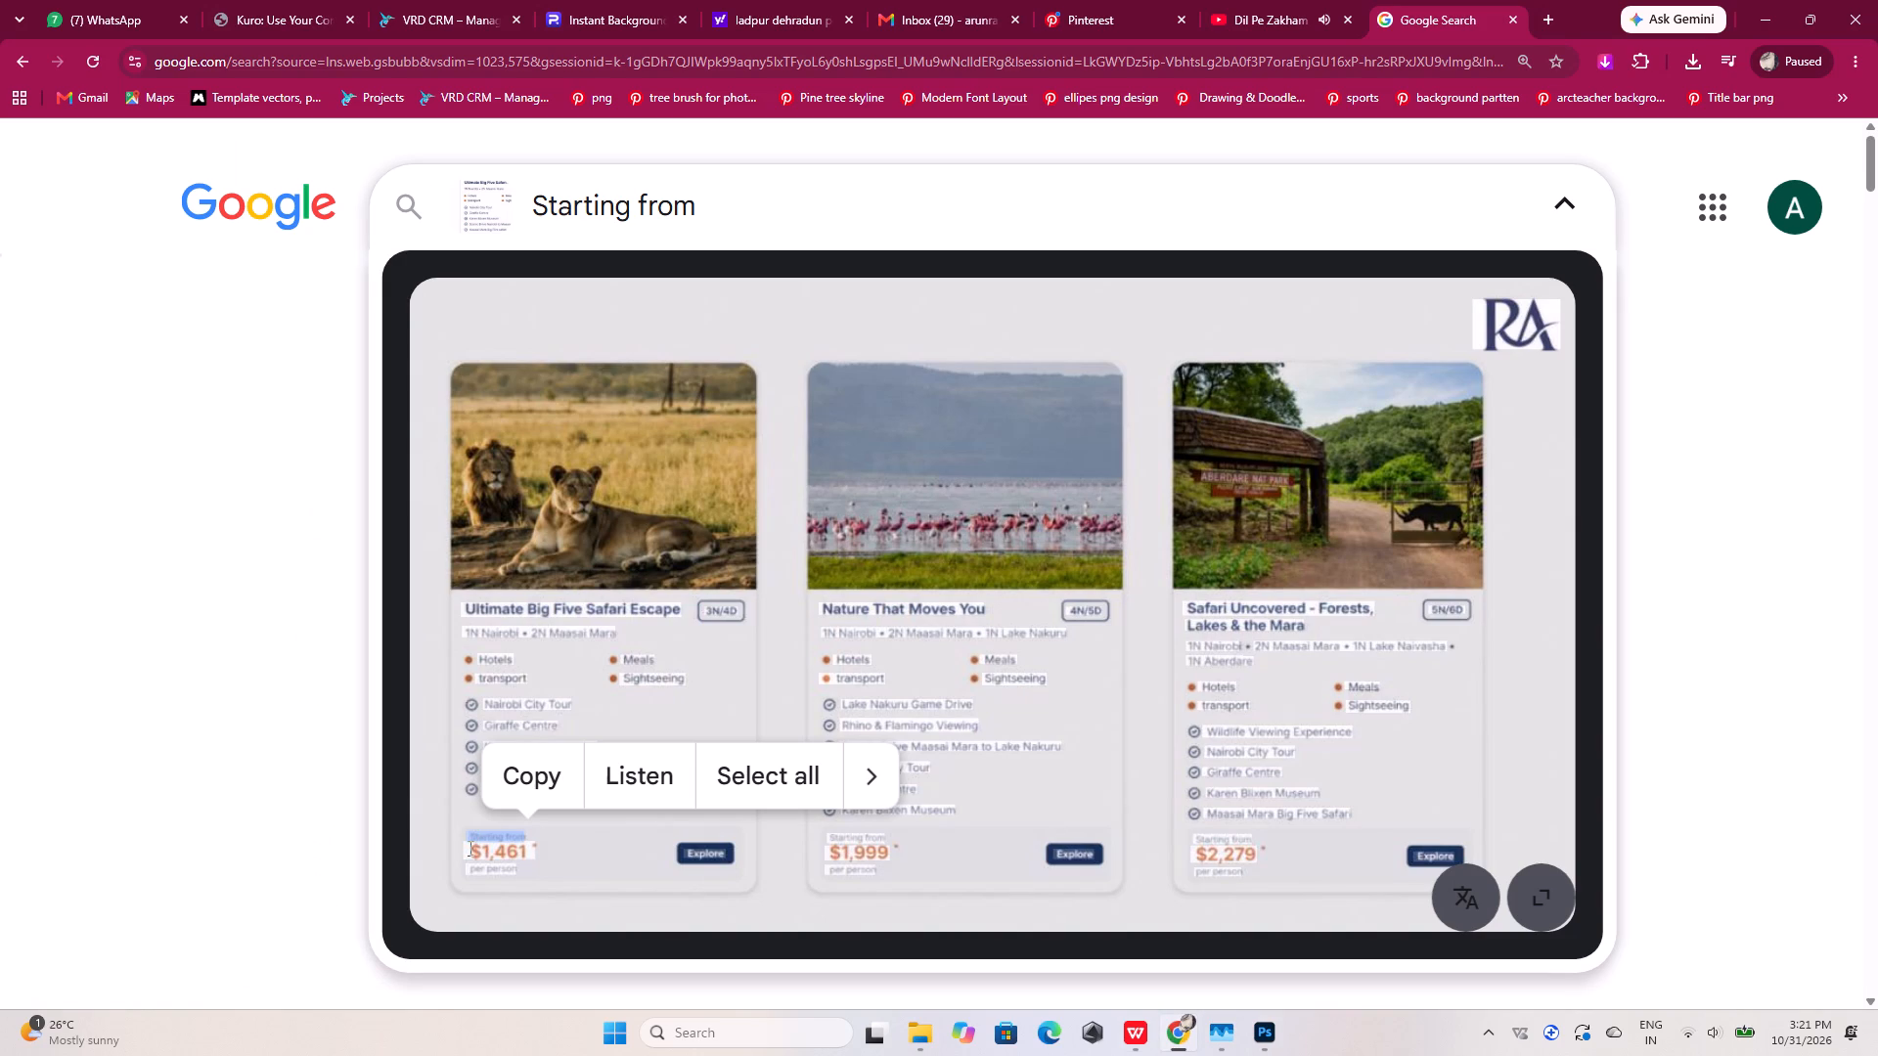
{"action": "left_click_drag", "start_coordinate": [469, 849], "coordinate": [556, 847]}
{"action": "left_click", "coordinate": [524, 788]}
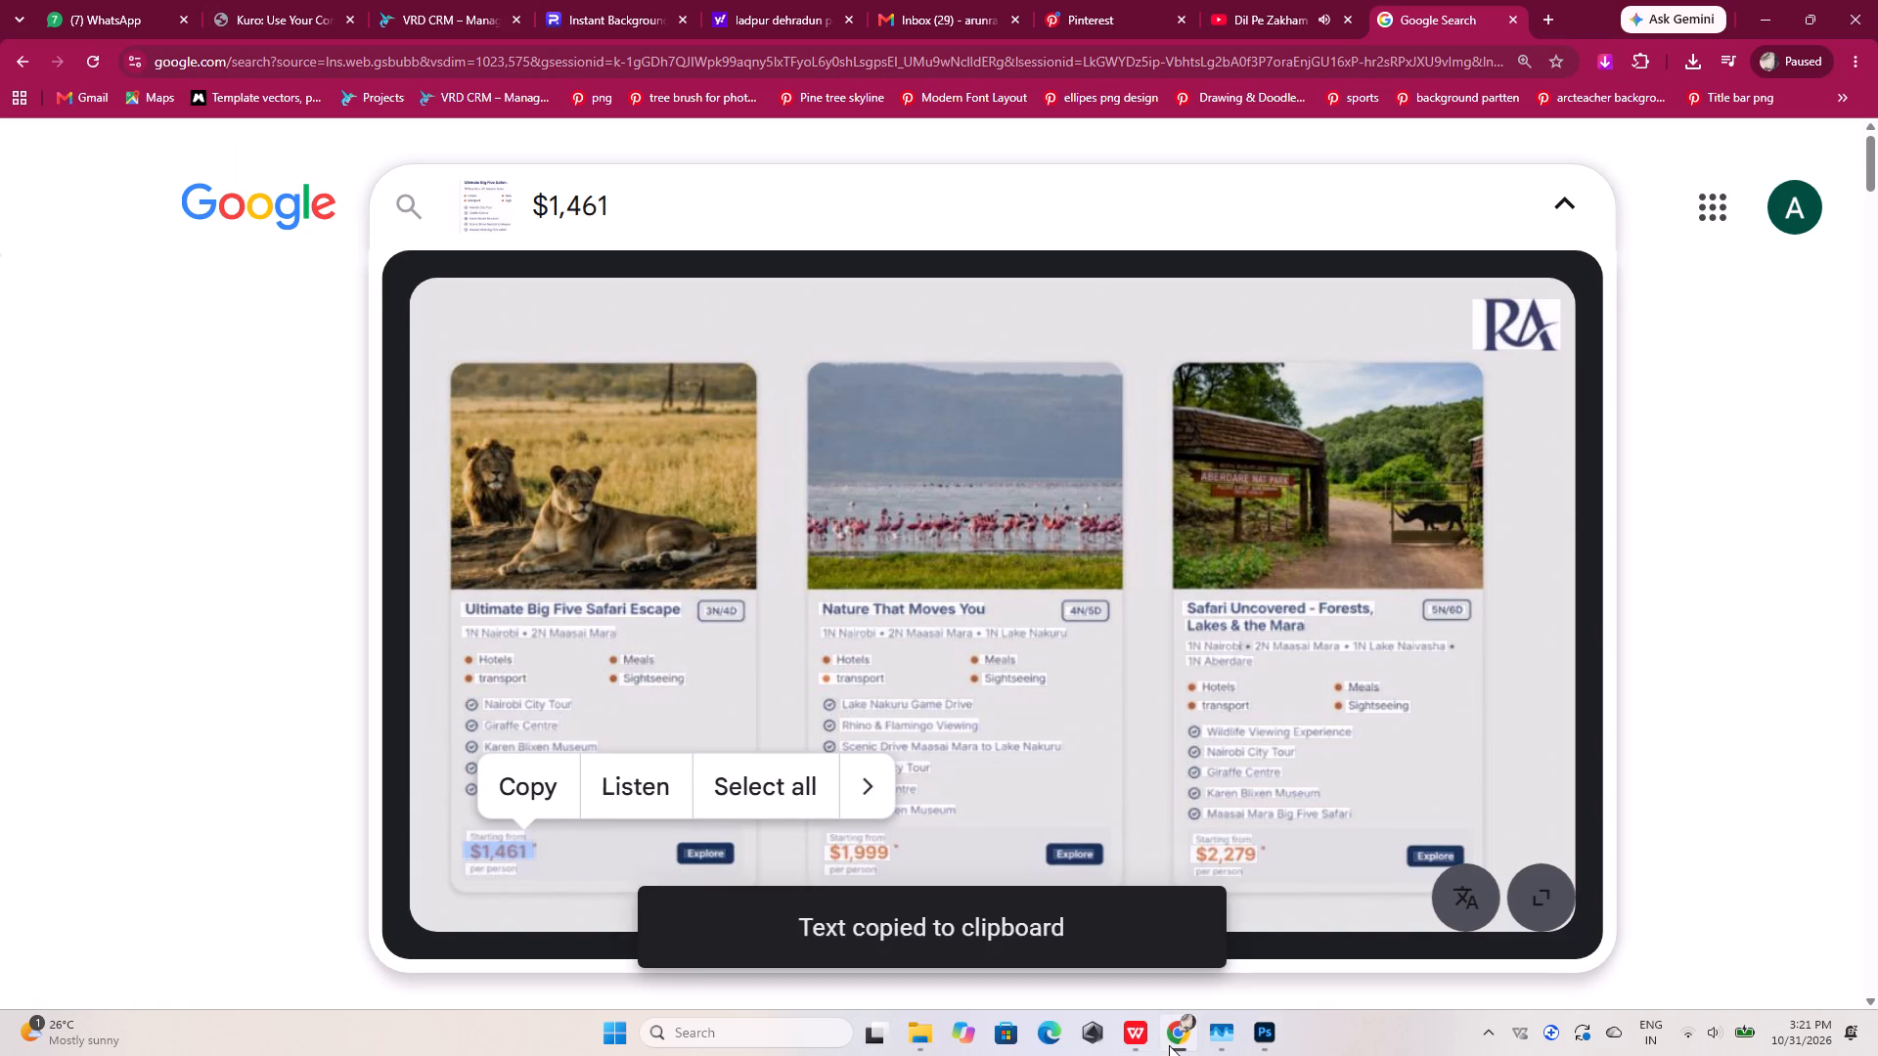
{"action": "left_click", "coordinate": [1185, 1038]}
{"action": "double_click", "coordinate": [329, 847]}
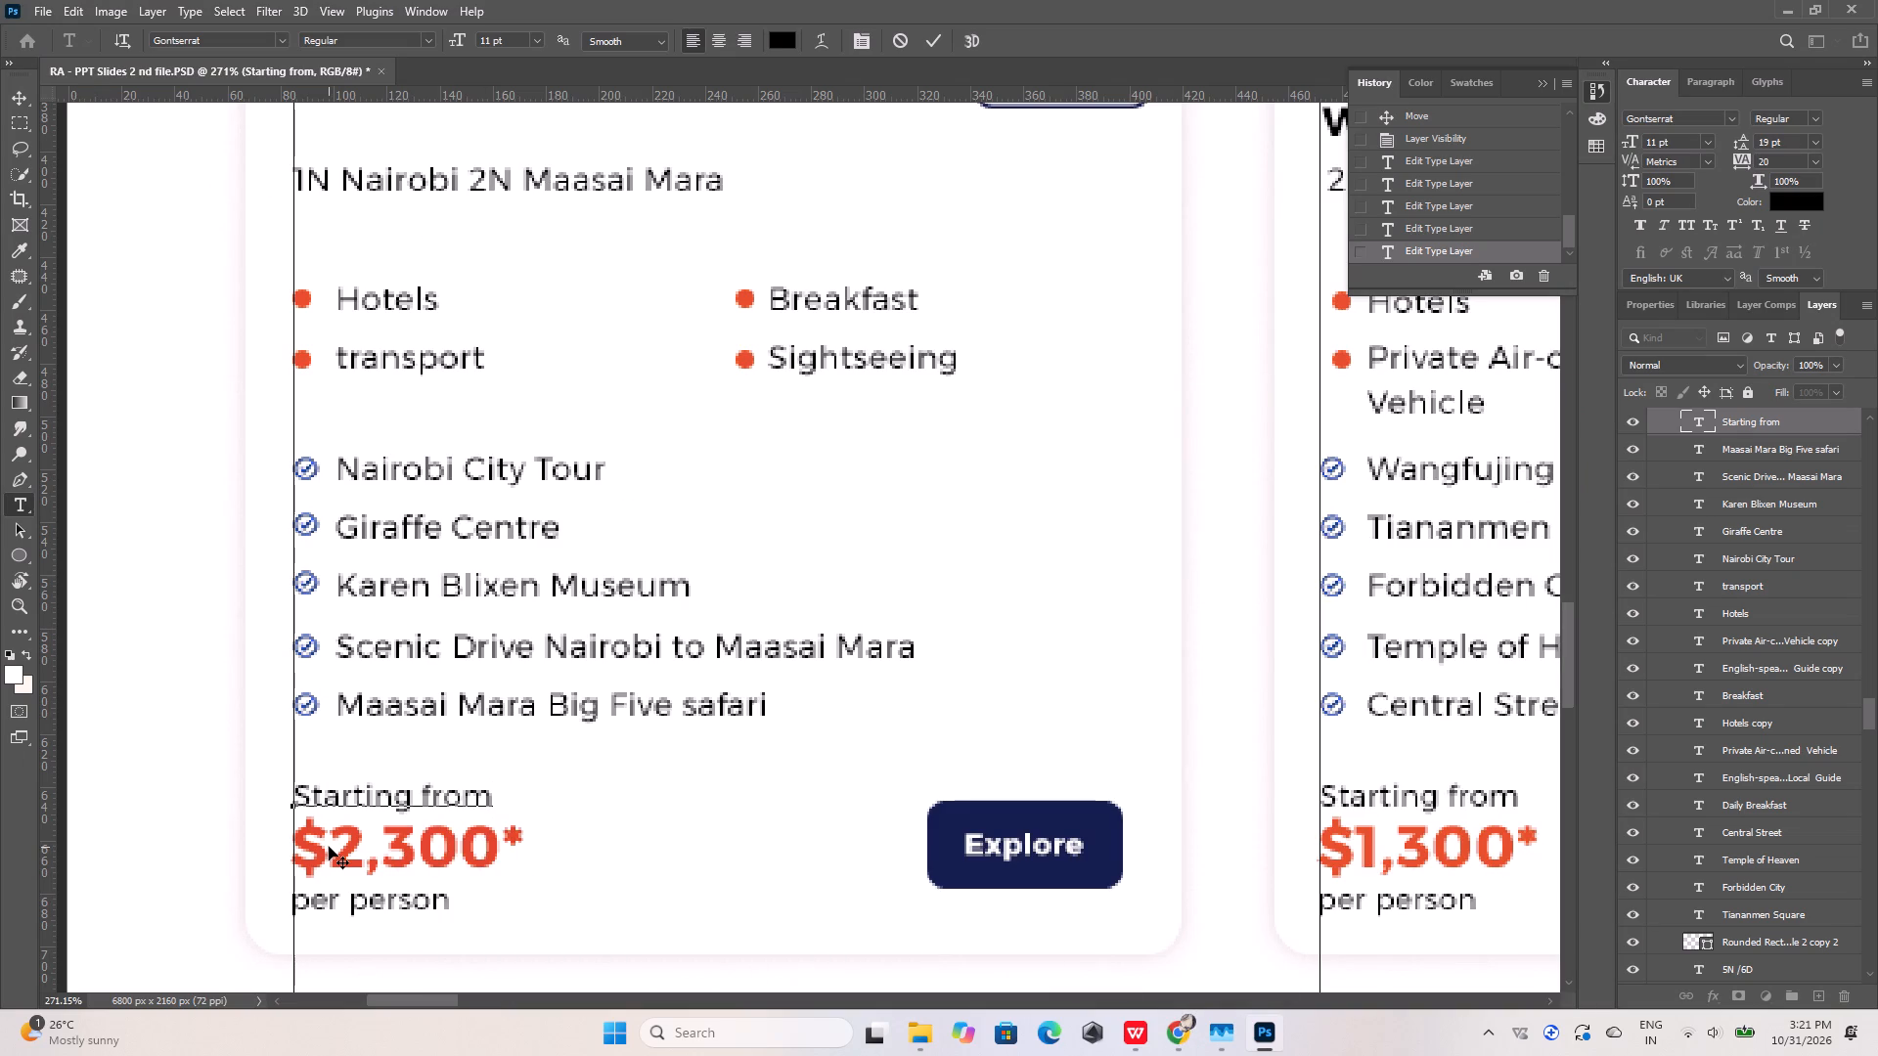
{"action": "left_click", "coordinate": [928, 46]}
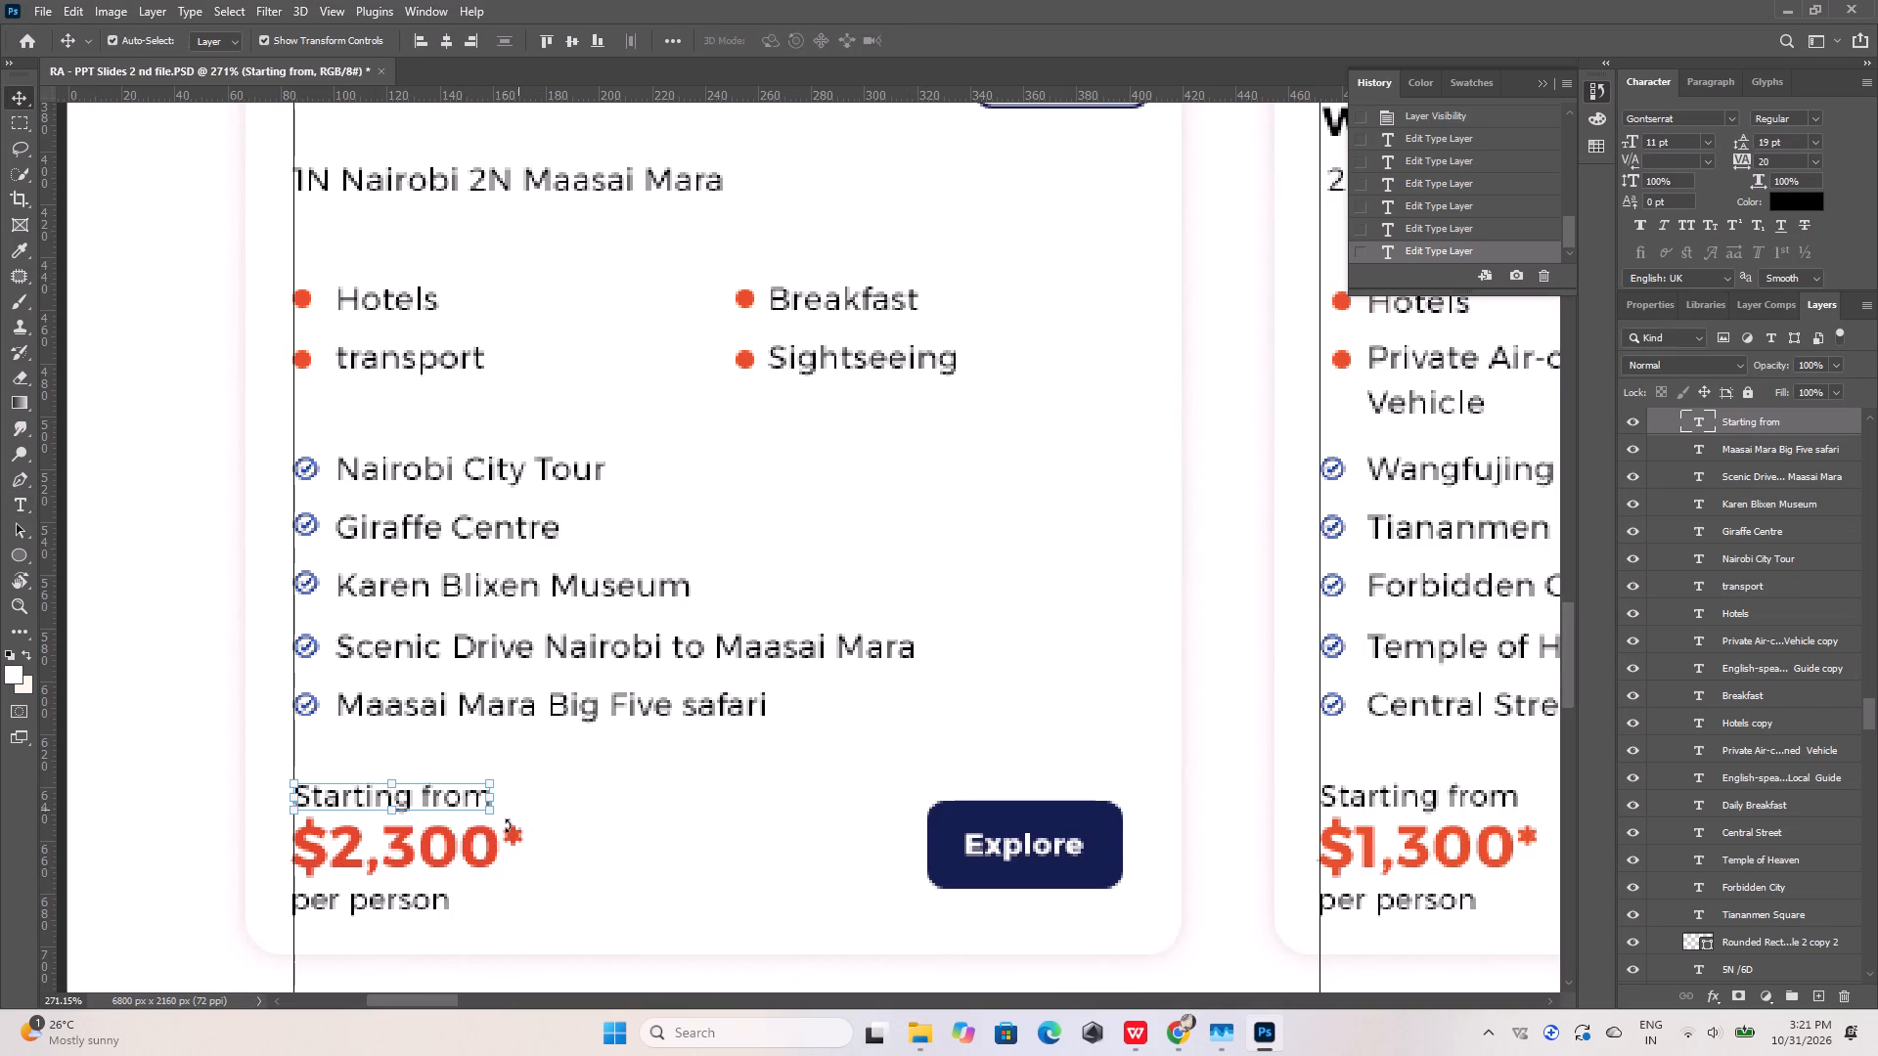
{"action": "double_click", "coordinate": [495, 844]}
{"action": "key", "text": "ctrl+v"}
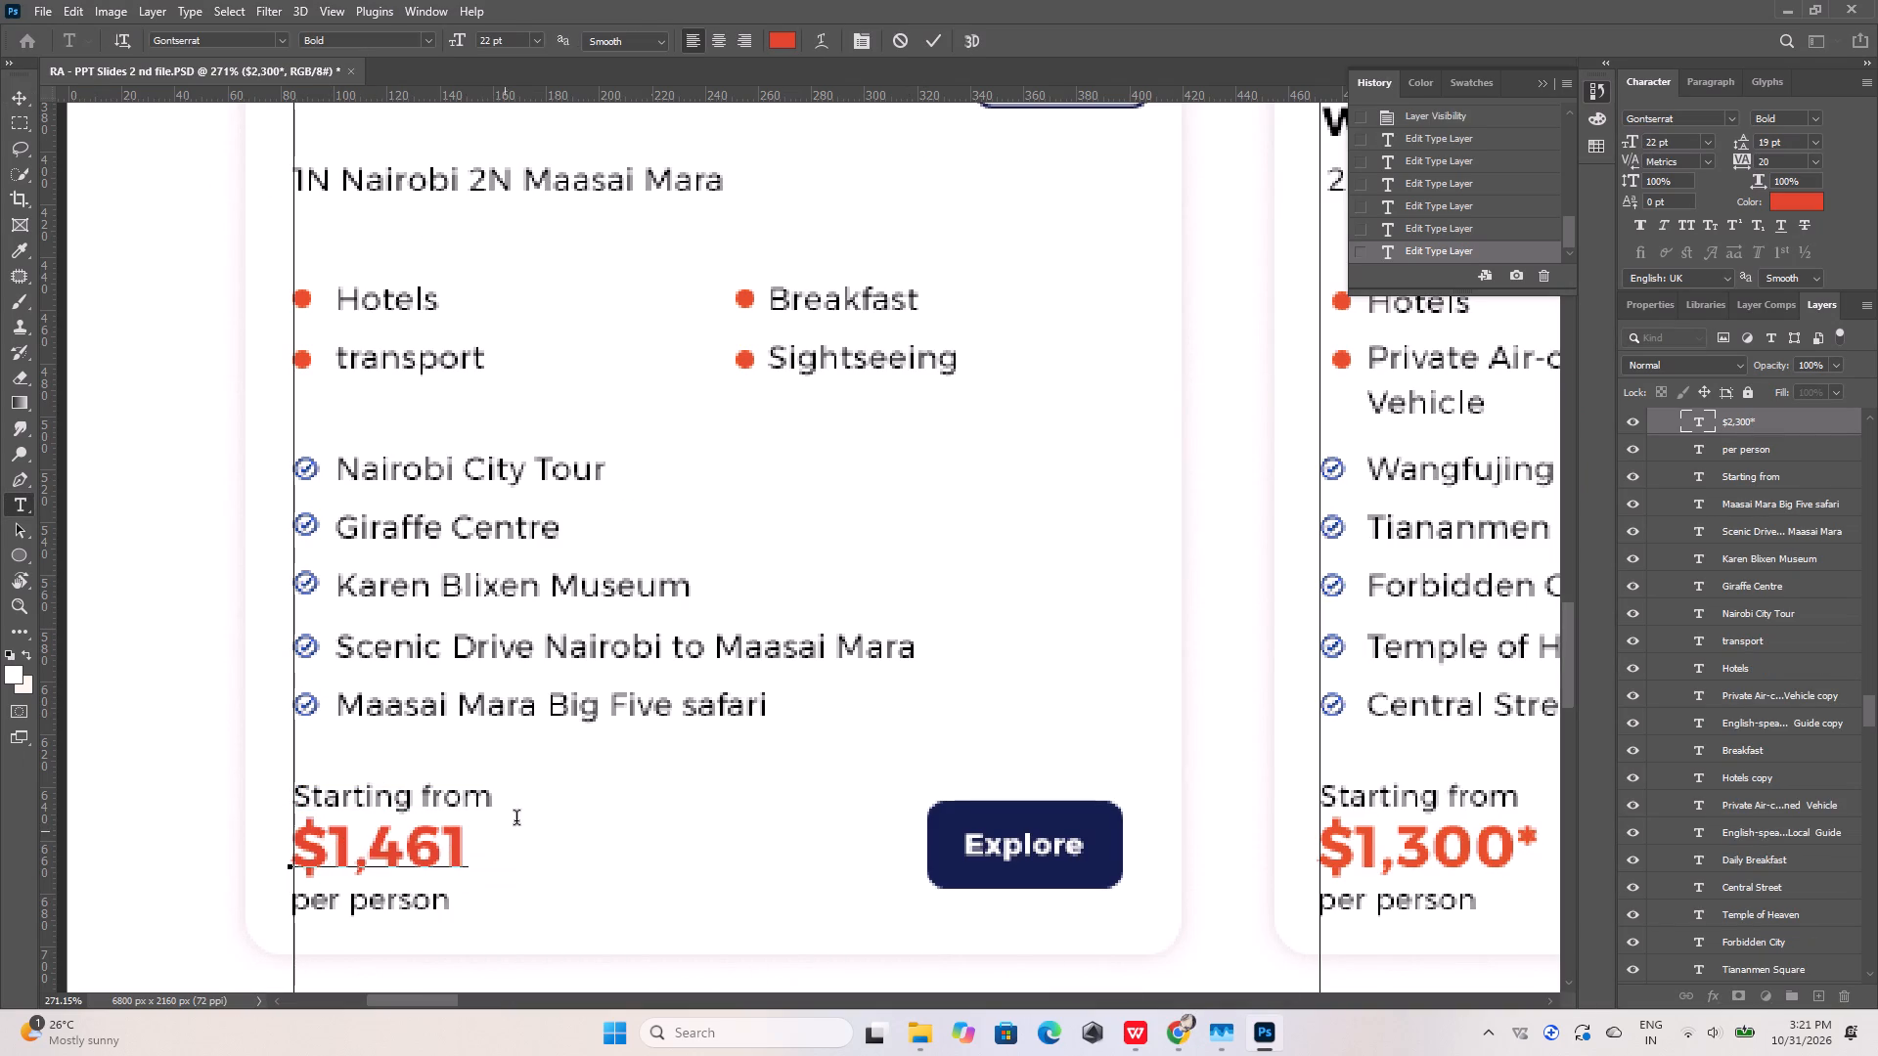
{"action": "left_click", "coordinate": [932, 34]}
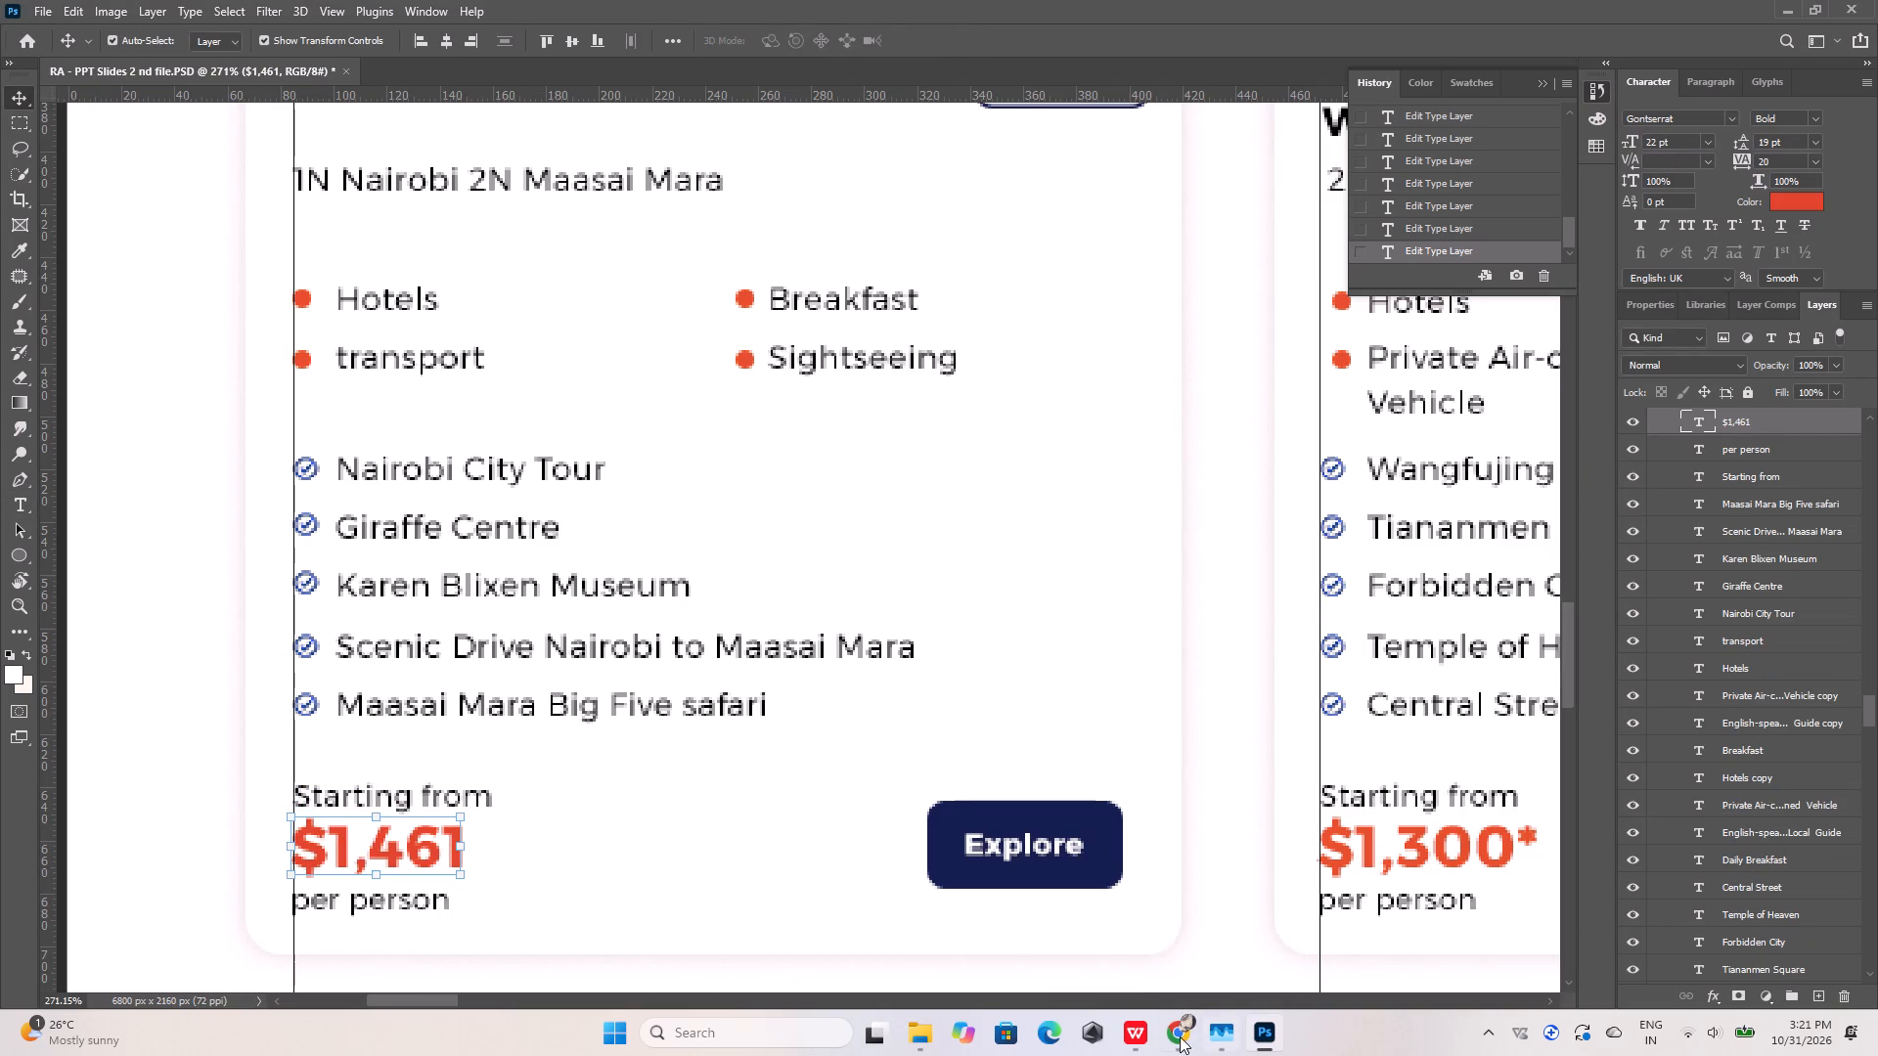
Show the safari reference screenshot layer in Artboard 1 copy, shift it across the cards to compare their content, and hide it again.
{"action": "left_click", "coordinate": [1177, 1034]}
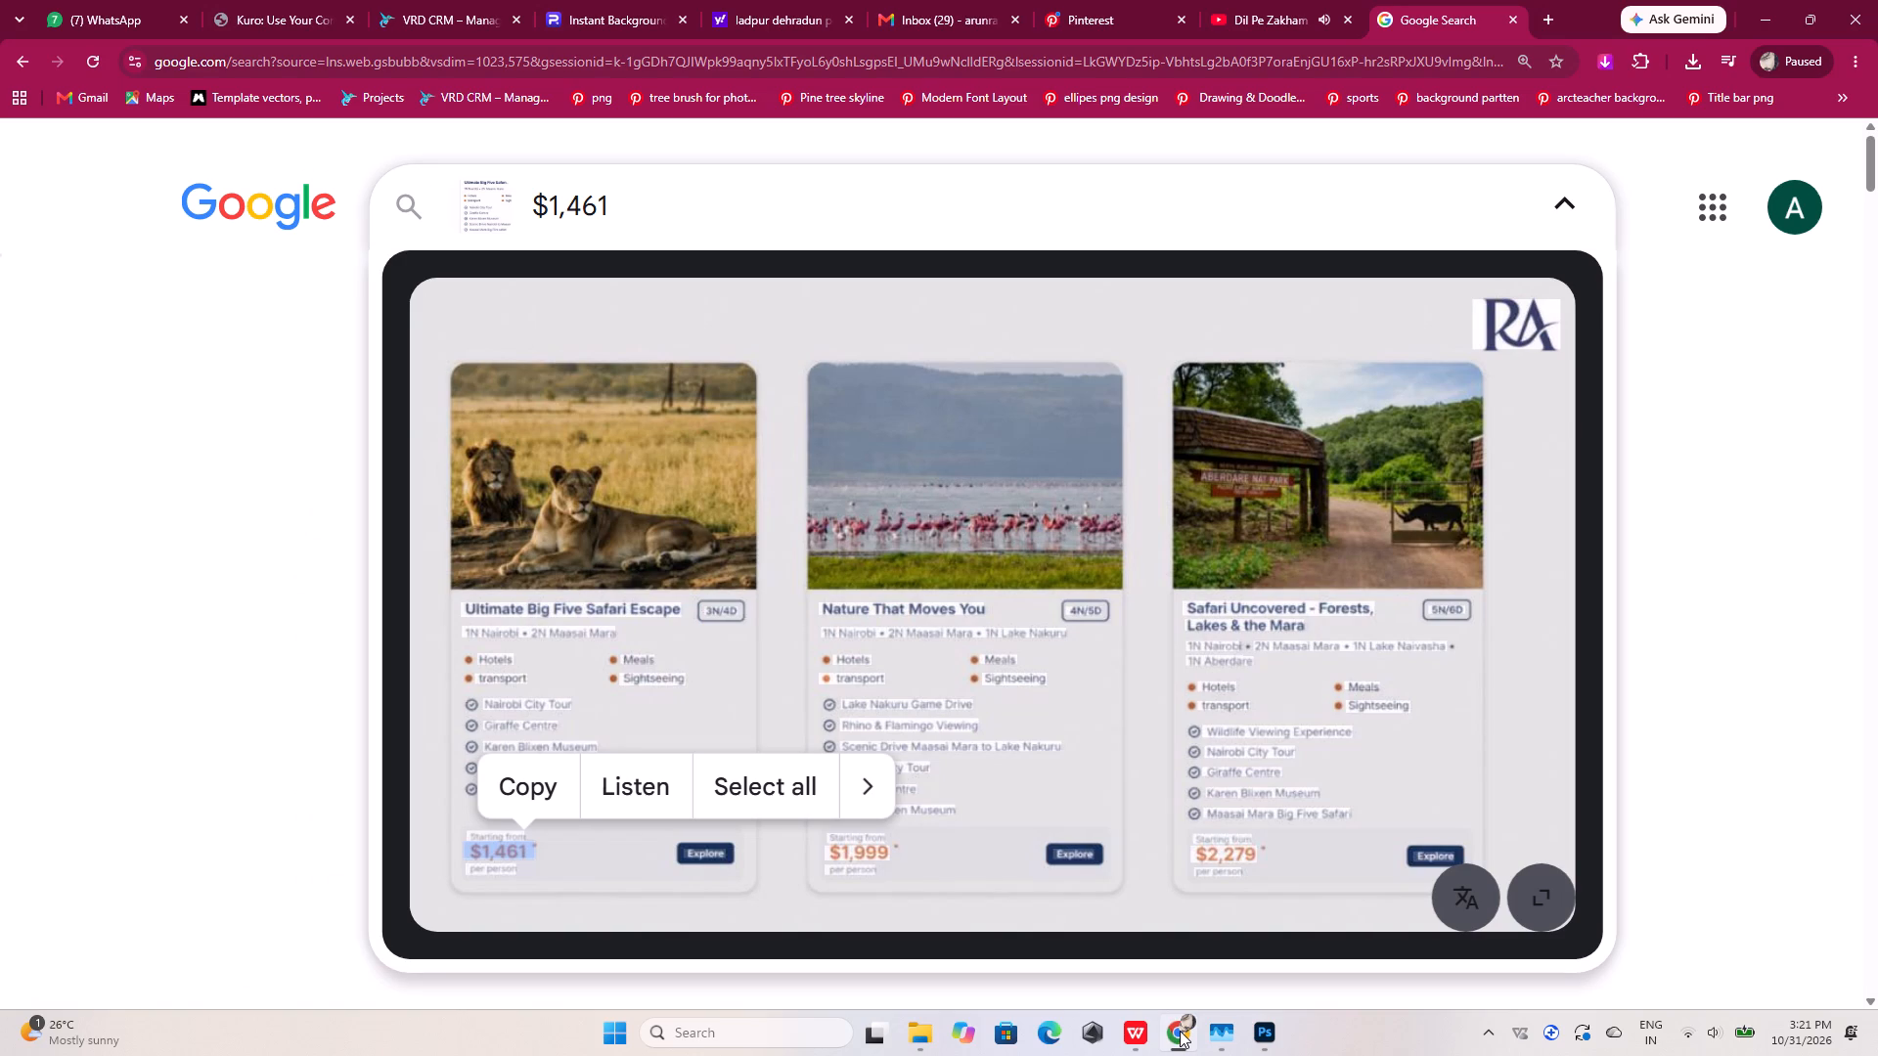
{"action": "left_click", "coordinate": [1180, 1031]}
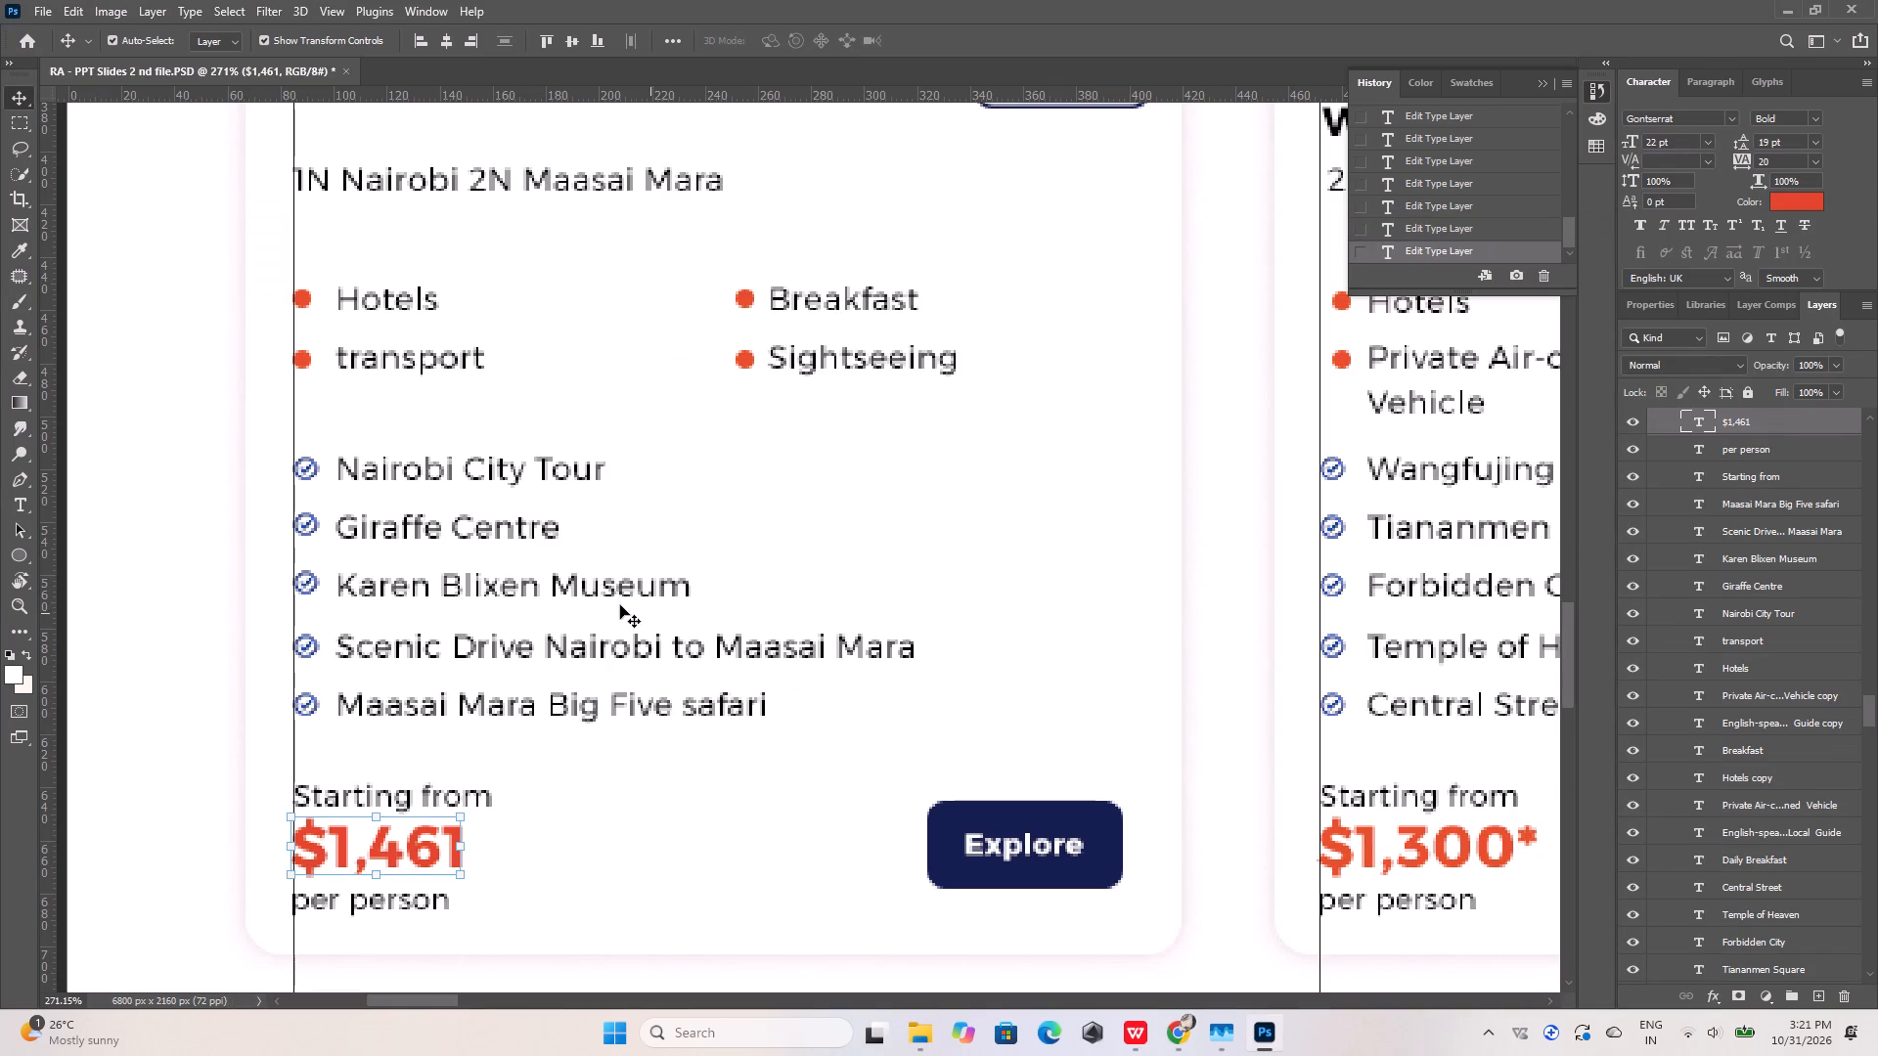
{"action": "scroll", "coordinate": [493, 622], "scroll_direction": "down", "scroll_amount": 12, "text": "alt"}
{"action": "scroll", "coordinate": [883, 536], "scroll_direction": "up", "scroll_amount": 5, "text": "alt"}
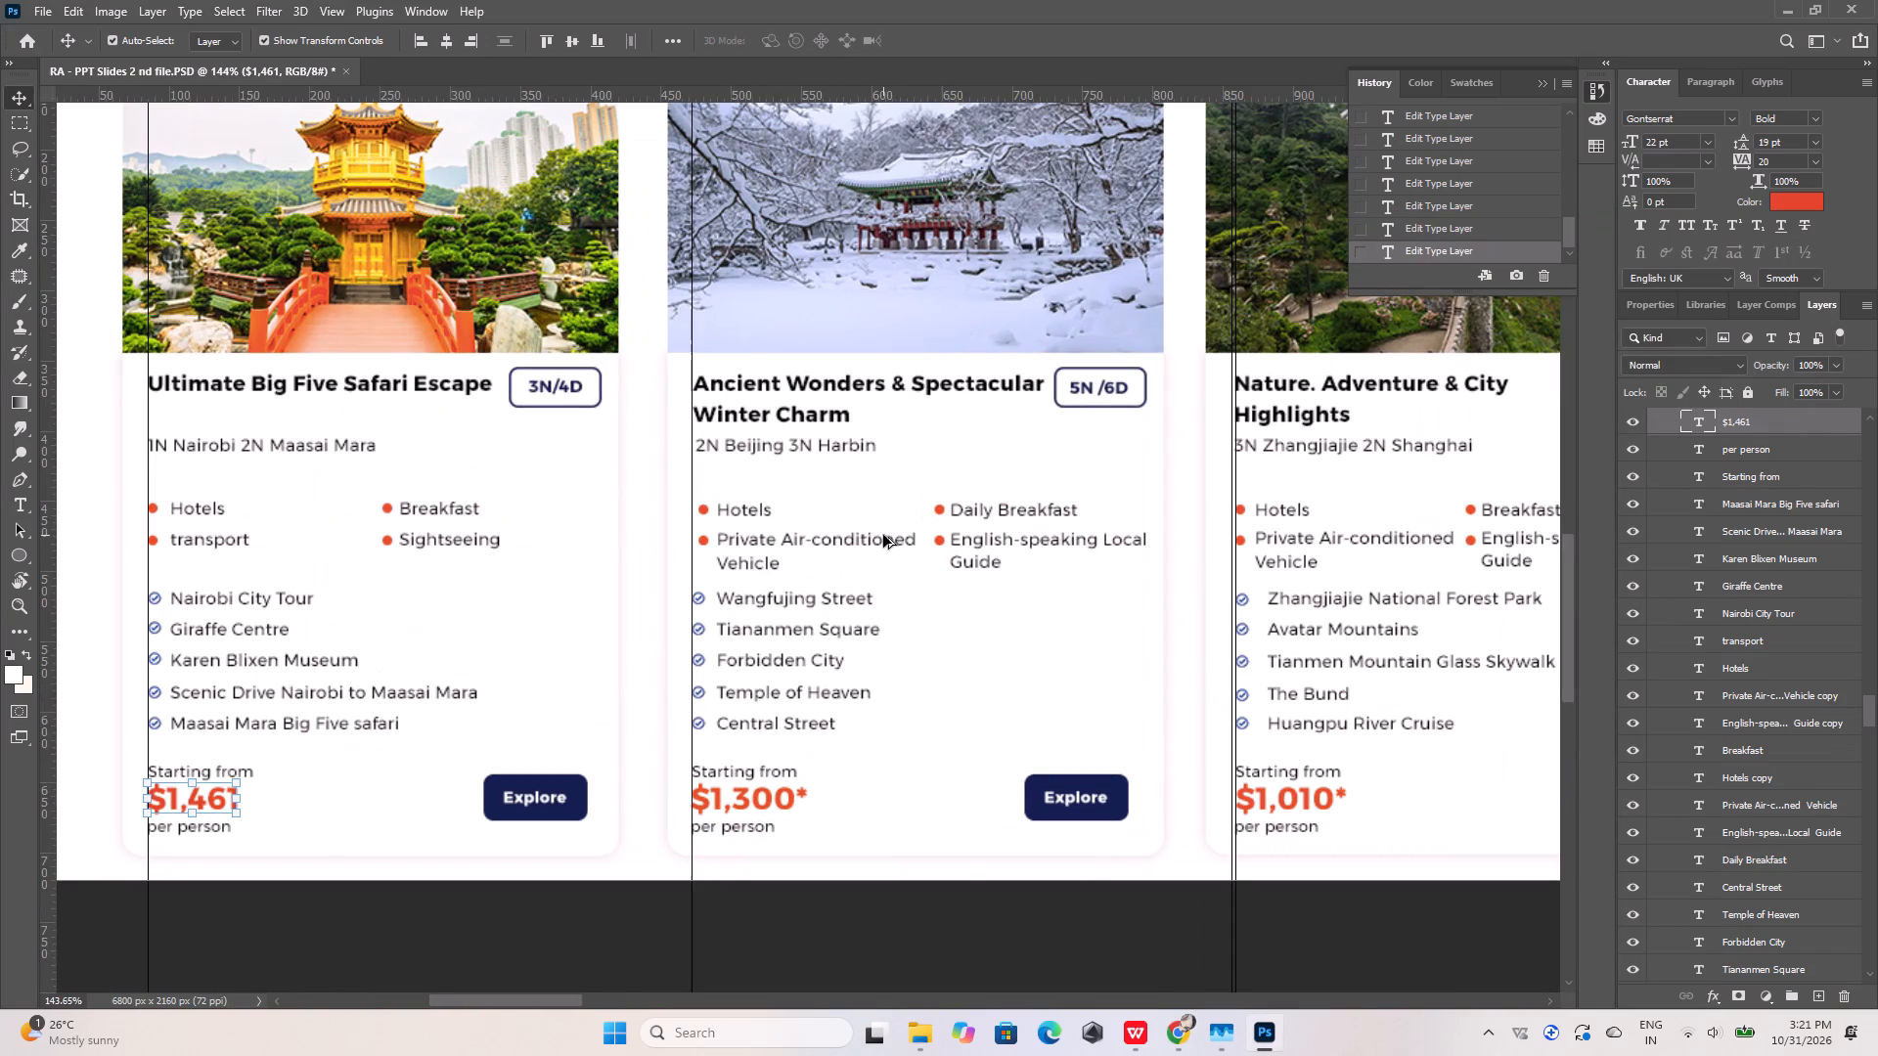
{"action": "scroll", "coordinate": [1785, 531], "scroll_direction": "up", "scroll_amount": 20}
{"action": "scroll", "coordinate": [1785, 531], "scroll_direction": "up", "scroll_amount": 13}
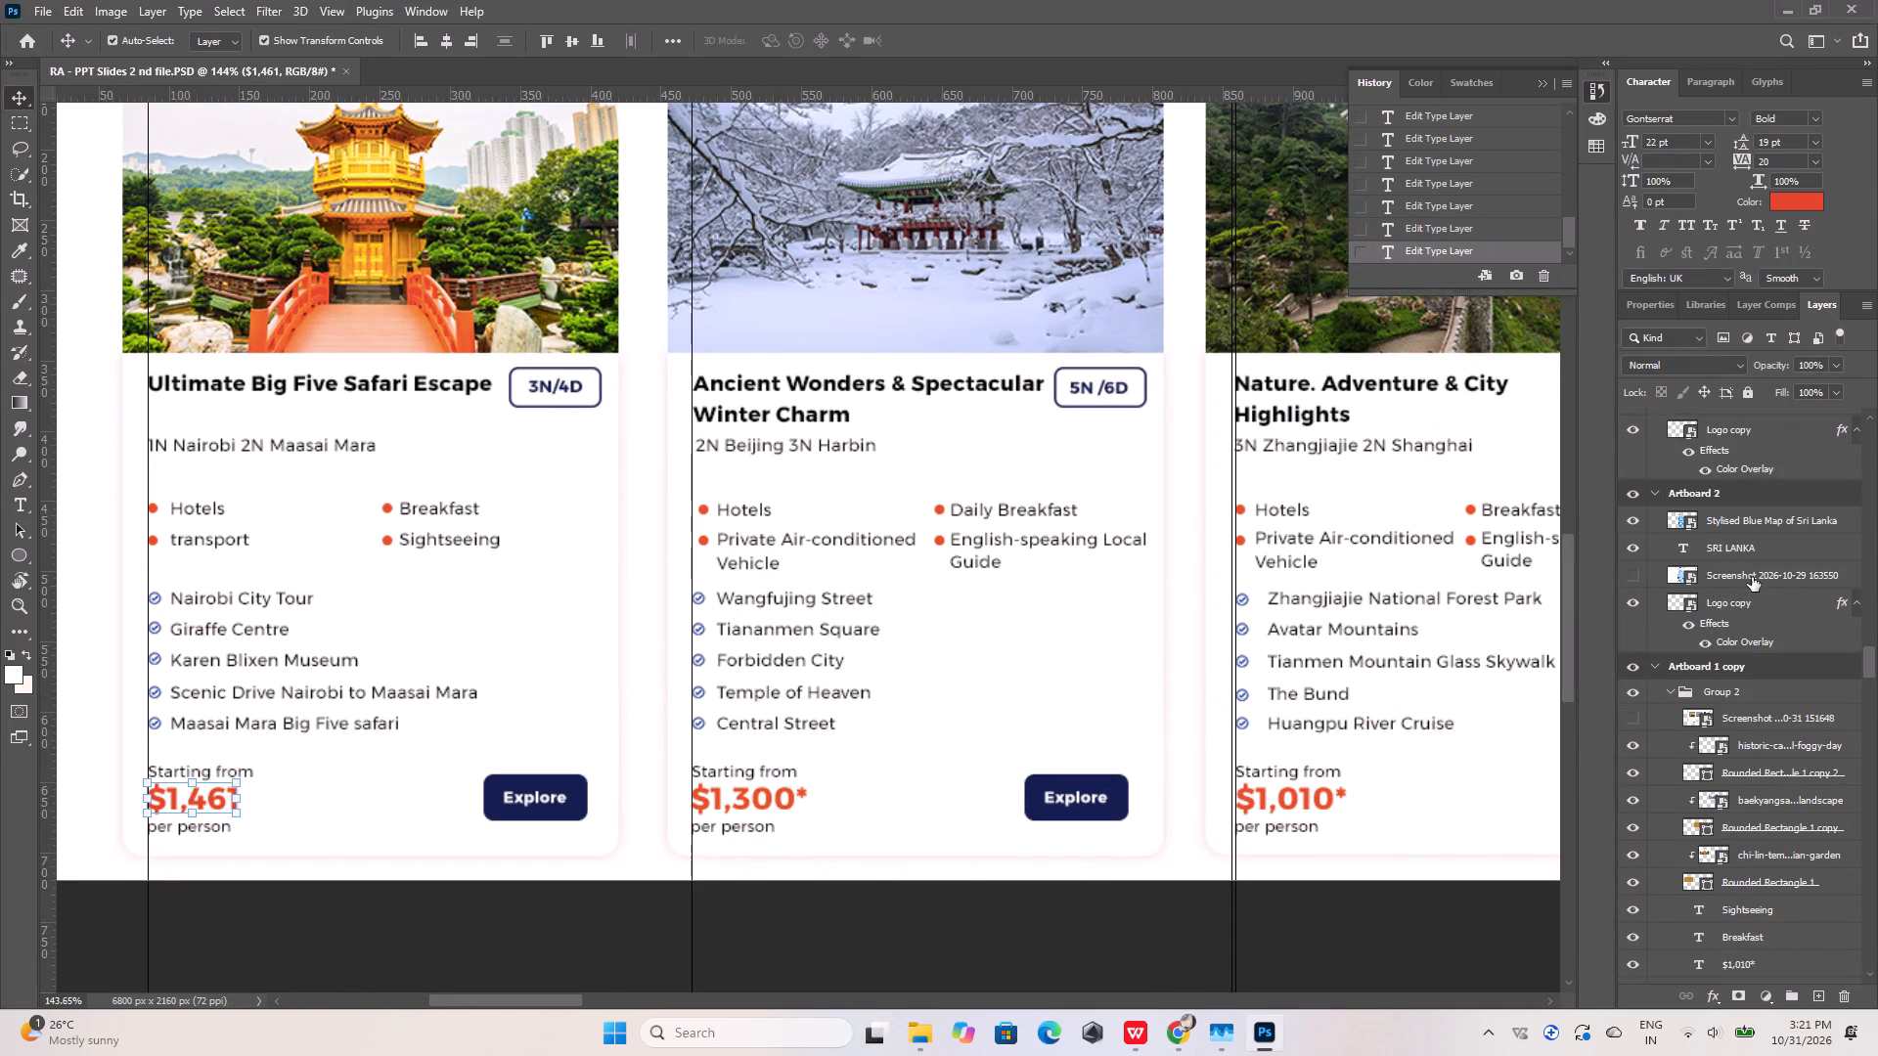
{"action": "left_click", "coordinate": [1632, 722]}
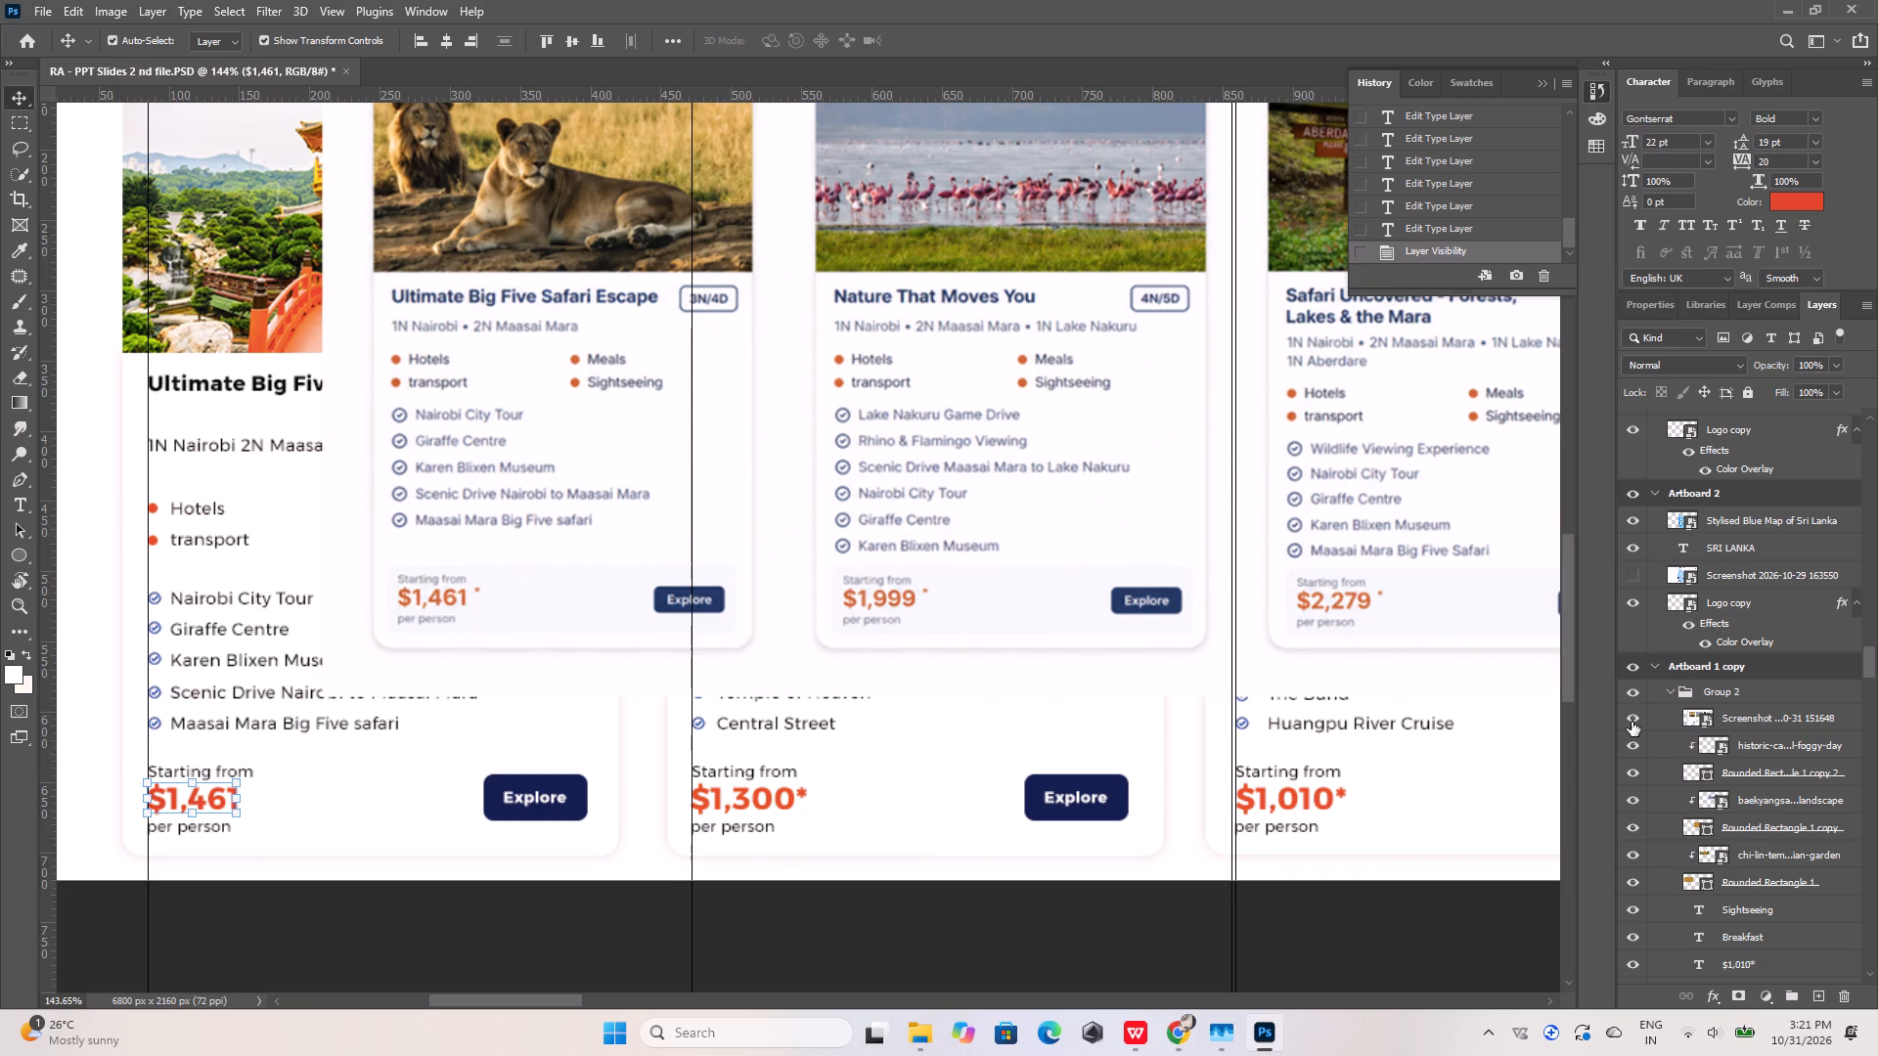
{"action": "left_click", "coordinate": [1632, 722]}
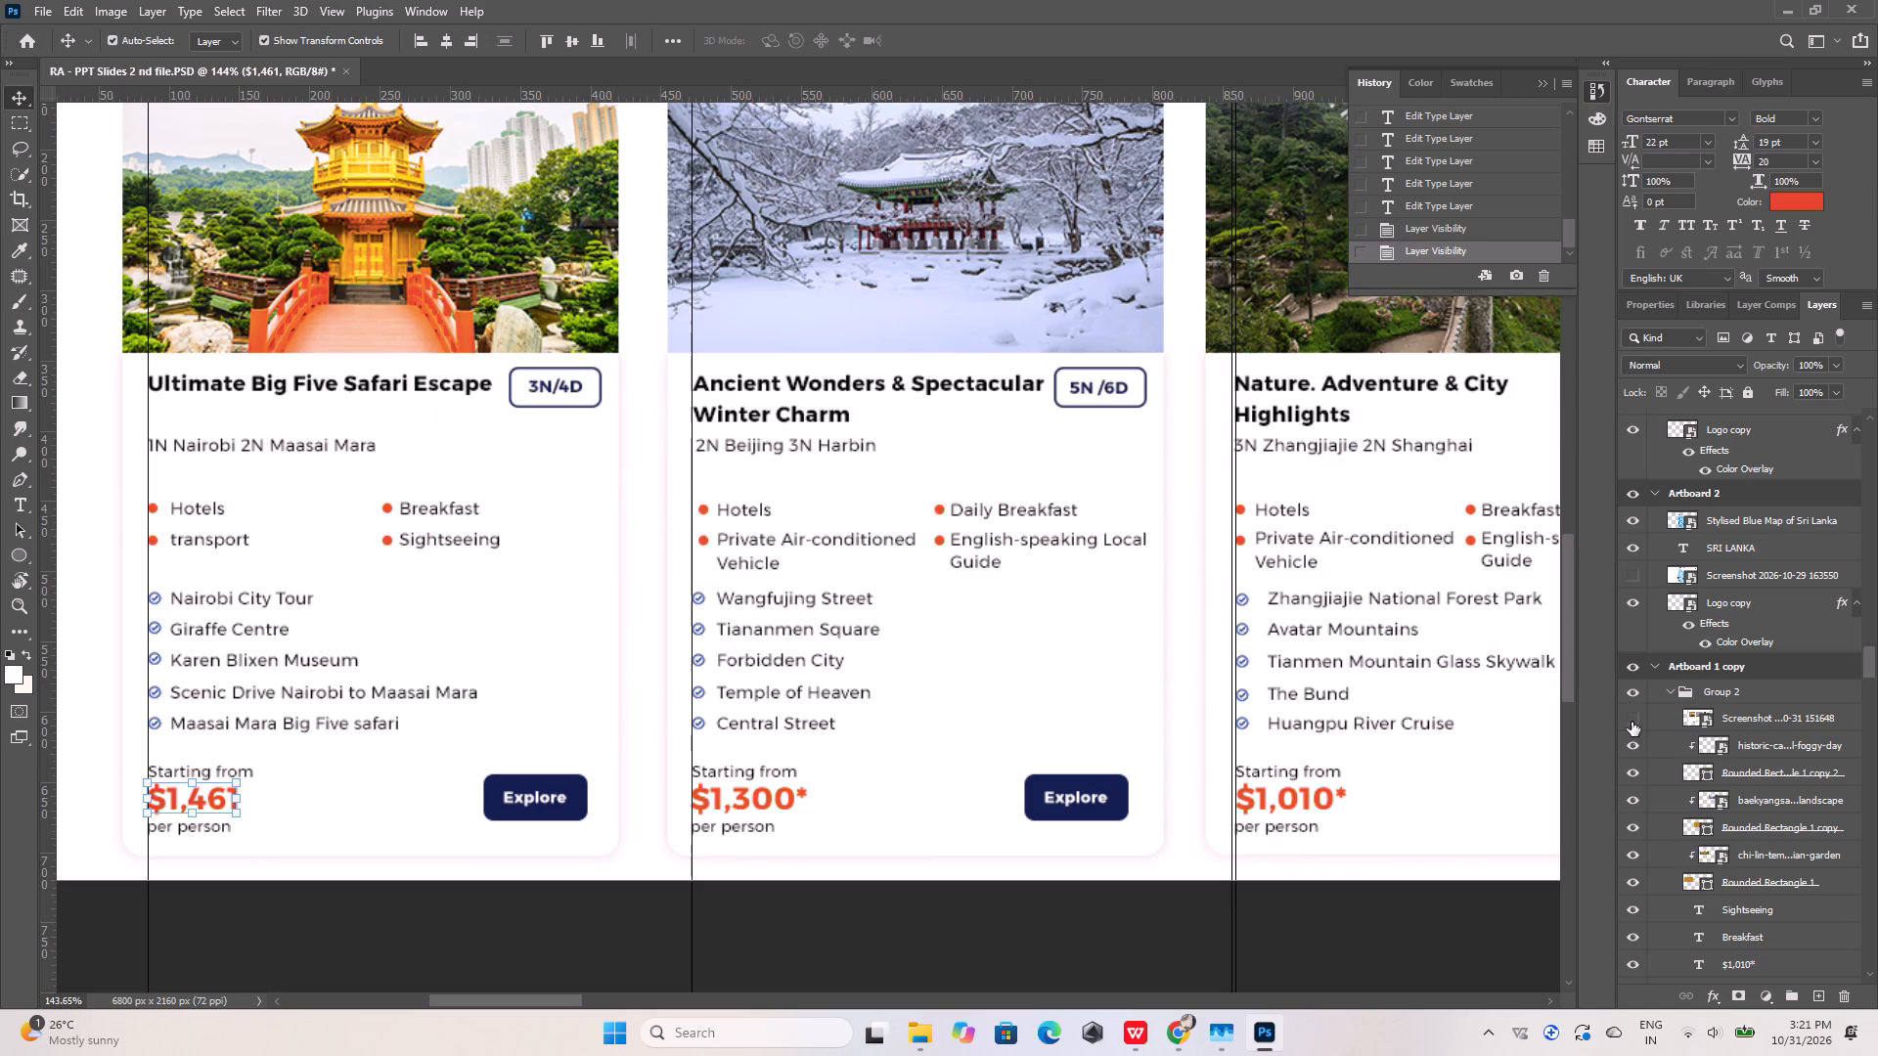
{"action": "left_click", "coordinate": [1632, 722]}
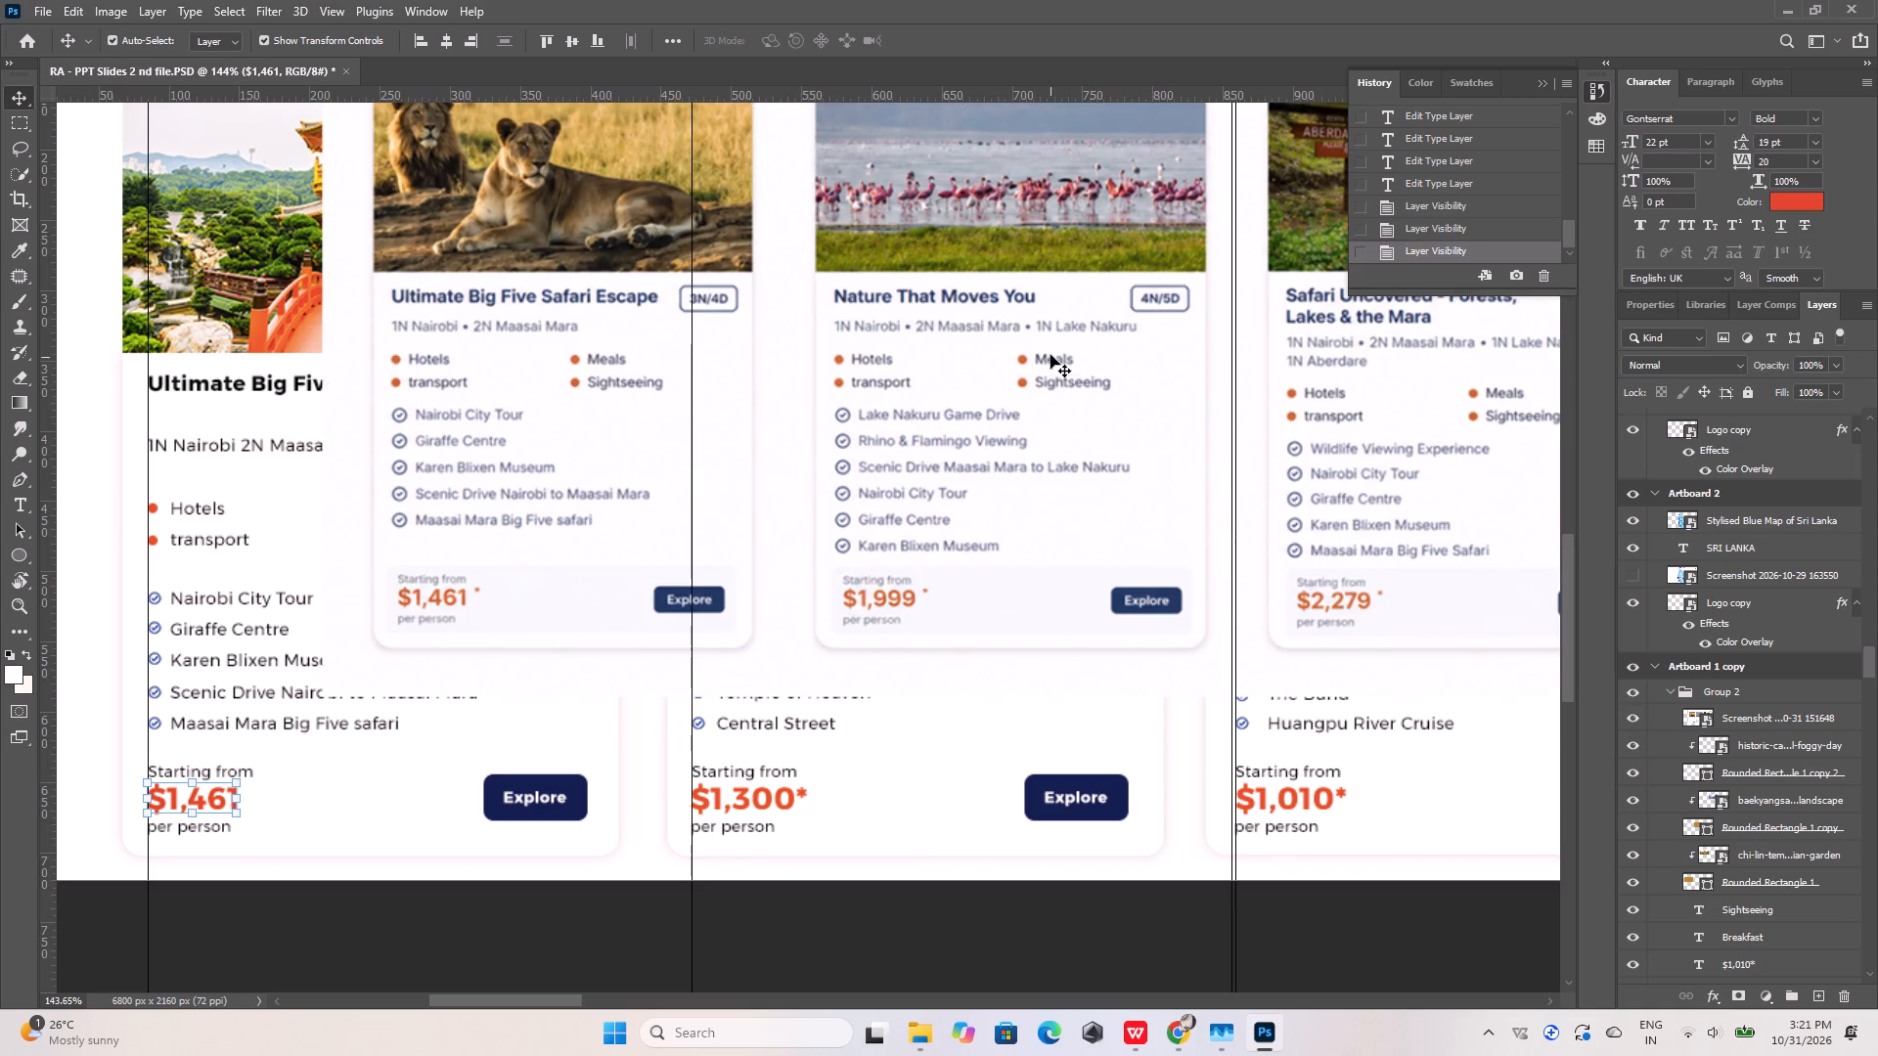
{"action": "left_click_drag", "start_coordinate": [1051, 355], "coordinate": [772, 397]}
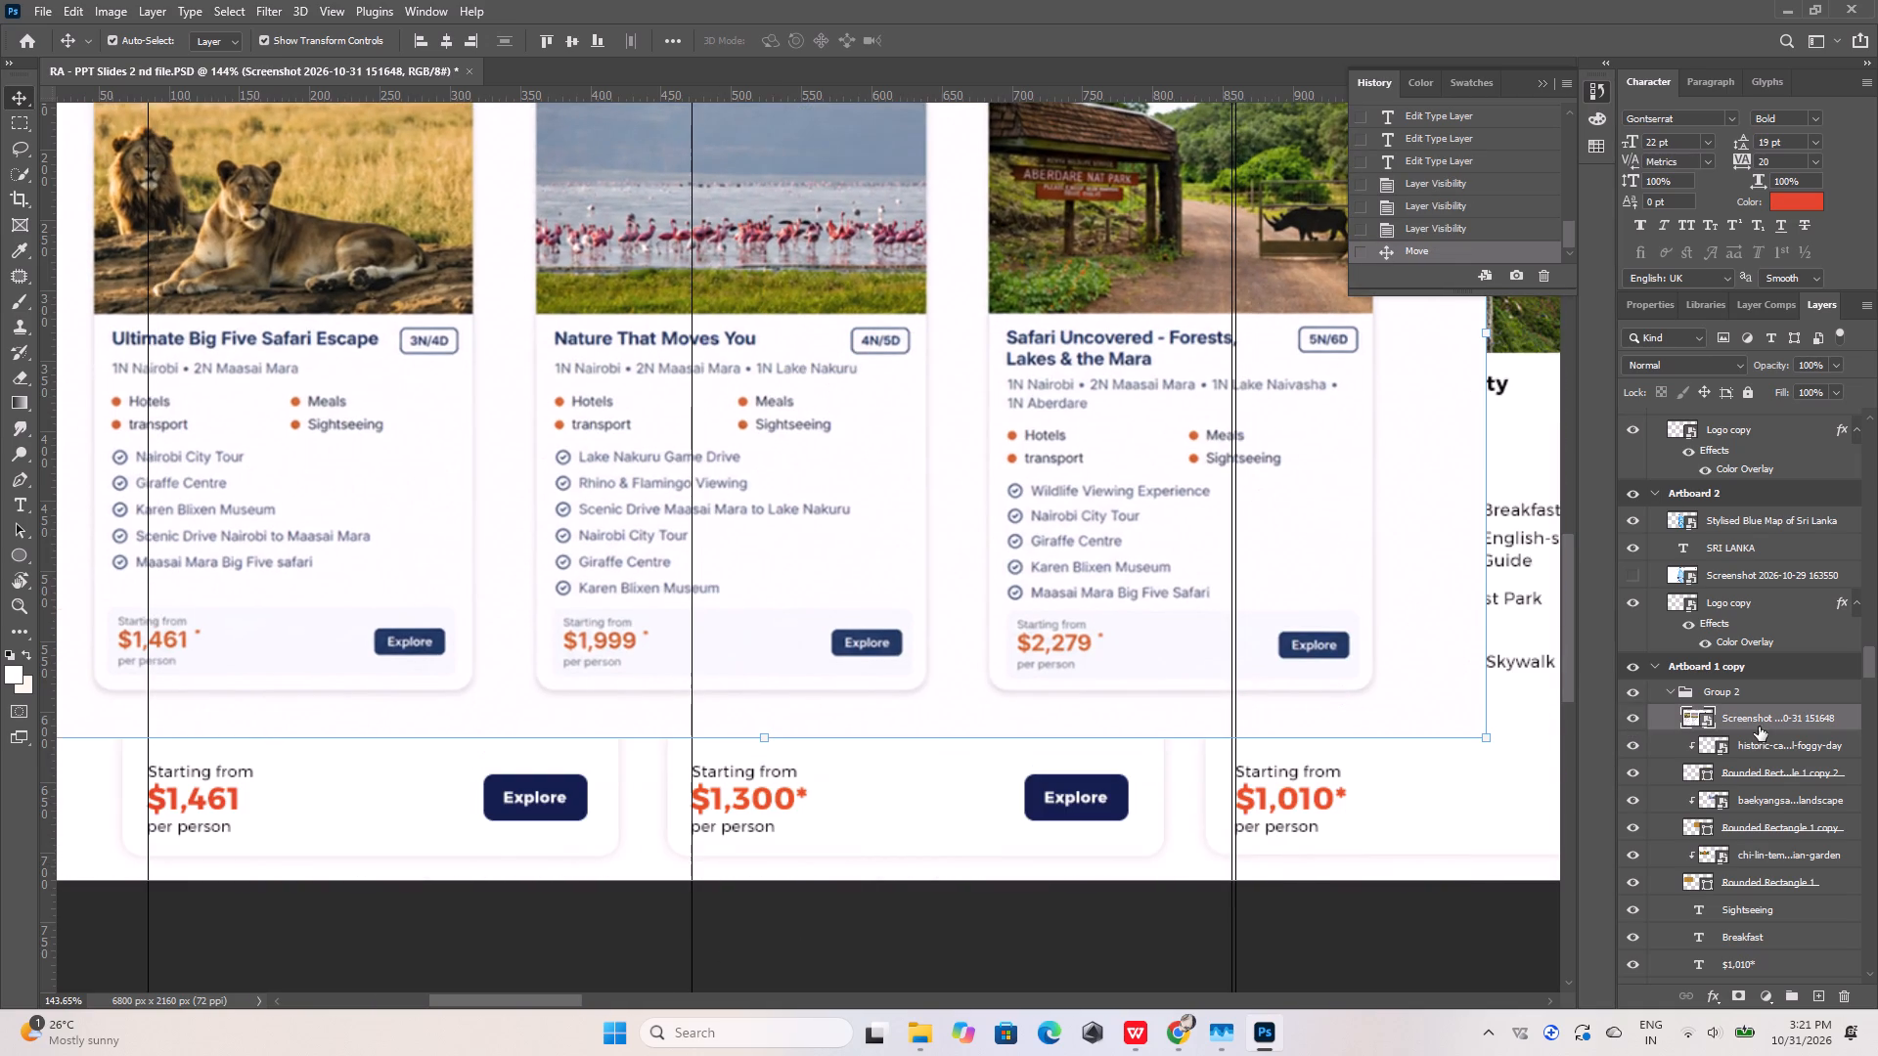
{"action": "left_click", "coordinate": [1638, 722]}
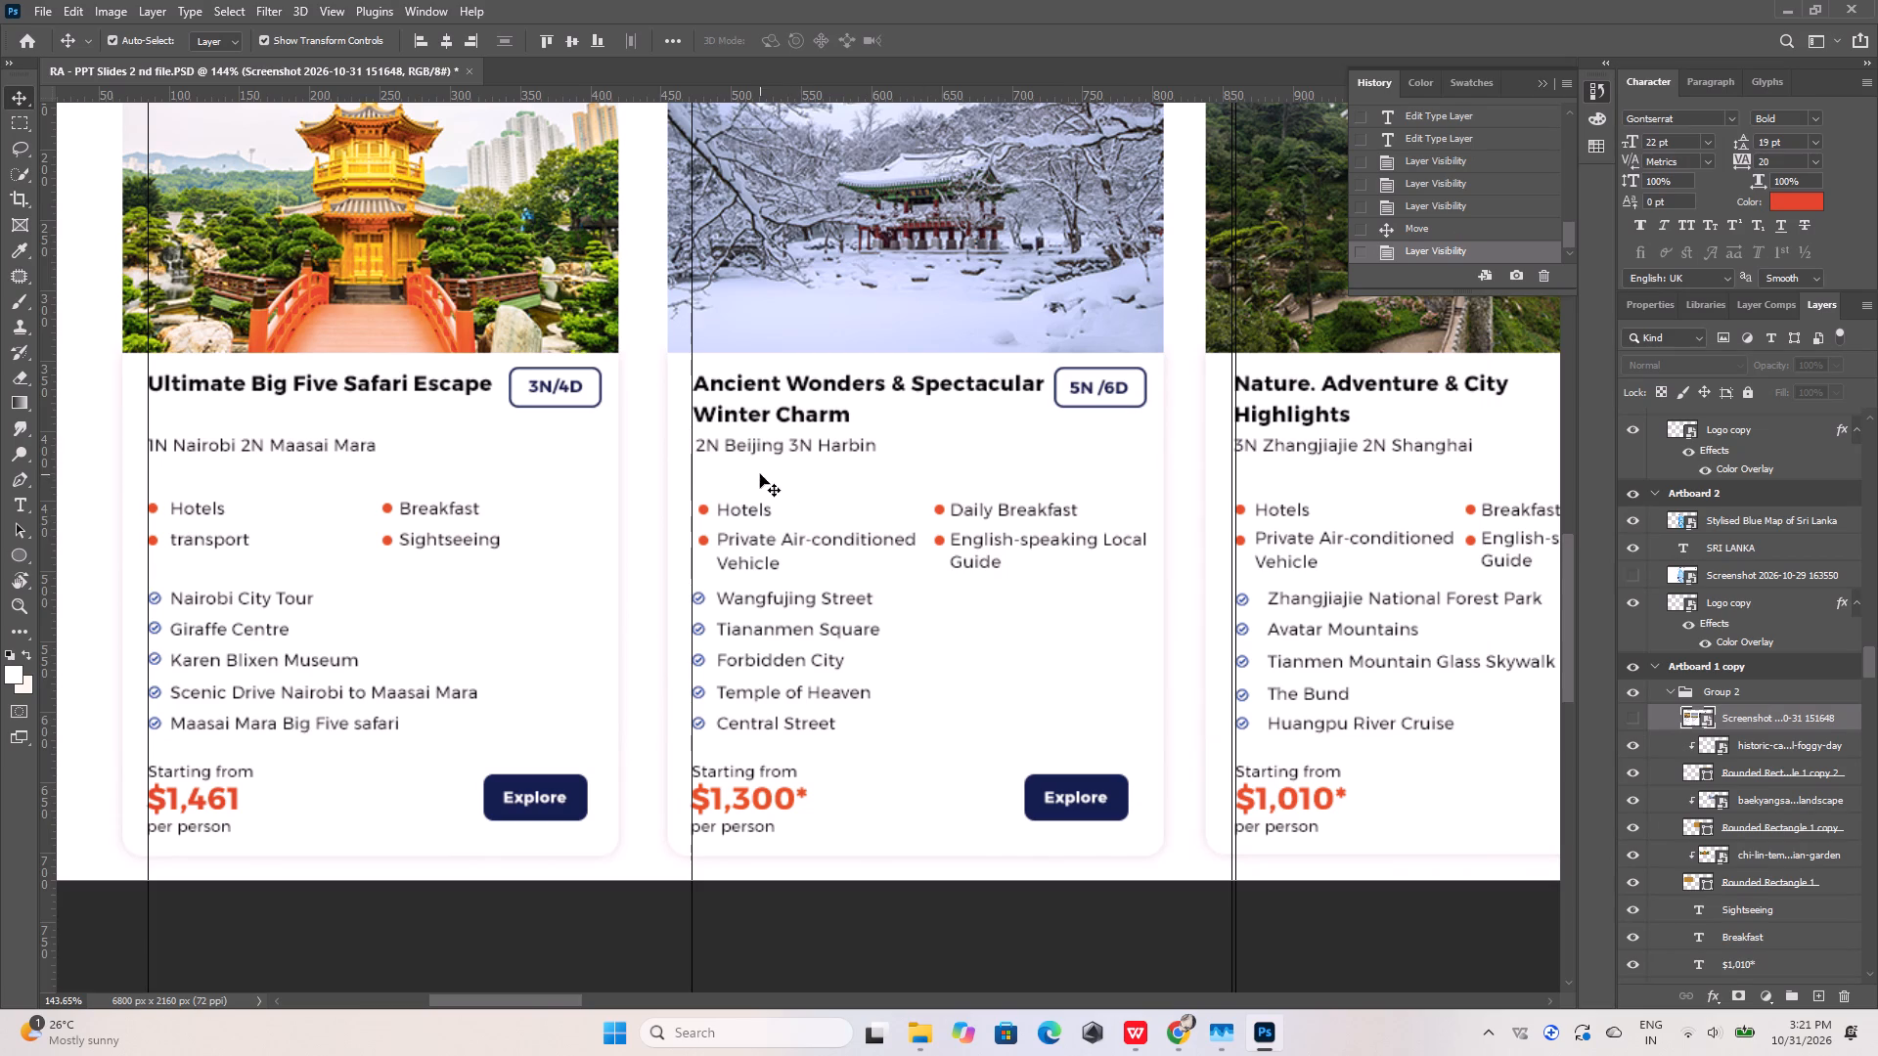
Replace the second card's title with Nature That Moves You, copied from the image search in Chrome.
{"action": "scroll", "coordinate": [780, 457], "scroll_direction": "up", "scroll_amount": 5}
{"action": "scroll", "coordinate": [749, 586], "scroll_direction": "up", "scroll_amount": 10}
{"action": "scroll", "coordinate": [788, 594], "scroll_direction": "up", "scroll_amount": 5, "text": "alt"}
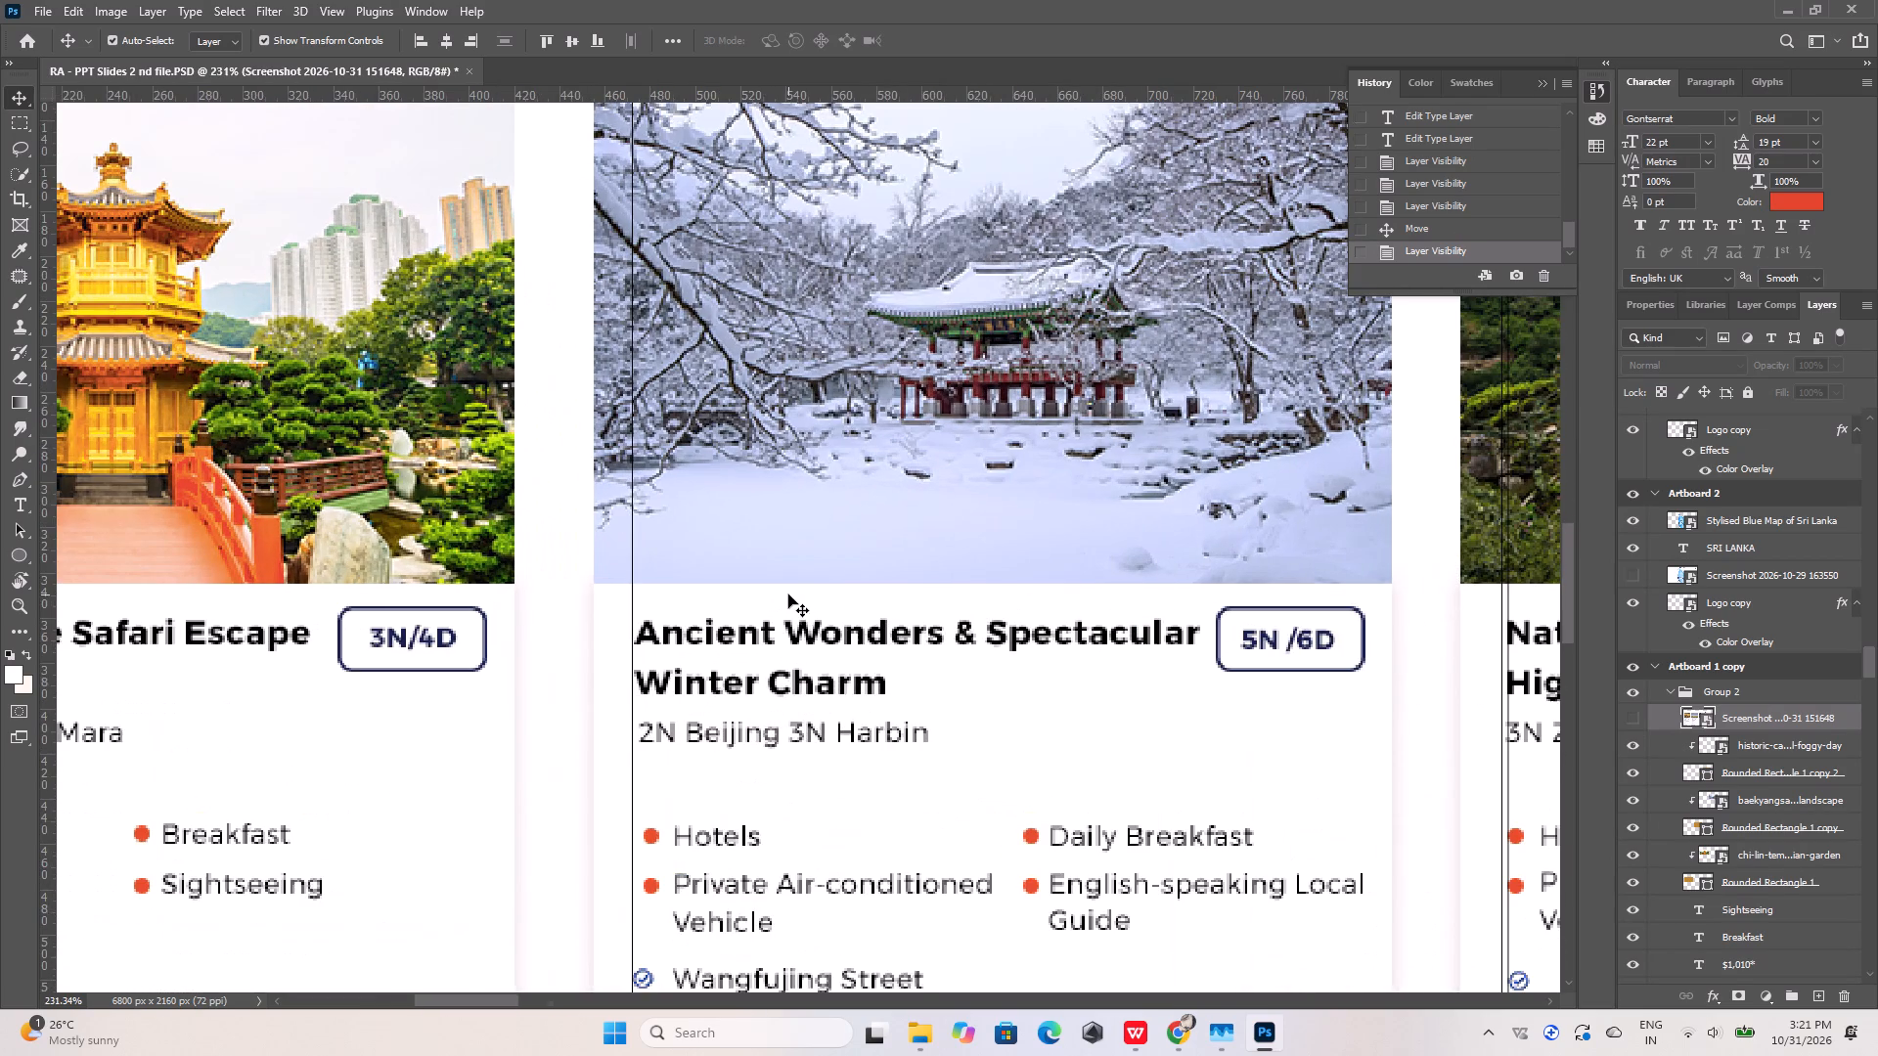
{"action": "double_click", "coordinate": [788, 629]}
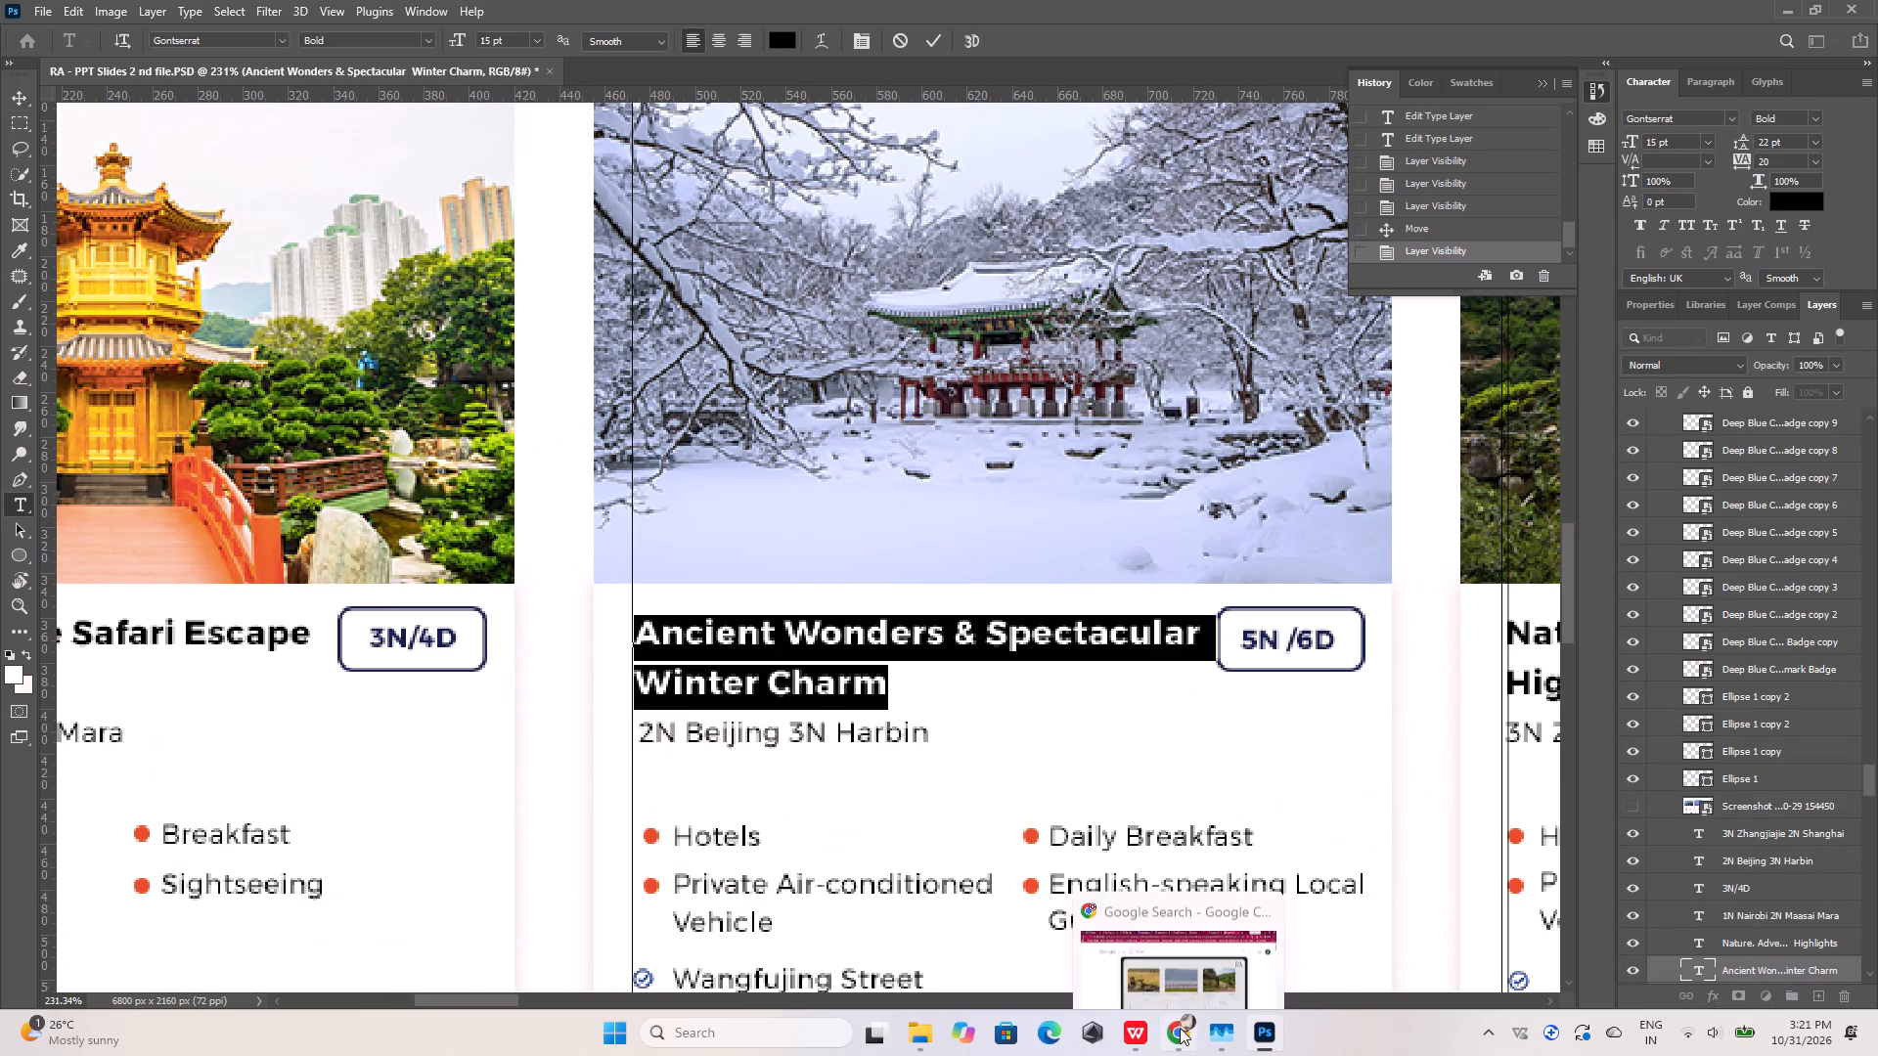
{"action": "left_click", "coordinate": [1180, 1028]}
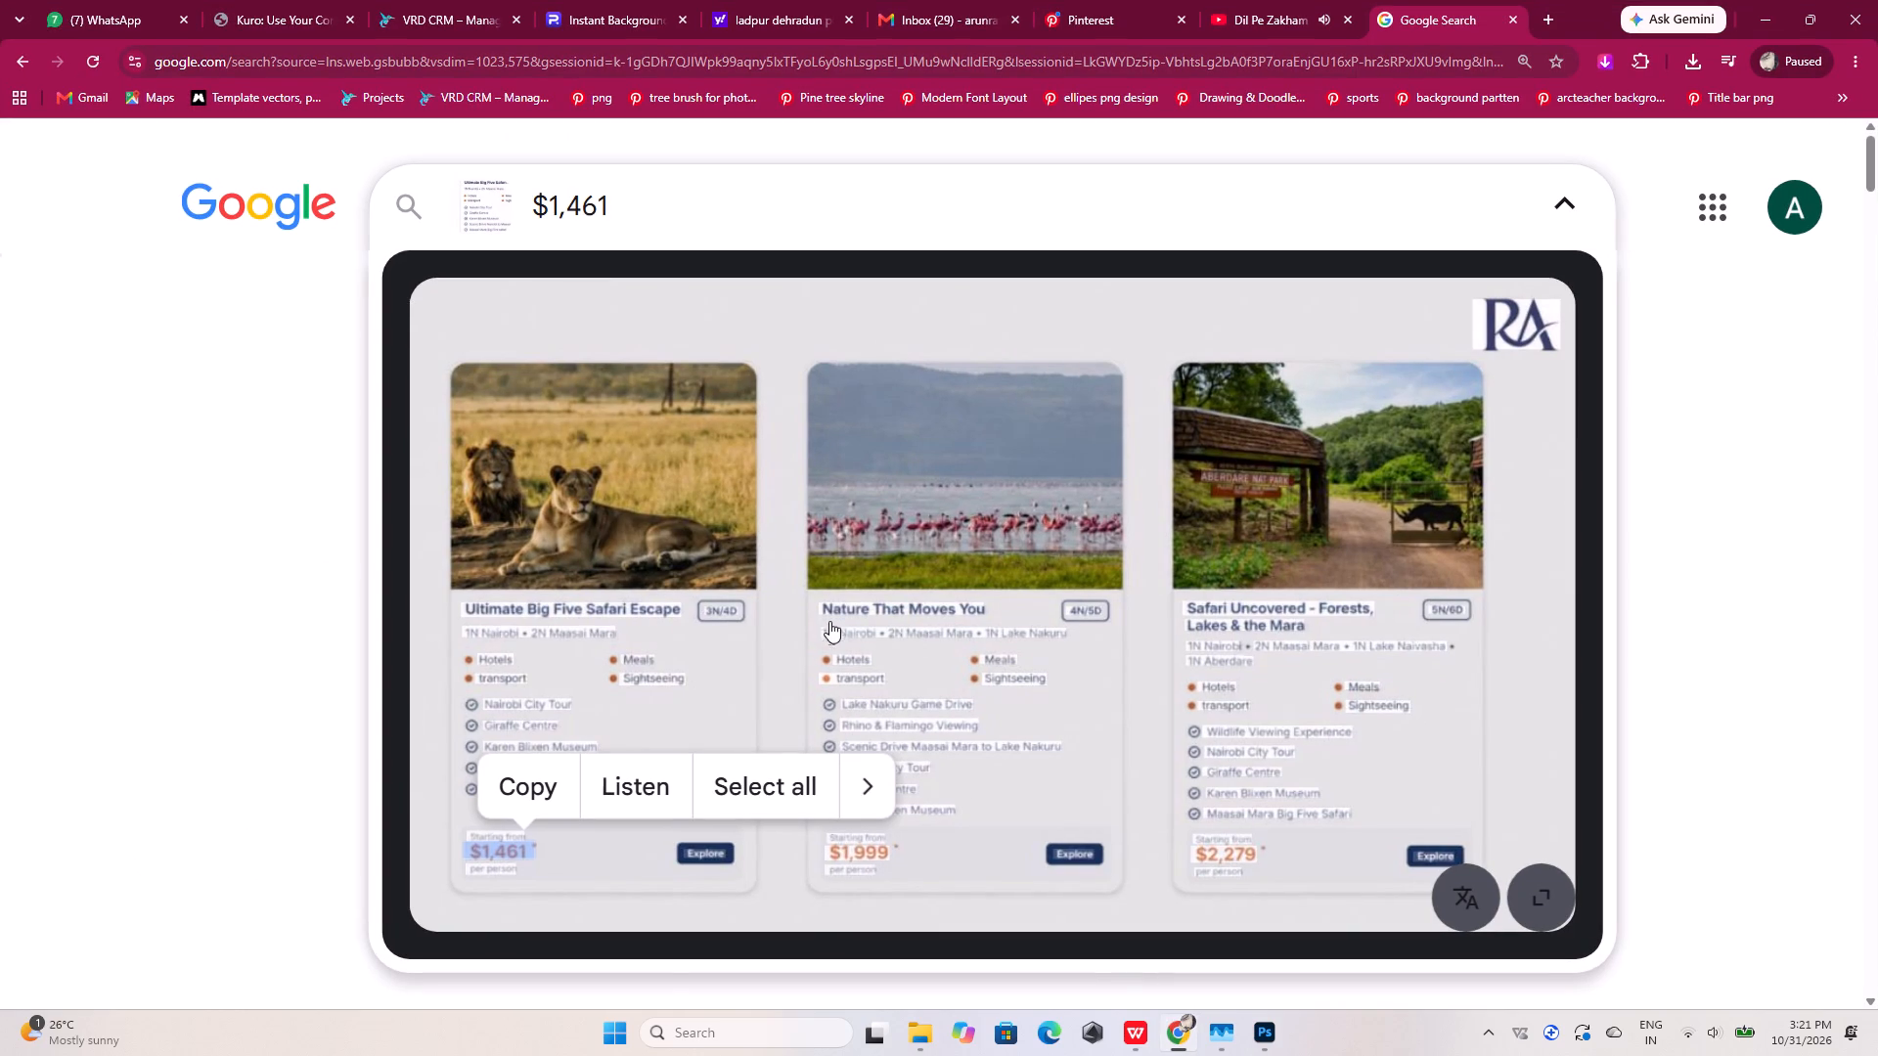
{"action": "left_click_drag", "start_coordinate": [828, 608], "coordinate": [980, 612]}
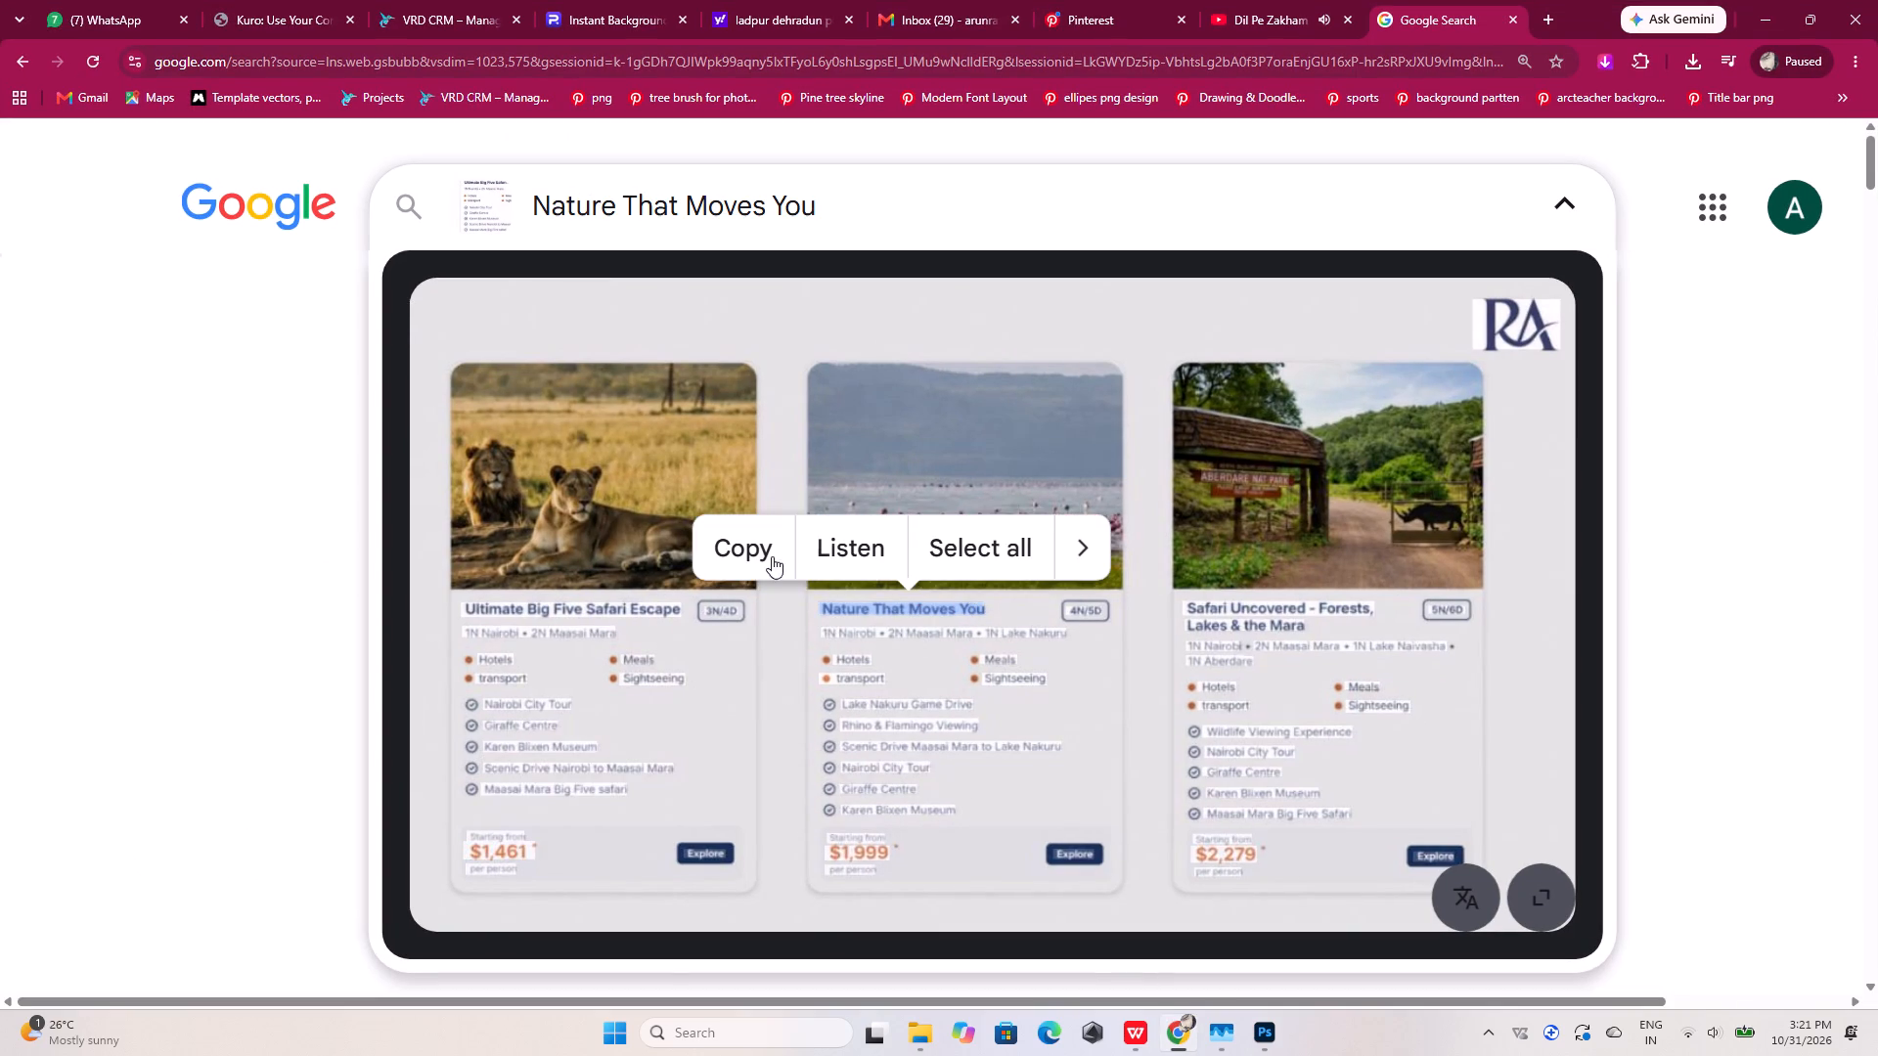
{"action": "left_click", "coordinate": [767, 552]}
{"action": "left_click", "coordinate": [1265, 1027]}
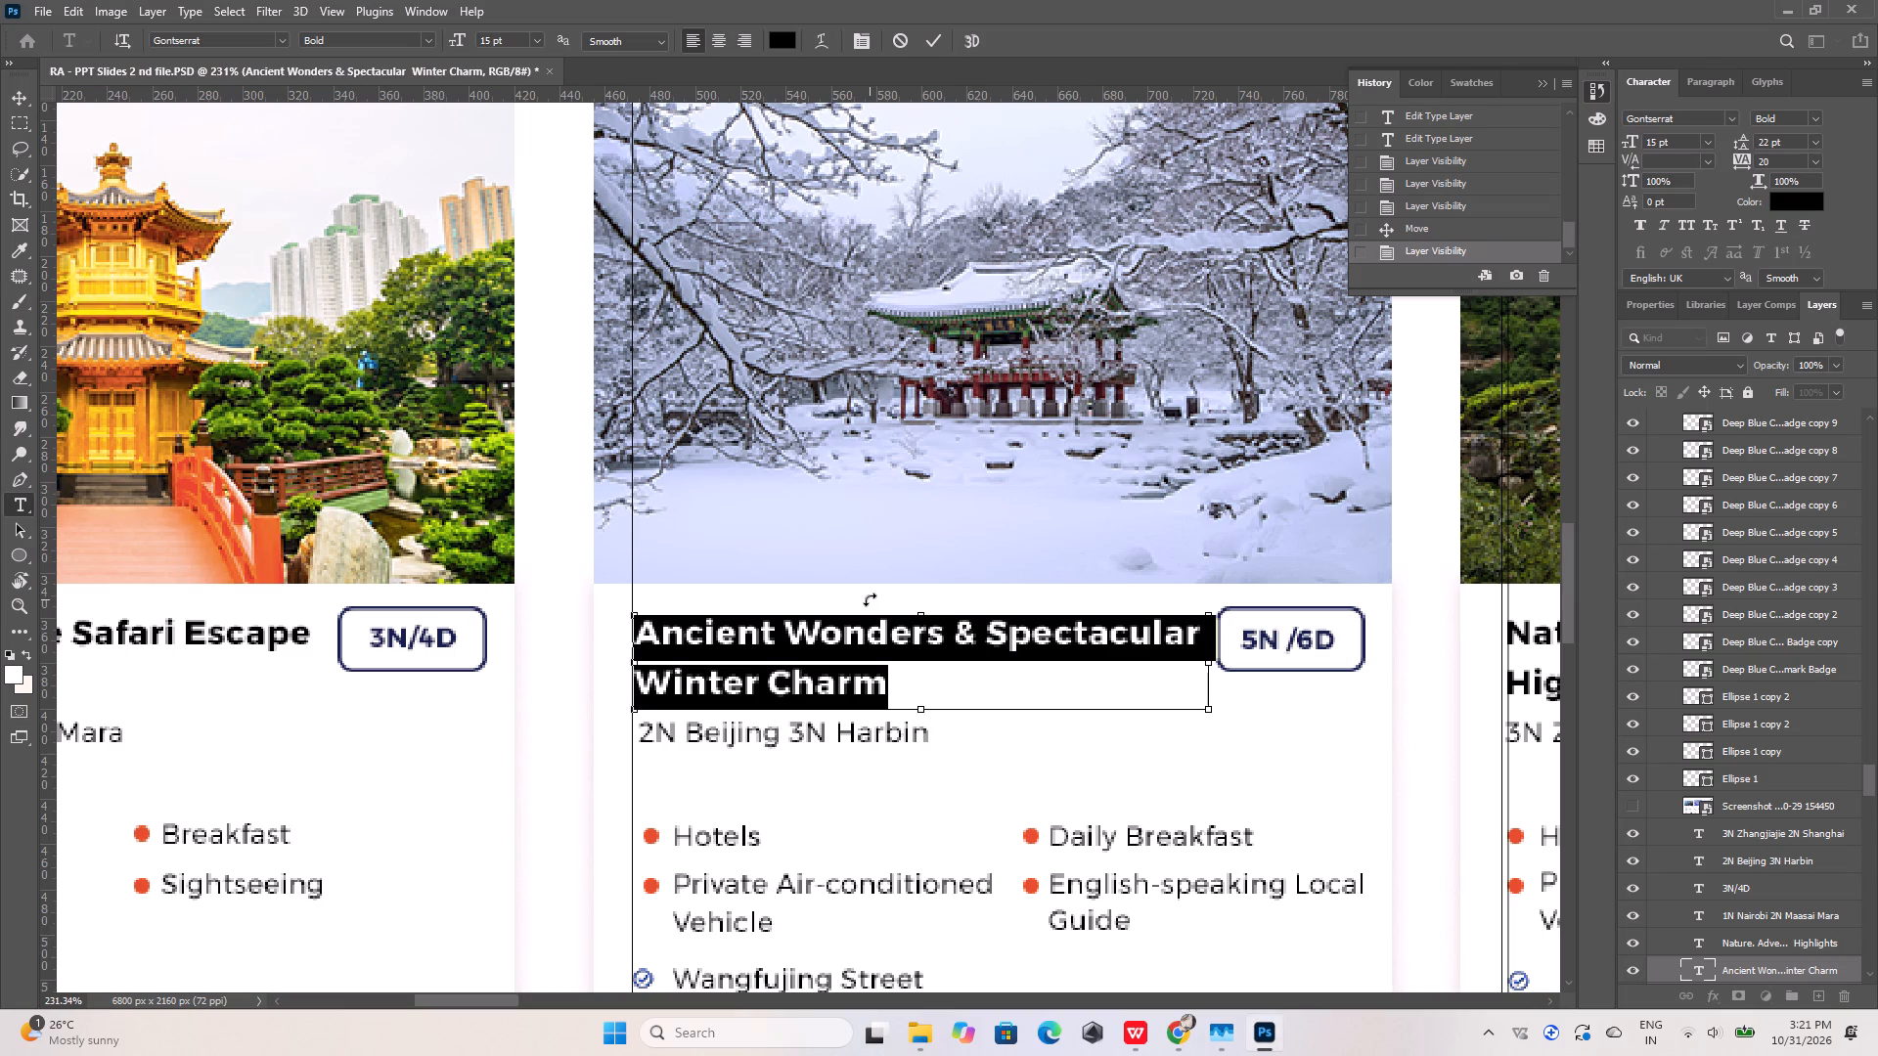
{"action": "key", "text": "ctrl+v"}
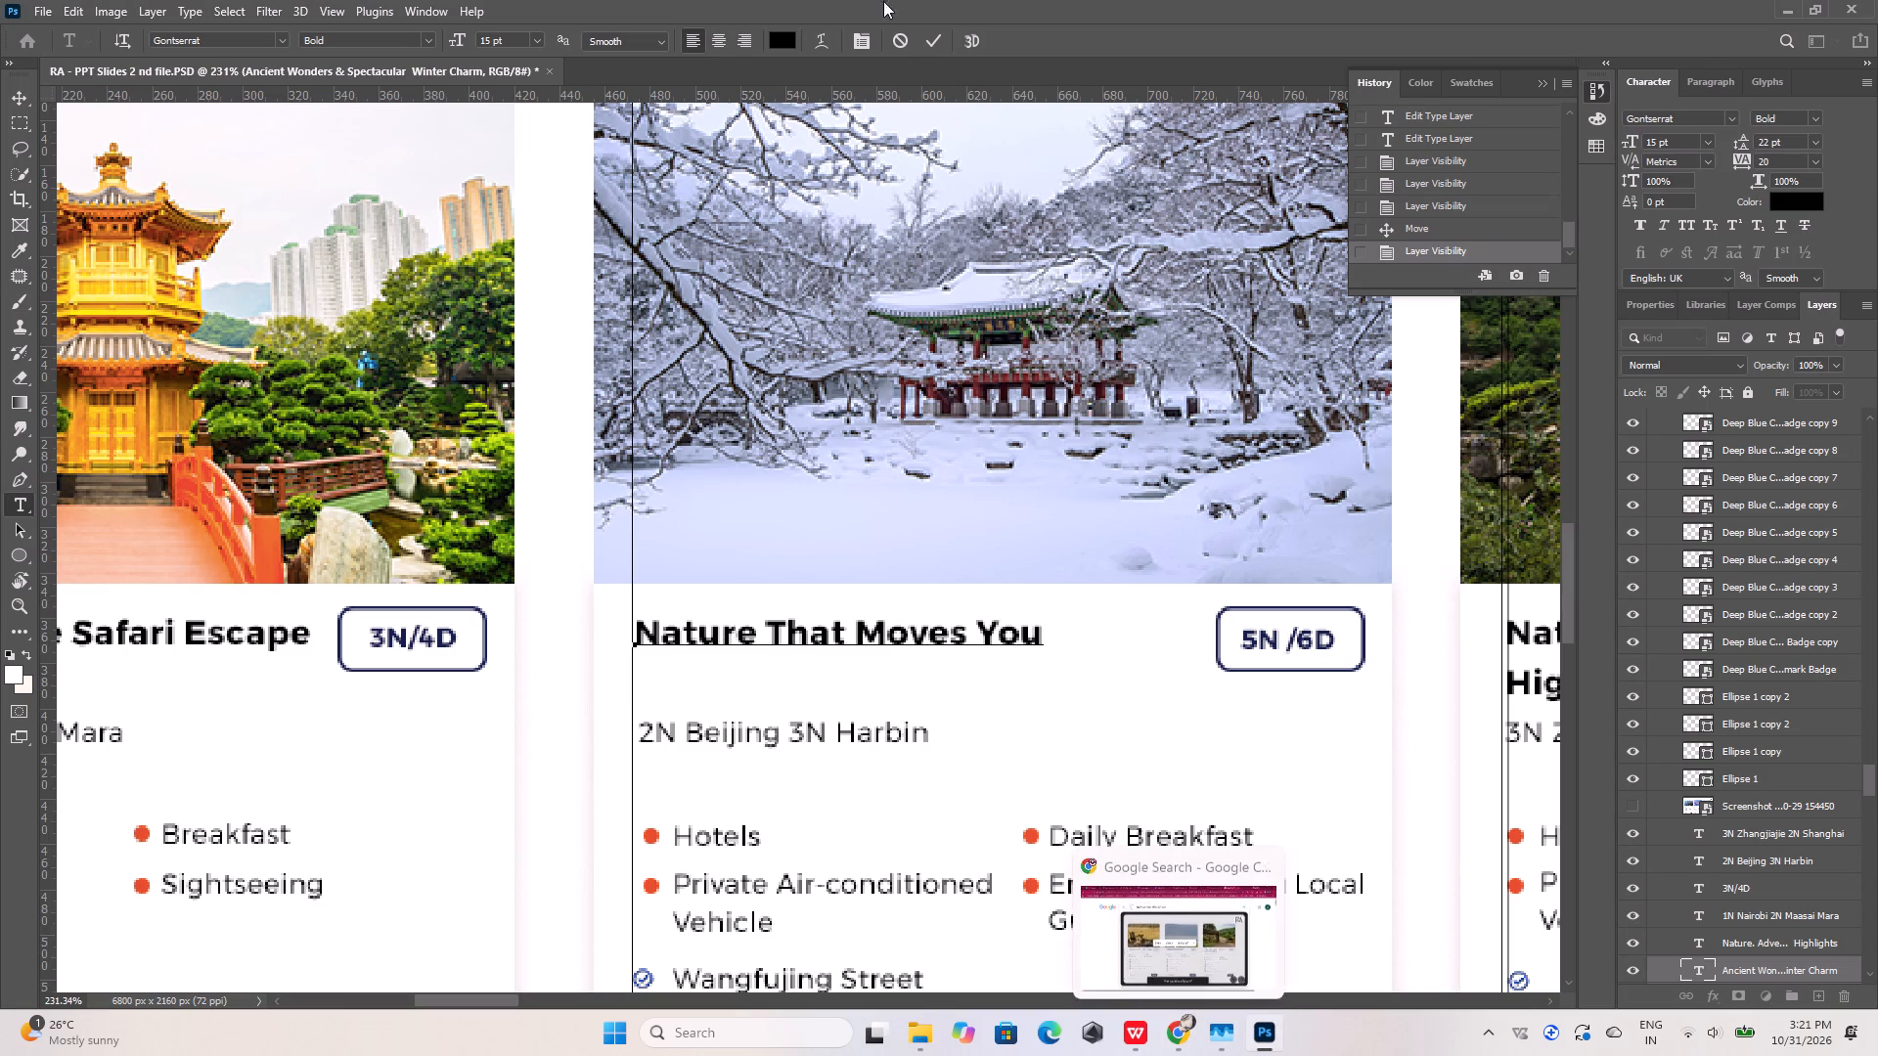
{"action": "left_click", "coordinate": [916, 38]}
Replace the second card's duration badge text with 4N/5D, copied from the image search in Chrome.
{"action": "left_click", "coordinate": [1192, 1029]}
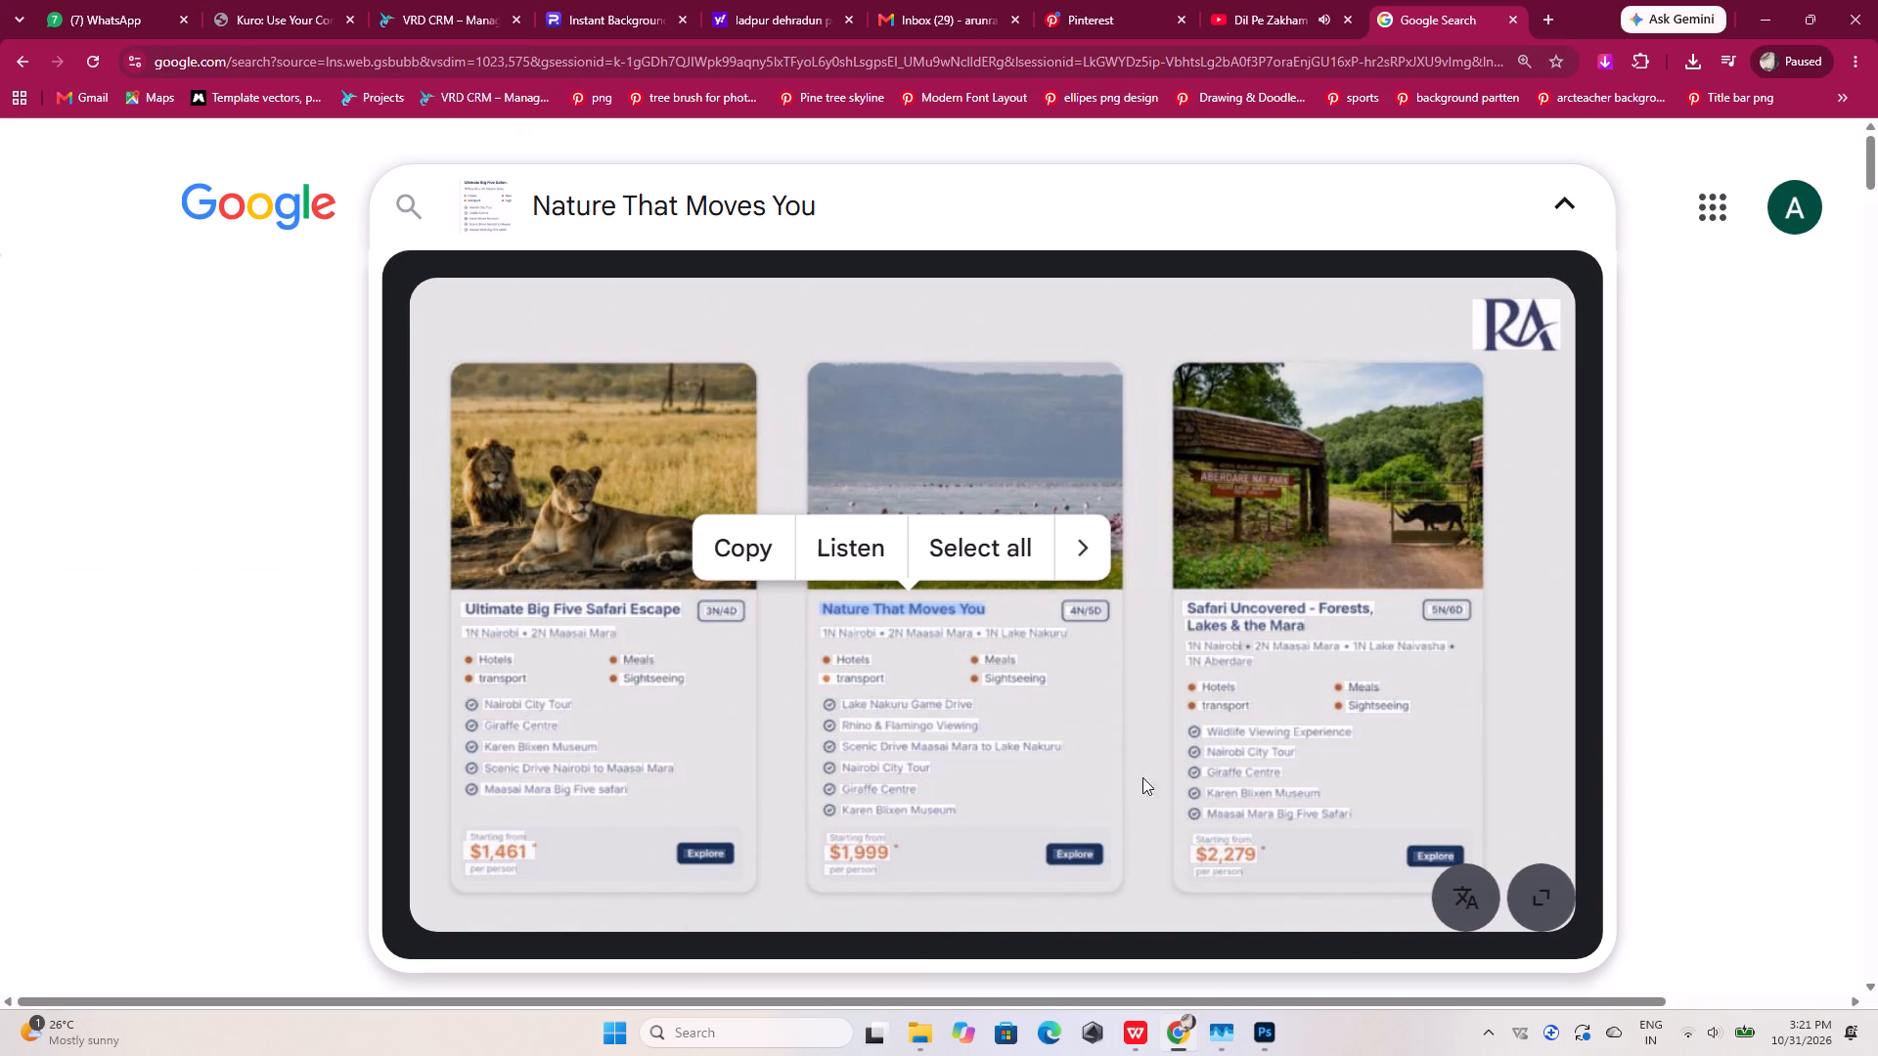
{"action": "left_click", "coordinate": [1074, 599]}
{"action": "left_click_drag", "start_coordinate": [1072, 612], "coordinate": [1100, 612]}
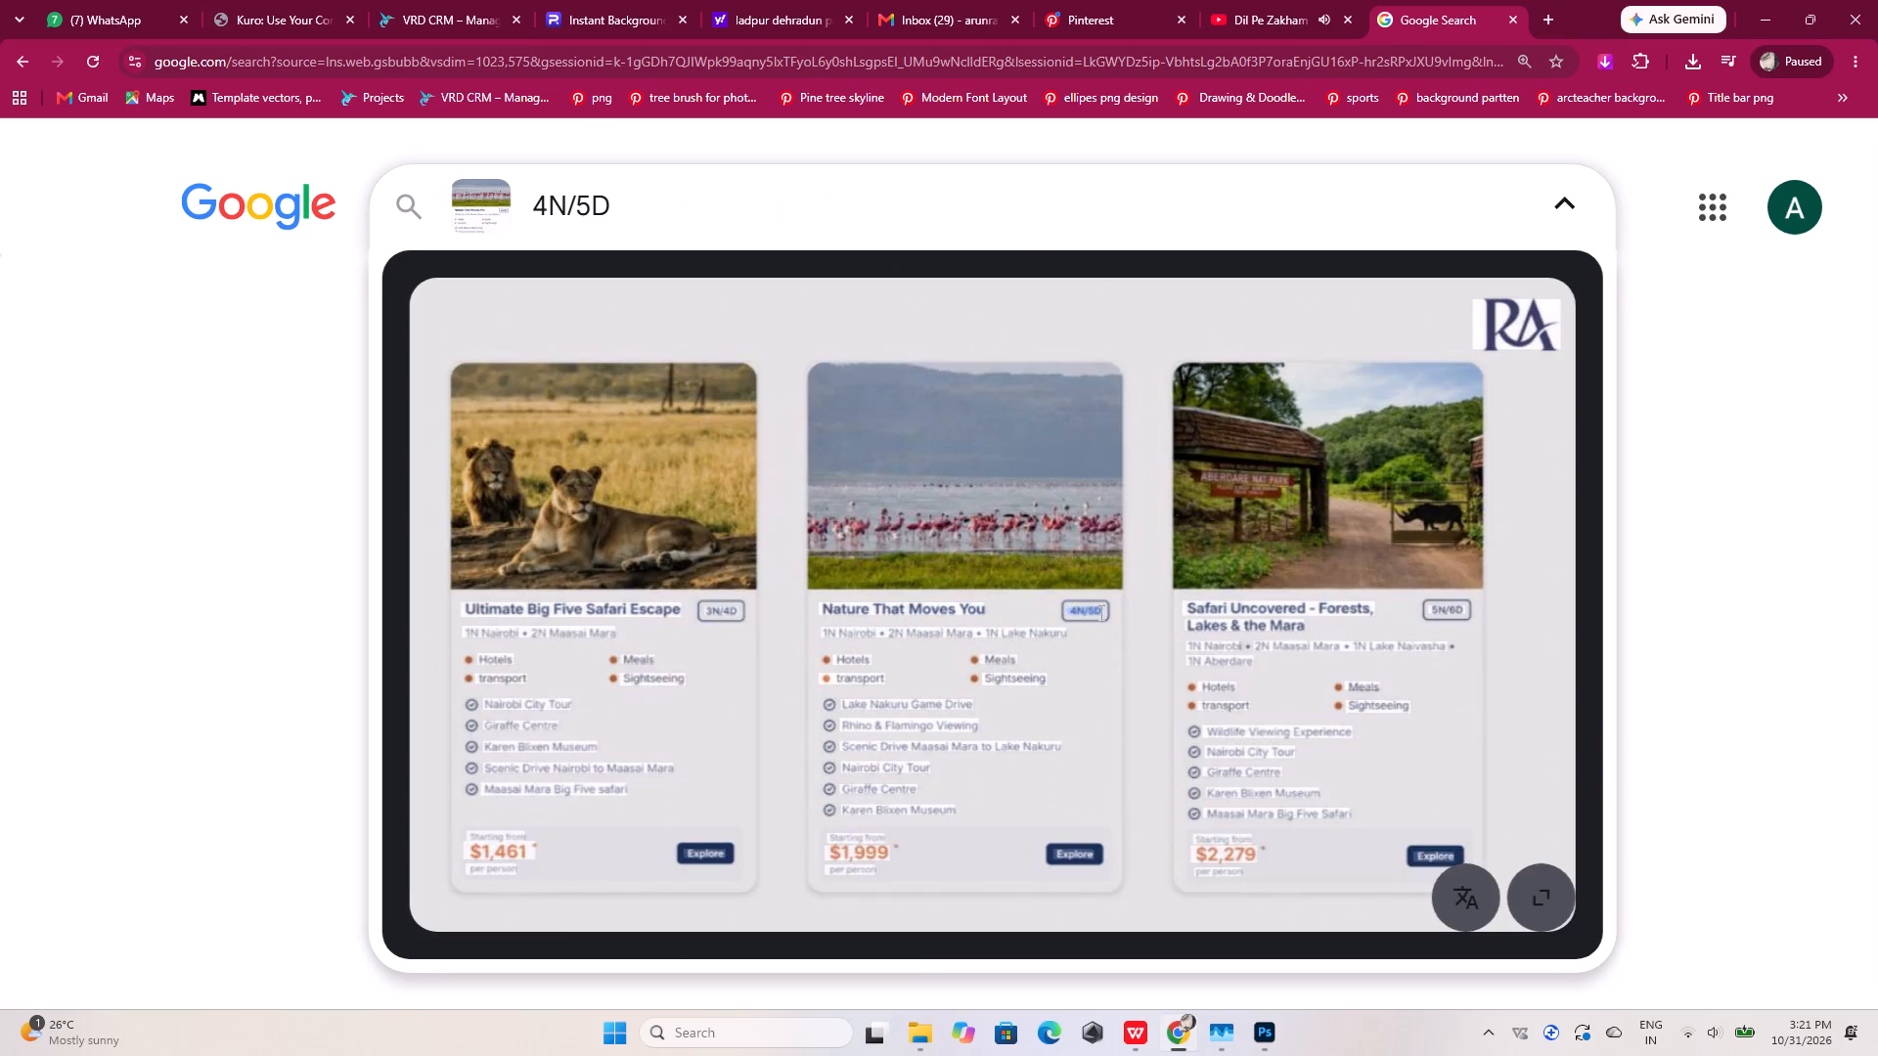
{"action": "left_click_drag", "start_coordinate": [1100, 612], "coordinate": [1103, 612]}
{"action": "left_click", "coordinate": [926, 554]}
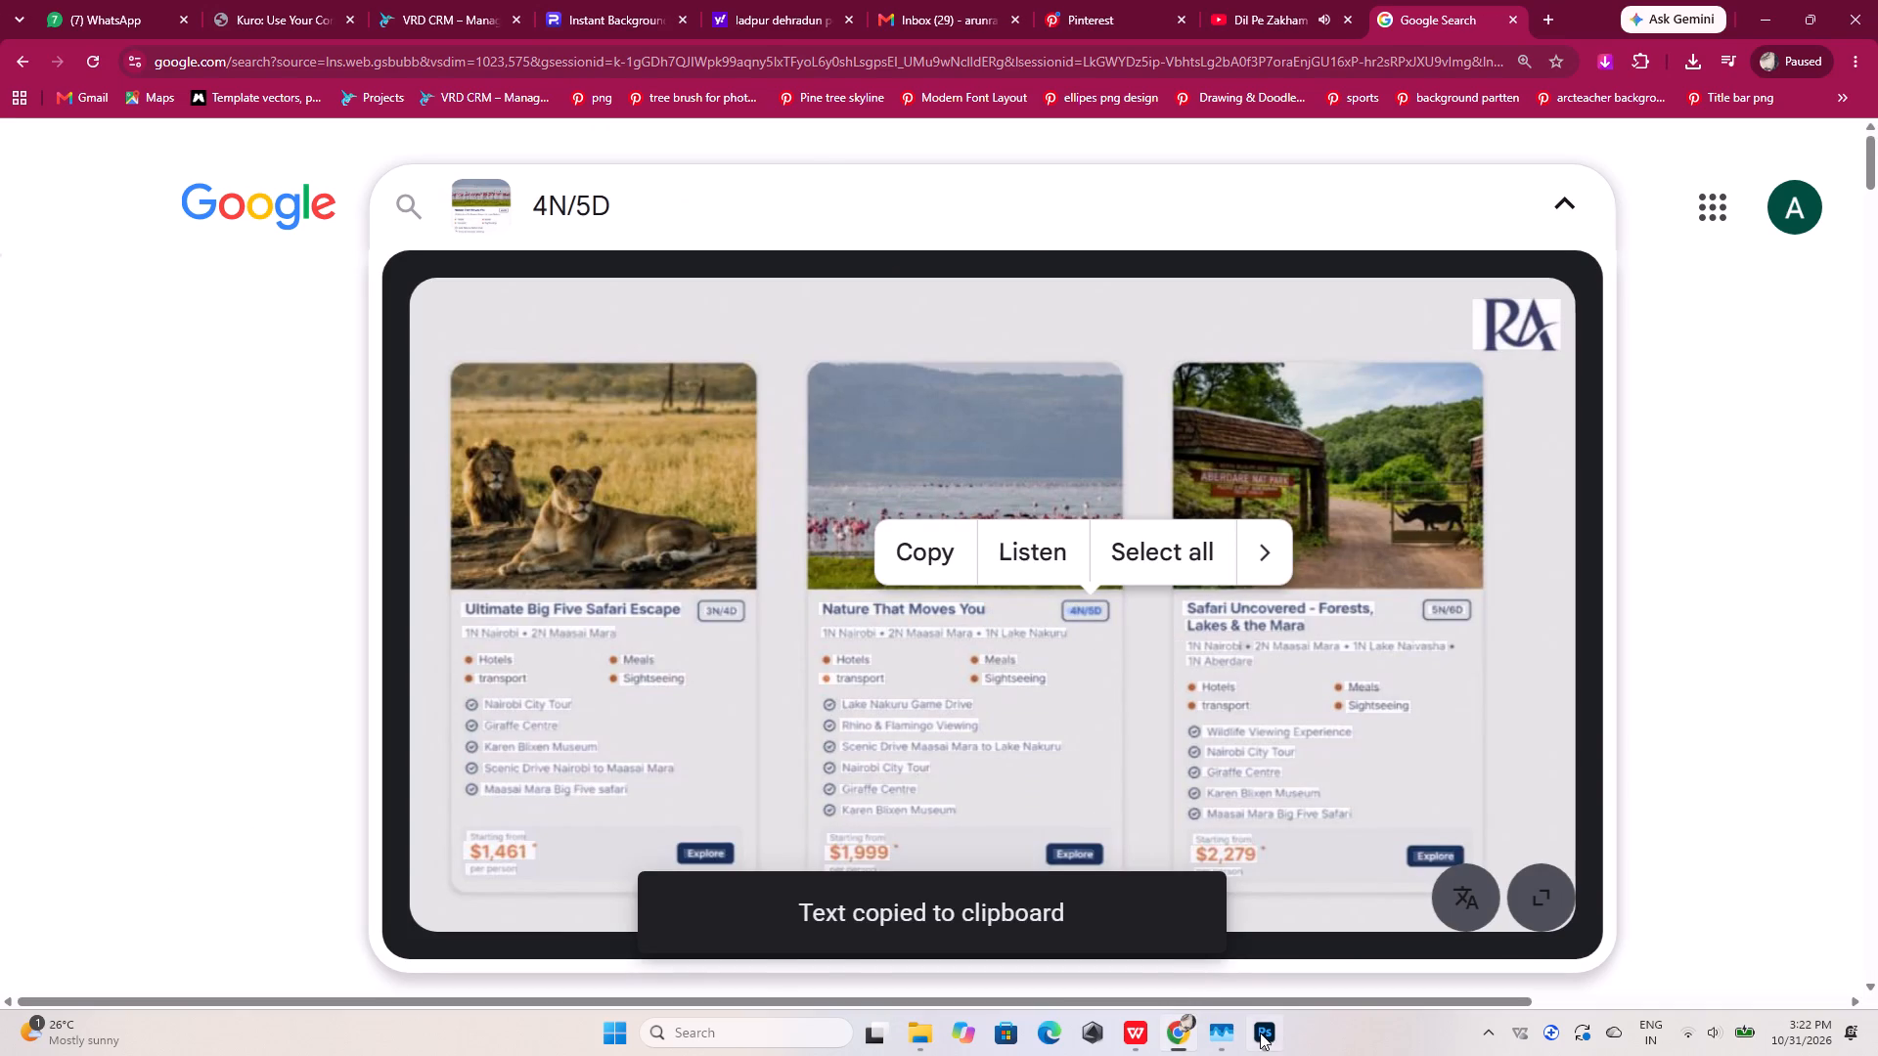
{"action": "left_click", "coordinate": [1259, 1033]}
{"action": "left_click", "coordinate": [1231, 628]}
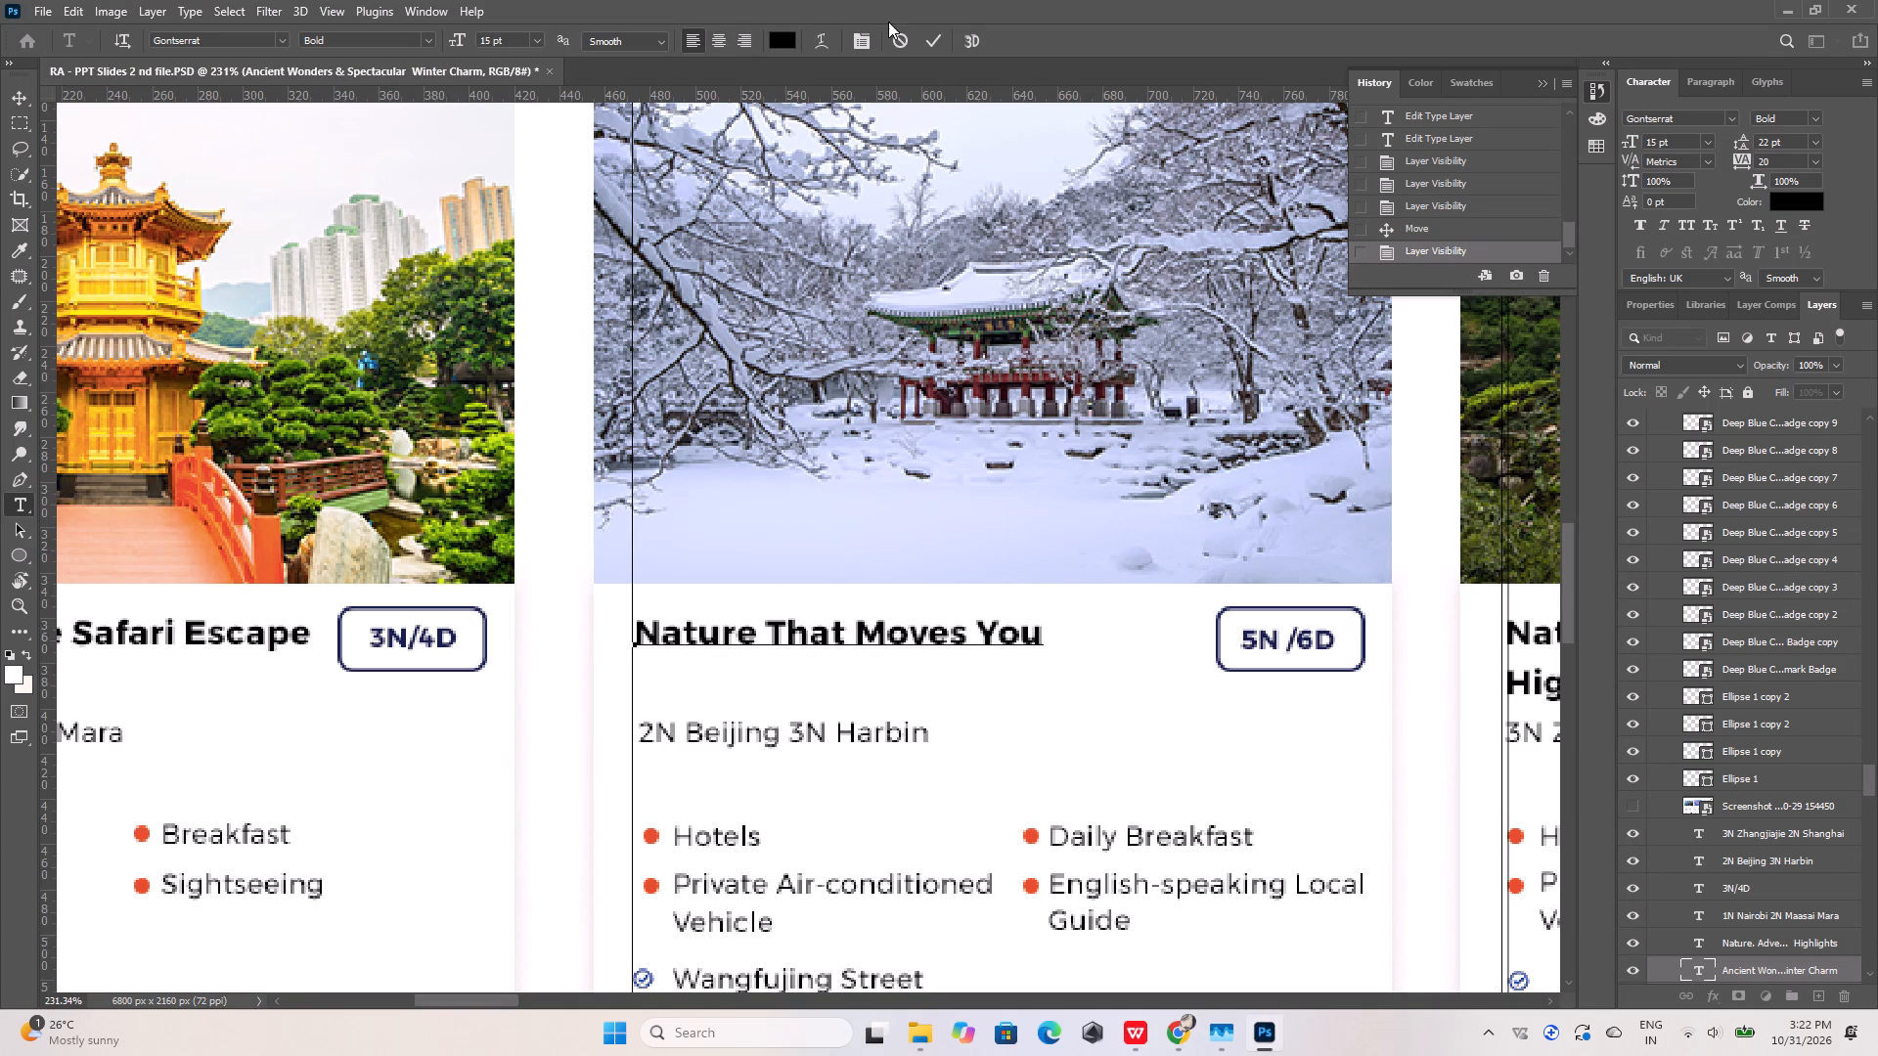
{"action": "left_click", "coordinate": [940, 44]}
{"action": "double_click", "coordinate": [1303, 644]}
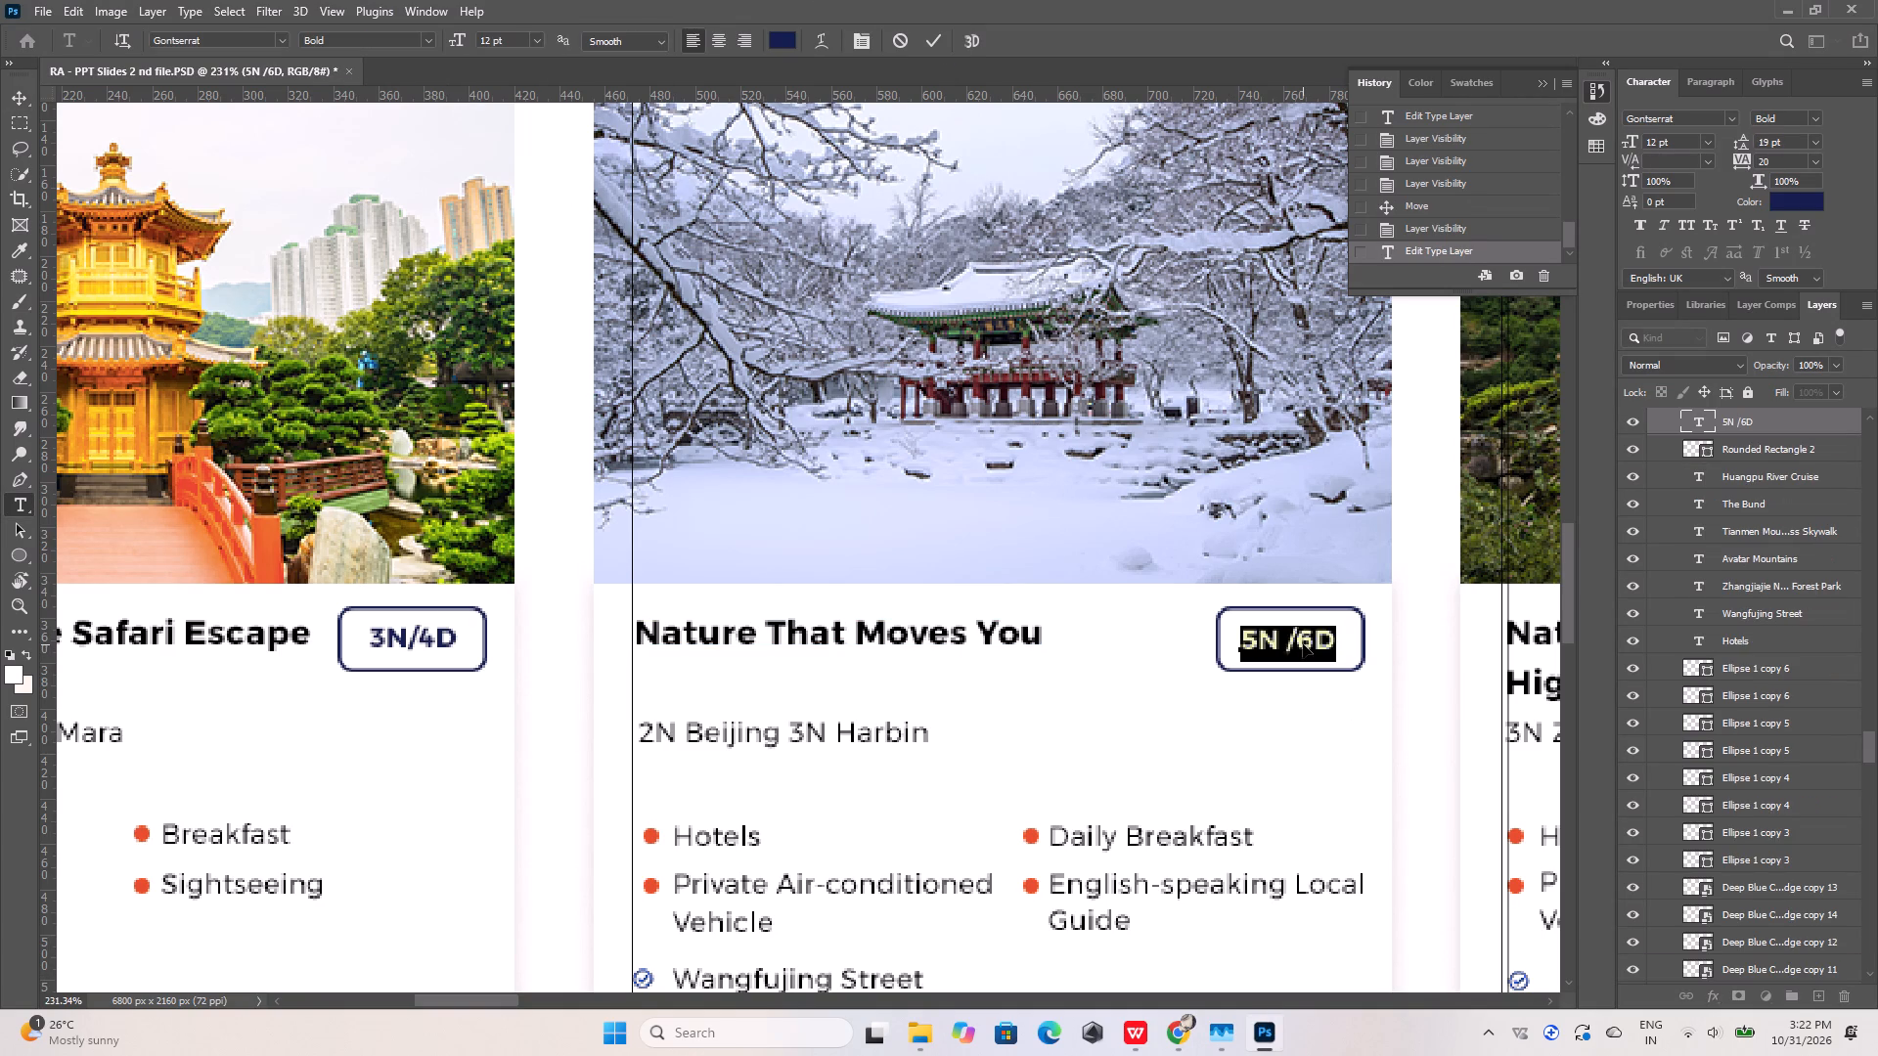
{"action": "key", "text": "ctrl+v"}
{"action": "left_click", "coordinate": [931, 33]}
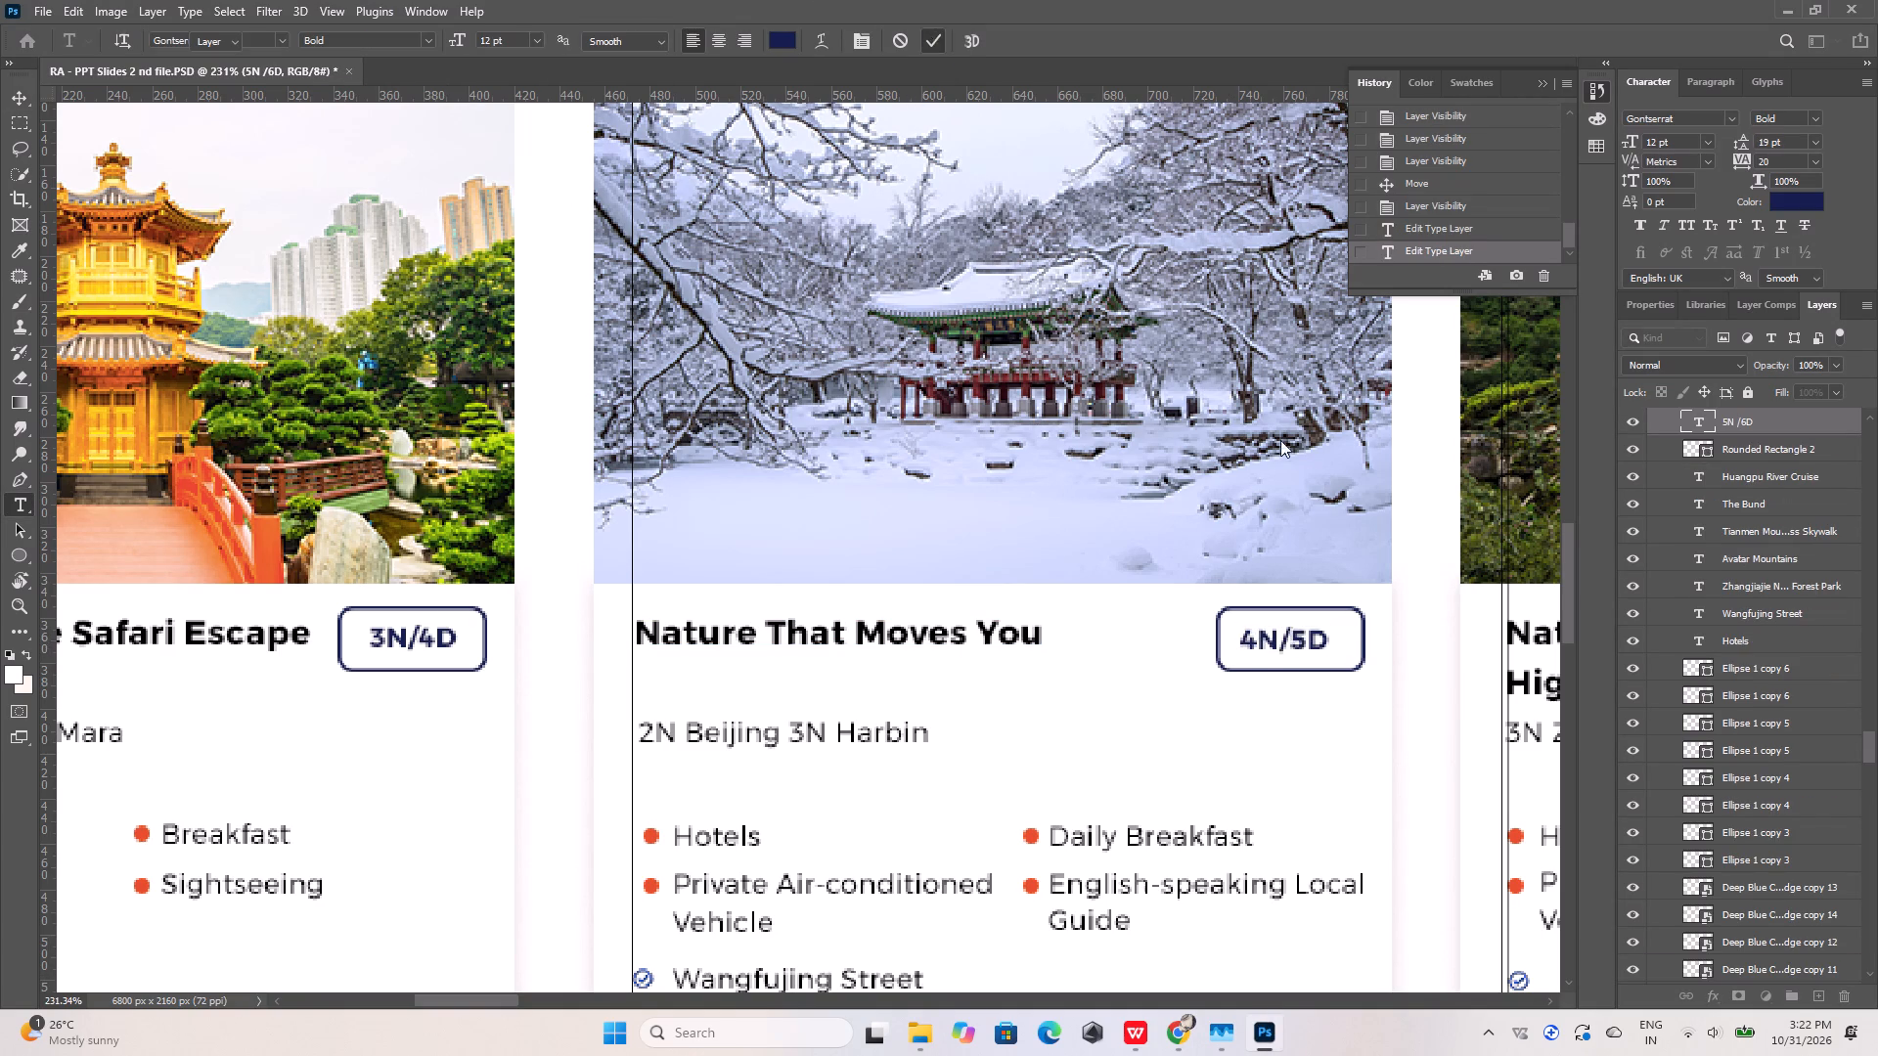
Center the 4N/5D text horizontally within its rounded badge outline on the second card.
{"action": "scroll", "coordinate": [1366, 665], "scroll_direction": "up", "scroll_amount": 12, "text": "alt"}
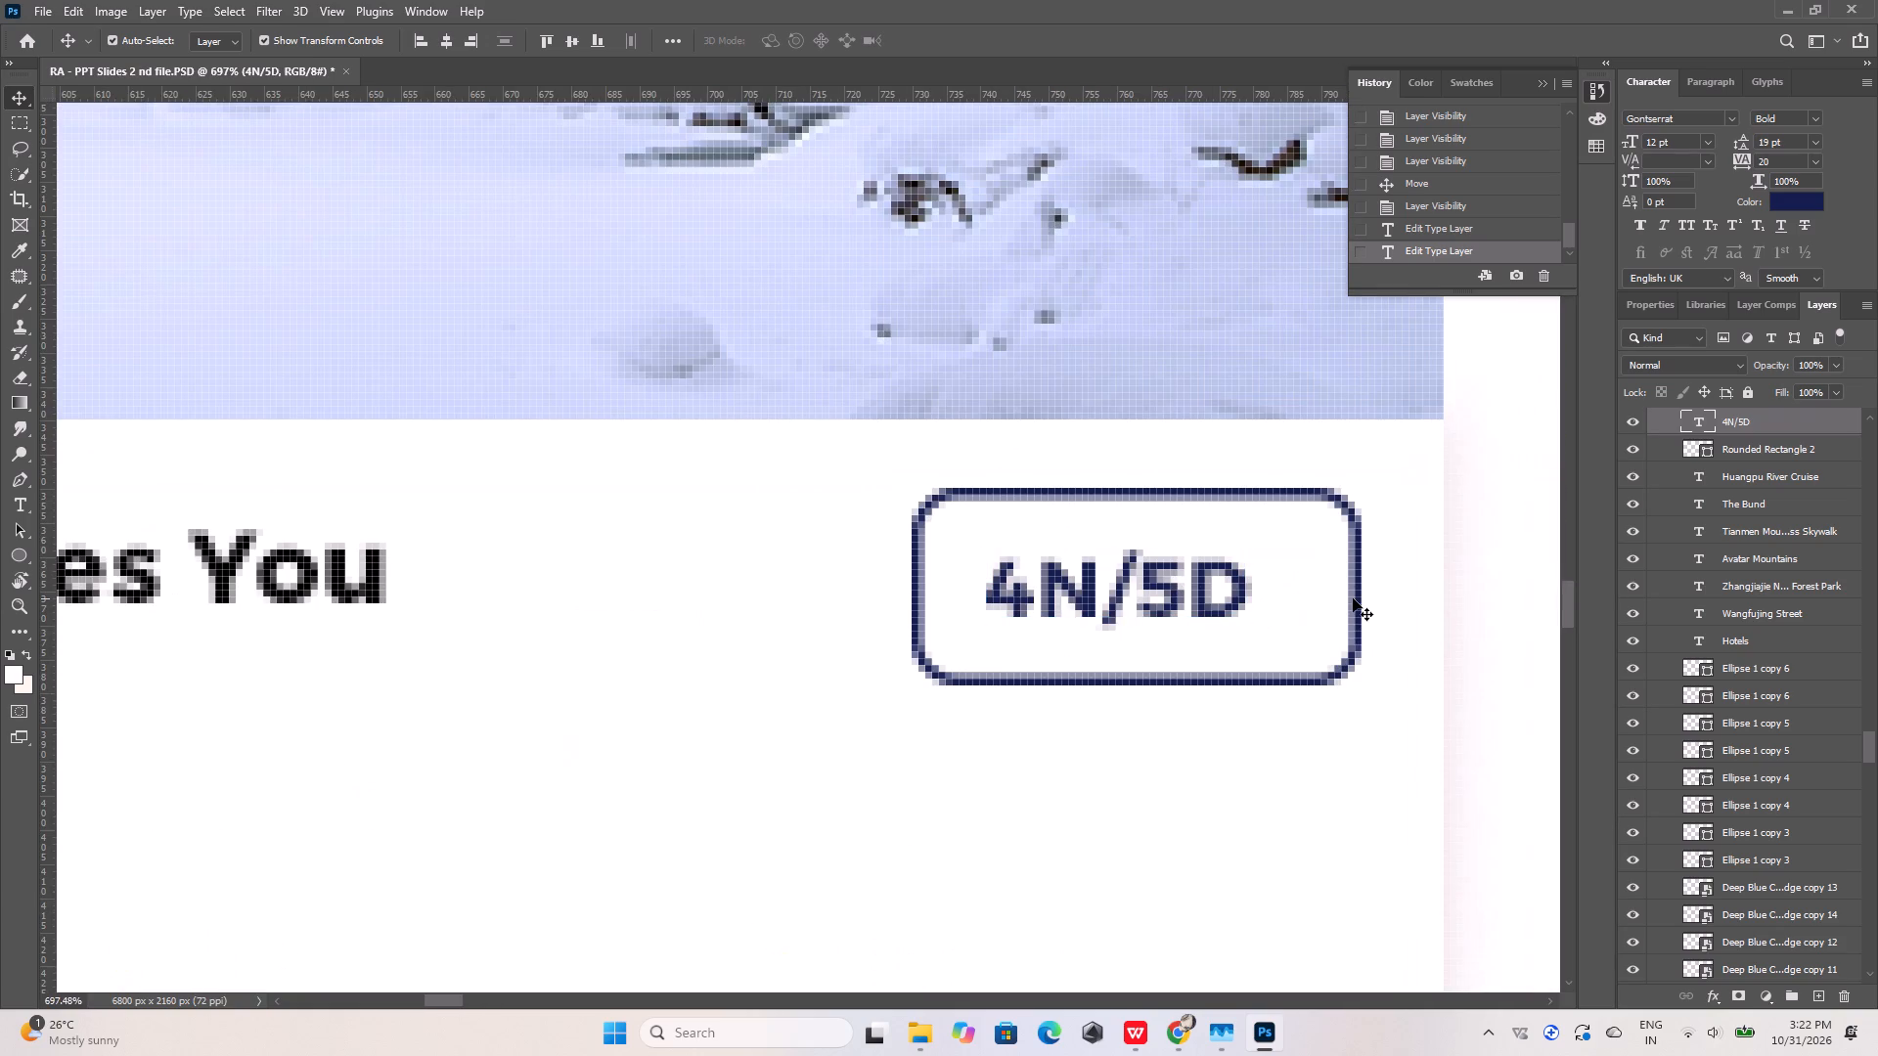
{"action": "left_click", "coordinate": [1353, 598], "text": "shift"}
{"action": "left_click", "coordinate": [1412, 580]}
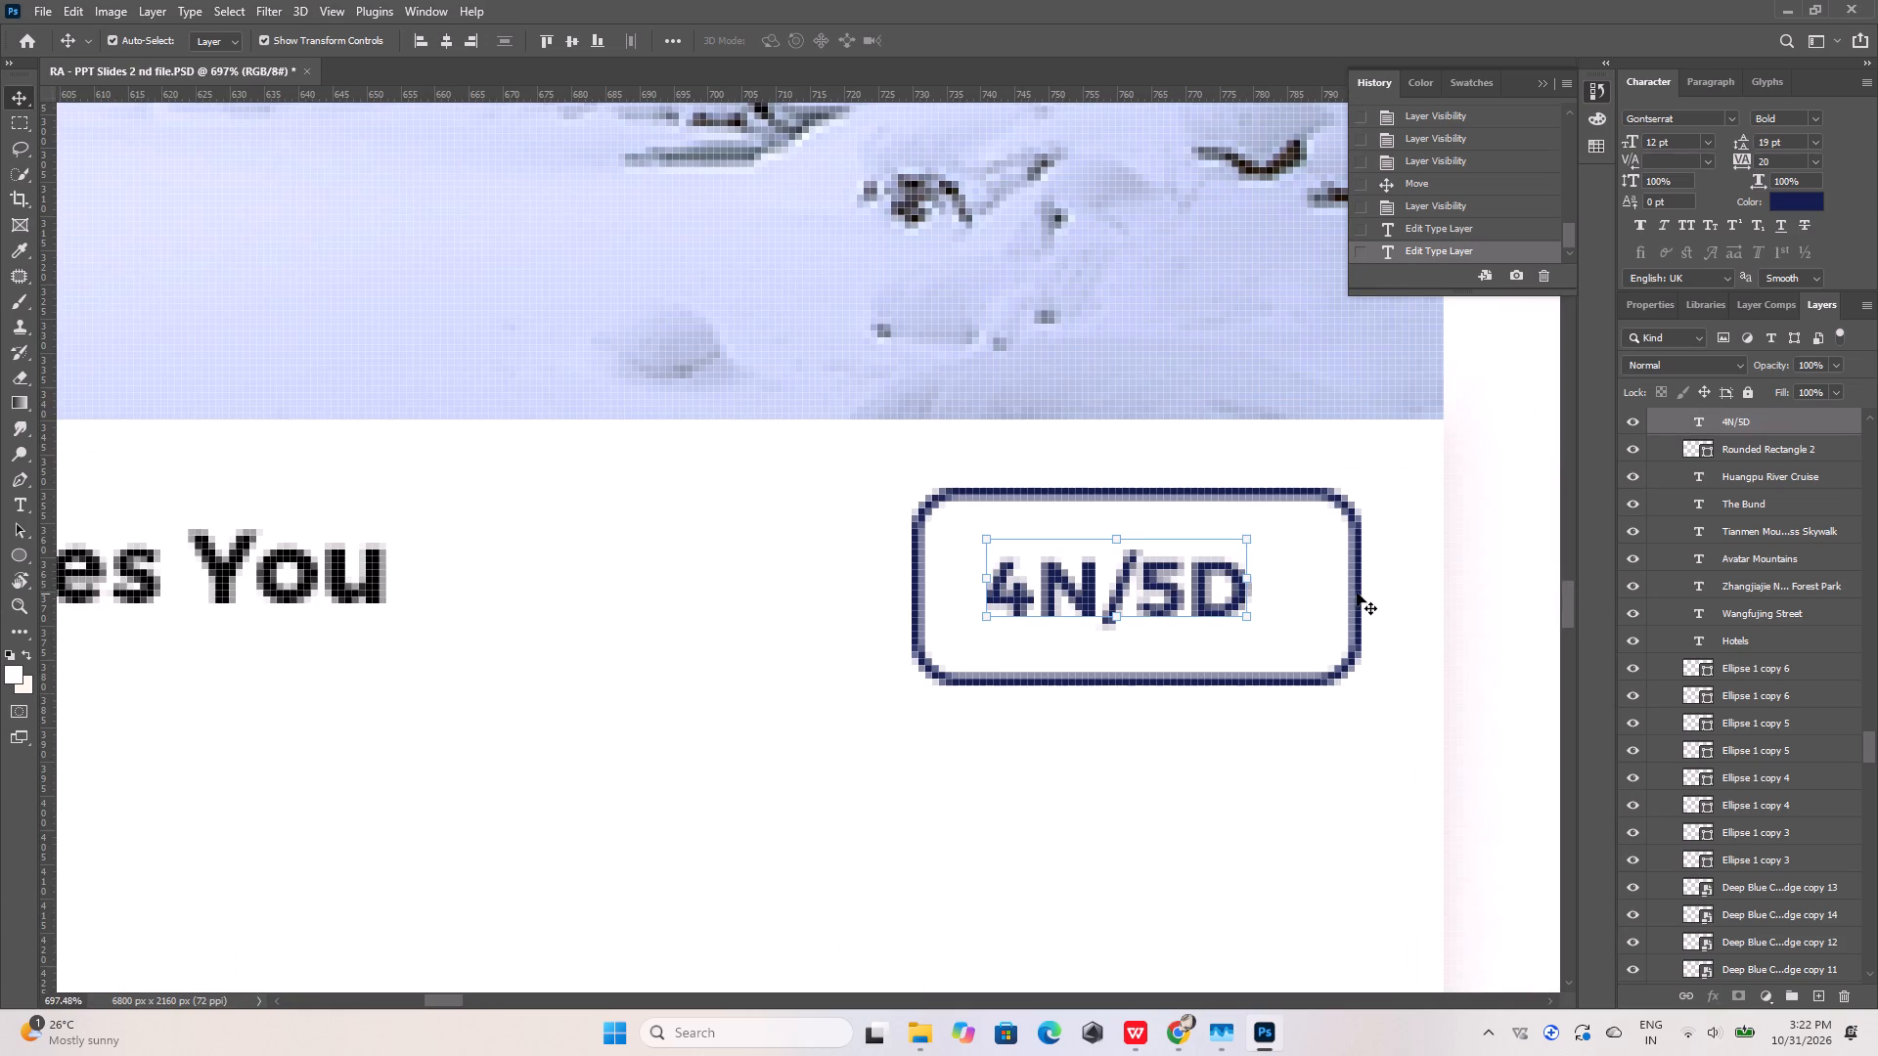
{"action": "left_click", "coordinate": [1359, 593], "text": "shift"}
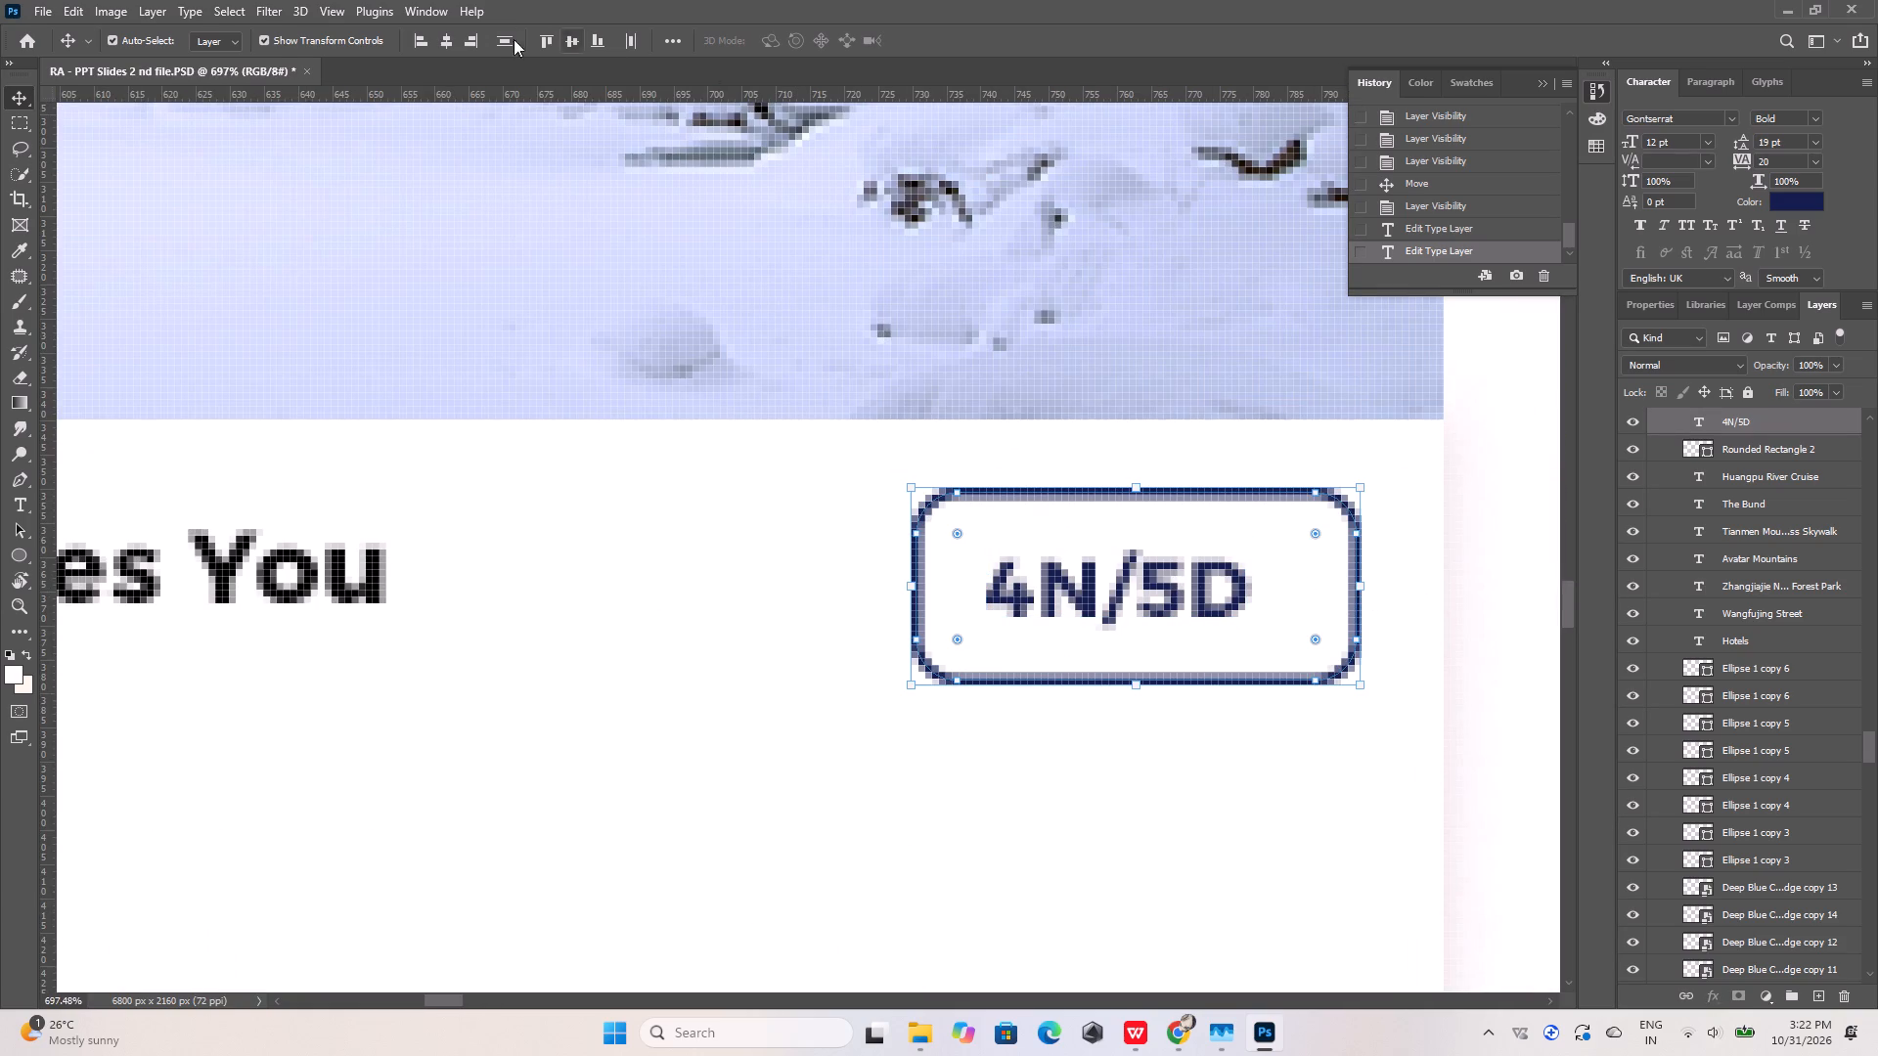
{"action": "left_click", "coordinate": [447, 39]}
{"action": "left_click", "coordinate": [949, 481]}
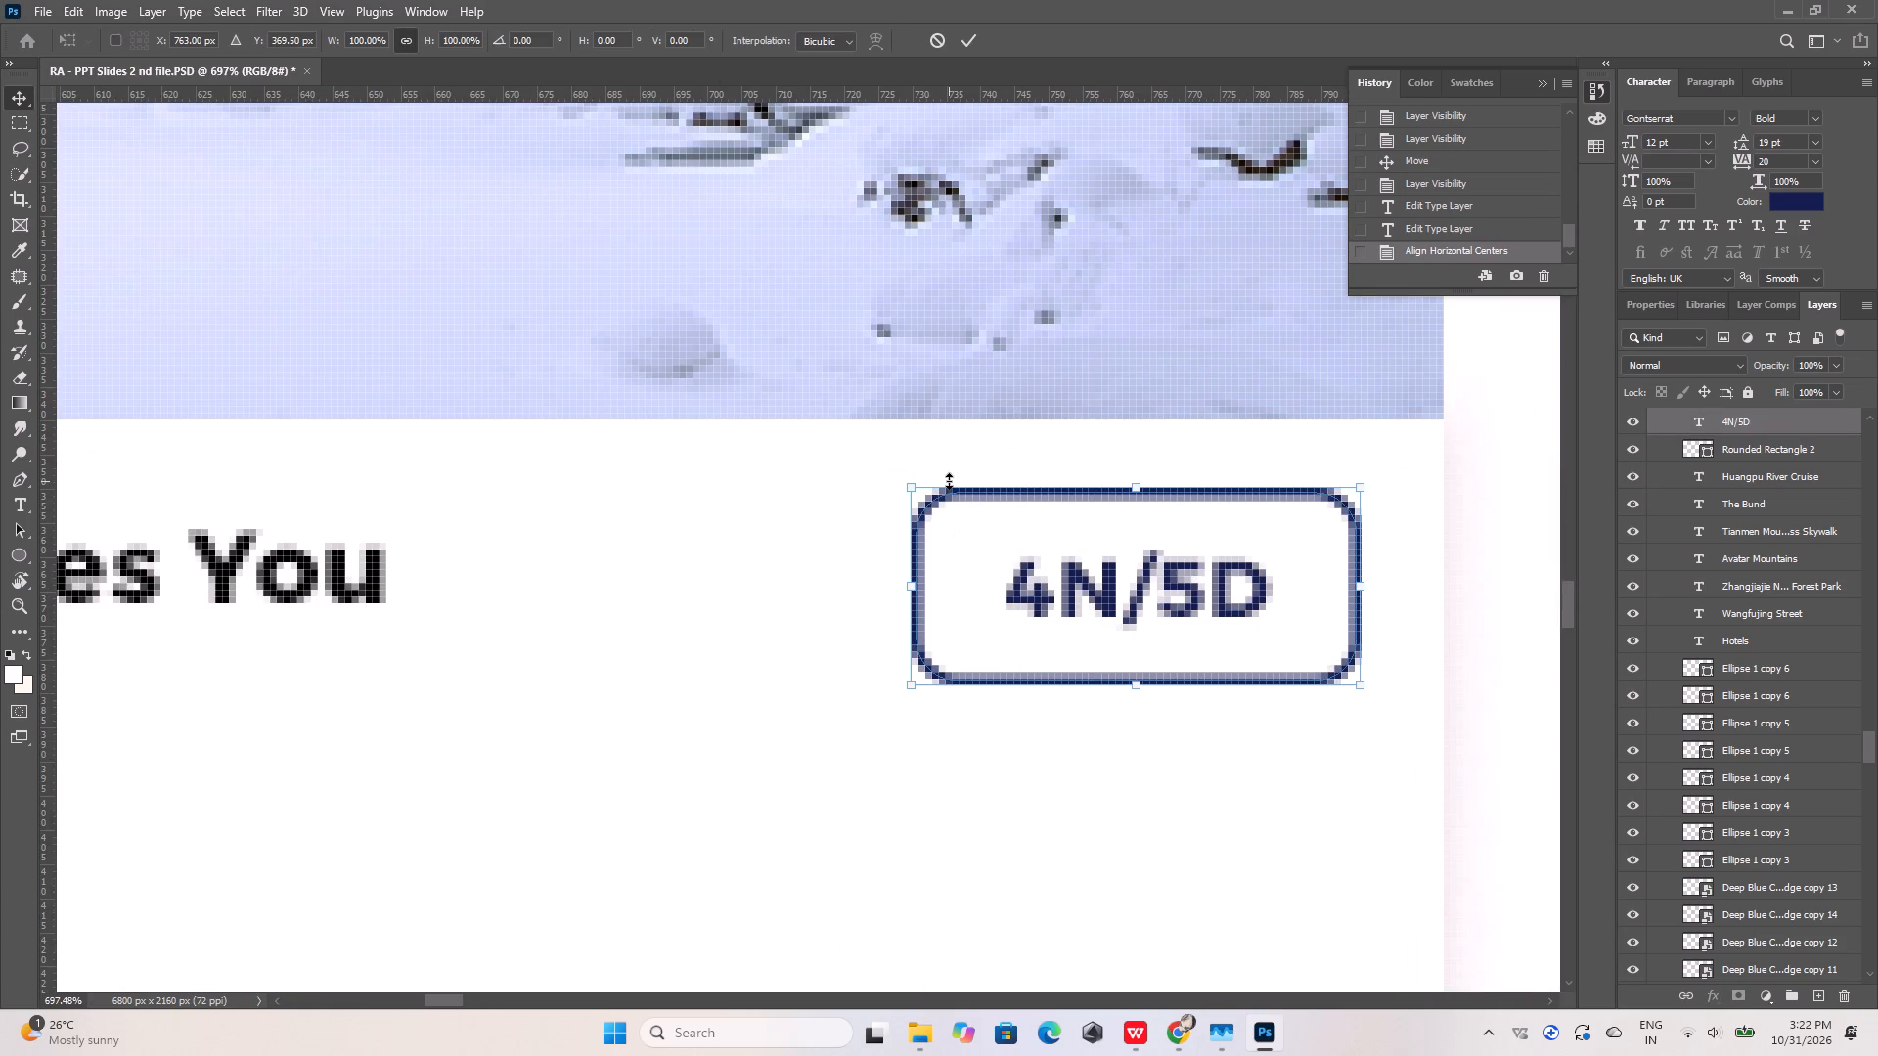
Replace the second card's itinerary line with 1N Nairobi 2N Maasai Mara IN Lake Nakuru, copied from the image search in Chrome.
{"action": "scroll", "coordinate": [1199, 589], "scroll_direction": "down", "scroll_amount": 13, "text": "alt"}
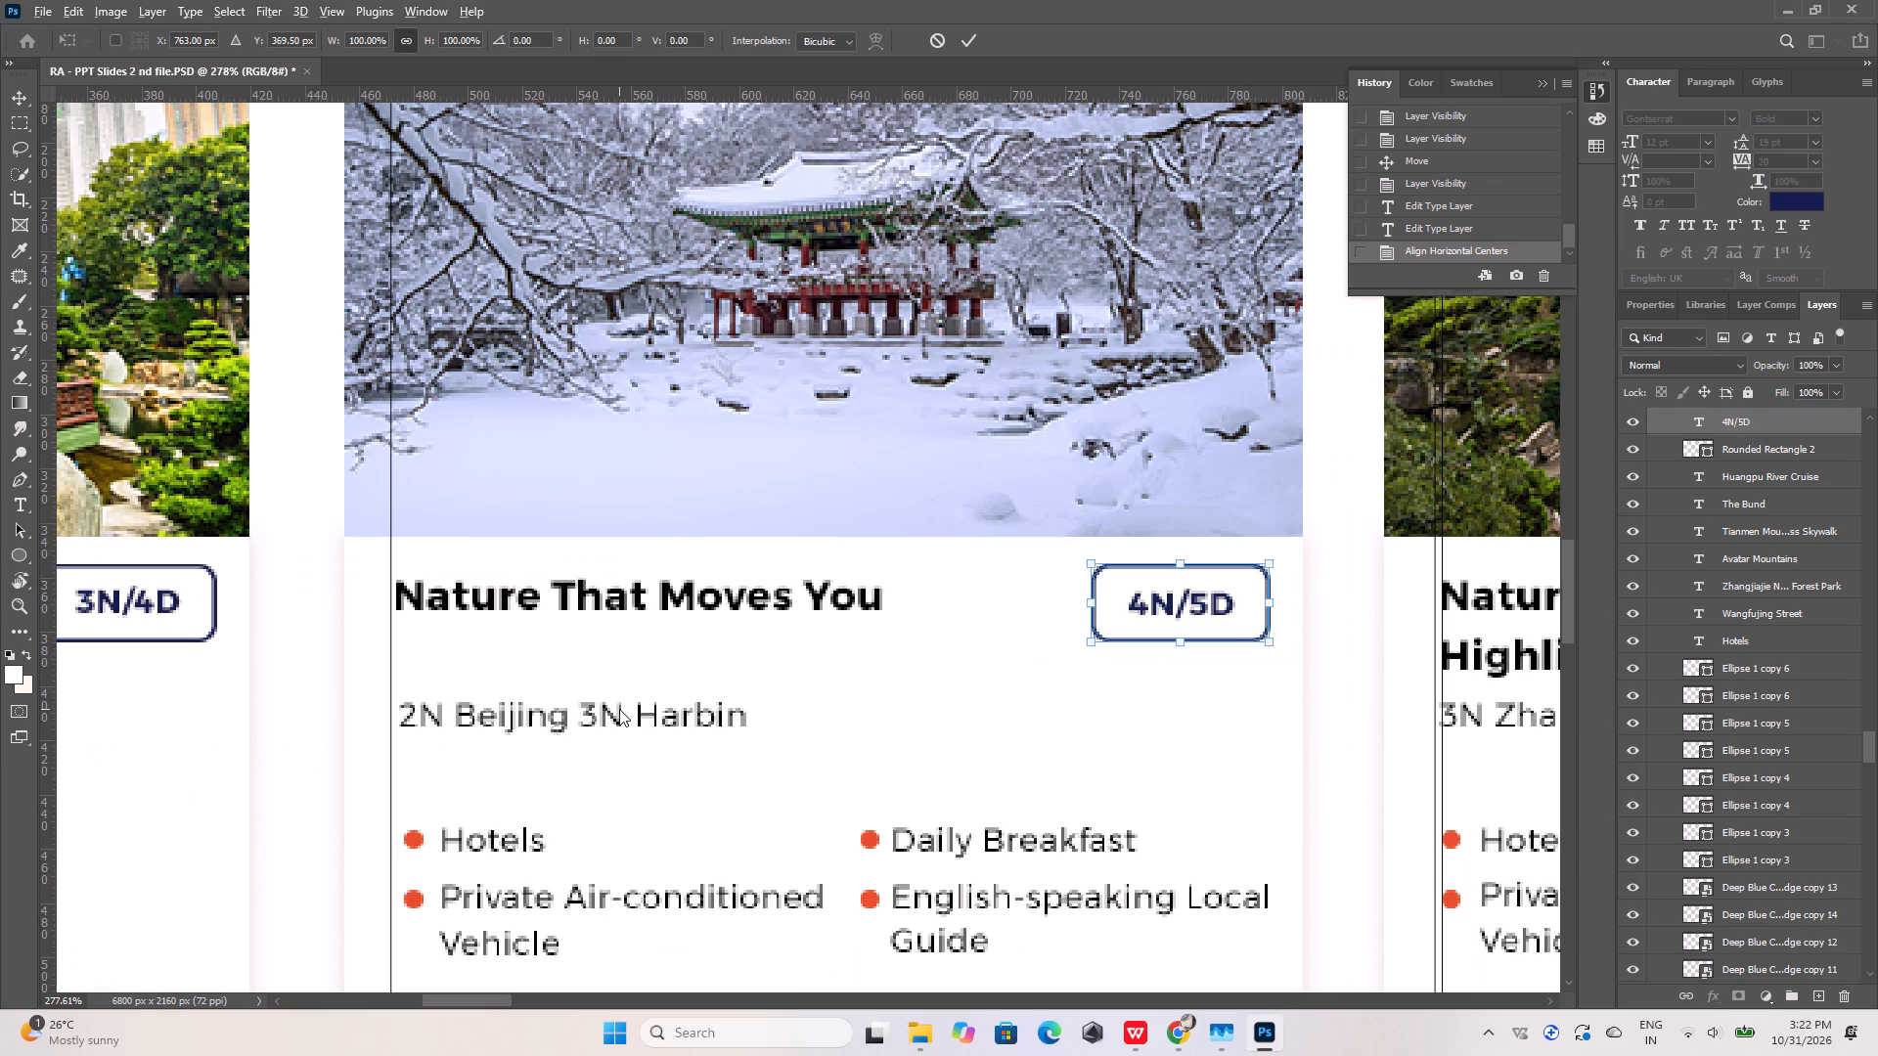
{"action": "double_click", "coordinate": [619, 709]}
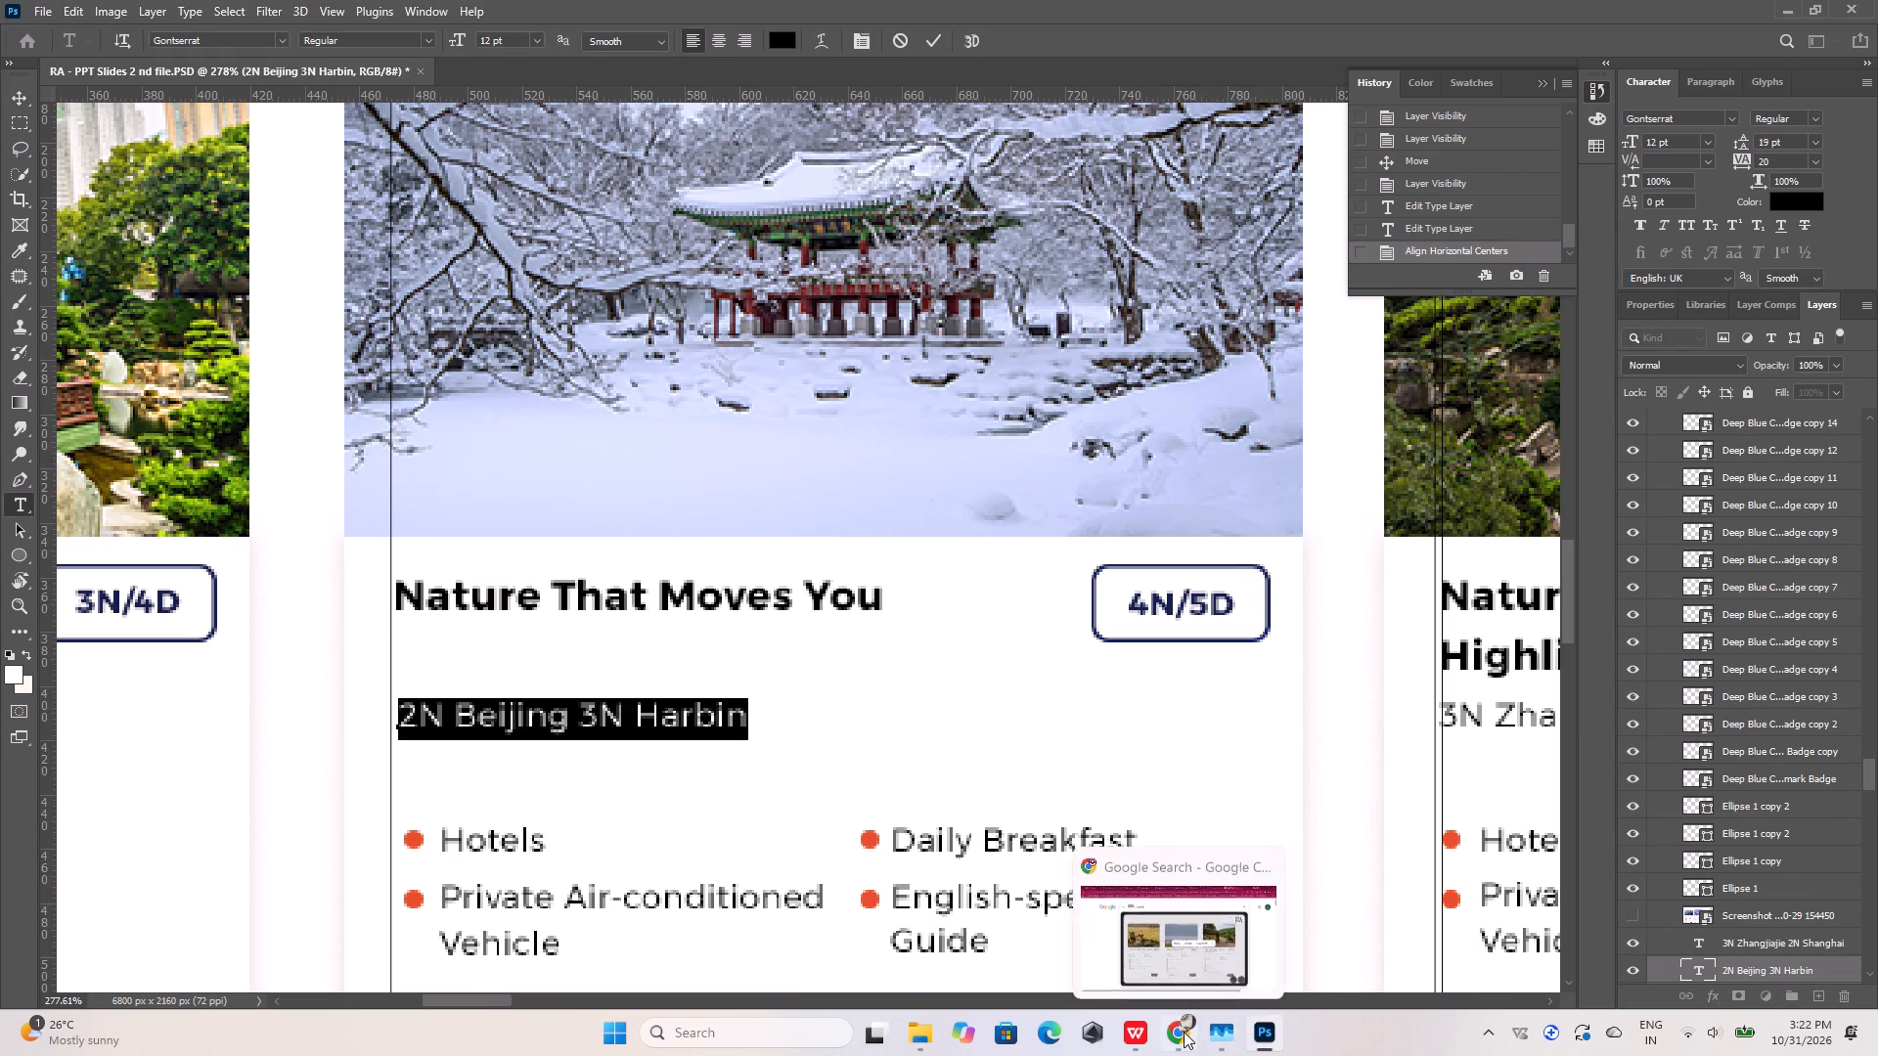
{"action": "left_click", "coordinate": [1184, 1032]}
{"action": "left_click_drag", "start_coordinate": [826, 630], "coordinate": [915, 633]}
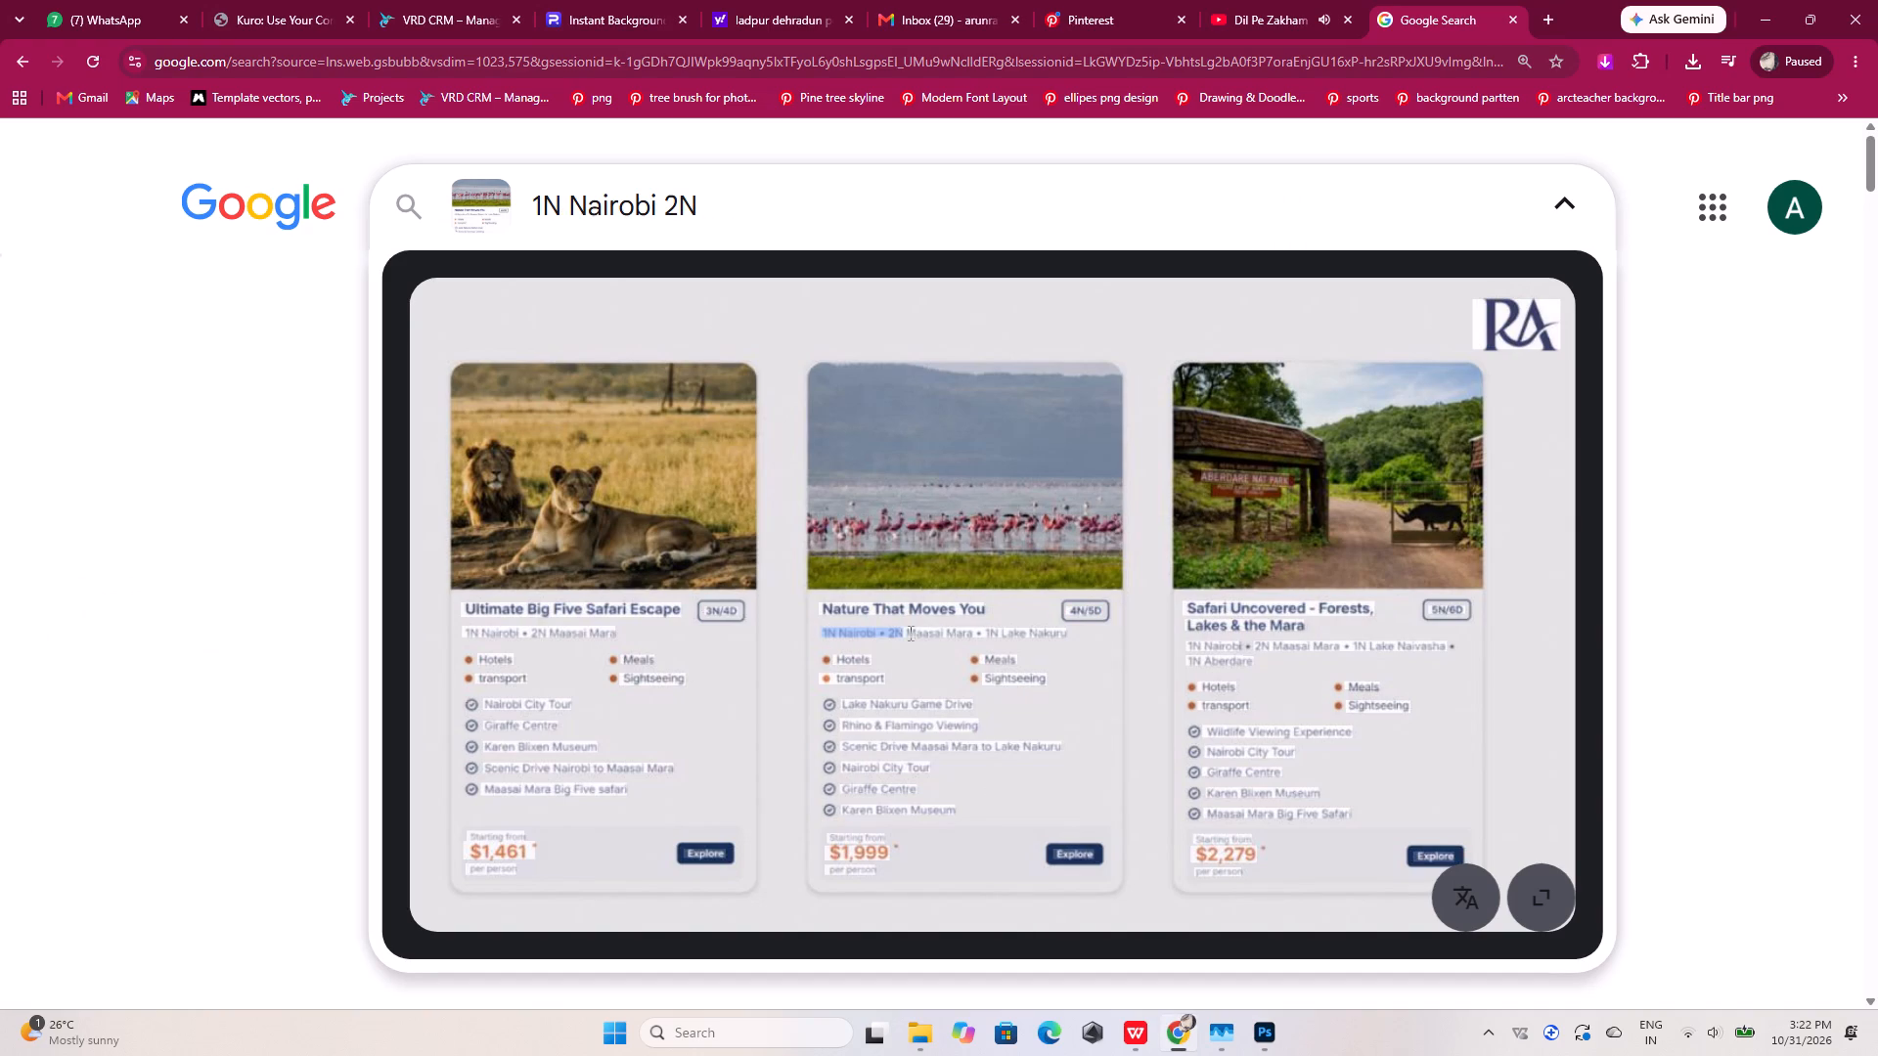
{"action": "left_click_drag", "start_coordinate": [915, 633], "coordinate": [1054, 636]}
{"action": "left_click", "coordinate": [783, 578]}
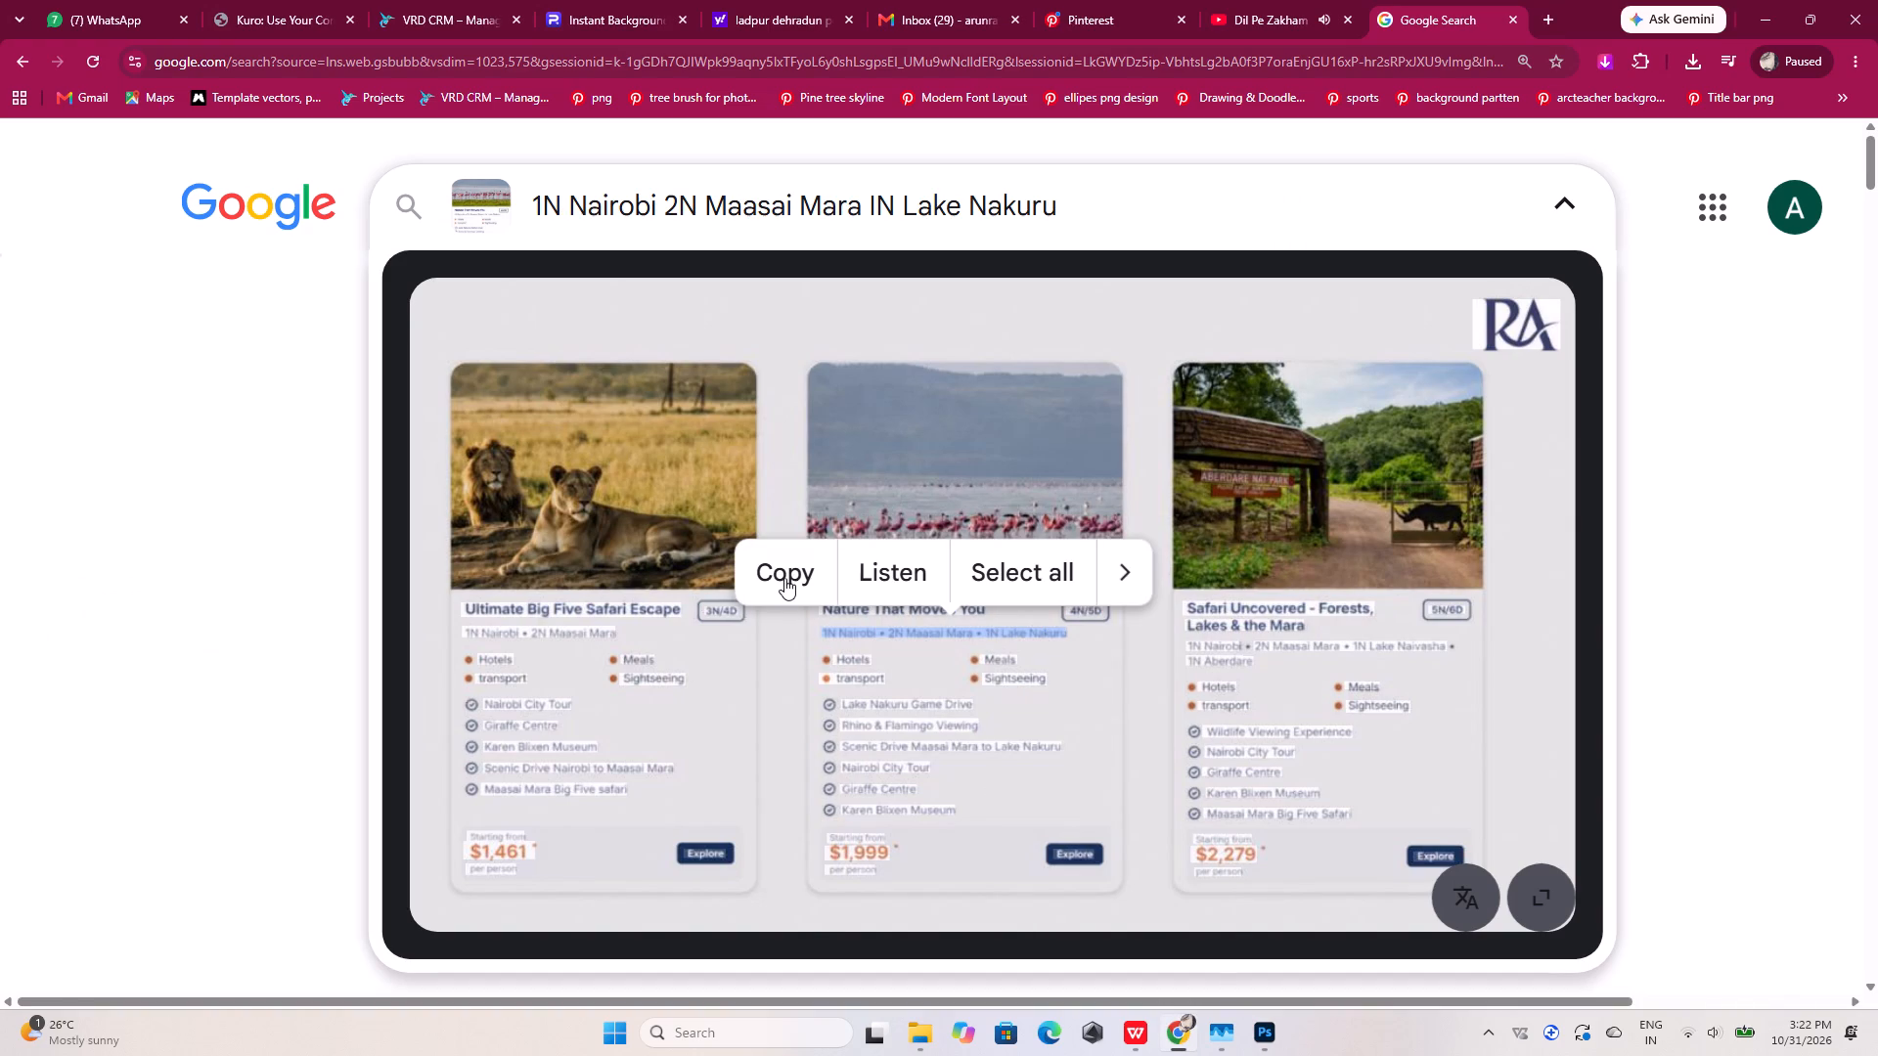
{"action": "left_click", "coordinate": [1264, 1030]}
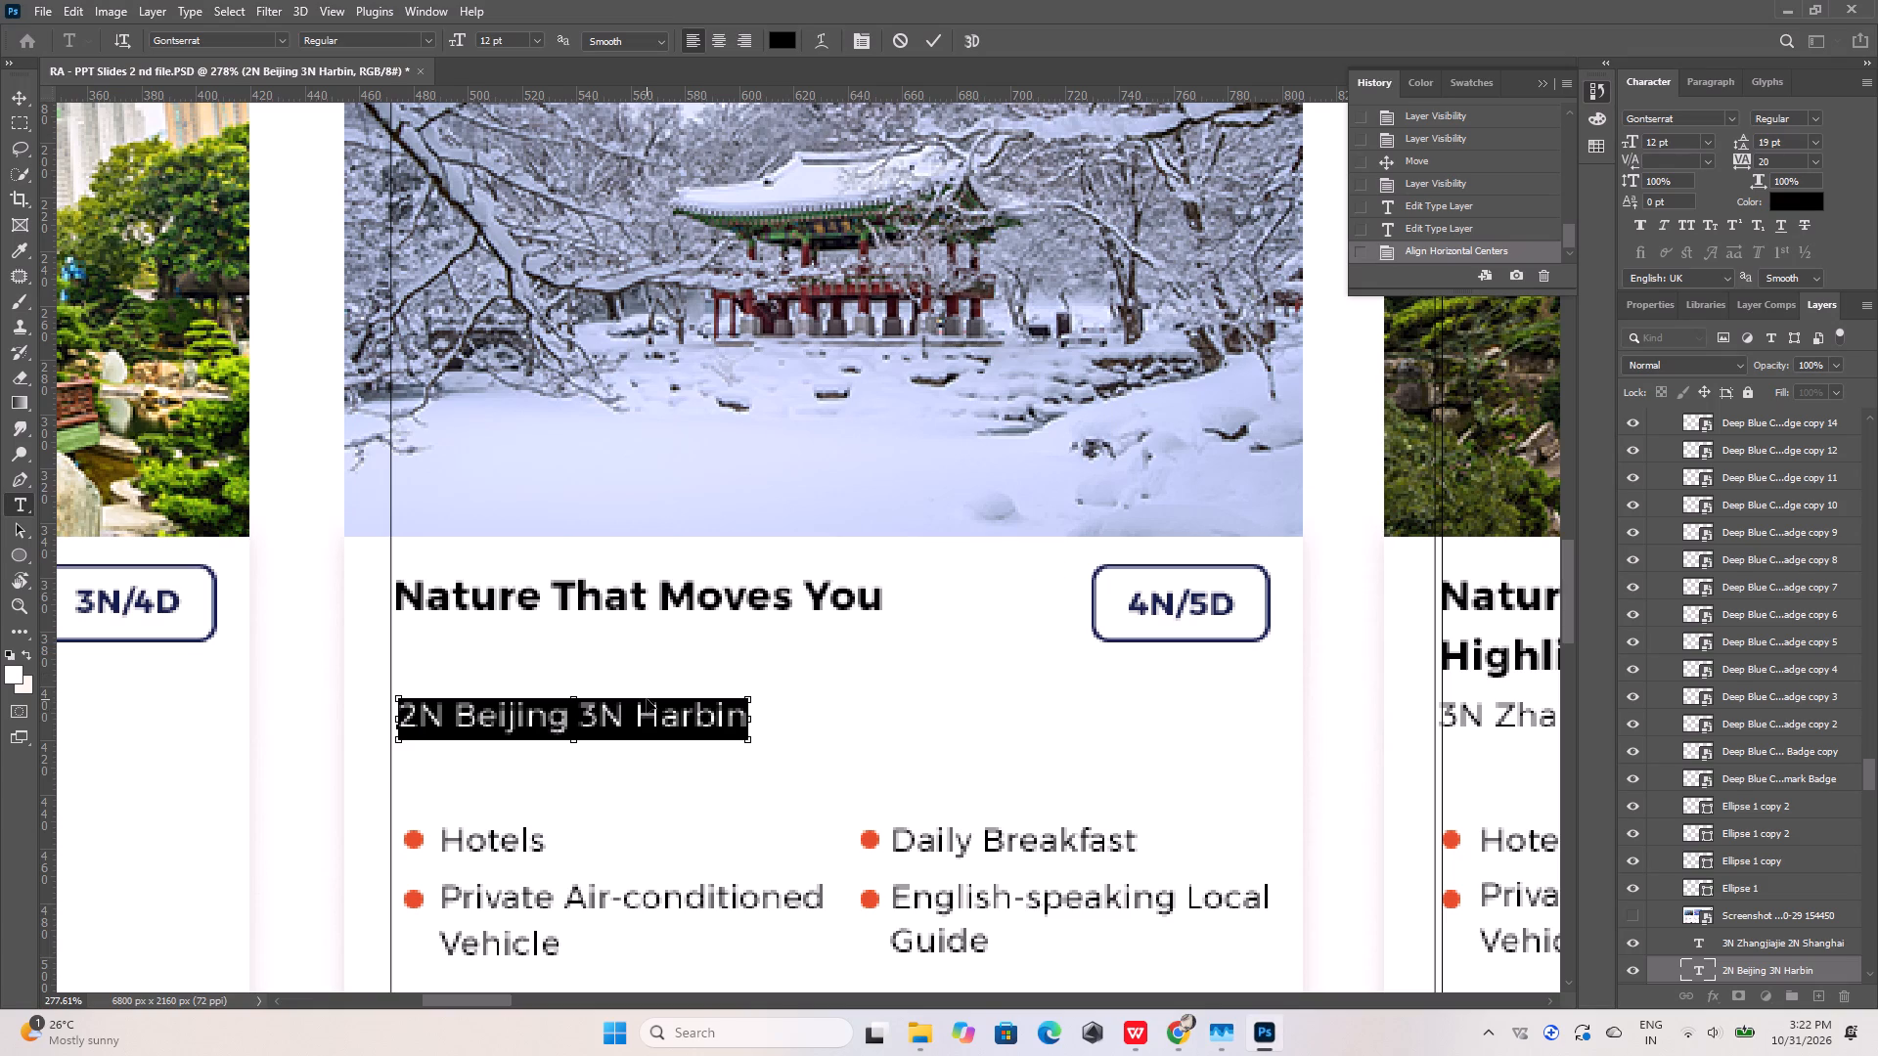
{"action": "key", "text": "ctrl+v"}
{"action": "left_click", "coordinate": [944, 41]}
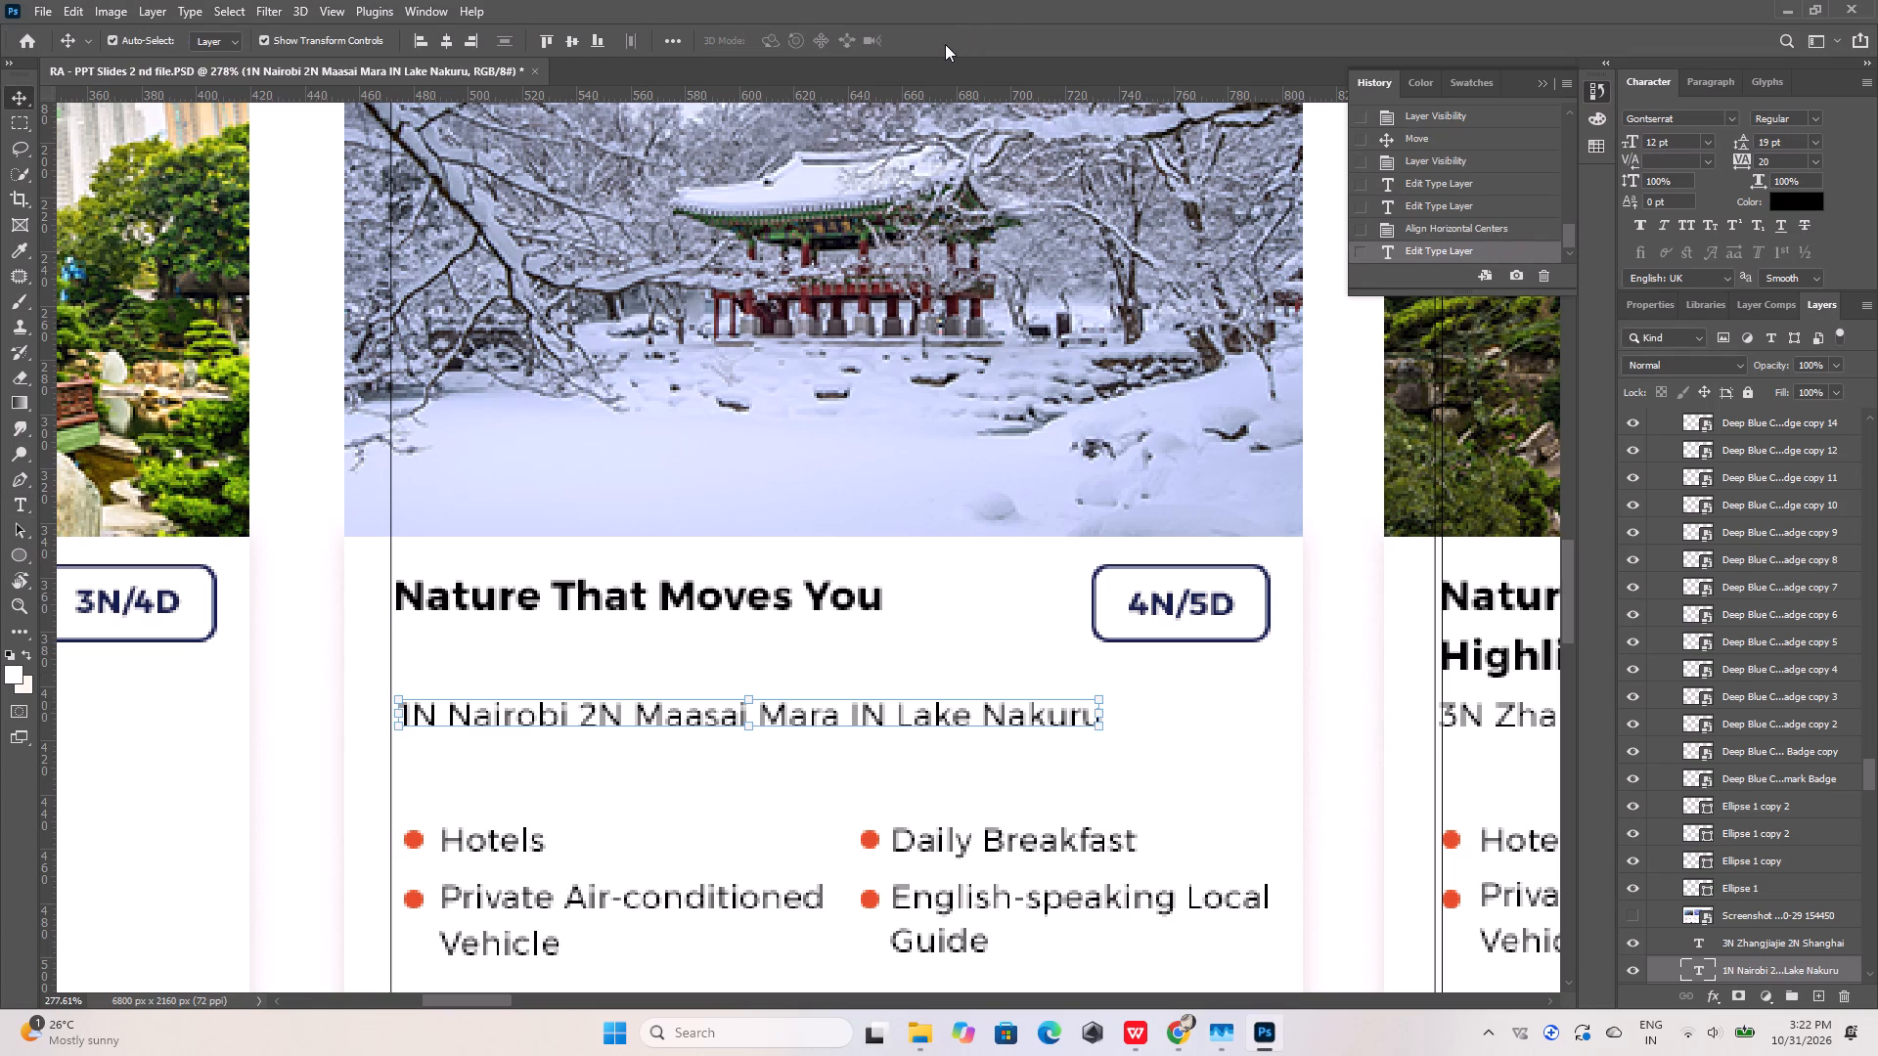
Replace the second card's Private Air-conditioned Vehicle bullet with transport, copied from the image search in Chrome.
{"action": "scroll", "coordinate": [903, 784], "scroll_direction": "down", "scroll_amount": 9}
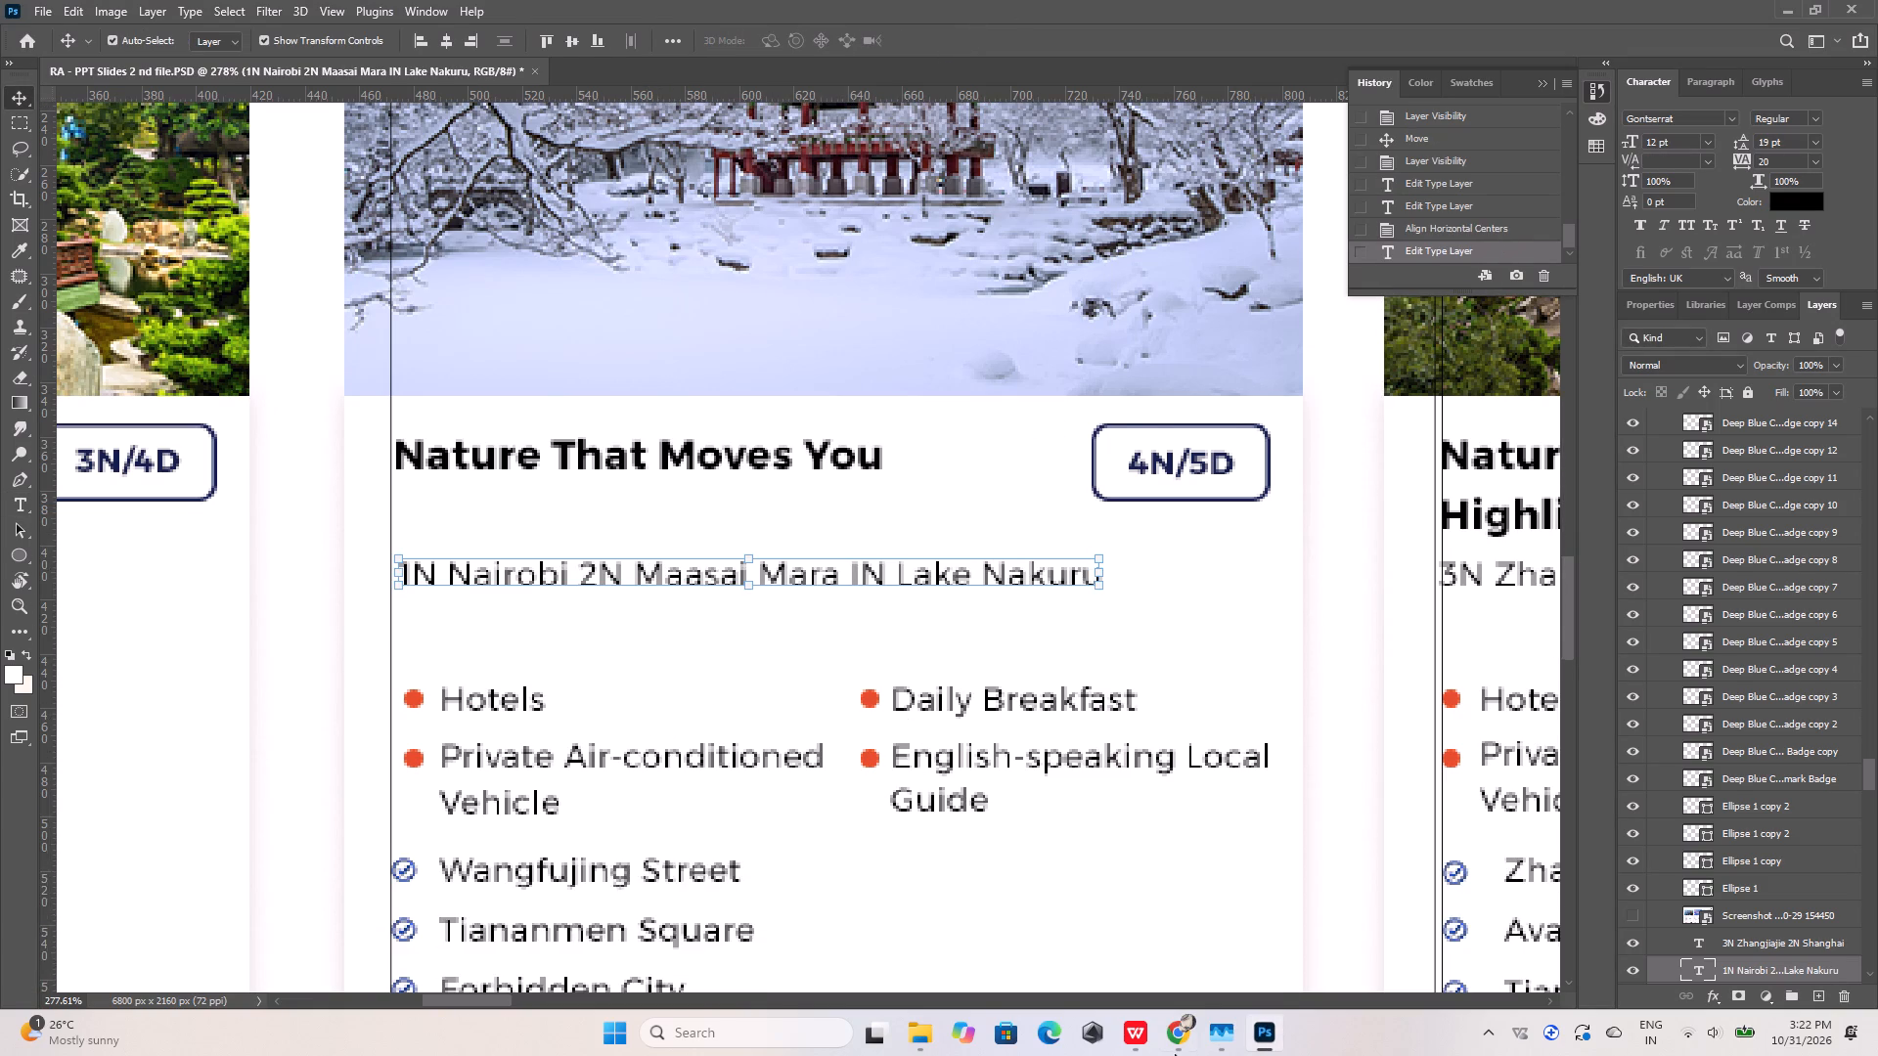
{"action": "left_click", "coordinate": [1179, 1037]}
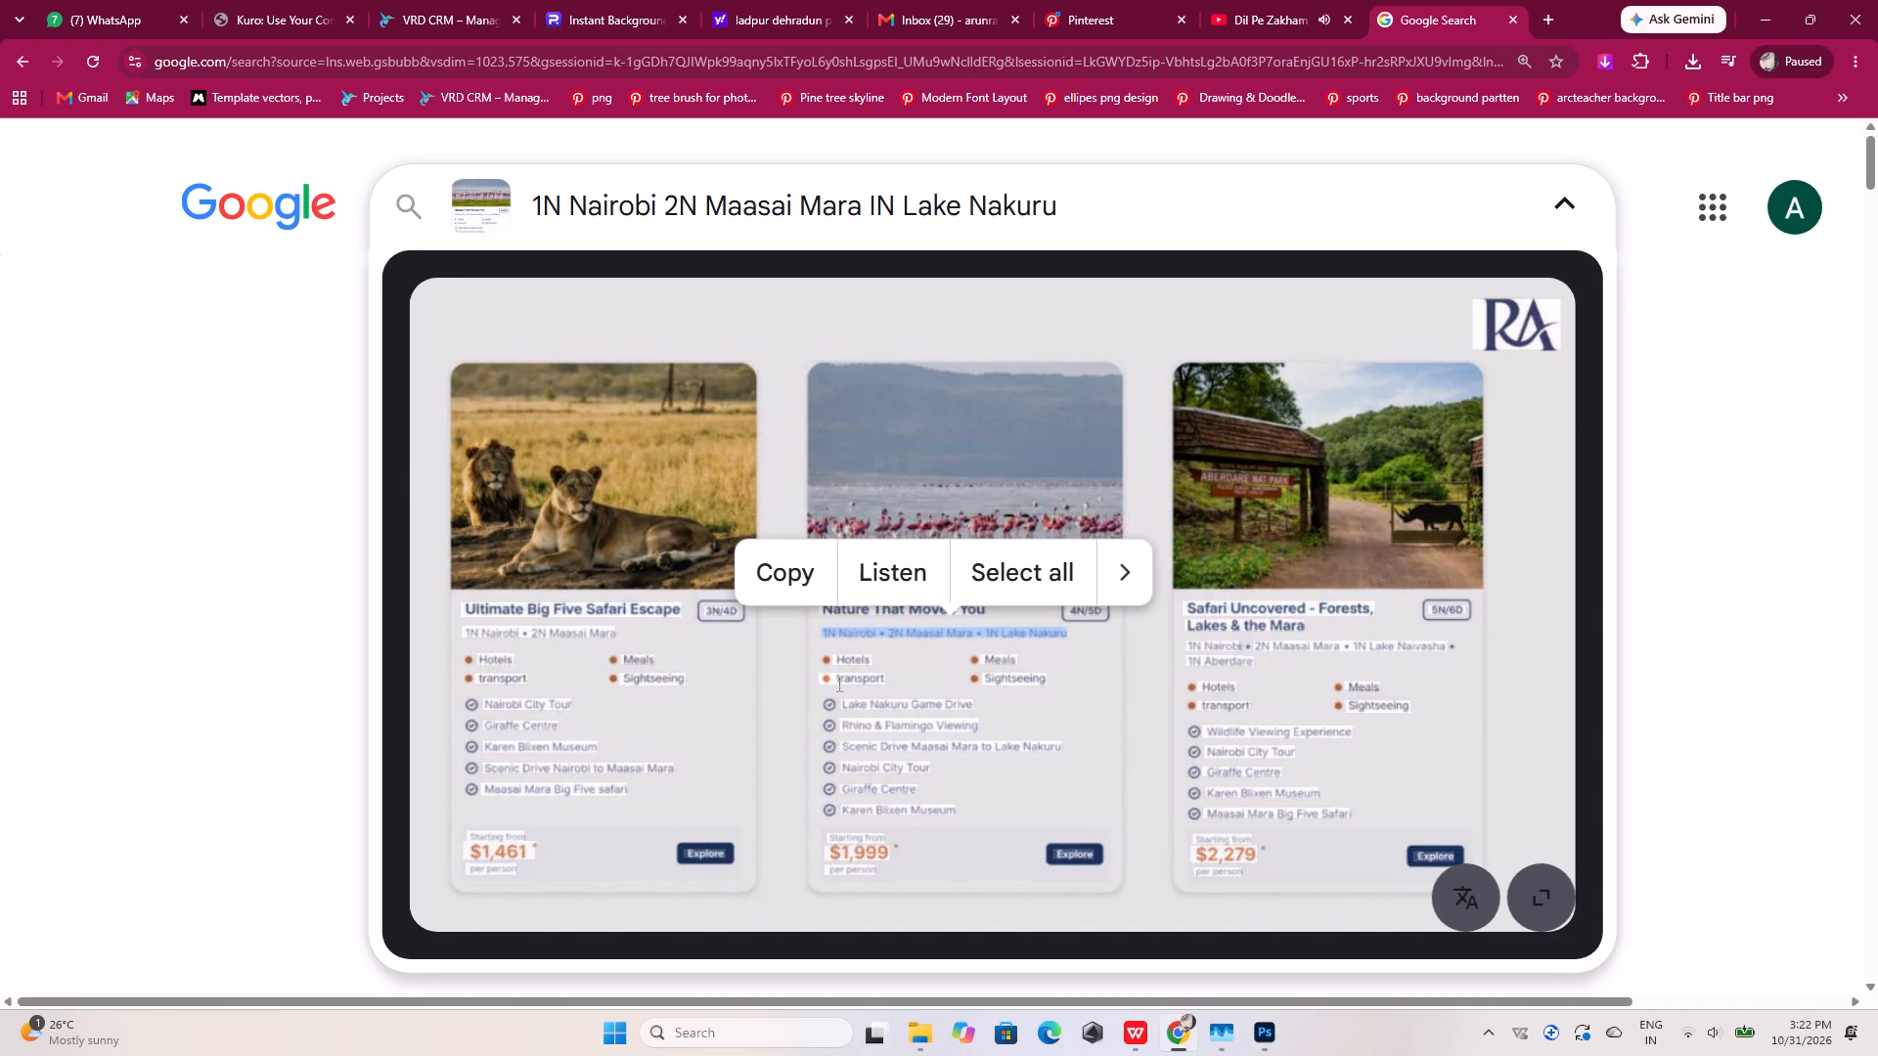
{"action": "left_click_drag", "start_coordinate": [837, 679], "coordinate": [885, 683]}
{"action": "left_click", "coordinate": [694, 619]}
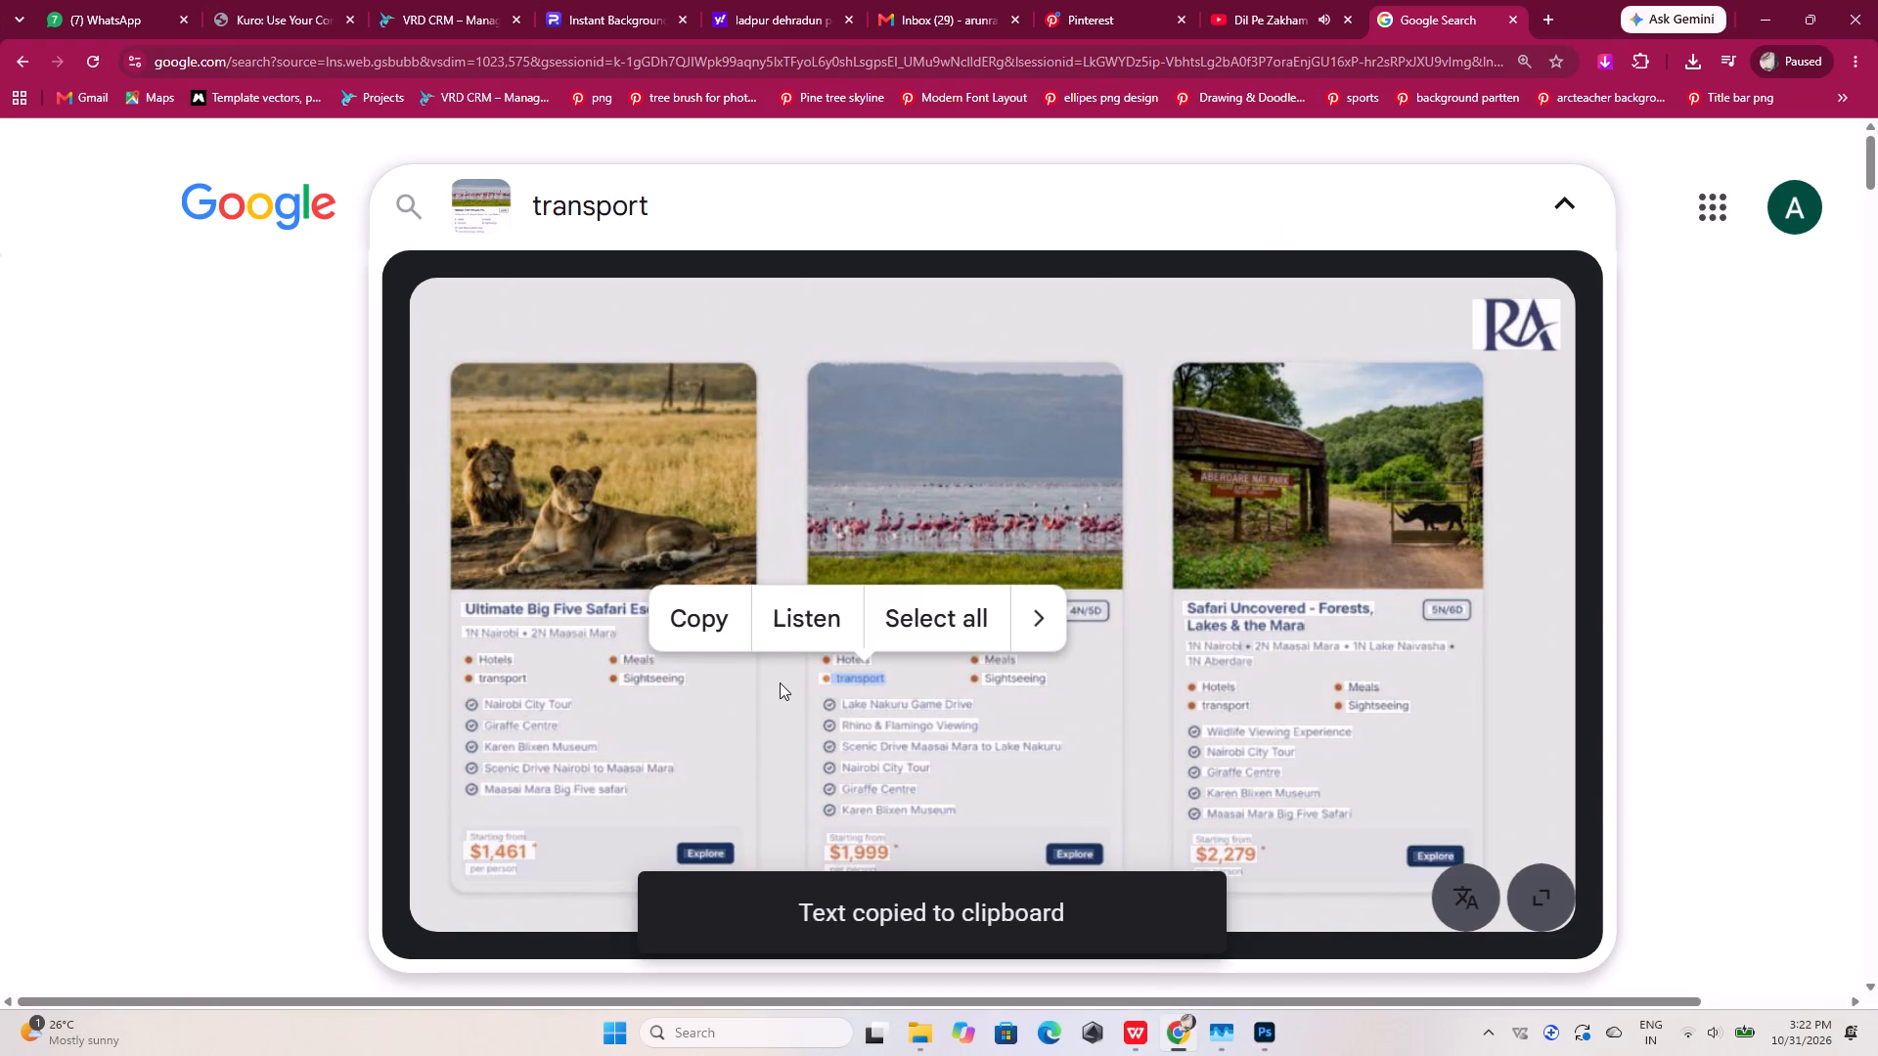
{"action": "left_click", "coordinate": [1263, 1024]}
{"action": "double_click", "coordinate": [544, 757]}
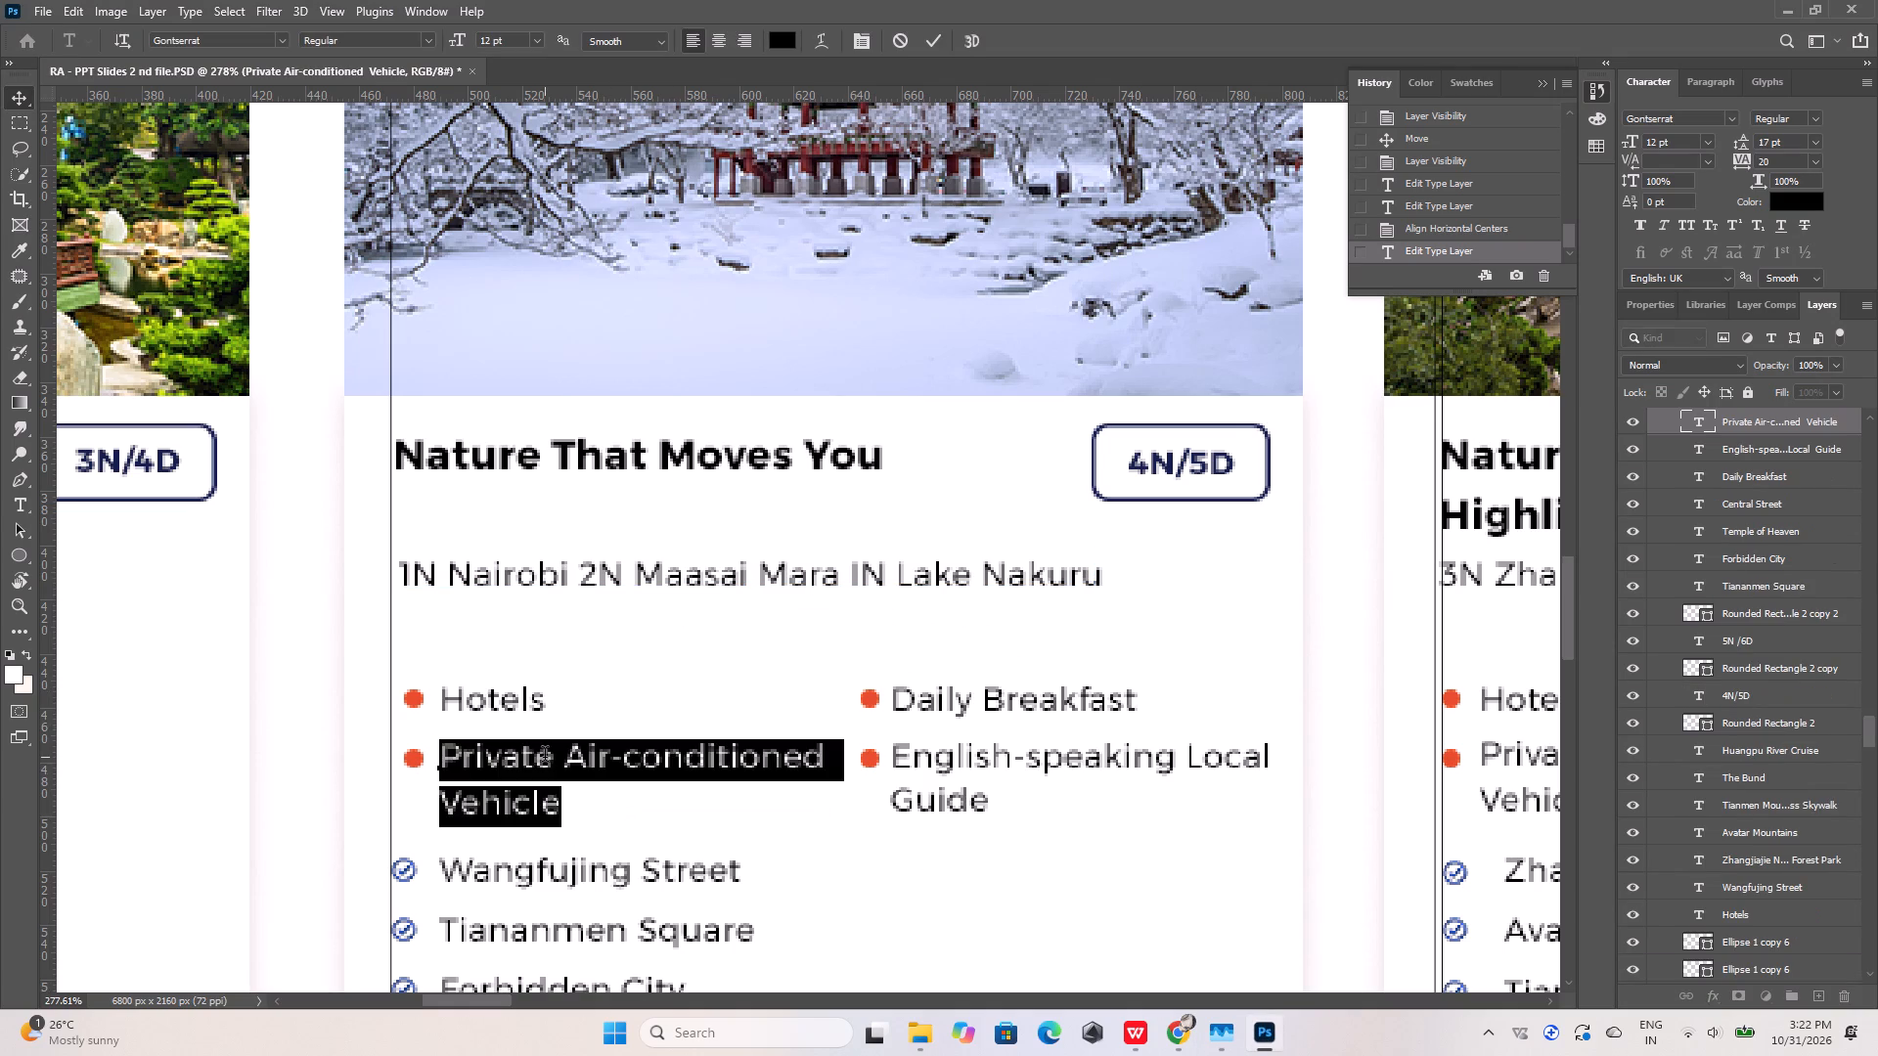
{"action": "key", "text": "ctrl+v"}
{"action": "left_click", "coordinate": [929, 46]}
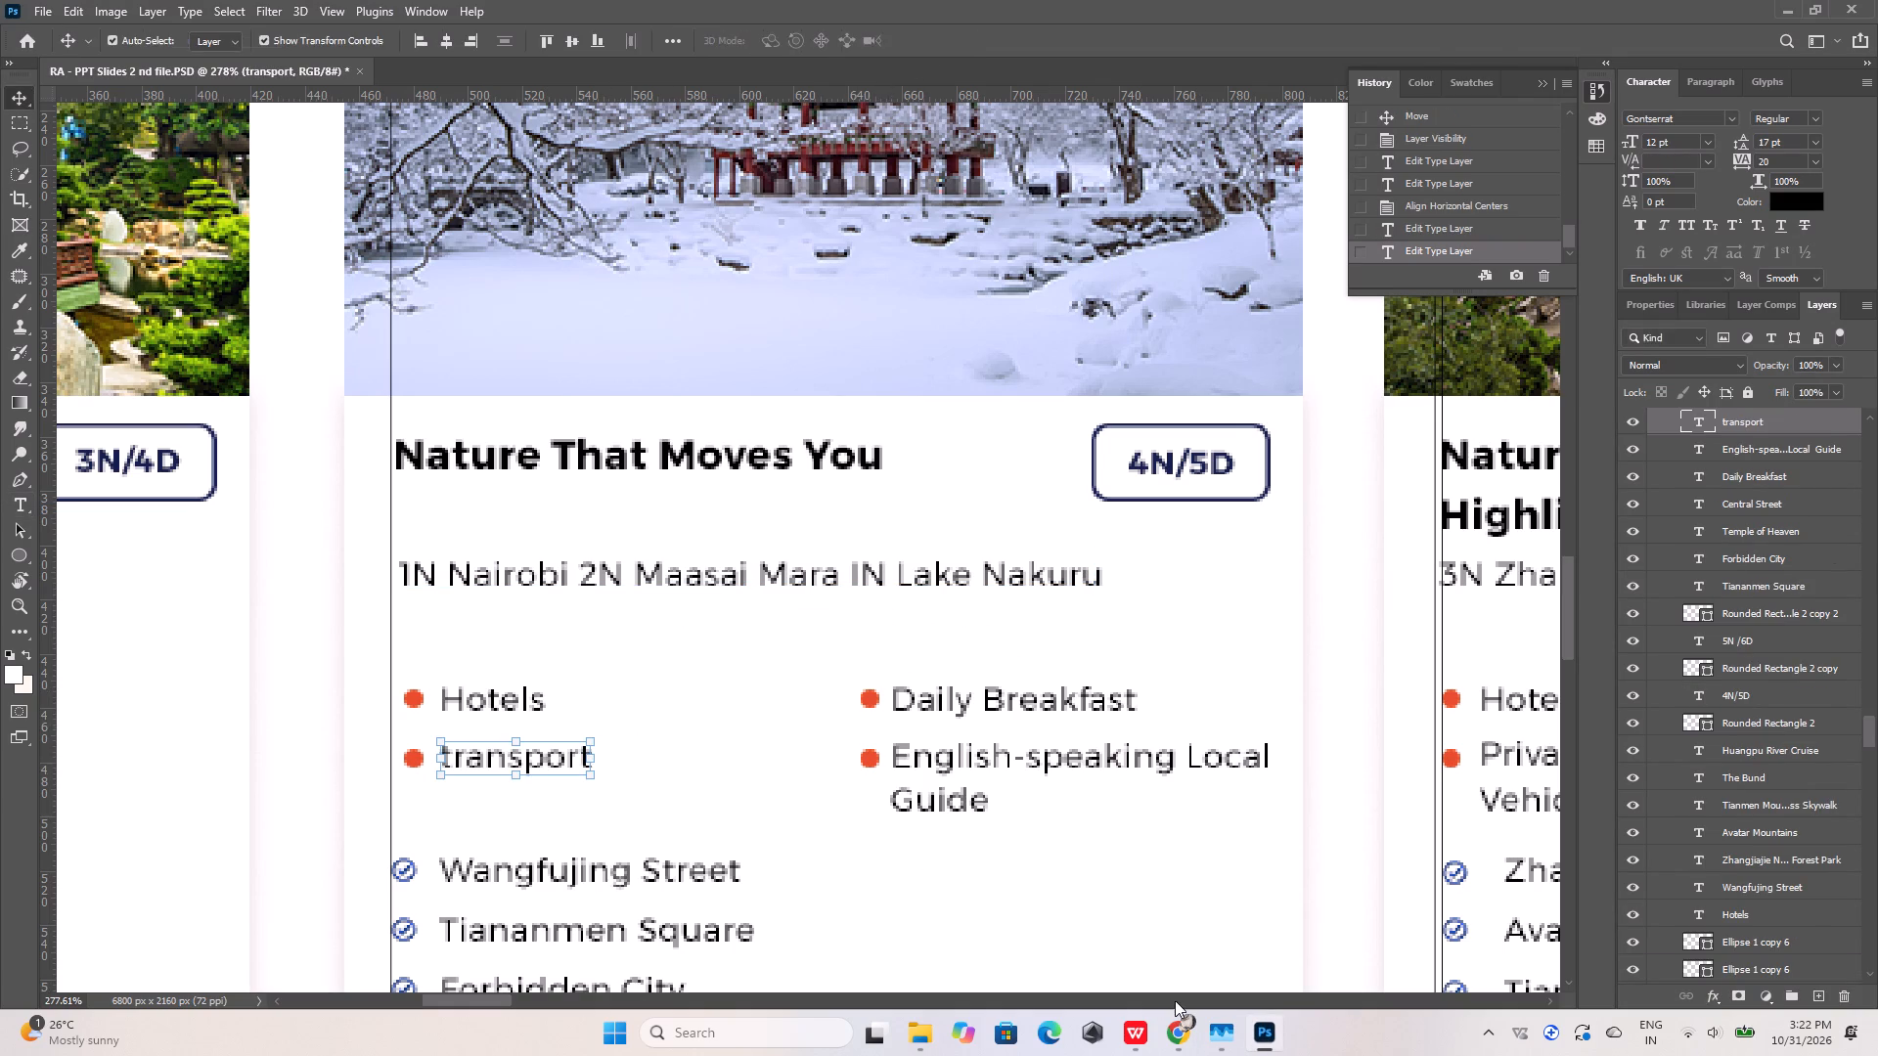
Replace the second card's Daily Breakfast bullet with Meals, copied from the image search in Chrome.
{"action": "left_click", "coordinate": [1175, 1024]}
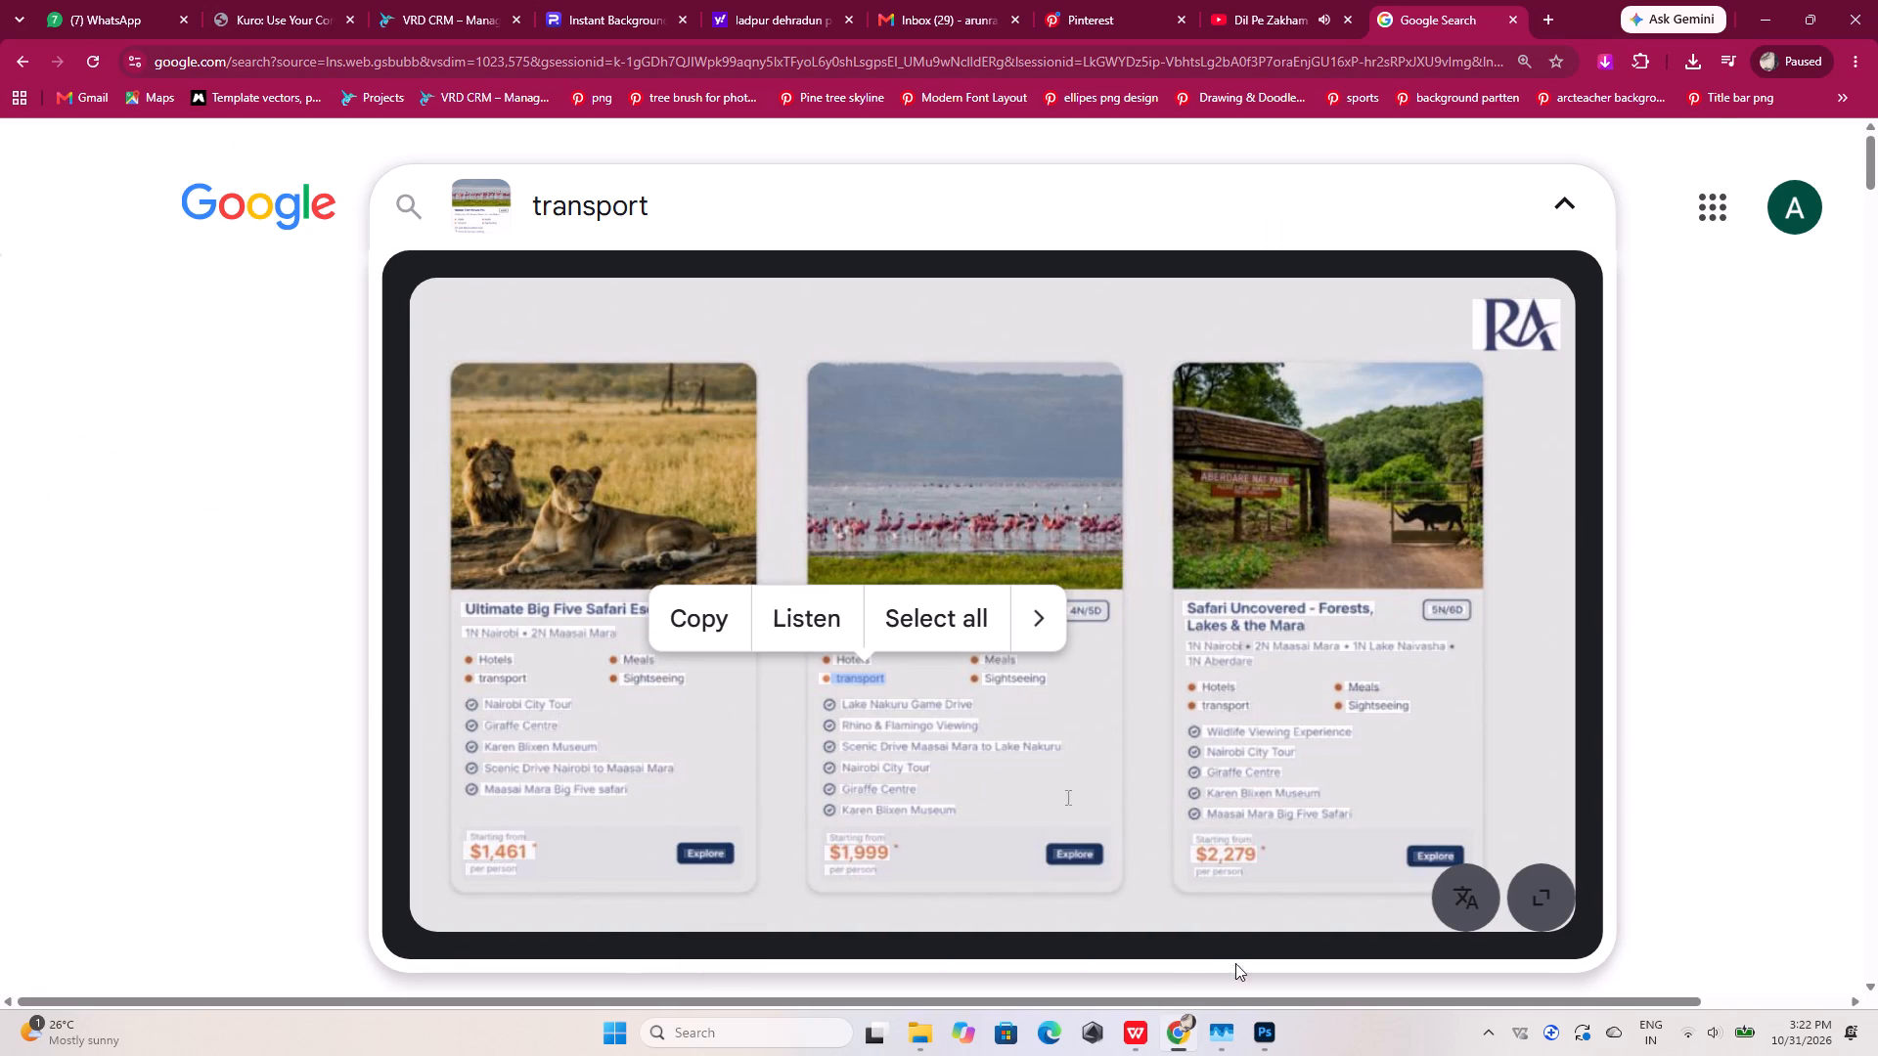
{"action": "left_click", "coordinate": [1261, 1041]}
{"action": "left_click", "coordinate": [1261, 1041]}
{"action": "left_click_drag", "start_coordinate": [988, 661], "coordinate": [987, 661]}
{"action": "left_click_drag", "start_coordinate": [987, 661], "coordinate": [1024, 661]}
{"action": "left_click", "coordinate": [865, 602]}
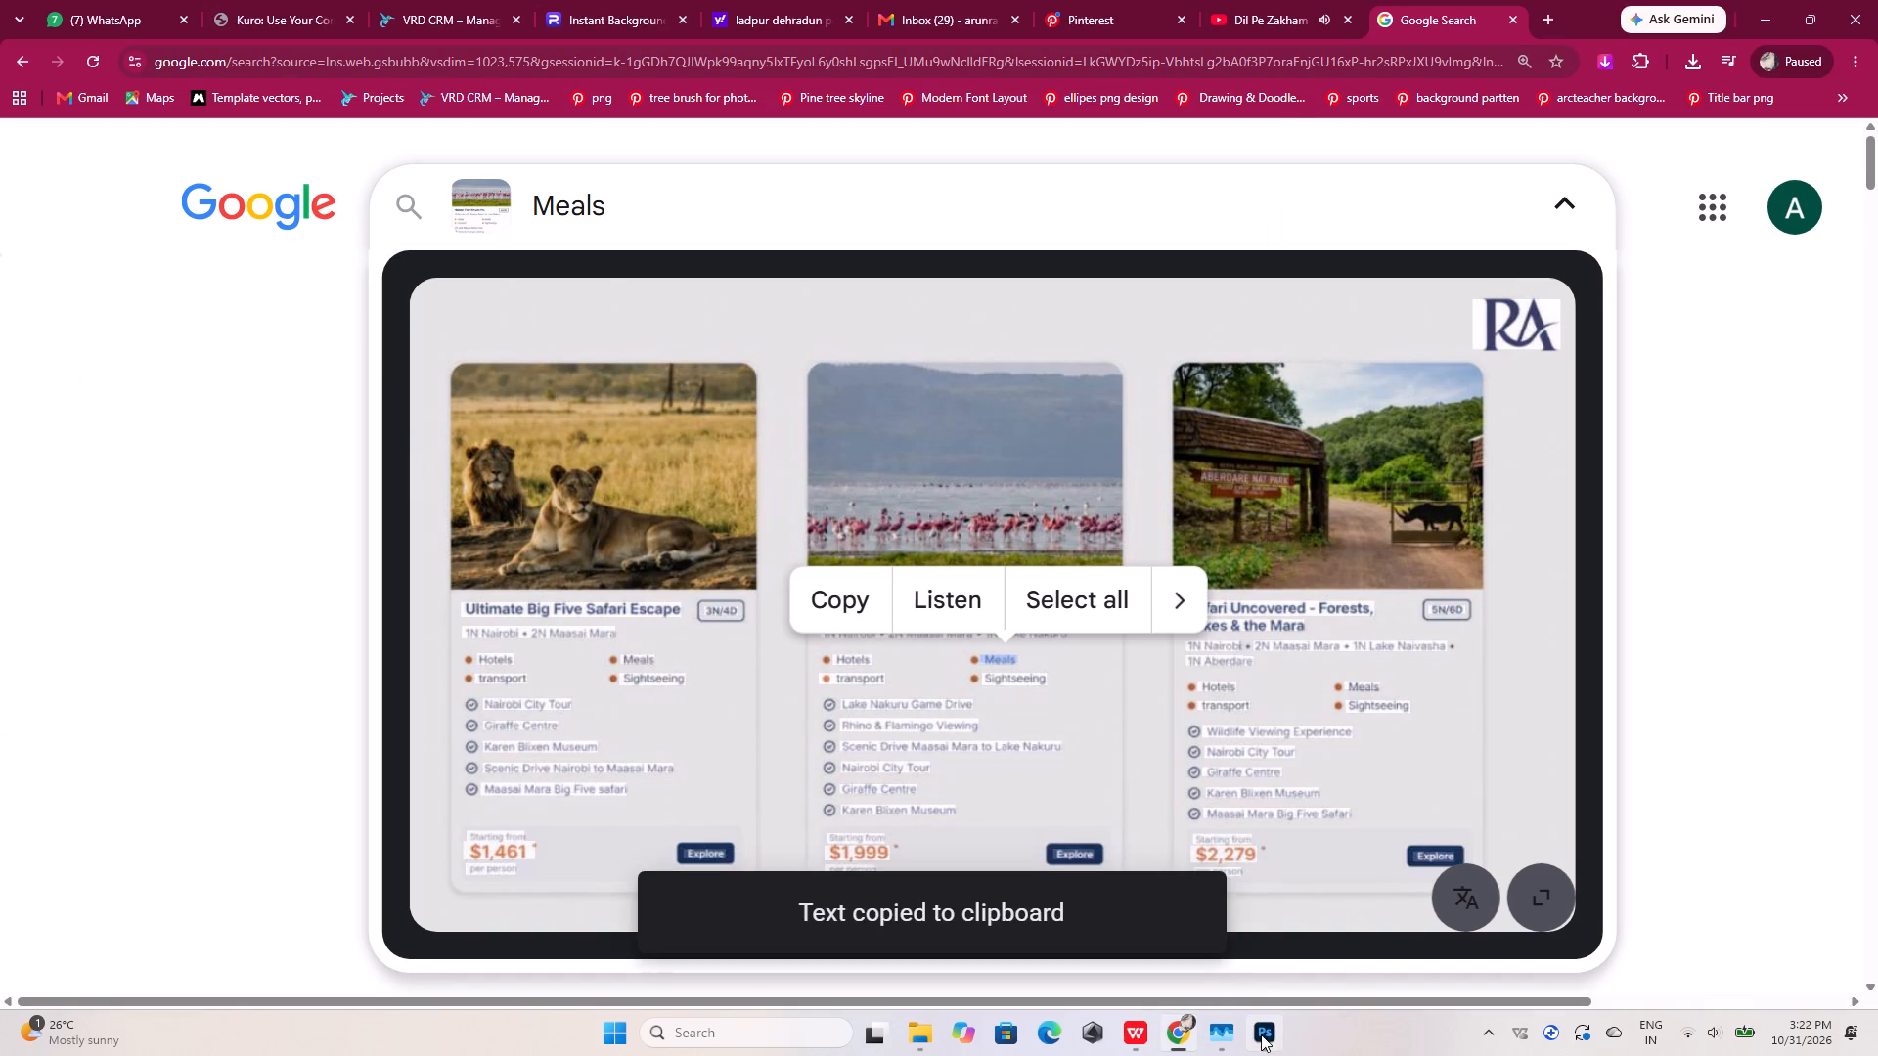
{"action": "left_click", "coordinate": [1261, 1034]}
{"action": "double_click", "coordinate": [936, 695]}
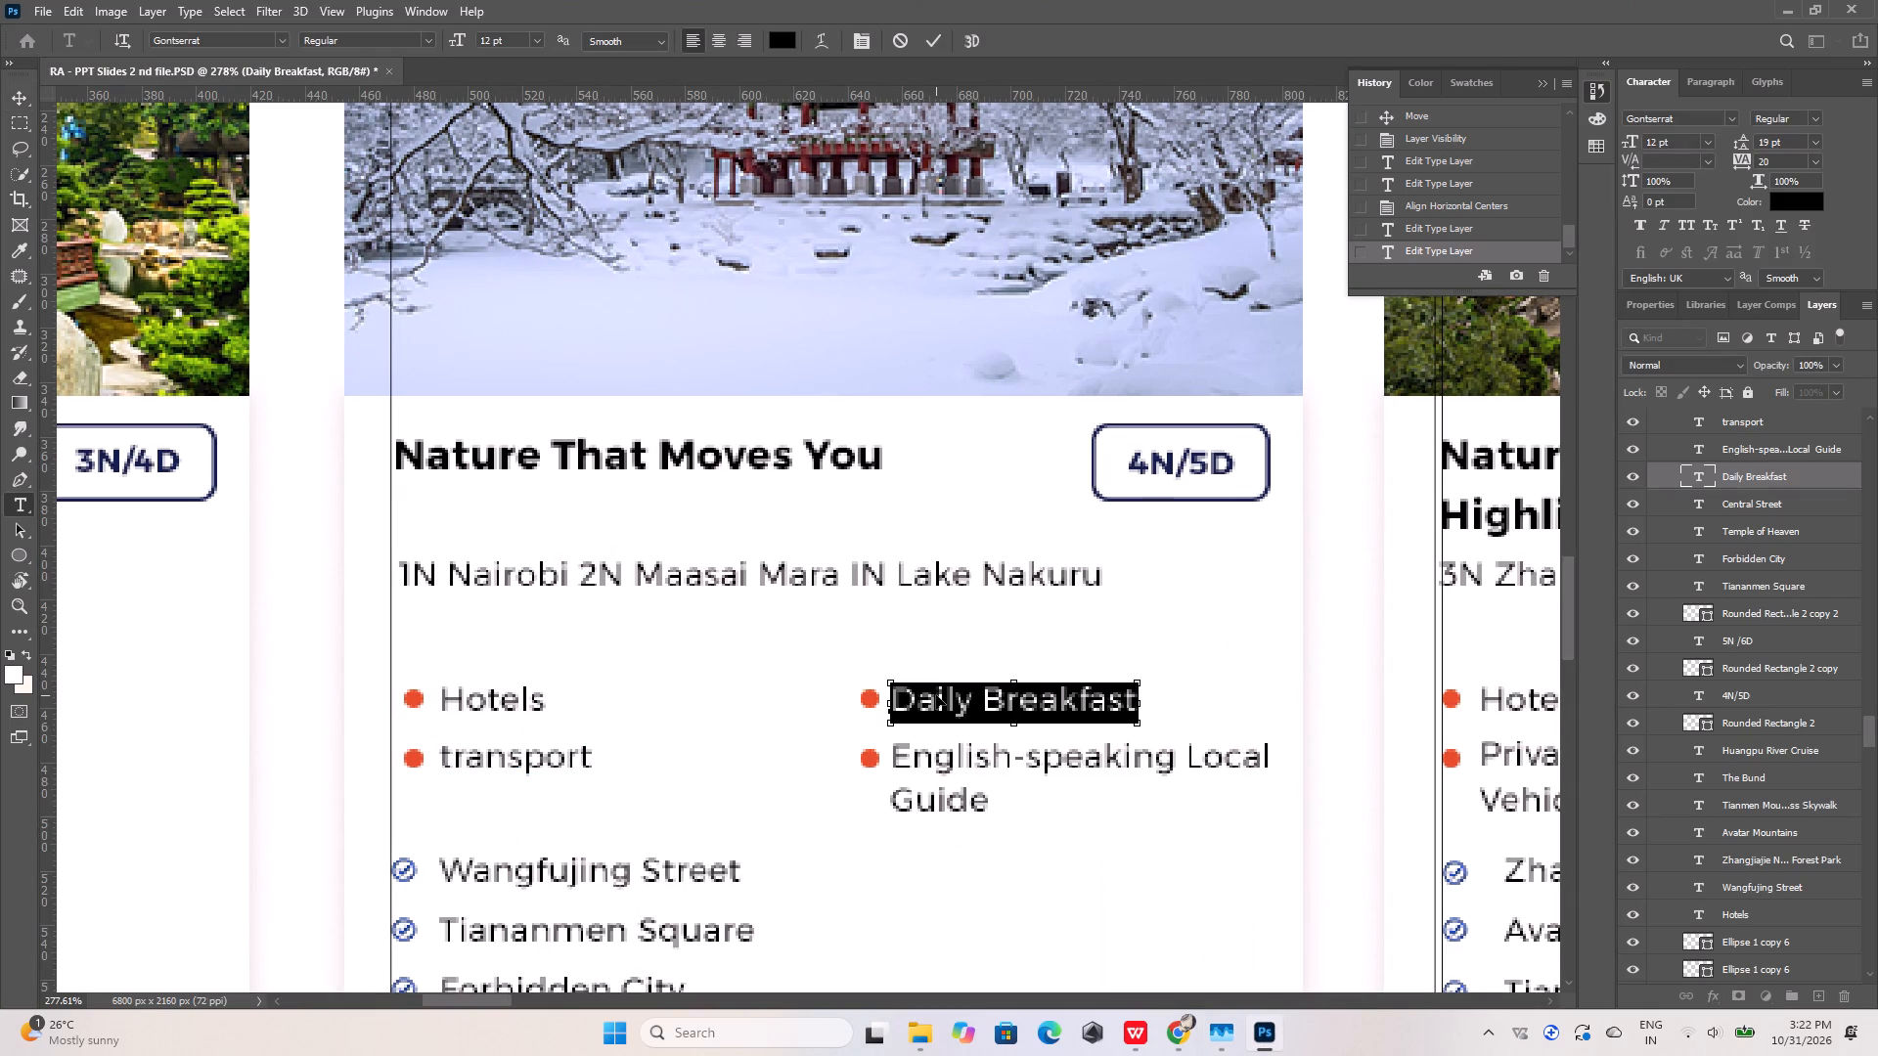
{"action": "key", "text": "ctrl+v"}
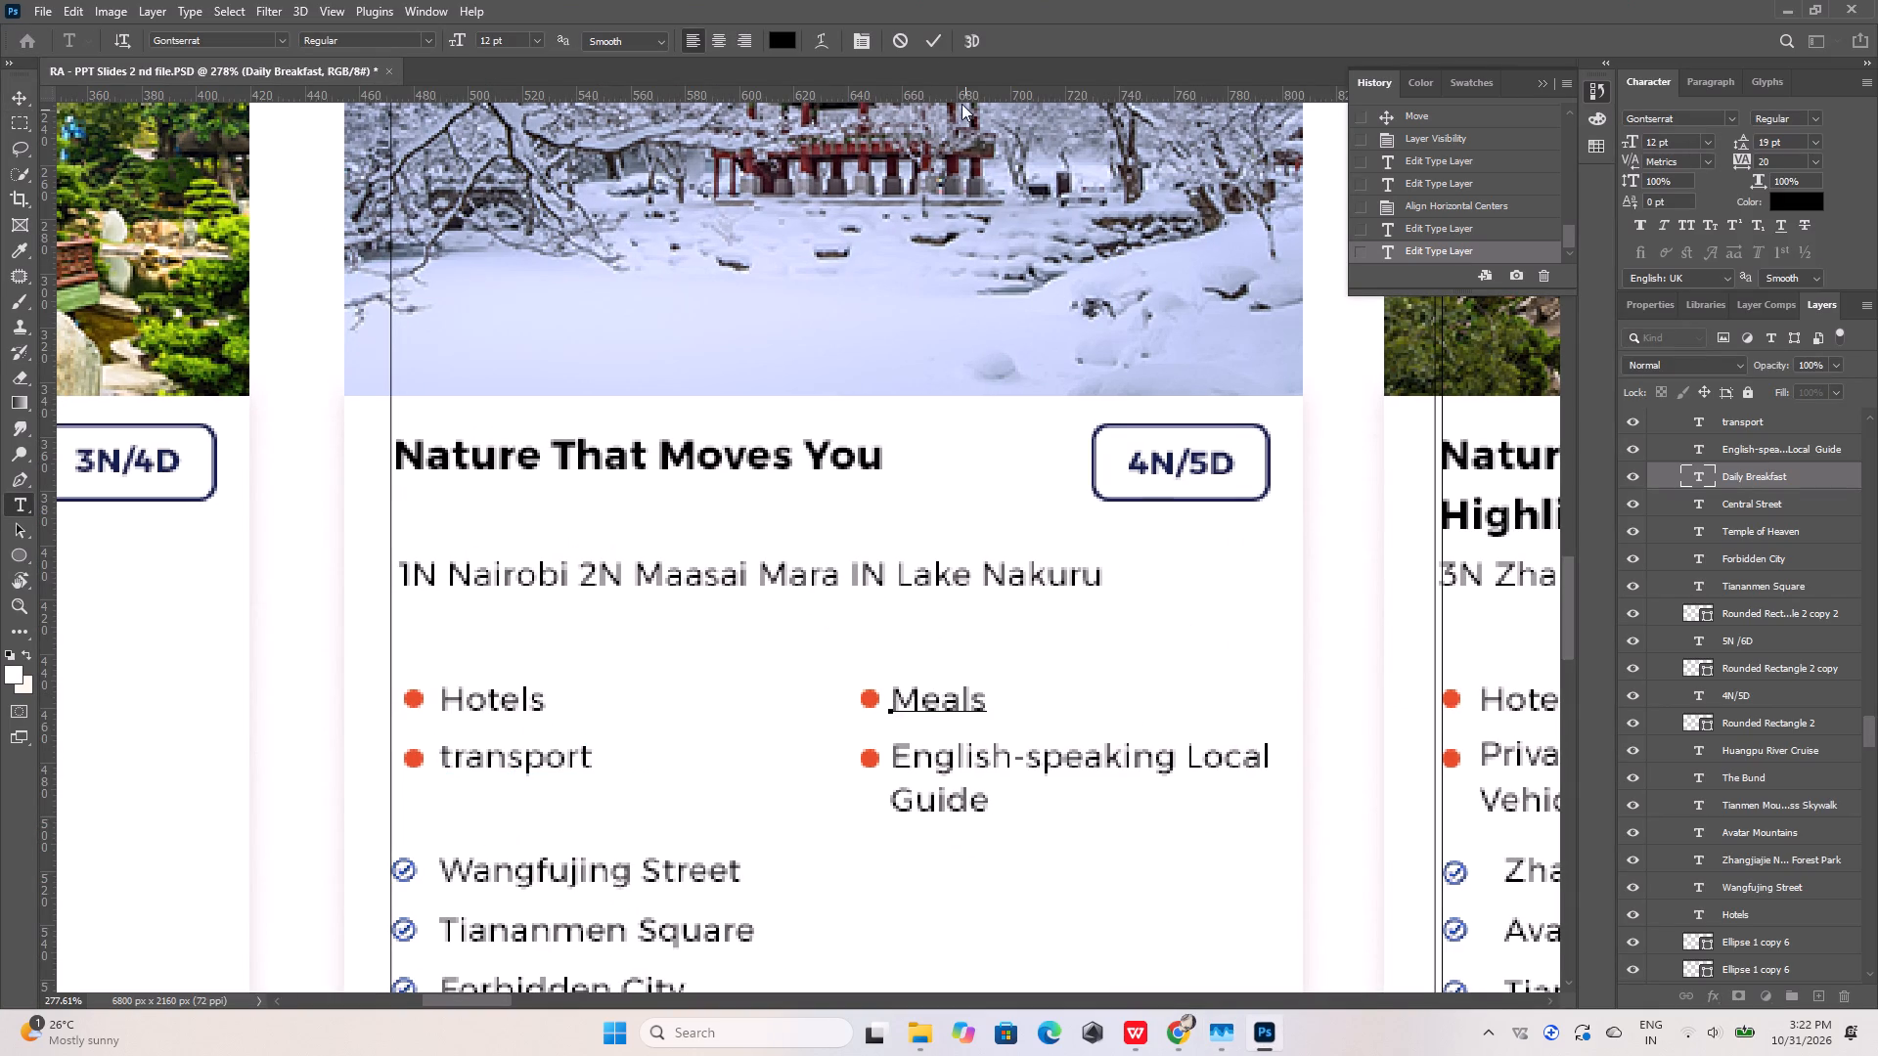
{"action": "left_click", "coordinate": [935, 39]}
Replace the second card's English-speaking Local Guide bullet with Sightseeing, copied from the image search in Chrome.
{"action": "left_click", "coordinate": [1176, 1027]}
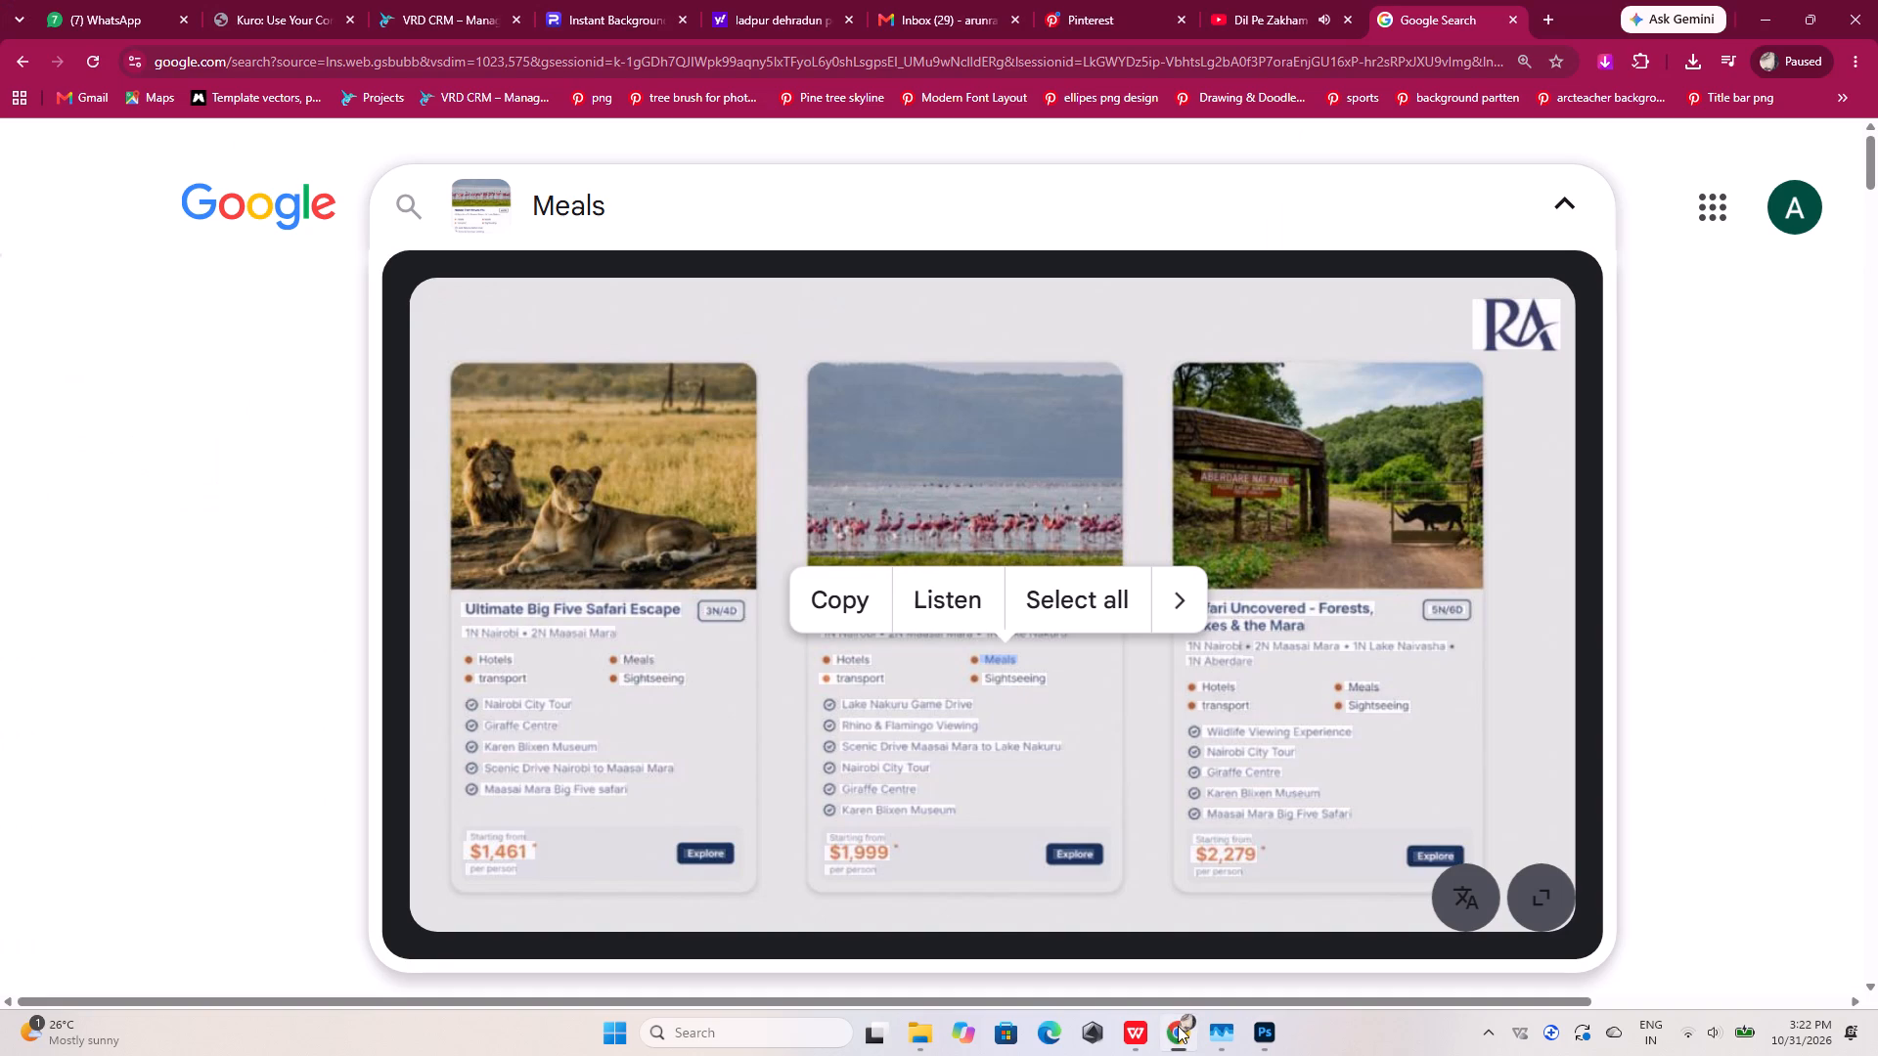
{"action": "left_click_drag", "start_coordinate": [983, 678], "coordinate": [1051, 674]}
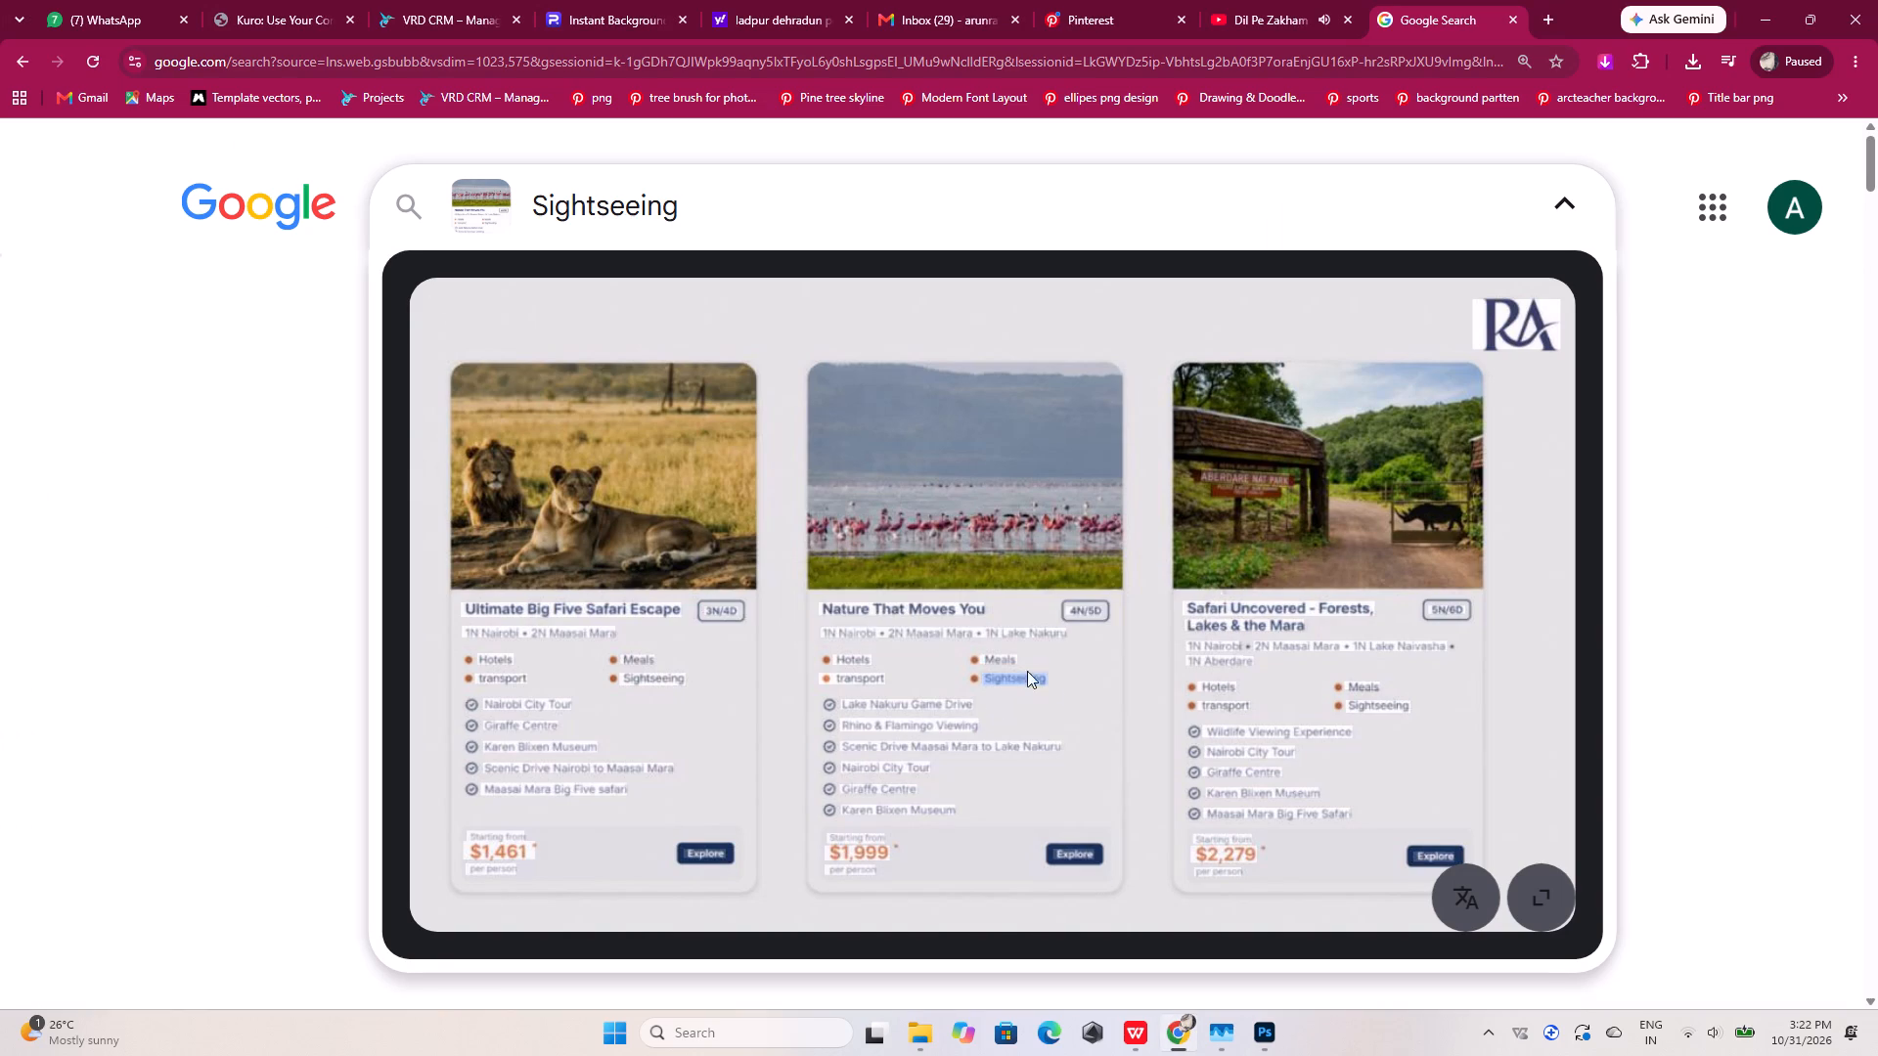
{"action": "left_click", "coordinate": [865, 620]}
{"action": "left_click", "coordinate": [1267, 1032]}
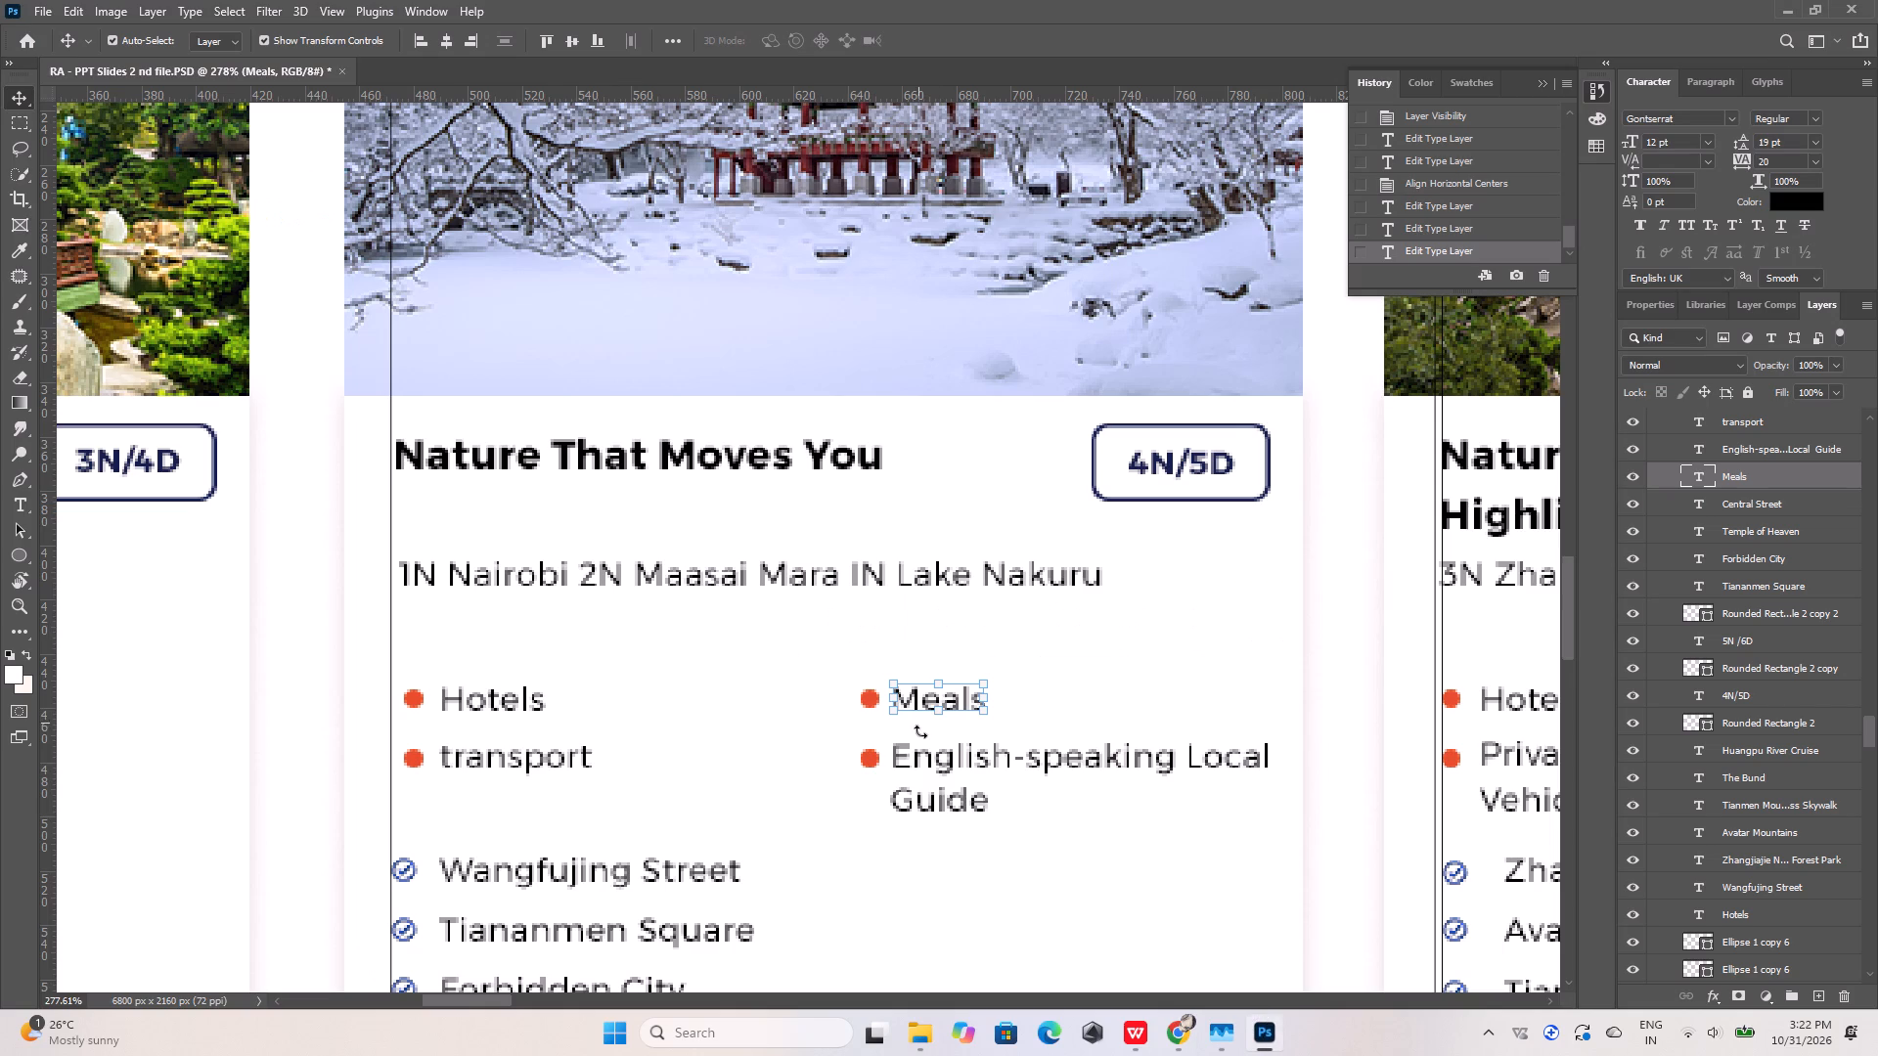
{"action": "double_click", "coordinate": [937, 761]}
{"action": "key", "text": "ctrl+v"}
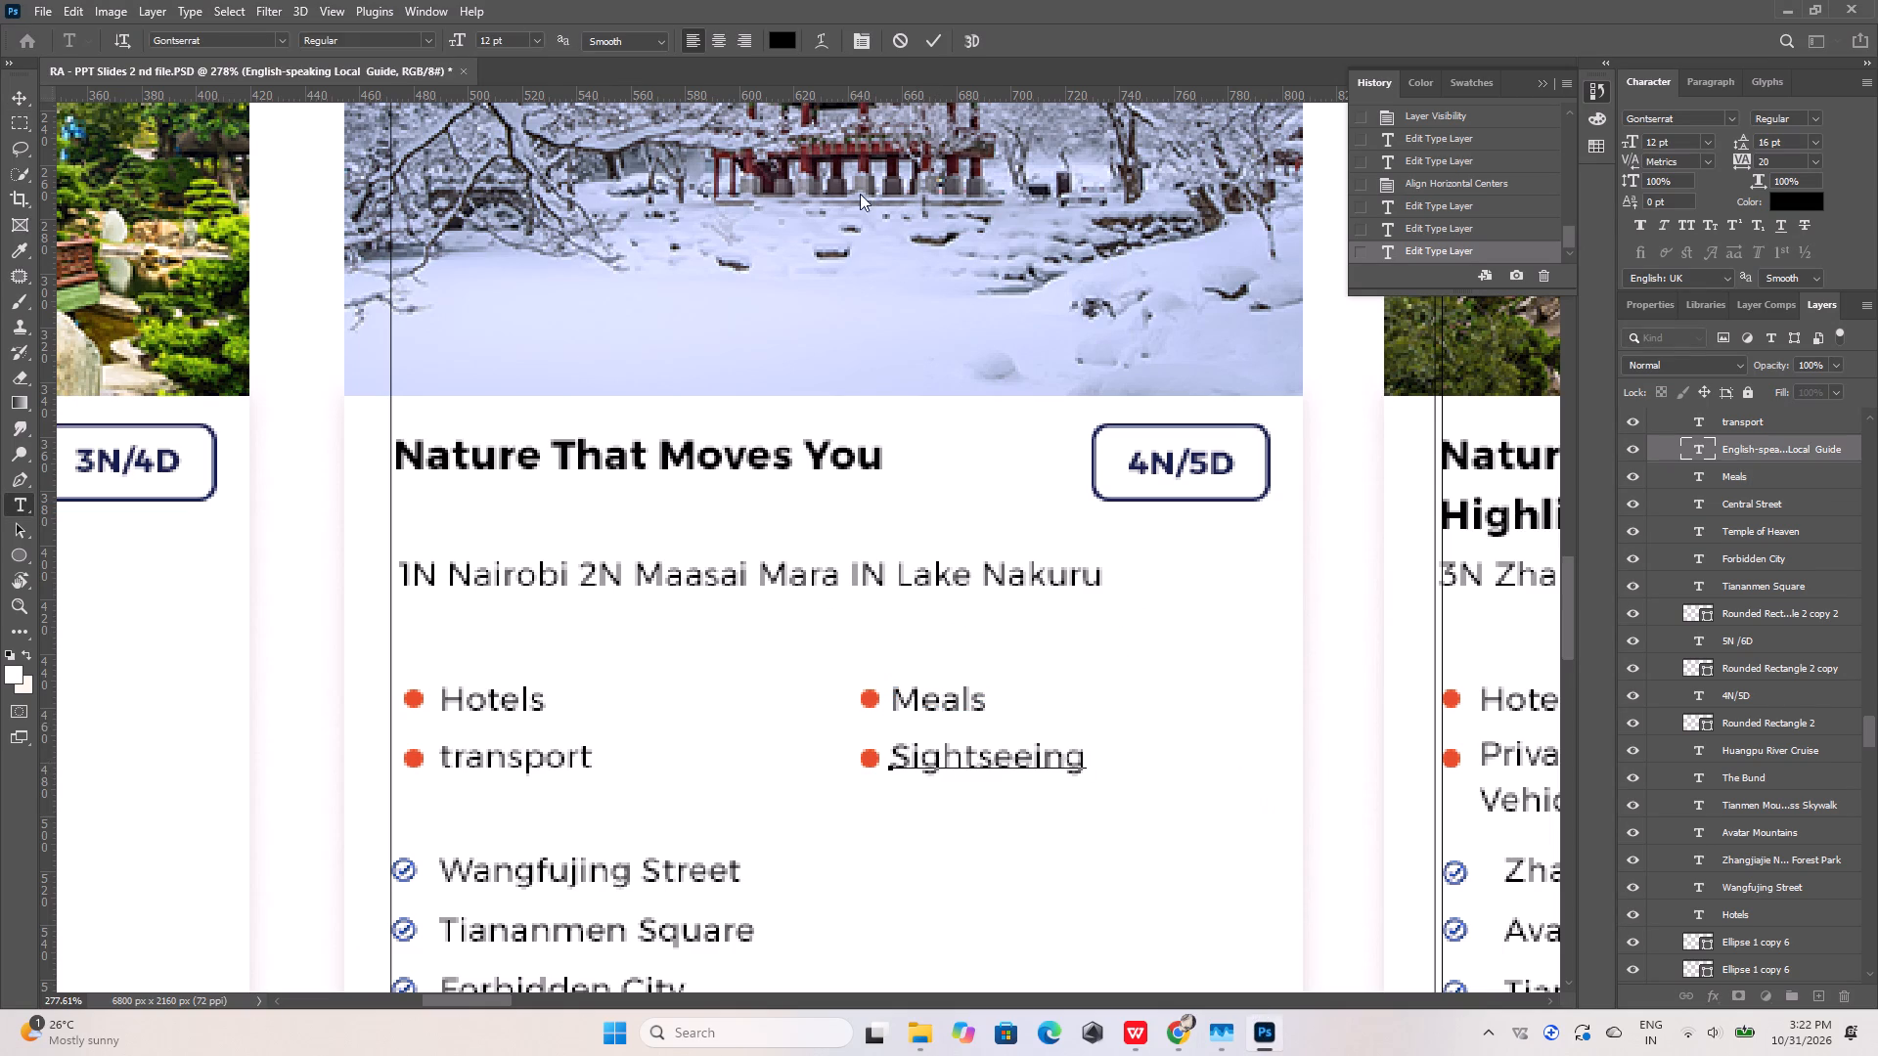
{"action": "left_click", "coordinate": [932, 35]}
{"action": "left_click", "coordinate": [546, 755]}
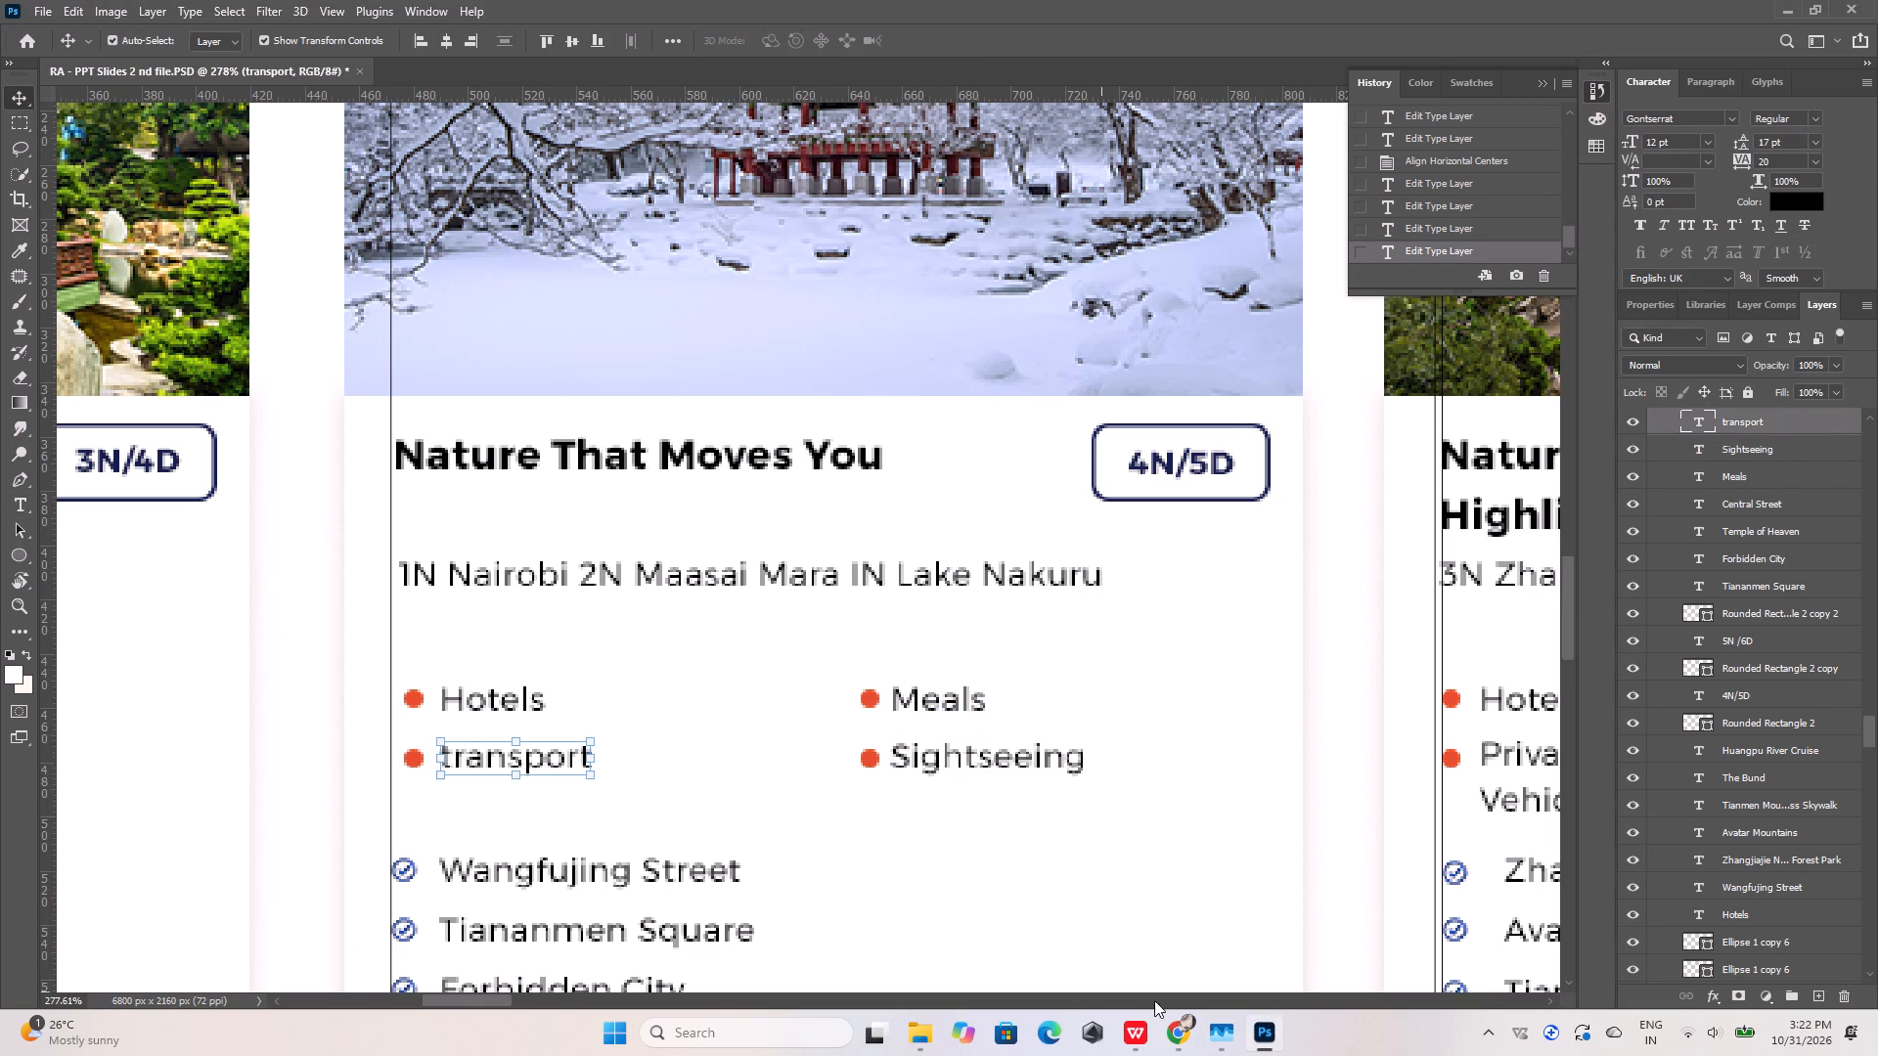
Replace the second card's Wangfujing Street line with Lake Nakuru Game Drive, copied from the image search in Chrome.
{"action": "left_click", "coordinate": [1273, 1033]}
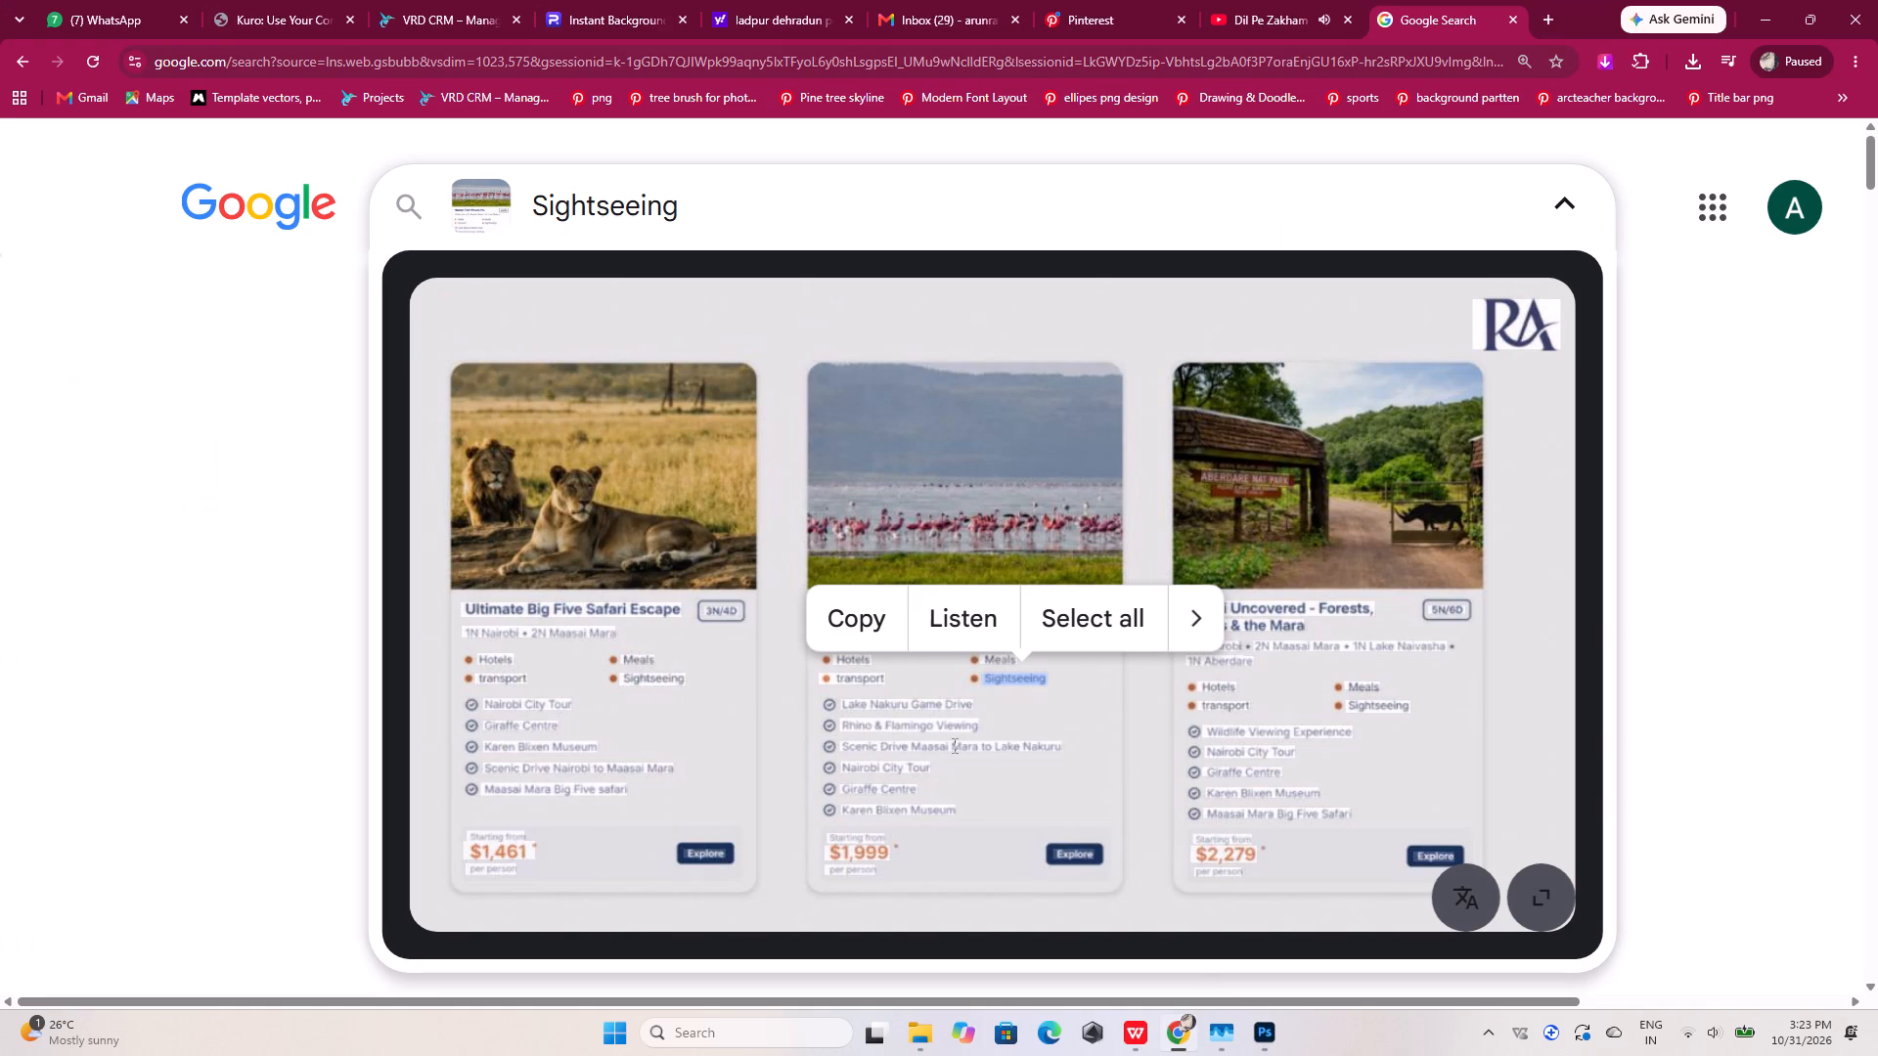
{"action": "left_click_drag", "start_coordinate": [846, 701], "coordinate": [941, 703]}
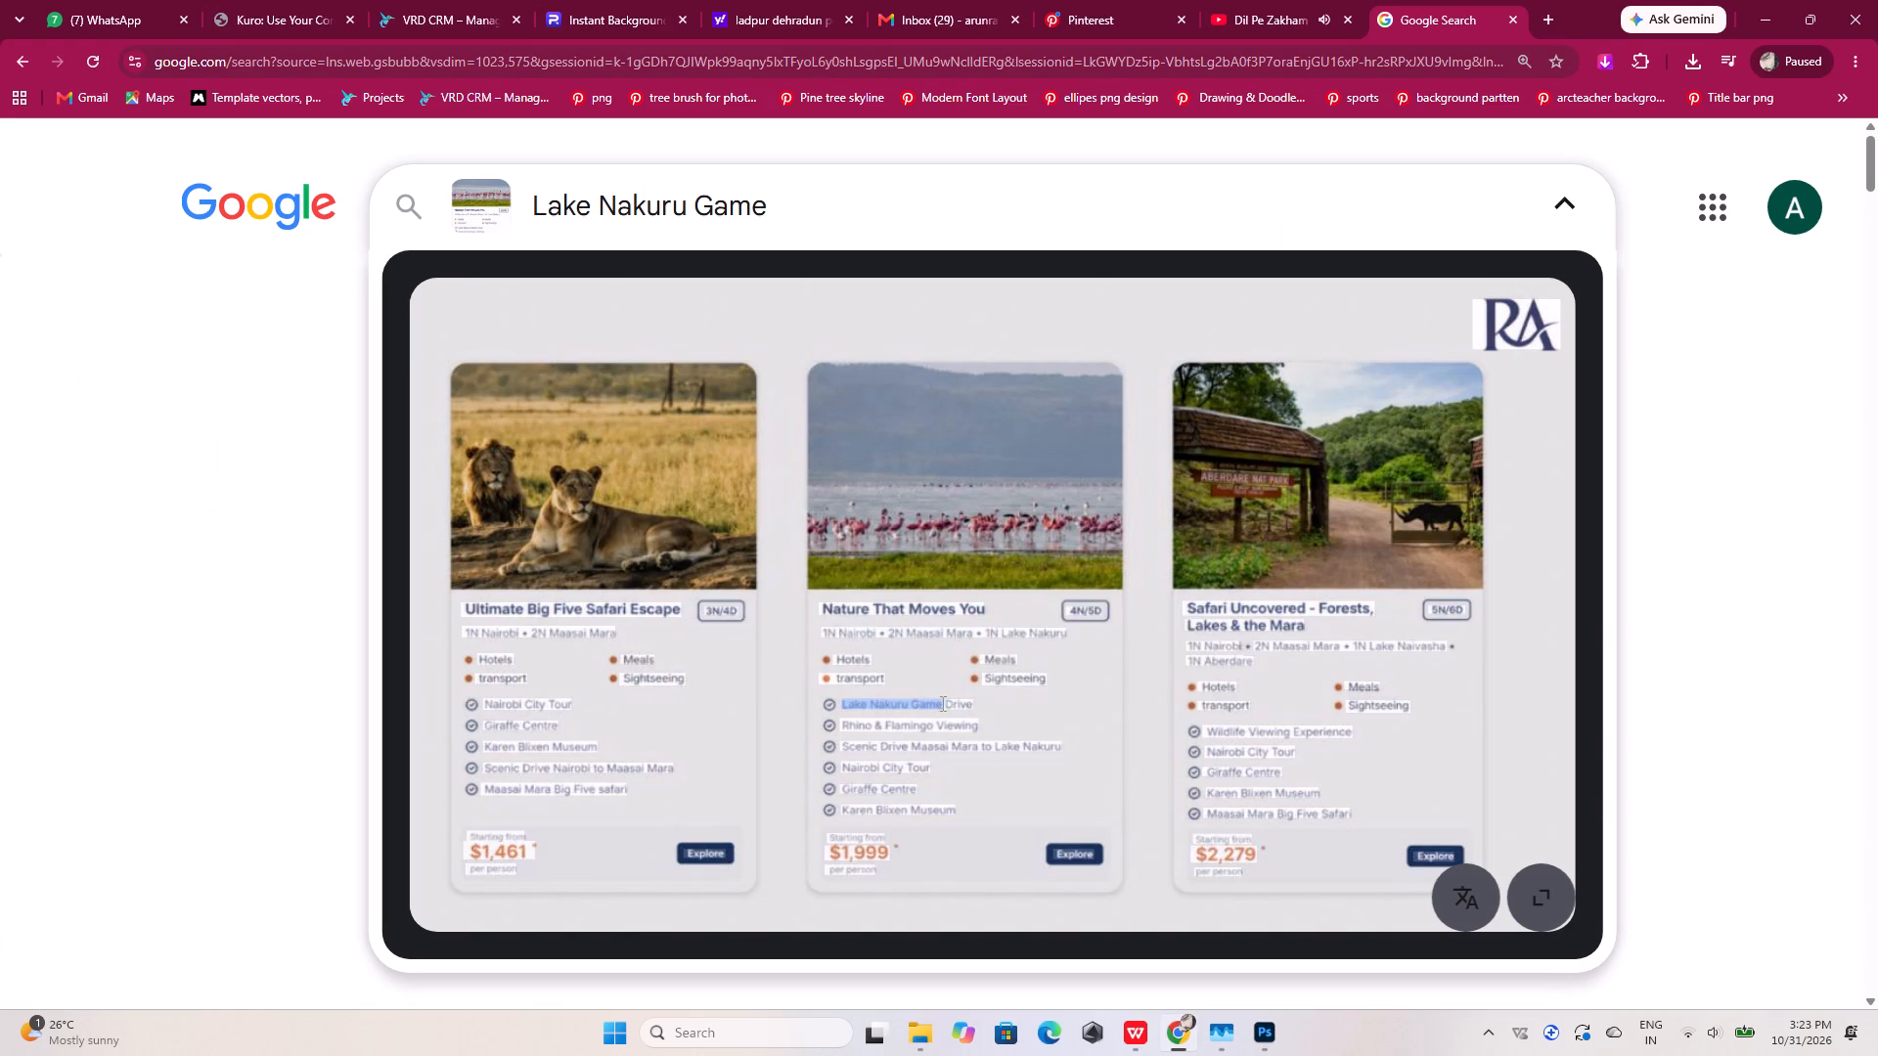
{"action": "left_click_drag", "start_coordinate": [941, 703], "coordinate": [975, 701]}
{"action": "left_click", "coordinate": [758, 648]}
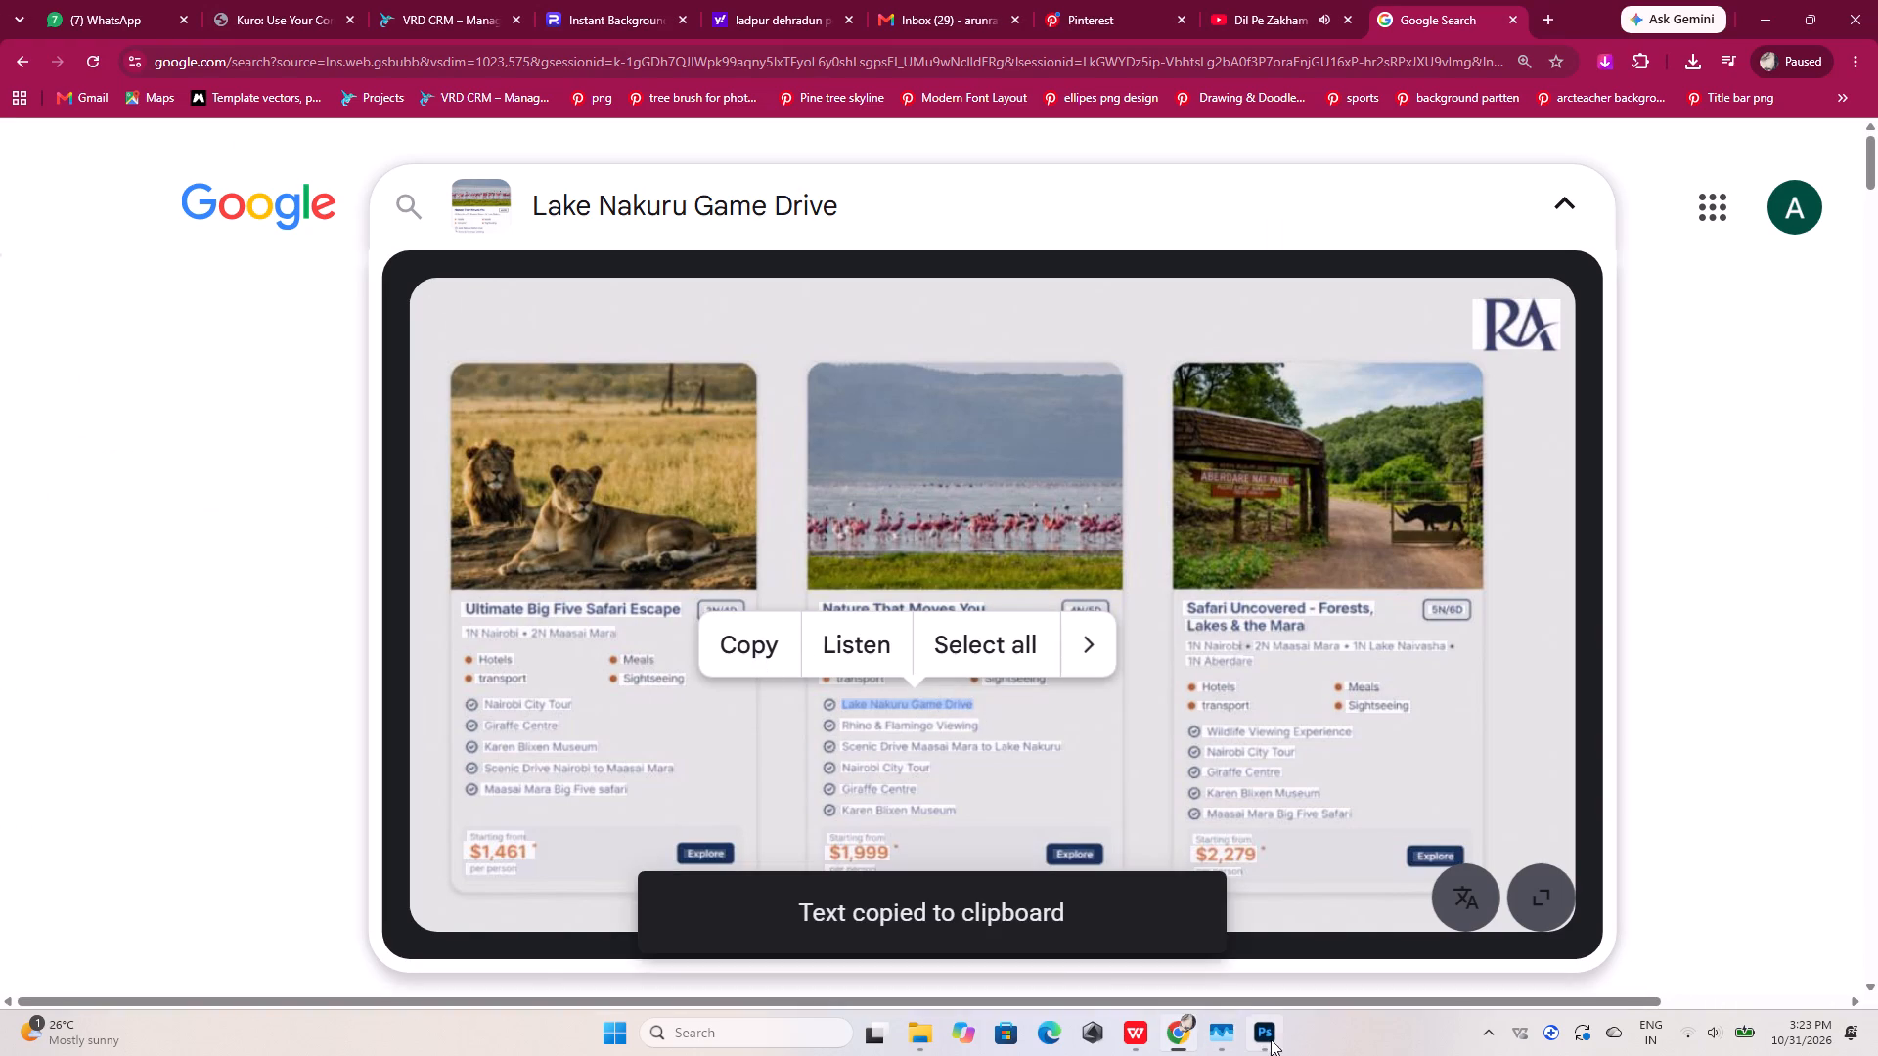
{"action": "left_click", "coordinate": [1271, 1039]}
{"action": "double_click", "coordinate": [613, 870]}
{"action": "key", "text": "ctrl+v"}
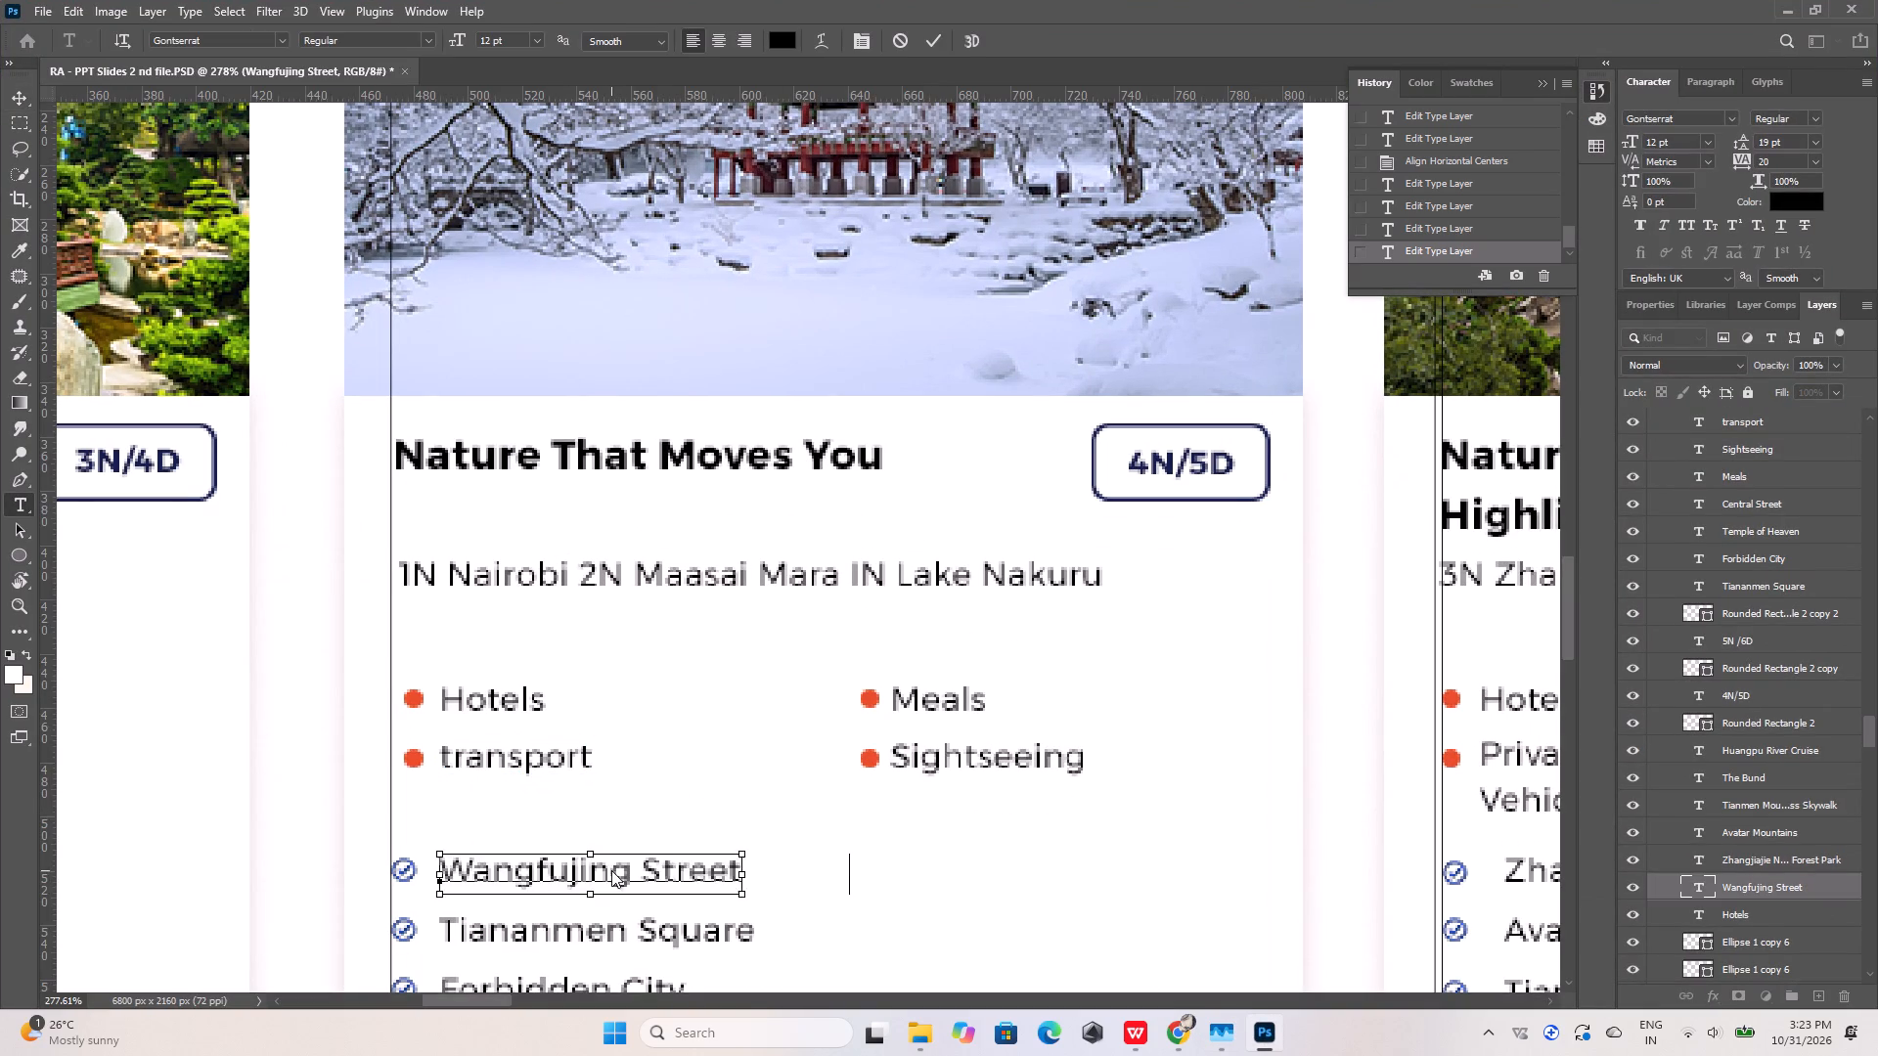
{"action": "left_click", "coordinate": [919, 34]}
{"action": "scroll", "coordinate": [839, 354], "scroll_direction": "down", "scroll_amount": 2}
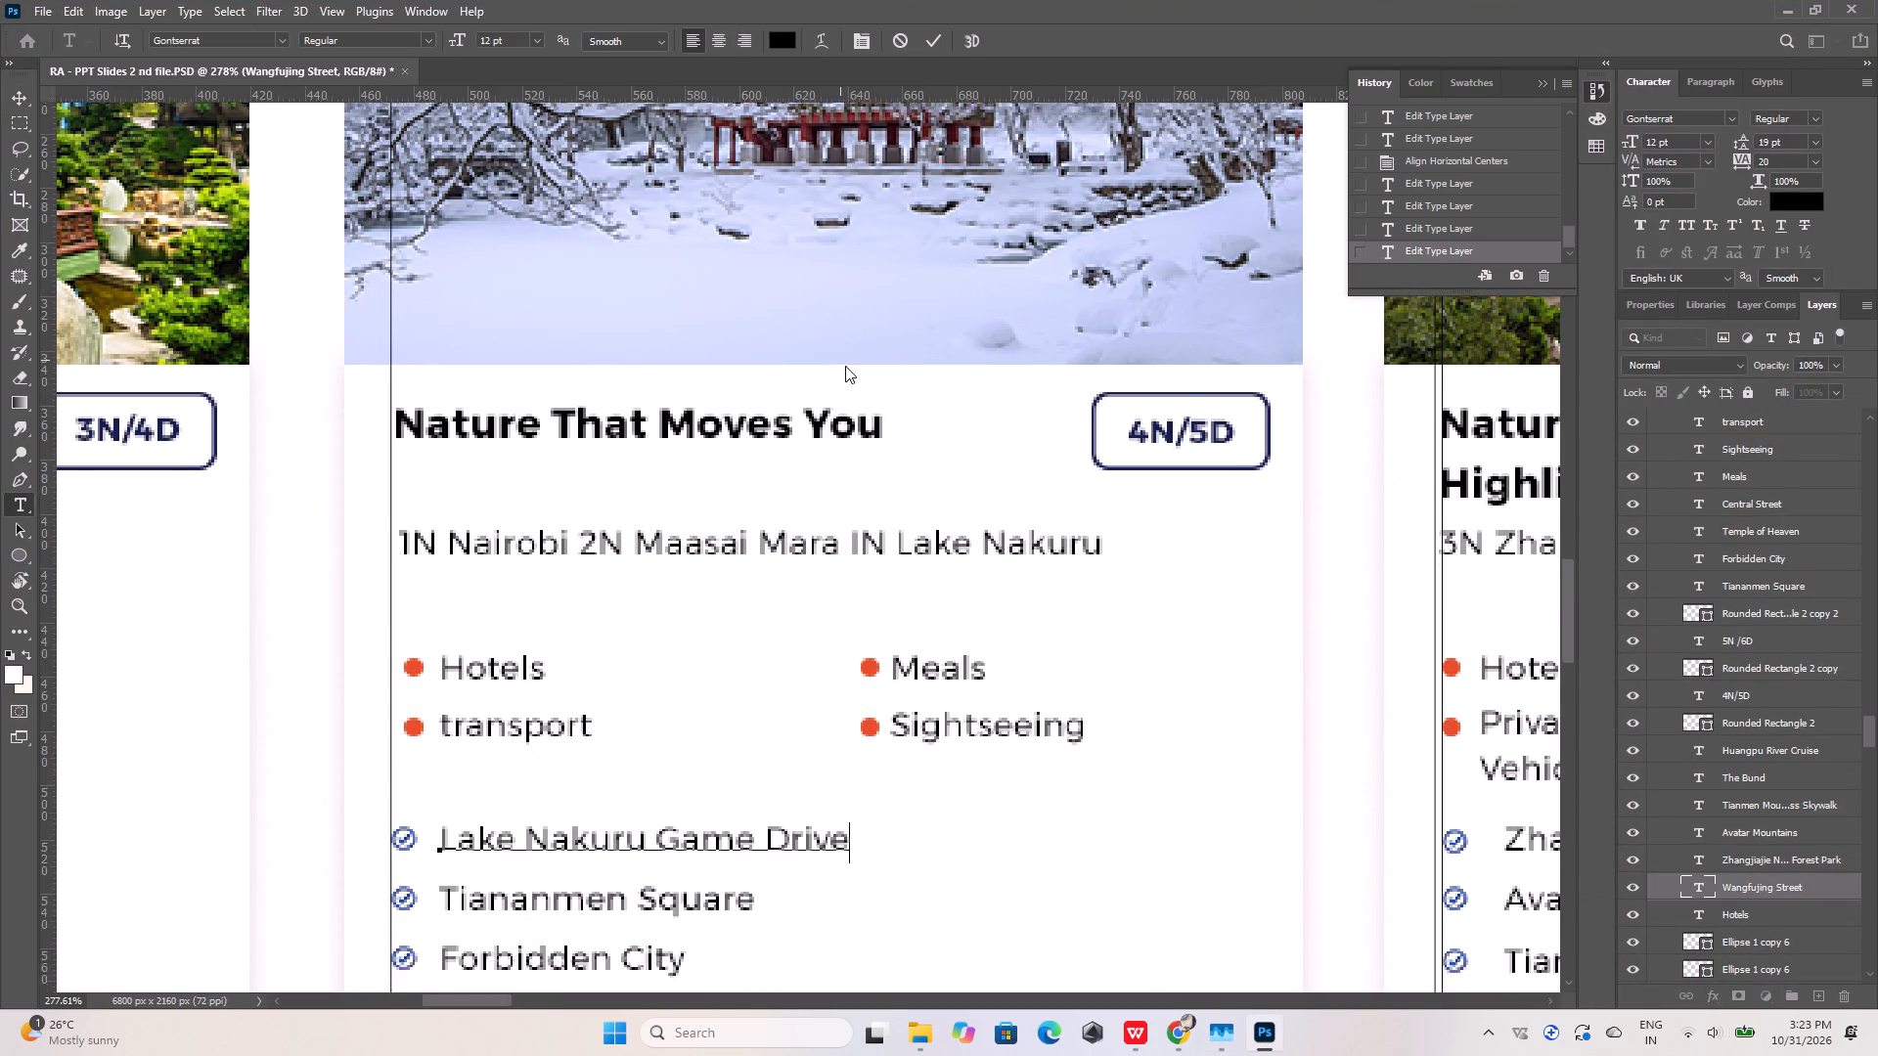
{"action": "scroll", "coordinate": [845, 366], "scroll_direction": "down", "scroll_amount": 10}
{"action": "left_click", "coordinate": [937, 35]}
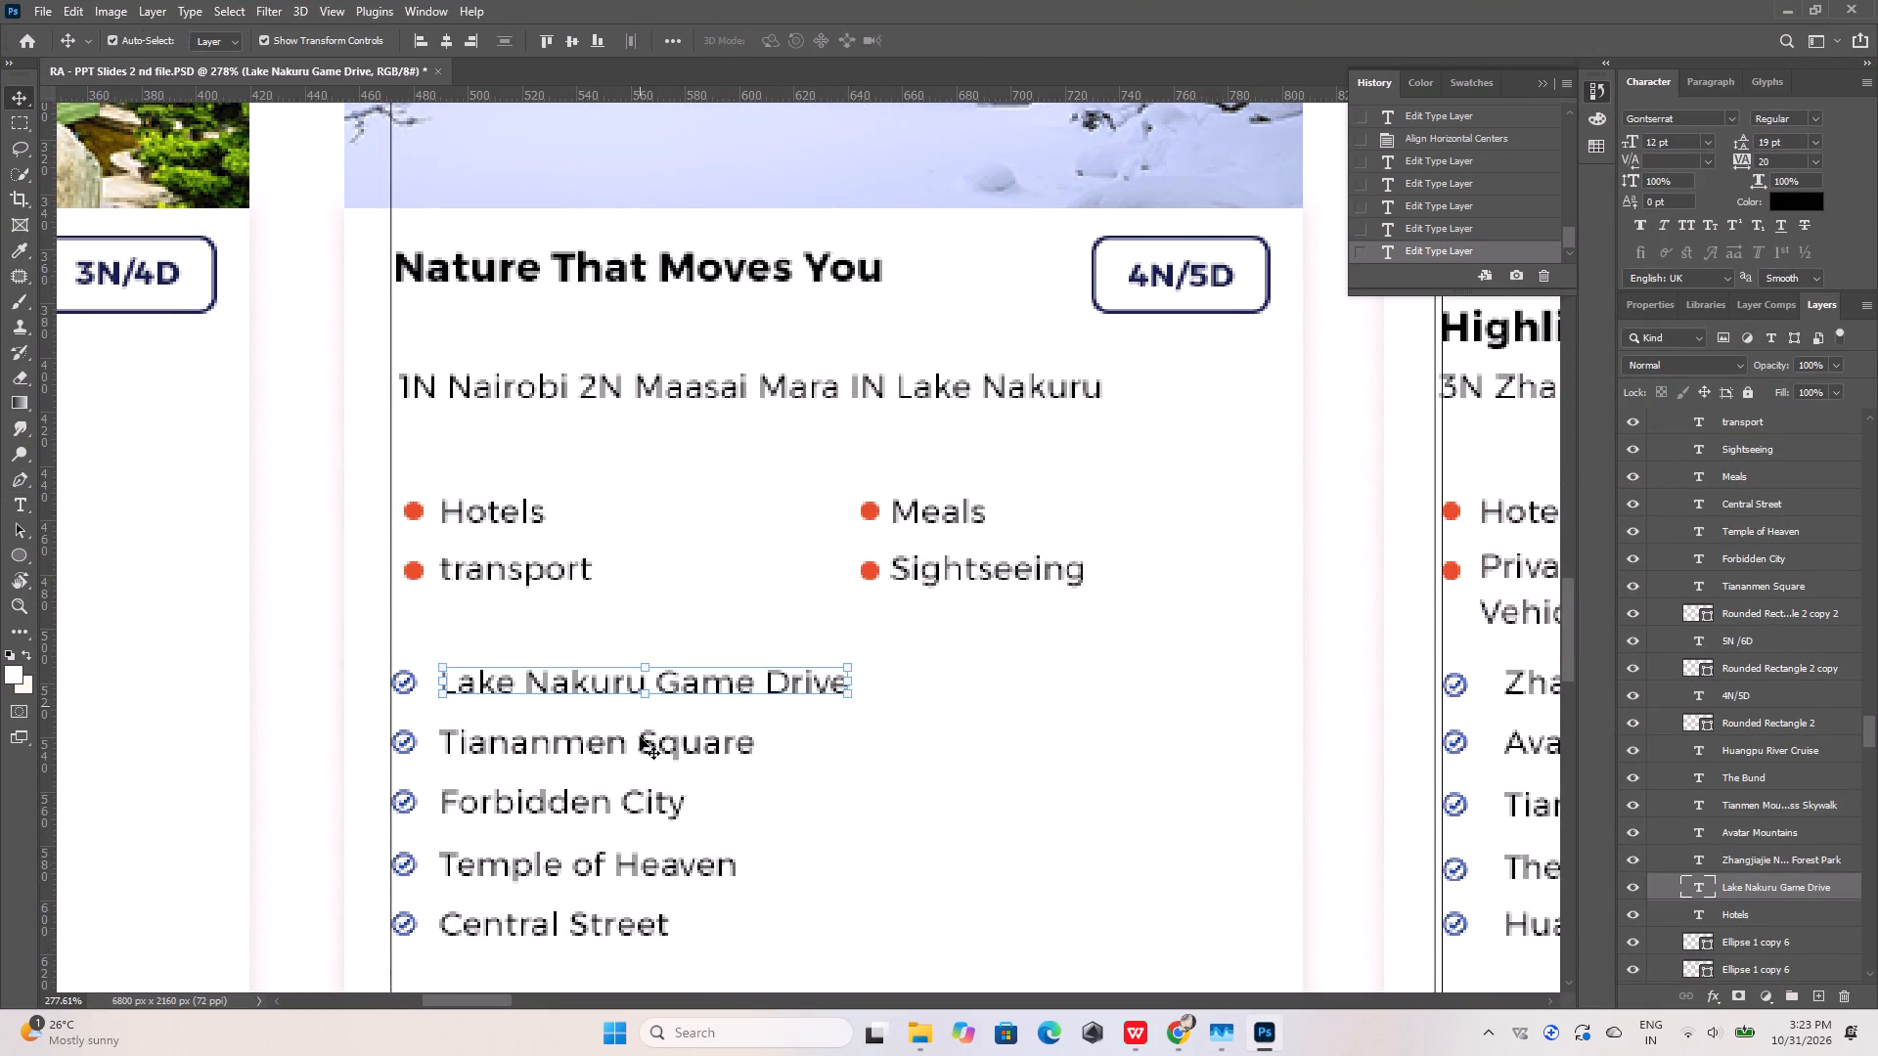
Replace the second card's Tiananmen Square line with Rhino & Flamingo Viewing, copied from the image search in Chrome.
{"action": "double_click", "coordinate": [646, 743]}
{"action": "left_click", "coordinate": [1169, 1023]}
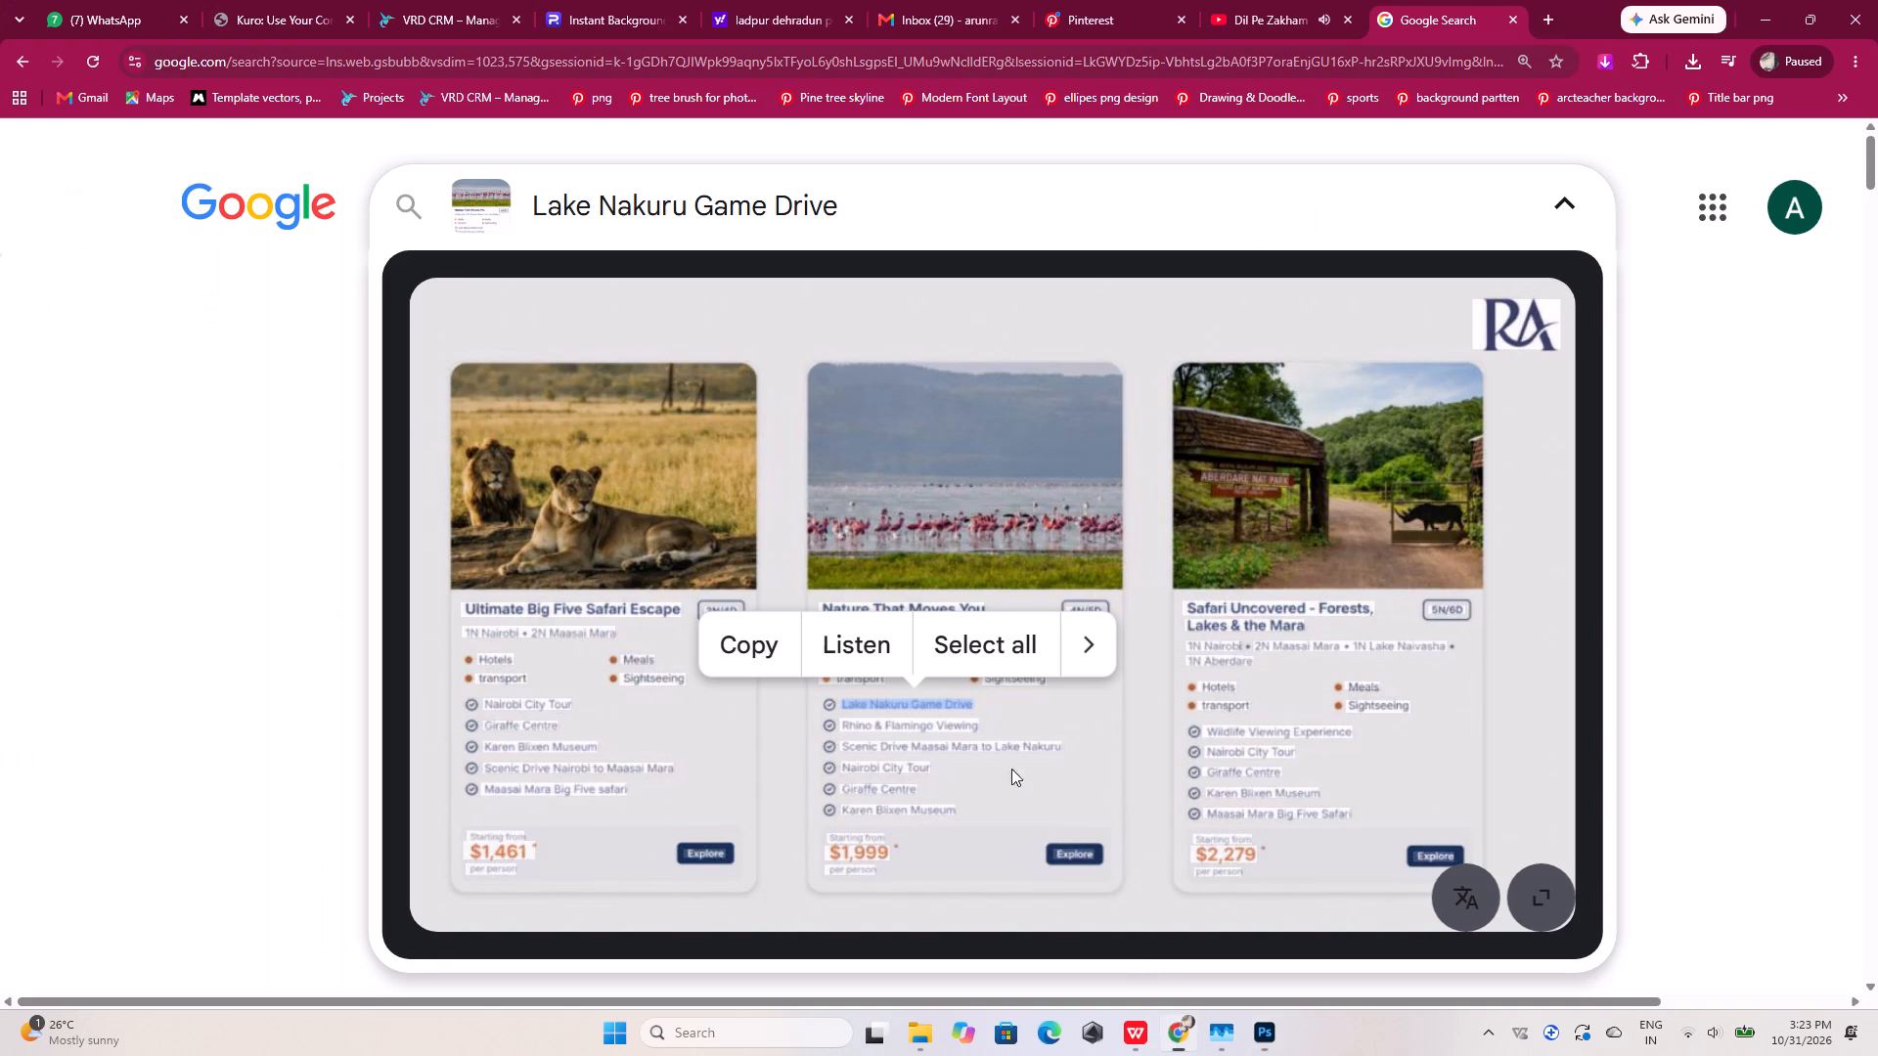
{"action": "left_click_drag", "start_coordinate": [848, 725], "coordinate": [973, 726]}
{"action": "left_click", "coordinate": [782, 666]}
{"action": "left_click", "coordinate": [1258, 1029]}
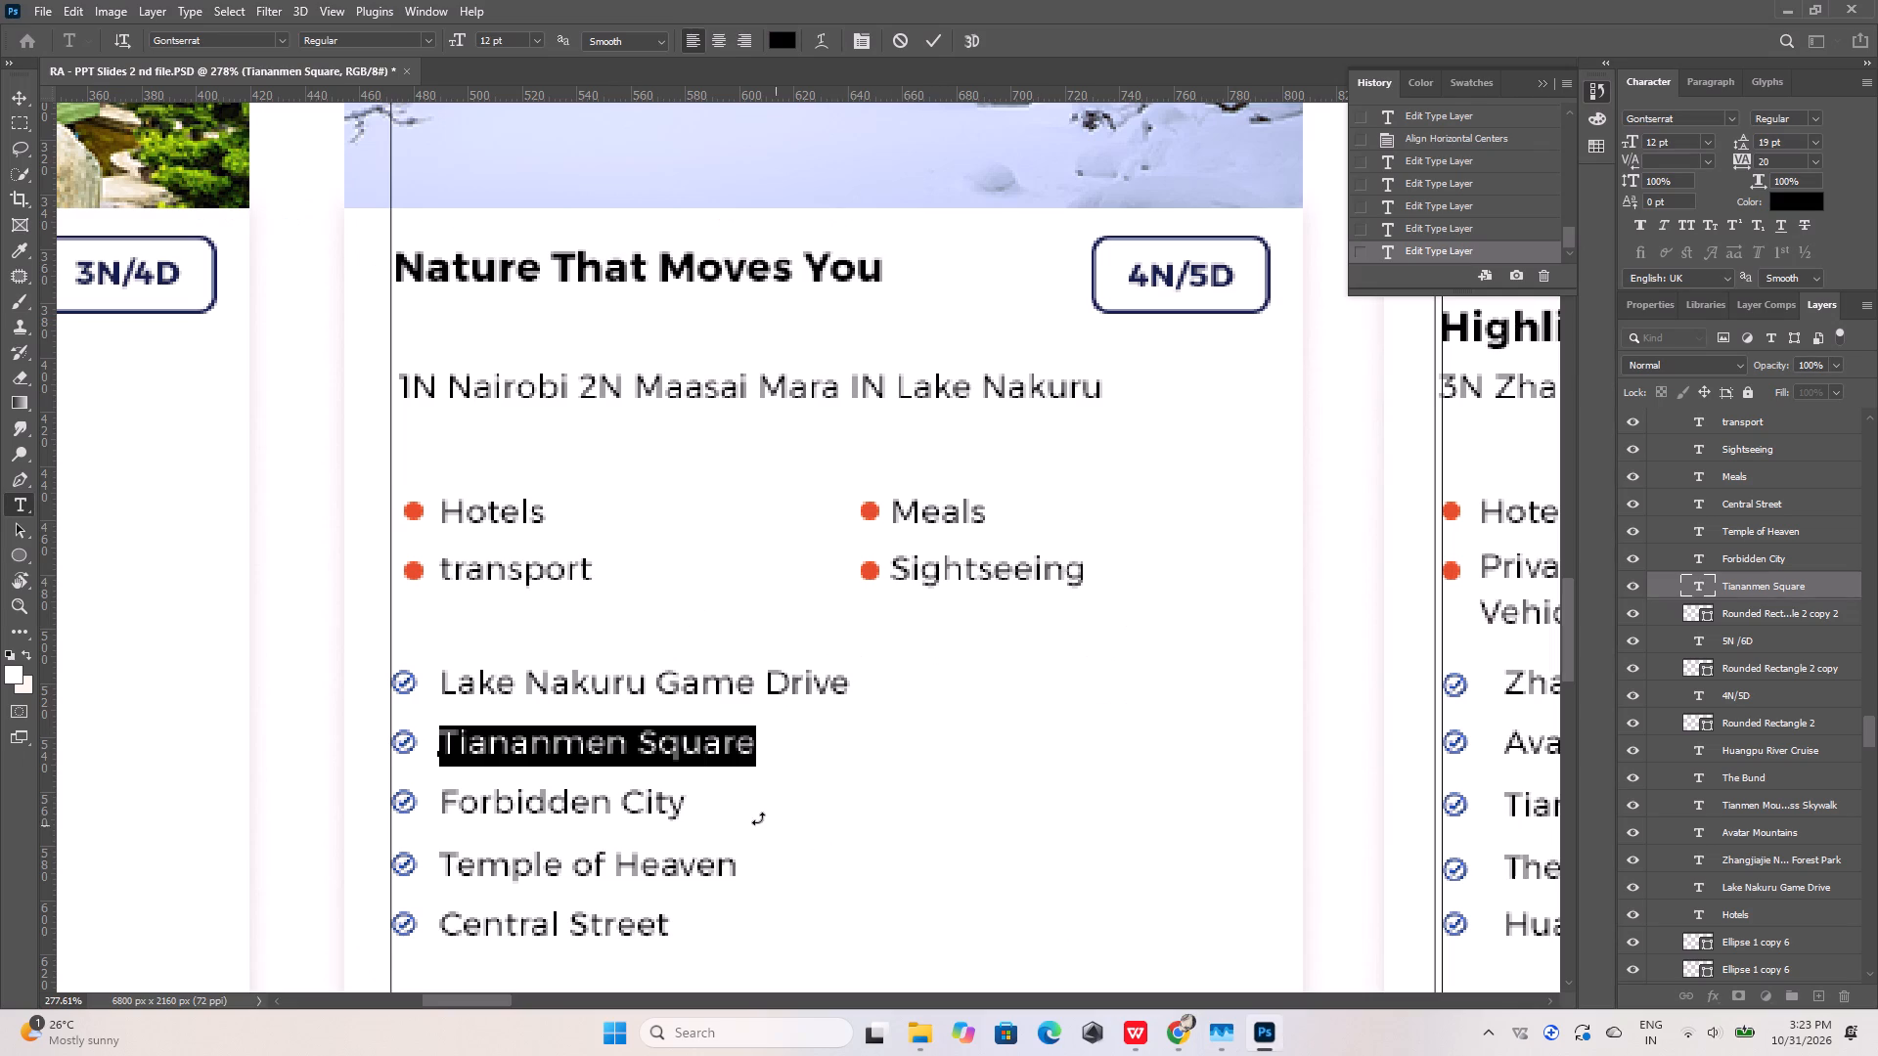
{"action": "key", "text": "ctrl+v"}
{"action": "double_click", "coordinate": [634, 804]}
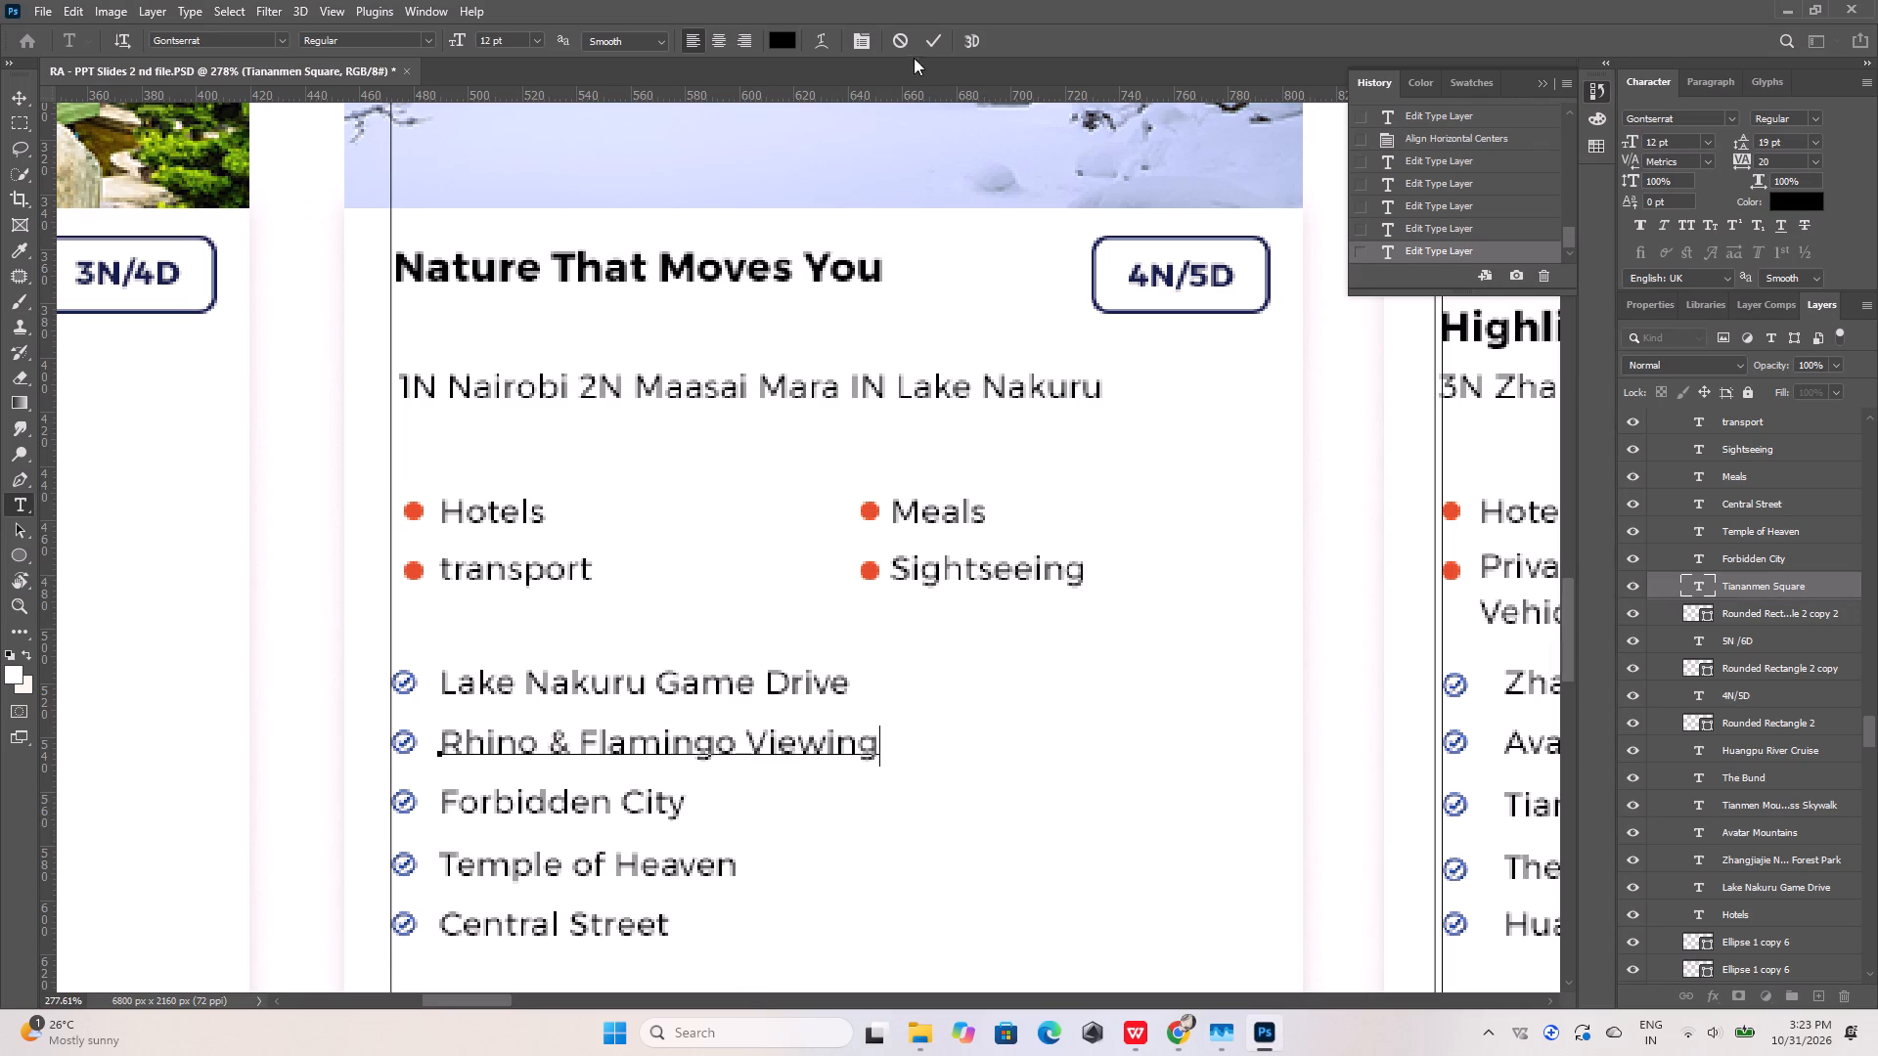
{"action": "left_click", "coordinate": [928, 51]}
Replace the second card's Forbidden City line with Scenic Drive Maasai Mara to Lake Nakuru, copied from the image search in Chrome.
{"action": "double_click", "coordinate": [671, 805]}
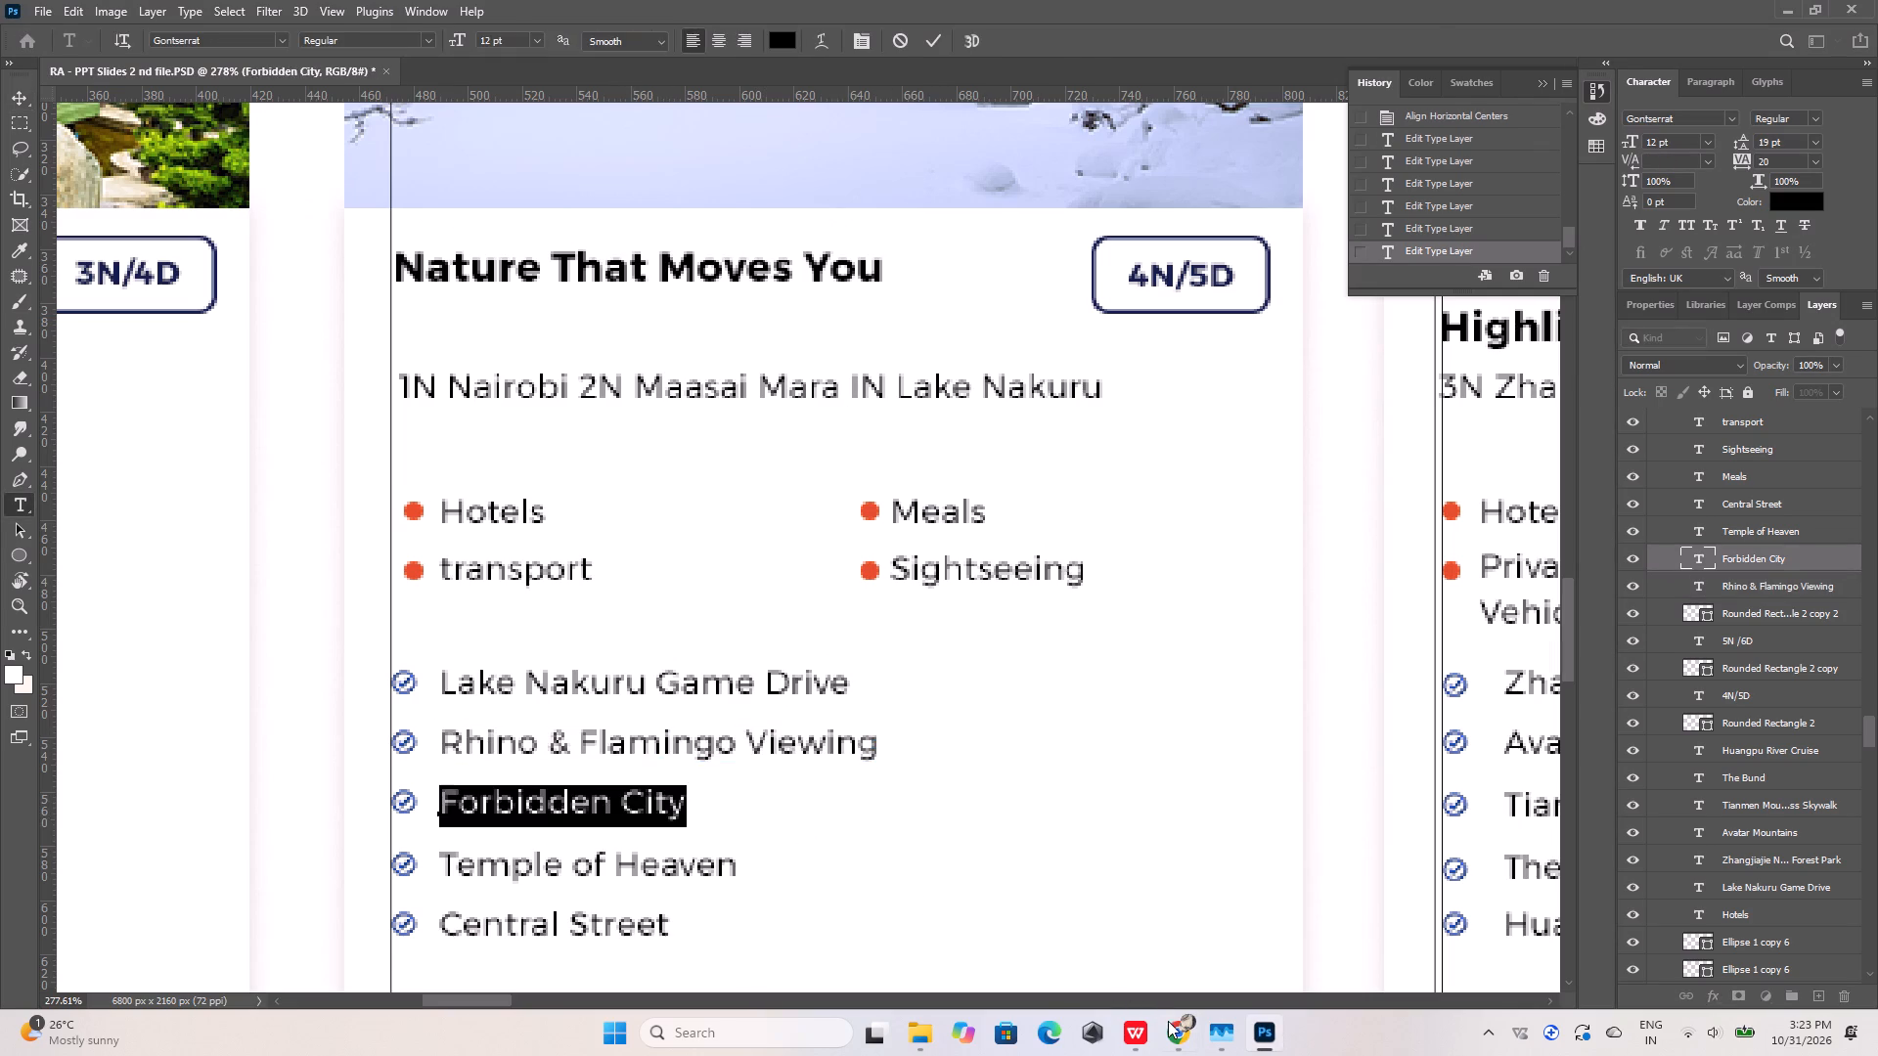
{"action": "left_click", "coordinate": [1179, 1027]}
{"action": "left_click_drag", "start_coordinate": [843, 746], "coordinate": [1087, 755]}
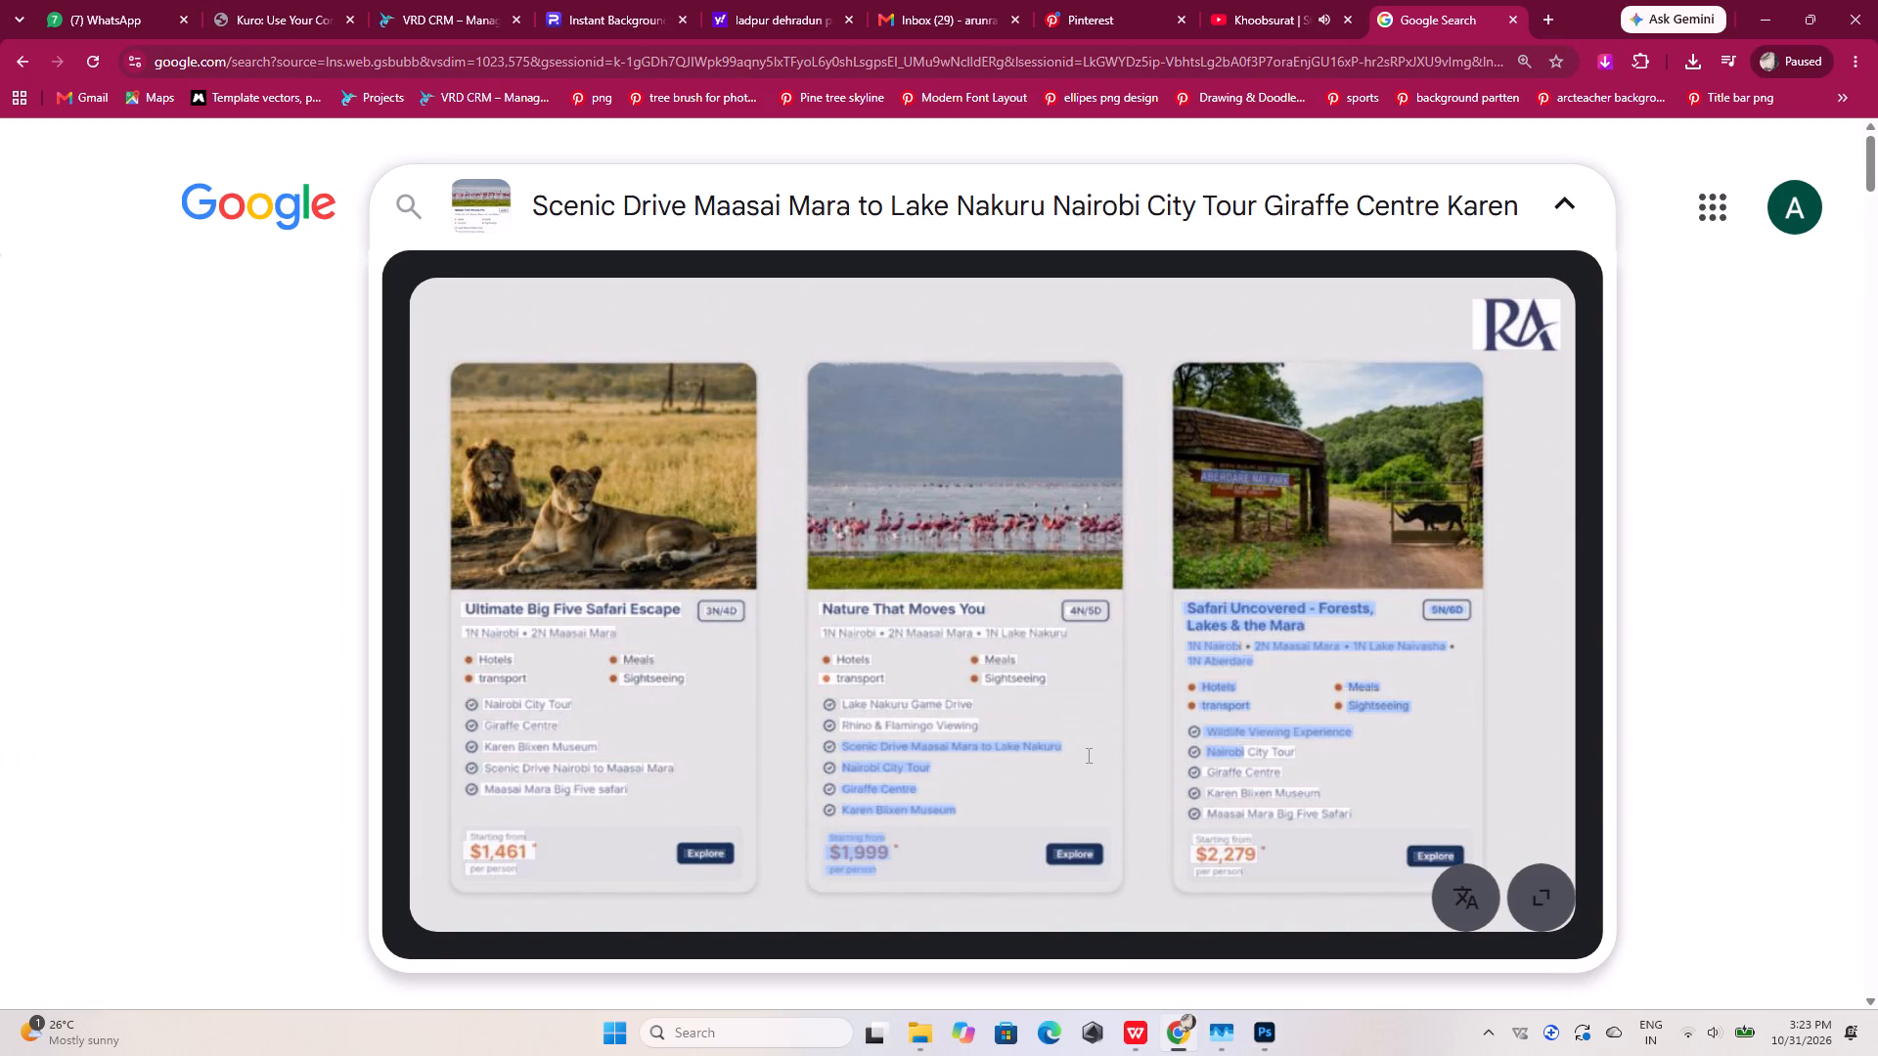
{"action": "left_click_drag", "start_coordinate": [1087, 755], "coordinate": [1066, 743]}
{"action": "left_click", "coordinate": [768, 671]}
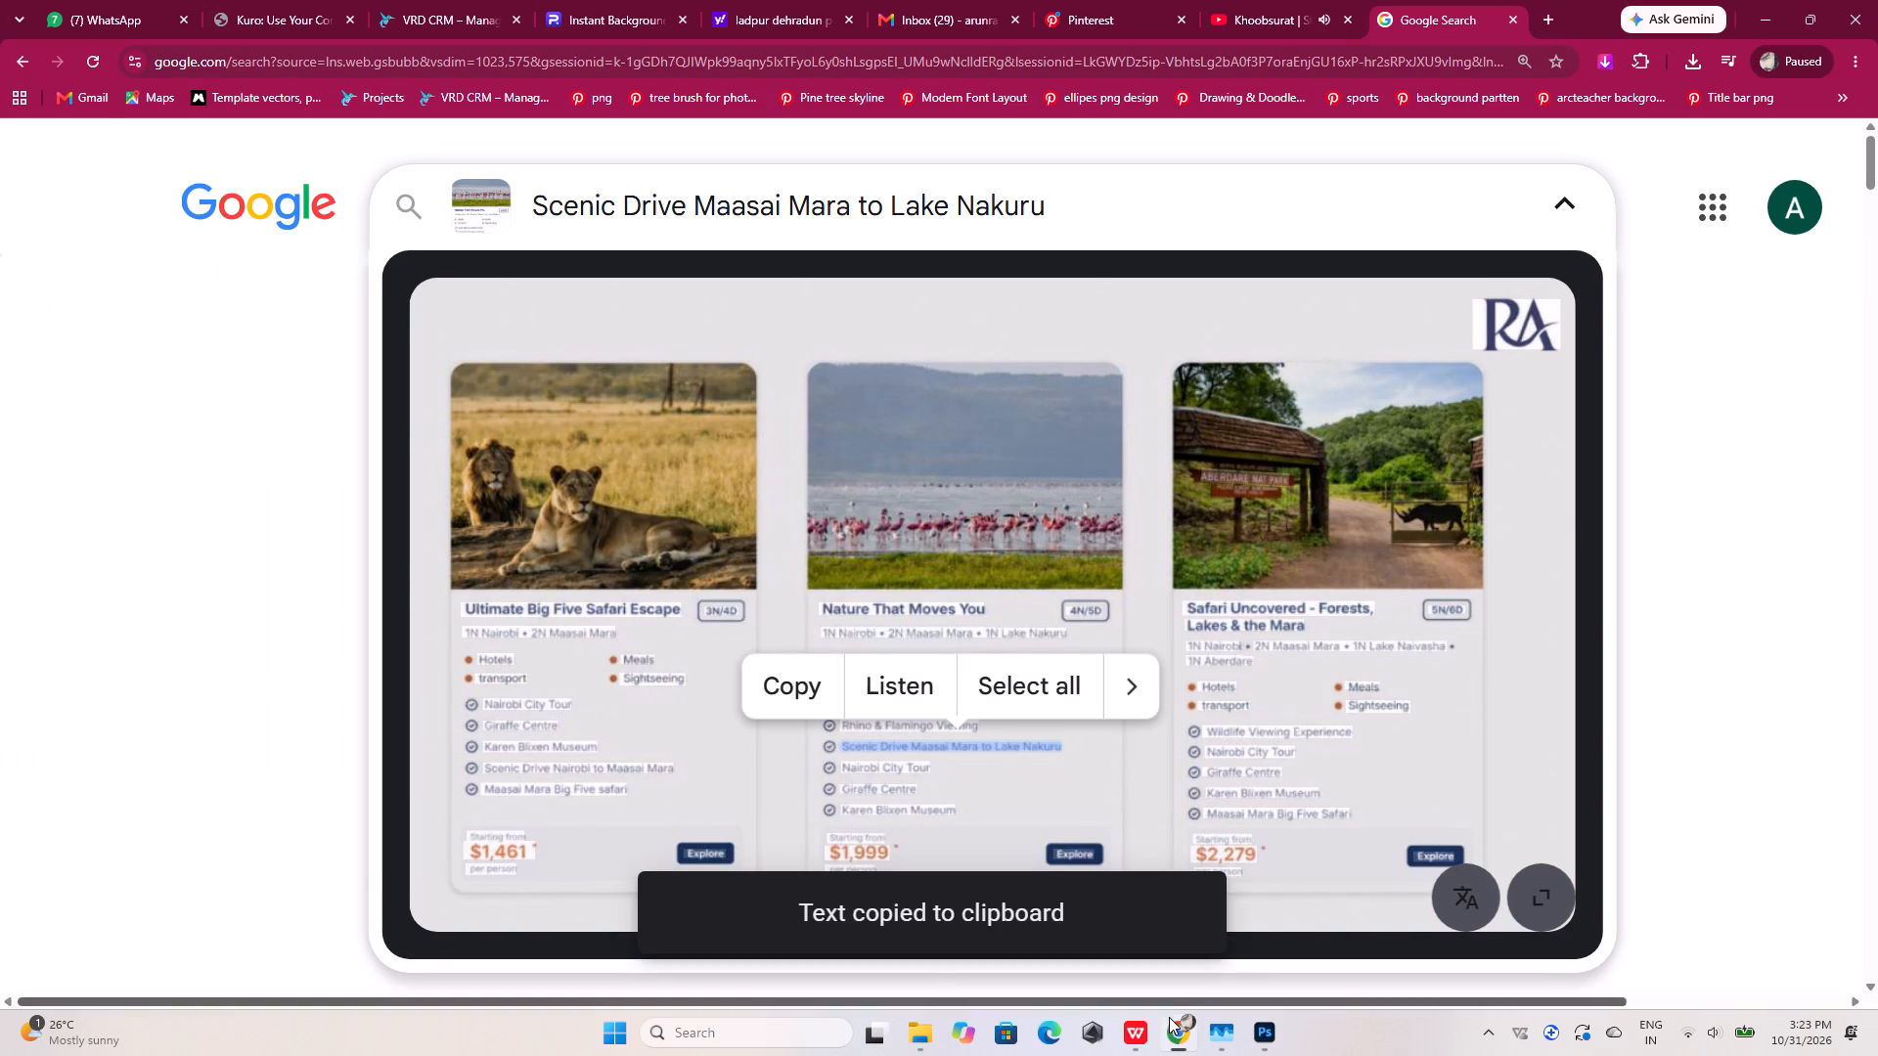
{"action": "left_click", "coordinate": [1265, 1029]}
{"action": "key", "text": "ctrl+v"}
{"action": "left_click", "coordinate": [673, 865]}
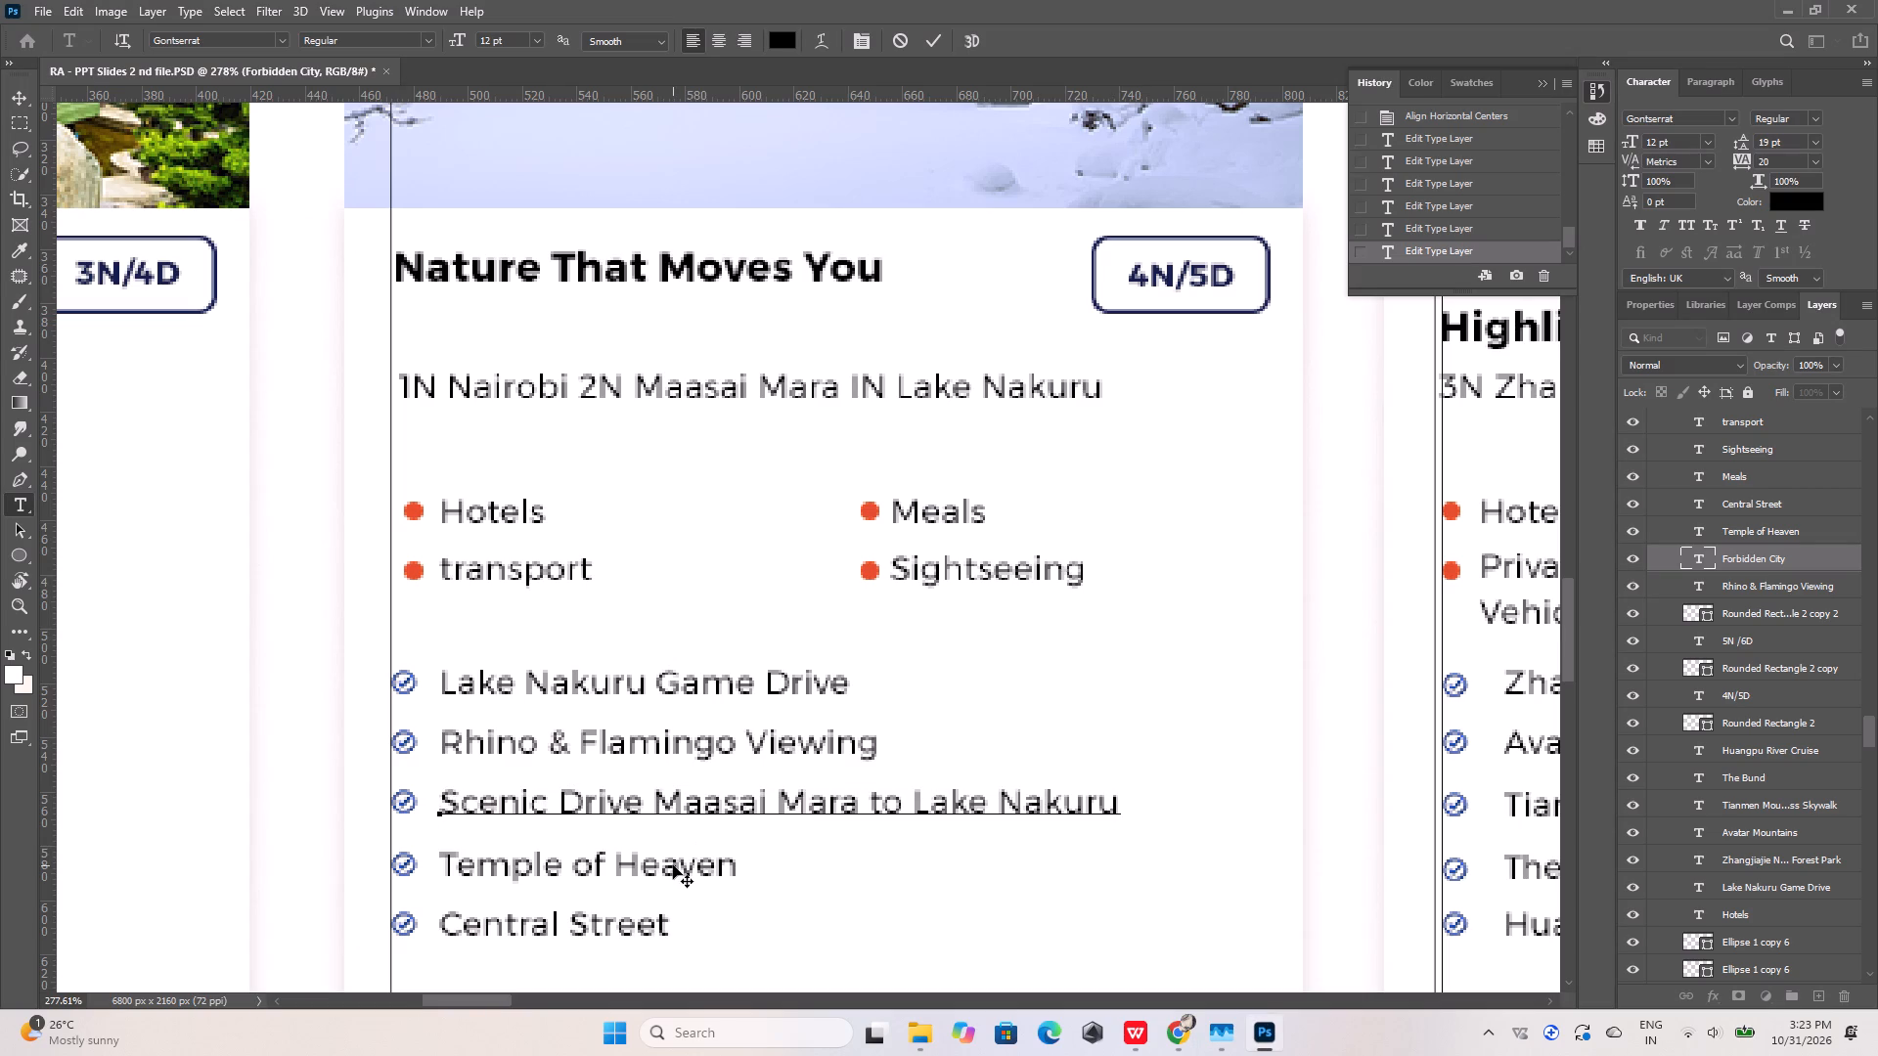
{"action": "left_click", "coordinate": [933, 42]}
Replace the second card's Temple of Heaven line with Nairobi City Tour, copied from the image search in Chrome.
{"action": "double_click", "coordinate": [714, 858]}
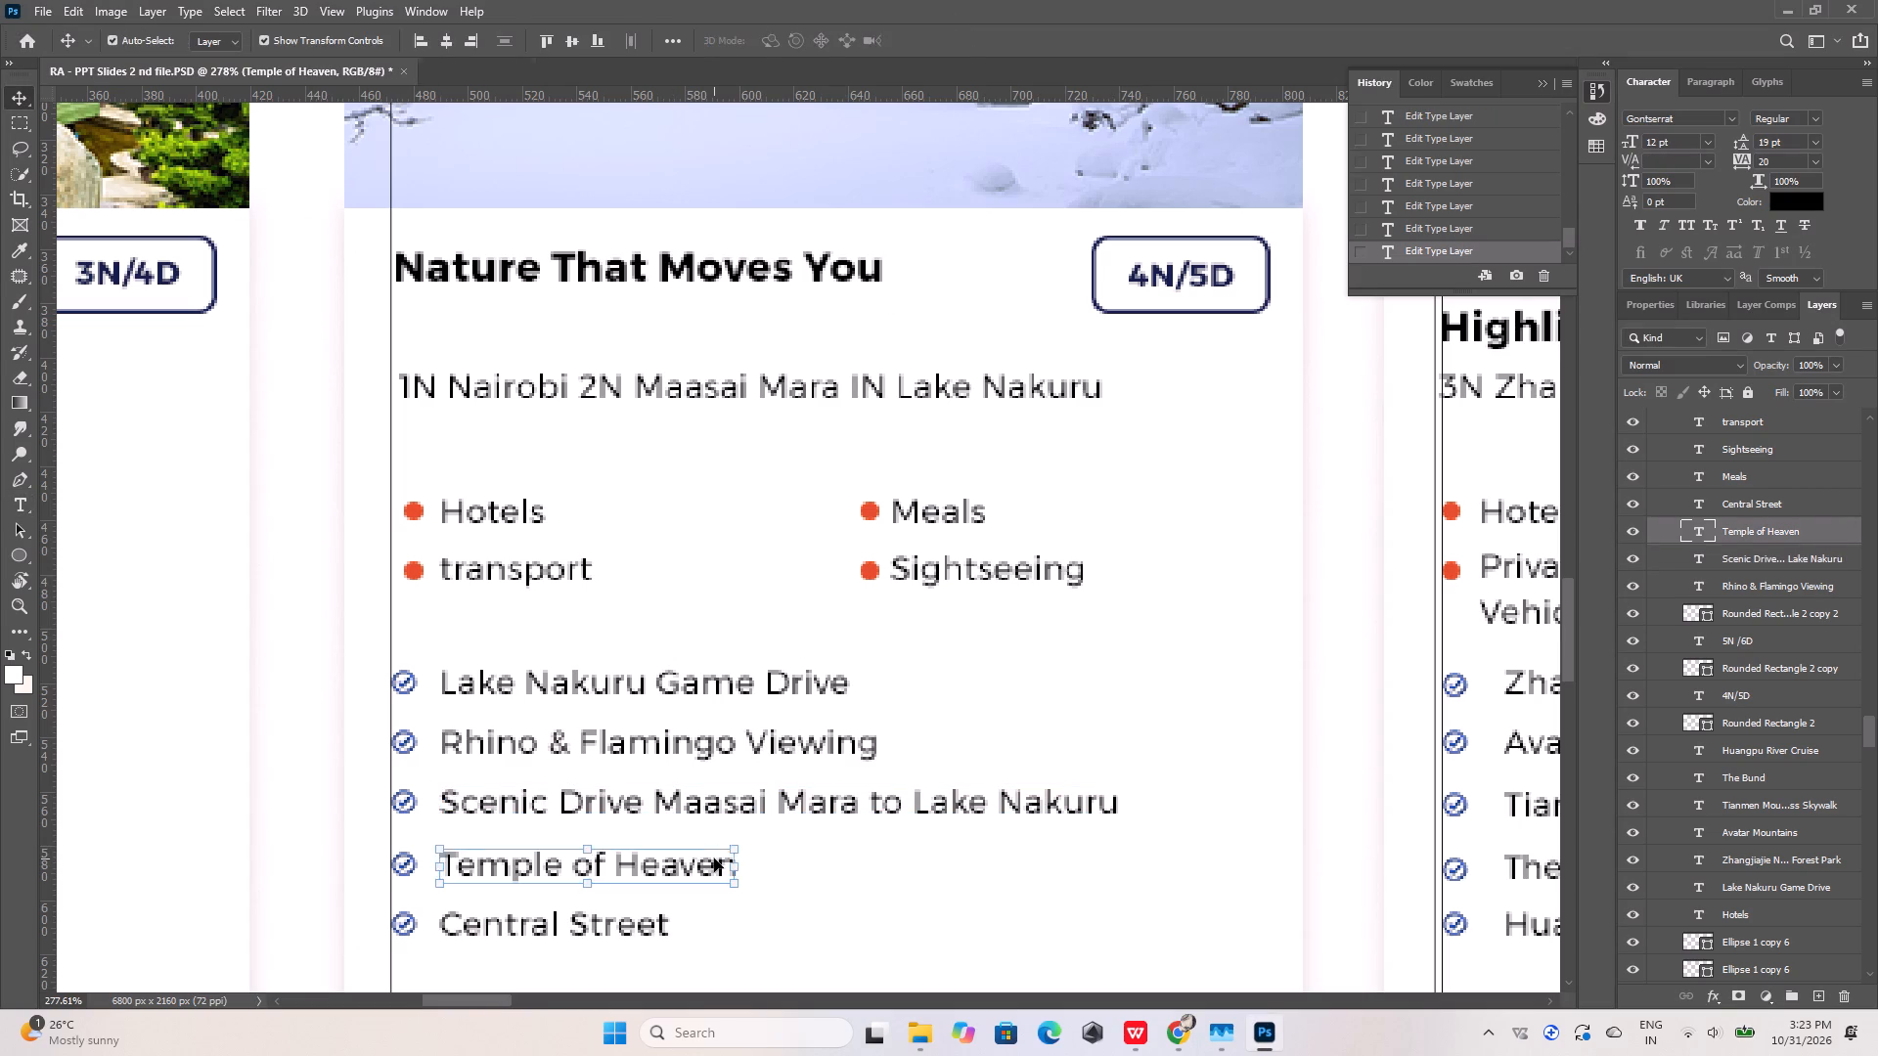
{"action": "left_click", "coordinate": [1183, 1026]}
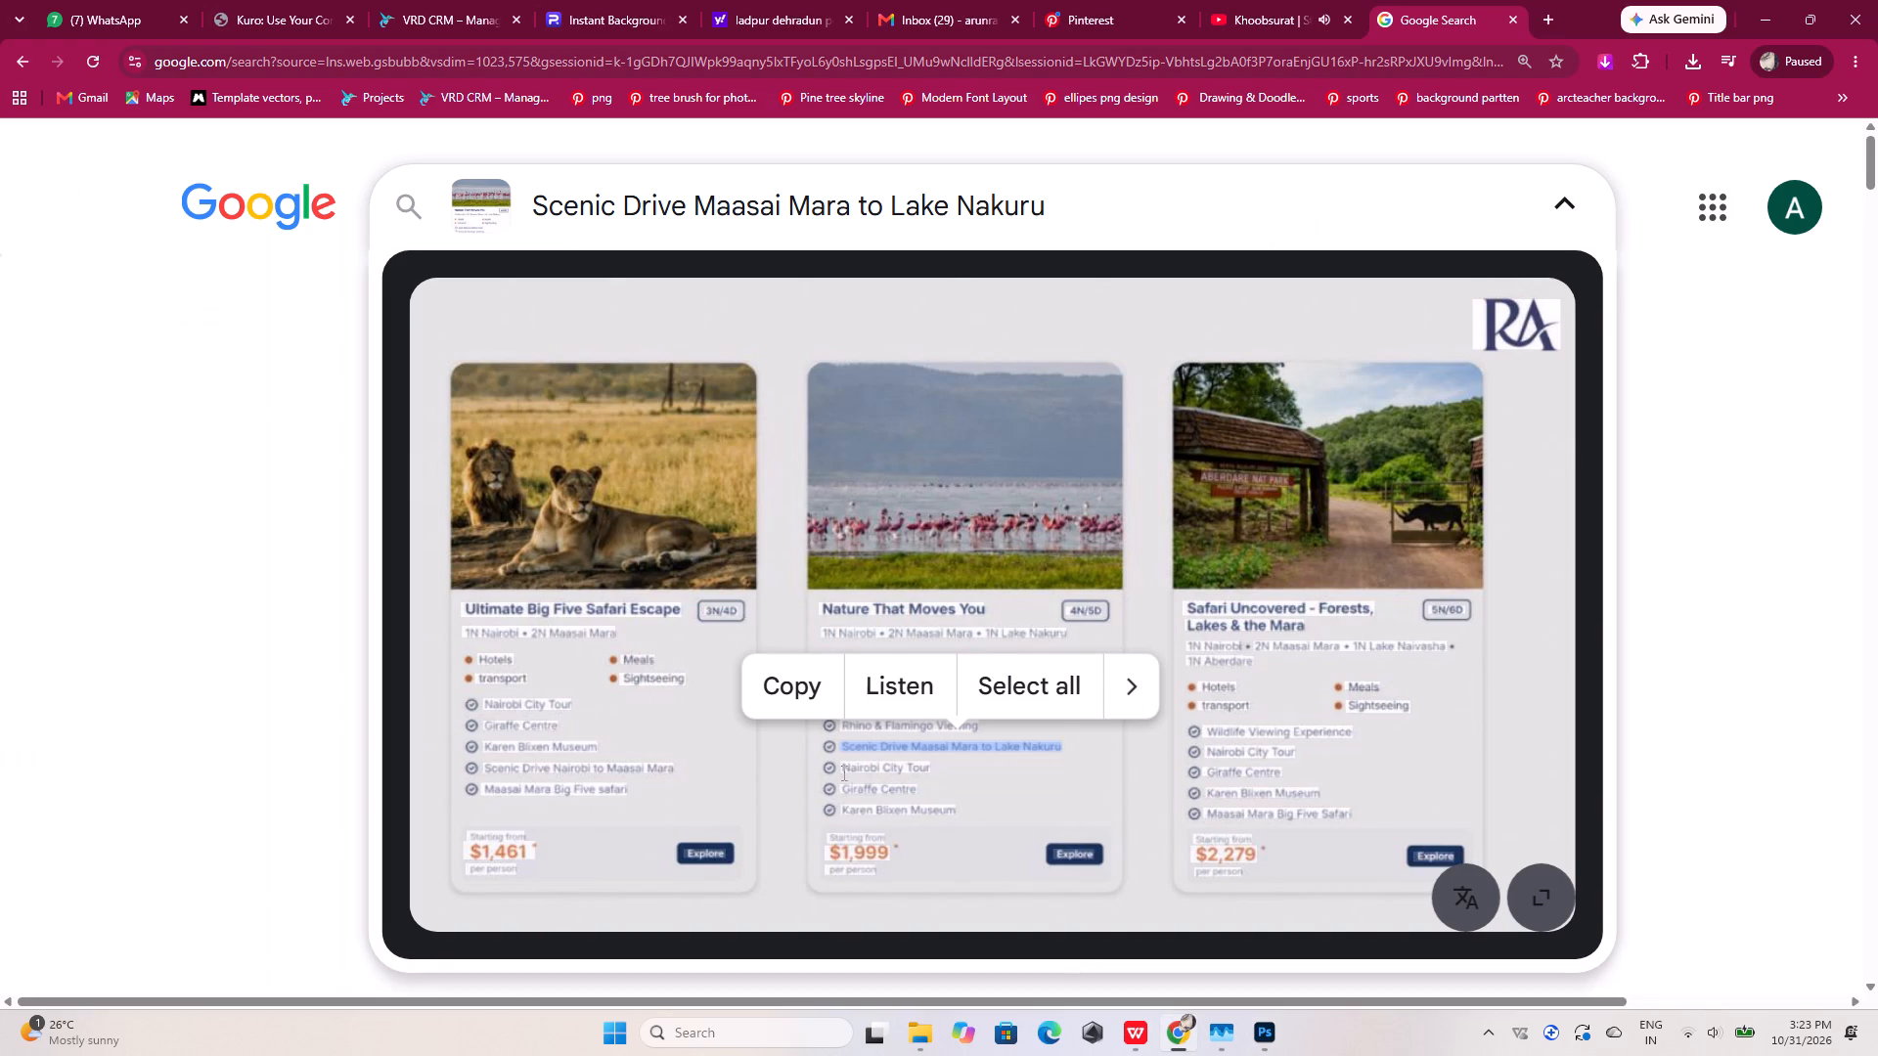
{"action": "left_click_drag", "start_coordinate": [848, 767], "coordinate": [930, 767]}
{"action": "left_click", "coordinate": [737, 704]}
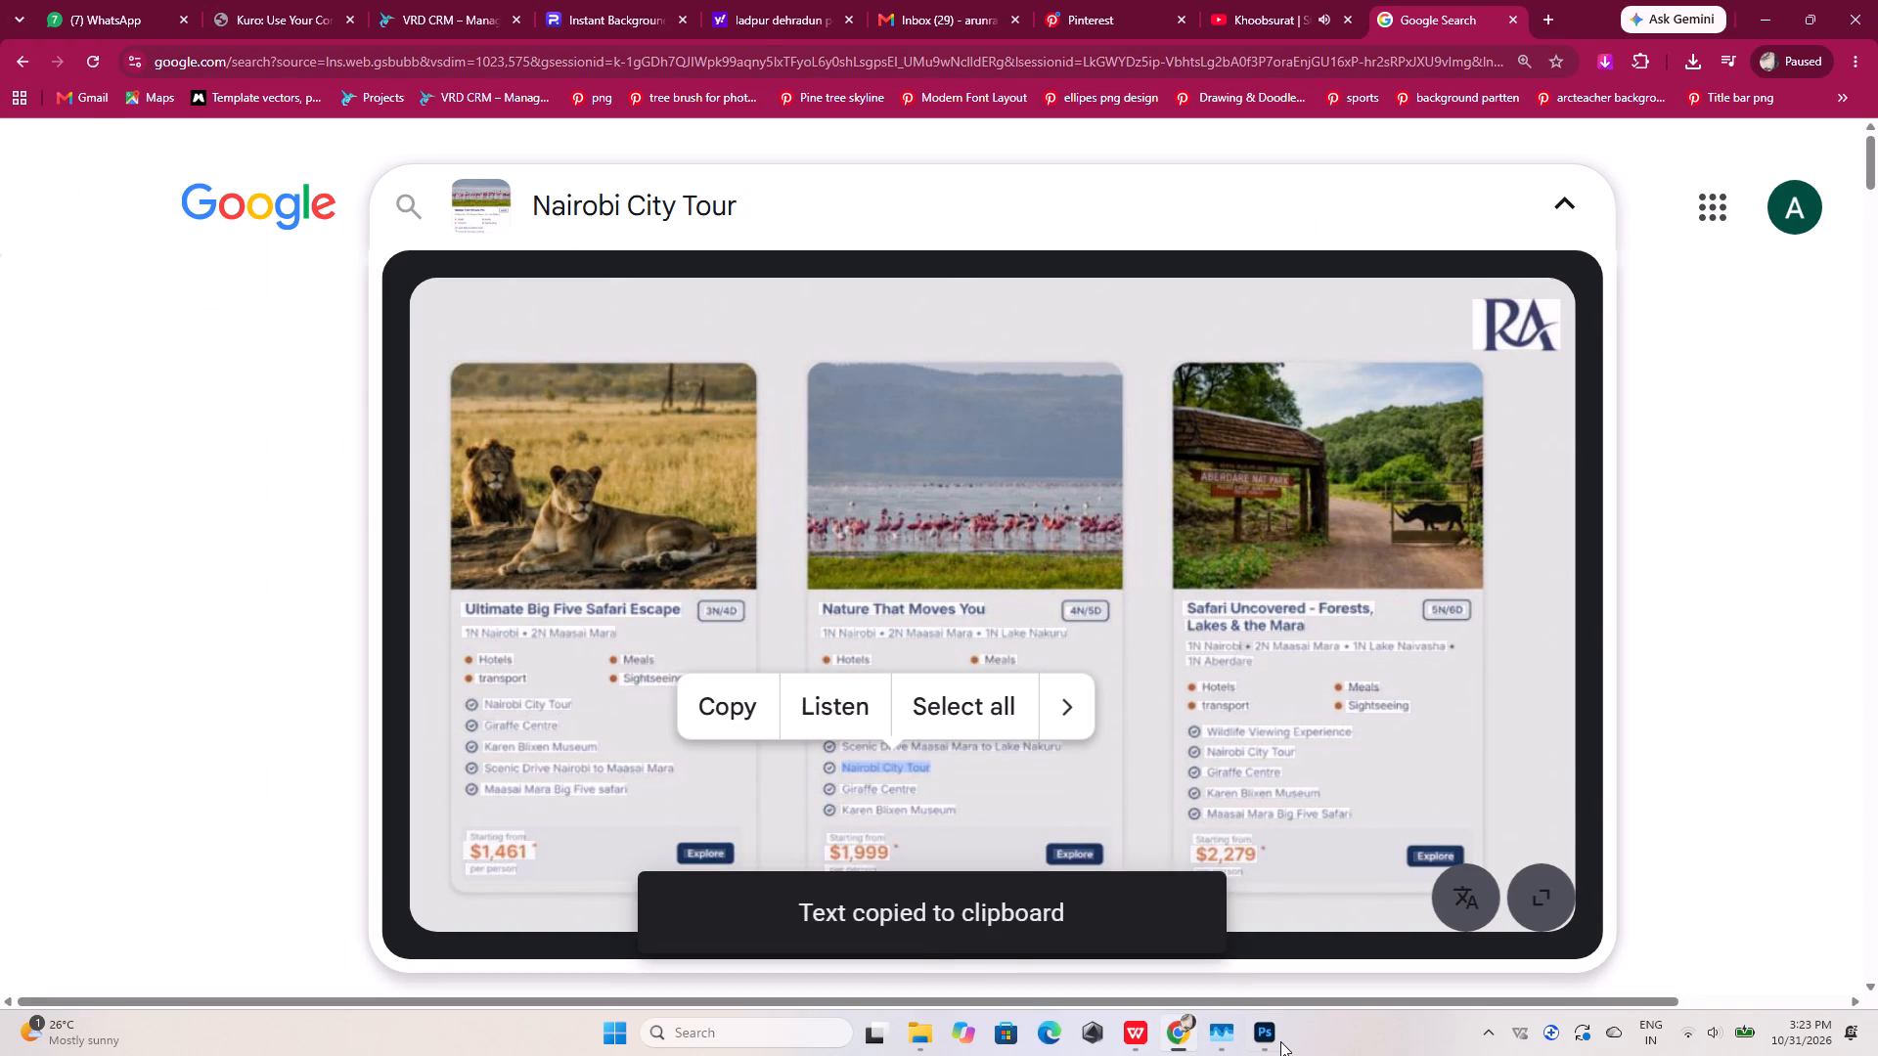
{"action": "left_click", "coordinate": [1280, 1041]}
{"action": "key", "text": "ctrl+v"}
{"action": "scroll", "coordinate": [751, 805], "scroll_direction": "down", "scroll_amount": 9}
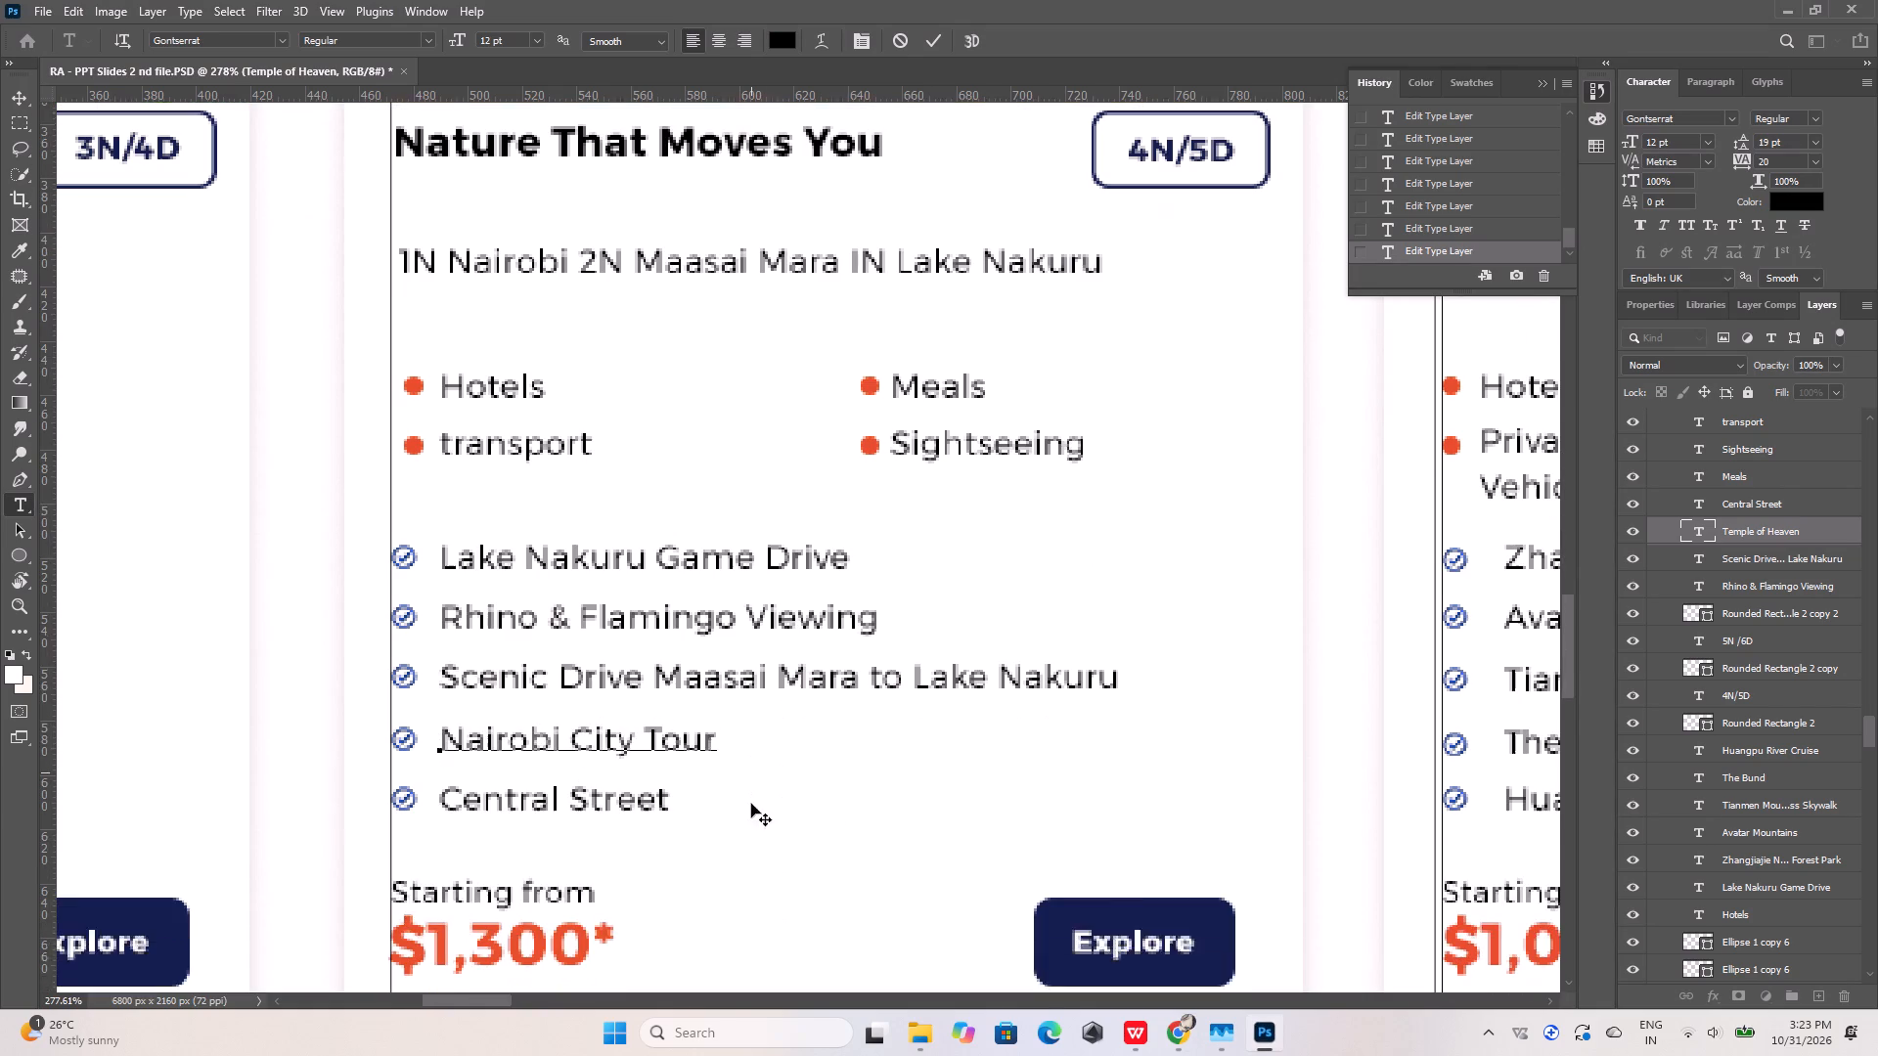
{"action": "scroll", "coordinate": [751, 804], "scroll_direction": "down", "scroll_amount": 1}
{"action": "double_click", "coordinate": [607, 761]}
{"action": "left_click", "coordinate": [926, 33]}
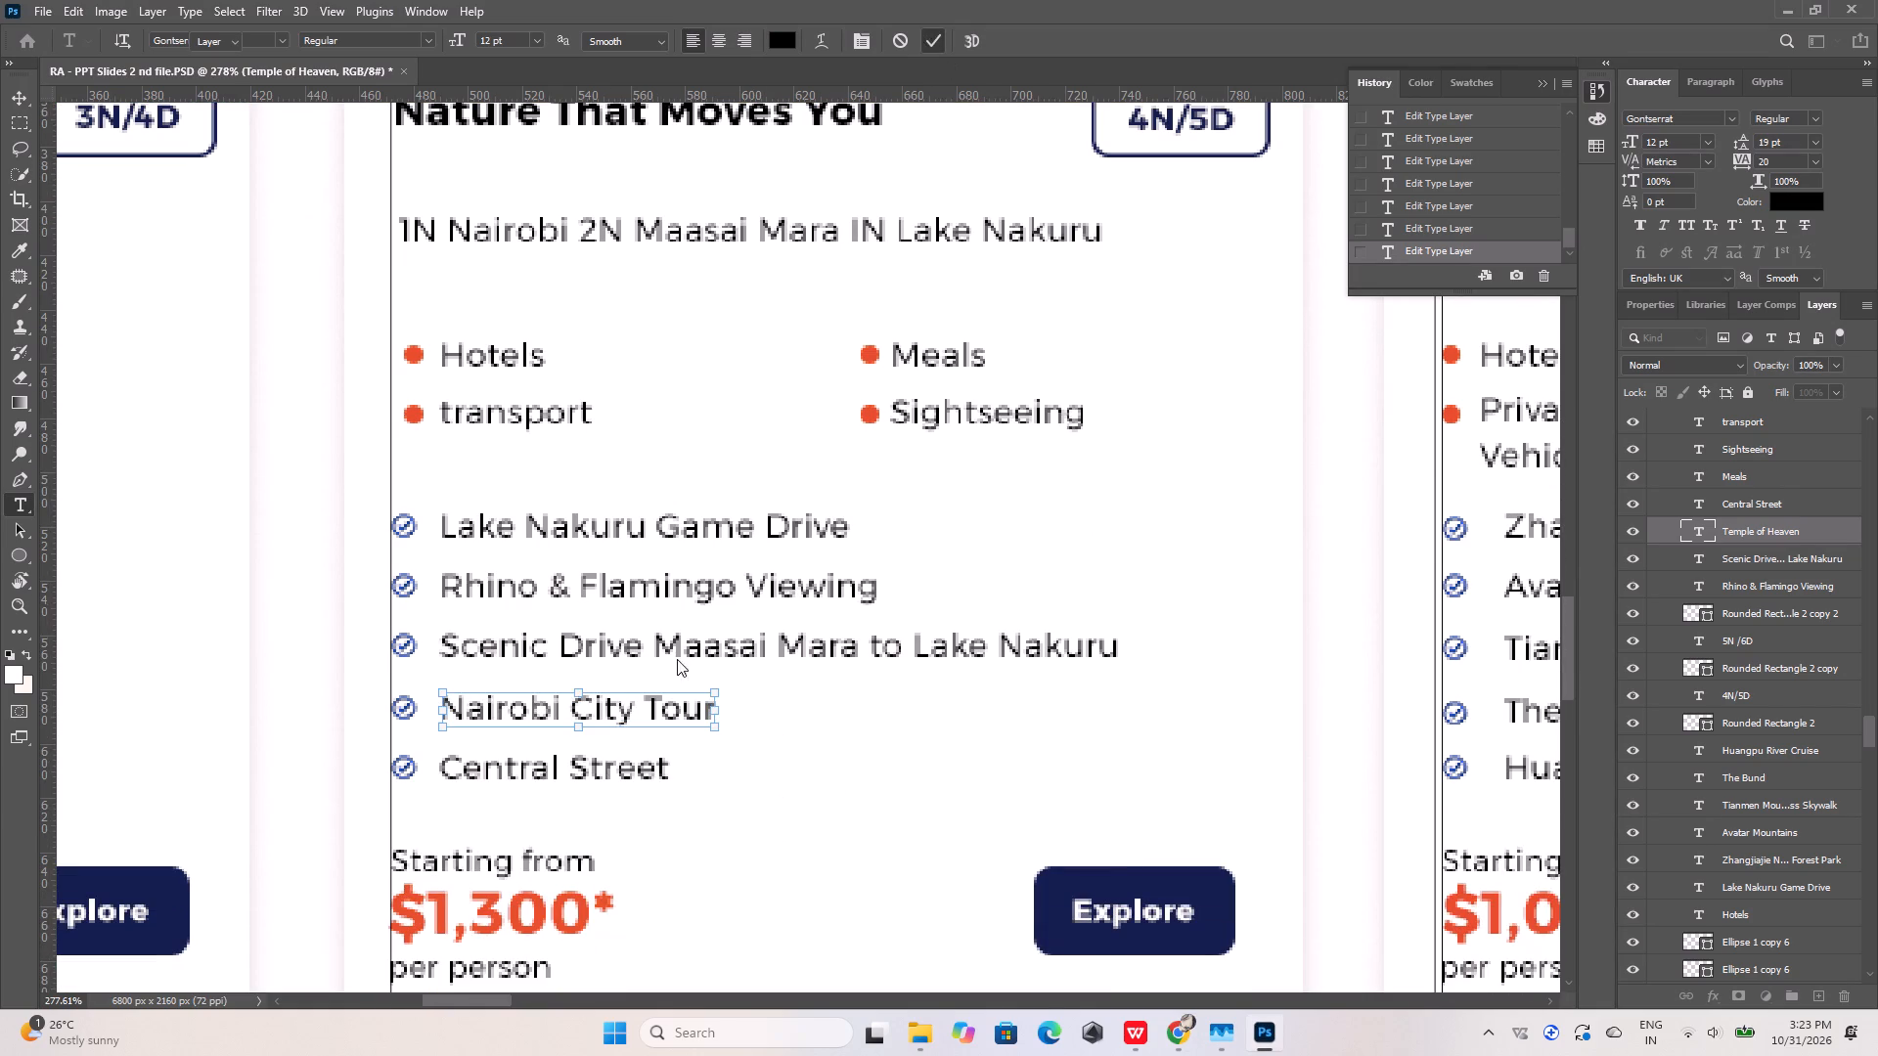
Replace the second card's Central Street line with Giraffe Centre, copied from the image search in Chrome.
{"action": "double_click", "coordinate": [648, 766]}
{"action": "left_click", "coordinate": [1185, 1033]}
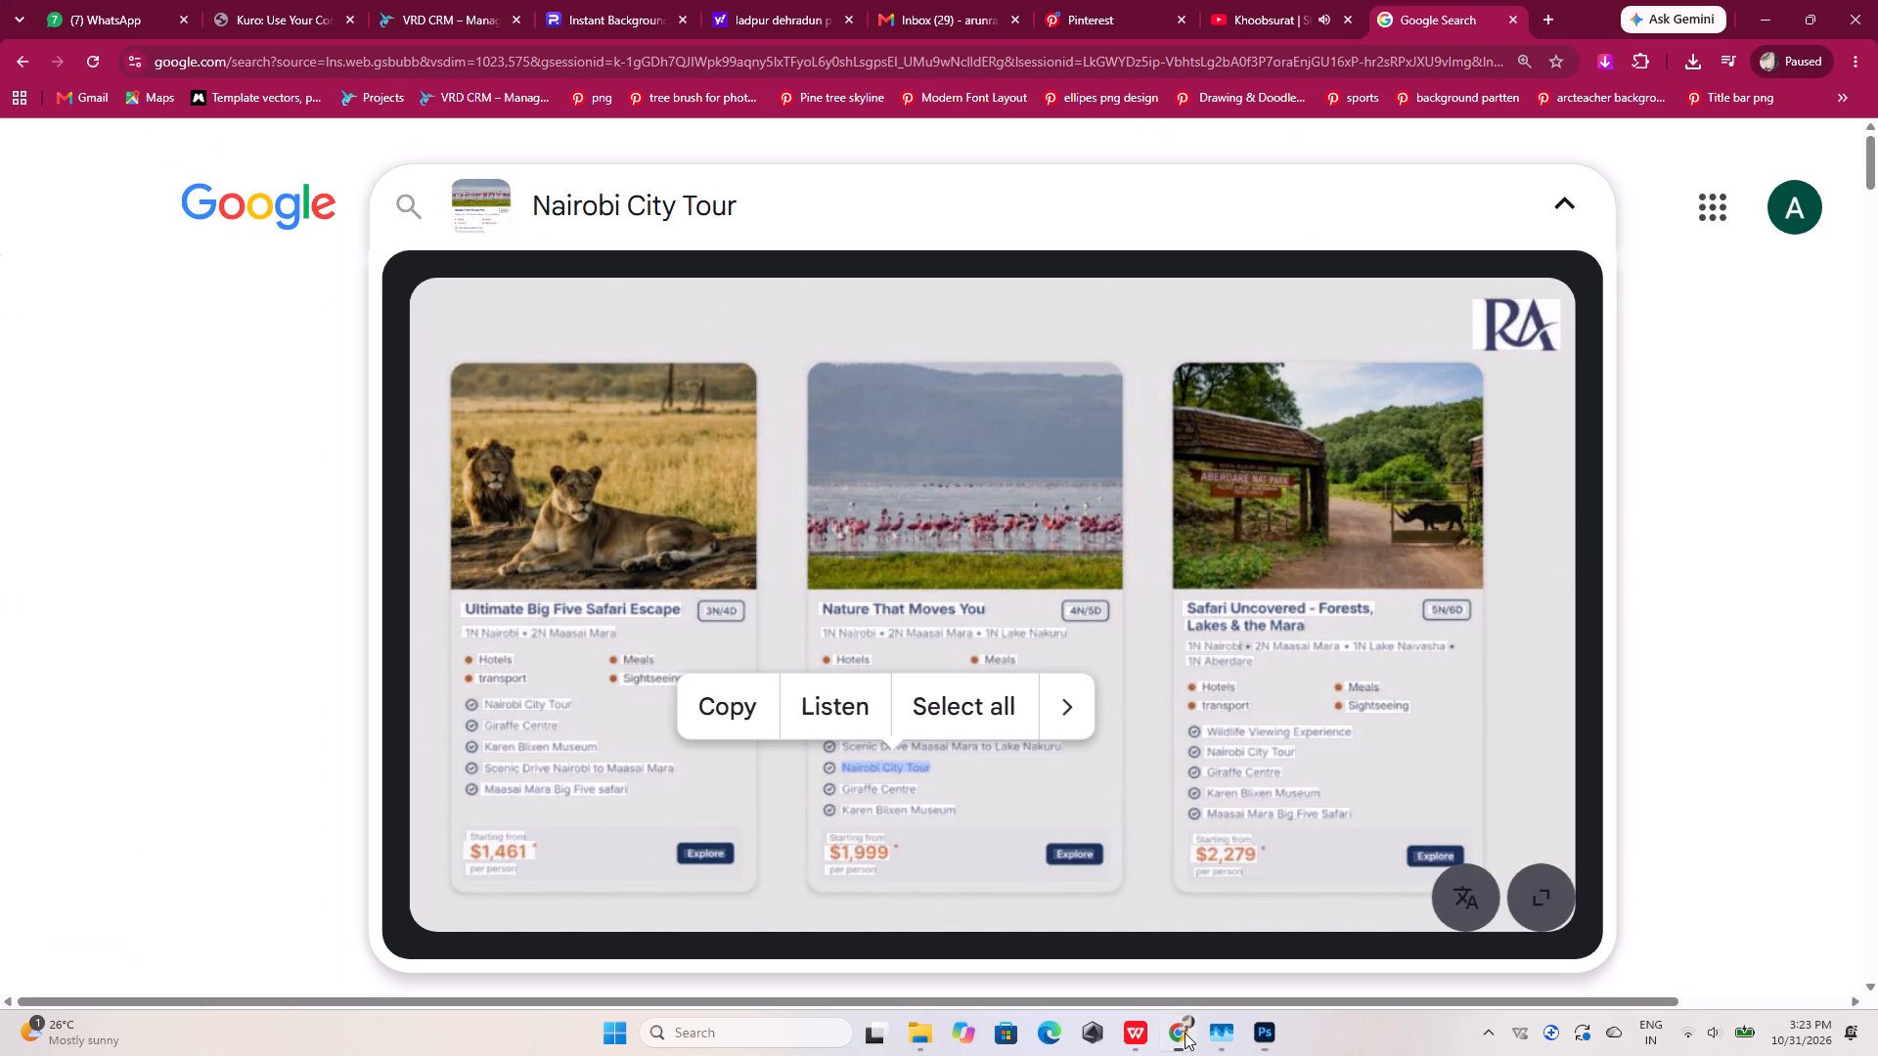
{"action": "left_click_drag", "start_coordinate": [846, 785], "coordinate": [929, 785]}
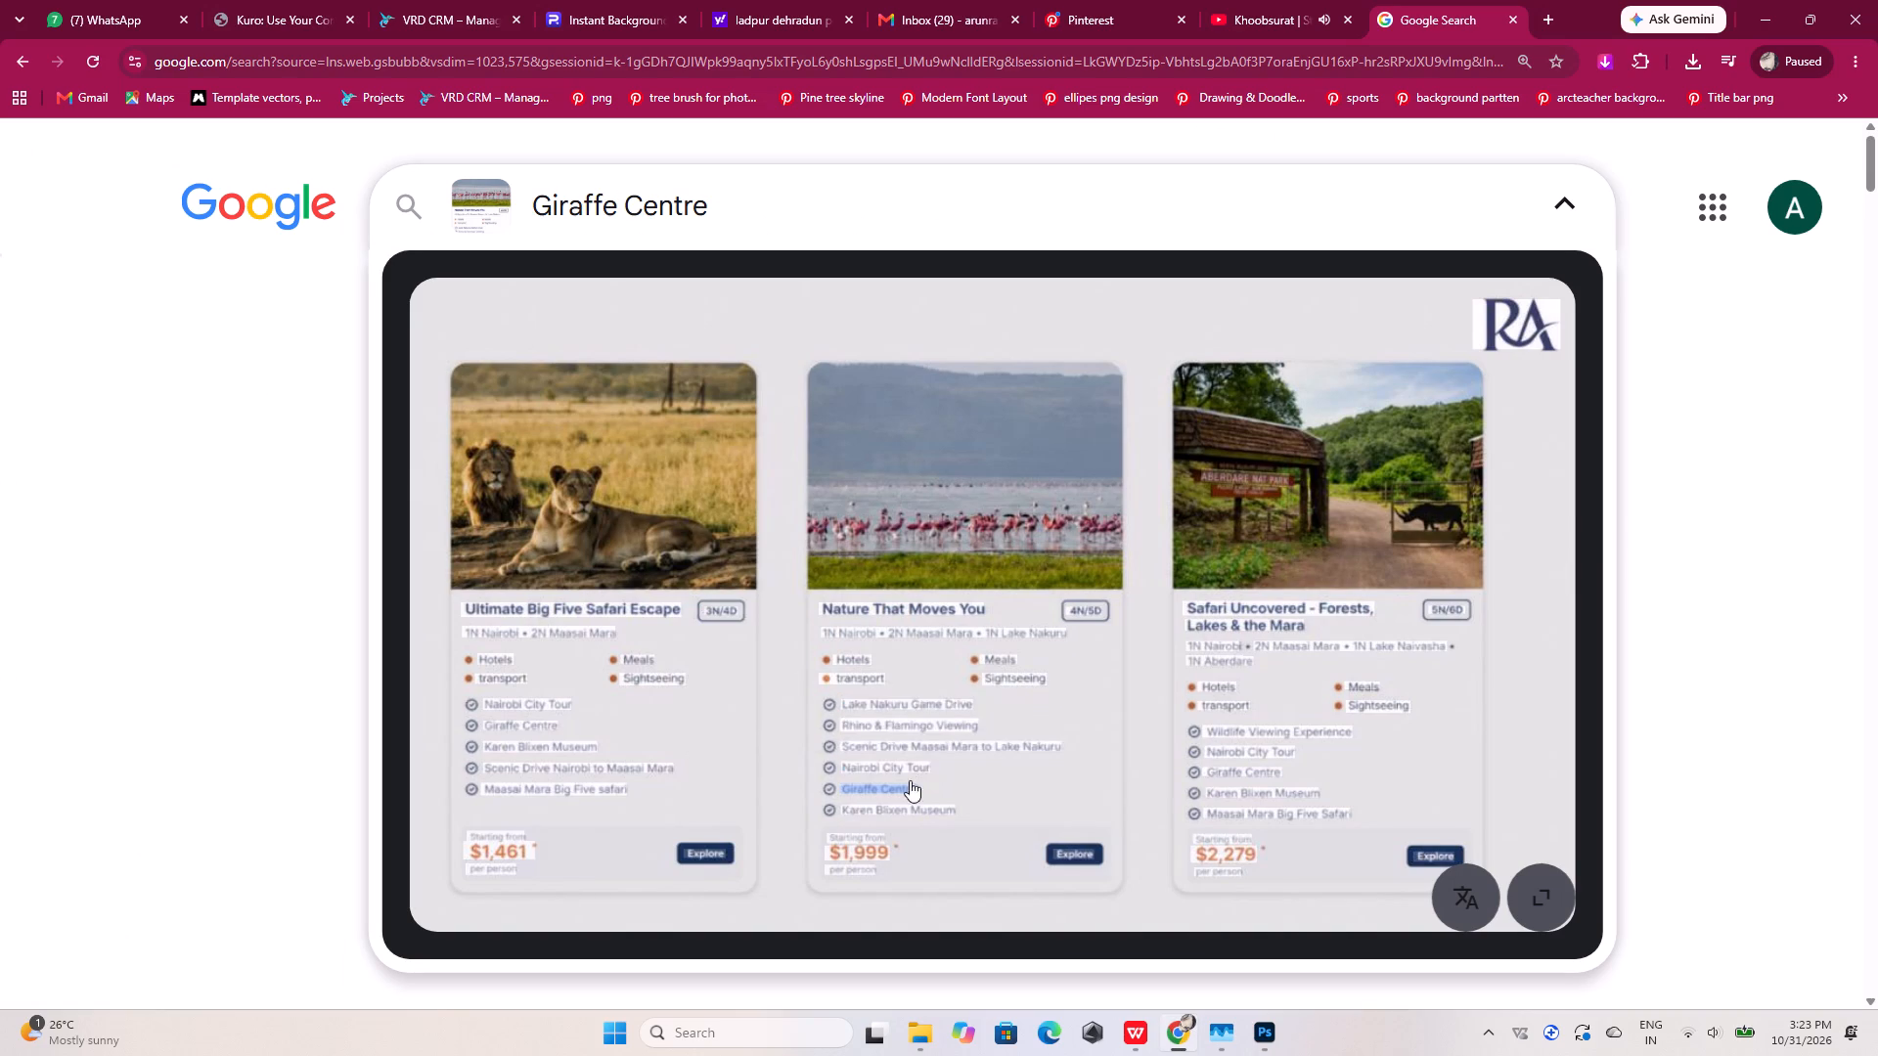
{"action": "left_click", "coordinate": [729, 724]}
{"action": "left_click", "coordinate": [1258, 1028]}
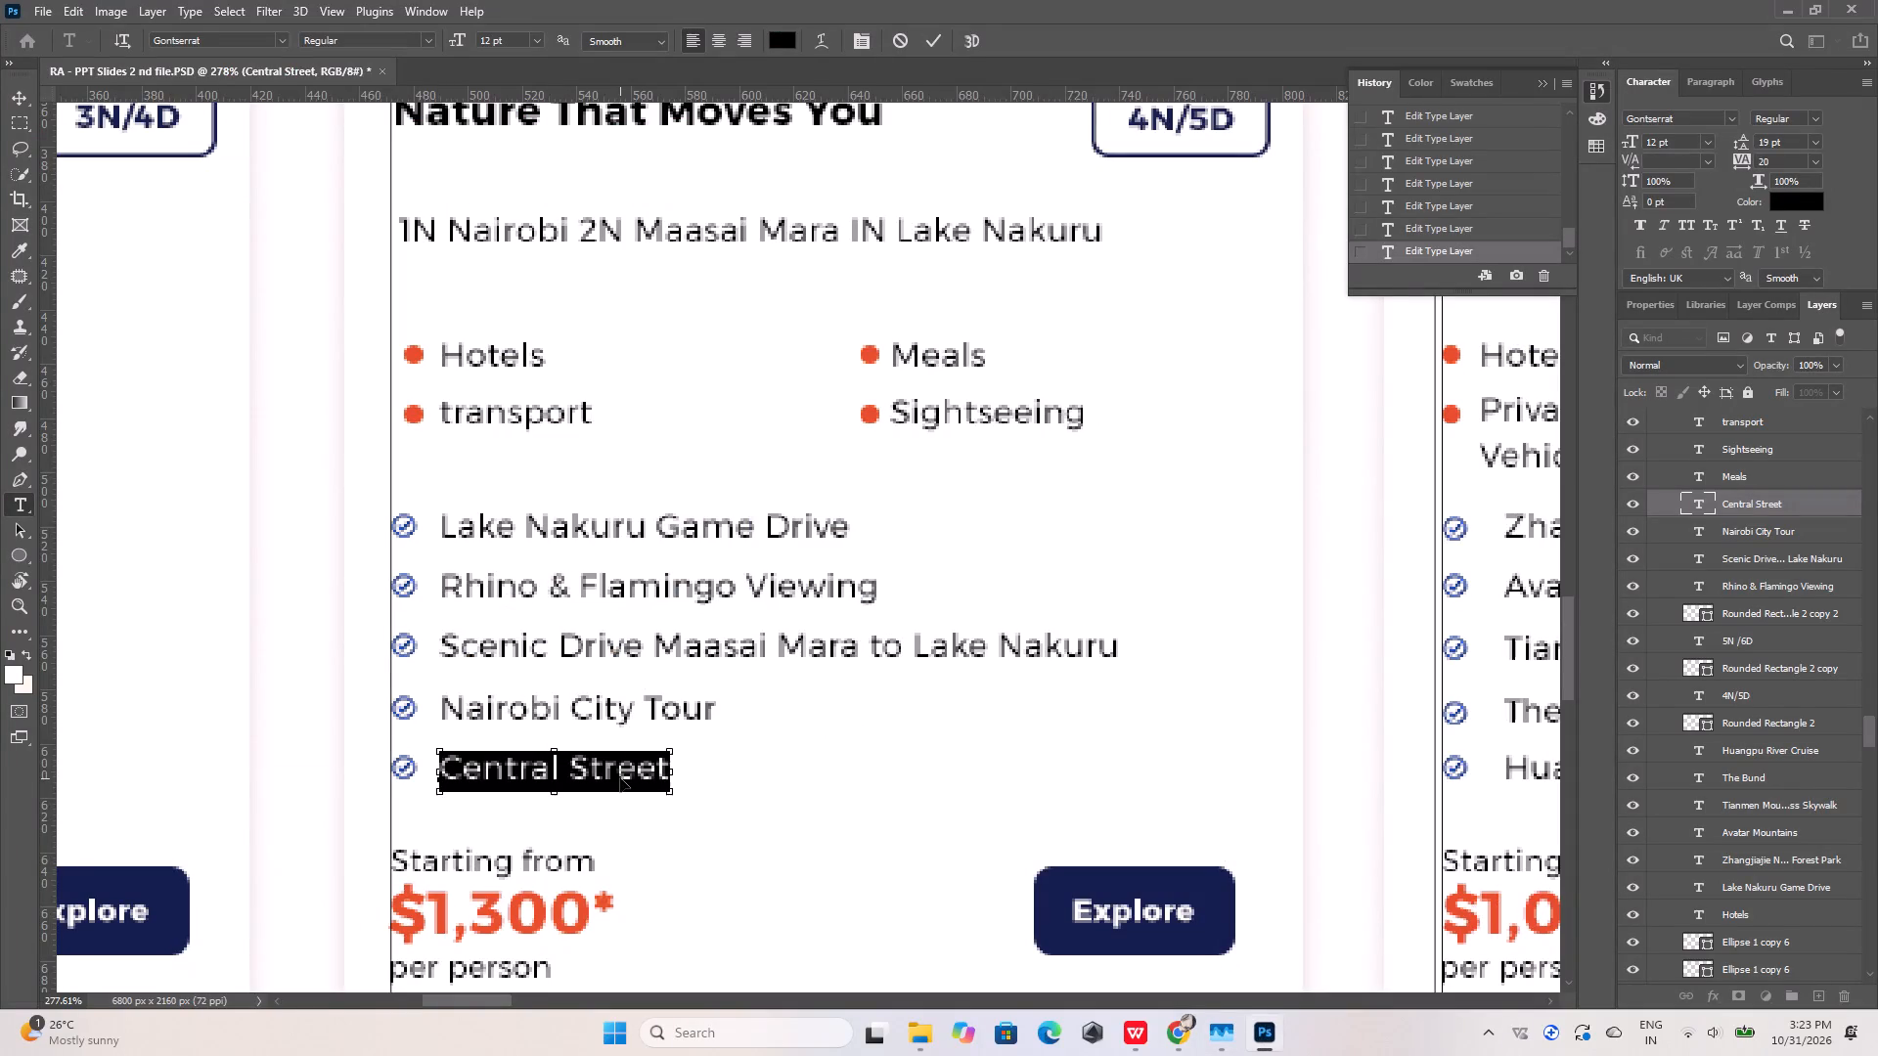
{"action": "left_click", "coordinate": [620, 778], "text": "ctrl"}
{"action": "key", "text": "ctrl+v"}
{"action": "scroll", "coordinate": [750, 799], "scroll_direction": "down", "scroll_amount": 4}
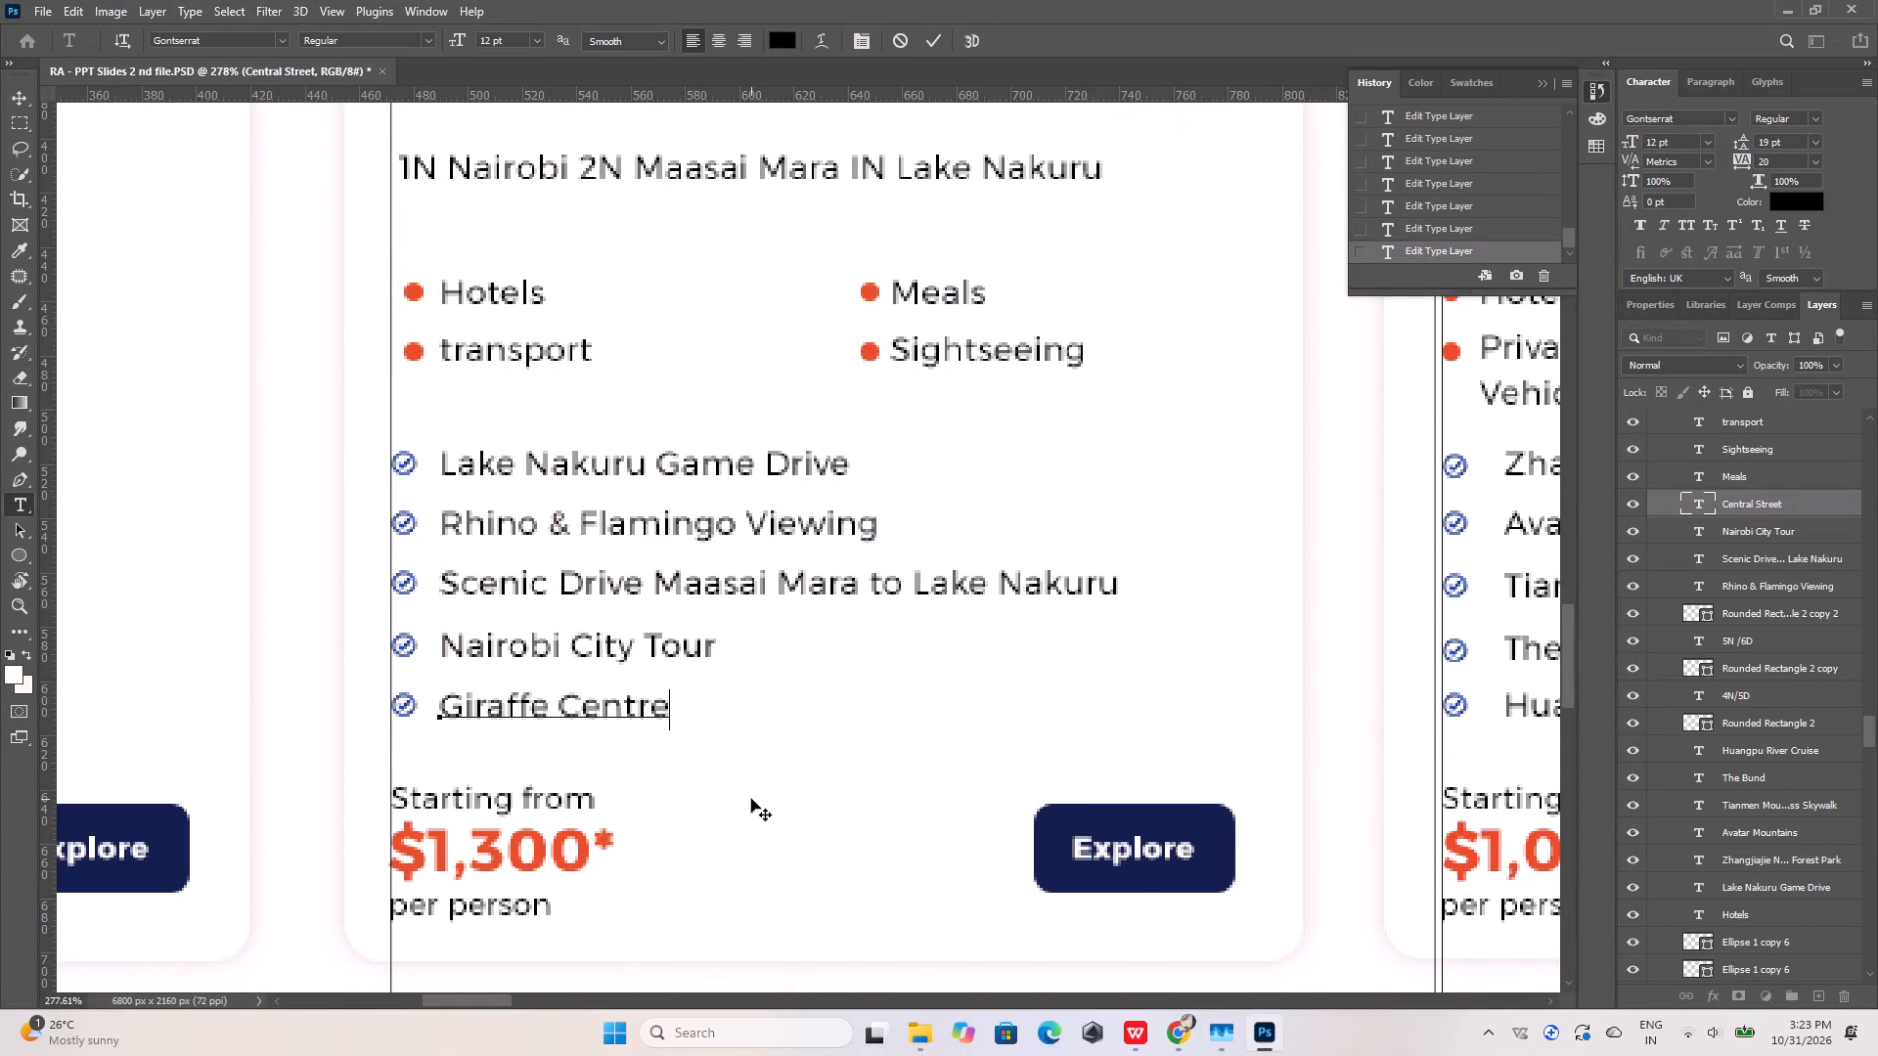
{"action": "scroll", "coordinate": [751, 799], "scroll_direction": "down", "scroll_amount": 9, "text": "alt"}
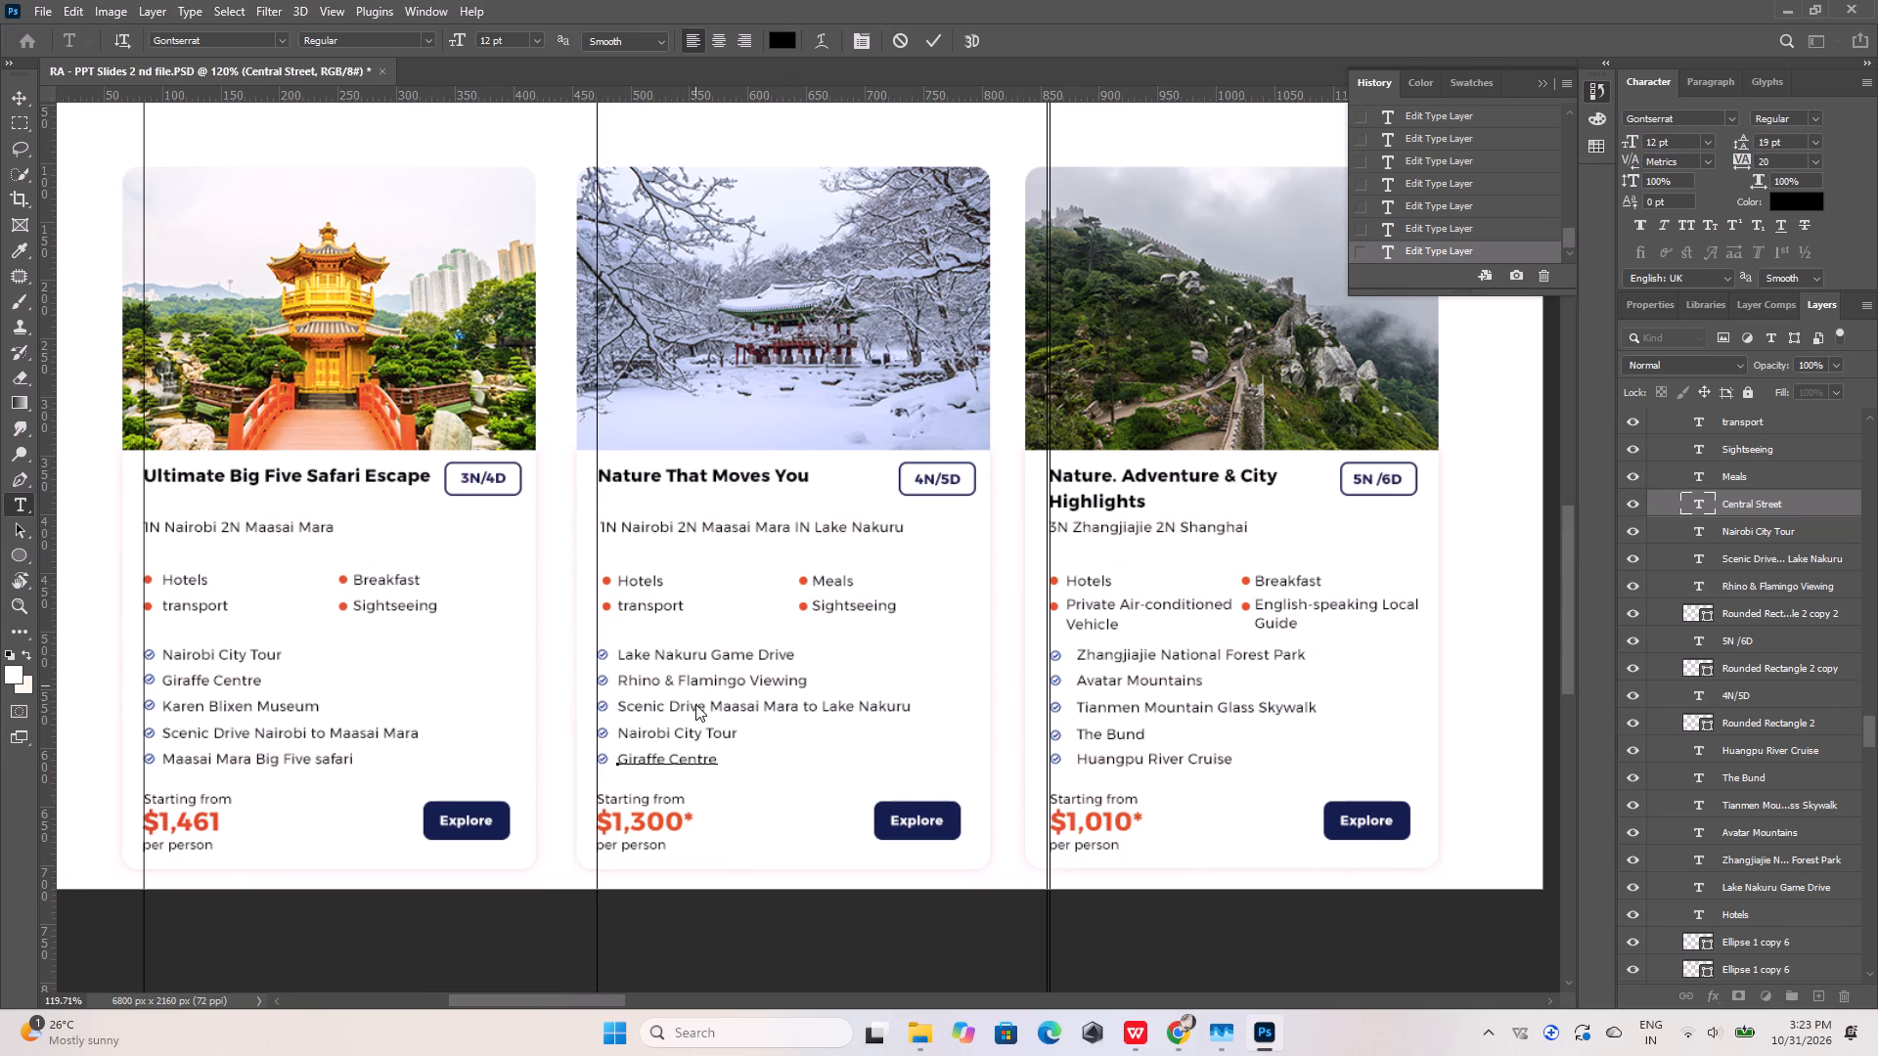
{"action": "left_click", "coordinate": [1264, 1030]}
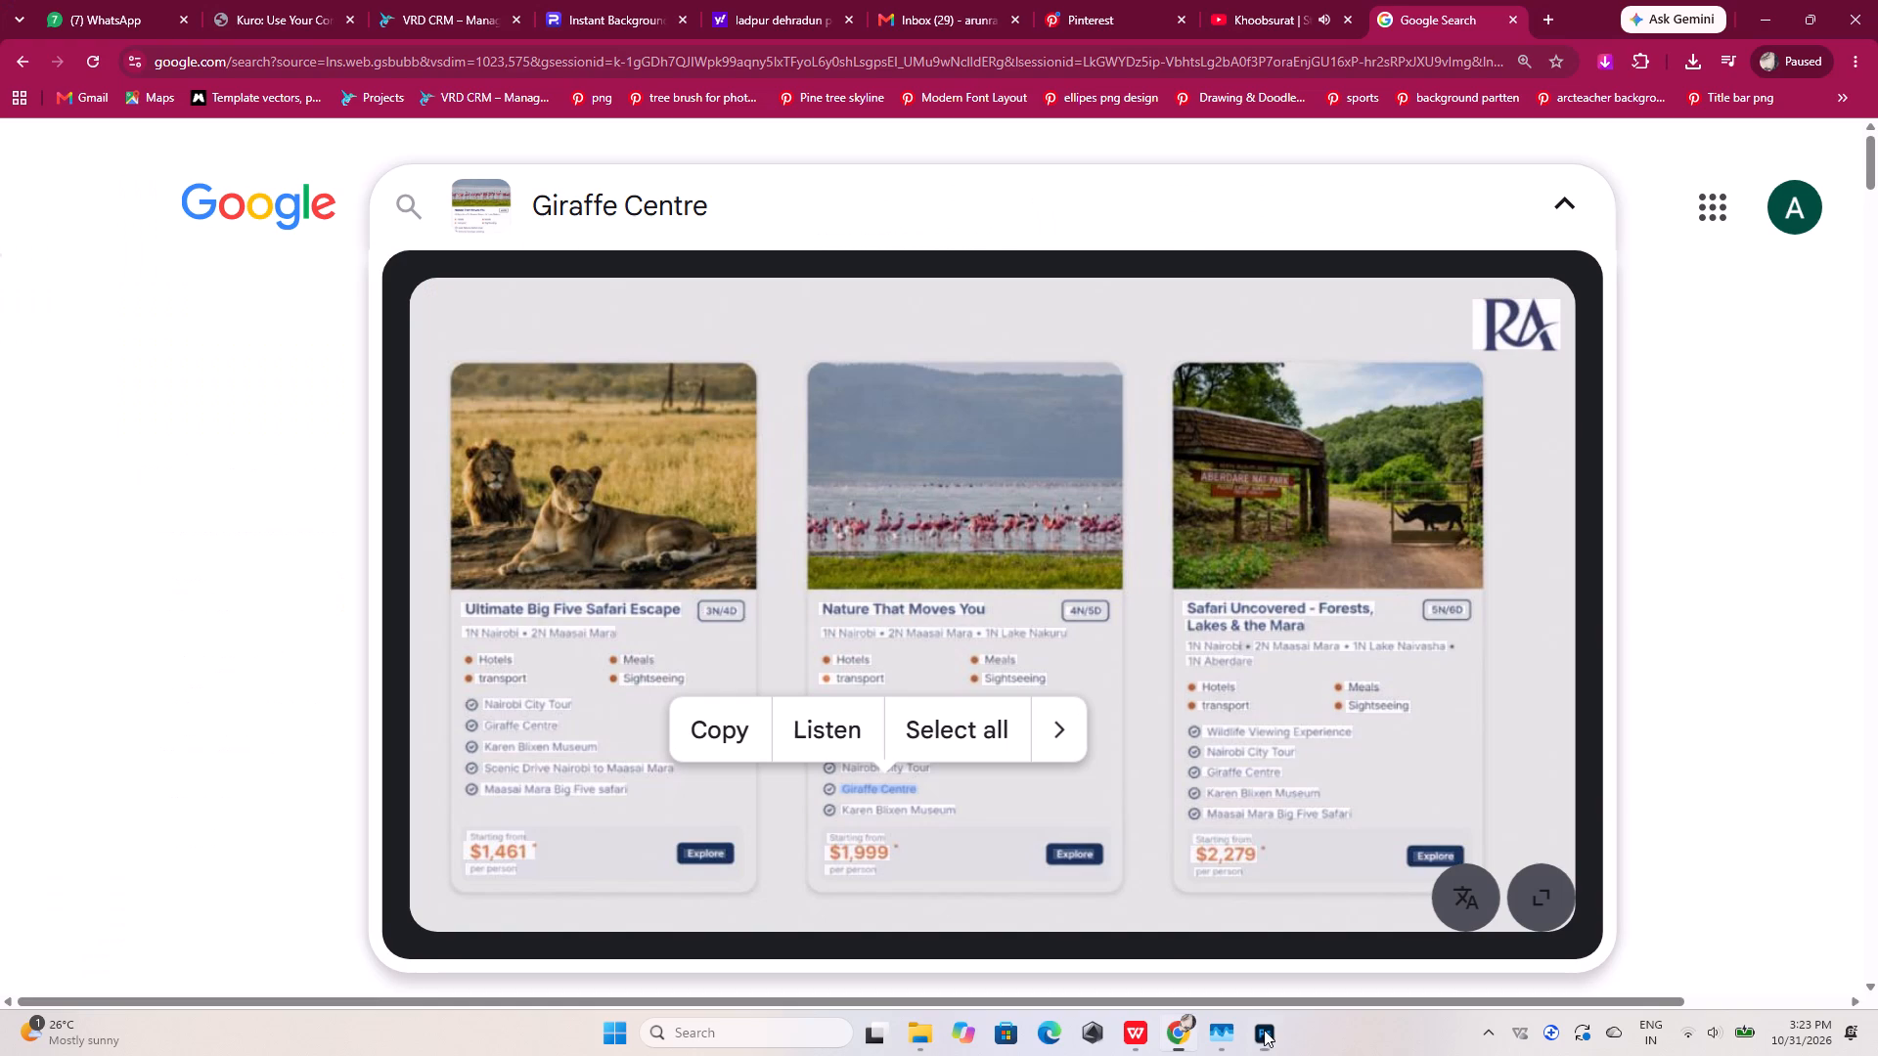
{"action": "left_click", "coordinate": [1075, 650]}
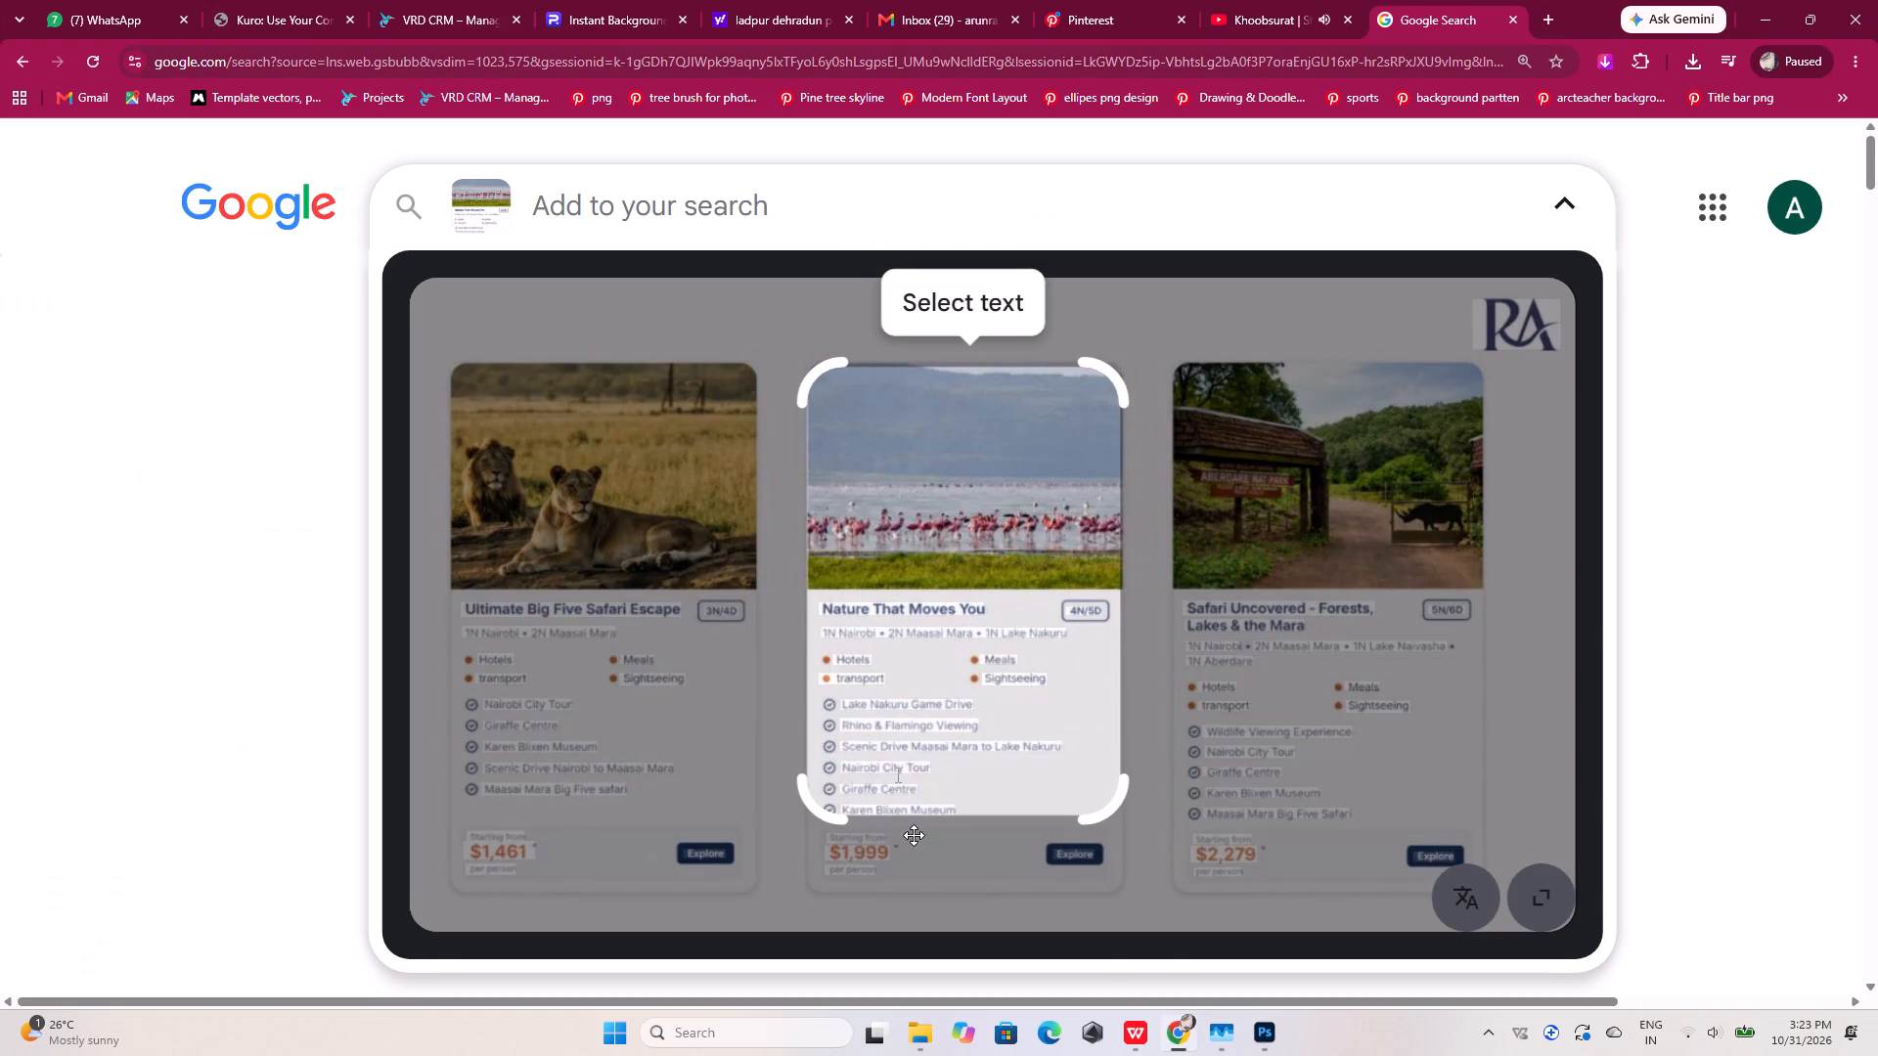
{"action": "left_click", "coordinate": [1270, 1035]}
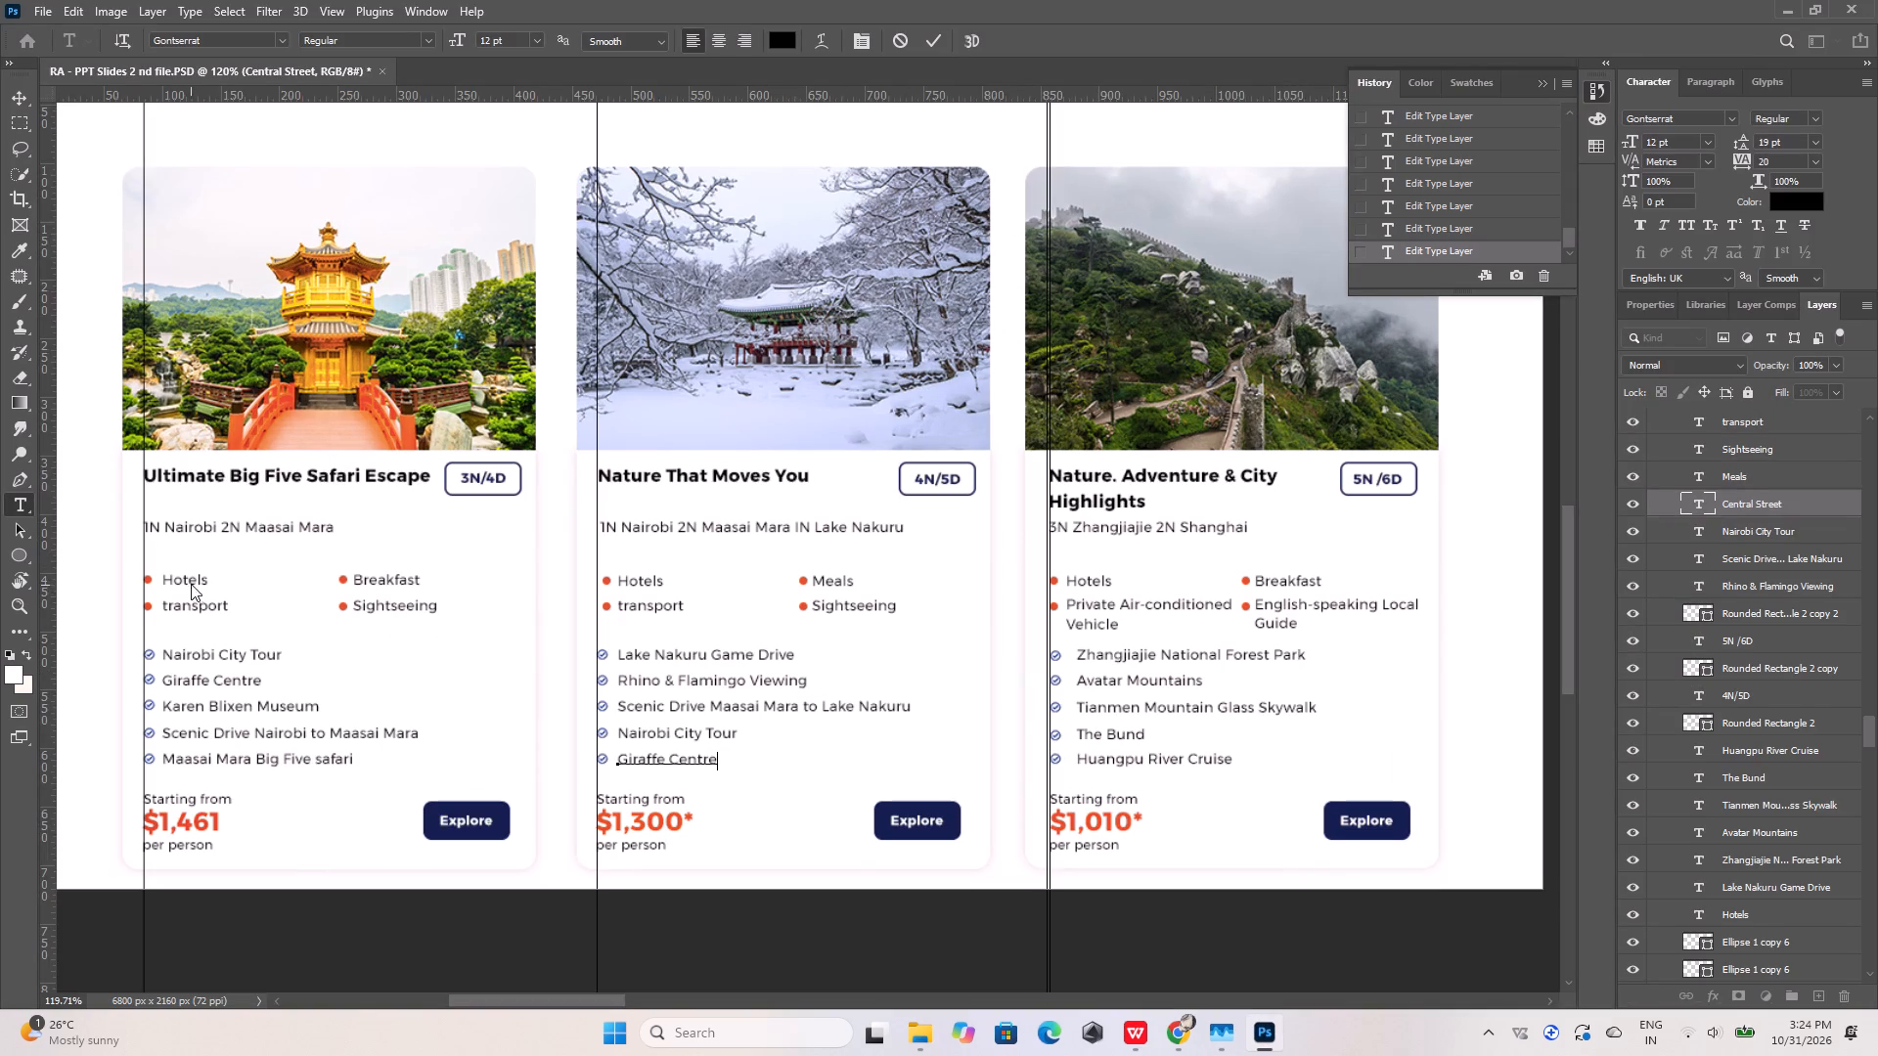
Move the vertical guide at the first card's text edge outward to just beyond the card's left edge.
{"action": "left_click", "coordinate": [113, 565]}
{"action": "left_click", "coordinate": [147, 580]}
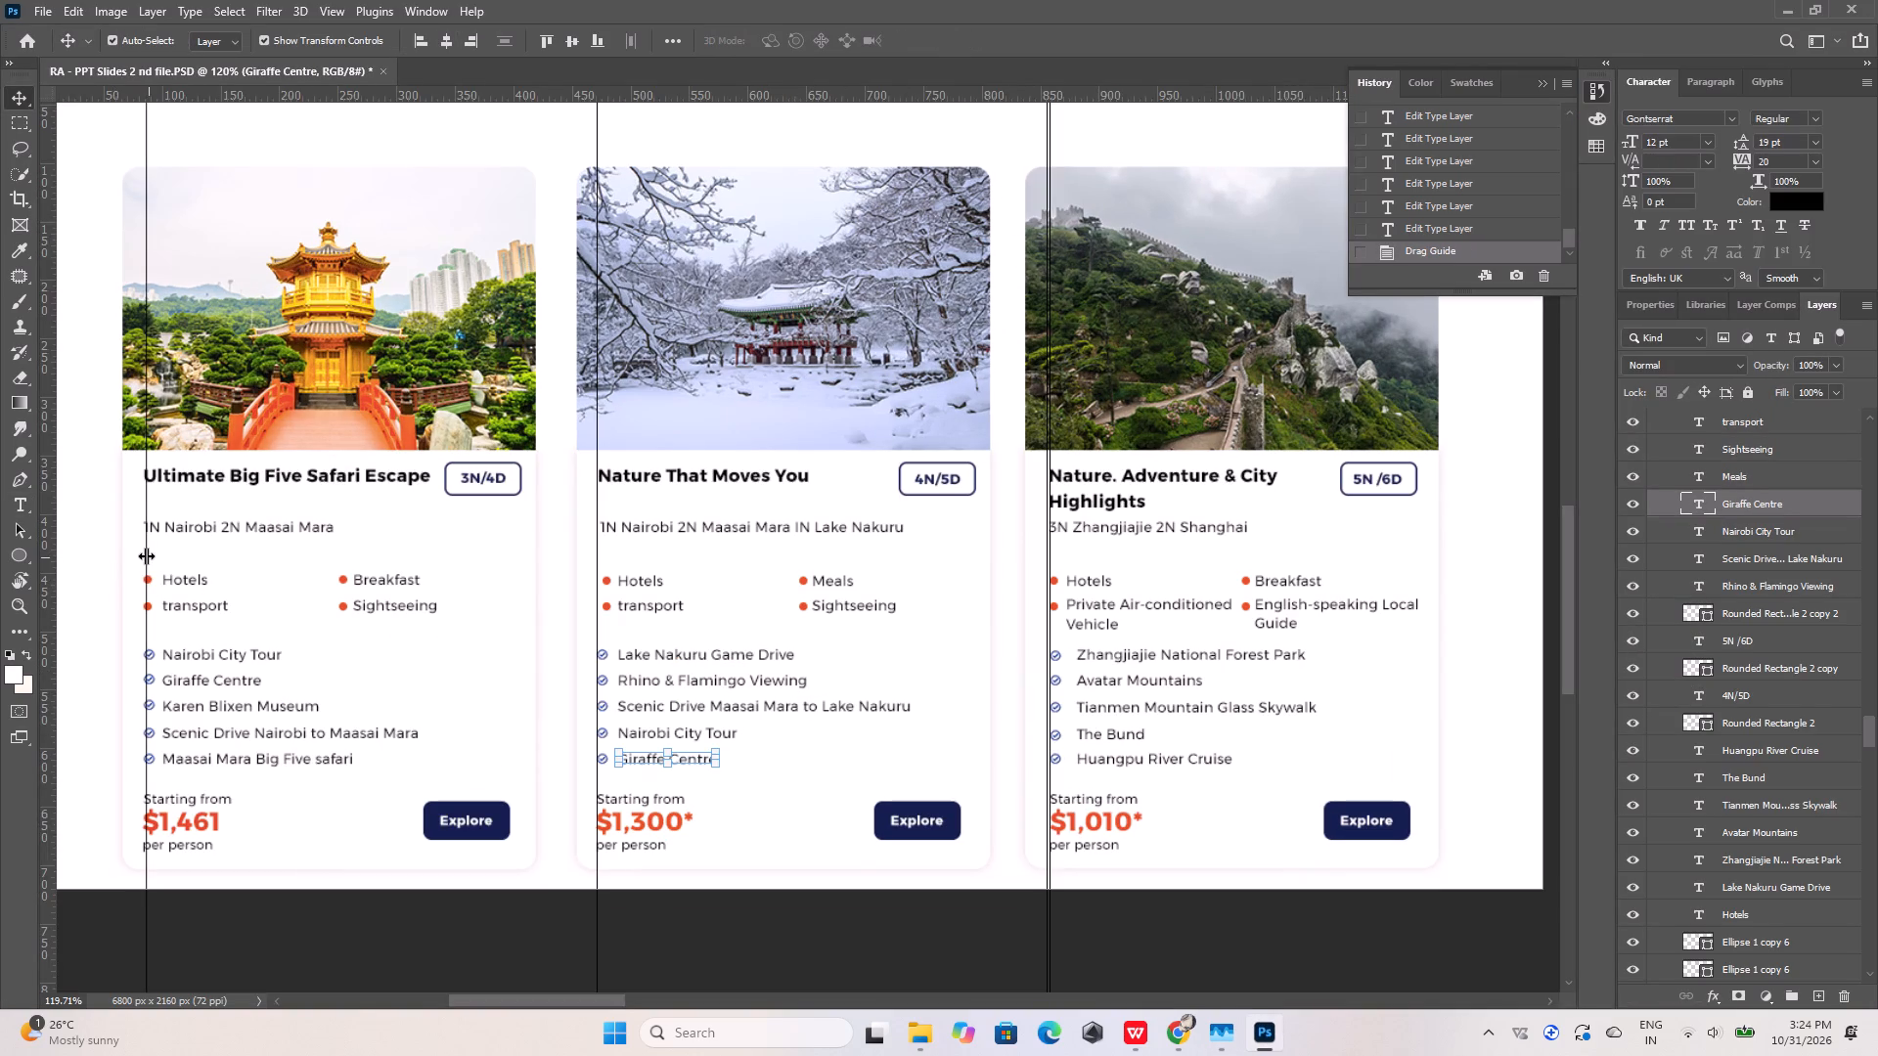
{"action": "left_click_drag", "start_coordinate": [146, 555], "coordinate": [98, 565]}
Shift the first and second cards' inclusions and sightseeing lists, with their bullets and checkmarks, slightly up toward the Nairobi route lines.
{"action": "left_click_drag", "start_coordinate": [126, 557], "coordinate": [343, 773]}
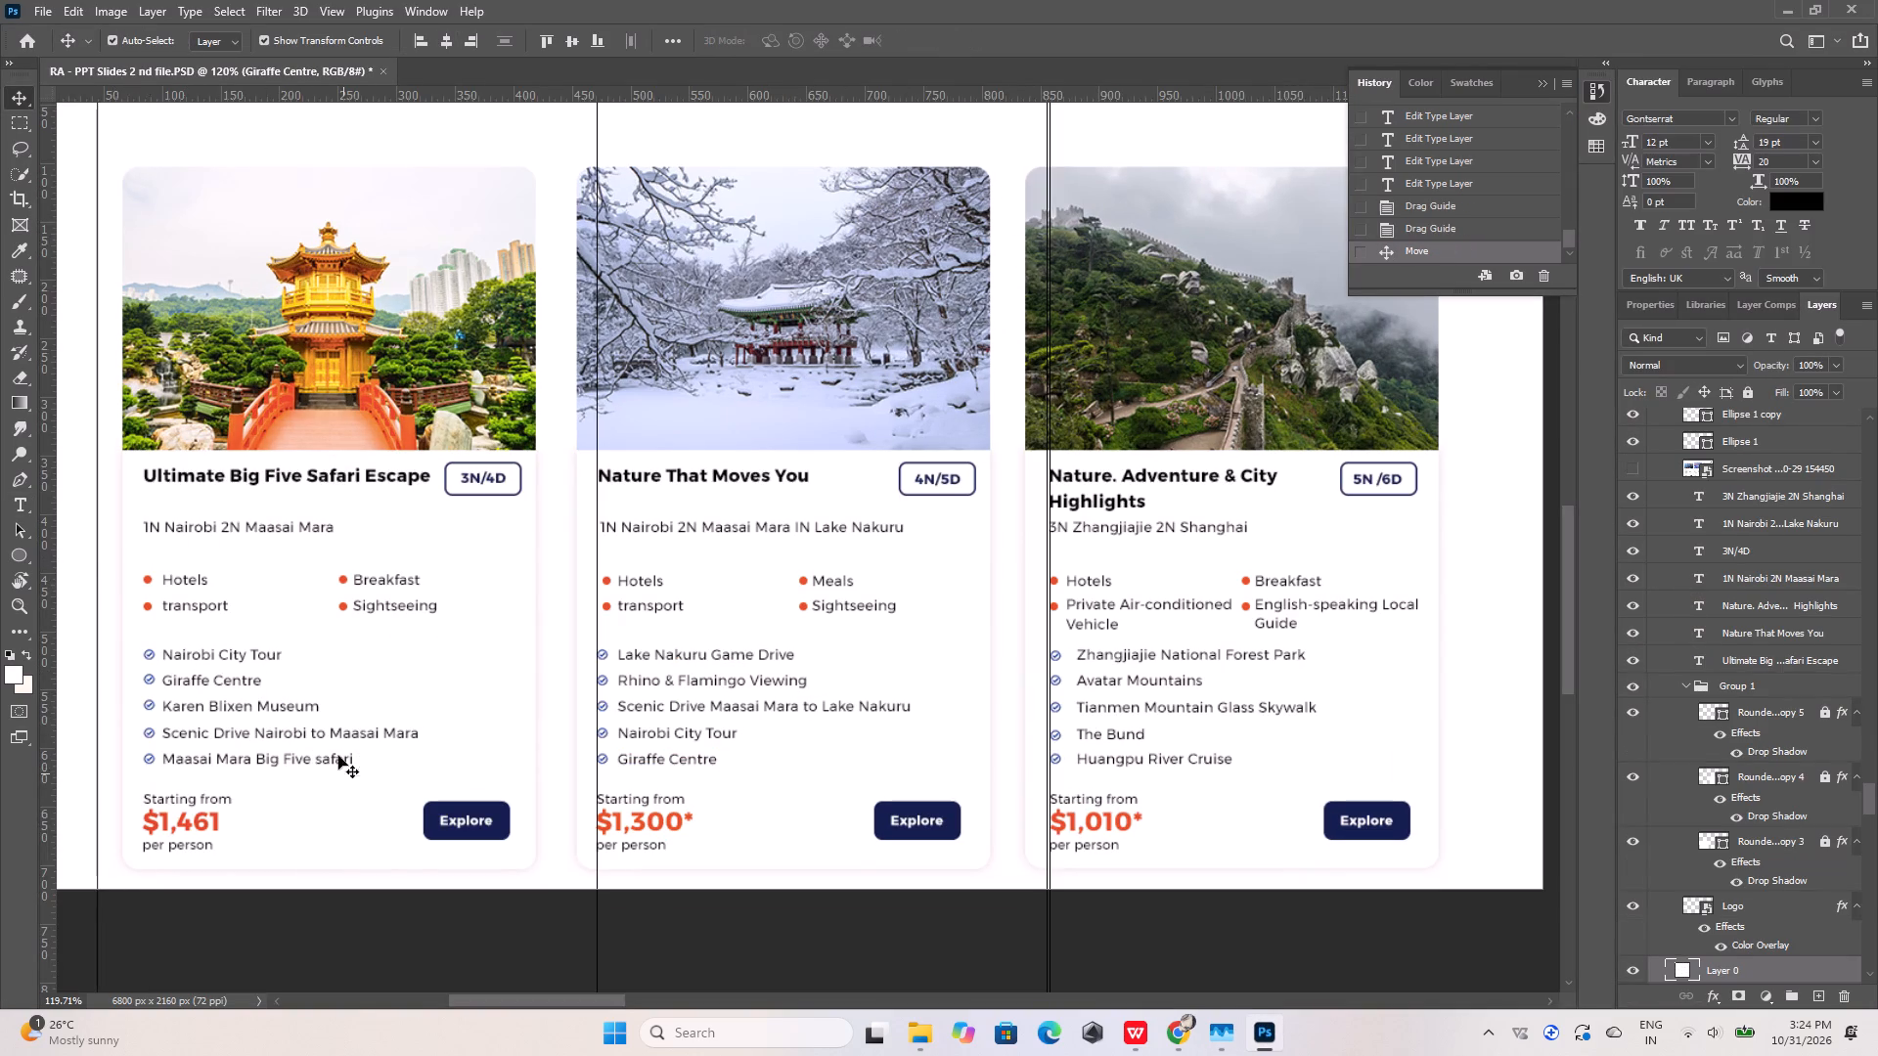
{"action": "left_click", "coordinate": [185, 582]}
{"action": "scroll", "coordinate": [133, 584], "scroll_direction": "up", "scroll_amount": 6, "text": "alt"}
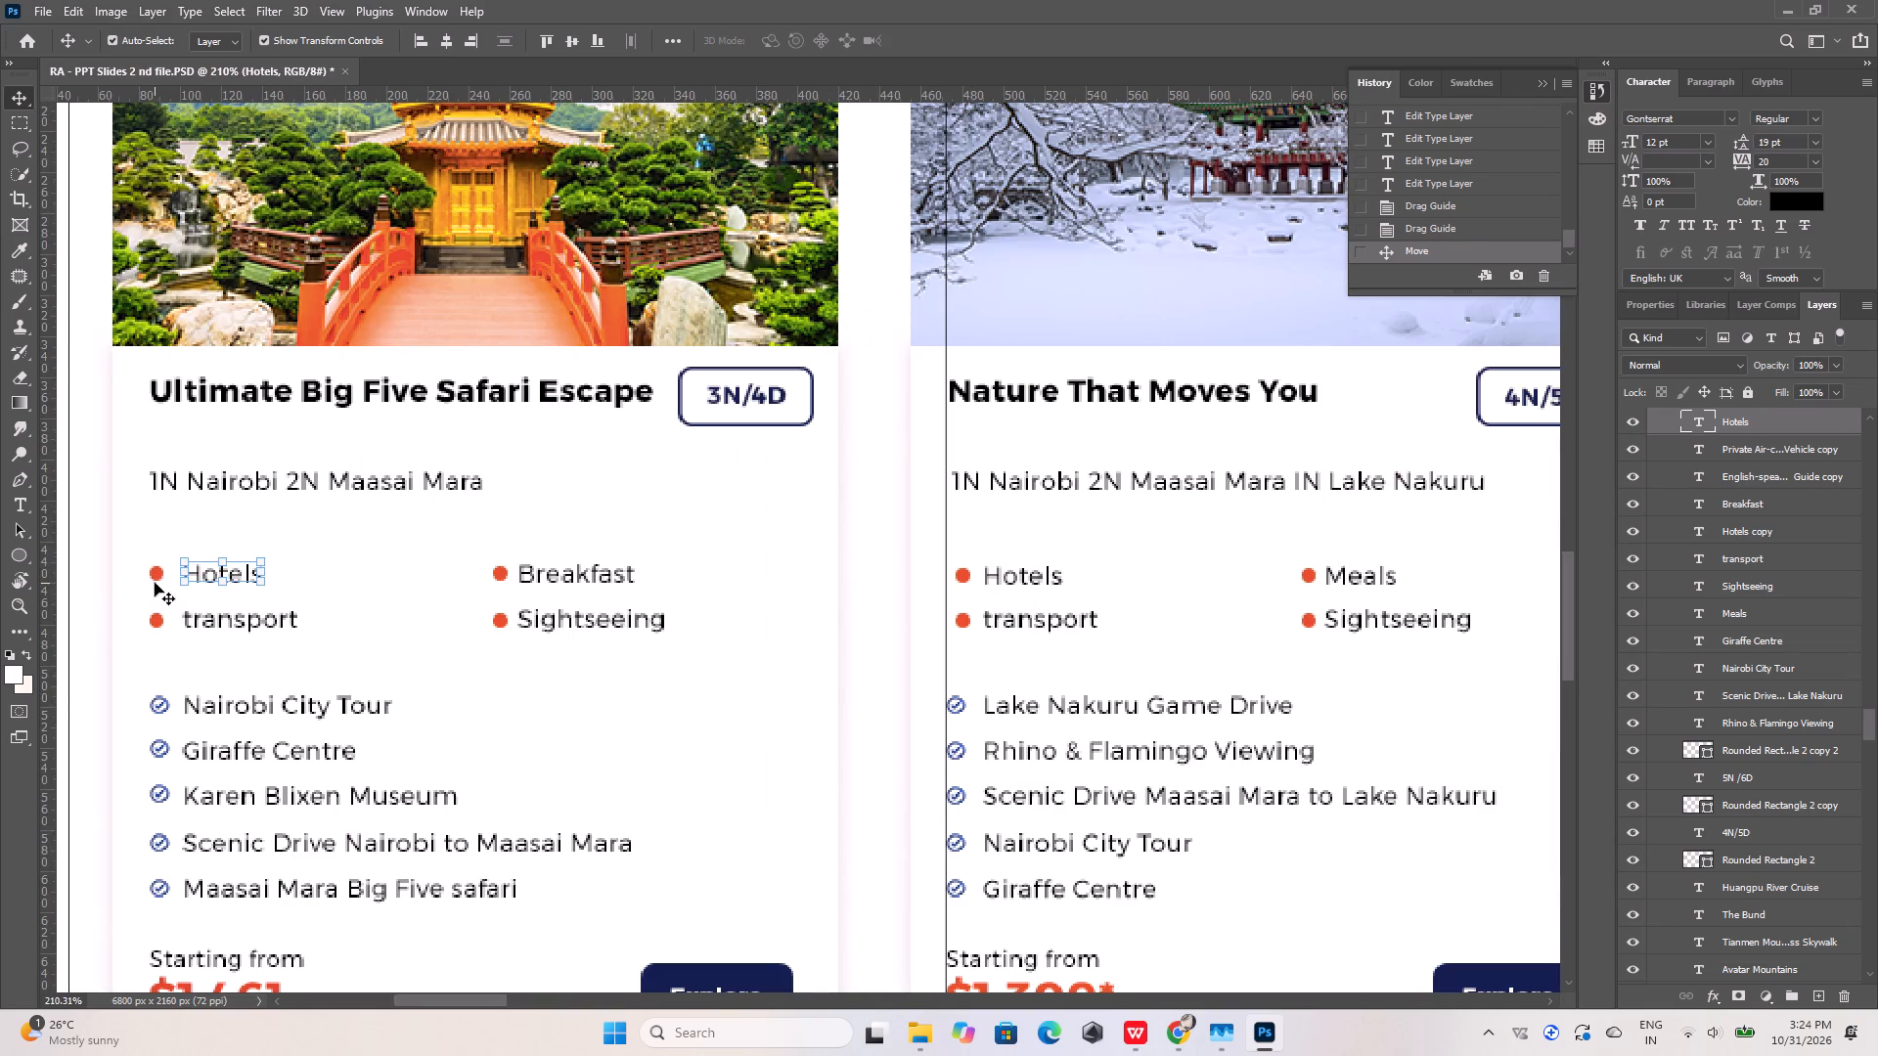
{"action": "left_click", "coordinate": [156, 575], "text": "shift"}
{"action": "left_click", "coordinate": [531, 571], "text": "shift"}
{"action": "left_click", "coordinate": [499, 571], "text": "shift"}
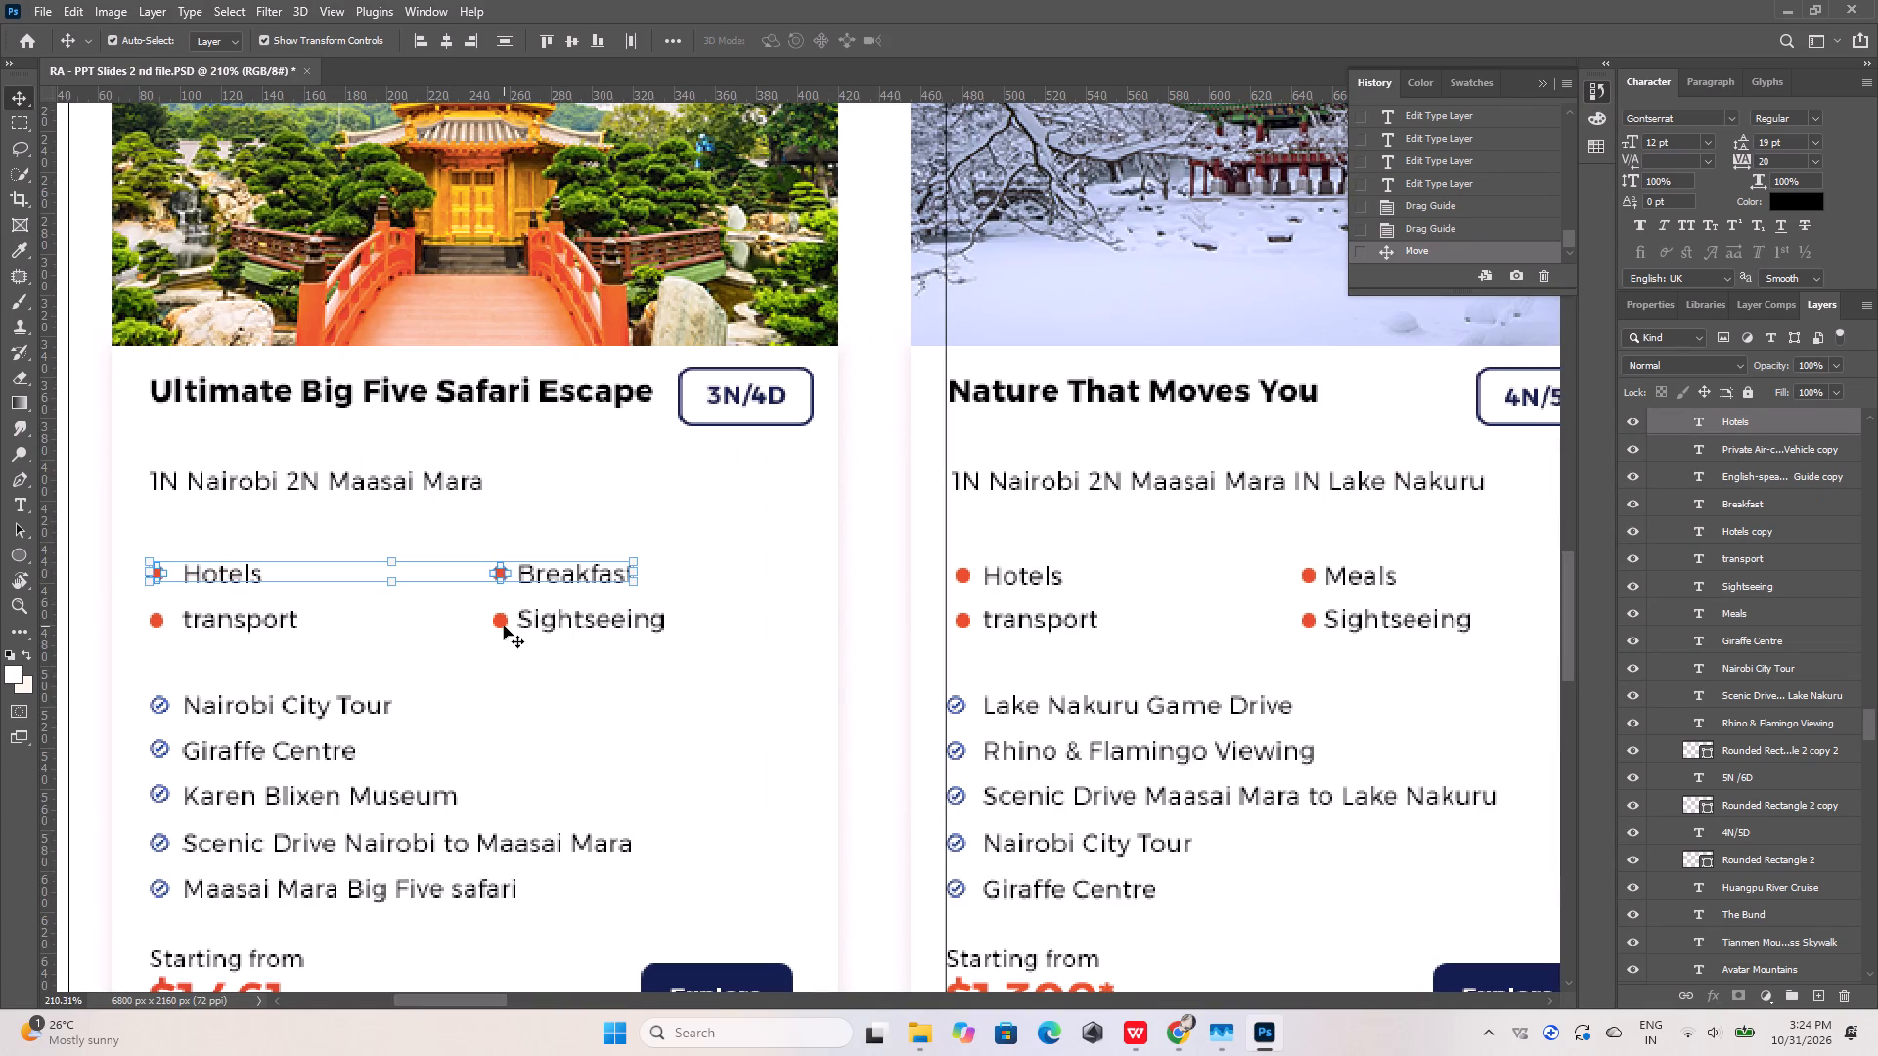
{"action": "left_click", "coordinate": [504, 626], "text": "shift"}
{"action": "left_click", "coordinate": [537, 623], "text": "shift"}
{"action": "left_click", "coordinate": [269, 631], "text": "shift"}
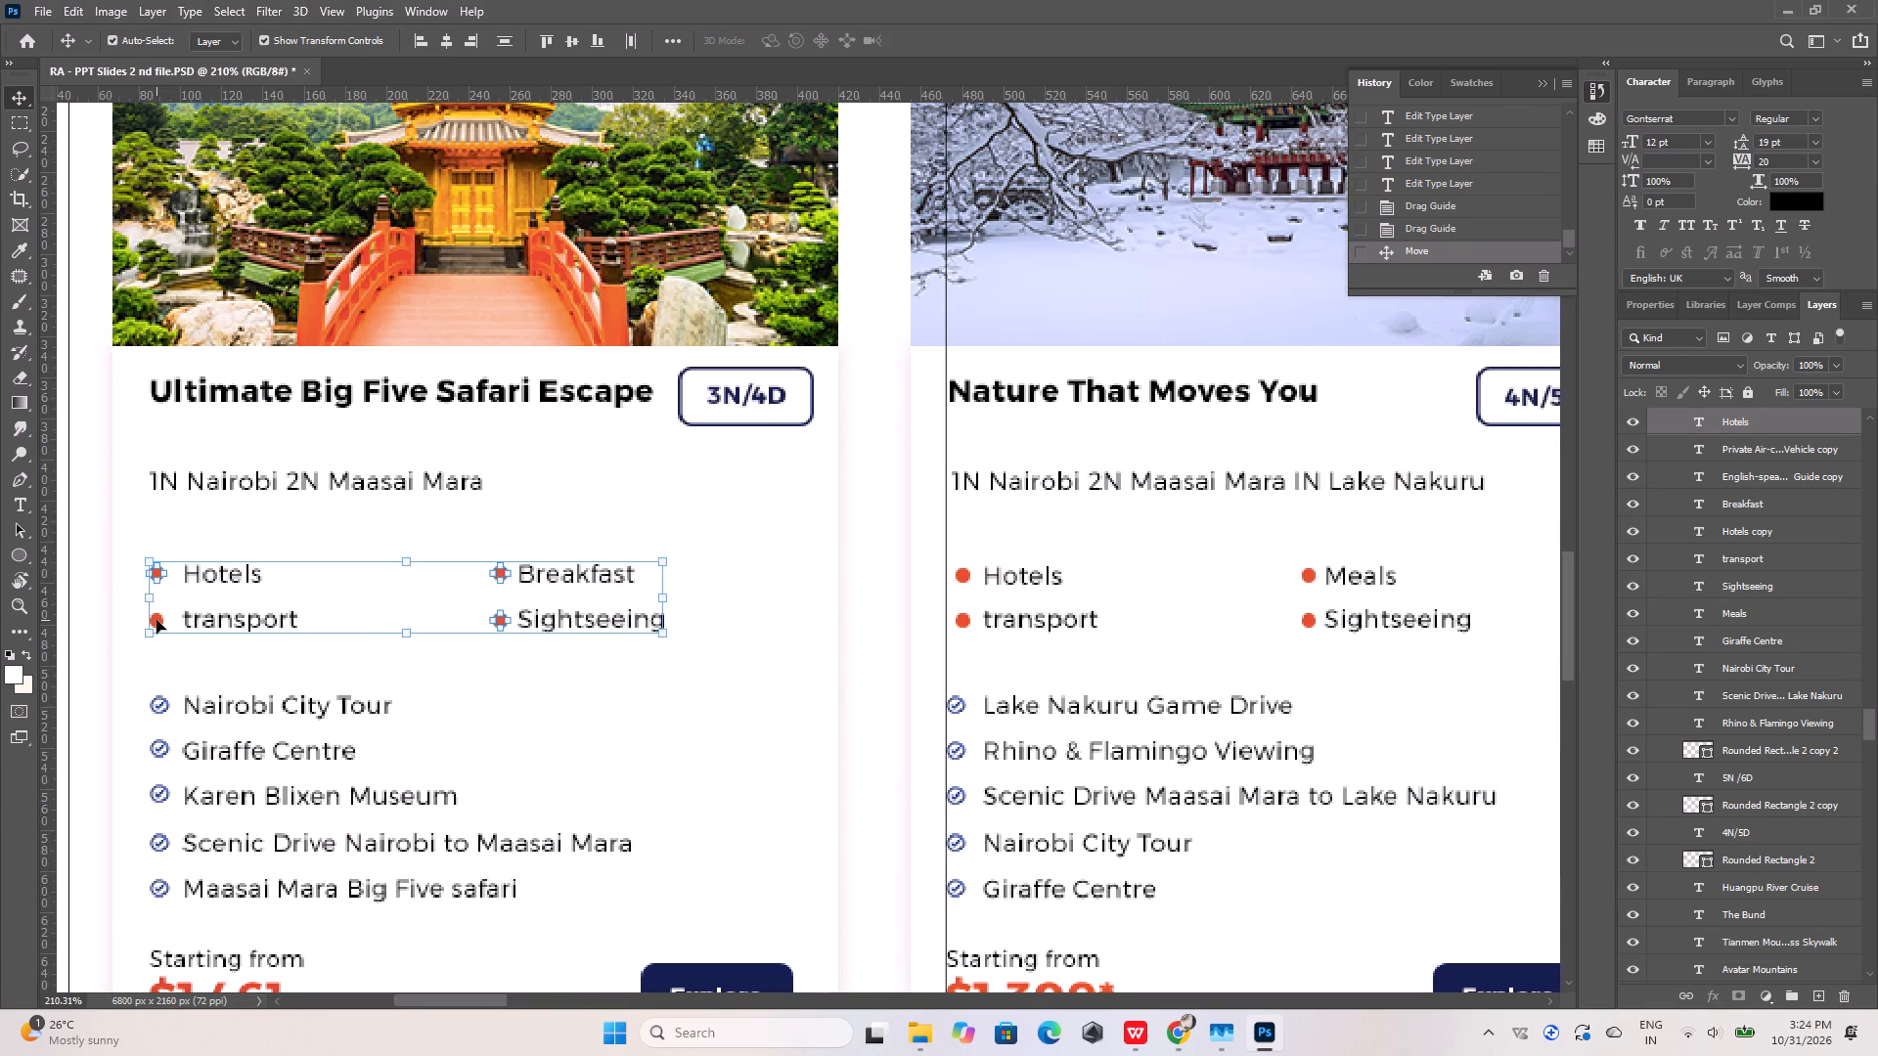
{"action": "left_click", "coordinate": [156, 620], "text": "shift"}
{"action": "left_click", "coordinate": [160, 709], "text": "shift"}
{"action": "left_click", "coordinate": [163, 706], "text": "shift"}
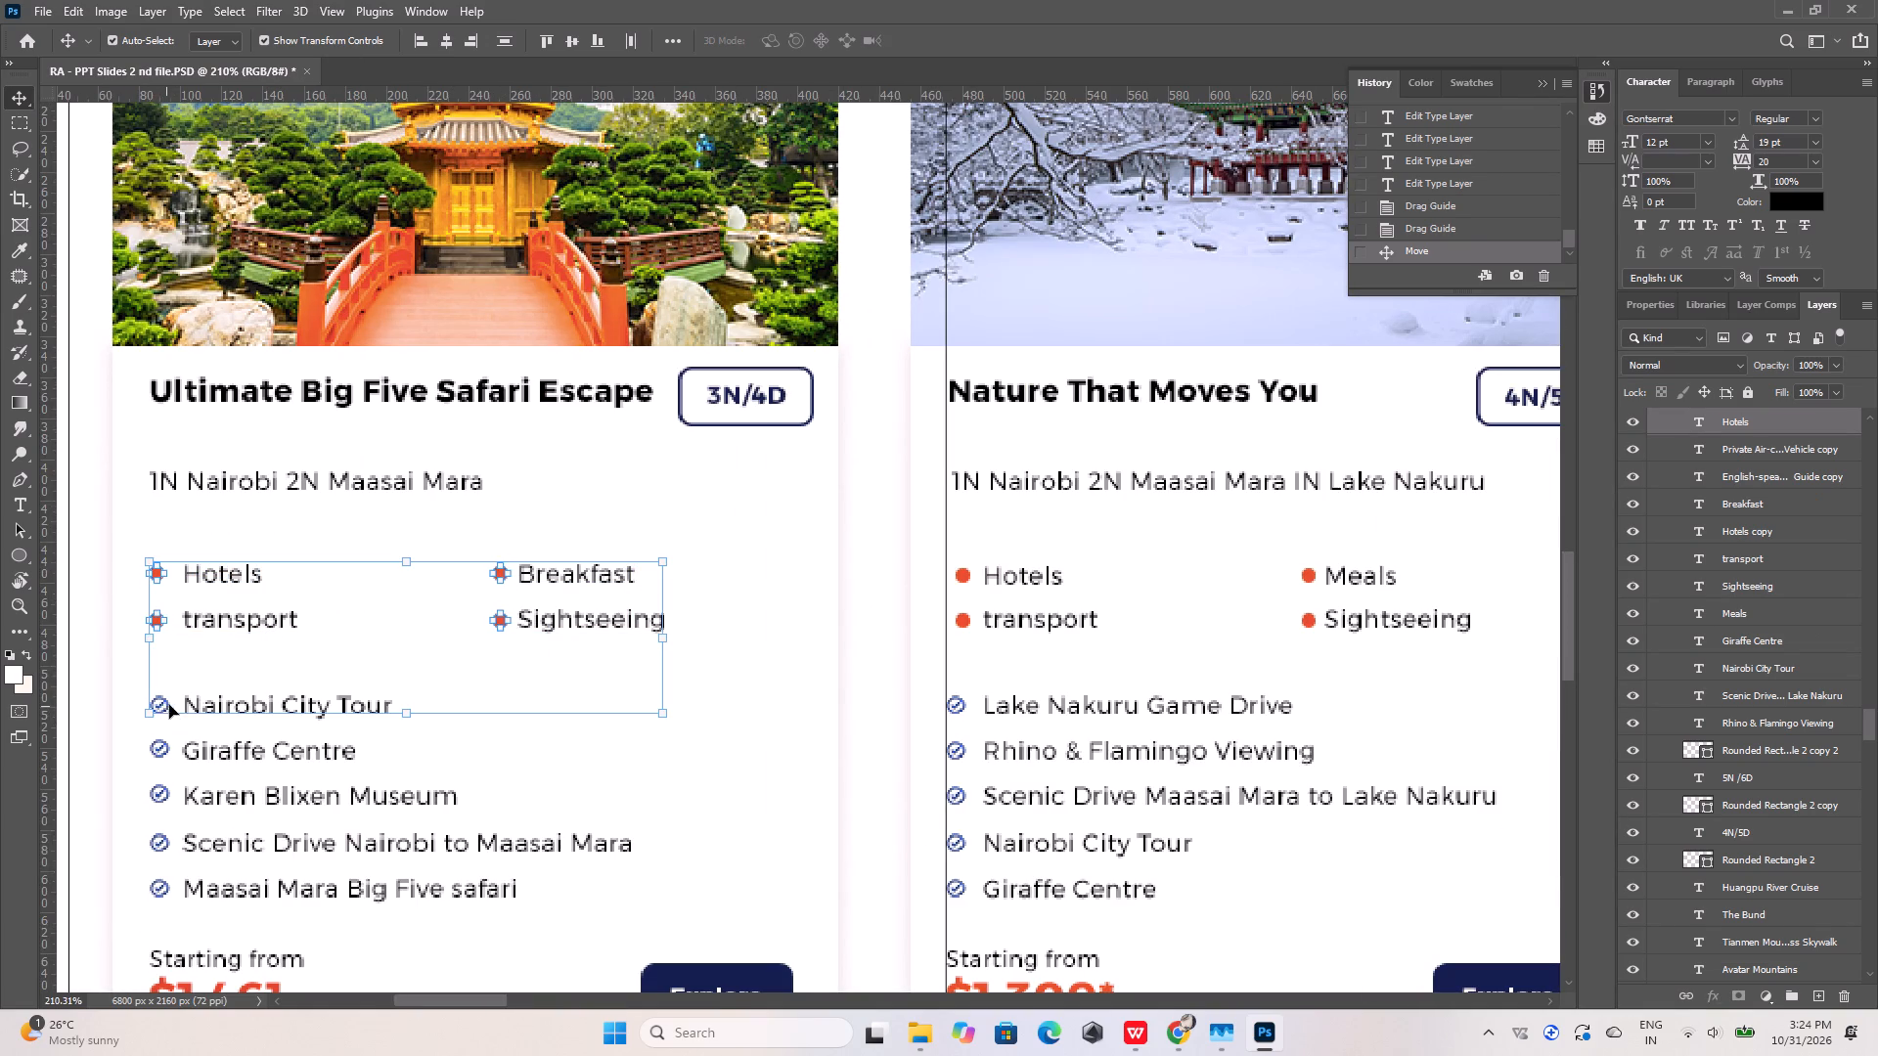
{"action": "left_click", "coordinate": [196, 703], "text": "shift"}
{"action": "left_click", "coordinate": [163, 749], "text": "shift"}
{"action": "left_click", "coordinate": [220, 749], "text": "shift"}
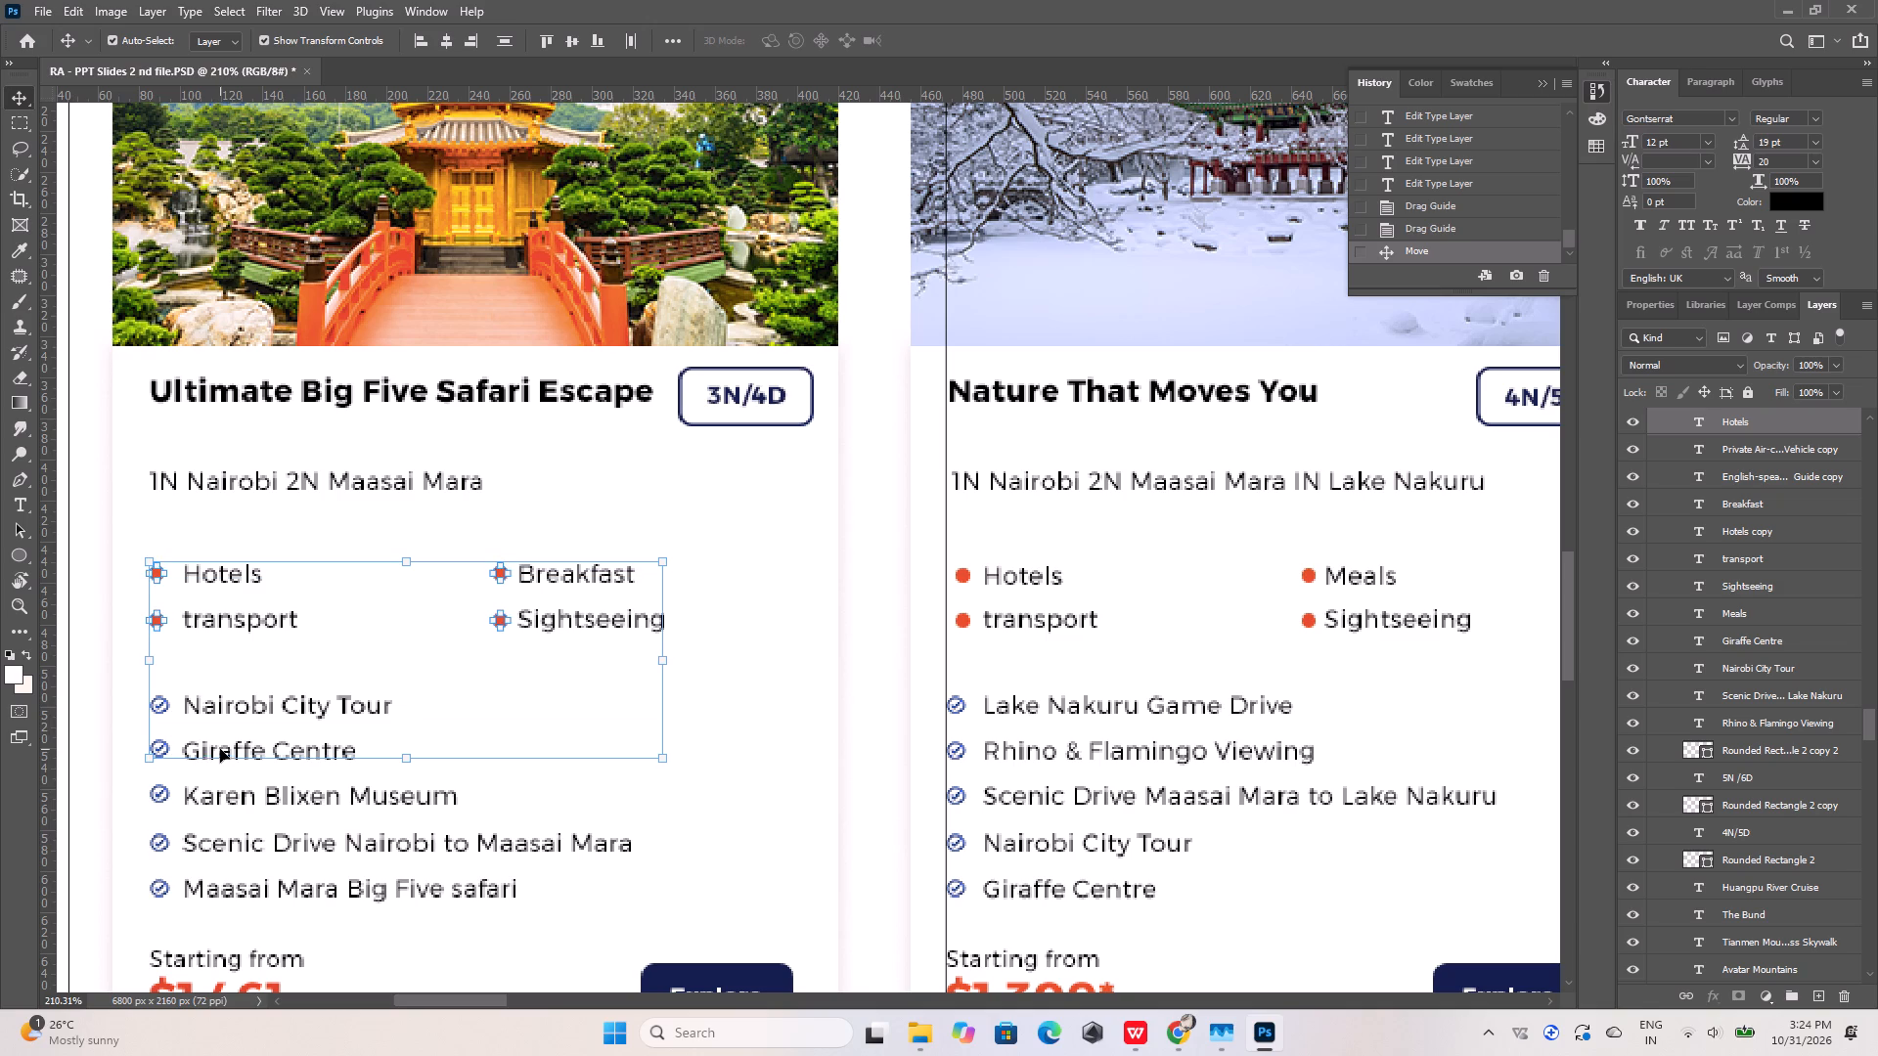
{"action": "left_click", "coordinate": [168, 796], "text": "shift"}
{"action": "left_click", "coordinate": [213, 794], "text": "shift"}
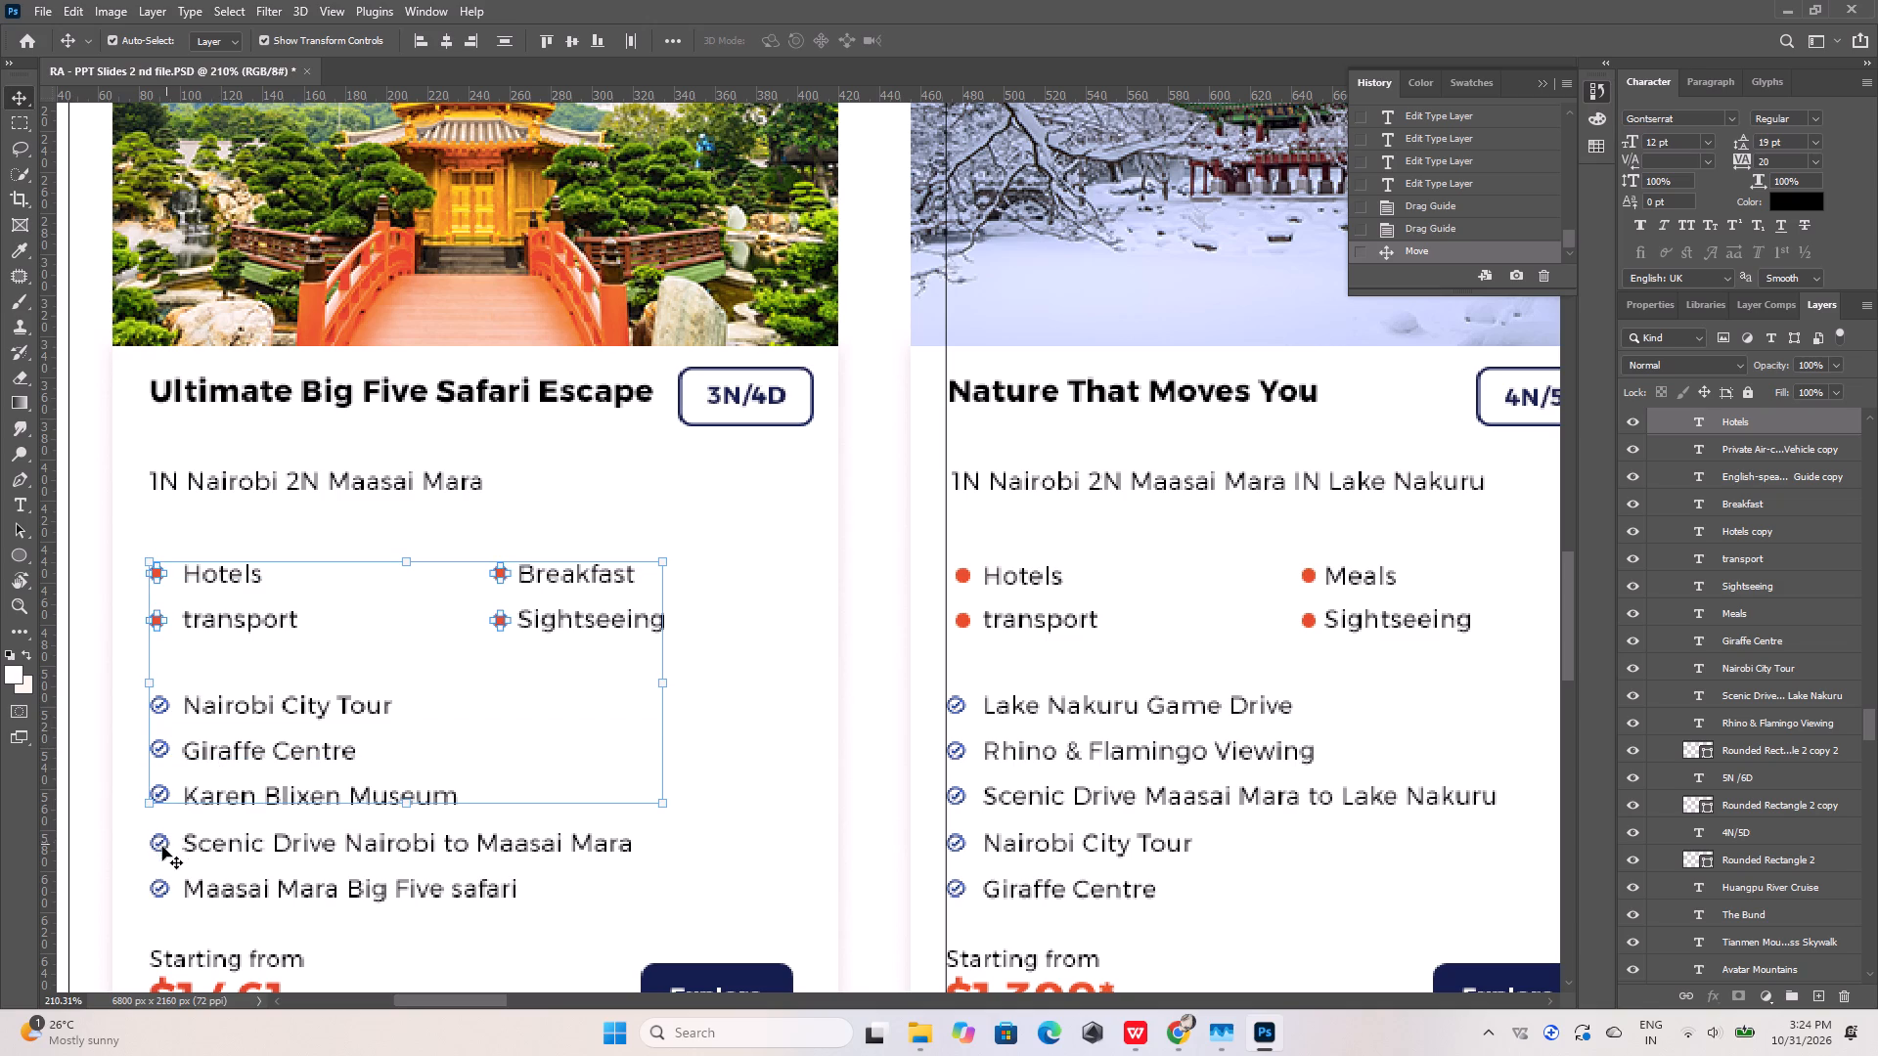
{"action": "left_click", "coordinate": [161, 847], "text": "shift"}
{"action": "left_click", "coordinate": [197, 844], "text": "shift"}
{"action": "left_click", "coordinate": [205, 896], "text": "shift"}
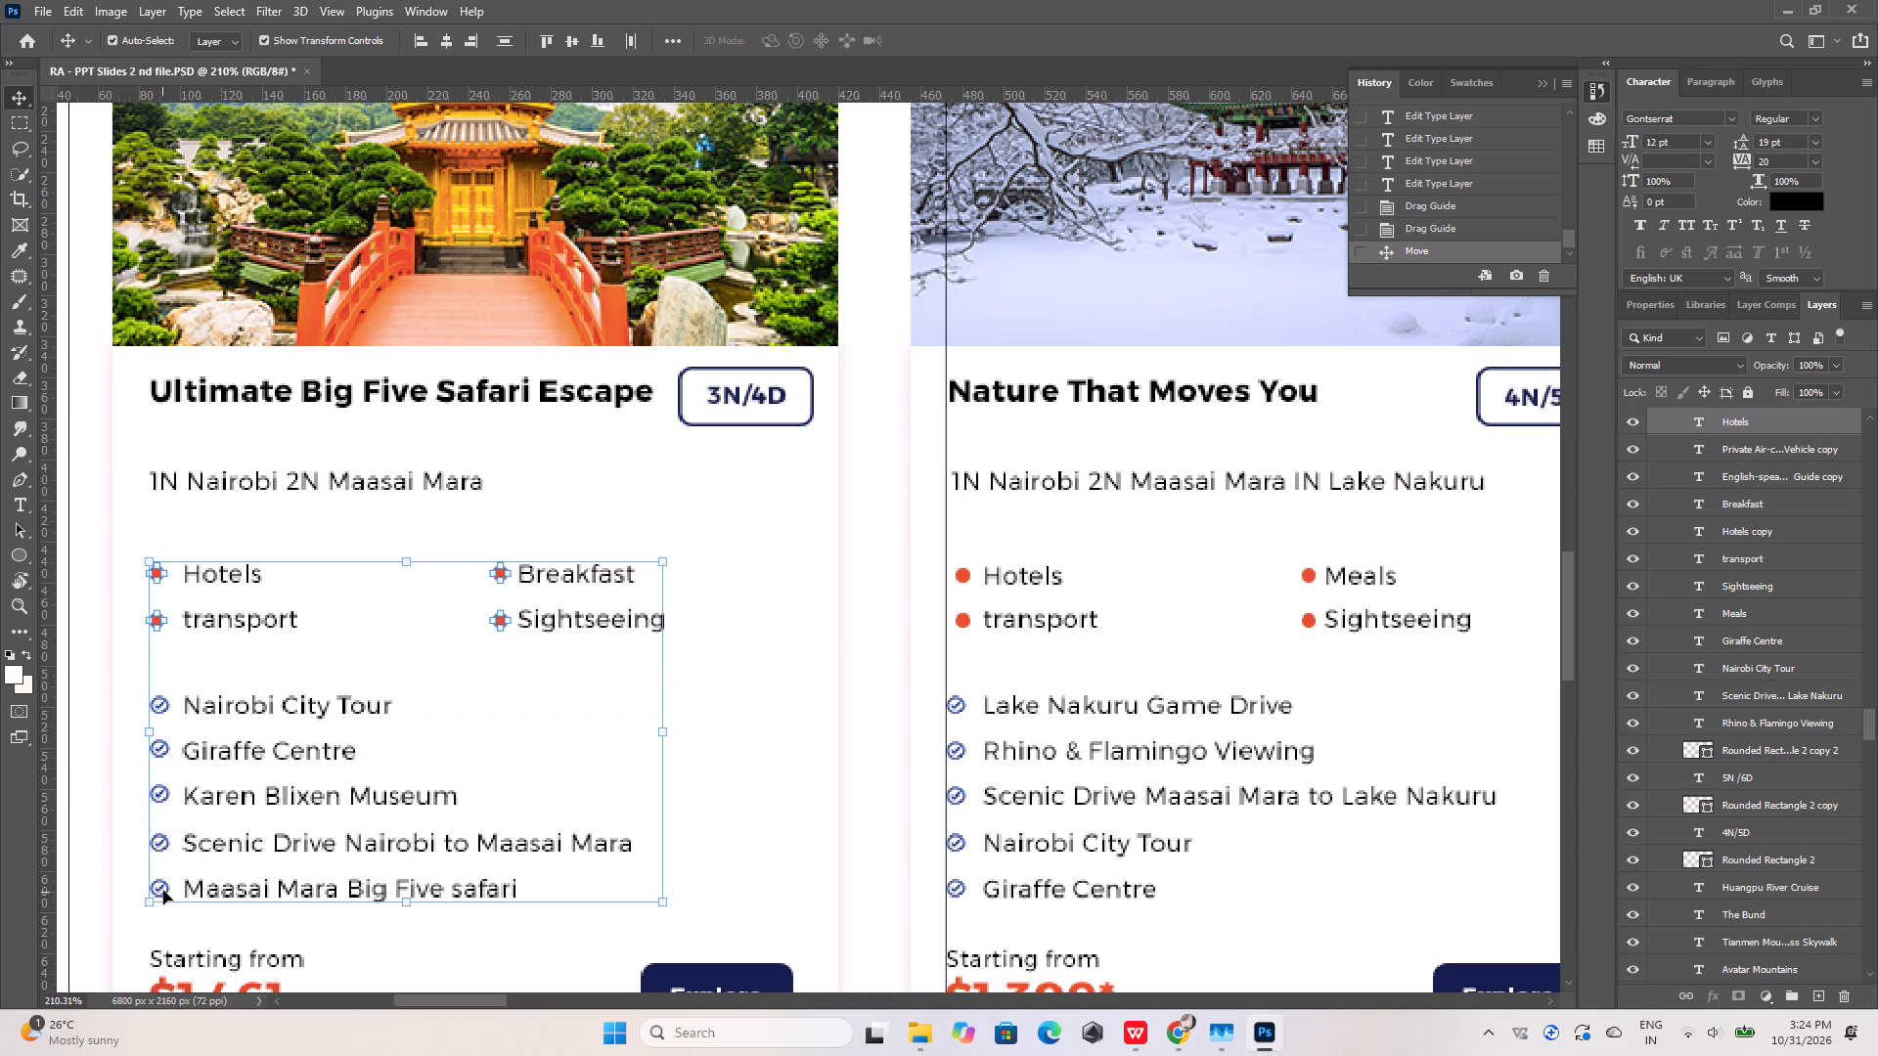
{"action": "left_click", "coordinate": [164, 891], "text": "shift"}
{"action": "left_click", "coordinate": [951, 887], "text": "shift"}
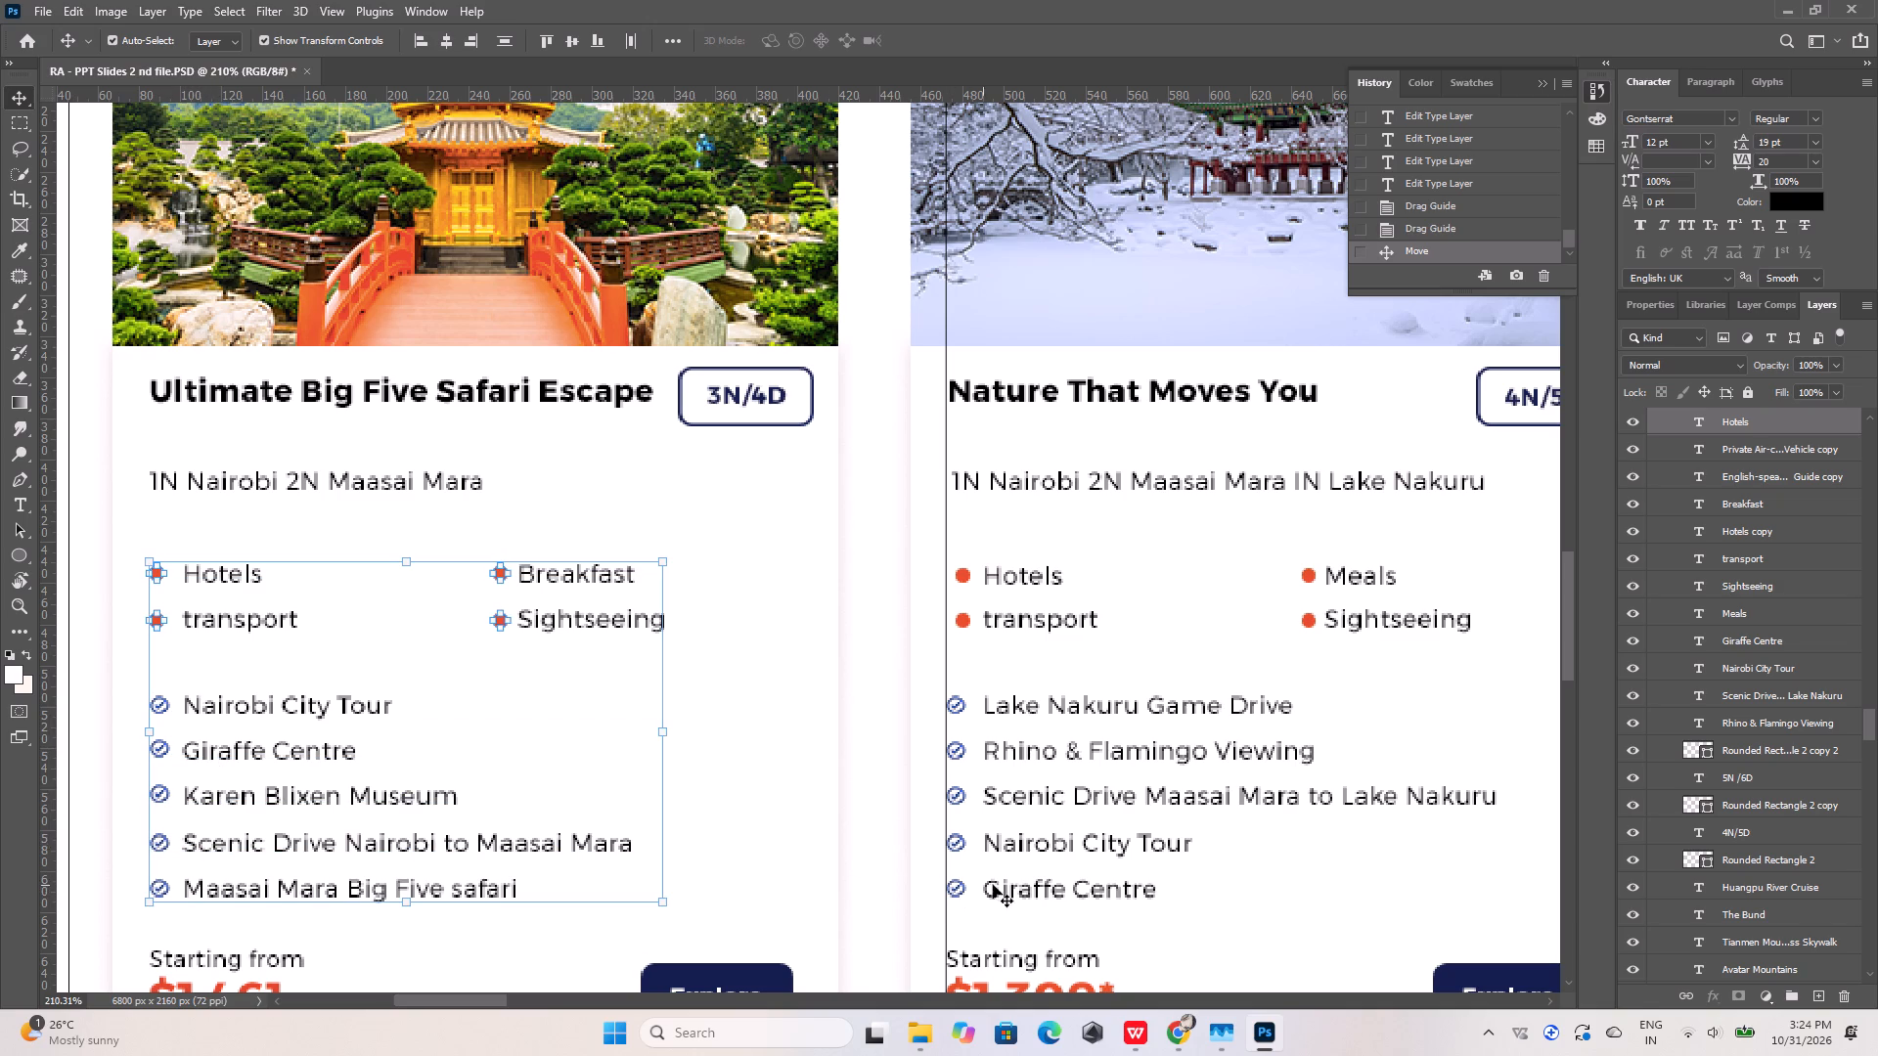
{"action": "left_click", "coordinate": [963, 889], "text": "shift"}
{"action": "left_click", "coordinate": [1015, 889], "text": "shift"}
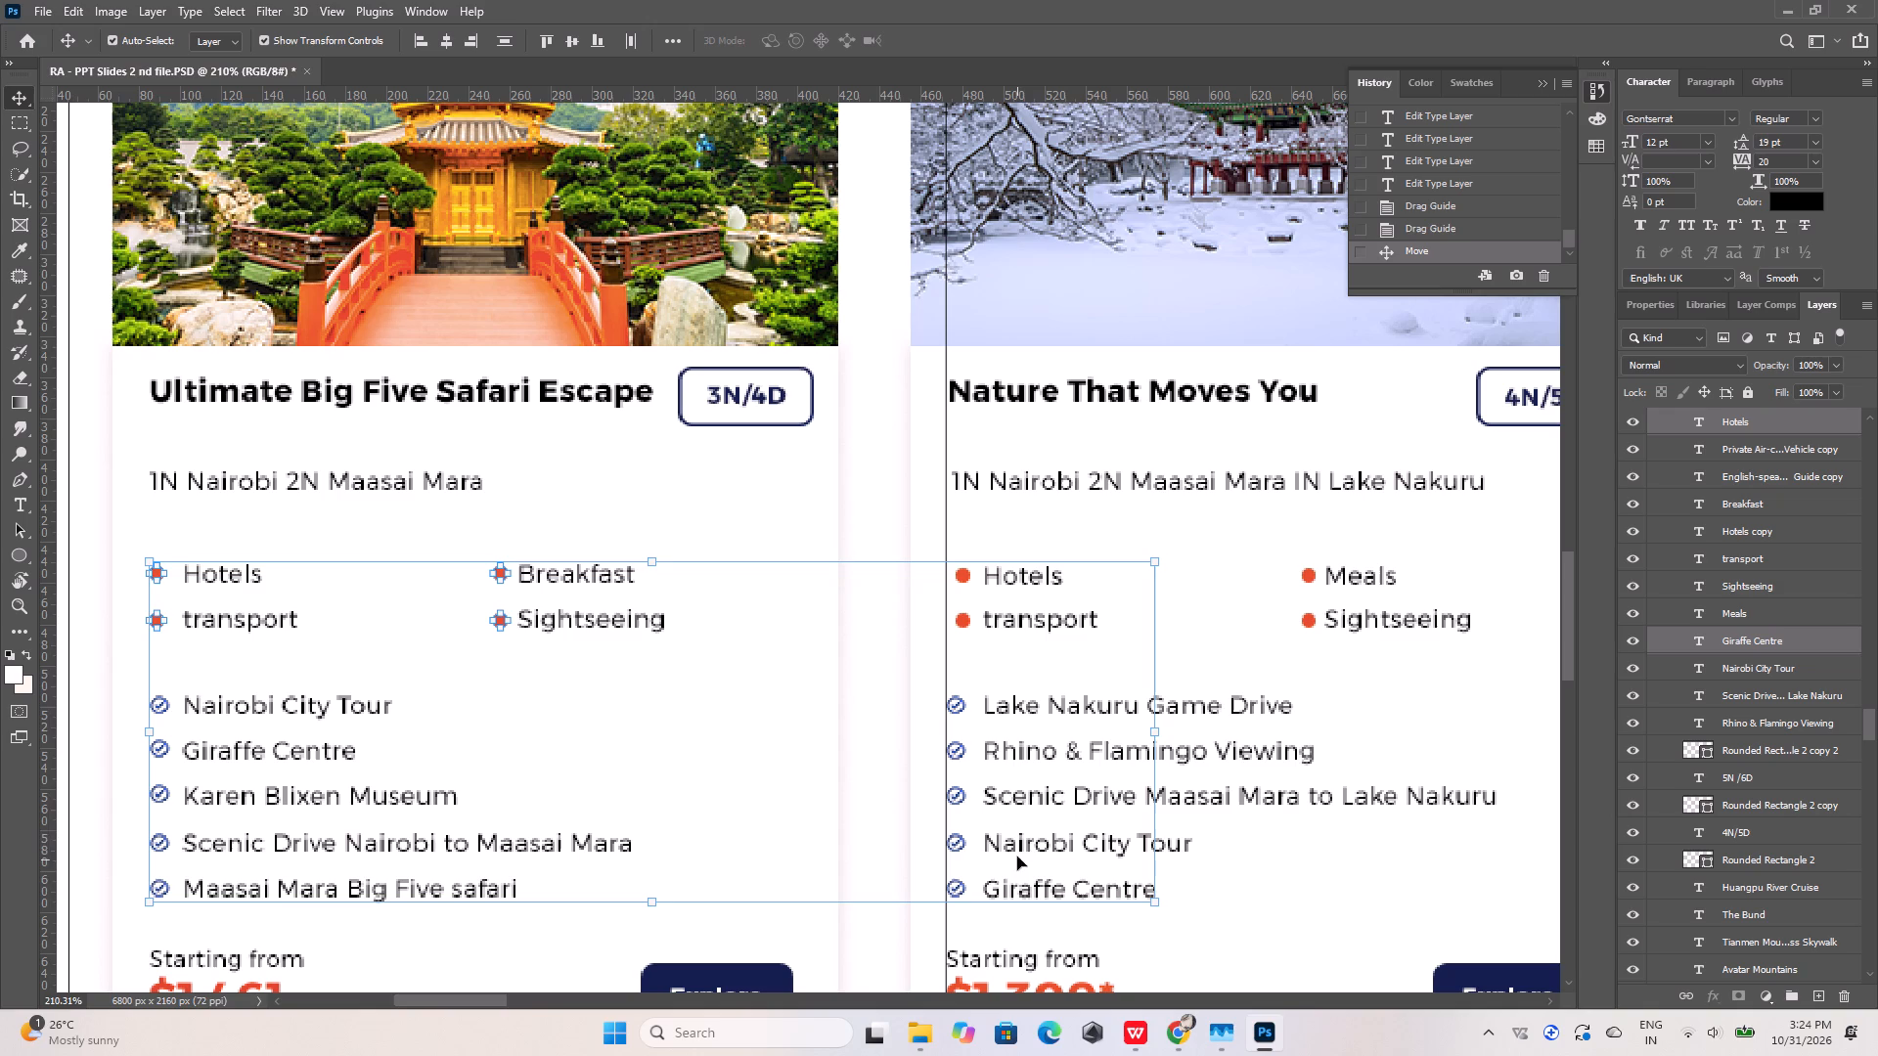
{"action": "left_click", "coordinate": [1024, 840], "text": "shift"}
{"action": "left_click", "coordinate": [962, 847], "text": "shift"}
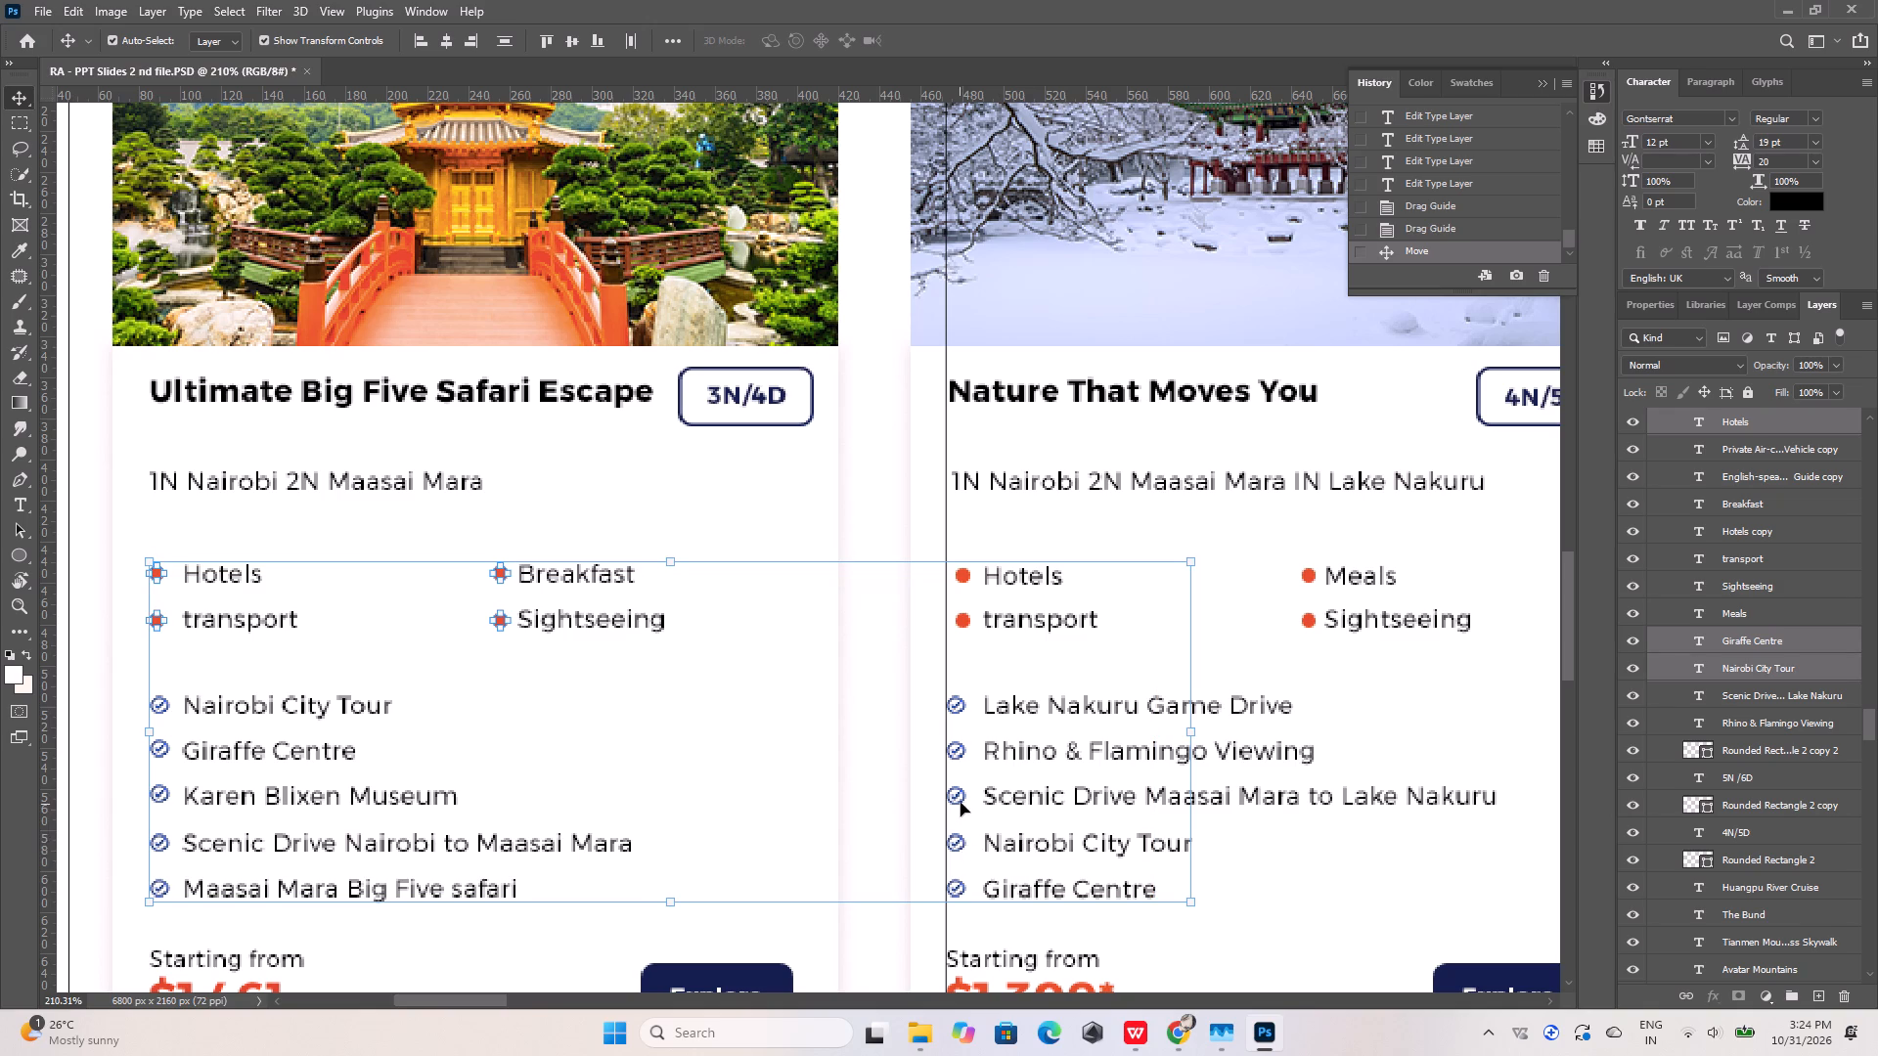
{"action": "left_click", "coordinate": [961, 801], "text": "shift"}
{"action": "left_click", "coordinate": [998, 792], "text": "shift"}
{"action": "left_click", "coordinate": [1000, 752], "text": "shift"}
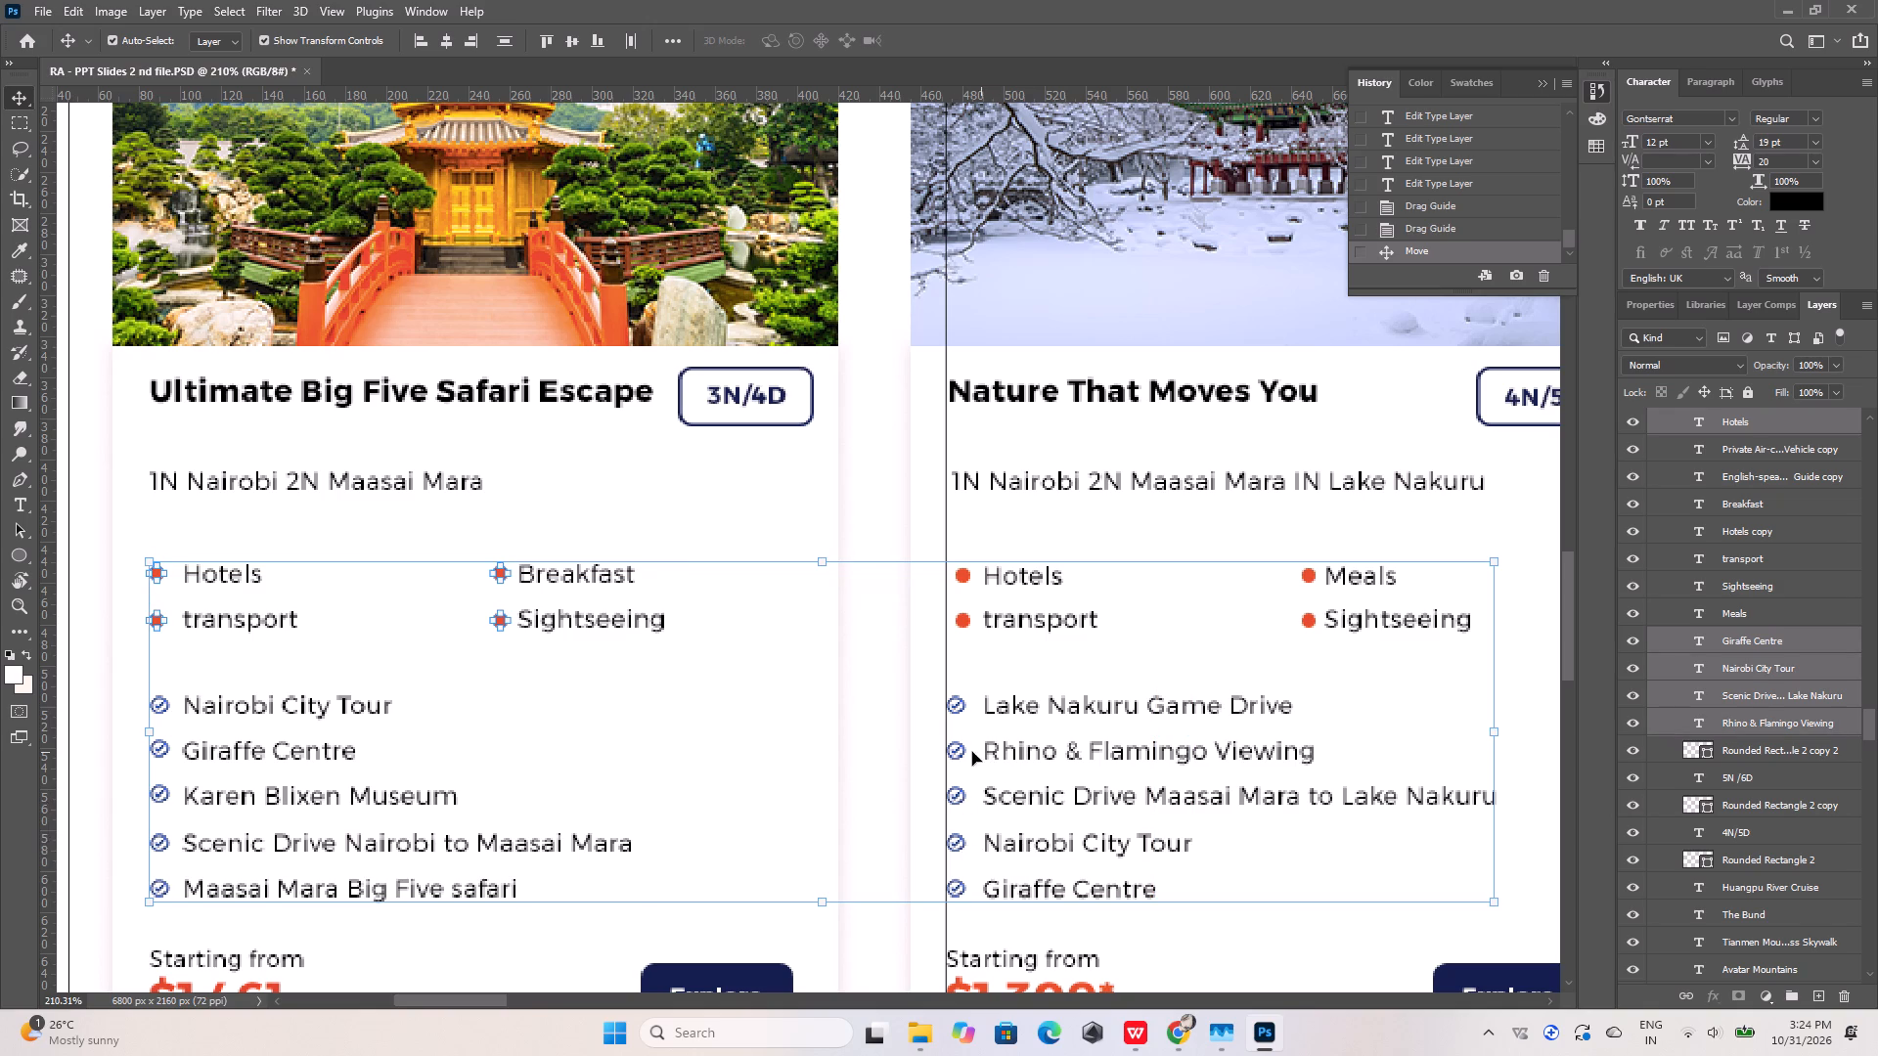
{"action": "left_click", "coordinate": [960, 752], "text": "shift"}
{"action": "left_click", "coordinate": [955, 709], "text": "shift"}
{"action": "left_click", "coordinate": [990, 703], "text": "shift"}
{"action": "left_click", "coordinate": [1003, 618], "text": "shift"}
{"action": "left_click", "coordinate": [968, 620], "text": "shift"}
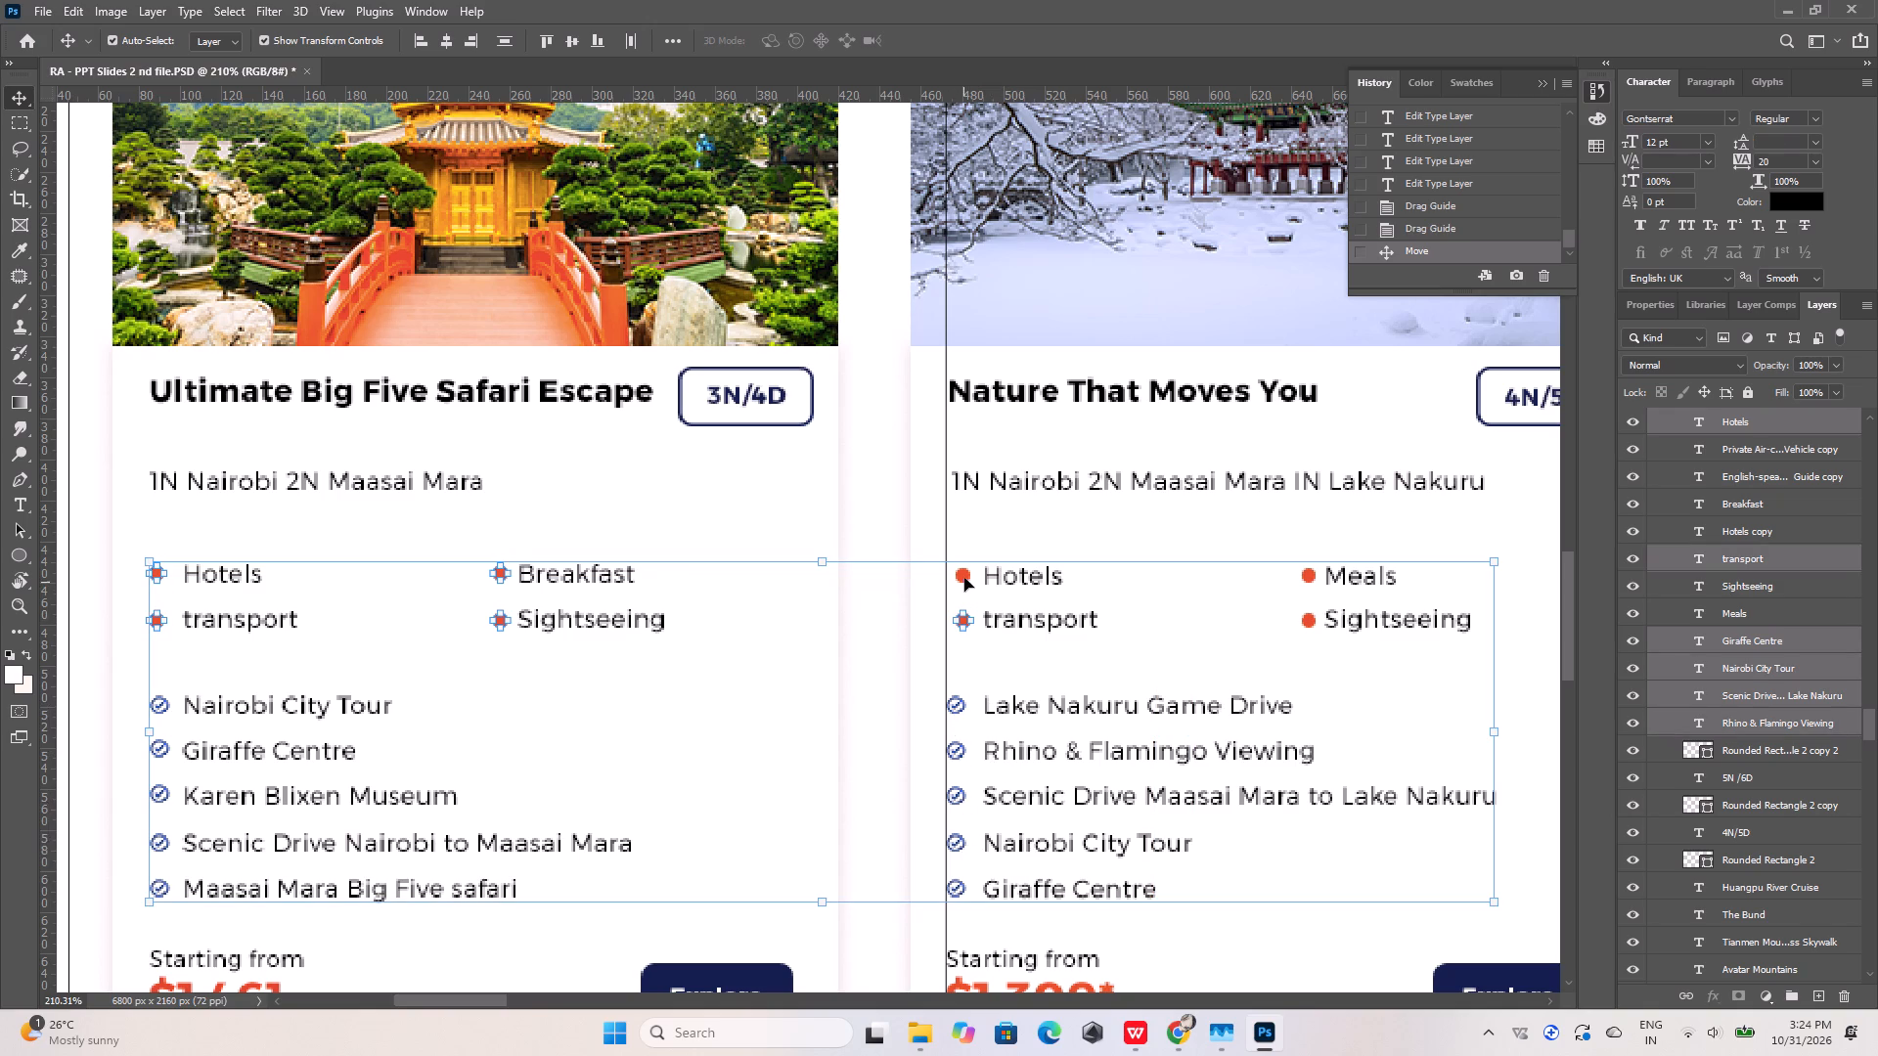
{"action": "left_click", "coordinate": [964, 578], "text": "shift"}
{"action": "left_click", "coordinate": [1007, 577], "text": "shift"}
{"action": "left_click", "coordinate": [1311, 580], "text": "shift"}
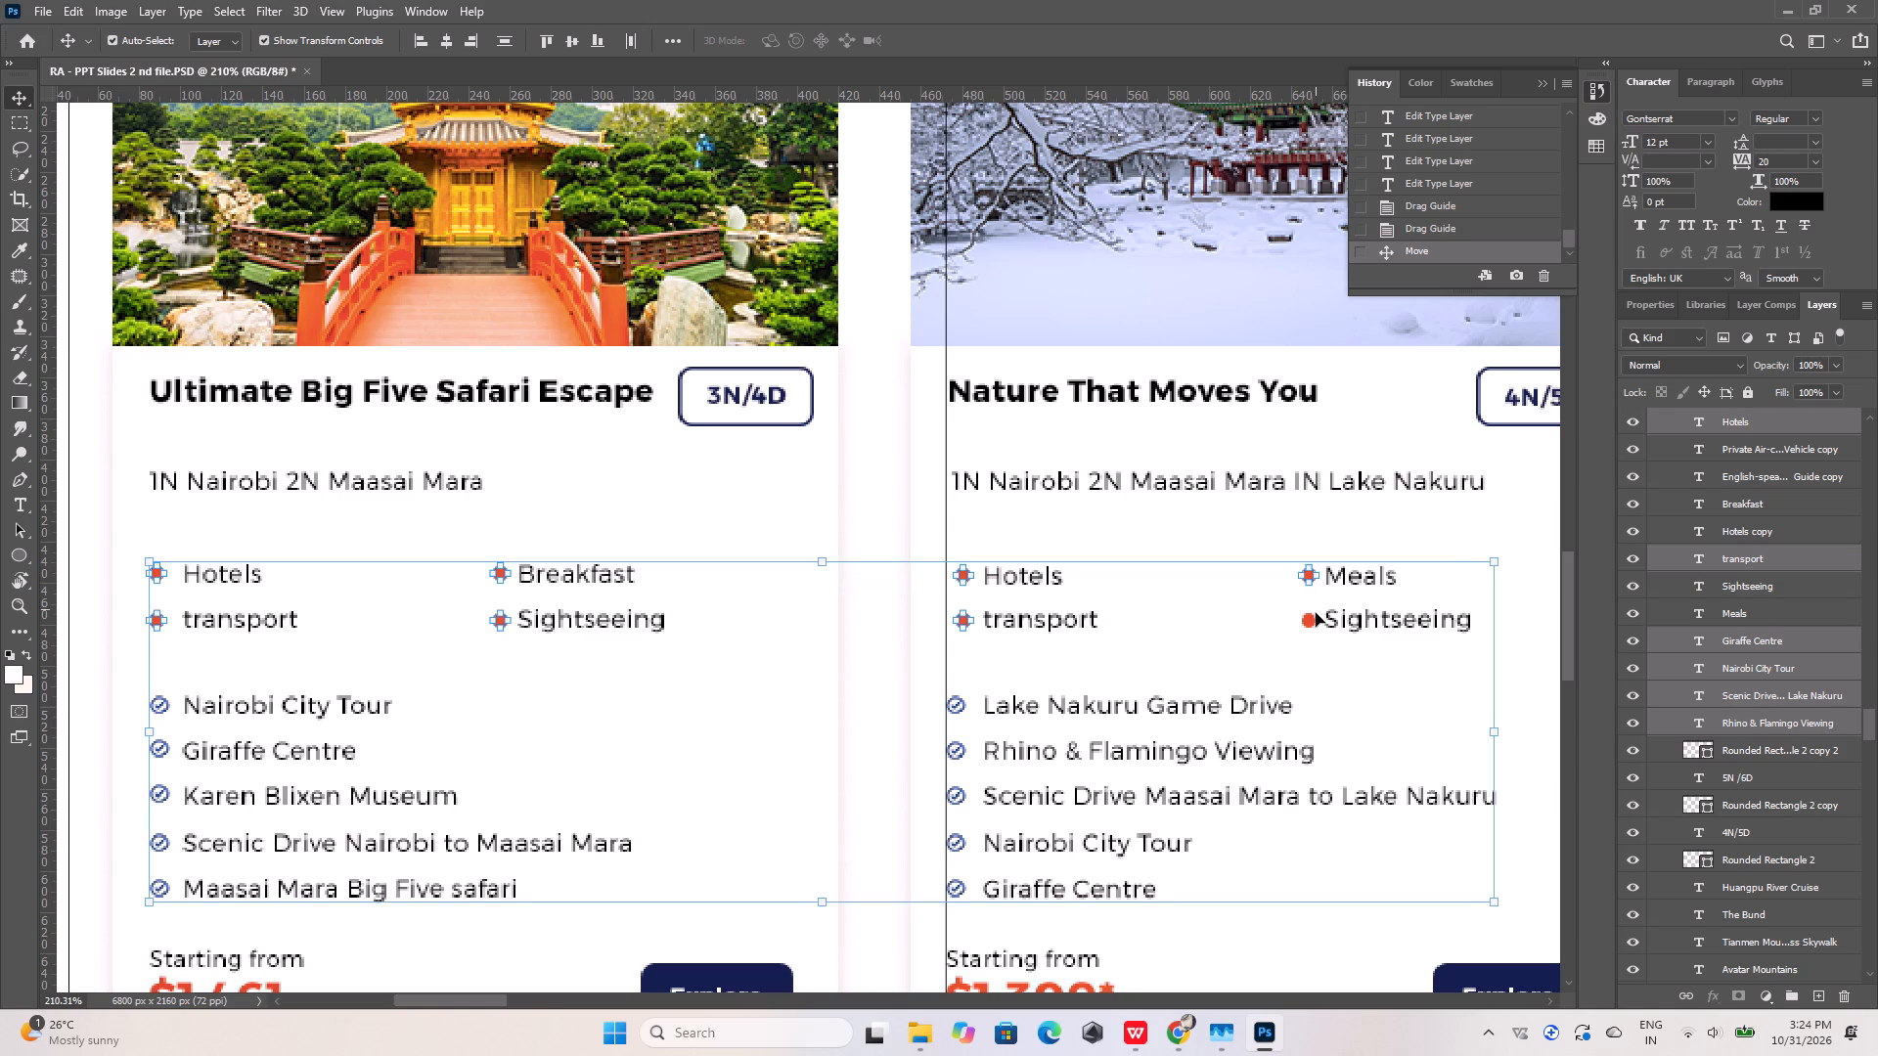
{"action": "left_click", "coordinate": [1316, 617], "text": "shift"}
{"action": "left_click", "coordinate": [1307, 622], "text": "shift"}
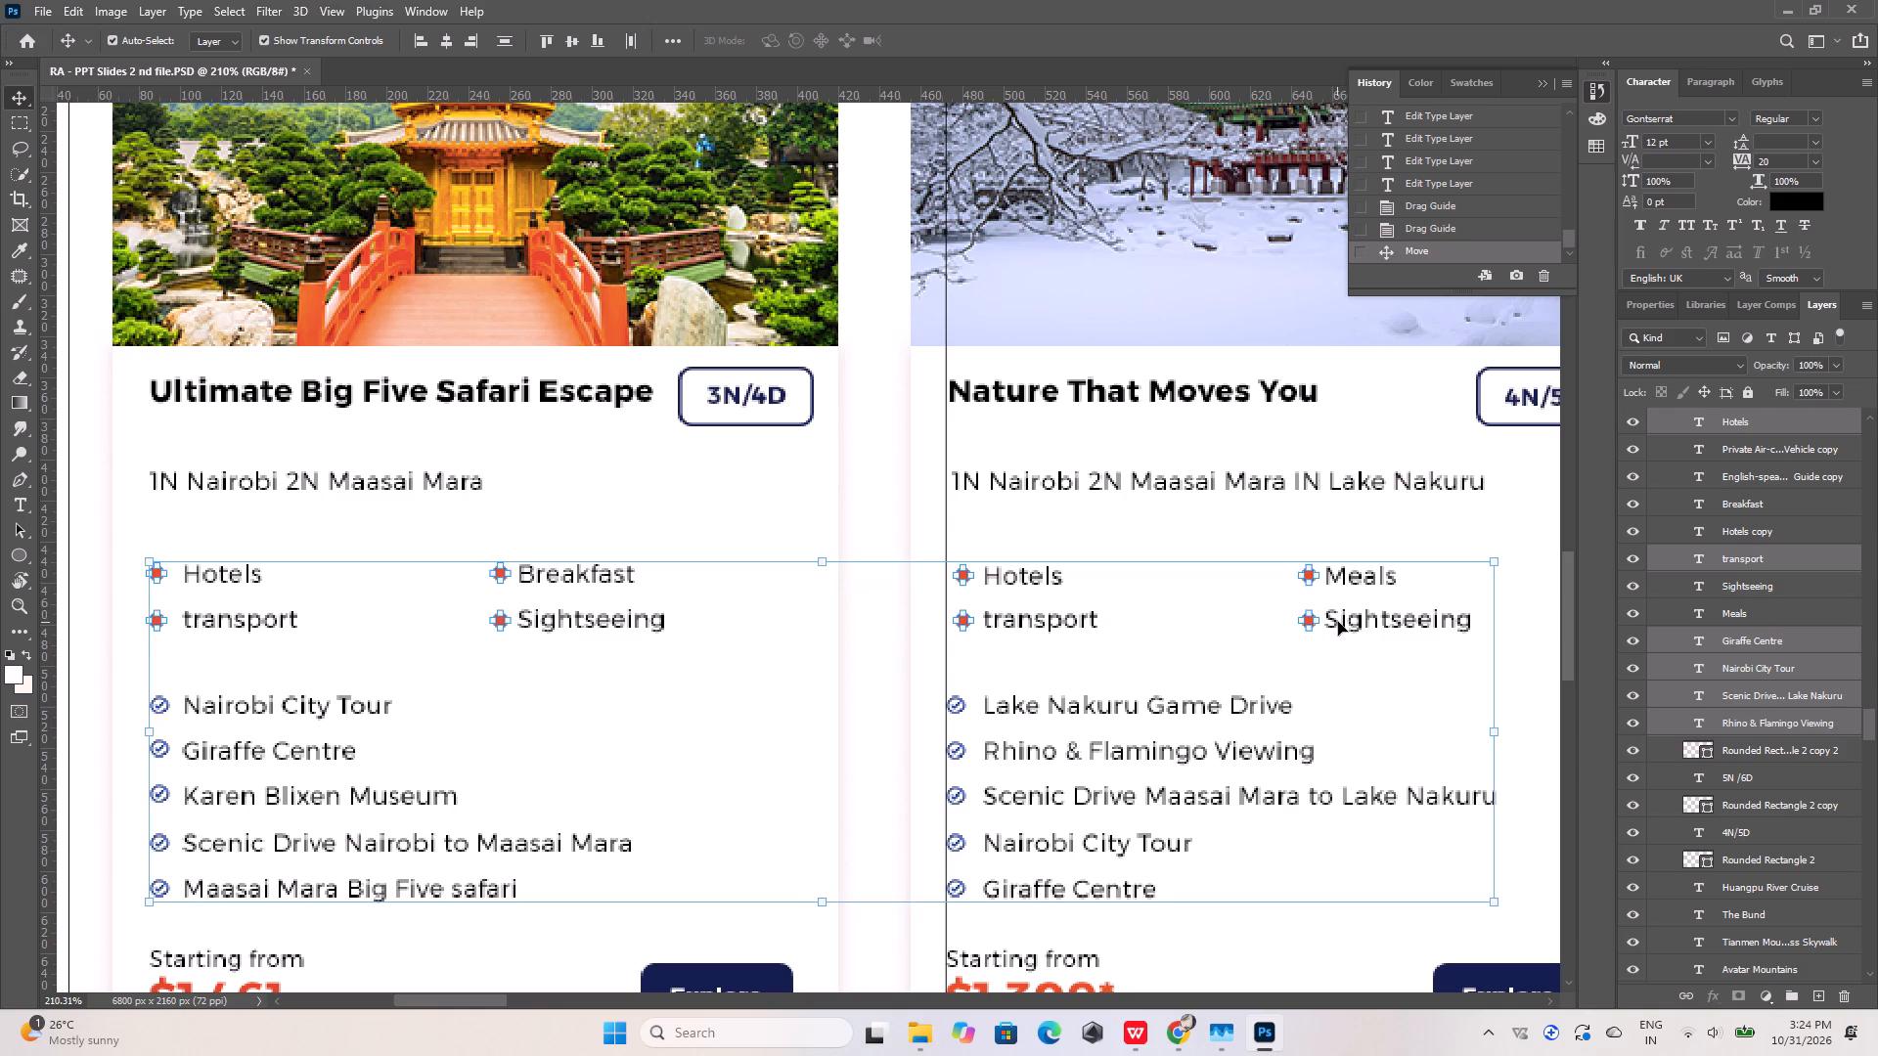
{"action": "left_click", "coordinate": [1338, 622], "text": "shift"}
{"action": "left_click", "coordinate": [1335, 575], "text": "shift"}
{"action": "scroll", "coordinate": [1109, 618], "scroll_direction": "down", "scroll_amount": 4, "text": "alt"}
{"action": "key", "text": "Return"}
{"action": "key", "text": "Return"}
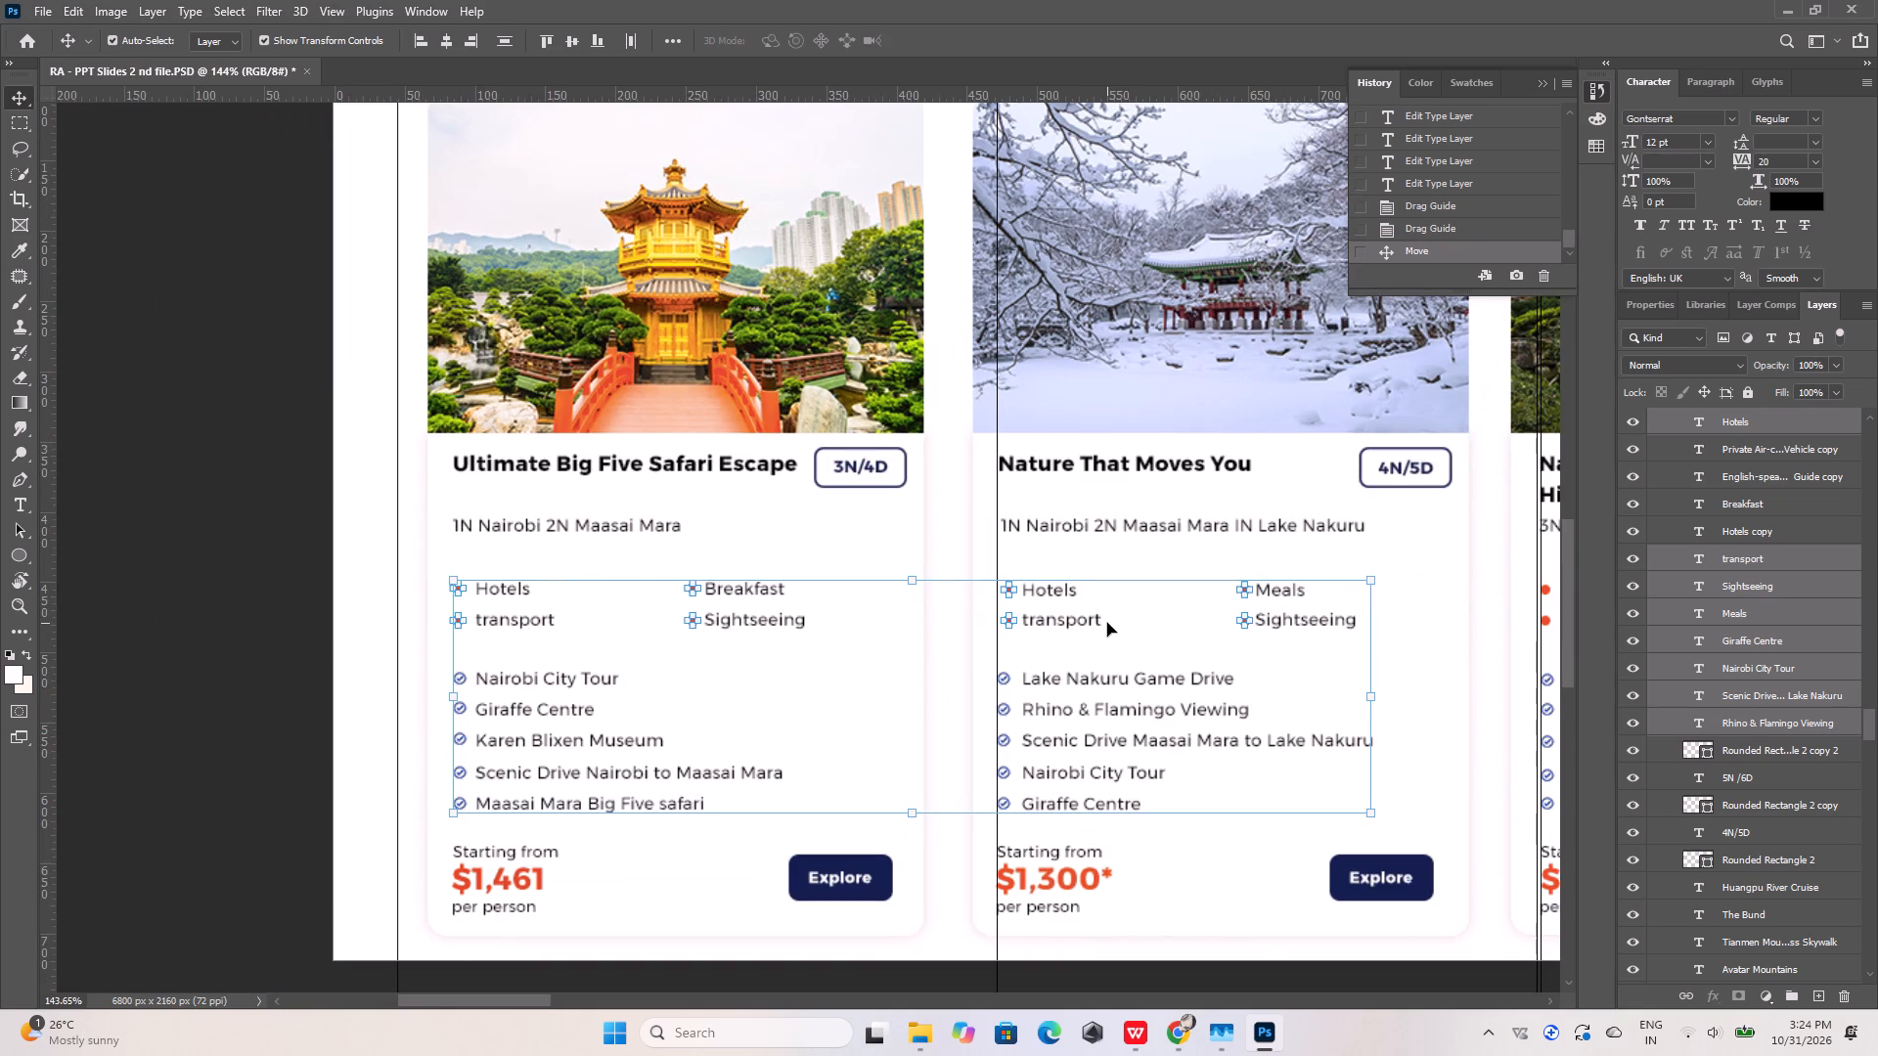
{"action": "key", "text": "shift+Up"}
{"action": "key", "text": "shift+Up"}
{"action": "key", "text": "shift+Up"}
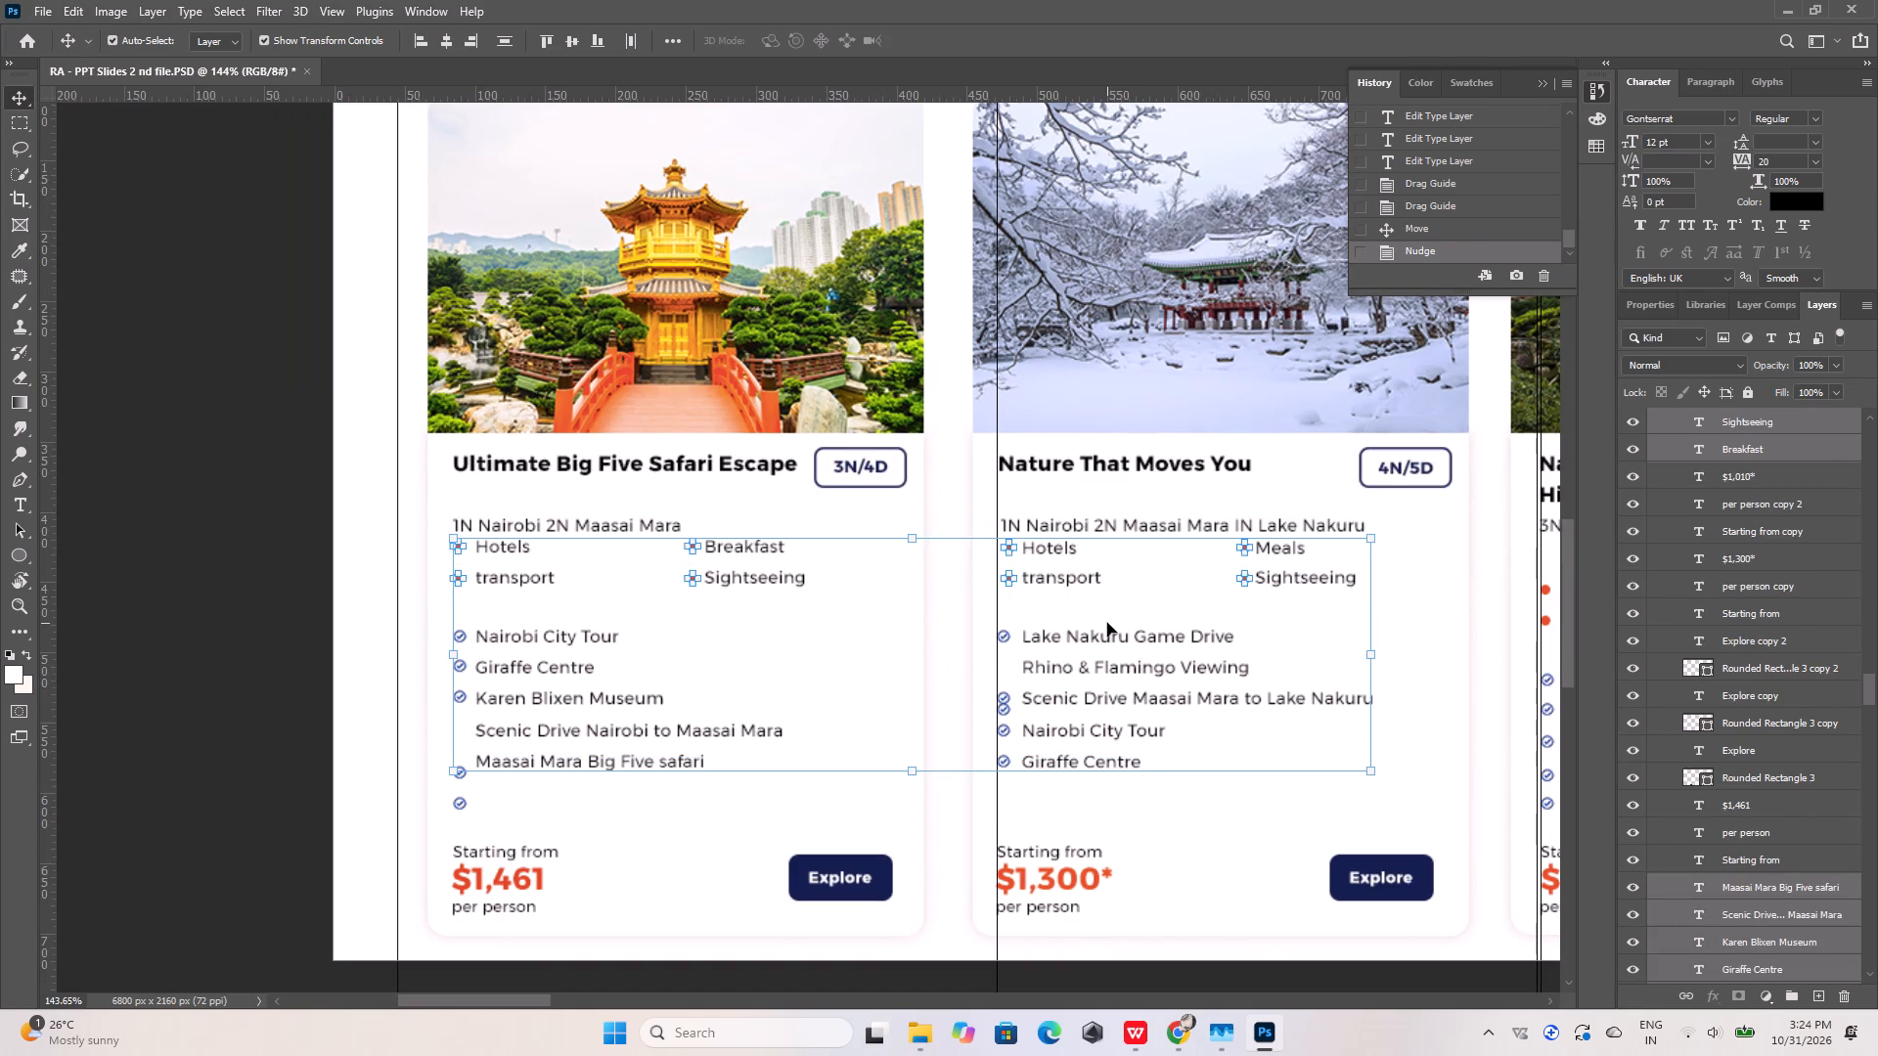
{"action": "key", "text": "shift+Down"}
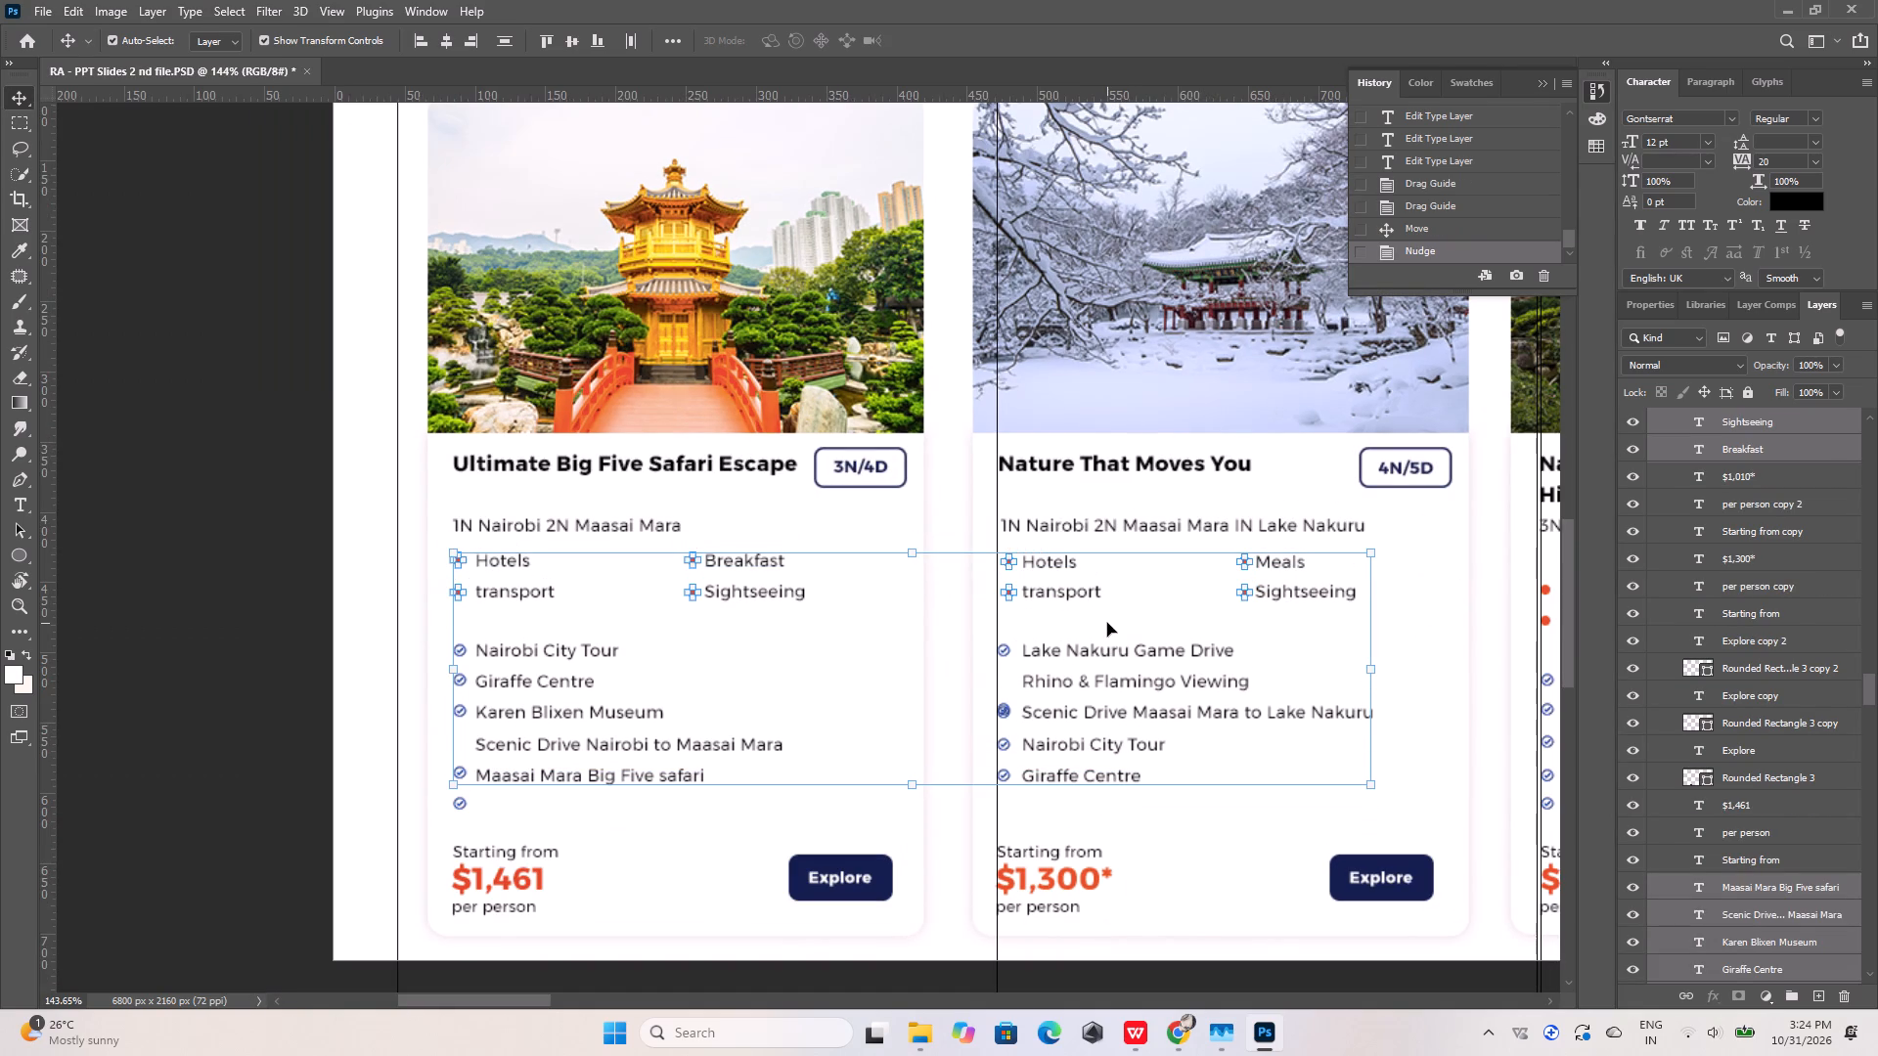
{"action": "key", "text": "shift+Down"}
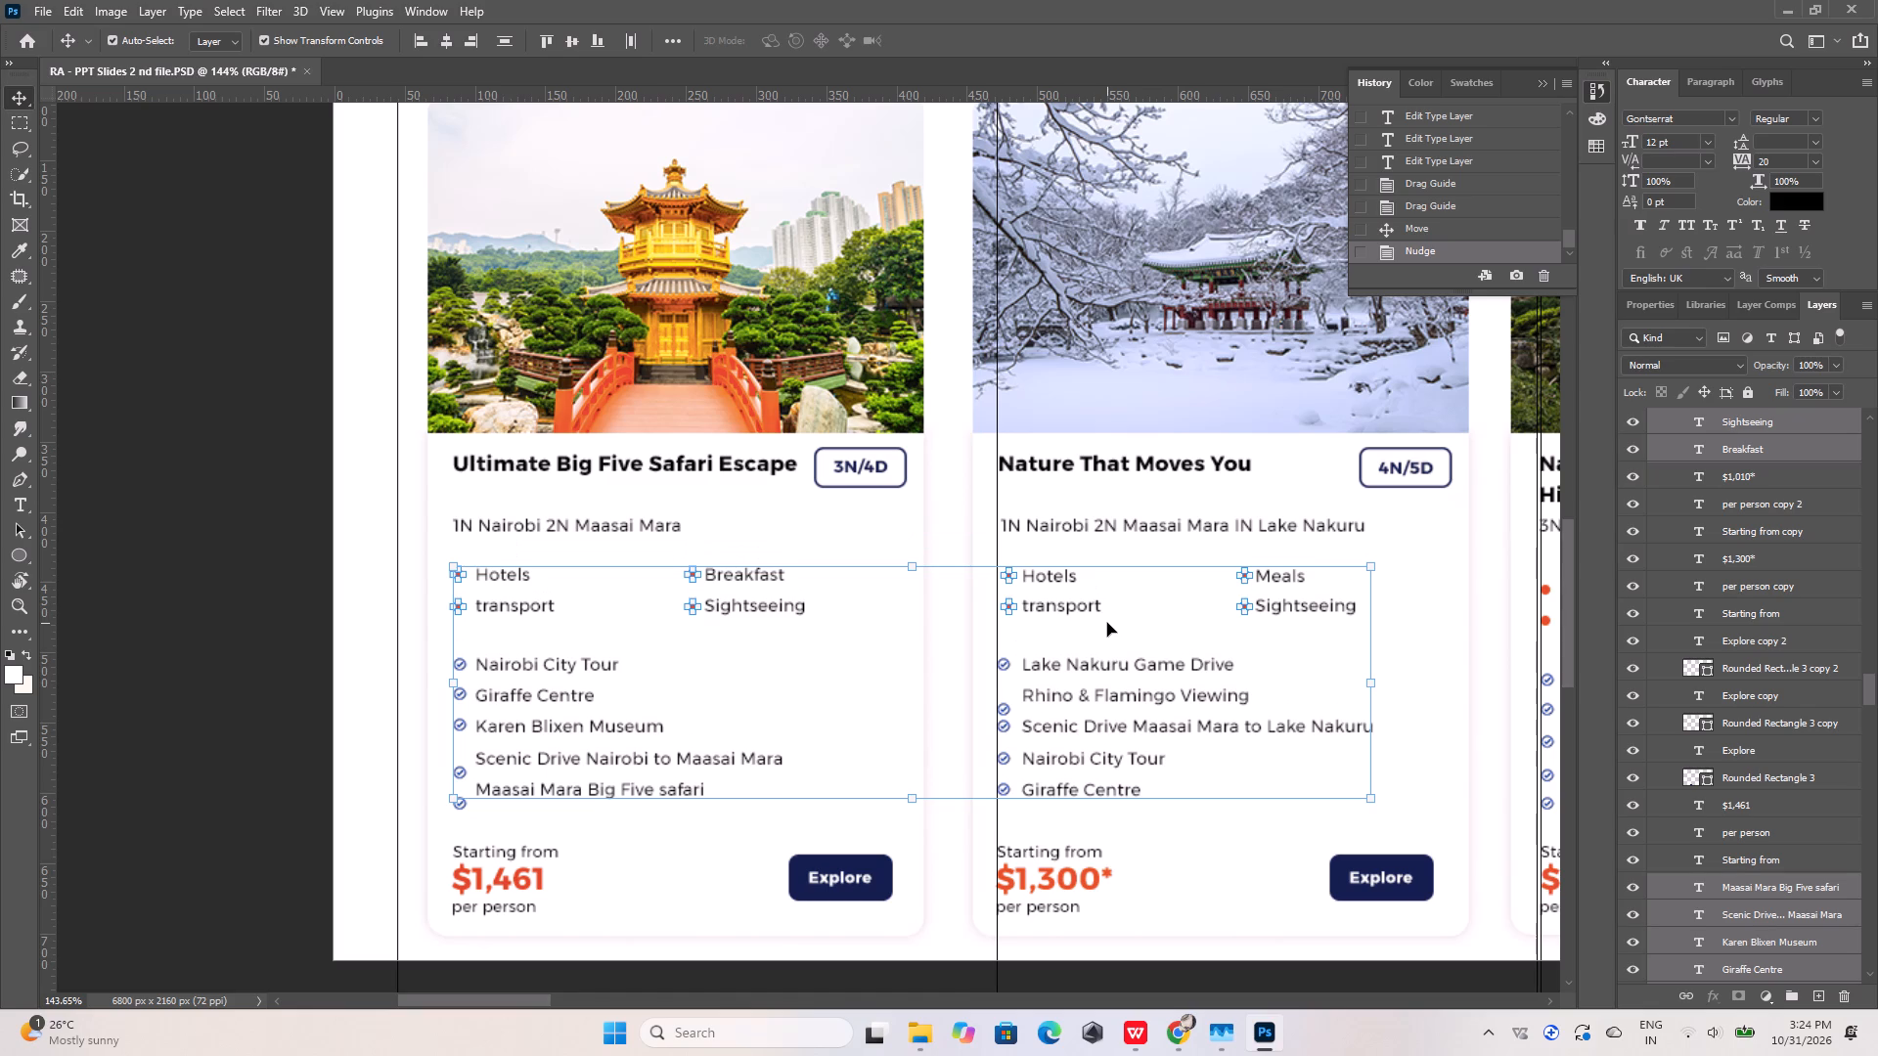
{"action": "left_click", "coordinate": [367, 693]}
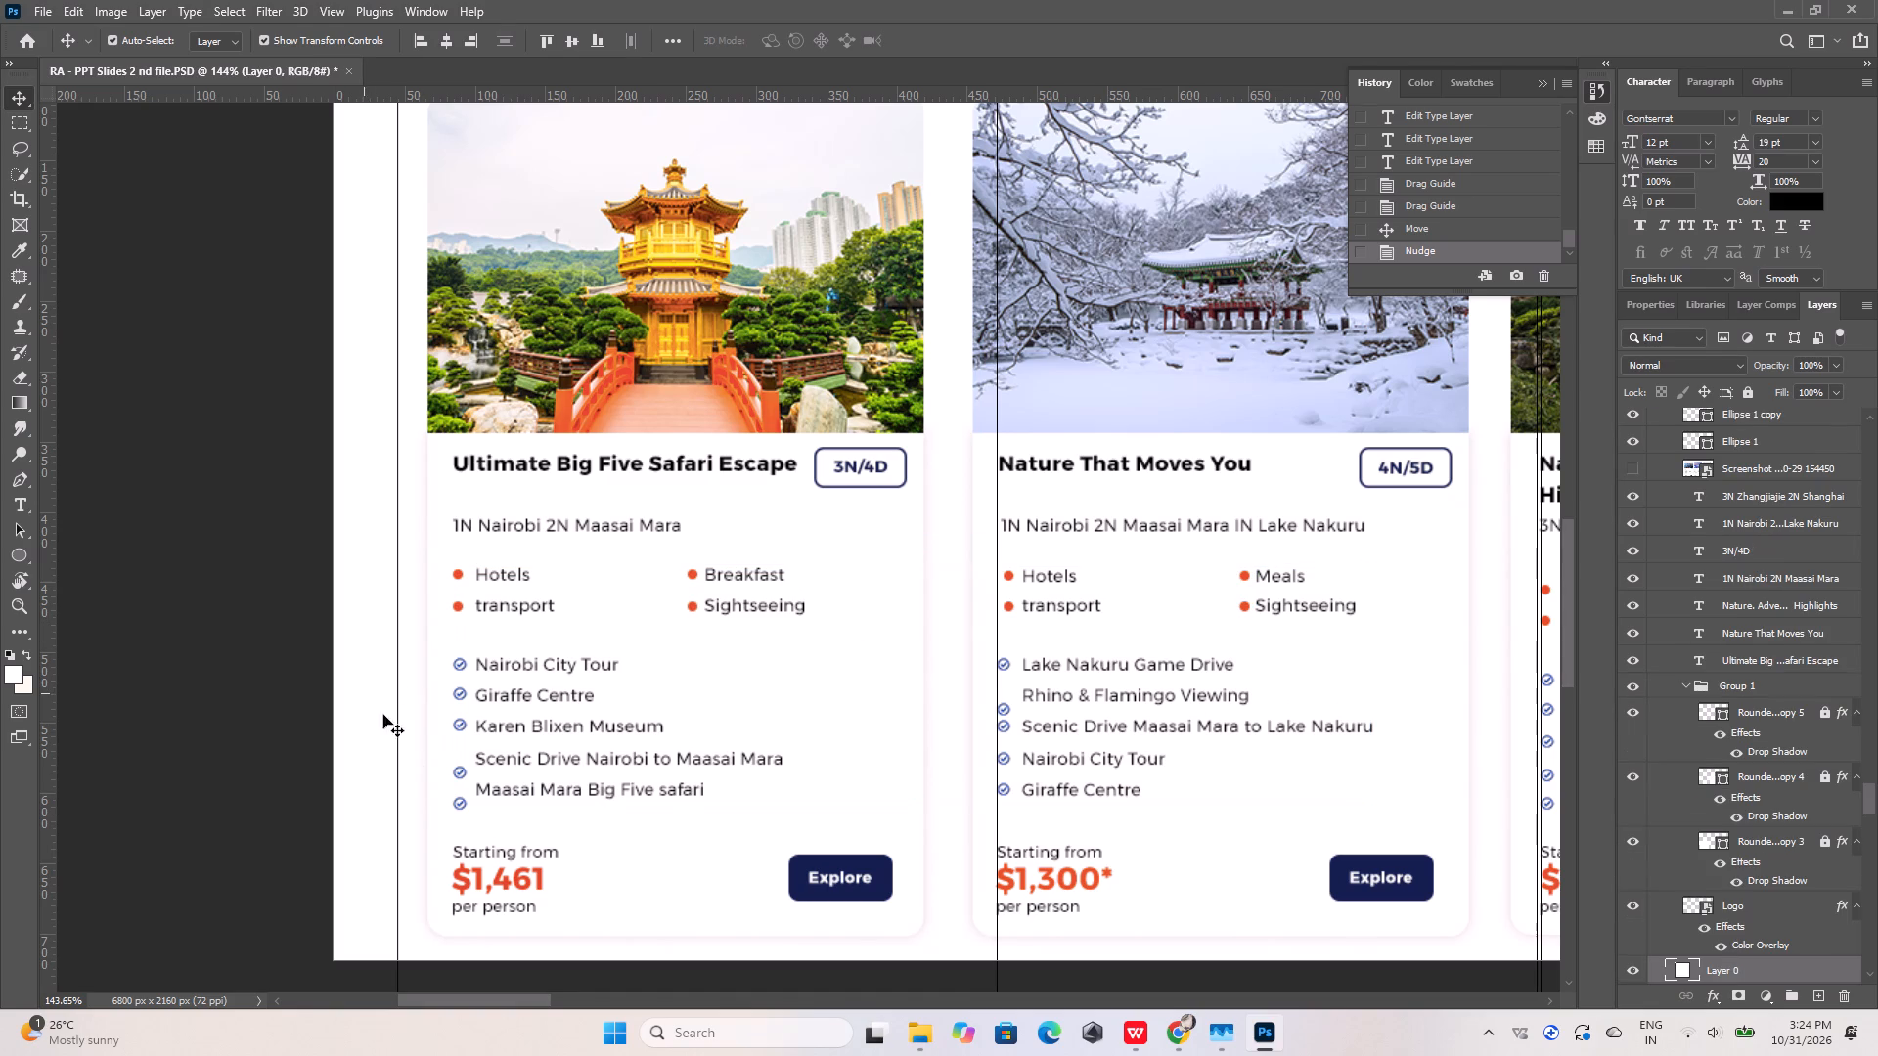
Nudge the two lowest checkmarks on the first card up to align with Scenic Drive Nairobi to Maasai Mara and Maasai Mara Big Five safari.
{"action": "scroll", "coordinate": [434, 781], "scroll_direction": "up", "scroll_amount": 6, "text": "alt"}
{"action": "left_click", "coordinate": [483, 769]}
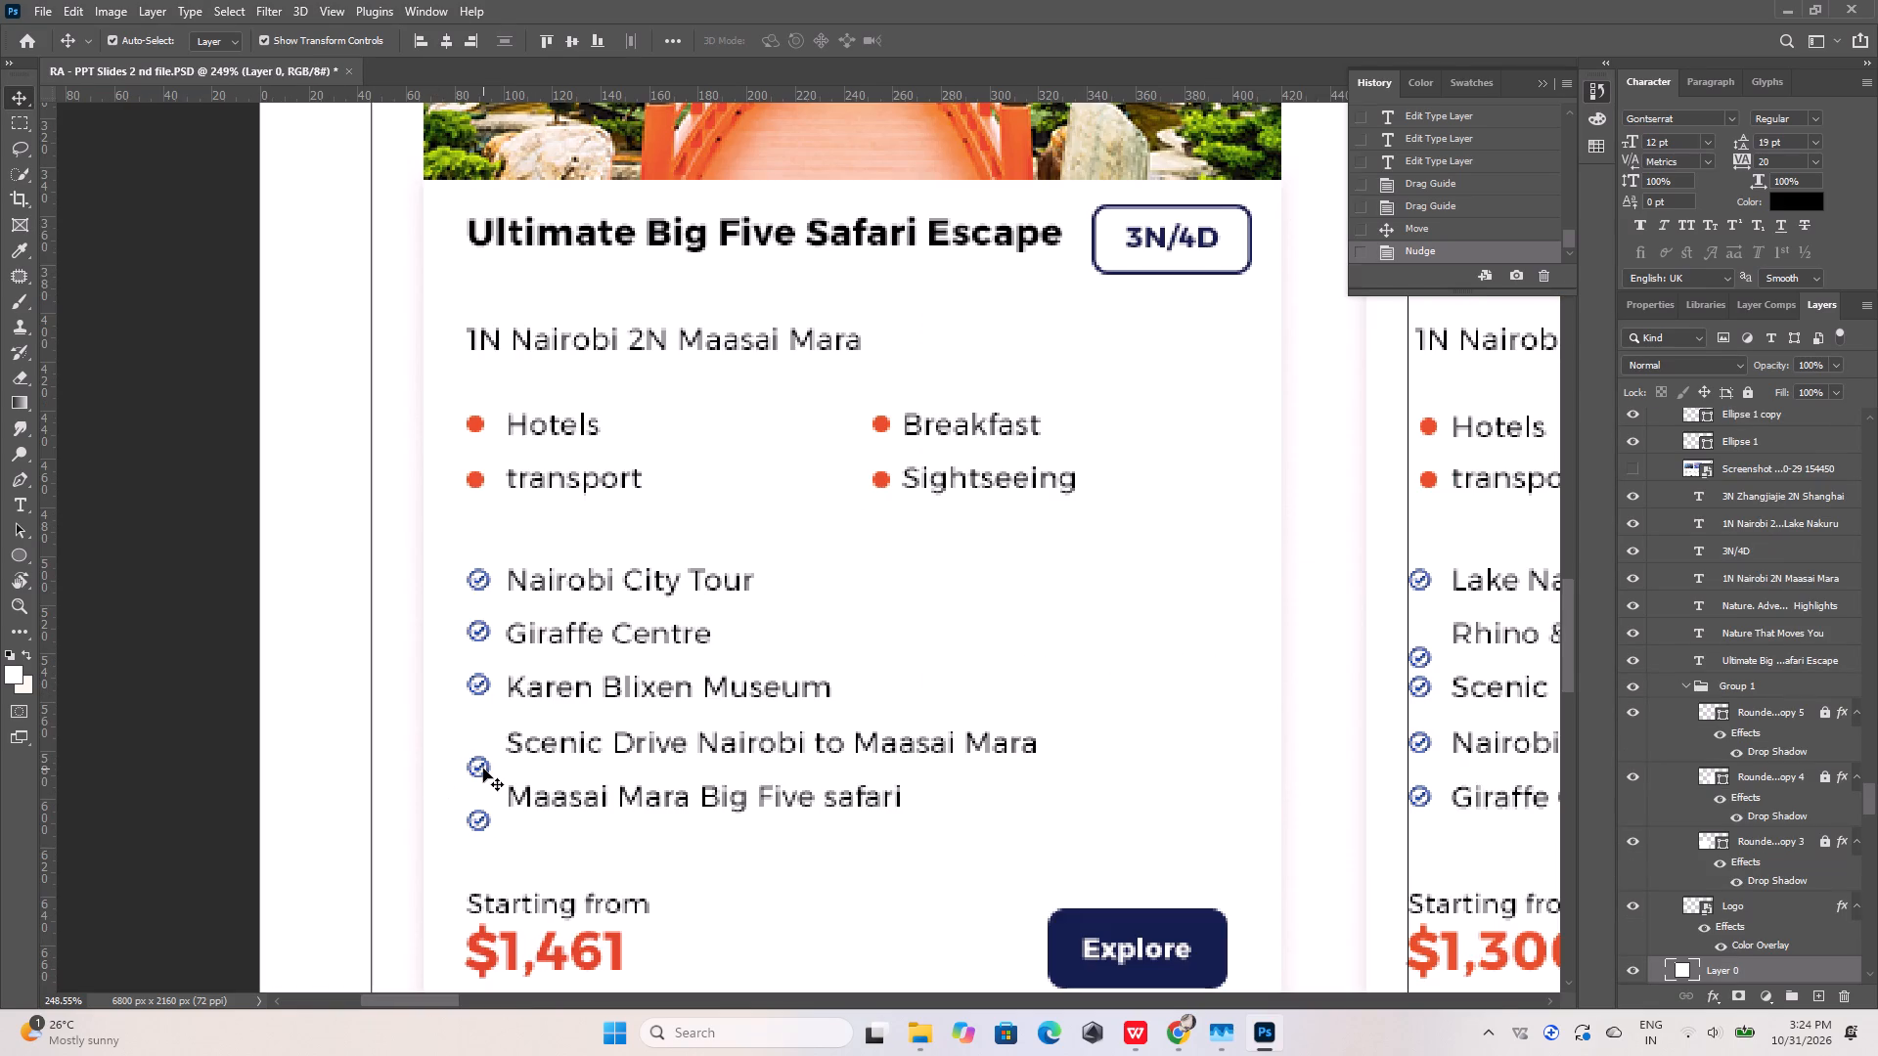
{"action": "left_click", "coordinate": [483, 760]}
{"action": "left_click", "coordinate": [482, 813], "text": "shift"}
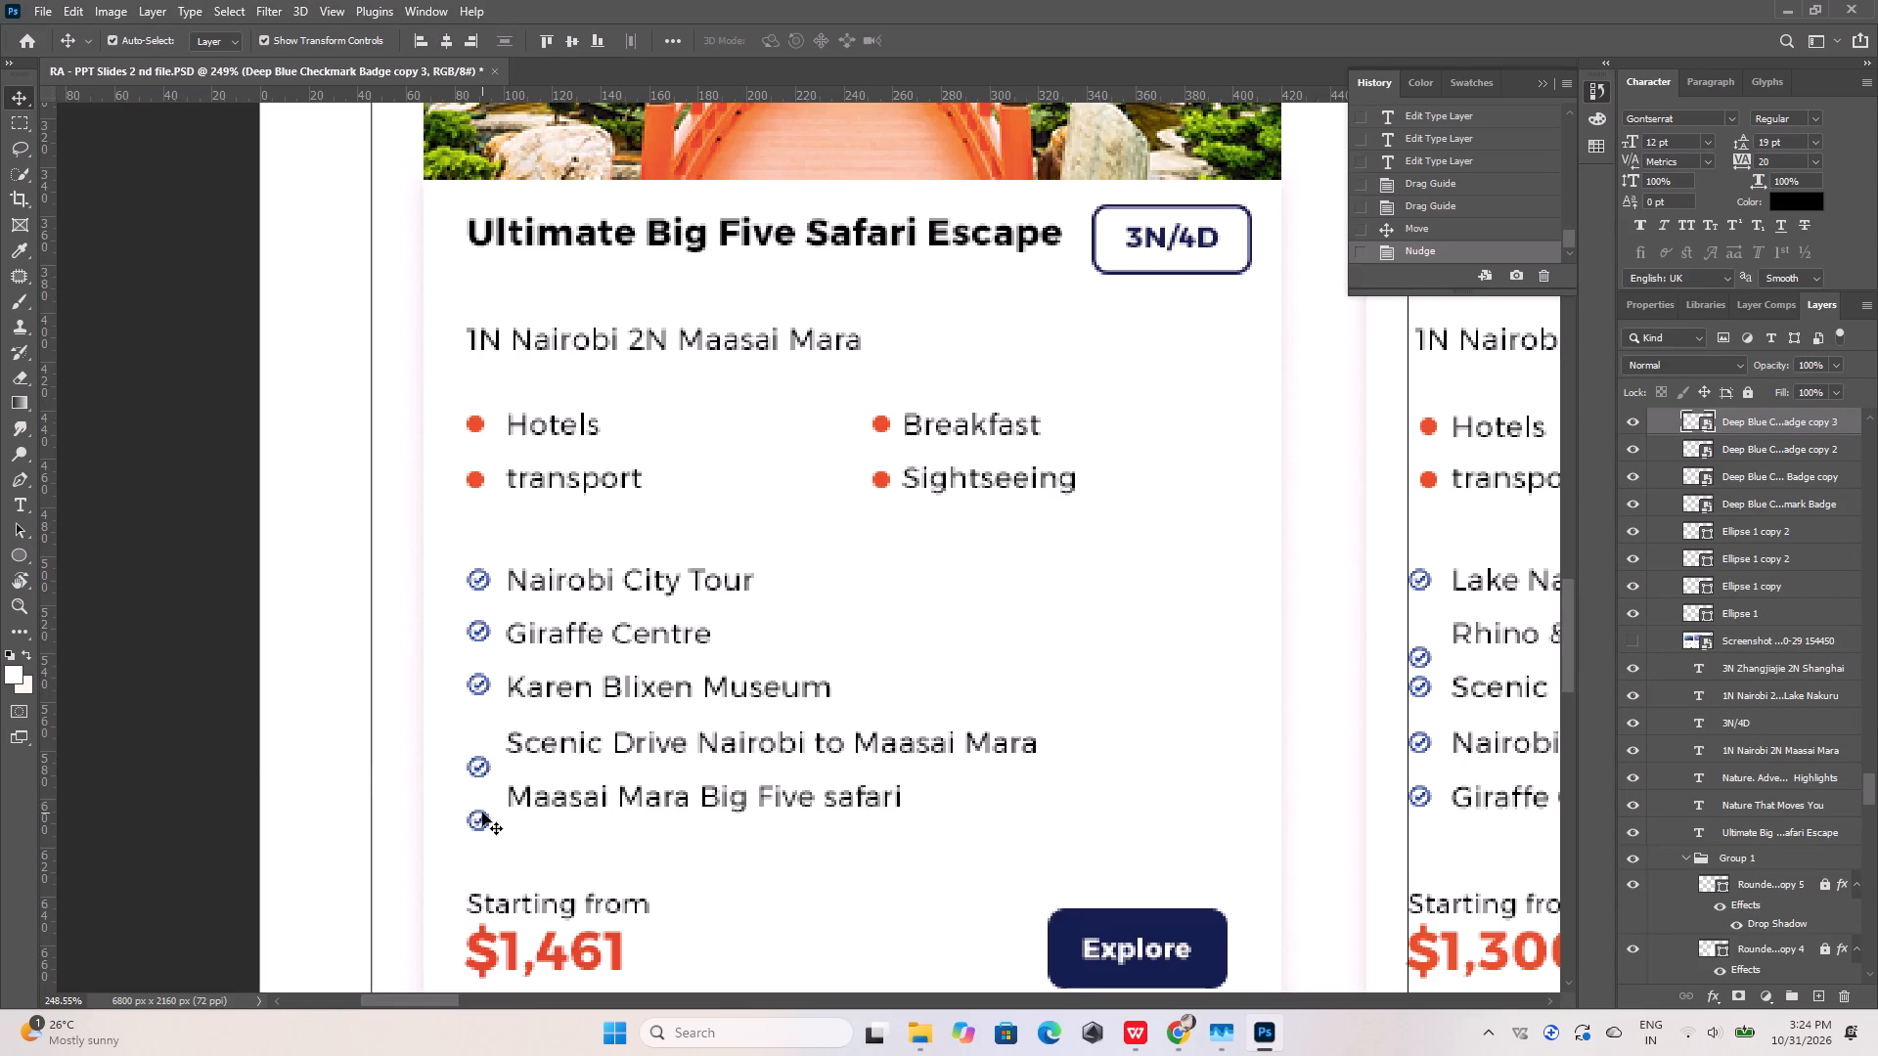
{"action": "key", "text": "shift+Up"}
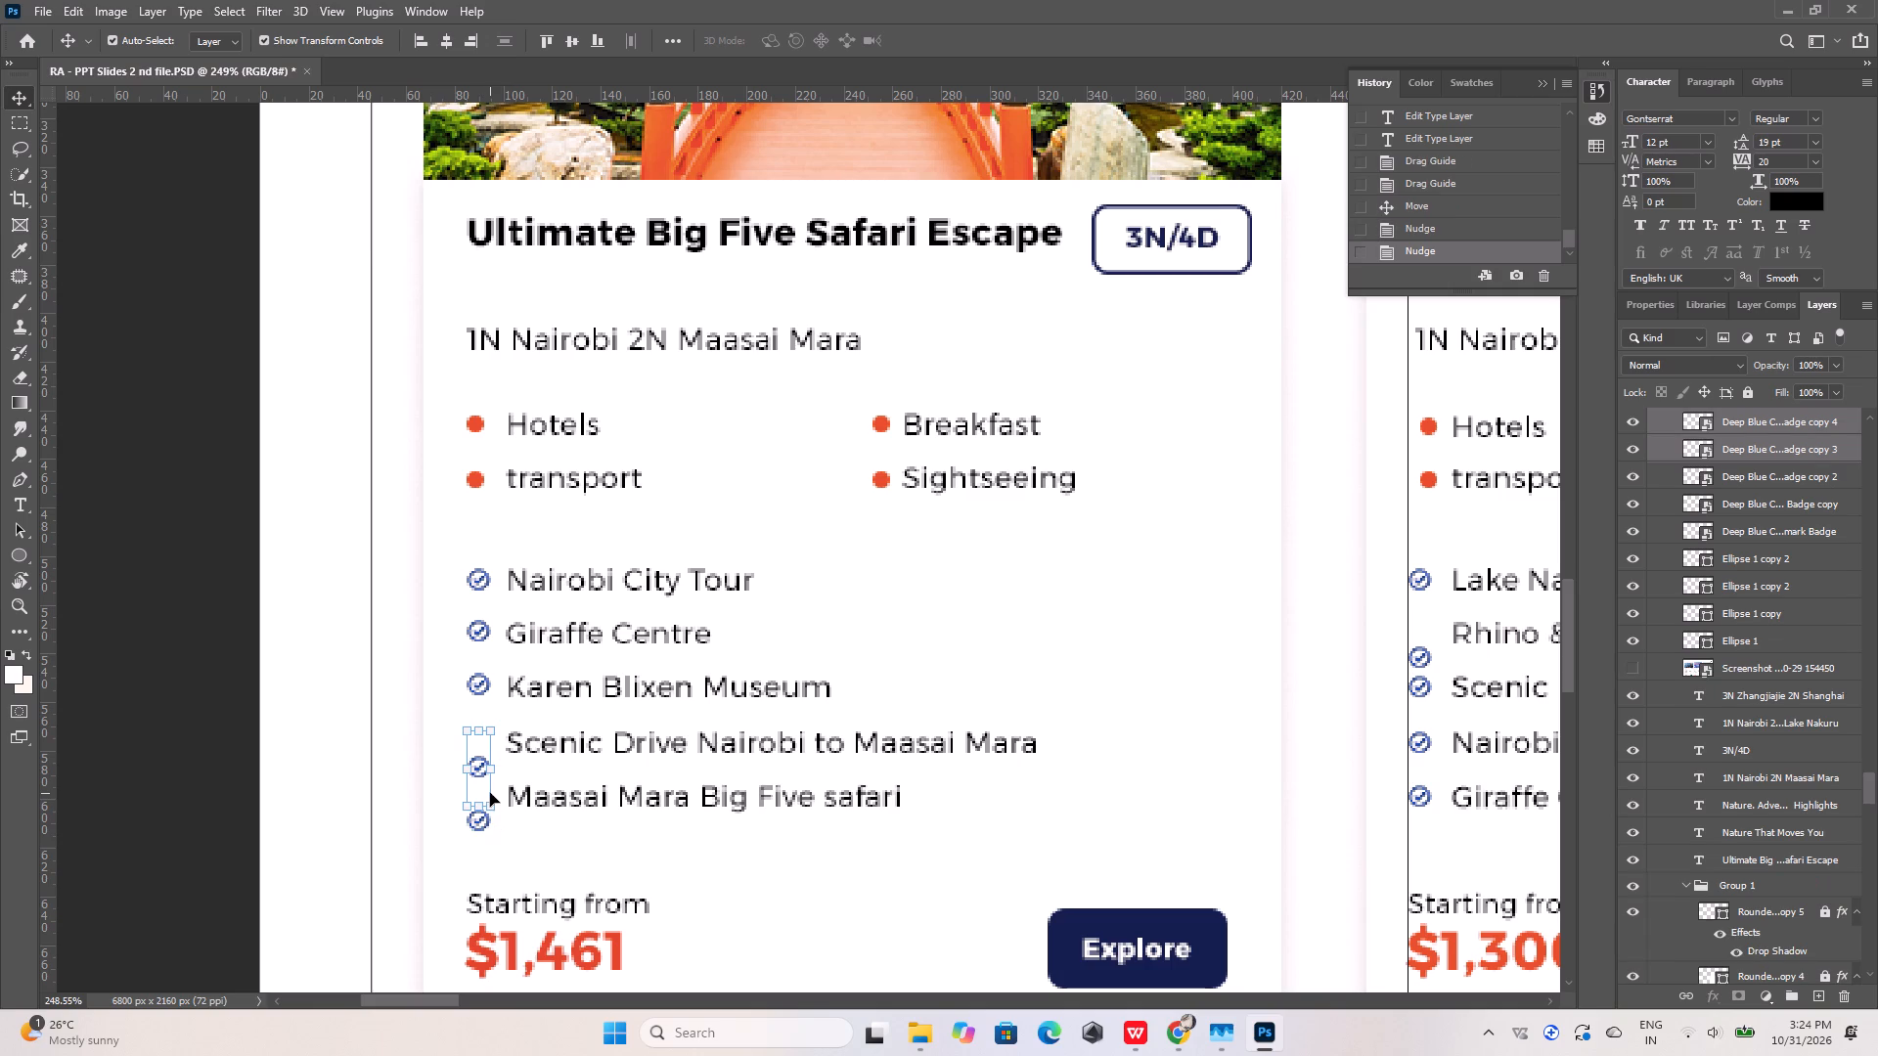
{"action": "left_click", "coordinate": [557, 853]}
Nudge the second card's misaligned checkmark up 10 px to line up with Rhino & Flamingo Viewing.
{"action": "scroll", "coordinate": [330, 788], "scroll_direction": "down", "scroll_amount": 5, "text": "alt"}
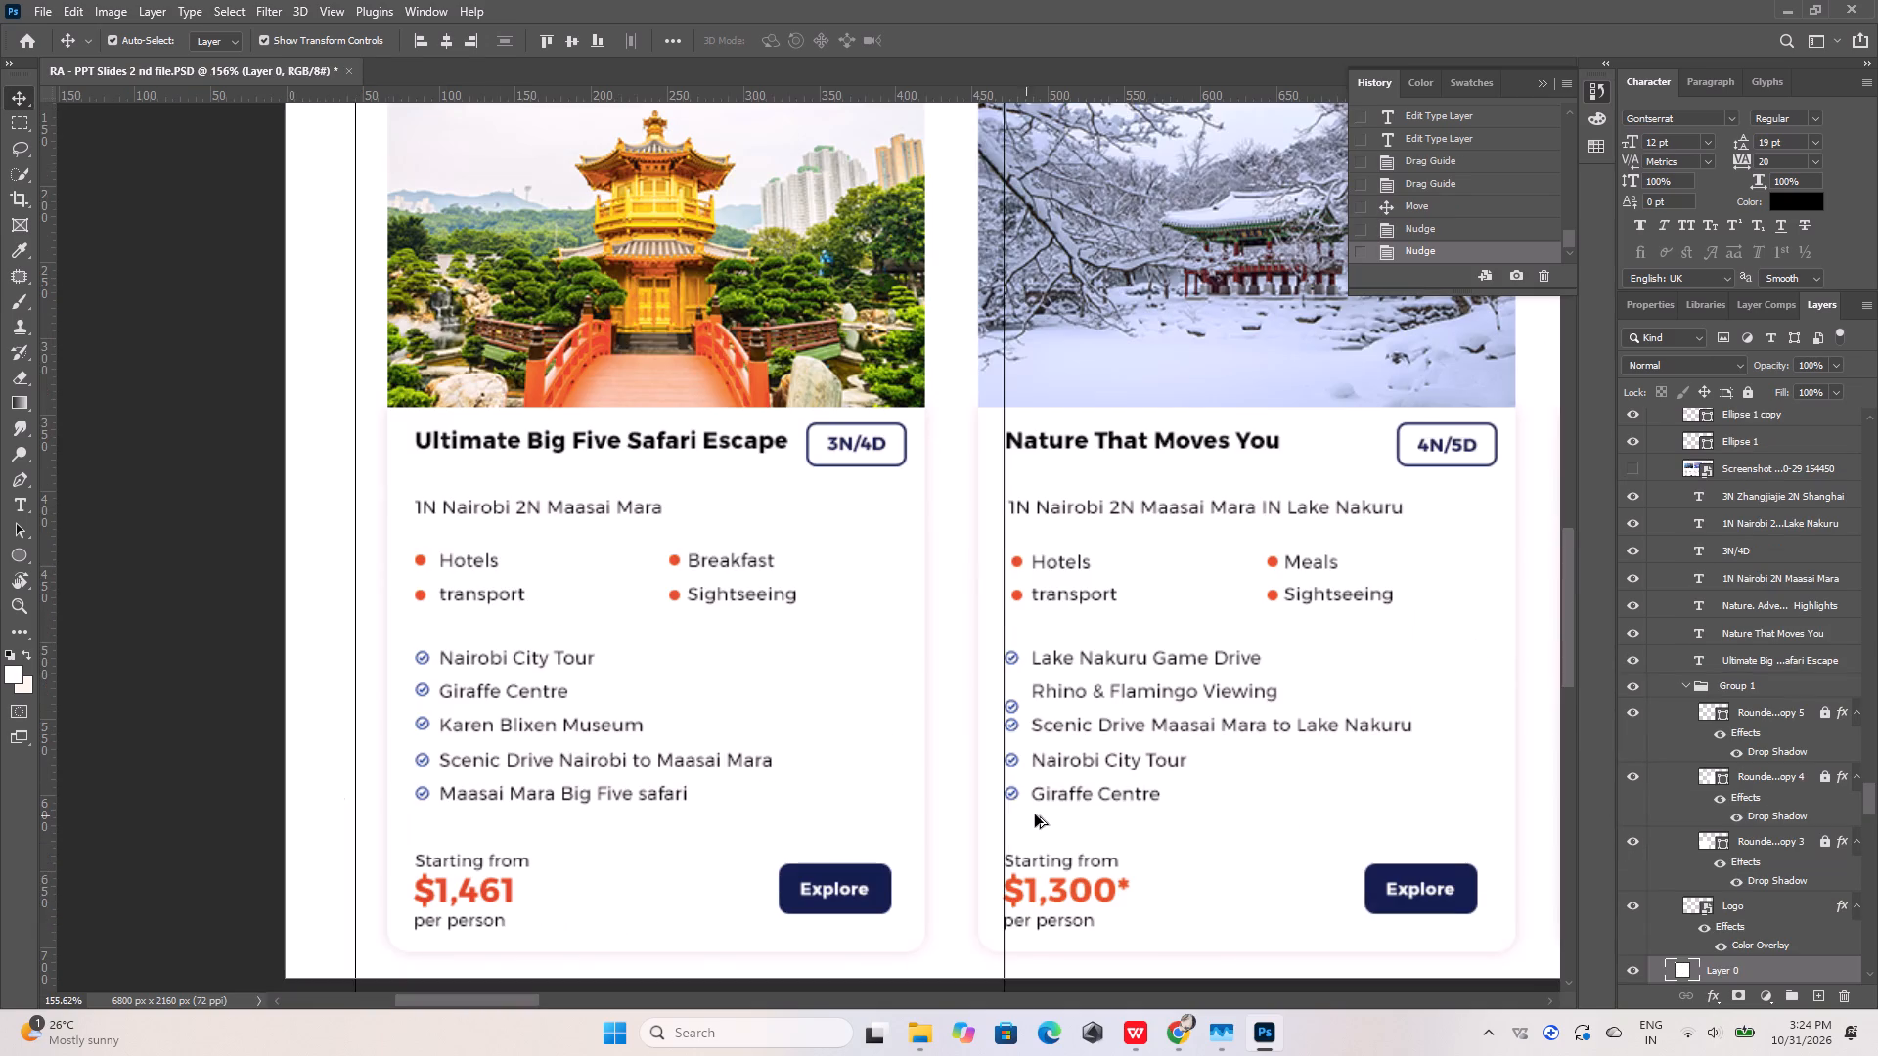
{"action": "scroll", "coordinate": [1039, 811], "scroll_direction": "up", "scroll_amount": 5, "text": "alt"}
{"action": "left_click", "coordinate": [1005, 637]}
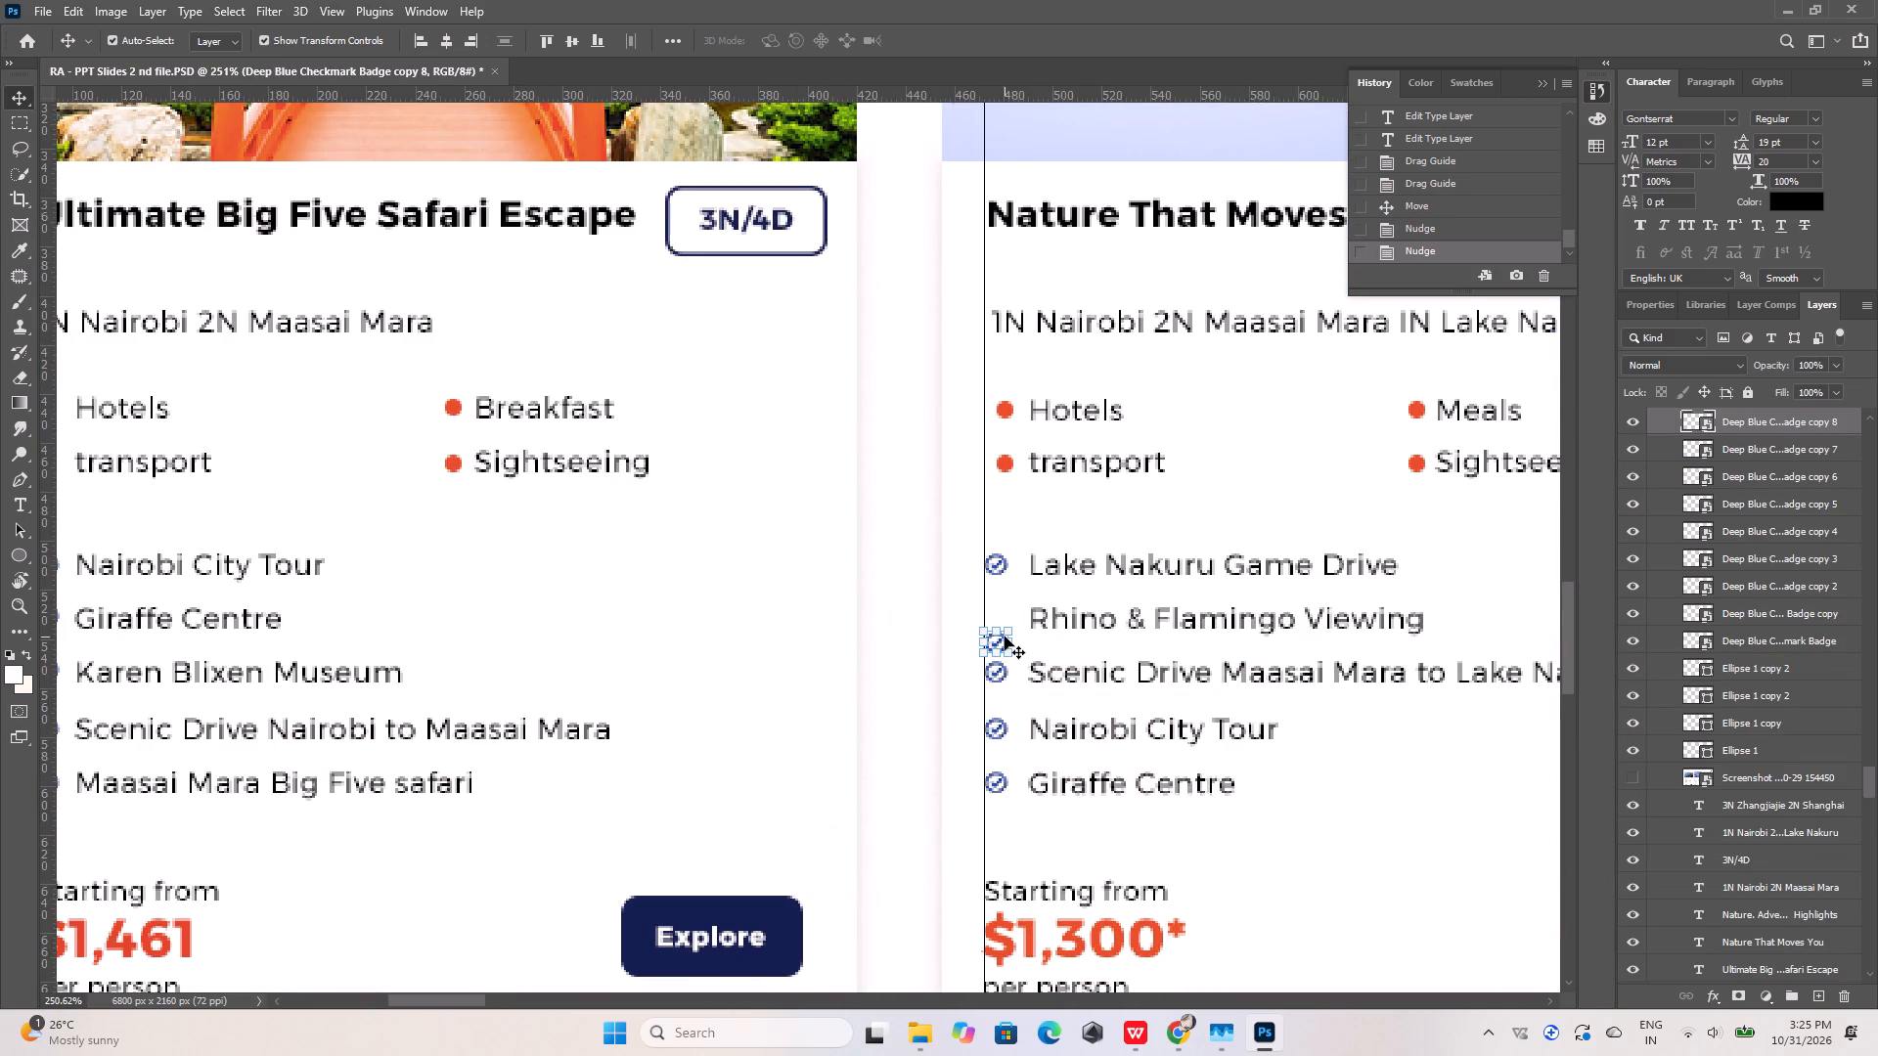
{"action": "key", "text": "shift+Up"}
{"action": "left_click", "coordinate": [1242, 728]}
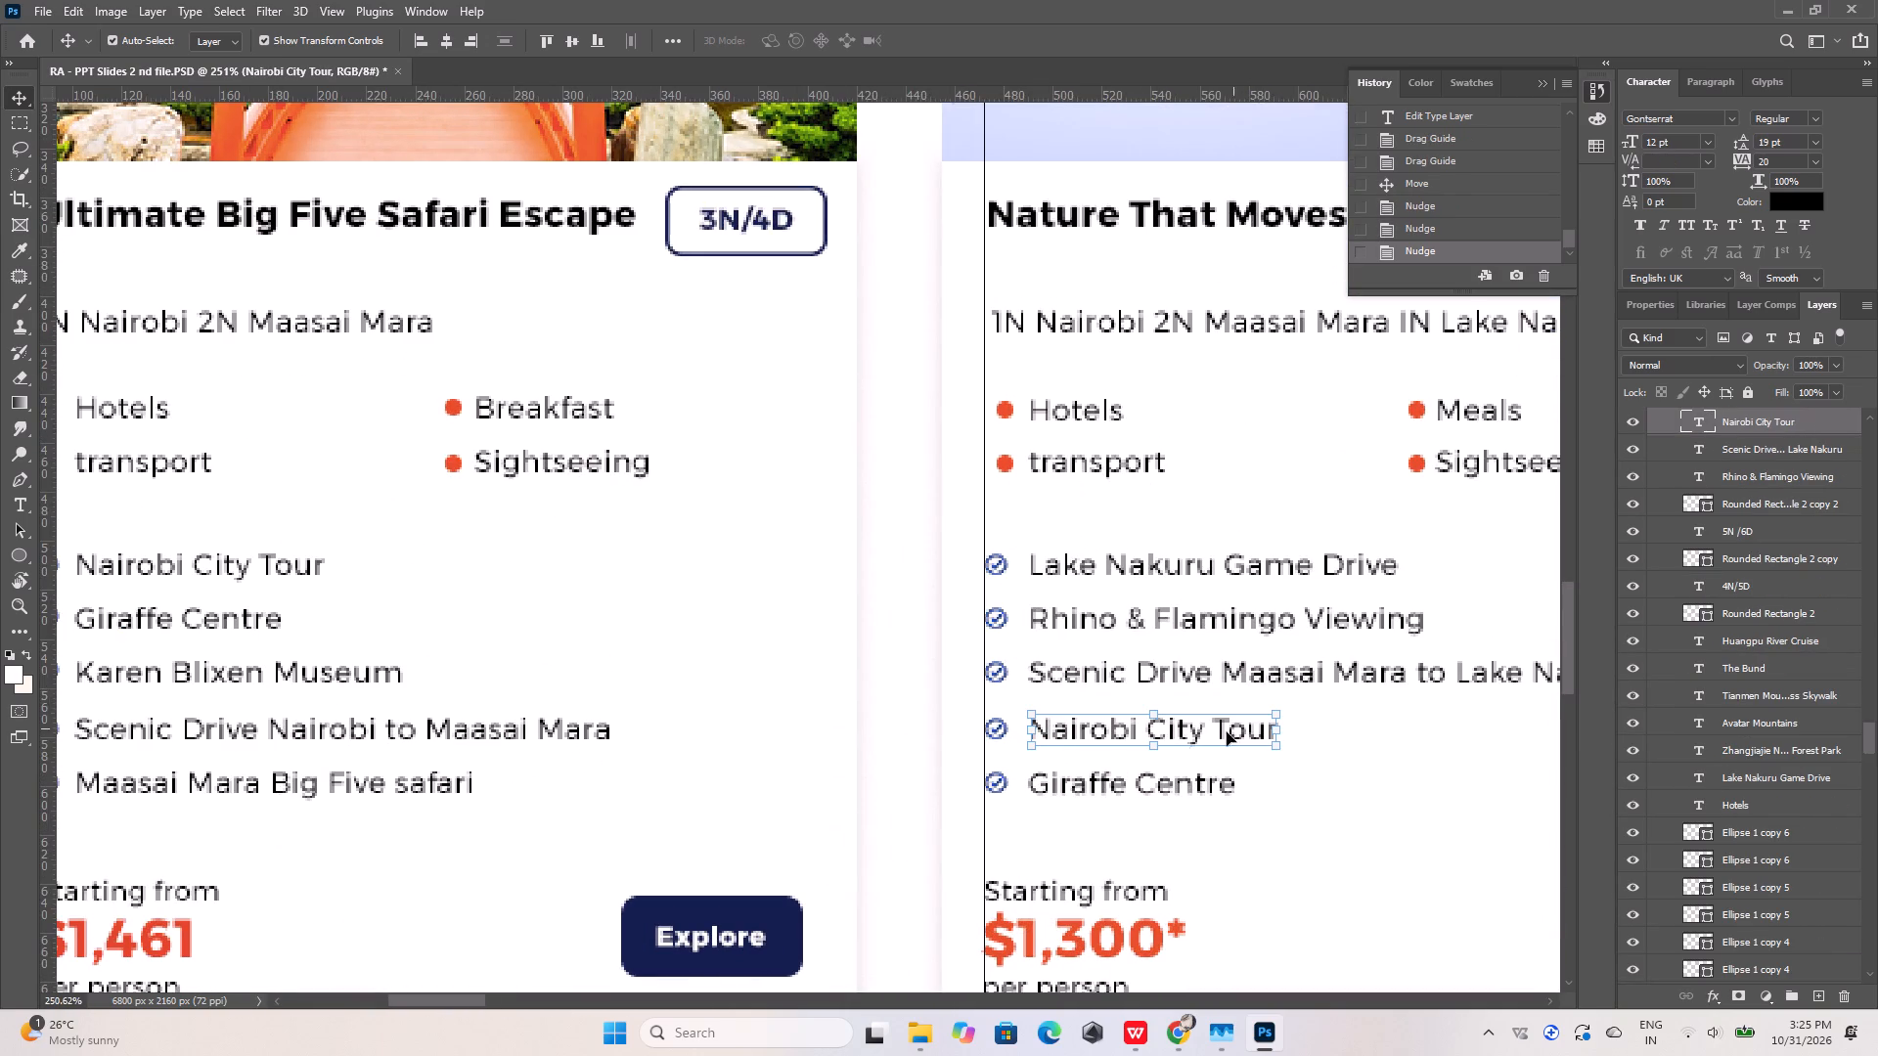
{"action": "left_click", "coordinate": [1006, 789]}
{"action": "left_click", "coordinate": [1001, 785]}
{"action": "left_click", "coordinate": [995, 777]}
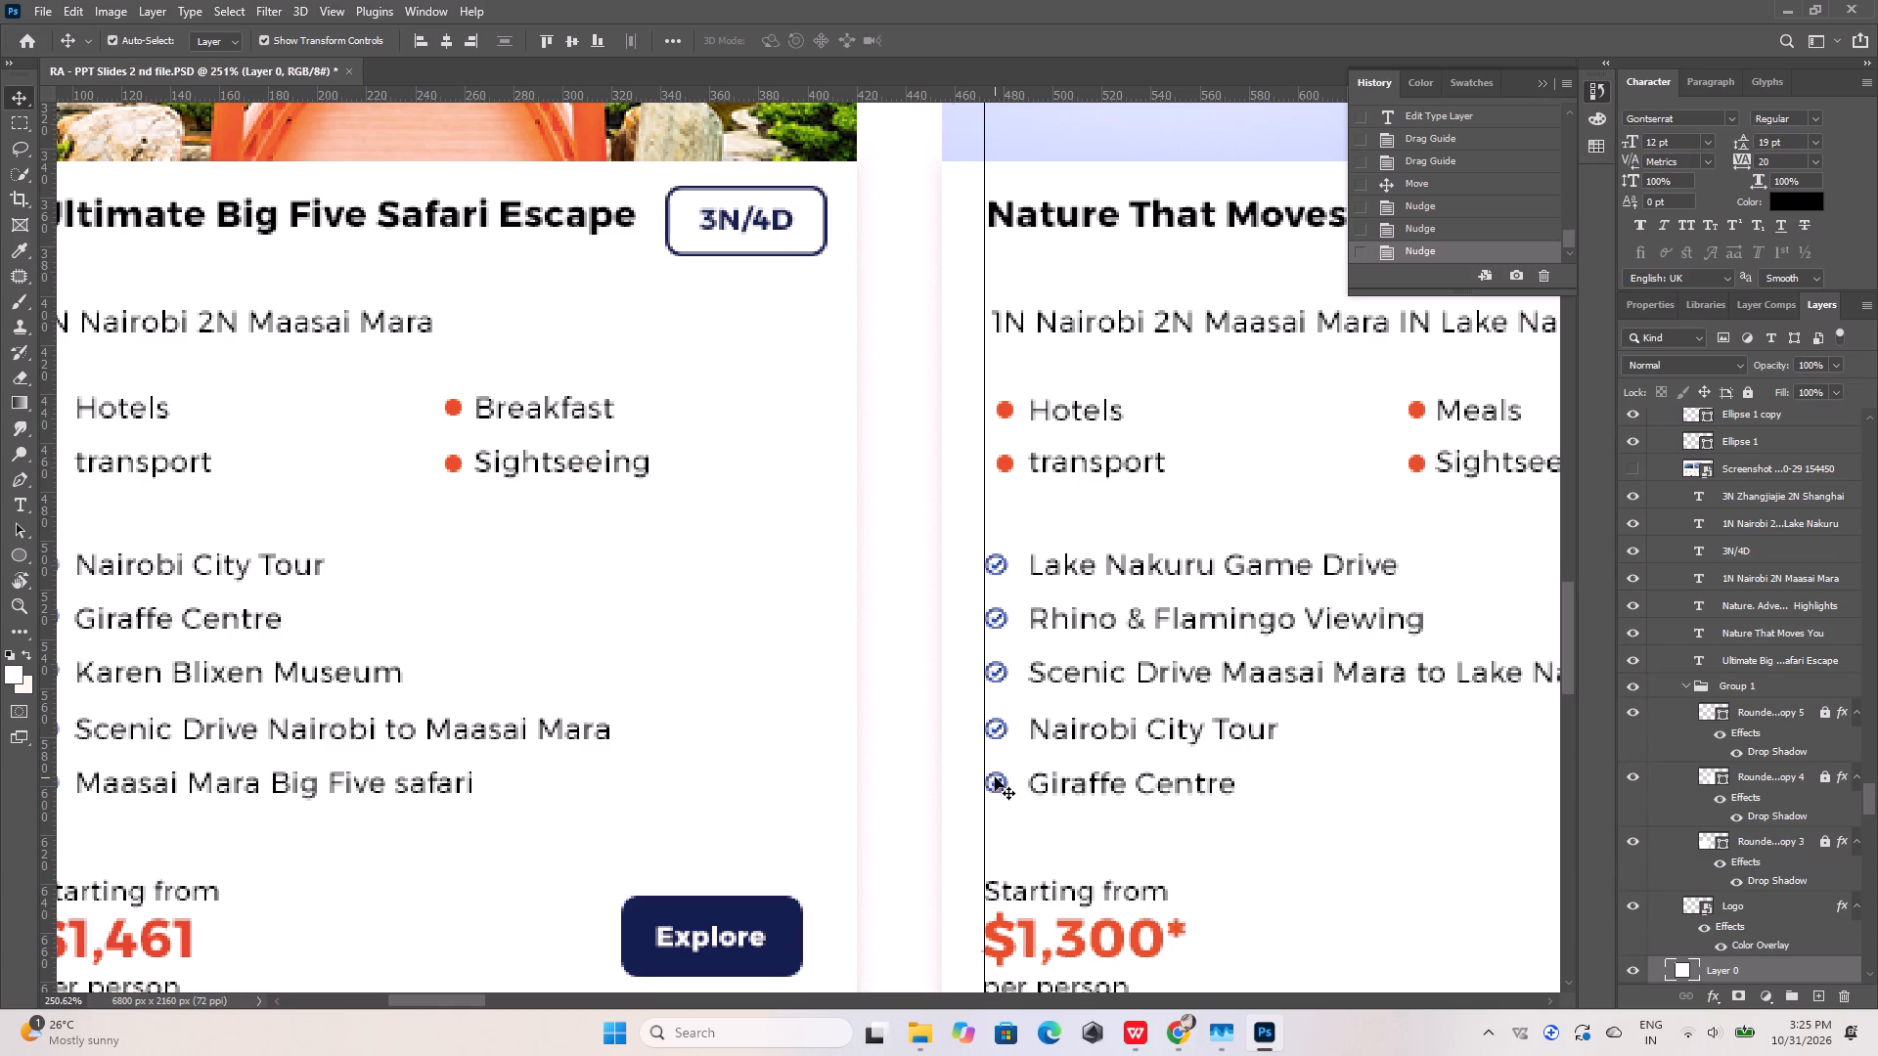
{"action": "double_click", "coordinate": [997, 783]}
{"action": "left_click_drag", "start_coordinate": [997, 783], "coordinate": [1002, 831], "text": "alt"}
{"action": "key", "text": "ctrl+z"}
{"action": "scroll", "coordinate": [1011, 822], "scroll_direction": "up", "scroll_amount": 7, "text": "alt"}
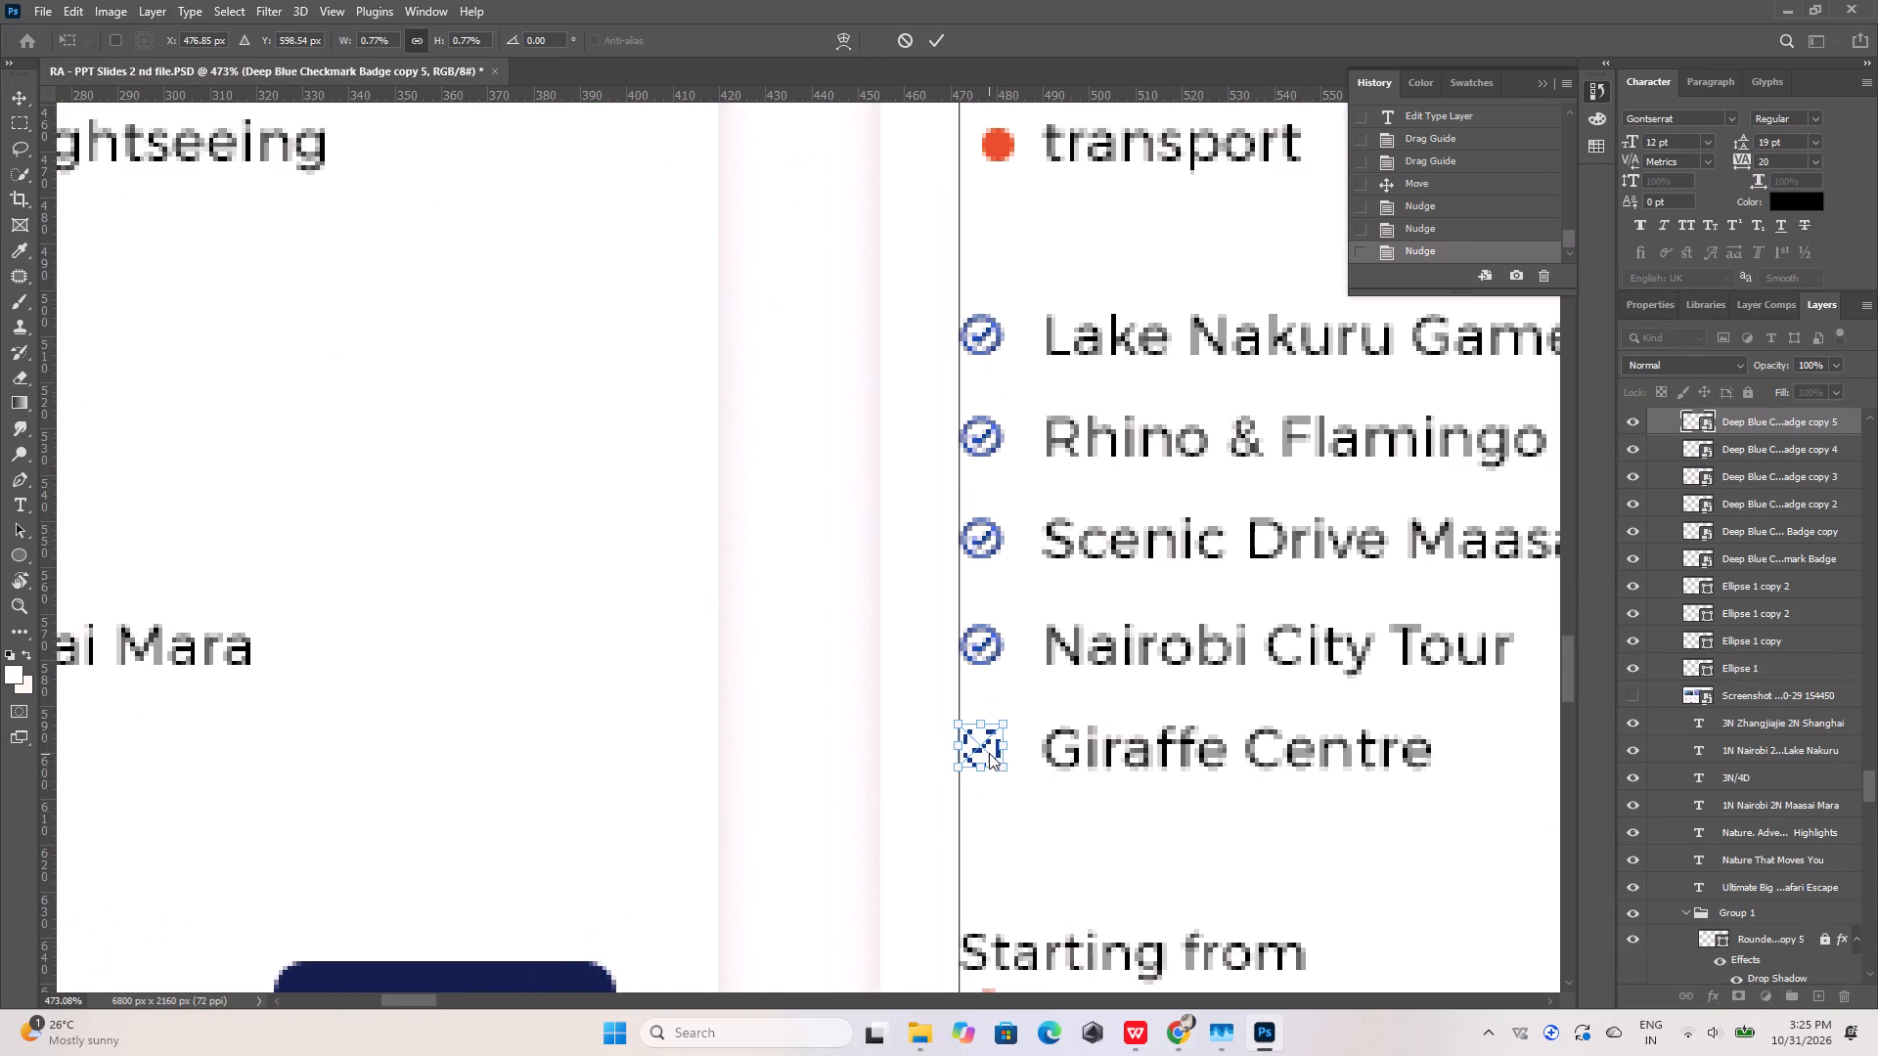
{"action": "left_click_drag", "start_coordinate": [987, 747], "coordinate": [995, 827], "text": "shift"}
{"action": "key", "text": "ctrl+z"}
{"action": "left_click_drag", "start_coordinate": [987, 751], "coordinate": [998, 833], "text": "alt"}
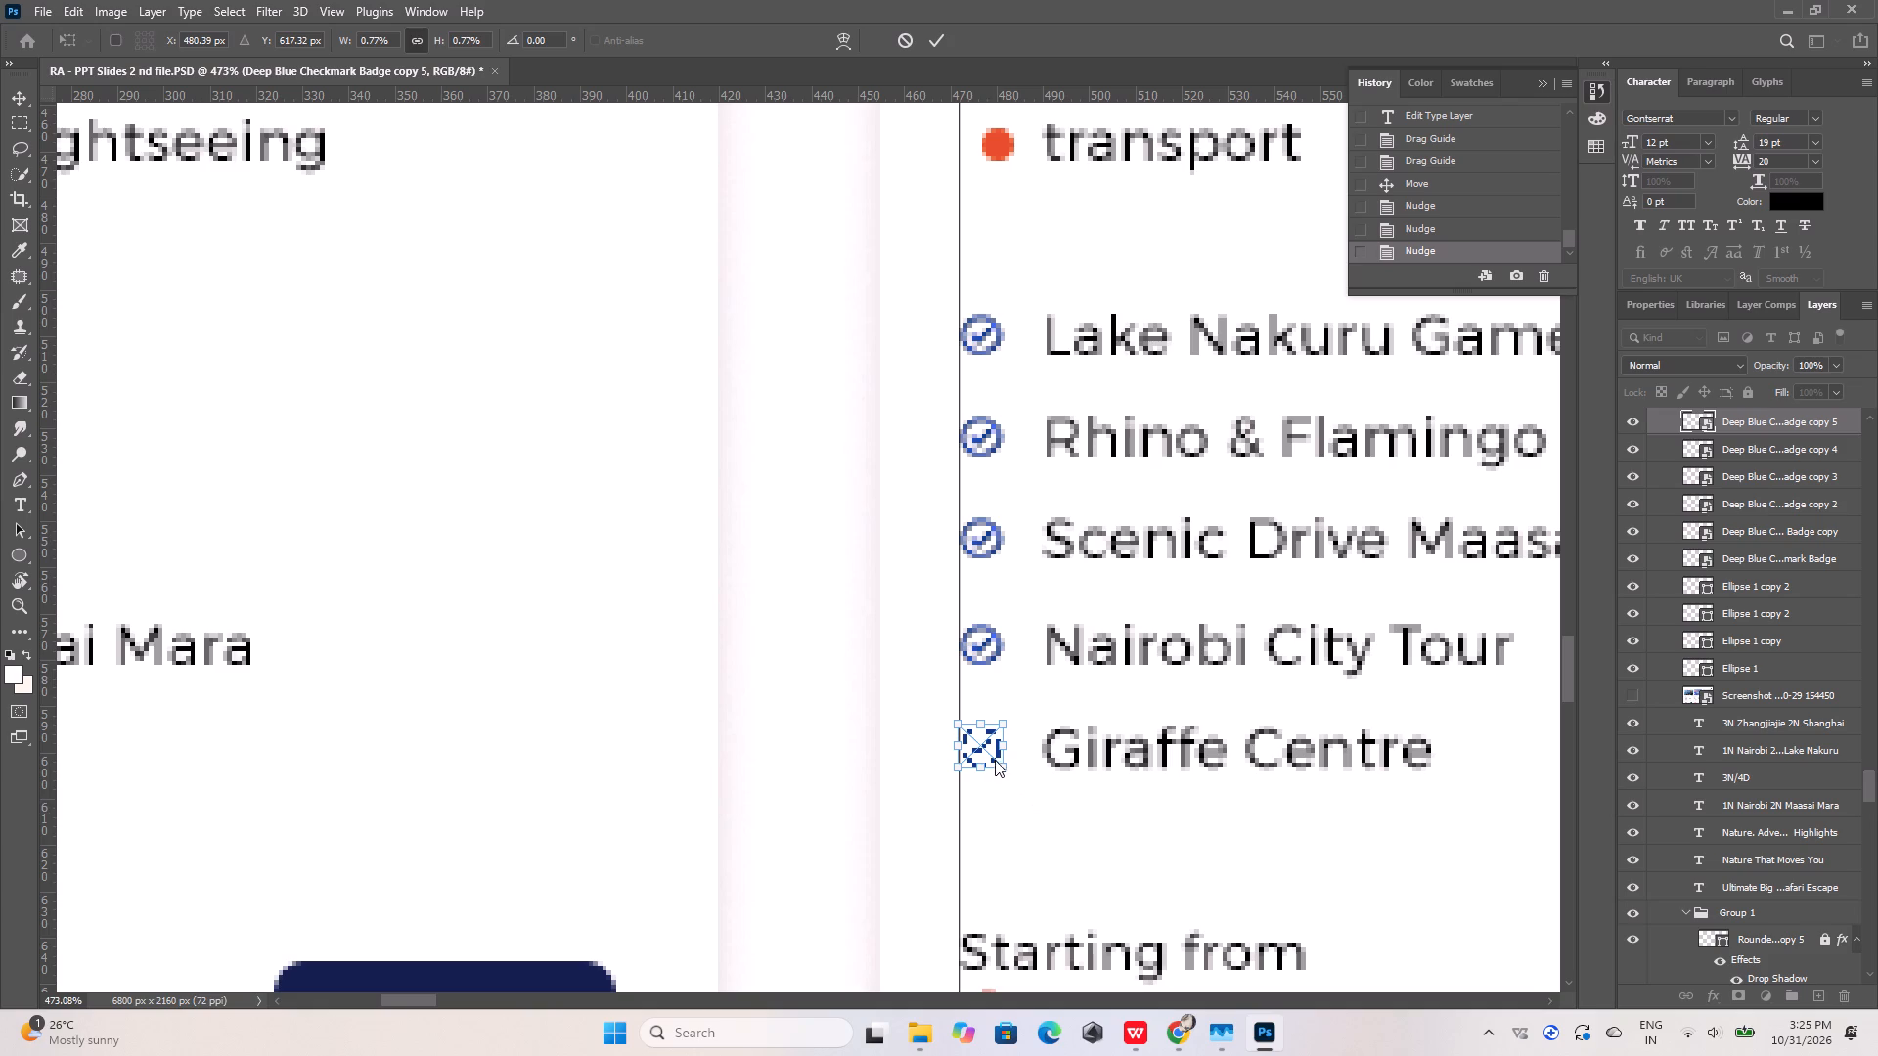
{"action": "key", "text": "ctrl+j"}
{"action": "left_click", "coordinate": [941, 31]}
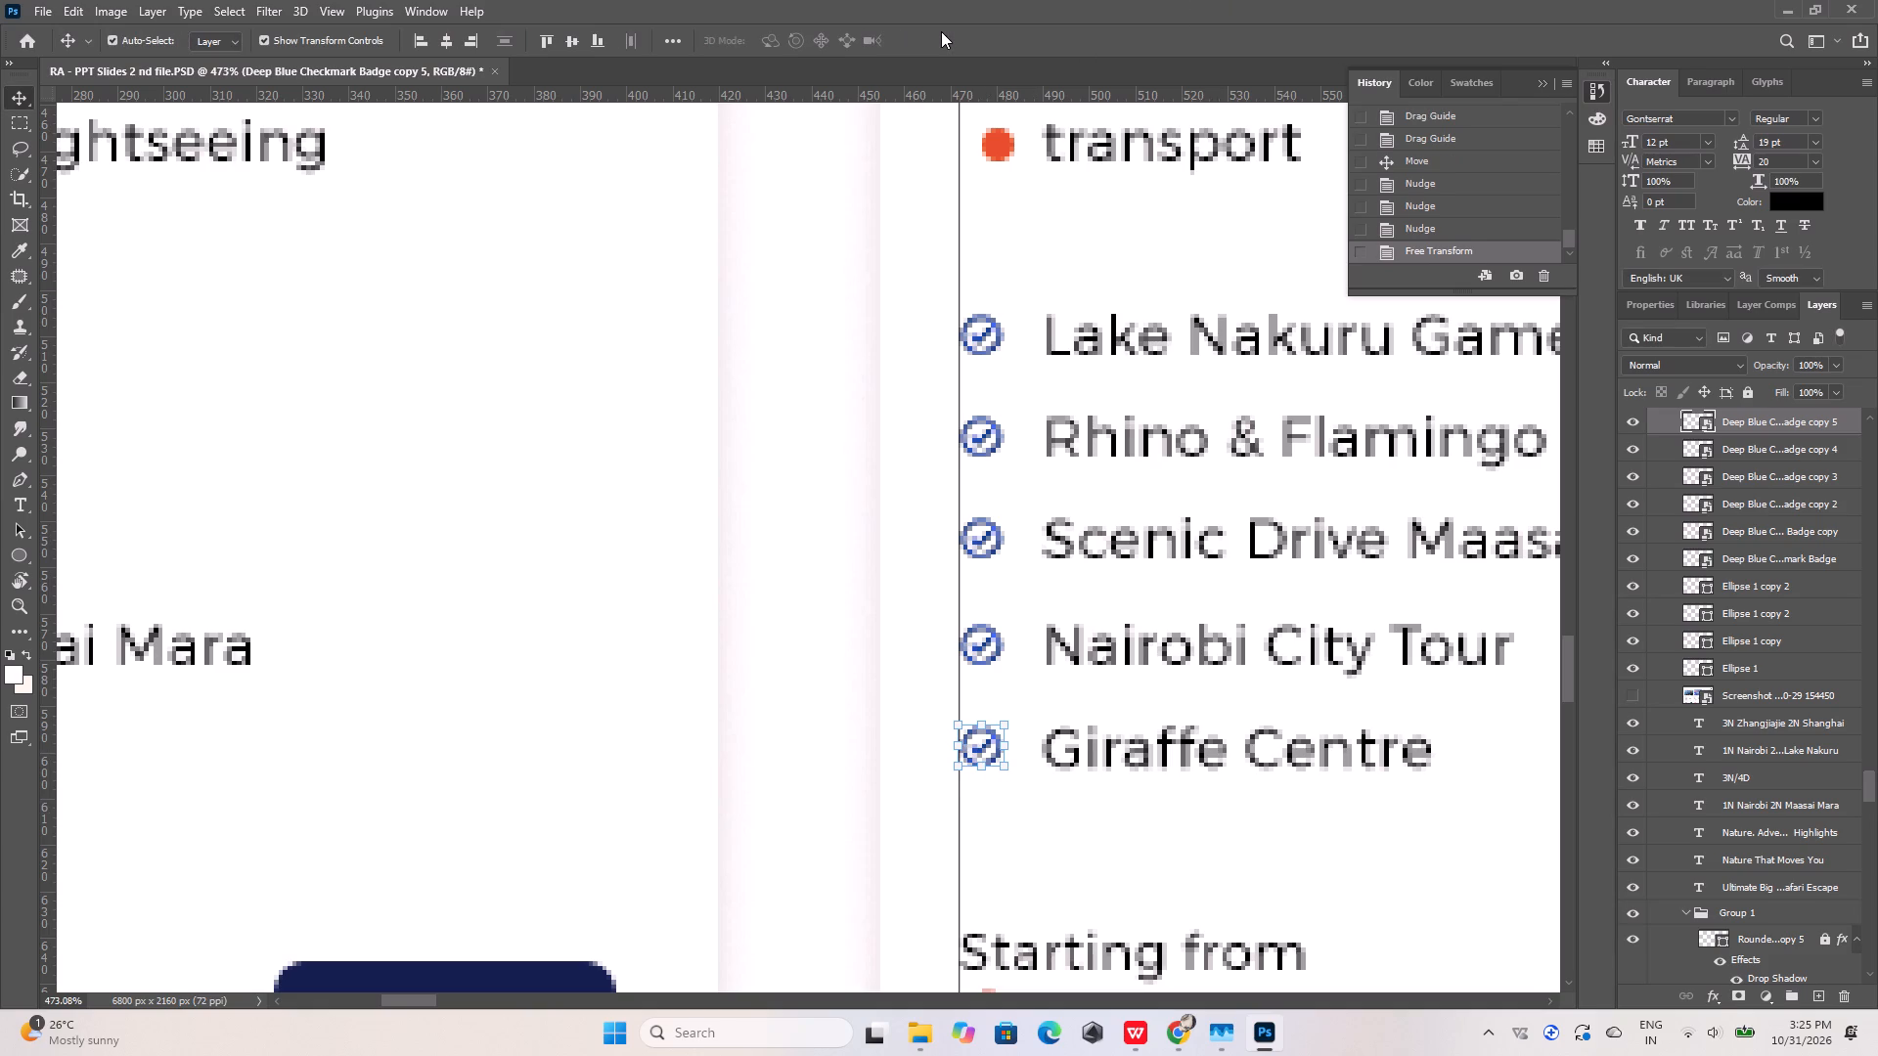
Duplicate the checkmark beside the second card's Giraffe Centre line and move the copy 20 px straight down.
{"action": "key", "text": "ctrl+j"}
{"action": "key", "text": "shift+Down"}
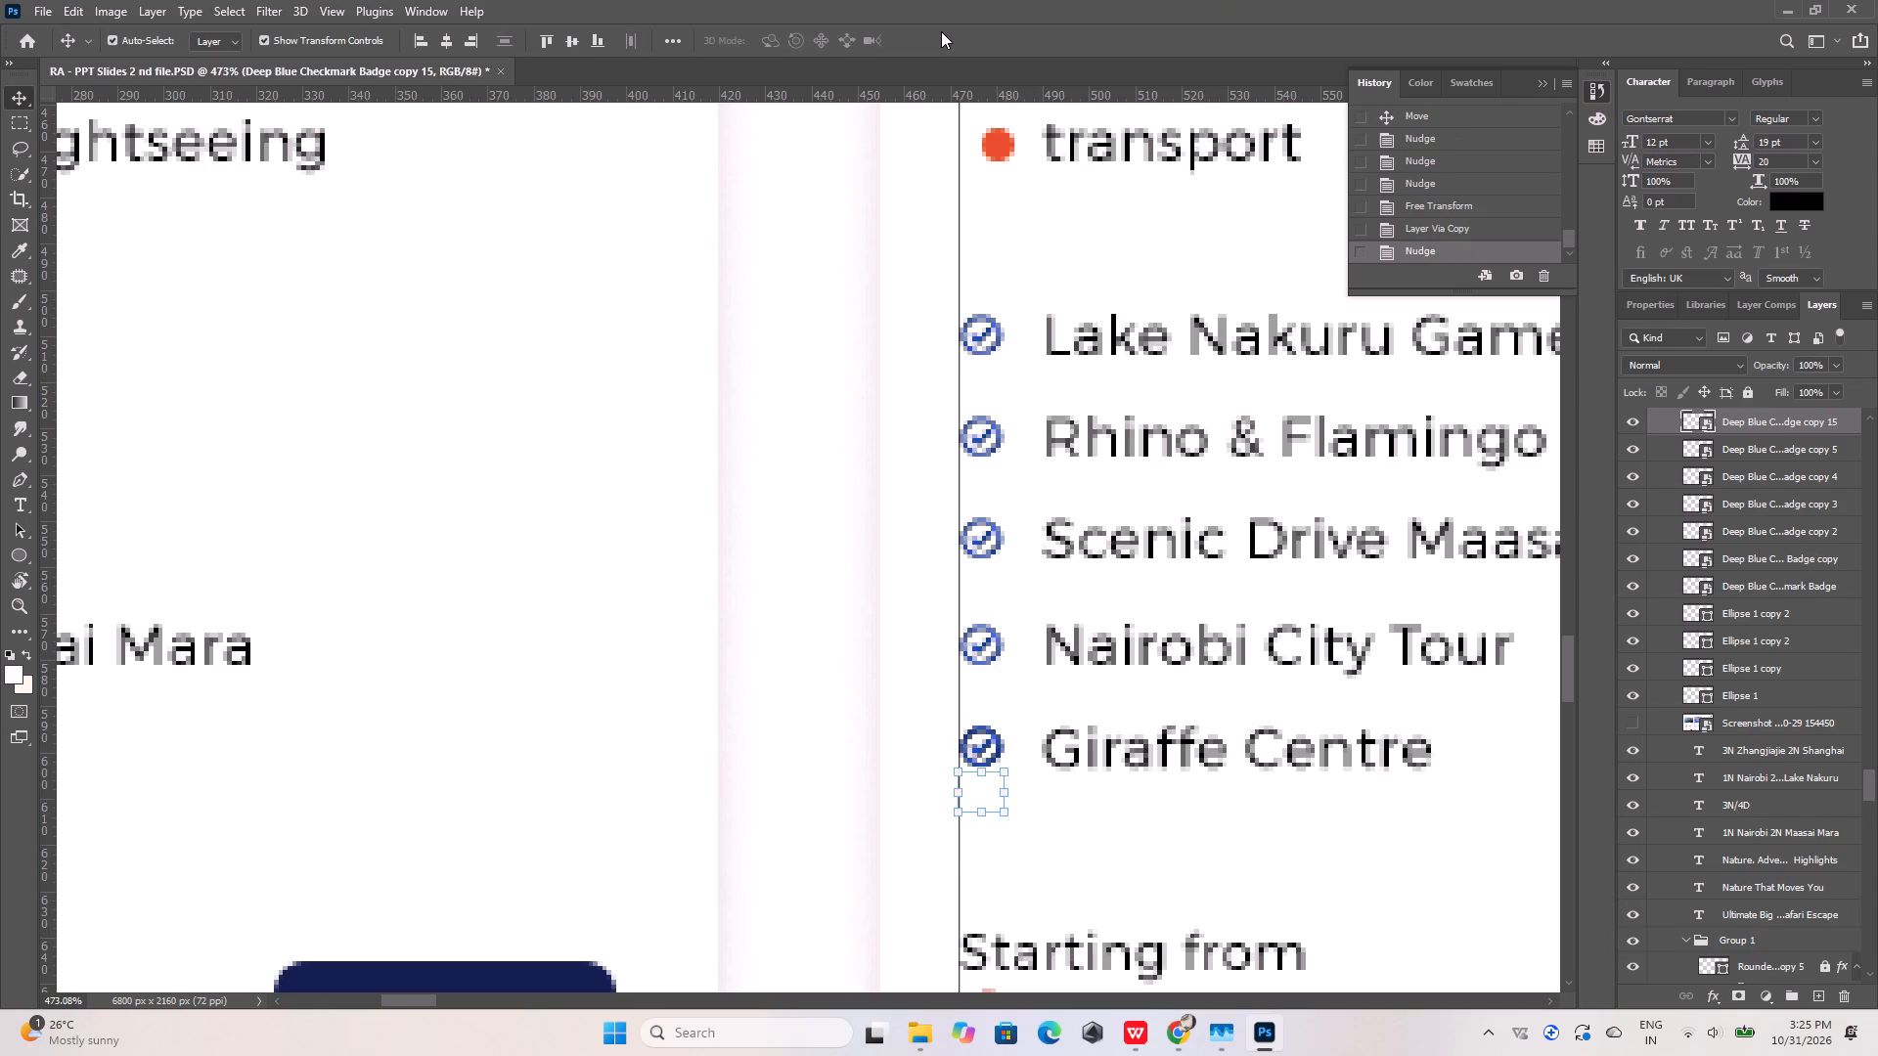
{"action": "key", "text": "shift+Down"}
Duplicate the second card's Giraffe Centre text line straight down, level with the lowest checkmark.
{"action": "left_click", "coordinate": [1203, 739]}
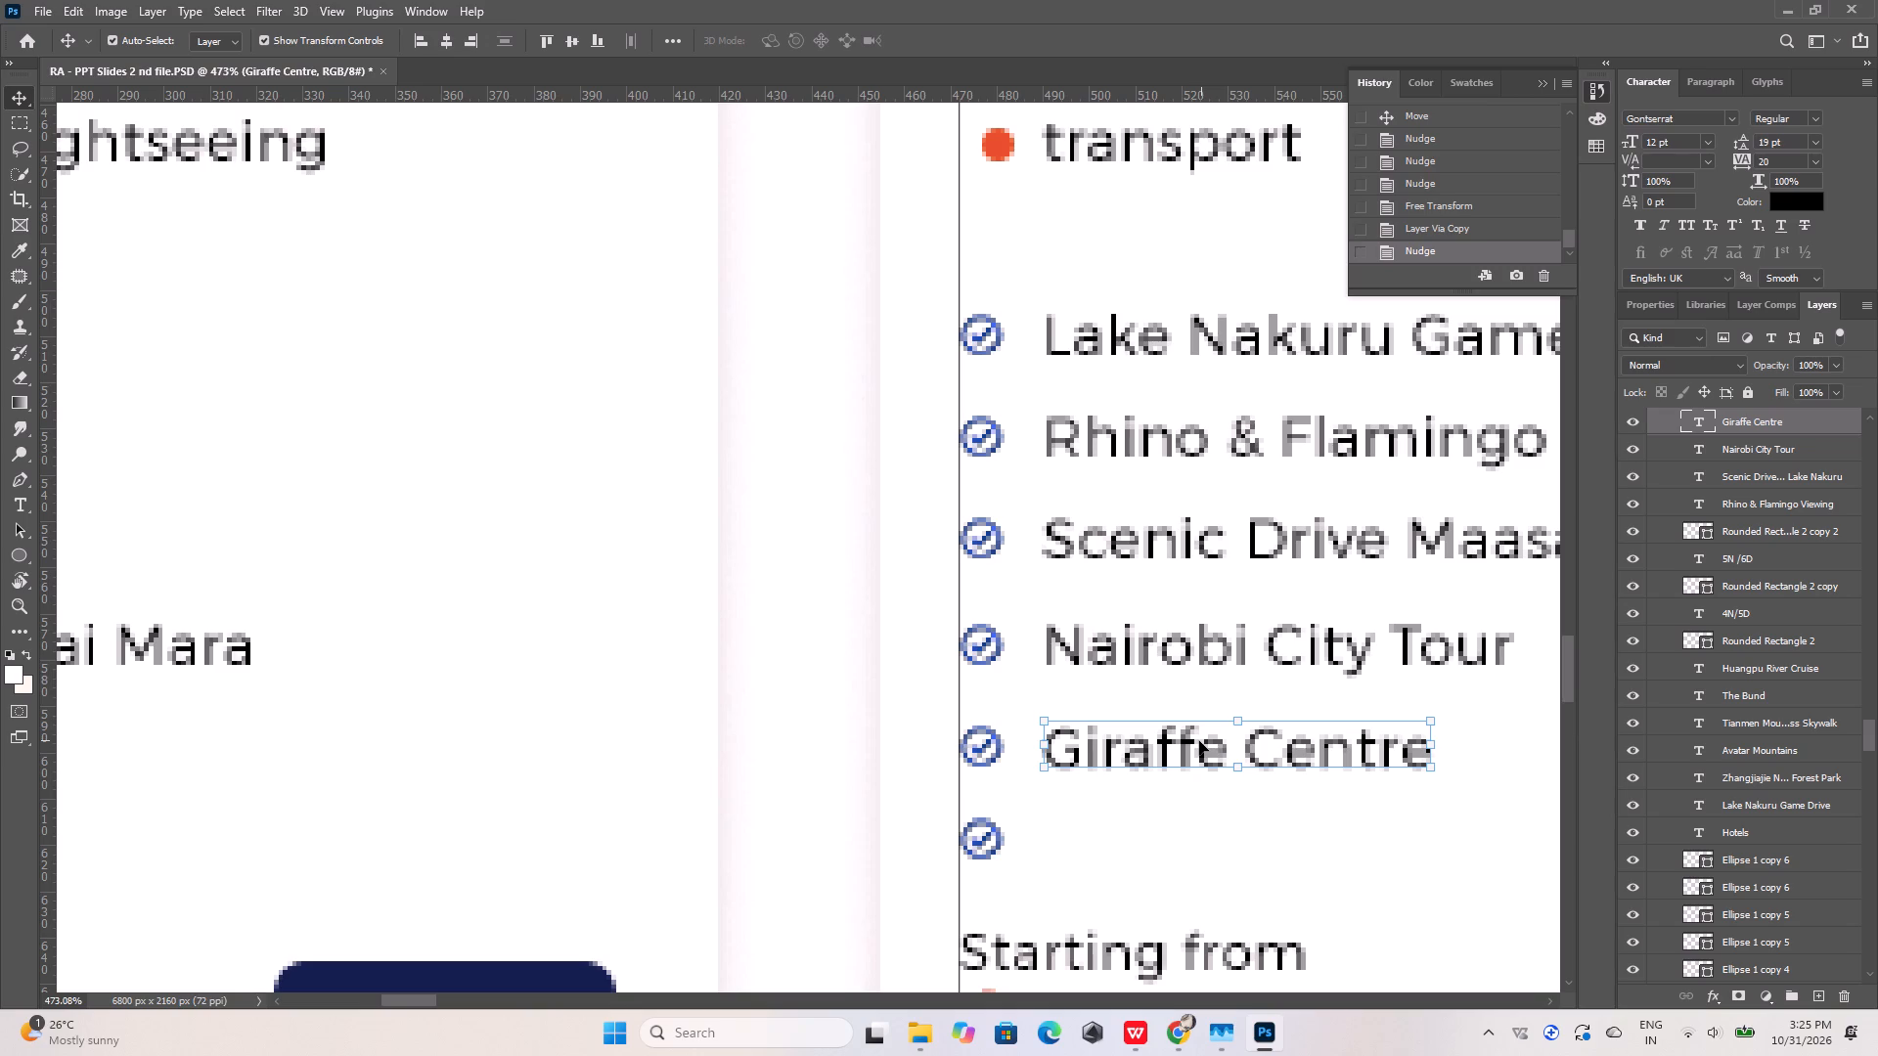
{"action": "left_click_drag", "start_coordinate": [1199, 741], "coordinate": [1197, 831], "text": "alt"}
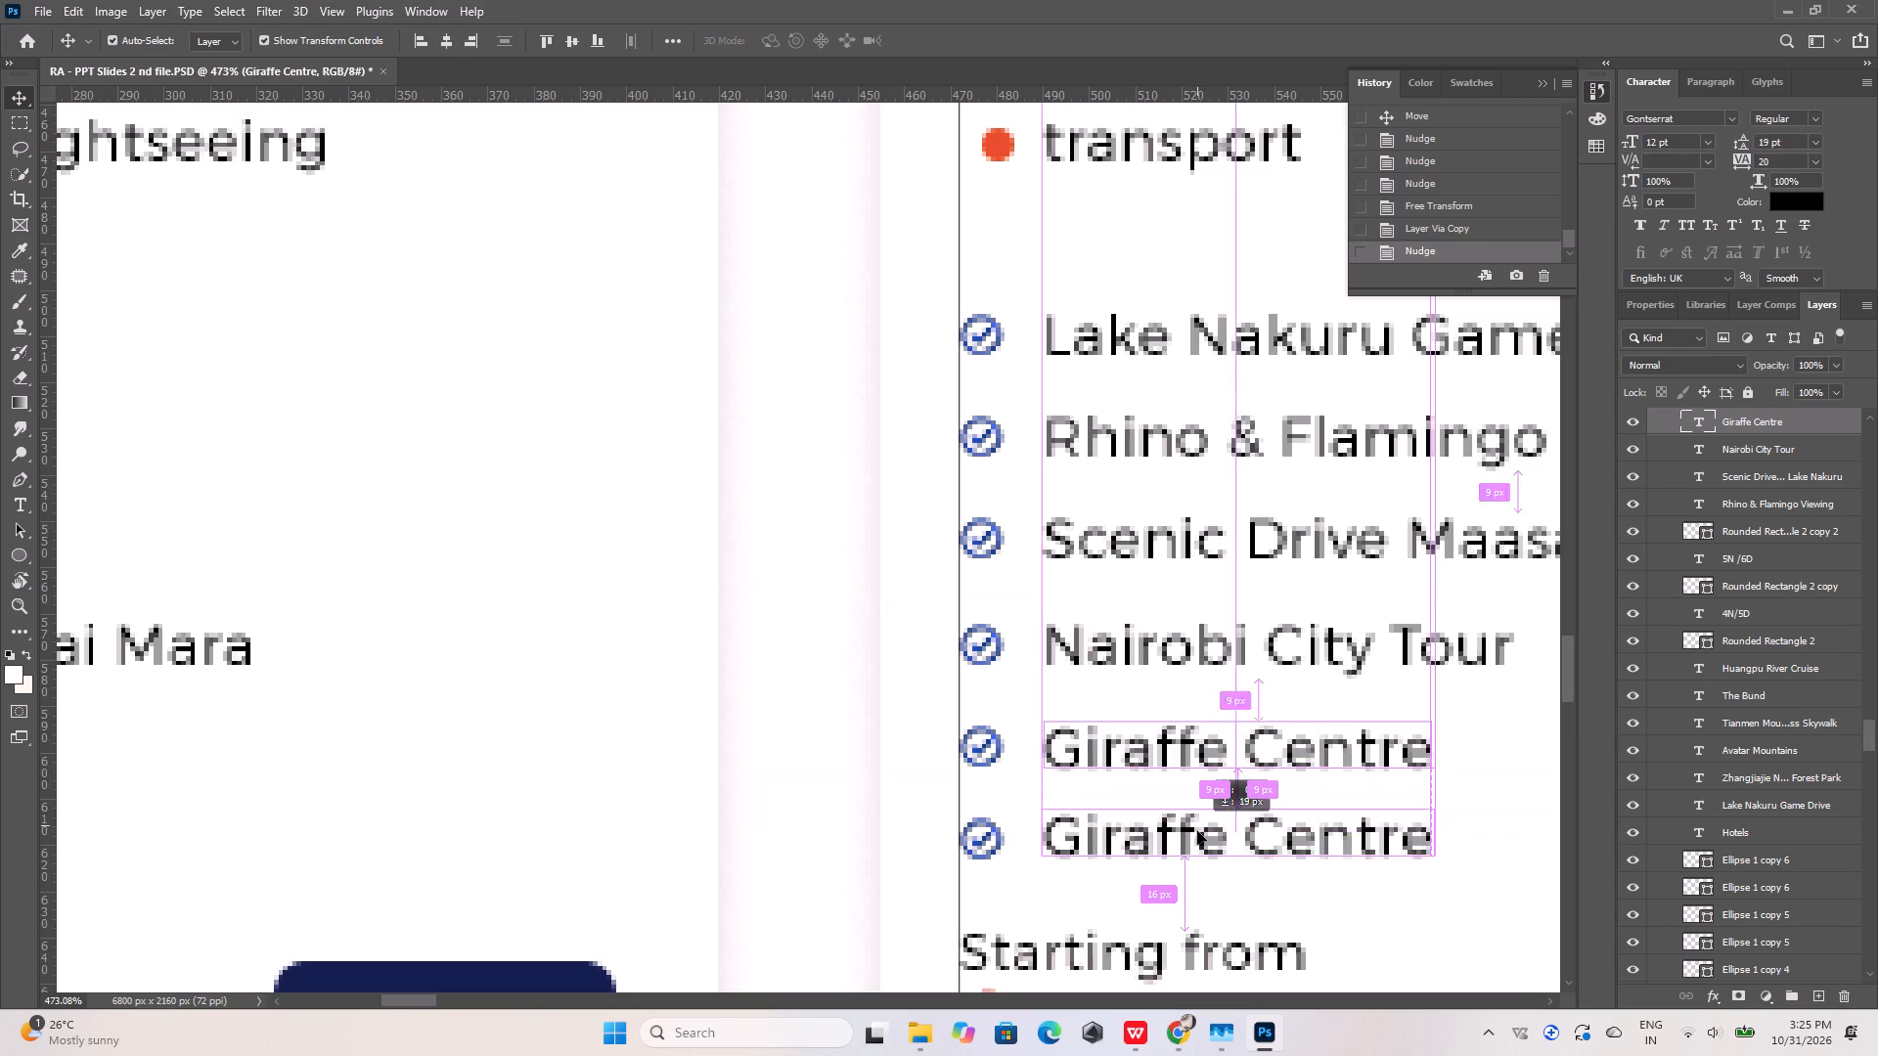
{"action": "left_click_drag", "start_coordinate": [1197, 831], "coordinate": [1197, 829], "text": "alt"}
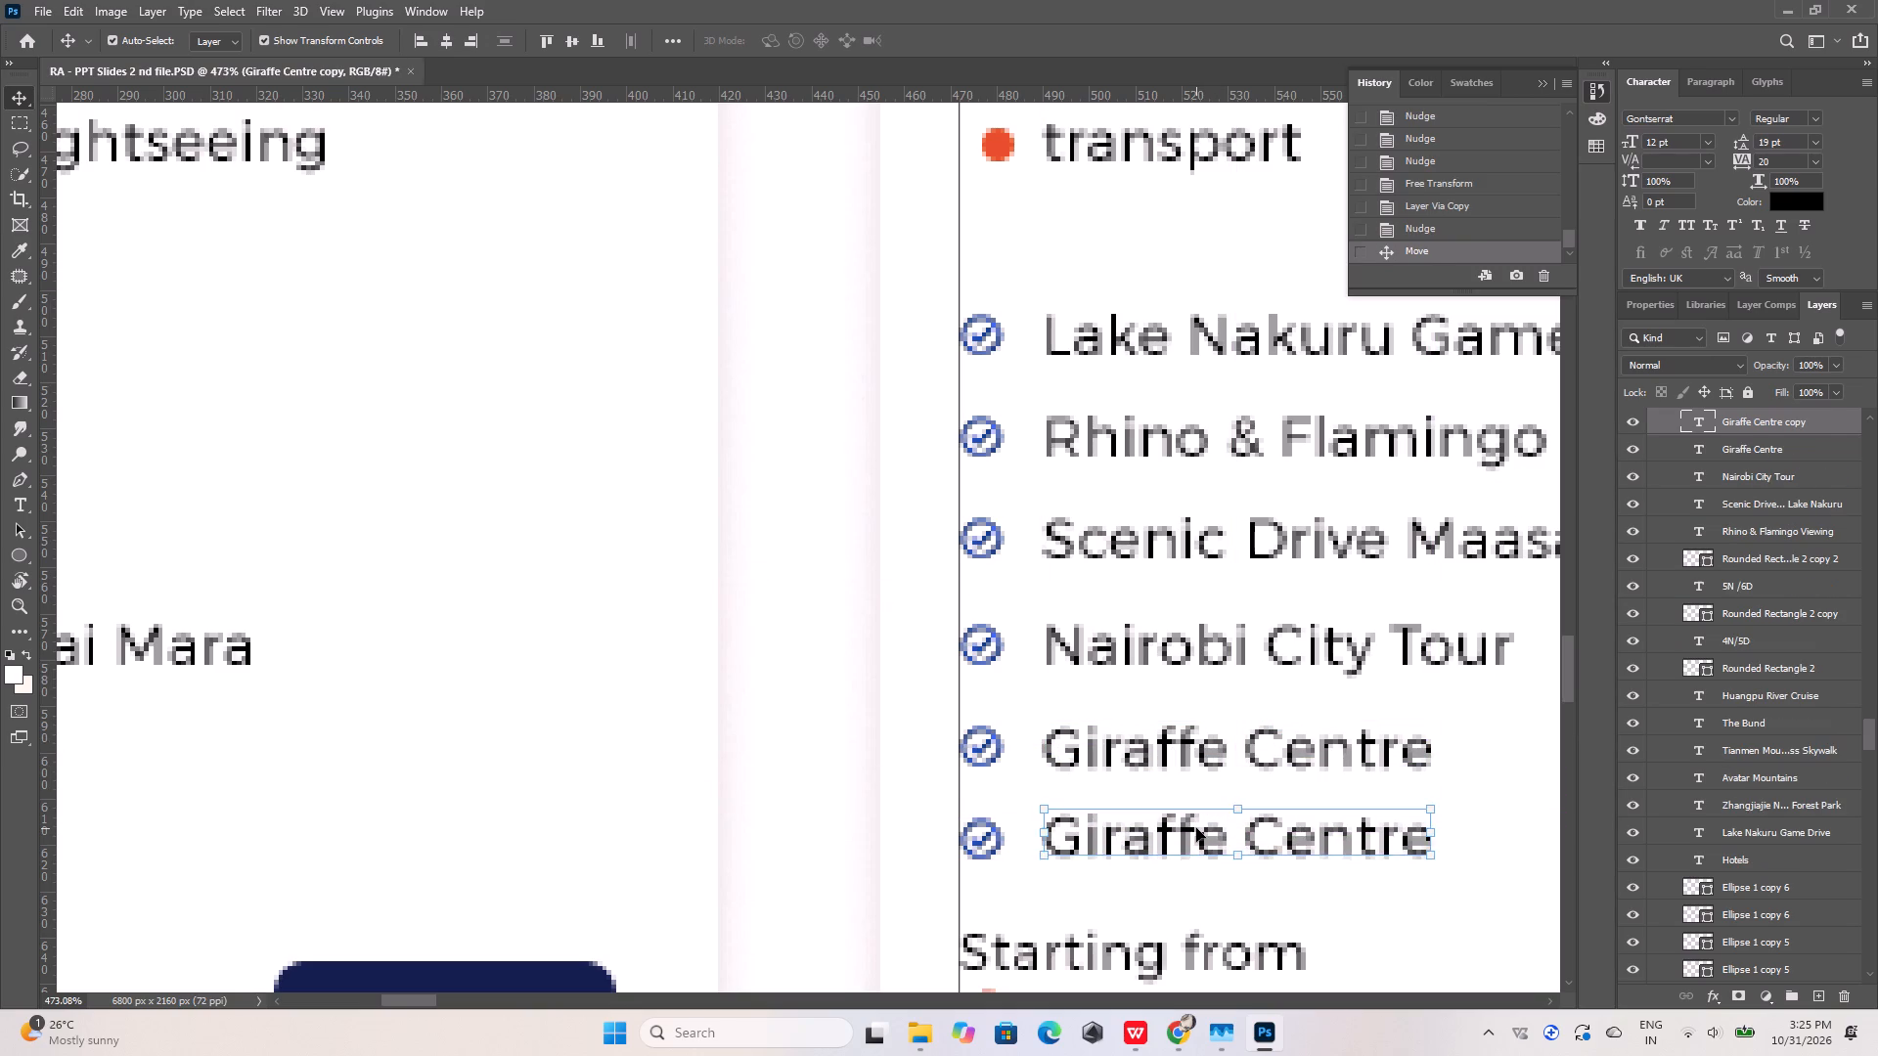
Replace the second card's lower Giraffe Centre line with Karen Blixen Museum, copied from the image search in Chrome.
{"action": "double_click", "coordinate": [1196, 828]}
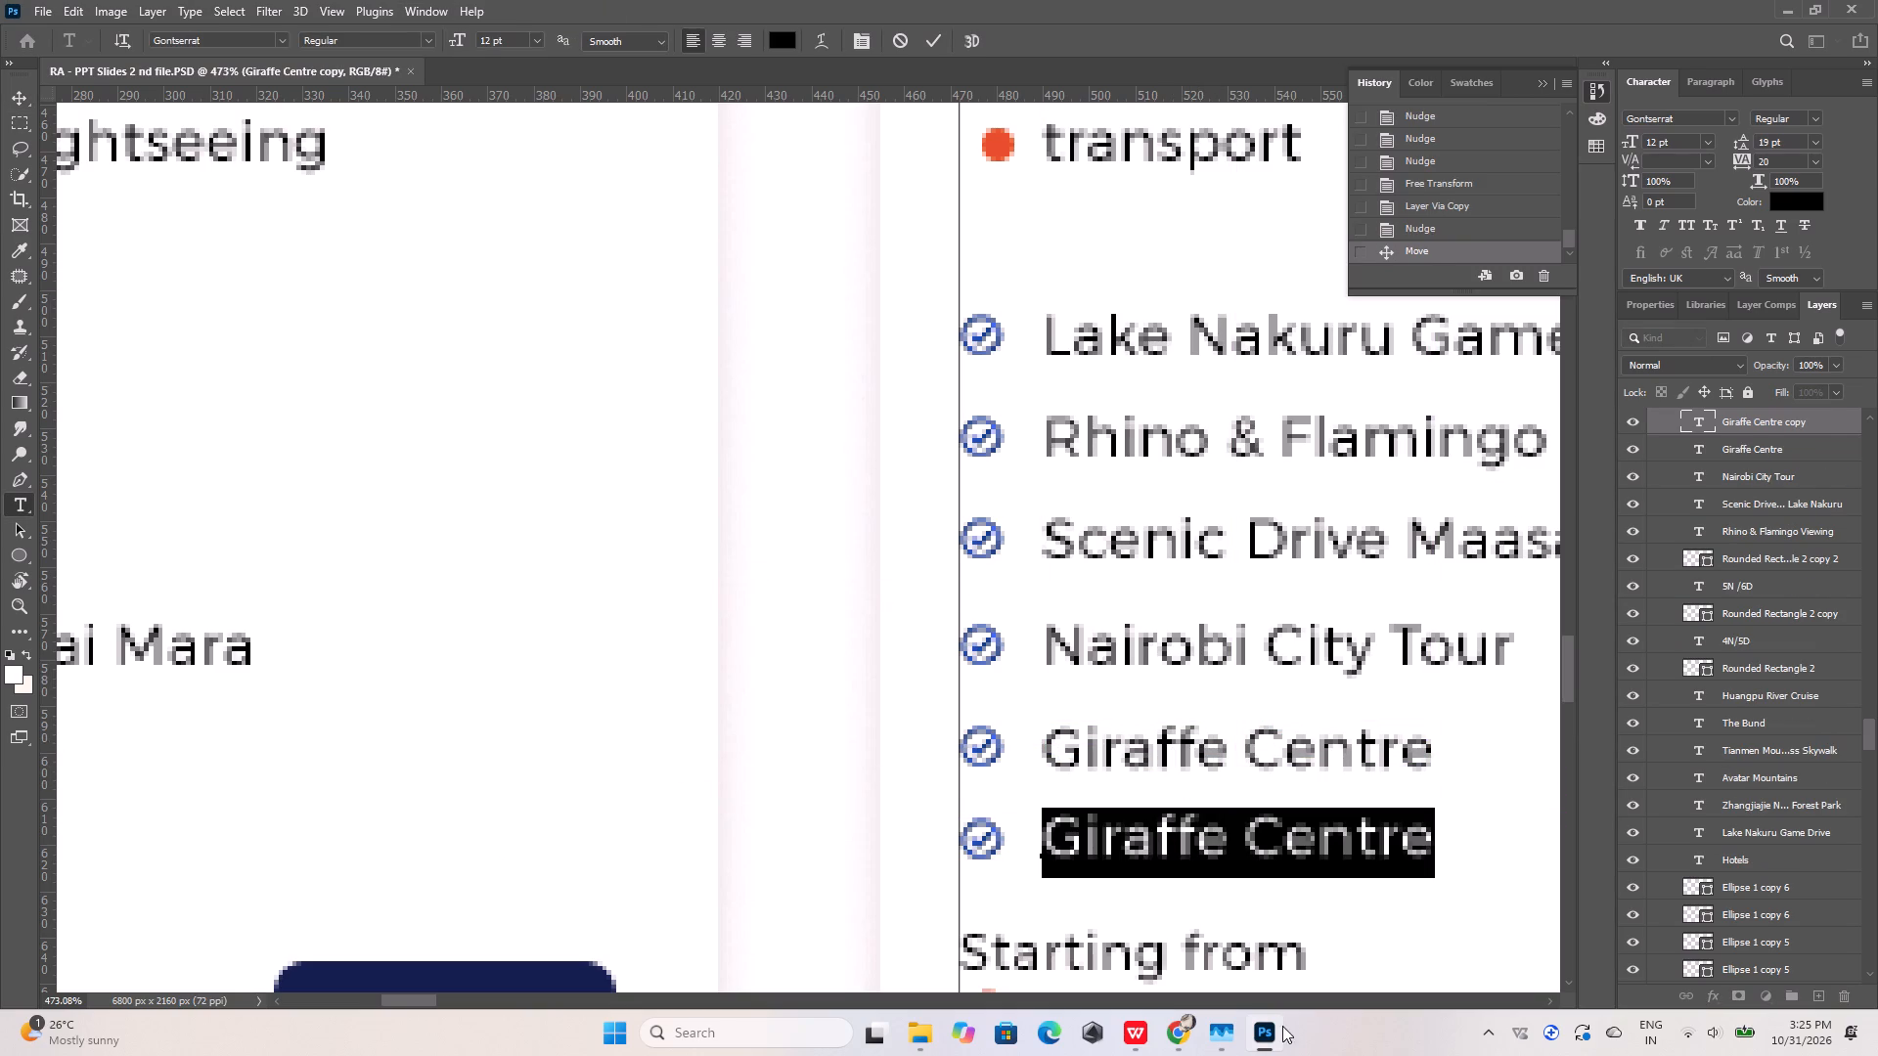
{"action": "left_click", "coordinate": [1185, 1042]}
{"action": "left_click", "coordinate": [856, 814]}
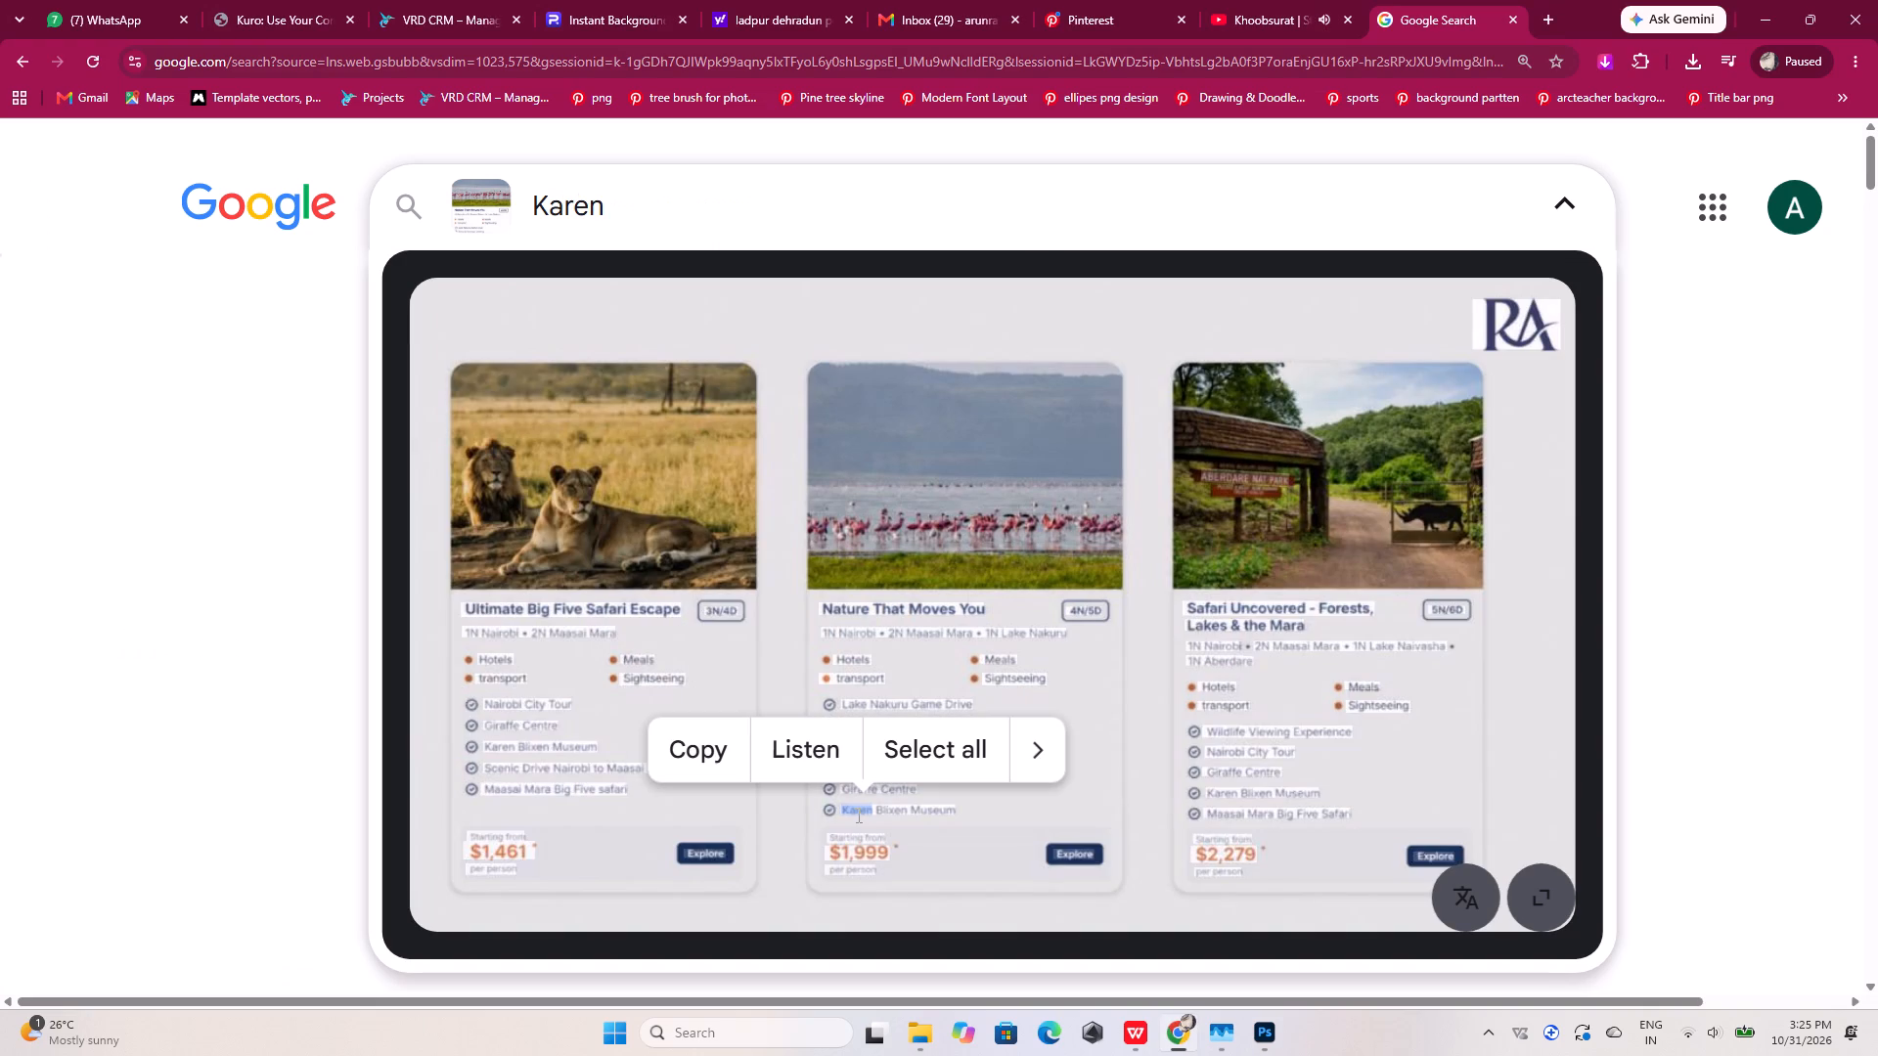
{"action": "left_click_drag", "start_coordinate": [849, 808], "coordinate": [962, 809]}
{"action": "left_click_drag", "start_coordinate": [954, 811], "coordinate": [912, 811]}
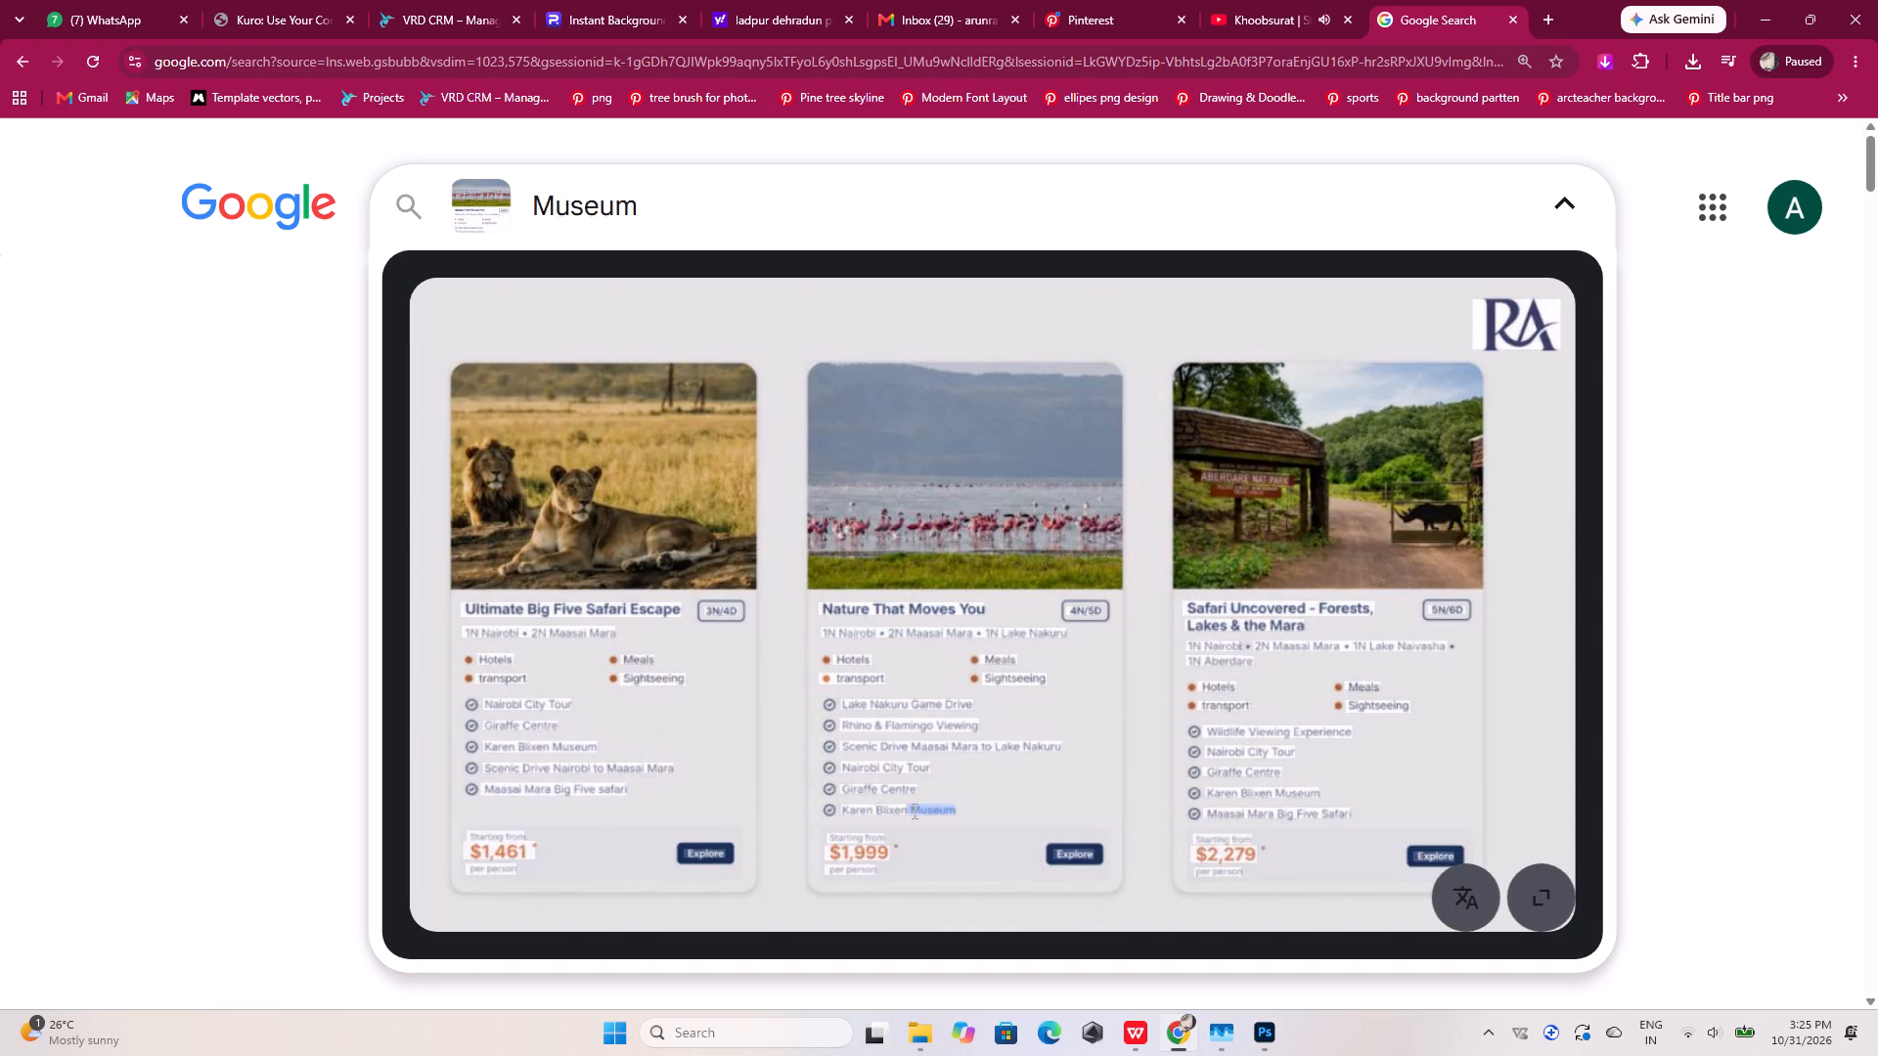
{"action": "left_click_drag", "start_coordinate": [912, 811], "coordinate": [849, 809]}
{"action": "left_click", "coordinate": [725, 741]}
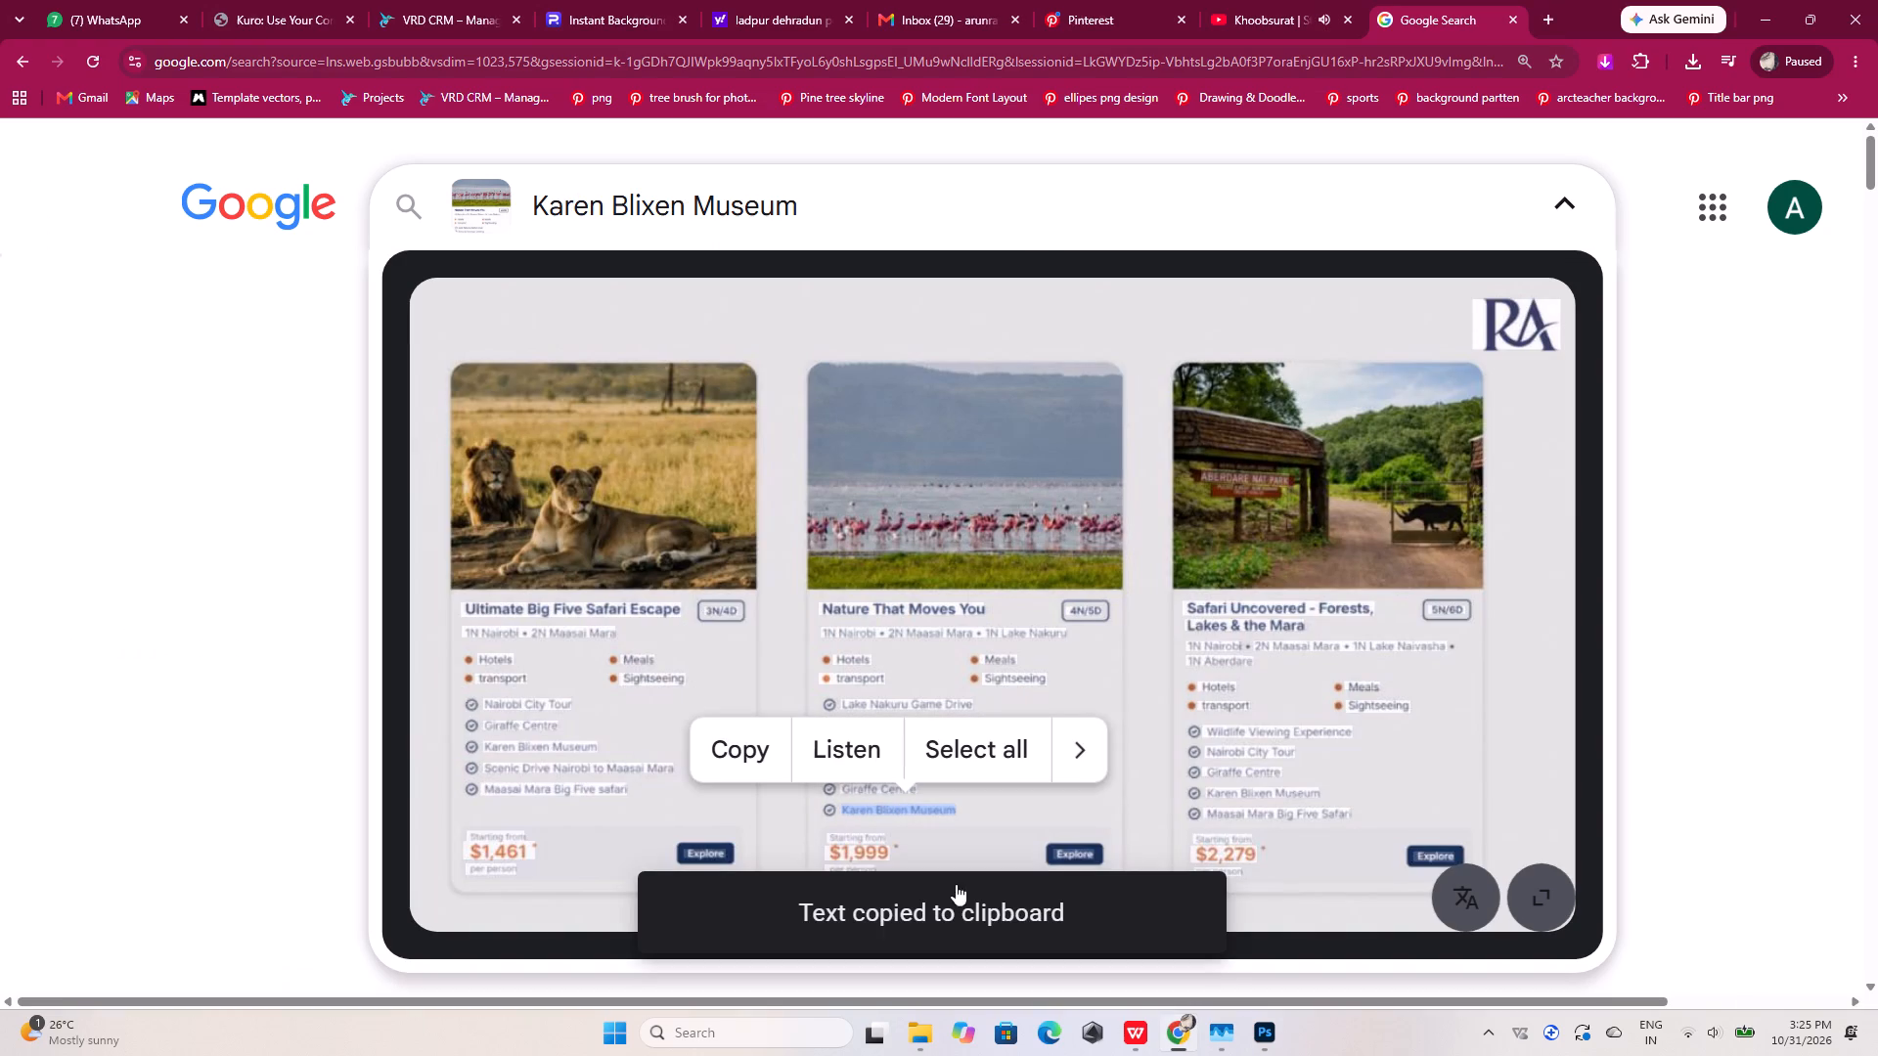
{"action": "left_click", "coordinate": [1266, 1036]}
{"action": "key", "text": "ctrl+v"}
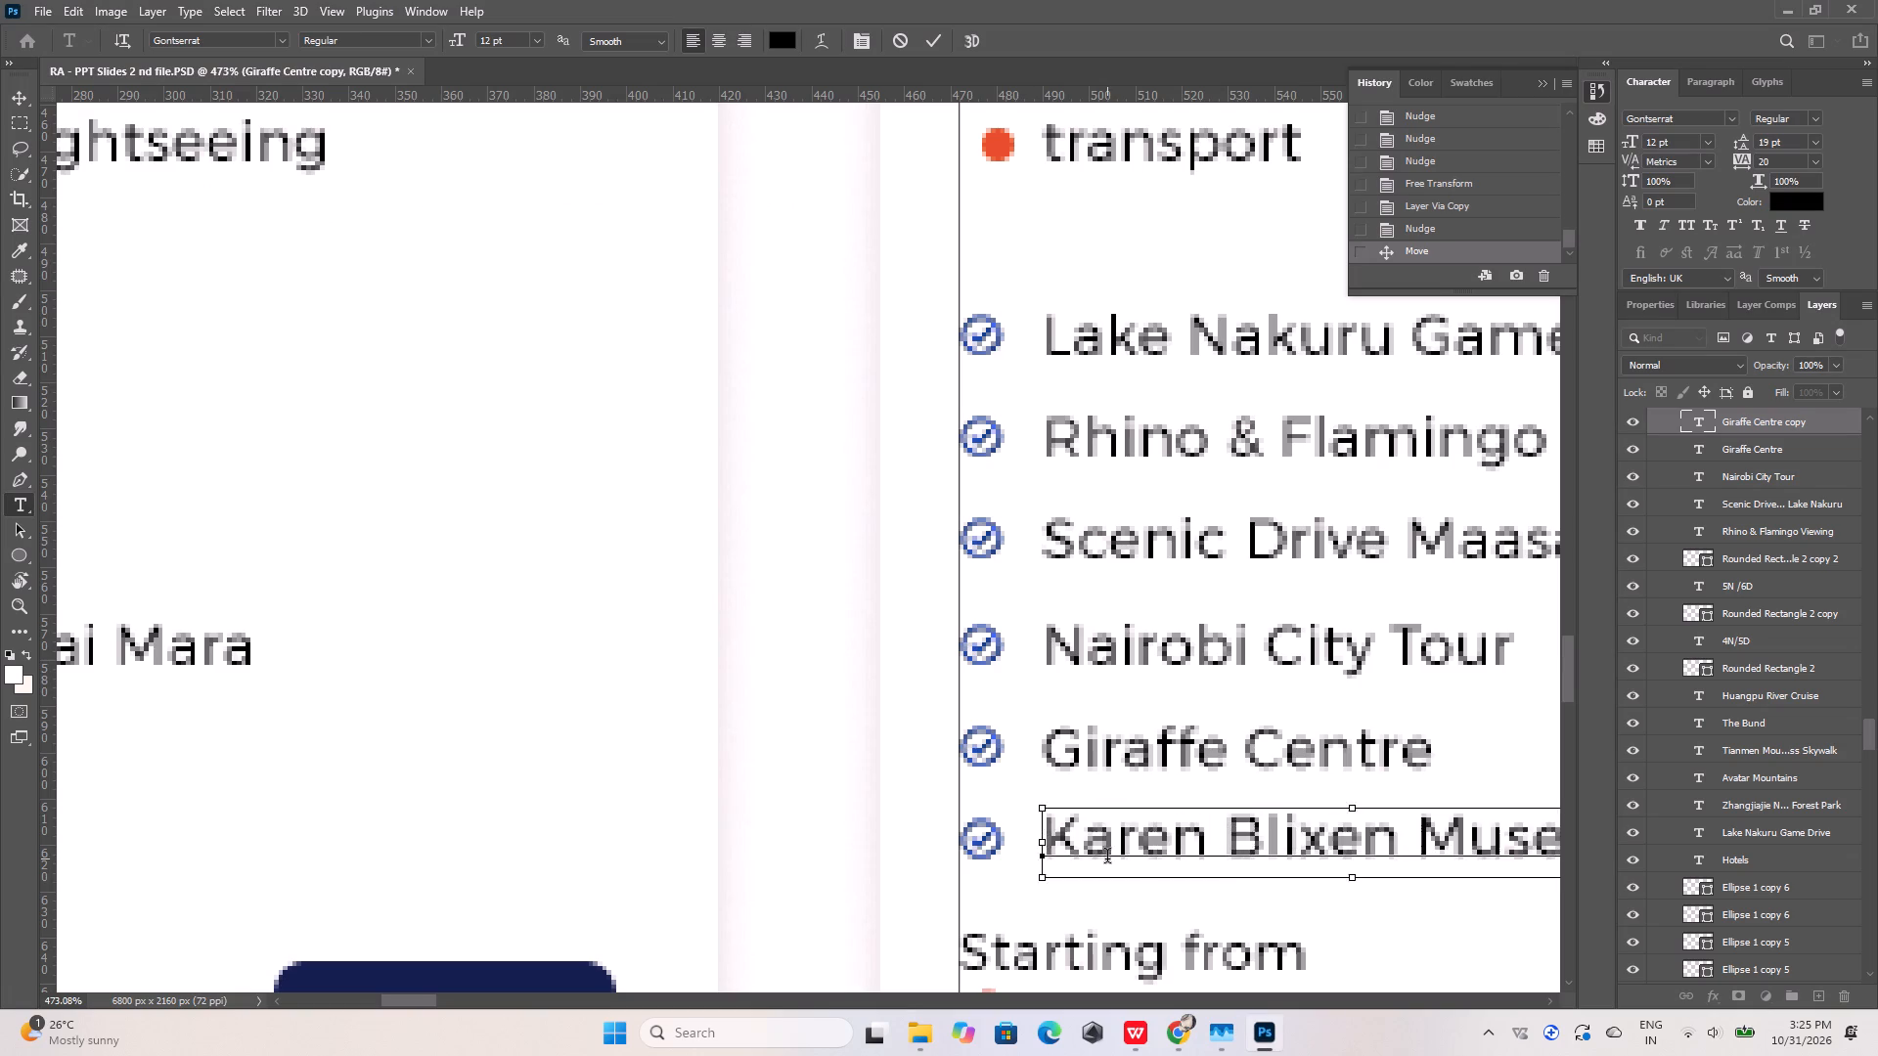
{"action": "scroll", "coordinate": [752, 799], "scroll_direction": "down", "scroll_amount": 15, "text": "alt"}
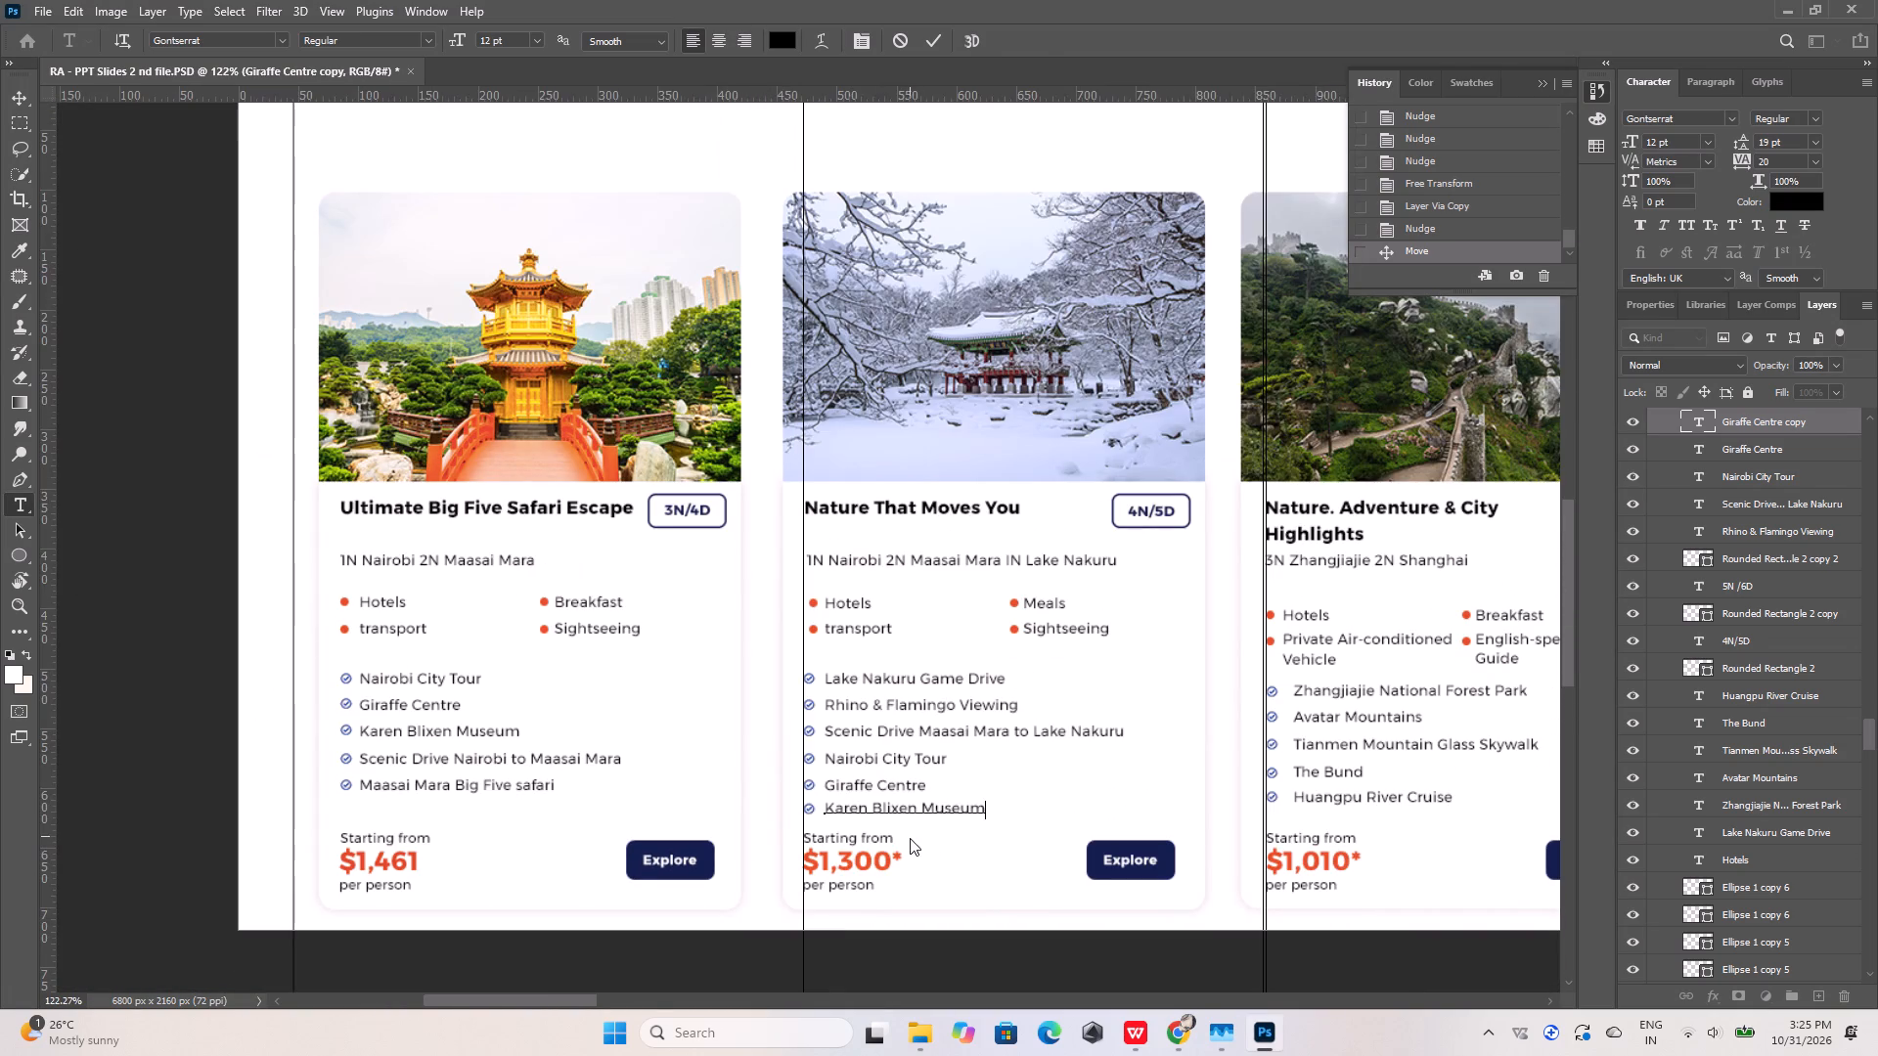
{"action": "left_click", "coordinate": [930, 43]}
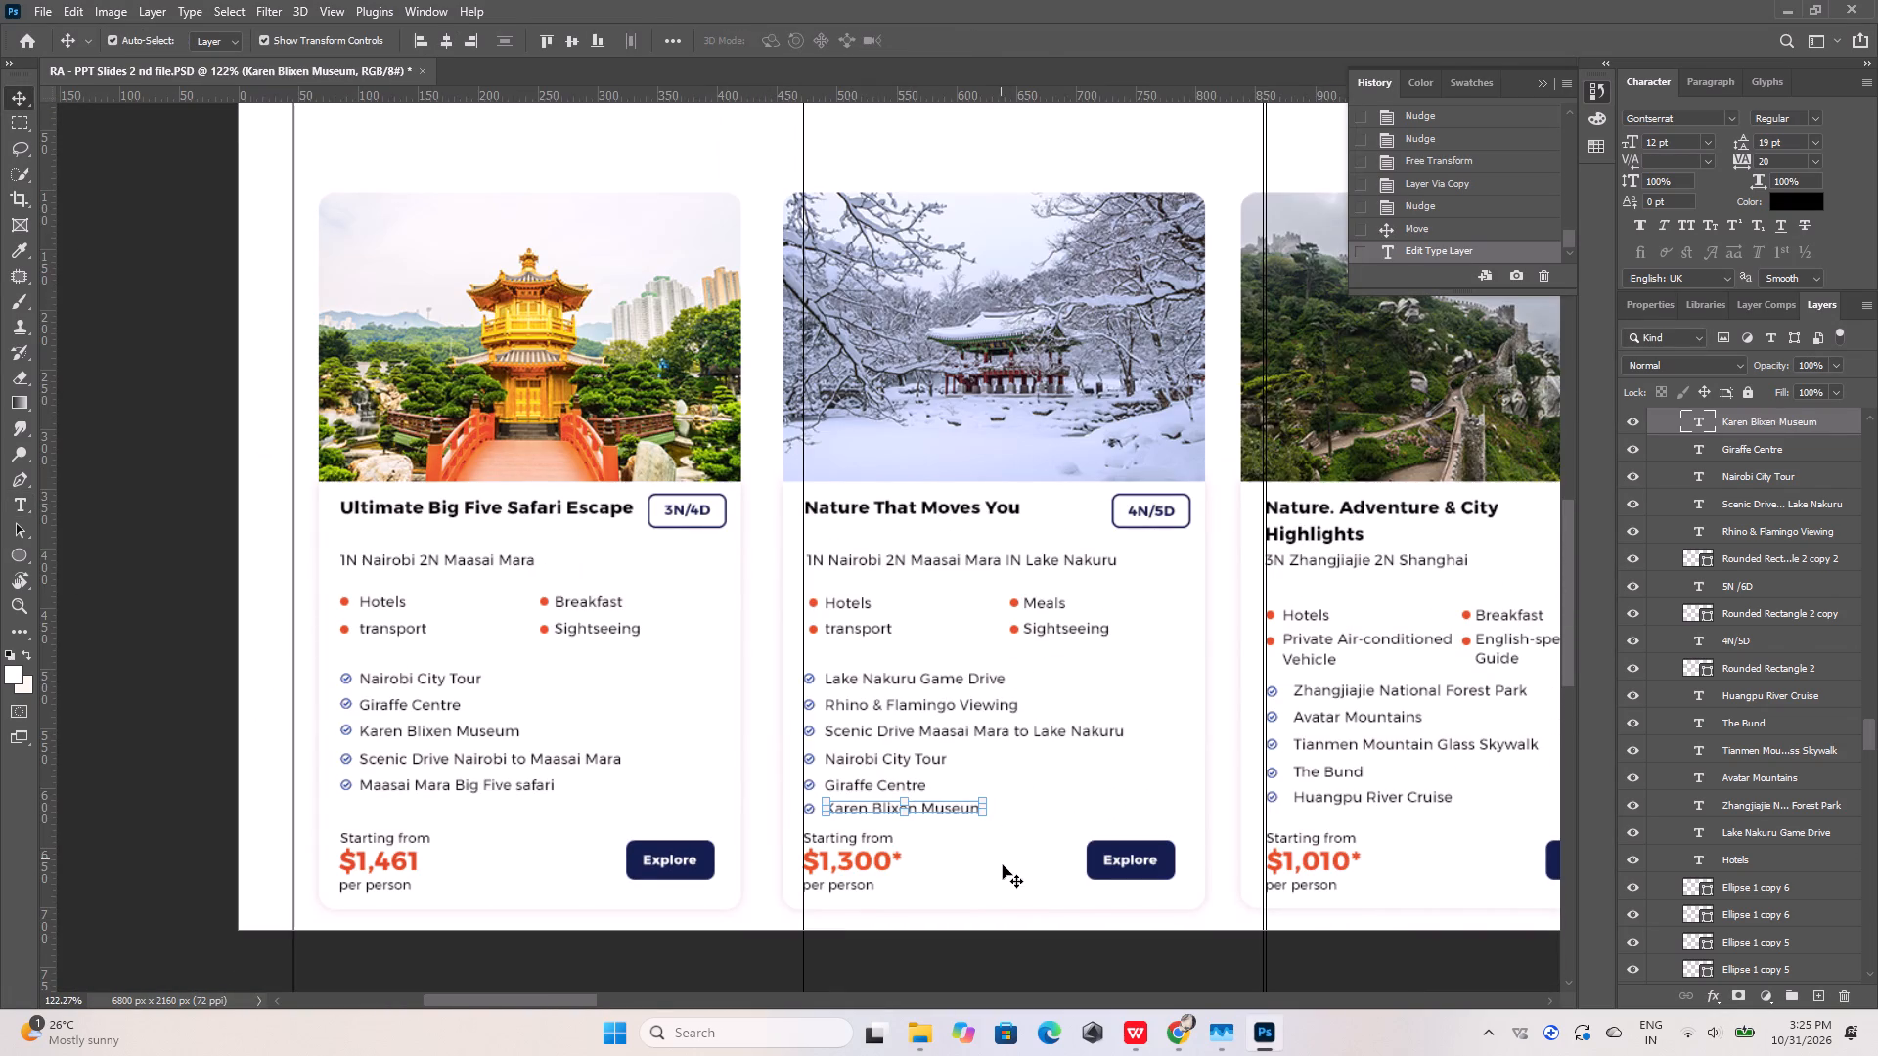
{"action": "left_click", "coordinate": [1003, 865]}
Nudge the second card's Karen Blixen Museum line and its checkmark together slightly down, evening the list spacing.
{"action": "scroll", "coordinate": [867, 835], "scroll_direction": "up", "scroll_amount": 6, "text": "alt"}
{"action": "scroll", "coordinate": [775, 803], "scroll_direction": "up", "scroll_amount": 5, "text": "alt"}
{"action": "left_click", "coordinate": [775, 780]}
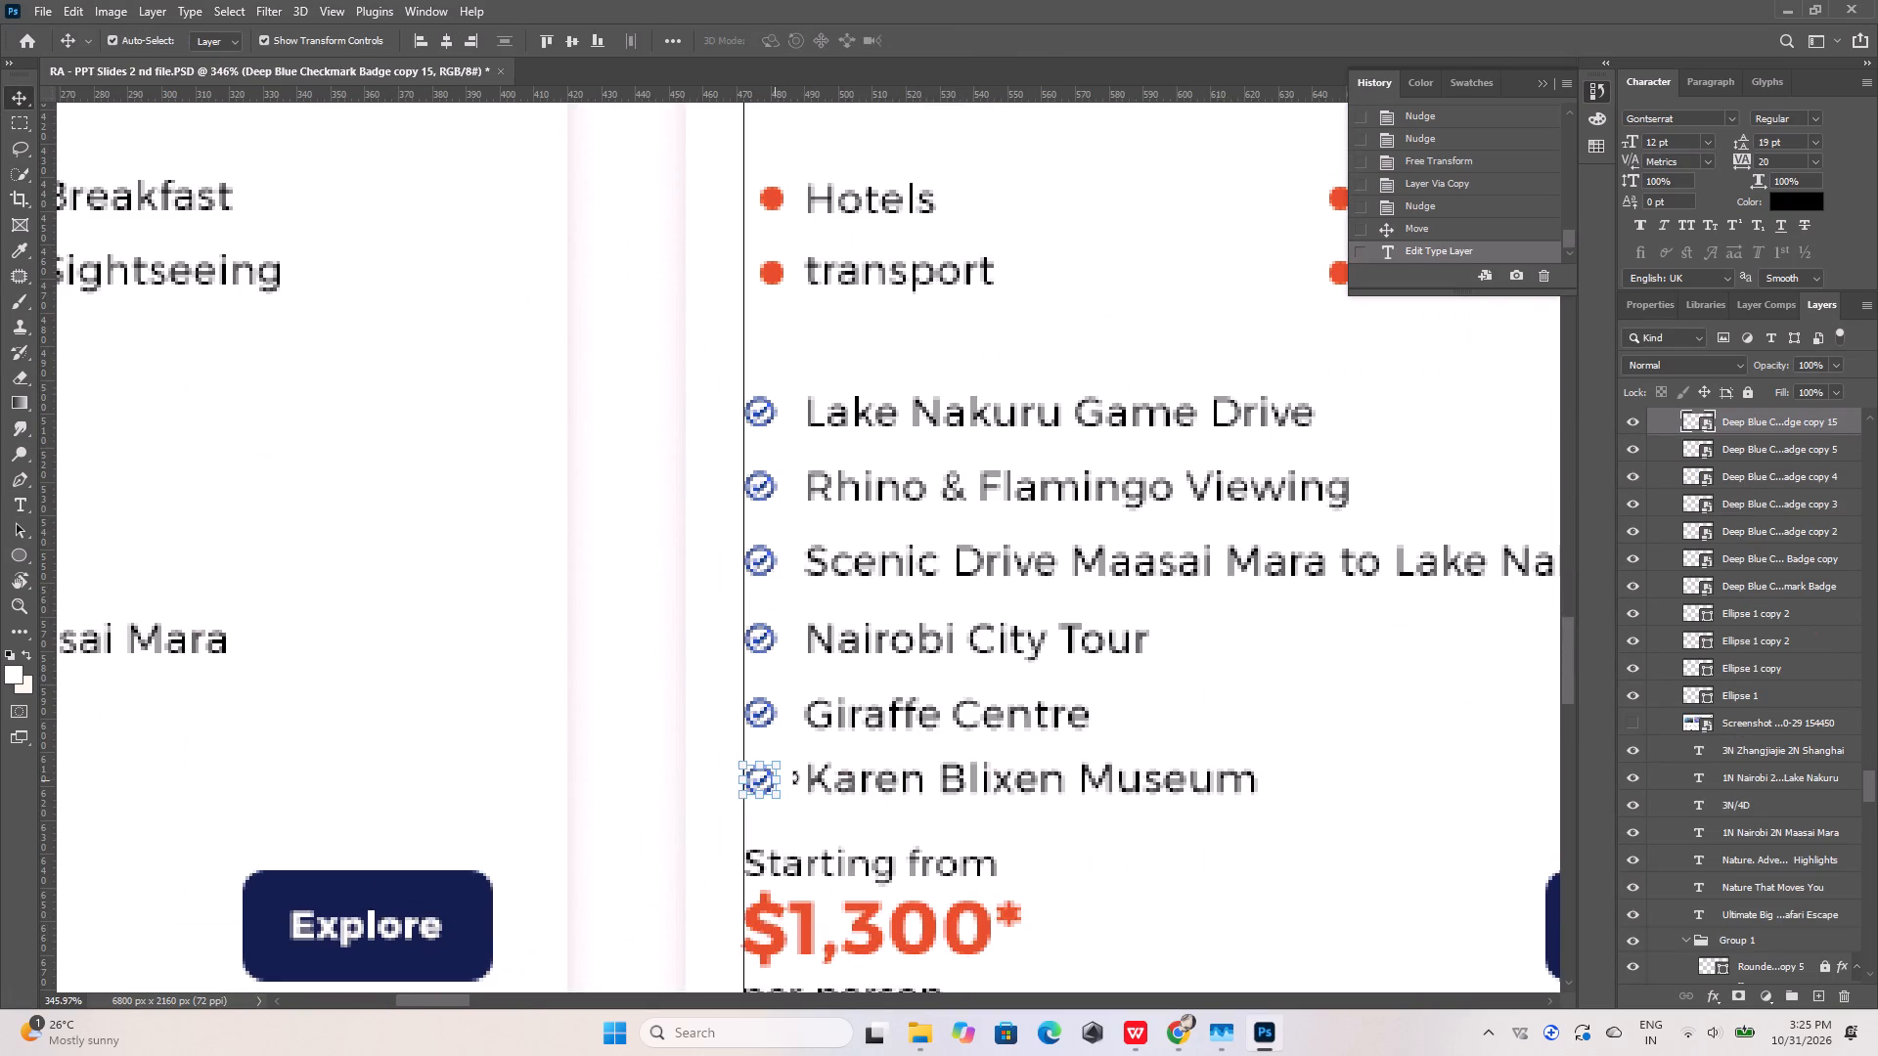
{"action": "left_click", "coordinate": [835, 784], "text": "shift"}
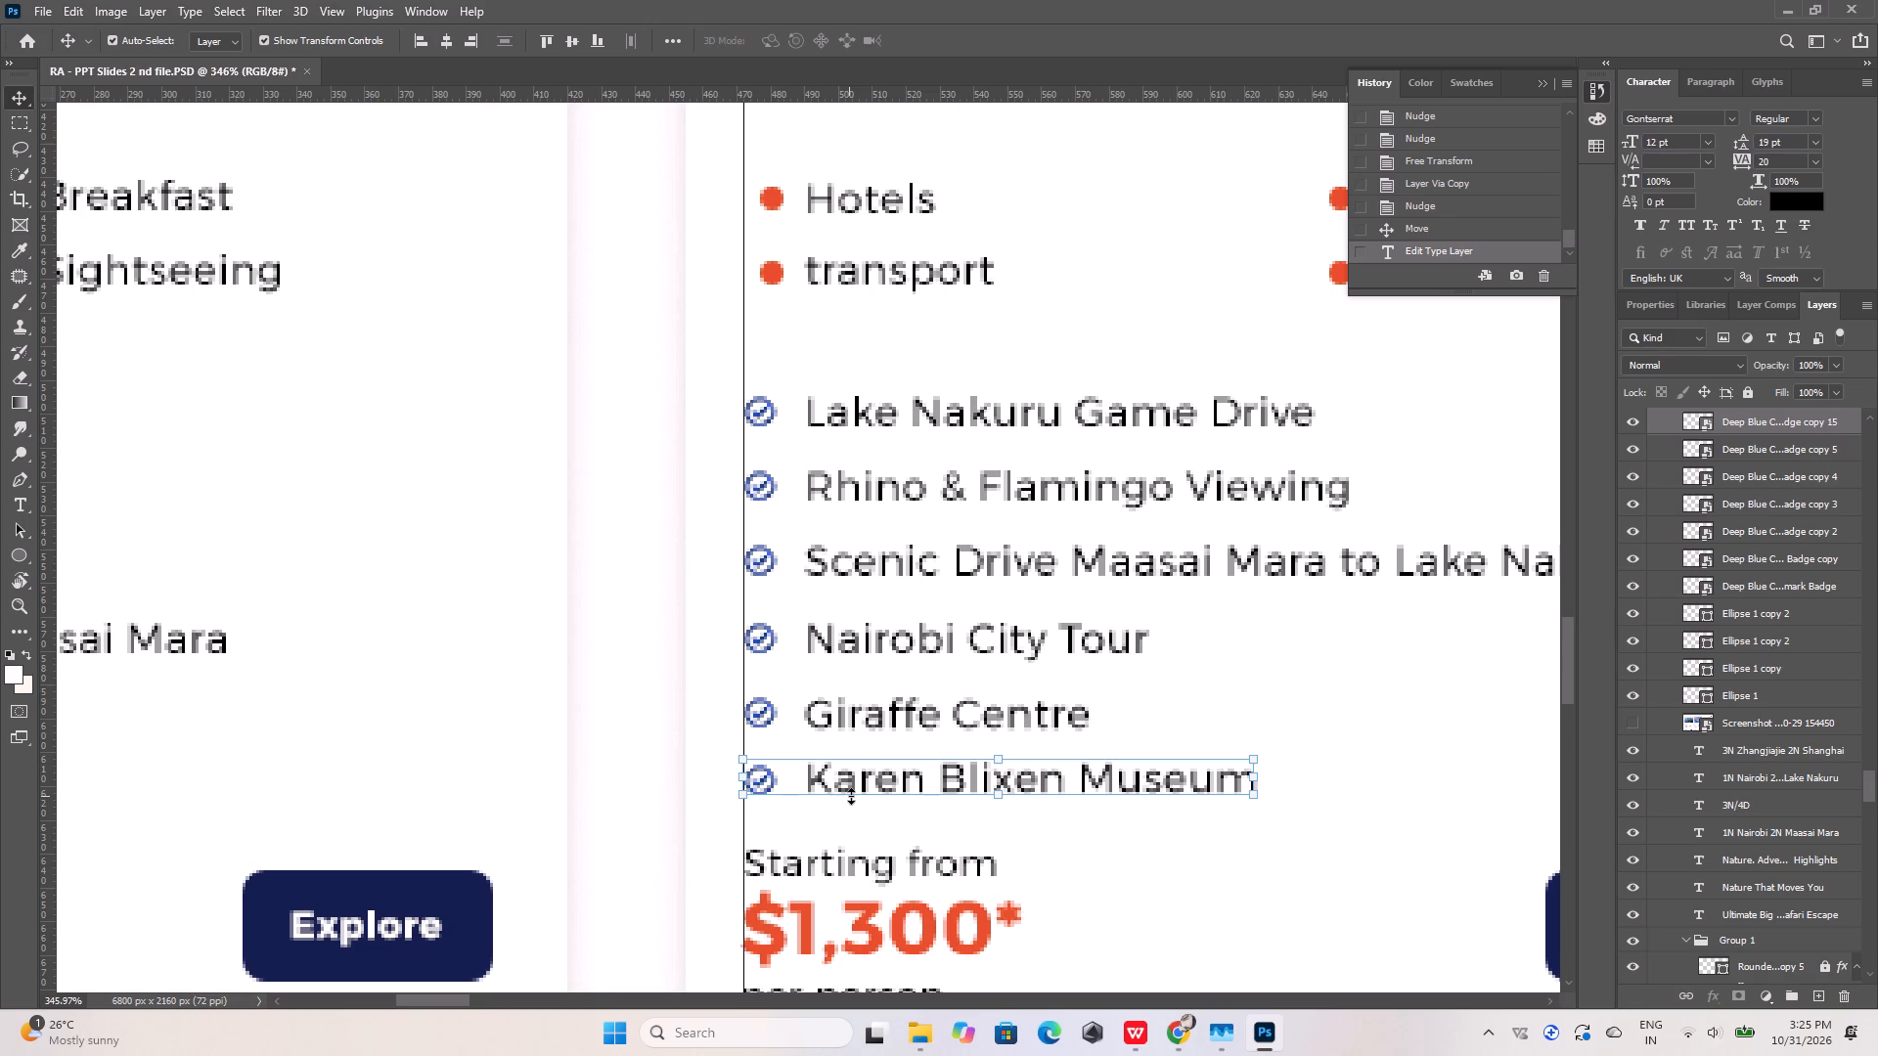
{"action": "key", "text": "shift+Down"}
{"action": "key", "text": "shift+Up"}
{"action": "key", "text": "Down"}
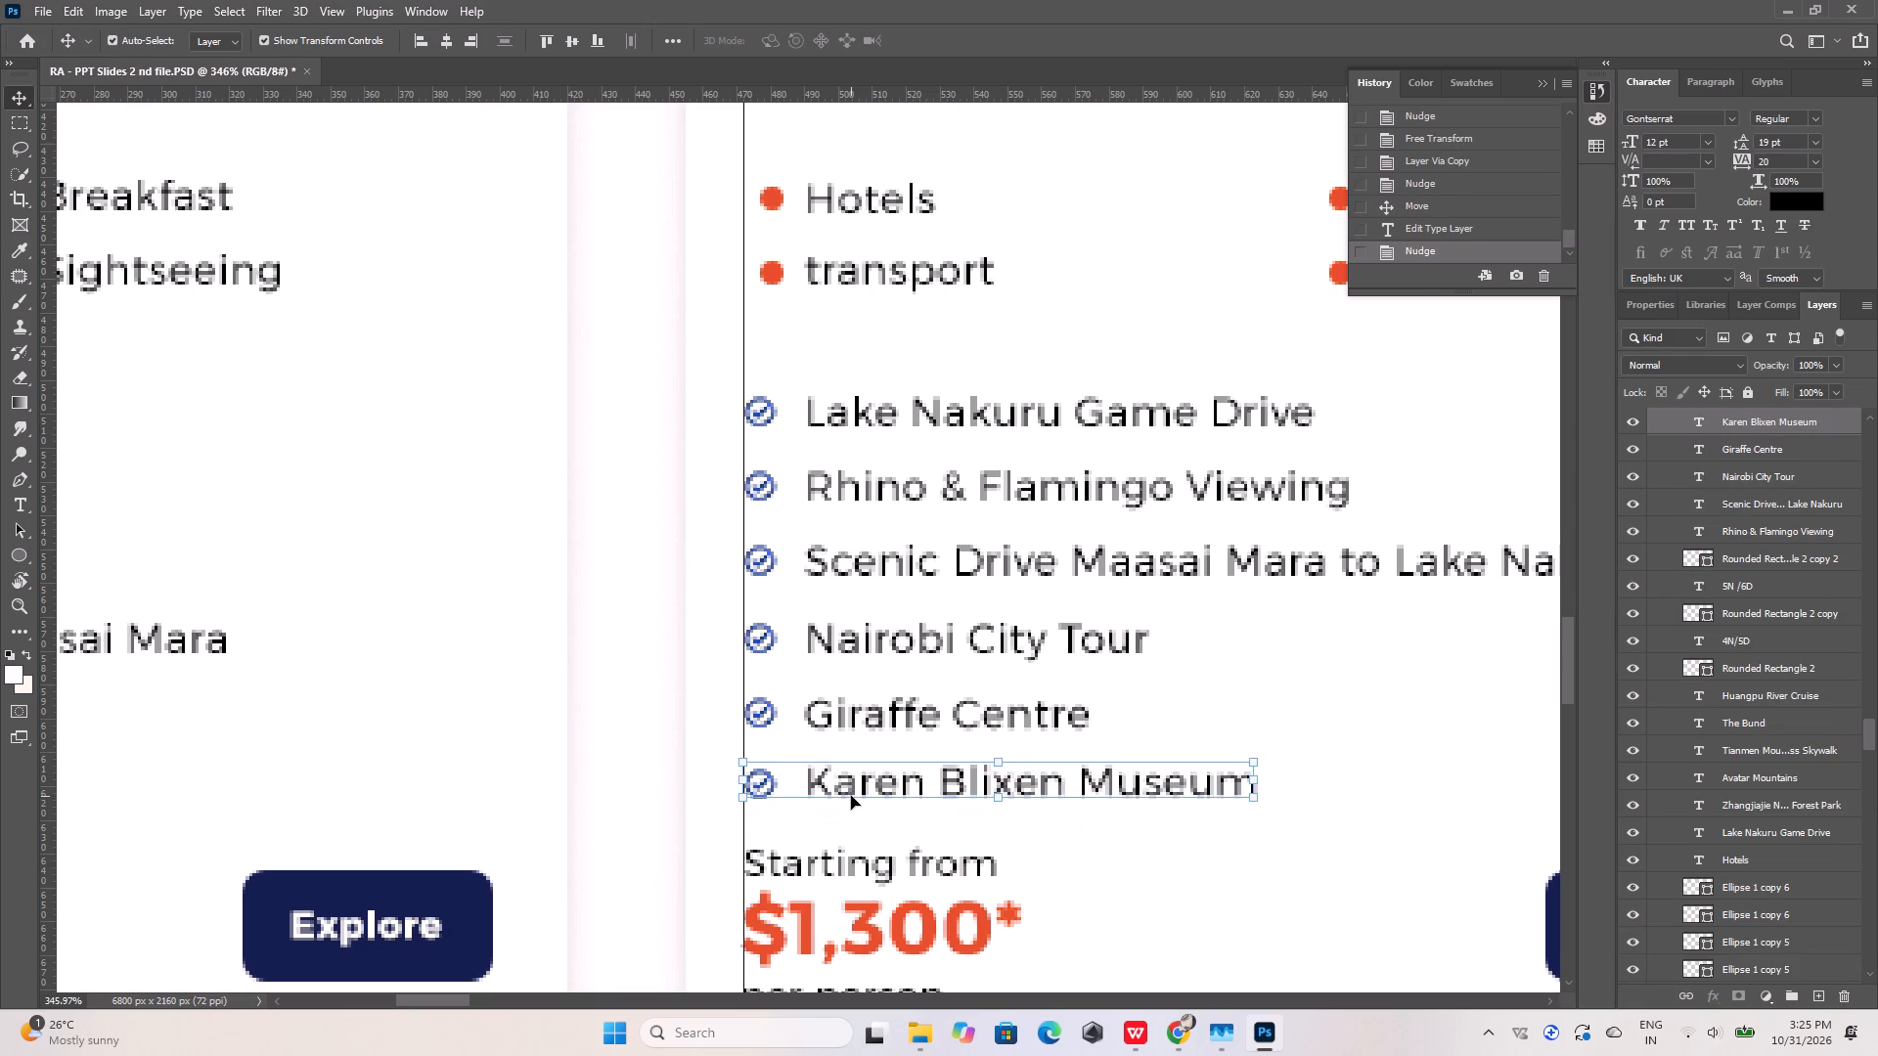
{"action": "key", "text": "Down"}
{"action": "key", "text": "Up"}
{"action": "left_click", "coordinate": [1209, 722]}
Replace the second card's price amount with $1,999, copied from the image search in Chrome, keeping the asterisk.
{"action": "scroll", "coordinate": [828, 705], "scroll_direction": "down", "scroll_amount": 9, "text": "alt"}
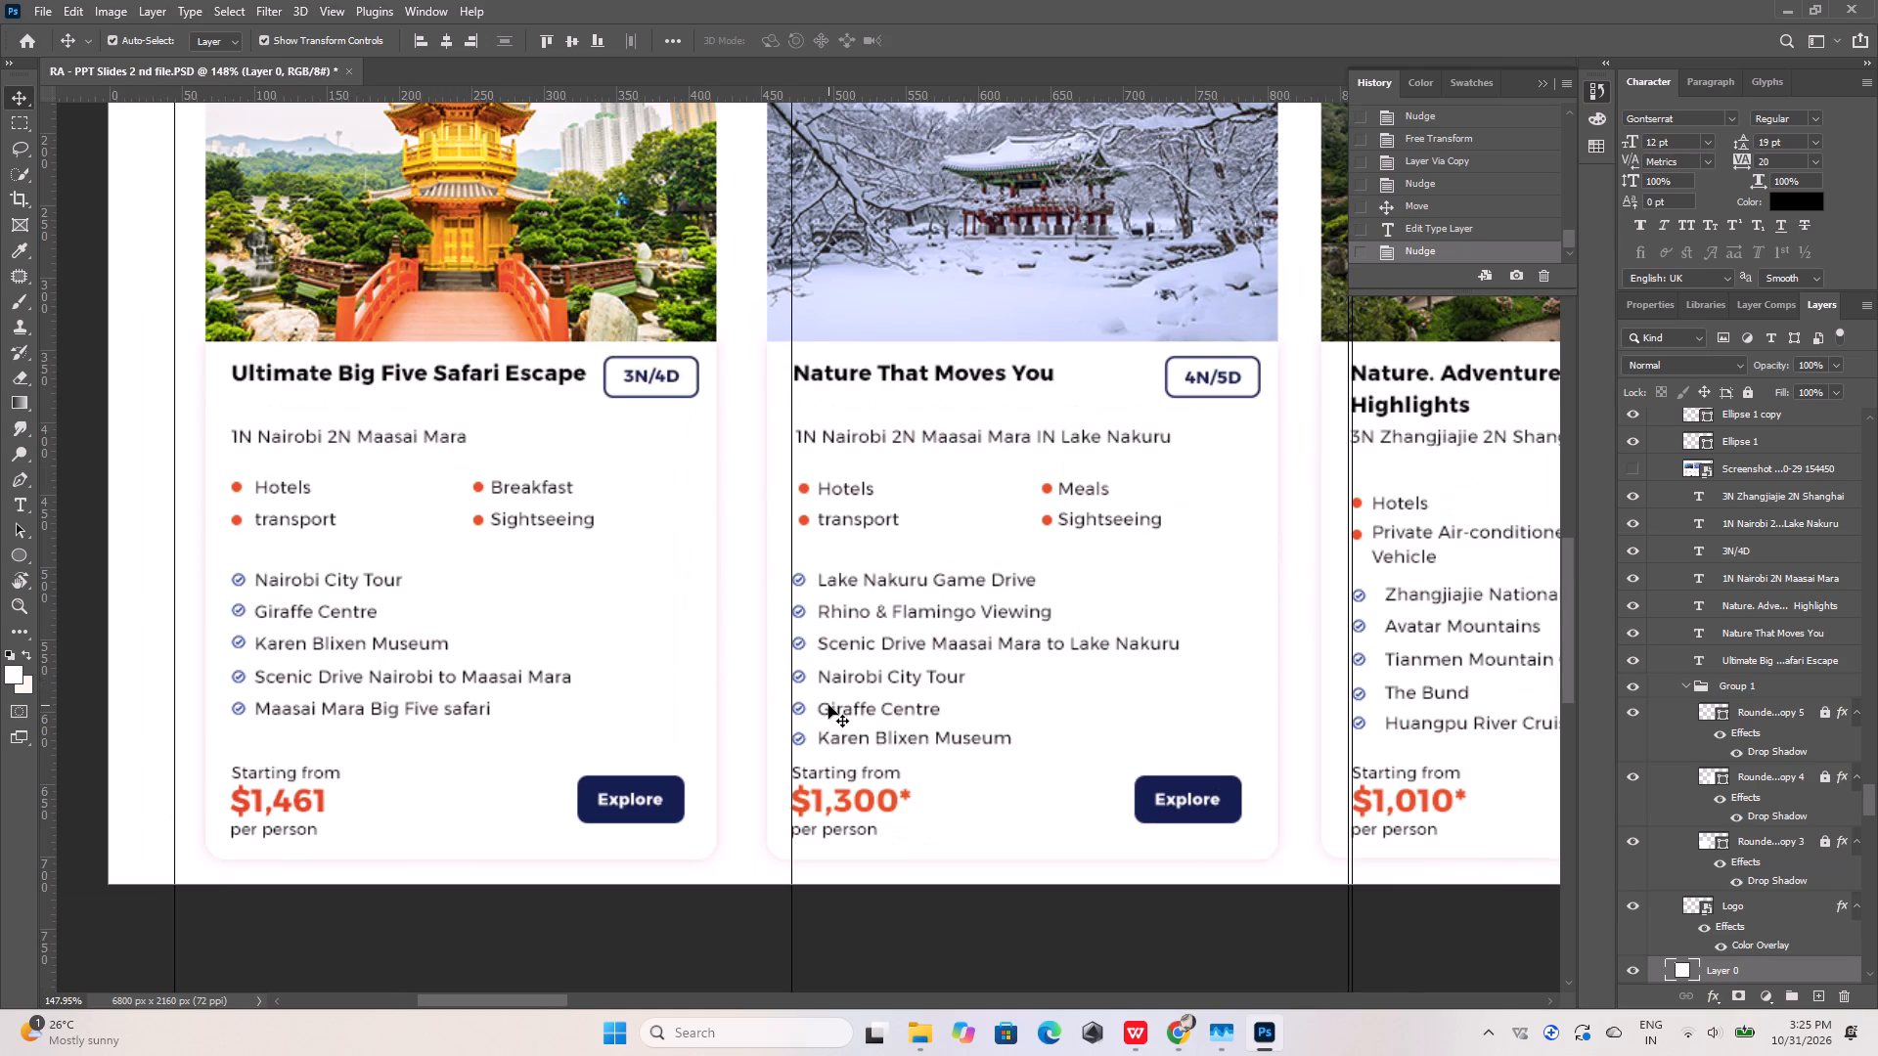
{"action": "left_click", "coordinate": [1180, 1035]}
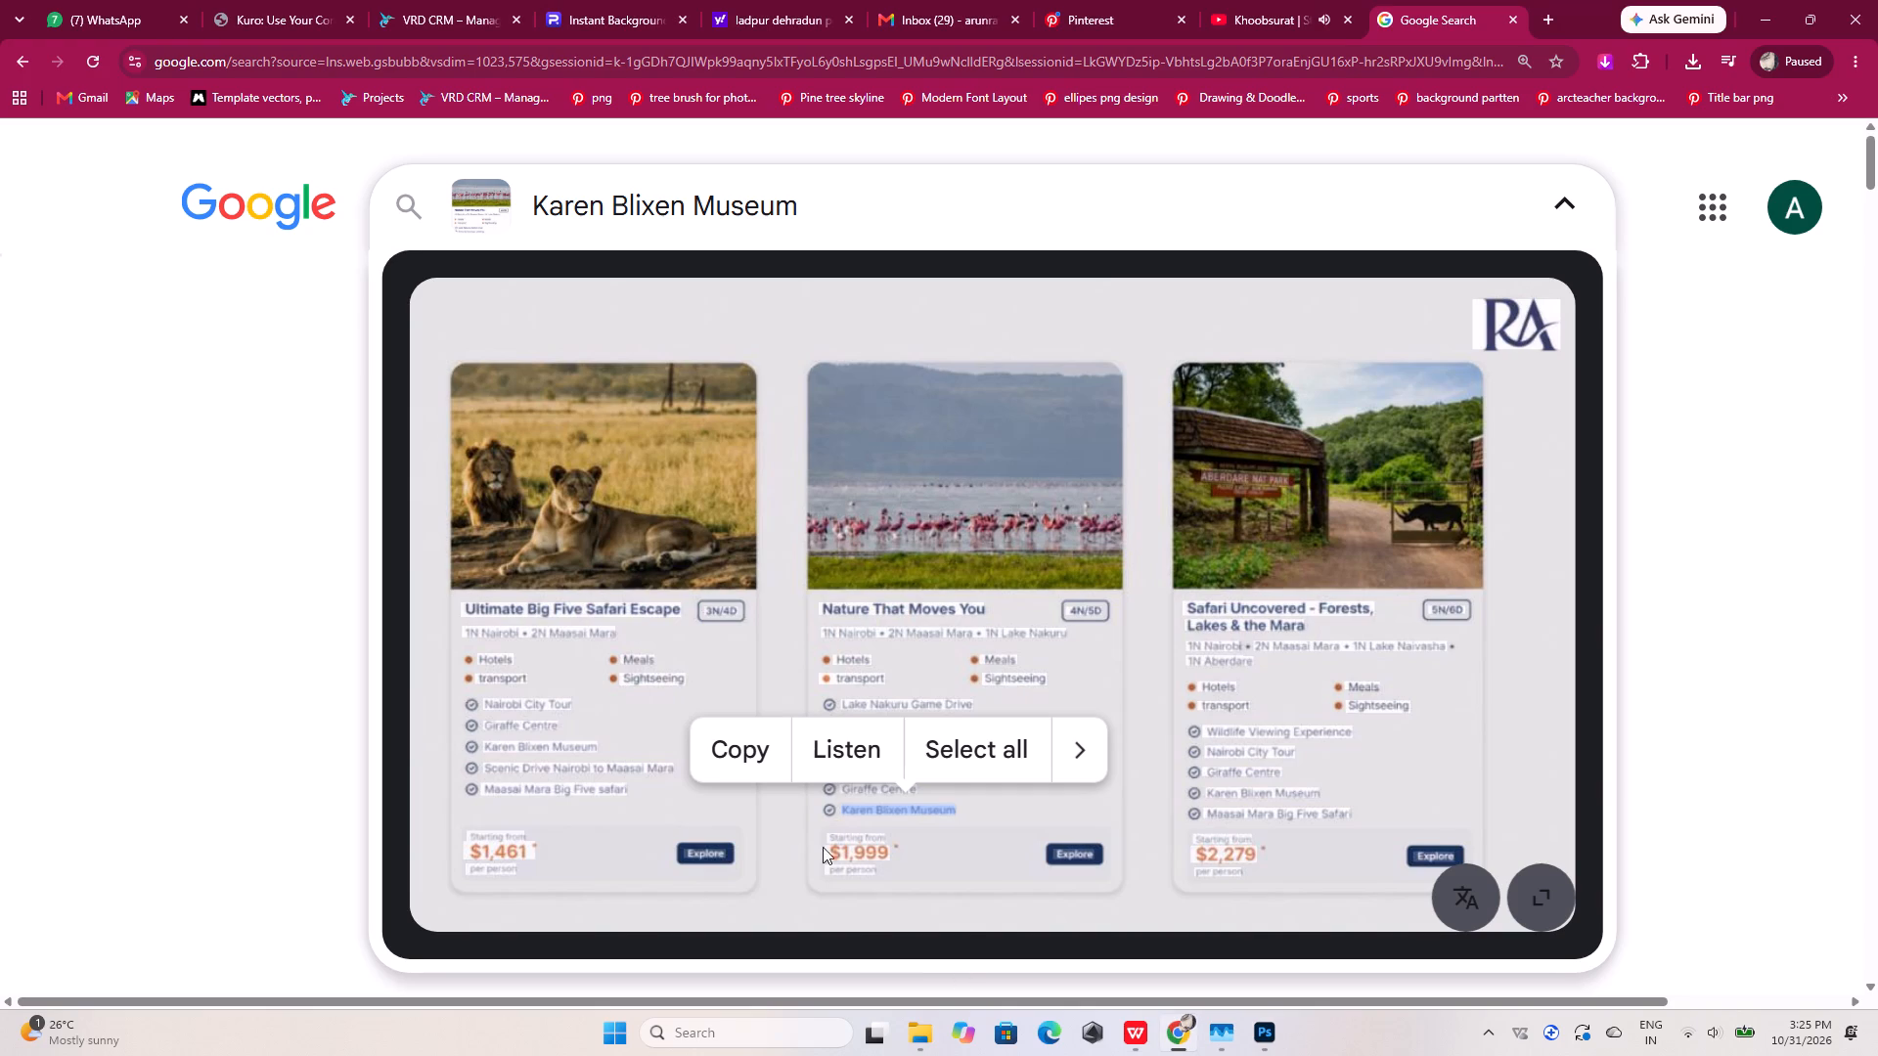
{"action": "left_click_drag", "start_coordinate": [833, 855], "coordinate": [903, 847]}
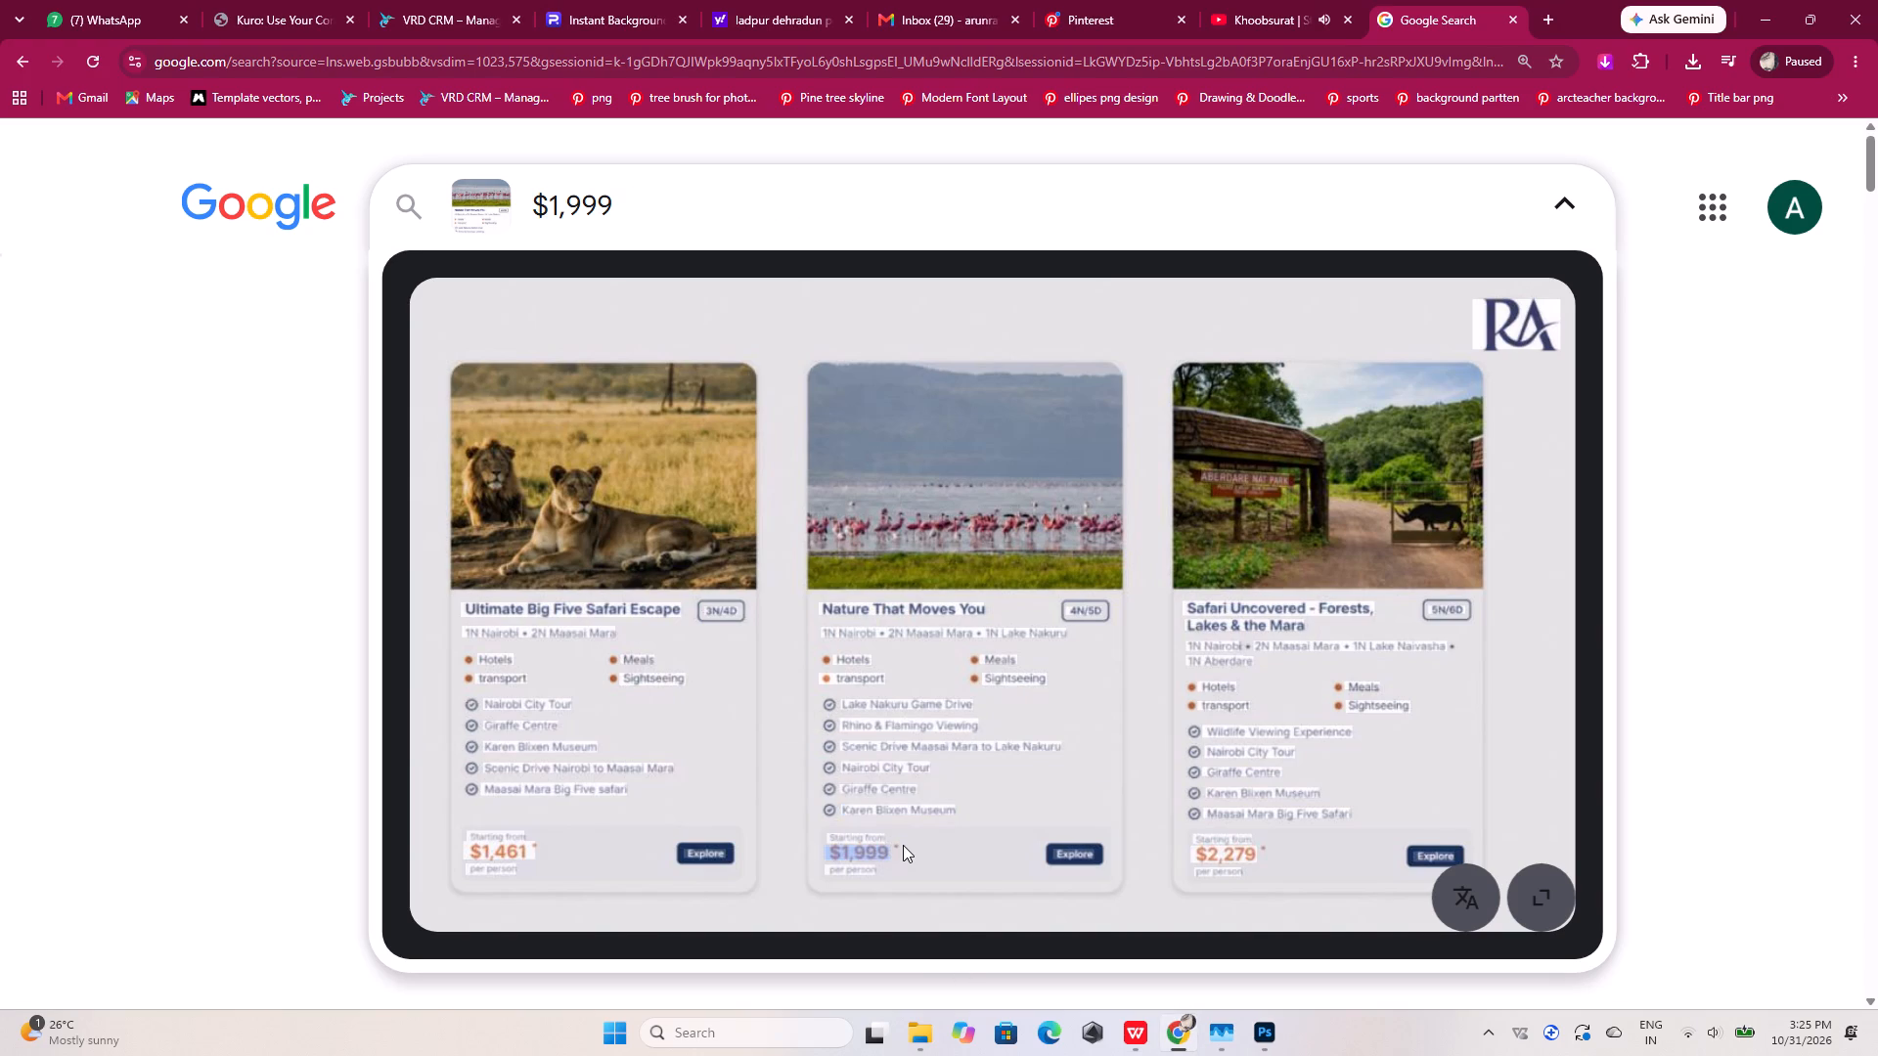
{"action": "left_click", "coordinate": [707, 781]}
{"action": "left_click", "coordinate": [1274, 1043]}
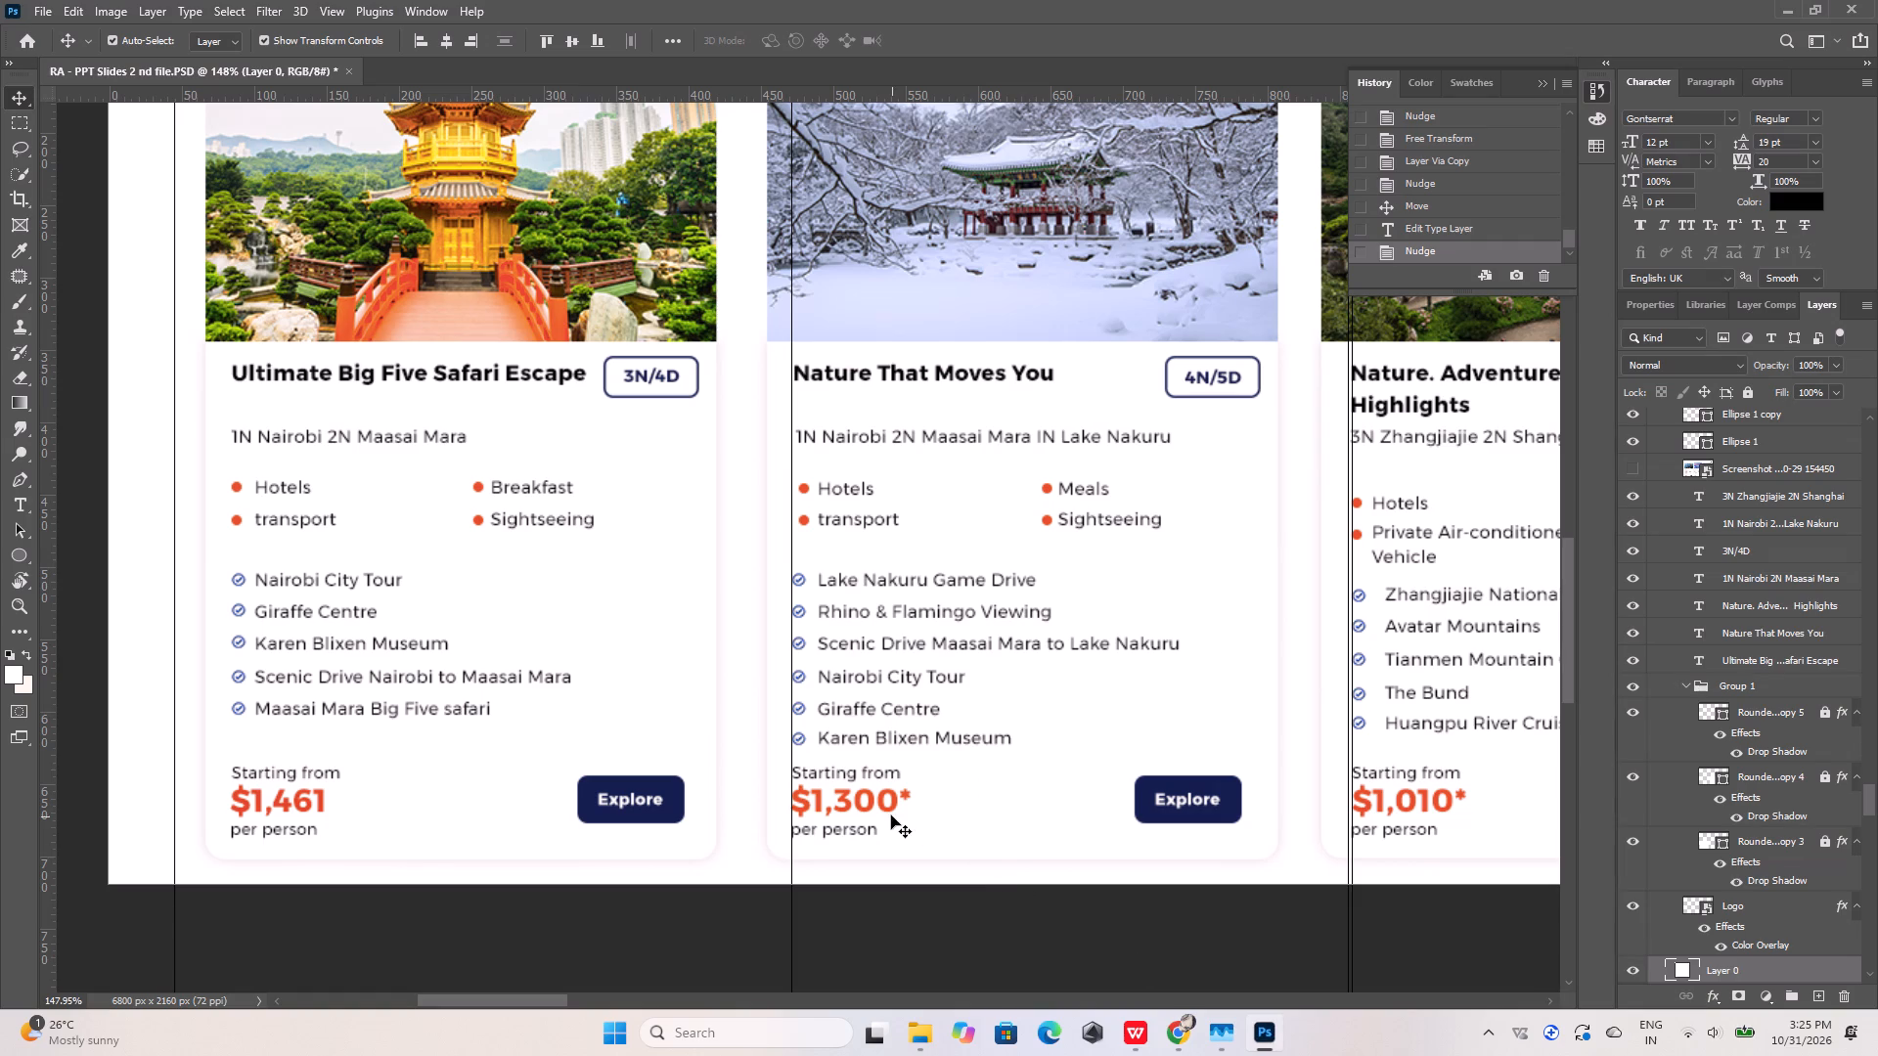
{"action": "double_click", "coordinate": [876, 805]}
{"action": "left_click_drag", "start_coordinate": [899, 800], "coordinate": [787, 809]}
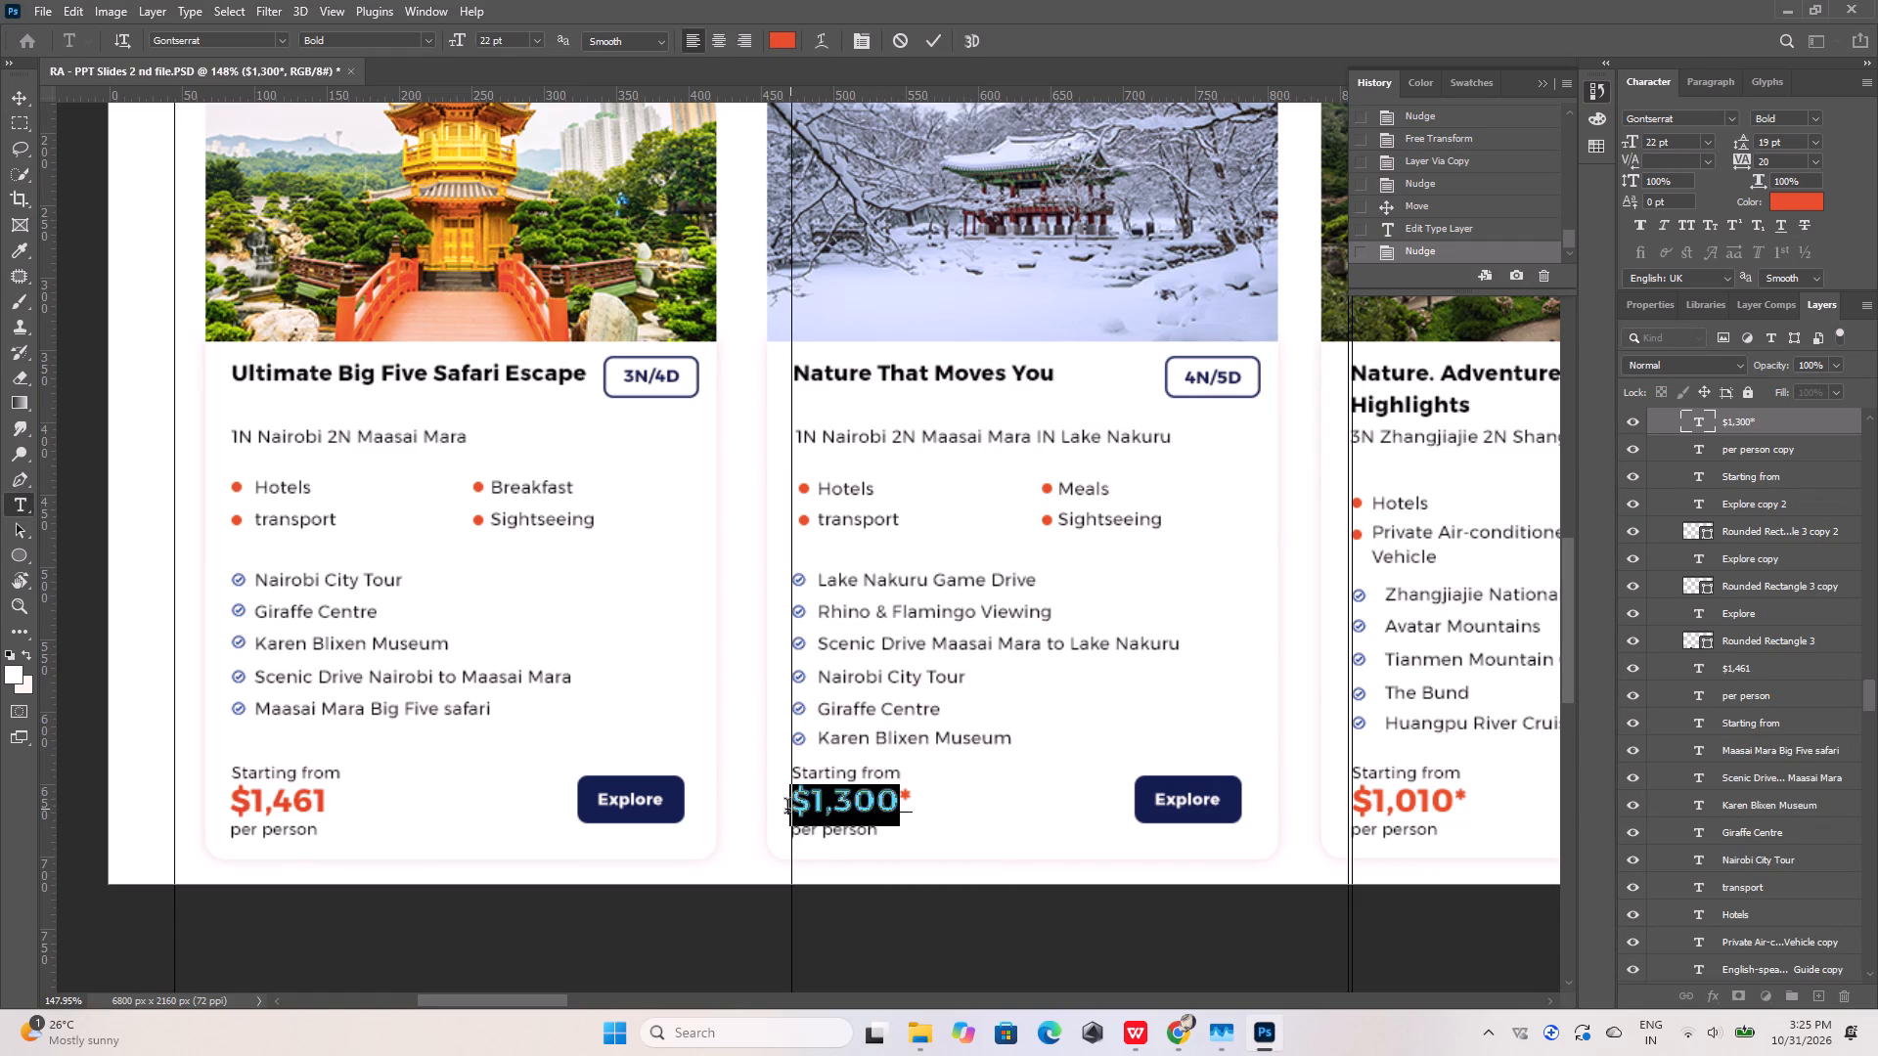
{"action": "left_click_drag", "start_coordinate": [787, 809], "coordinate": [786, 809]}
{"action": "key", "text": "ctrl+v"}
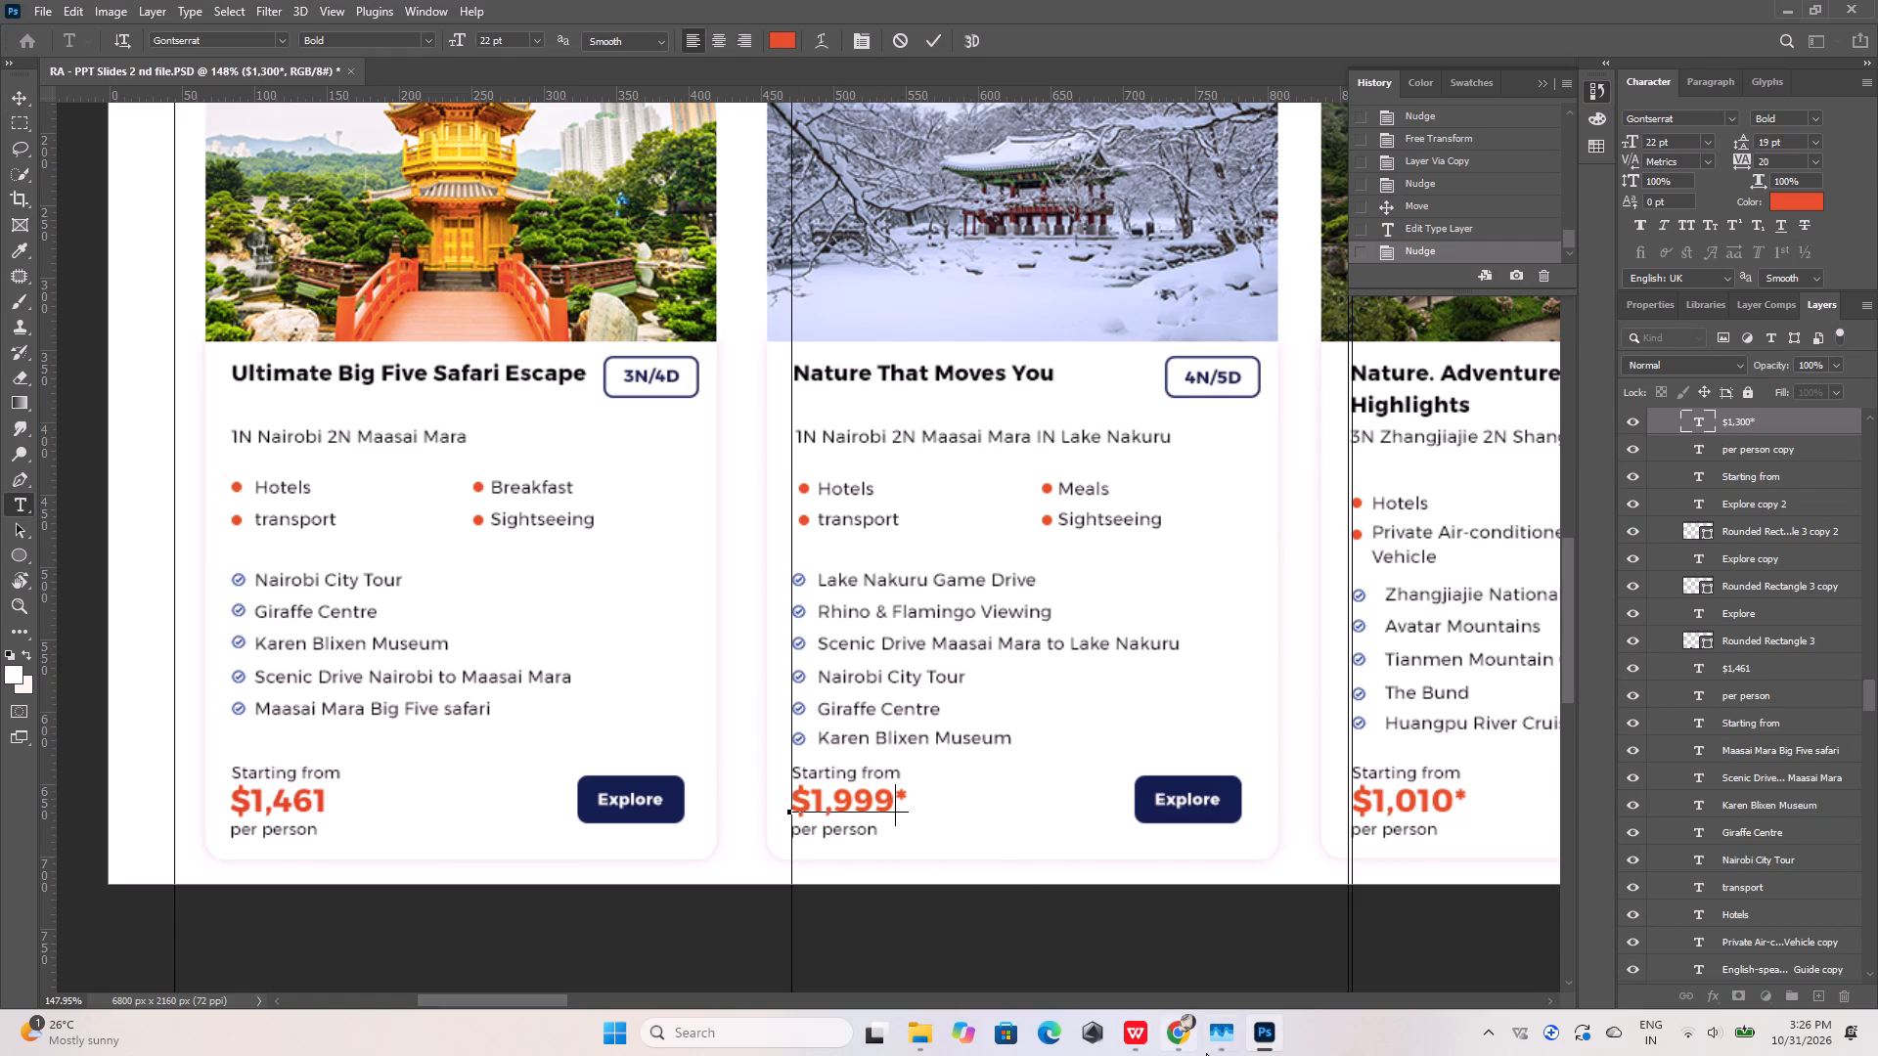
Compare the Photoshop cards with the Kenya tour cards on slide 40 in WPS Office.
{"action": "left_click", "coordinate": [1146, 1035]}
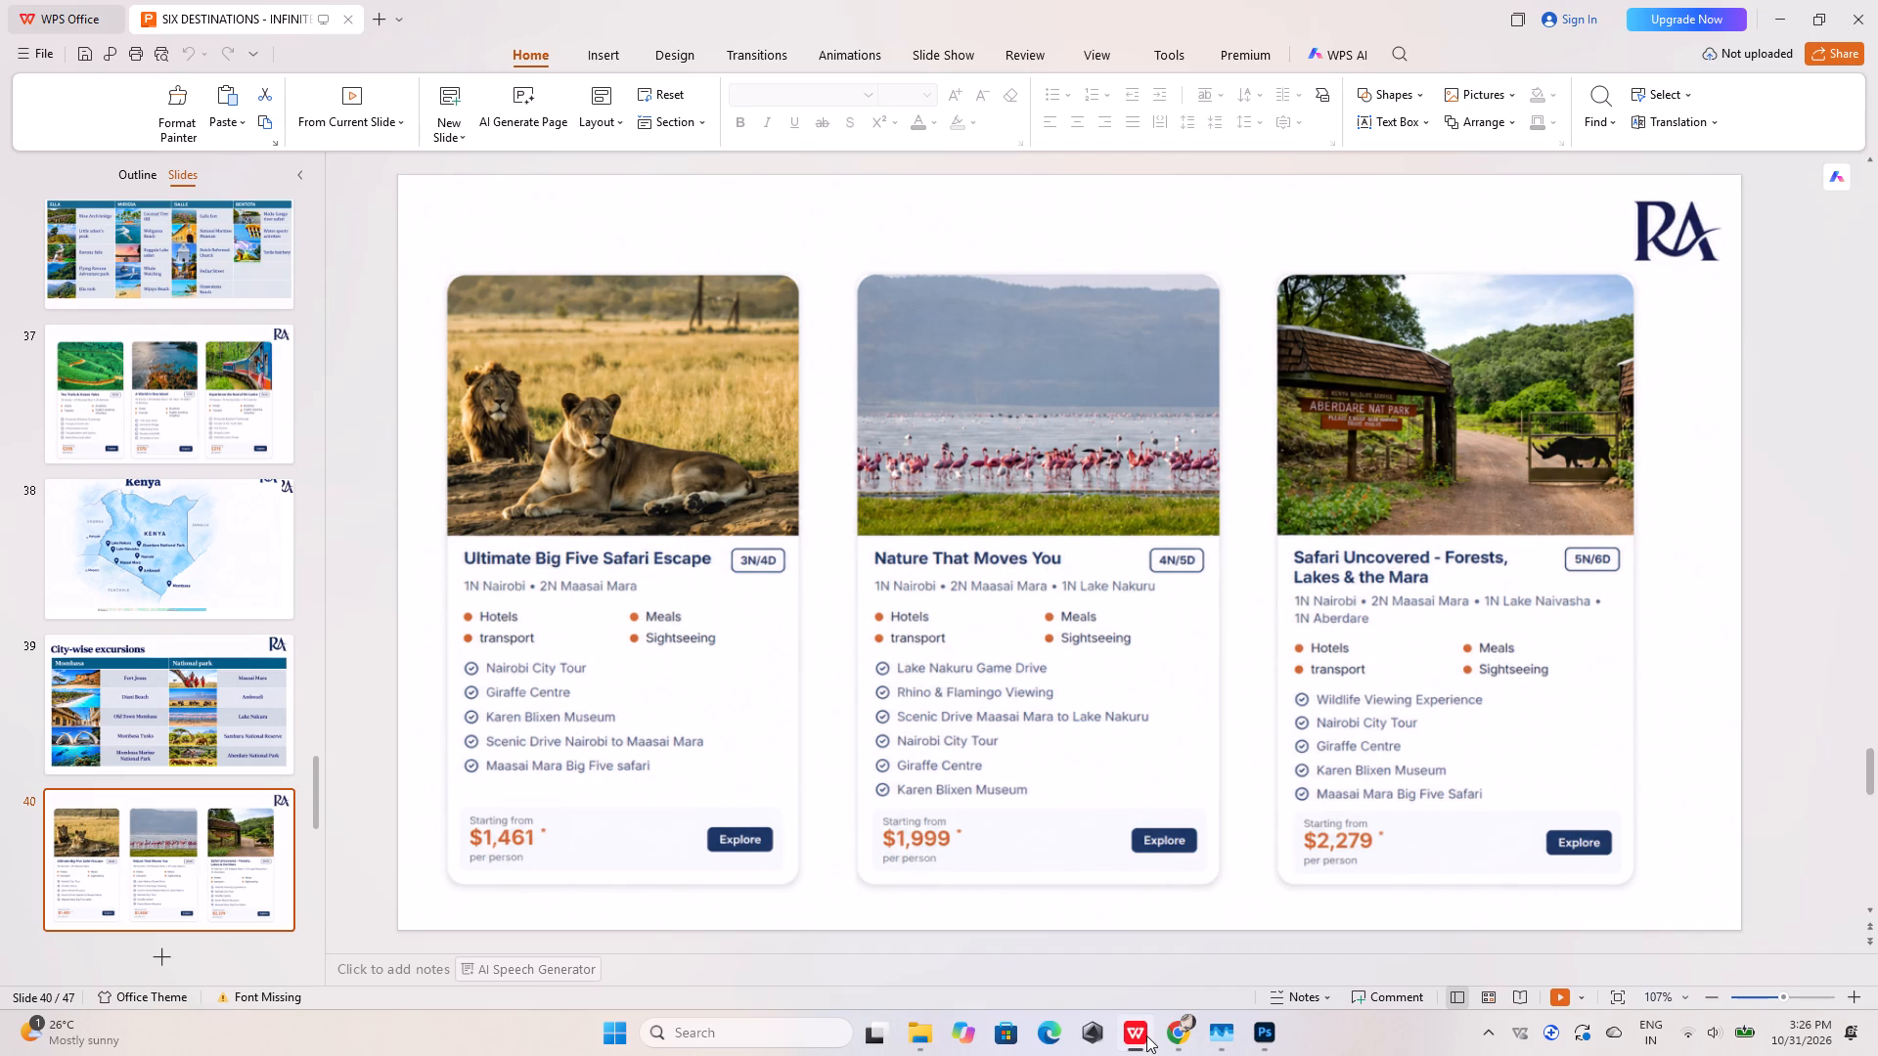
{"action": "left_click", "coordinate": [1146, 1035]}
{"action": "left_click", "coordinate": [1146, 1035]}
{"action": "left_click", "coordinate": [1146, 1035]}
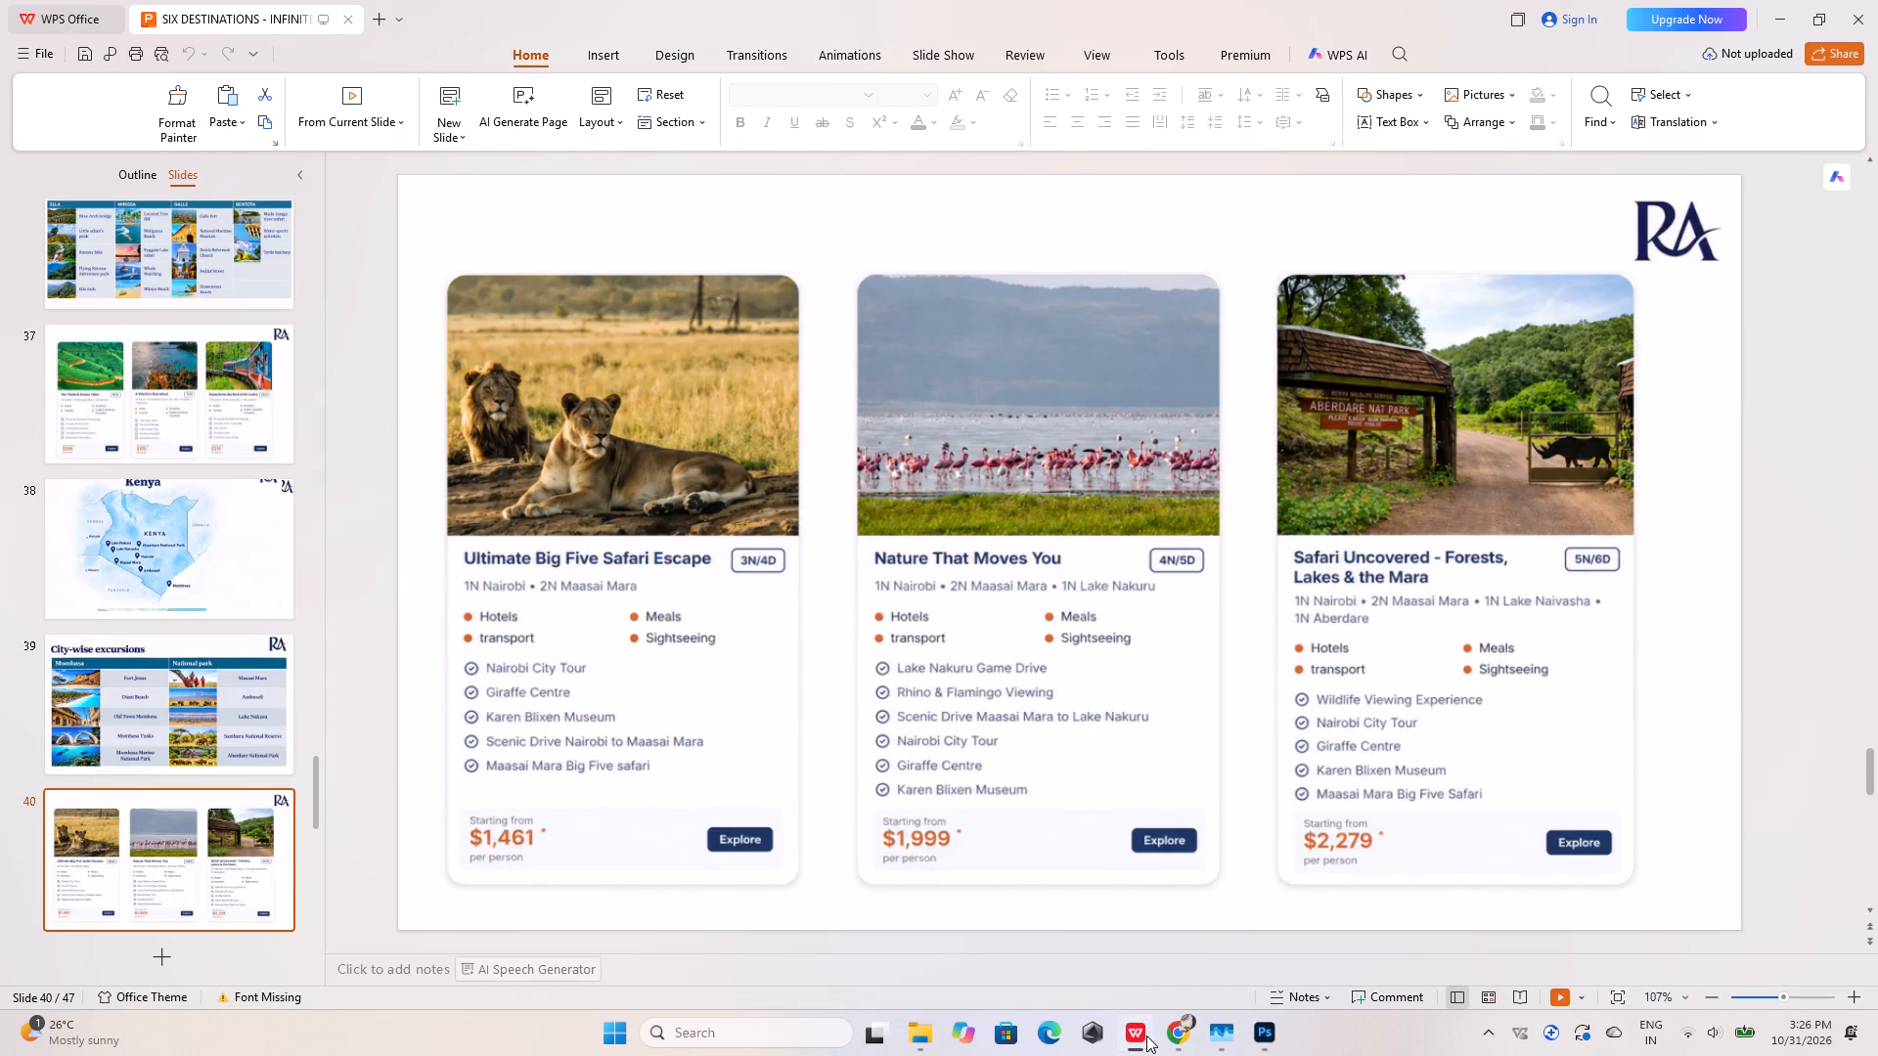
{"action": "left_click", "coordinate": [1146, 1035]}
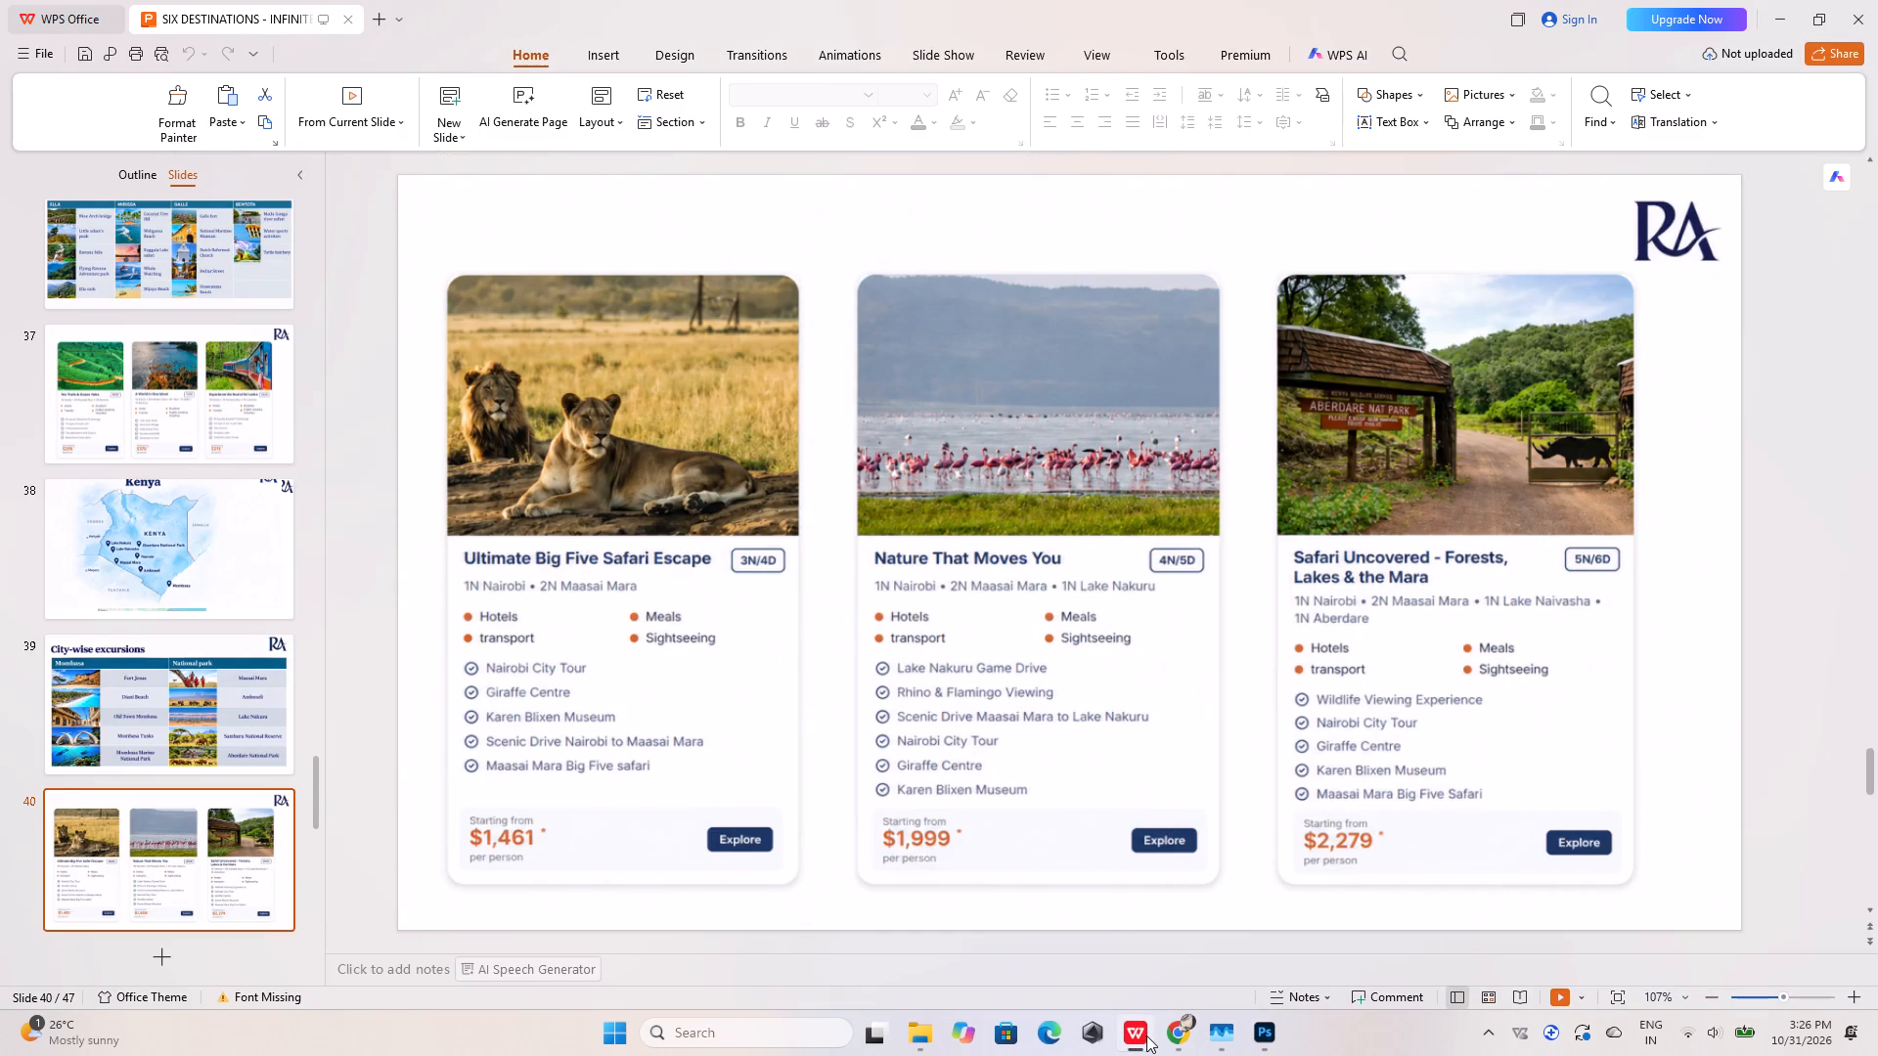
{"action": "left_click", "coordinate": [1146, 1035]}
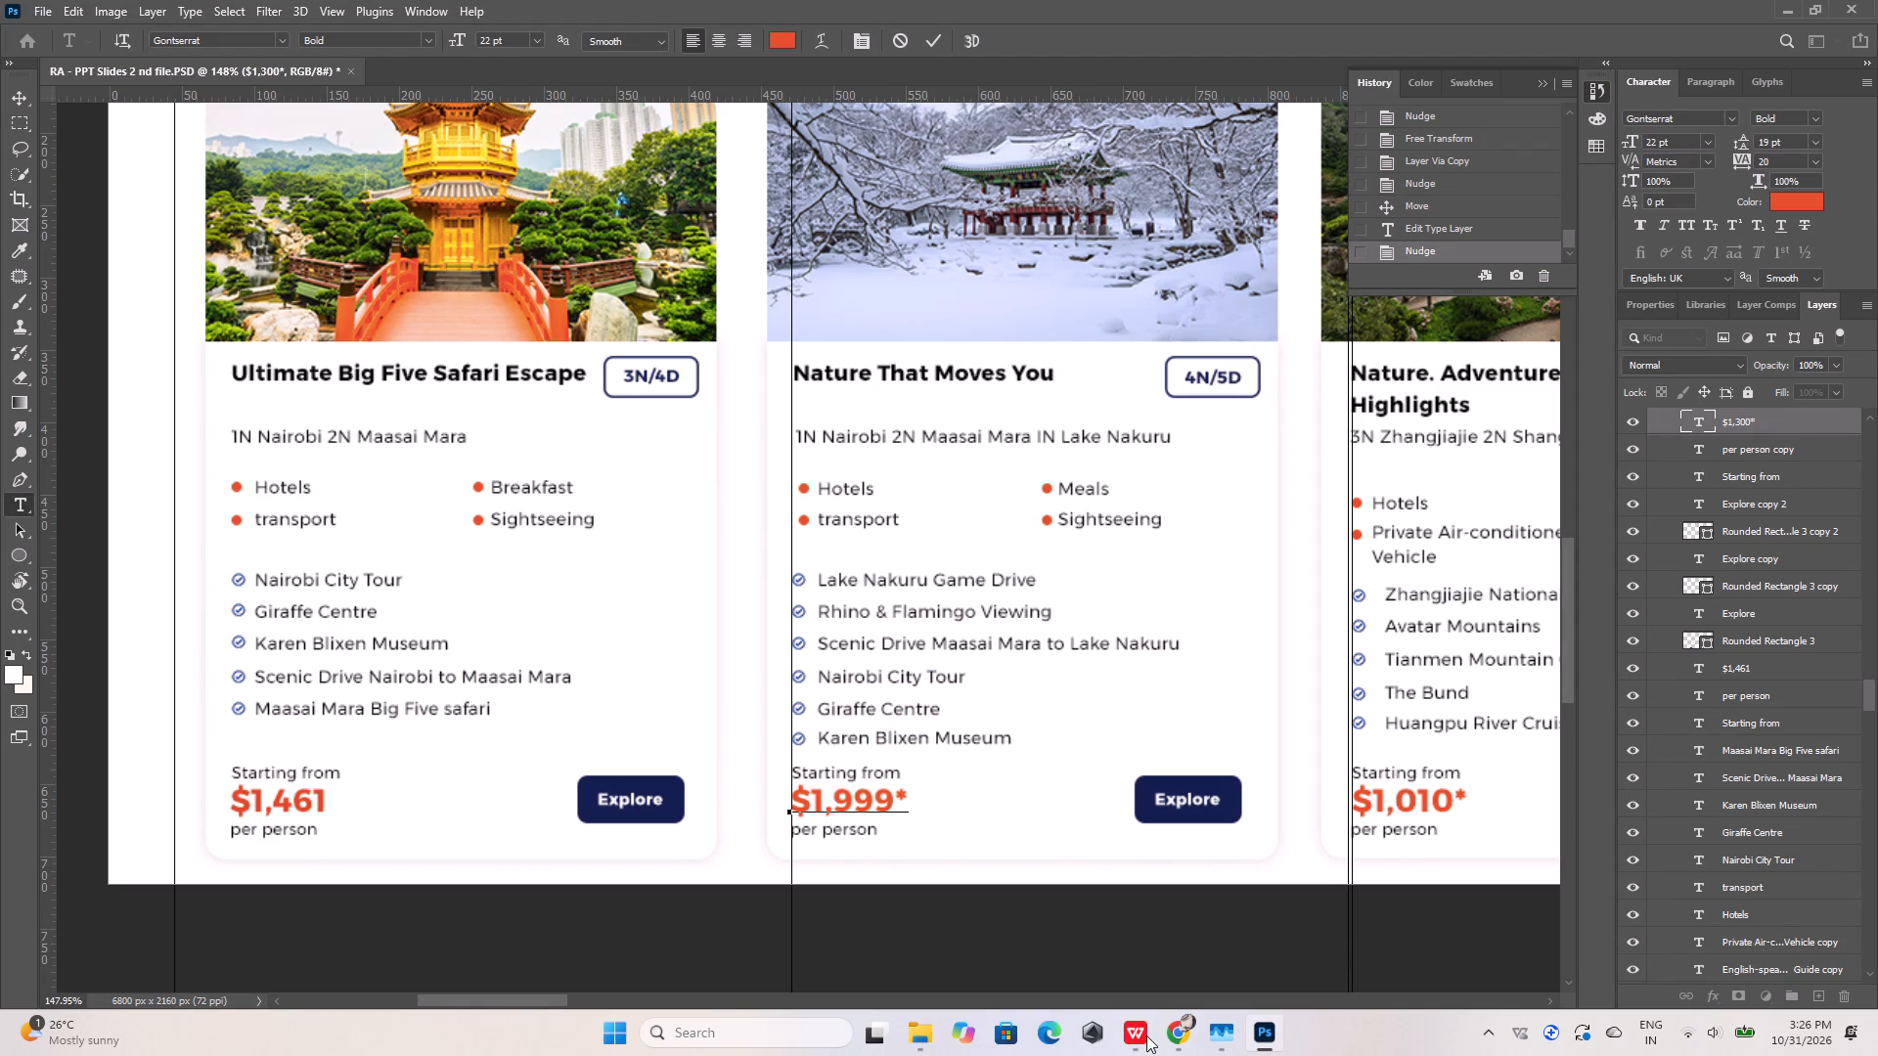
{"action": "left_click", "coordinate": [1146, 1035]}
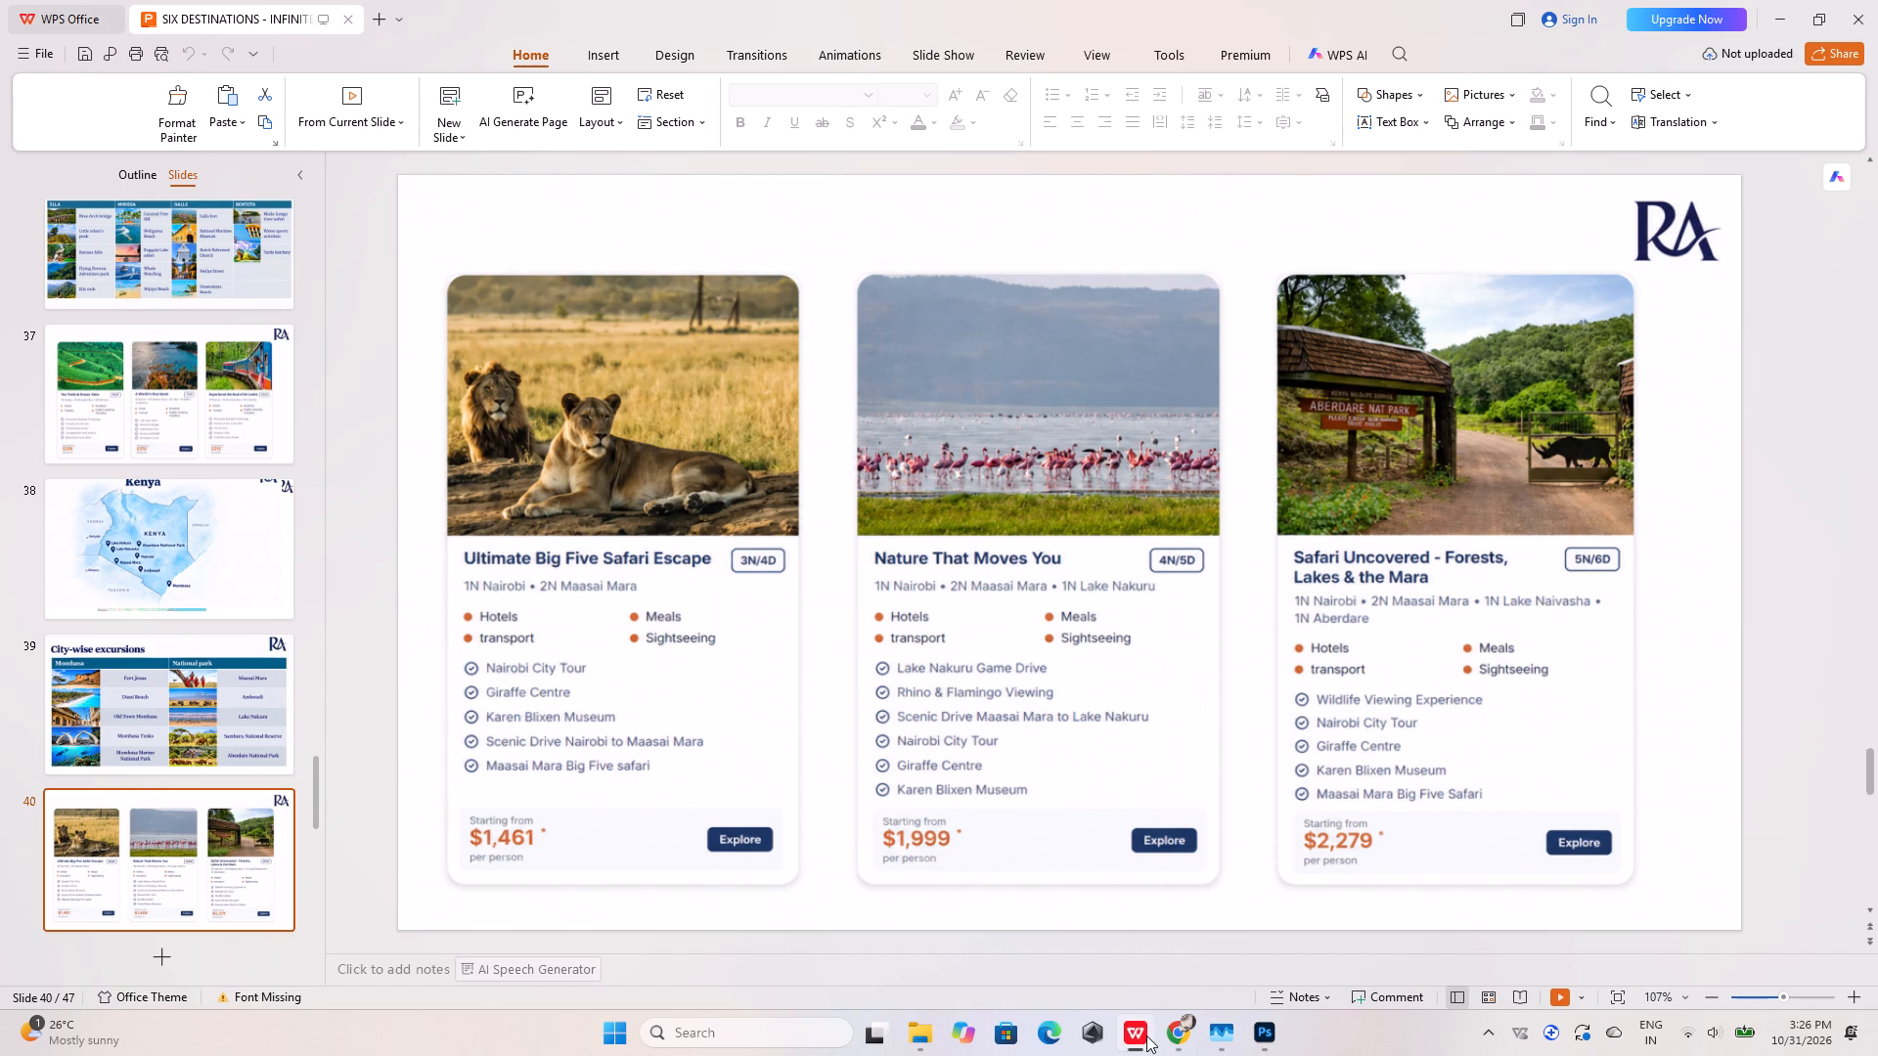
Switch back to Photoshop and commit the pending text edit of the second card's price.
{"action": "left_click", "coordinate": [1146, 1035]}
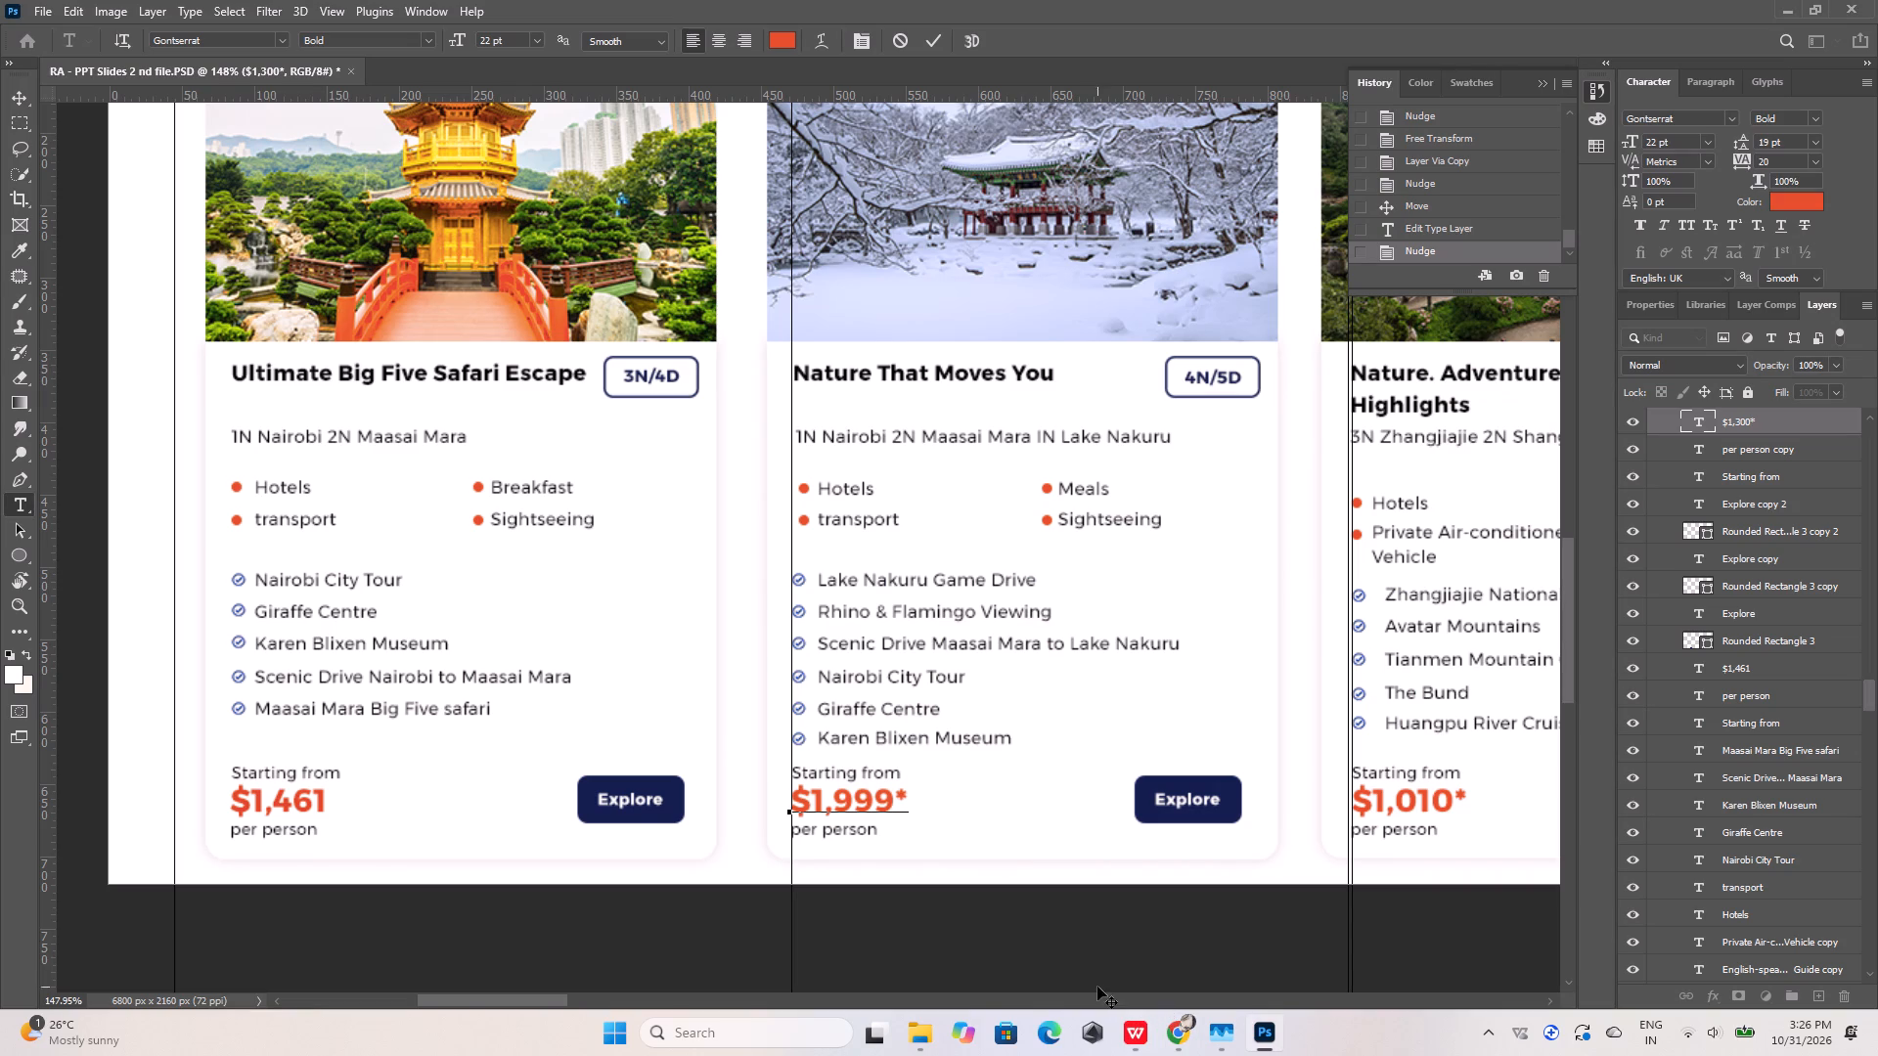
{"action": "scroll", "coordinate": [285, 599], "scroll_direction": "up", "scroll_amount": 6, "text": "alt"}
{"action": "scroll", "coordinate": [279, 580], "scroll_direction": "up", "scroll_amount": 18, "text": "alt"}
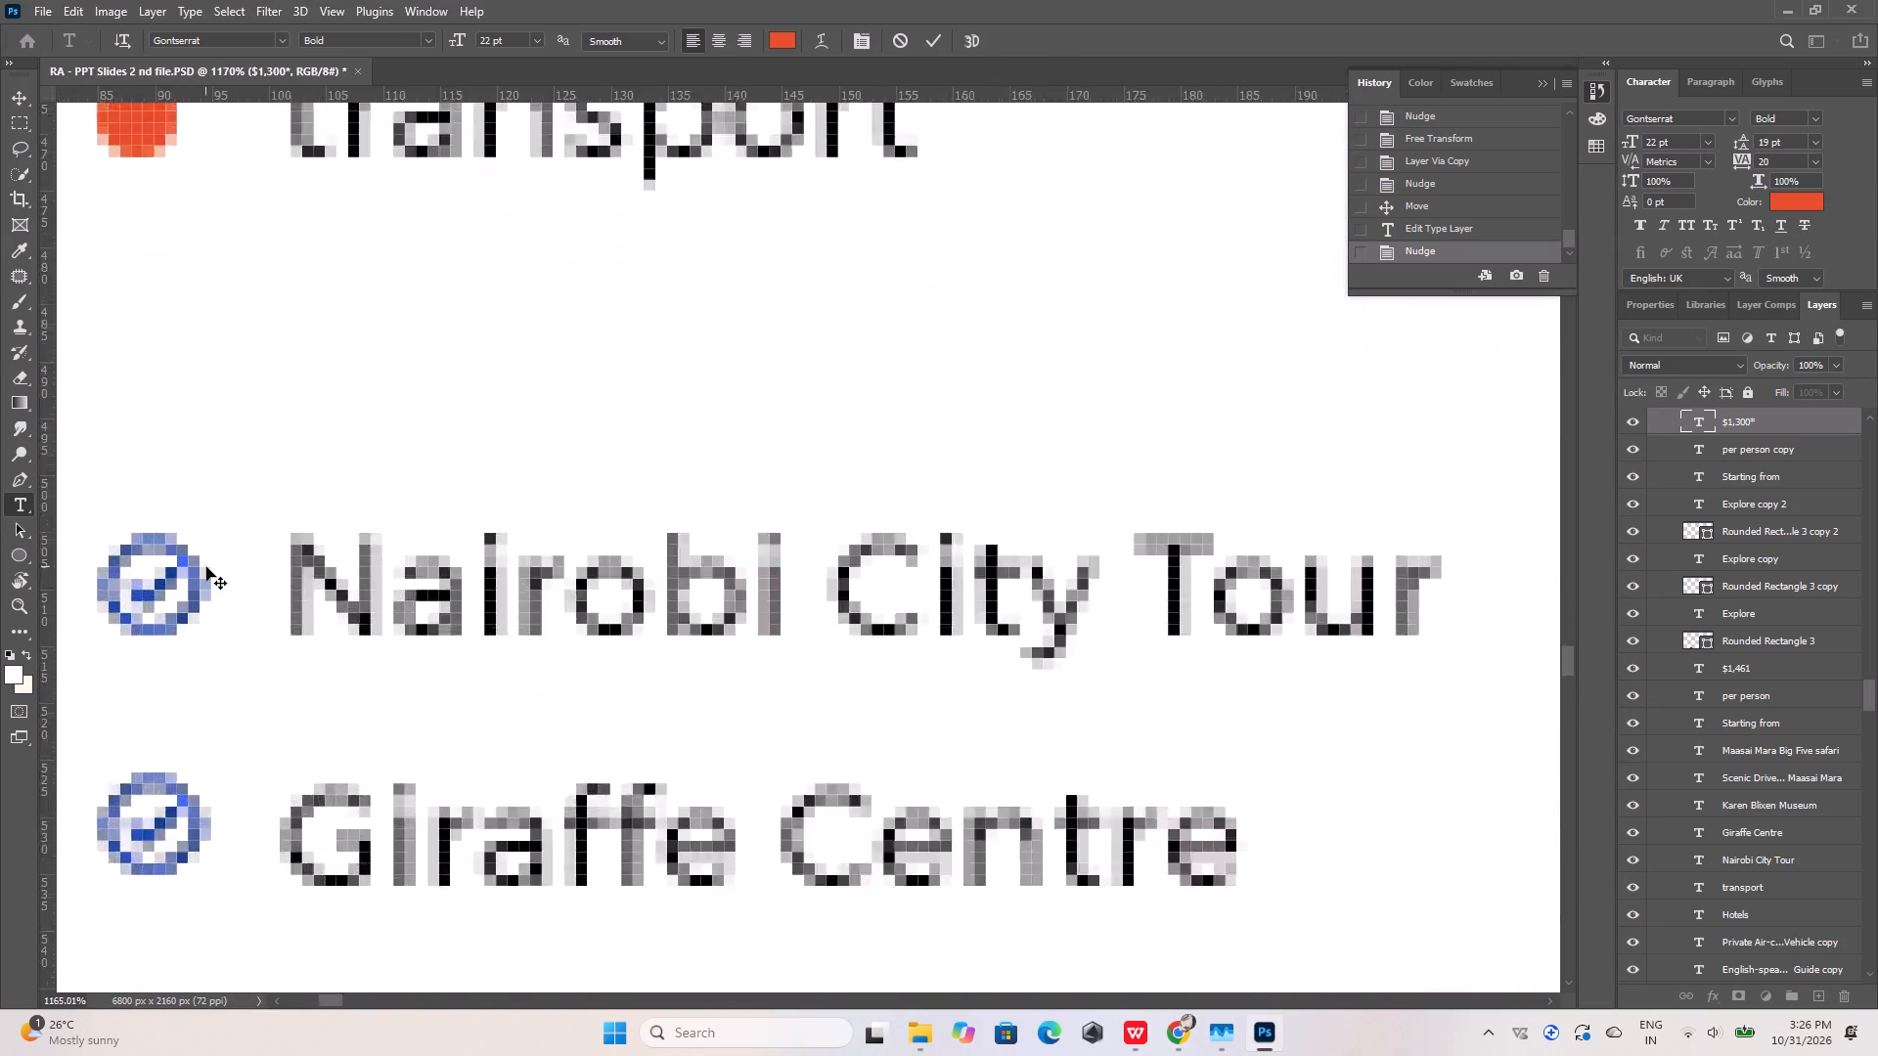
{"action": "scroll", "coordinate": [206, 567], "scroll_direction": "up", "scroll_amount": 7, "text": "alt"}
{"action": "double_click", "coordinate": [467, 597]}
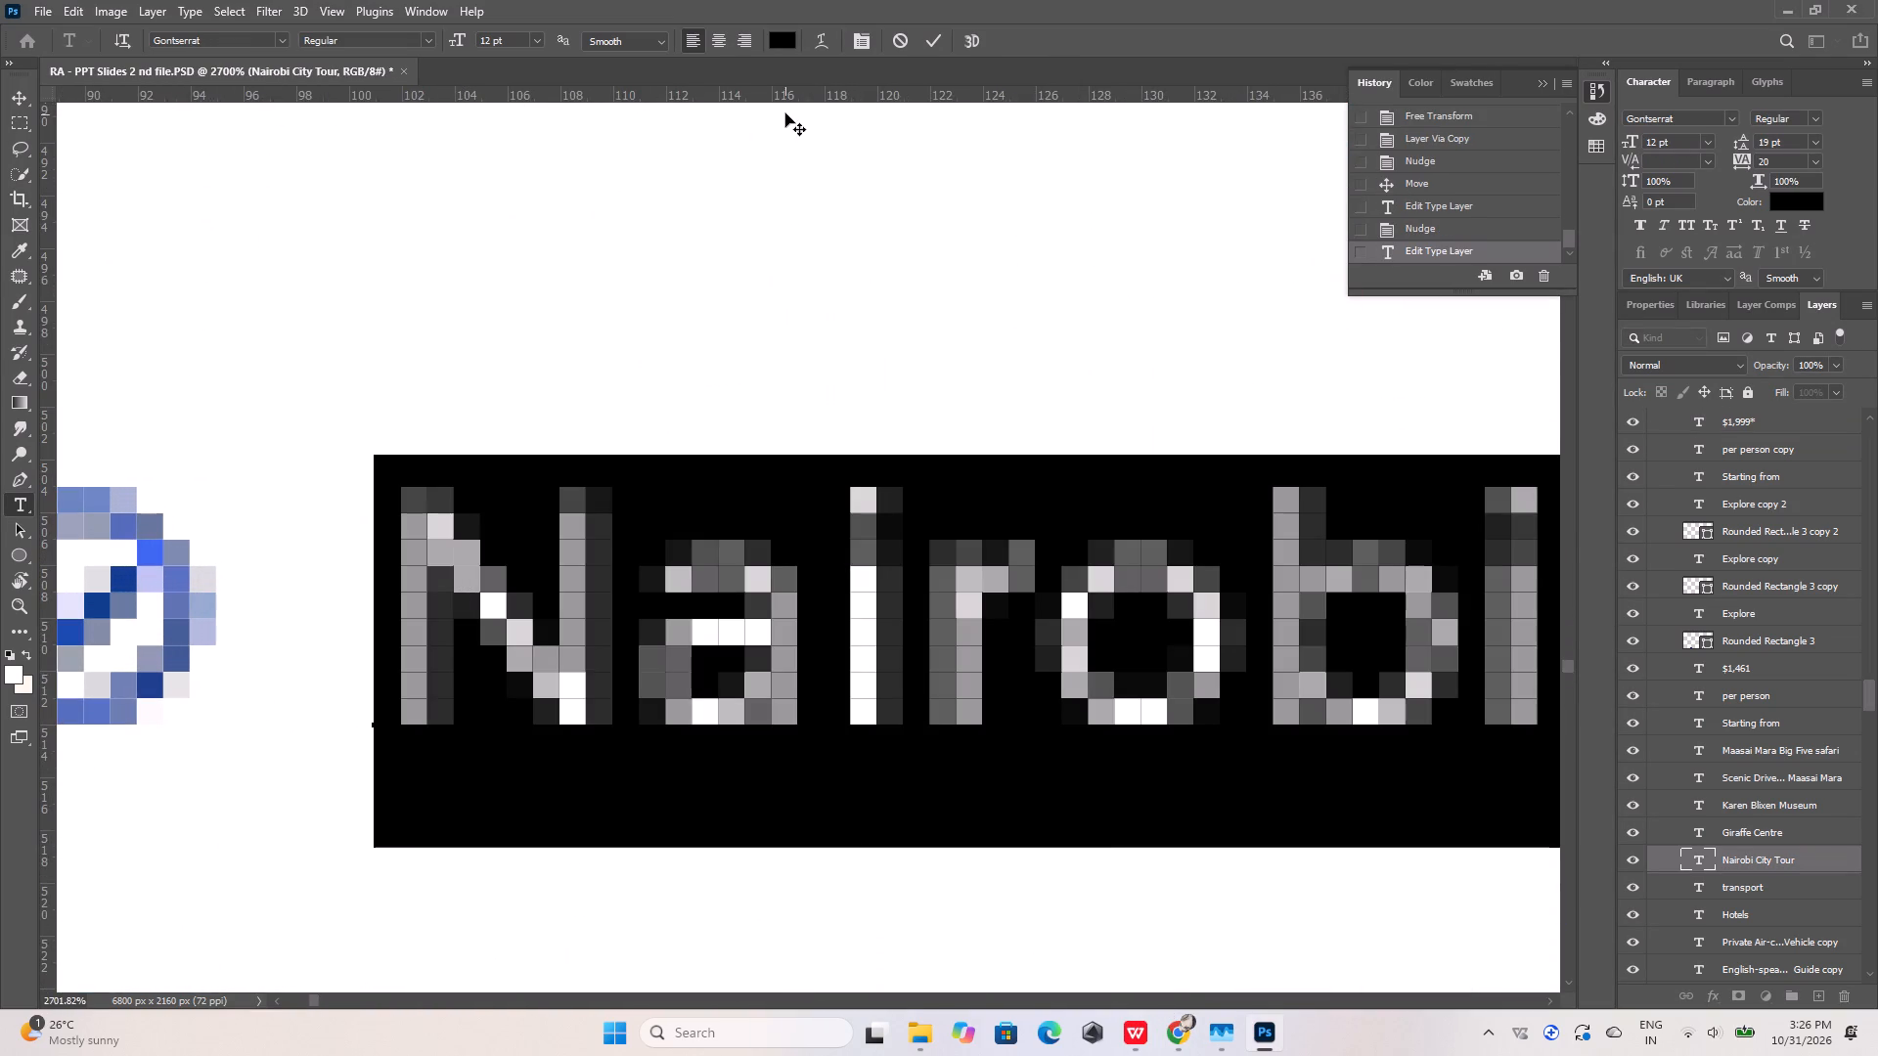
{"action": "left_click", "coordinate": [936, 43]}
{"action": "left_click", "coordinate": [881, 157]}
Add a horizontal guide just beneath the first card's Breakfast text to check the bullet rows across the cards.
{"action": "scroll", "coordinate": [559, 470], "scroll_direction": "down", "scroll_amount": 20, "text": "alt"}
{"action": "scroll", "coordinate": [559, 470], "scroll_direction": "down", "scroll_amount": 14, "text": "alt"}
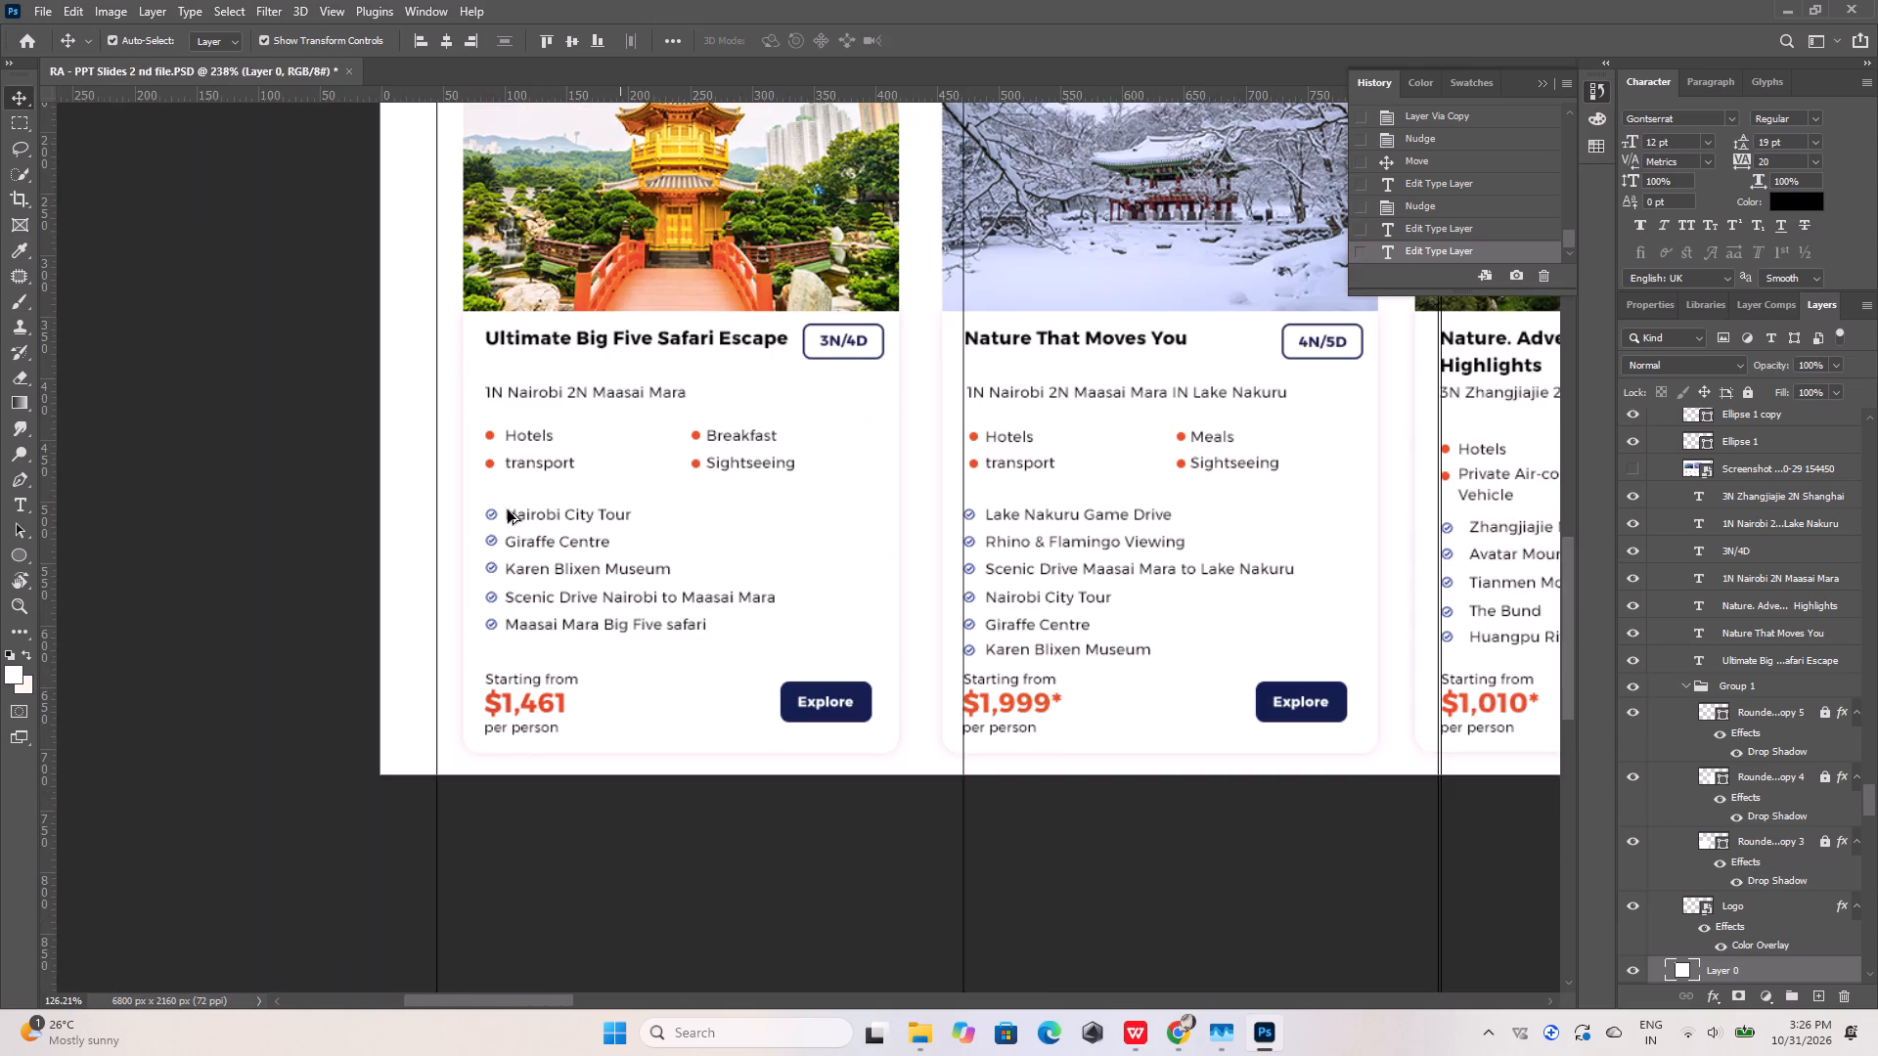
{"action": "scroll", "coordinate": [508, 510], "scroll_direction": "down", "scroll_amount": 6, "text": "alt"}
{"action": "scroll", "coordinate": [1325, 467], "scroll_direction": "up", "scroll_amount": 12, "text": "alt"}
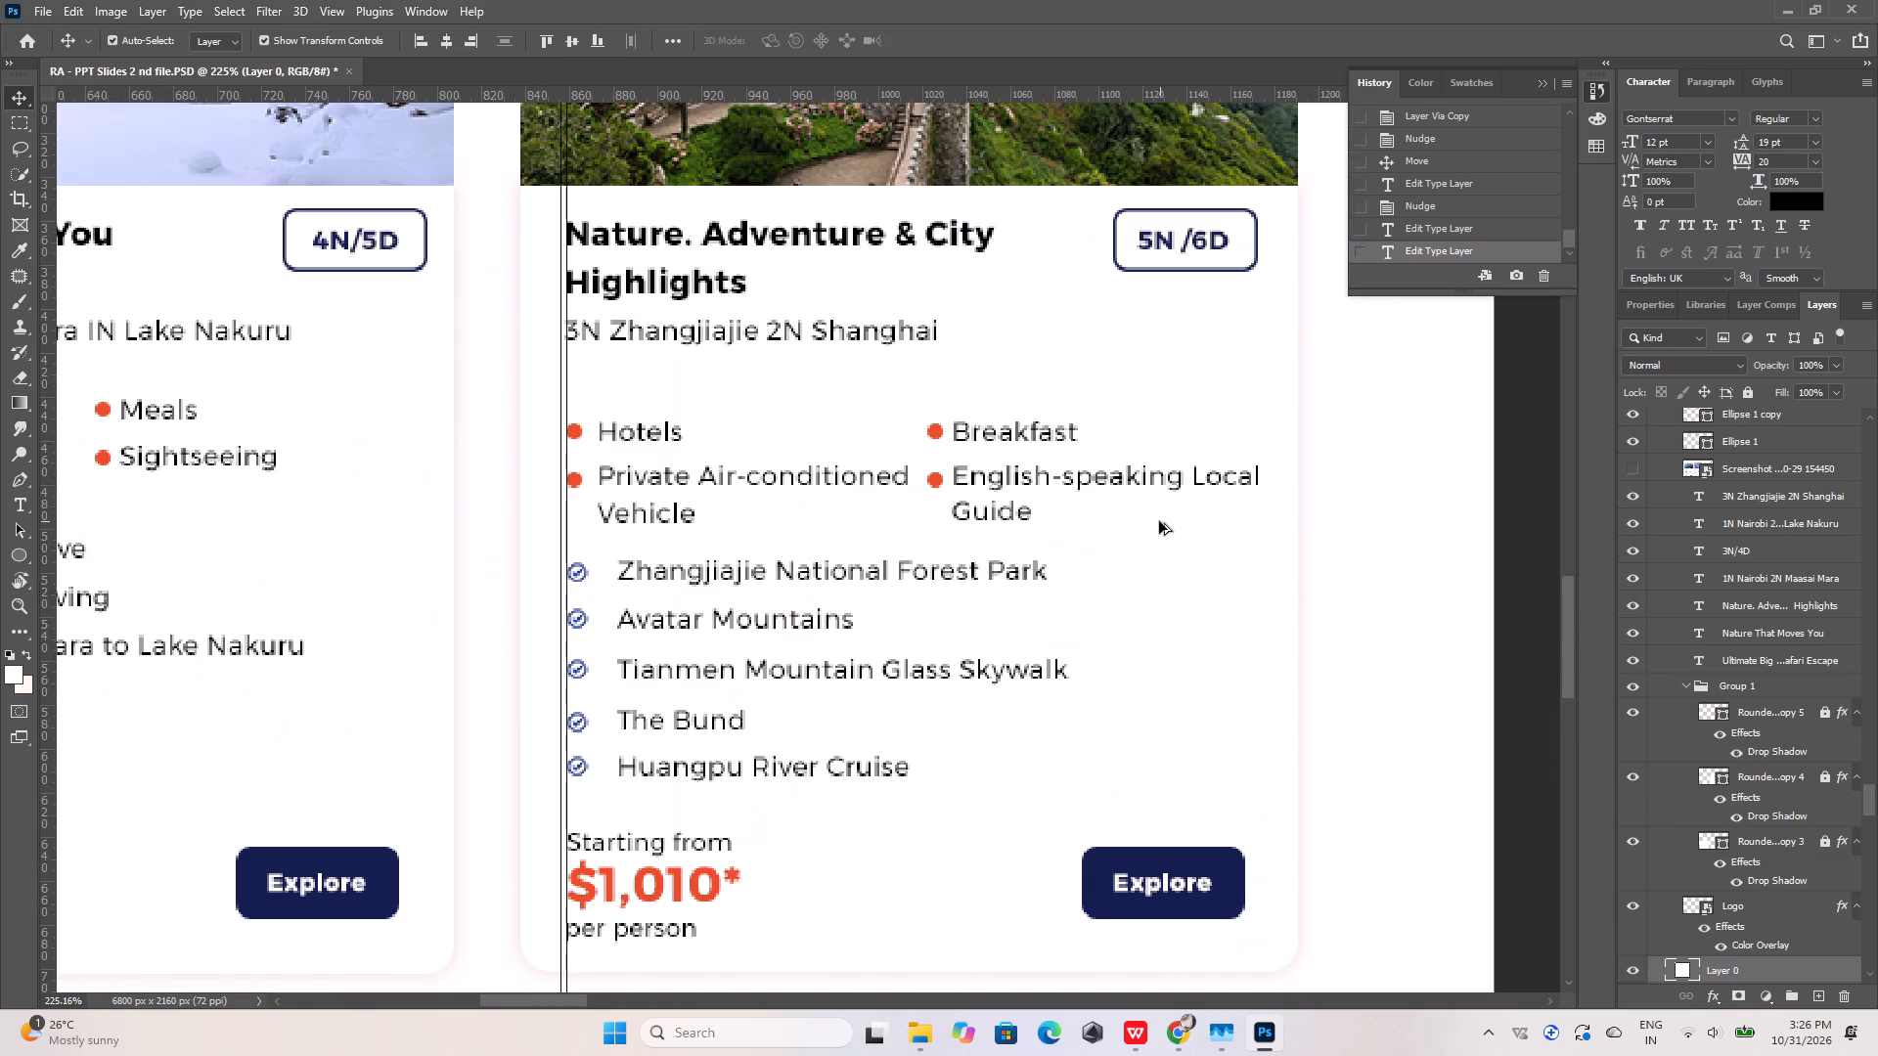
{"action": "scroll", "coordinate": [1231, 594], "scroll_direction": "down", "scroll_amount": 11, "text": "alt"}
{"action": "scroll", "coordinate": [612, 488], "scroll_direction": "up", "scroll_amount": 8, "text": "alt"}
{"action": "scroll", "coordinate": [454, 615], "scroll_direction": "up", "scroll_amount": 5, "text": "alt"}
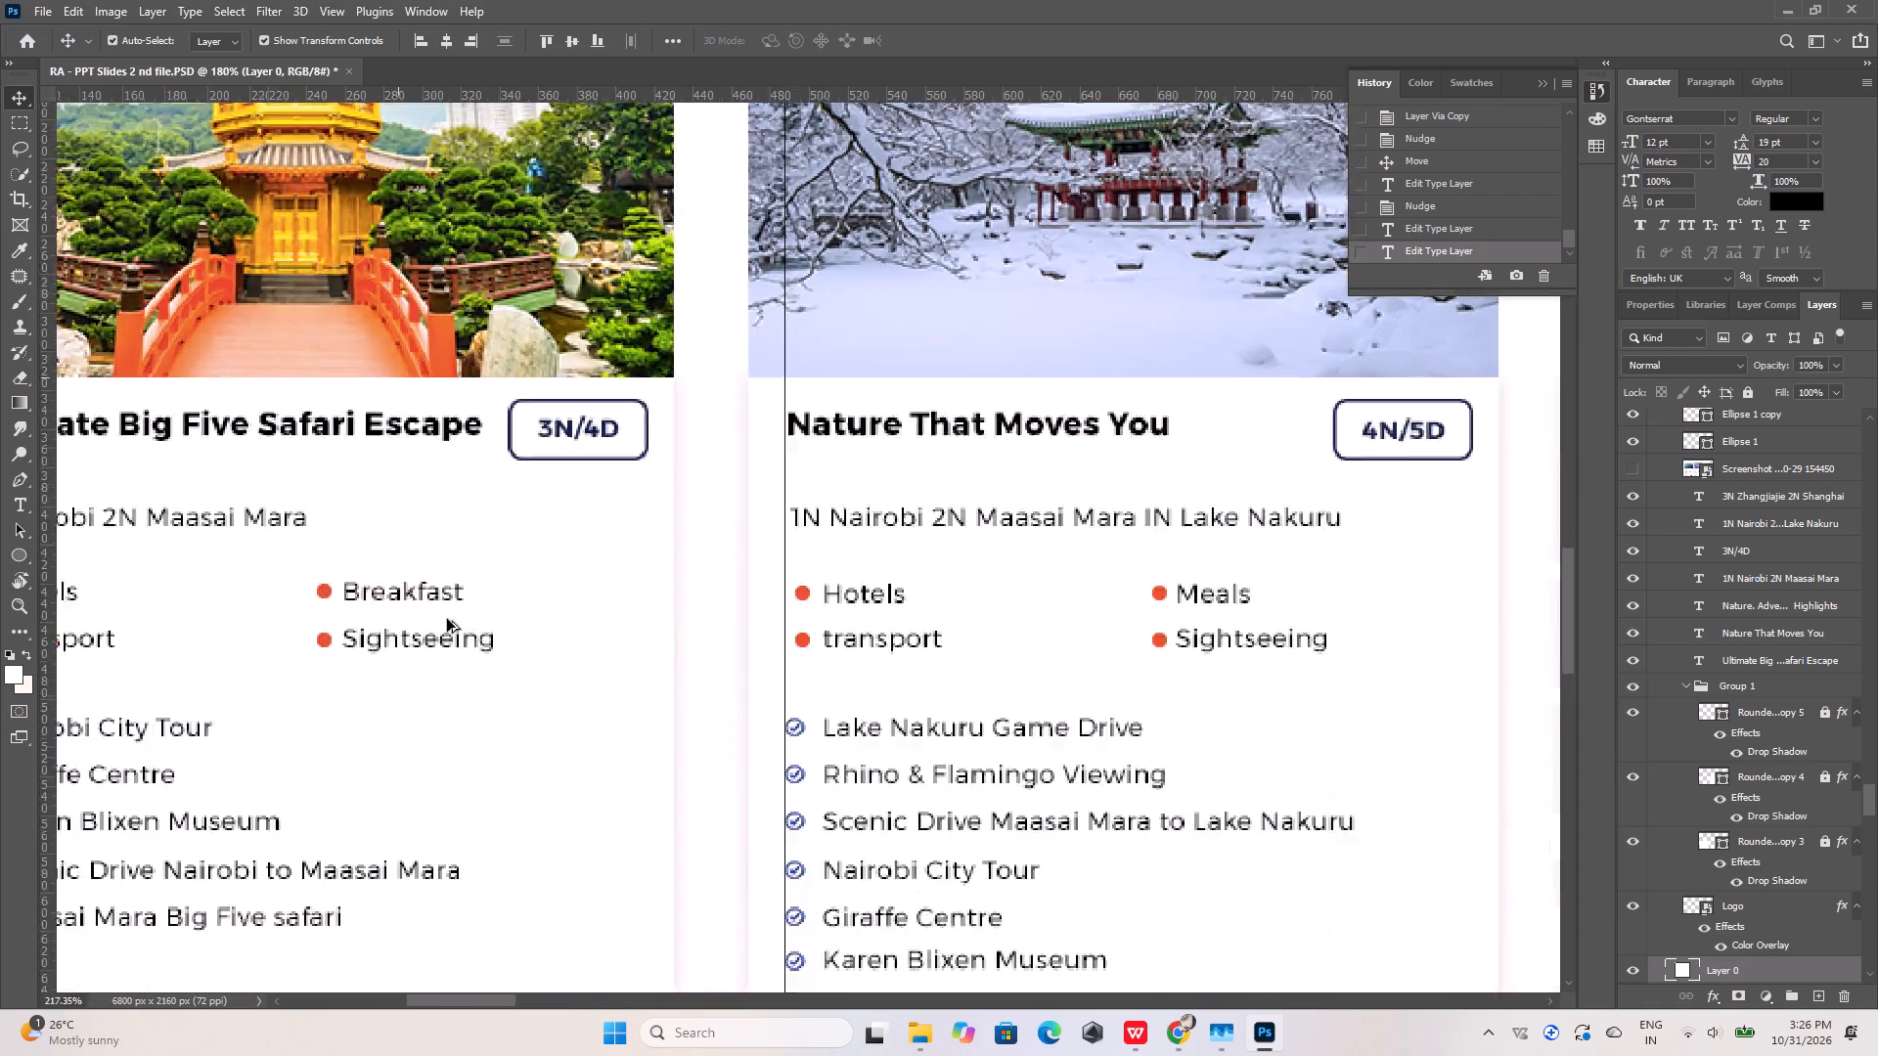
{"action": "scroll", "coordinate": [447, 619], "scroll_direction": "up", "scroll_amount": 3, "text": "alt"}
{"action": "left_click_drag", "start_coordinate": [503, 99], "coordinate": [483, 589]}
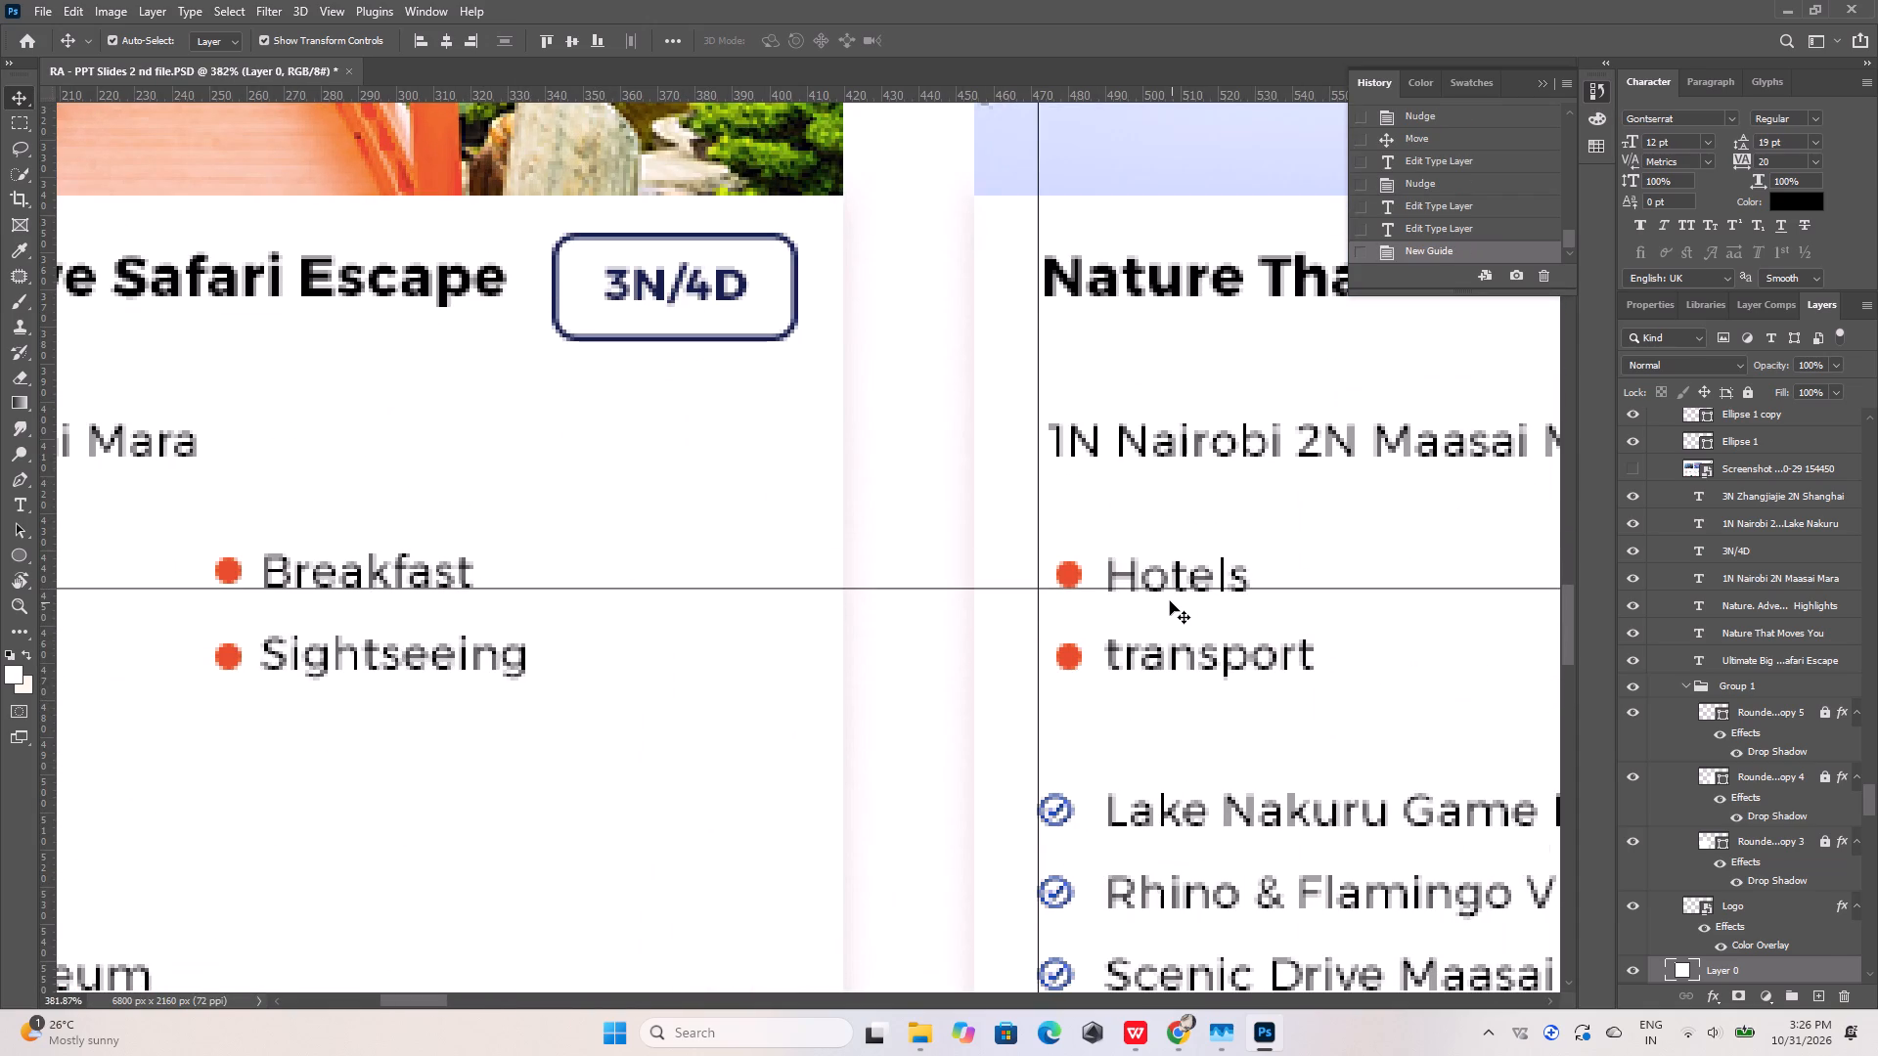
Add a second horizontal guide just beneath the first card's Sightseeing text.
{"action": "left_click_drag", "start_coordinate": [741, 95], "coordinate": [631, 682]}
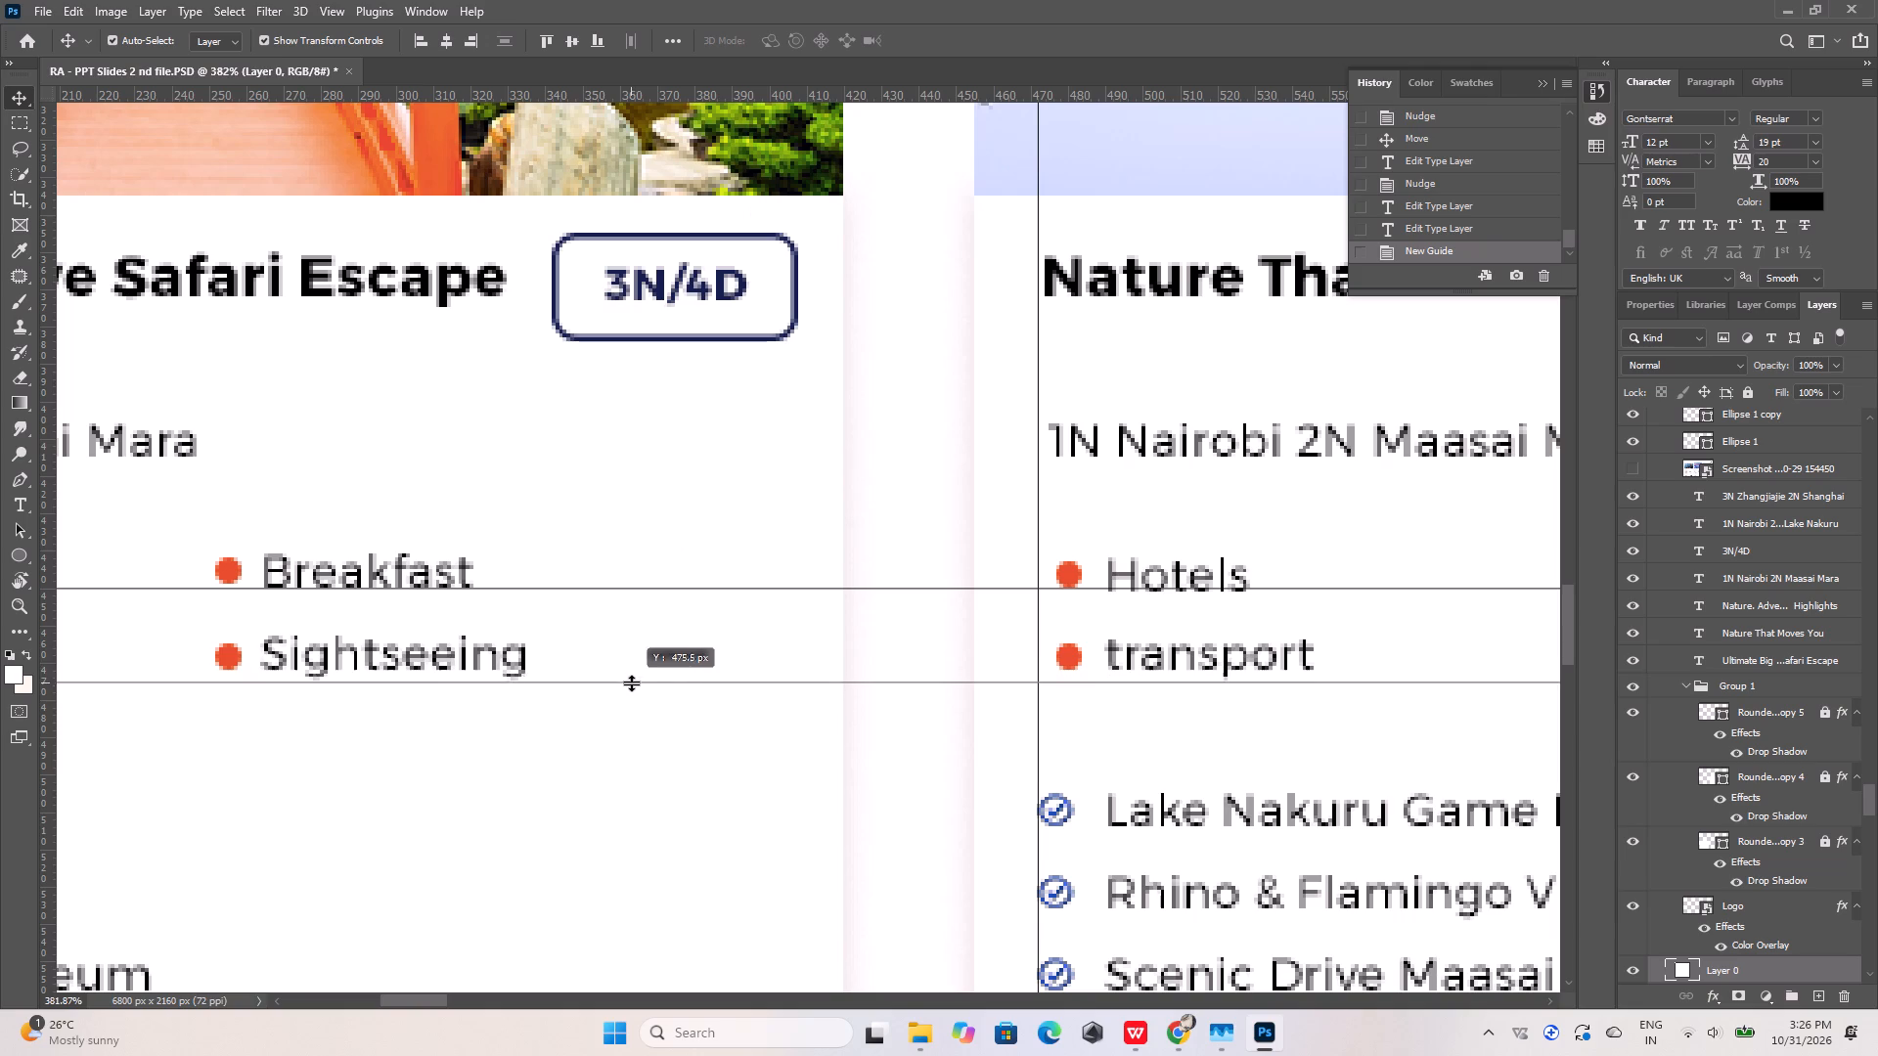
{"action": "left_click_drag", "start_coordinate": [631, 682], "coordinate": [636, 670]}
Nudge the second card's Hotels and Meals texts together with their bullets up 1 px toward the guide.
{"action": "scroll", "coordinate": [636, 670], "scroll_direction": "down", "scroll_amount": 6, "text": "alt"}
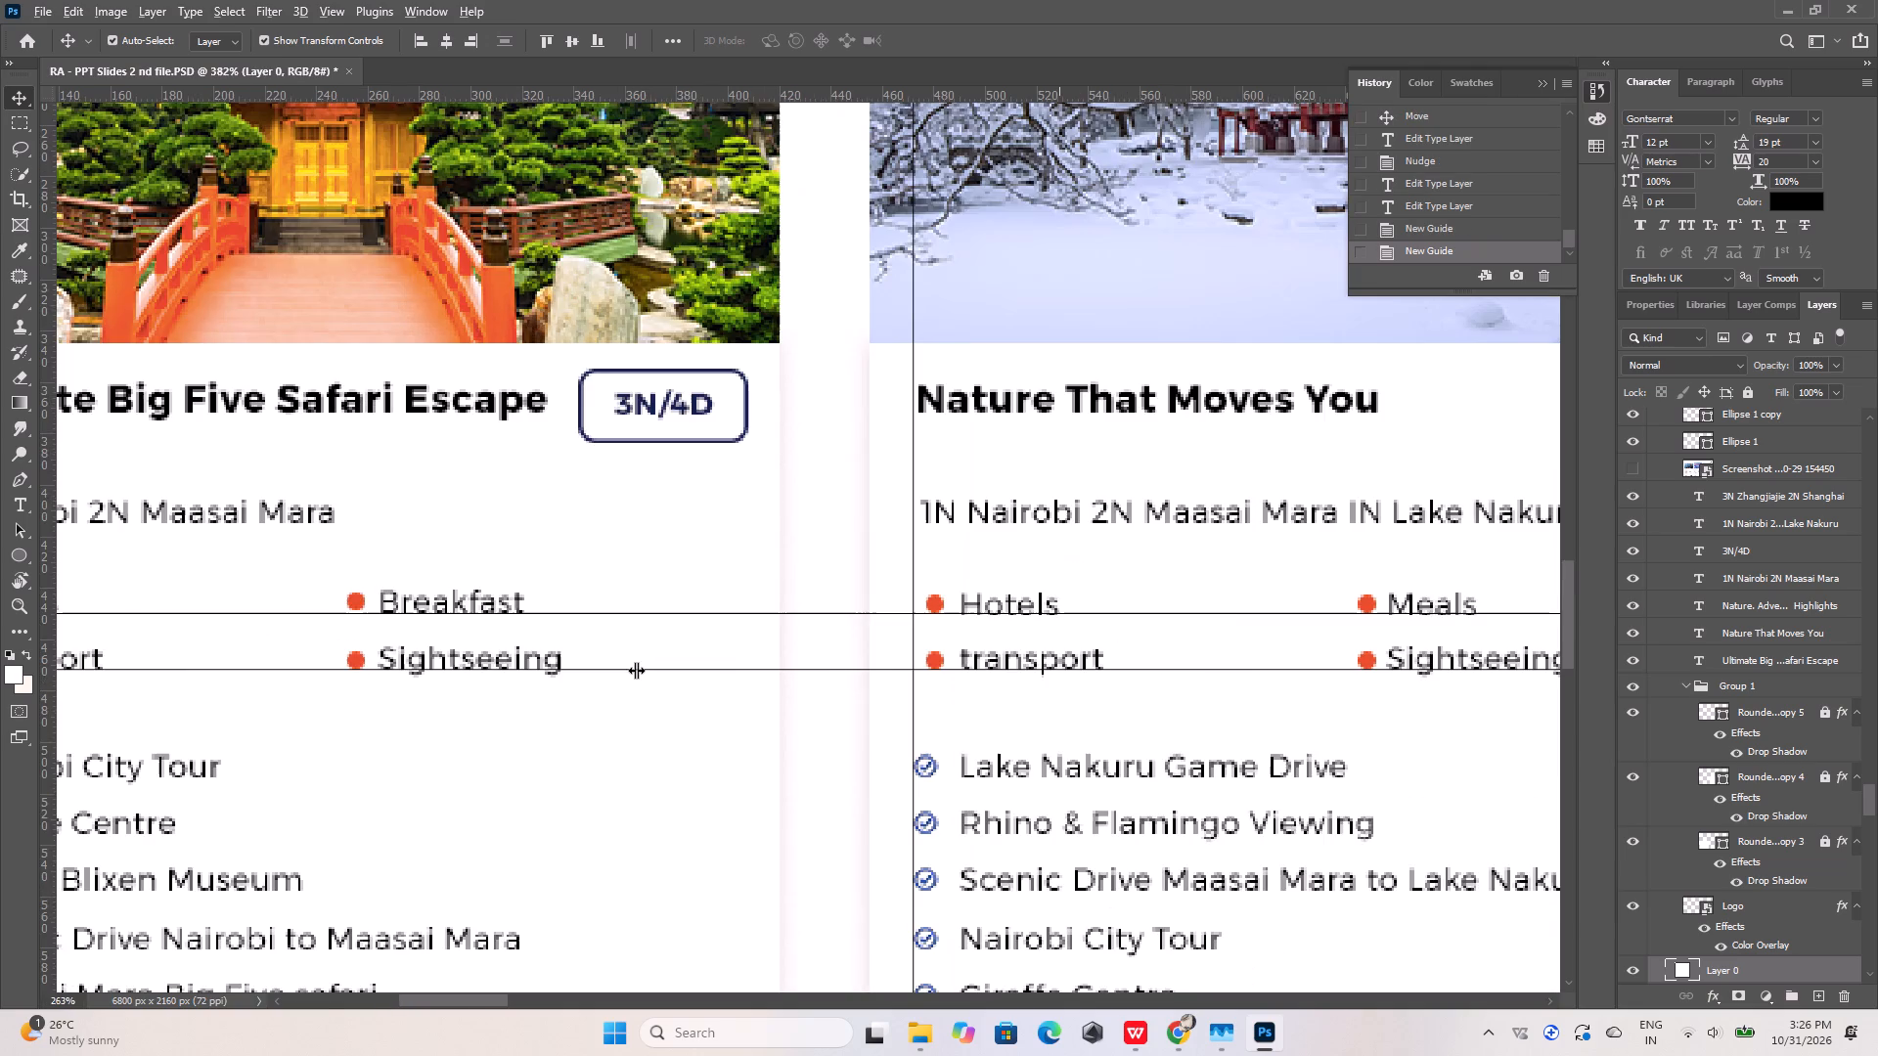
{"action": "scroll", "coordinate": [1323, 616], "scroll_direction": "up", "scroll_amount": 11, "text": "alt"}
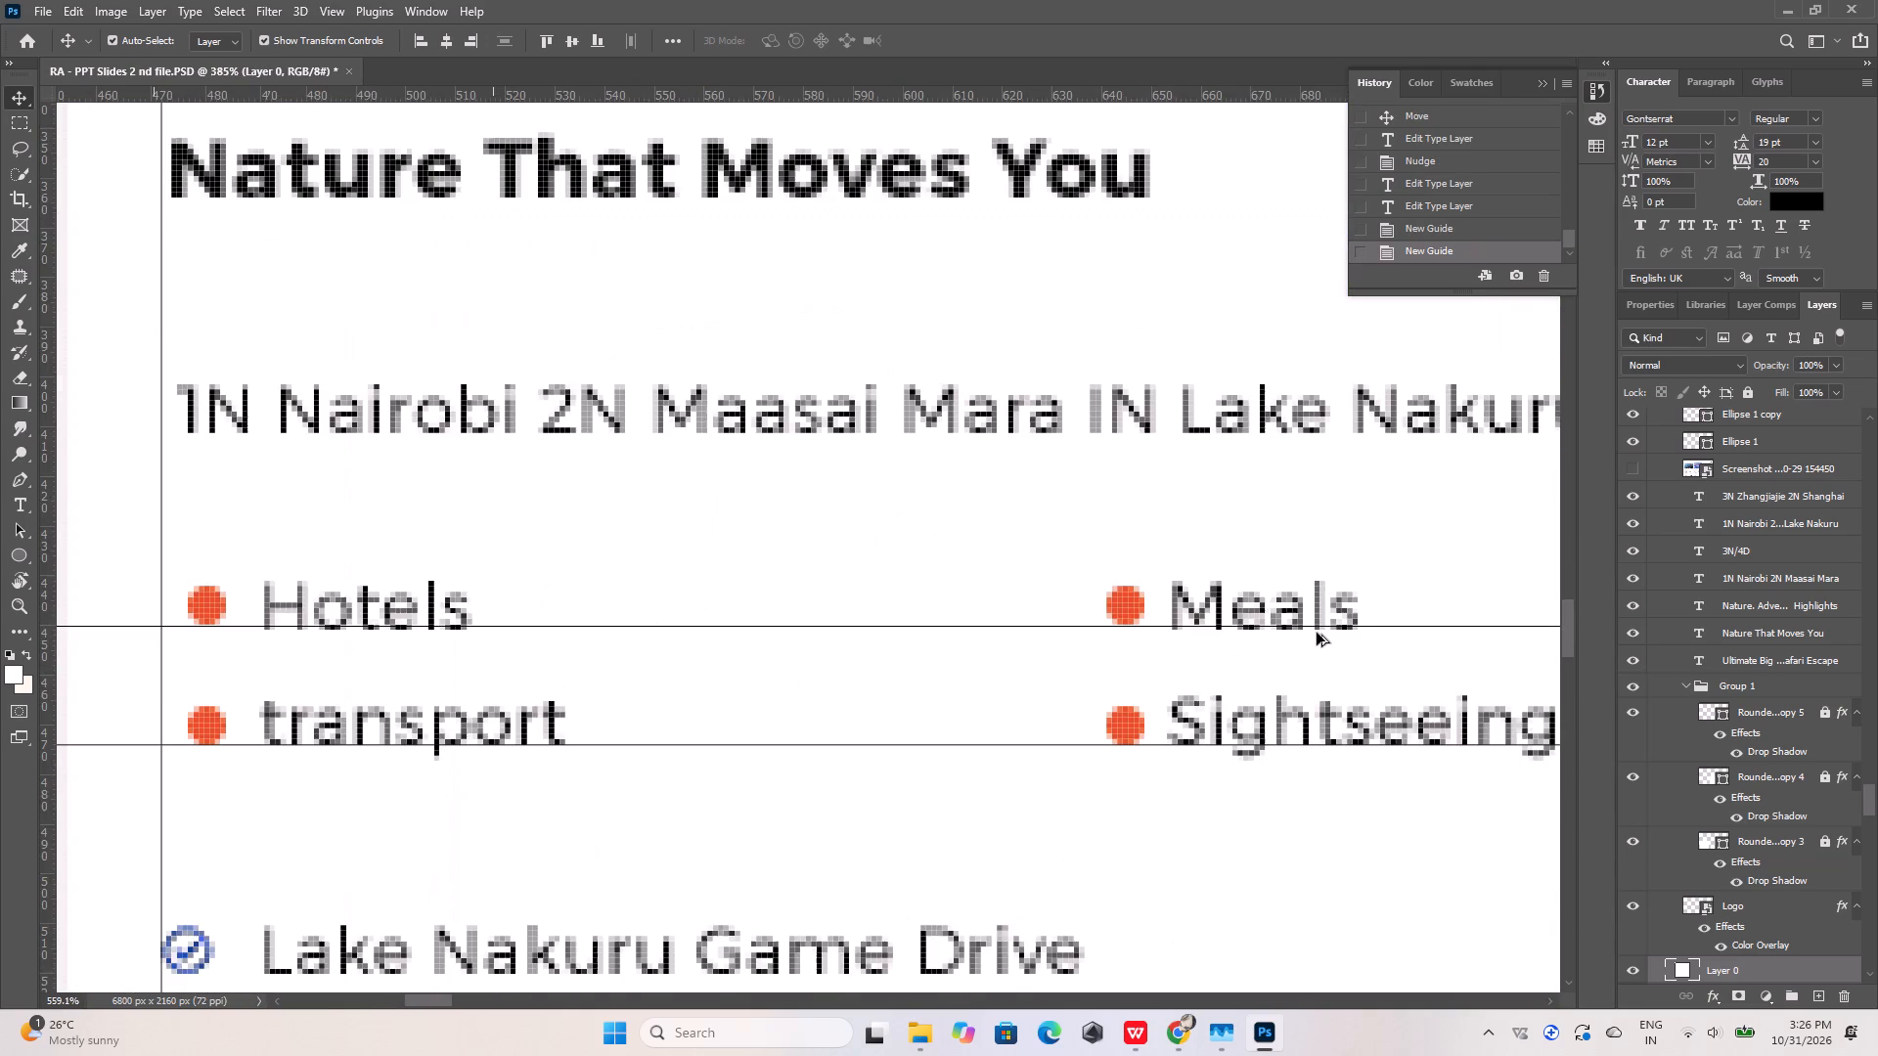
{"action": "left_click", "coordinate": [1196, 605]}
{"action": "left_click", "coordinate": [1108, 608], "text": "shift"}
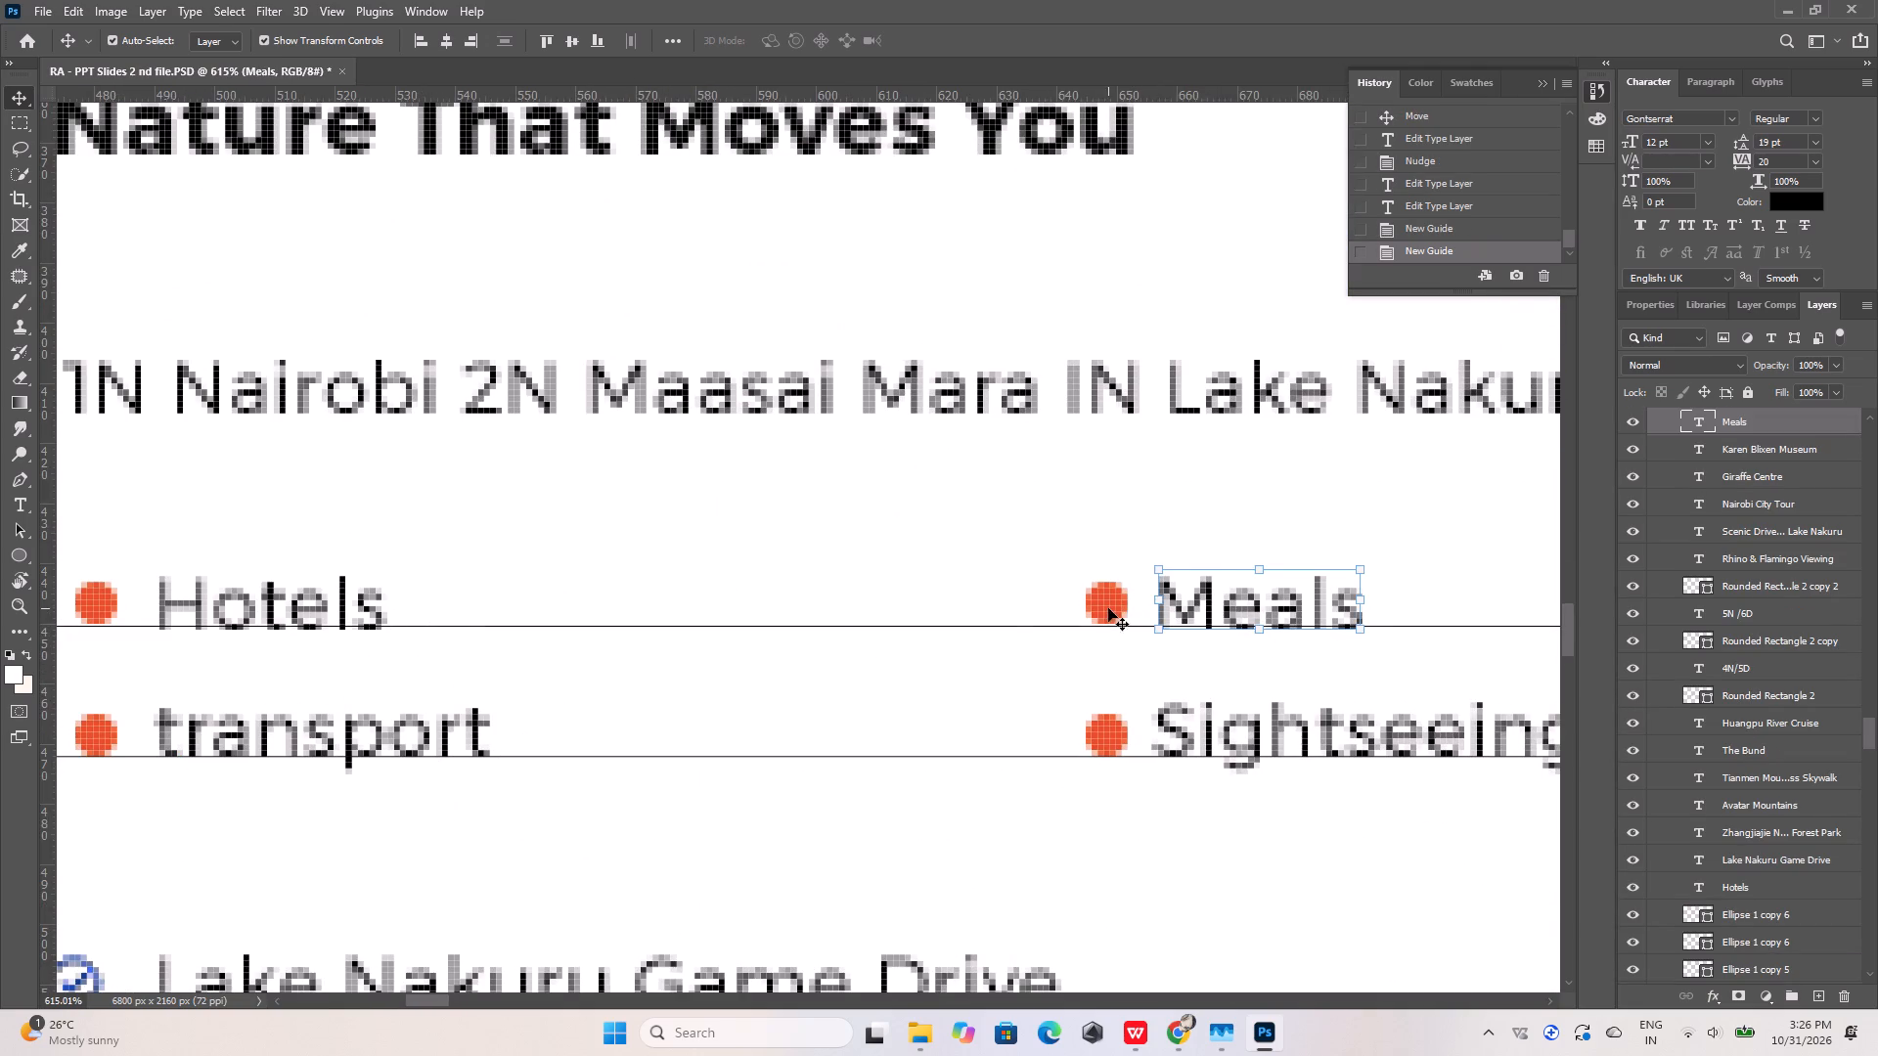
{"action": "left_click", "coordinate": [274, 599], "text": "shift"}
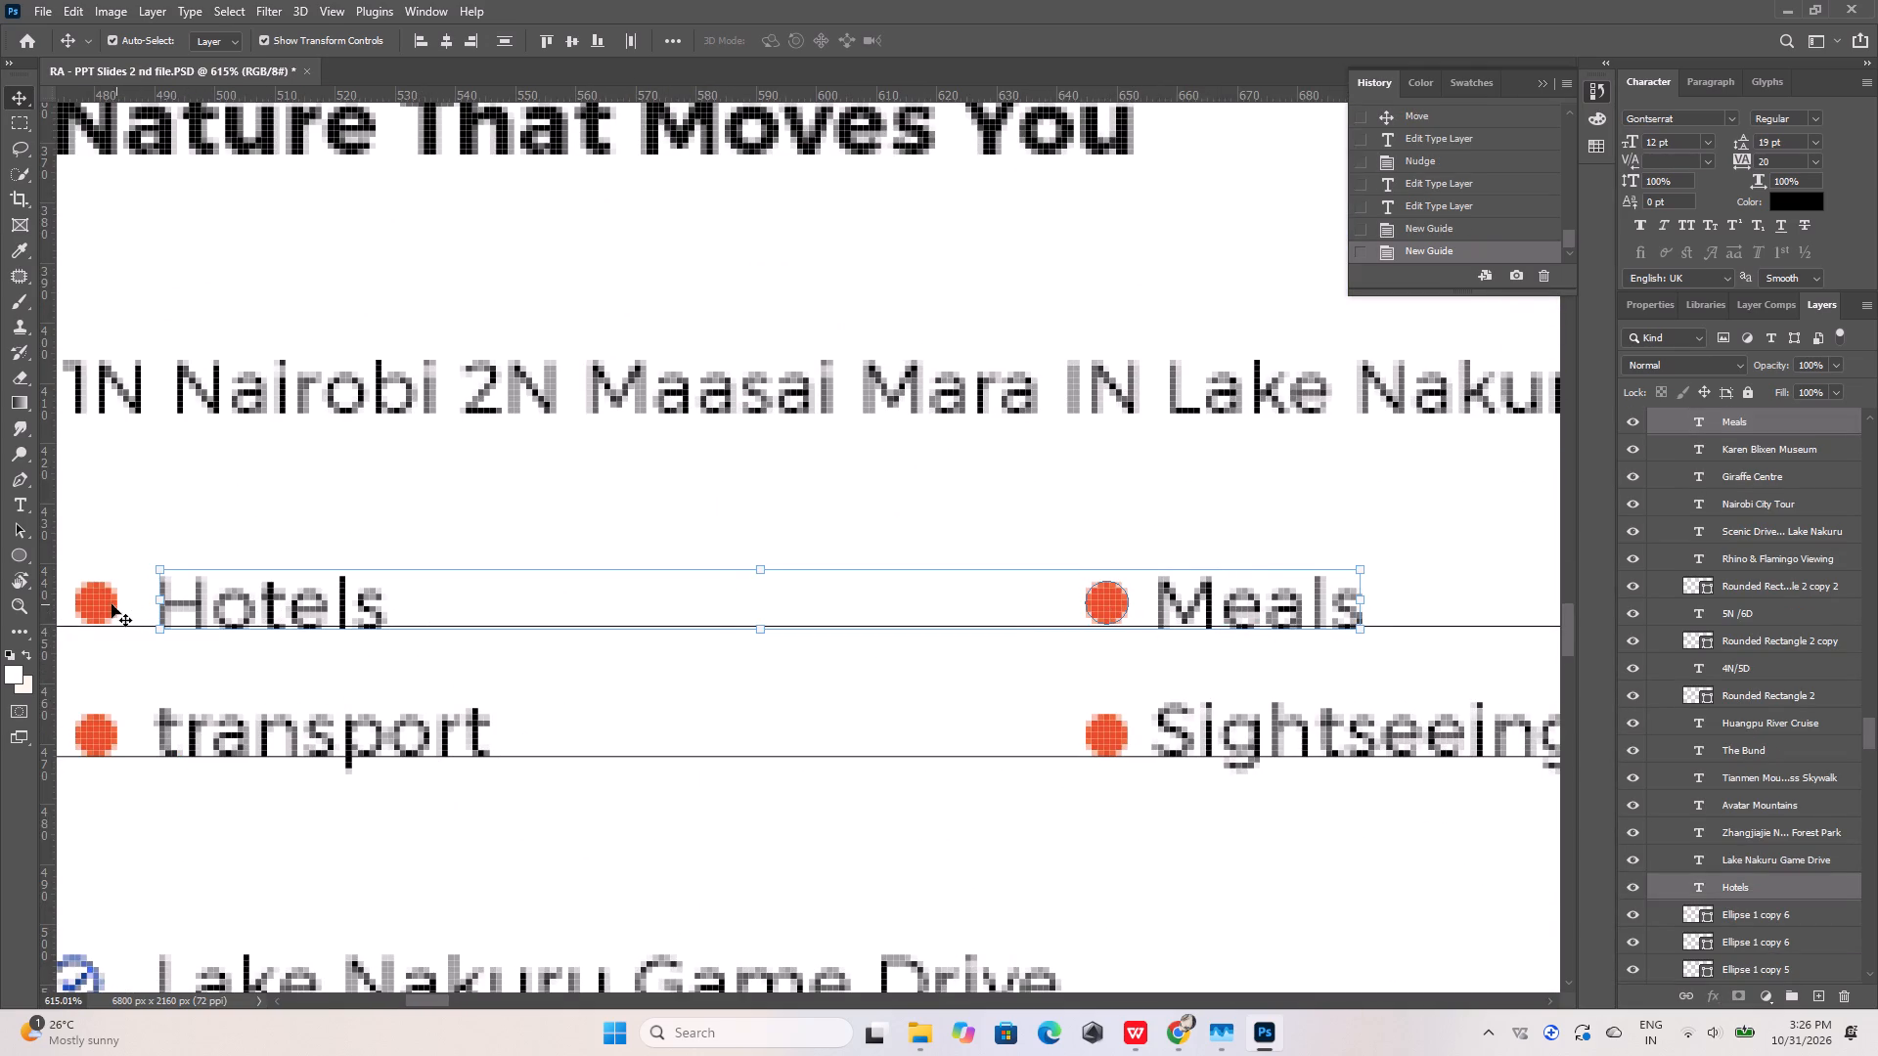
{"action": "left_click", "coordinate": [110, 604], "text": "shift"}
{"action": "key", "text": "Up"}
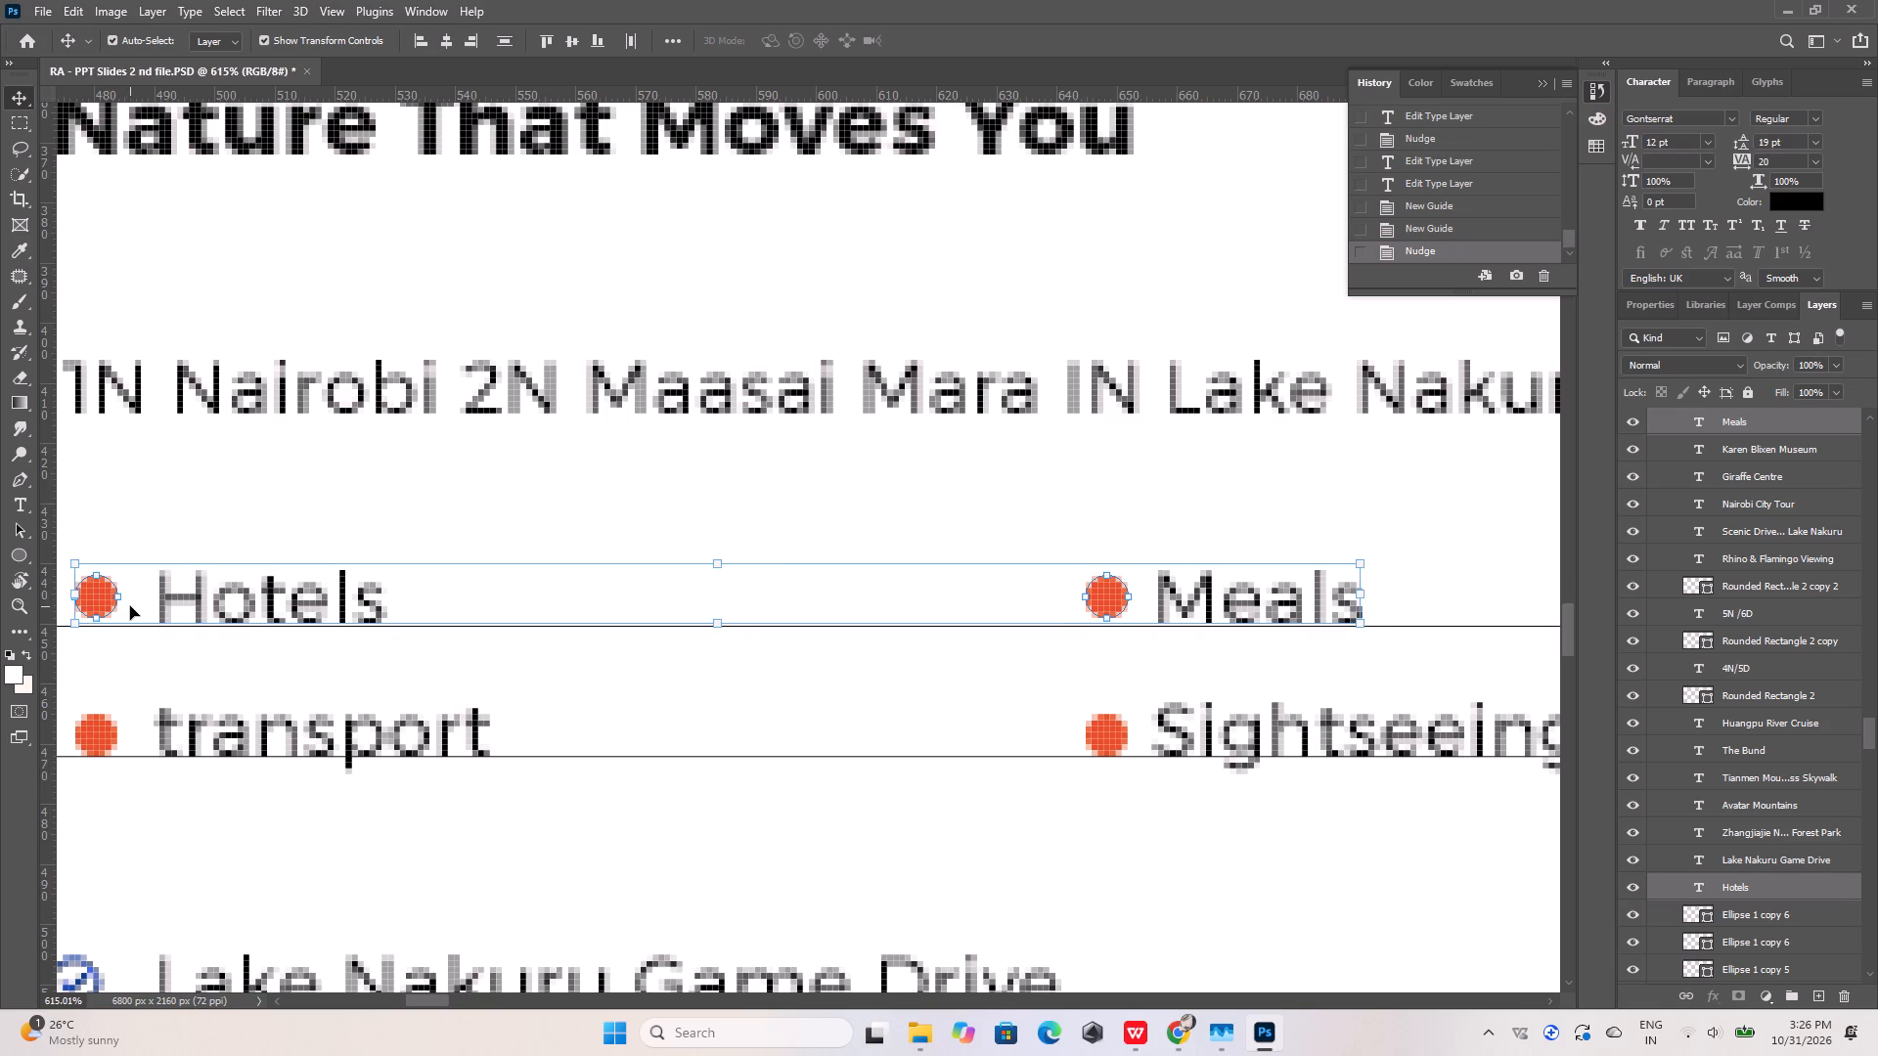
{"action": "scroll", "coordinate": [174, 615], "scroll_direction": "up", "scroll_amount": 20, "text": "alt"}
{"action": "scroll", "coordinate": [174, 615], "scroll_direction": "up", "scroll_amount": 3, "text": "alt"}
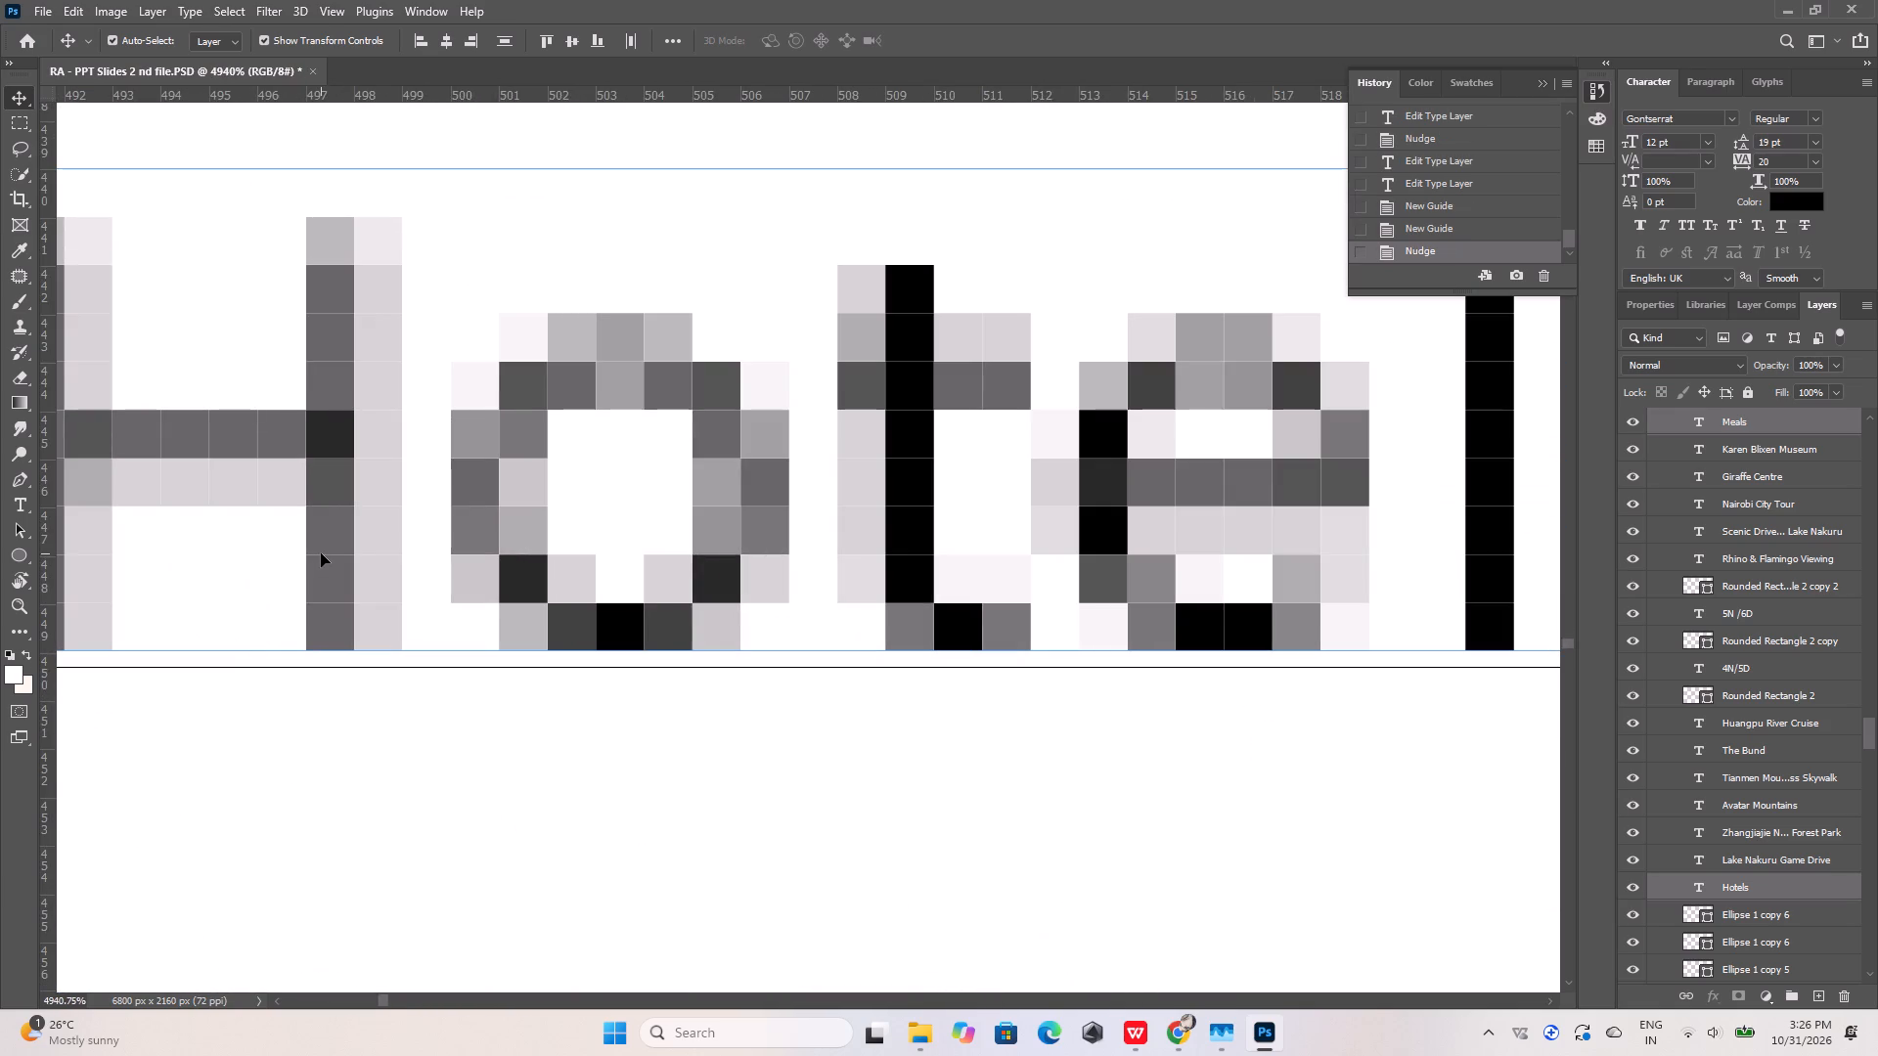
{"action": "left_click_drag", "start_coordinate": [321, 553], "coordinate": [323, 577]}
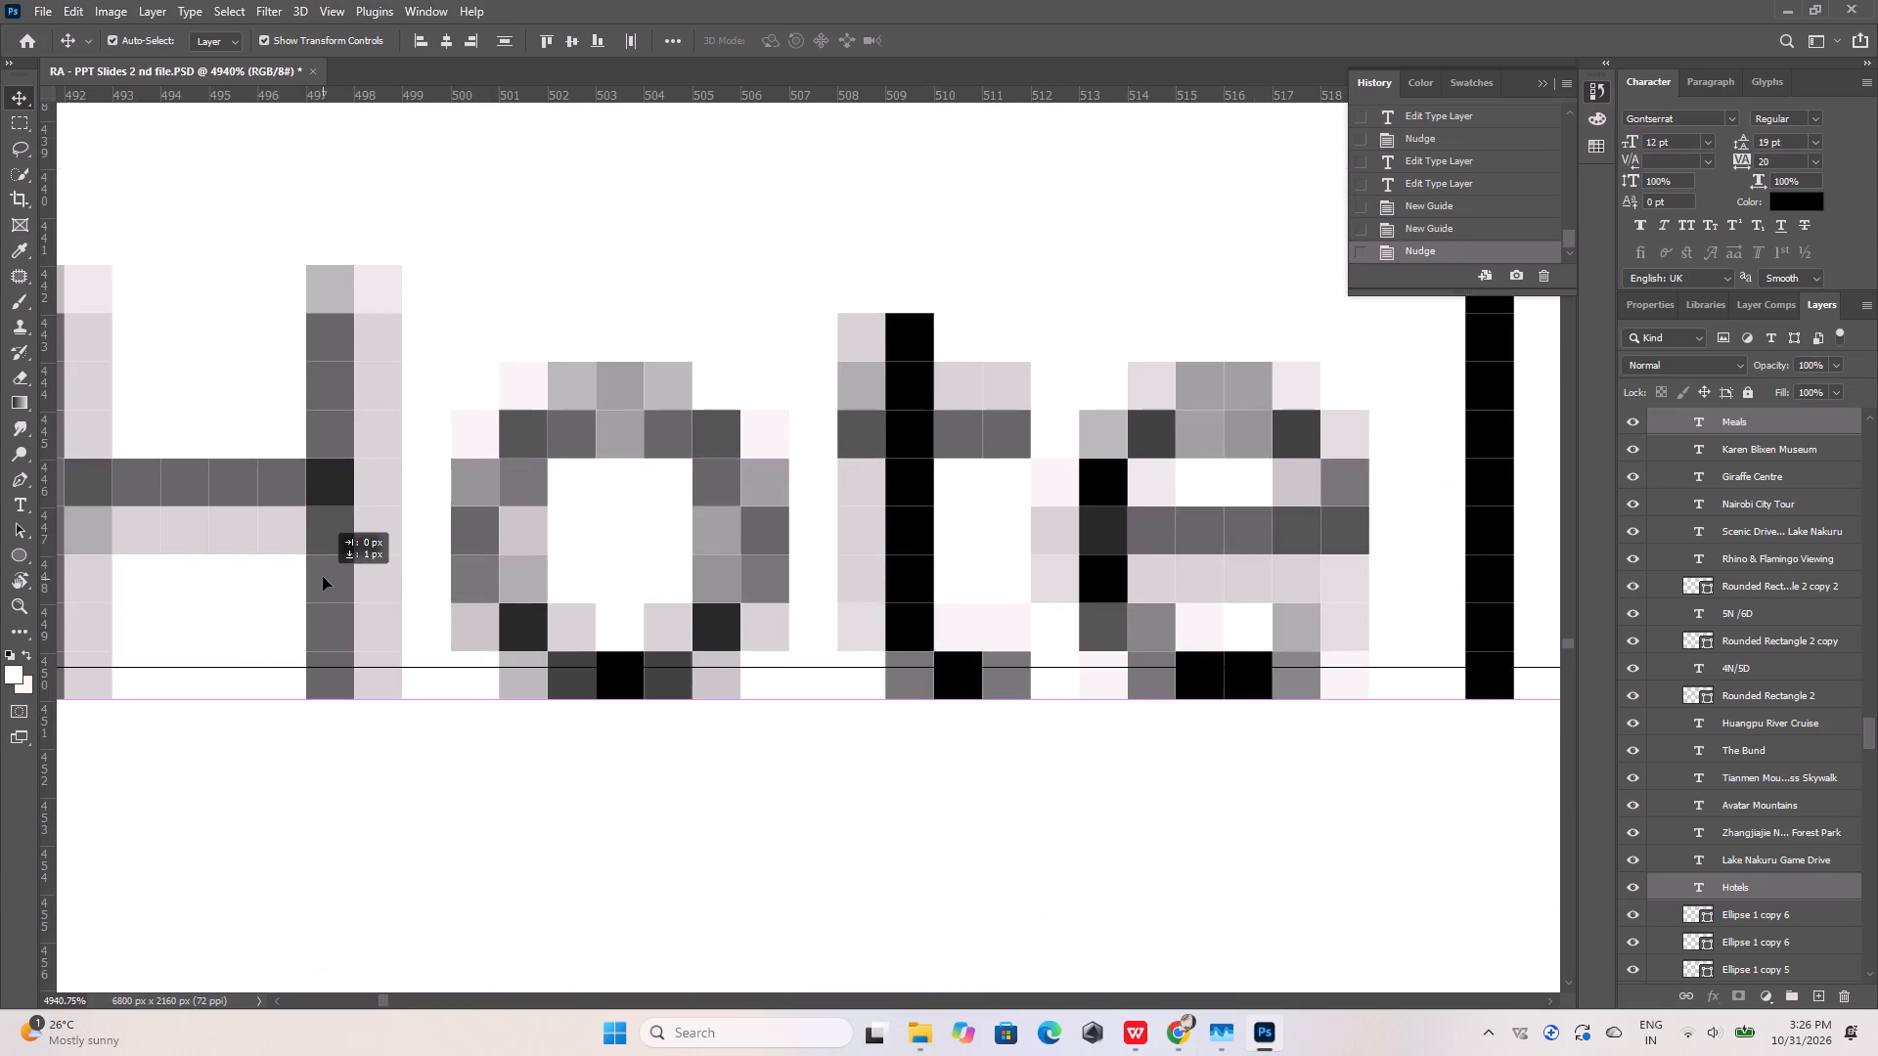
{"action": "left_click_drag", "start_coordinate": [323, 577], "coordinate": [325, 584]}
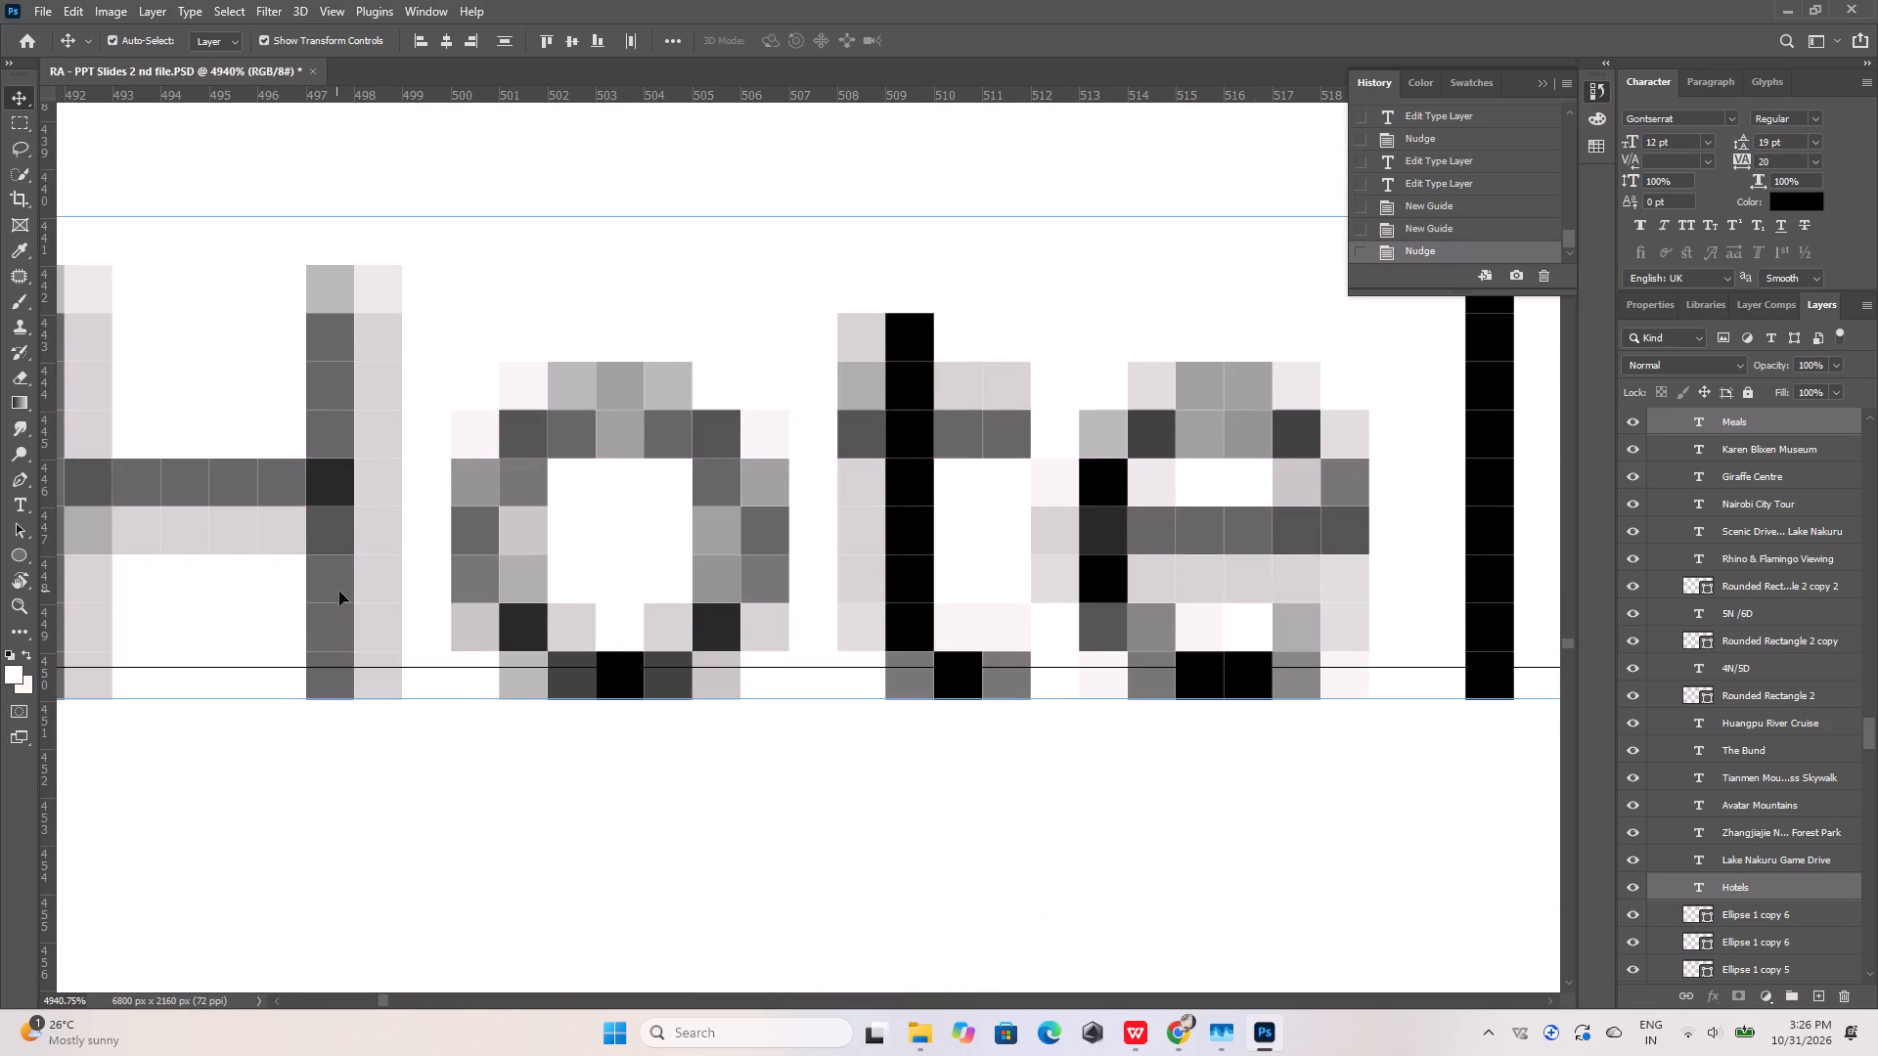
{"action": "key", "text": "Up"}
{"action": "key", "text": "Down"}
{"action": "key", "text": "Up"}
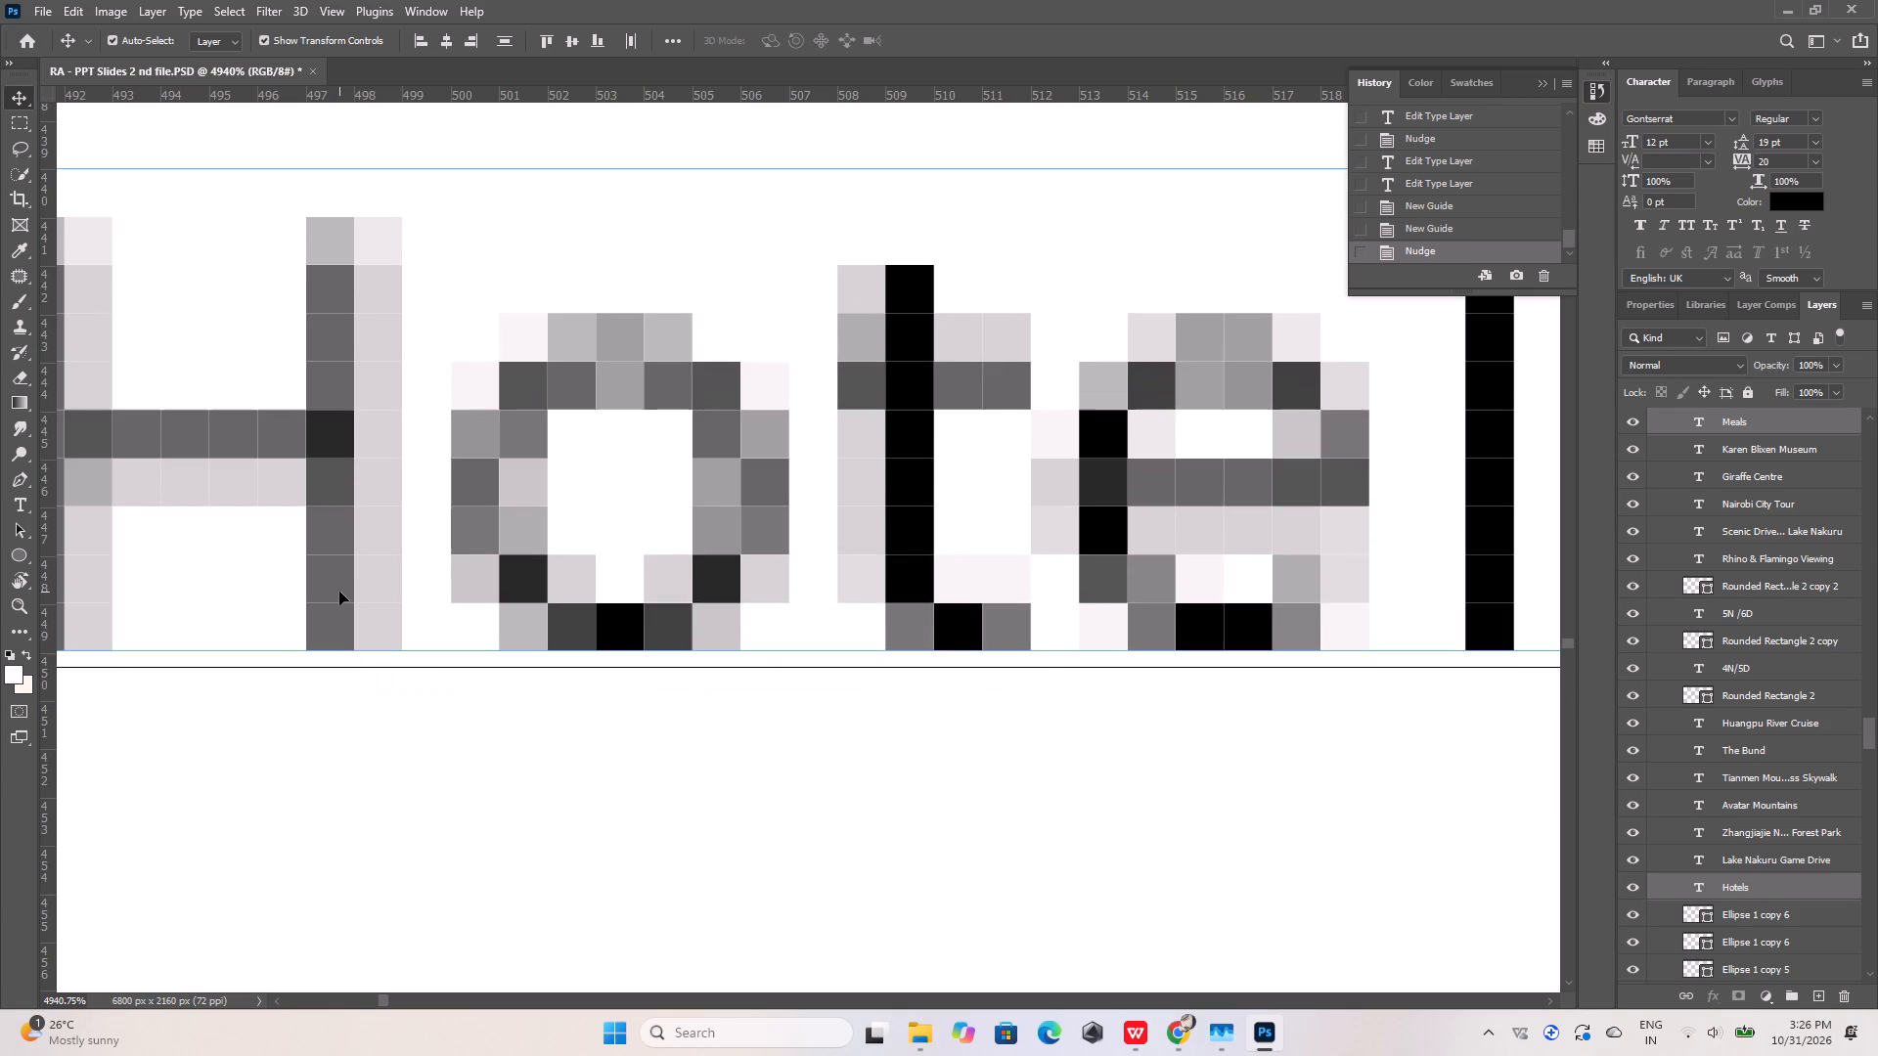
Turn on snapping to guides.
{"action": "left_click", "coordinate": [320, 10]}
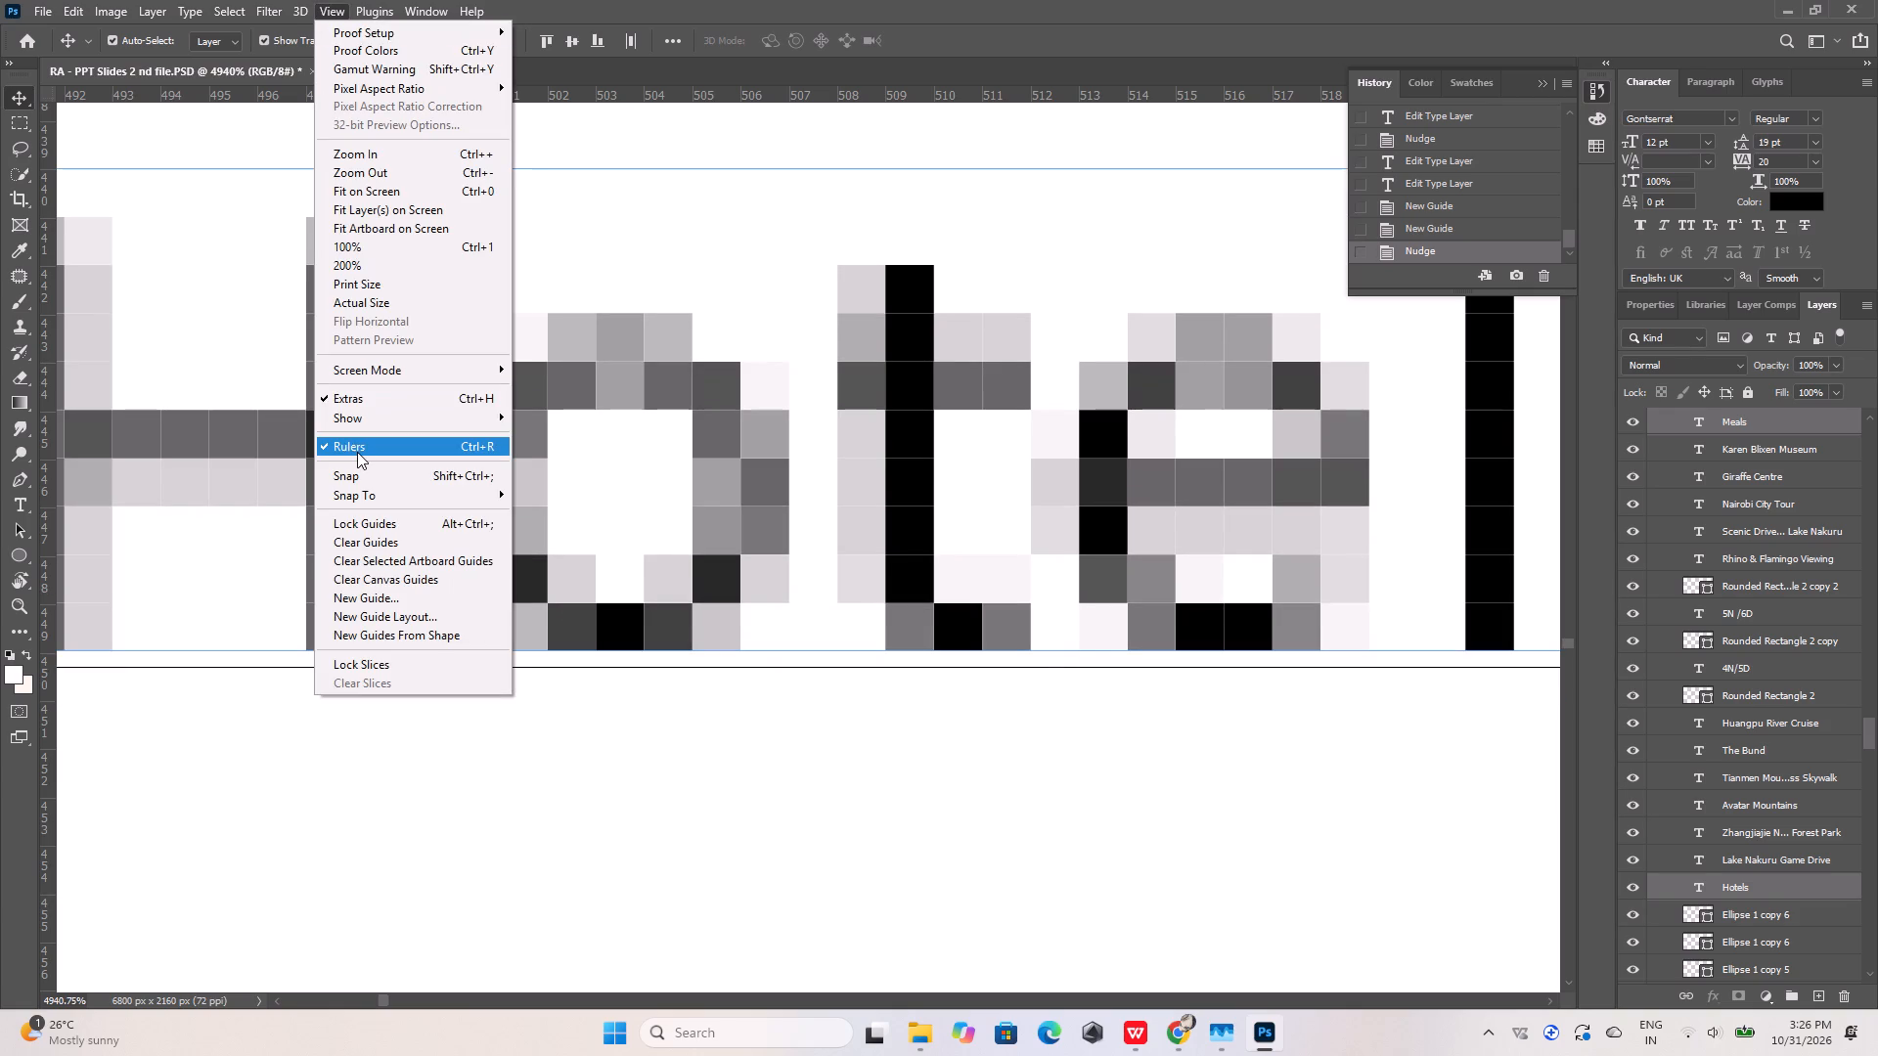
{"action": "right_click", "coordinate": [362, 491]}
{"action": "left_click", "coordinate": [362, 491]}
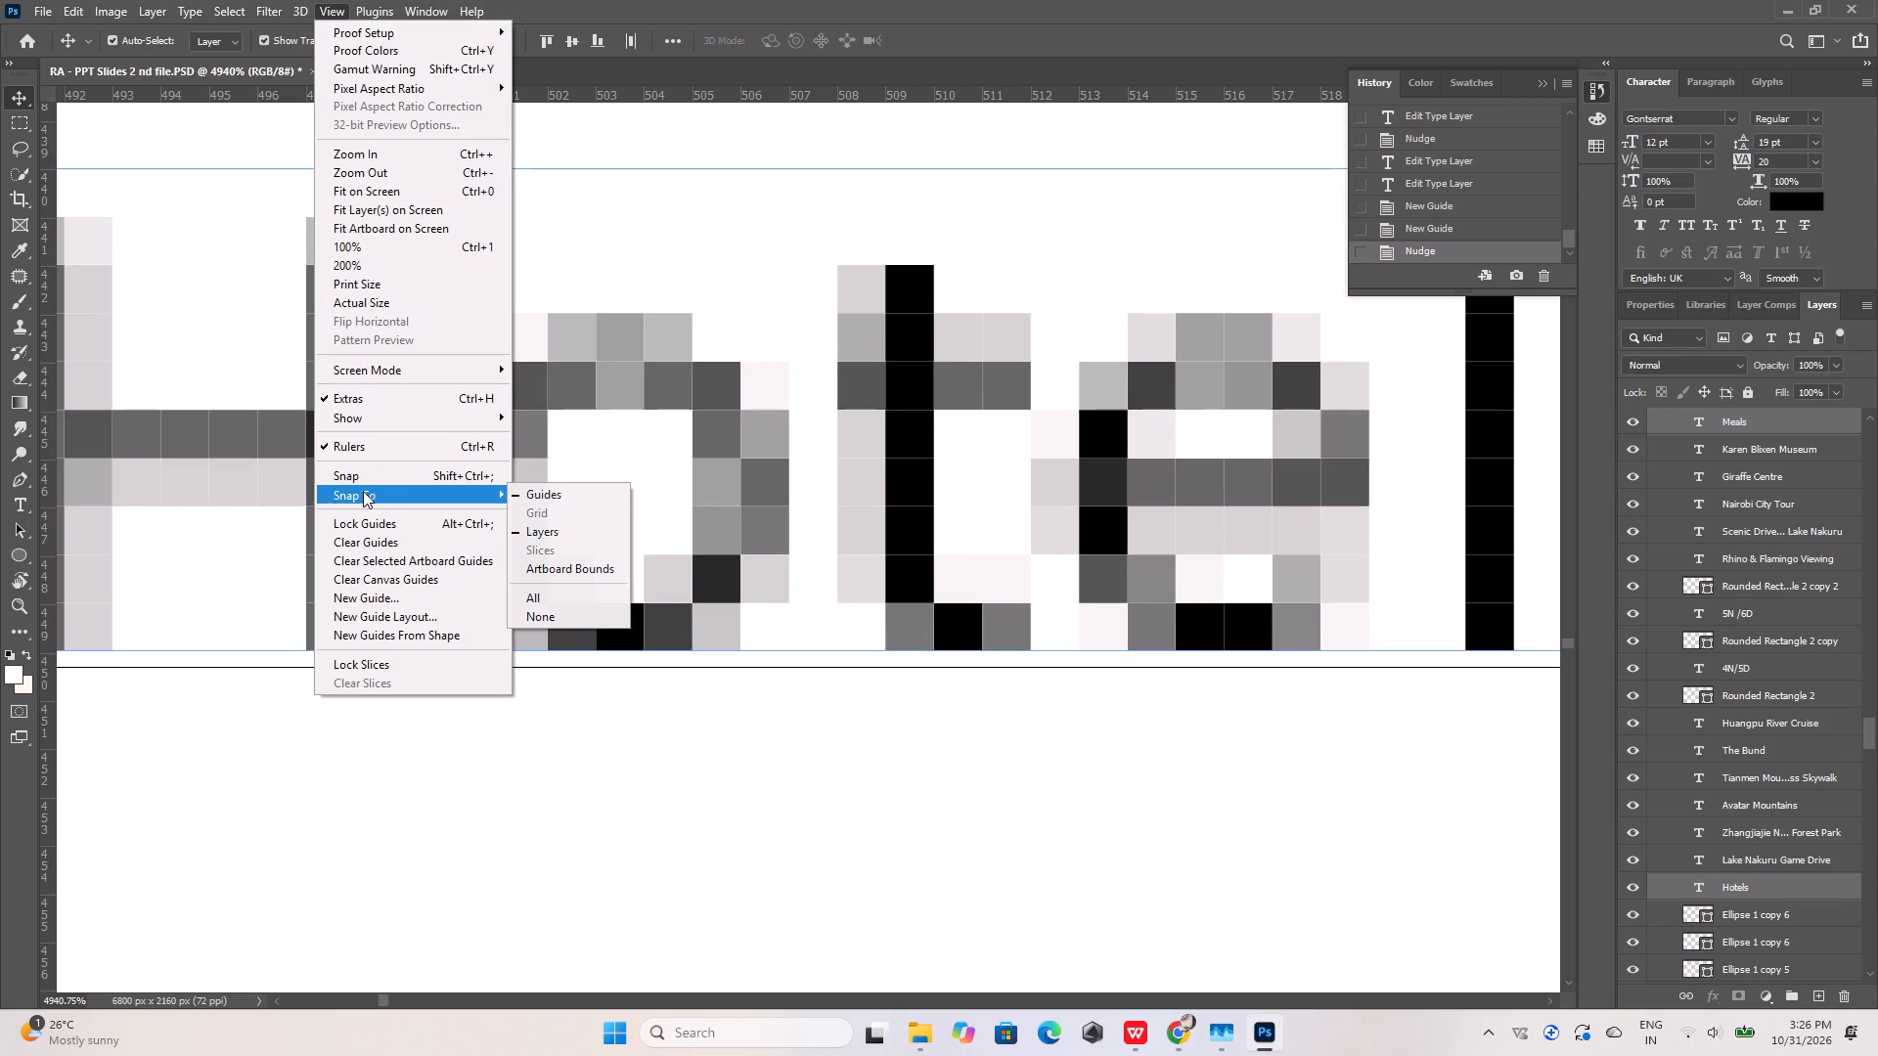
{"action": "left_click", "coordinate": [570, 494]}
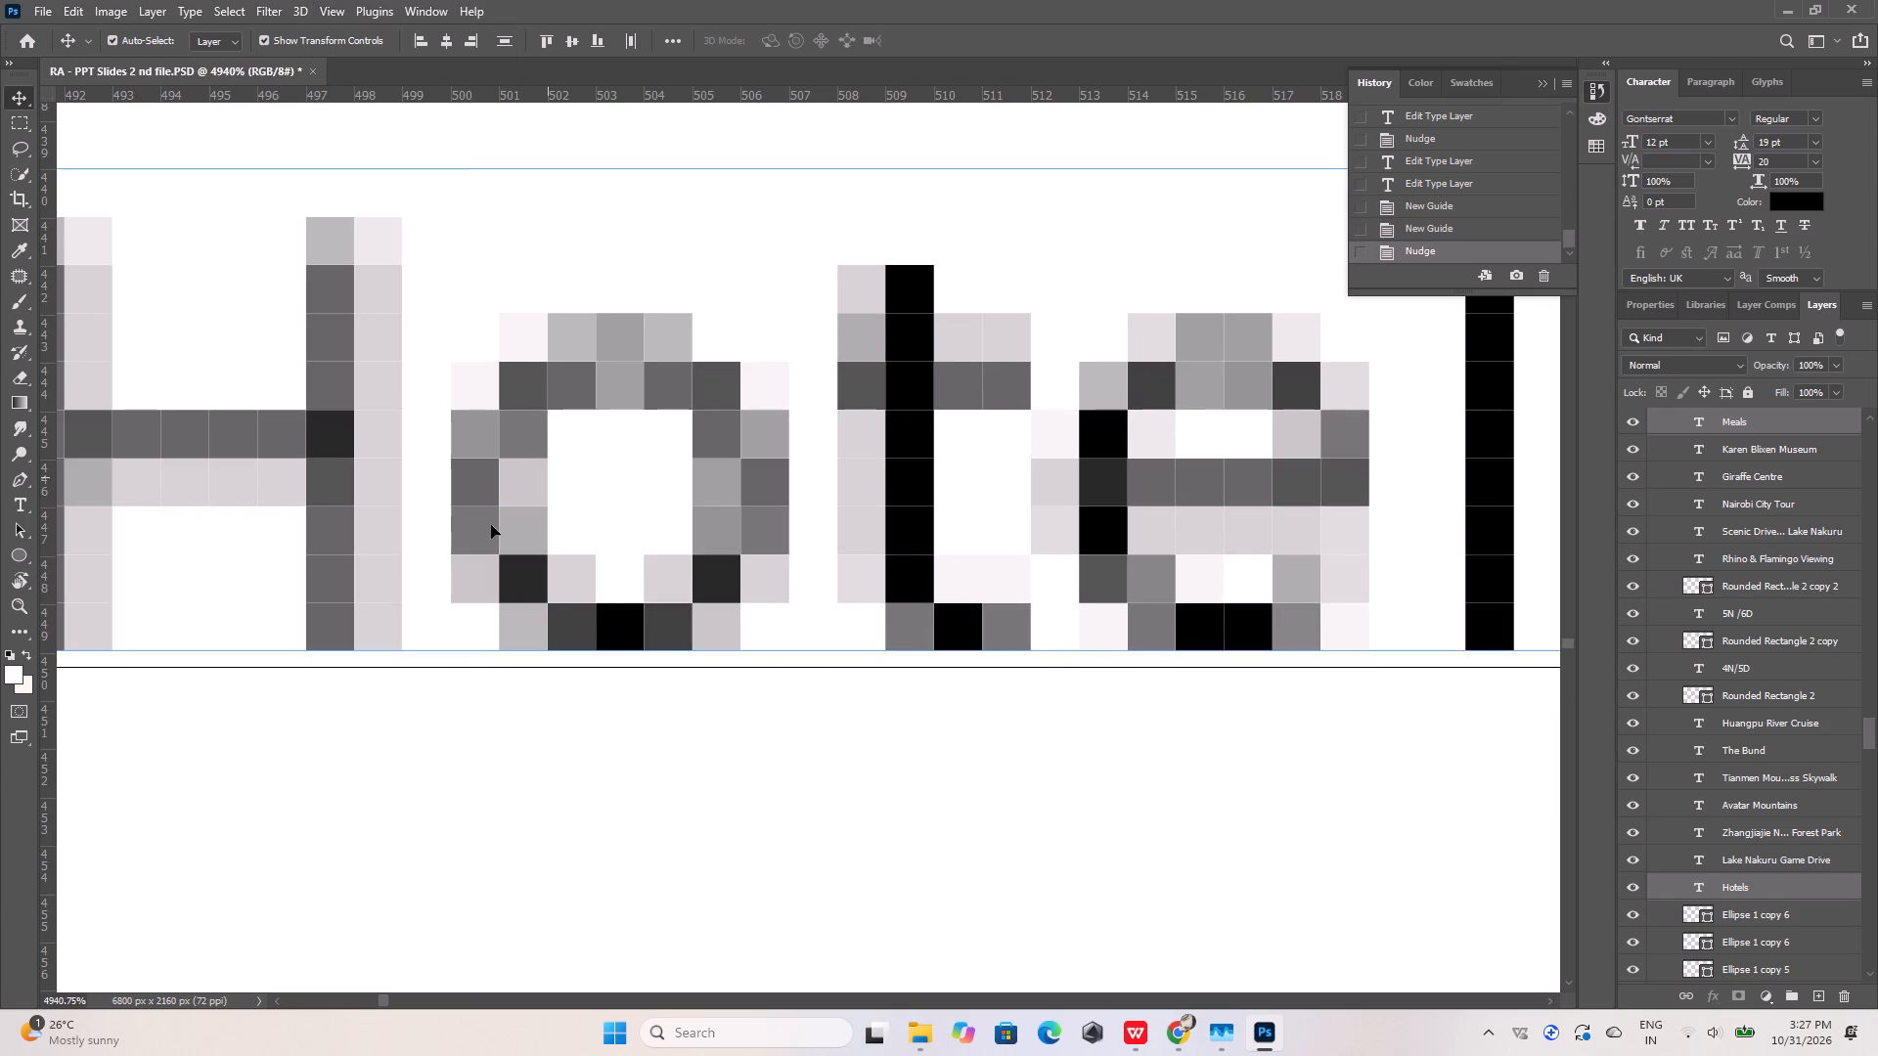
Undo the Hotels and Meals row's nudge and the lower guide, and move the second card's row up 1 px again.
{"action": "left_click_drag", "start_coordinate": [342, 484], "coordinate": [345, 508]}
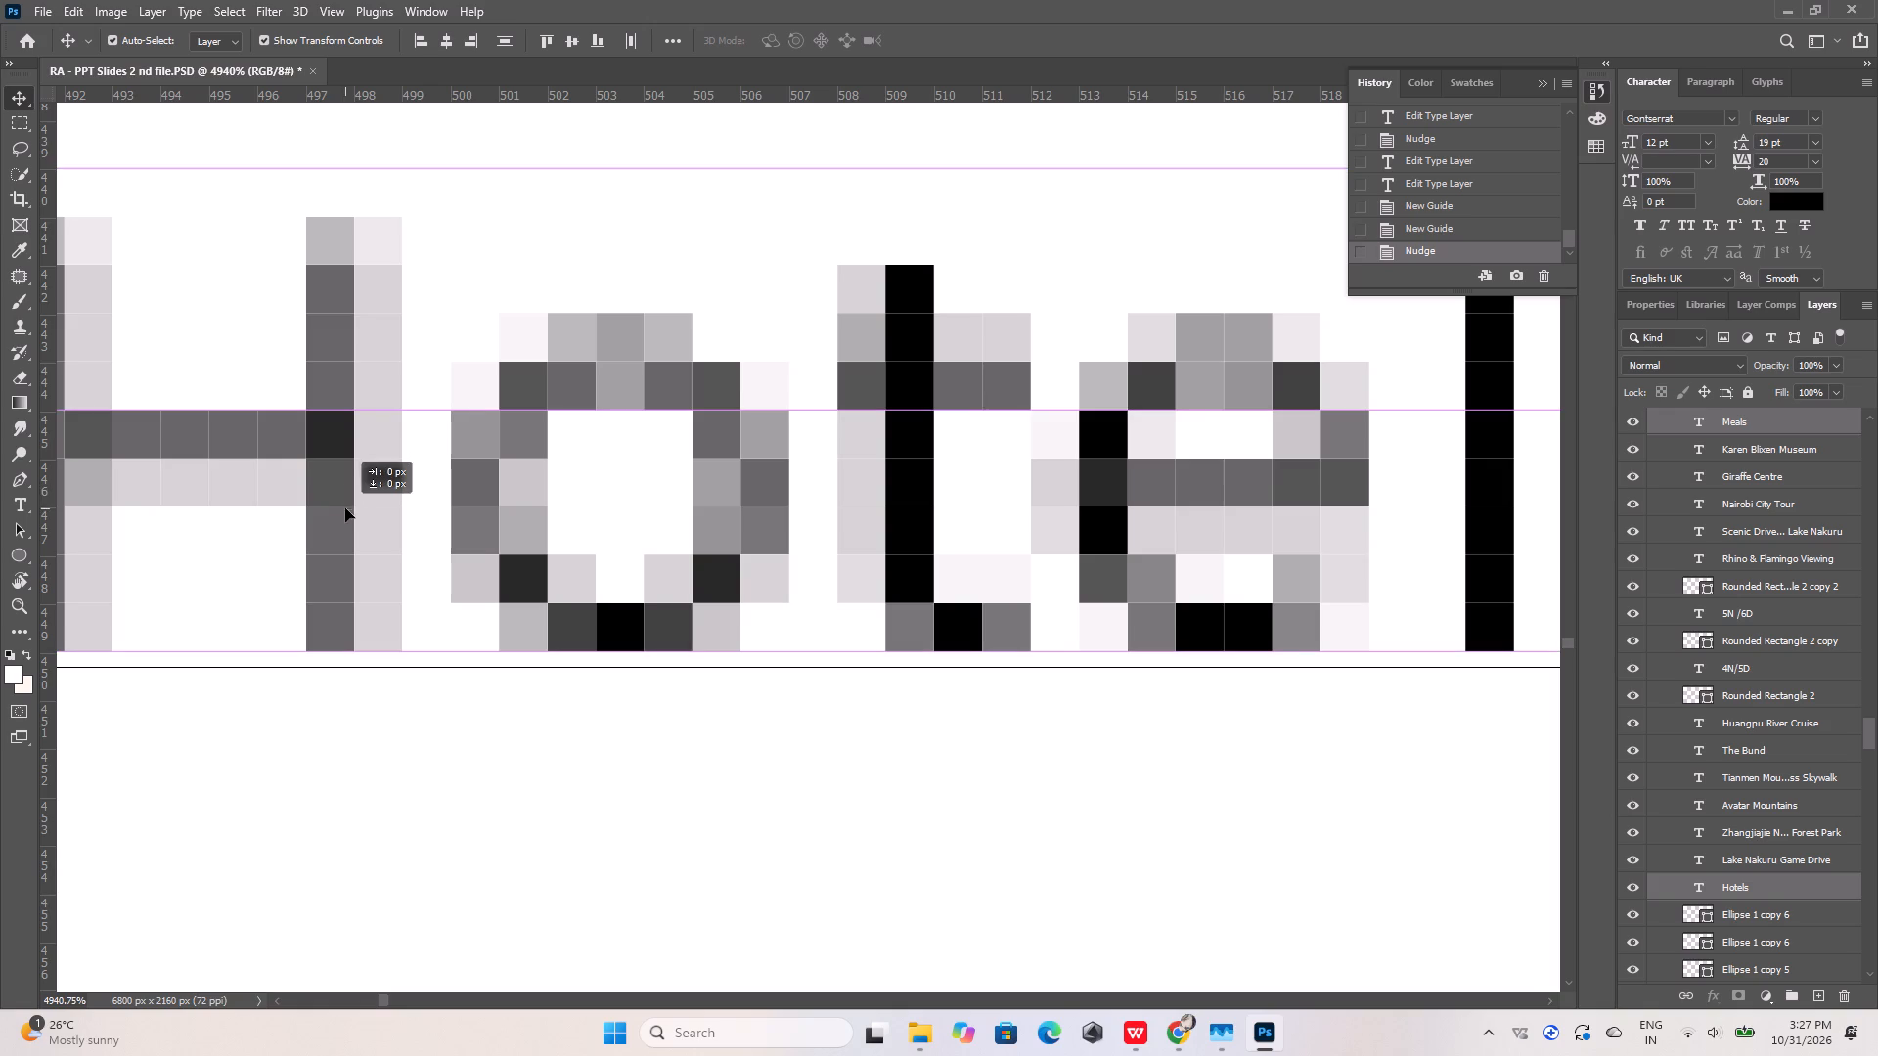
{"action": "left_click_drag", "start_coordinate": [345, 508], "coordinate": [353, 522]}
{"action": "key", "text": "ctrl+z"}
{"action": "scroll", "coordinate": [345, 525], "scroll_direction": "down", "scroll_amount": 12, "text": "alt"}
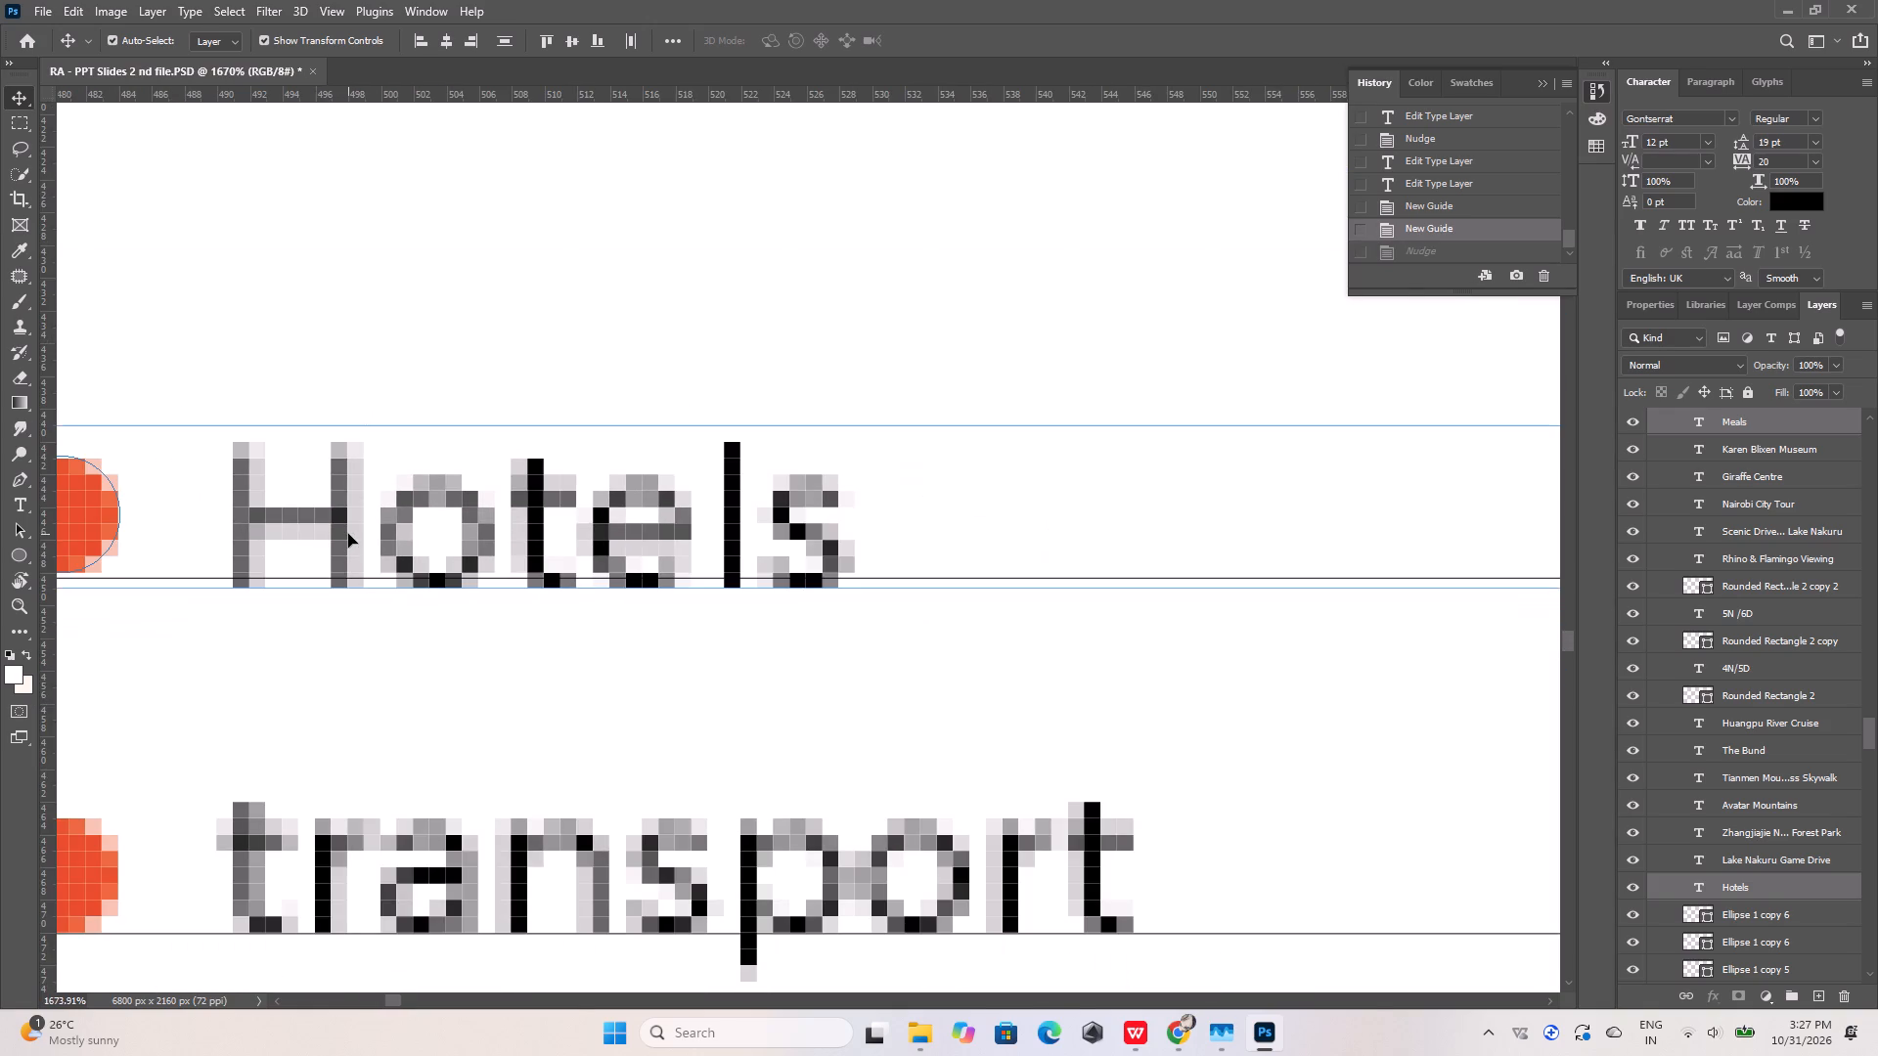
{"action": "key", "text": "ctrl+z"}
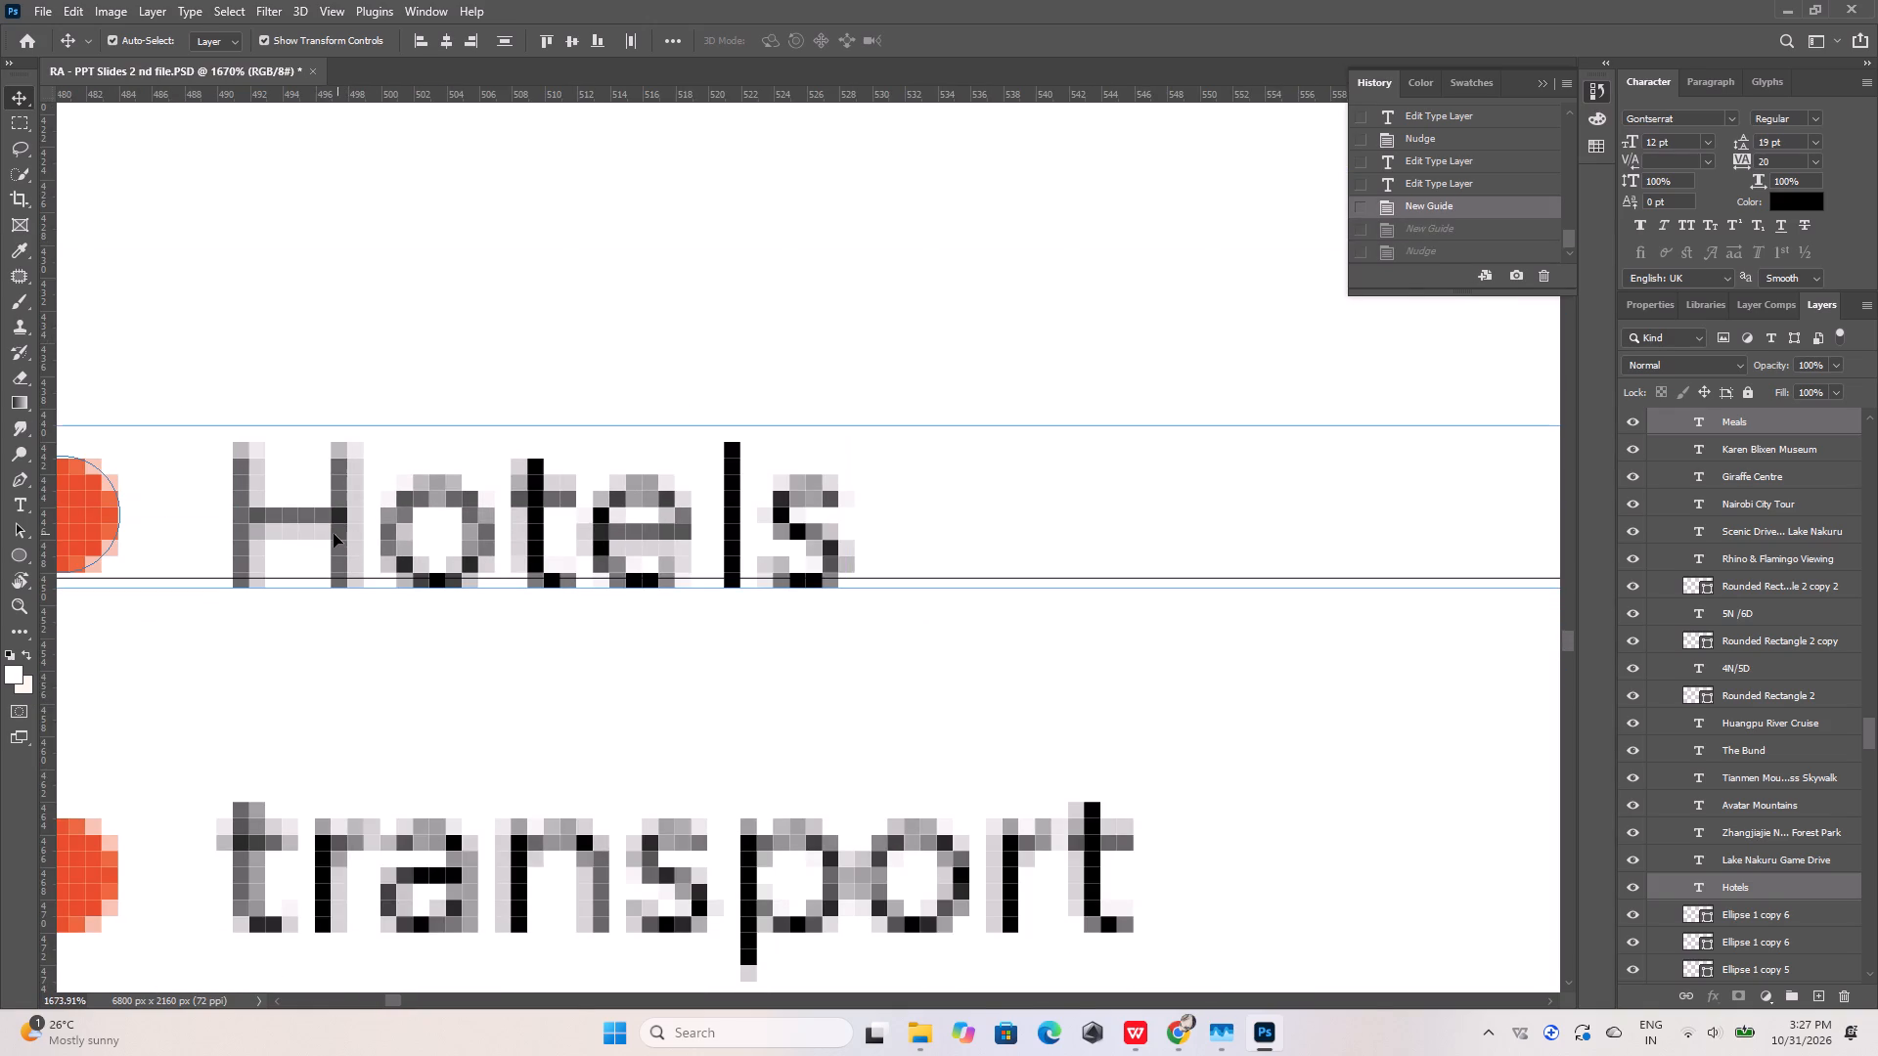
{"action": "key", "text": "Up"}
{"action": "scroll", "coordinate": [335, 548], "scroll_direction": "down", "scroll_amount": 17, "text": "alt"}
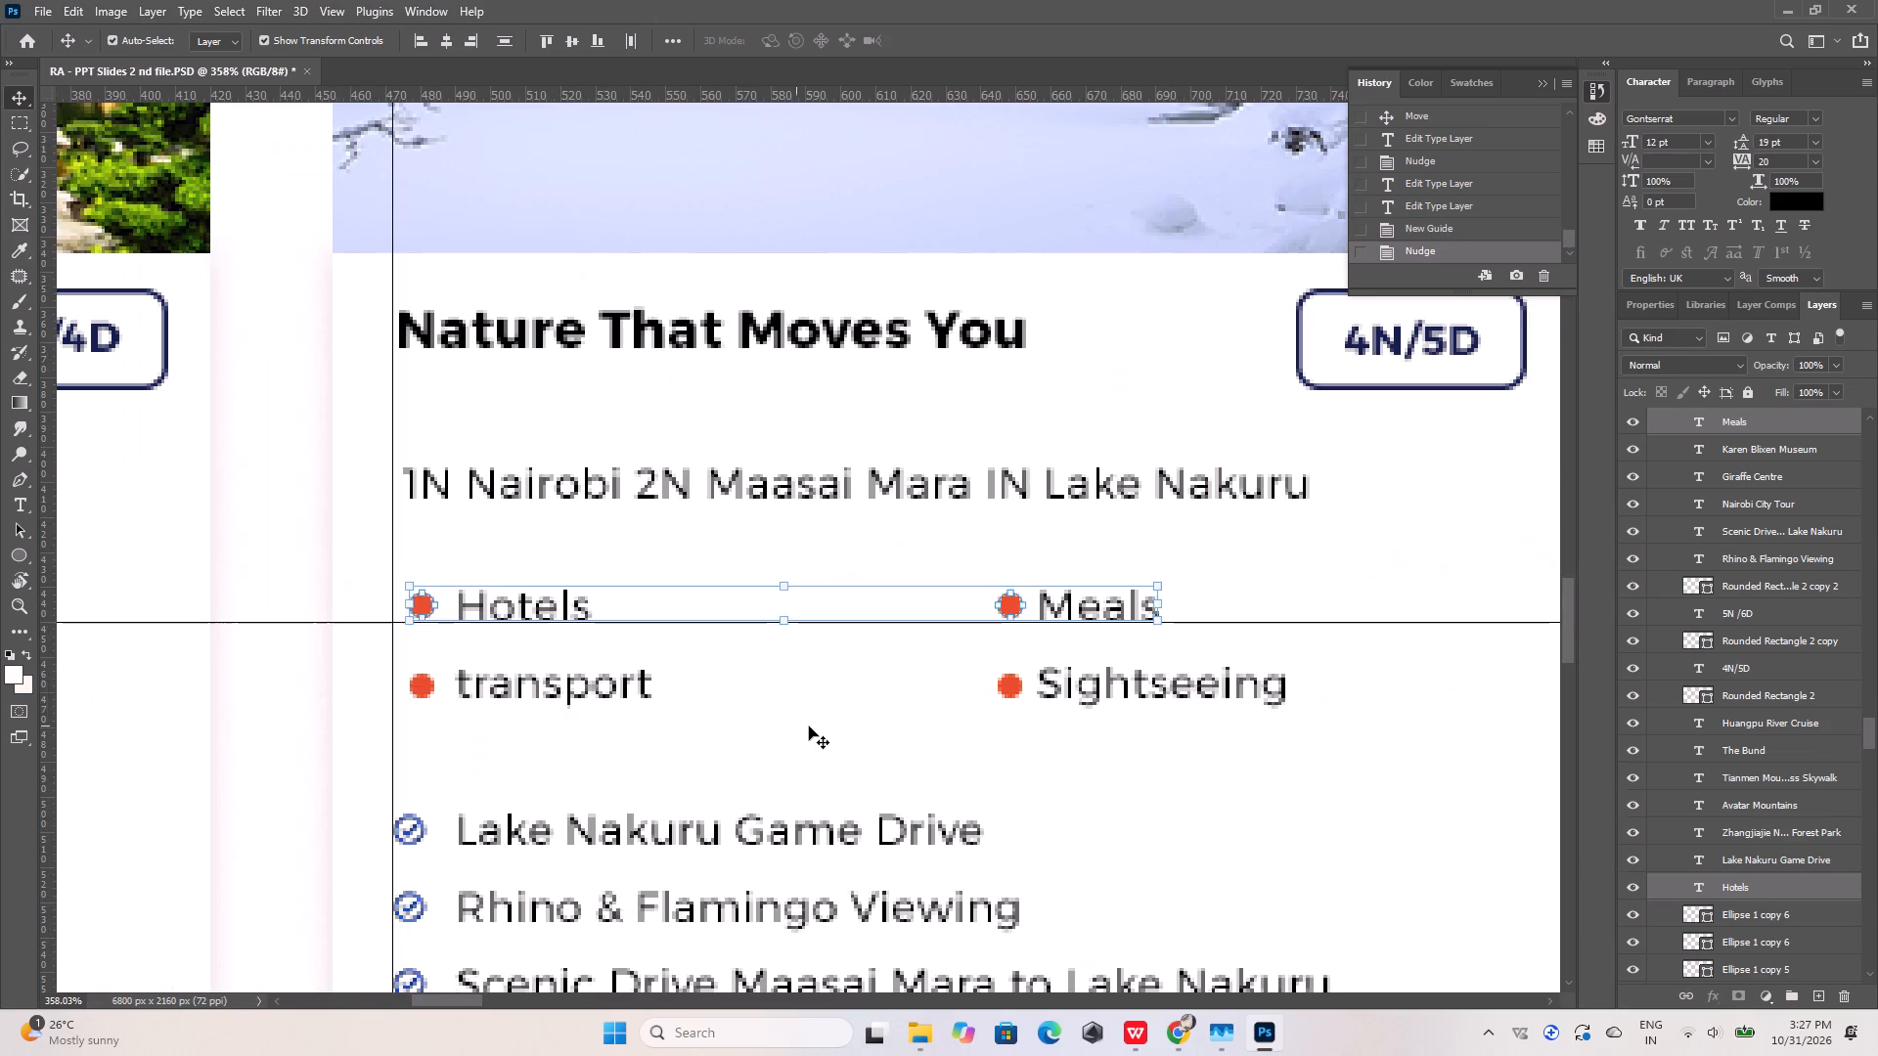
{"action": "left_click", "coordinate": [809, 726]}
Move the third card's Hotels, Breakfast, Private Air-conditioned Vehicle and English-speaking Local Guide items with their bullets up about 10 px.
{"action": "scroll", "coordinate": [902, 760], "scroll_direction": "down", "scroll_amount": 10}
{"action": "scroll", "coordinate": [764, 713], "scroll_direction": "down", "scroll_amount": 17, "text": "alt"}
{"action": "scroll", "coordinate": [1086, 671], "scroll_direction": "up", "scroll_amount": 5, "text": "alt"}
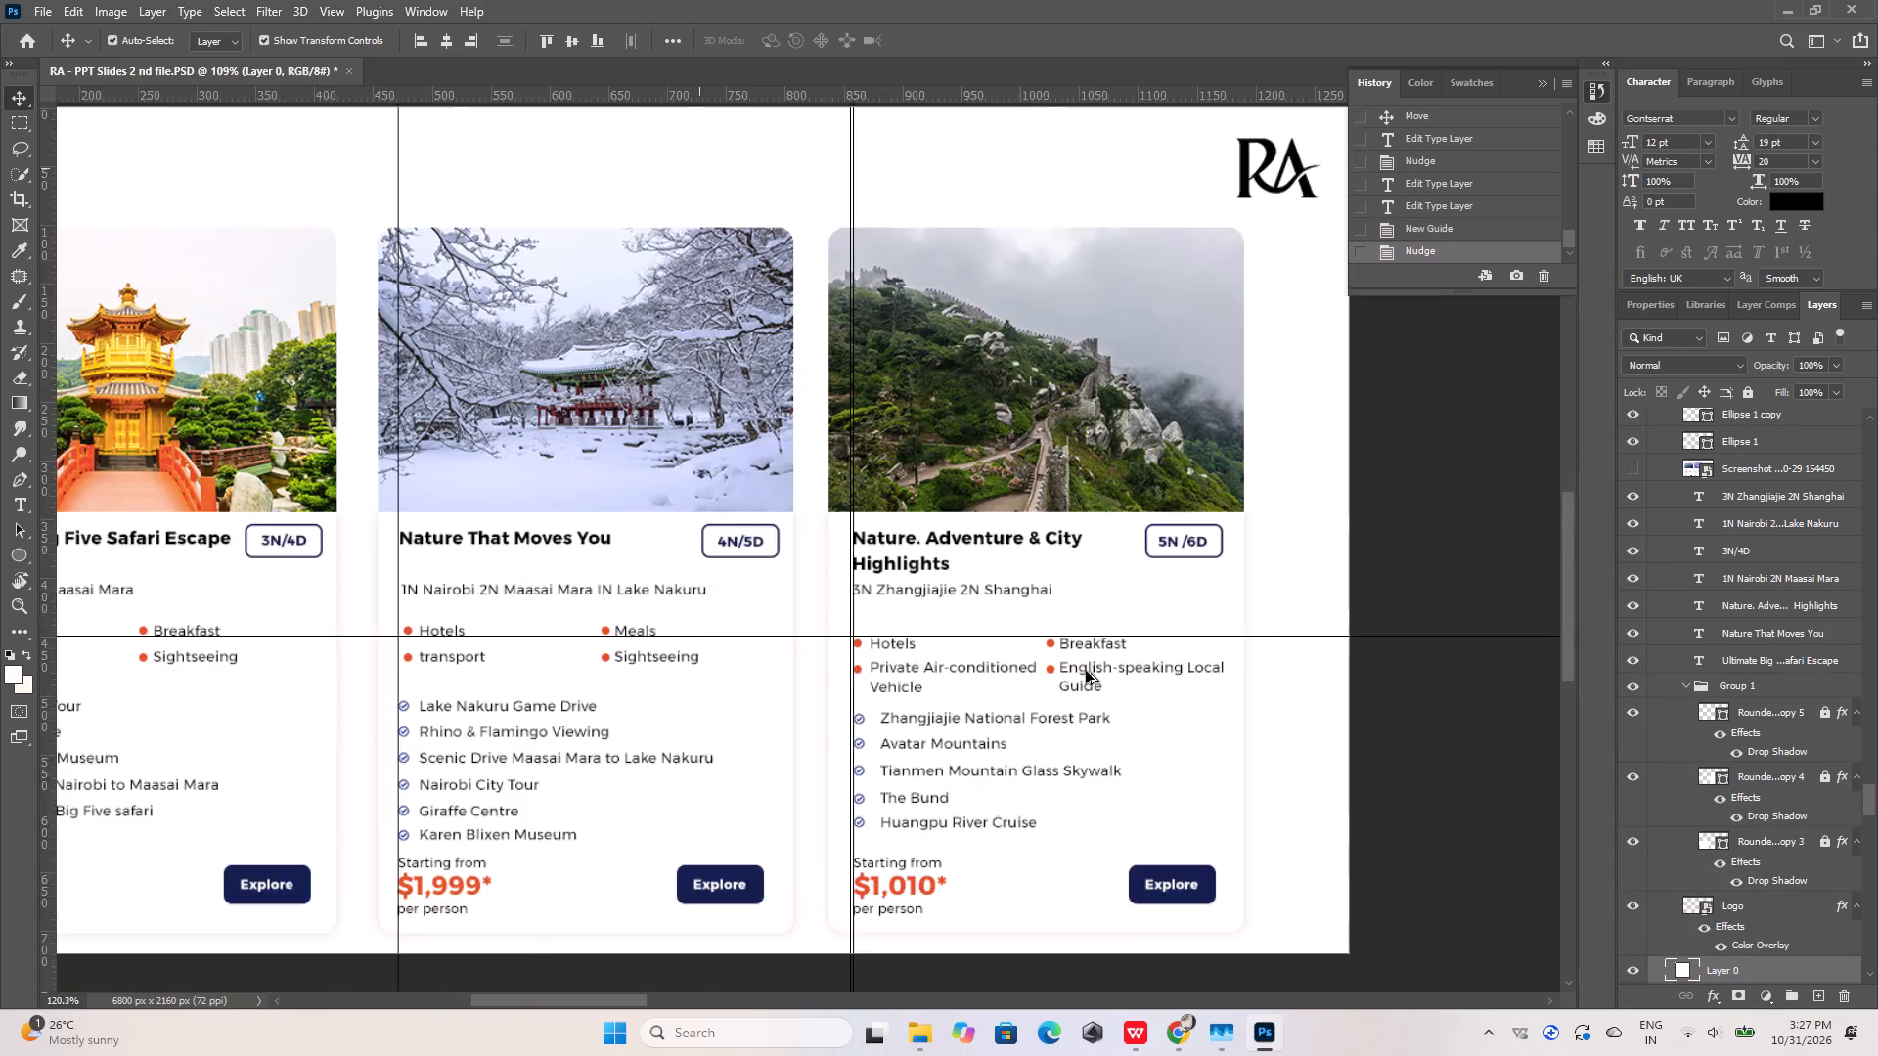
{"action": "scroll", "coordinate": [1086, 671], "scroll_direction": "up", "scroll_amount": 3, "text": "alt"}
{"action": "left_click", "coordinate": [827, 639]}
{"action": "scroll", "coordinate": [817, 640], "scroll_direction": "up", "scroll_amount": 4, "text": "alt"}
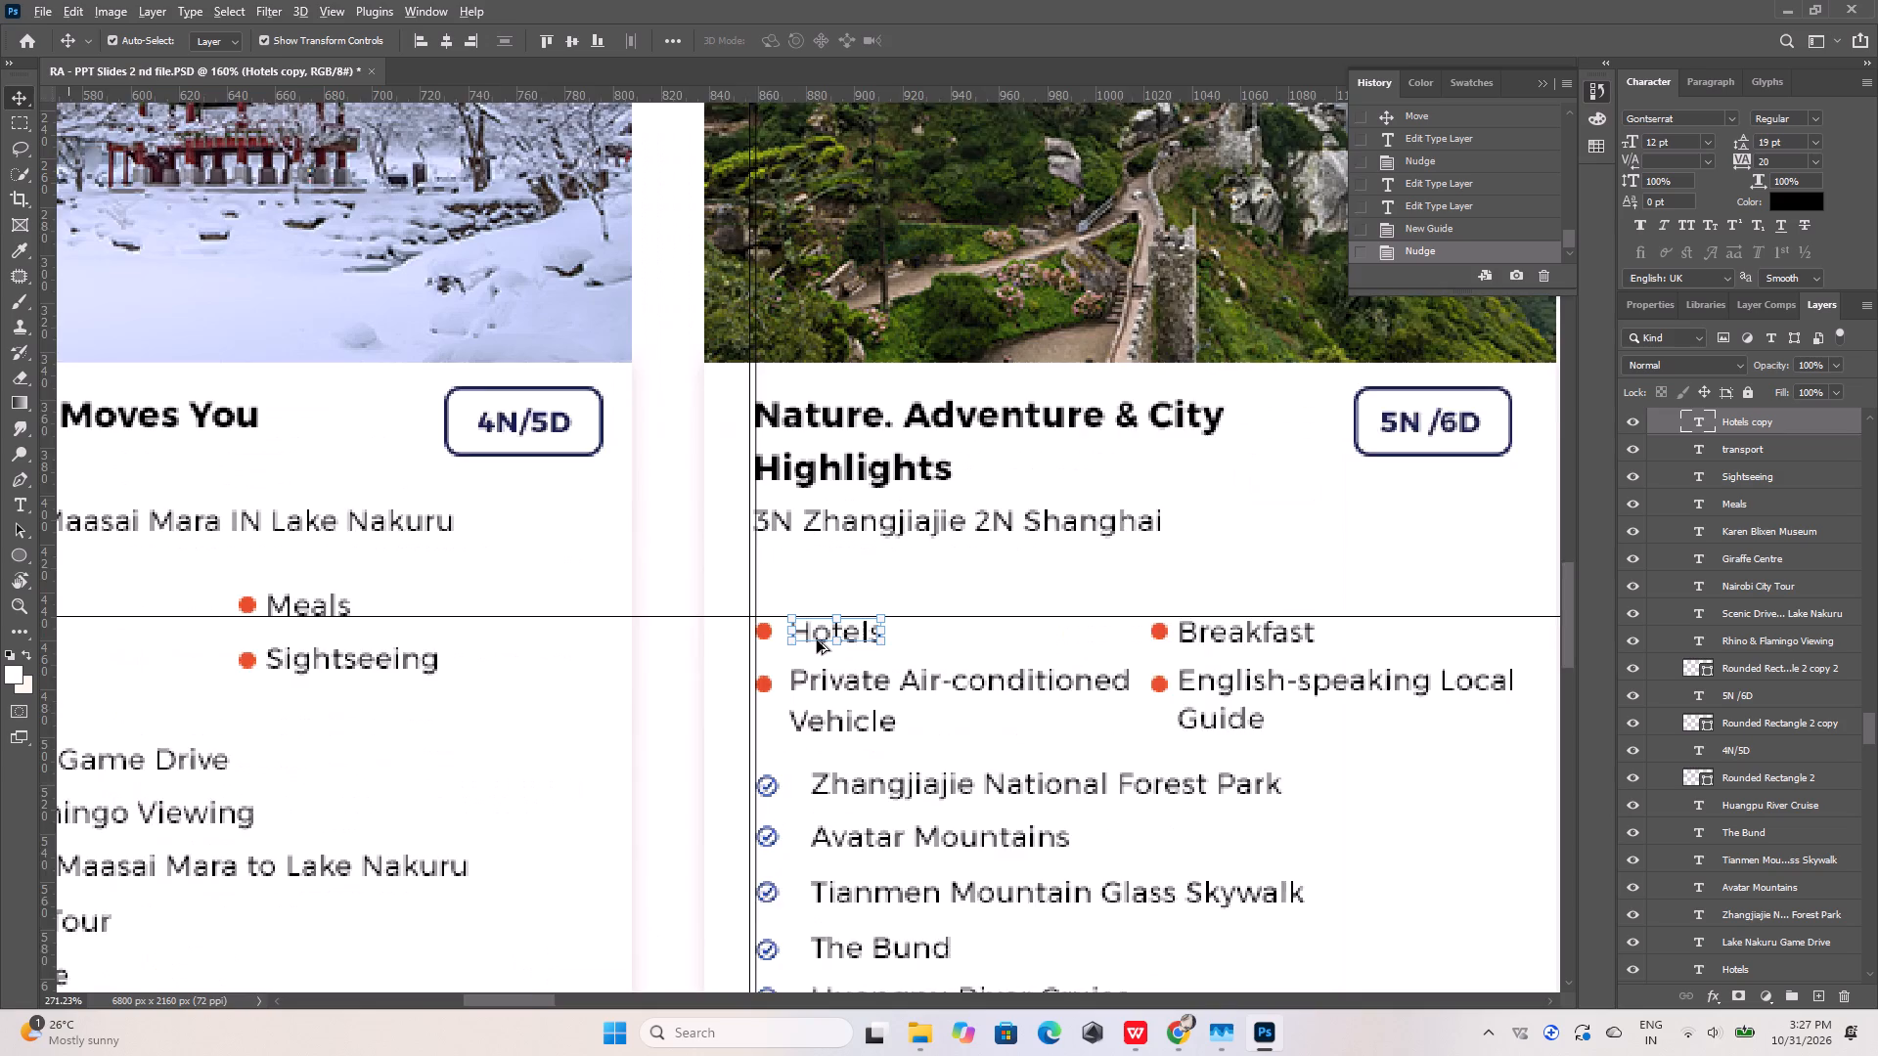
{"action": "scroll", "coordinate": [817, 640], "scroll_direction": "up", "scroll_amount": 3, "text": "alt"}
{"action": "left_click", "coordinate": [760, 635], "text": "shift"}
{"action": "left_click", "coordinate": [754, 707], "text": "shift"}
{"action": "left_click", "coordinate": [754, 695], "text": "shift"}
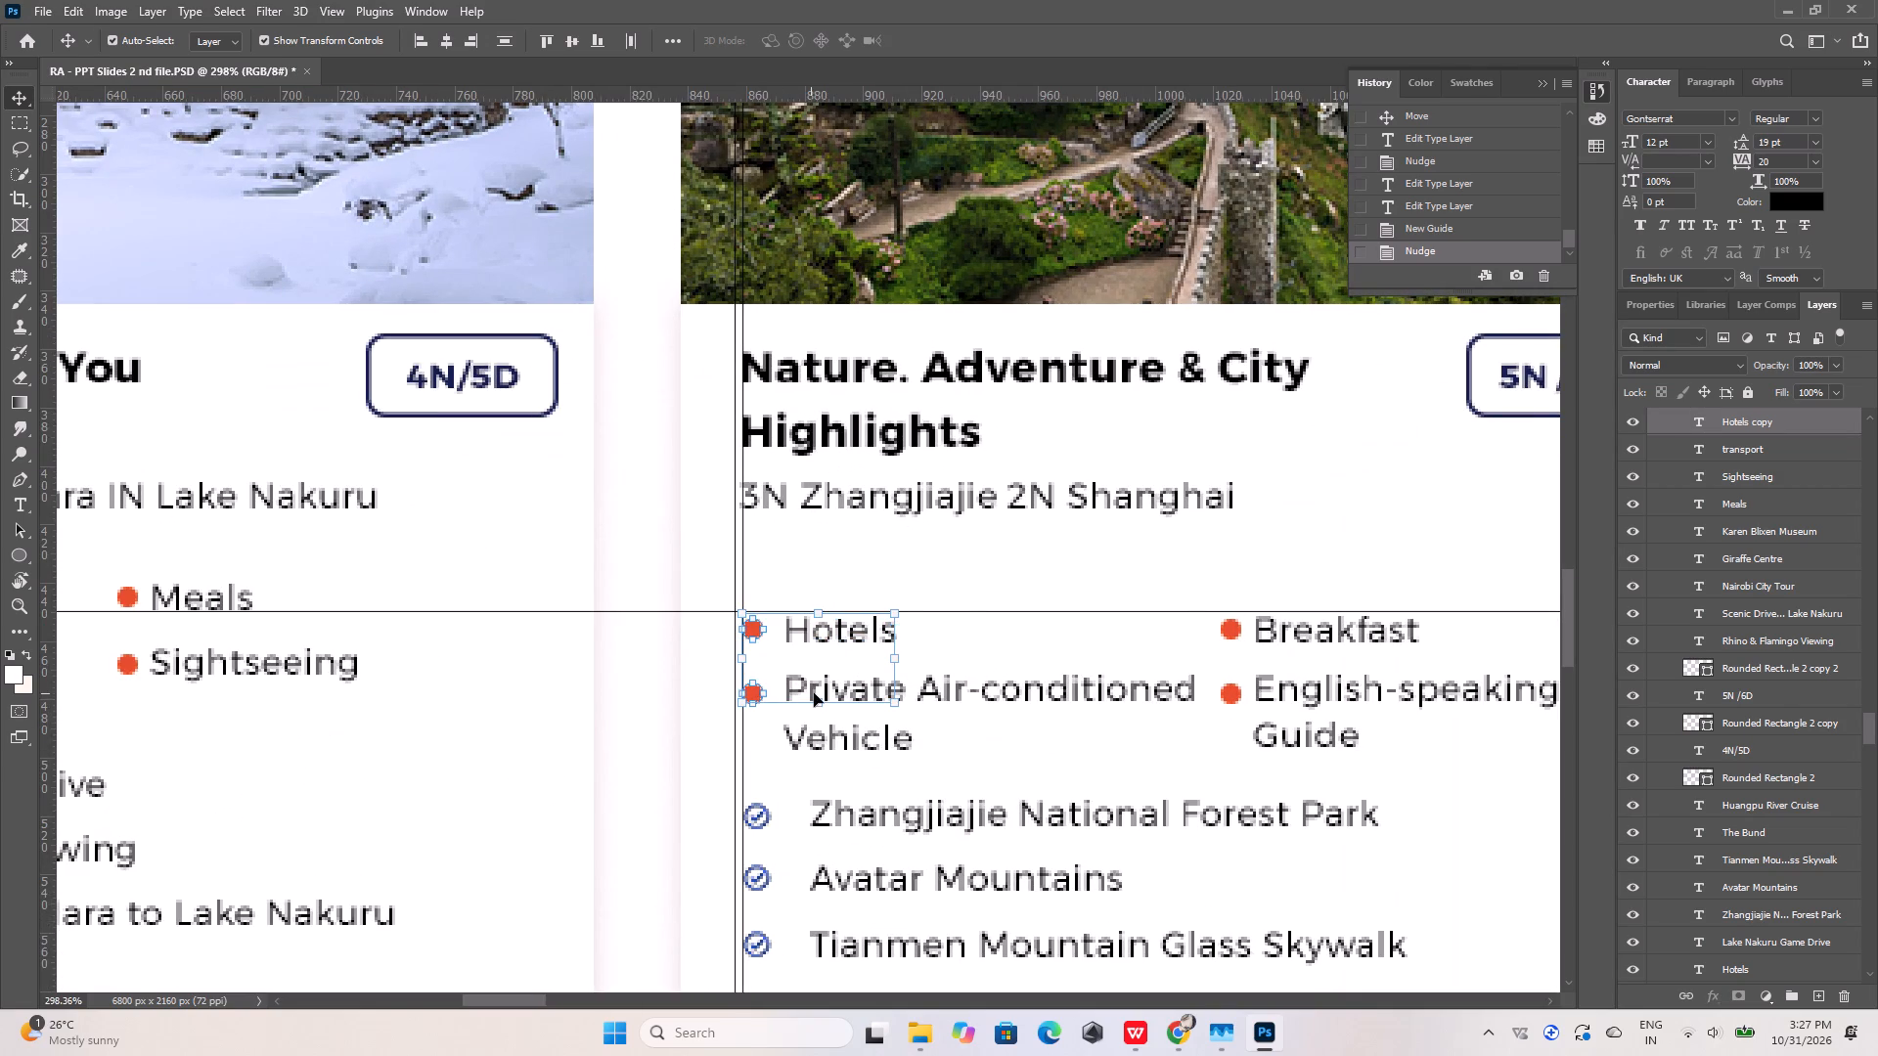
{"action": "left_click", "coordinate": [816, 693], "text": "shift"}
{"action": "left_click", "coordinate": [1233, 633], "text": "shift"}
{"action": "left_click", "coordinate": [1265, 631], "text": "shift"}
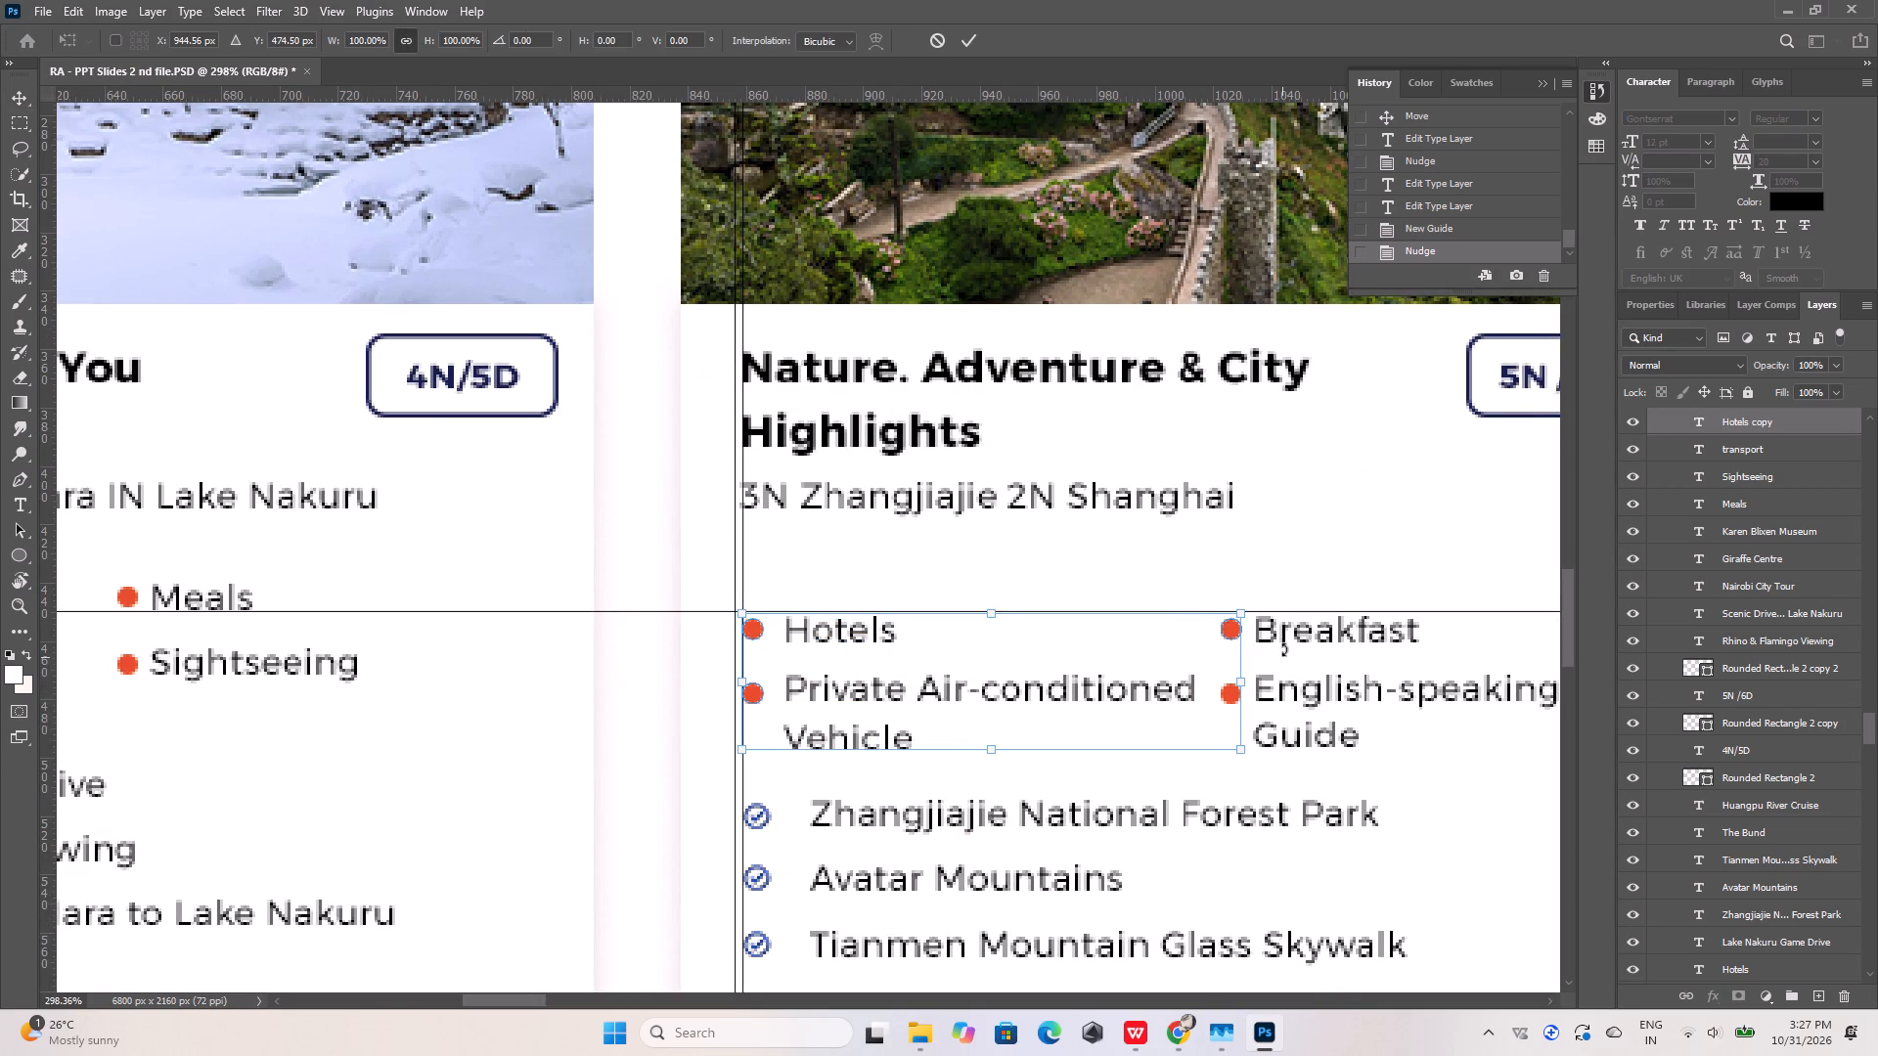
{"action": "left_click", "coordinate": [1292, 629], "text": "shift"}
{"action": "left_click", "coordinate": [949, 39]}
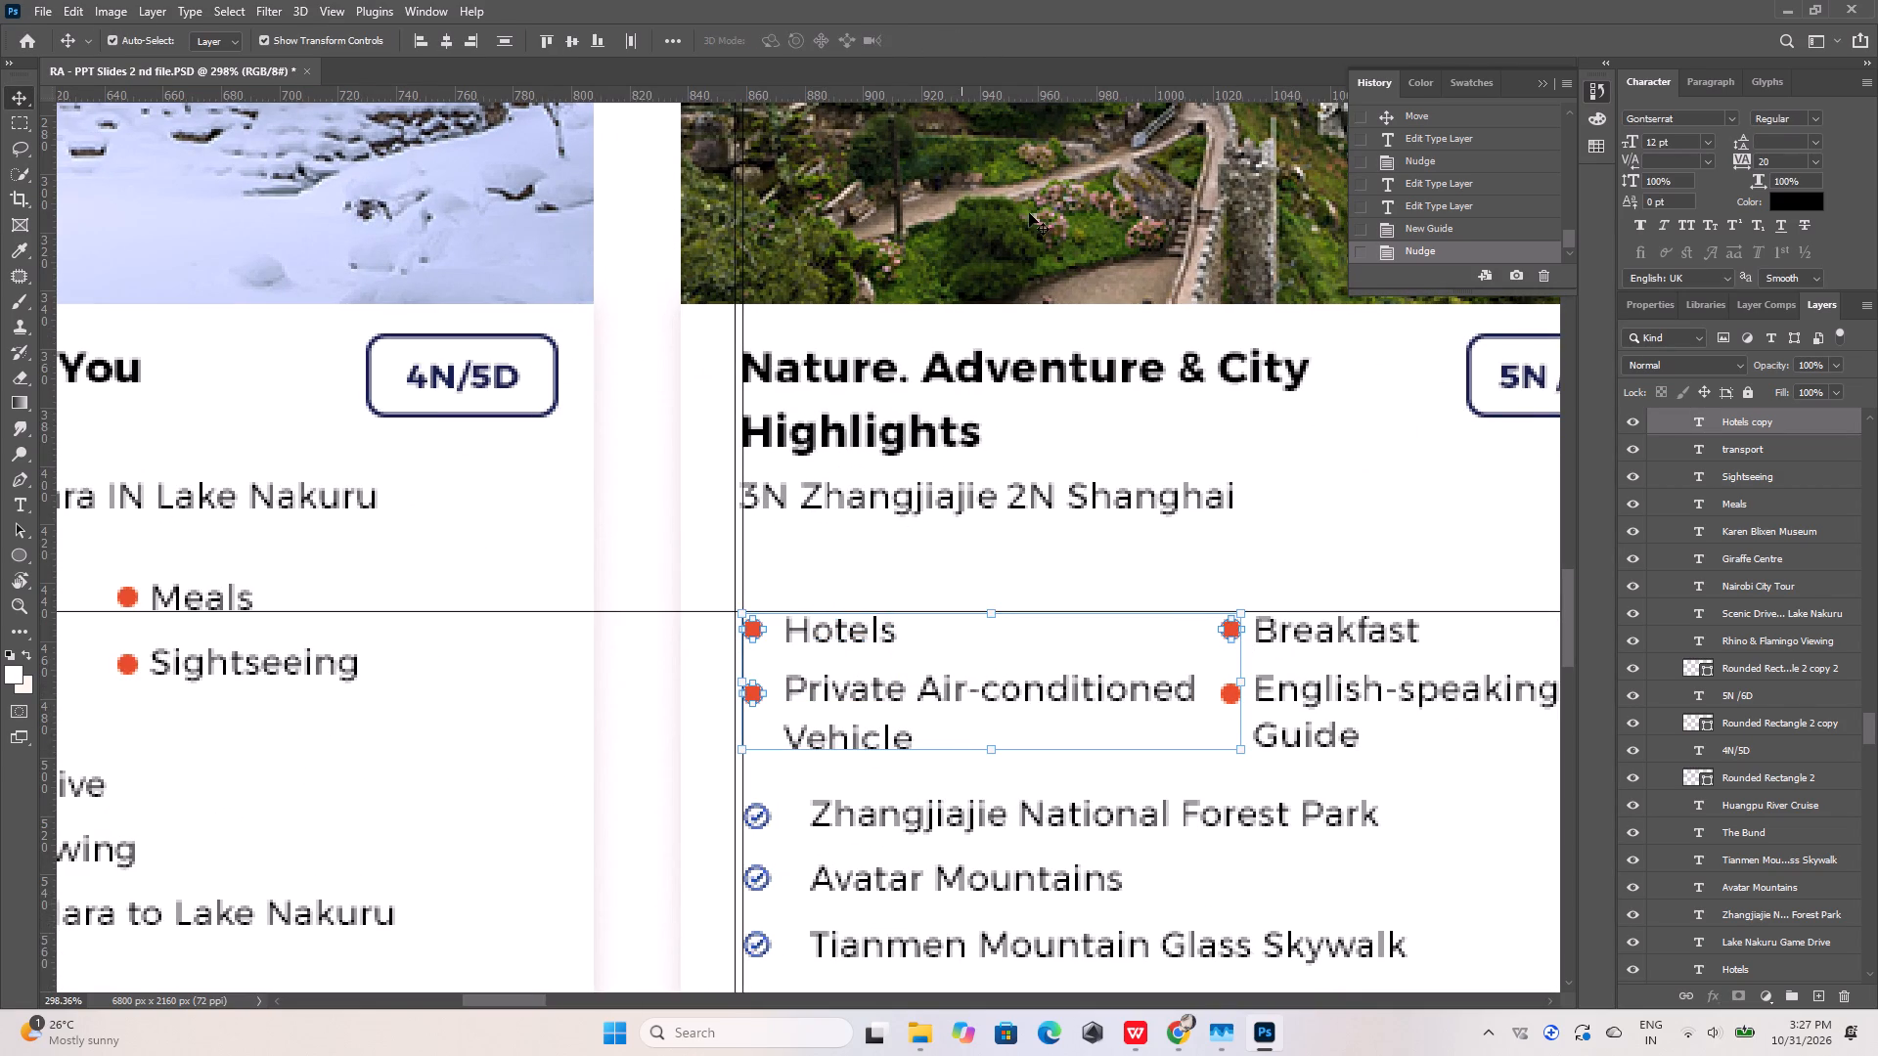
{"action": "left_click", "coordinate": [1285, 628], "text": "shift"}
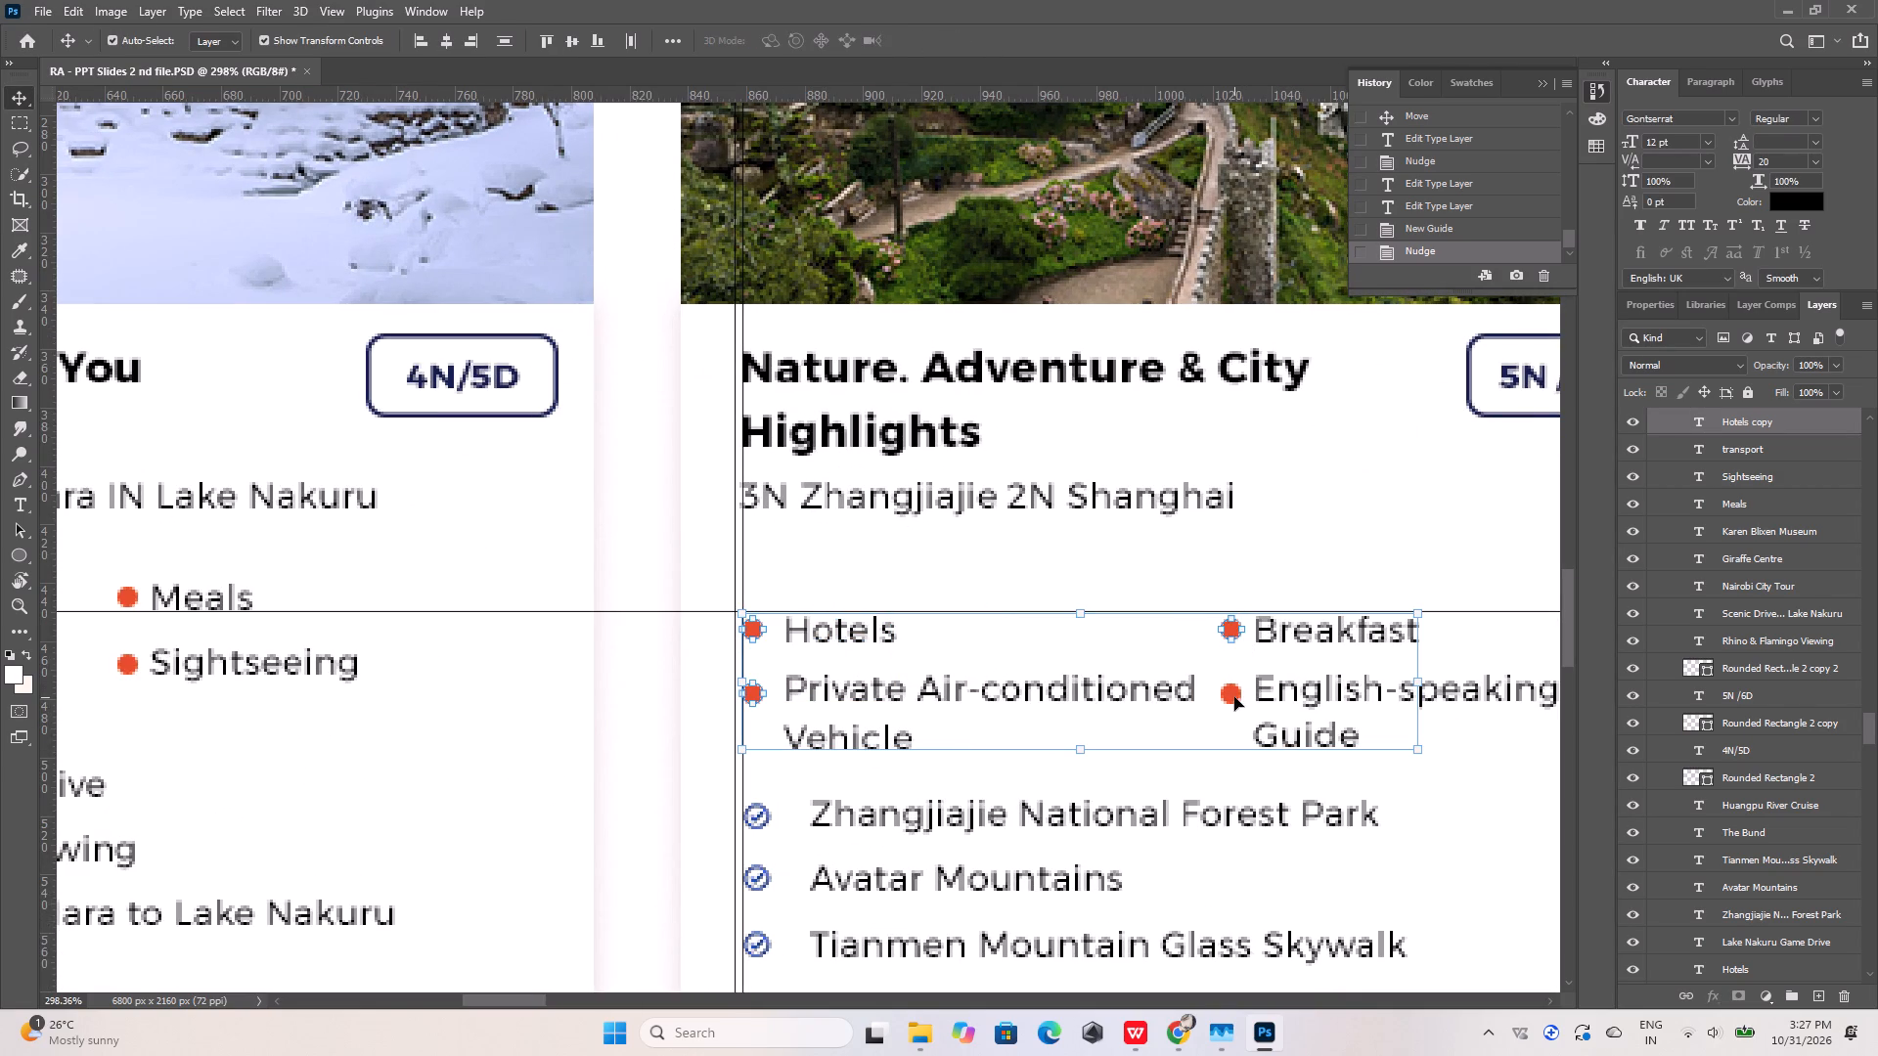
{"action": "left_click", "coordinate": [1234, 697], "text": "shift"}
{"action": "left_click", "coordinate": [1279, 695], "text": "shift"}
{"action": "key", "text": "shift+Up"}
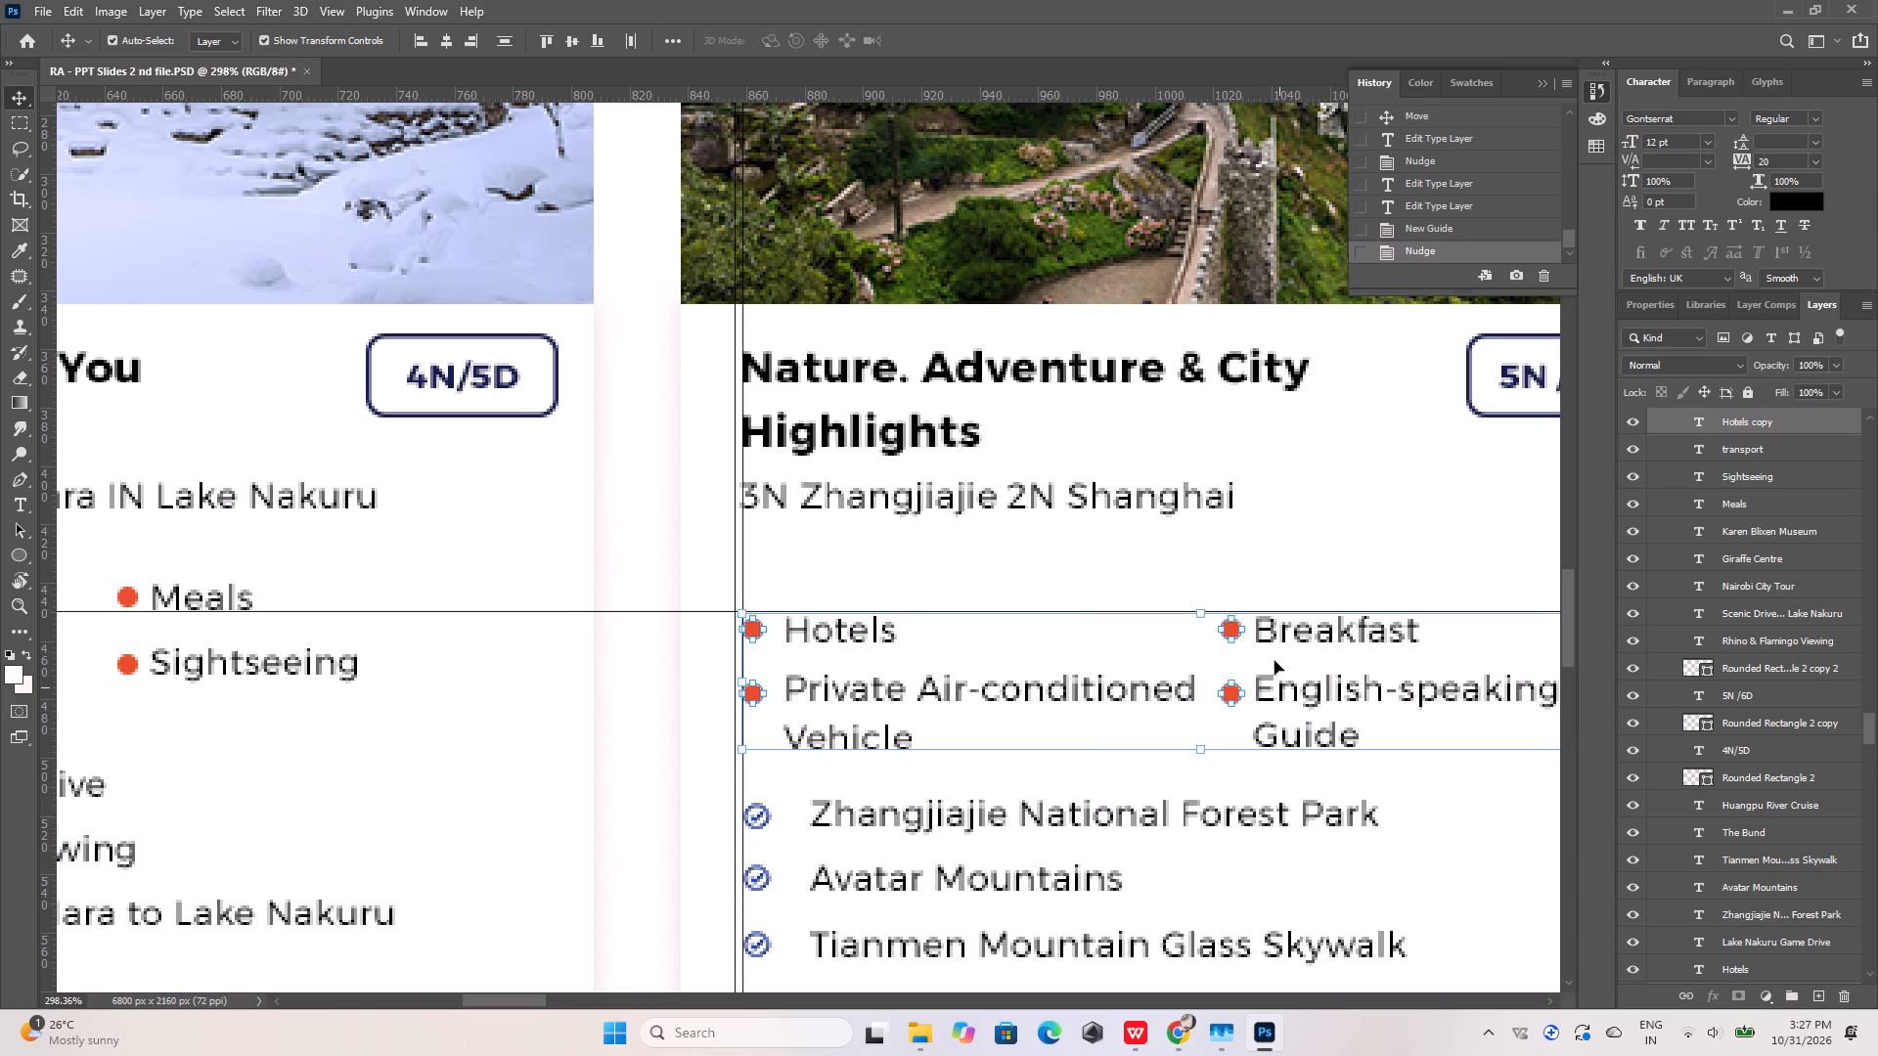
{"action": "left_click", "coordinate": [1055, 774]}
Copy "Safari Uncovered - Forests, Lakes & the Mara" from the Google image search in Chrome and replace the third card's title with it.
{"action": "left_click", "coordinate": [1220, 1033]}
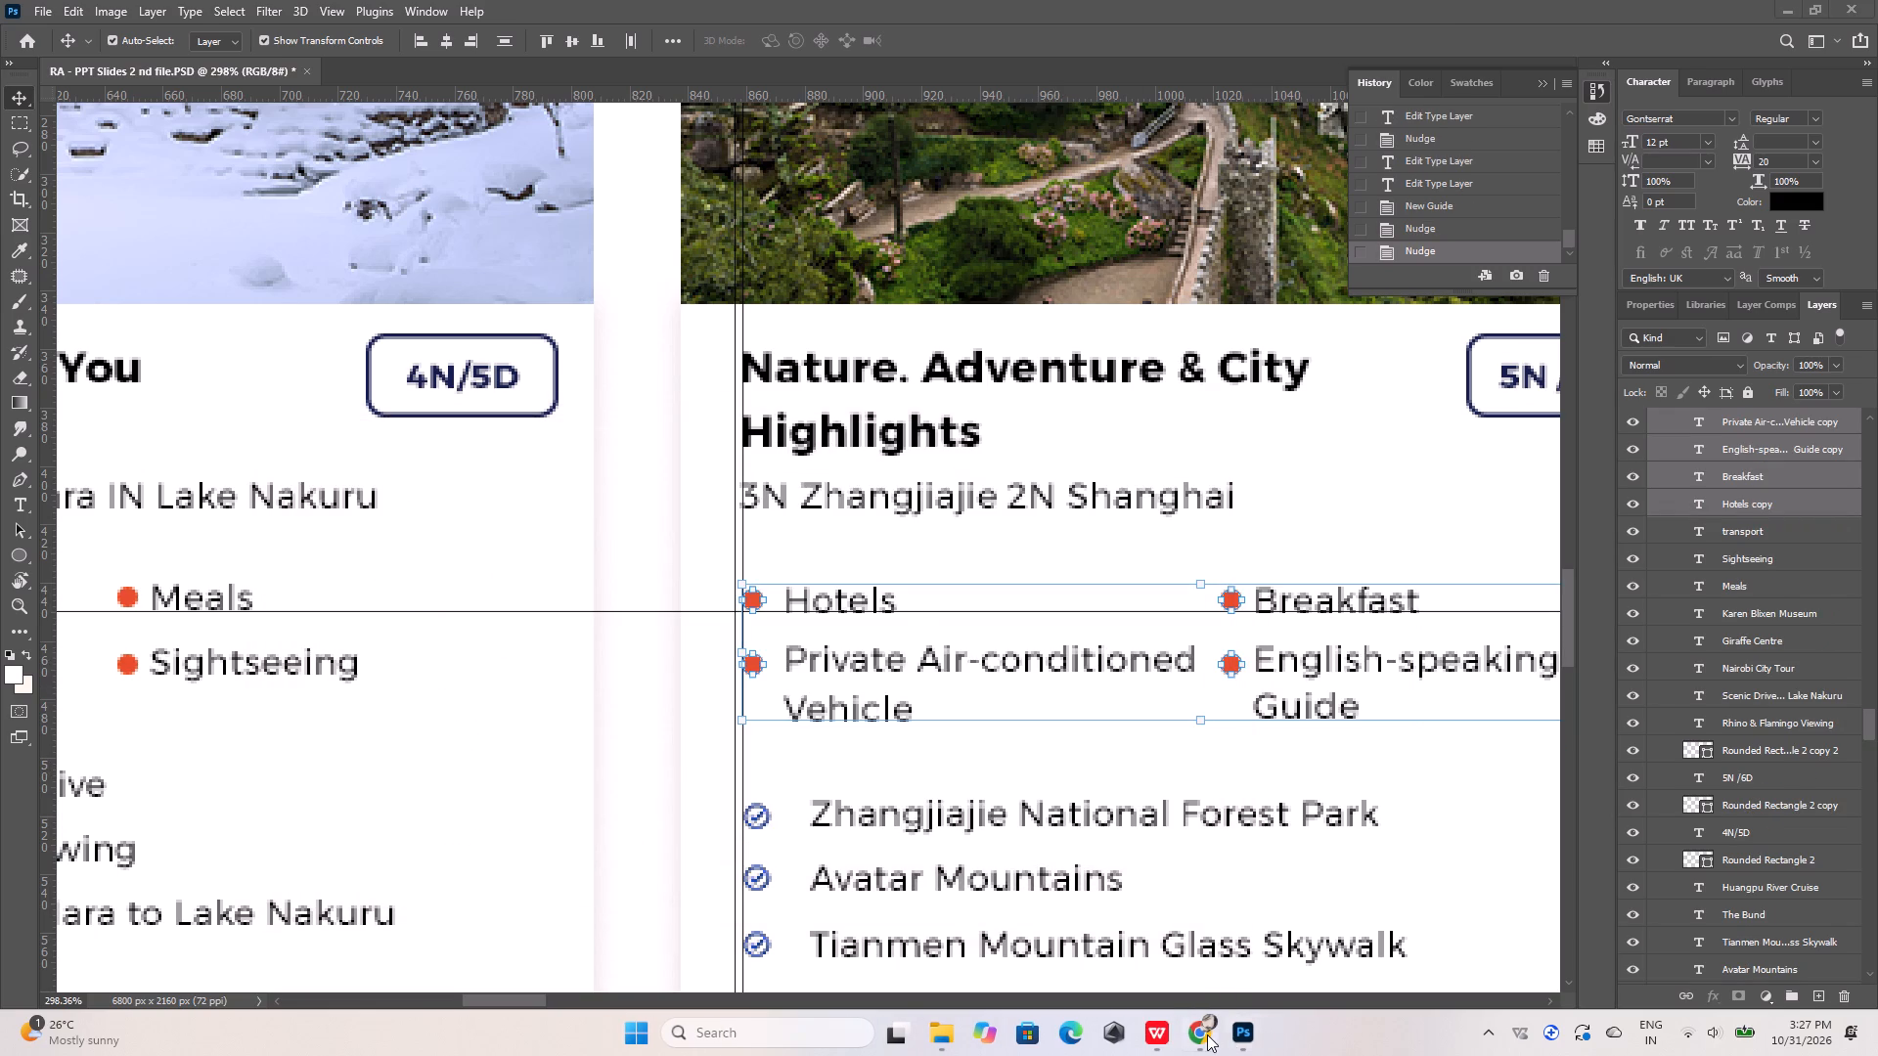
{"action": "left_click", "coordinate": [1207, 1034]}
{"action": "left_click", "coordinate": [1207, 1034]}
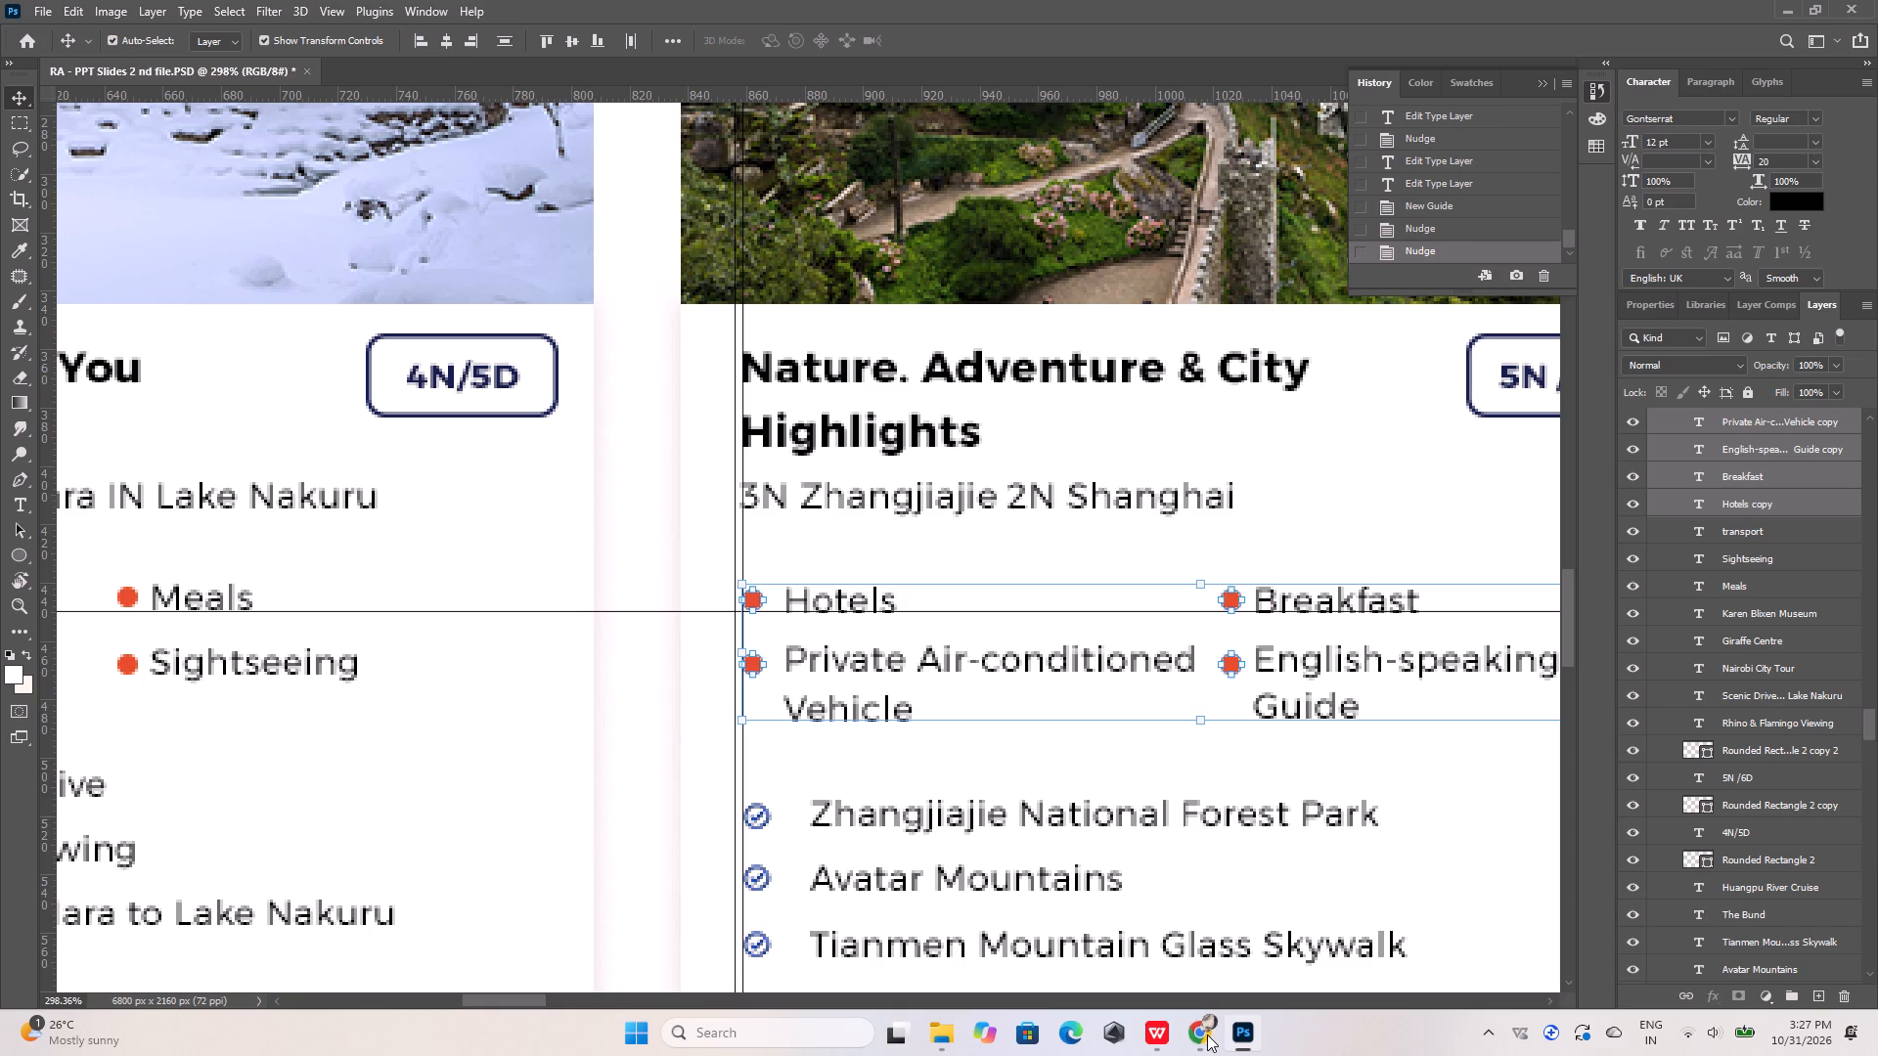
{"action": "left_click", "coordinate": [1207, 1034]}
{"action": "left_click_drag", "start_coordinate": [1189, 606], "coordinate": [1196, 606]}
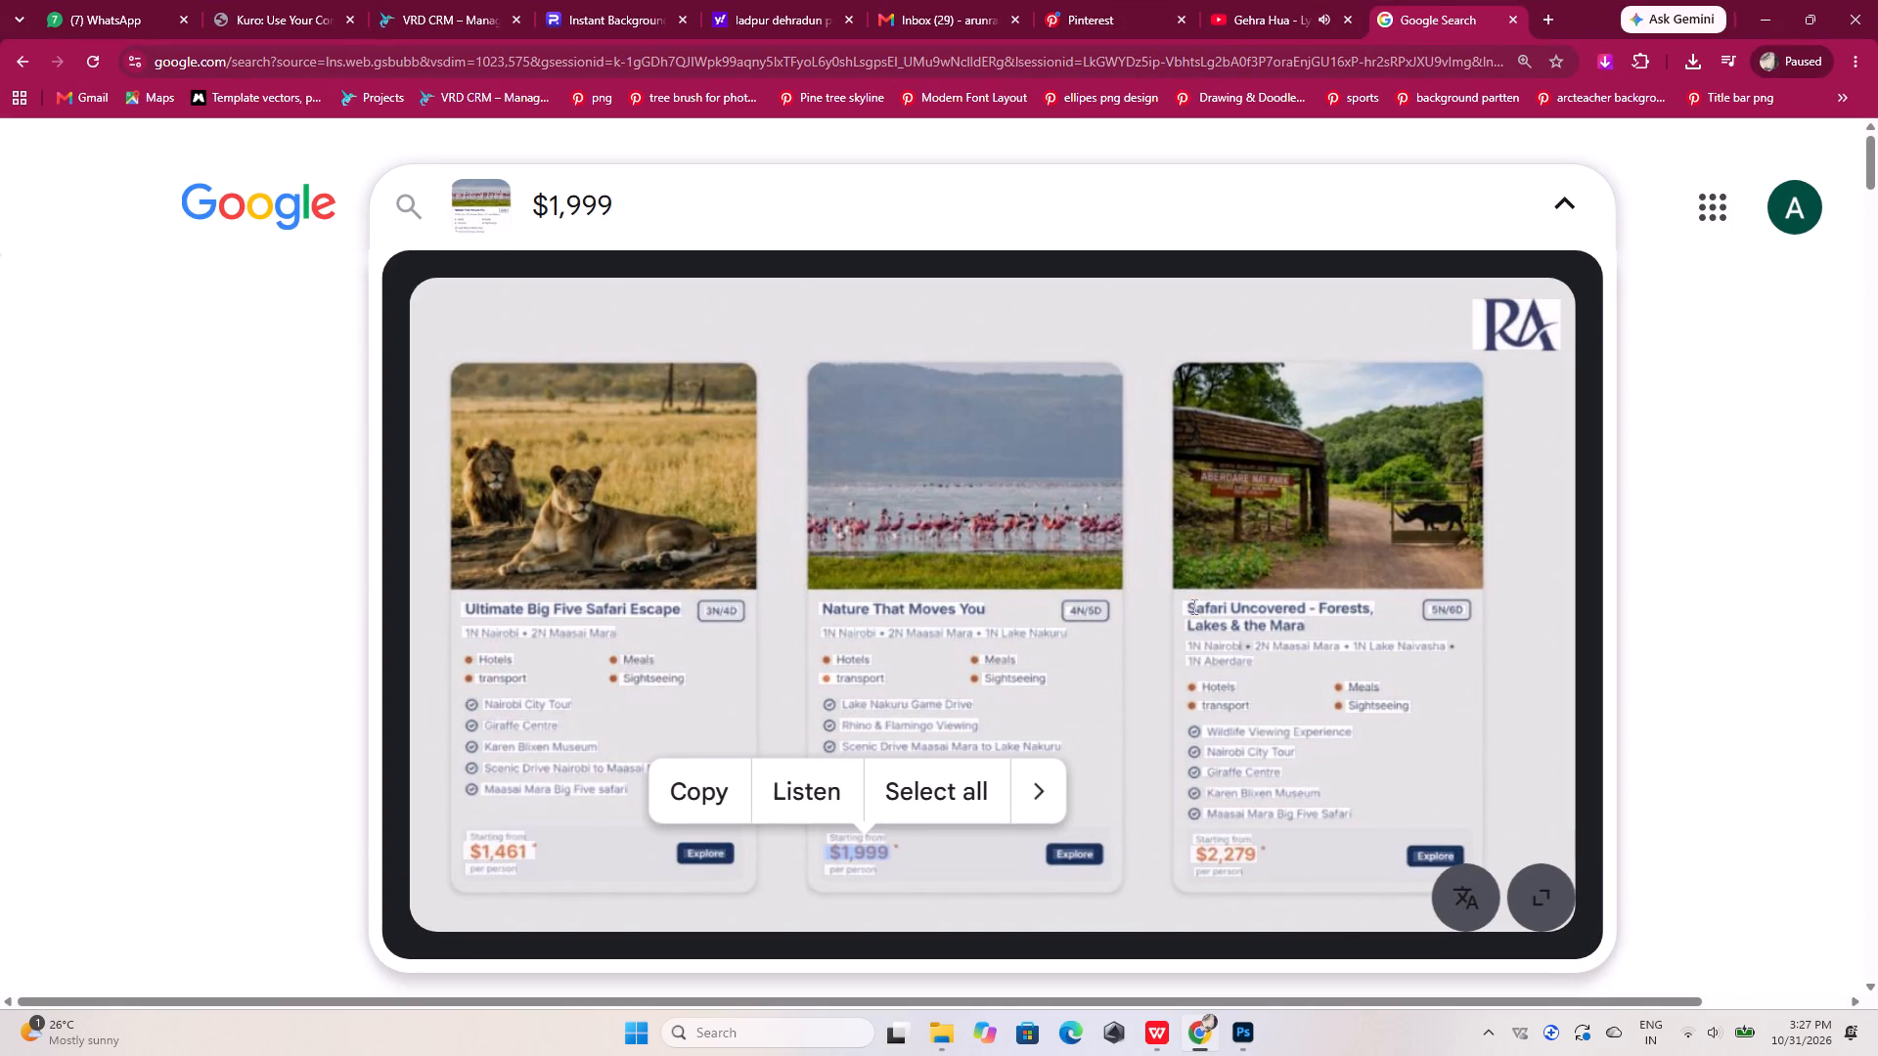
{"action": "left_click_drag", "start_coordinate": [1196, 606], "coordinate": [1310, 626]}
{"action": "left_click", "coordinate": [1133, 550]}
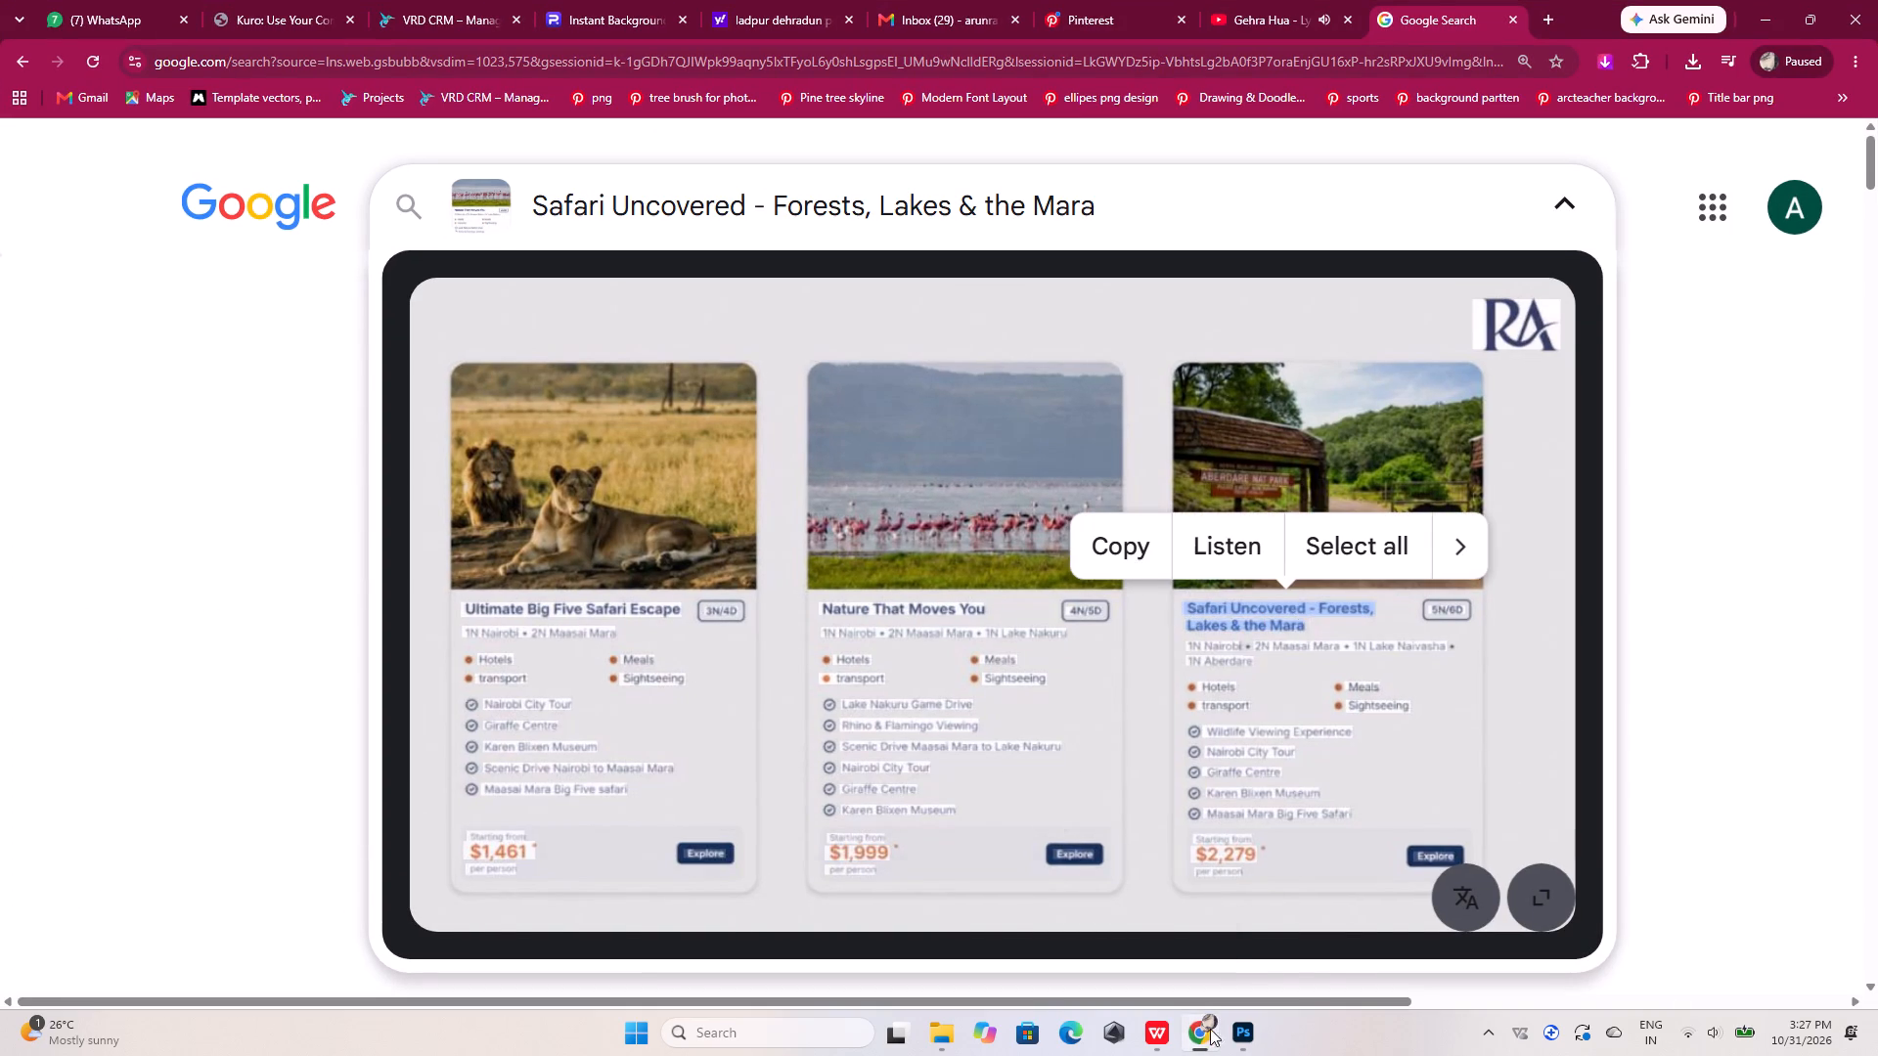
{"action": "left_click", "coordinate": [1241, 1036]}
{"action": "double_click", "coordinate": [884, 378]}
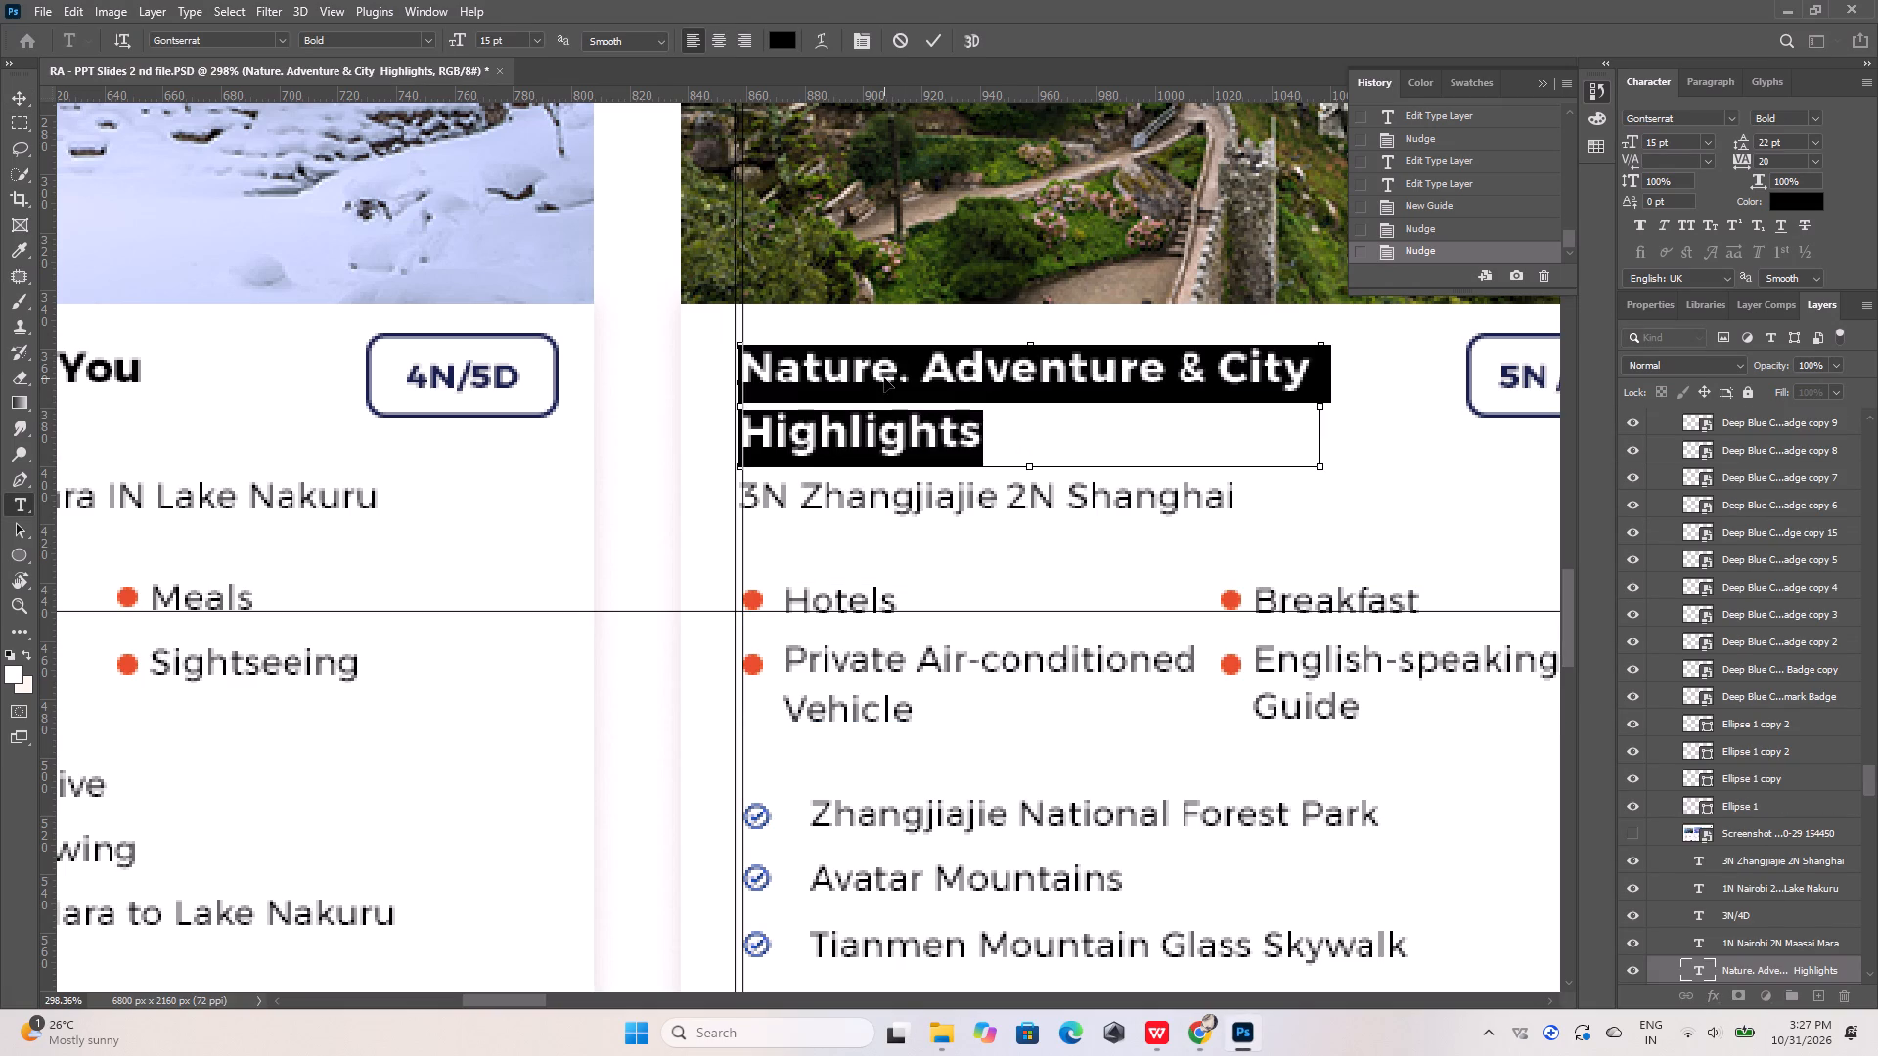
{"action": "key", "text": "ctrl+v"}
{"action": "scroll", "coordinate": [872, 620], "scroll_direction": "down", "scroll_amount": 5, "text": "alt"}
{"action": "scroll", "coordinate": [1211, 459], "scroll_direction": "up", "scroll_amount": 4, "text": "alt"}
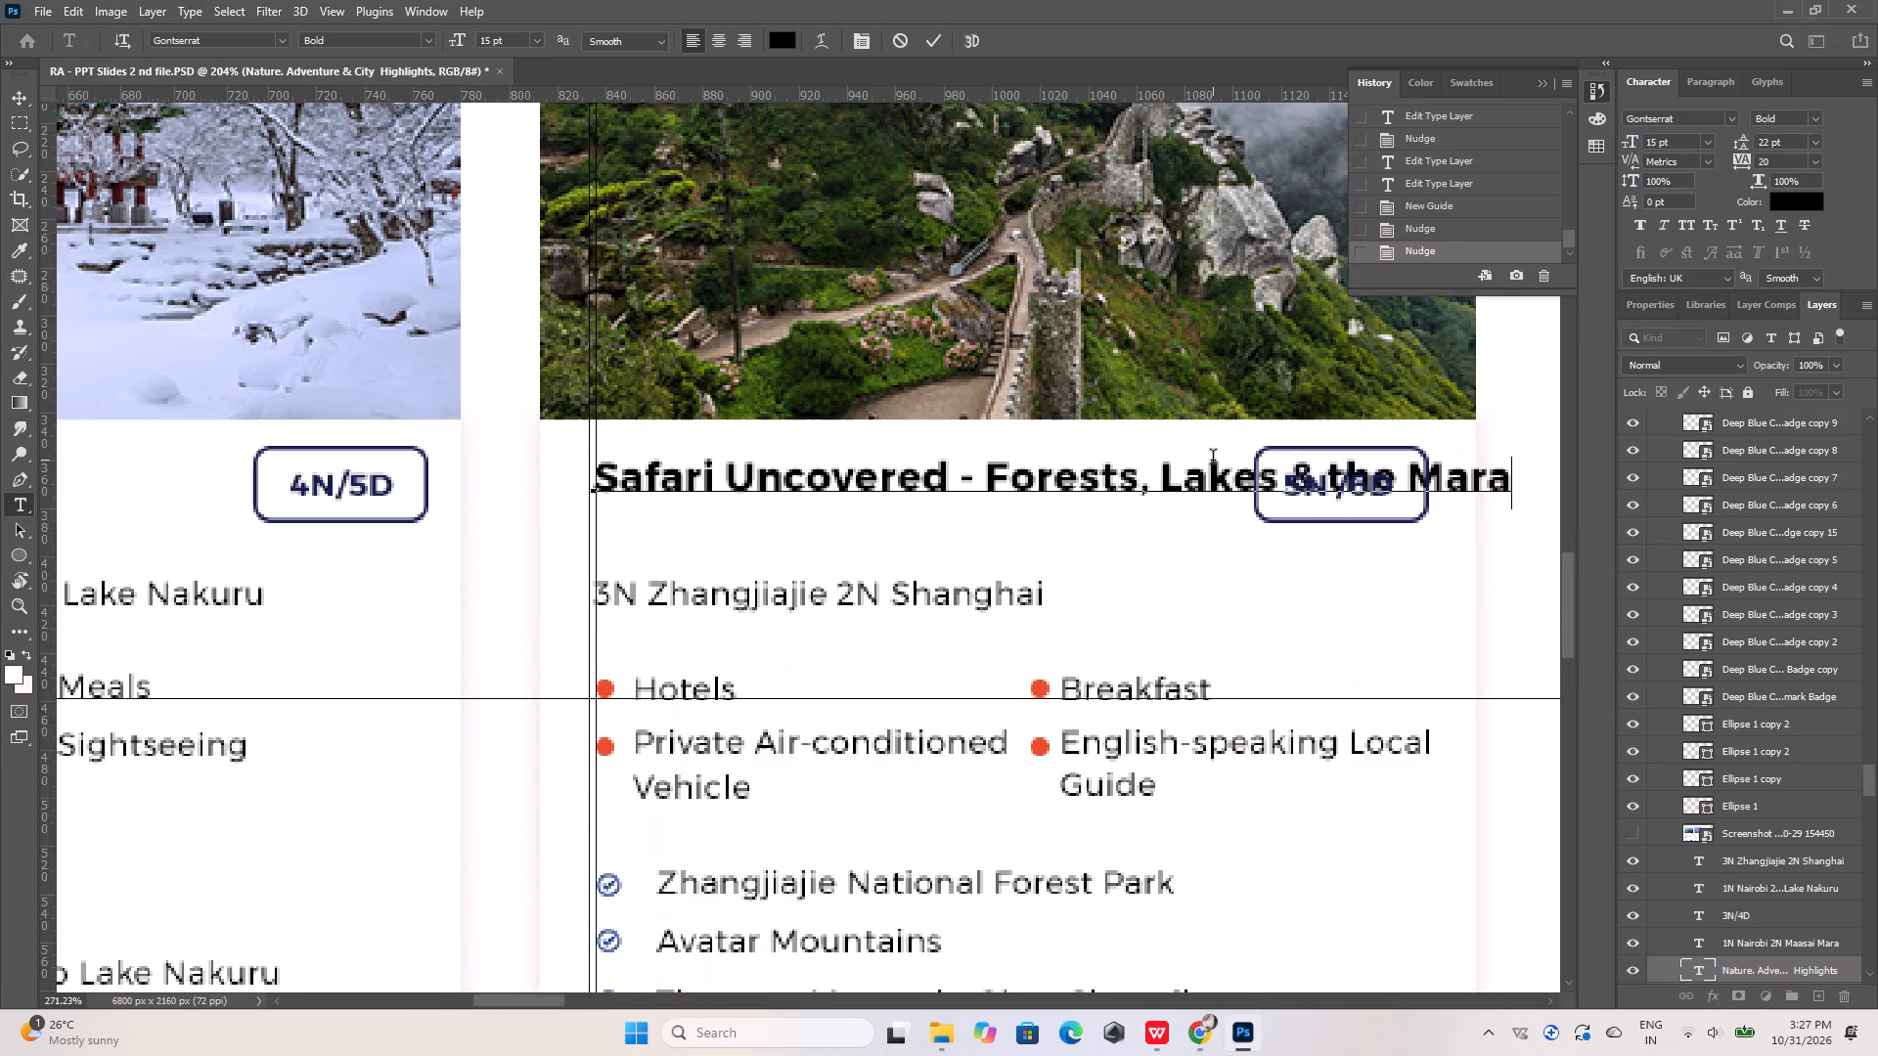
Break the third card's title into two lines before "Lakes & the Mara".
{"action": "left_click", "coordinate": [1243, 1029]}
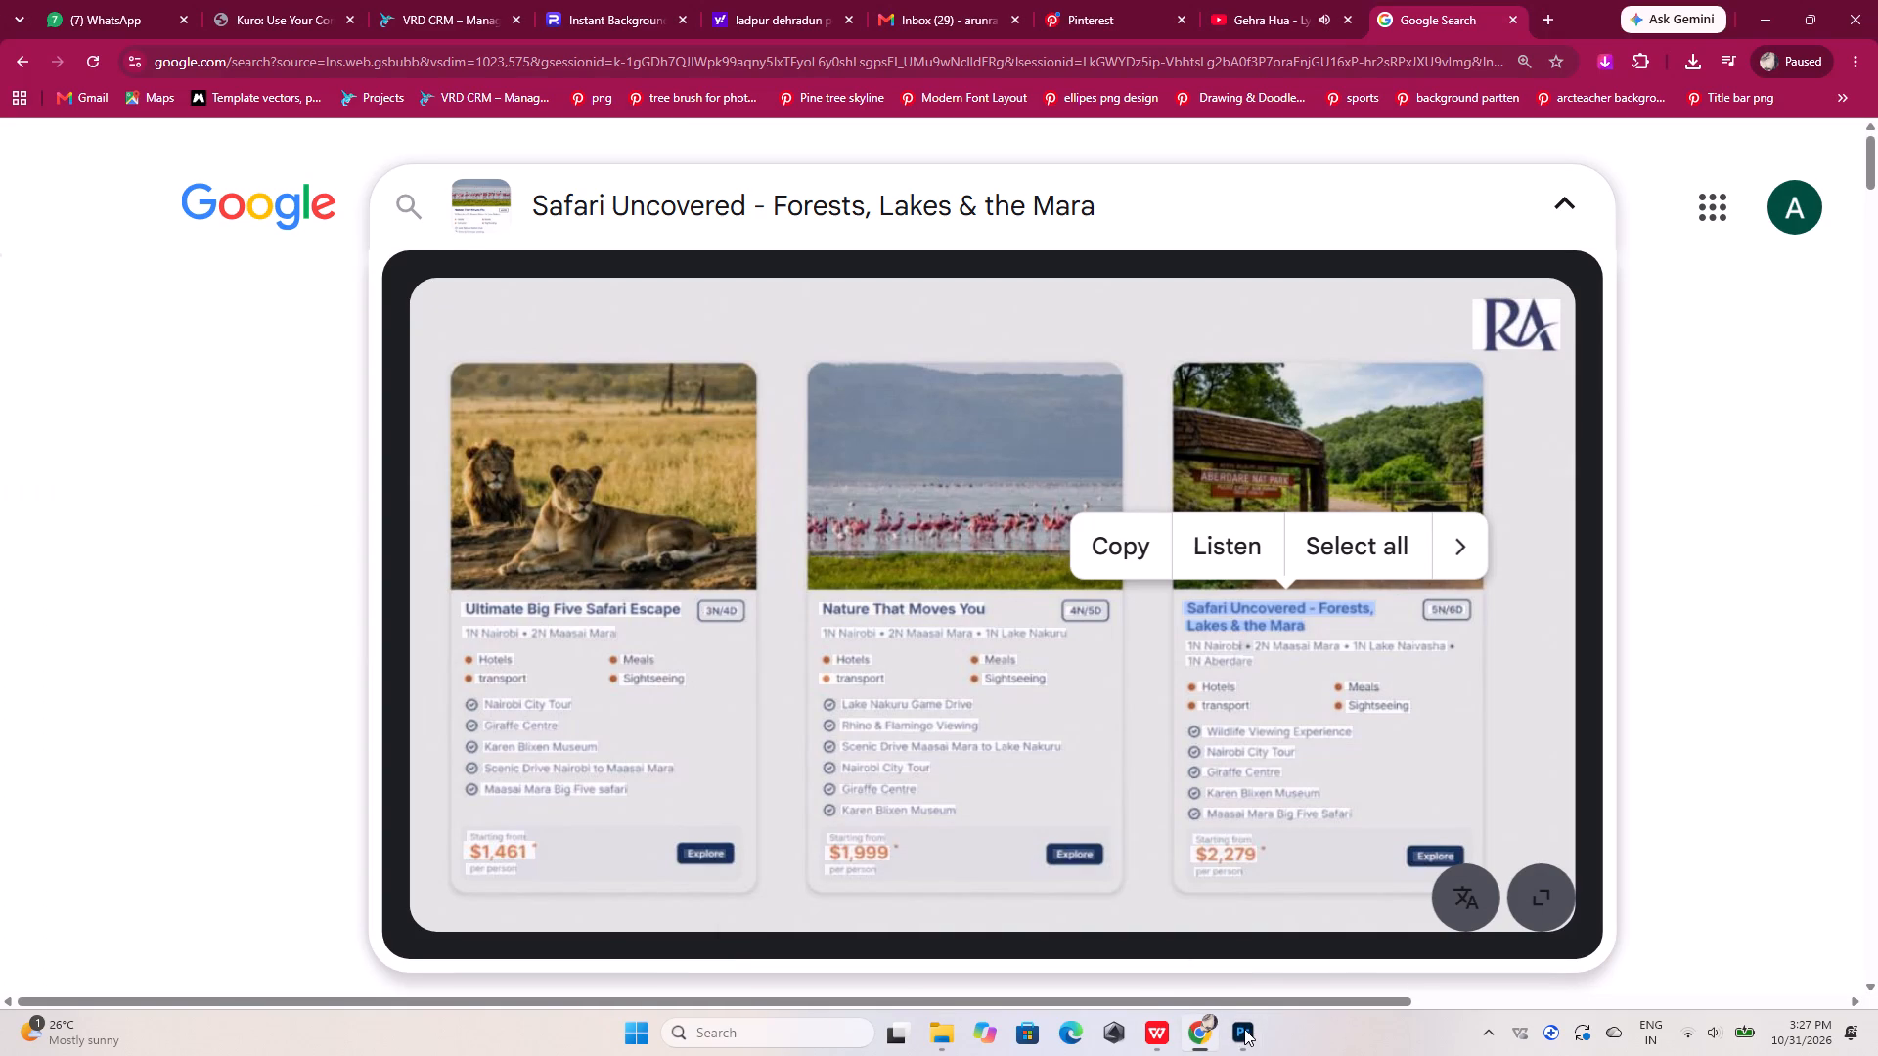
{"action": "left_click", "coordinate": [1244, 1029]}
{"action": "left_click", "coordinate": [1157, 480]}
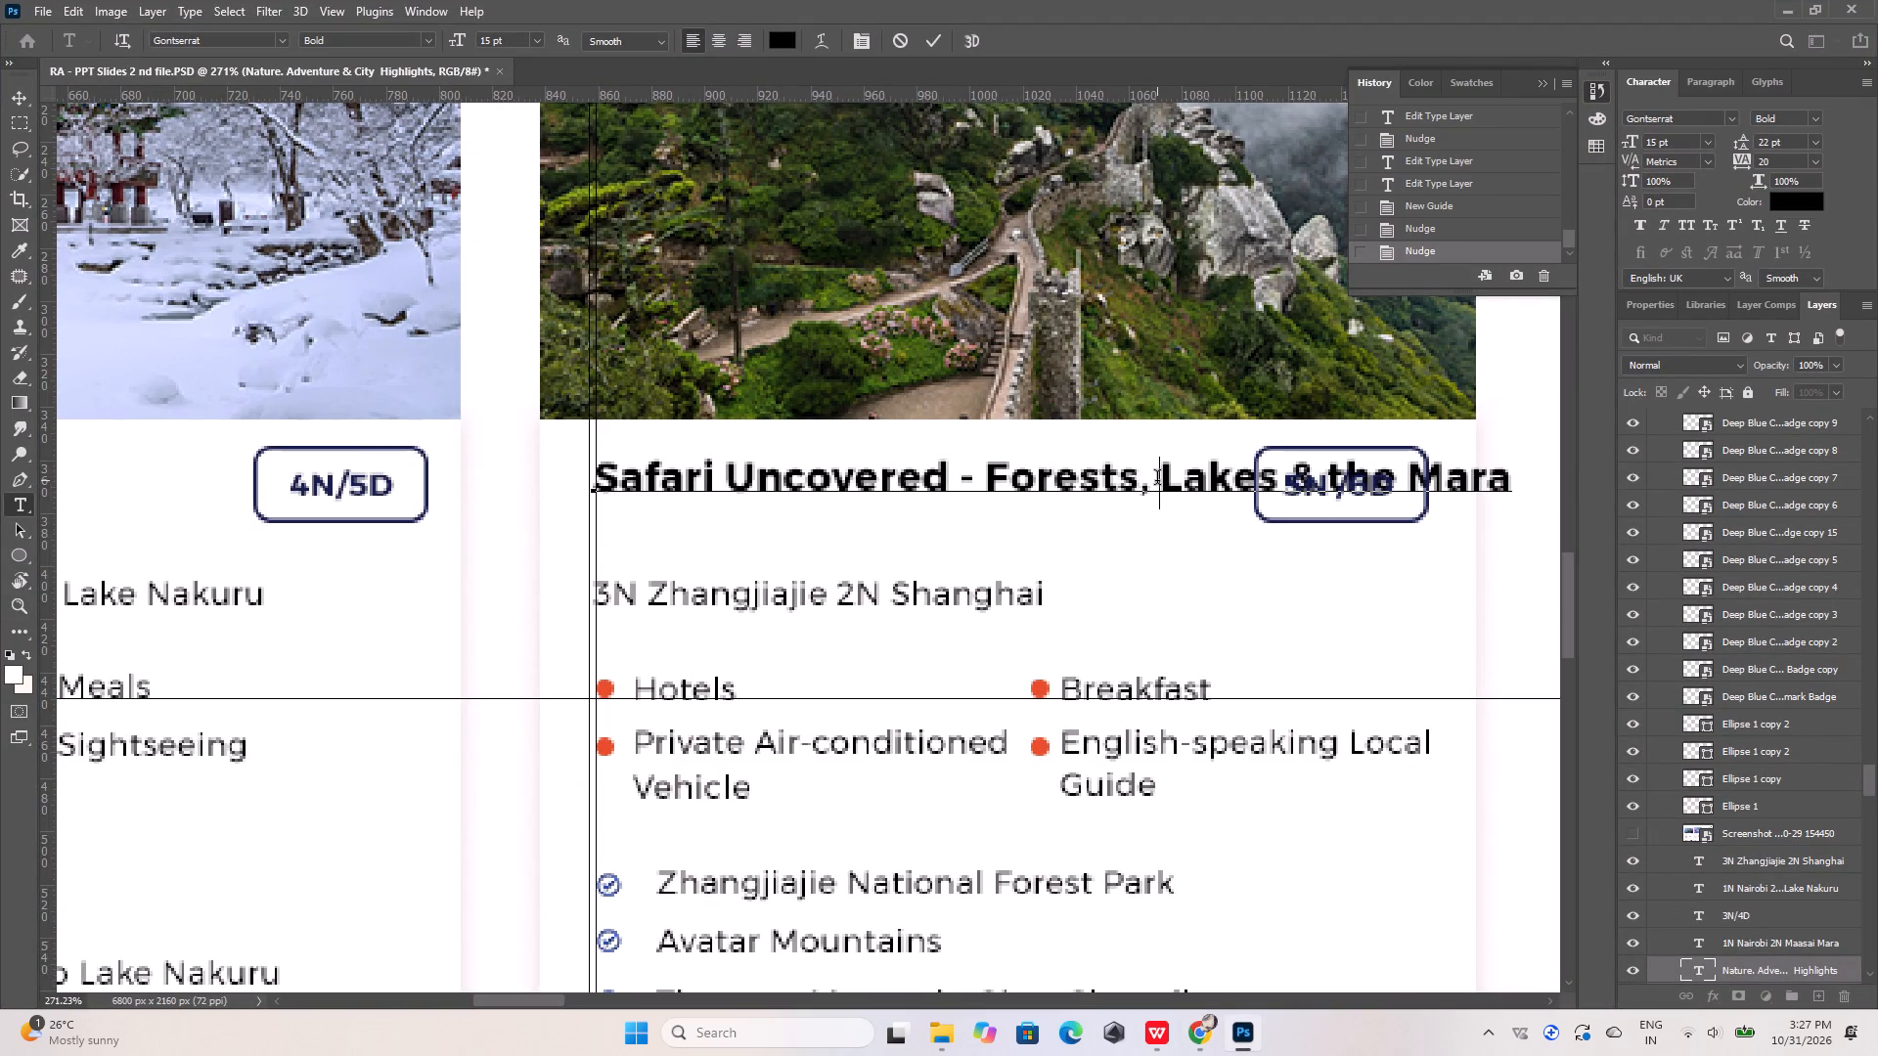
{"action": "key", "text": "Return"}
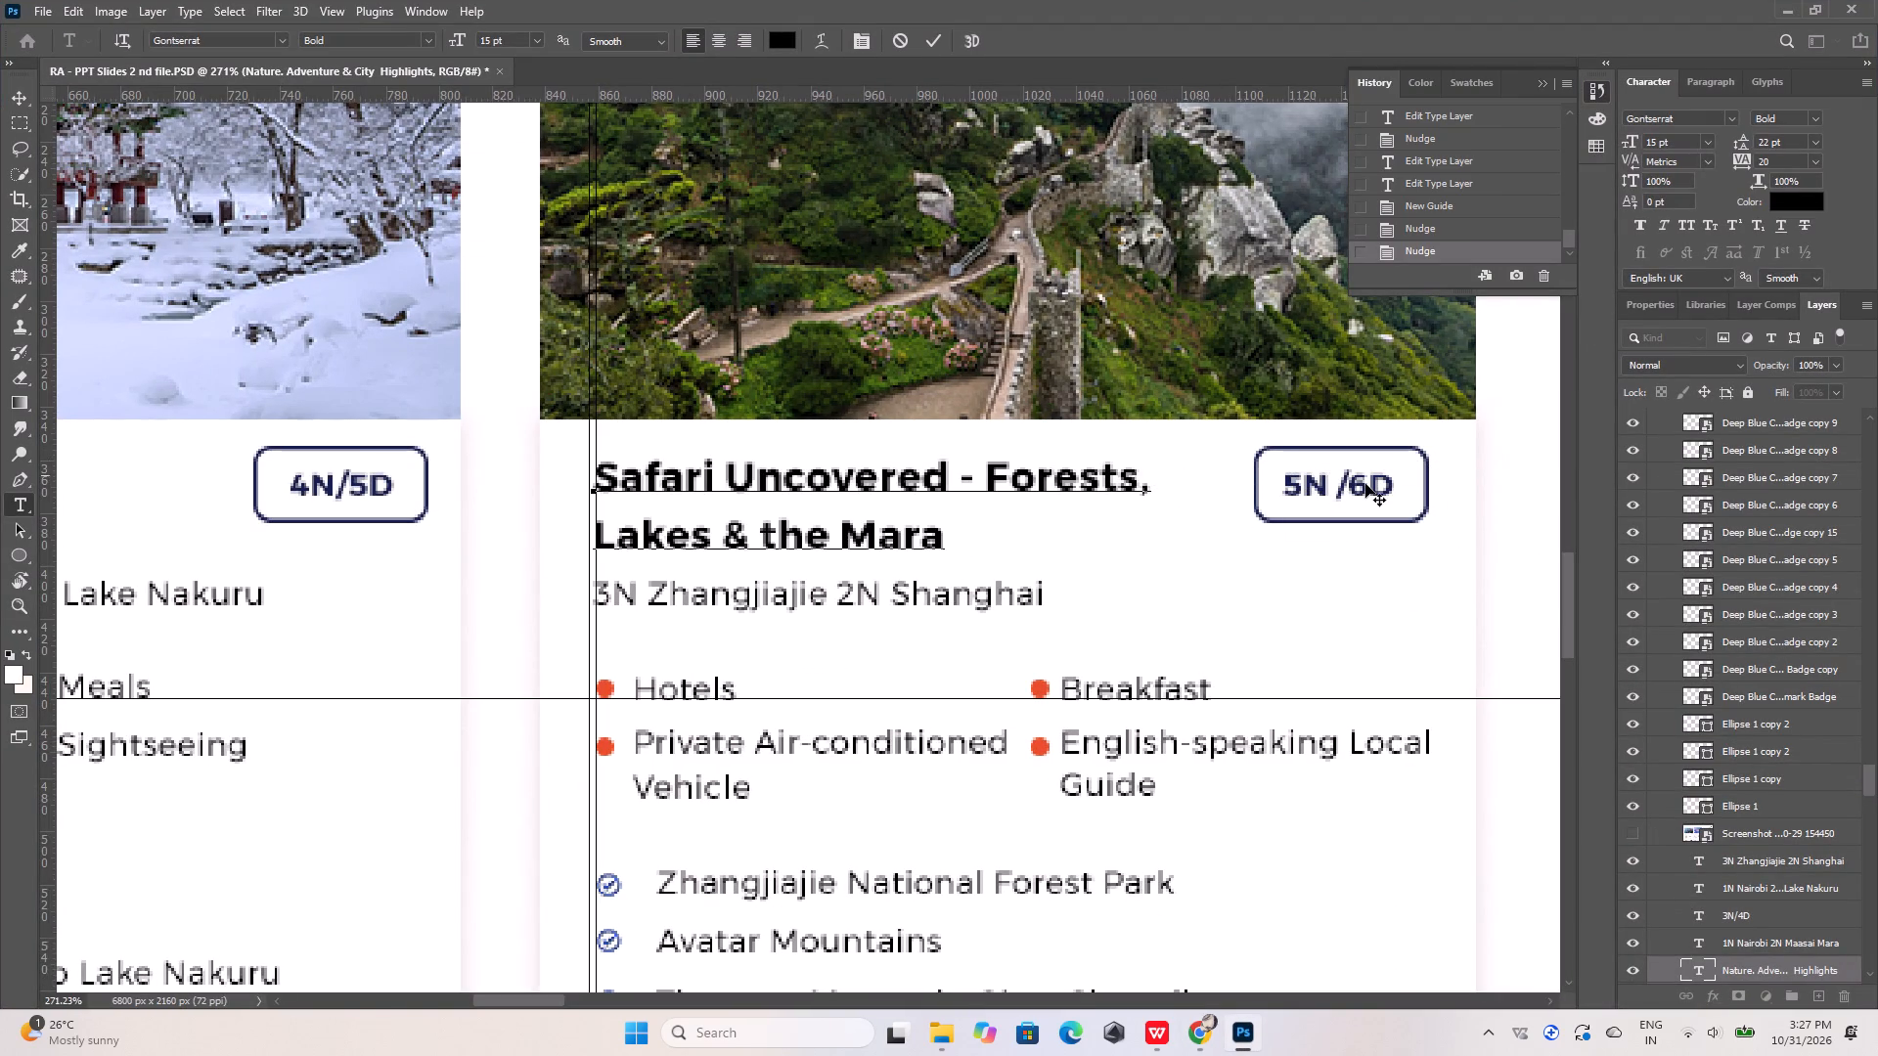
{"action": "left_click", "coordinate": [1365, 484]}
{"action": "double_click", "coordinate": [1367, 484]}
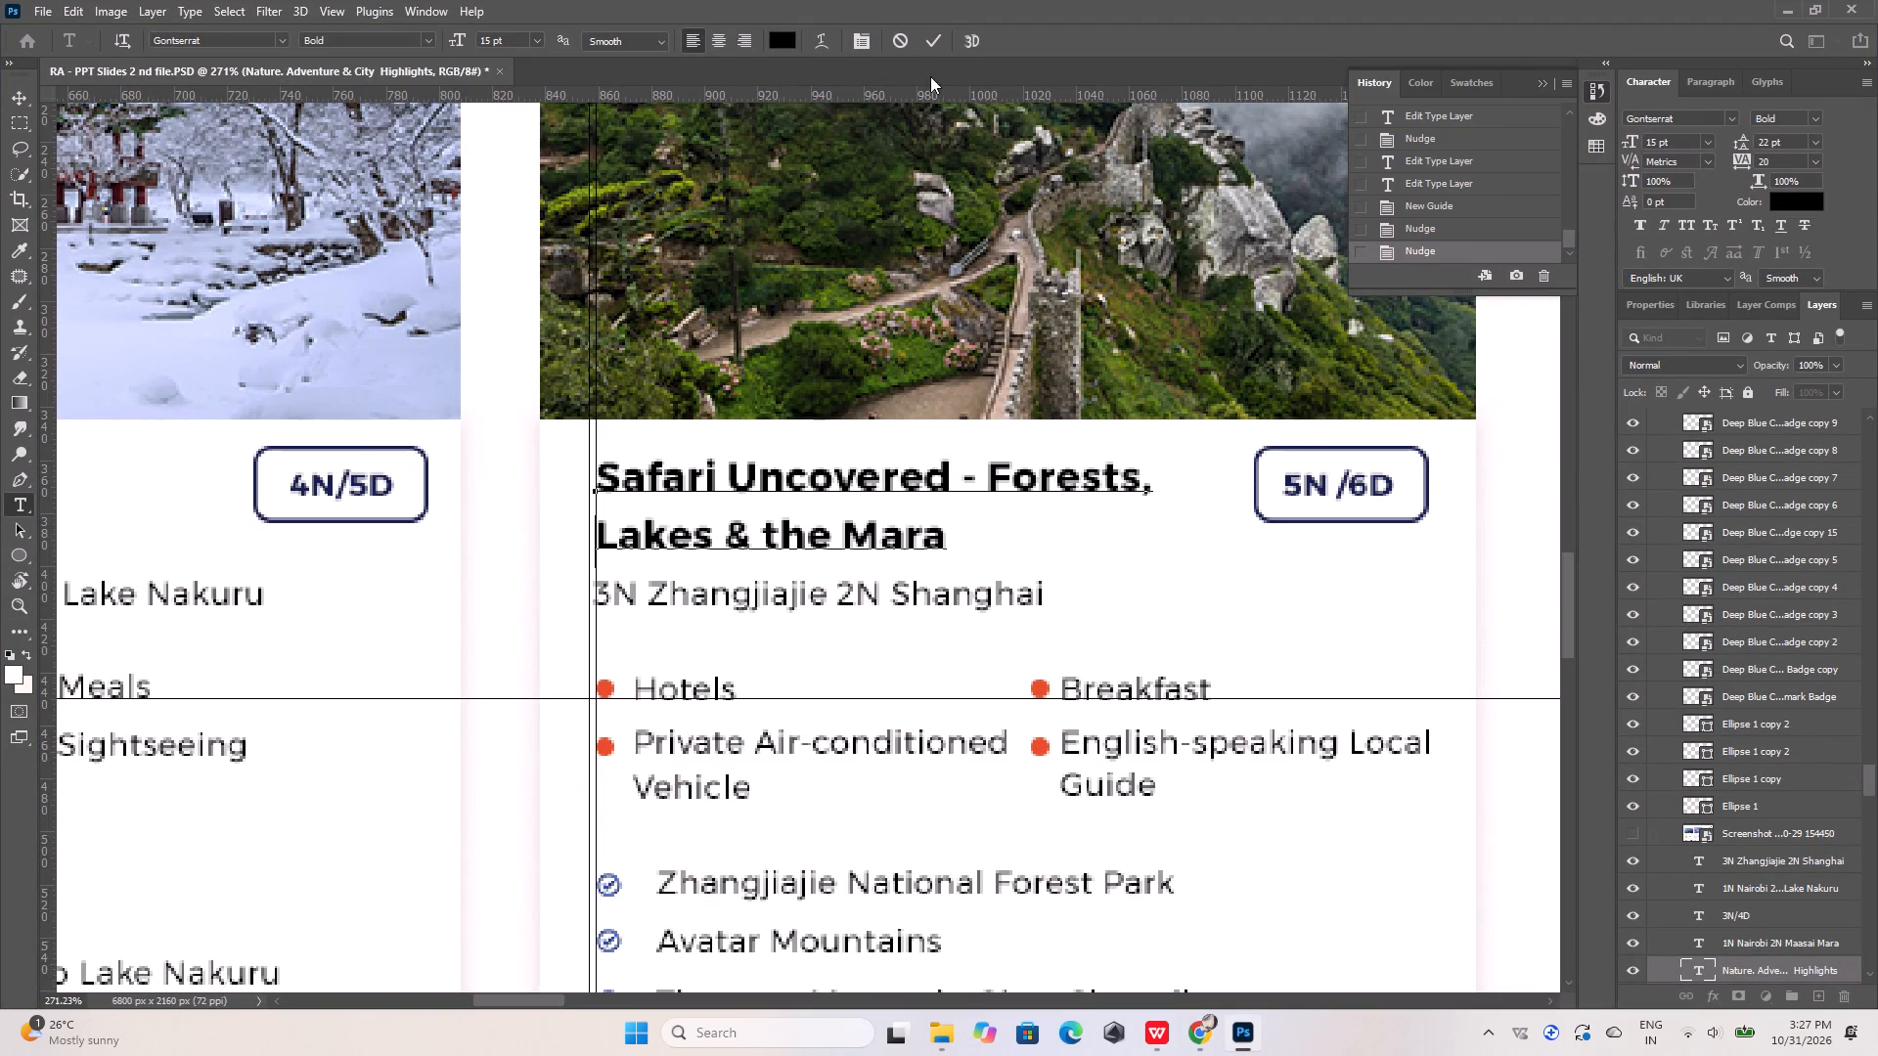
{"action": "left_click", "coordinate": [933, 35]}
Replace the third card's duration badge text with "5N/6D" copied from the reference image in Chrome.
{"action": "double_click", "coordinate": [1340, 484]}
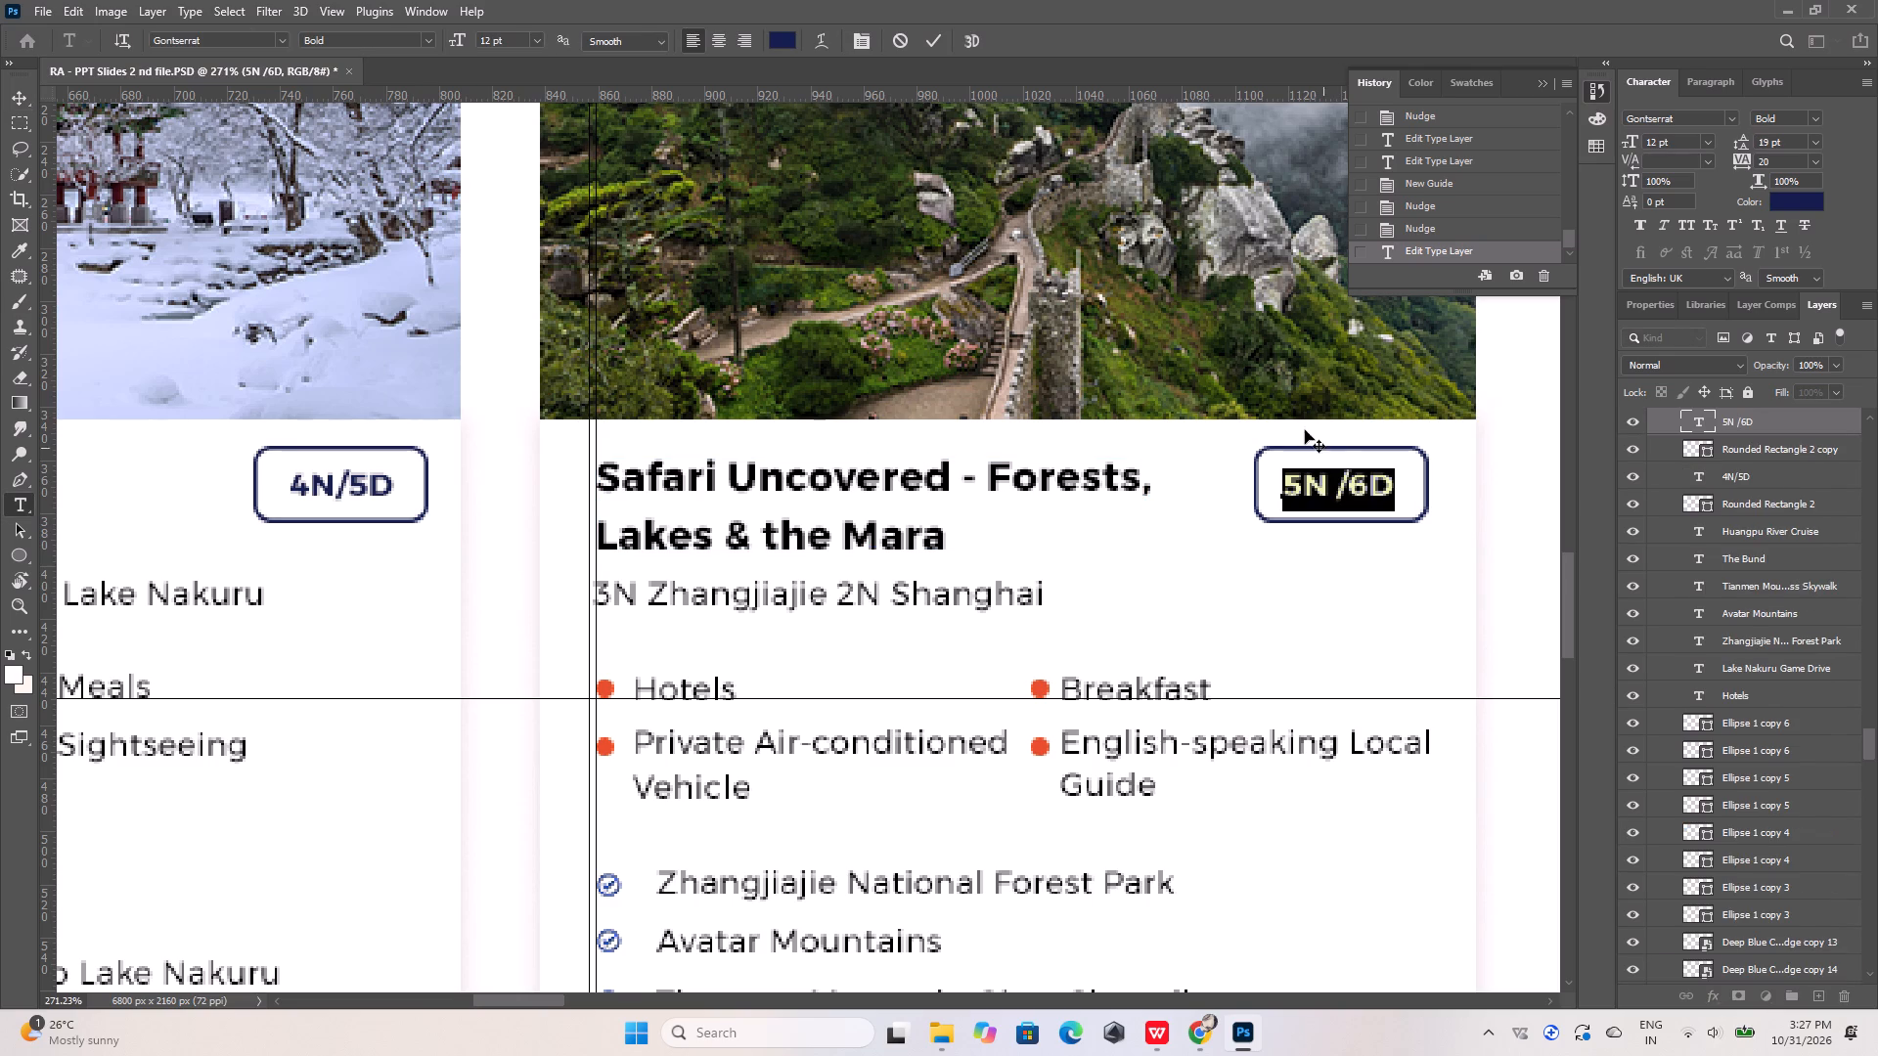
{"action": "left_click", "coordinate": [1197, 1032]}
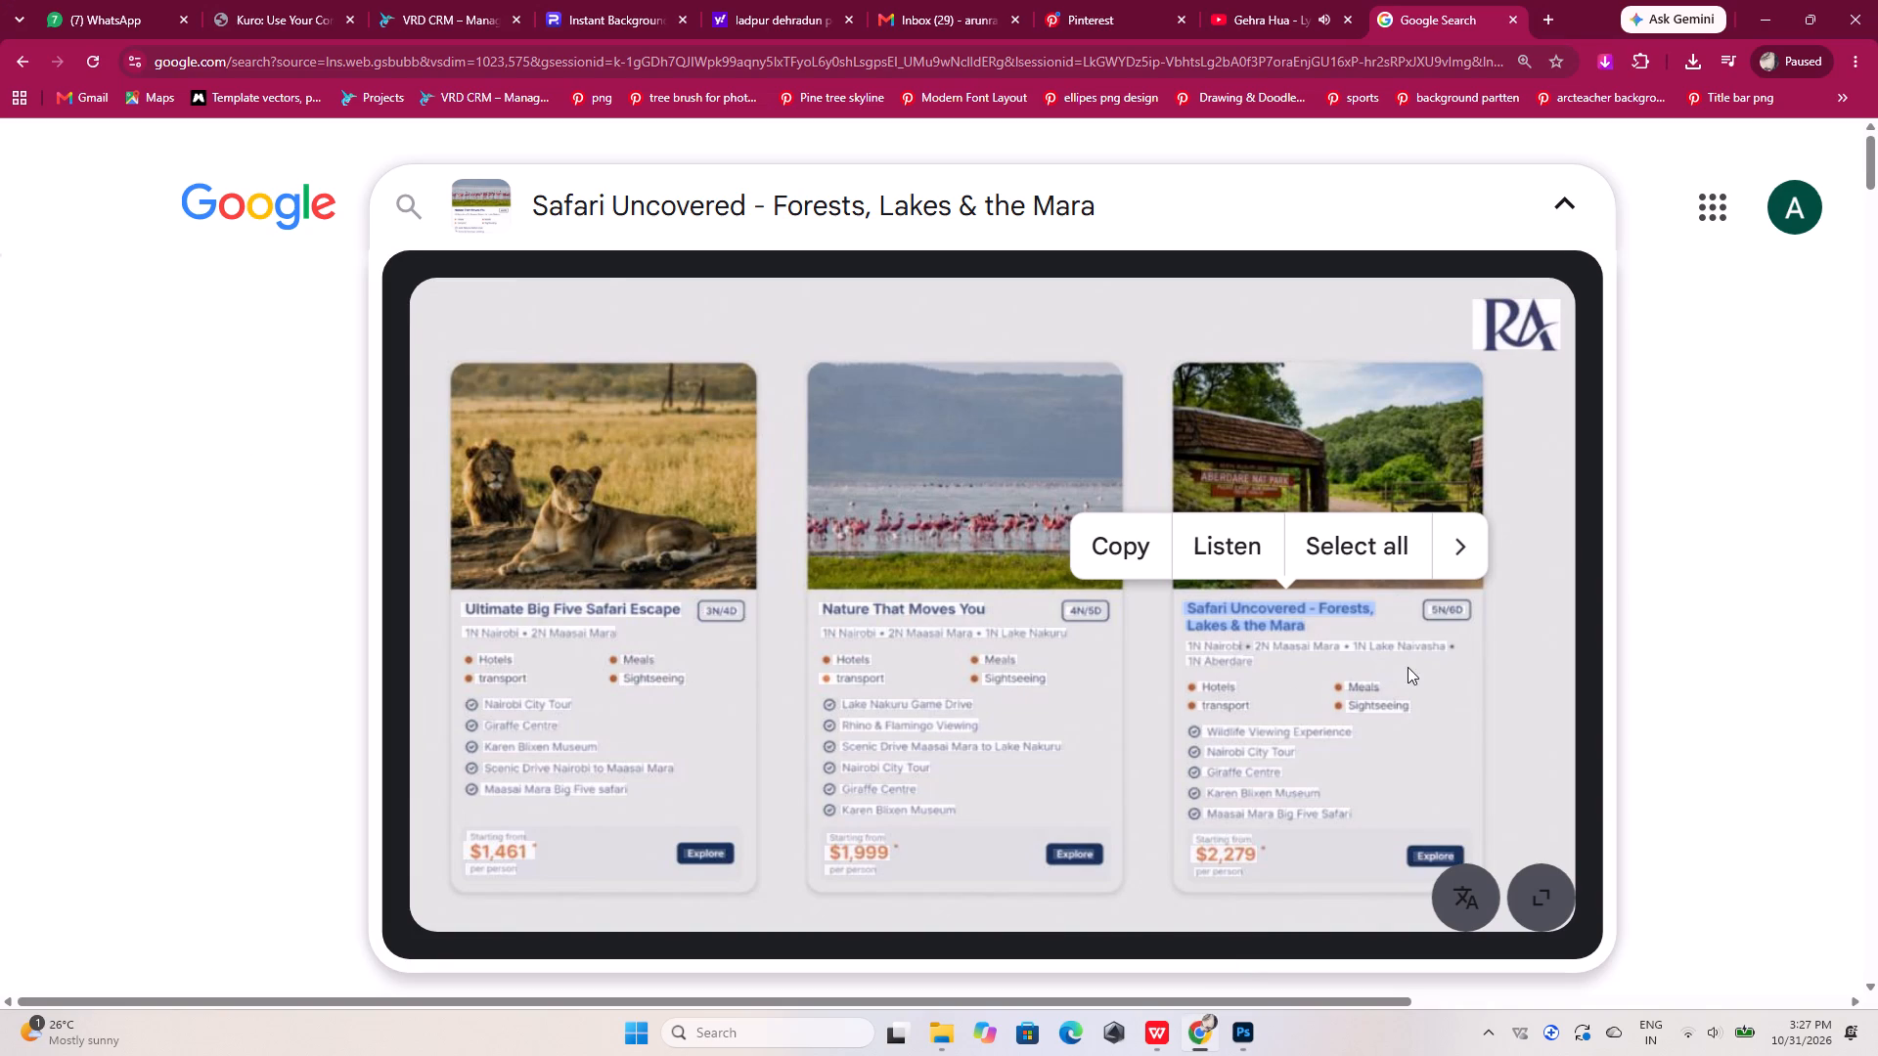
{"action": "left_click_drag", "start_coordinate": [1432, 607], "coordinate": [1464, 608]}
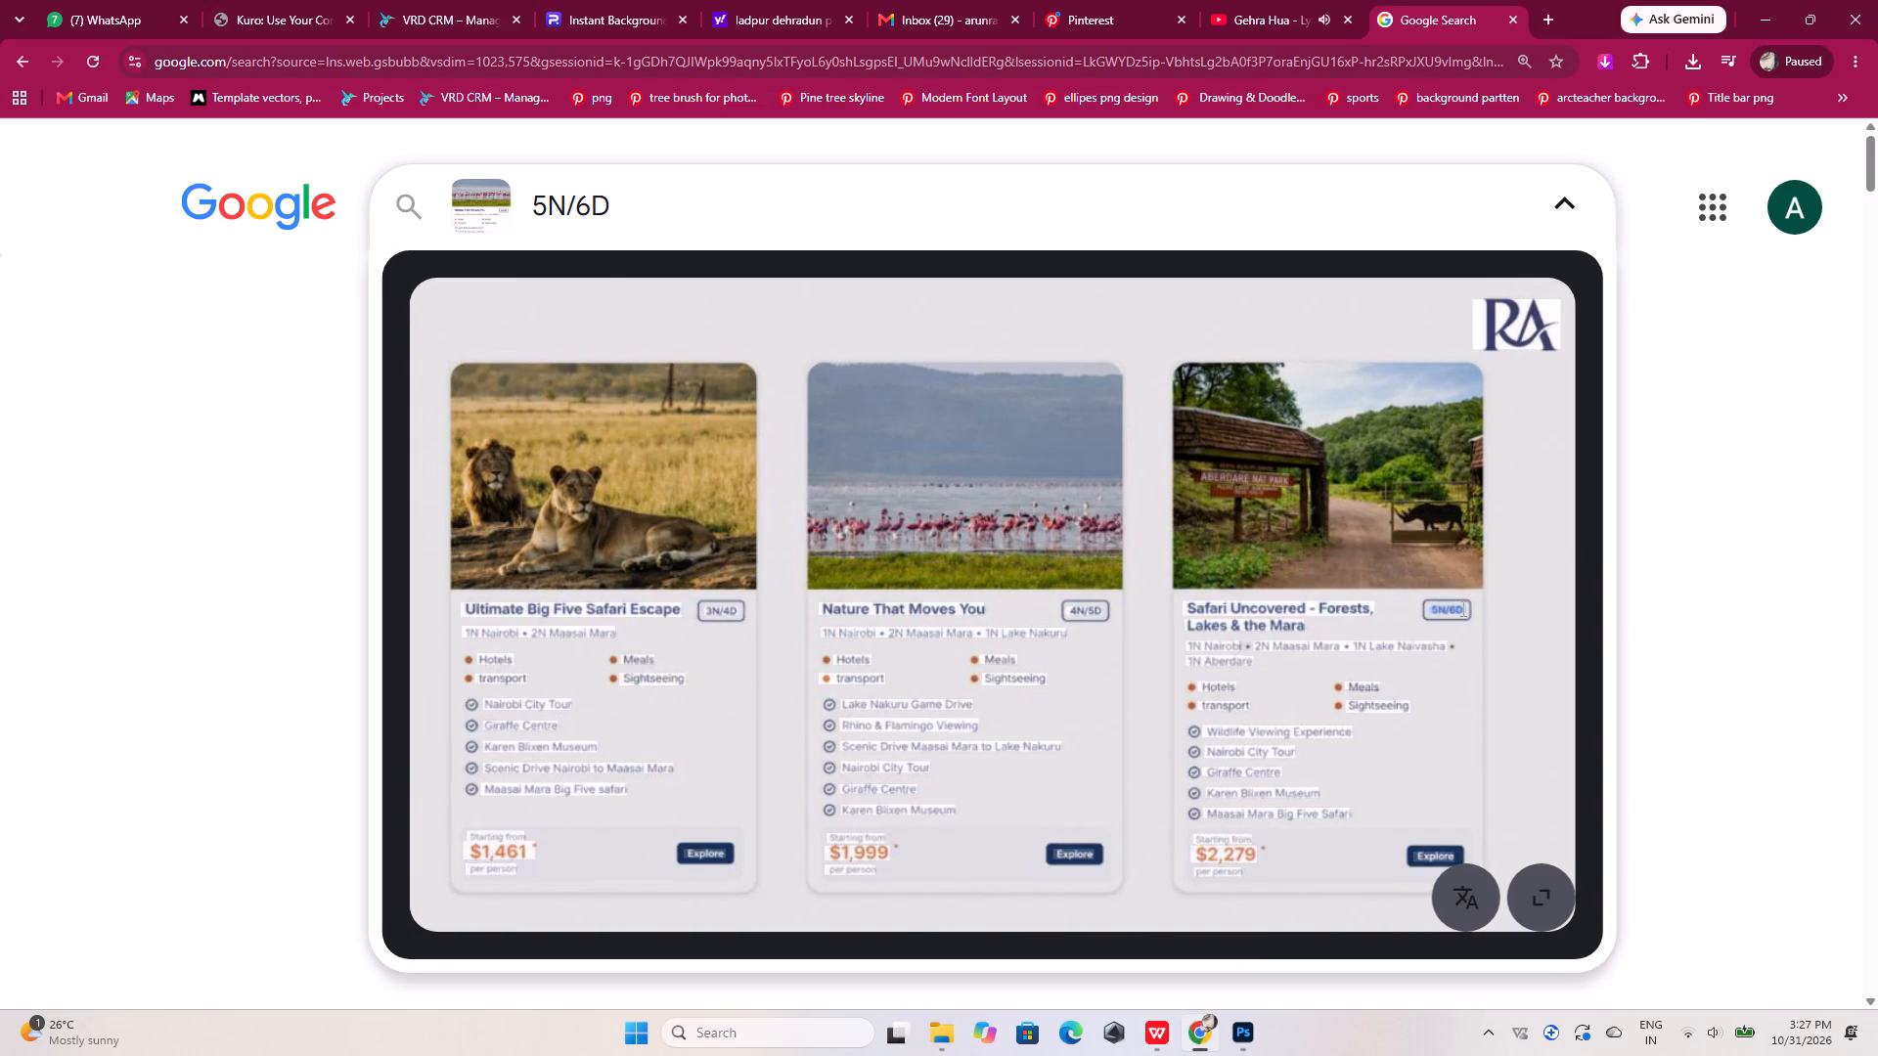
{"action": "left_click", "coordinate": [1092, 550]}
{"action": "left_click", "coordinate": [1241, 1041]}
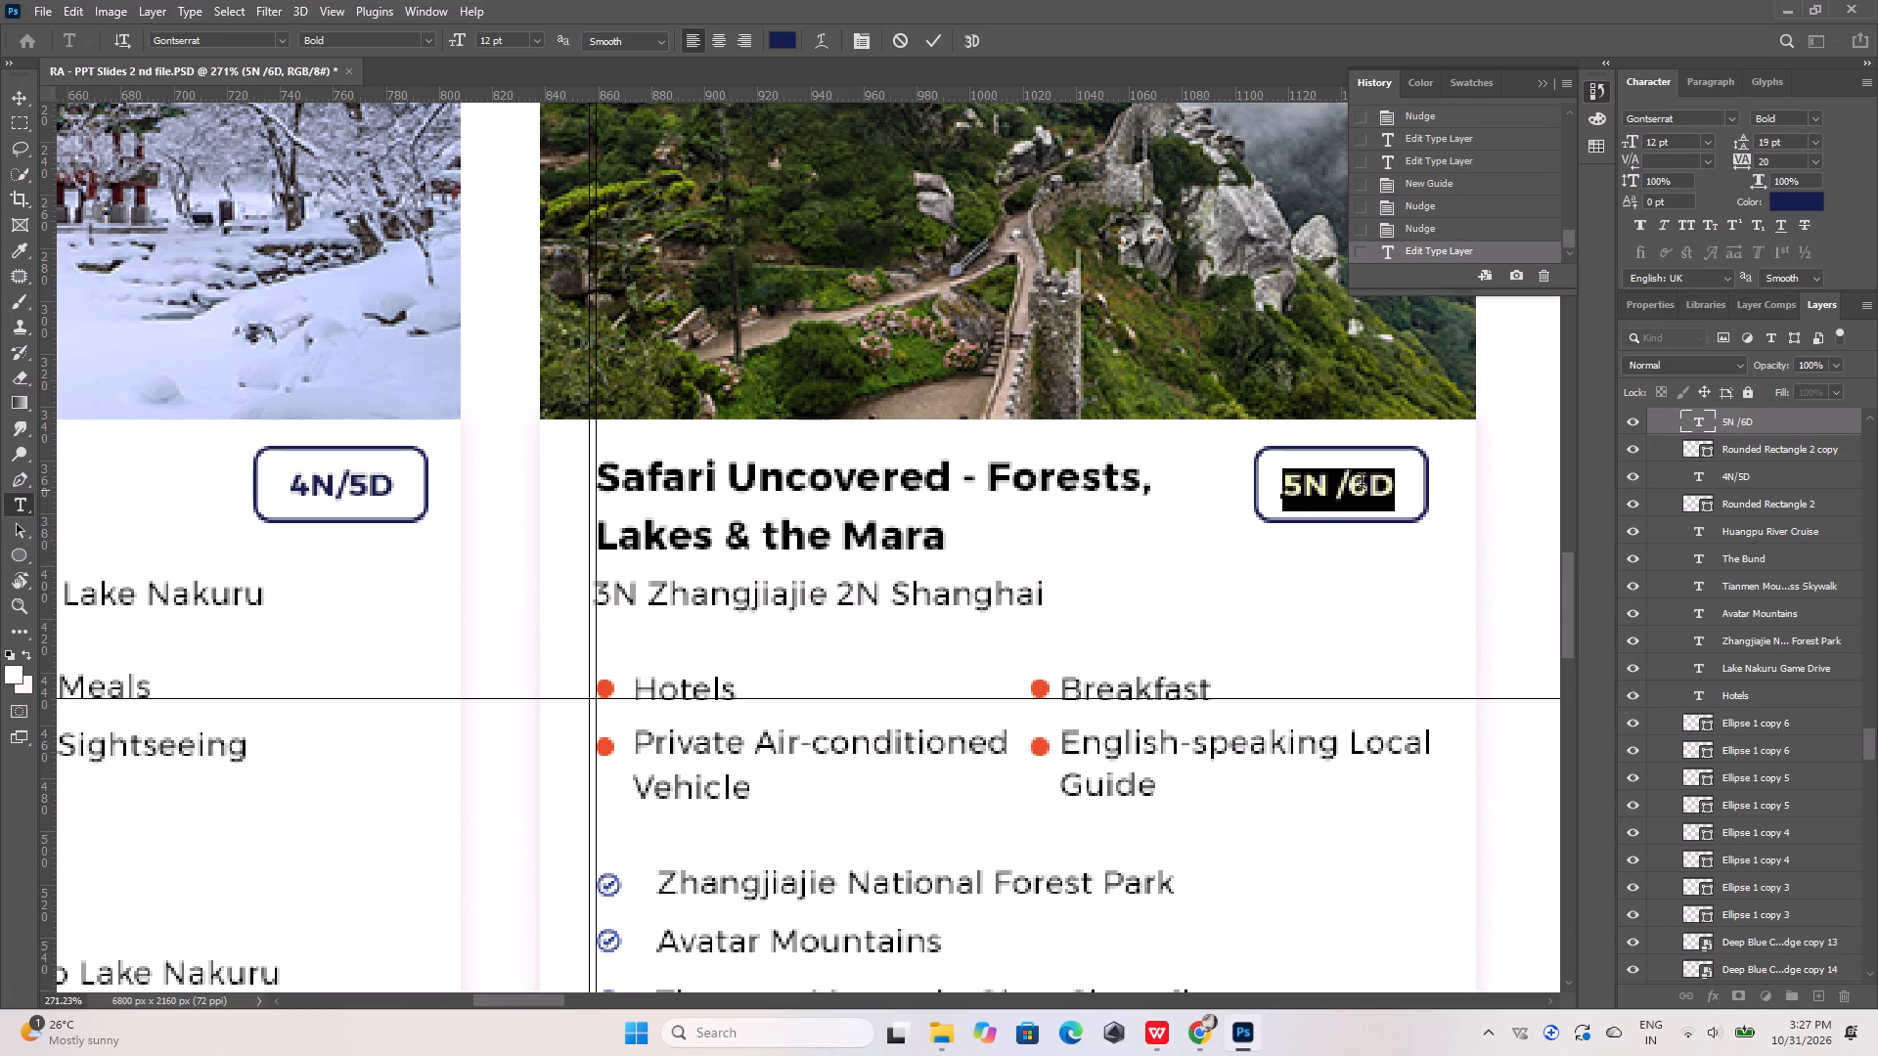
{"action": "key", "text": "ctrl+v"}
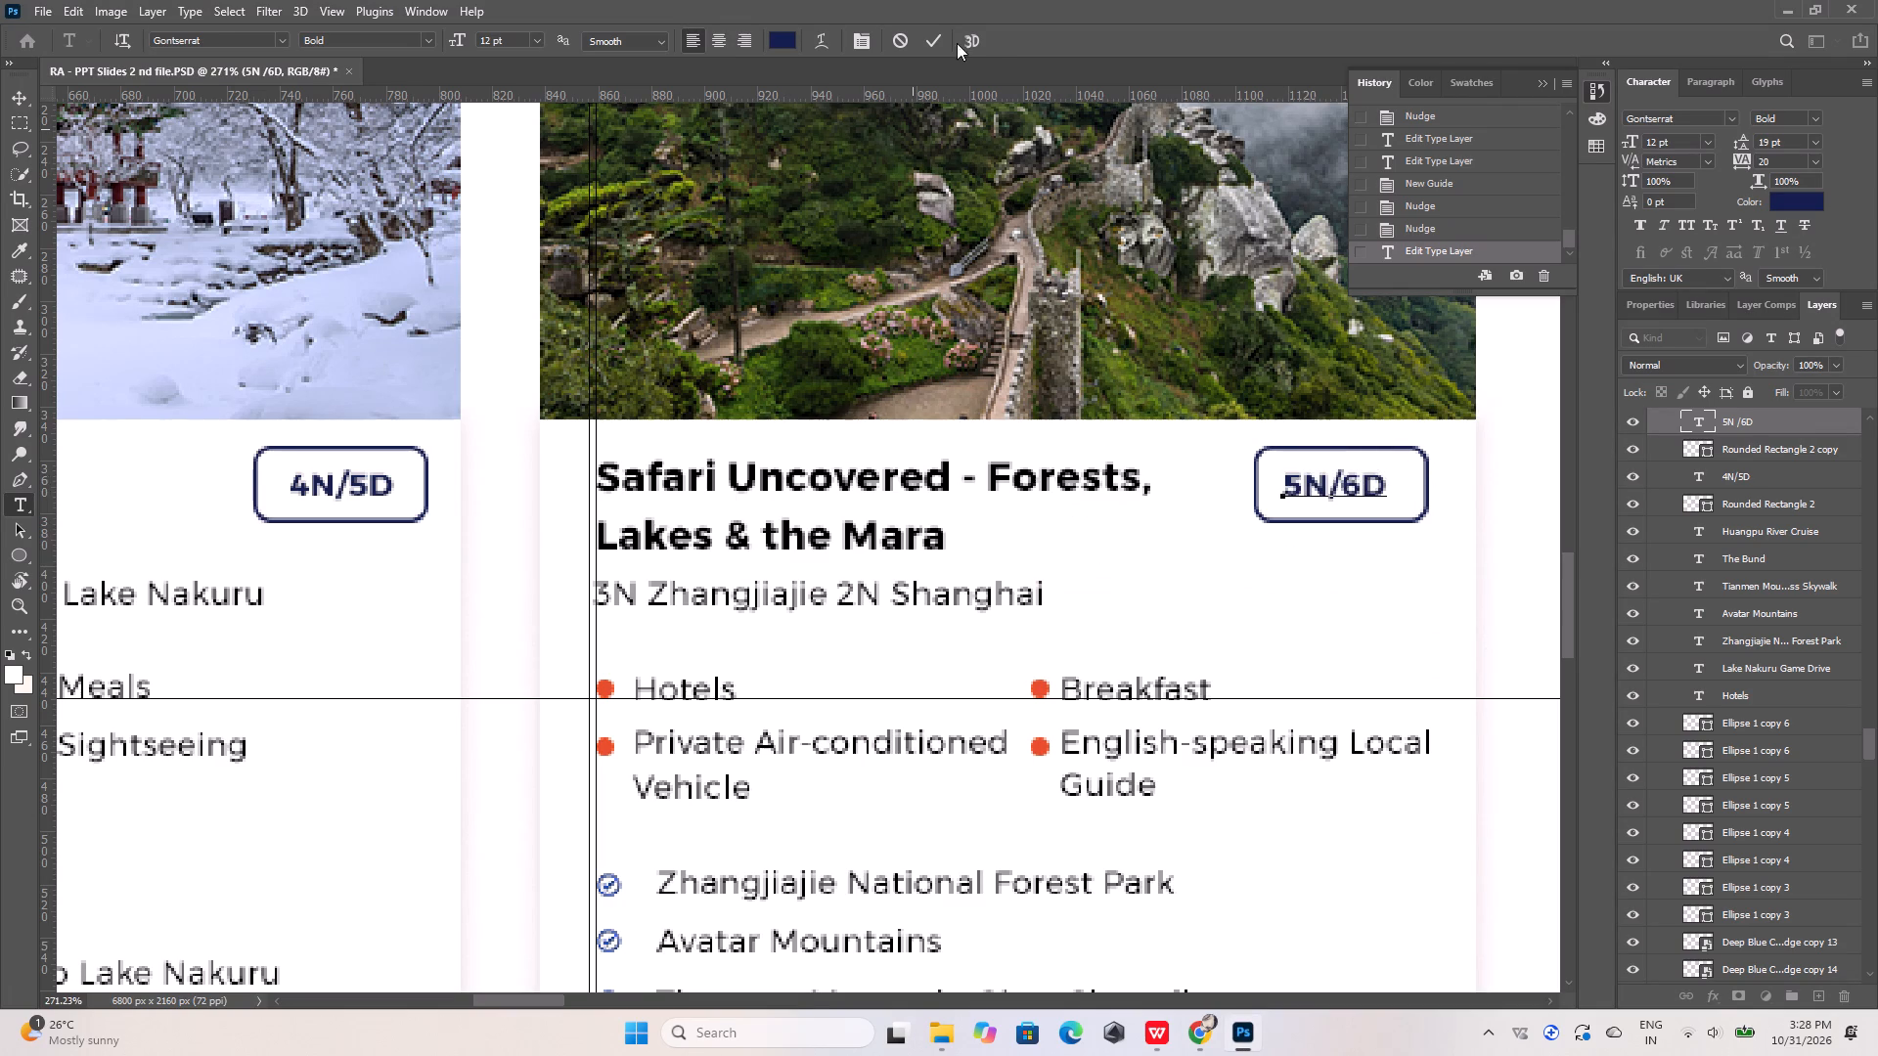
{"action": "left_click", "coordinate": [936, 36]}
Centre the 5N/6D text horizontally and vertically in its rounded badge and nudge the text up 1 px.
{"action": "scroll", "coordinate": [1421, 469], "scroll_direction": "up", "scroll_amount": 6, "text": "alt"}
{"action": "left_click", "coordinate": [1429, 481], "text": "shift"}
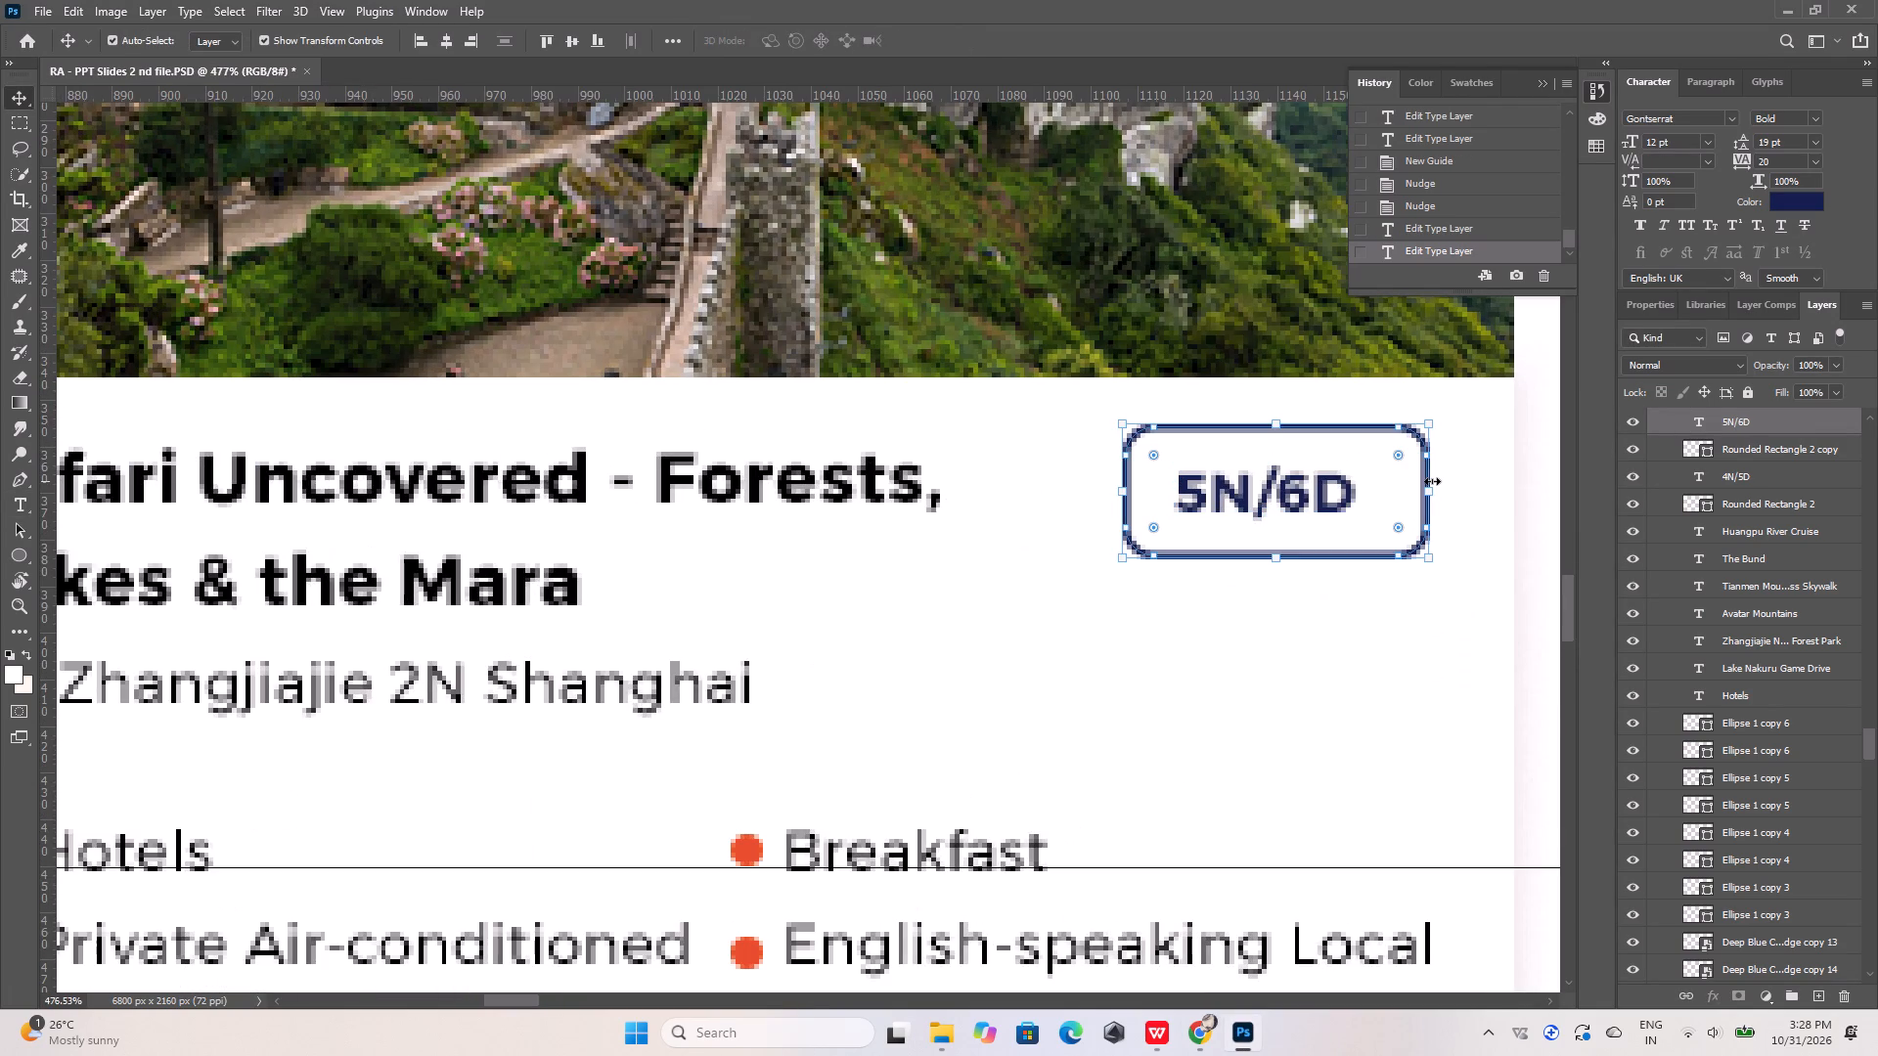
{"action": "left_click", "coordinate": [442, 41]}
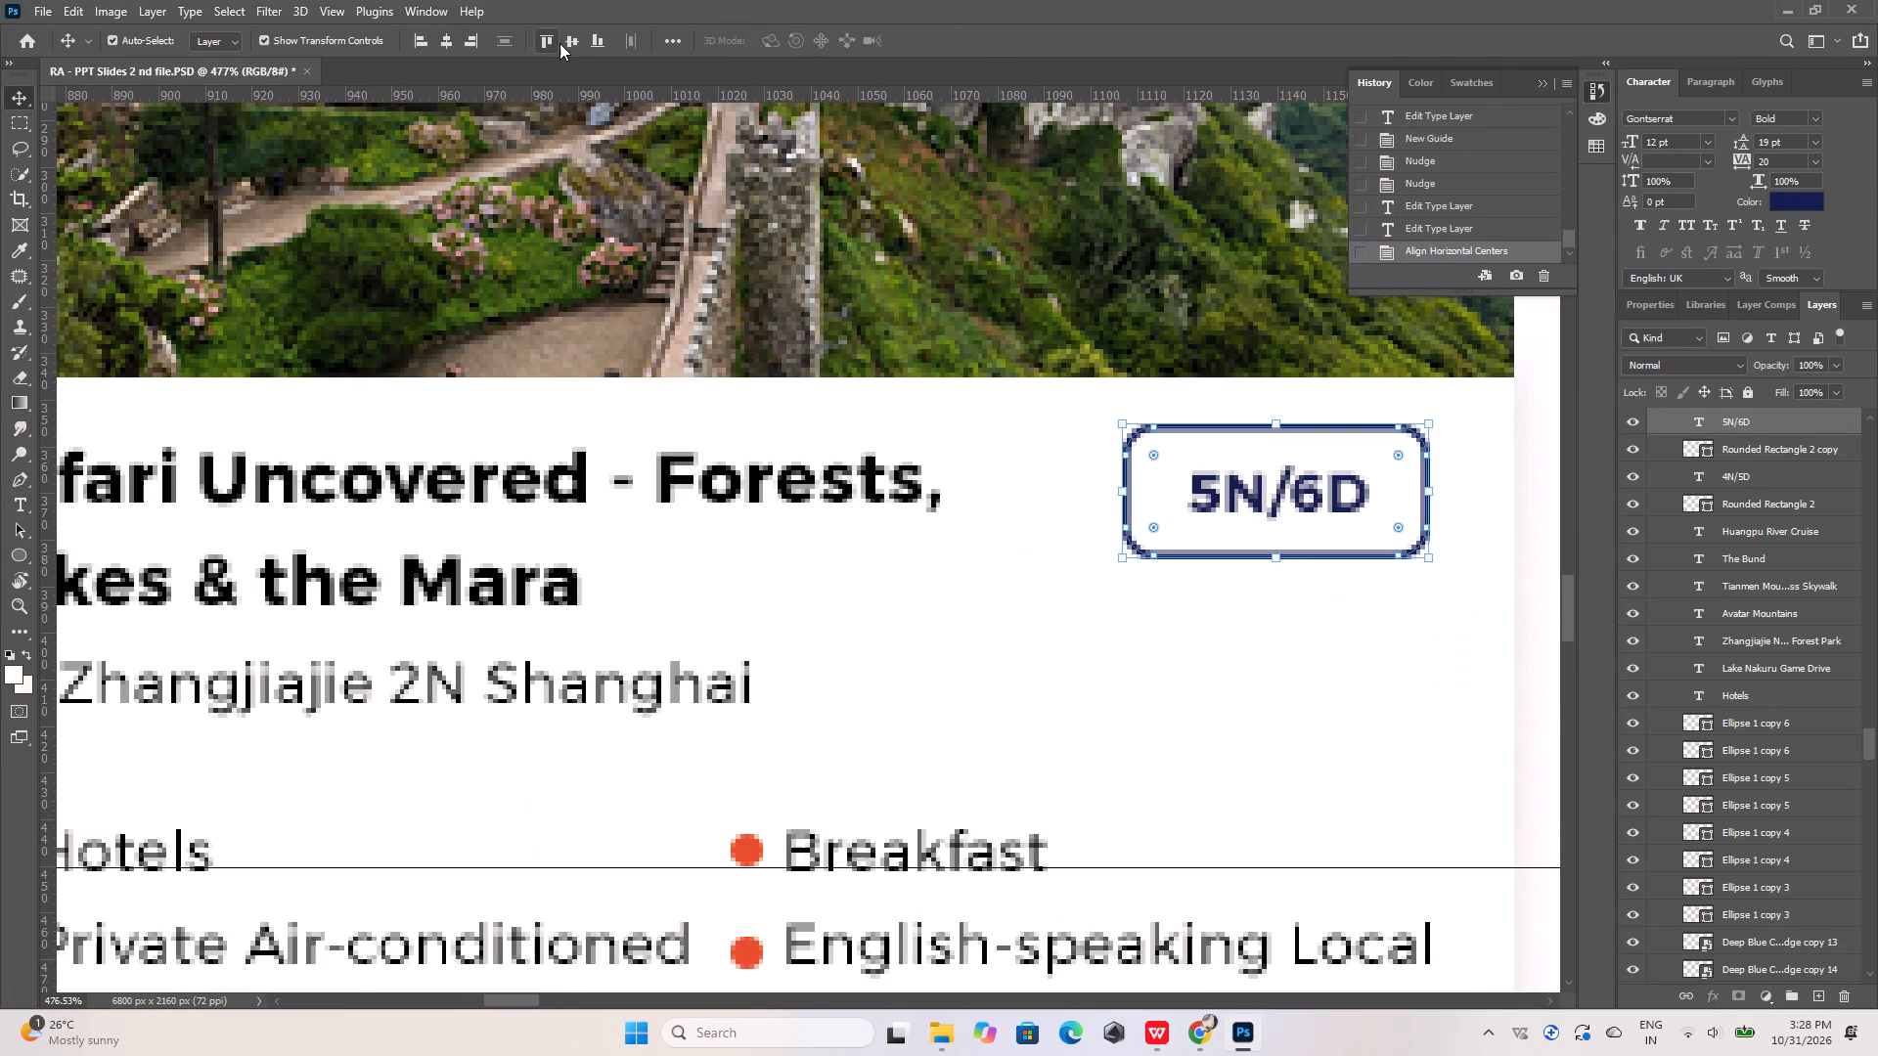
{"action": "left_click", "coordinate": [569, 41]}
{"action": "left_click", "coordinate": [742, 365]}
{"action": "scroll", "coordinate": [912, 506], "scroll_direction": "down", "scroll_amount": 3, "text": "alt"}
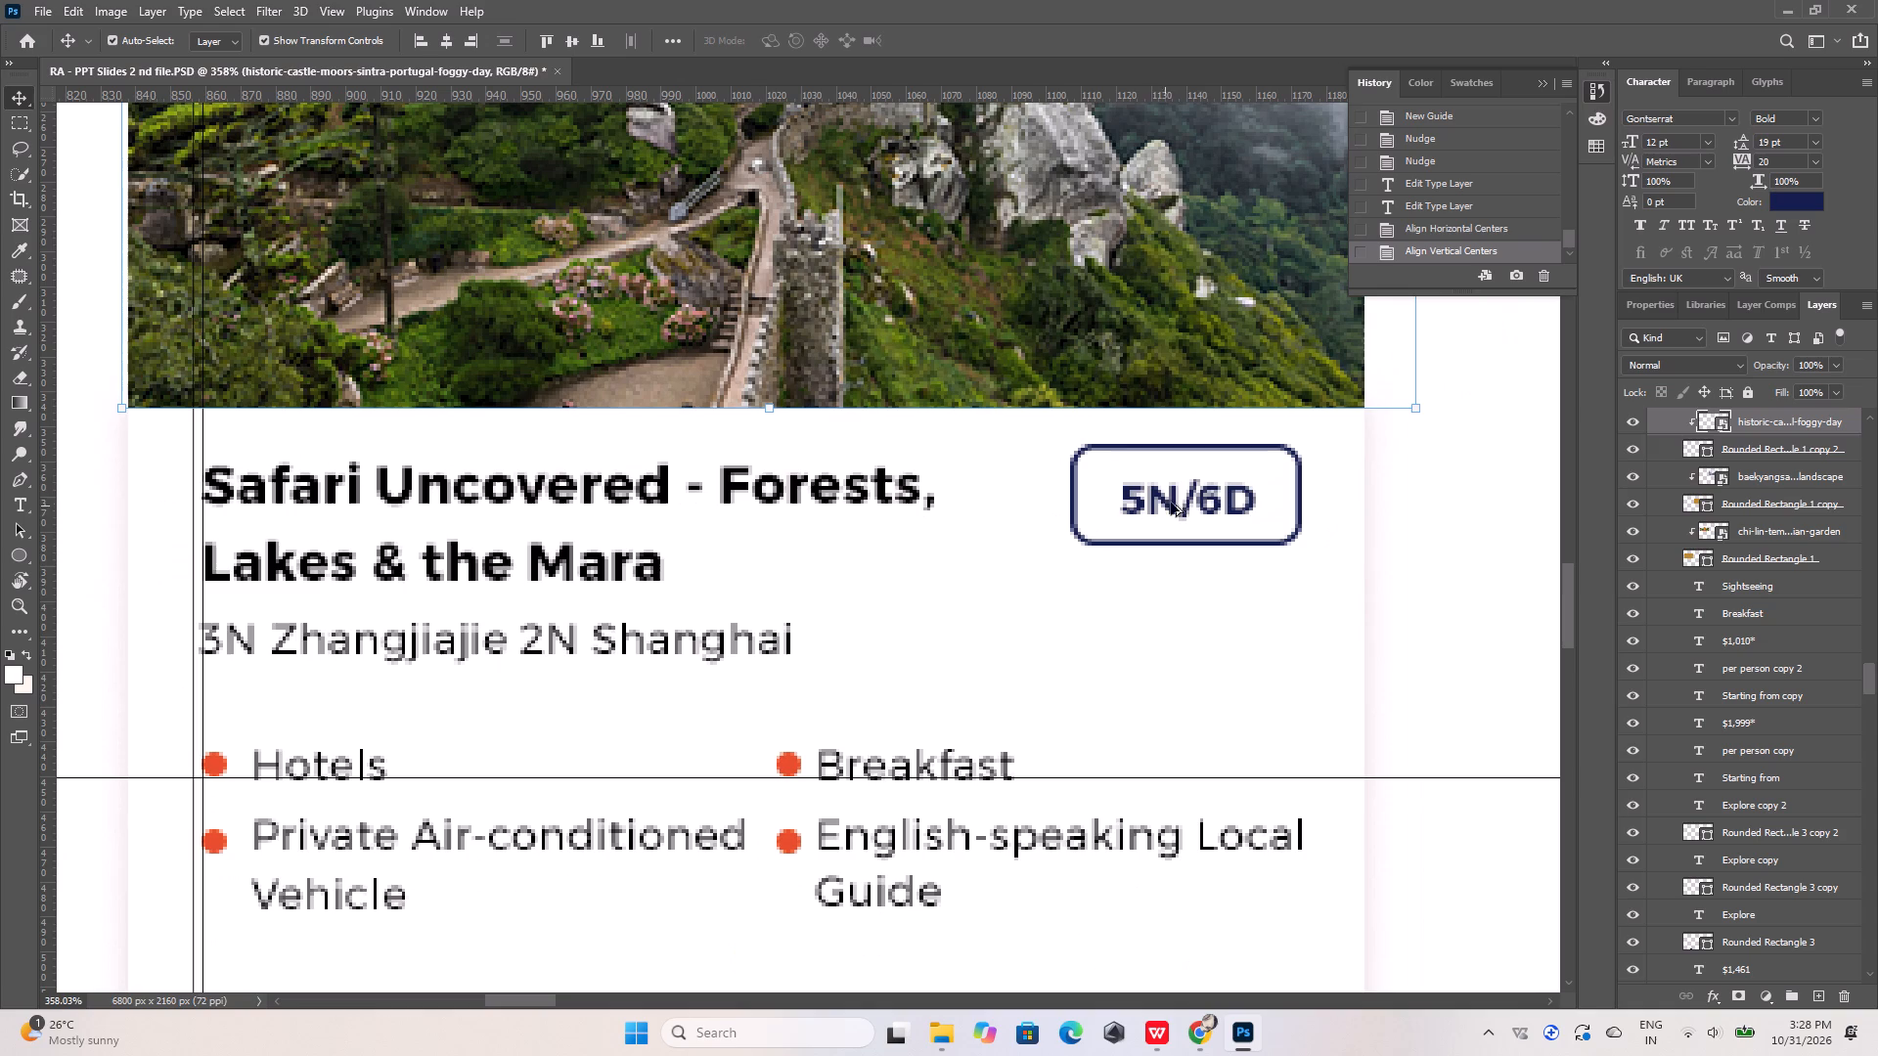
{"action": "left_click", "coordinate": [1173, 498]}
{"action": "key", "text": "Up"}
{"action": "key", "text": "Up"}
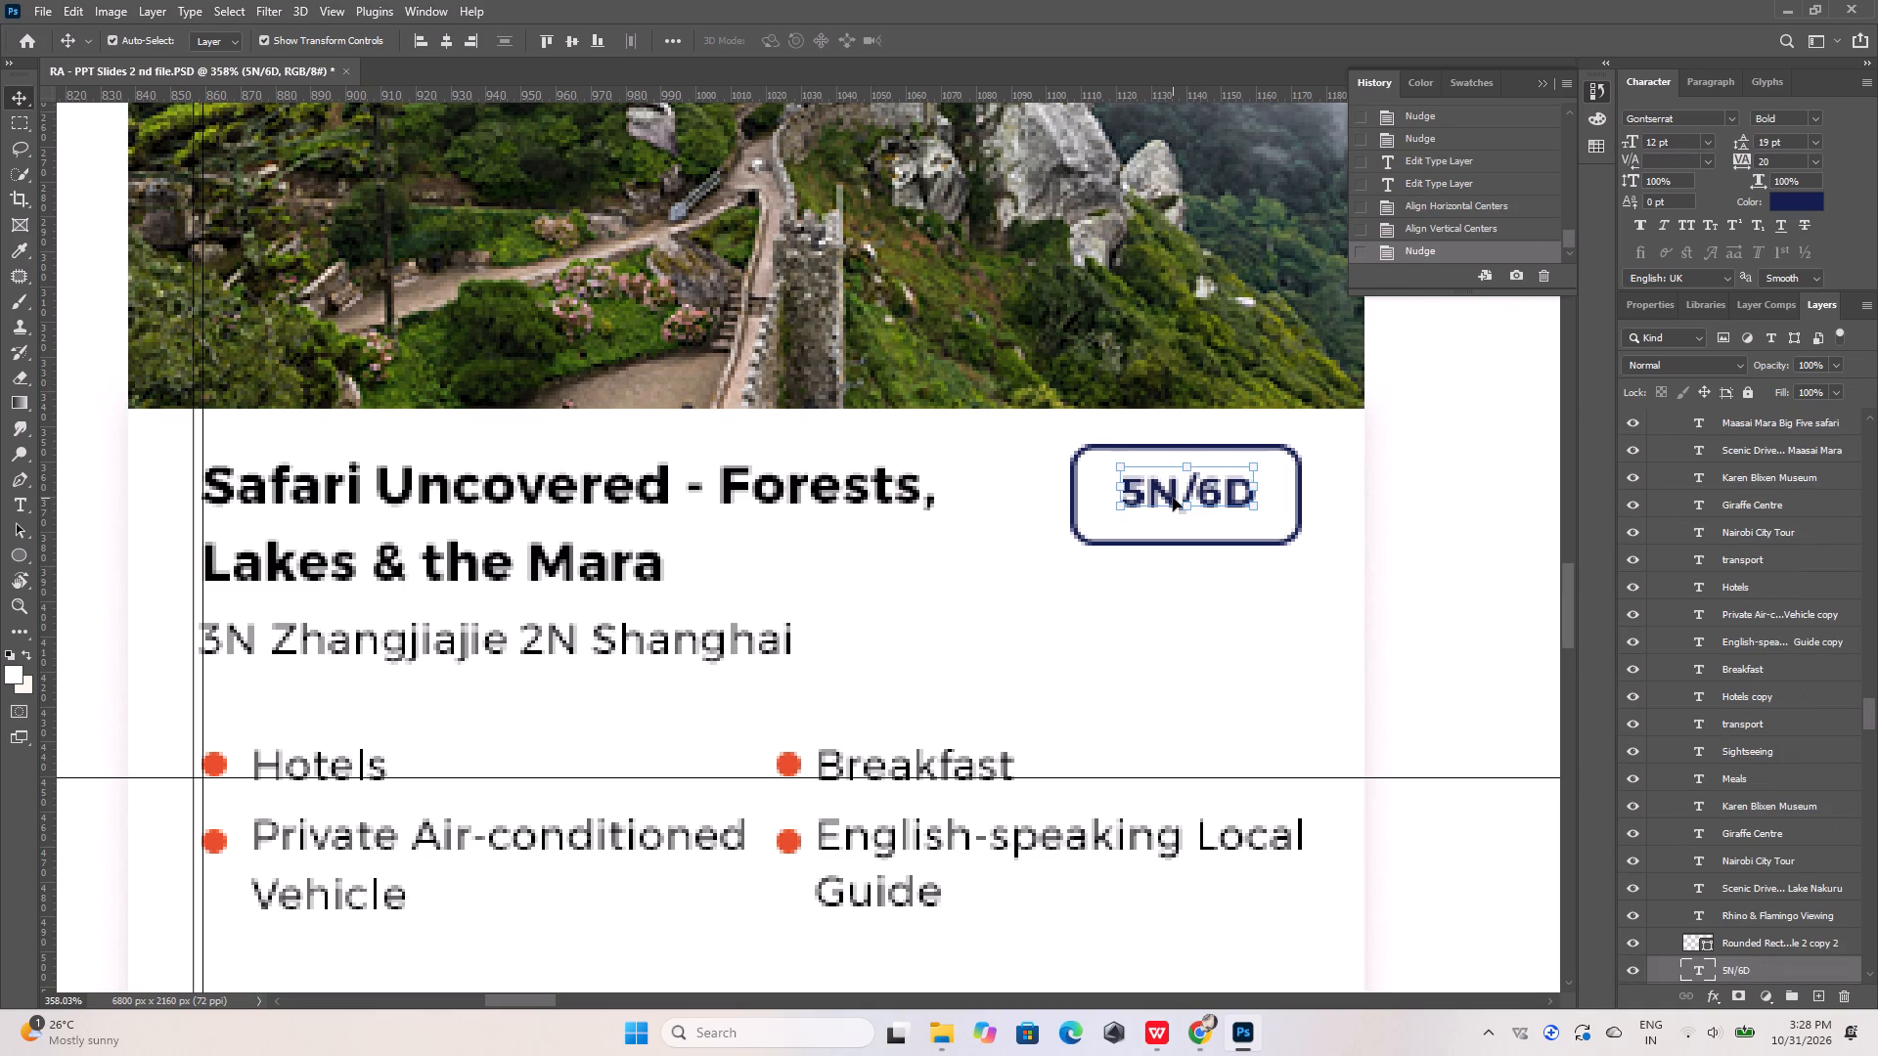
{"action": "key", "text": "Down"}
{"action": "left_click", "coordinate": [1076, 643]}
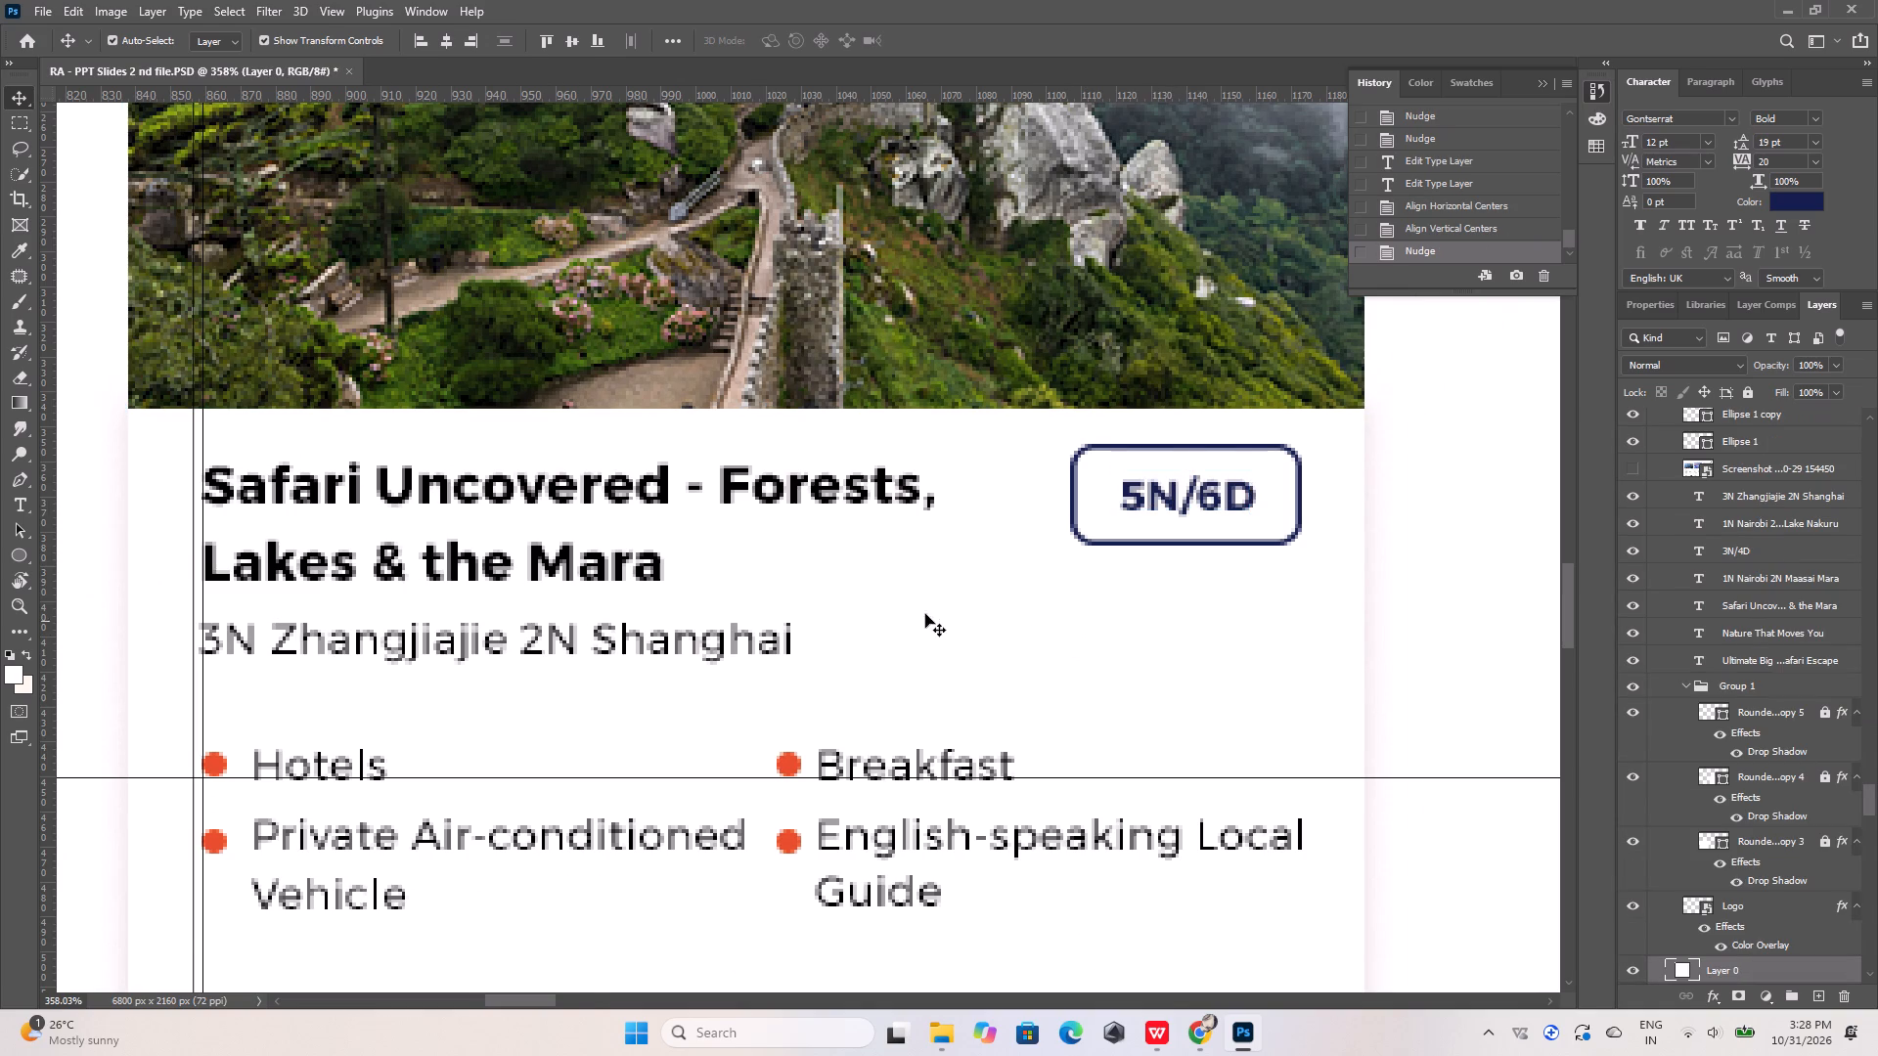
Replace the third card's itinerary line with "1N Nairobi 2N Maasai Mara IN Lake Naivasha 1N Aberdare" copied from the reference image in Chrome.
{"action": "scroll", "coordinate": [931, 613], "scroll_direction": "down", "scroll_amount": 5, "text": "alt"}
{"action": "scroll", "coordinate": [486, 647], "scroll_direction": "up", "scroll_amount": 4, "text": "alt"}
{"action": "double_click", "coordinate": [568, 614]}
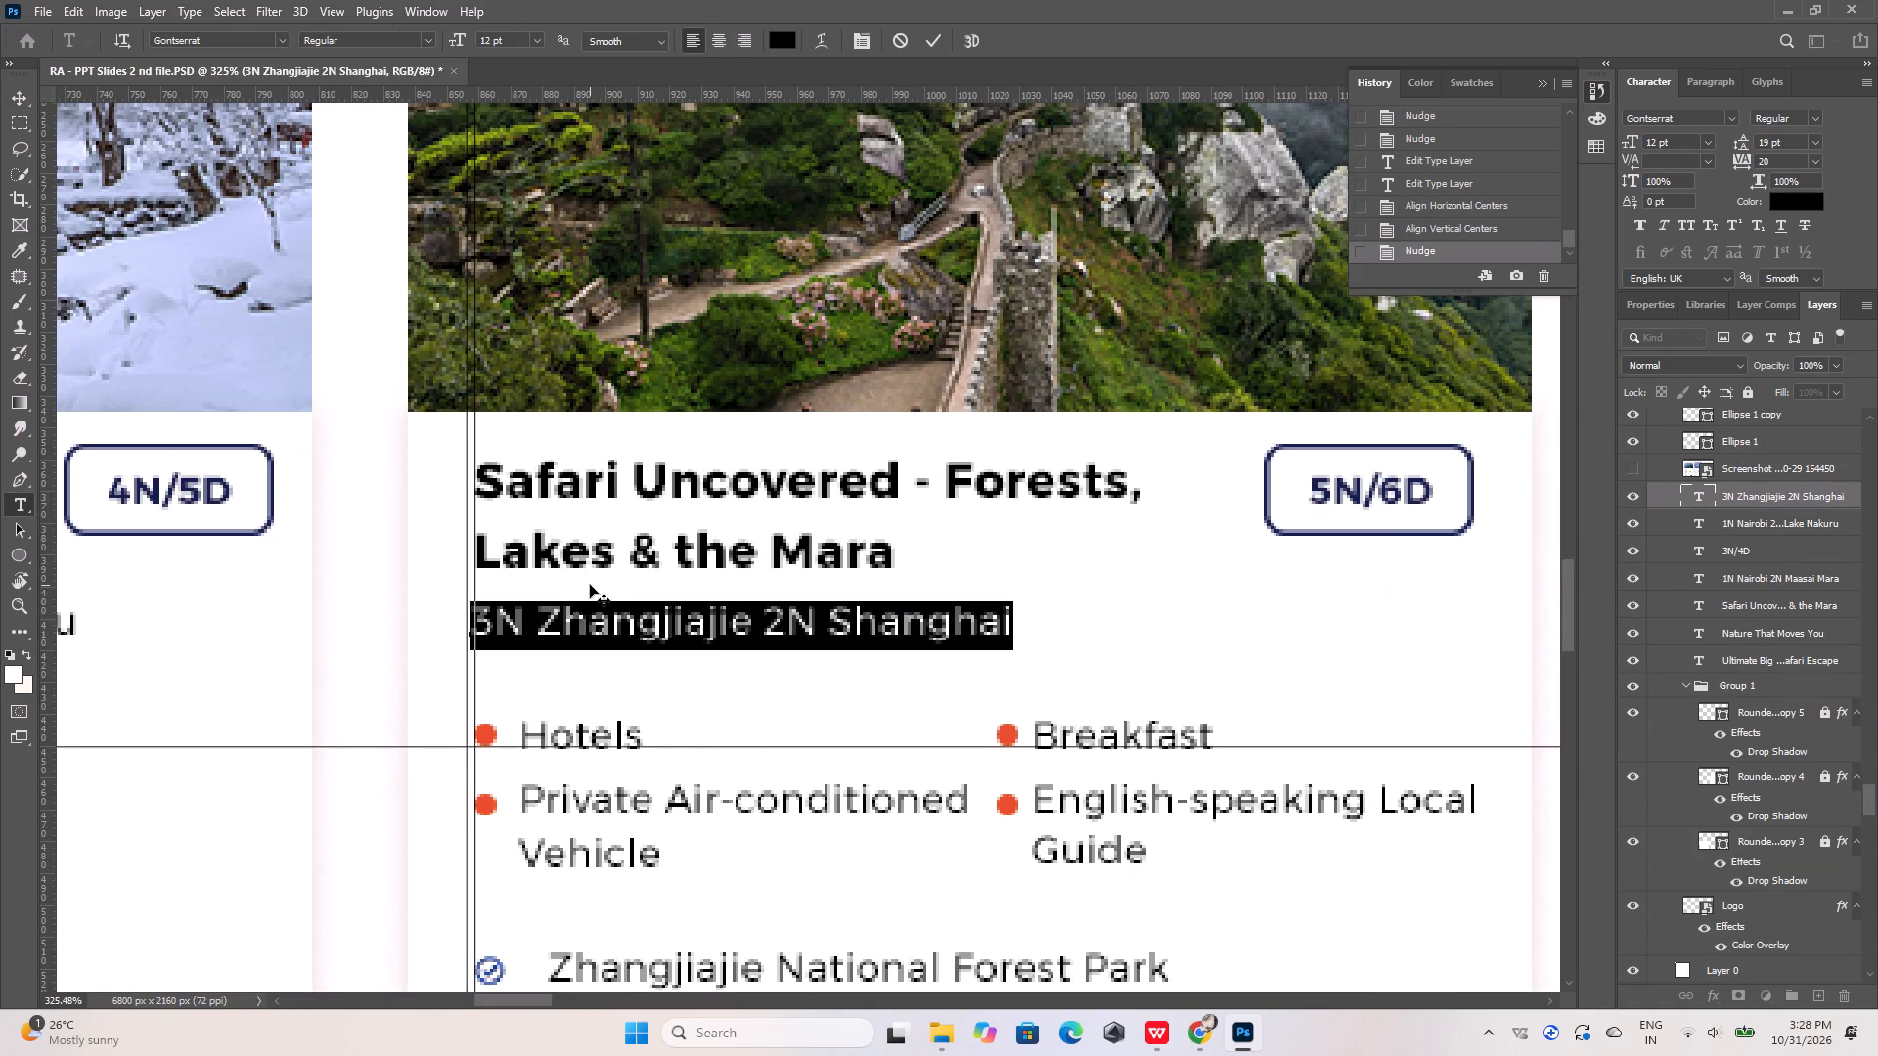
{"action": "left_click", "coordinate": [1205, 1036]}
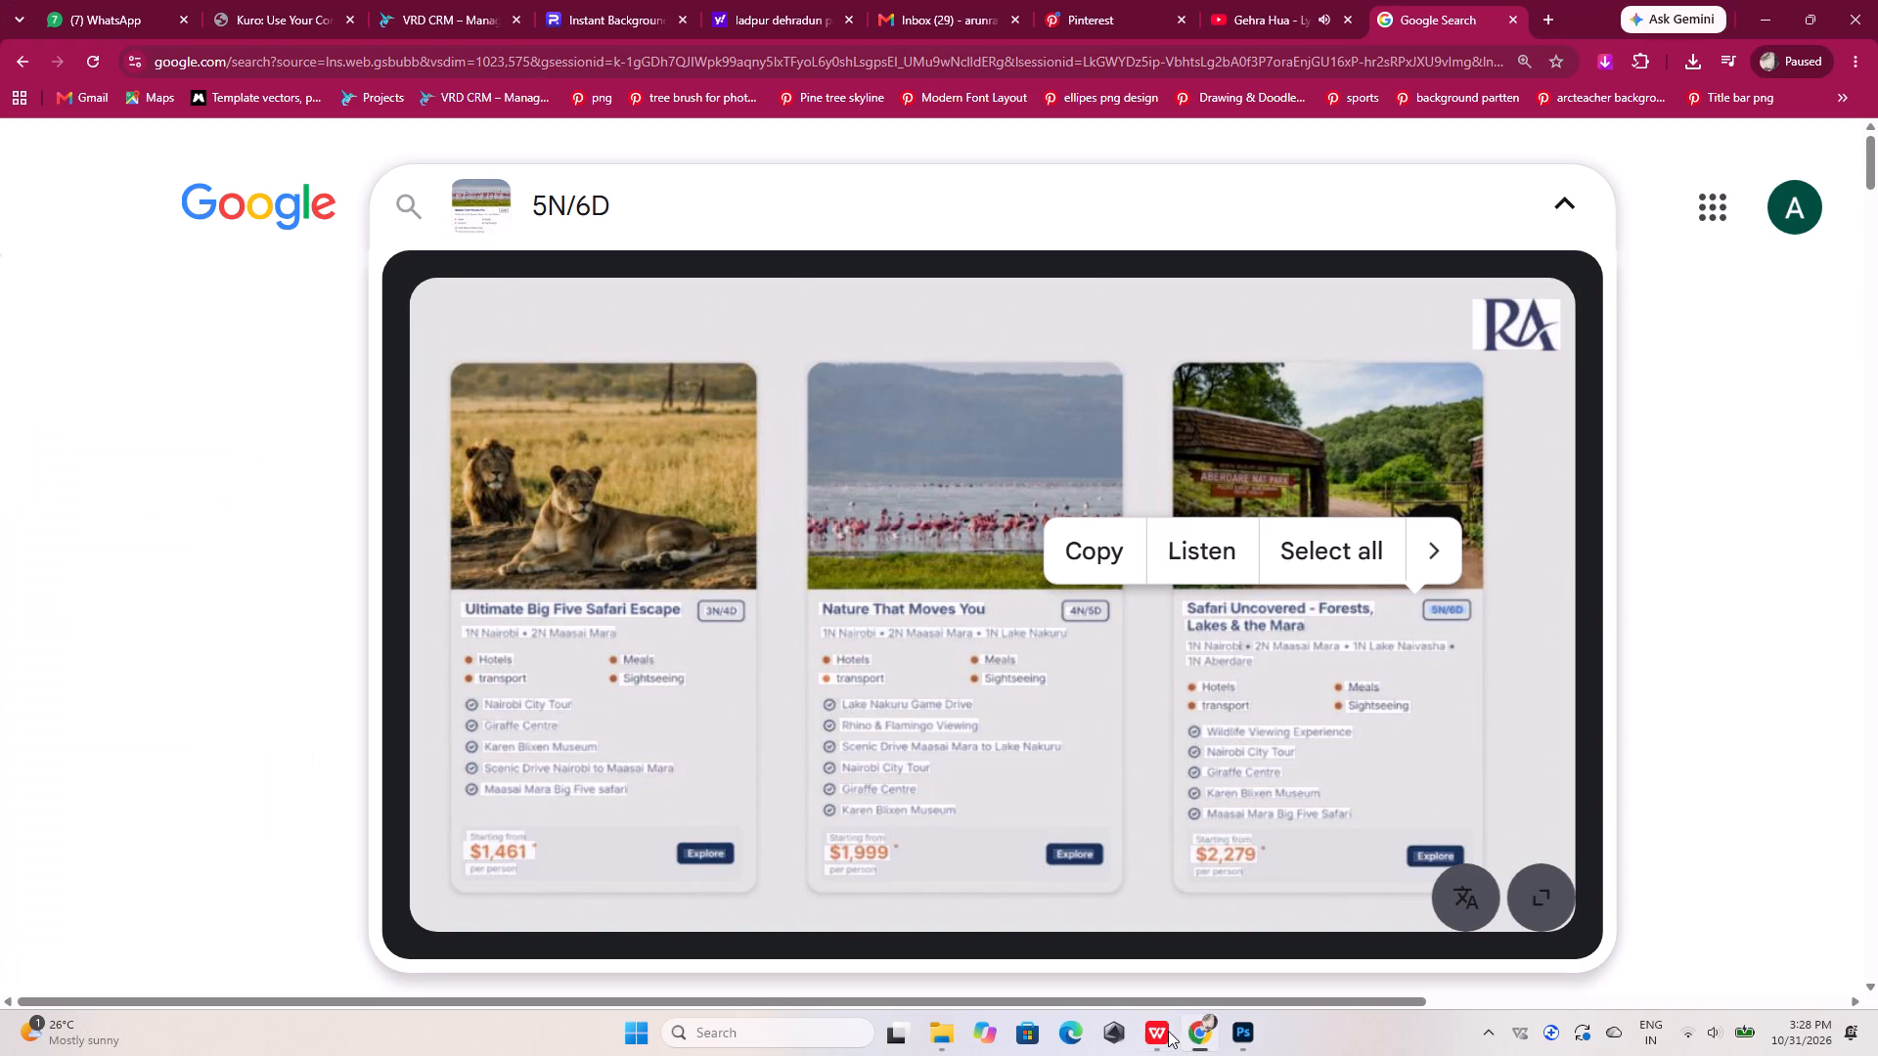
{"action": "left_click_drag", "start_coordinate": [1190, 643], "coordinate": [1232, 650]}
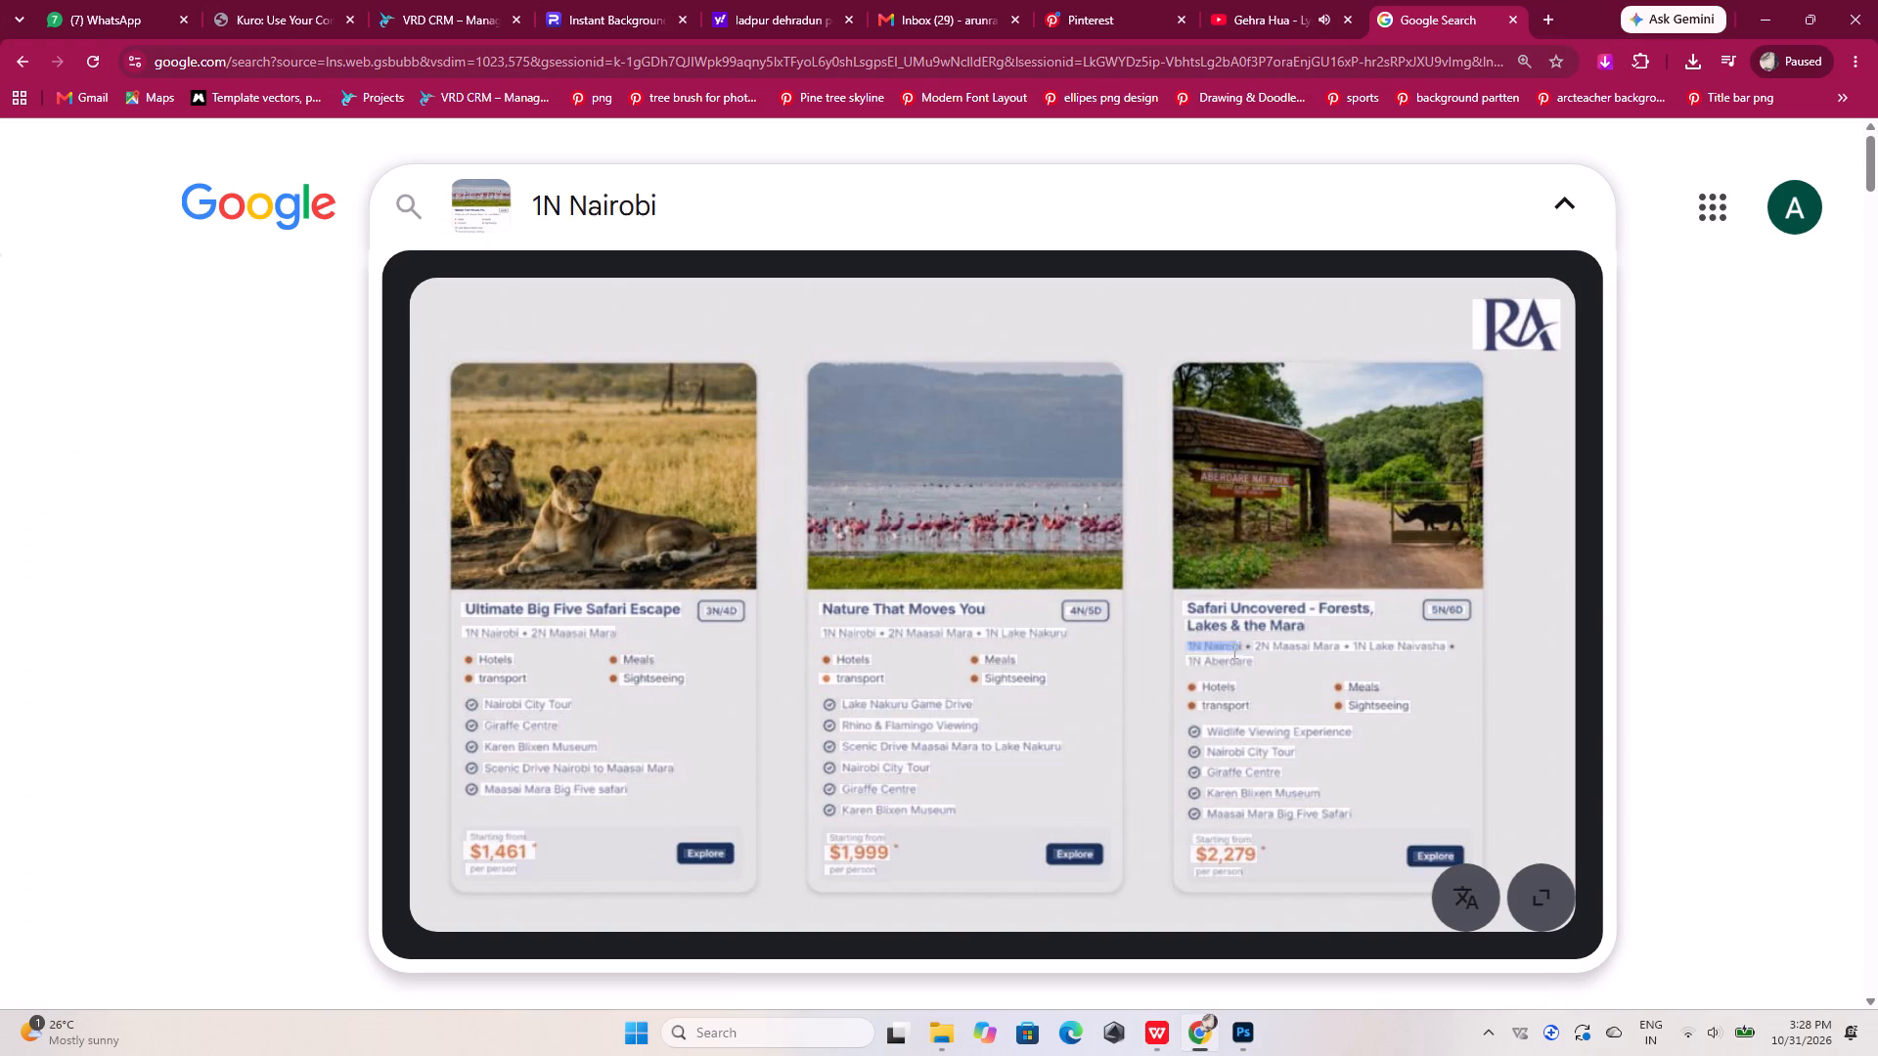
{"action": "left_click_drag", "start_coordinate": [1232, 650], "coordinate": [1254, 661]}
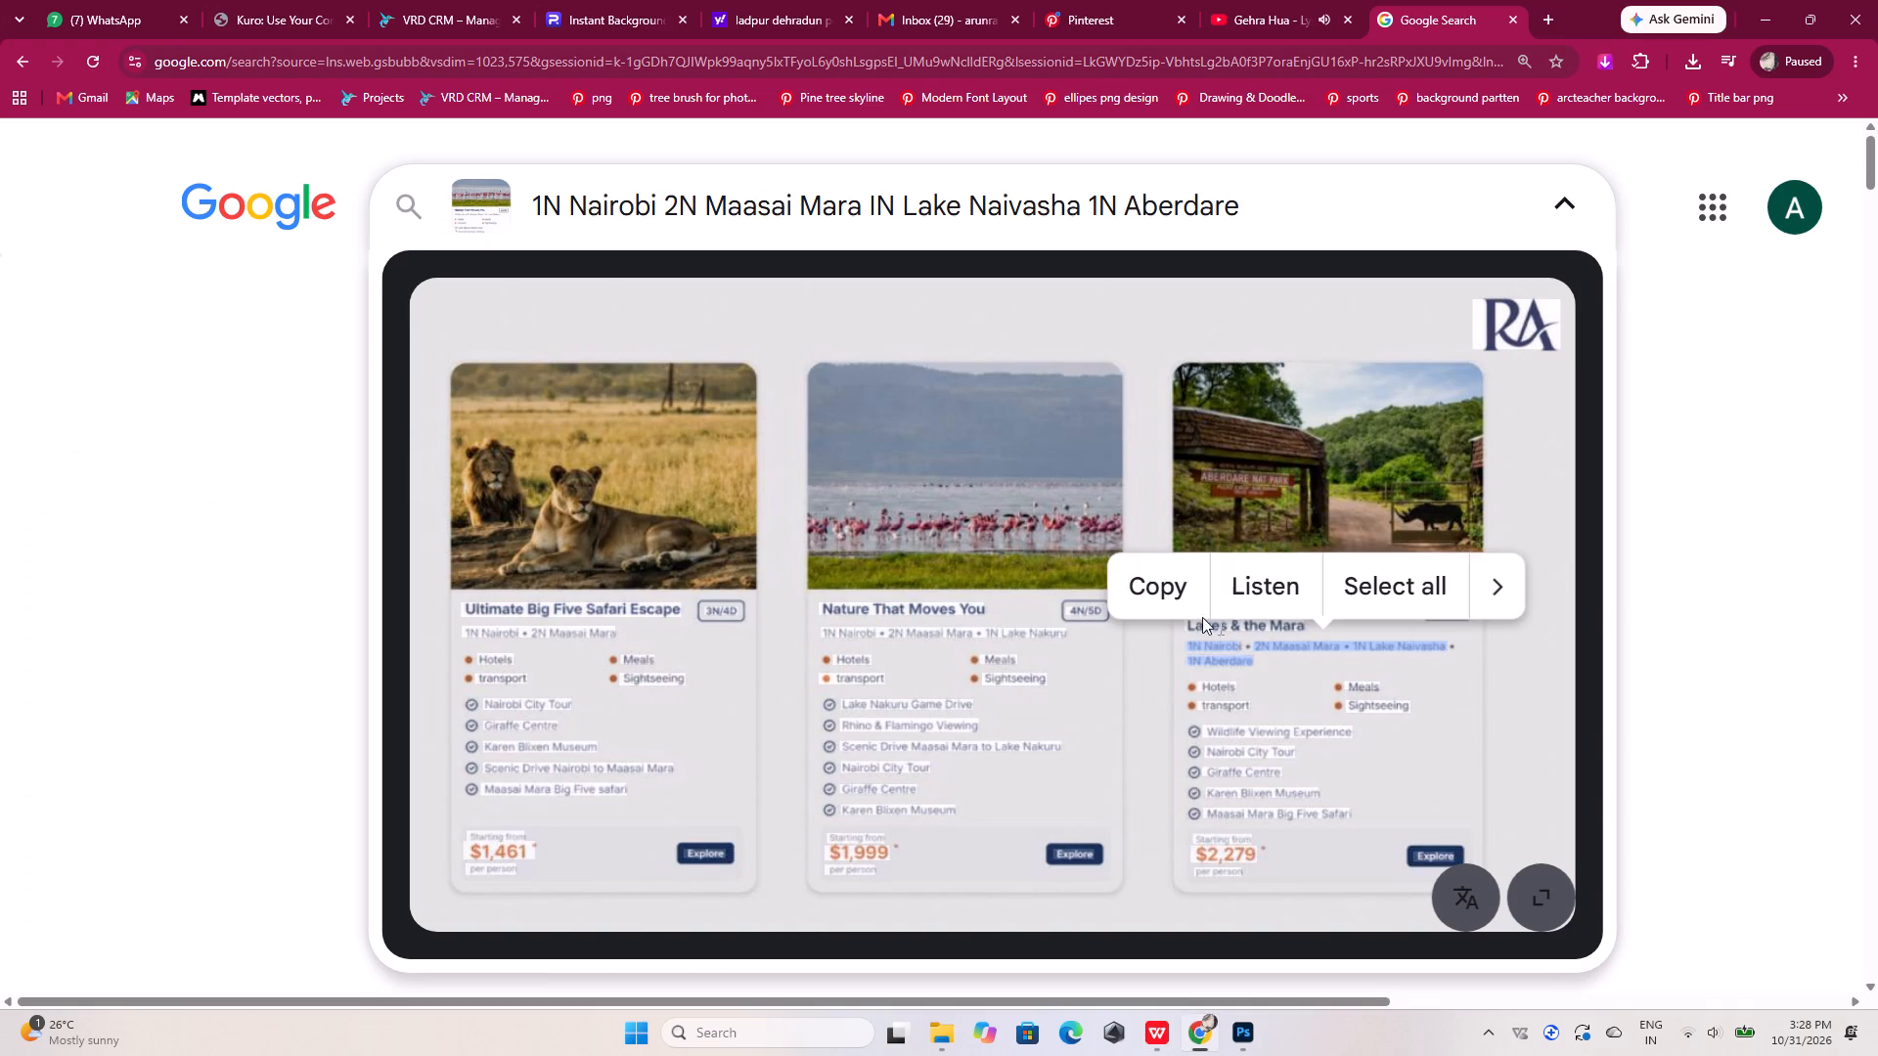
{"action": "left_click", "coordinate": [1174, 592]}
{"action": "left_click", "coordinate": [1245, 1030]}
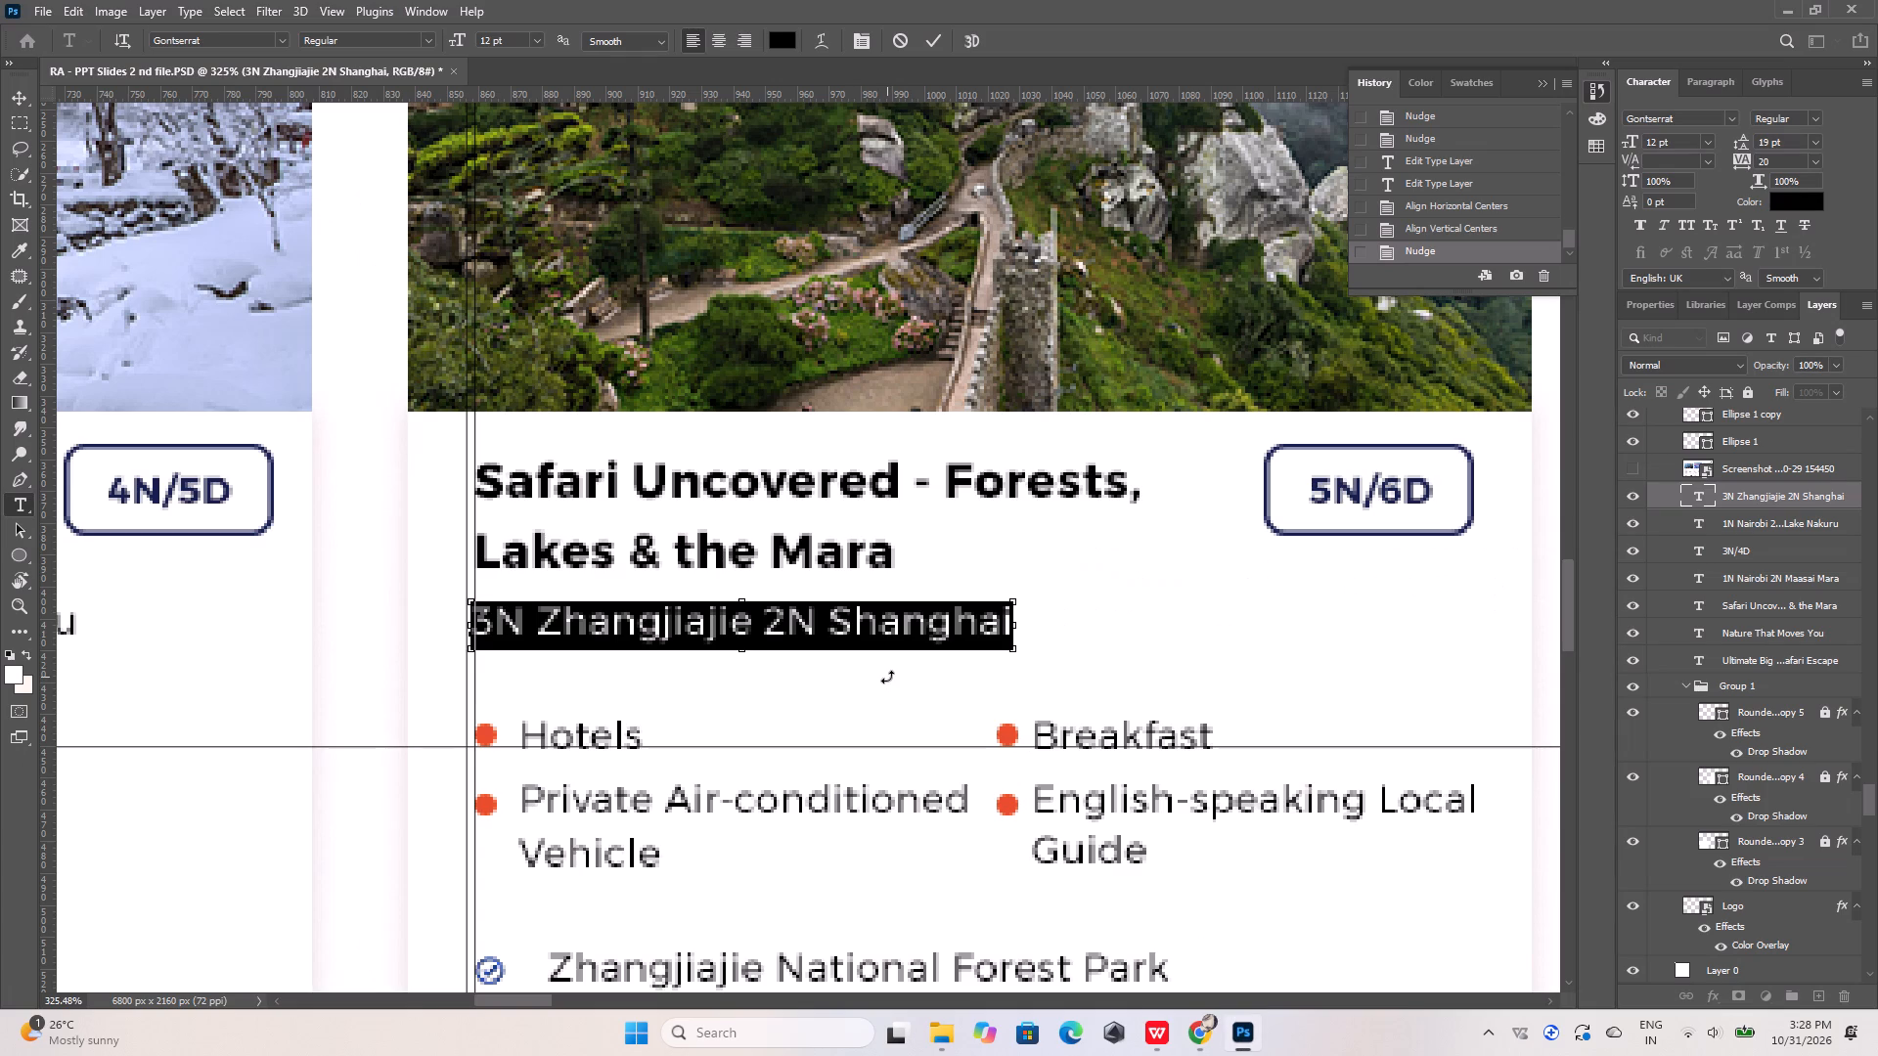
{"action": "key", "text": "ctrl+v"}
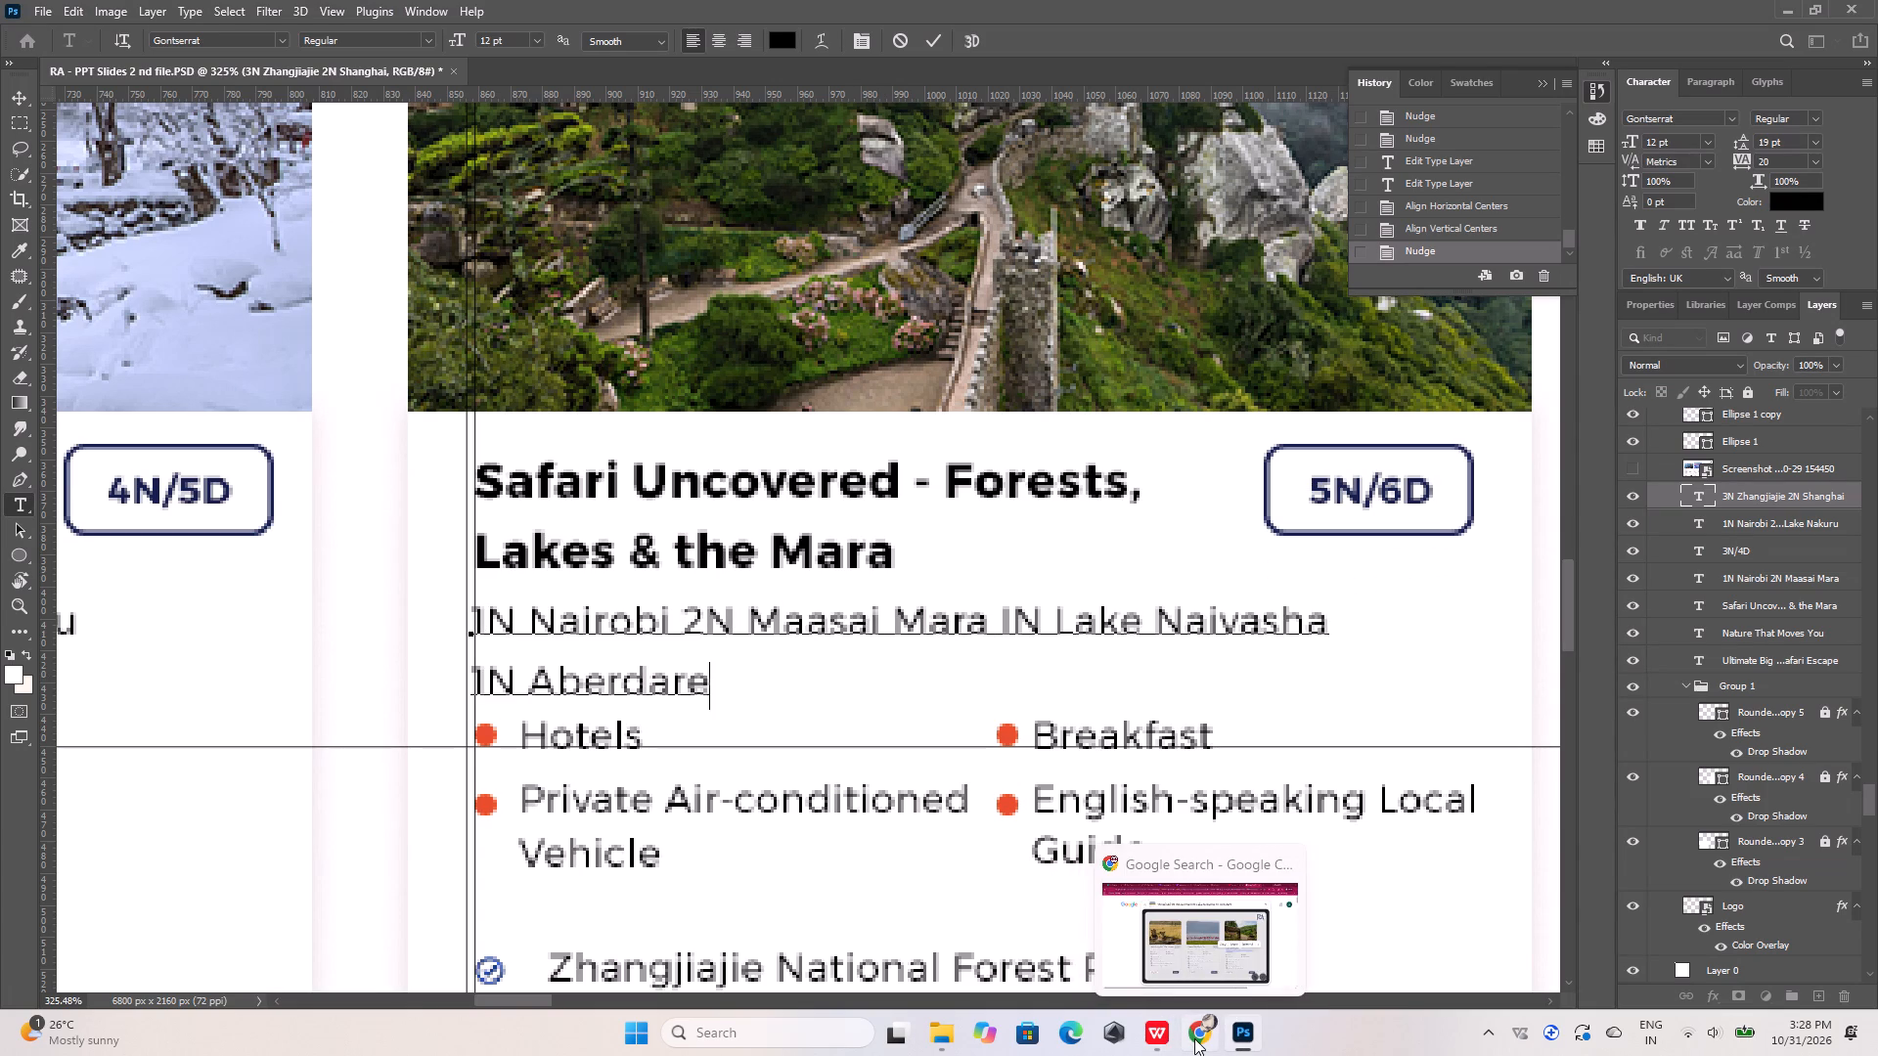
Check the itinerary separators on the Kenya slide in WPS Office, and add an extra space before "2N Maasai Mara" in the third card.
{"action": "left_click", "coordinate": [1159, 1034]}
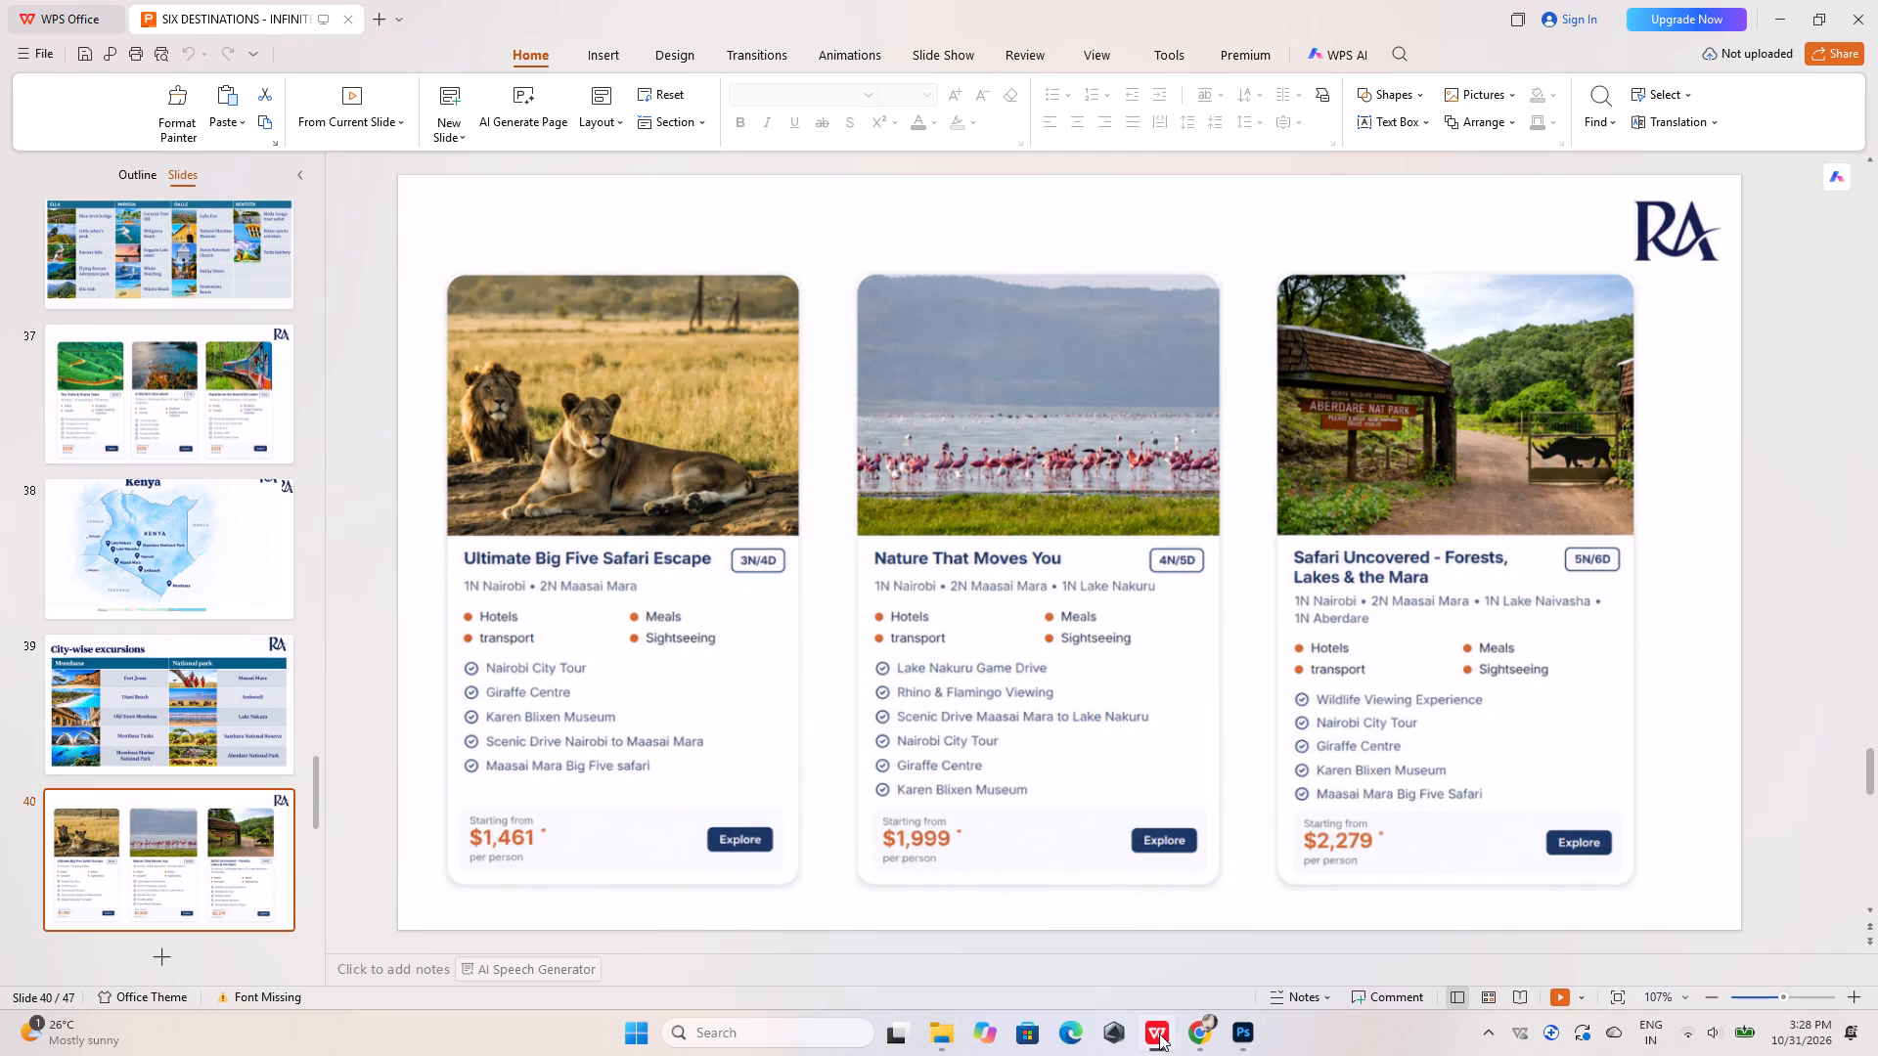
{"action": "left_click", "coordinate": [1233, 1031]}
{"action": "left_click", "coordinate": [1233, 1031]}
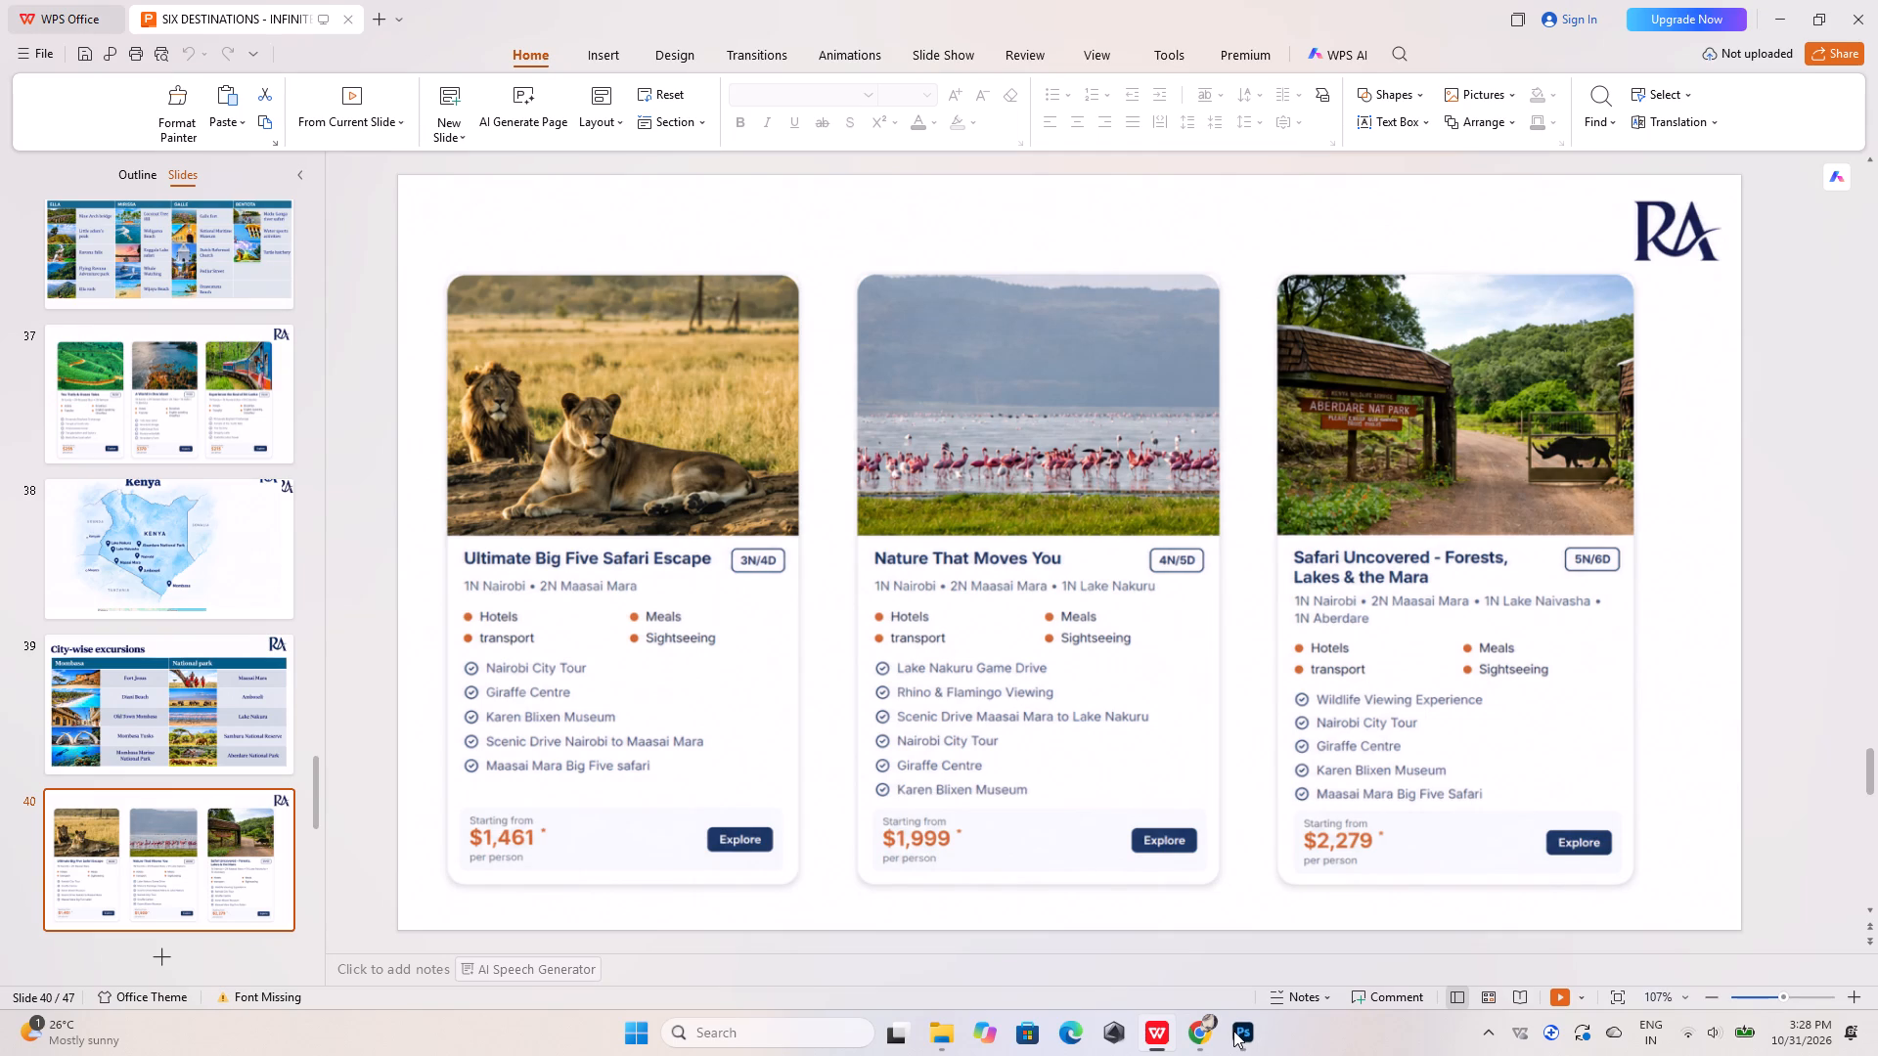
{"action": "left_click", "coordinate": [1233, 1031]}
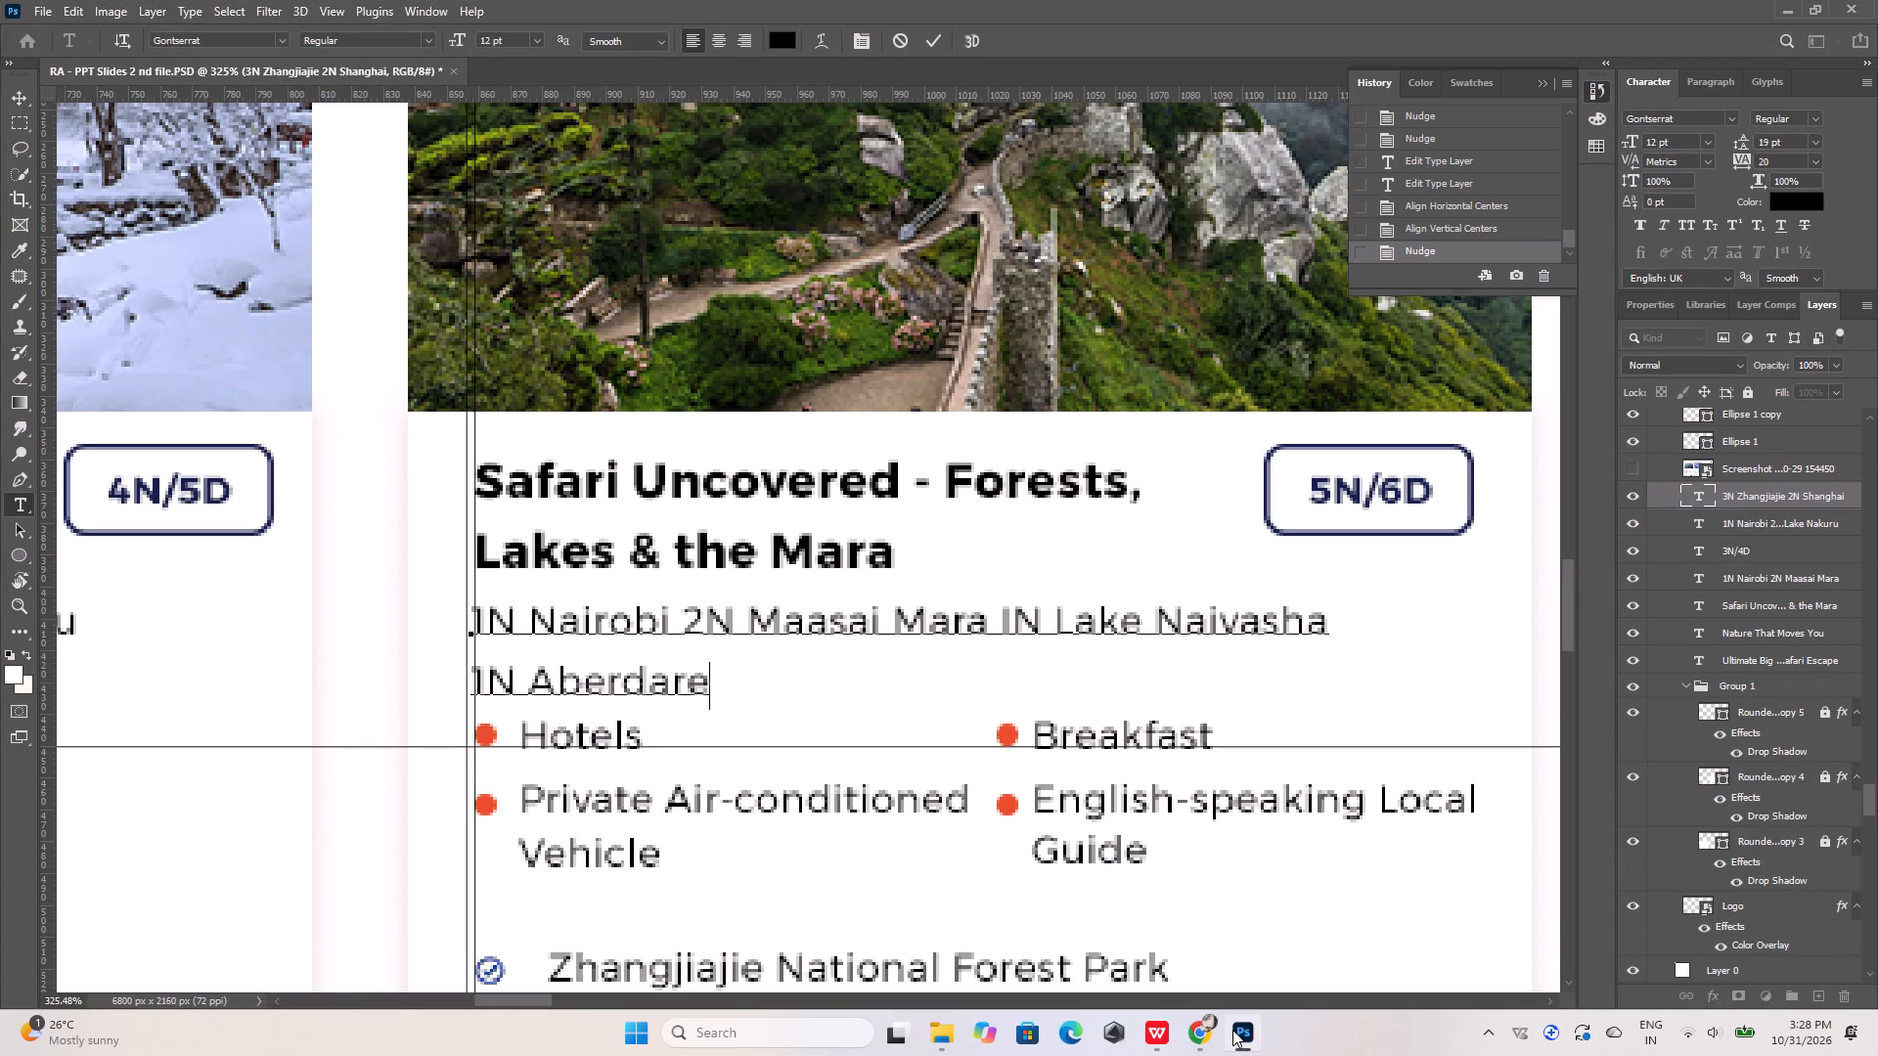
{"action": "left_click", "coordinate": [683, 629]}
{"action": "key", "text": "space"}
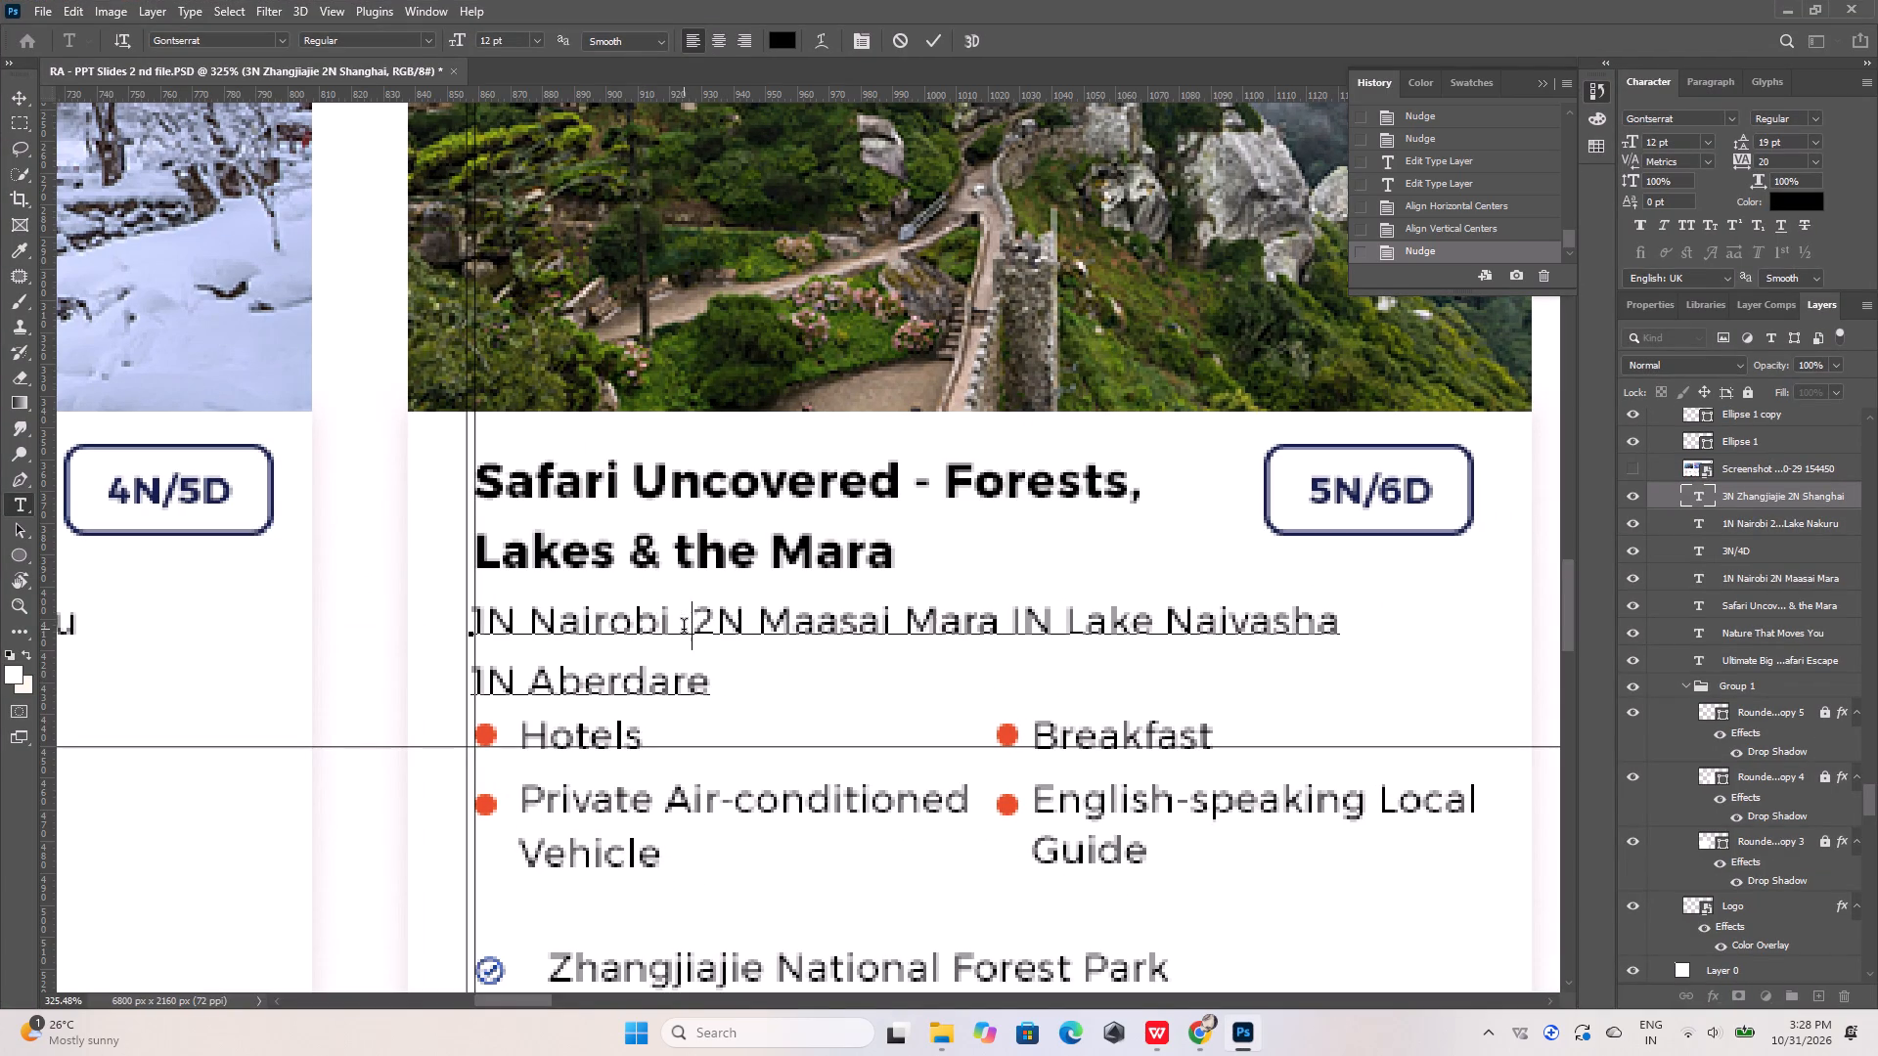
{"action": "left_click", "coordinate": [940, 45]}
Duplicate the third card's Hotels bullet and place the copy in the blank space after "1N Aberdare".
{"action": "left_click", "coordinate": [1096, 550]}
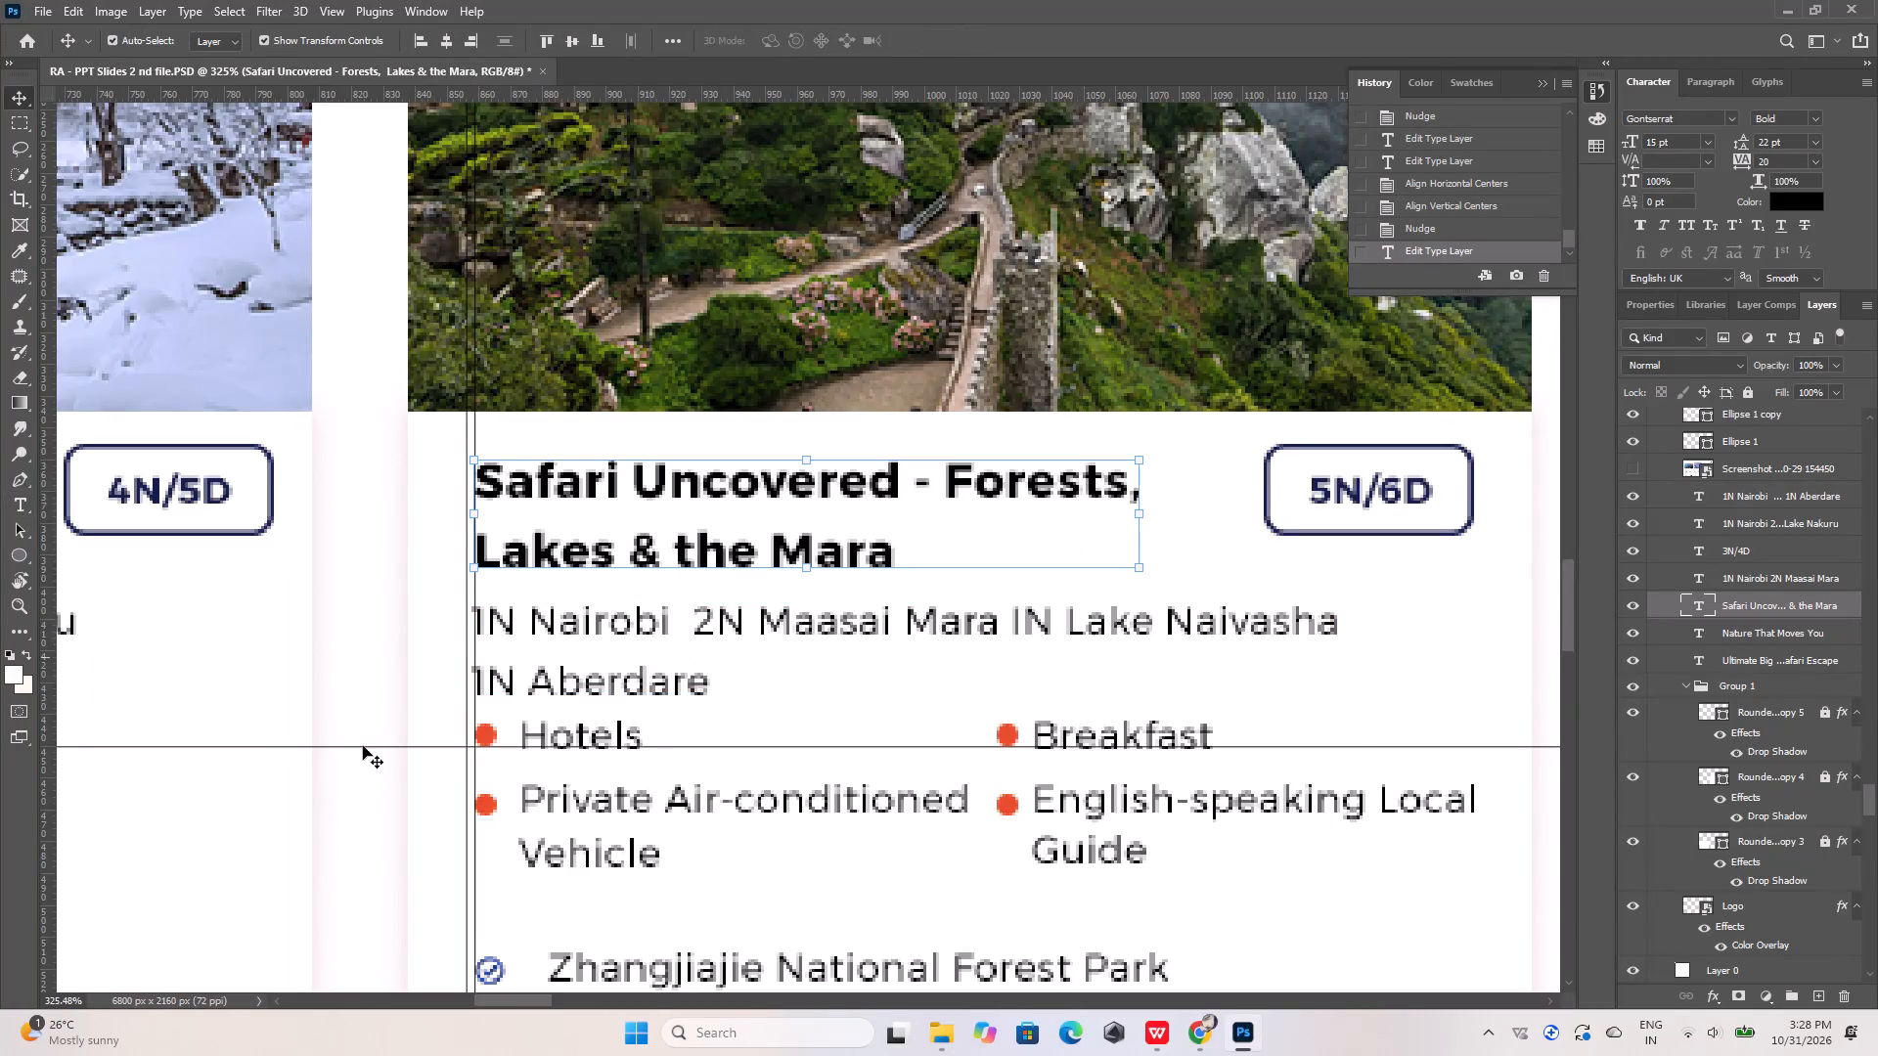
{"action": "scroll", "coordinate": [471, 735], "scroll_direction": "up", "scroll_amount": 4, "text": "alt"}
{"action": "left_click_drag", "start_coordinate": [494, 733], "coordinate": [680, 660], "text": "alt"}
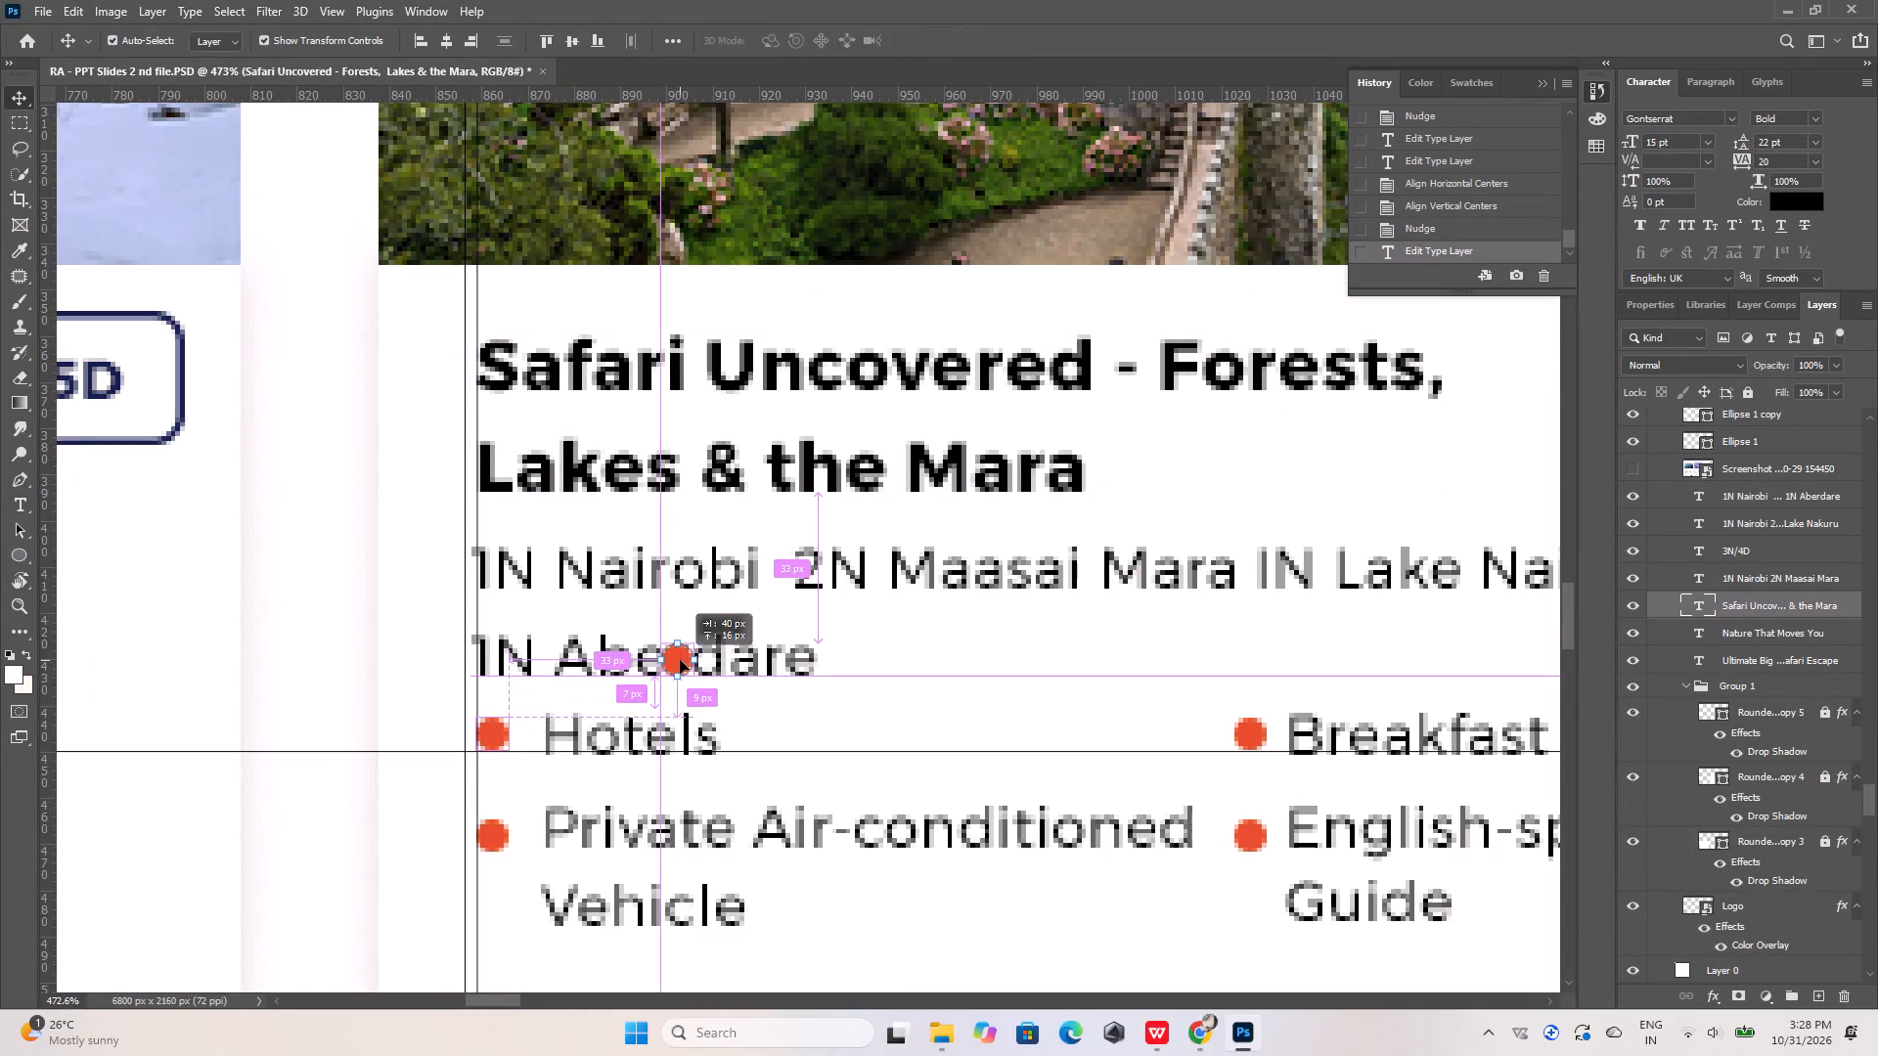
{"action": "left_click_drag", "start_coordinate": [680, 660], "coordinate": [917, 641], "text": "alt"}
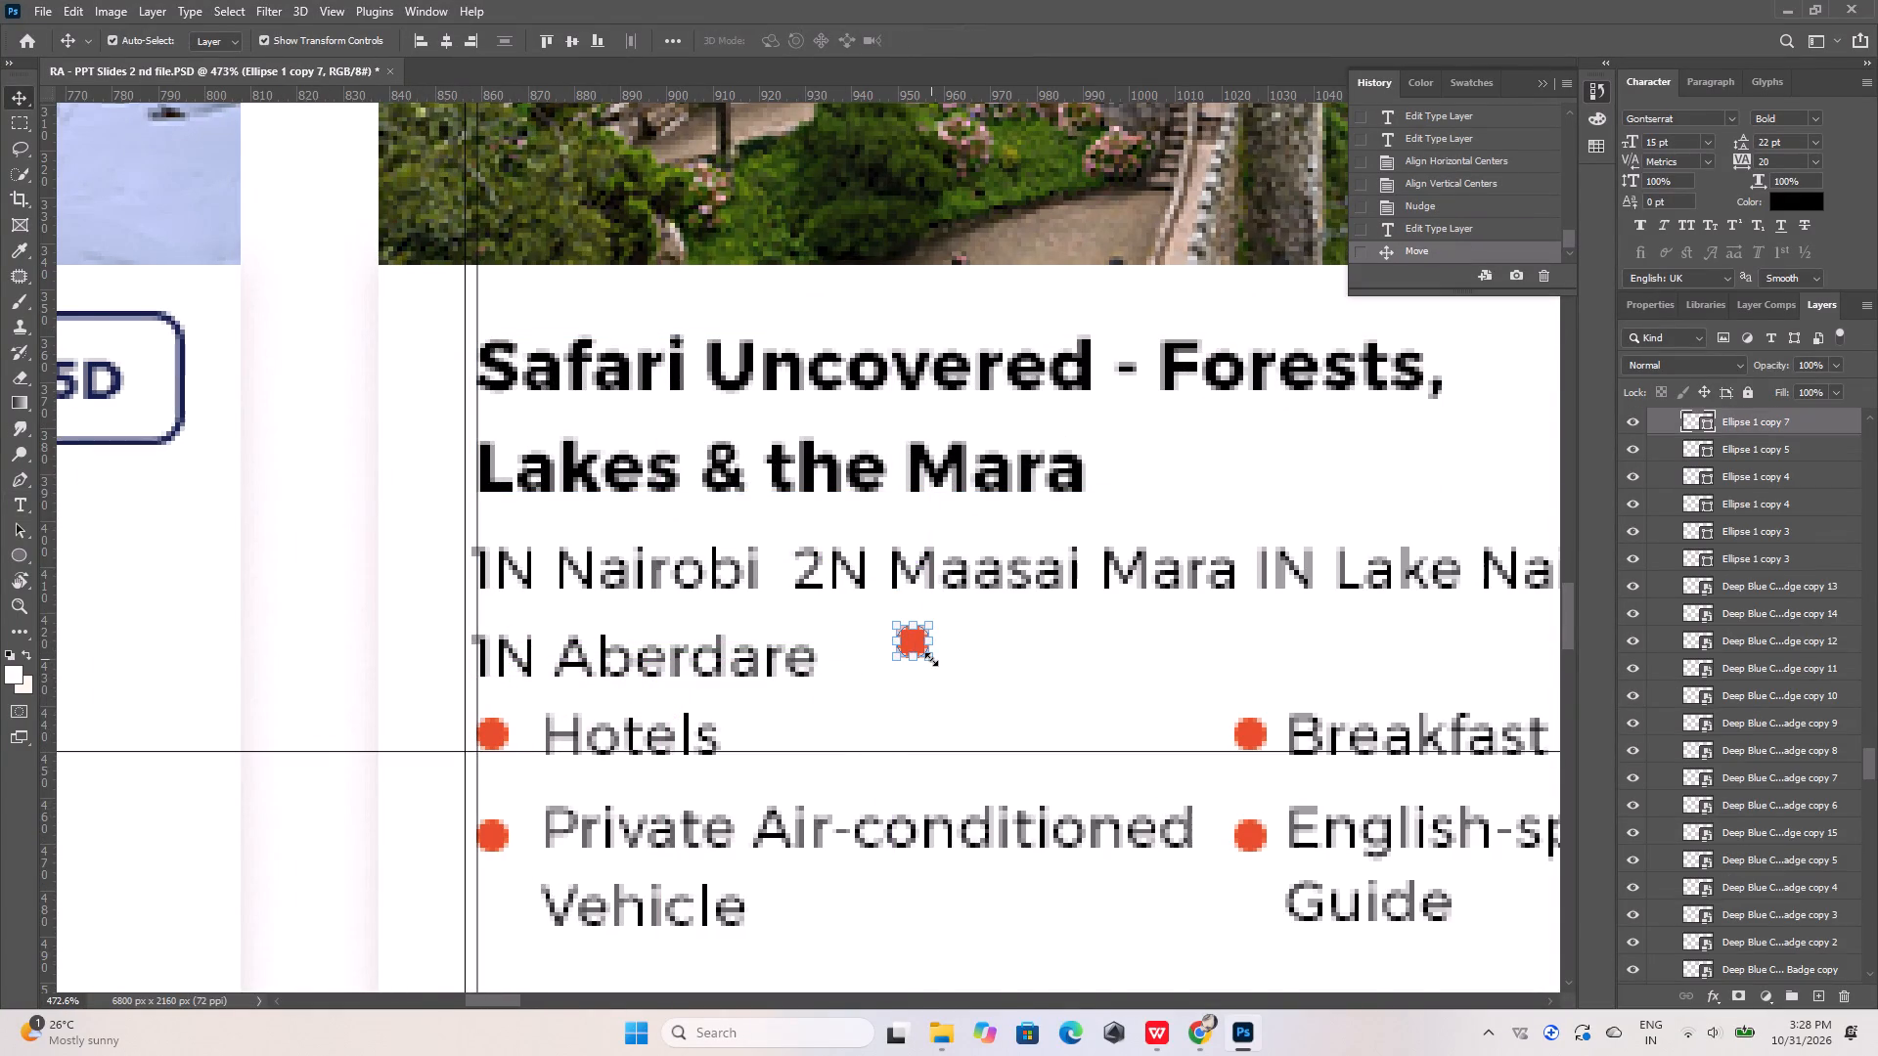
Scale the copied bullet down to about 18% and place it between "1N Nairobi" and "2N Maasai Mara" in the third card.
{"action": "scroll", "coordinate": [925, 659], "scroll_direction": "up", "scroll_amount": 13, "text": "alt"}
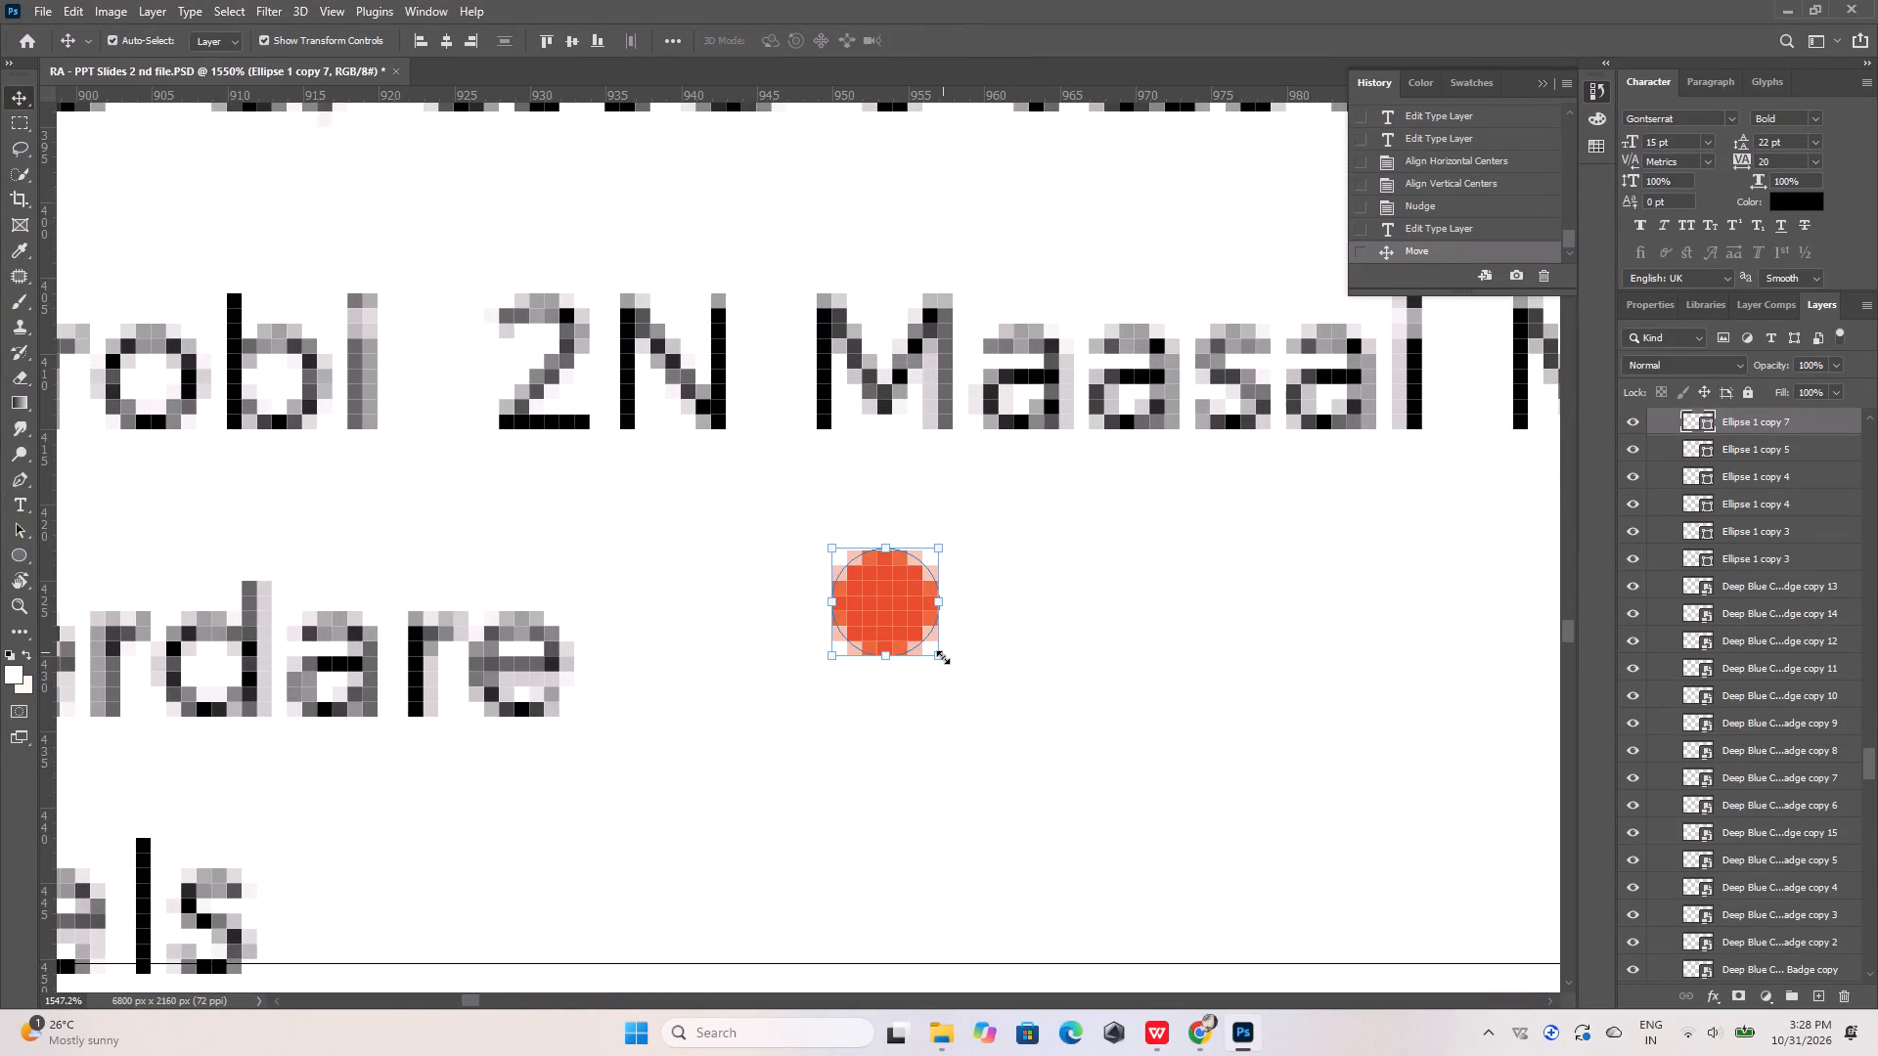
{"action": "left_click_drag", "start_coordinate": [943, 657], "coordinate": [854, 570]}
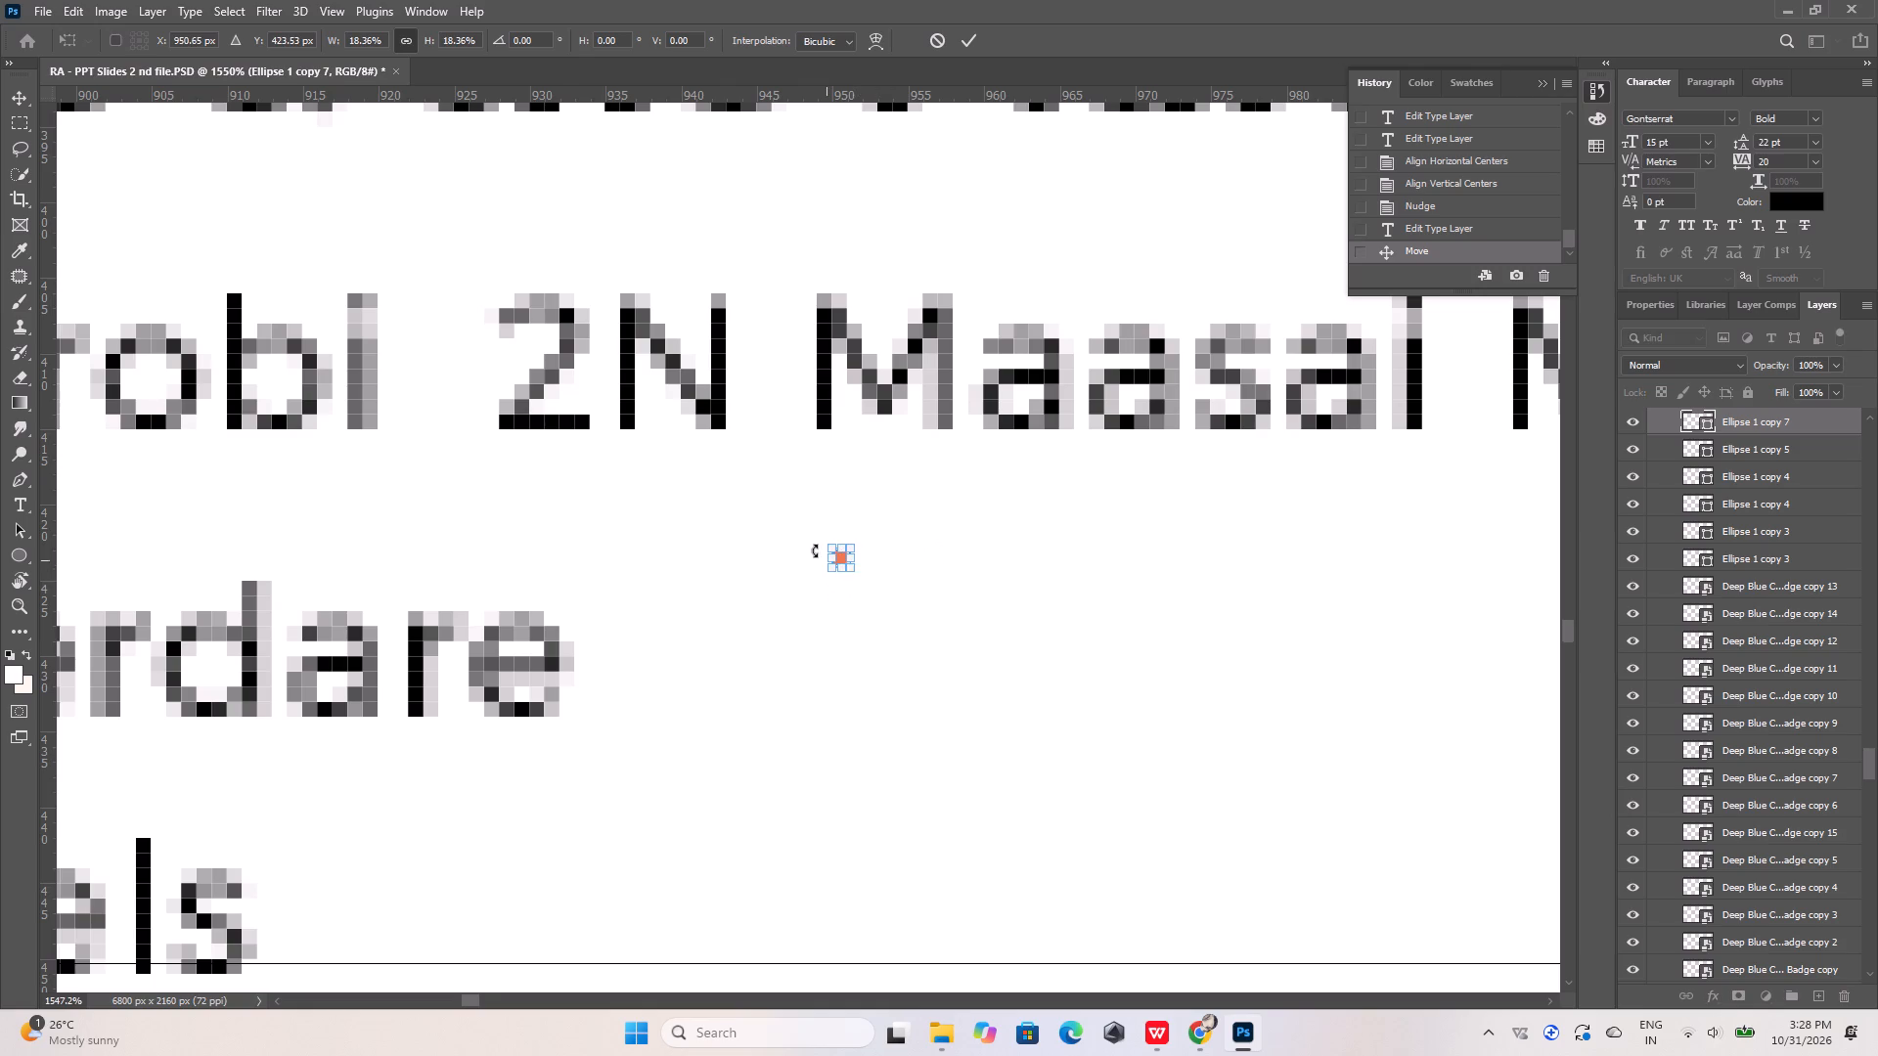
{"action": "scroll", "coordinate": [814, 550], "scroll_direction": "up", "scroll_amount": 5, "text": "alt"}
{"action": "left_click_drag", "start_coordinate": [857, 559], "coordinate": [211, 235]}
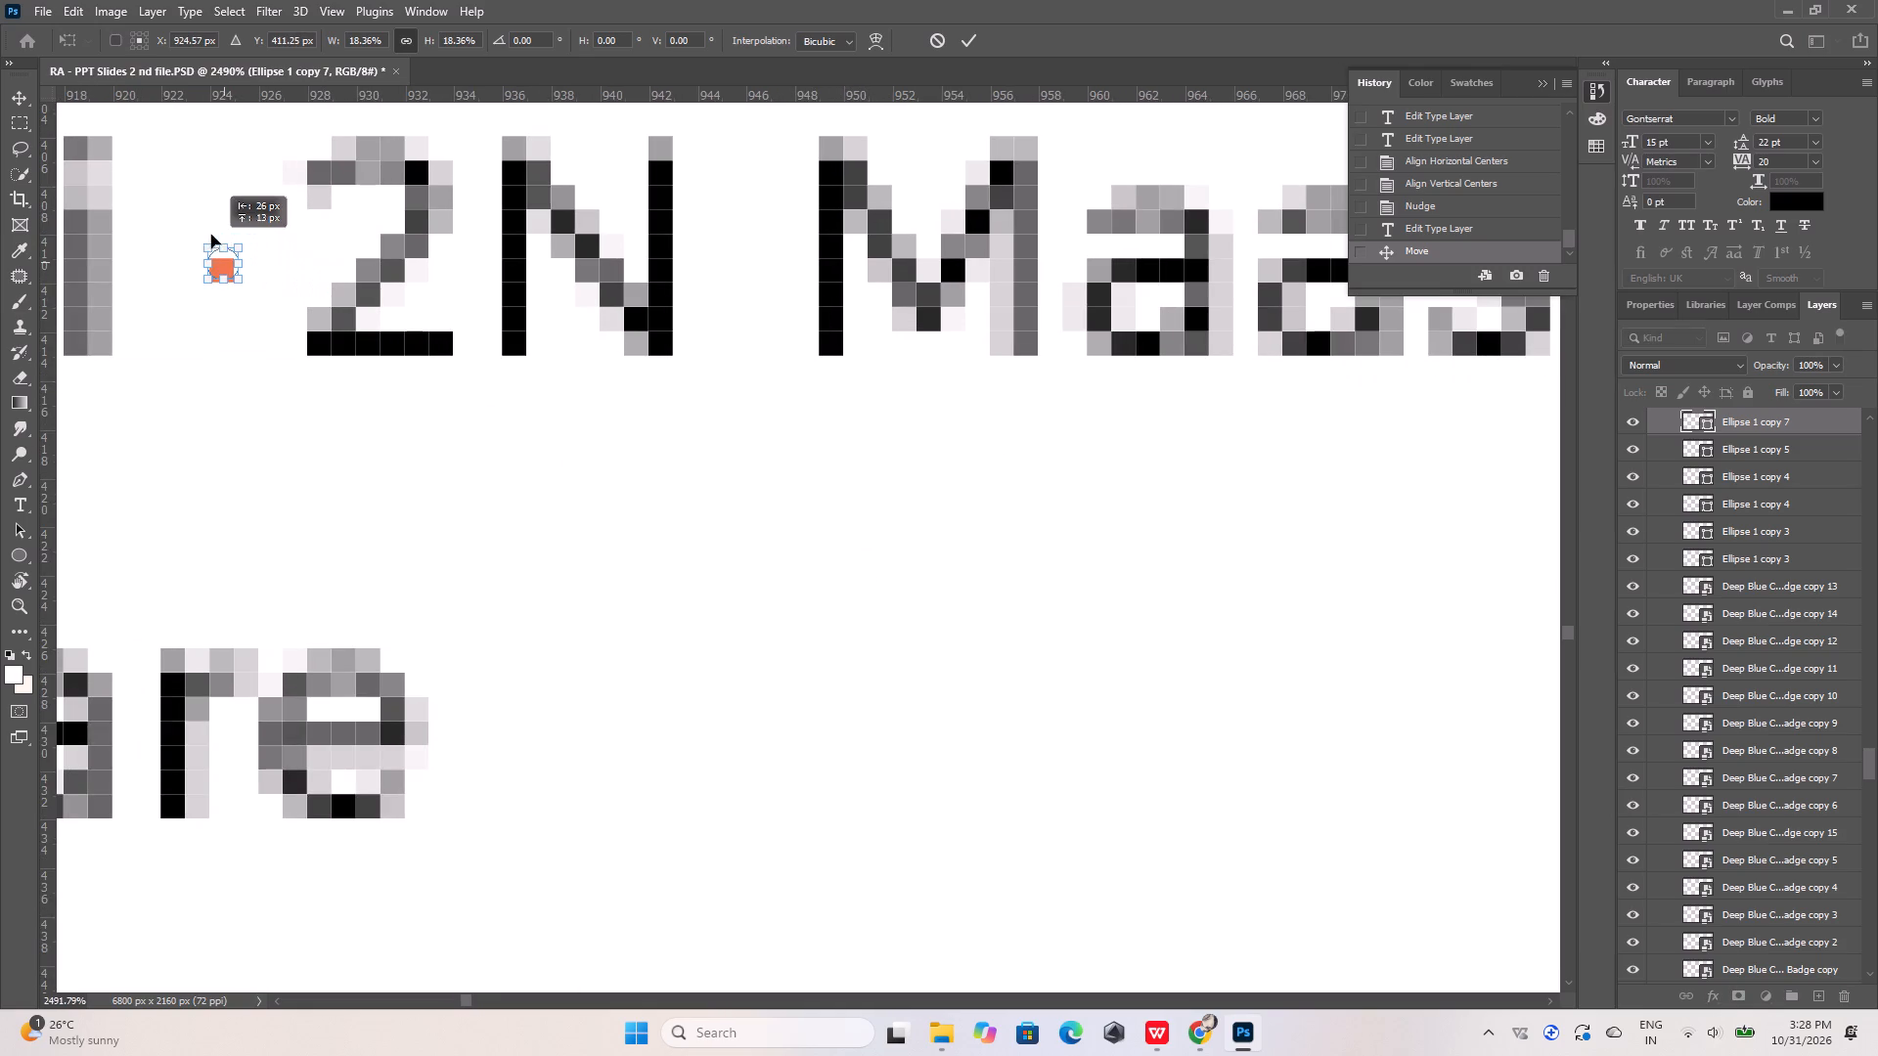
{"action": "left_click_drag", "start_coordinate": [211, 235], "coordinate": [210, 231]}
{"action": "scroll", "coordinate": [659, 535], "scroll_direction": "down", "scroll_amount": 18, "text": "alt"}
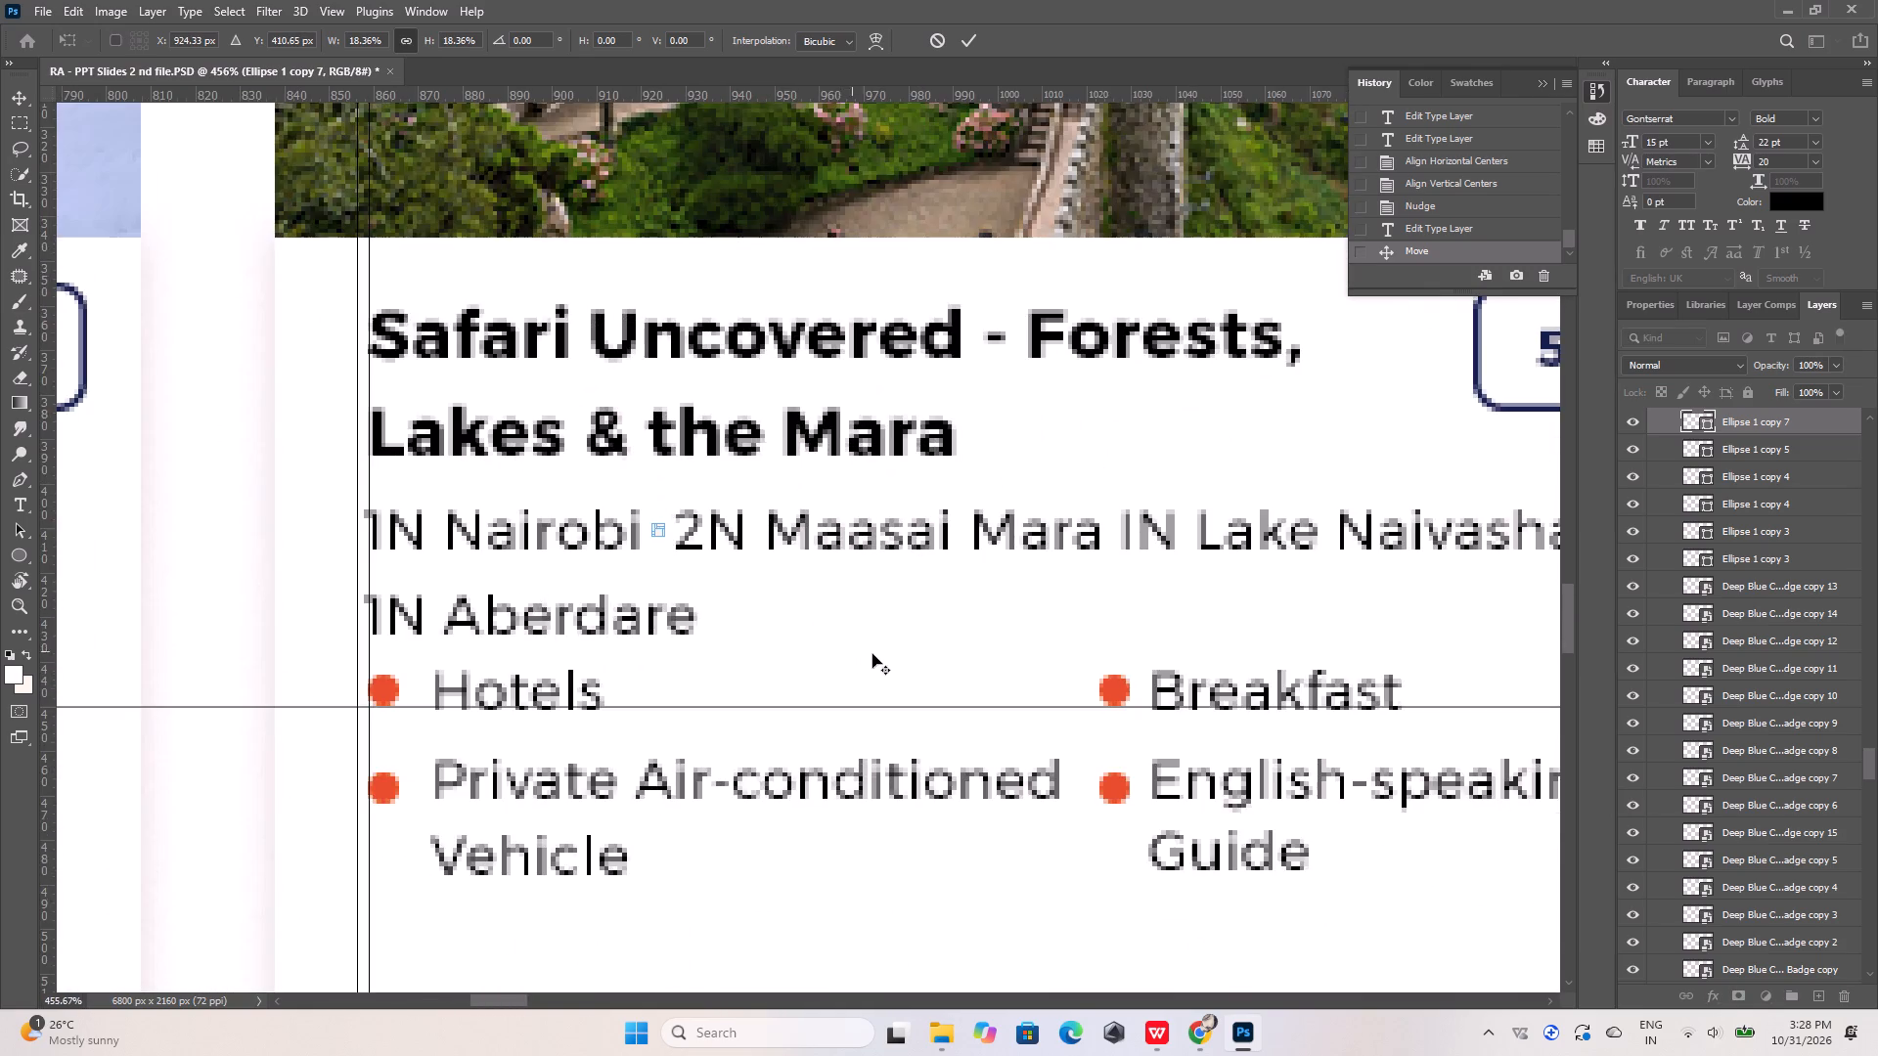
{"action": "scroll", "coordinate": [956, 648], "scroll_direction": "down", "scroll_amount": 13, "text": "alt"}
{"action": "scroll", "coordinate": [722, 586], "scroll_direction": "up", "scroll_amount": 9, "text": "alt"}
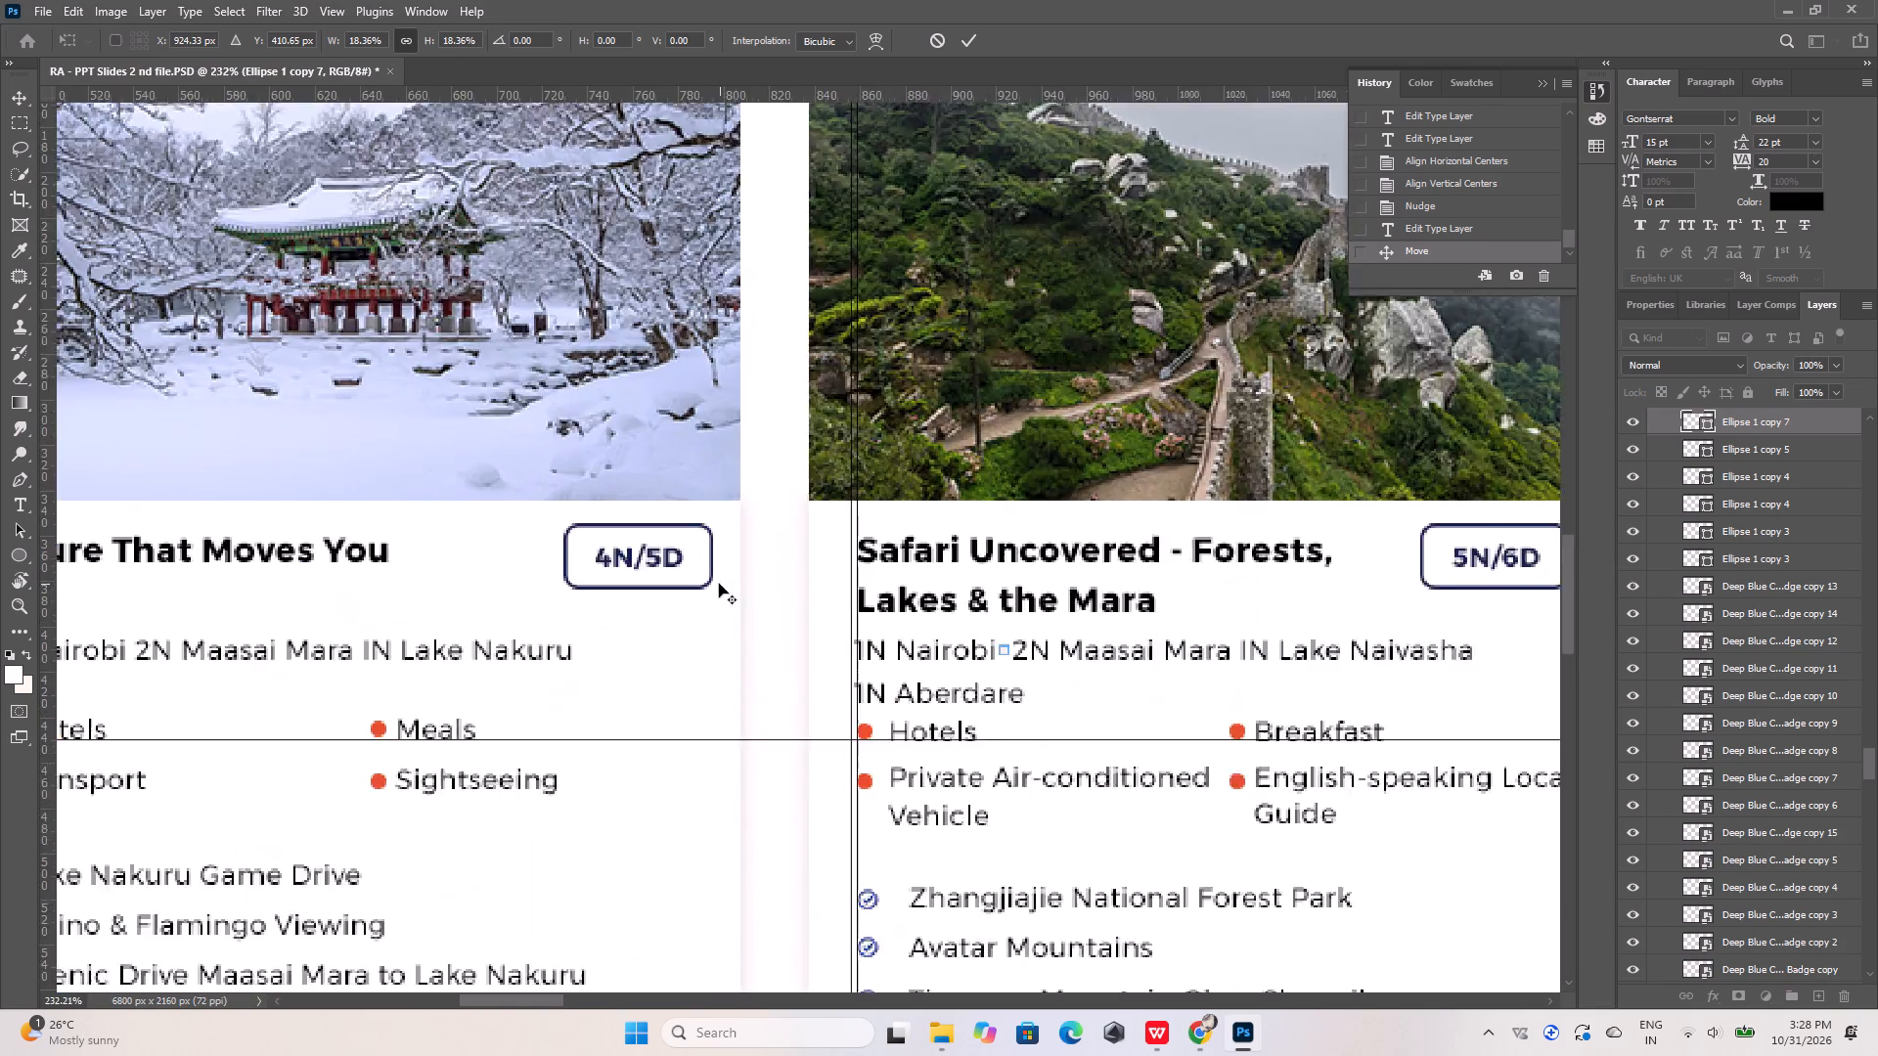
{"action": "scroll", "coordinate": [719, 584], "scroll_direction": "up", "scroll_amount": 7, "text": "alt"}
{"action": "left_click", "coordinate": [969, 41]}
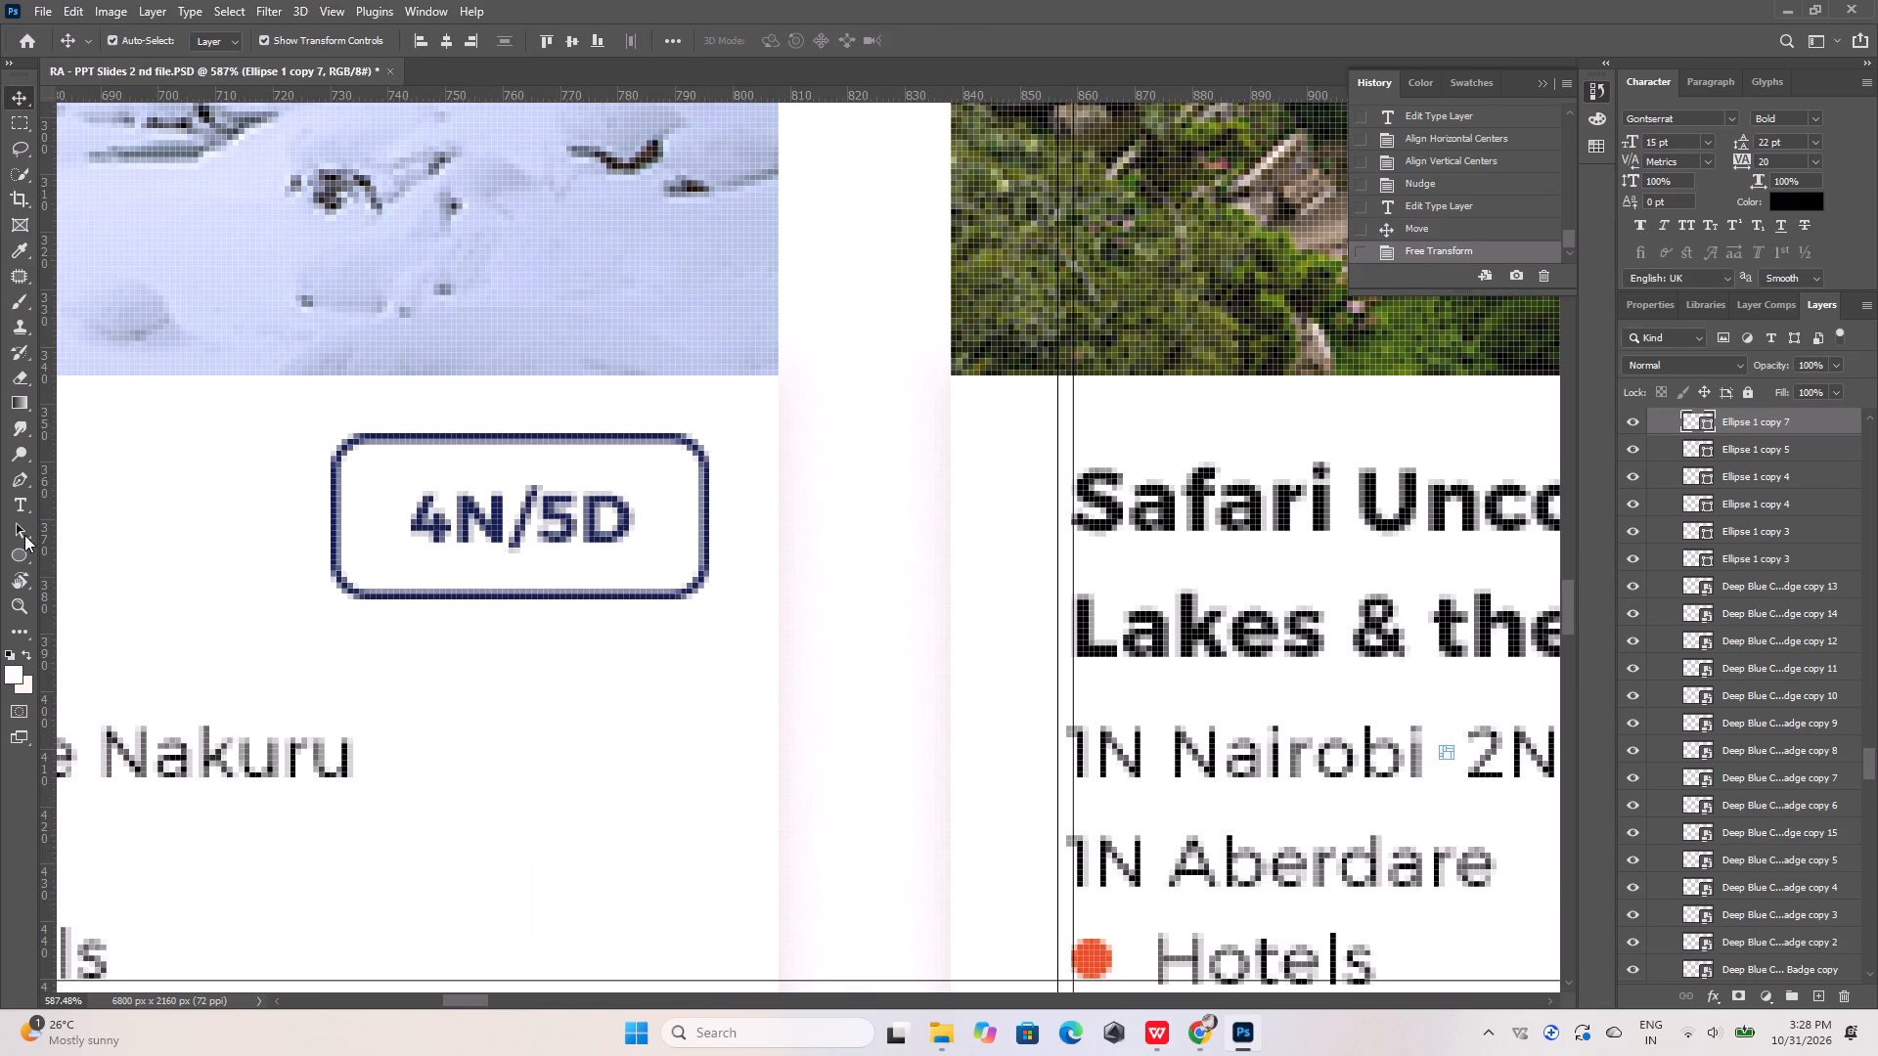
Change the small separator dot's fill to the dark navy 0b184e sampled from the 4N/5D badge text.
{"action": "left_click", "coordinate": [21, 553]}
{"action": "left_click", "coordinate": [210, 36]}
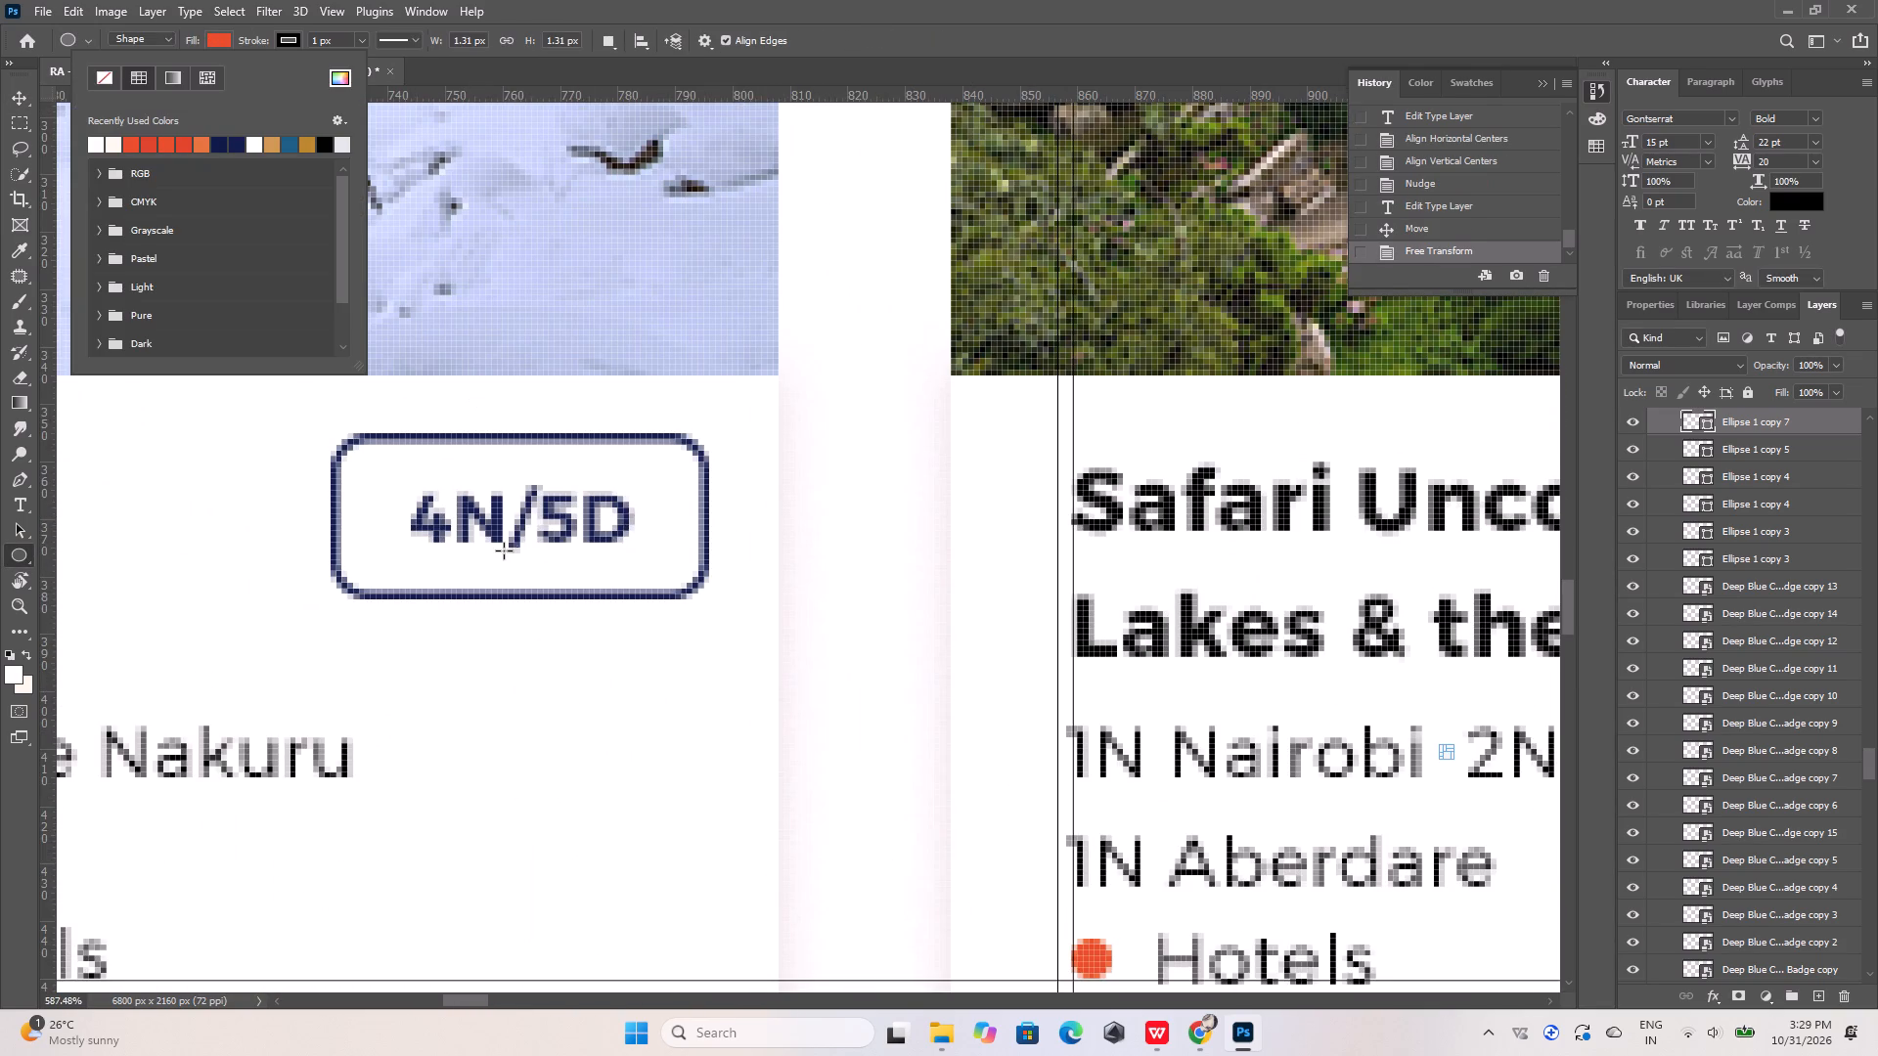
{"action": "double_click", "coordinate": [345, 77]}
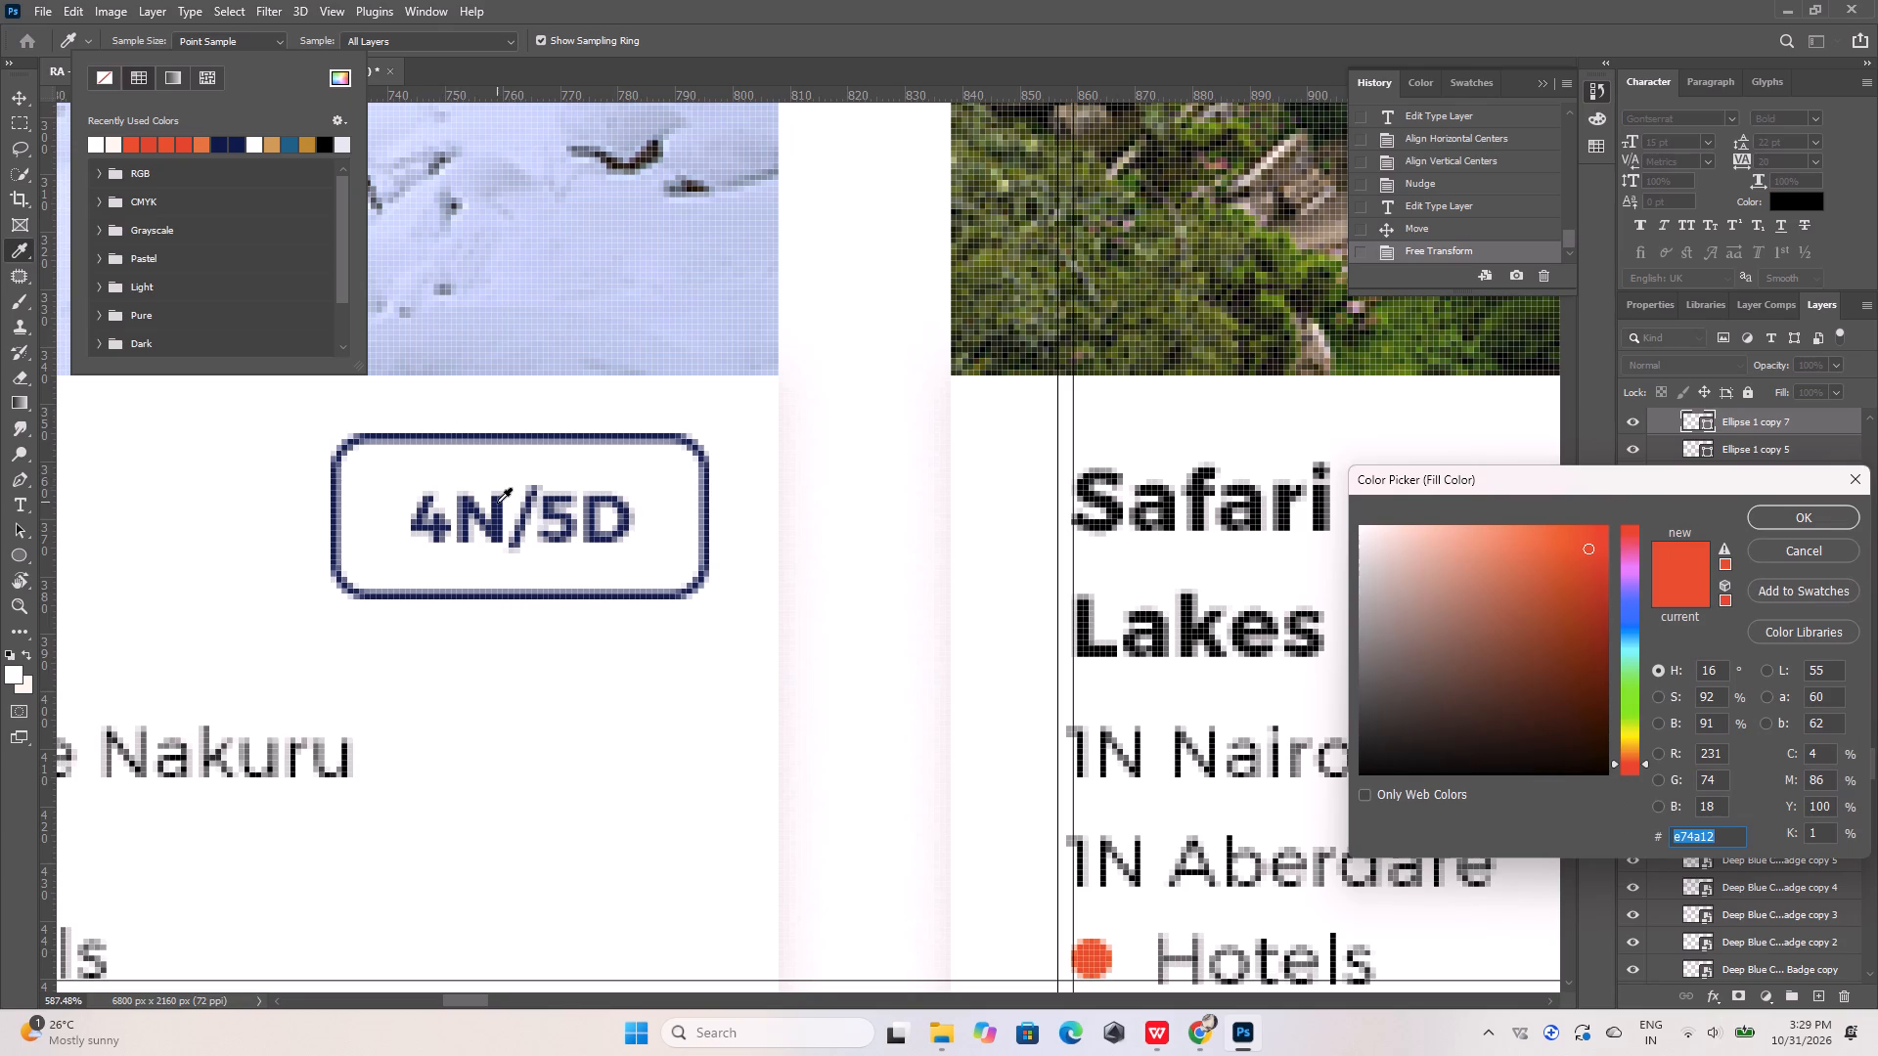
{"action": "left_click", "coordinate": [498, 501]}
{"action": "left_click", "coordinate": [1778, 508]}
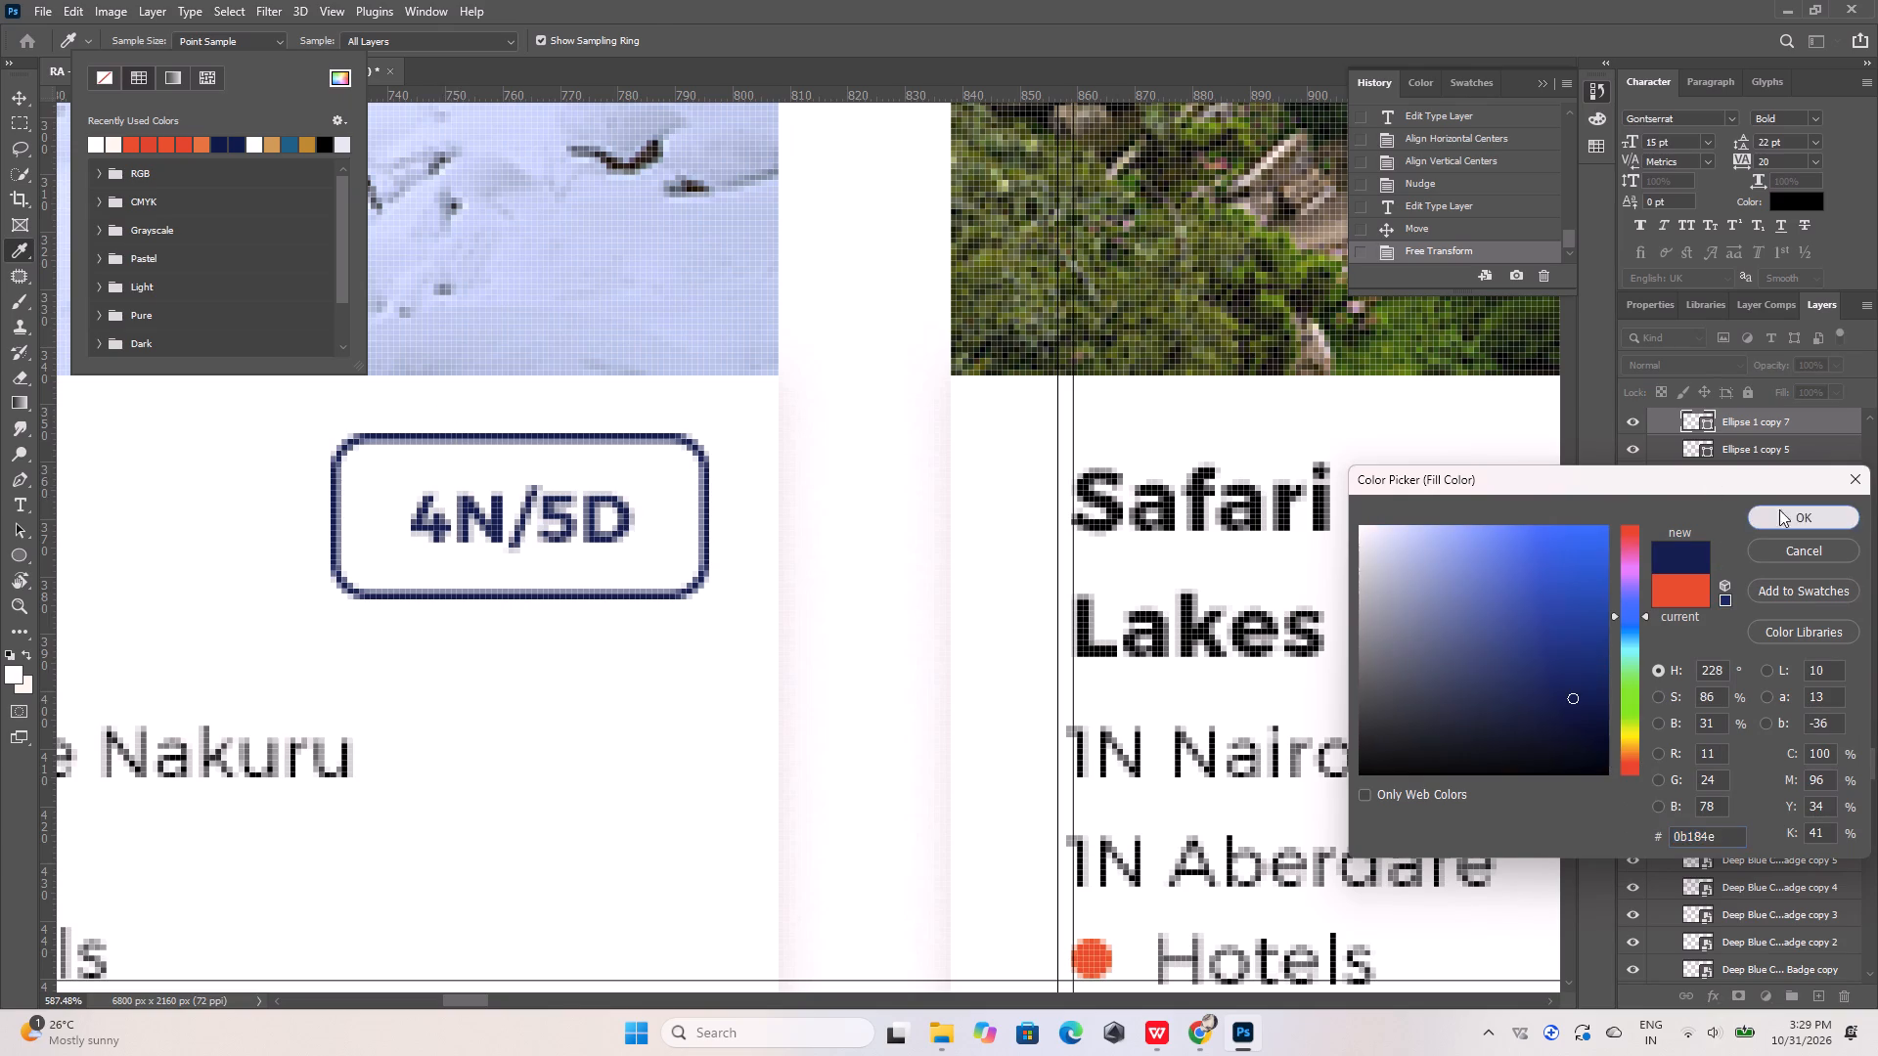
{"action": "left_click", "coordinate": [24, 95]}
{"action": "left_click", "coordinate": [638, 353]}
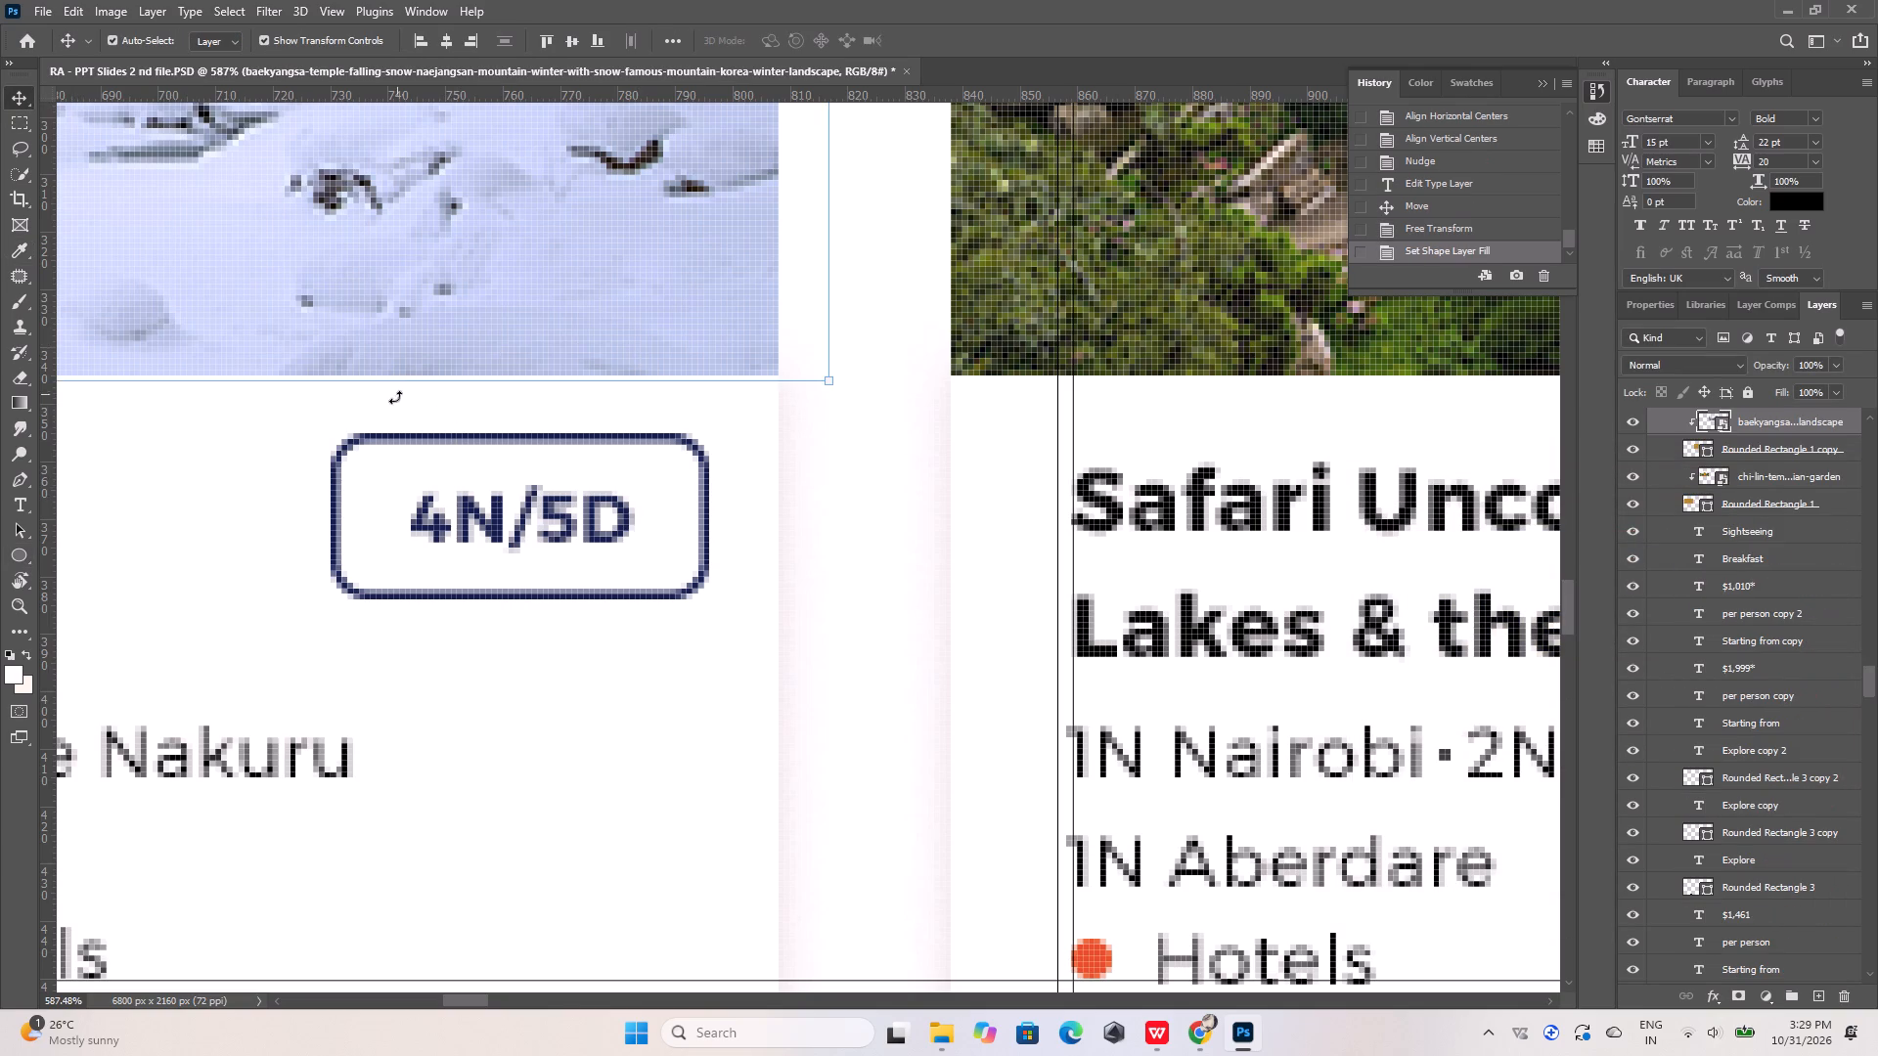
{"action": "scroll", "coordinate": [367, 431], "scroll_direction": "down", "scroll_amount": 17, "text": "alt"}
{"action": "scroll", "coordinate": [712, 453], "scroll_direction": "up", "scroll_amount": 15, "text": "alt"}
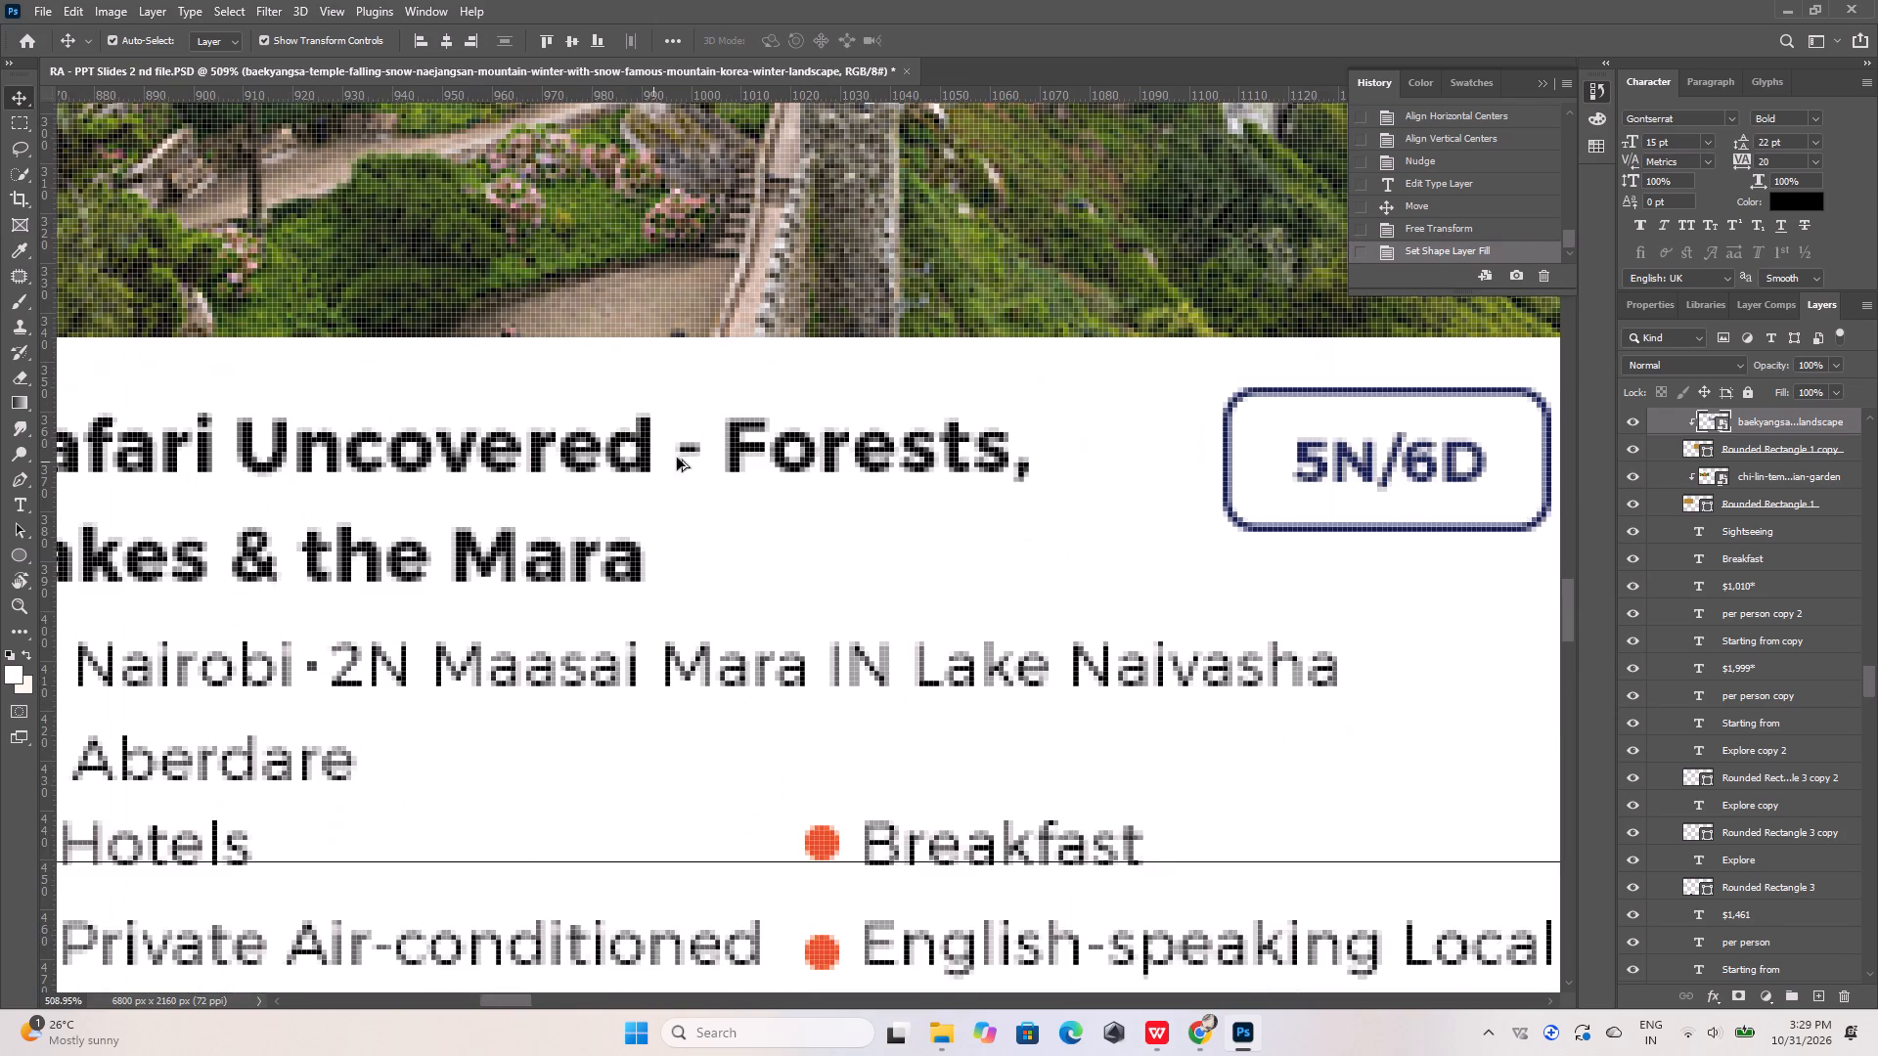
{"action": "left_click", "coordinate": [692, 452]}
{"action": "left_click", "coordinate": [689, 448]}
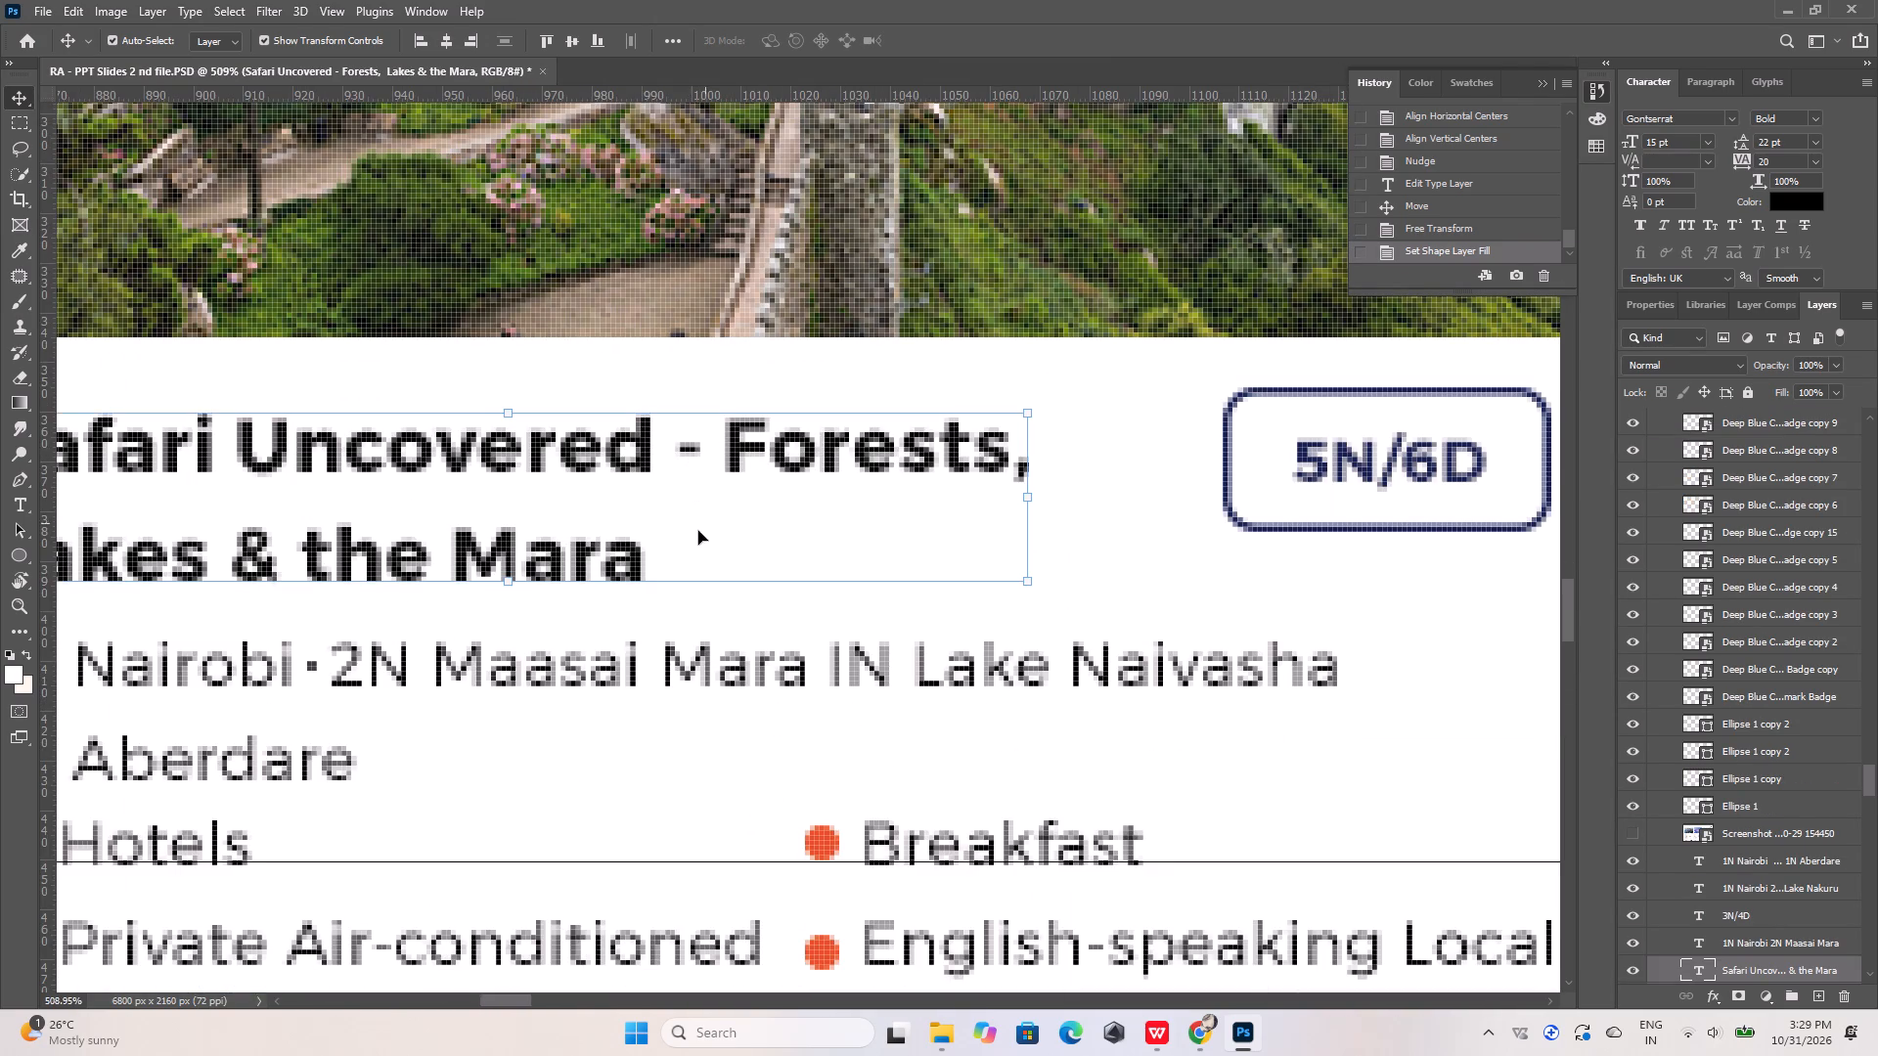
{"action": "scroll", "coordinate": [730, 702], "scroll_direction": "down", "scroll_amount": 10, "text": "alt"}
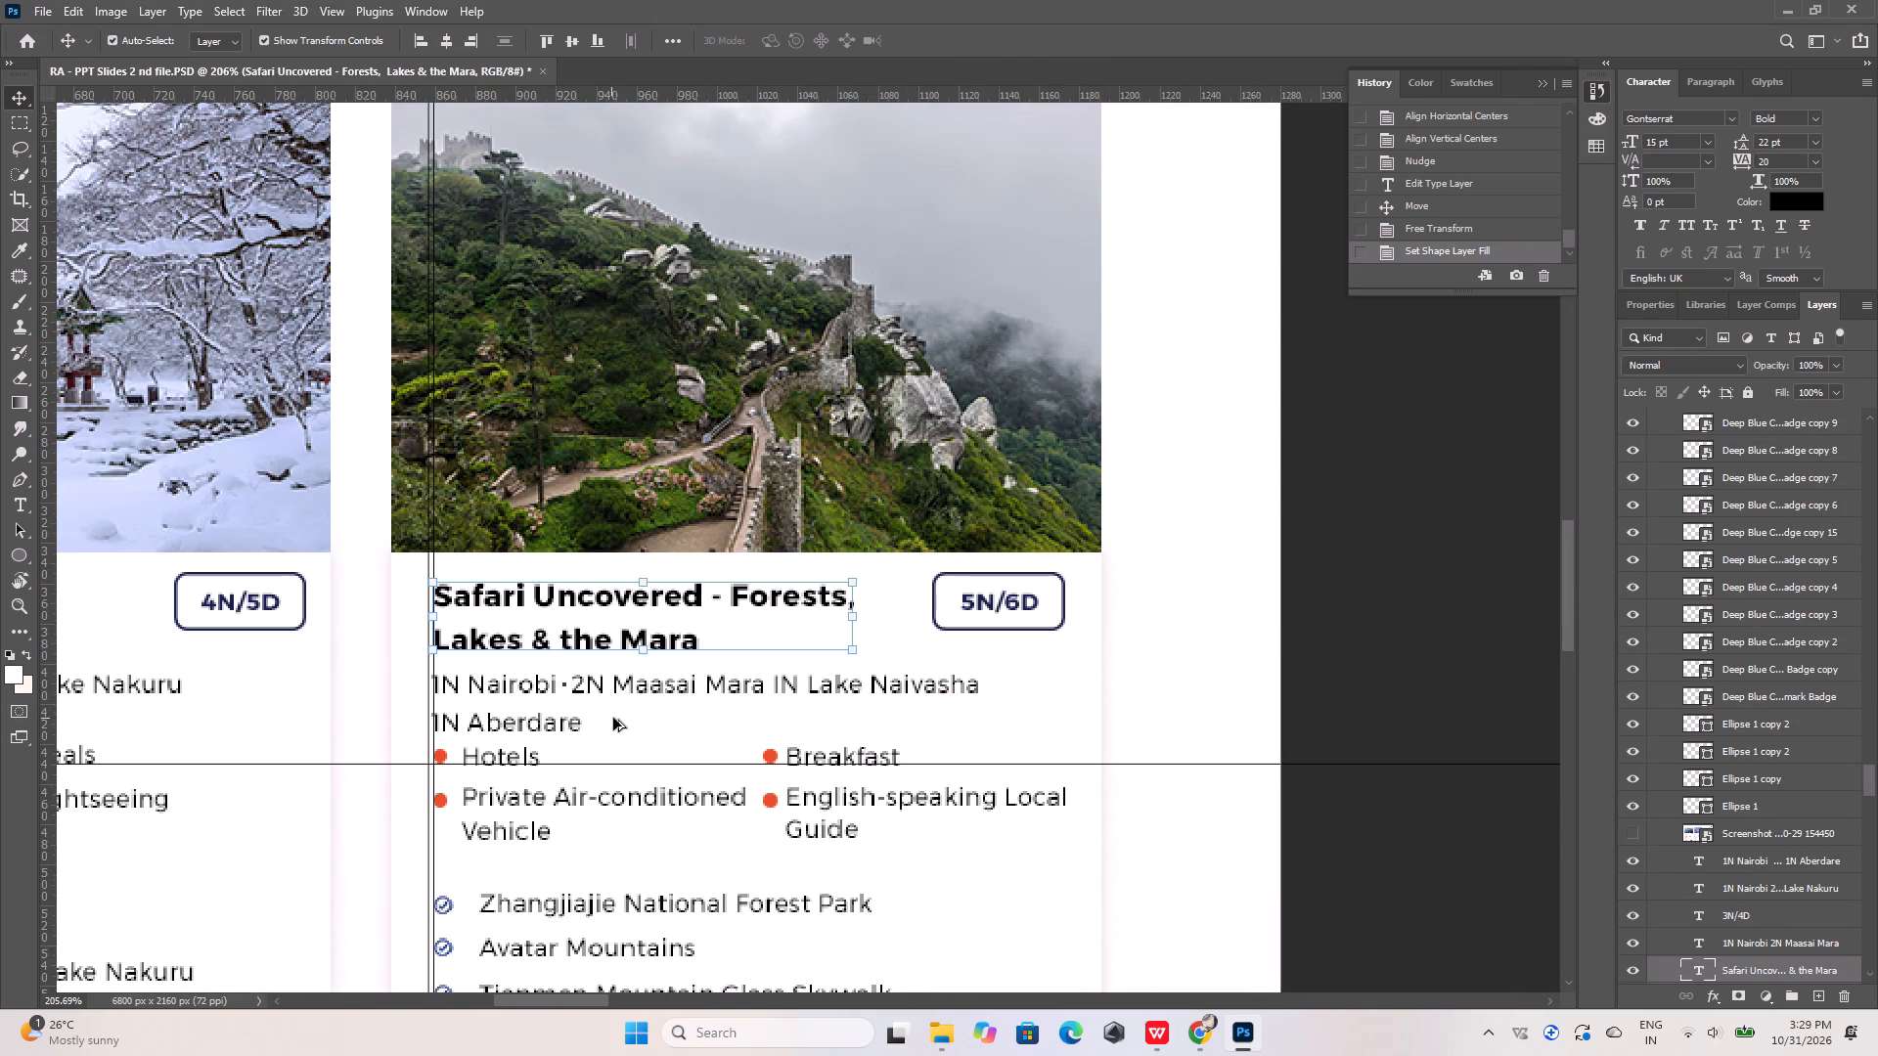
Check the Kenya slide in WPS Office, add a space after "1N Nairobi" in the third card, and nudge the dot right 2 px.
{"action": "left_click", "coordinate": [1165, 1034]}
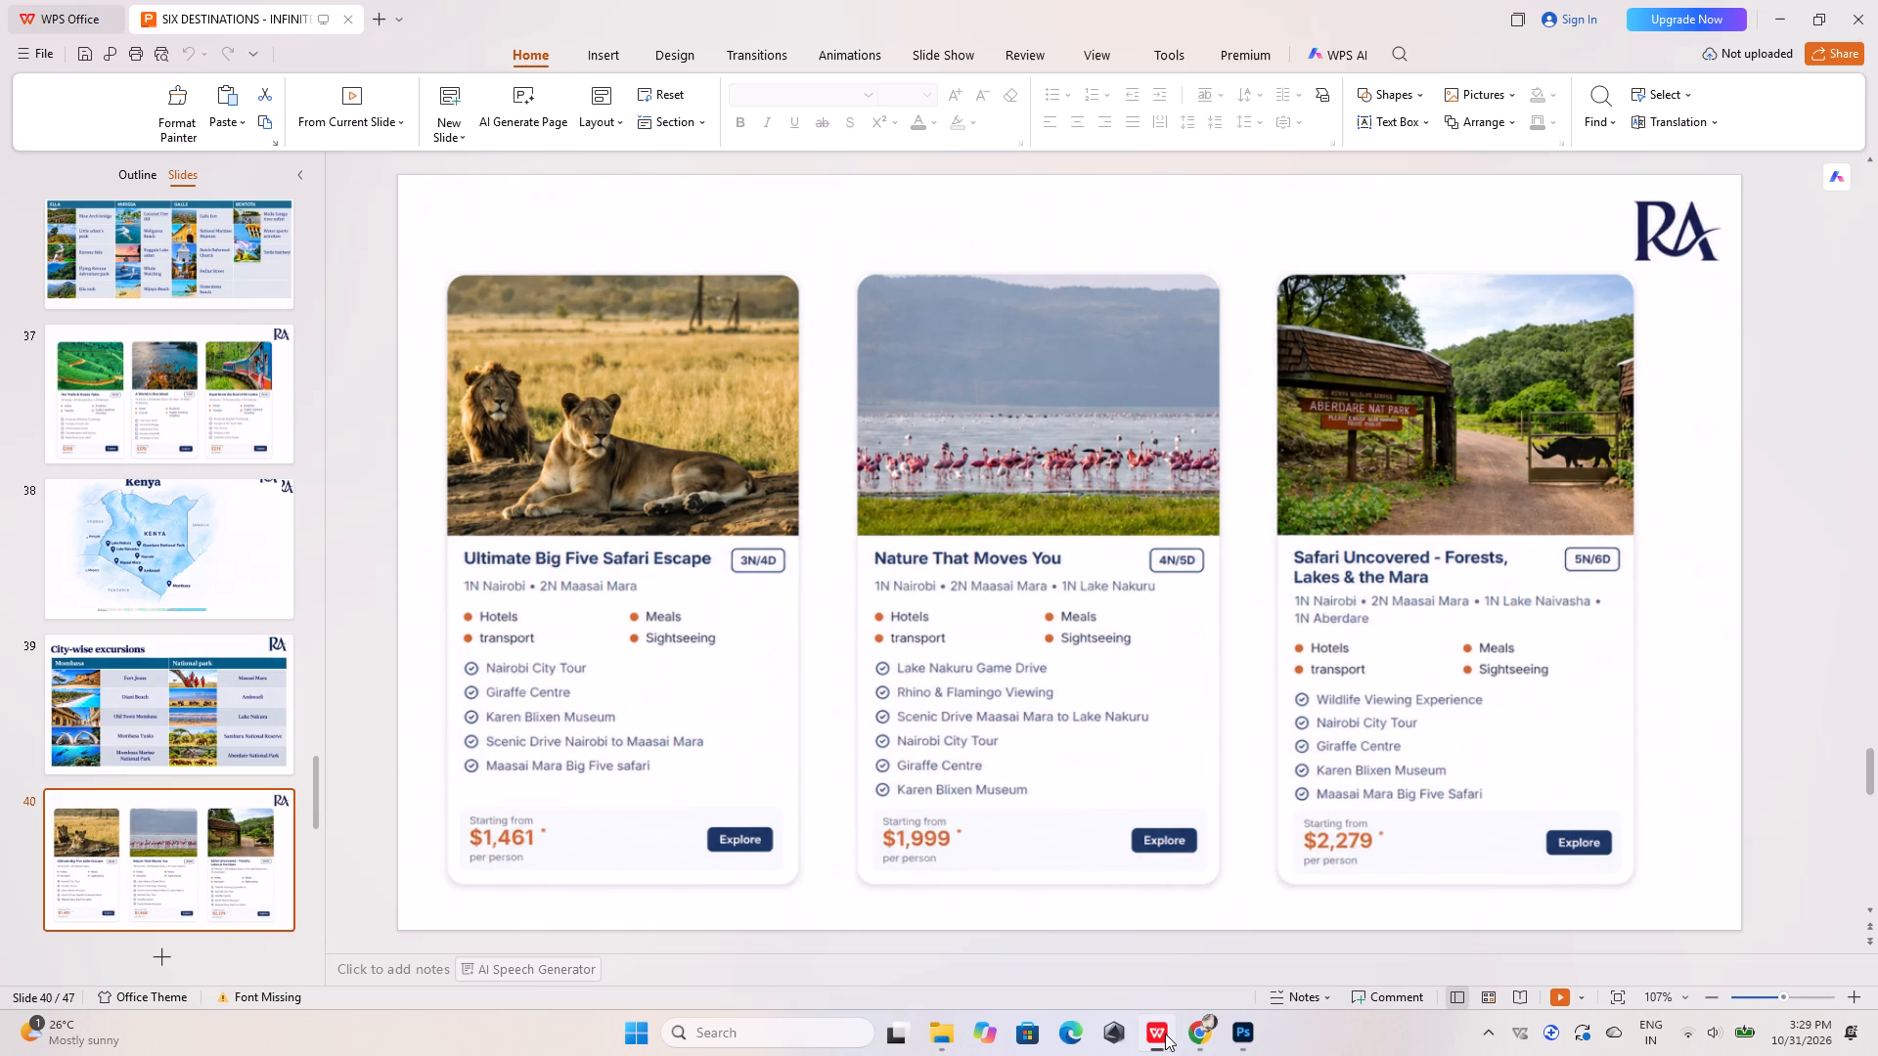
{"action": "left_click", "coordinate": [1165, 1033]}
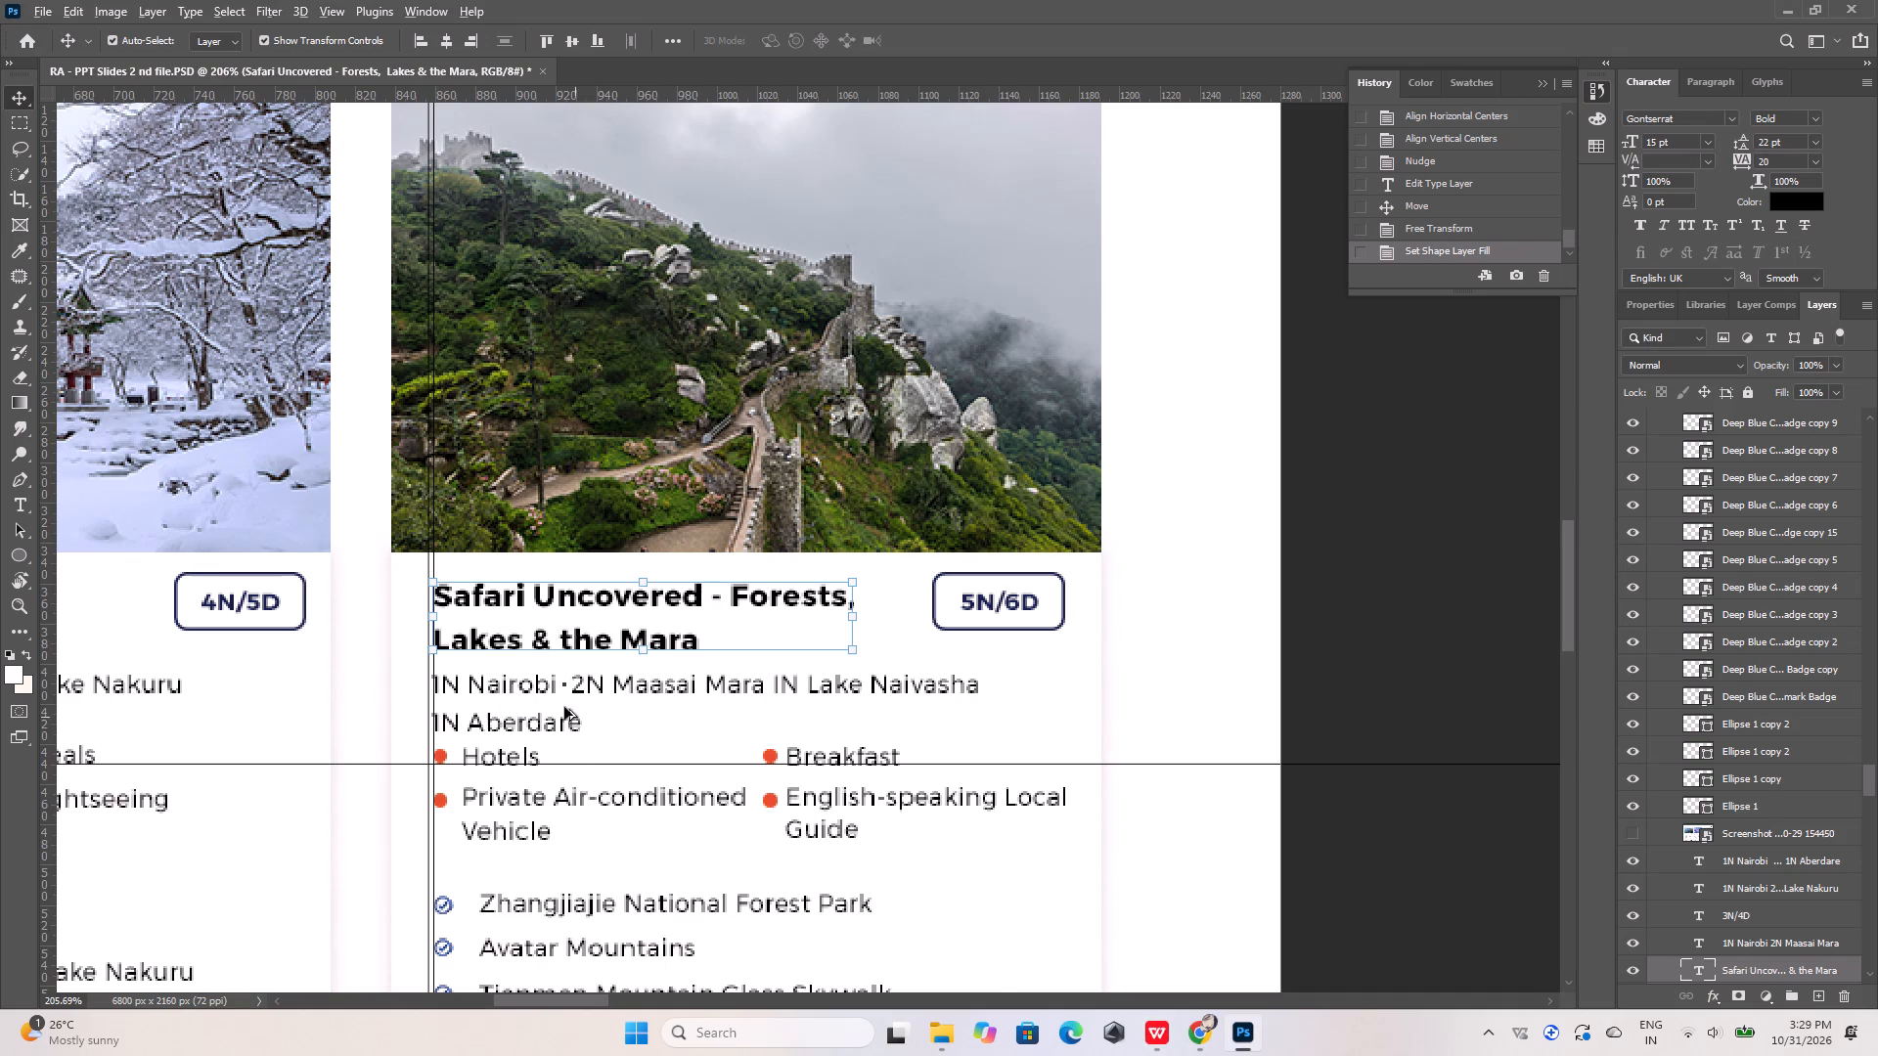
{"action": "scroll", "coordinate": [543, 681], "scroll_direction": "up", "scroll_amount": 11, "text": "alt"}
{"action": "double_click", "coordinate": [584, 689]}
{"action": "left_click", "coordinate": [584, 689]}
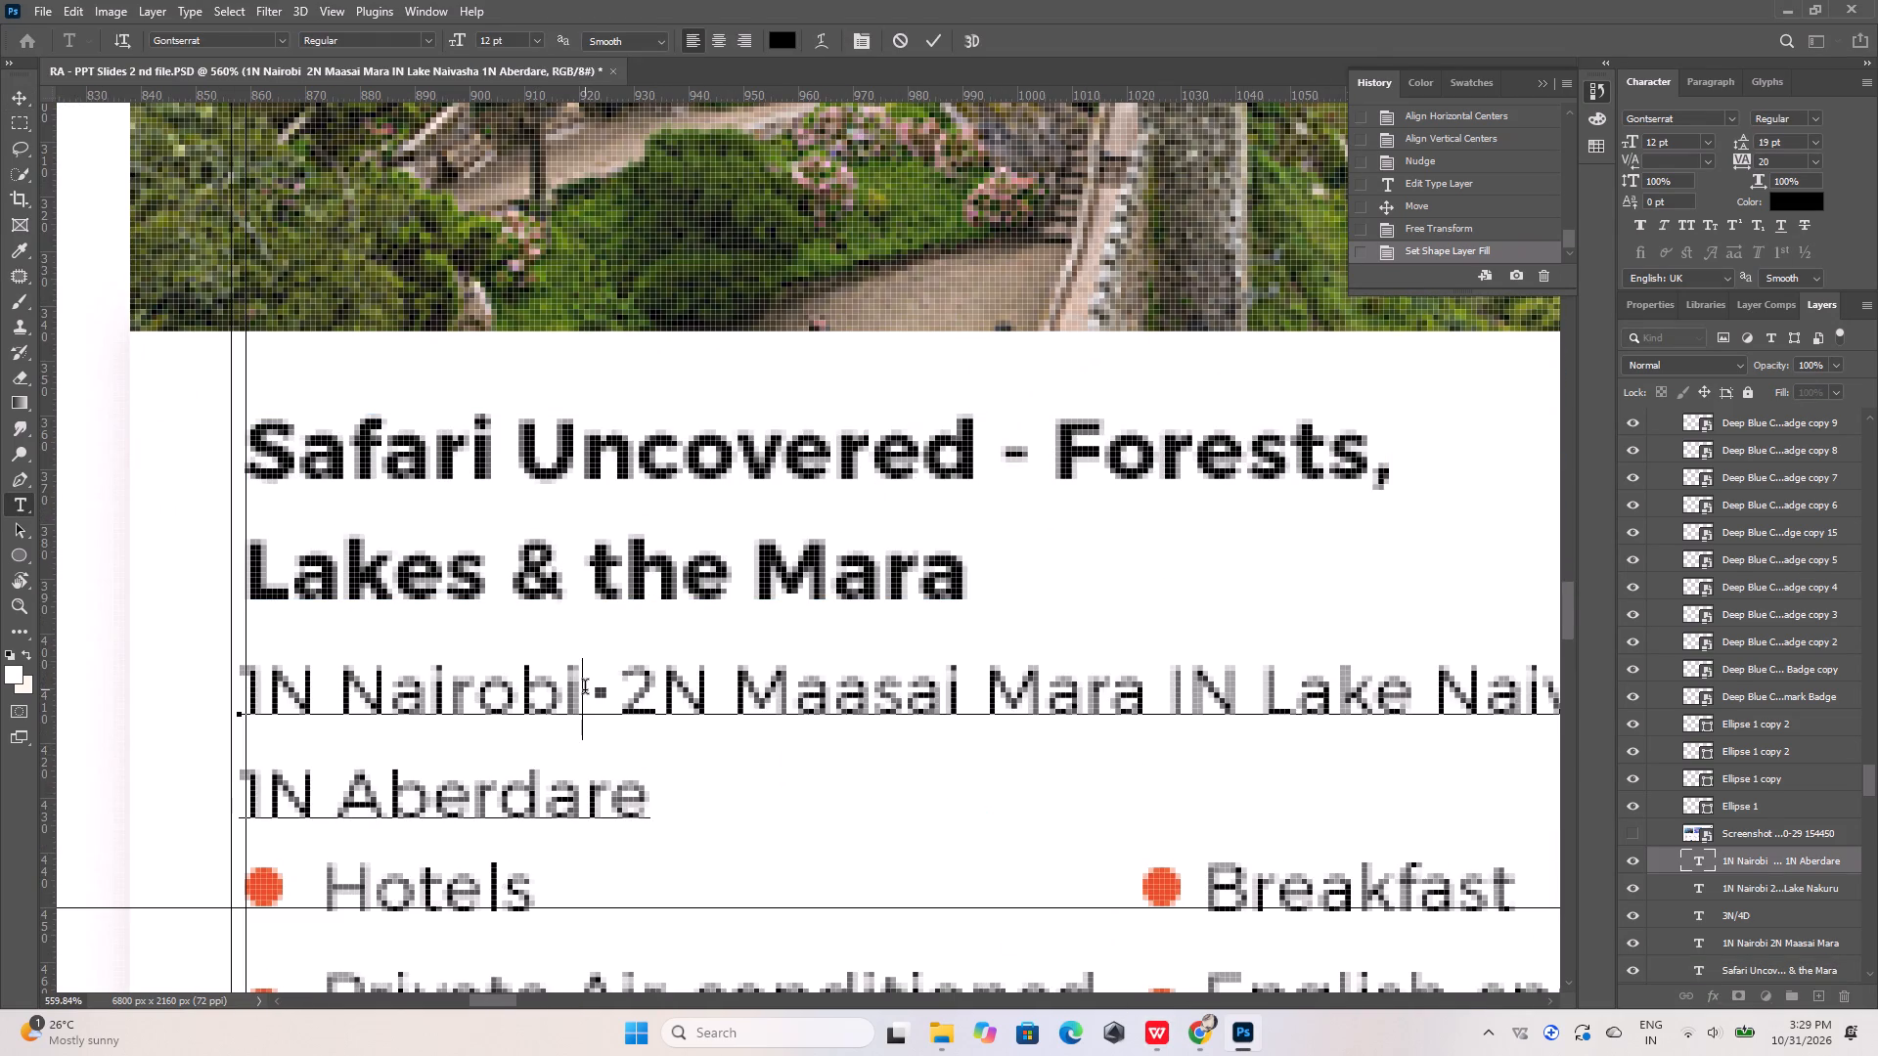
{"action": "key", "text": "space"}
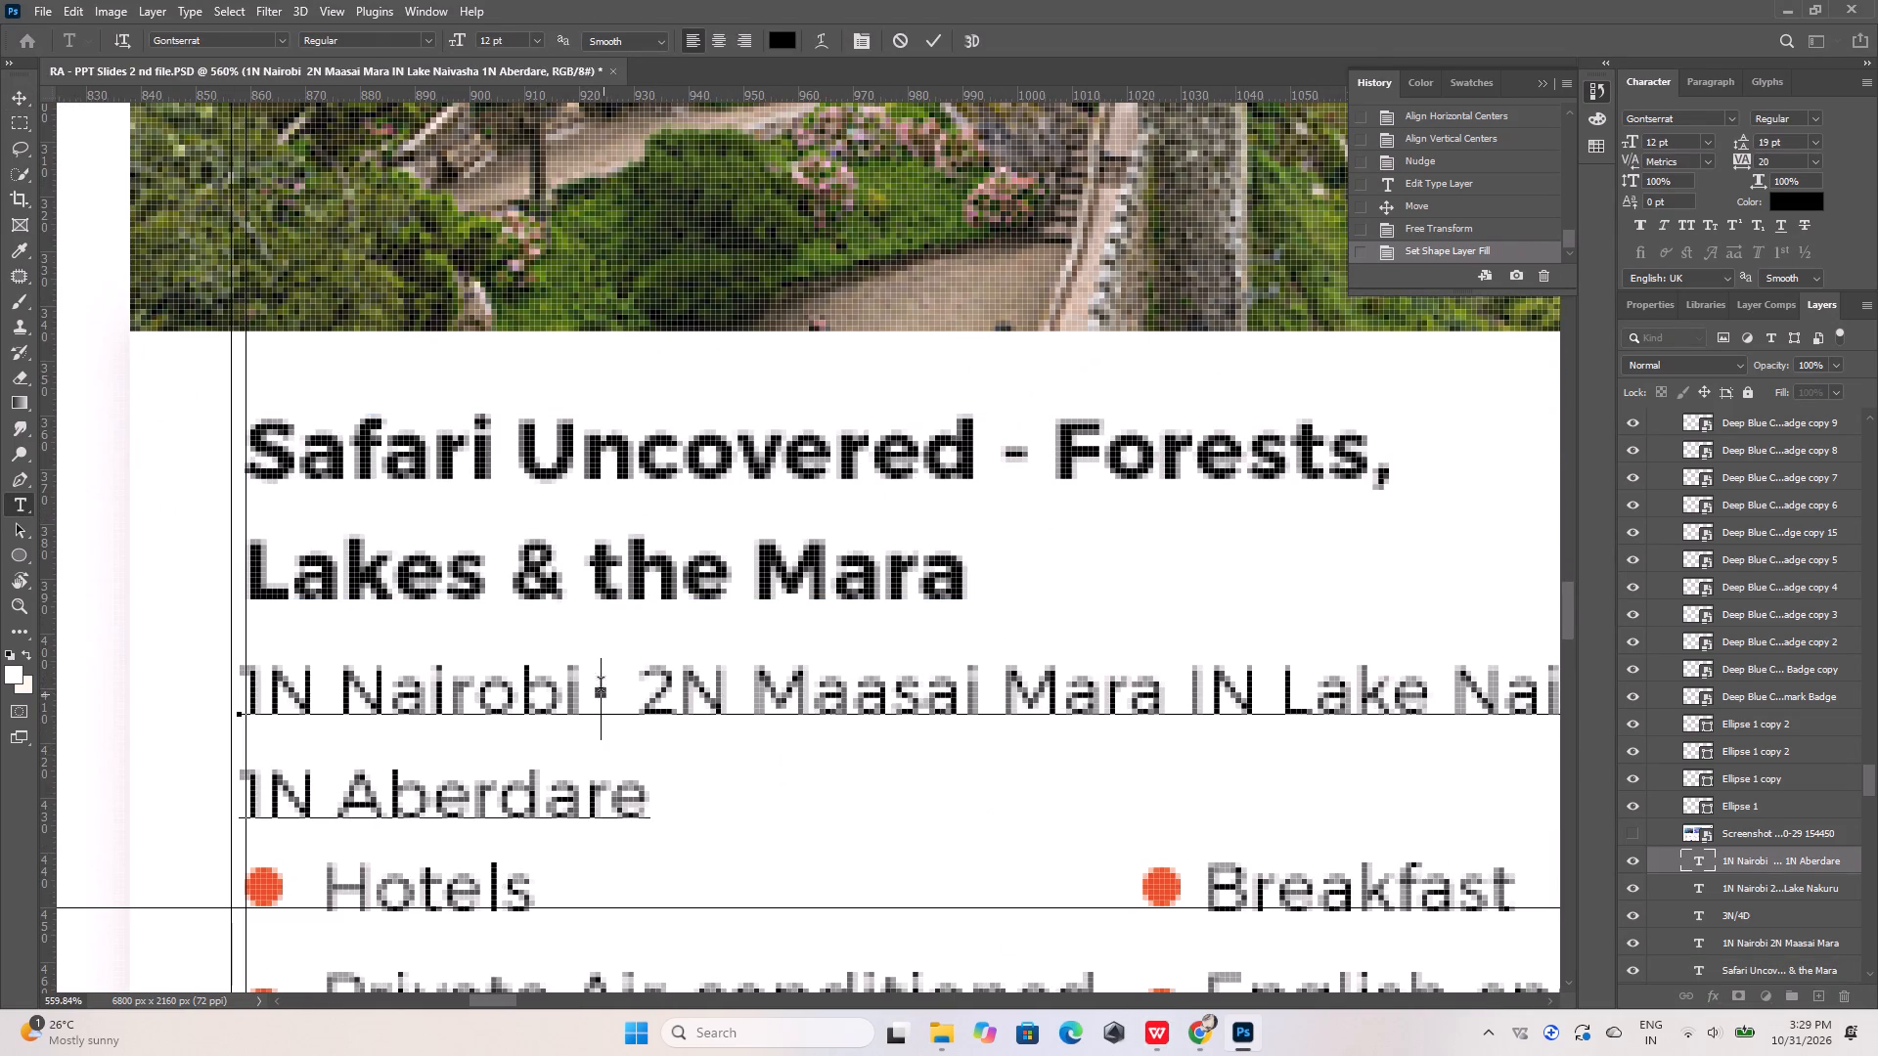
{"action": "left_click", "coordinate": [935, 39]}
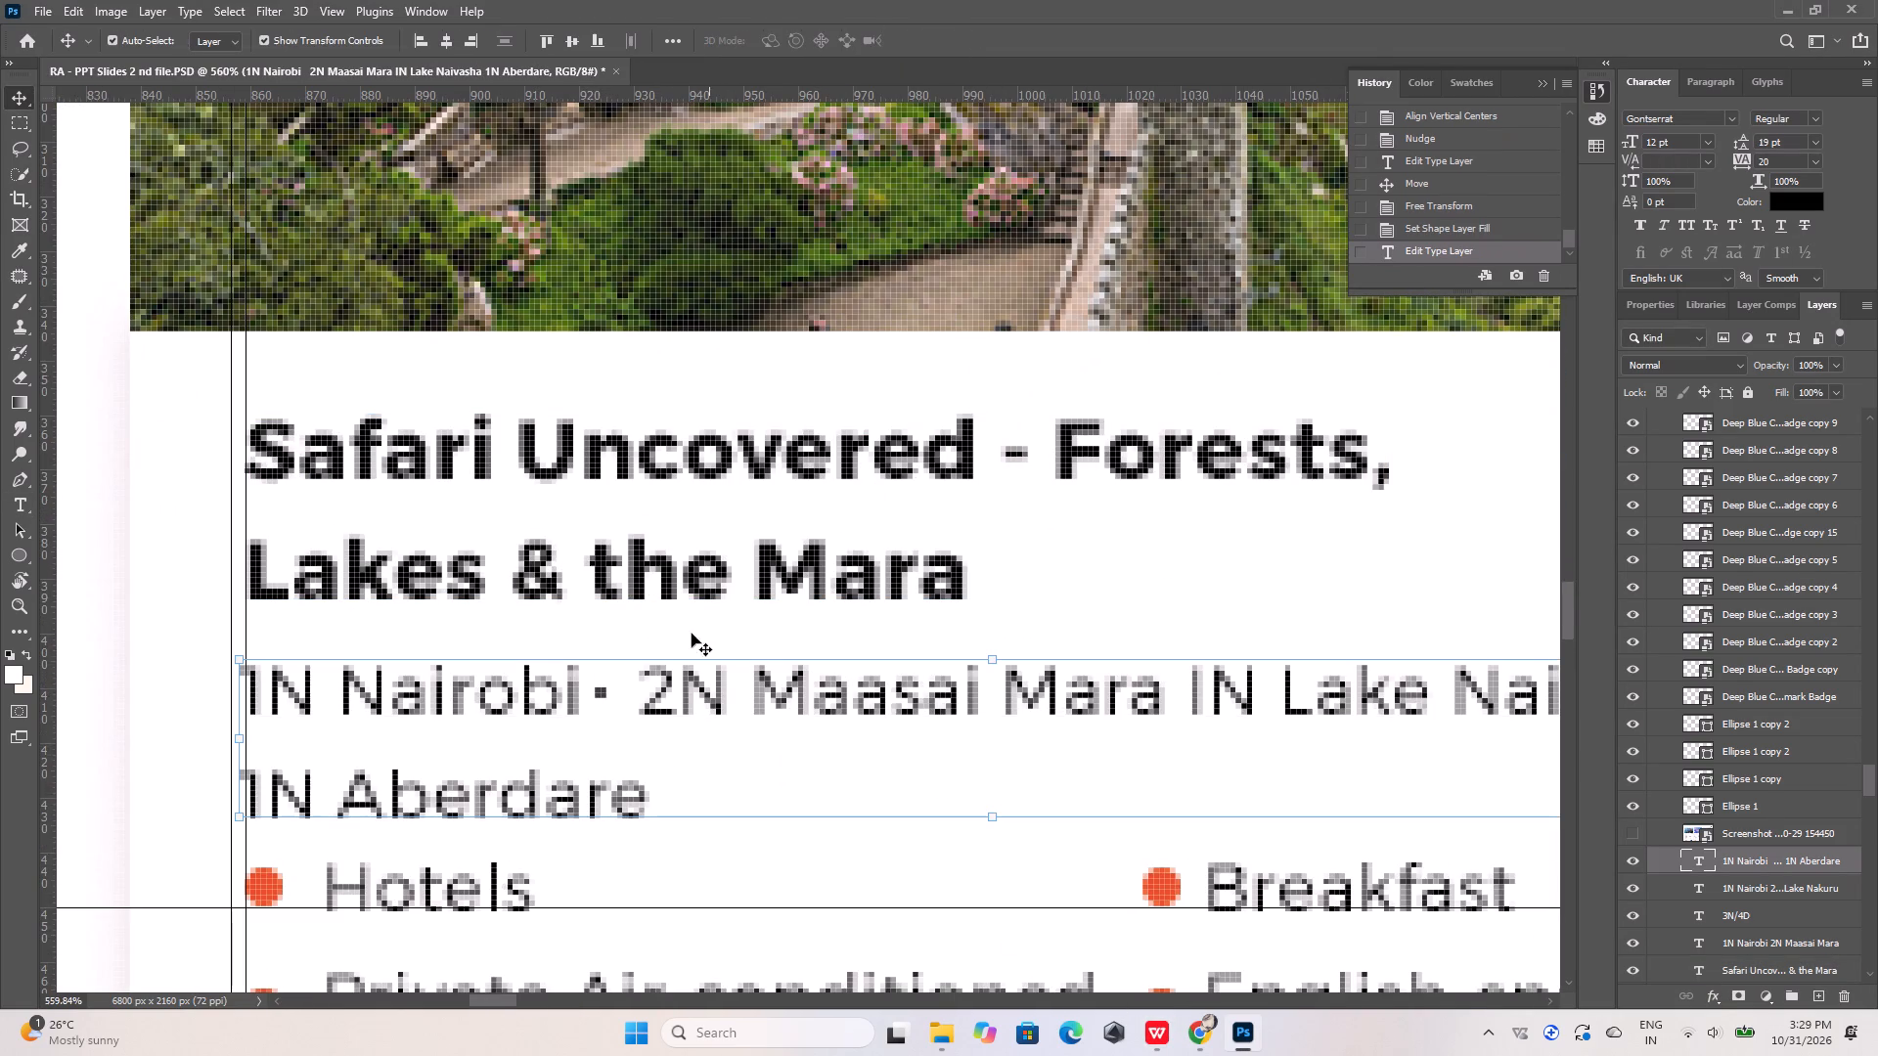
{"action": "left_click", "coordinate": [603, 694]}
{"action": "key", "text": "Right"}
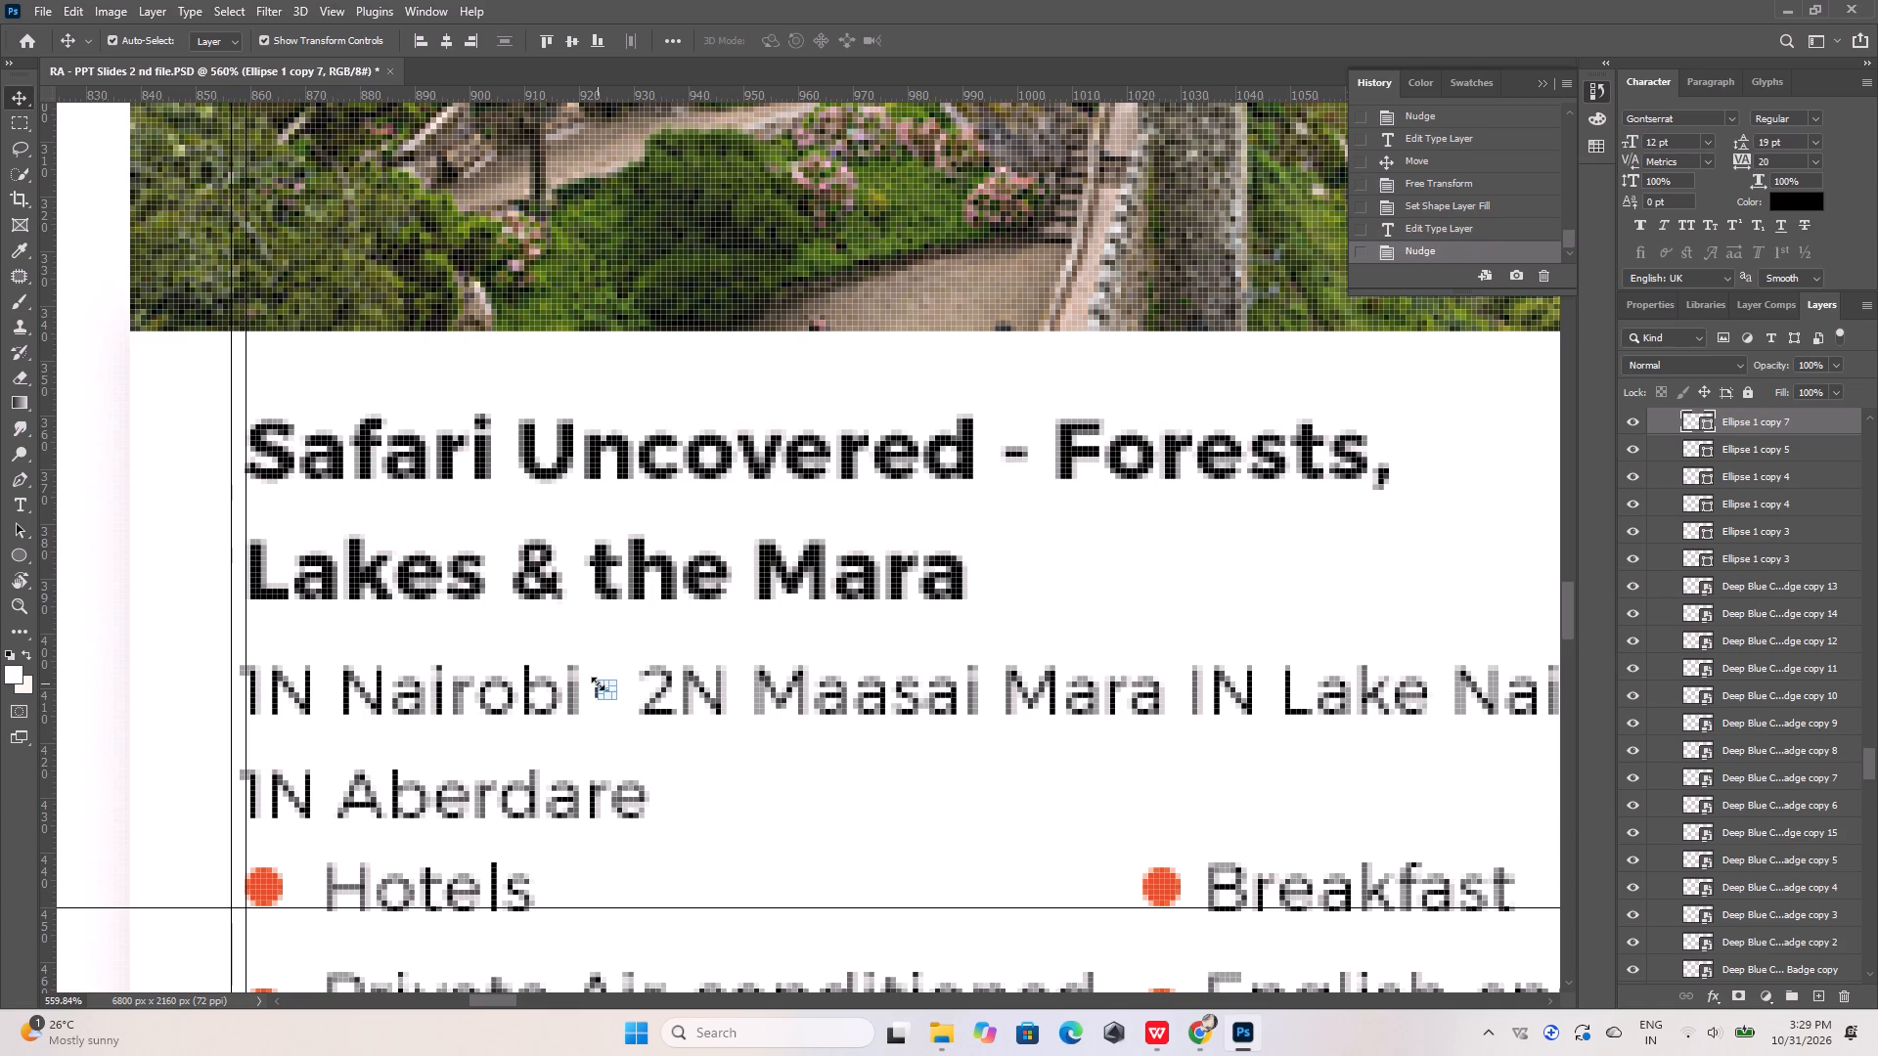
{"action": "key", "text": "Right"}
Check the reference image in Chrome and add two spaces before "IN Lake Naivasha" in the third card's itinerary.
{"action": "left_click", "coordinate": [1236, 1037]}
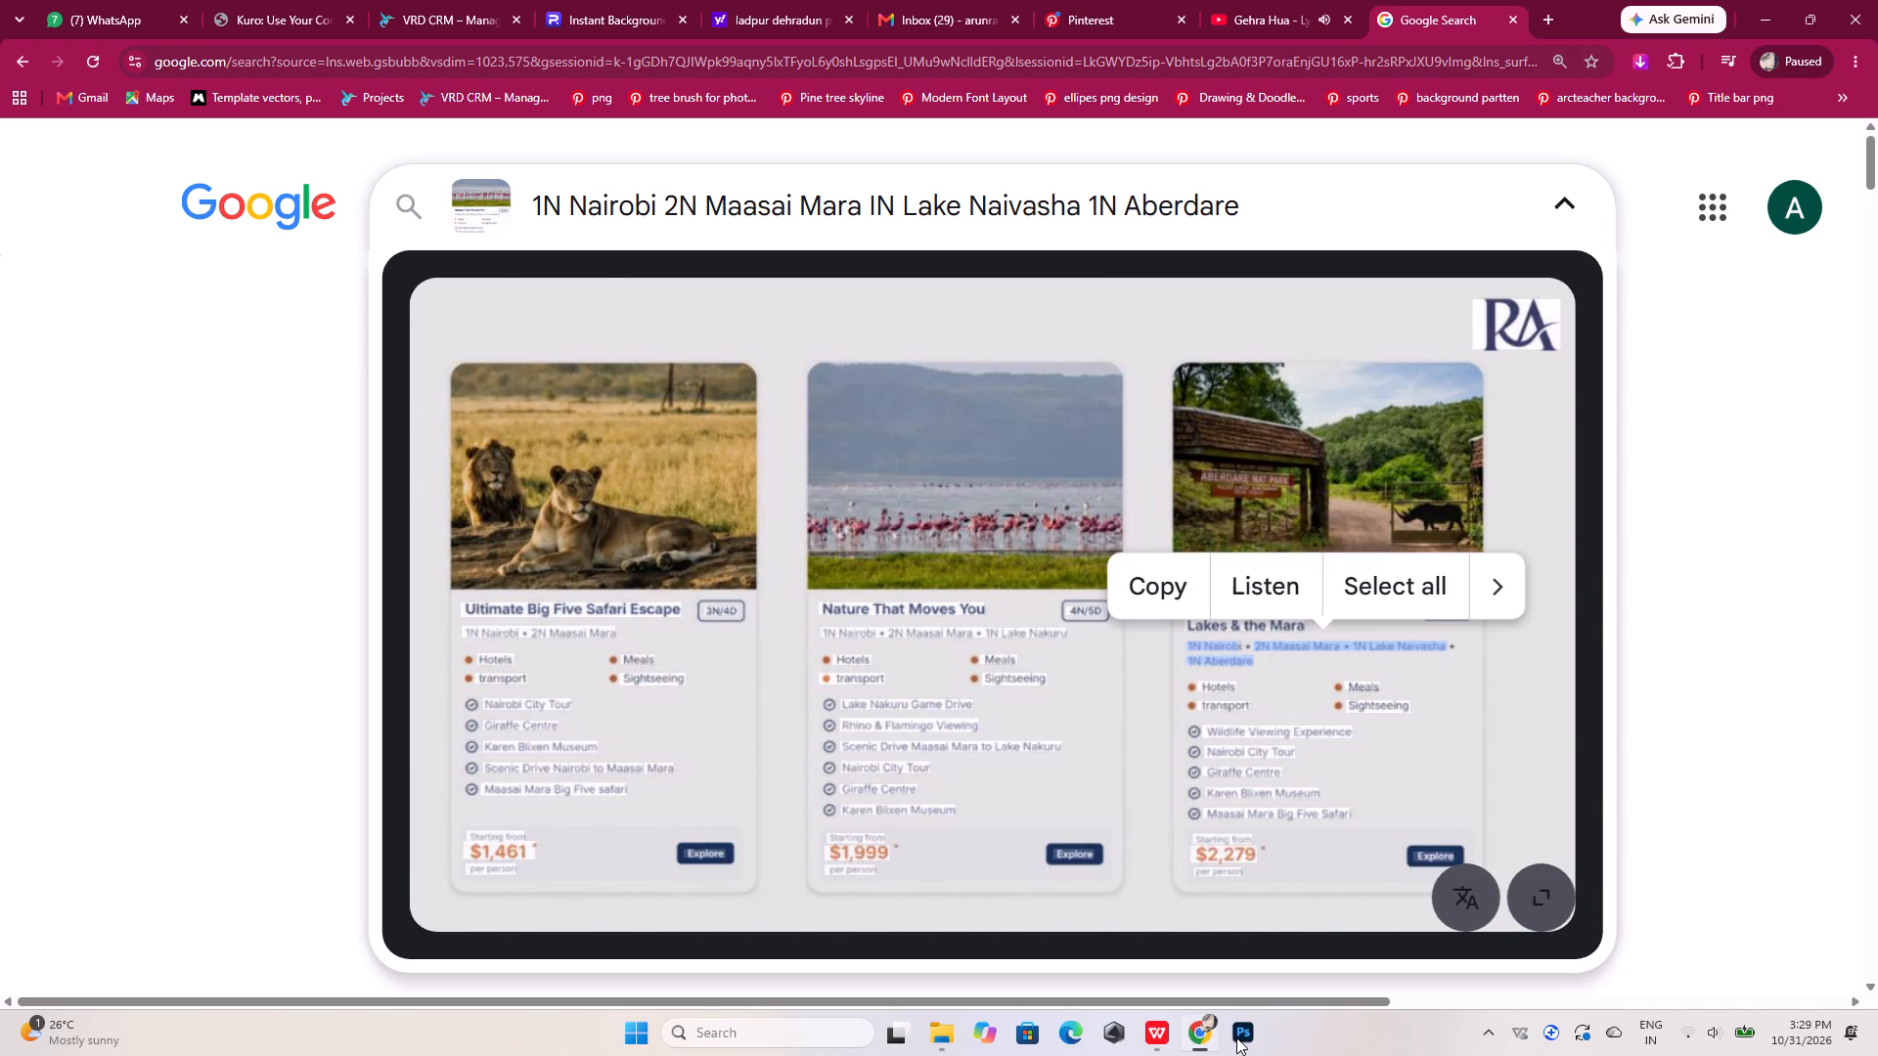
{"action": "left_click", "coordinate": [1236, 1037]}
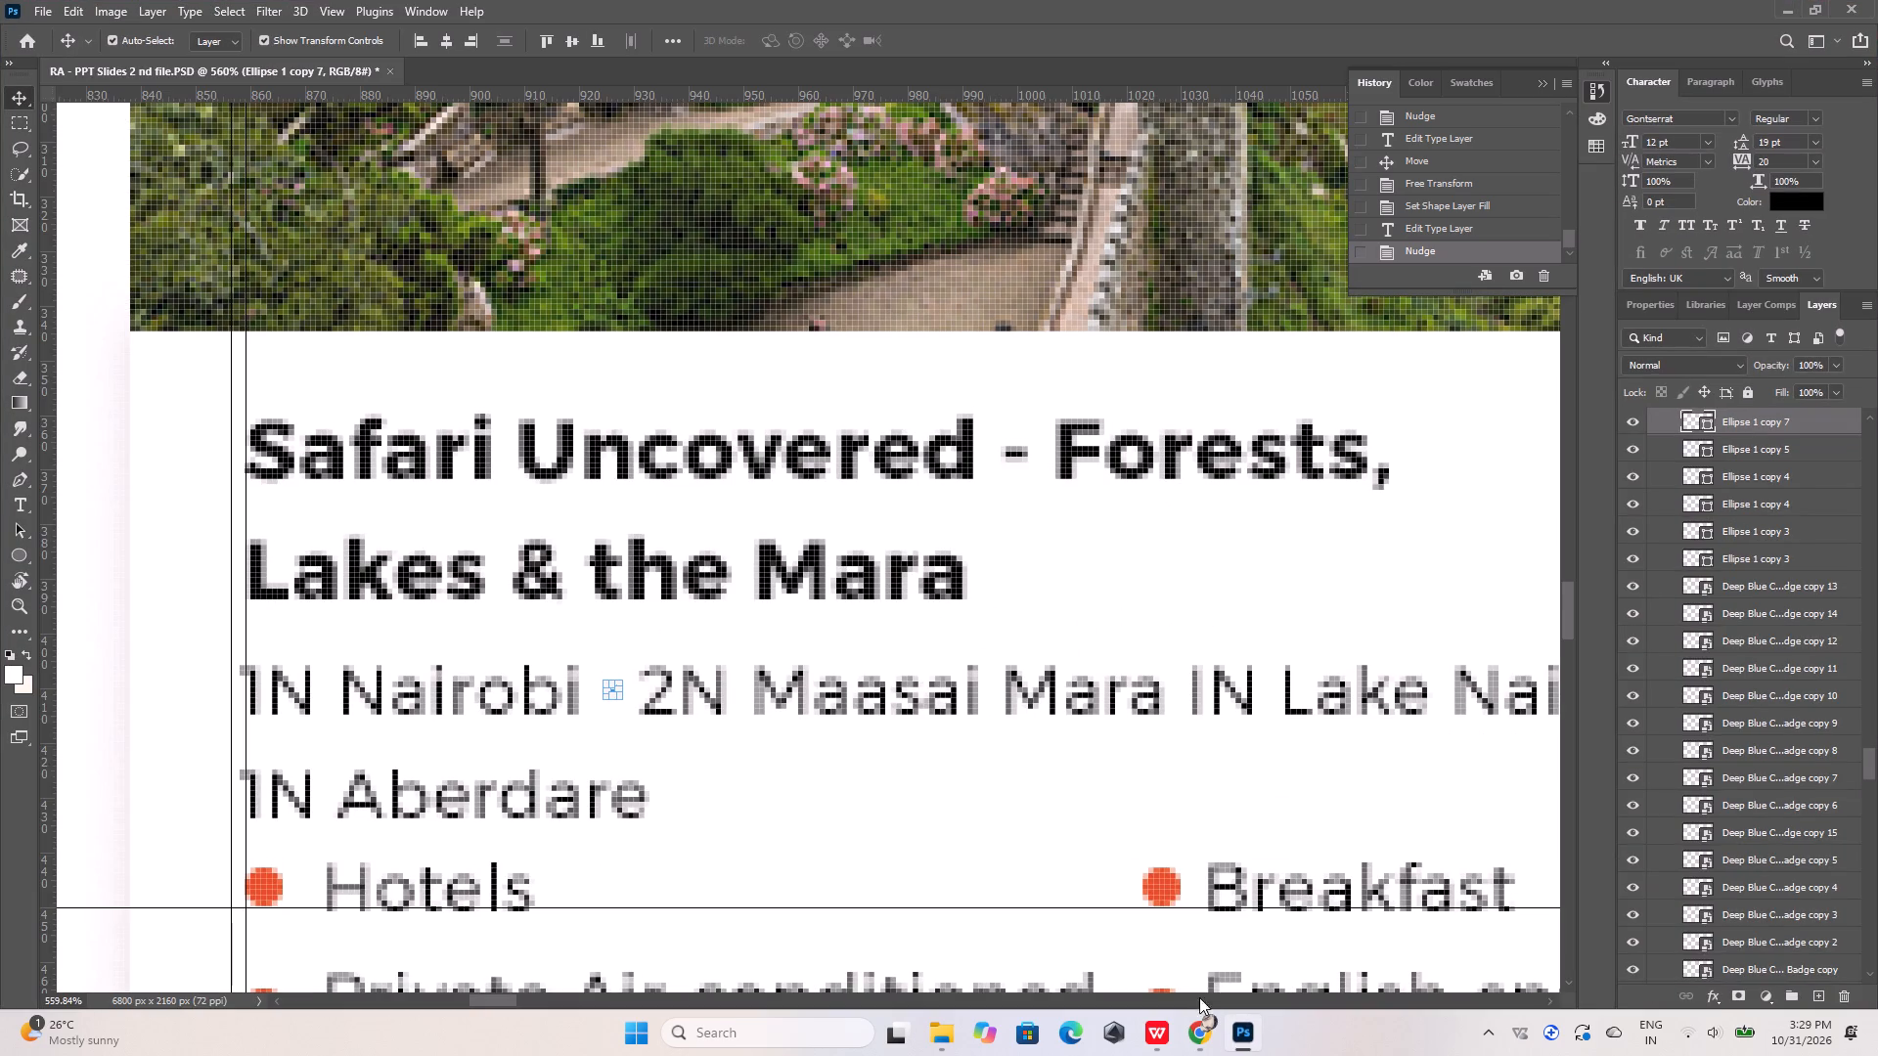
{"action": "double_click", "coordinate": [1180, 690]}
{"action": "left_click", "coordinate": [1180, 690]}
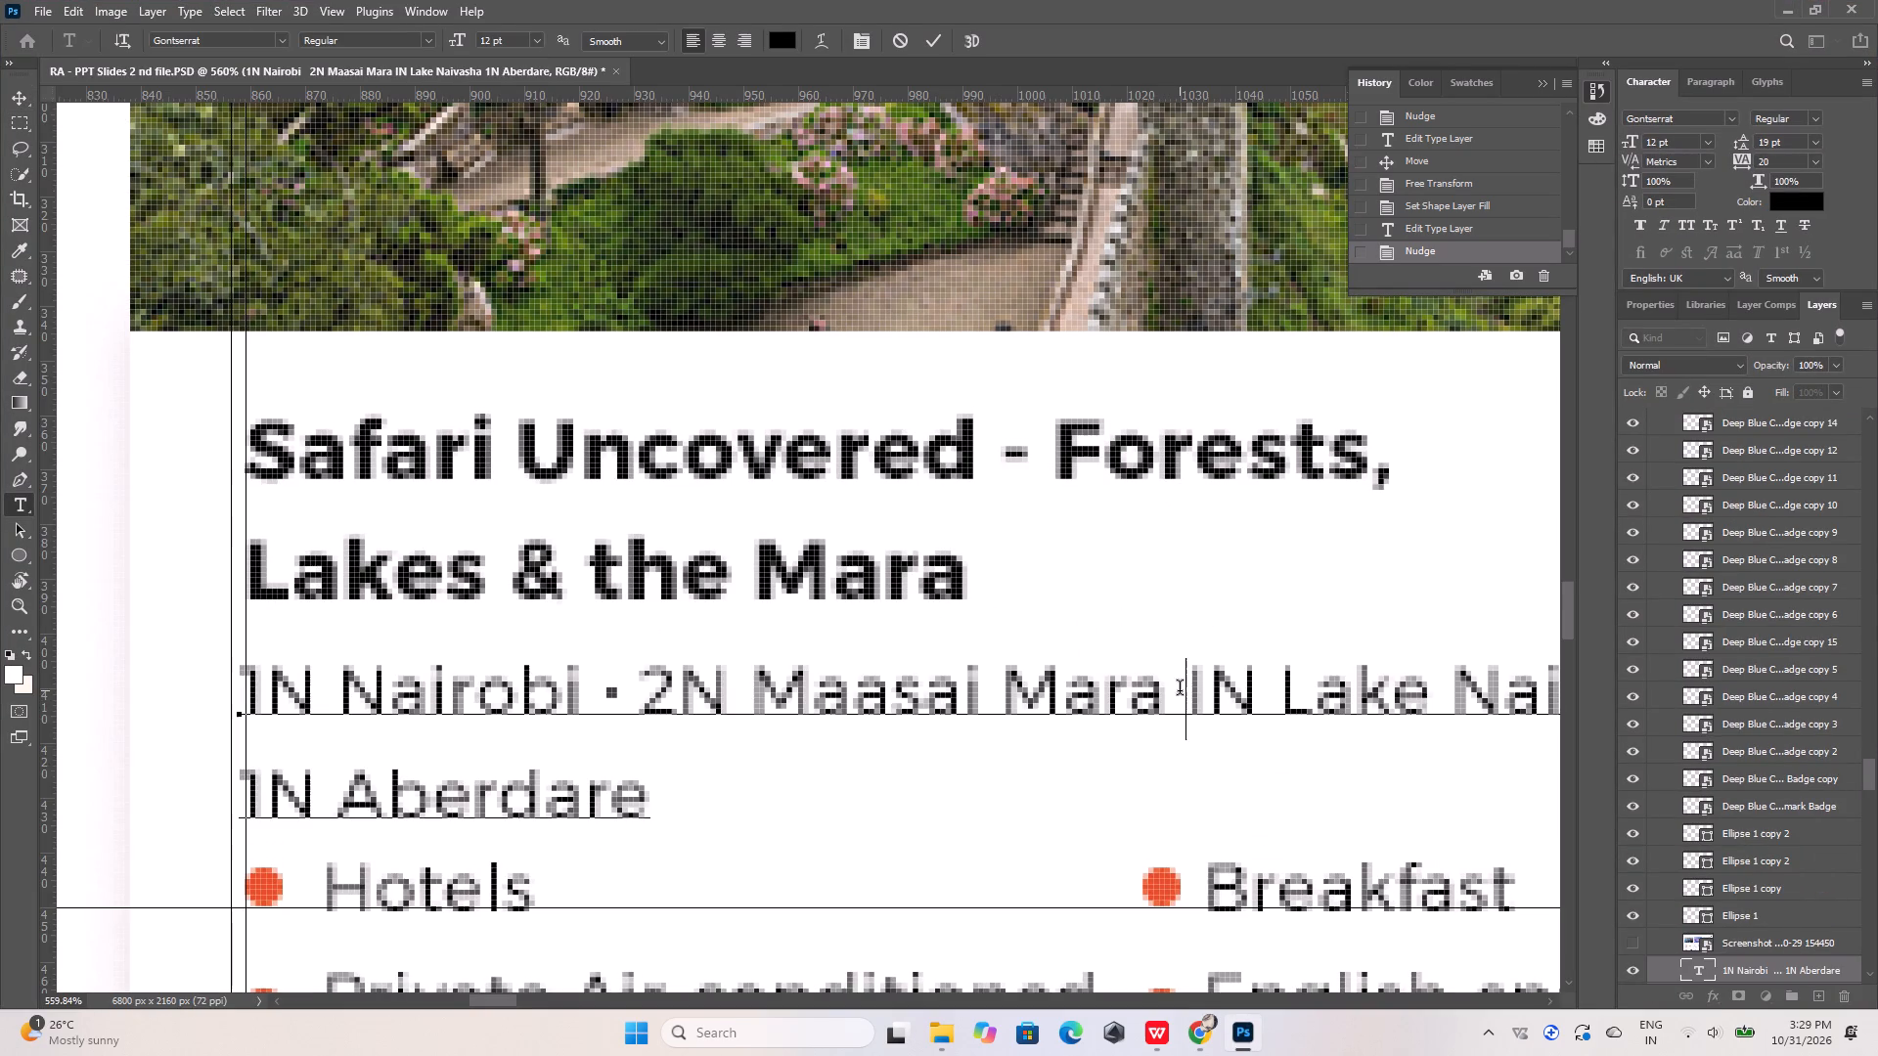
{"action": "key", "text": "space"}
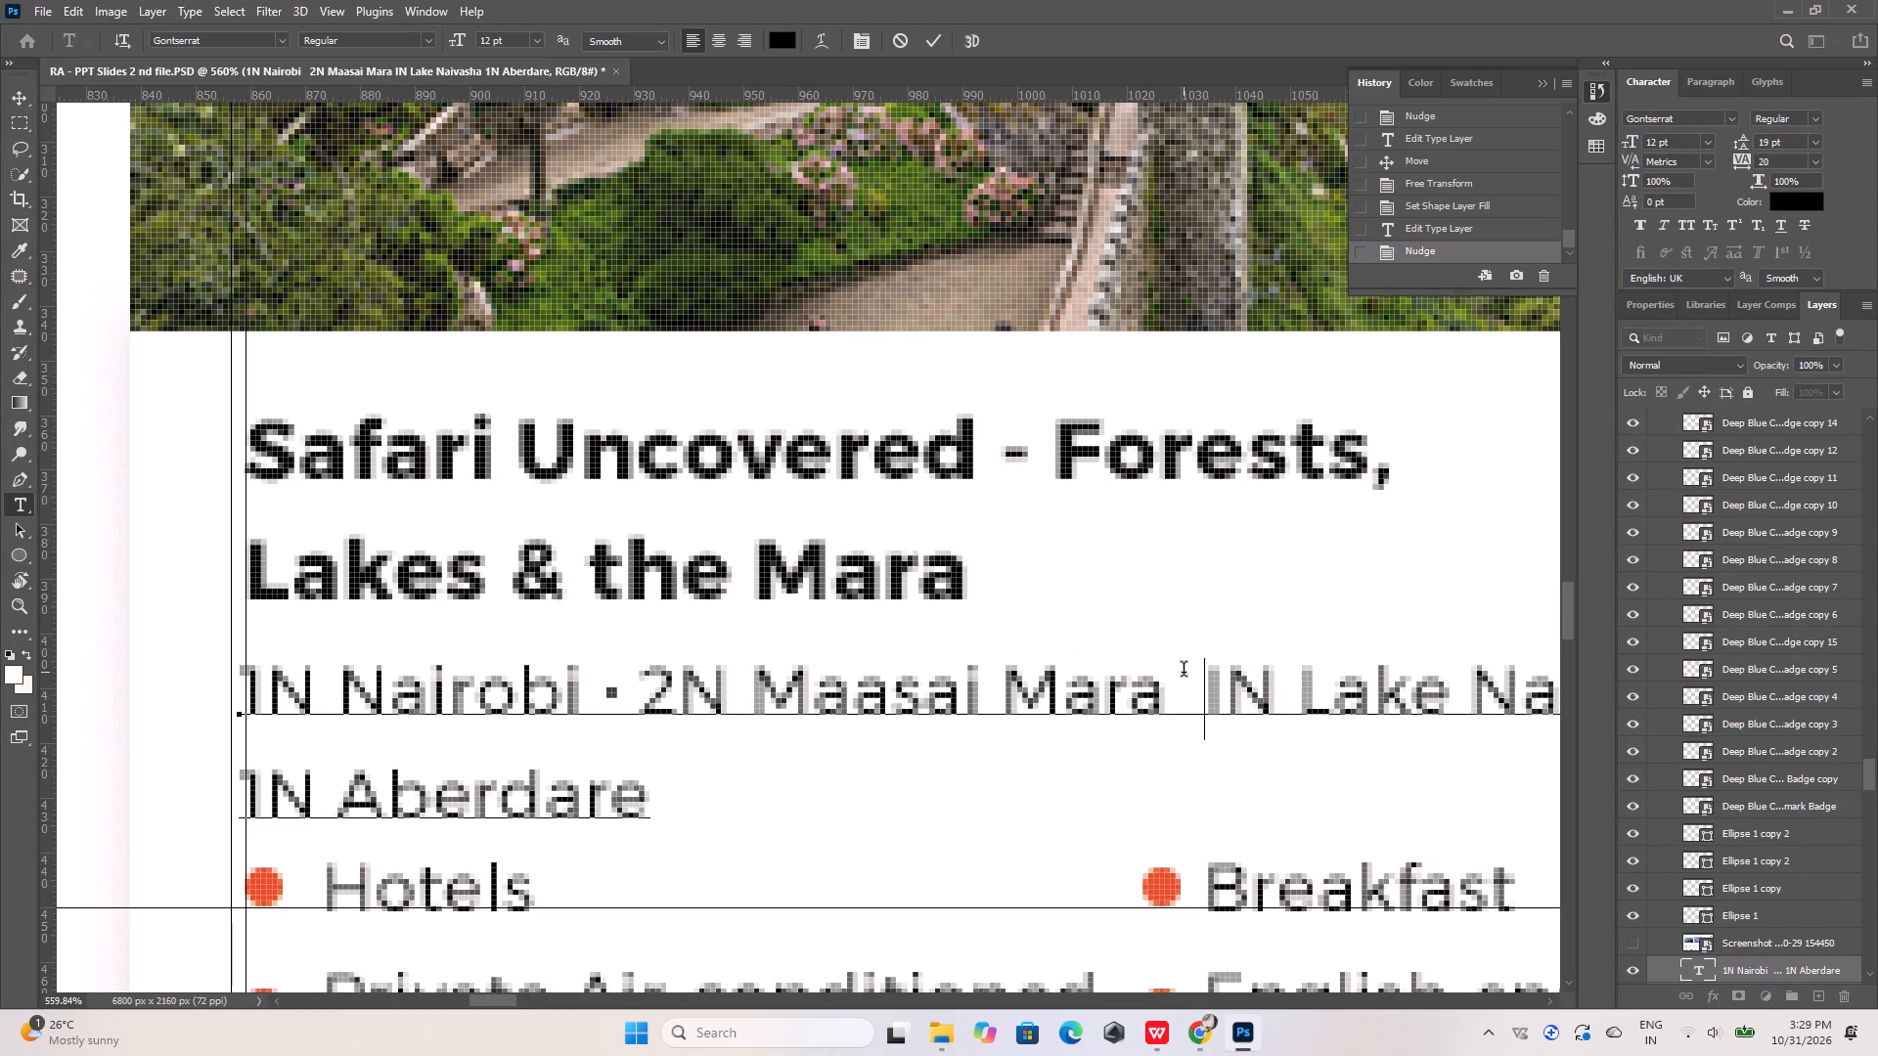
{"action": "key", "text": "space"}
{"action": "left_click", "coordinate": [935, 47]}
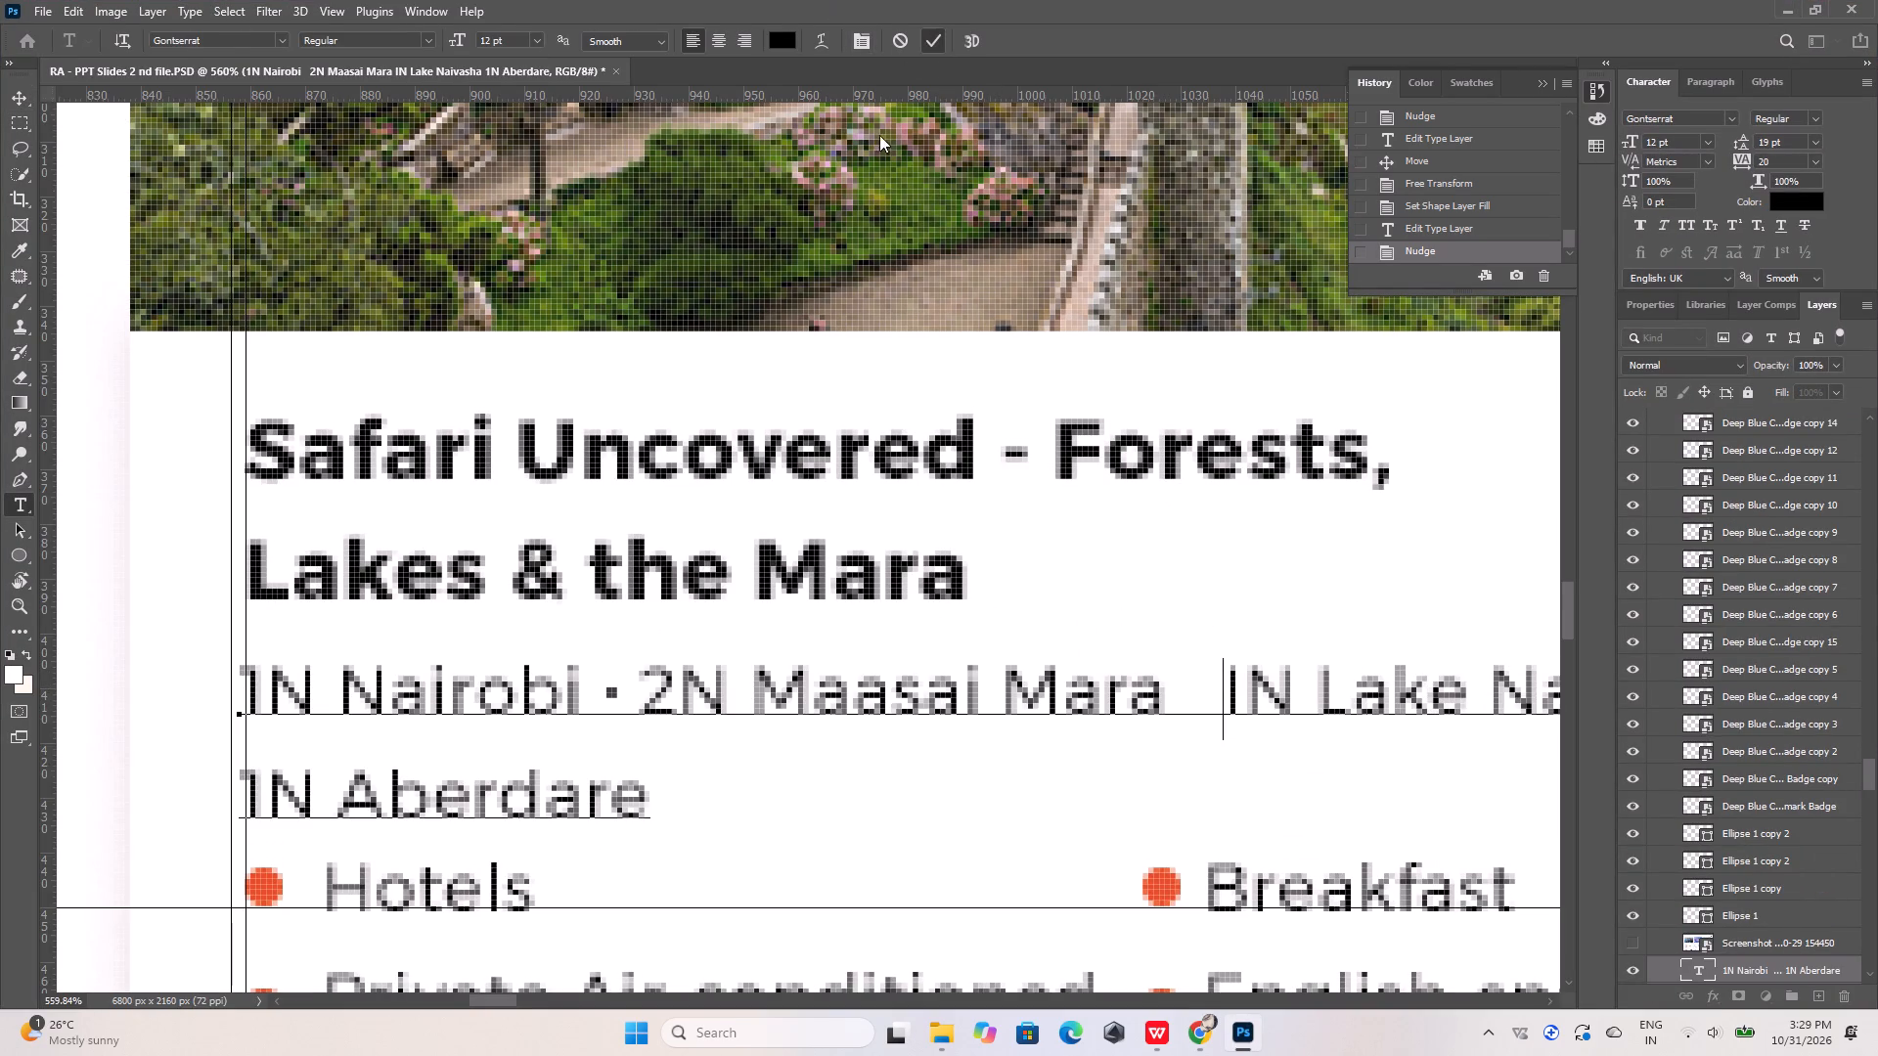
Duplicate the navy separator dot and move the copy into the gap between "2N Maasai Mara" and "IN Lake Naivasha".
{"action": "left_click", "coordinate": [611, 694]}
{"action": "left_click", "coordinate": [611, 694]}
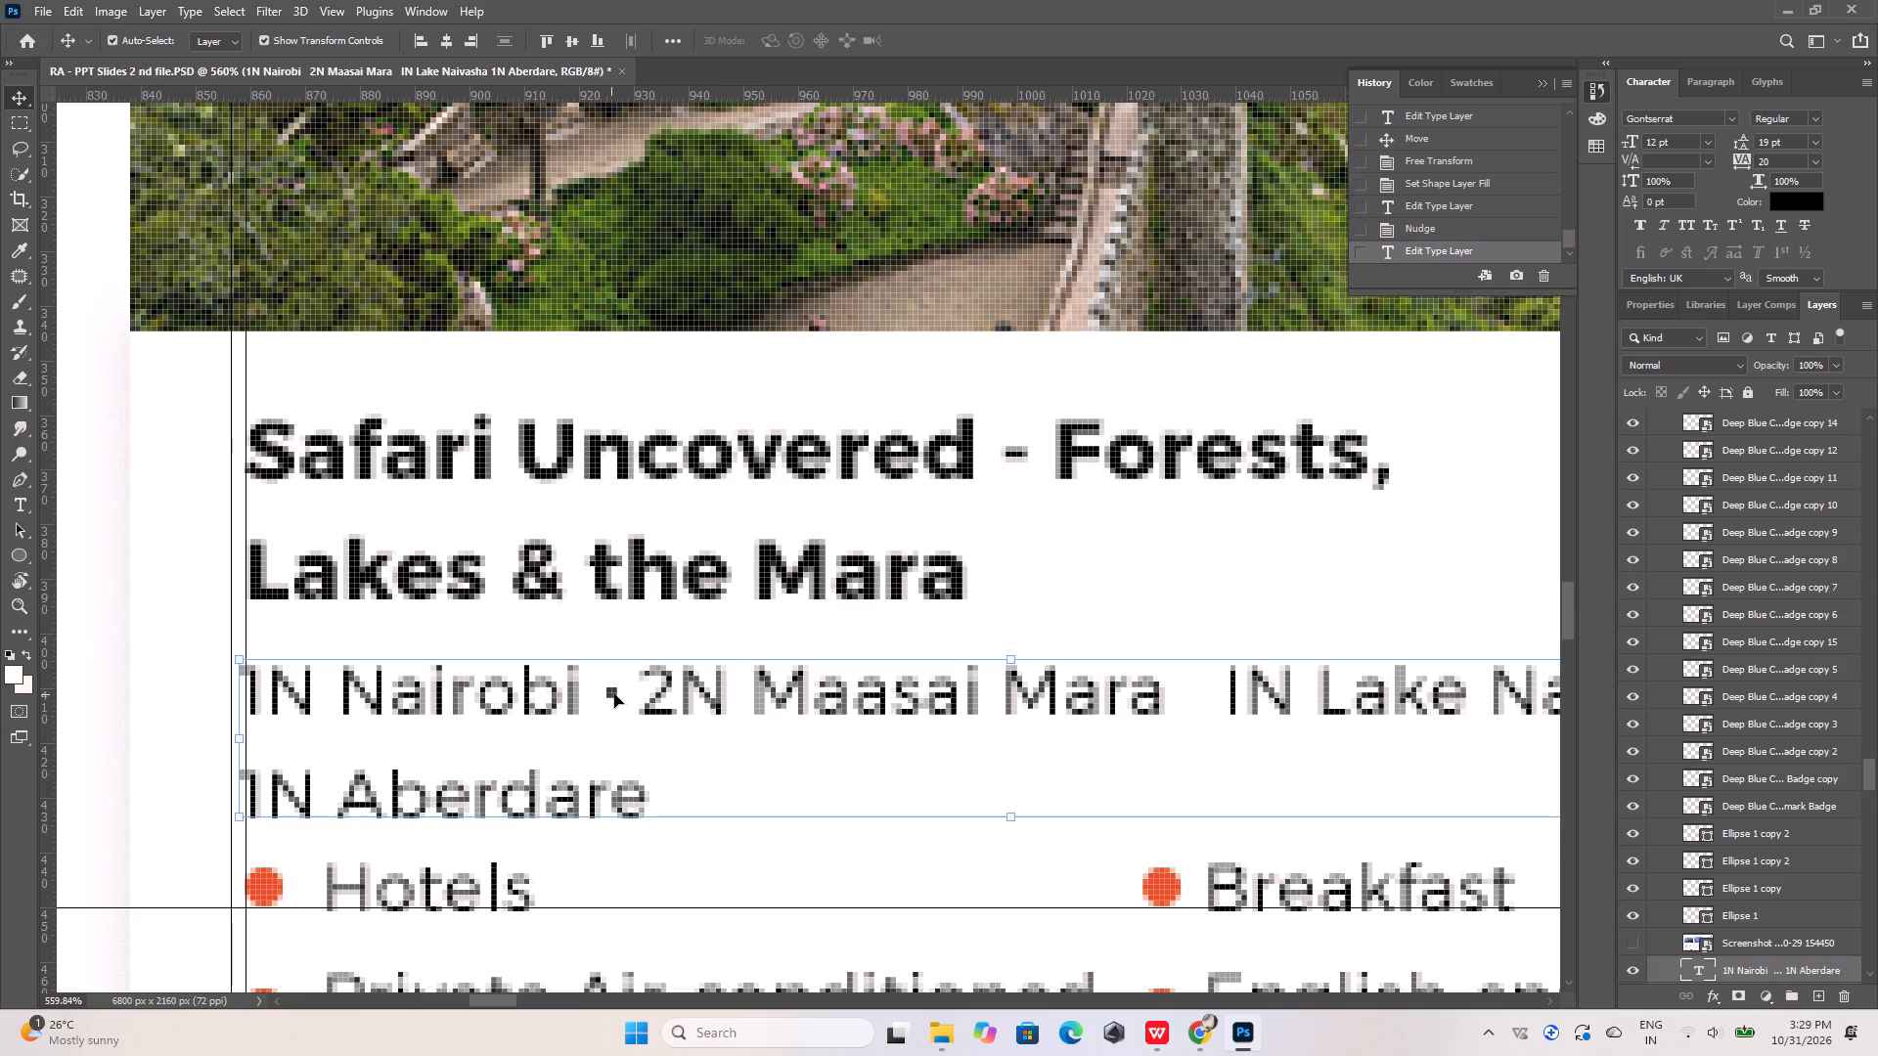
{"action": "double_click", "coordinate": [614, 694]}
{"action": "key", "text": "ctrl+j"}
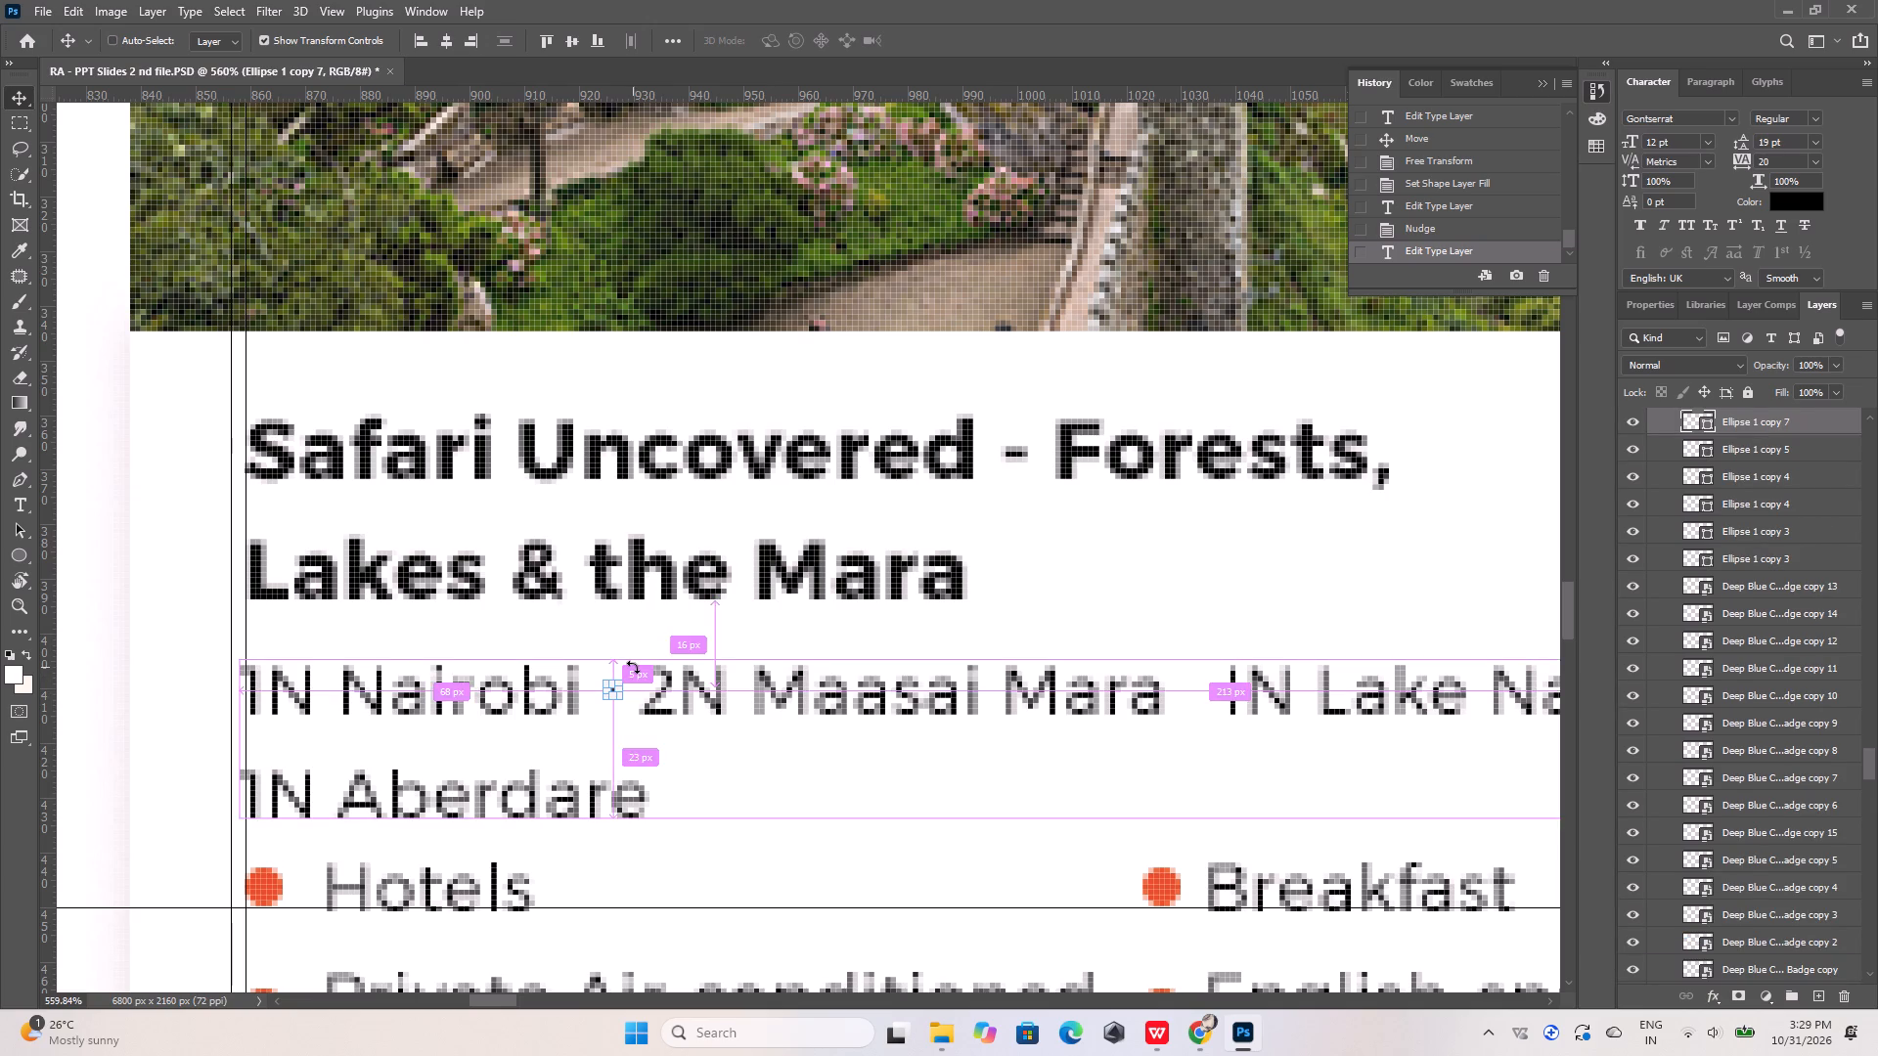
{"action": "key", "text": "shift+Right"}
{"action": "key", "text": "shift+Right"}
{"action": "key", "text": "shift+Right"}
{"action": "key", "text": "shift+Right"}
{"action": "key", "text": "shift+Right"}
{"action": "key", "text": "shift+Right"}
{"action": "key", "text": "shift+Right"}
{"action": "key", "text": "shift+Right"}
{"action": "key", "text": "shift+Right"}
{"action": "key", "text": "shift+Right"}
{"action": "key", "text": "shift+Right"}
{"action": "key", "text": "shift+Right"}
{"action": "key", "text": "shift+Right"}
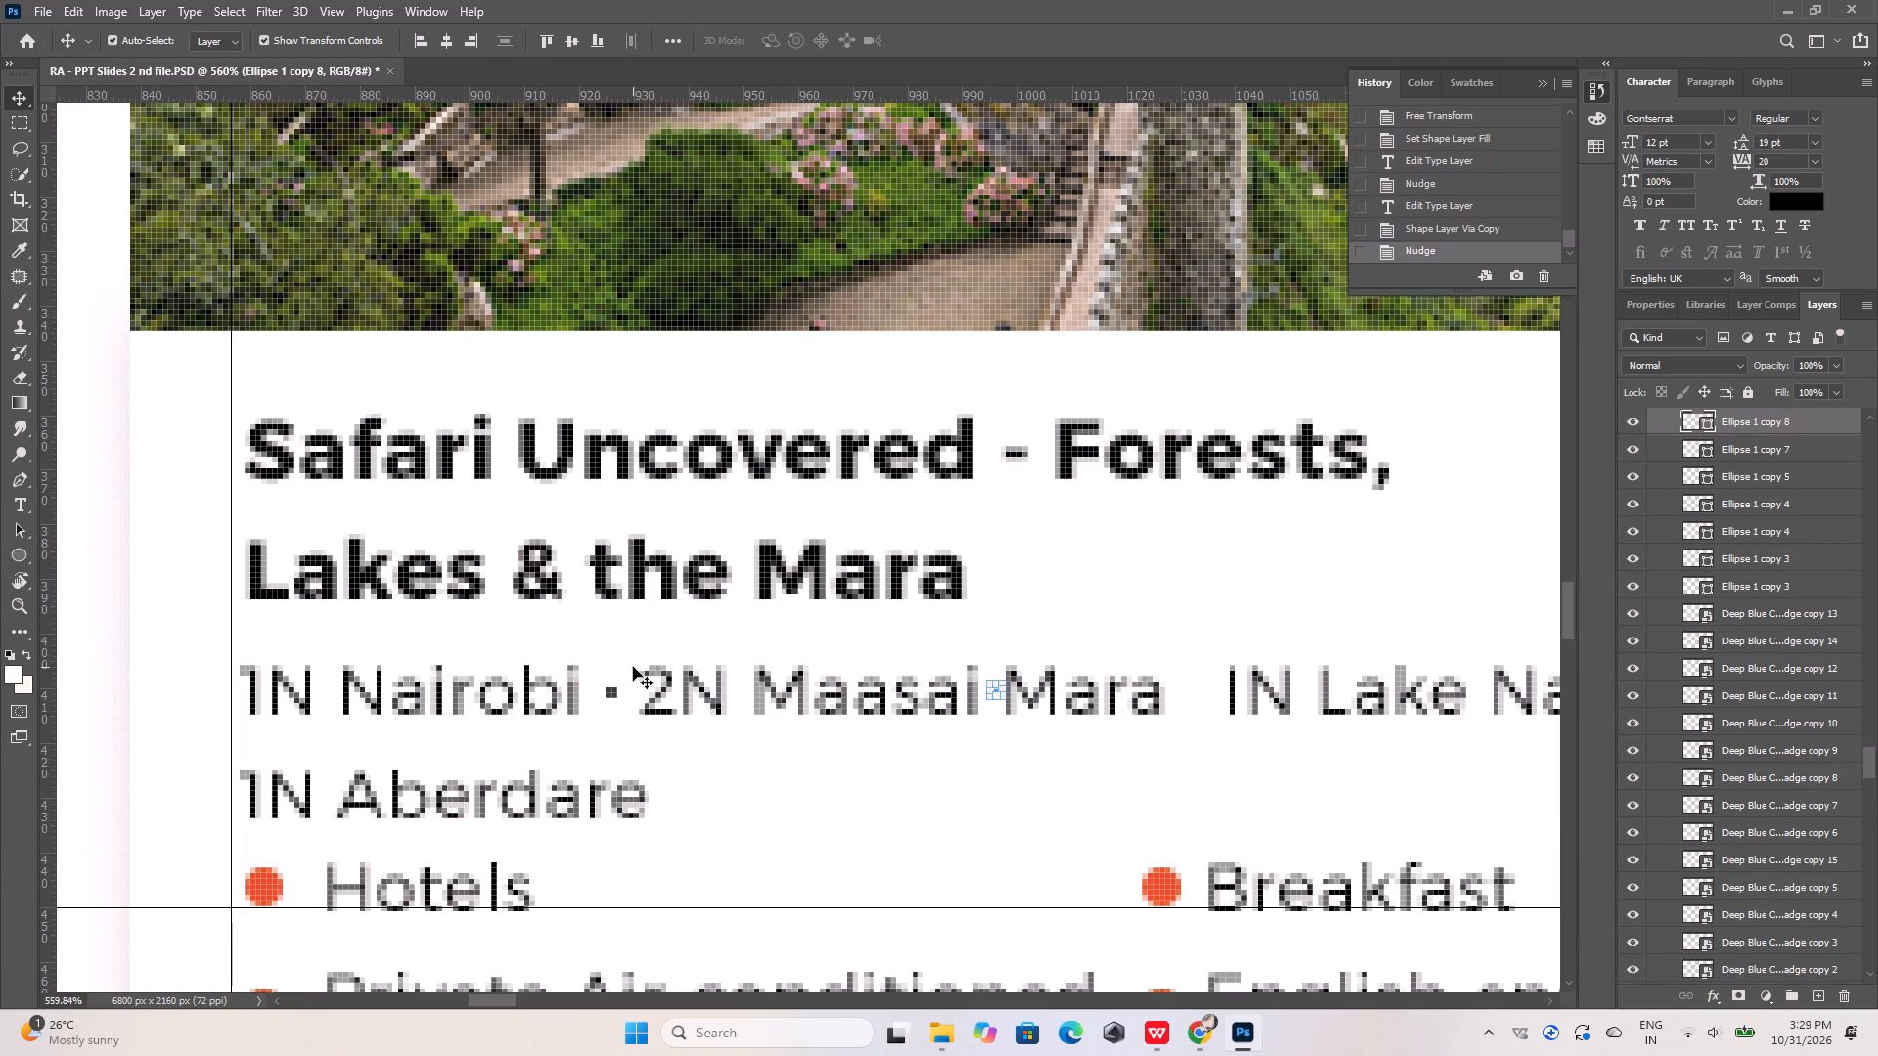
{"action": "key", "text": "shift+Right"}
{"action": "key", "text": "shift+Right"}
{"action": "key", "text": "shift+Right"}
{"action": "key", "text": "shift+Right"}
{"action": "key", "text": "Left"}
{"action": "key", "text": "Left"}
{"action": "key", "text": "Left"}
{"action": "left_click", "coordinate": [934, 571]}
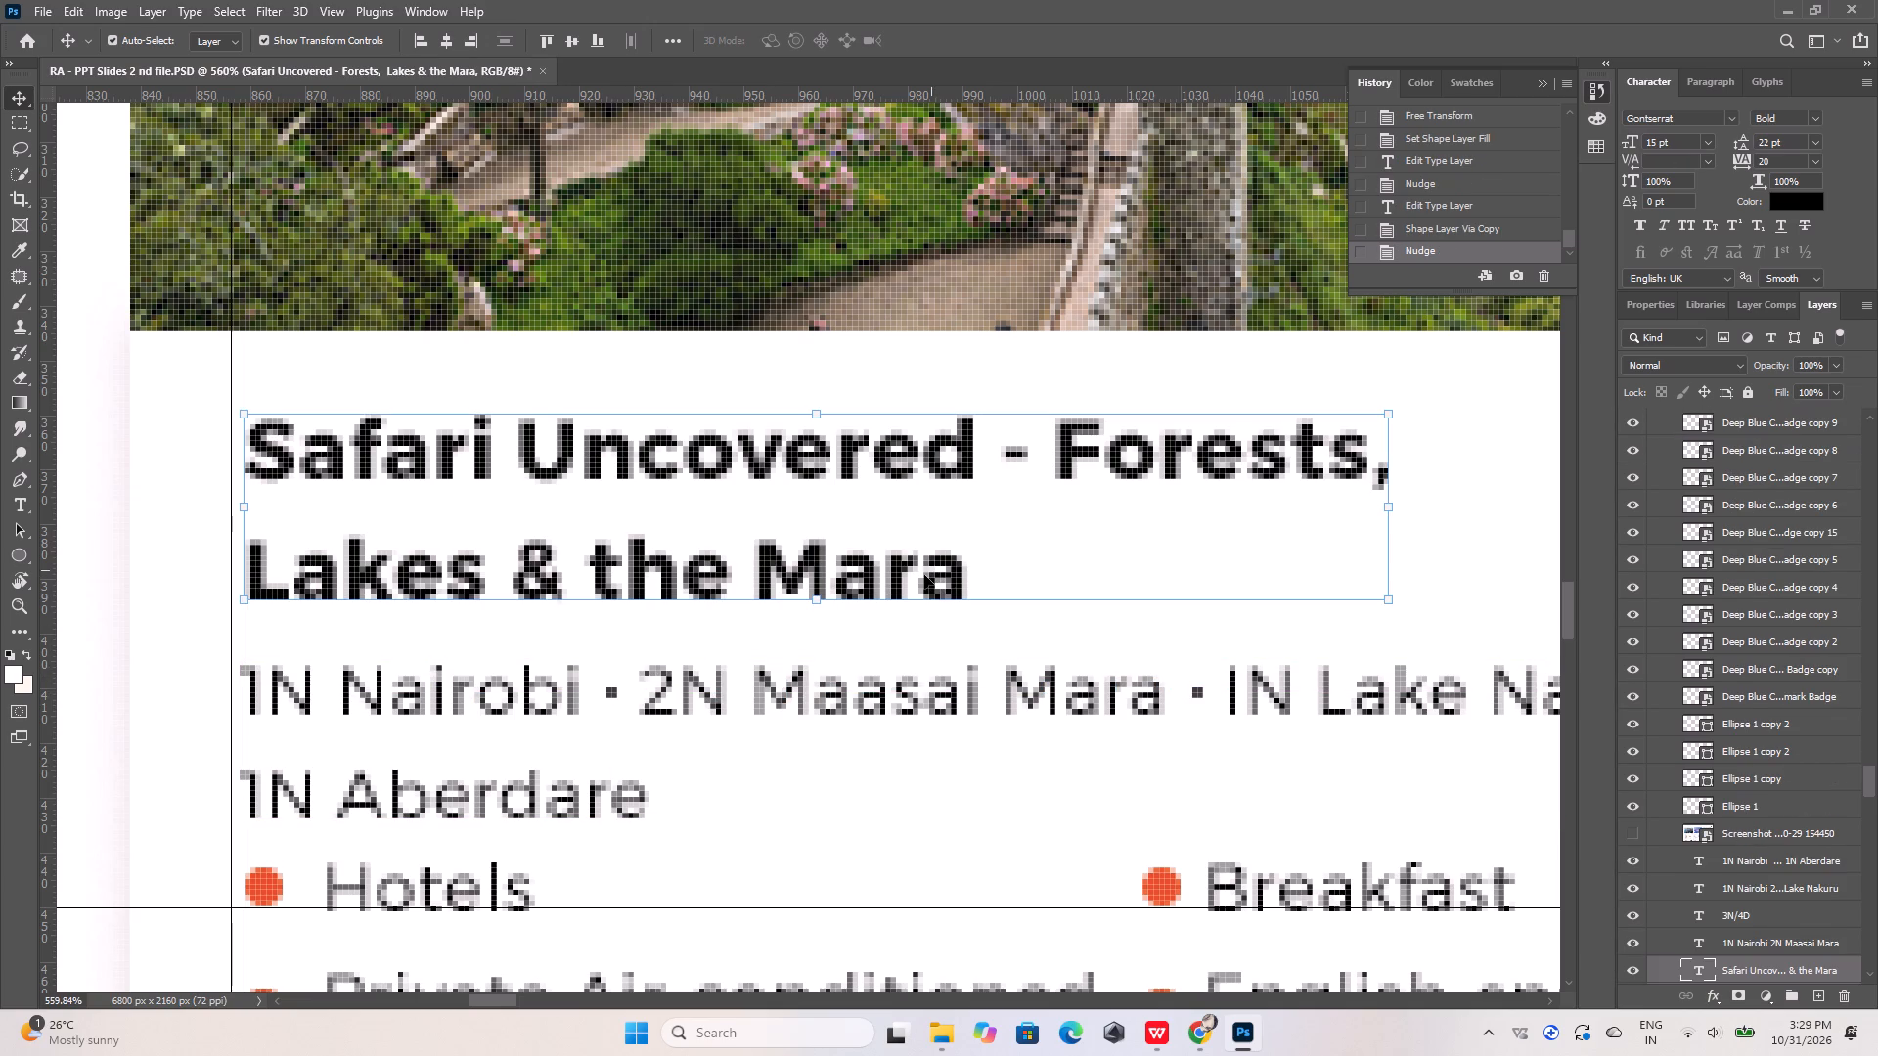
{"action": "scroll", "coordinate": [557, 726], "scroll_direction": "down", "scroll_amount": 10, "text": "alt"}
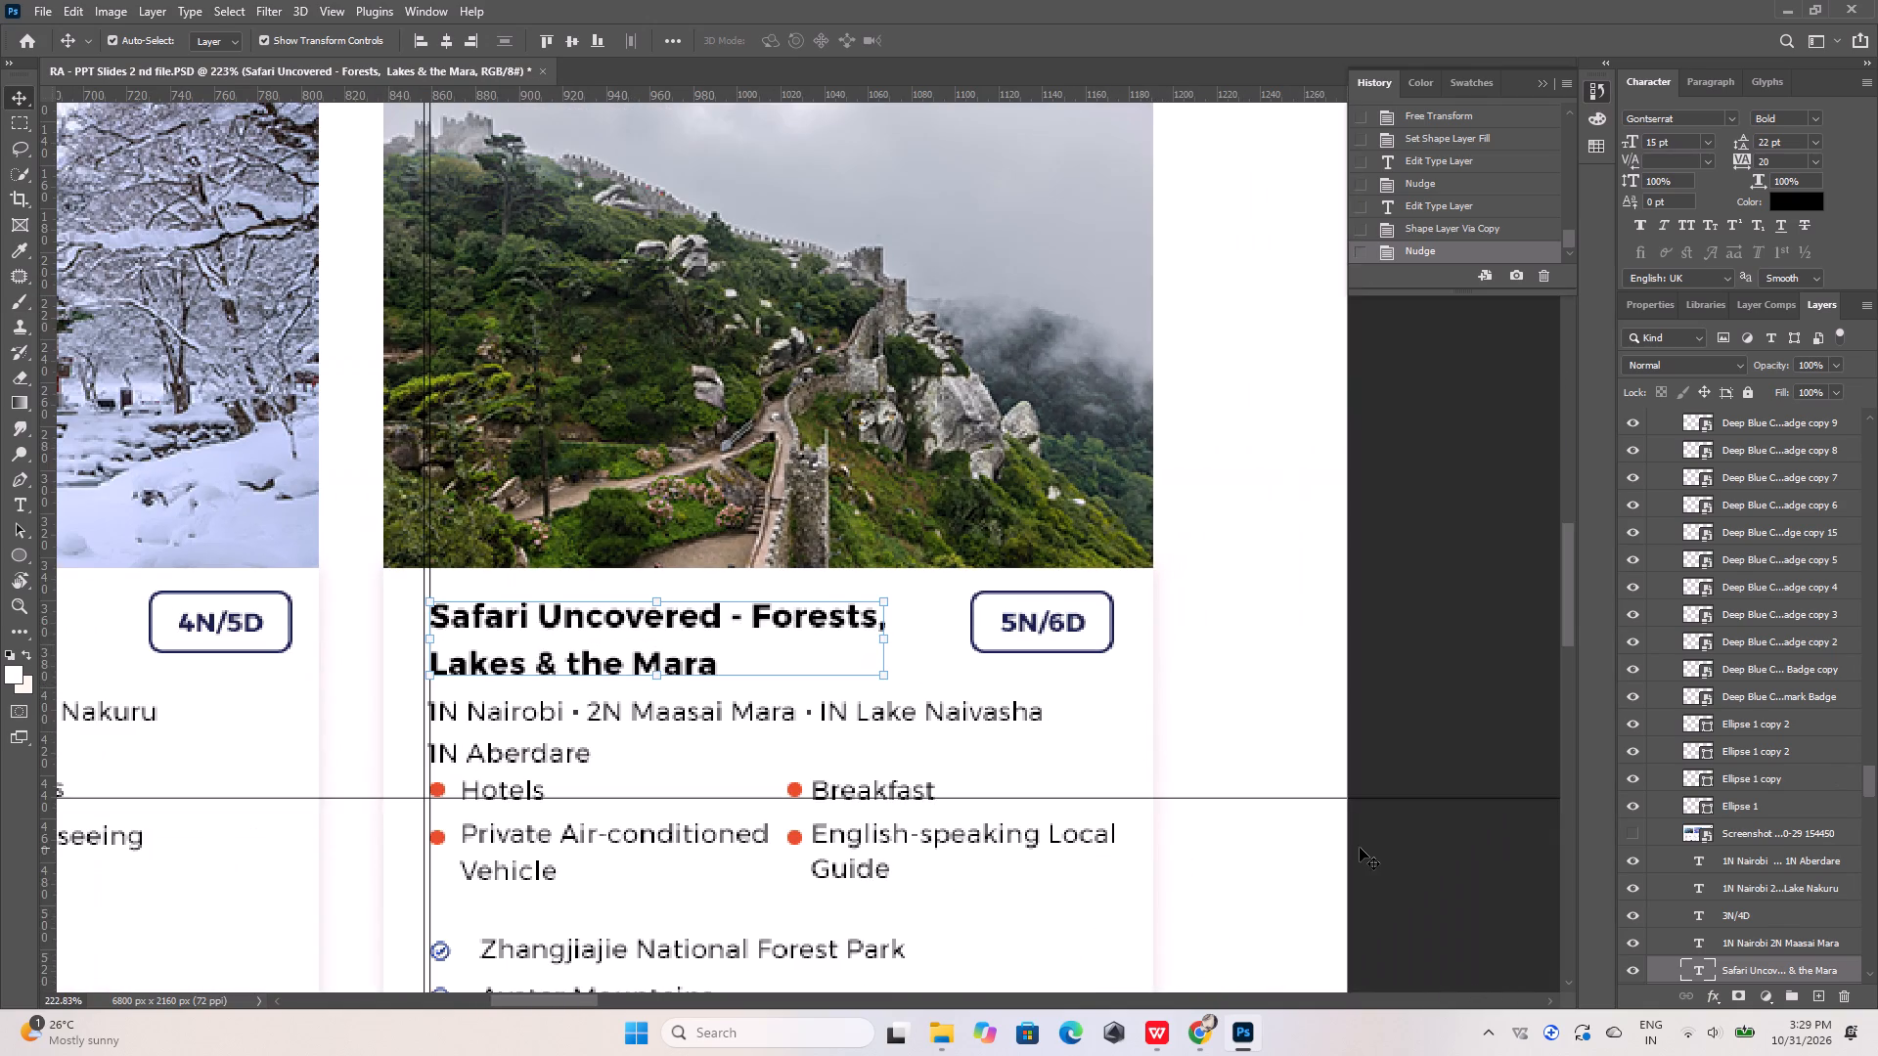
Duplicate the navy separator dot and move the copy about 111 px right, just after "IN Lake Naivasha" on the third card.
{"action": "left_click", "coordinate": [1237, 1035]}
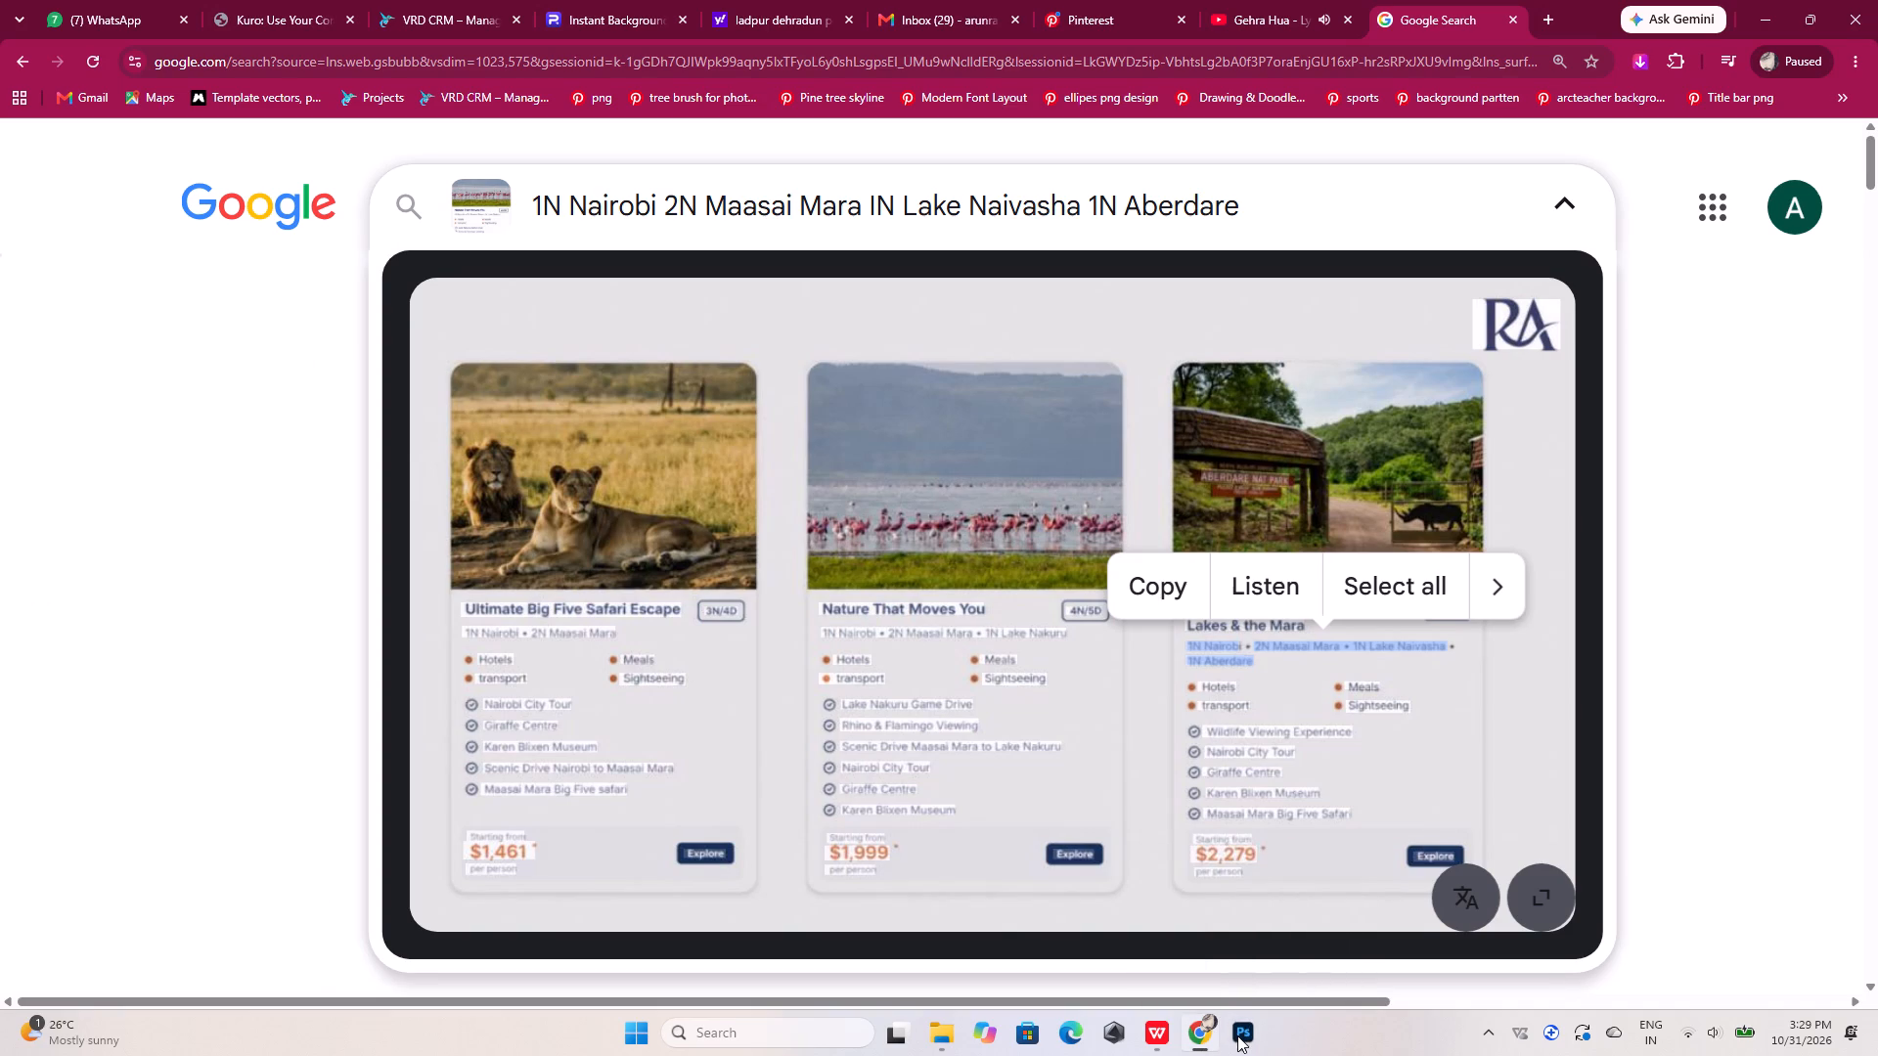
{"action": "left_click", "coordinate": [1237, 1035]}
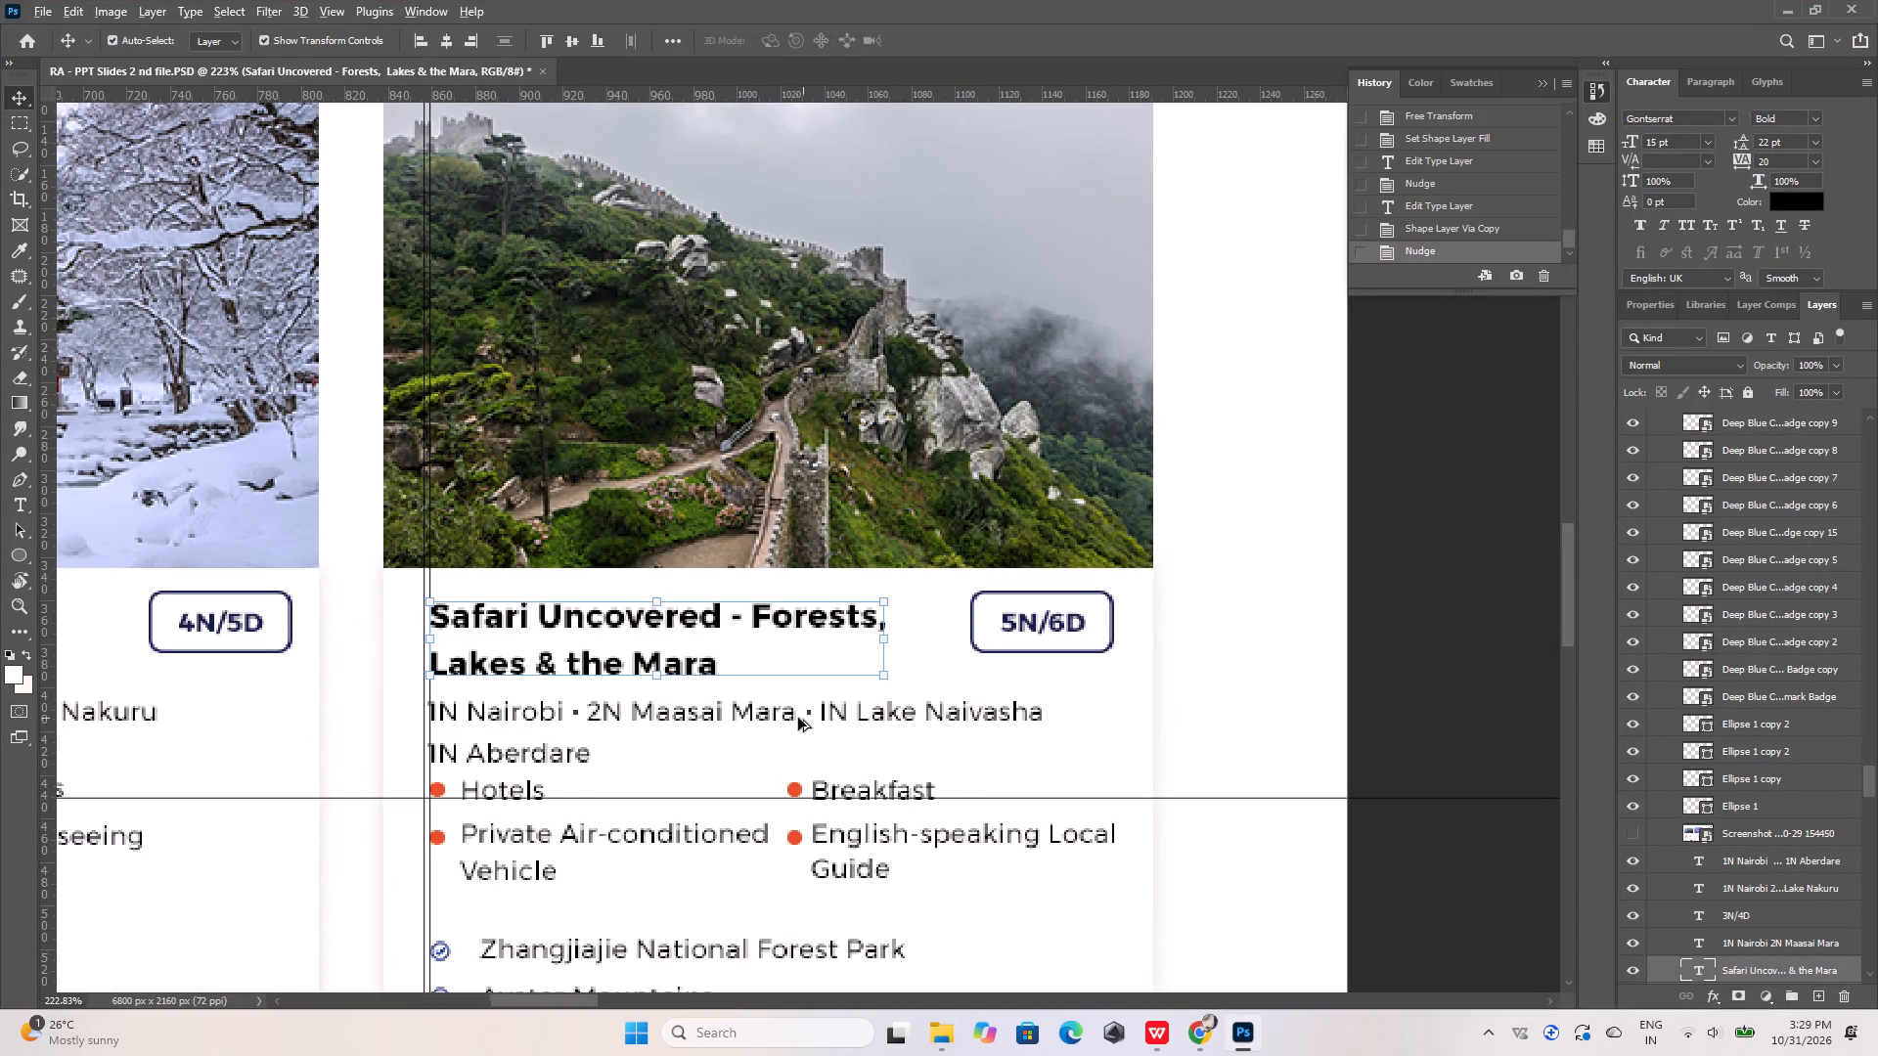
{"action": "scroll", "coordinate": [797, 718], "scroll_direction": "up", "scroll_amount": 11, "text": "alt"}
{"action": "left_click", "coordinate": [829, 701]}
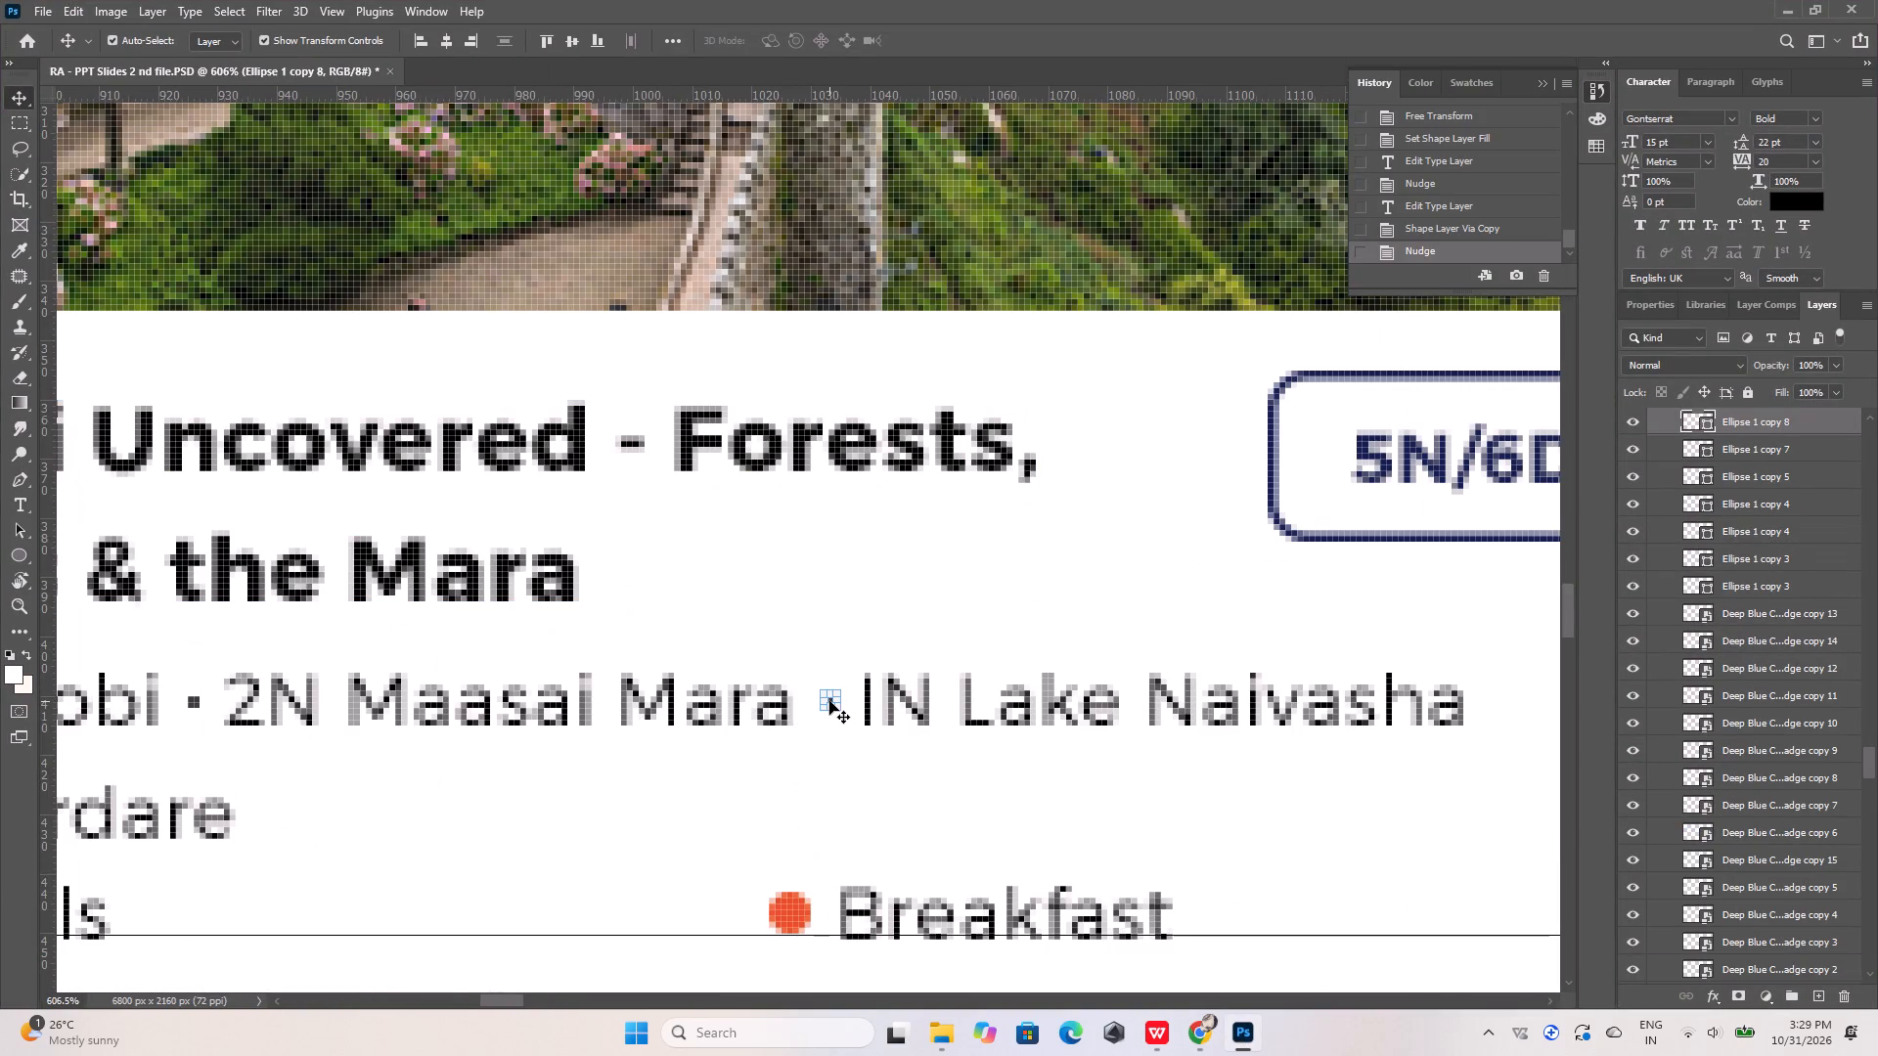
{"action": "key", "text": "ctrl+j"}
{"action": "key", "text": "shift+Right"}
{"action": "key", "text": "shift+Right"}
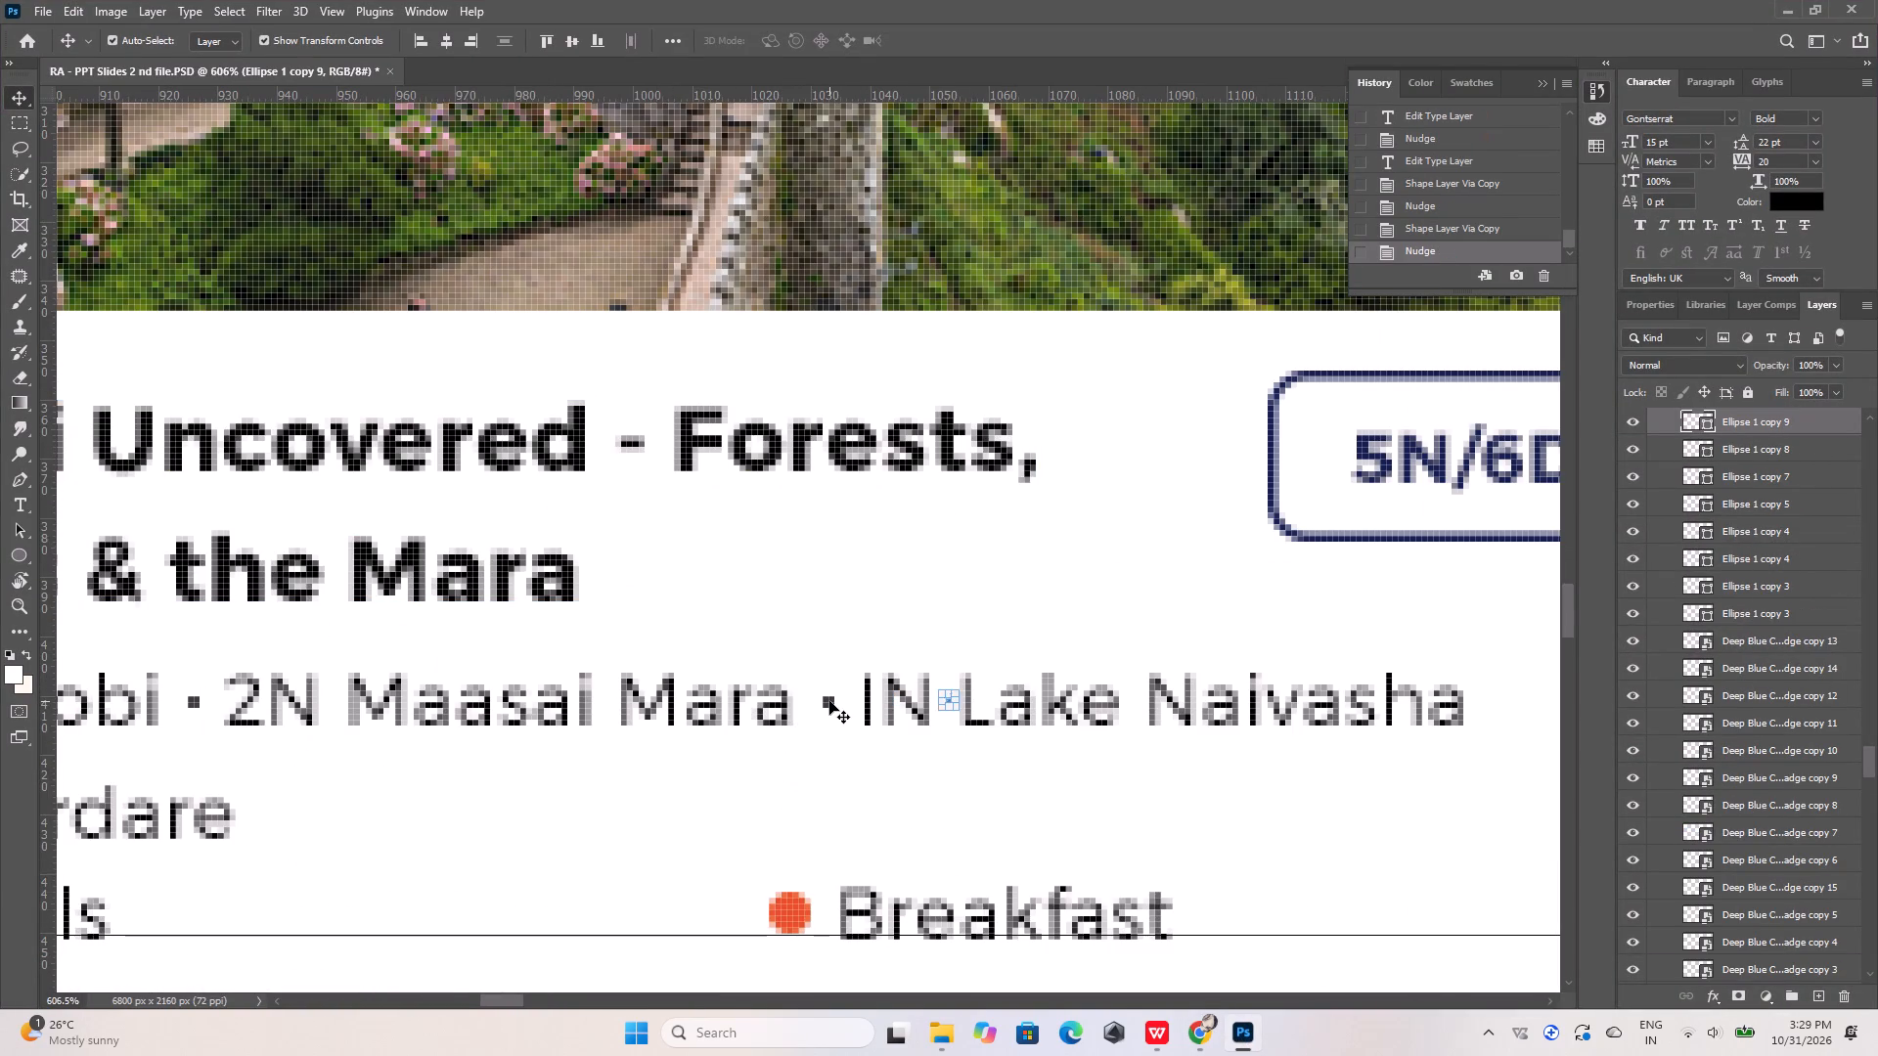
{"action": "key", "text": "shift+Right"}
{"action": "key", "text": "shift+Right"}
{"action": "key", "text": "shift+Right"}
{"action": "key", "text": "shift+Right"}
{"action": "key", "text": "shift+Right"}
{"action": "key", "text": "shift+Right"}
{"action": "key", "text": "shift+Right"}
{"action": "key", "text": "shift+Right"}
{"action": "key", "text": "shift+Right"}
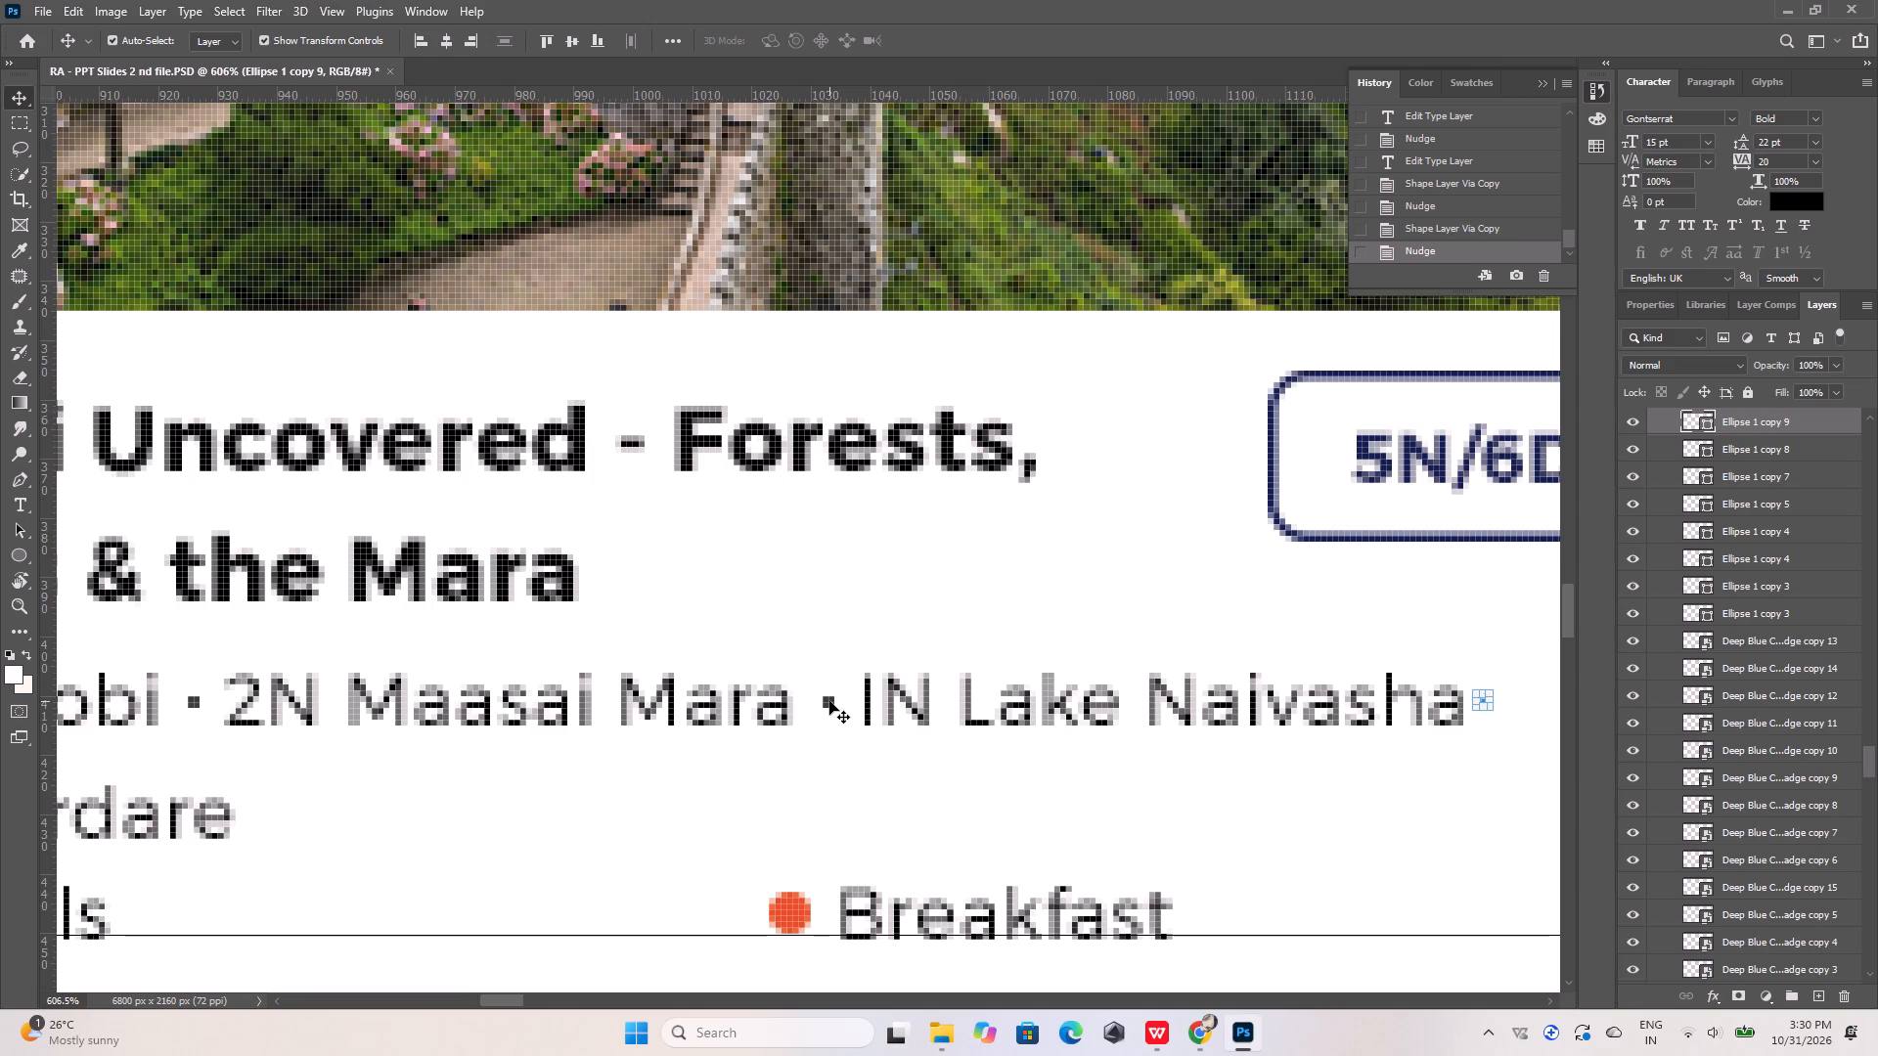
{"action": "key", "text": "Right"}
{"action": "left_click", "coordinate": [1076, 804]}
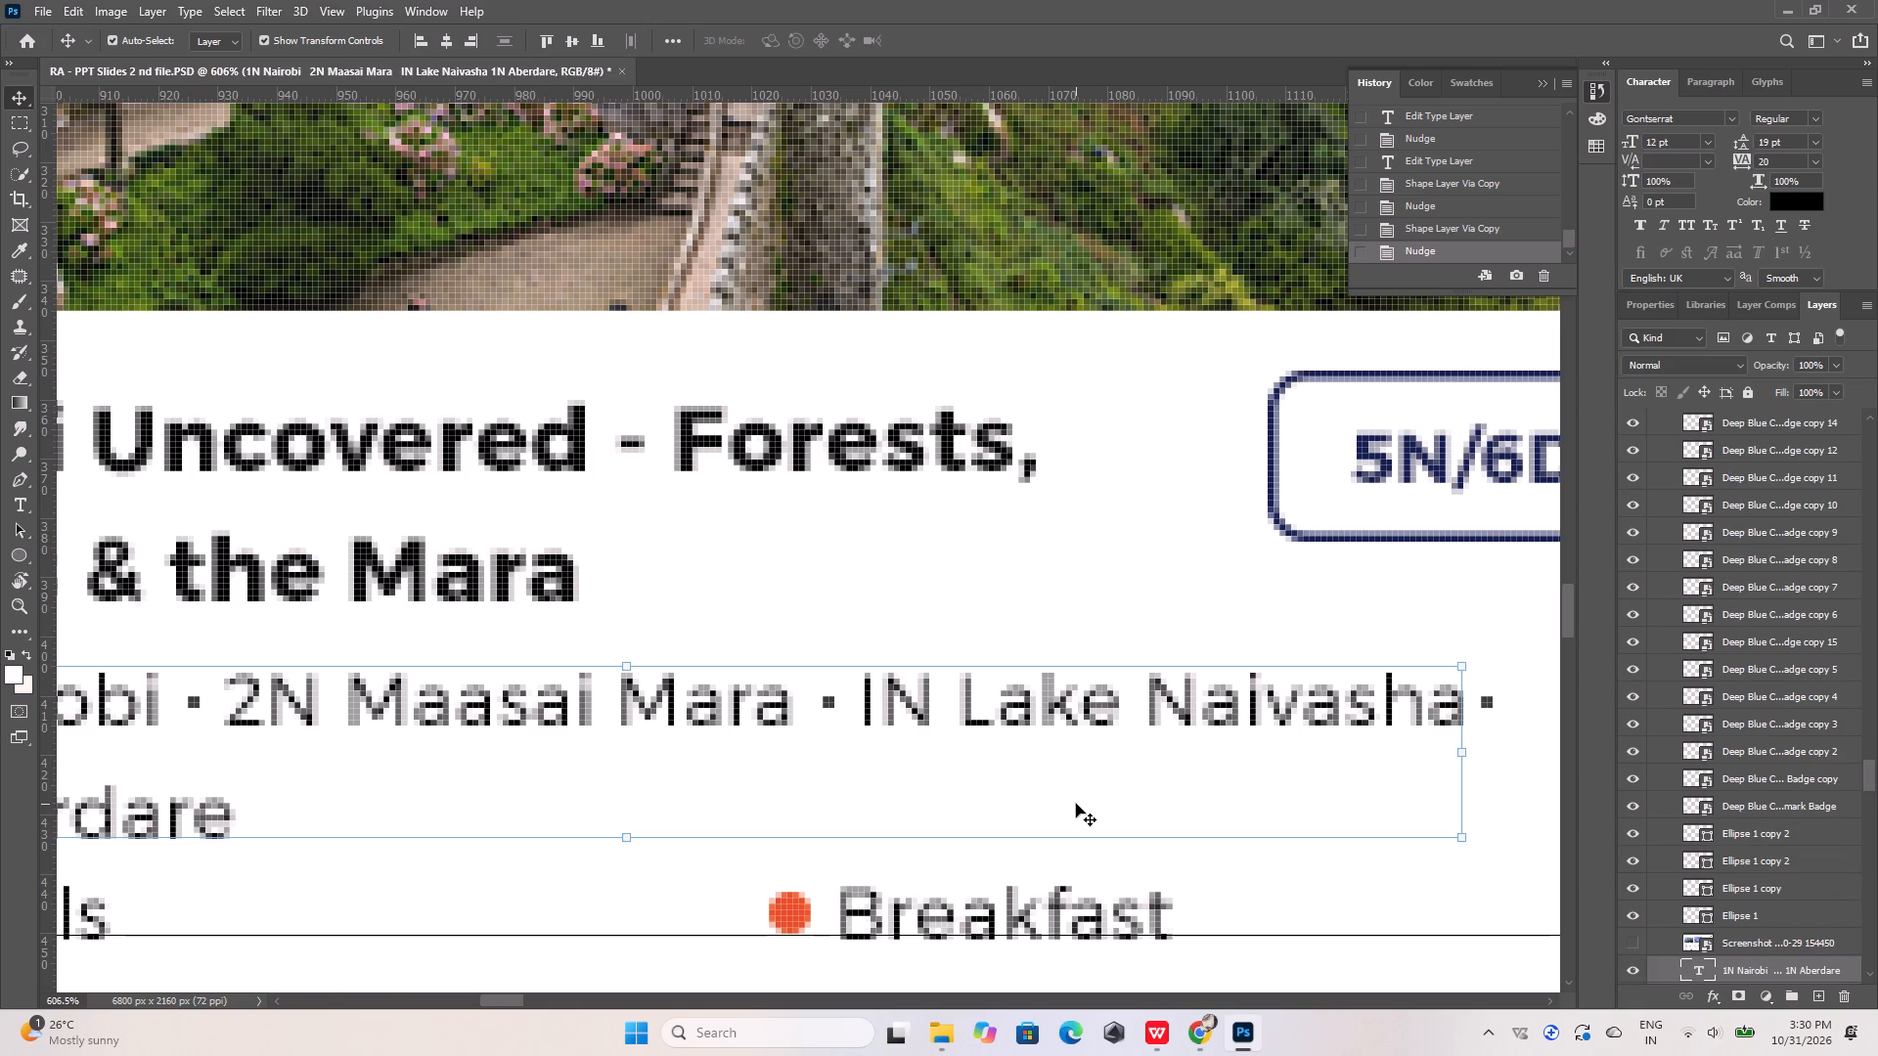
Compare the third card's itinerary text and separators with the Kenya reference image in Chrome.
{"action": "scroll", "coordinate": [1076, 804], "scroll_direction": "down", "scroll_amount": 6, "text": "alt"}
{"action": "left_click", "coordinate": [1242, 1038]}
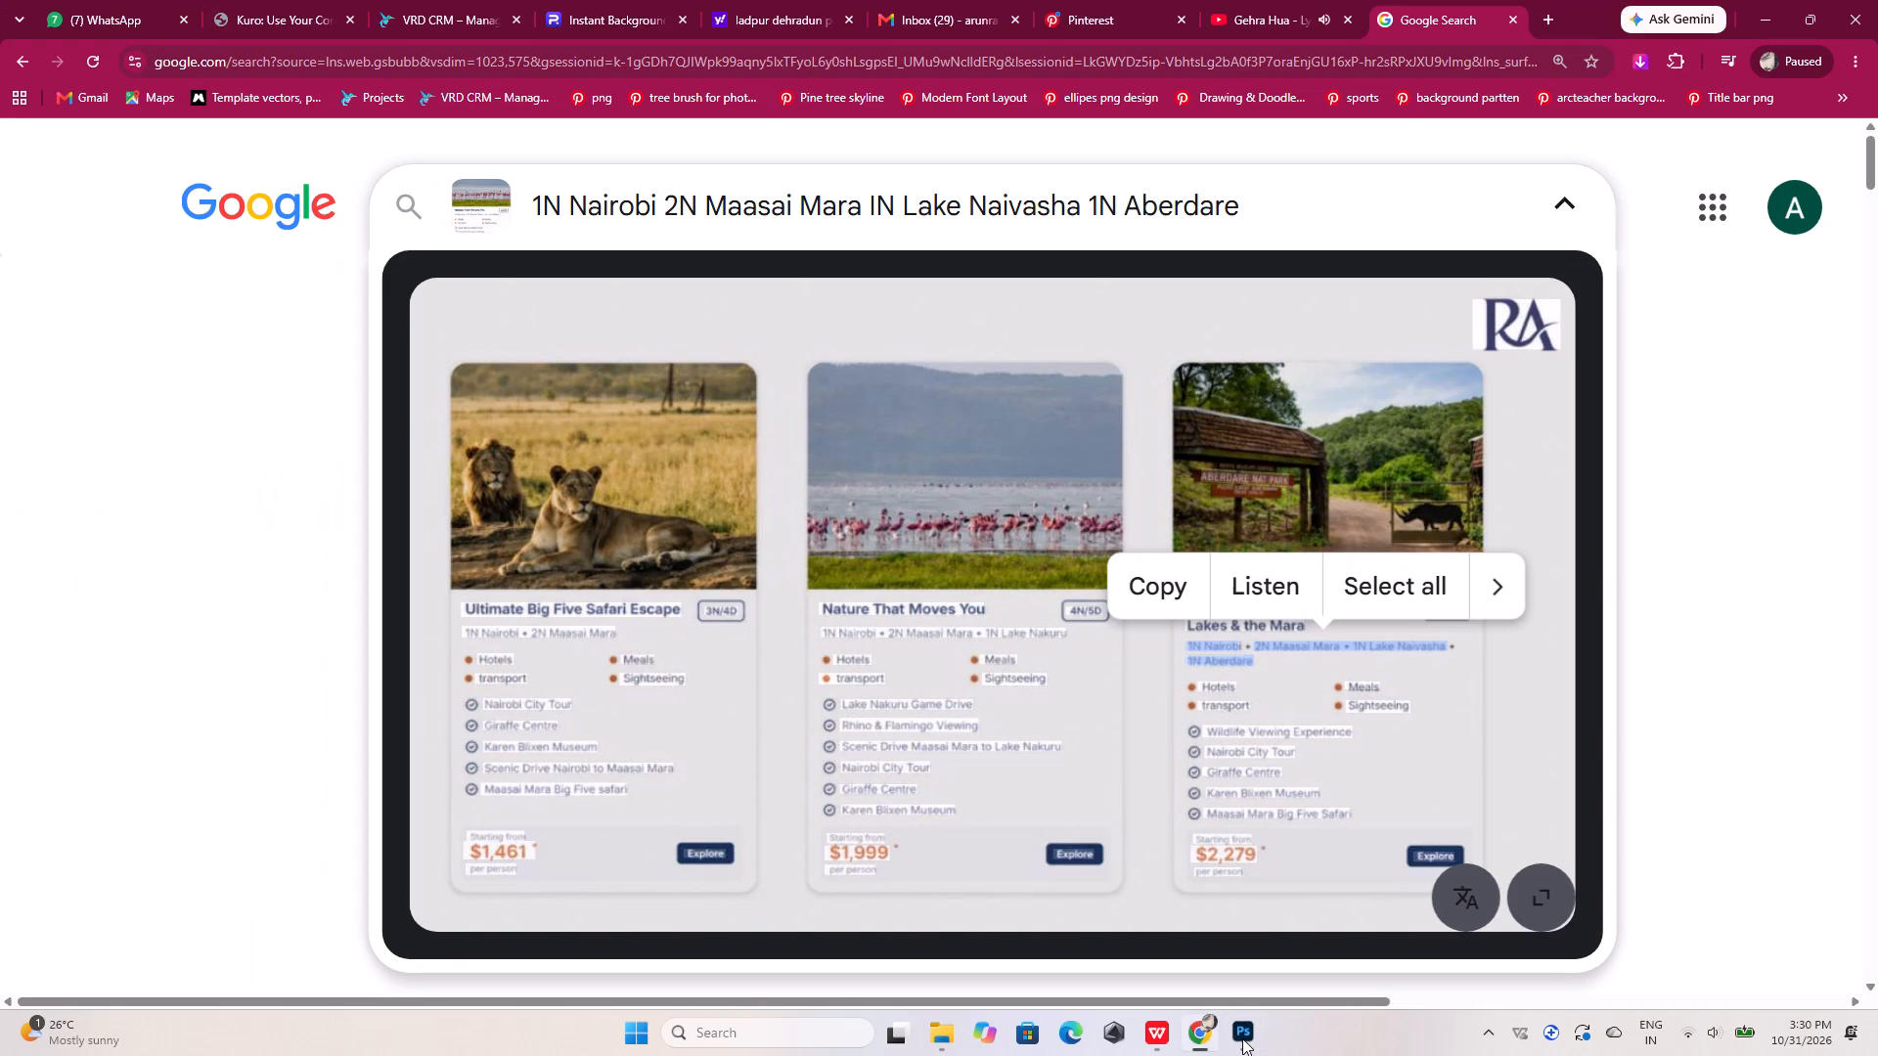
{"action": "left_click", "coordinate": [1242, 1038]}
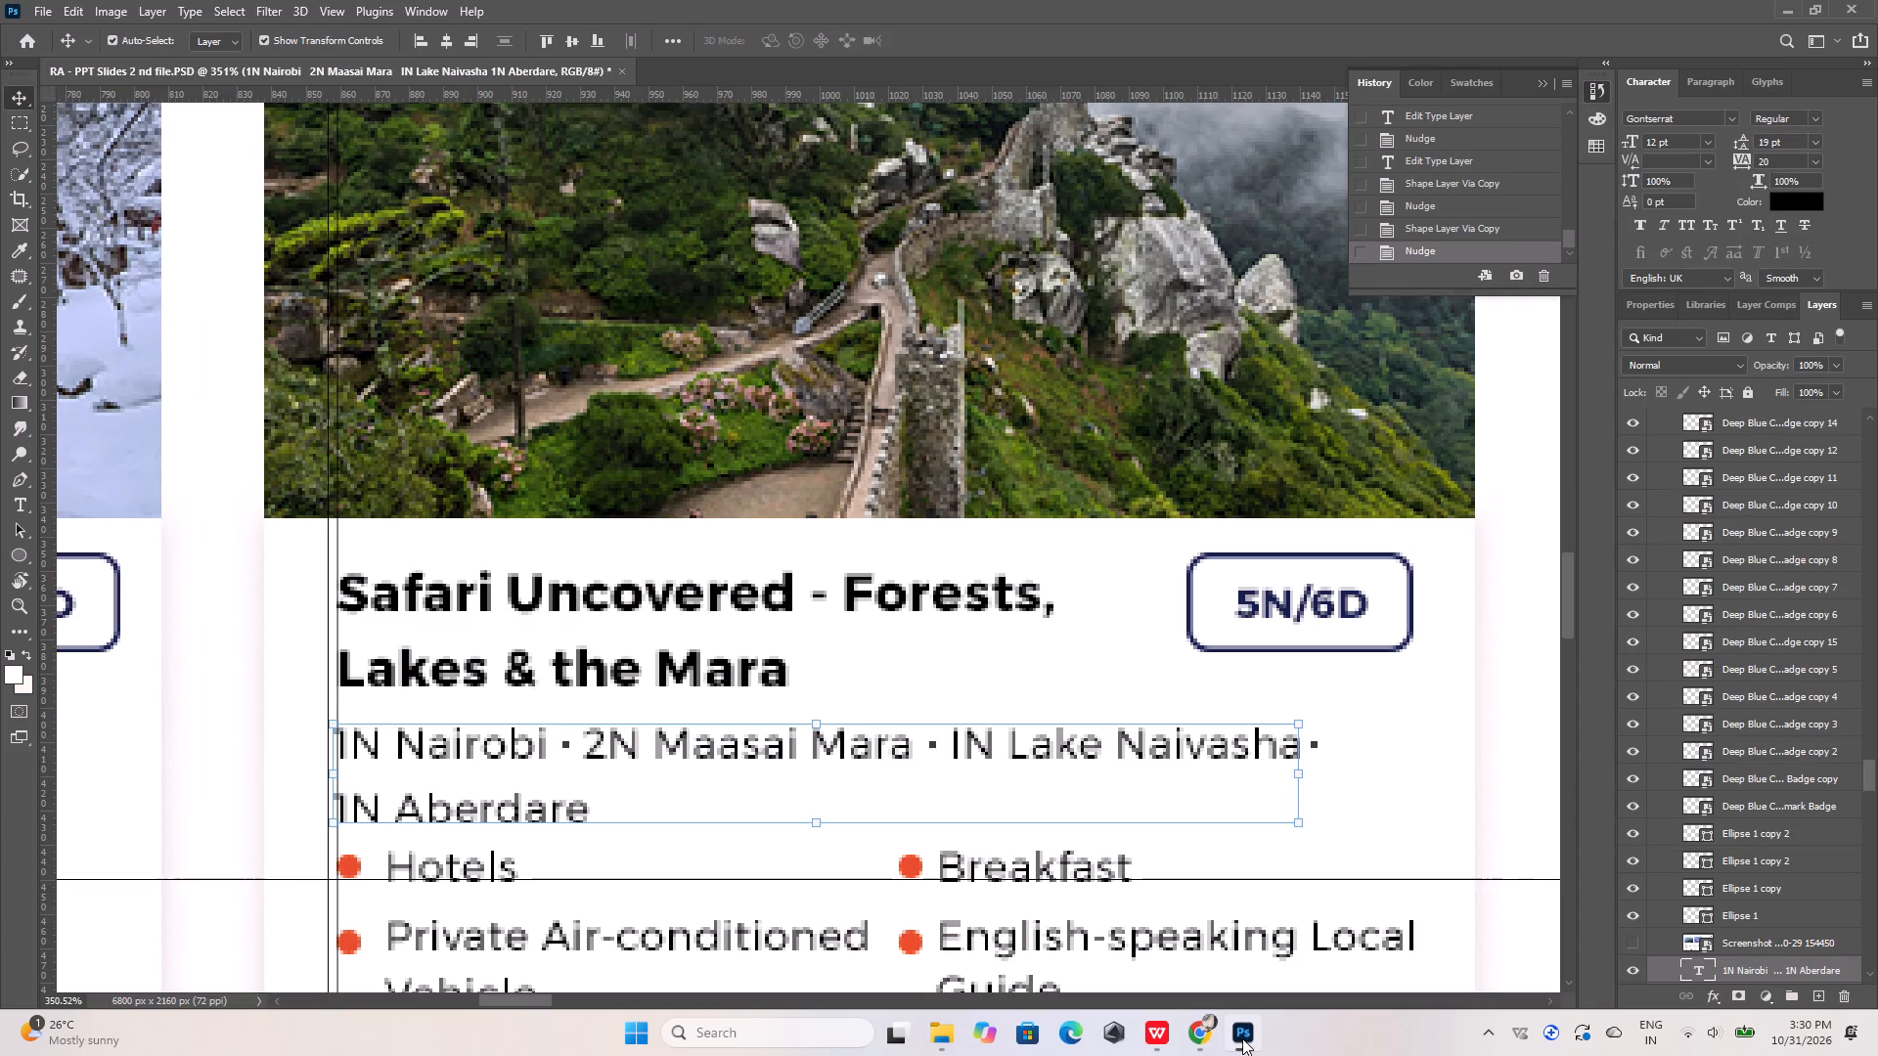
{"action": "scroll", "coordinate": [1110, 652], "scroll_direction": "down", "scroll_amount": 19}
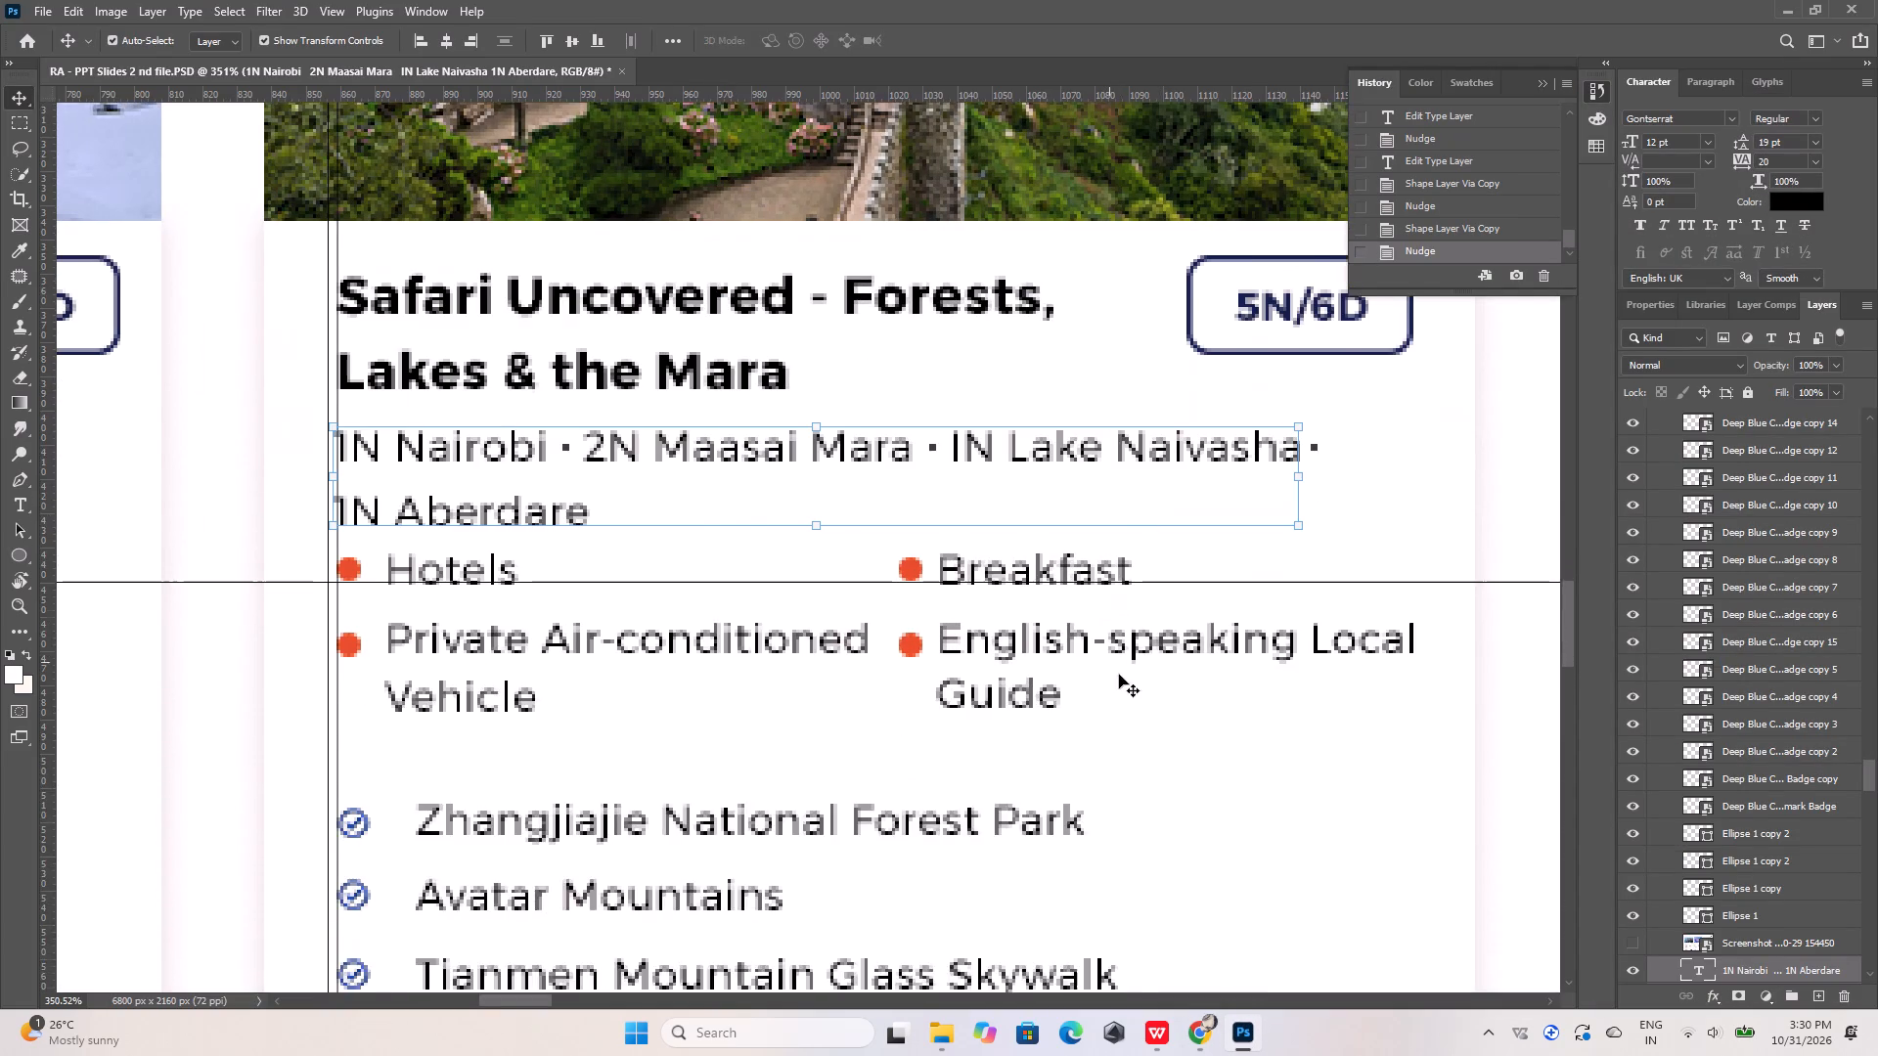
{"action": "scroll", "coordinate": [1151, 728], "scroll_direction": "down", "scroll_amount": 10, "text": "alt"}
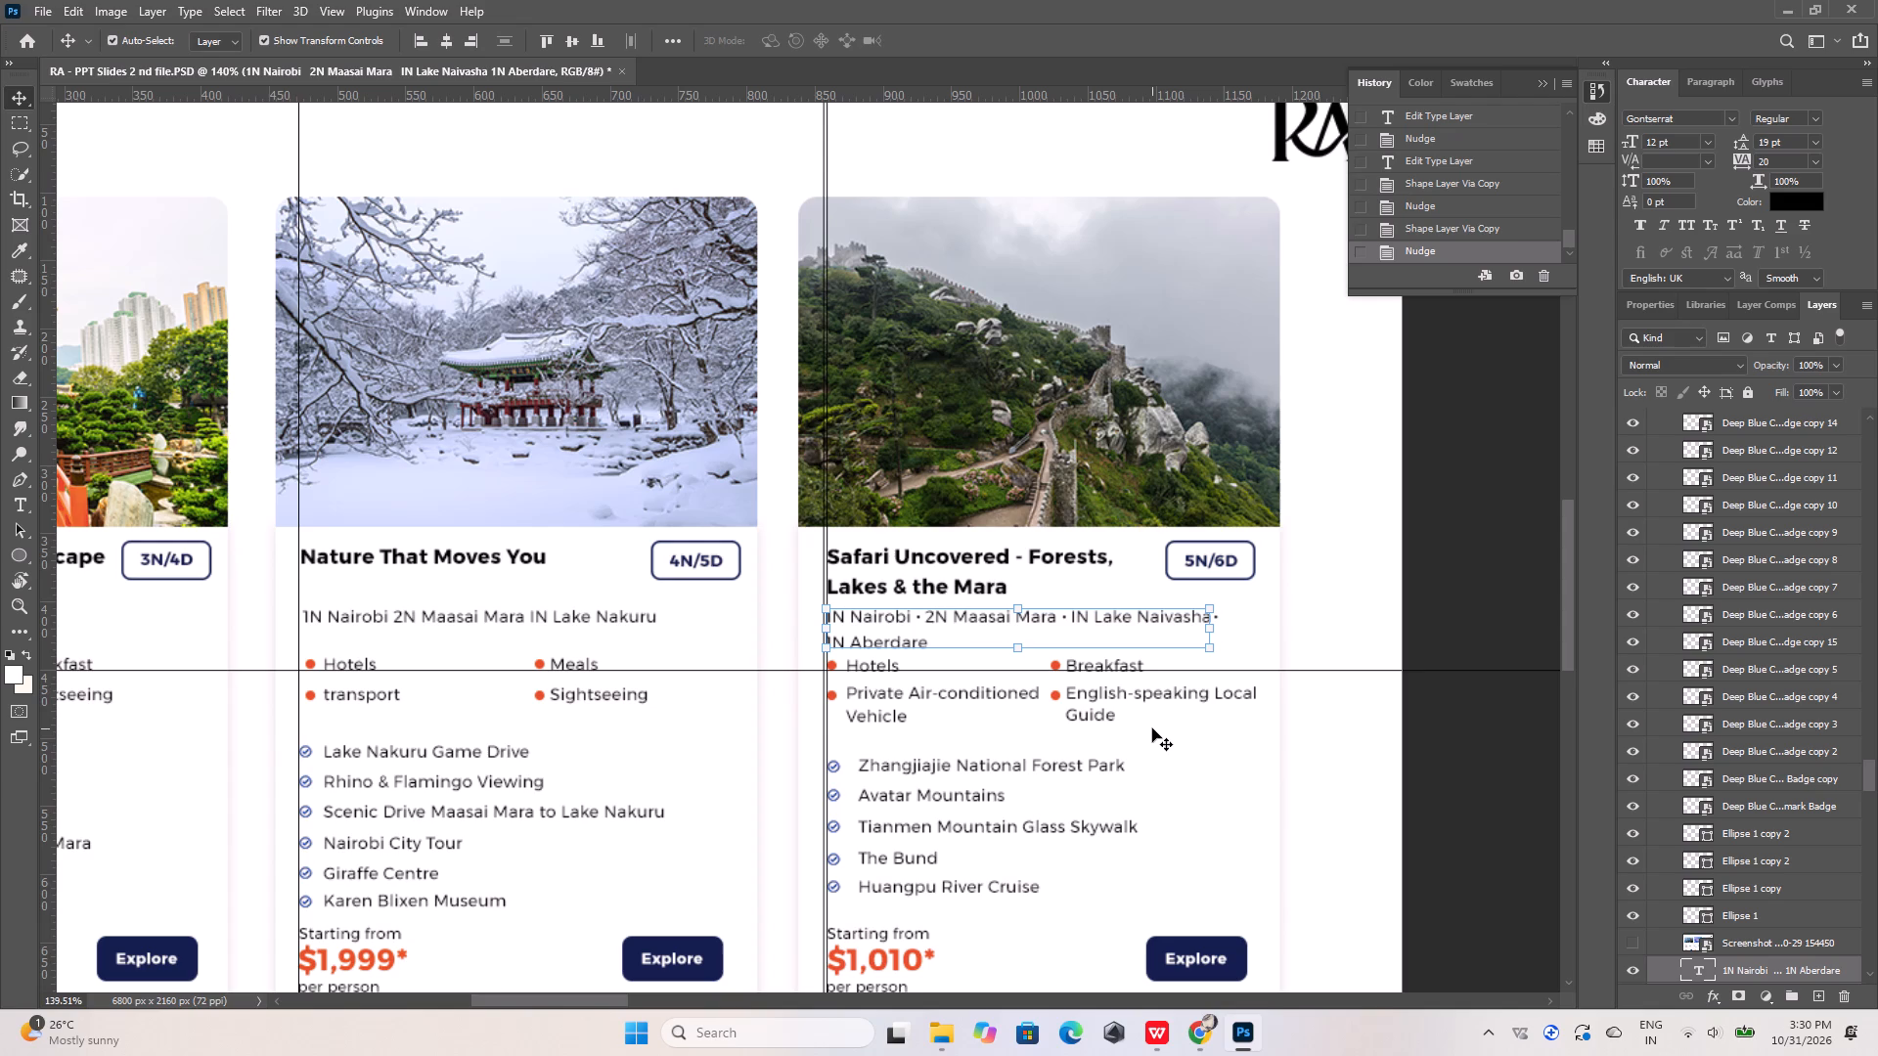
{"action": "left_click", "coordinate": [1242, 1038]}
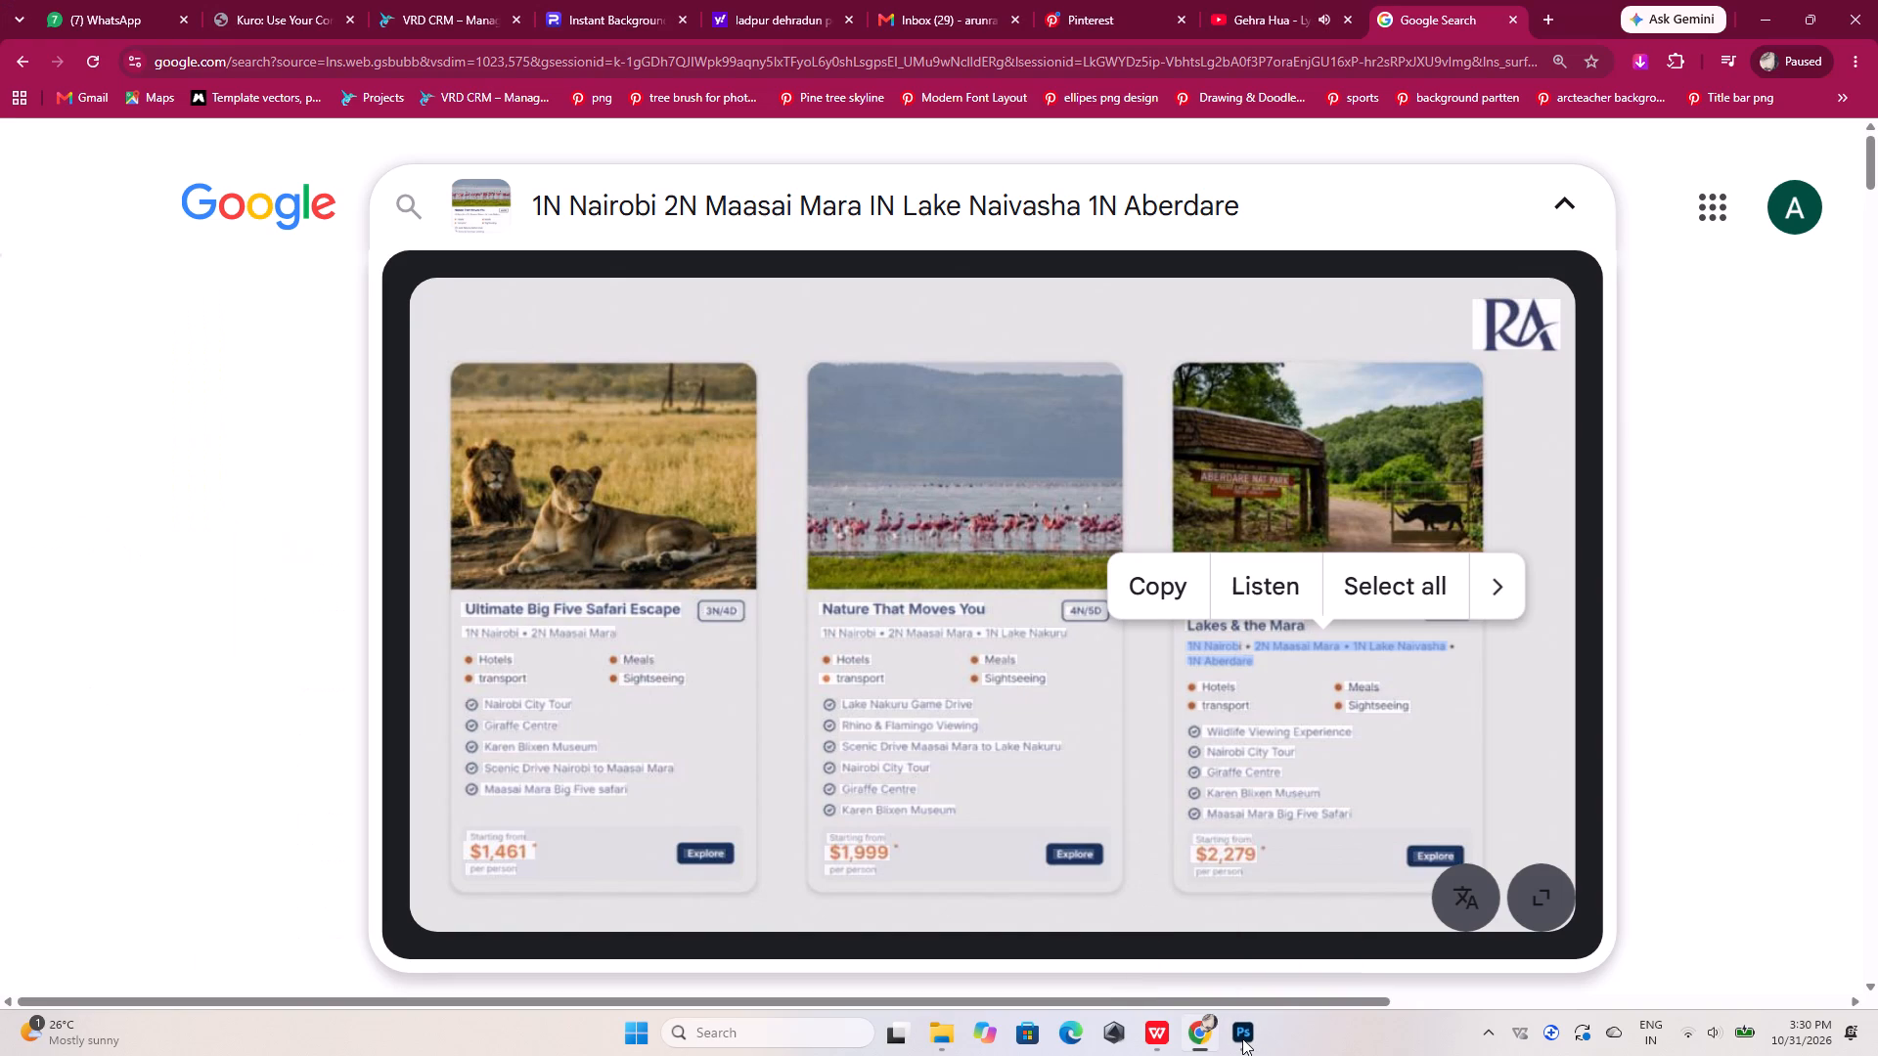
{"action": "left_click", "coordinate": [1242, 1038]}
{"action": "left_click", "coordinate": [1242, 1038]}
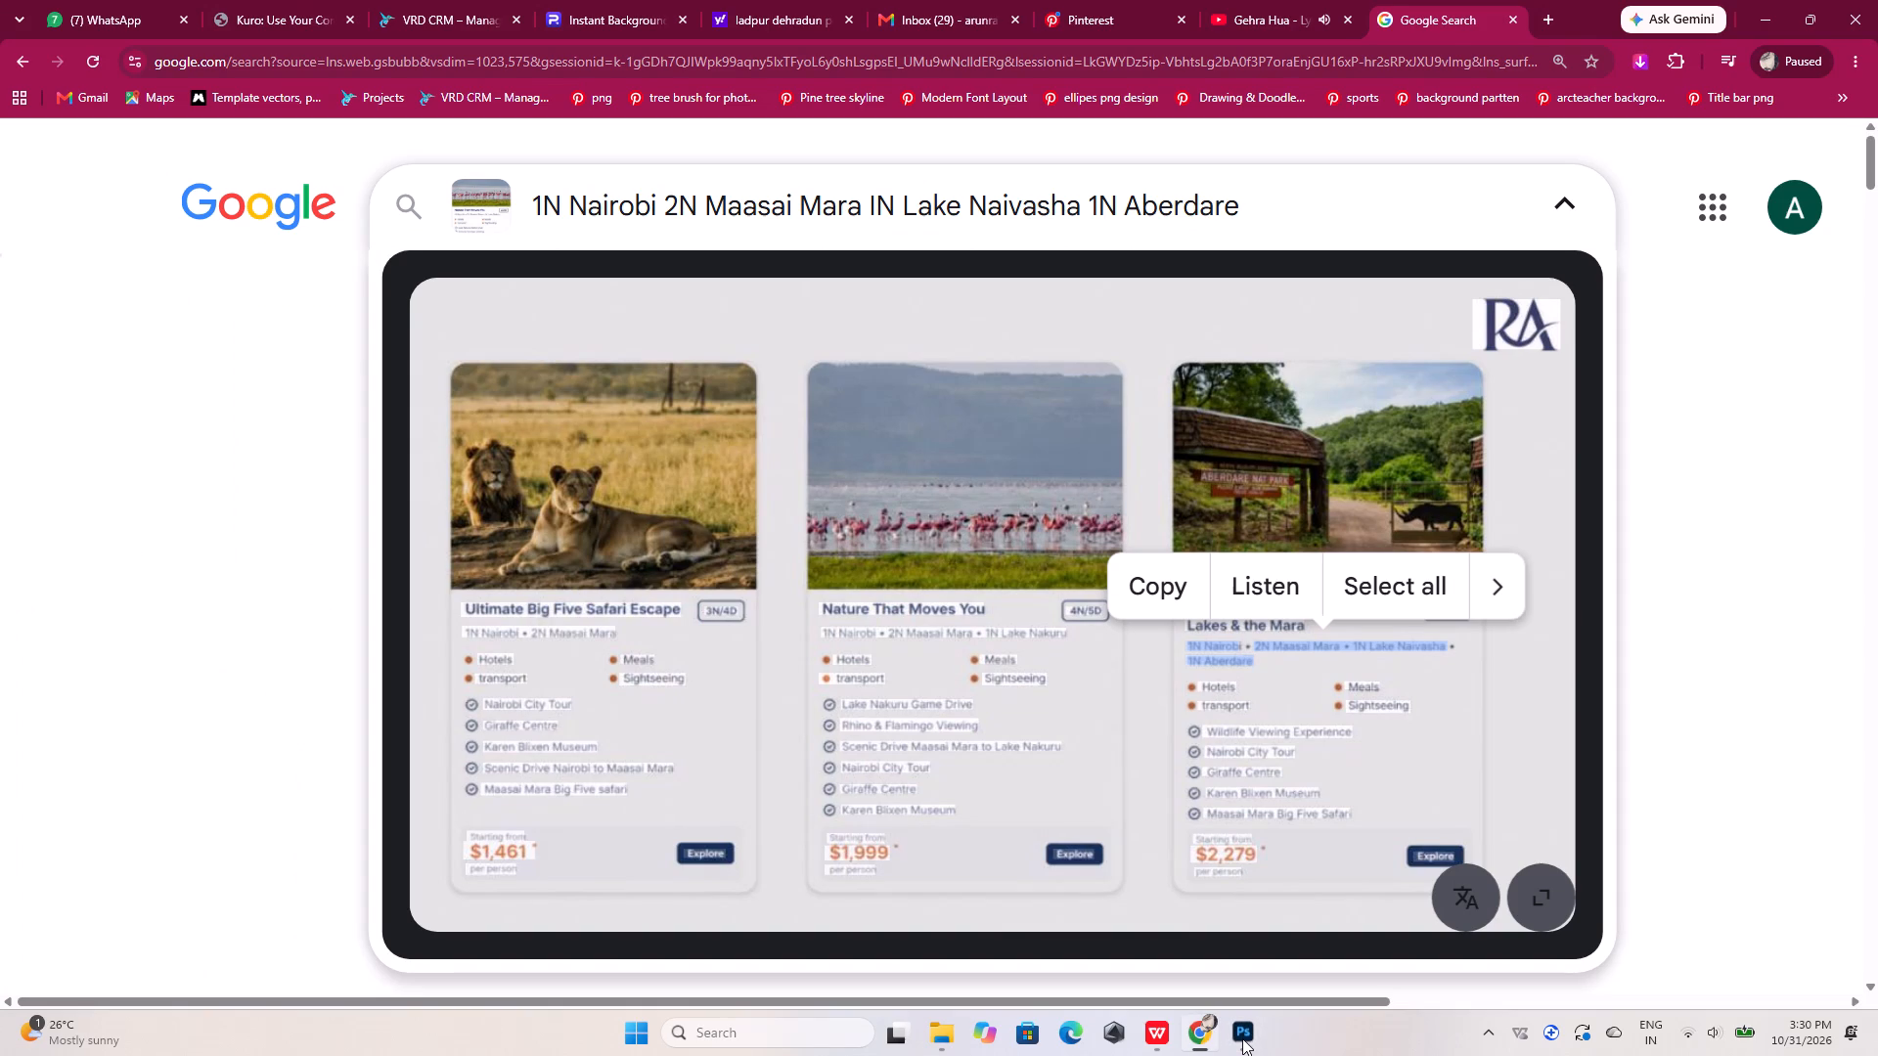
{"action": "left_click", "coordinate": [1242, 1038]}
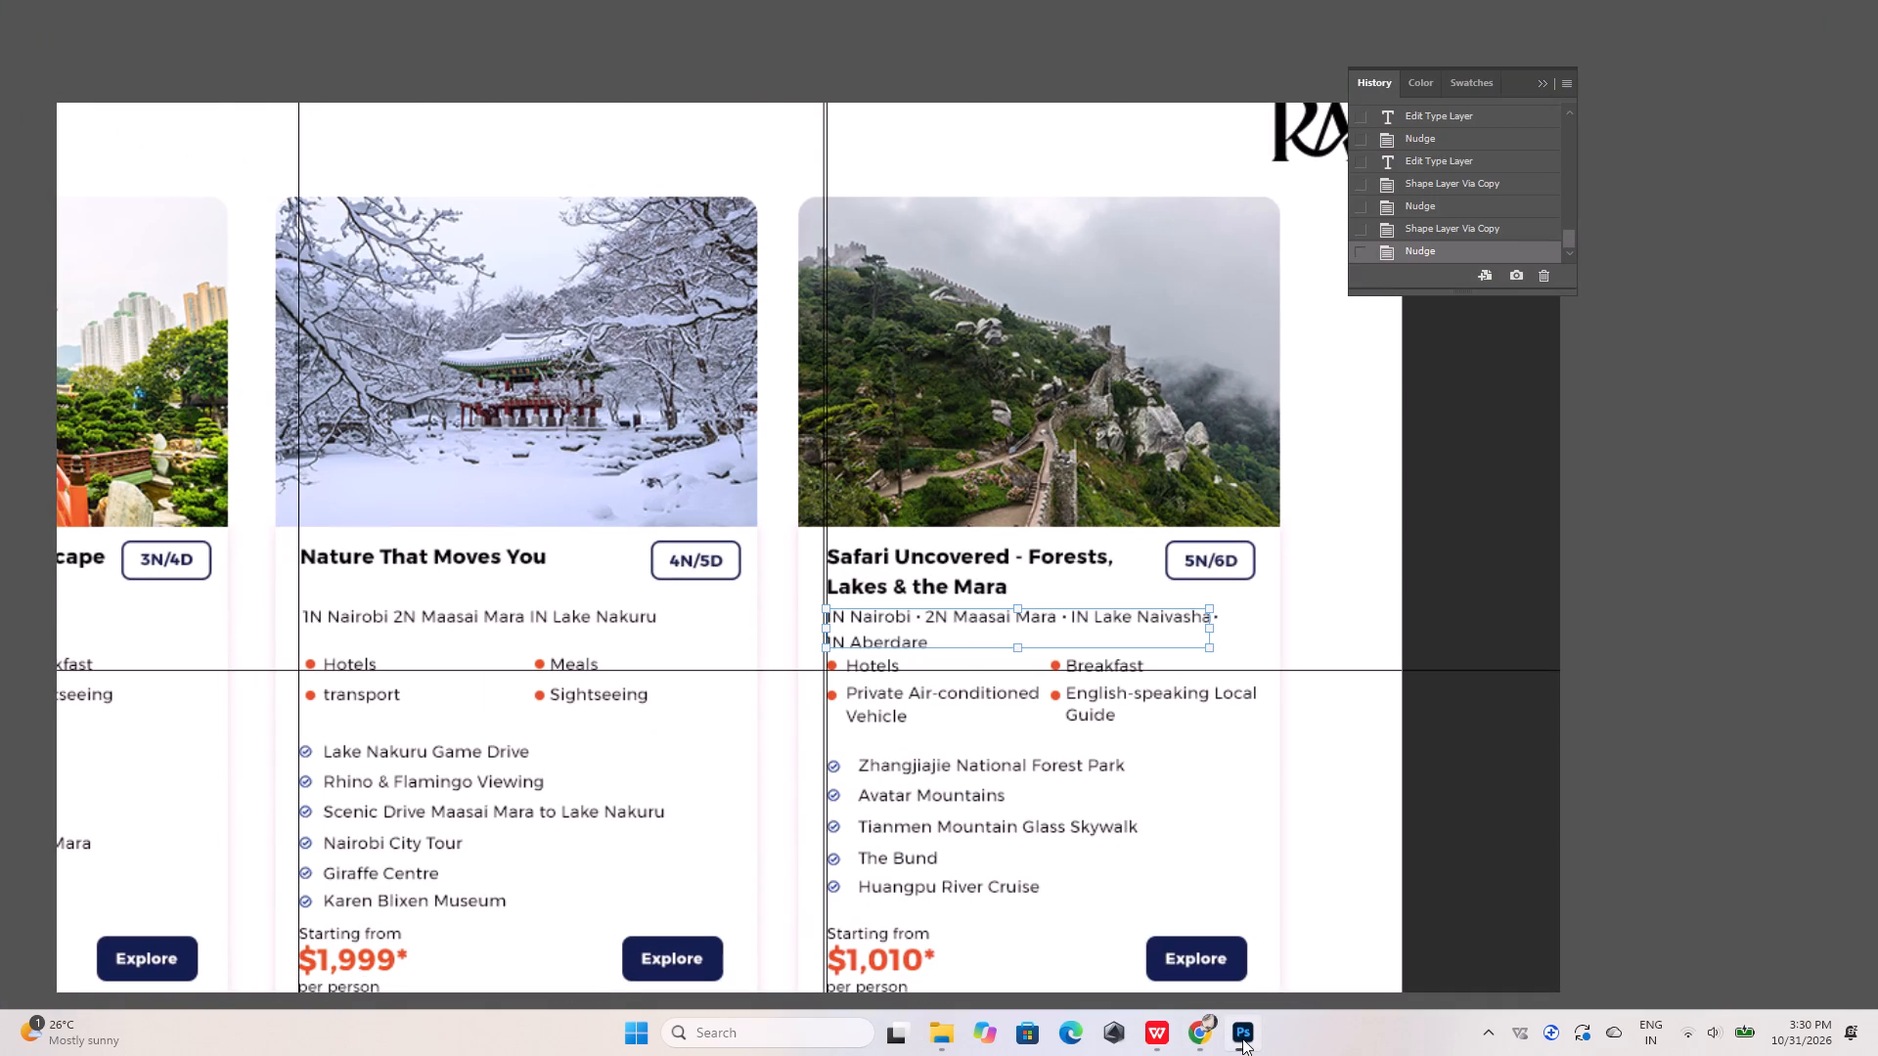
{"action": "left_click", "coordinate": [1387, 875]}
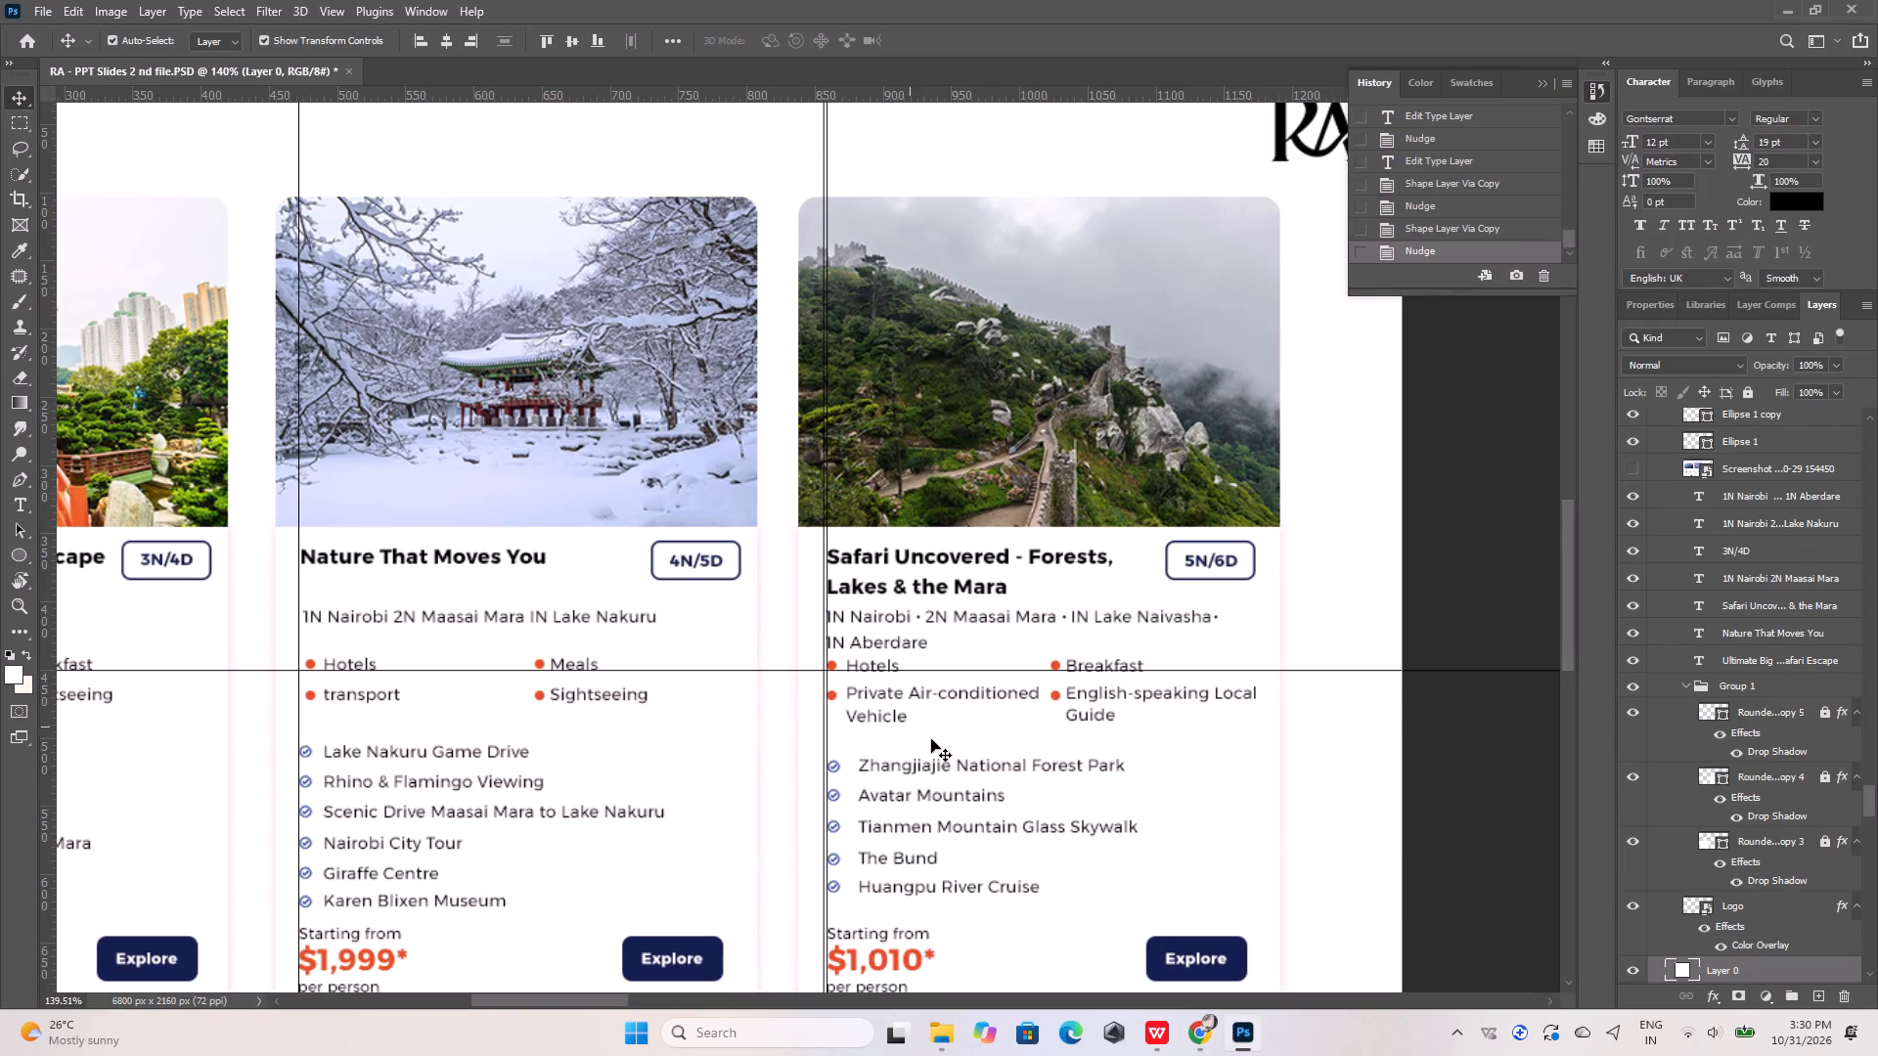
Add a horizontal guide at about Y 414 px along the baseline of the first card's "1N Nairobi 2N Maasai Mara" line.
{"action": "scroll", "coordinate": [1023, 786], "scroll_direction": "down", "scroll_amount": 6, "text": "alt"}
{"action": "scroll", "coordinate": [470, 739], "scroll_direction": "up", "scroll_amount": 5, "text": "alt"}
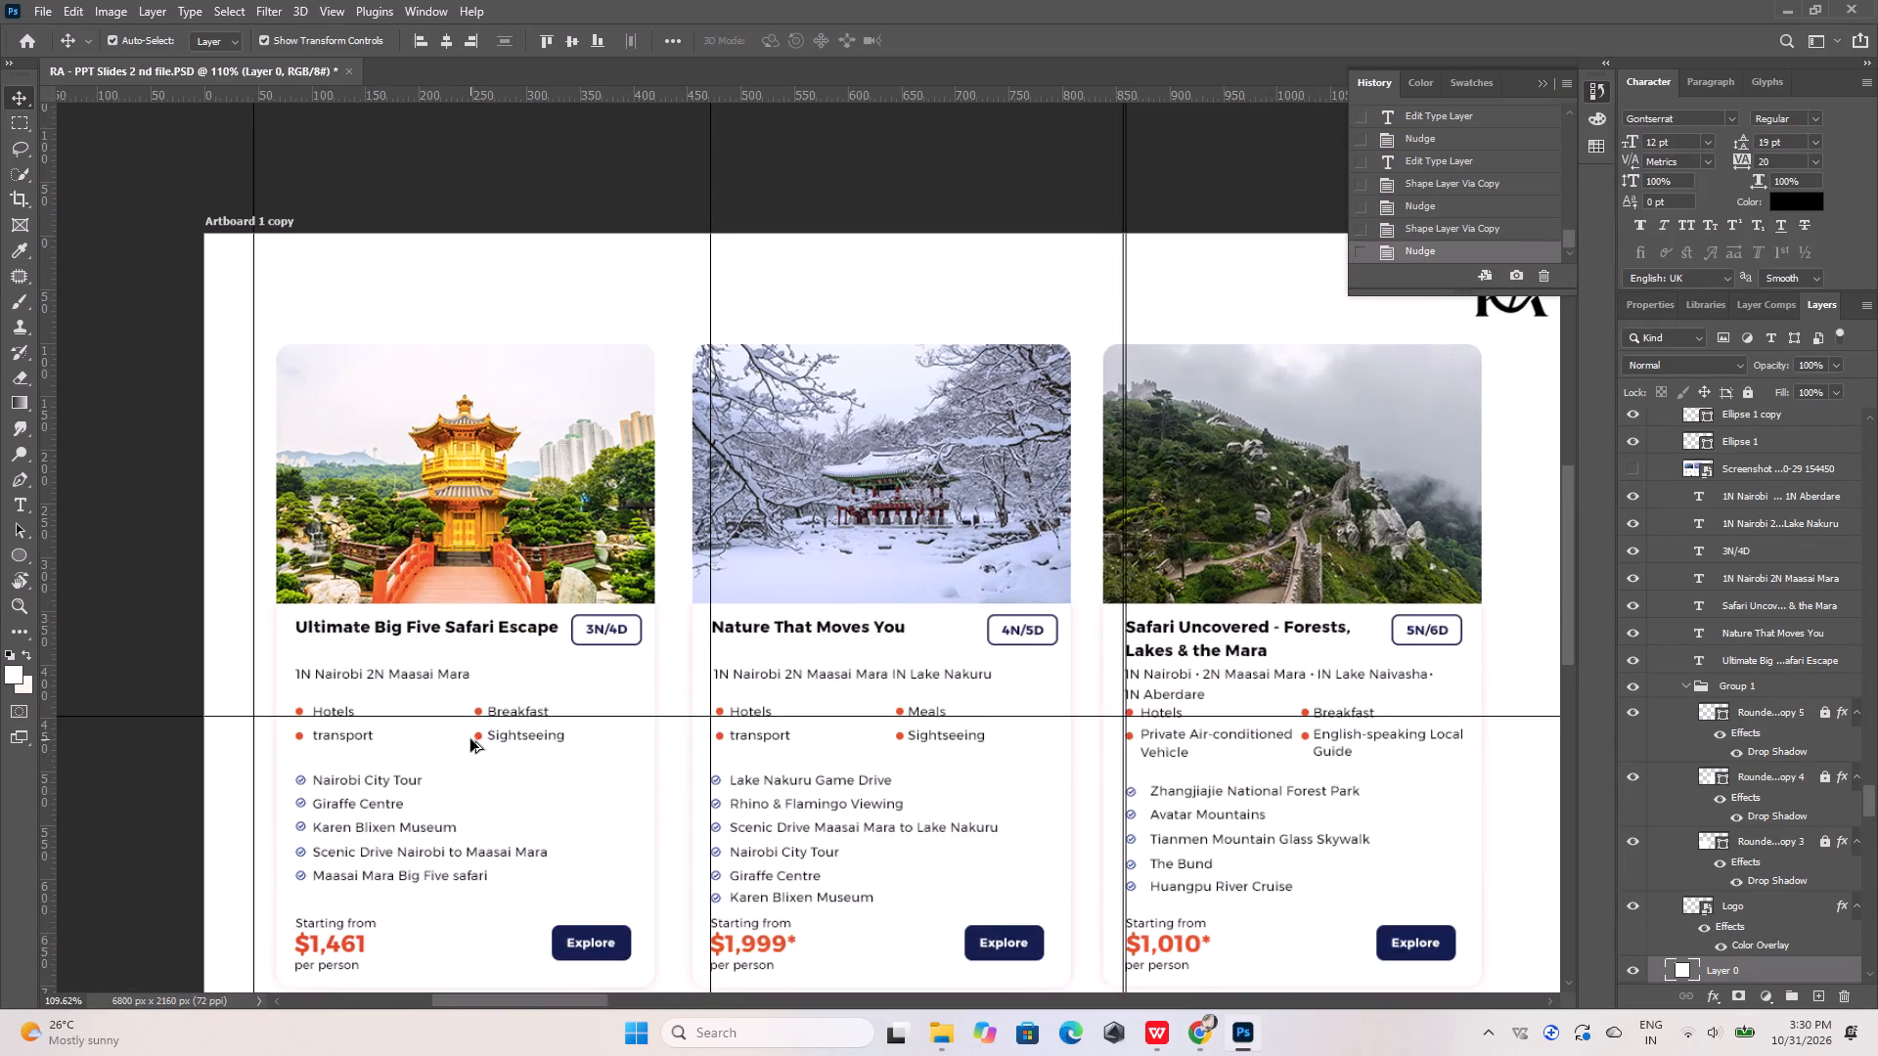
{"action": "scroll", "coordinate": [422, 660], "scroll_direction": "up", "scroll_amount": 5, "text": "alt"}
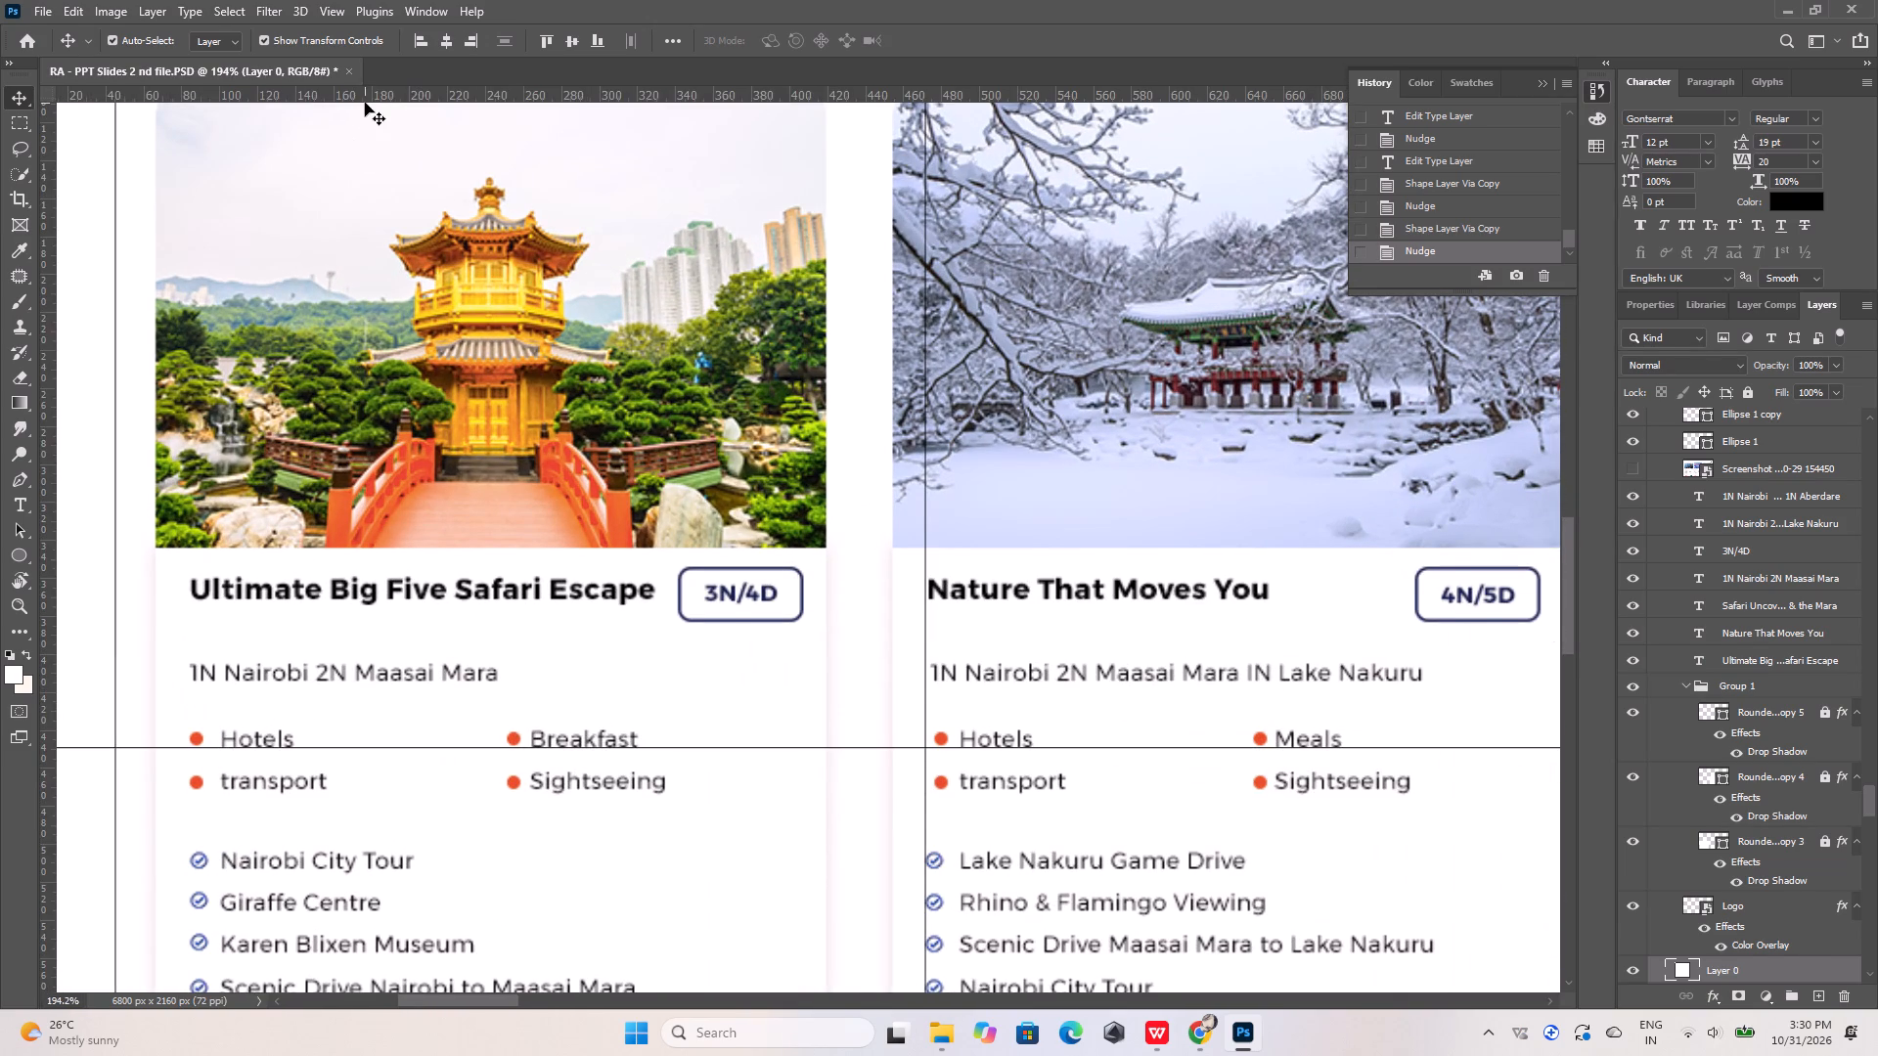
{"action": "left_click_drag", "start_coordinate": [365, 103], "coordinate": [392, 302]}
{"action": "key", "text": "ctrl+z"}
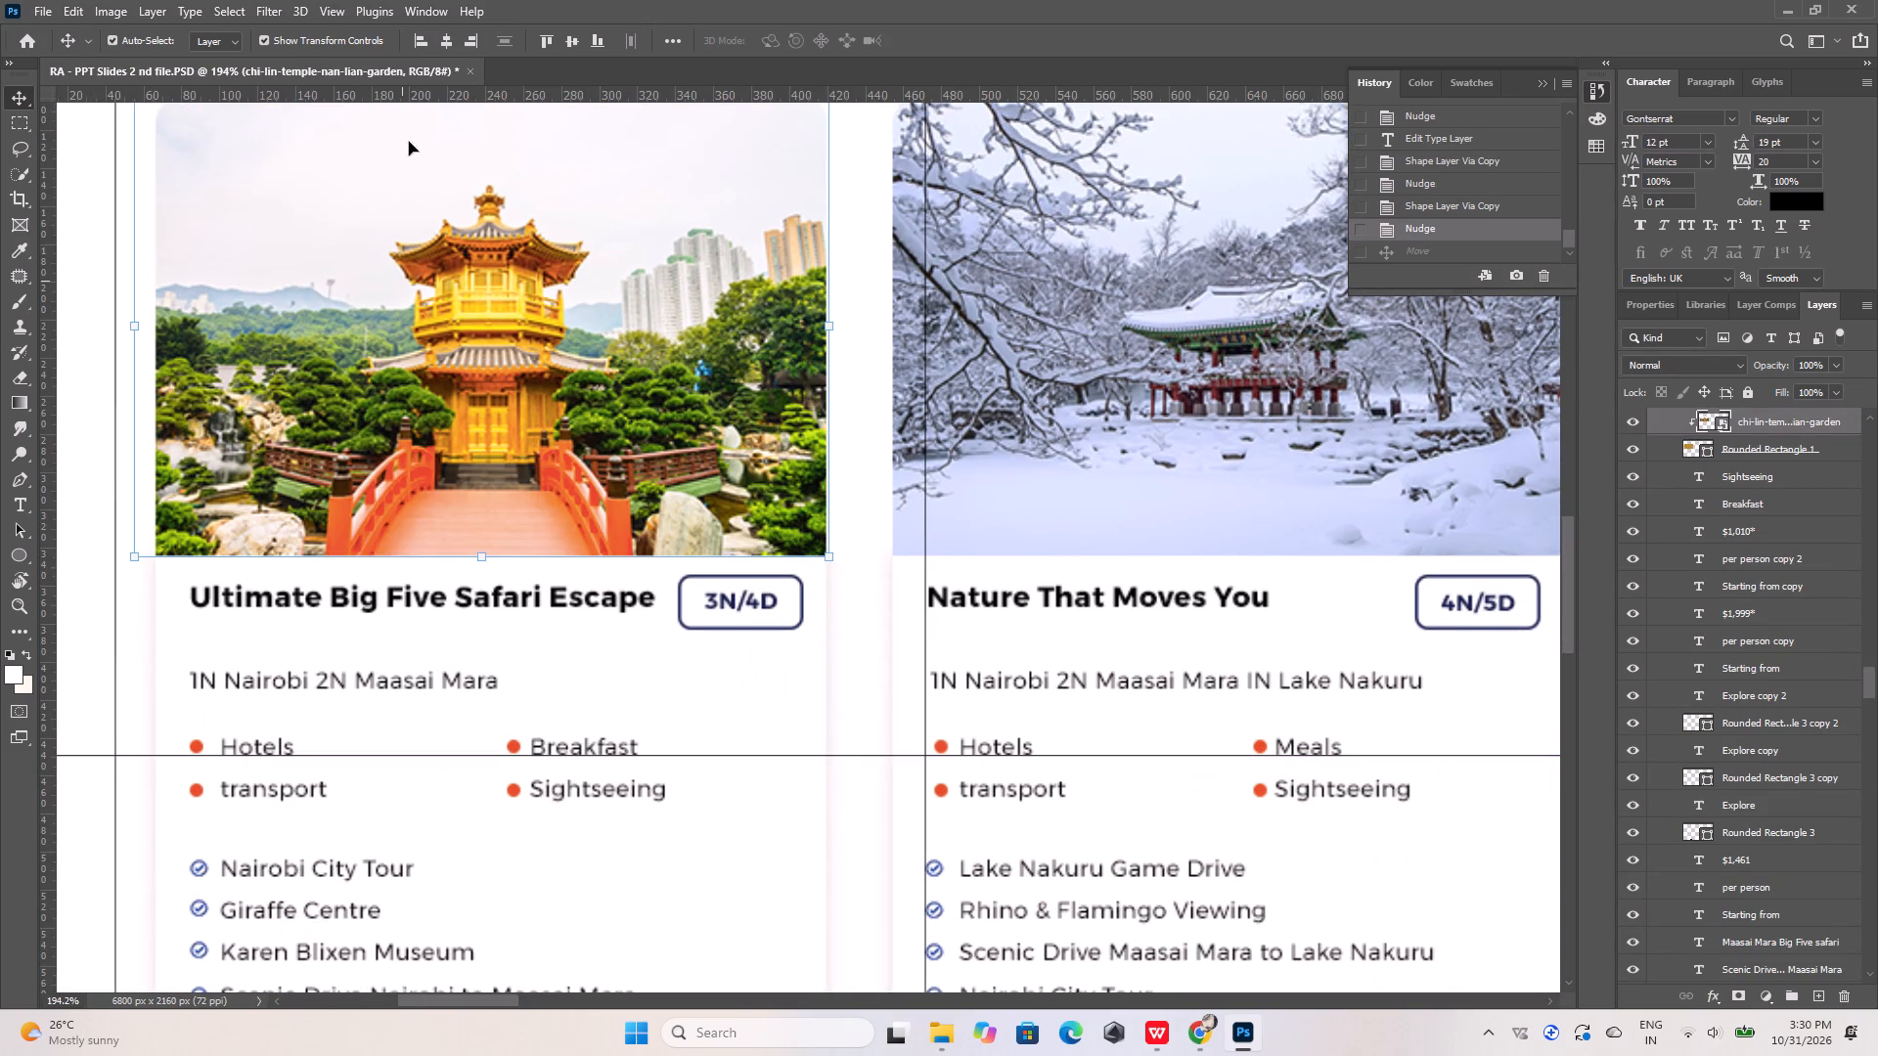
{"action": "left_click_drag", "start_coordinate": [434, 98], "coordinate": [477, 687]}
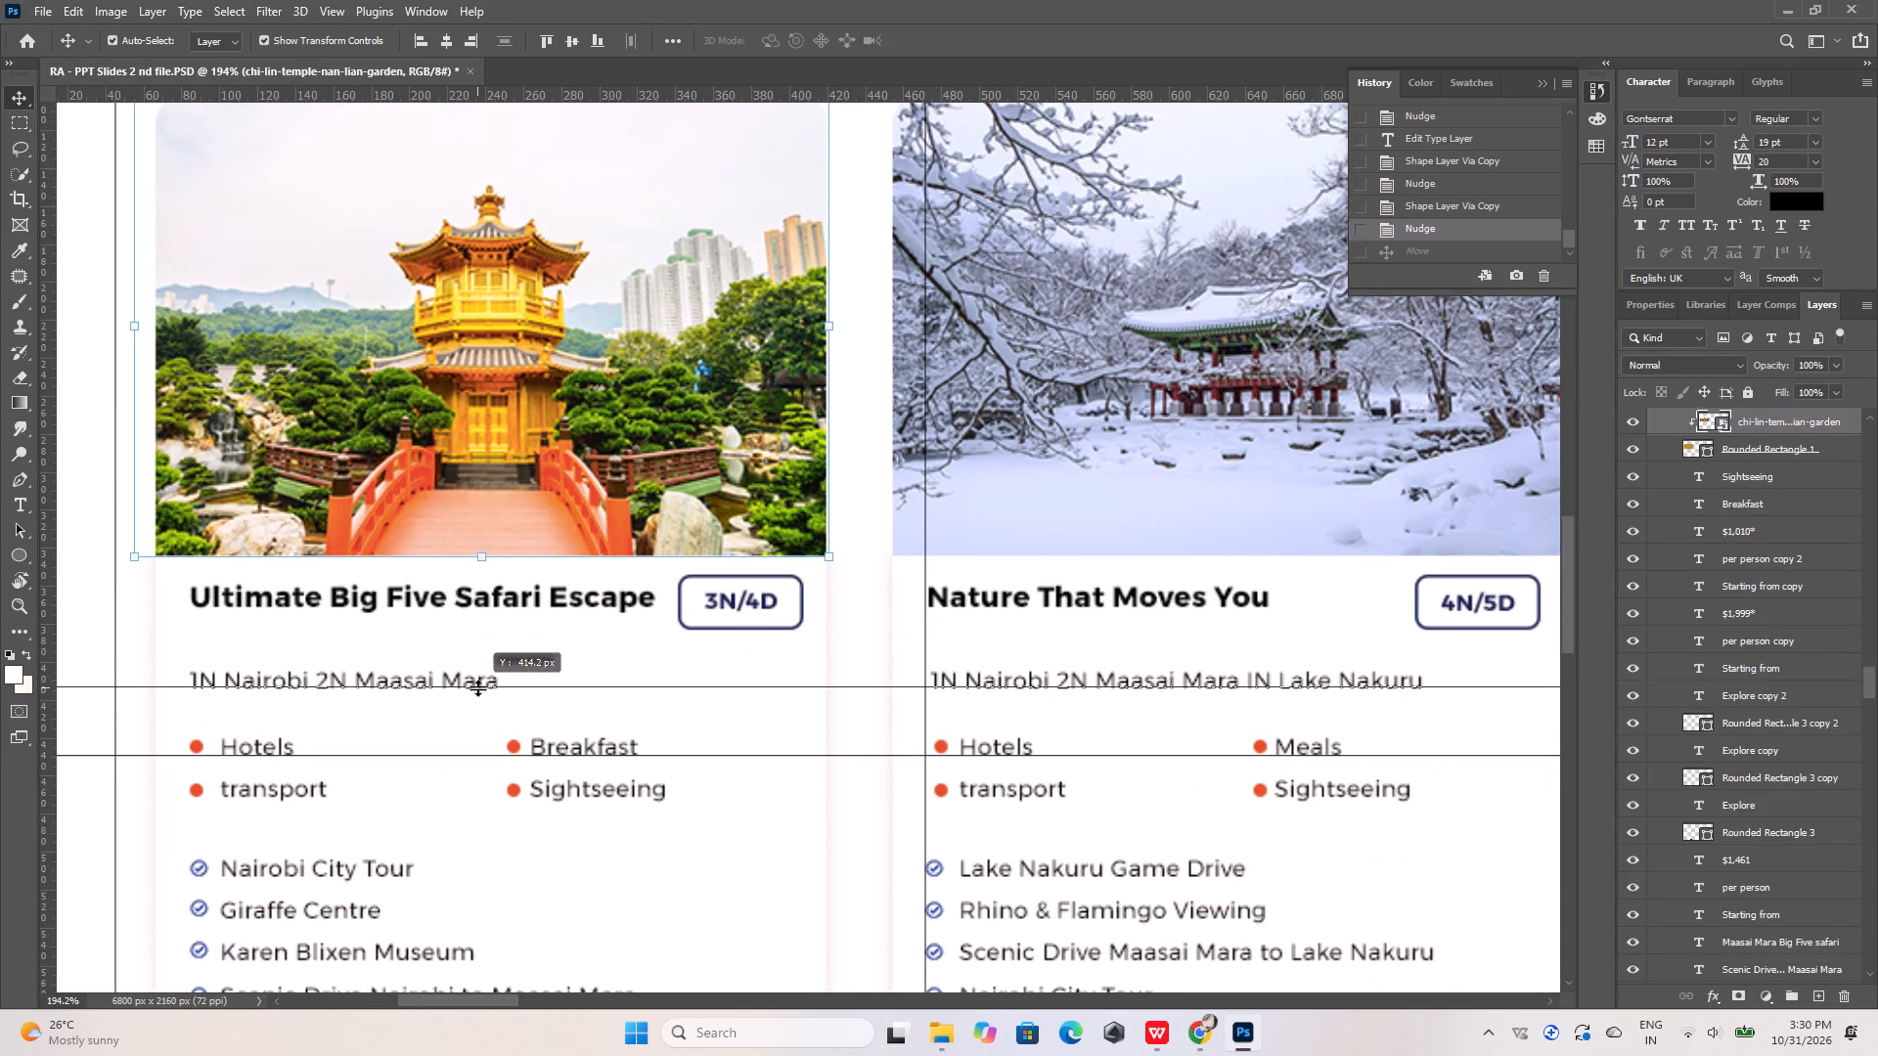
{"action": "left_click_drag", "start_coordinate": [477, 687], "coordinate": [479, 689]}
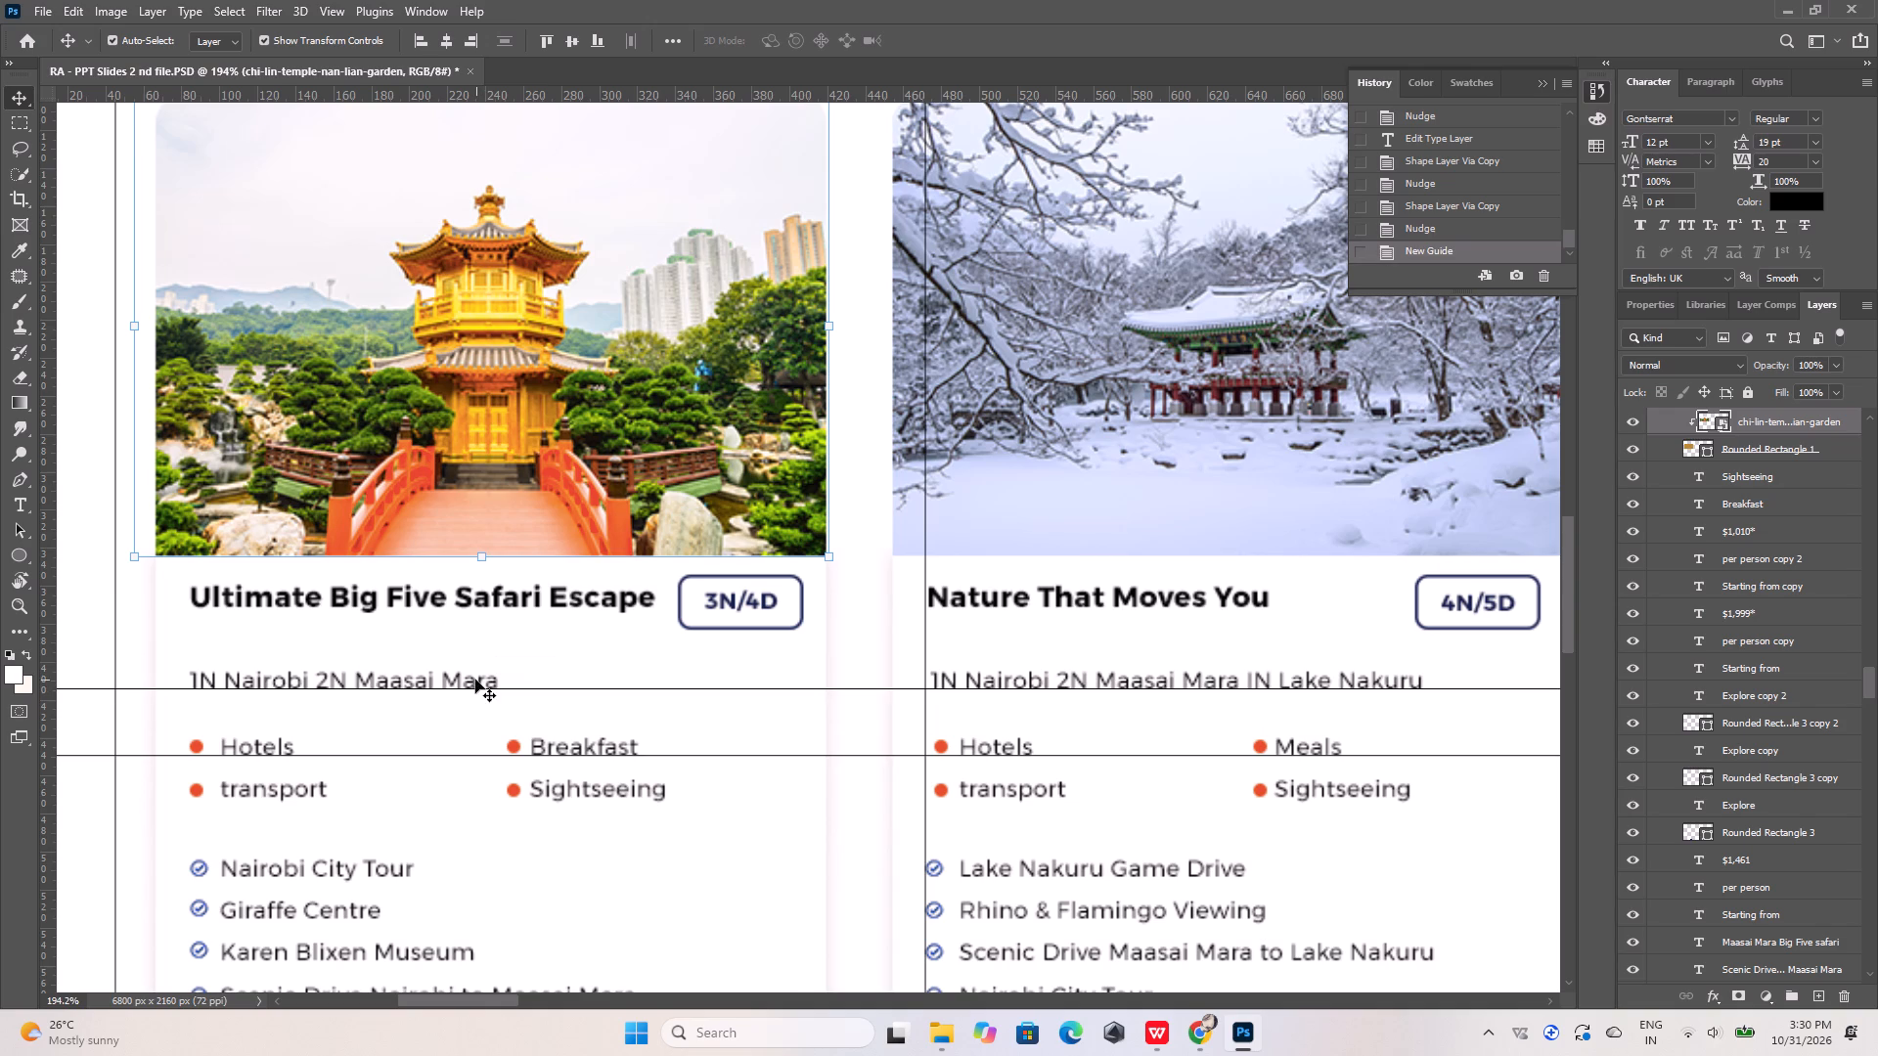
Examine the itinerary lines against the guide across all three cards and check the third card in the Chrome reference image.
{"action": "scroll", "coordinate": [469, 680], "scroll_direction": "down", "scroll_amount": 10, "text": "alt"}
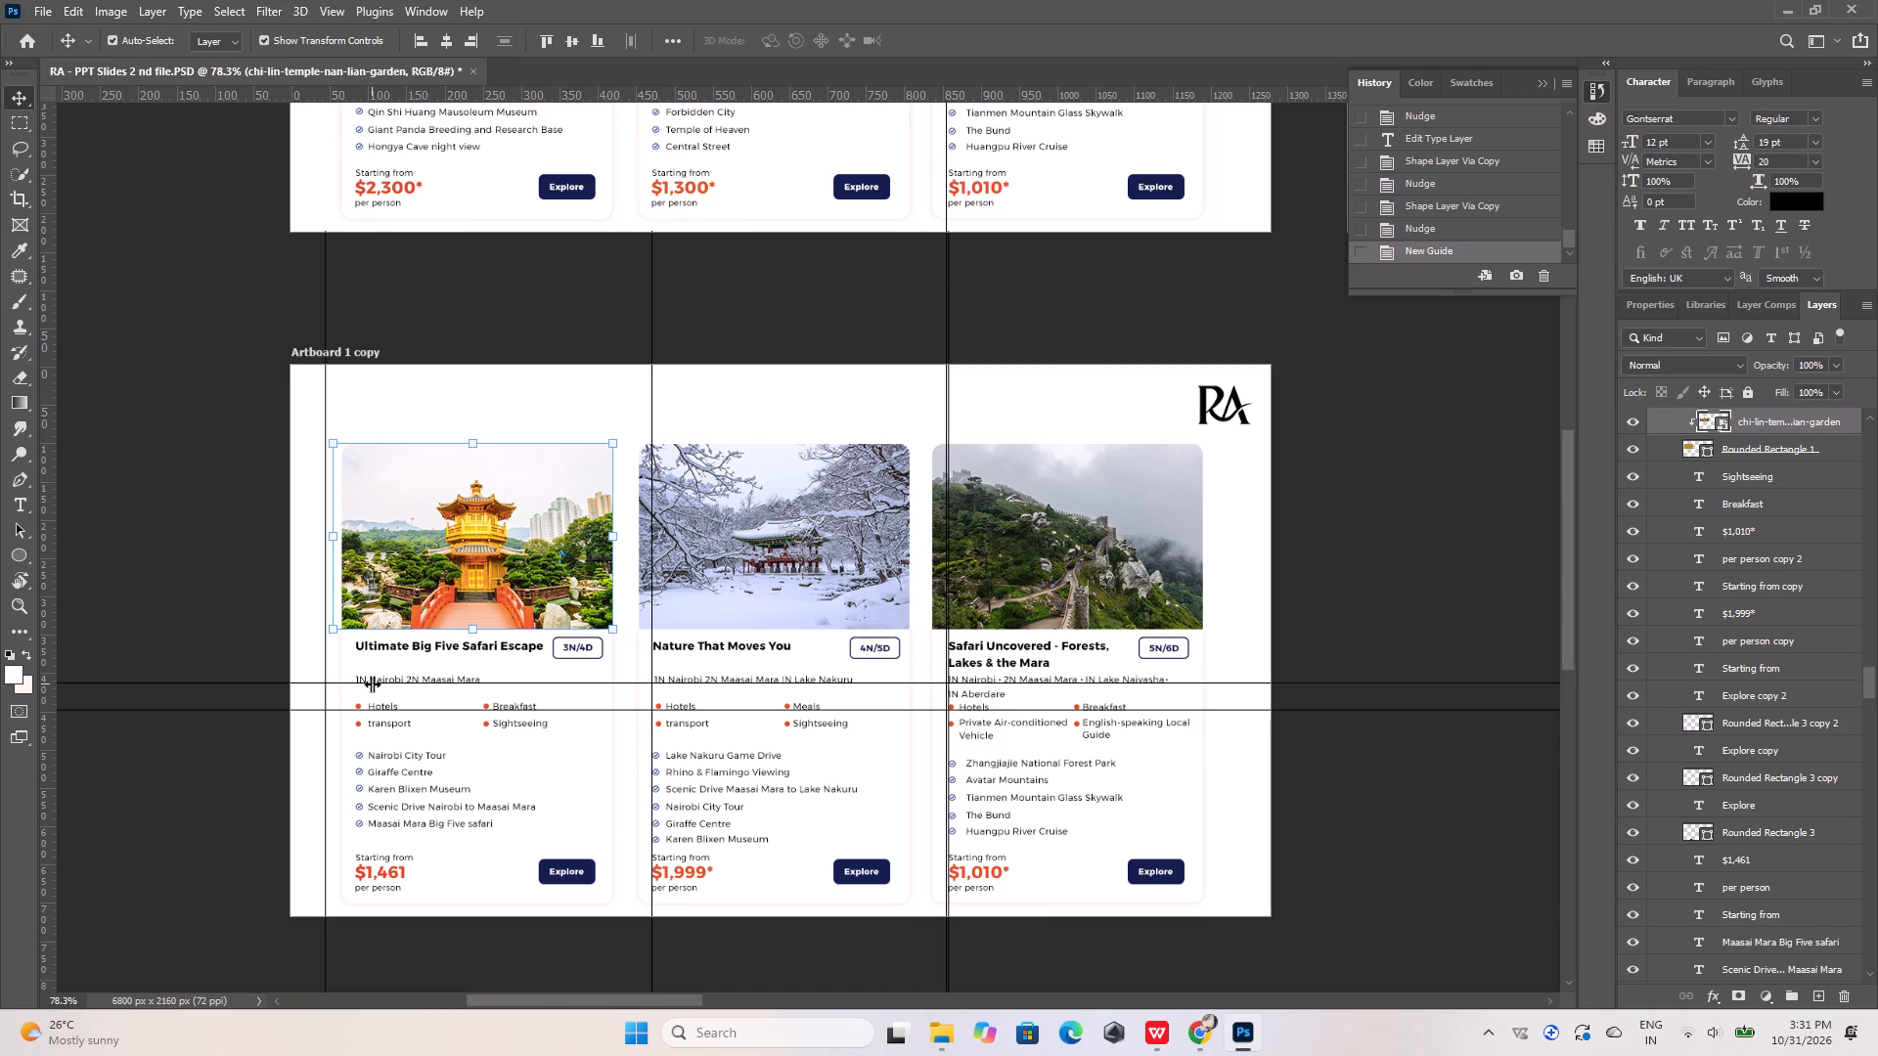
{"action": "scroll", "coordinate": [431, 714], "scroll_direction": "down", "scroll_amount": 5, "text": "alt"}
{"action": "scroll", "coordinate": [662, 700], "scroll_direction": "up", "scroll_amount": 2, "text": "alt"}
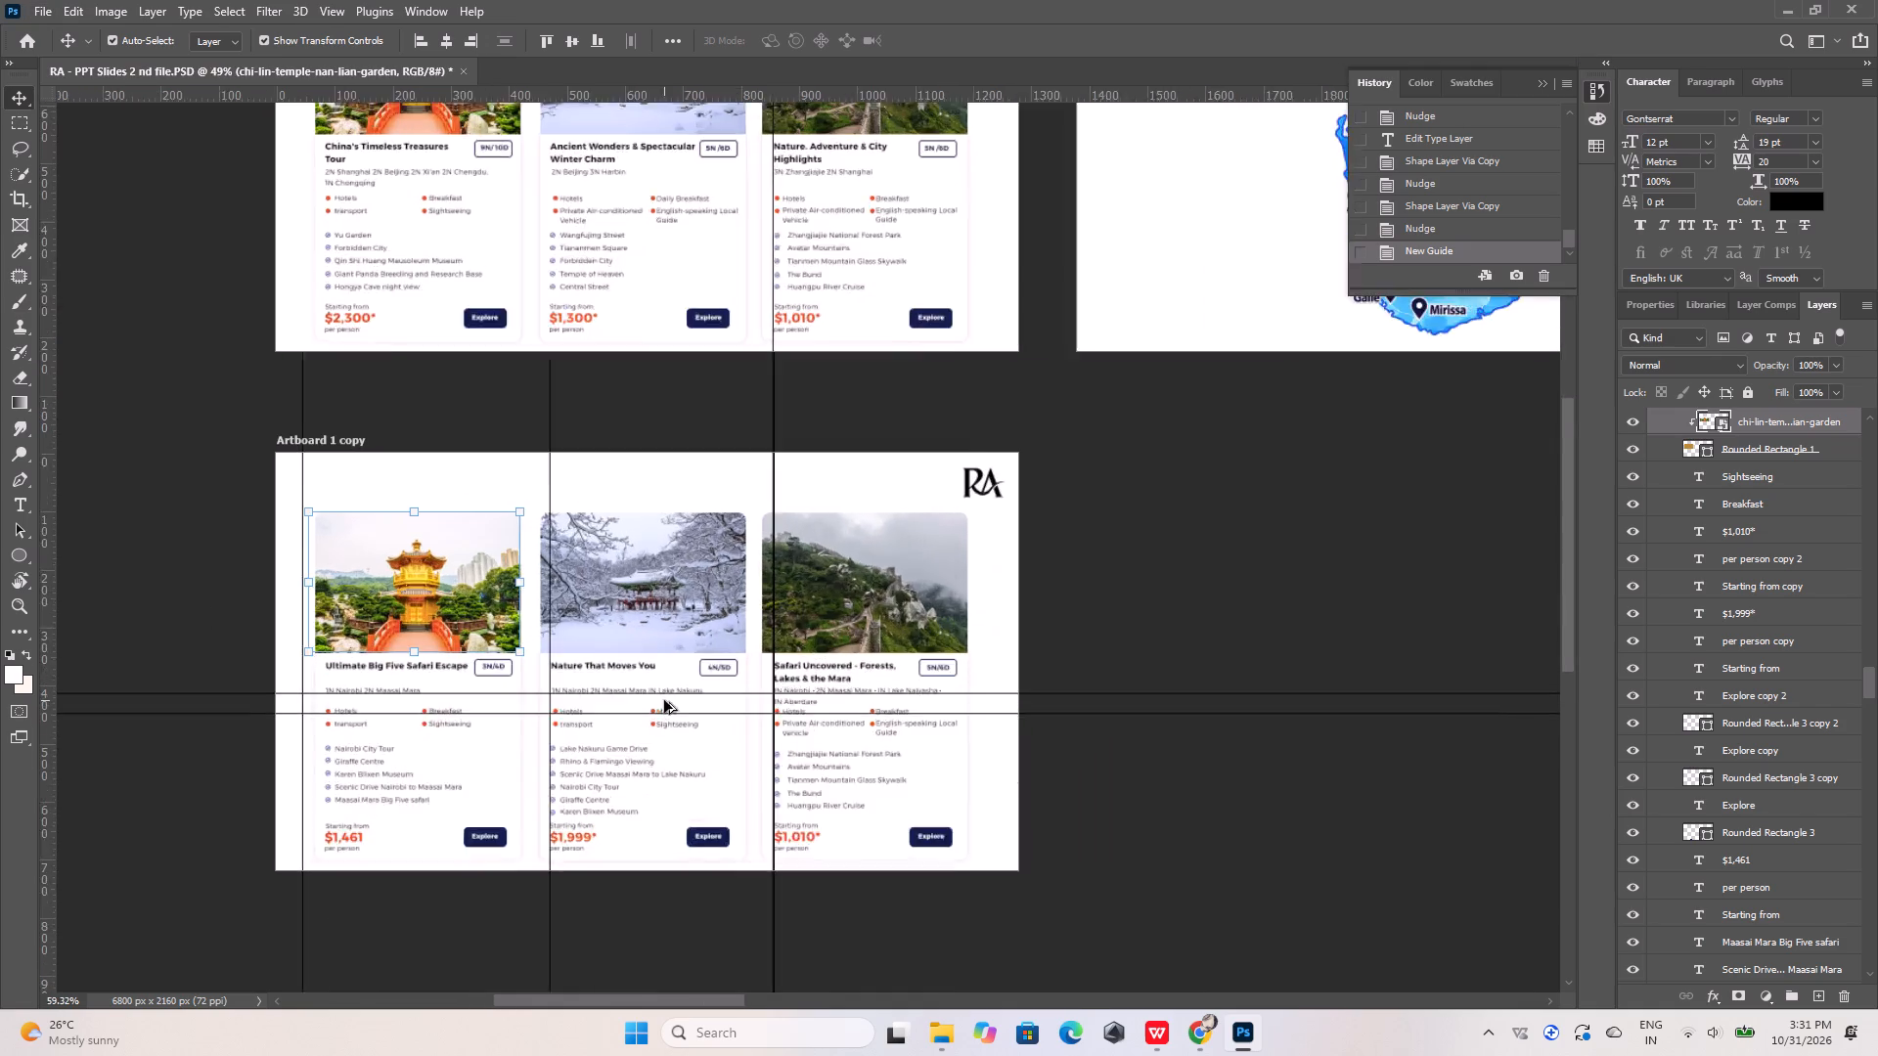
{"action": "scroll", "coordinate": [664, 700], "scroll_direction": "up", "scroll_amount": 7, "text": "alt"}
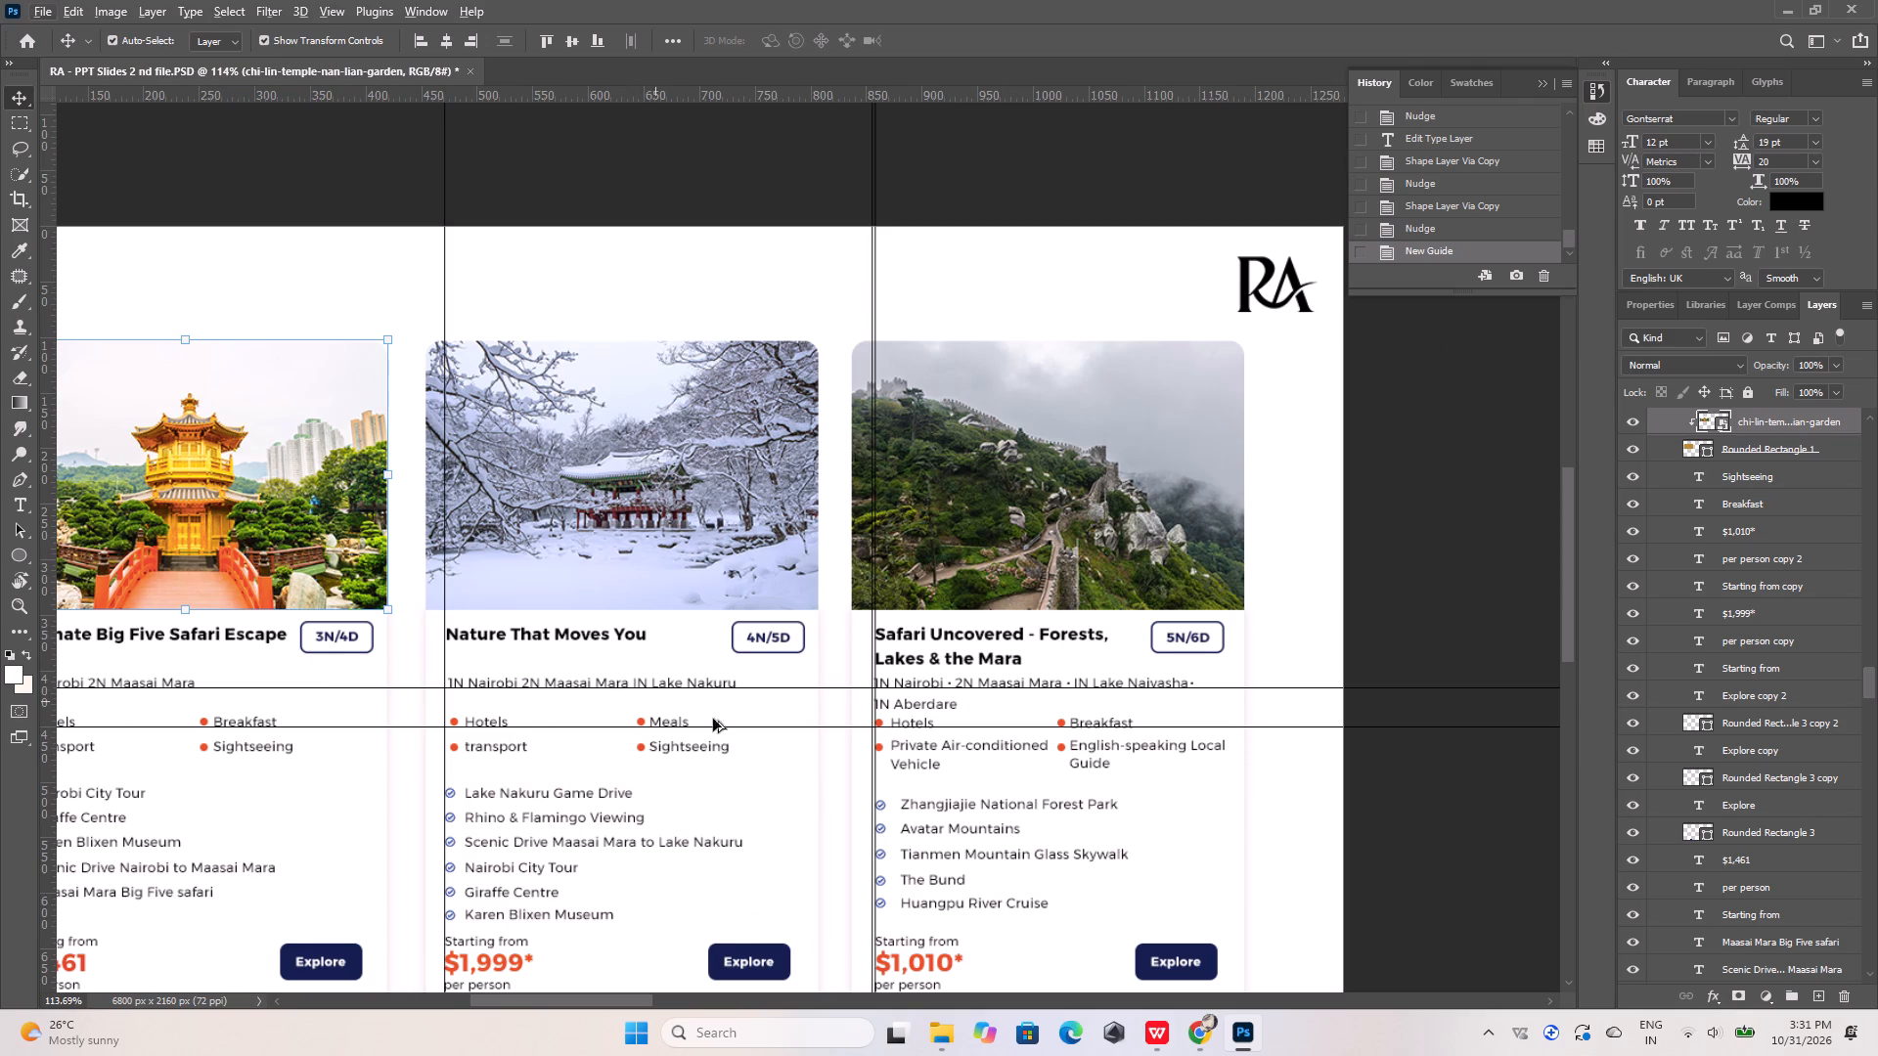
{"action": "scroll", "coordinate": [791, 735], "scroll_direction": "down", "scroll_amount": 4, "text": "alt"}
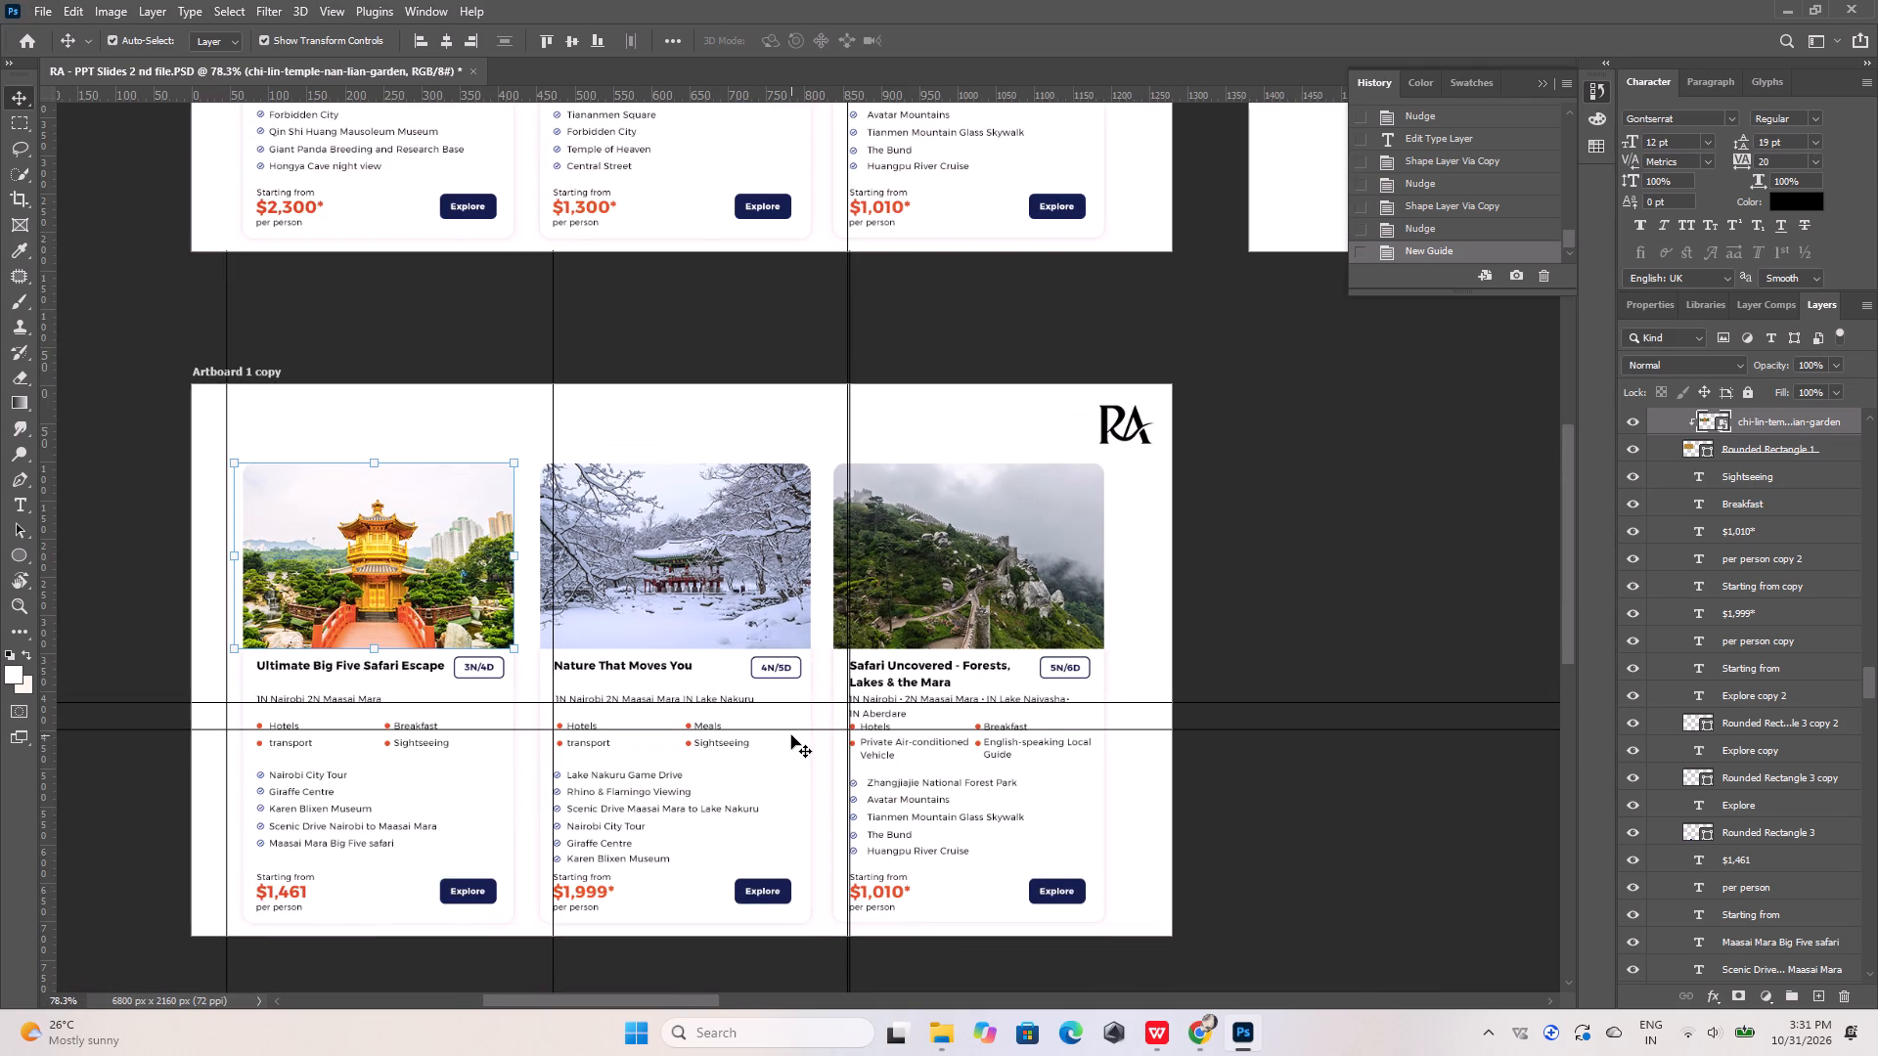
{"action": "scroll", "coordinate": [916, 726], "scroll_direction": "up", "scroll_amount": 10, "text": "alt"}
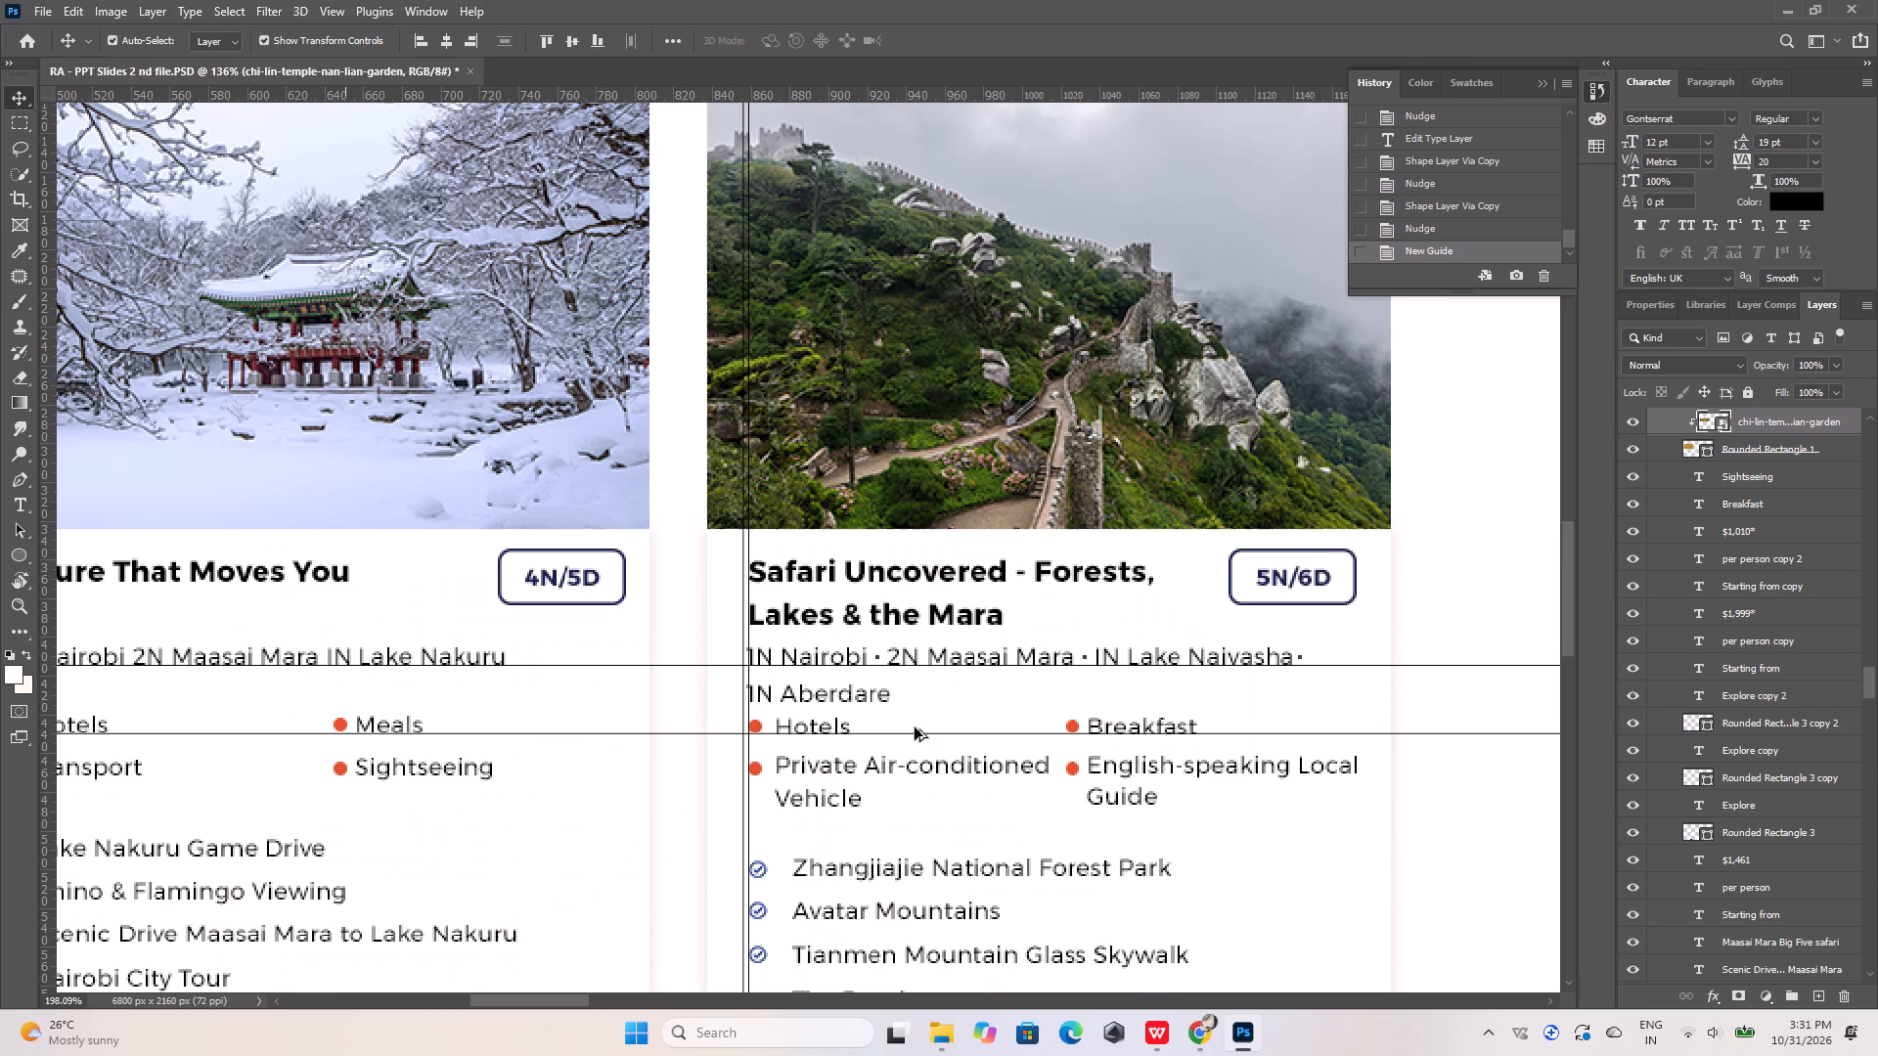
{"action": "left_click", "coordinate": [1199, 1034]}
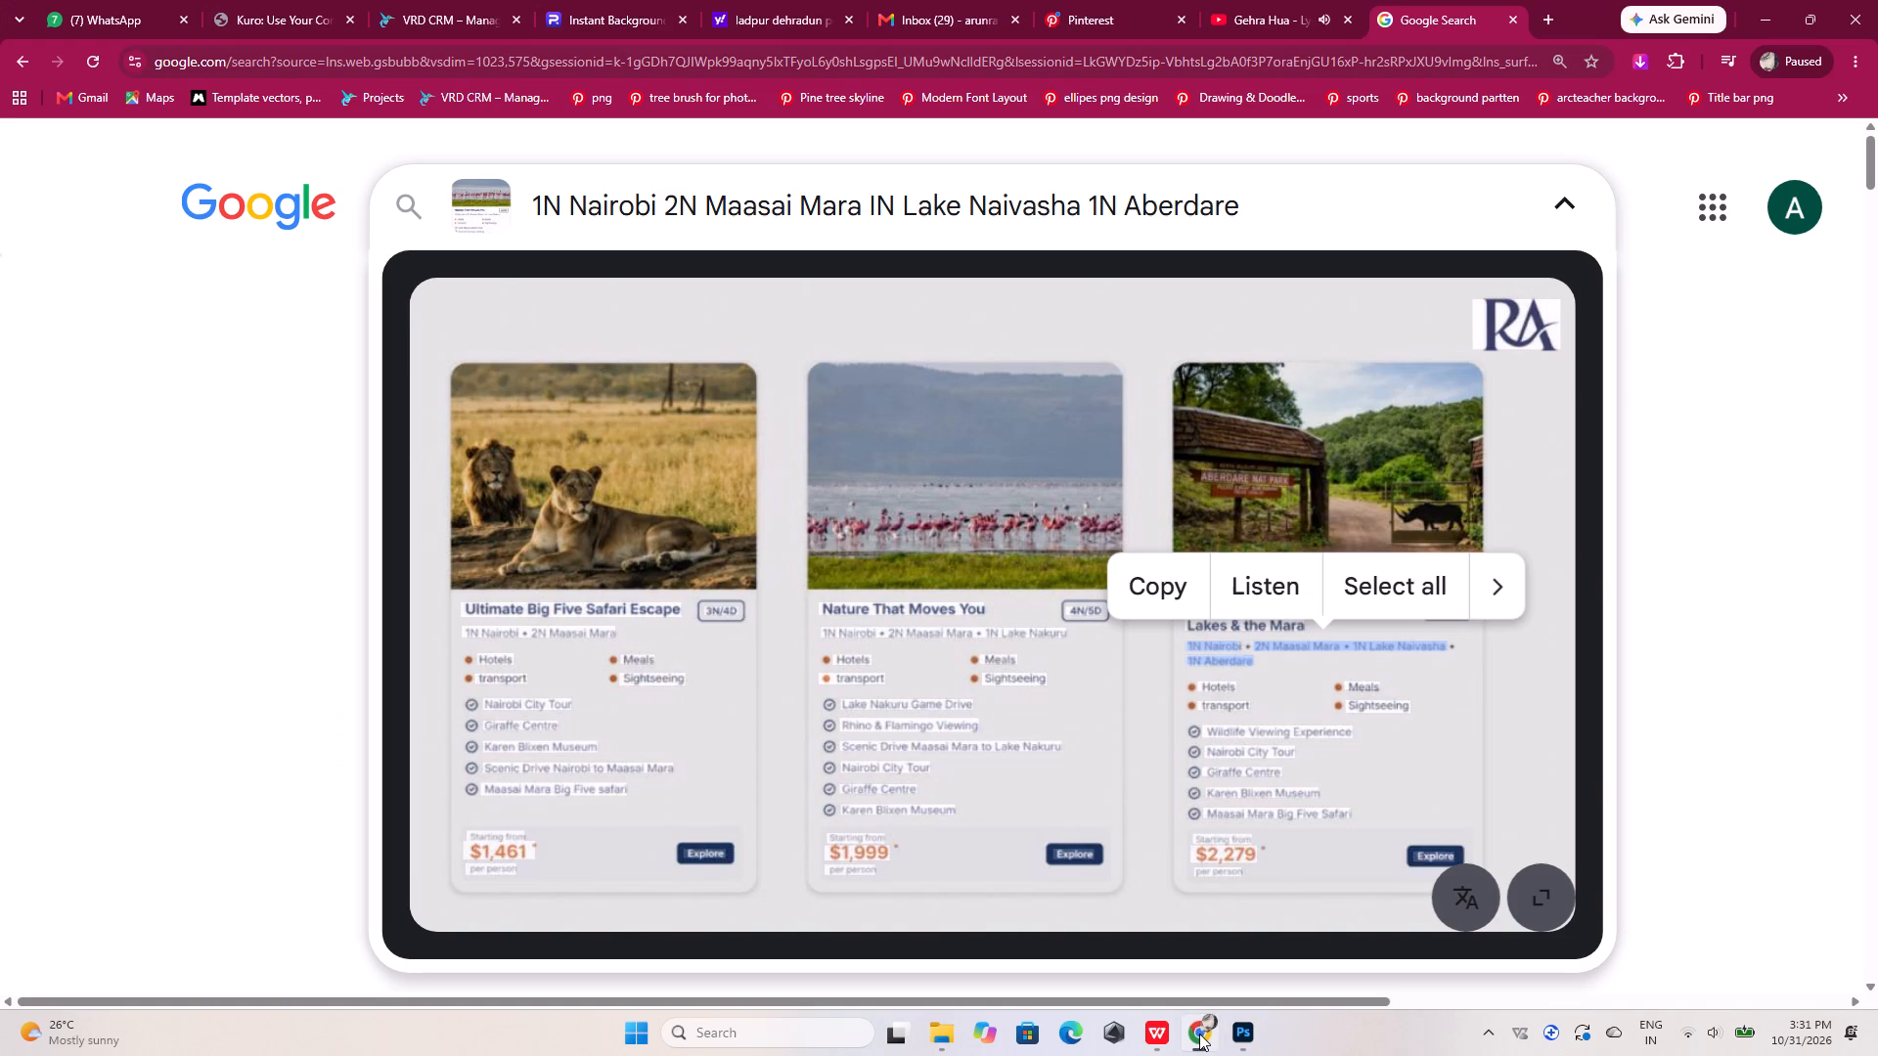
{"action": "left_click", "coordinate": [1199, 1034]}
{"action": "left_click", "coordinate": [1199, 1034]}
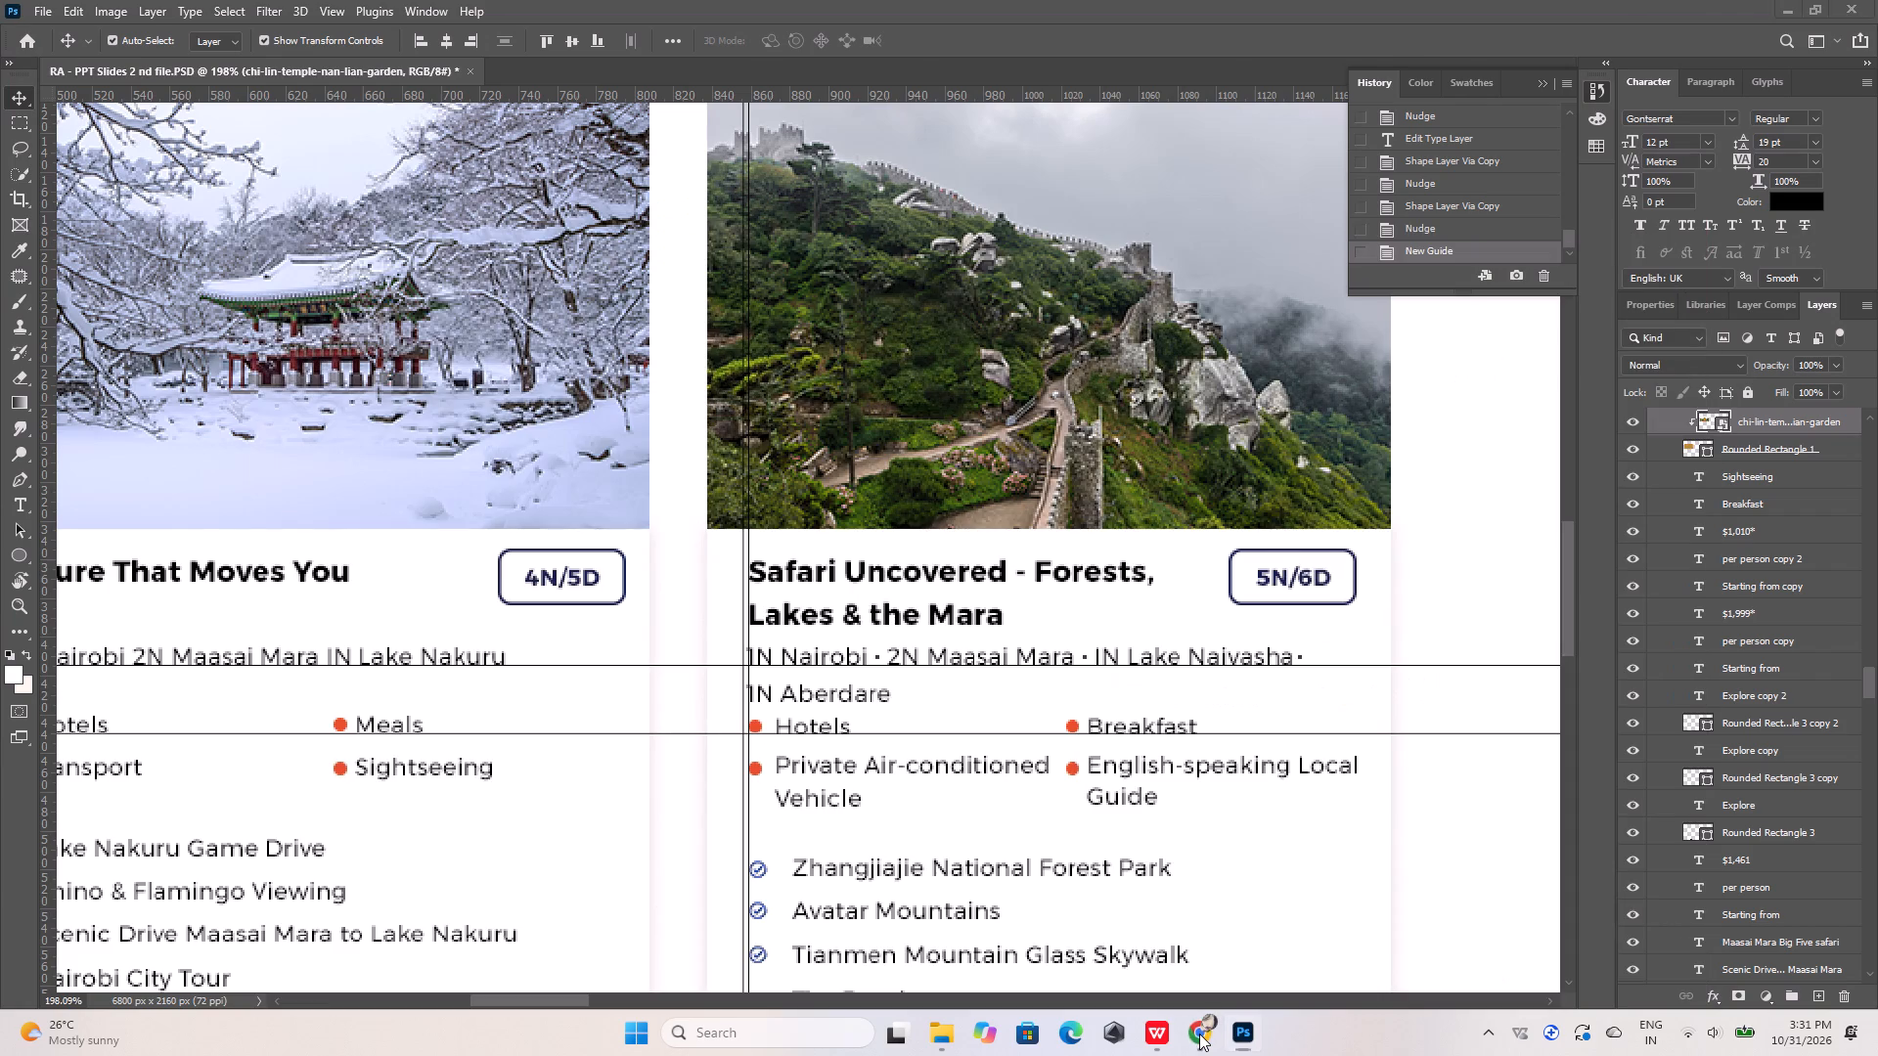
{"action": "left_click", "coordinate": [1199, 1034]}
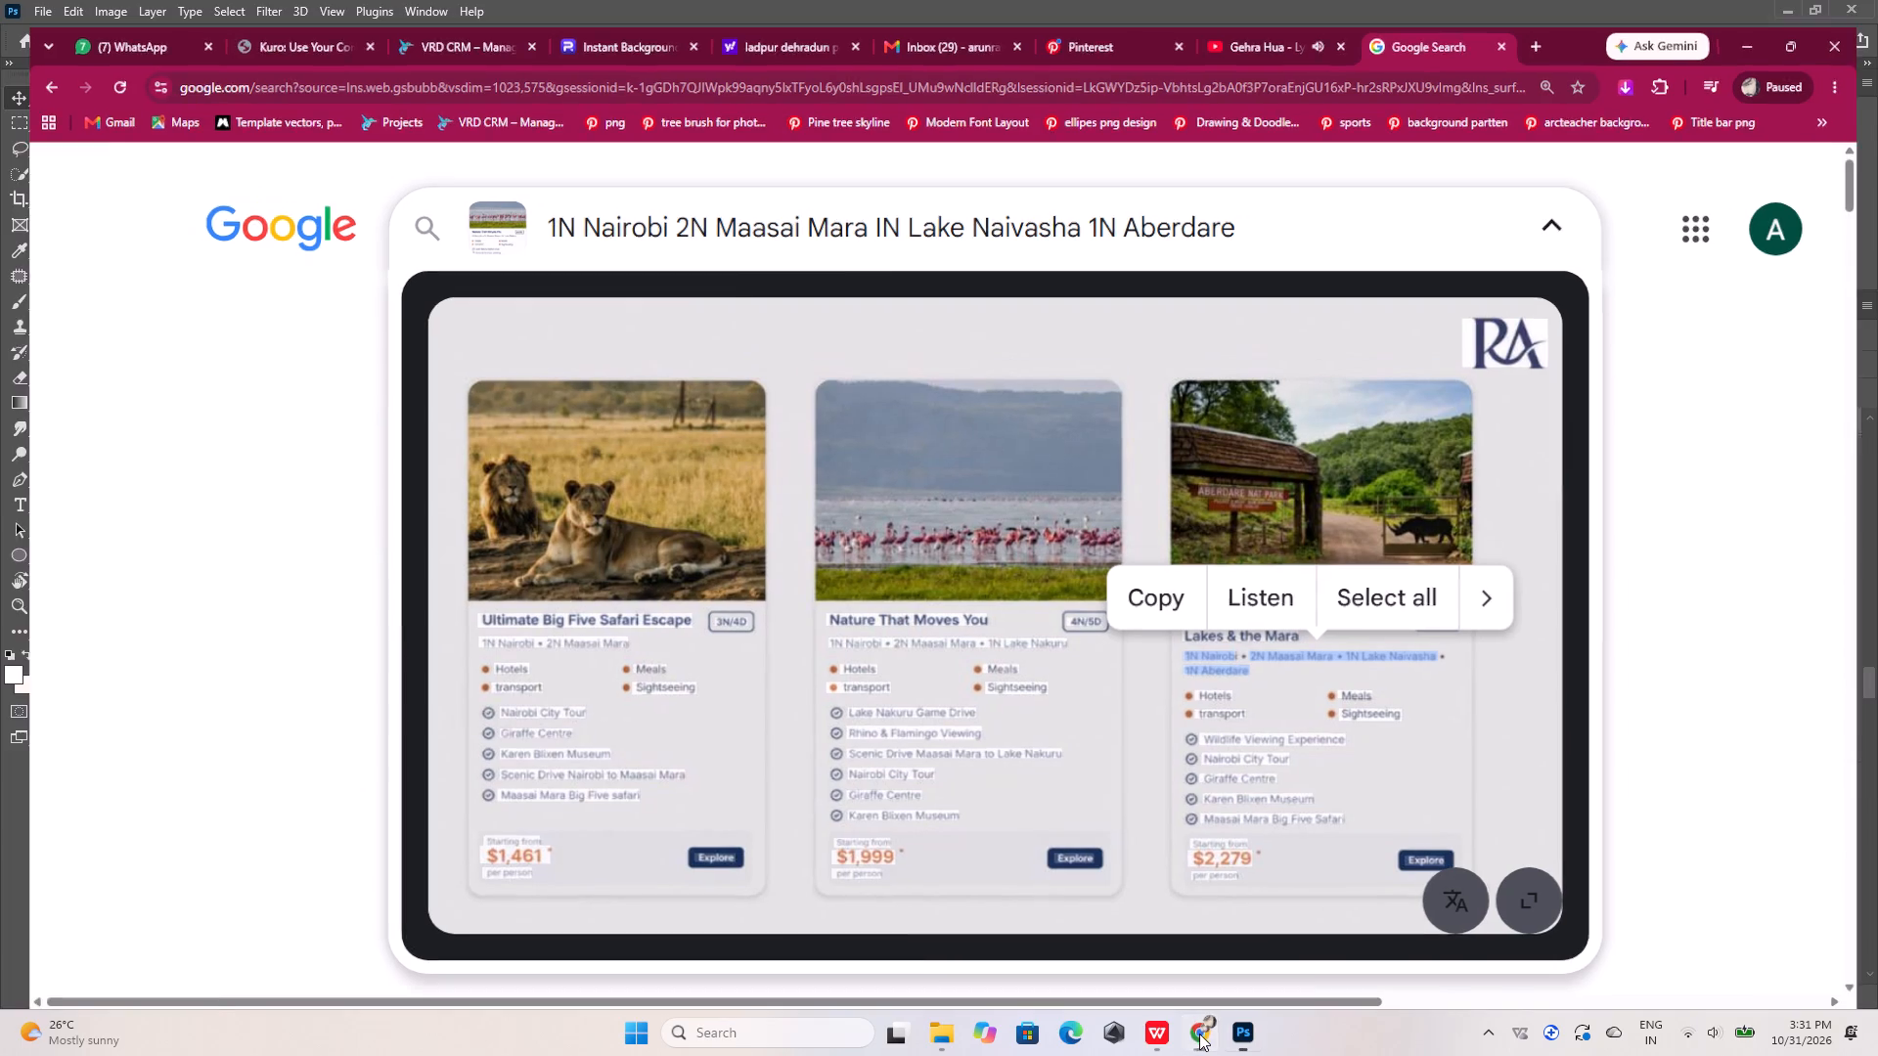
Copy "transport" from the second card and replace the third card's "Private Air-conditioned Vehicle" text with it.
{"action": "scroll", "coordinate": [1095, 855], "scroll_direction": "down", "scroll_amount": 3, "text": "alt"}
{"action": "double_click", "coordinate": [353, 793]}
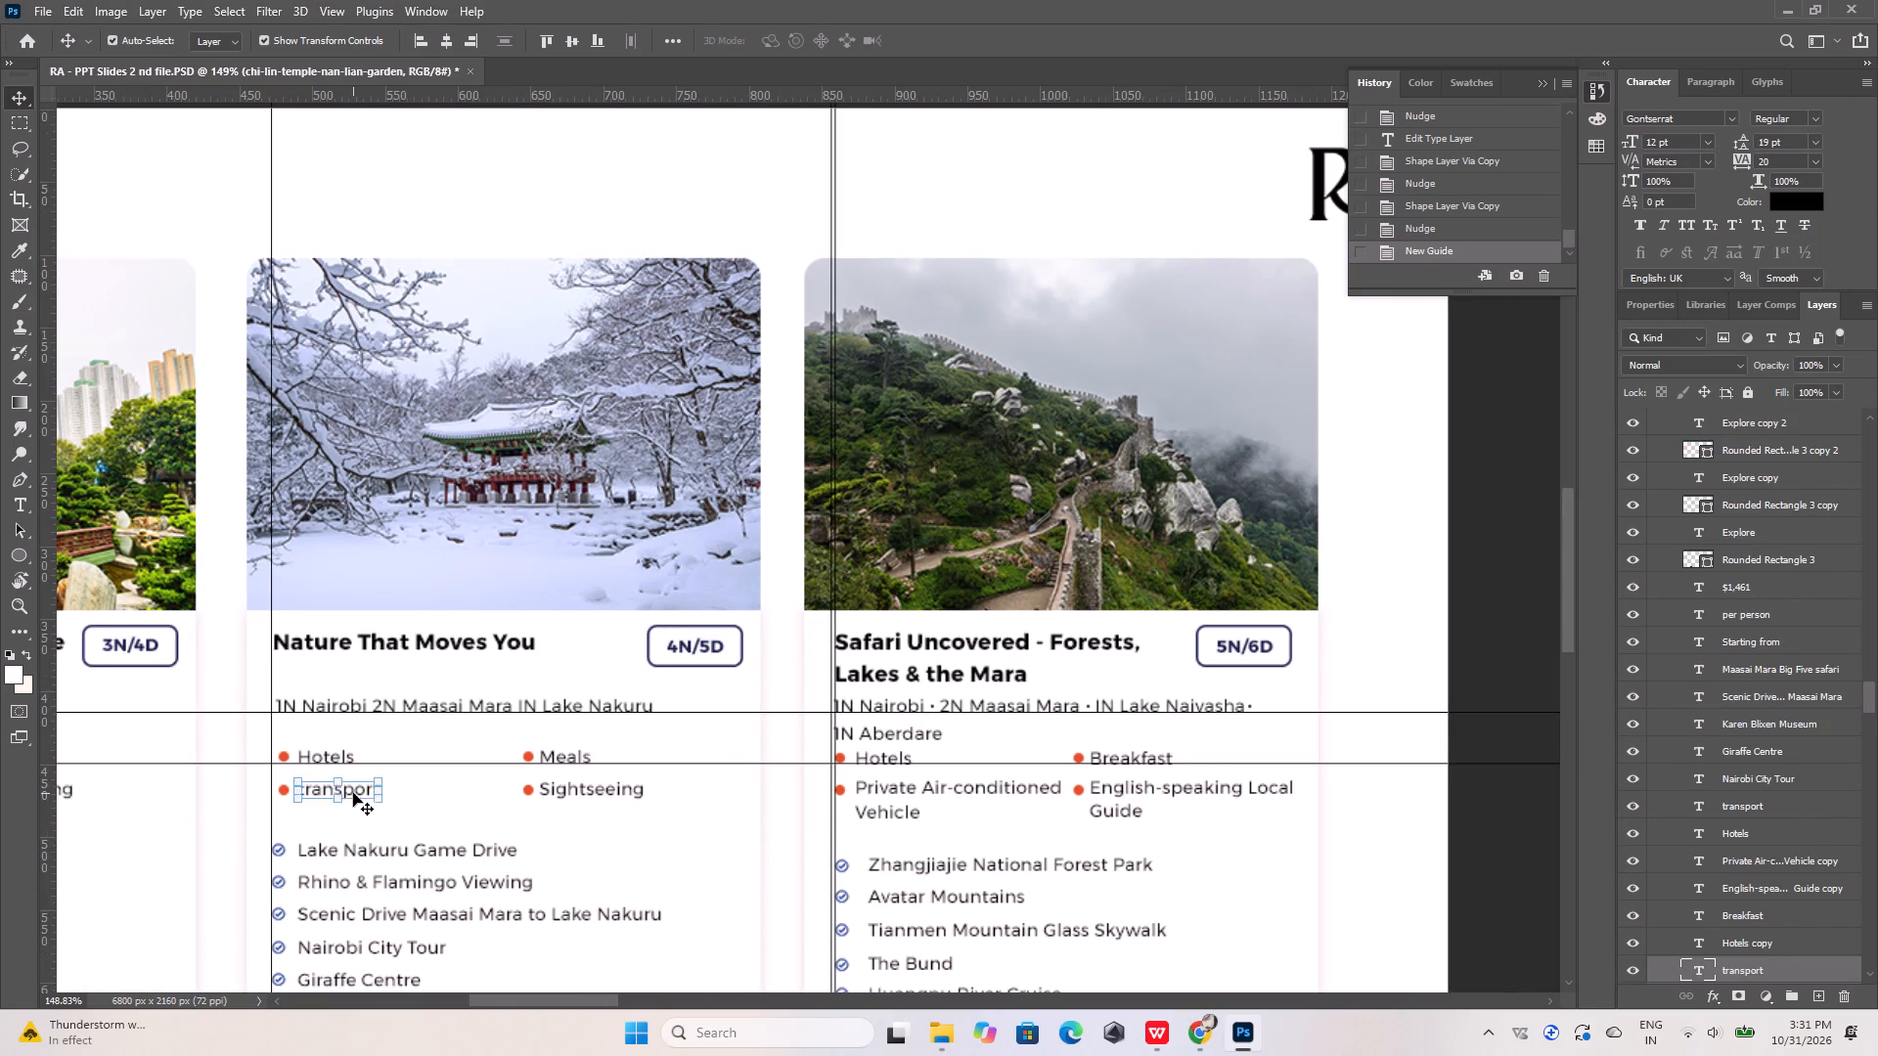
{"action": "key", "text": "ctrl+c"}
{"action": "left_click", "coordinate": [449, 814]}
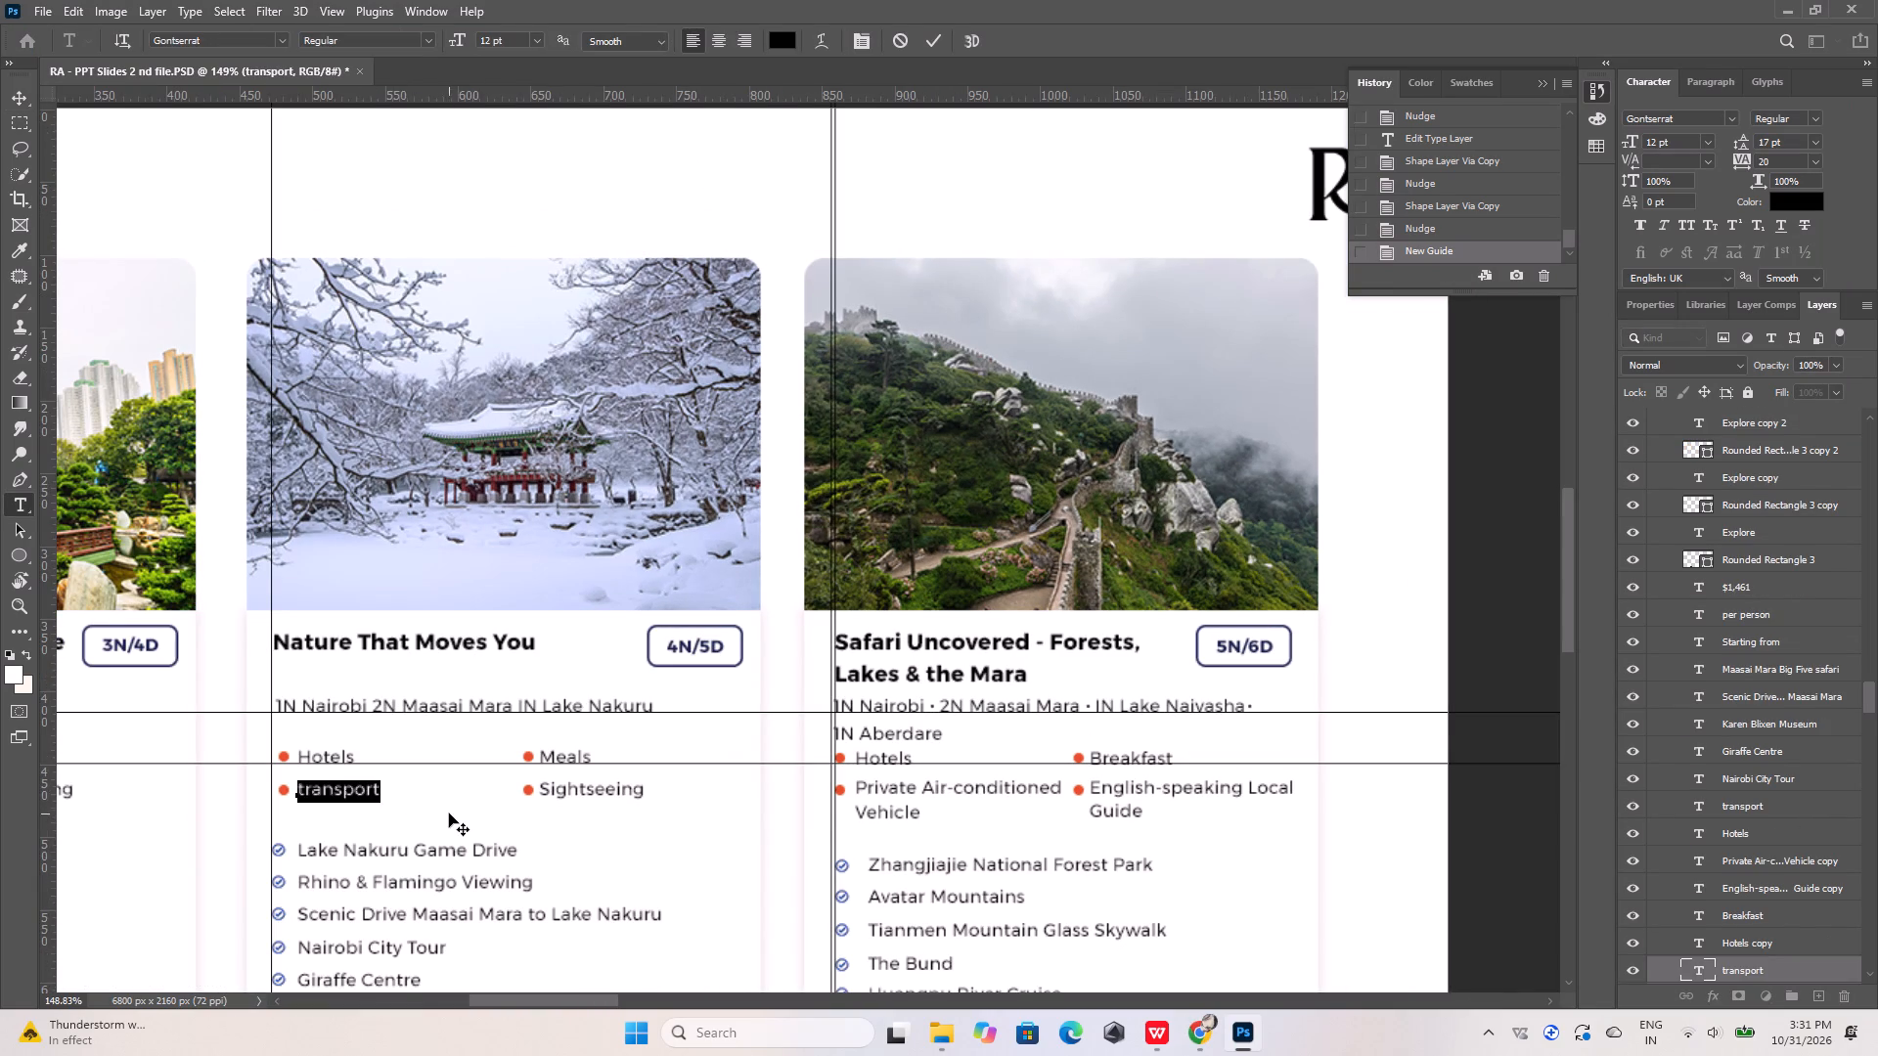
{"action": "left_click", "coordinate": [925, 37]}
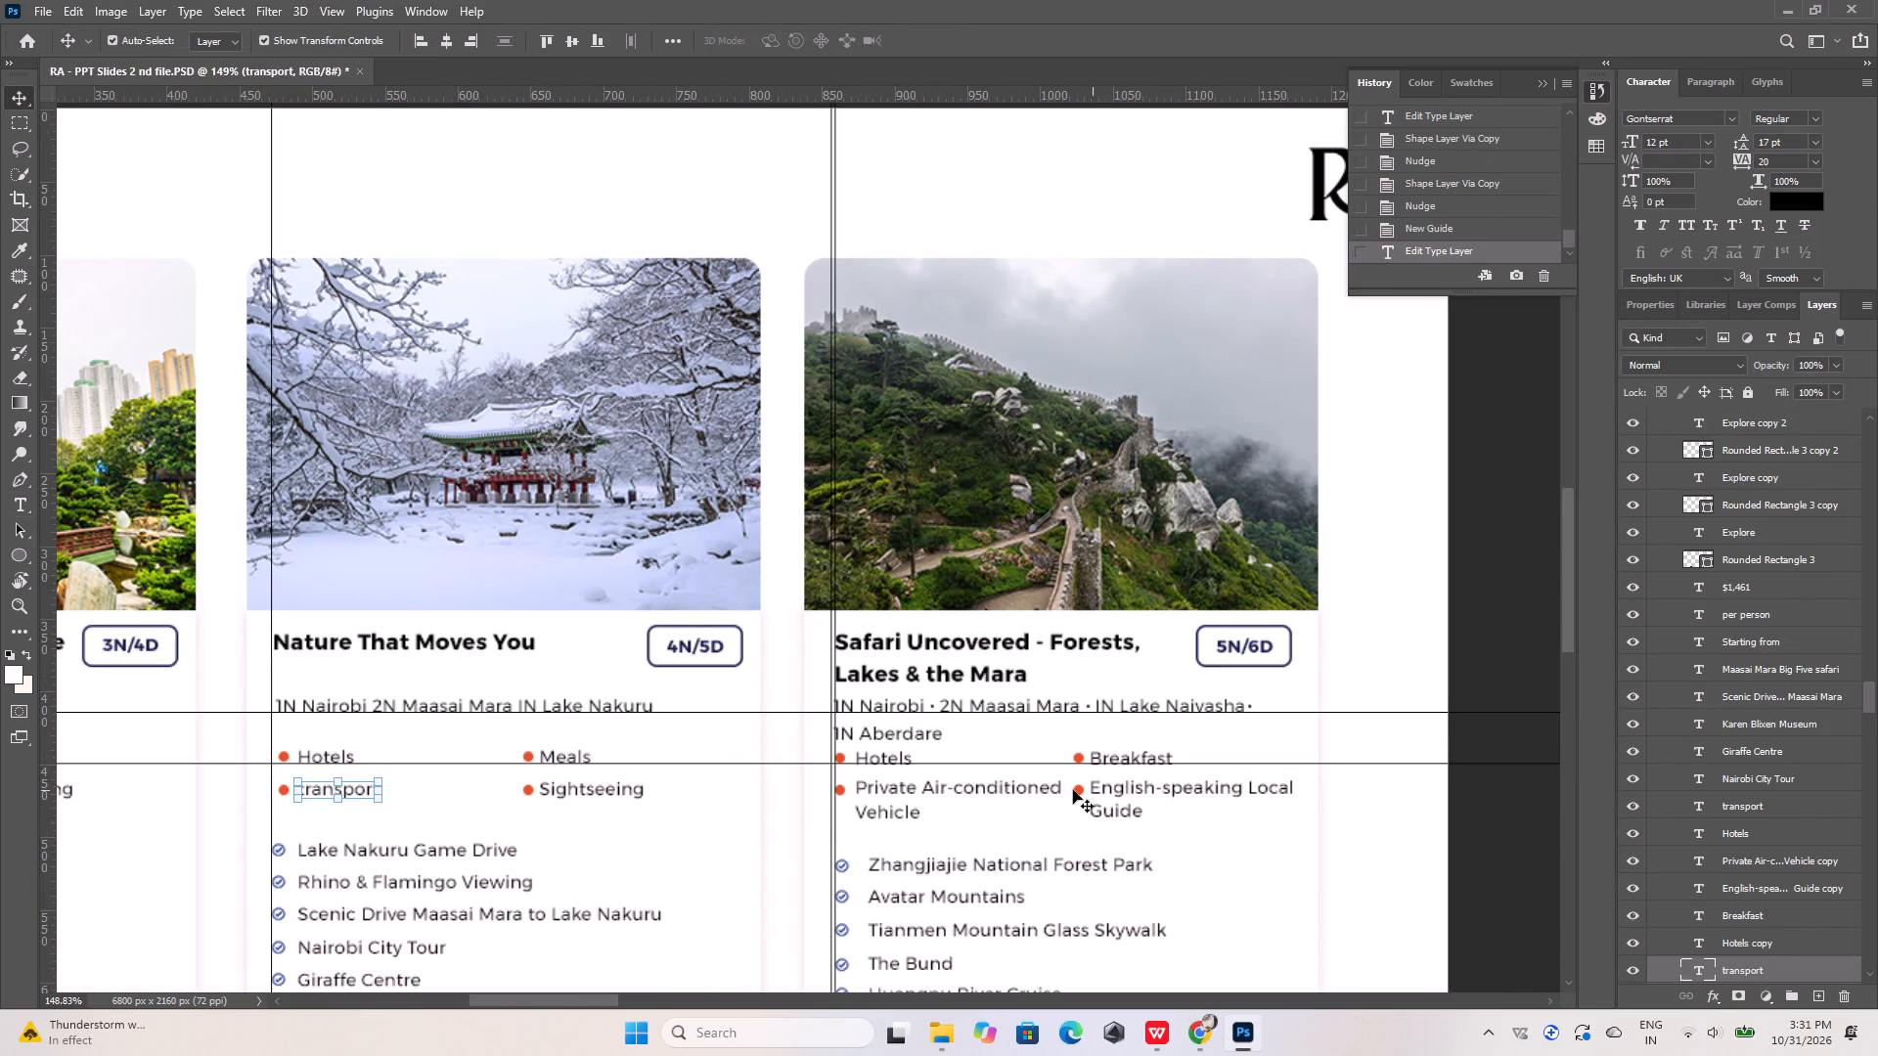
{"action": "double_click", "coordinate": [977, 794]}
{"action": "key", "text": "ctrl+v"}
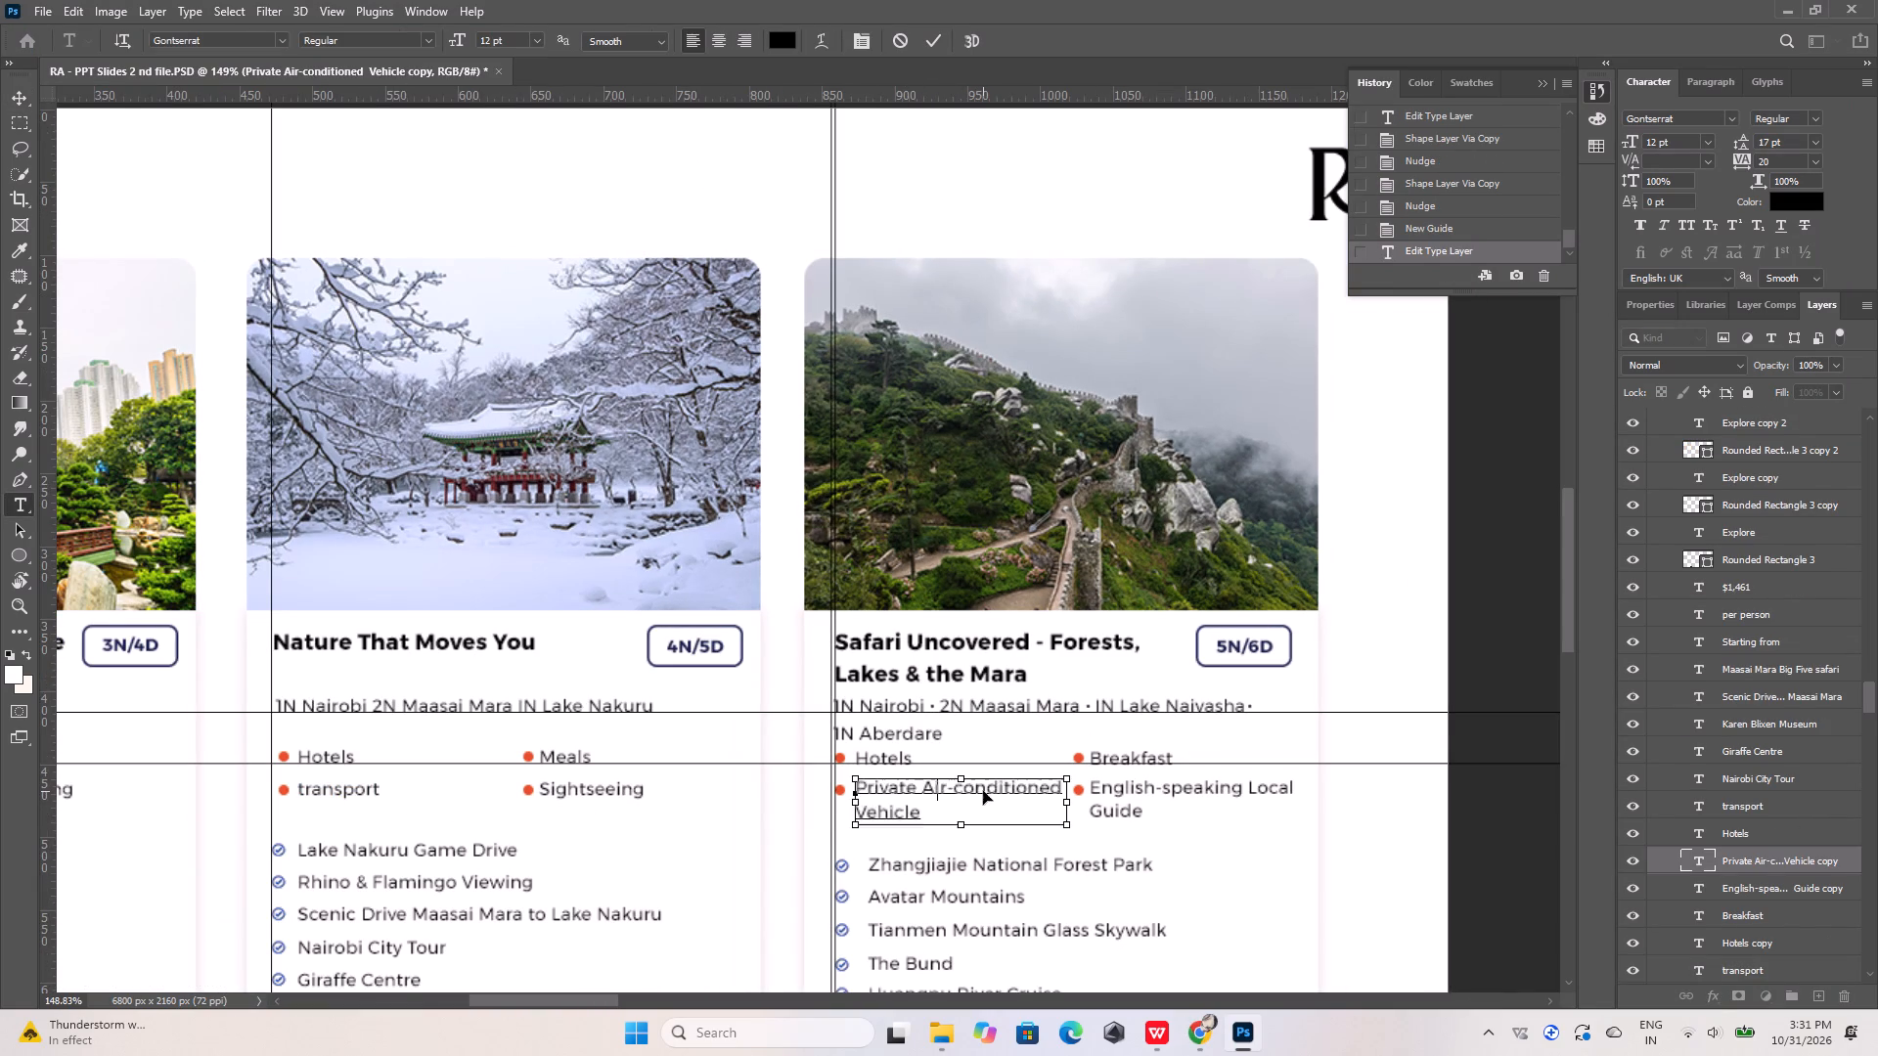
{"action": "left_click", "coordinate": [1189, 1021]}
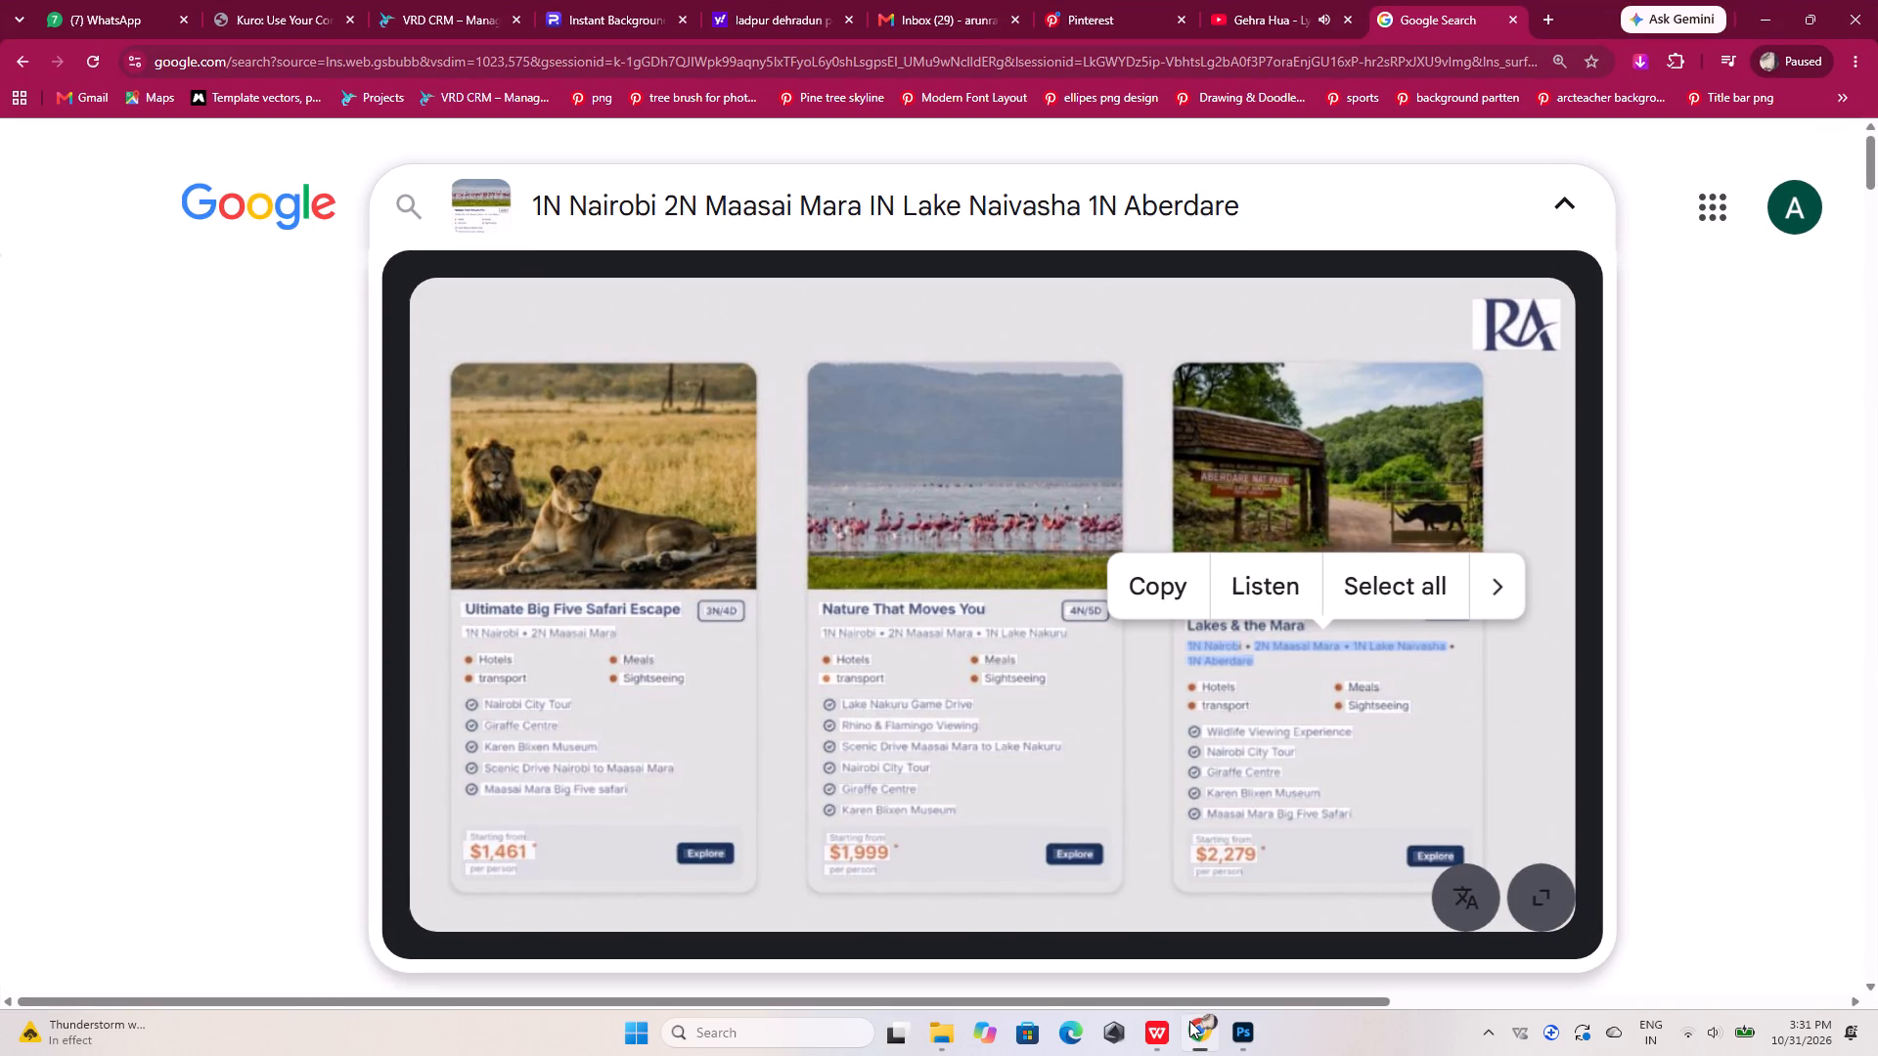
{"action": "left_click", "coordinate": [1189, 1021]}
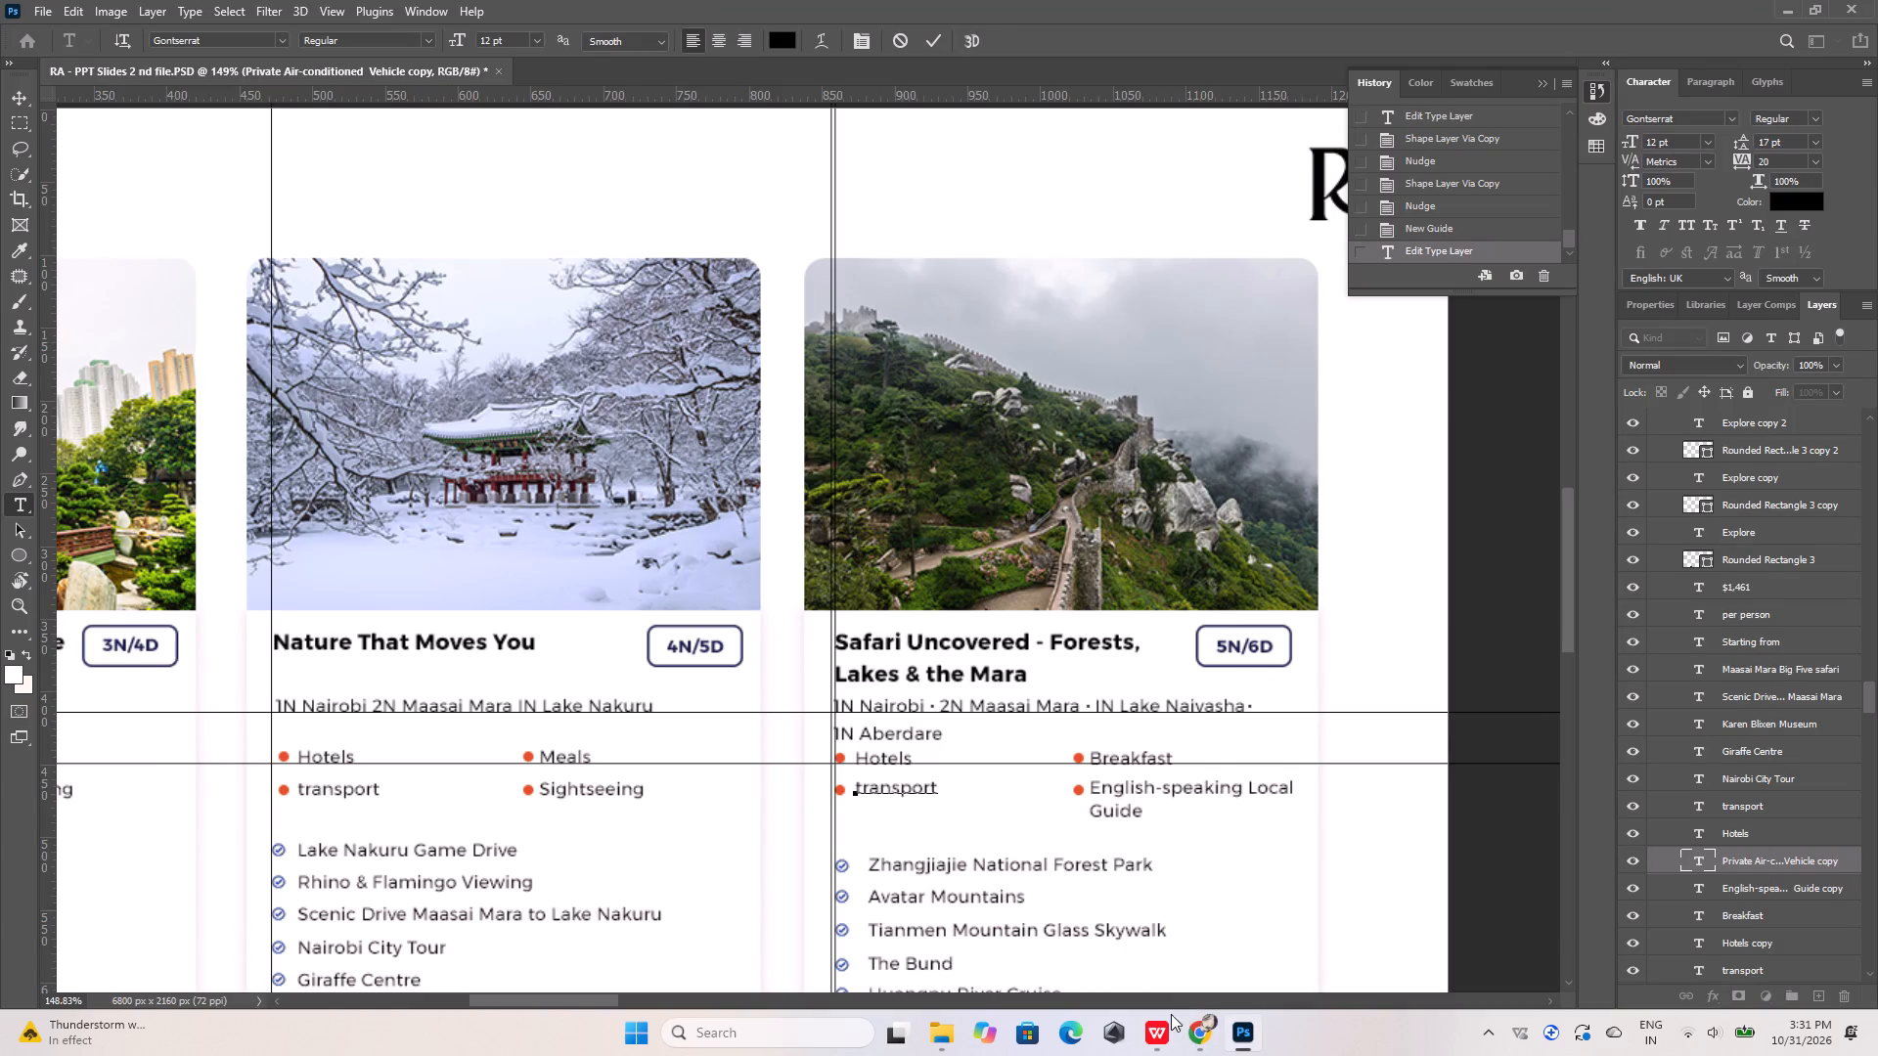
{"action": "left_click", "coordinate": [937, 39]}
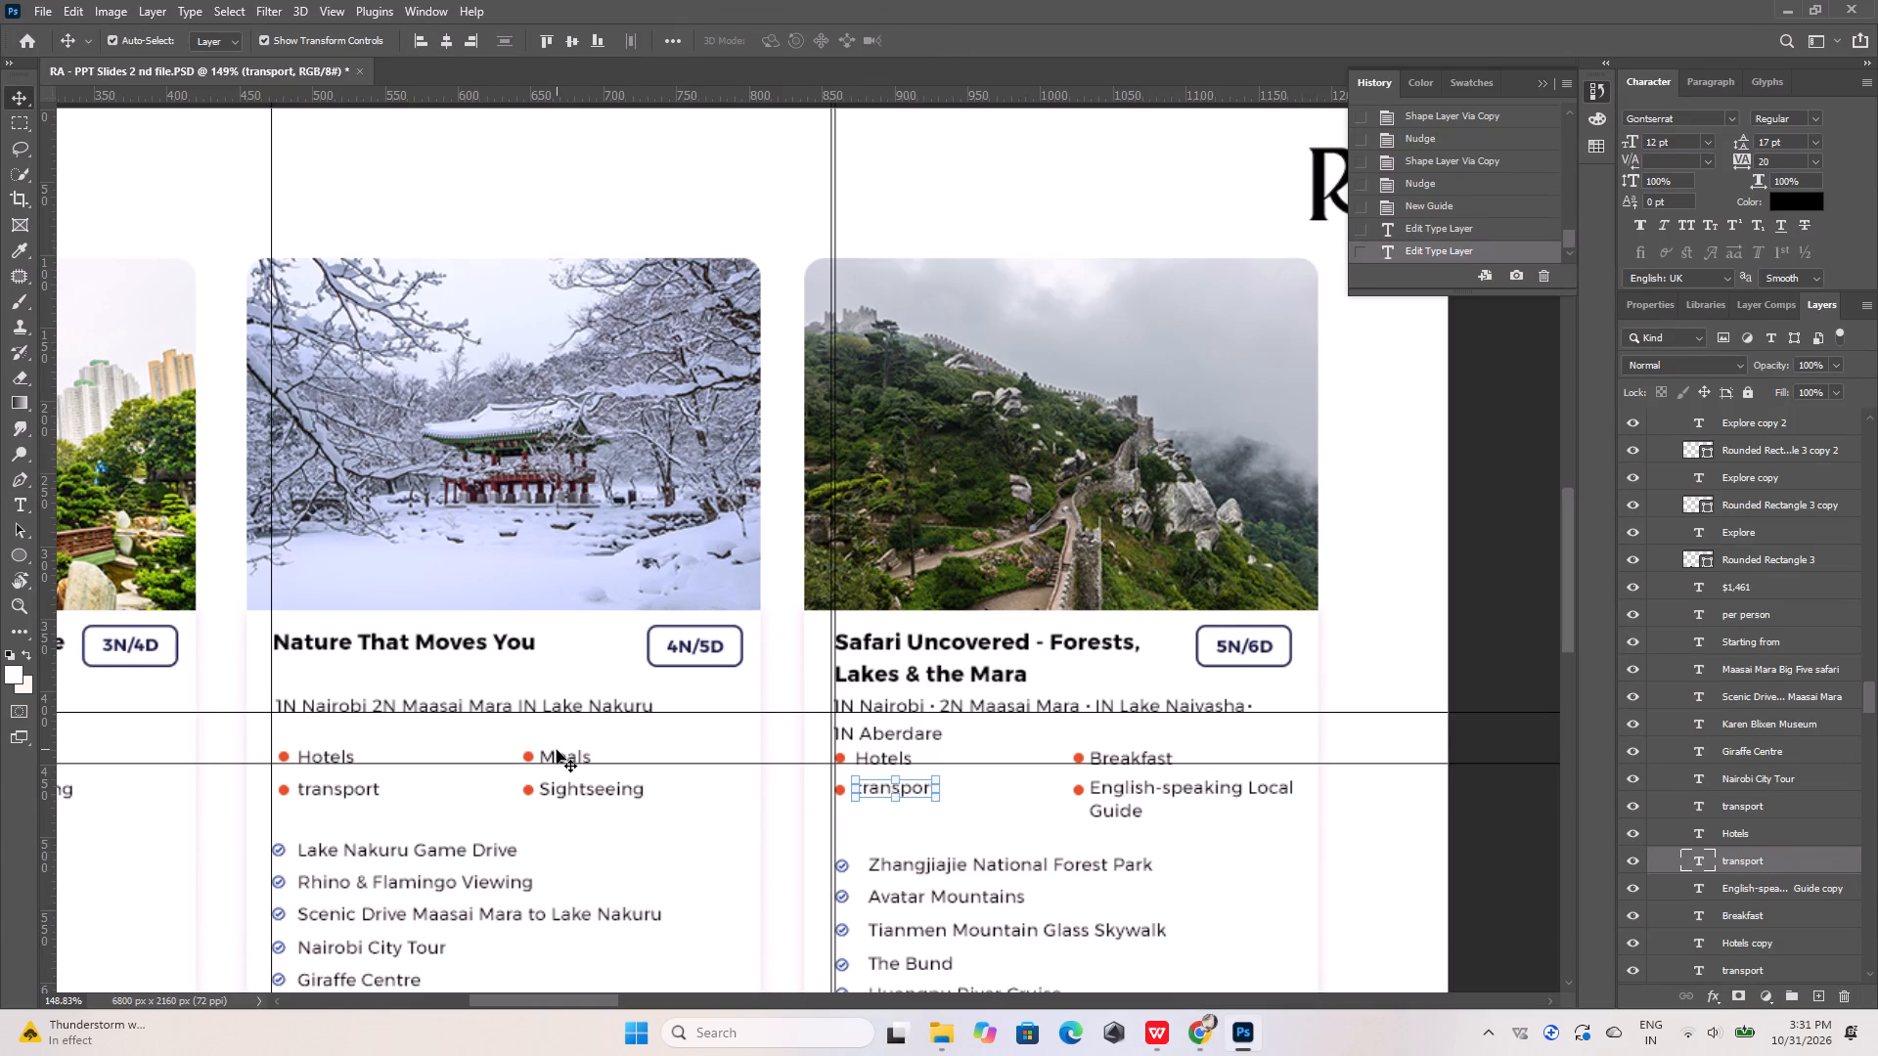
Copy "Meals" from the second card and replace the third card's "Breakfast" text with it.
{"action": "double_click", "coordinate": [557, 750]}
{"action": "double_click", "coordinate": [558, 755]}
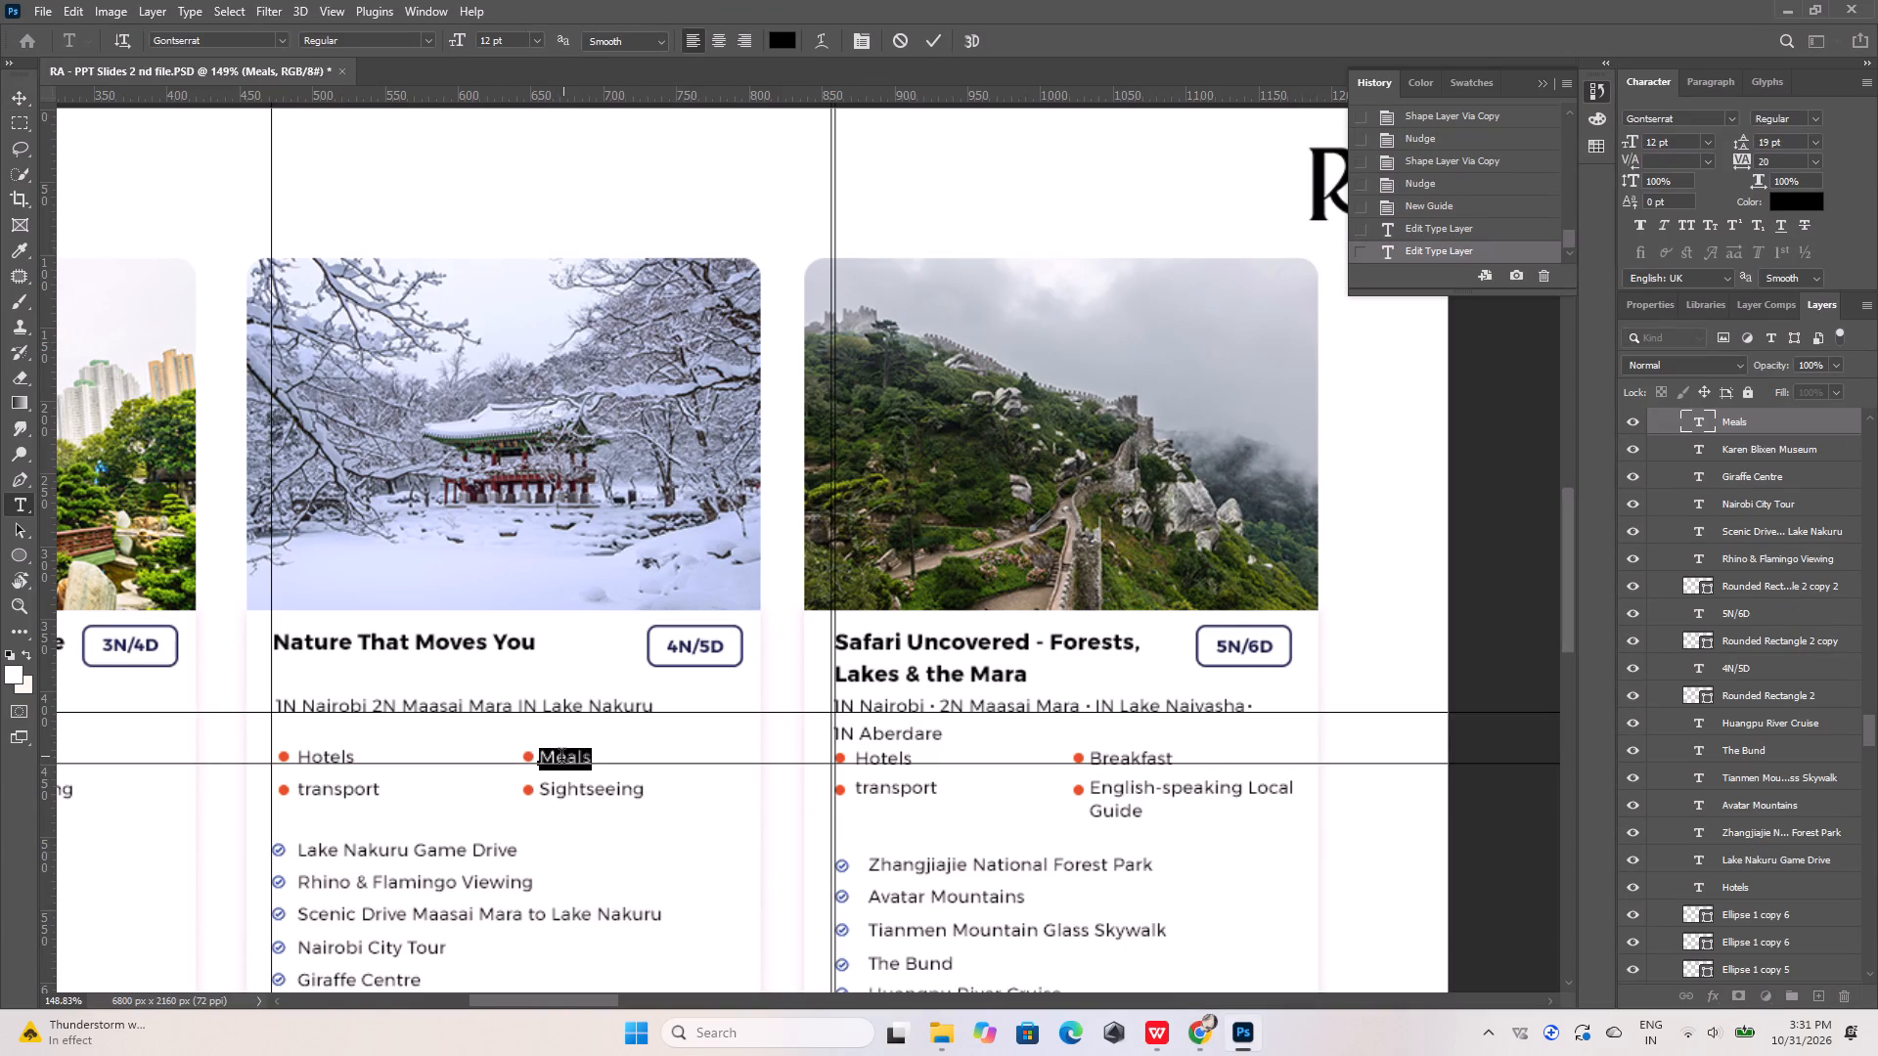
{"action": "key", "text": "ctrl+c"}
{"action": "left_click", "coordinate": [926, 39]}
{"action": "double_click", "coordinate": [1132, 755]}
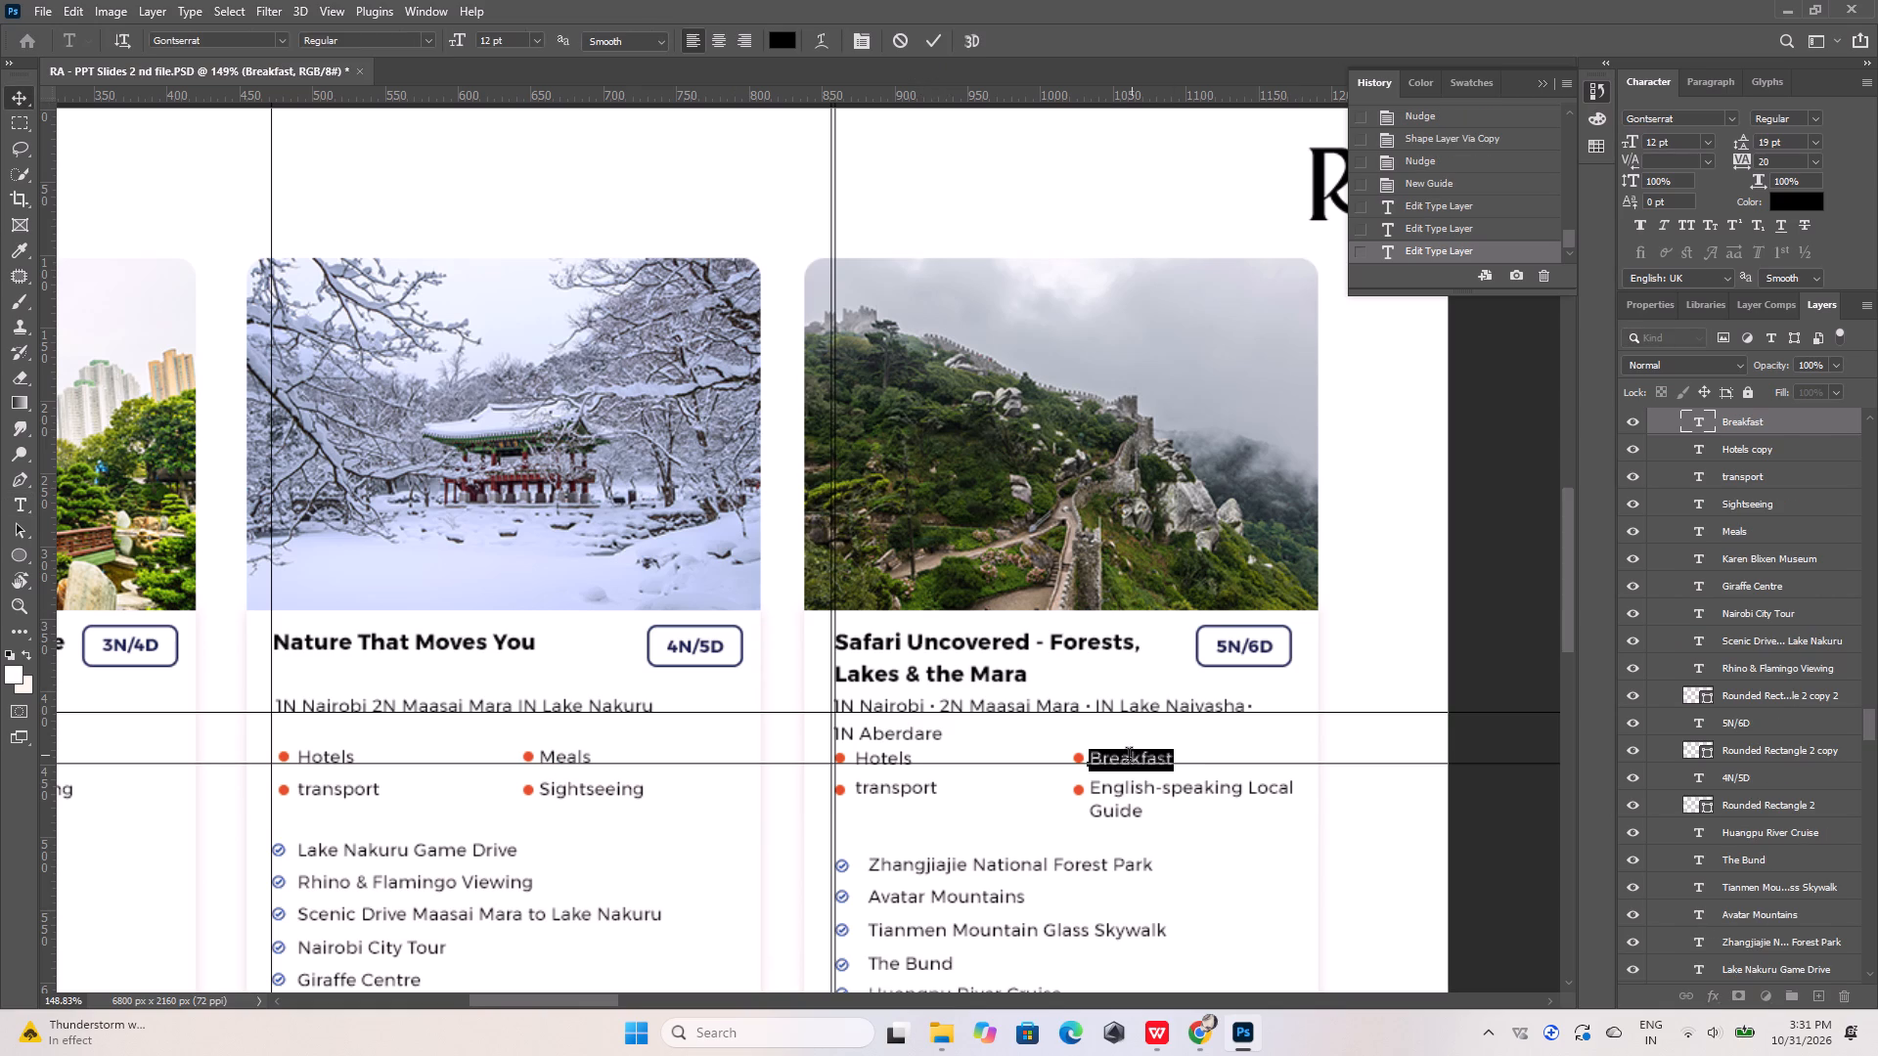
{"action": "key", "text": "ctrl+v"}
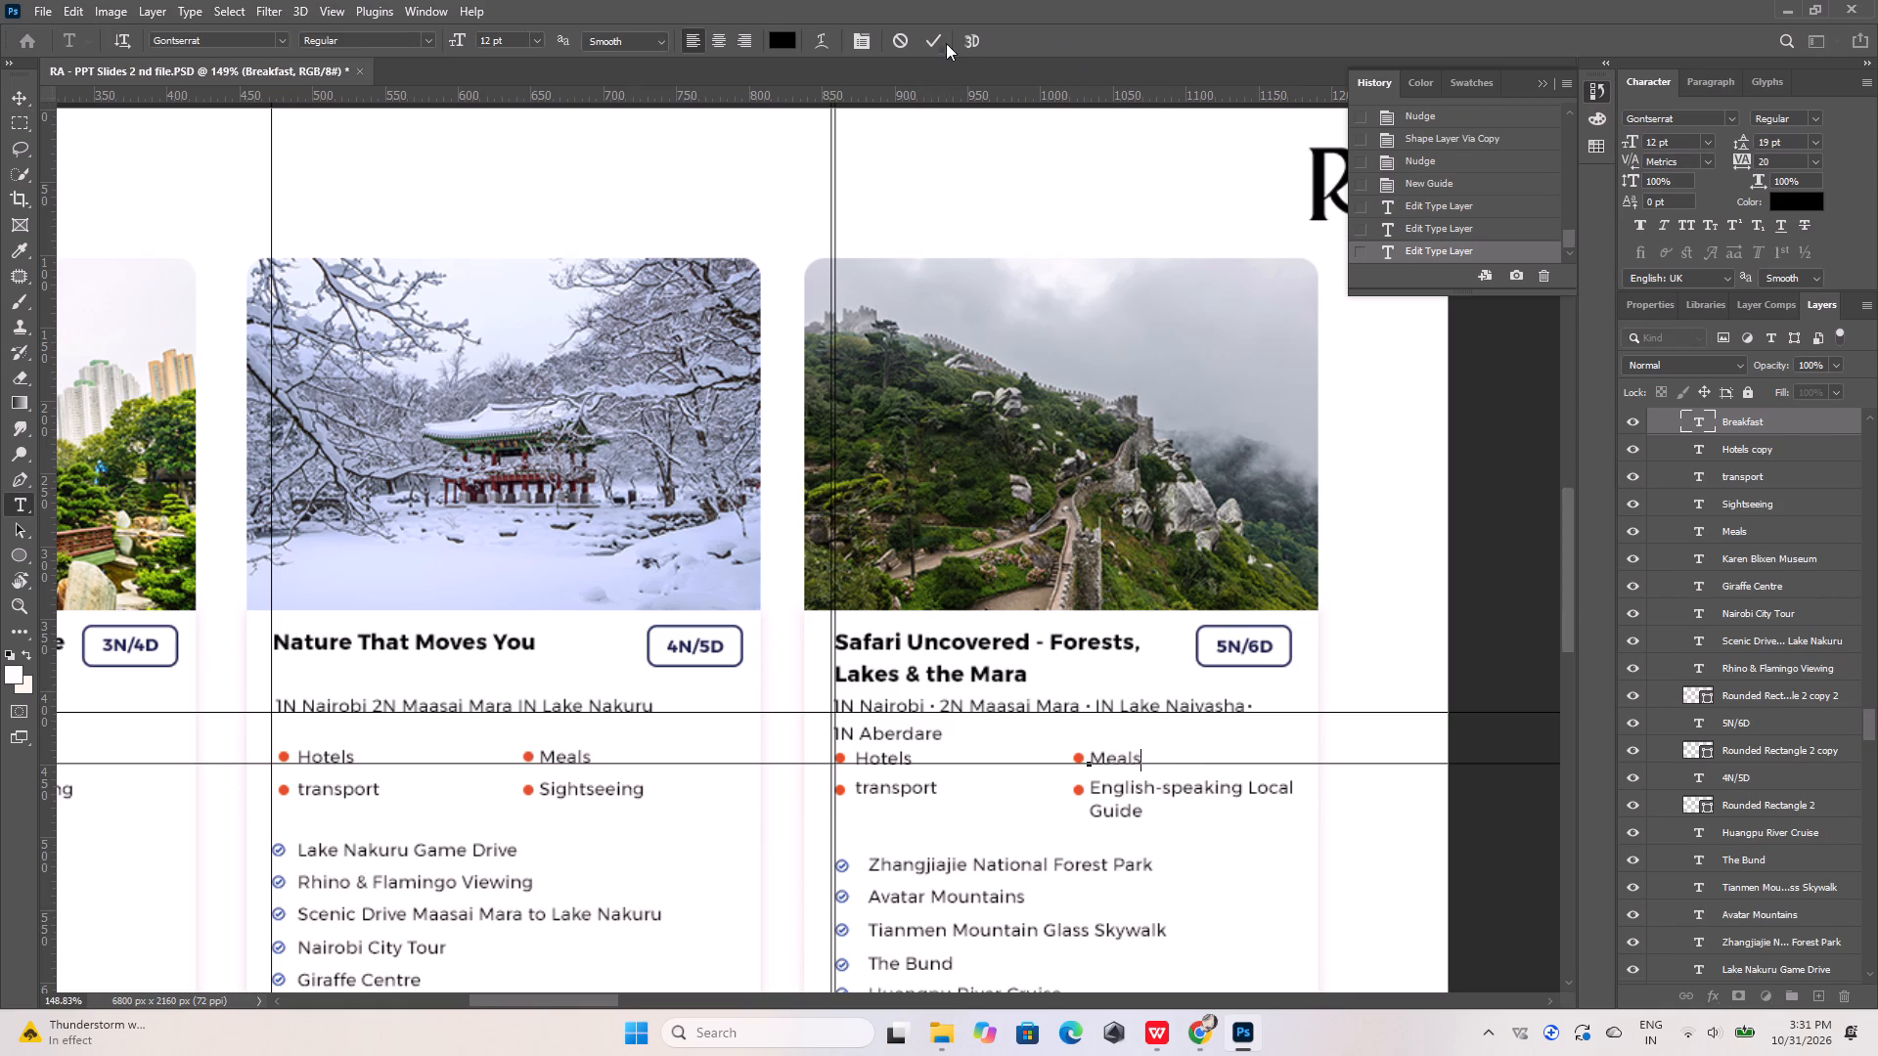
{"action": "left_click", "coordinate": [946, 41]}
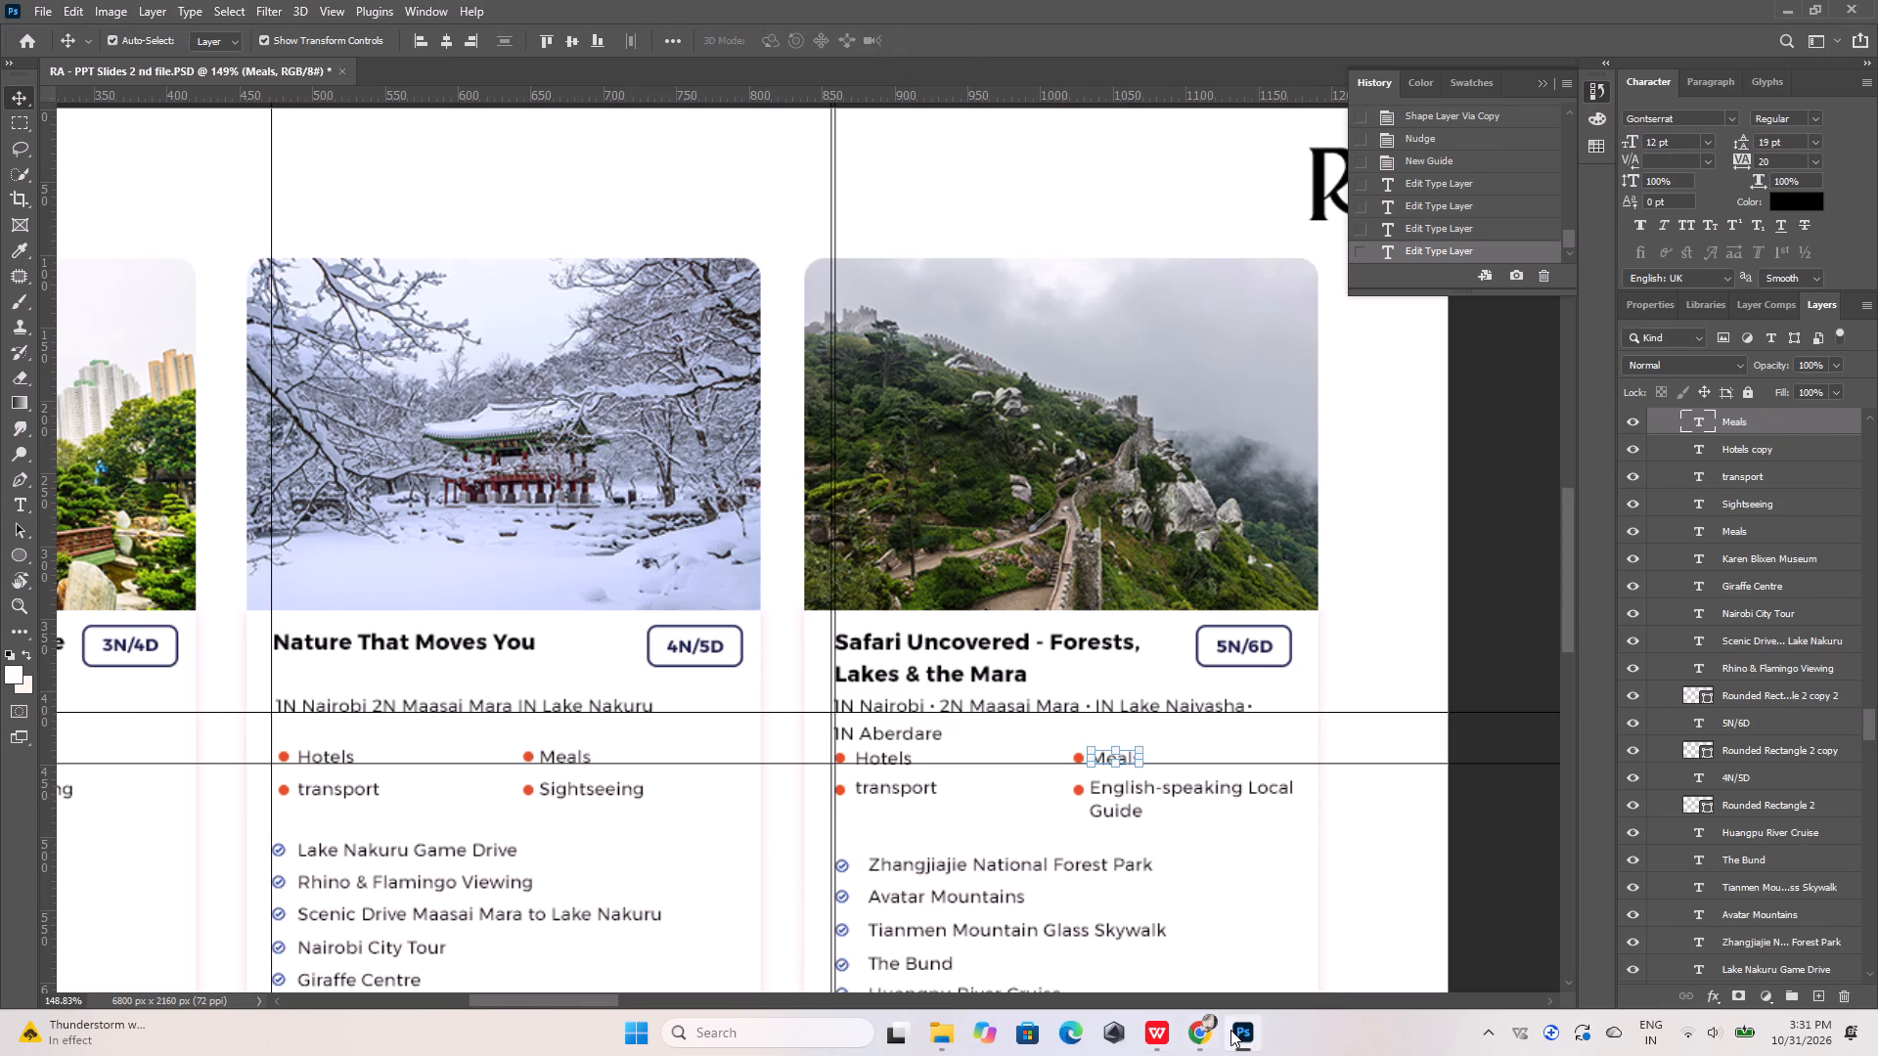
Check the Kenya reference slide, and replace the third card's "English-speaking Local Guide" with "Sightseeing" copied from the second card.
{"action": "left_click", "coordinate": [1233, 1029]}
{"action": "left_click", "coordinate": [1165, 1036]}
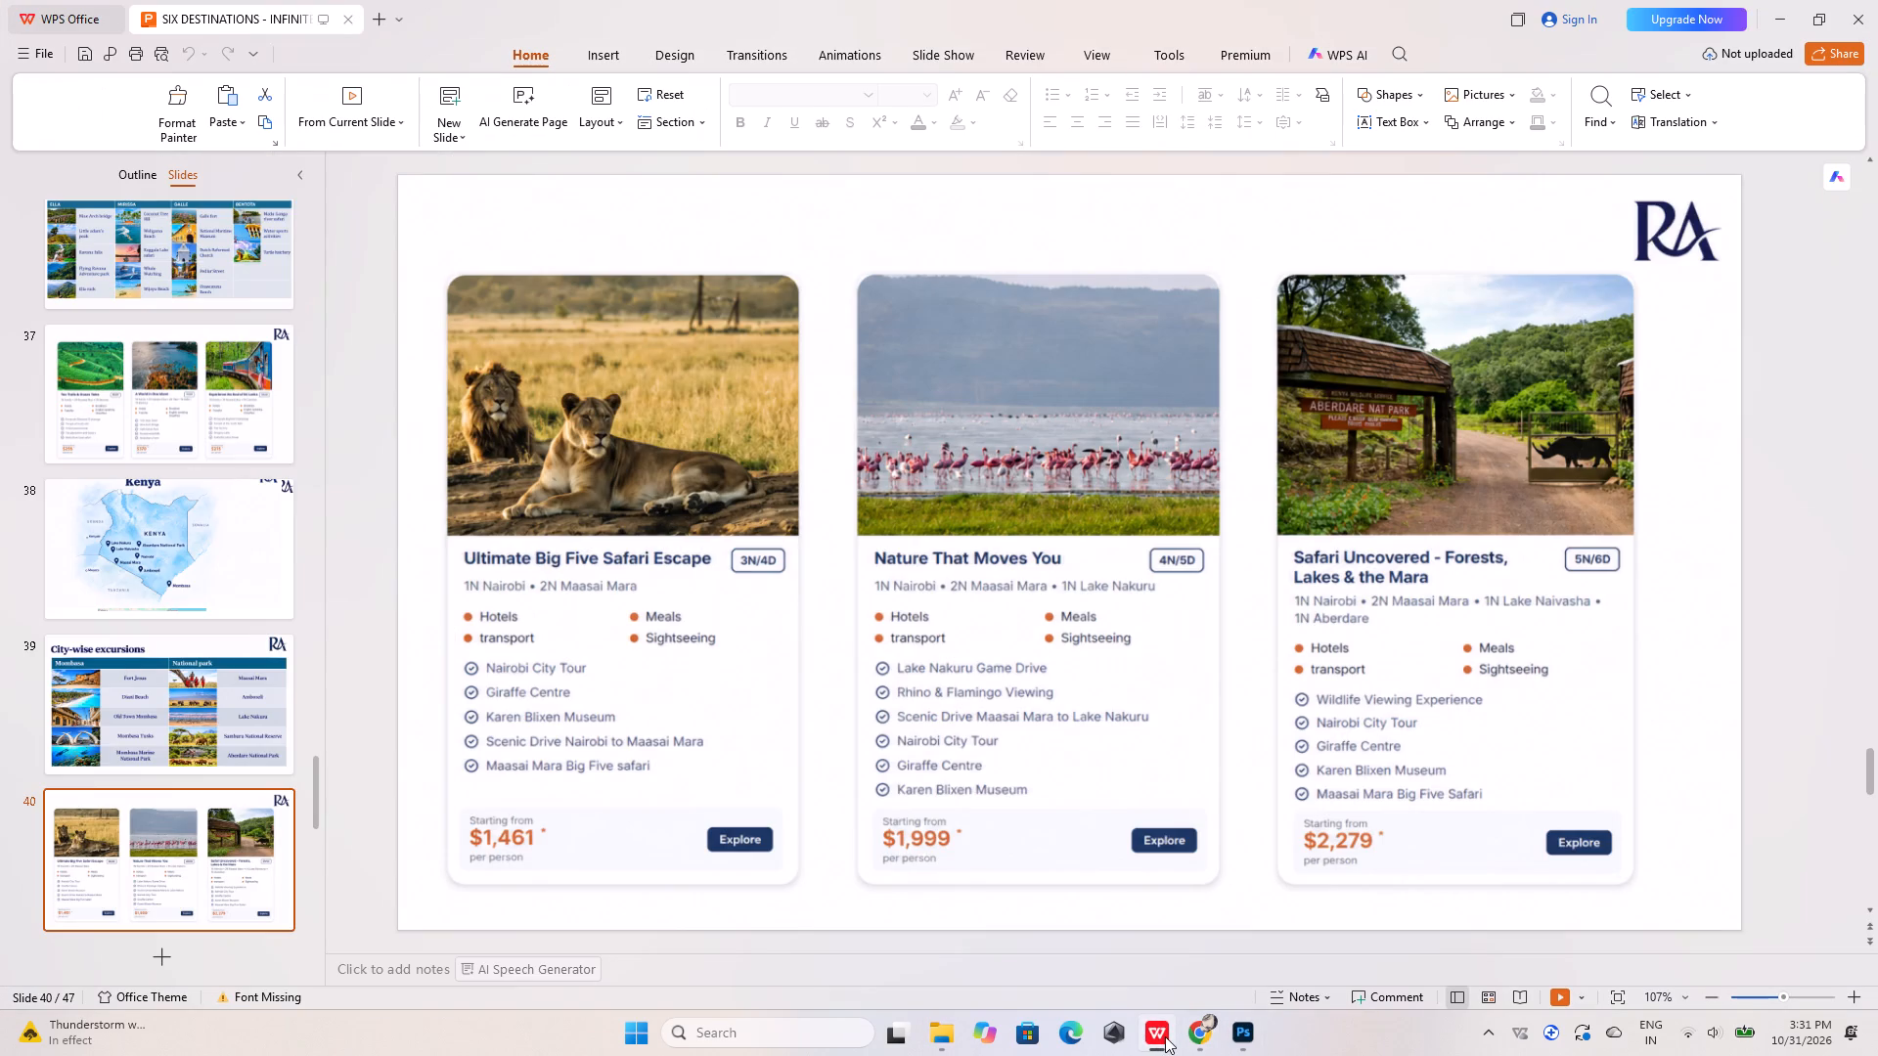
{"action": "left_click", "coordinate": [1165, 1036]}
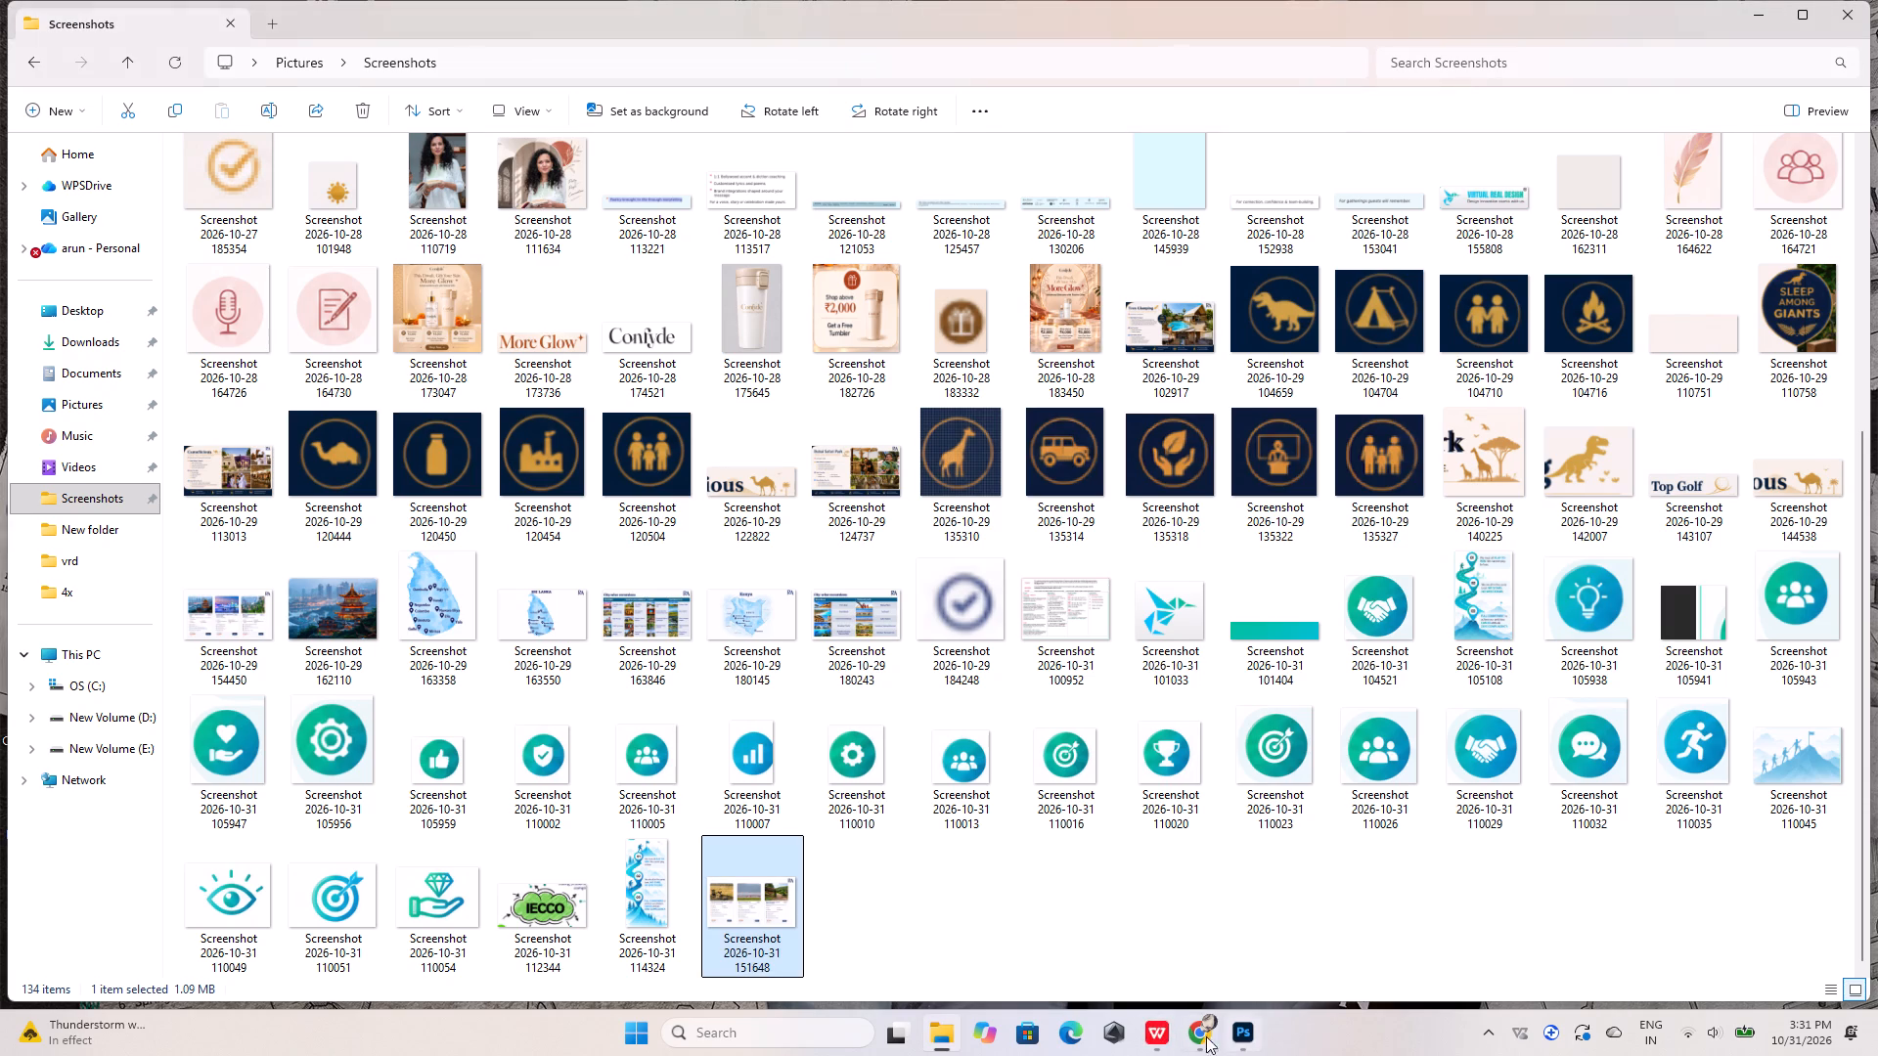
{"action": "left_click", "coordinate": [1188, 1035]}
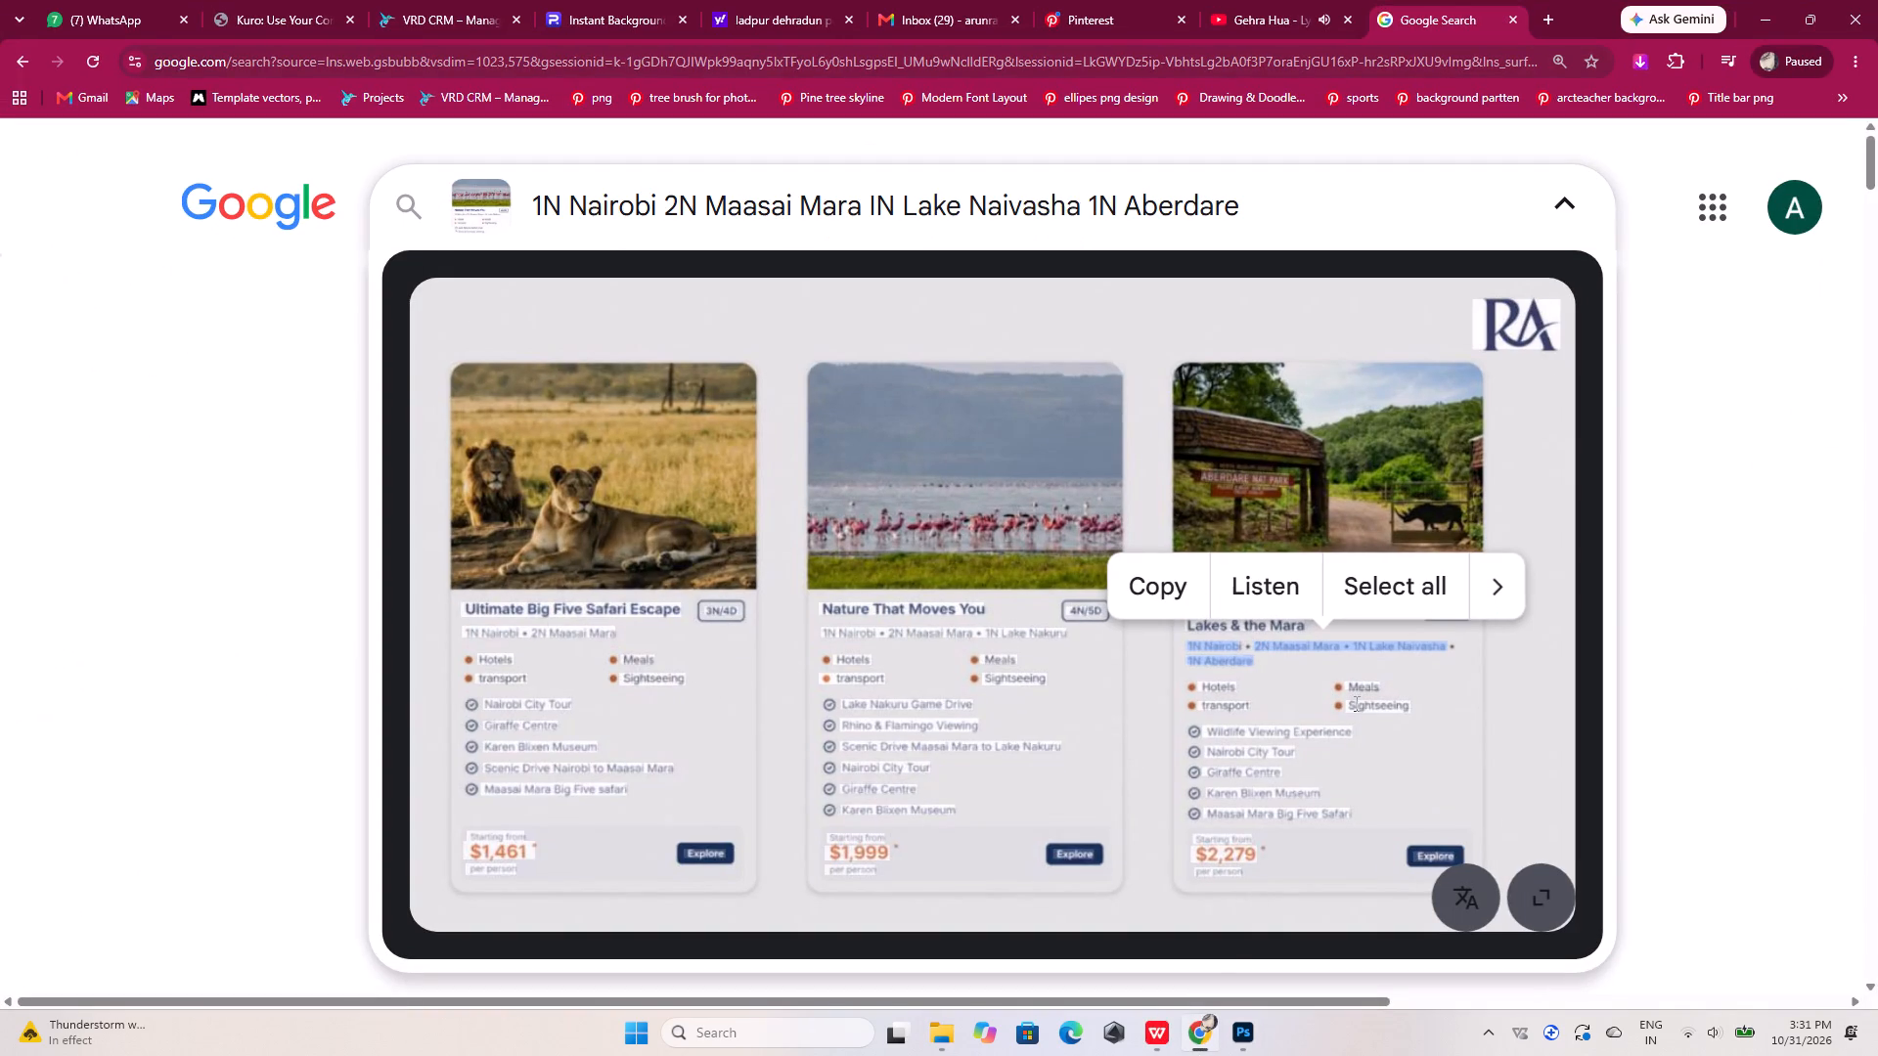
{"action": "left_click", "coordinate": [1251, 1033]}
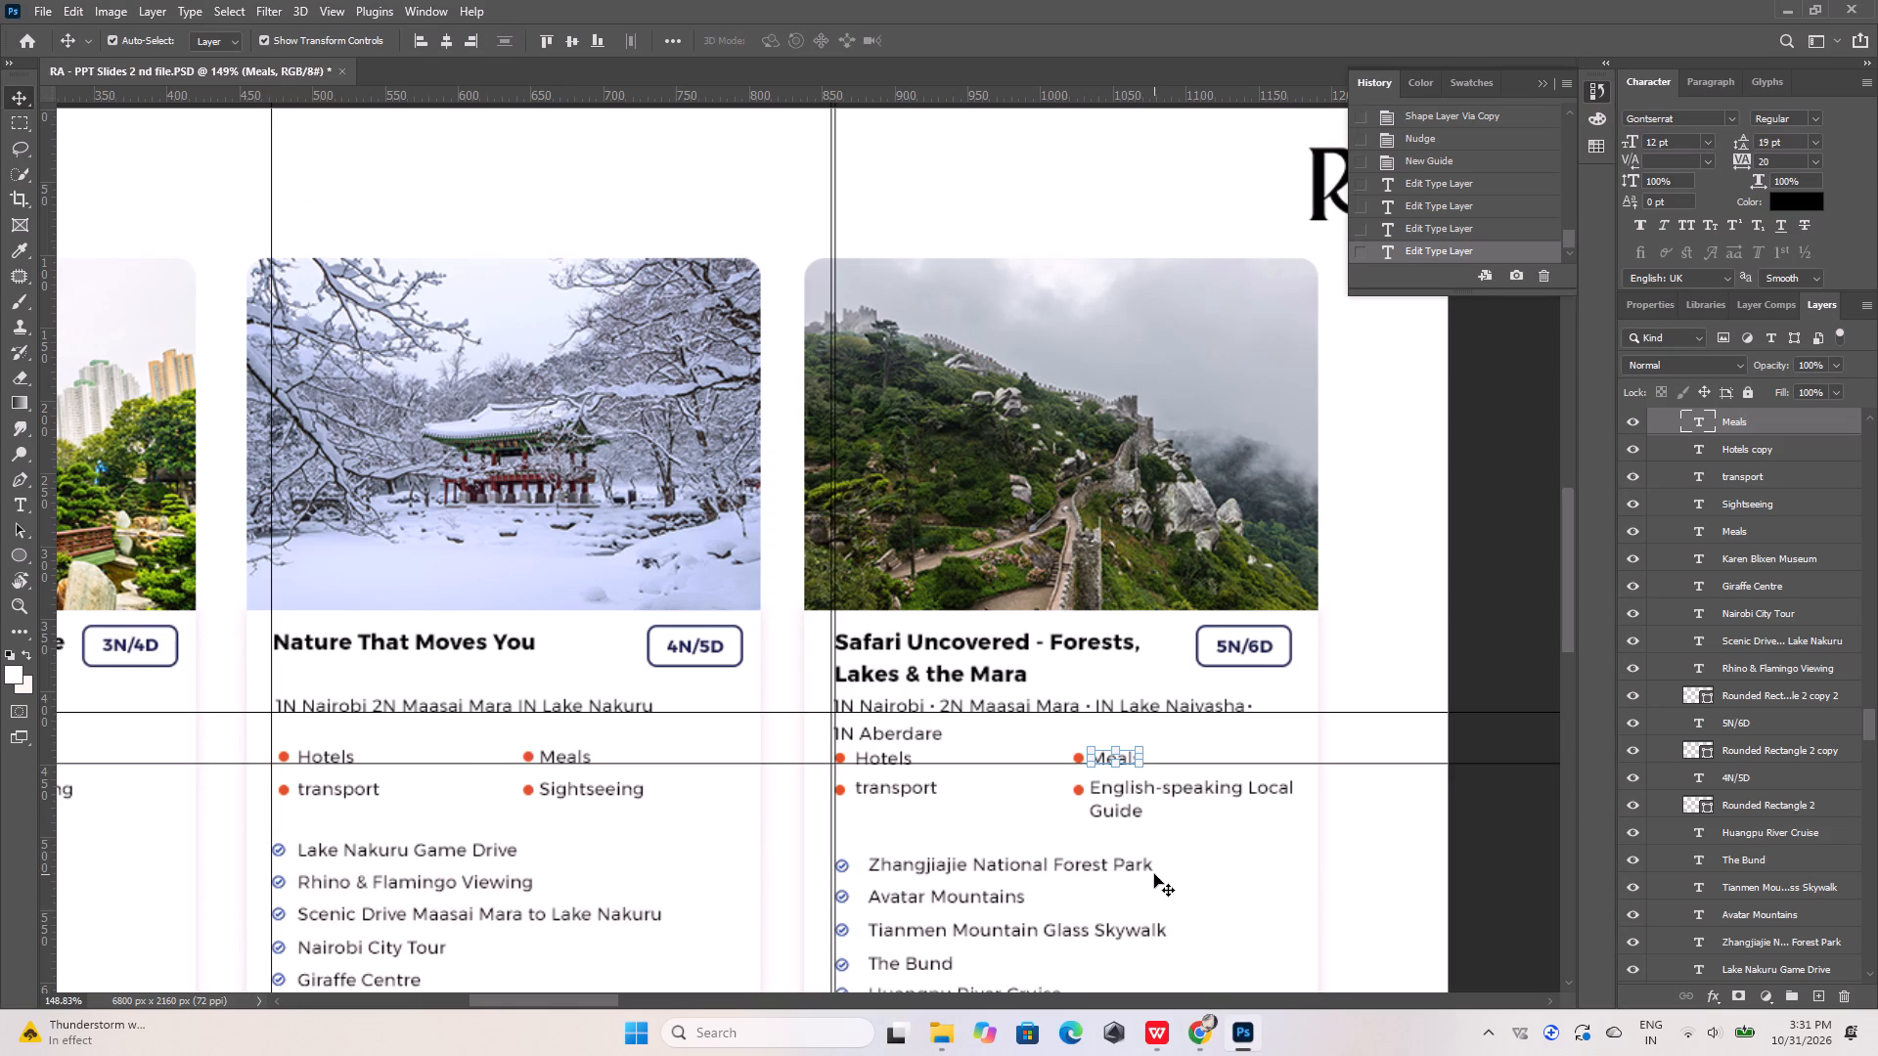
{"action": "left_click", "coordinate": [1108, 793]}
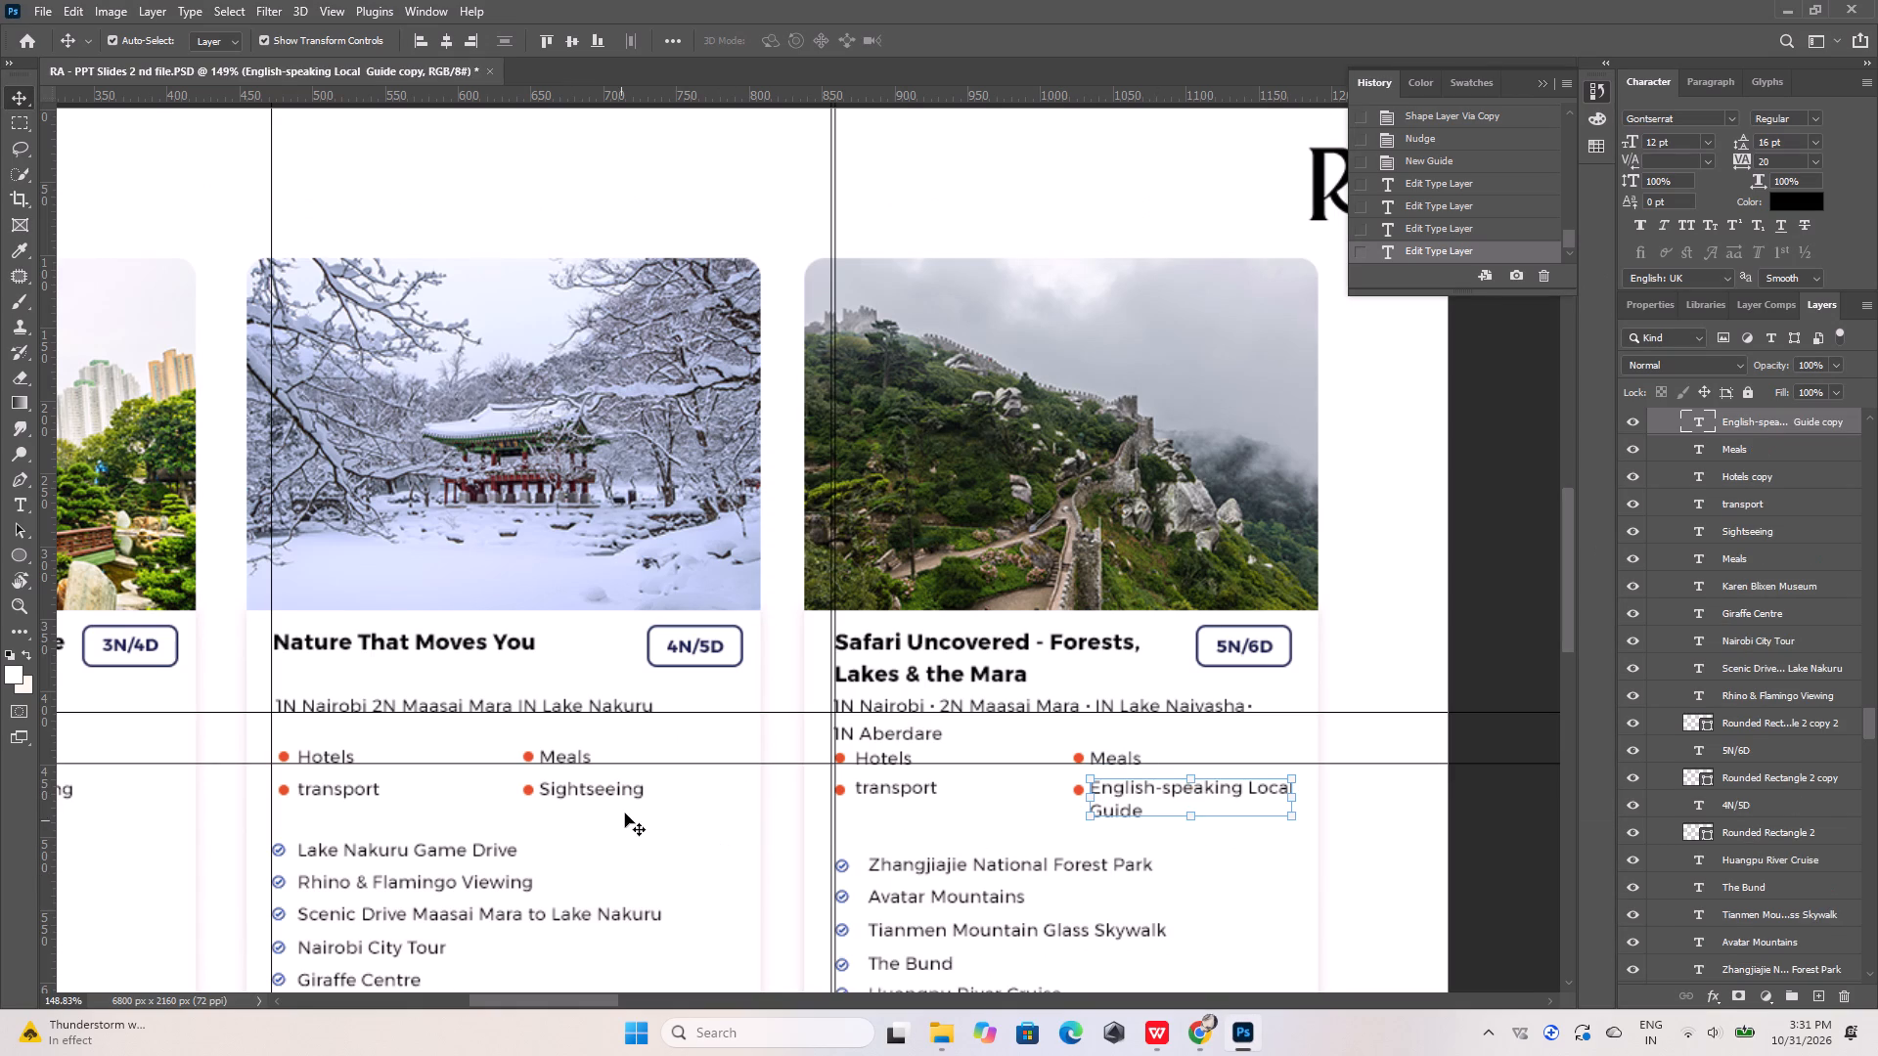
{"action": "double_click", "coordinate": [623, 789]}
{"action": "key", "text": "ctrl+c"}
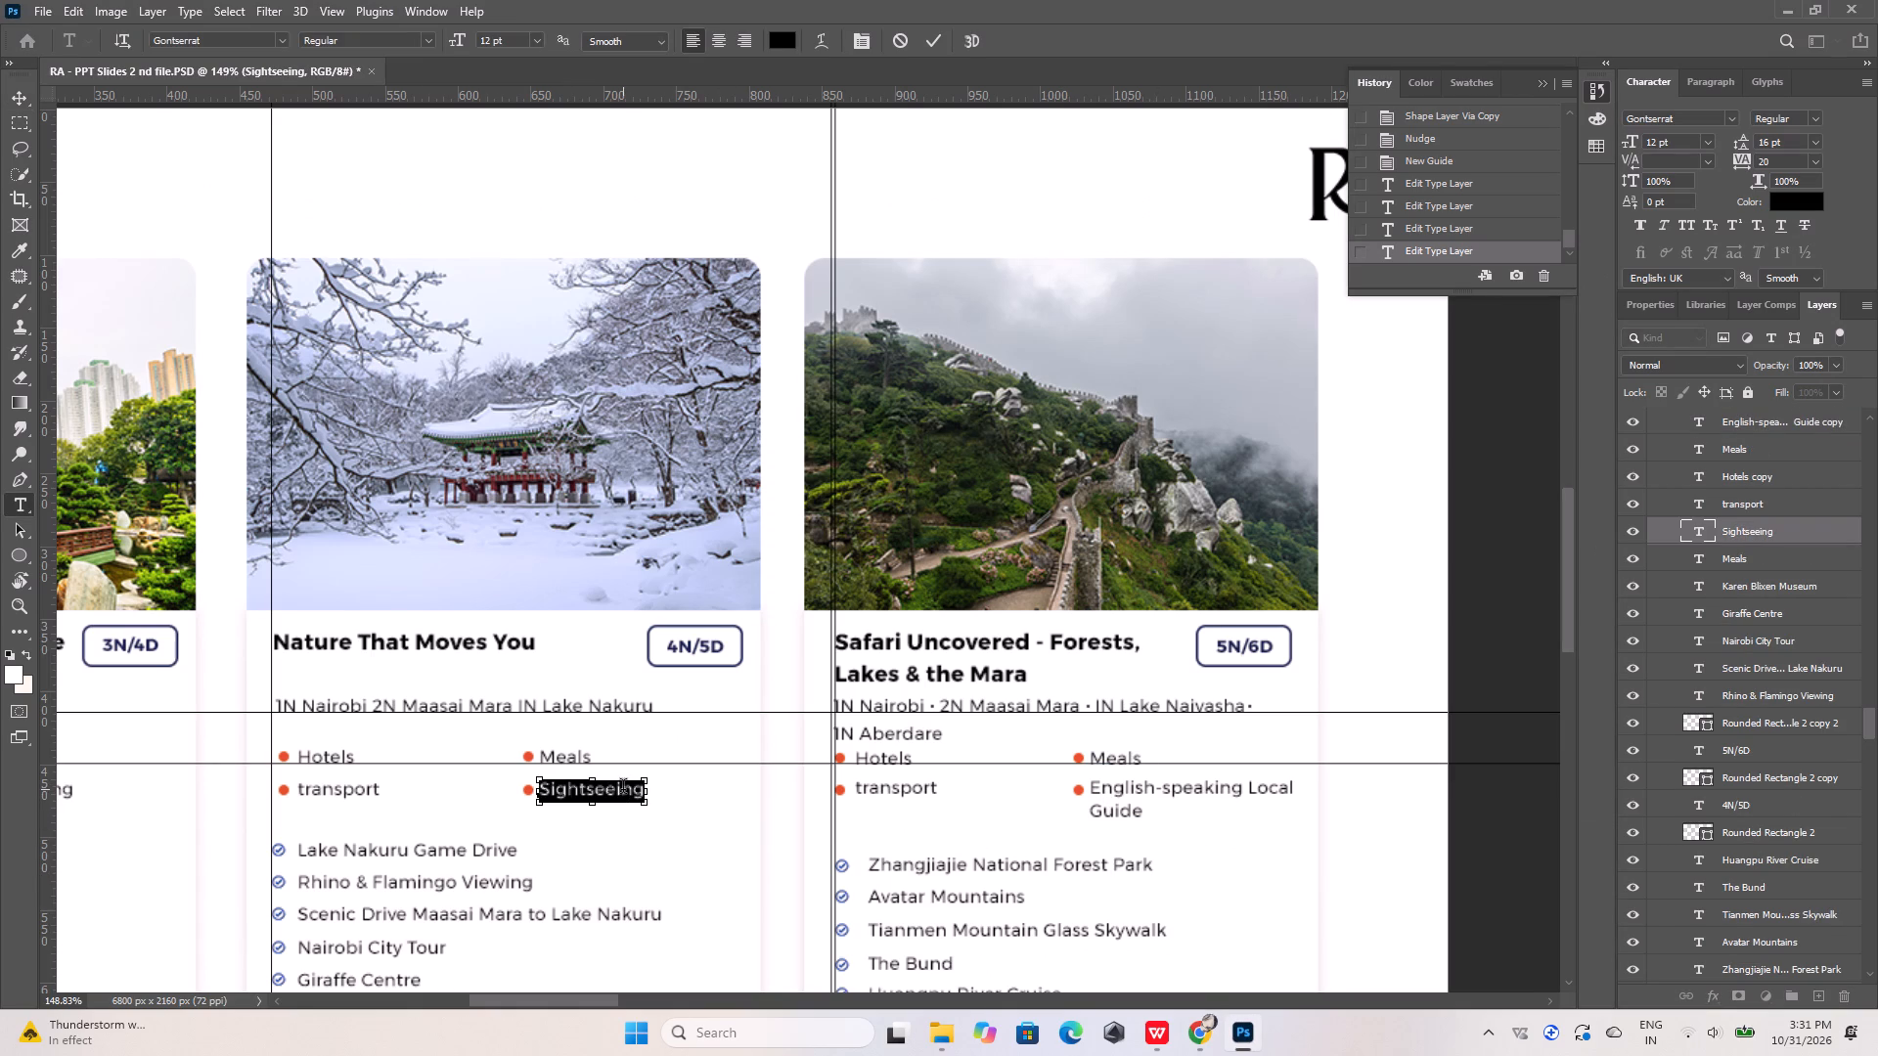
{"action": "left_click", "coordinate": [926, 39]}
{"action": "double_click", "coordinate": [1170, 789]}
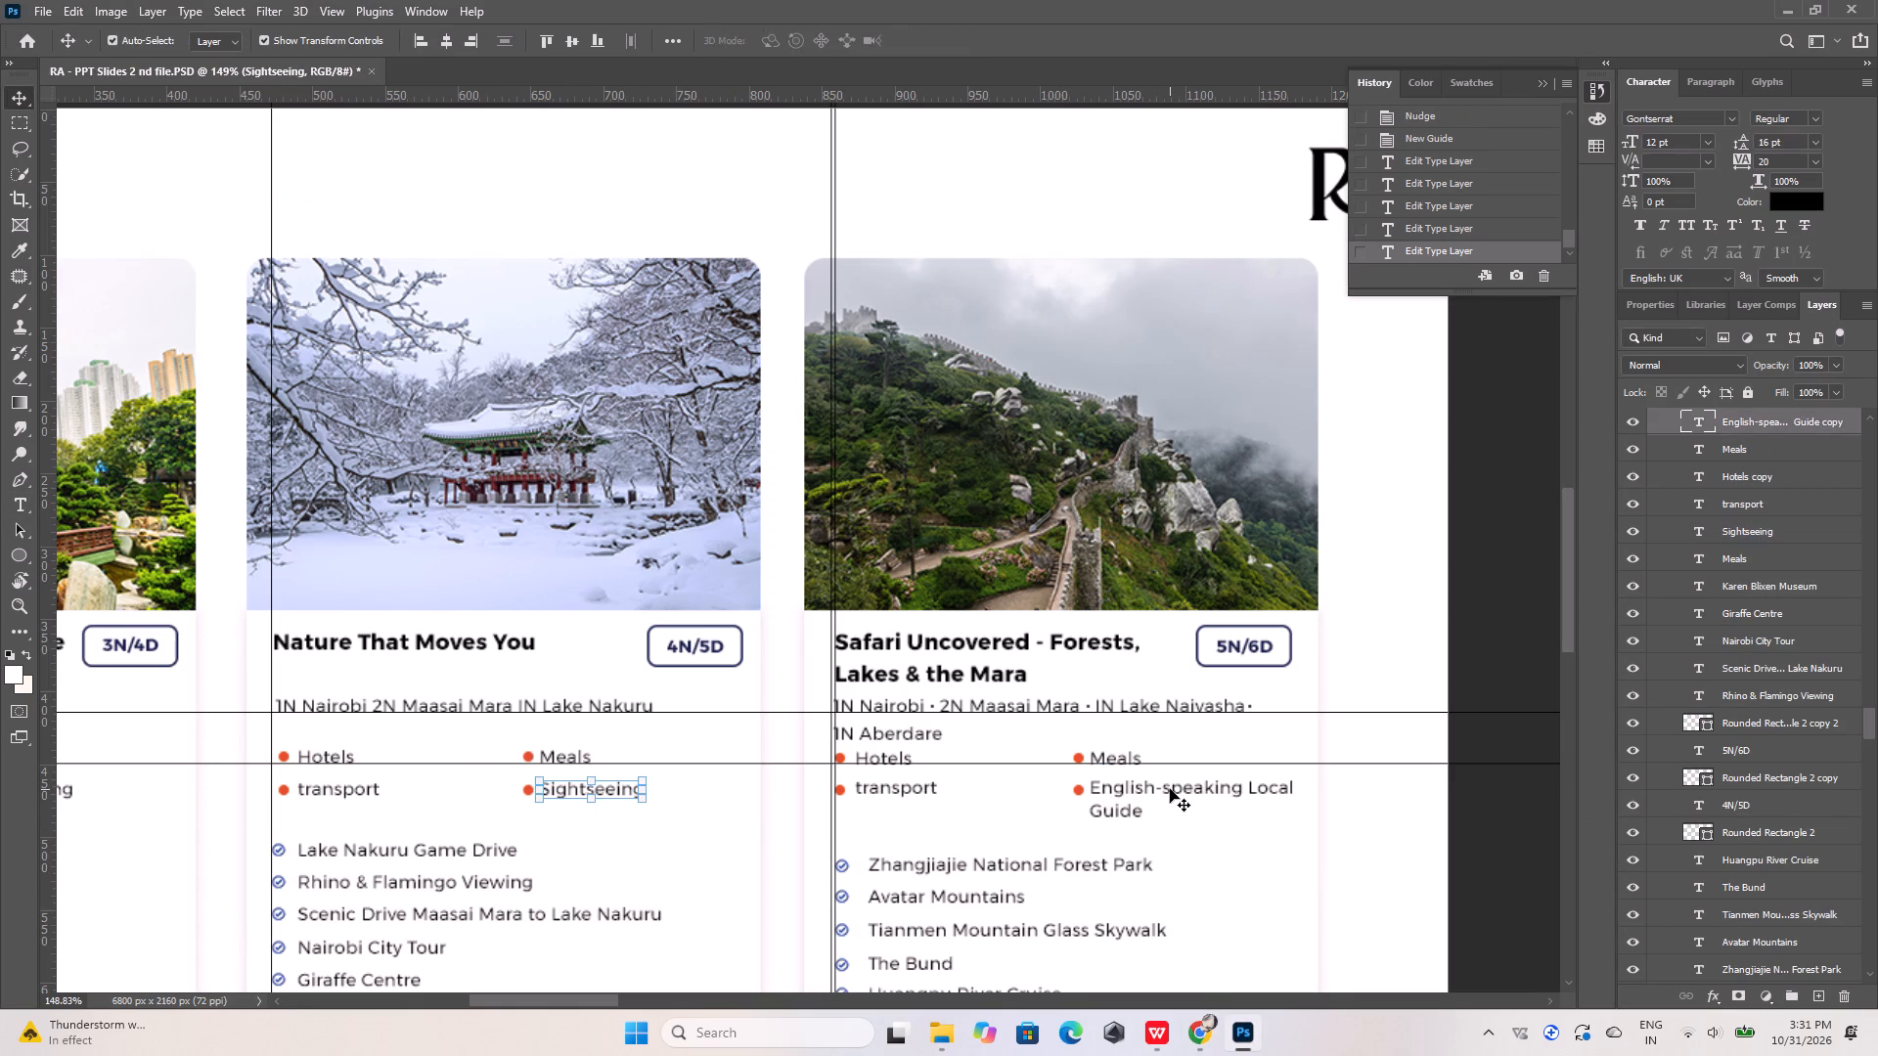
{"action": "key", "text": "ctrl+v"}
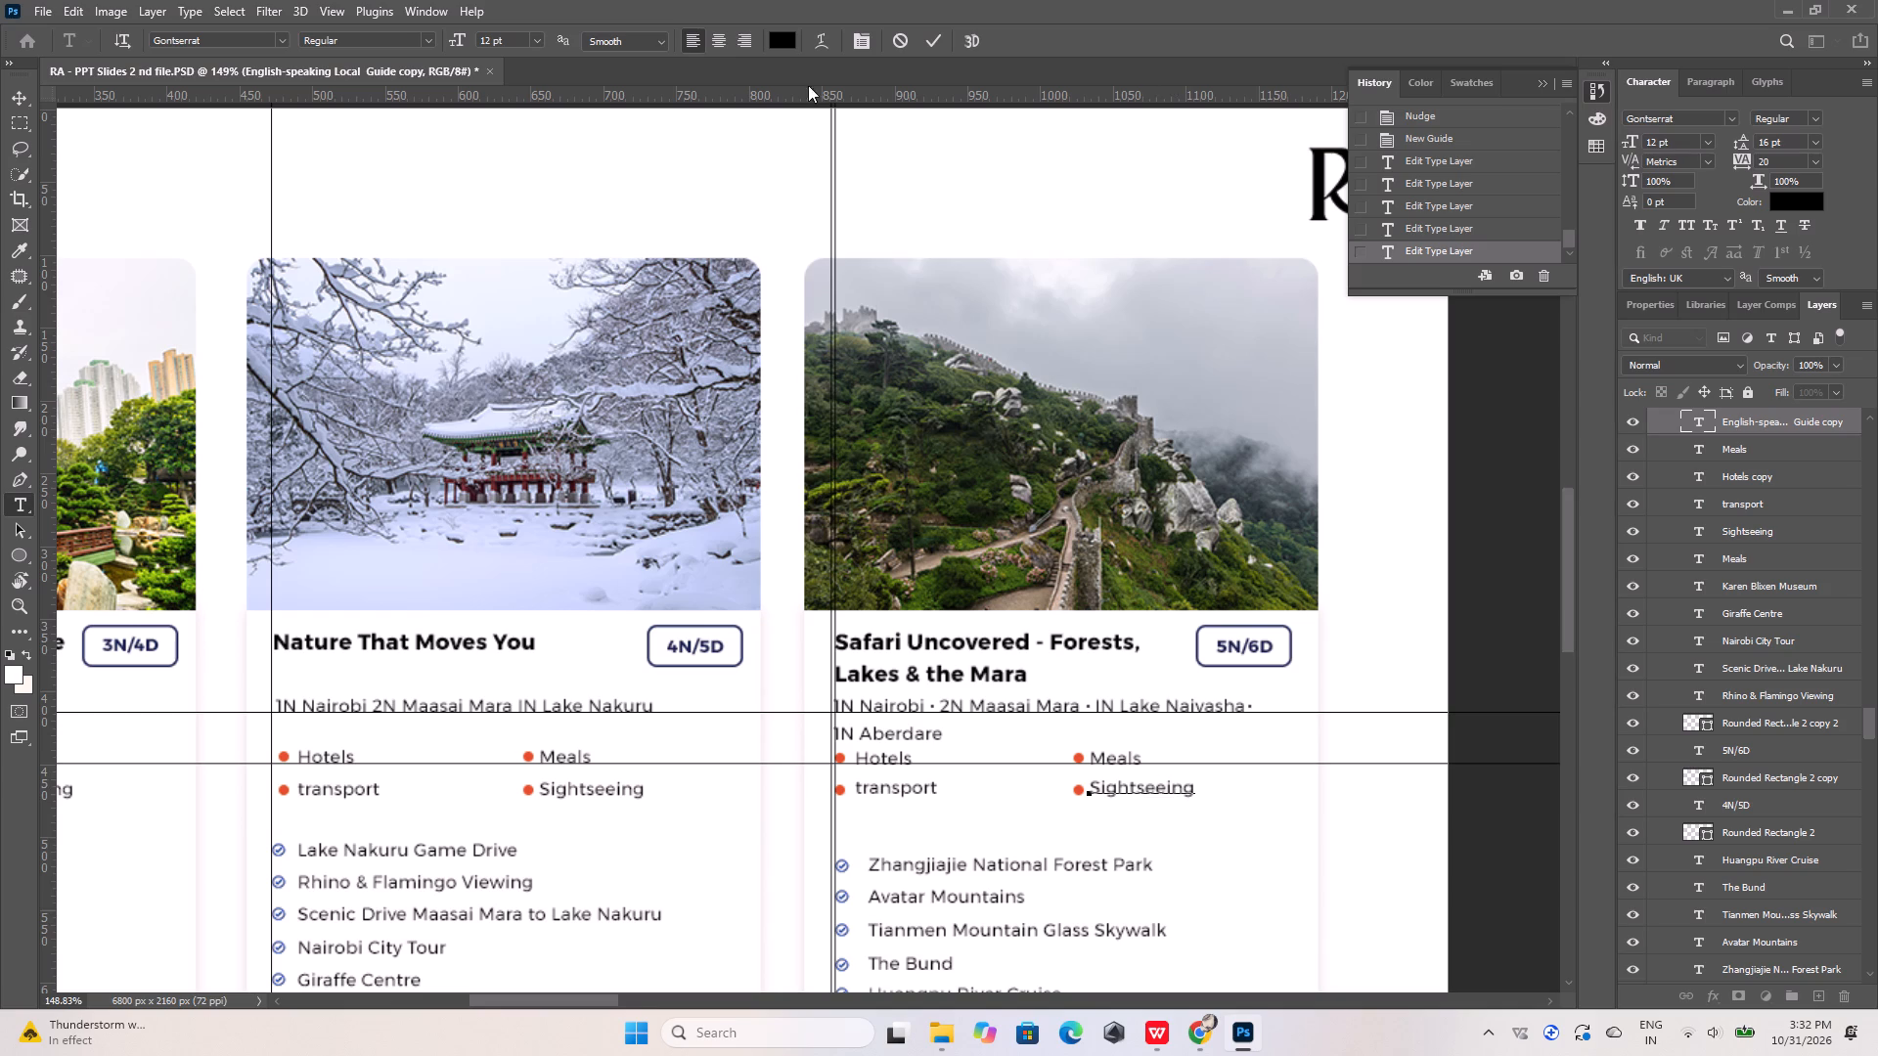
{"action": "left_click", "coordinate": [923, 32]}
{"action": "left_click", "coordinate": [1364, 552]}
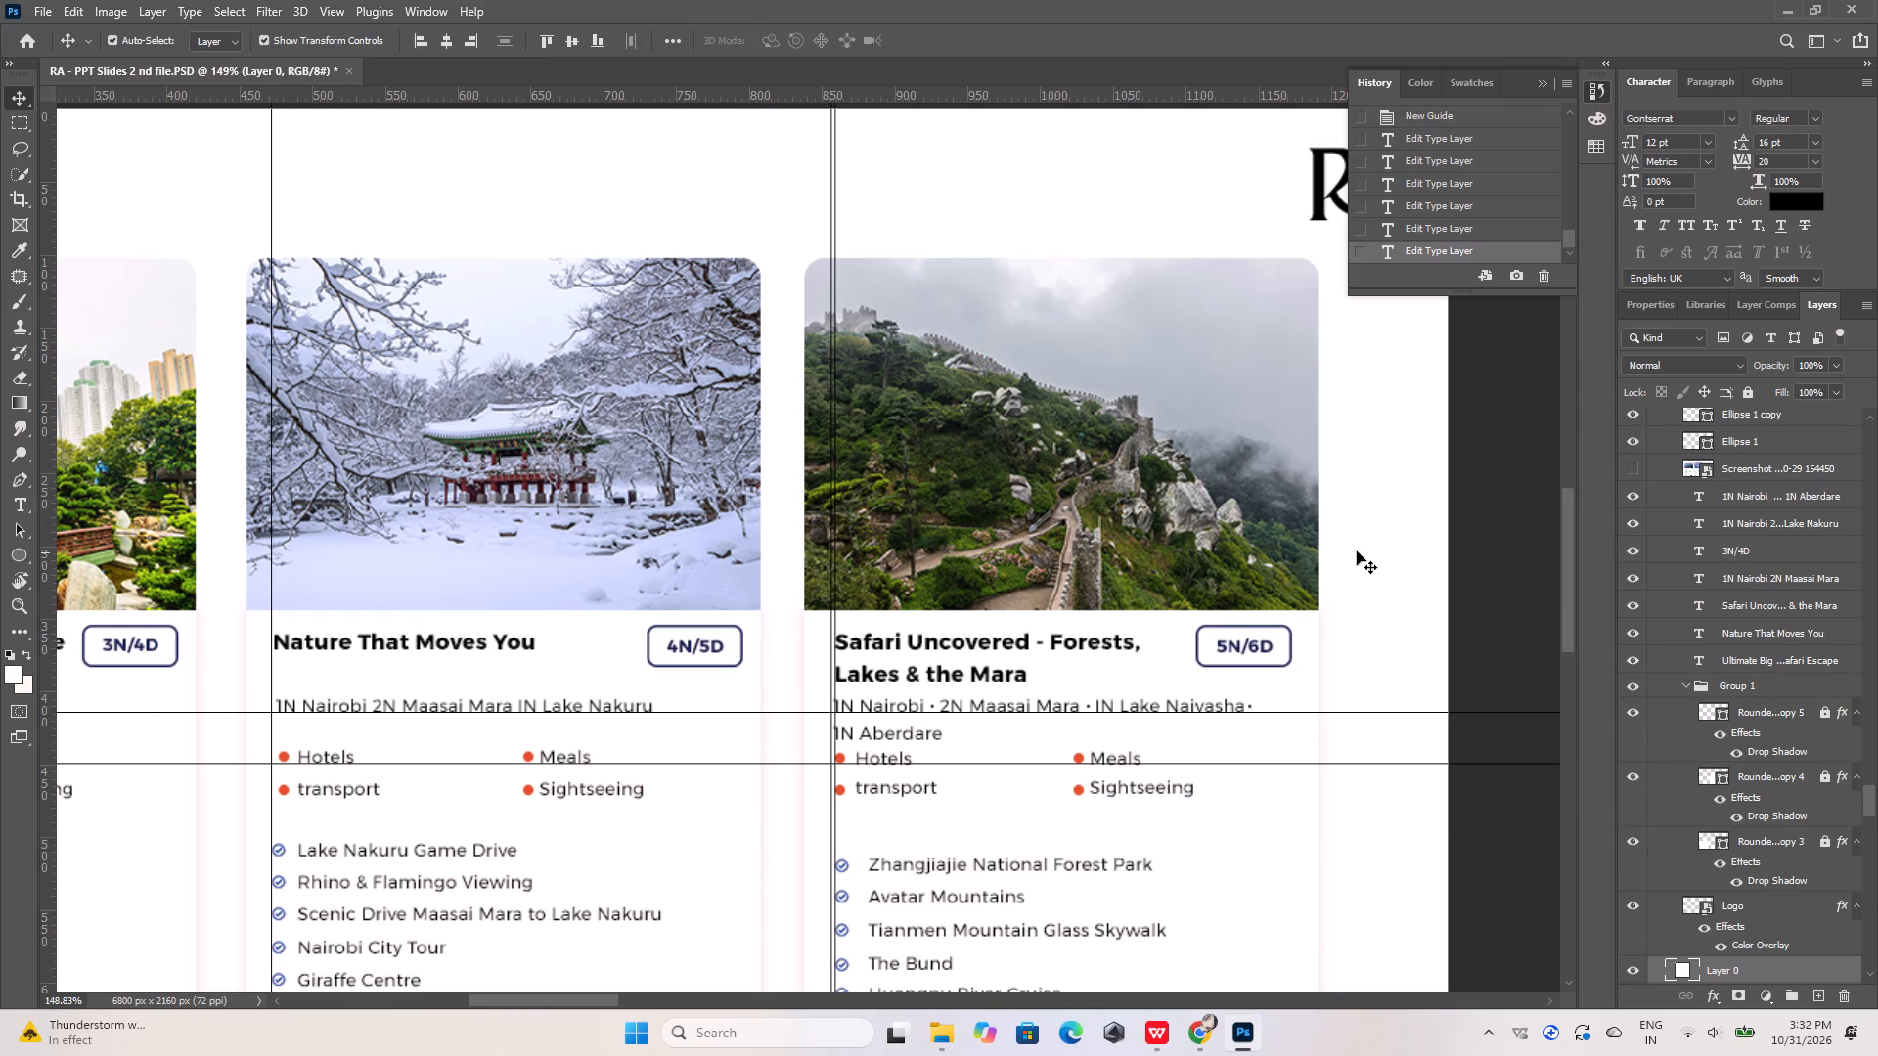
Copy "Wildlife Viewing Experience" from the Chrome reference image and replace the third card's "Zhangjiajie National Forest Park" line in Photoshop with it.
{"action": "scroll", "coordinate": [979, 681], "scroll_direction": "down", "scroll_amount": 5, "text": "alt"}
{"action": "scroll", "coordinate": [936, 817], "scroll_direction": "up", "scroll_amount": 6, "text": "alt"}
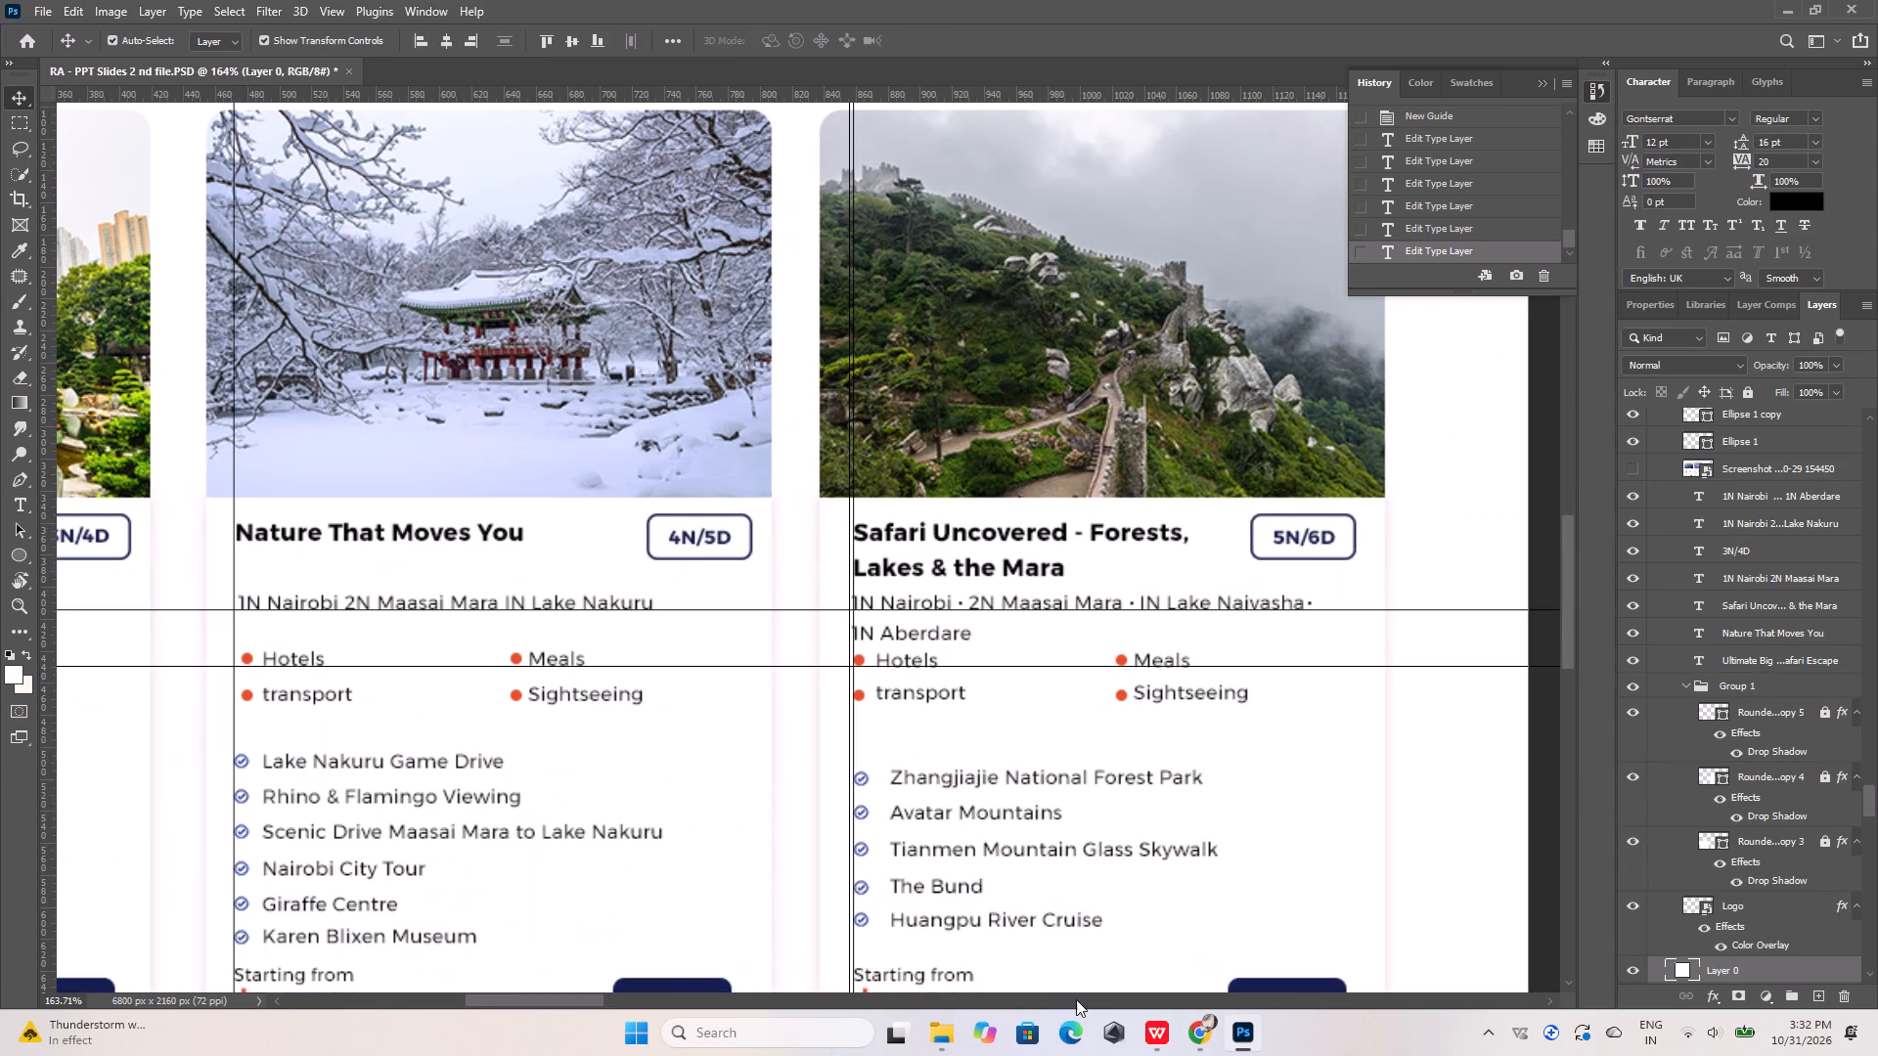
{"action": "left_click", "coordinate": [1194, 1032]}
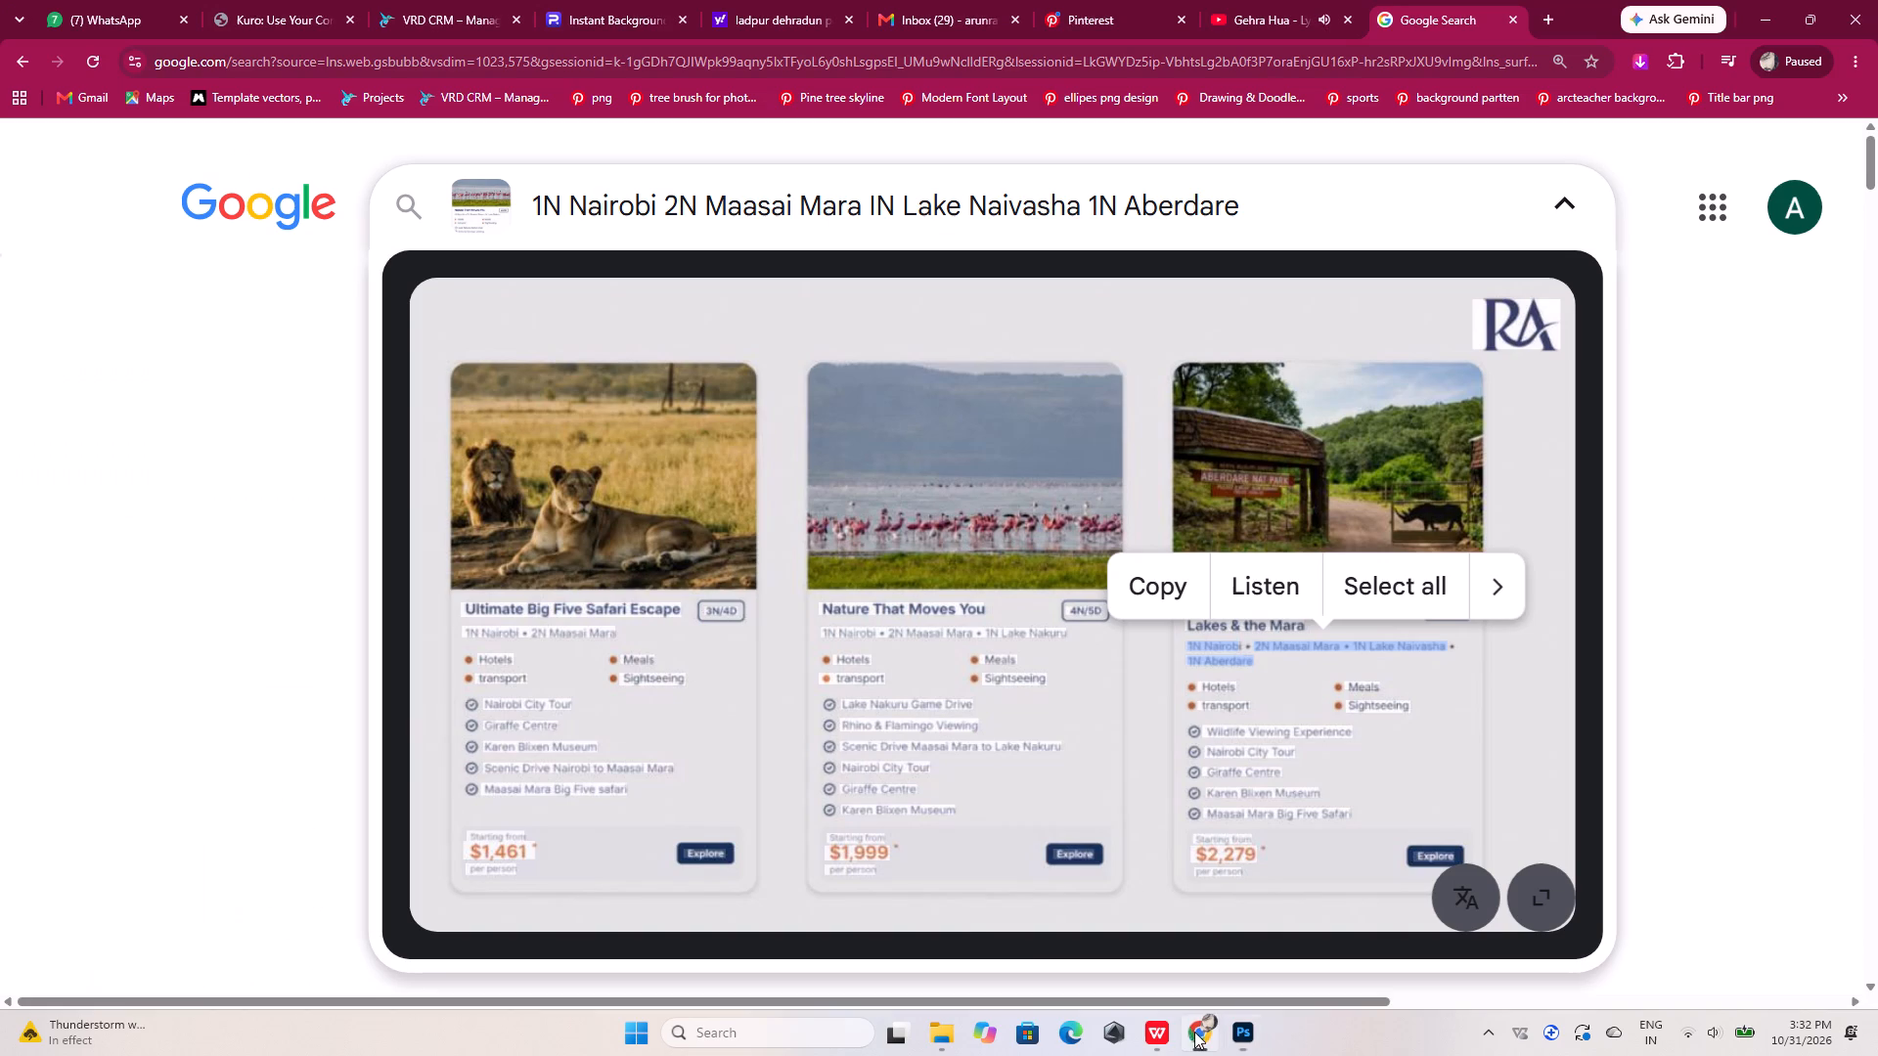
{"action": "left_click_drag", "start_coordinate": [1208, 726], "coordinate": [1336, 733]}
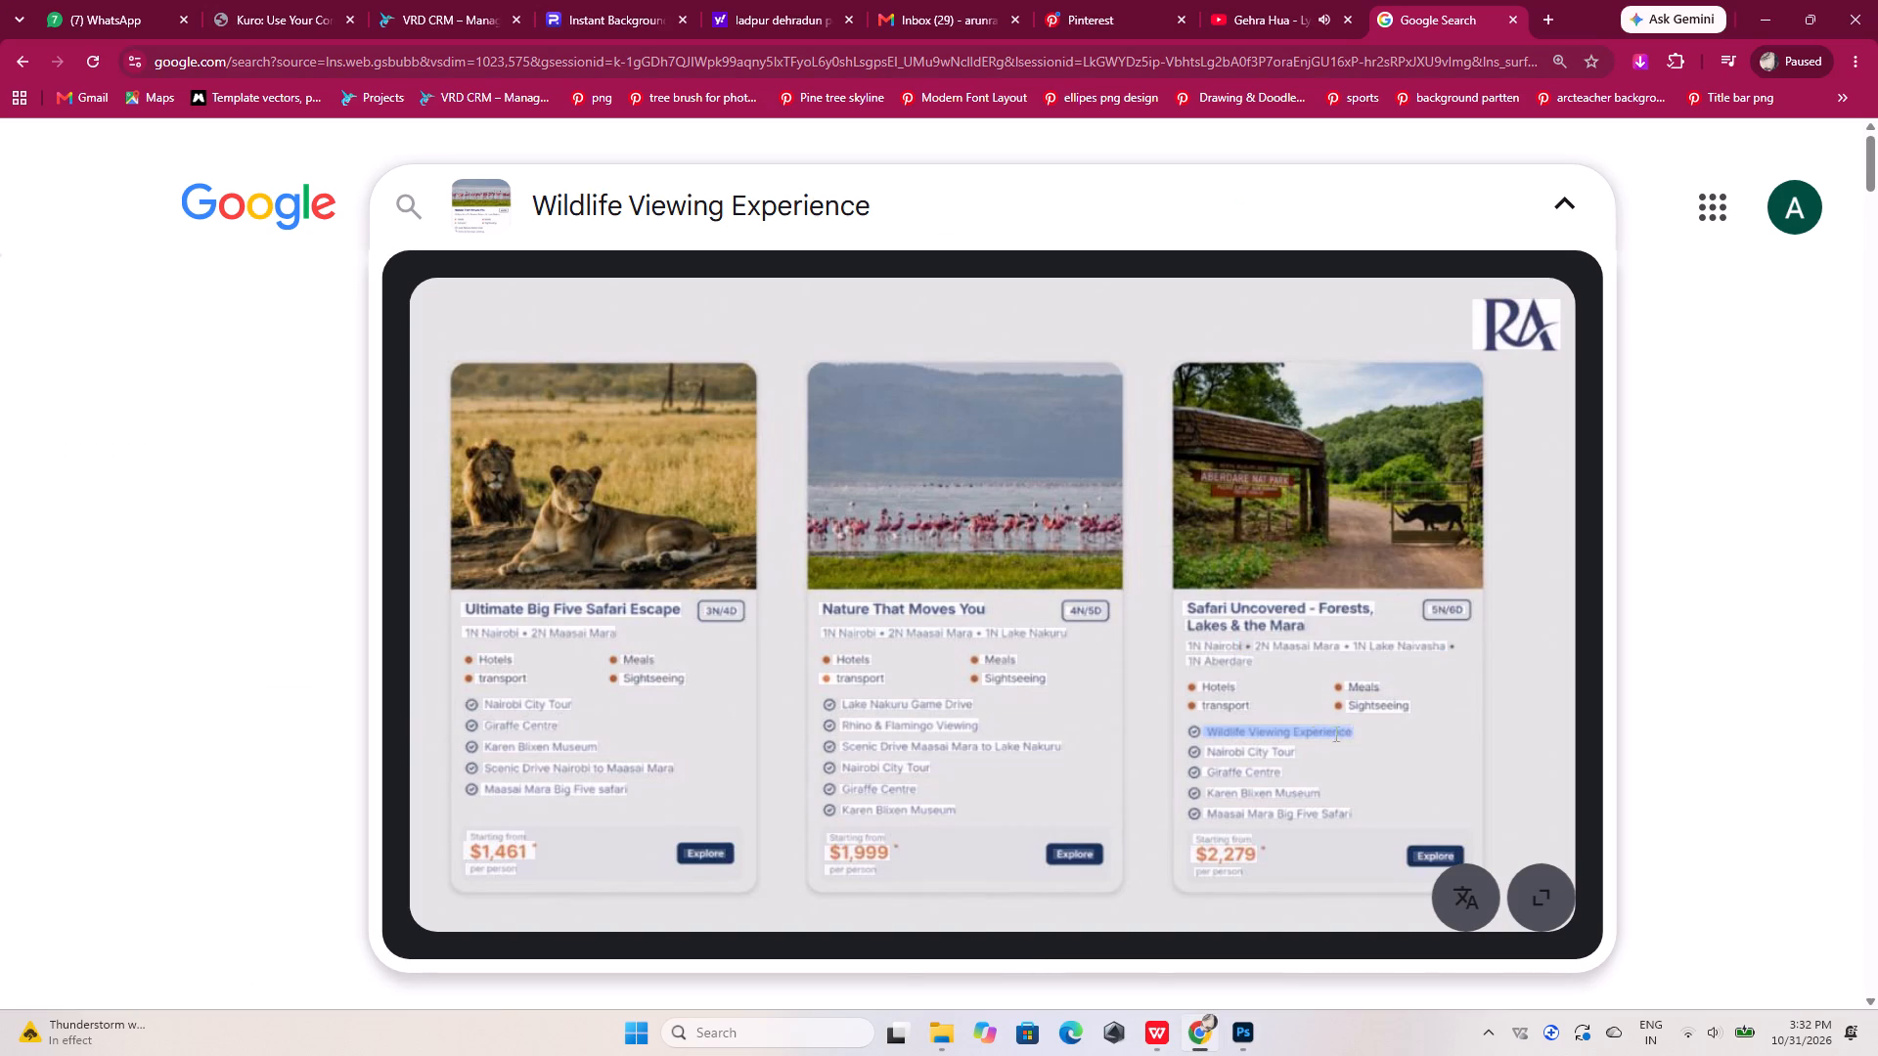
{"action": "left_click_drag", "start_coordinate": [1336, 733], "coordinate": [1349, 732]}
{"action": "left_click", "coordinate": [1109, 667]}
{"action": "left_click", "coordinate": [1241, 1046]}
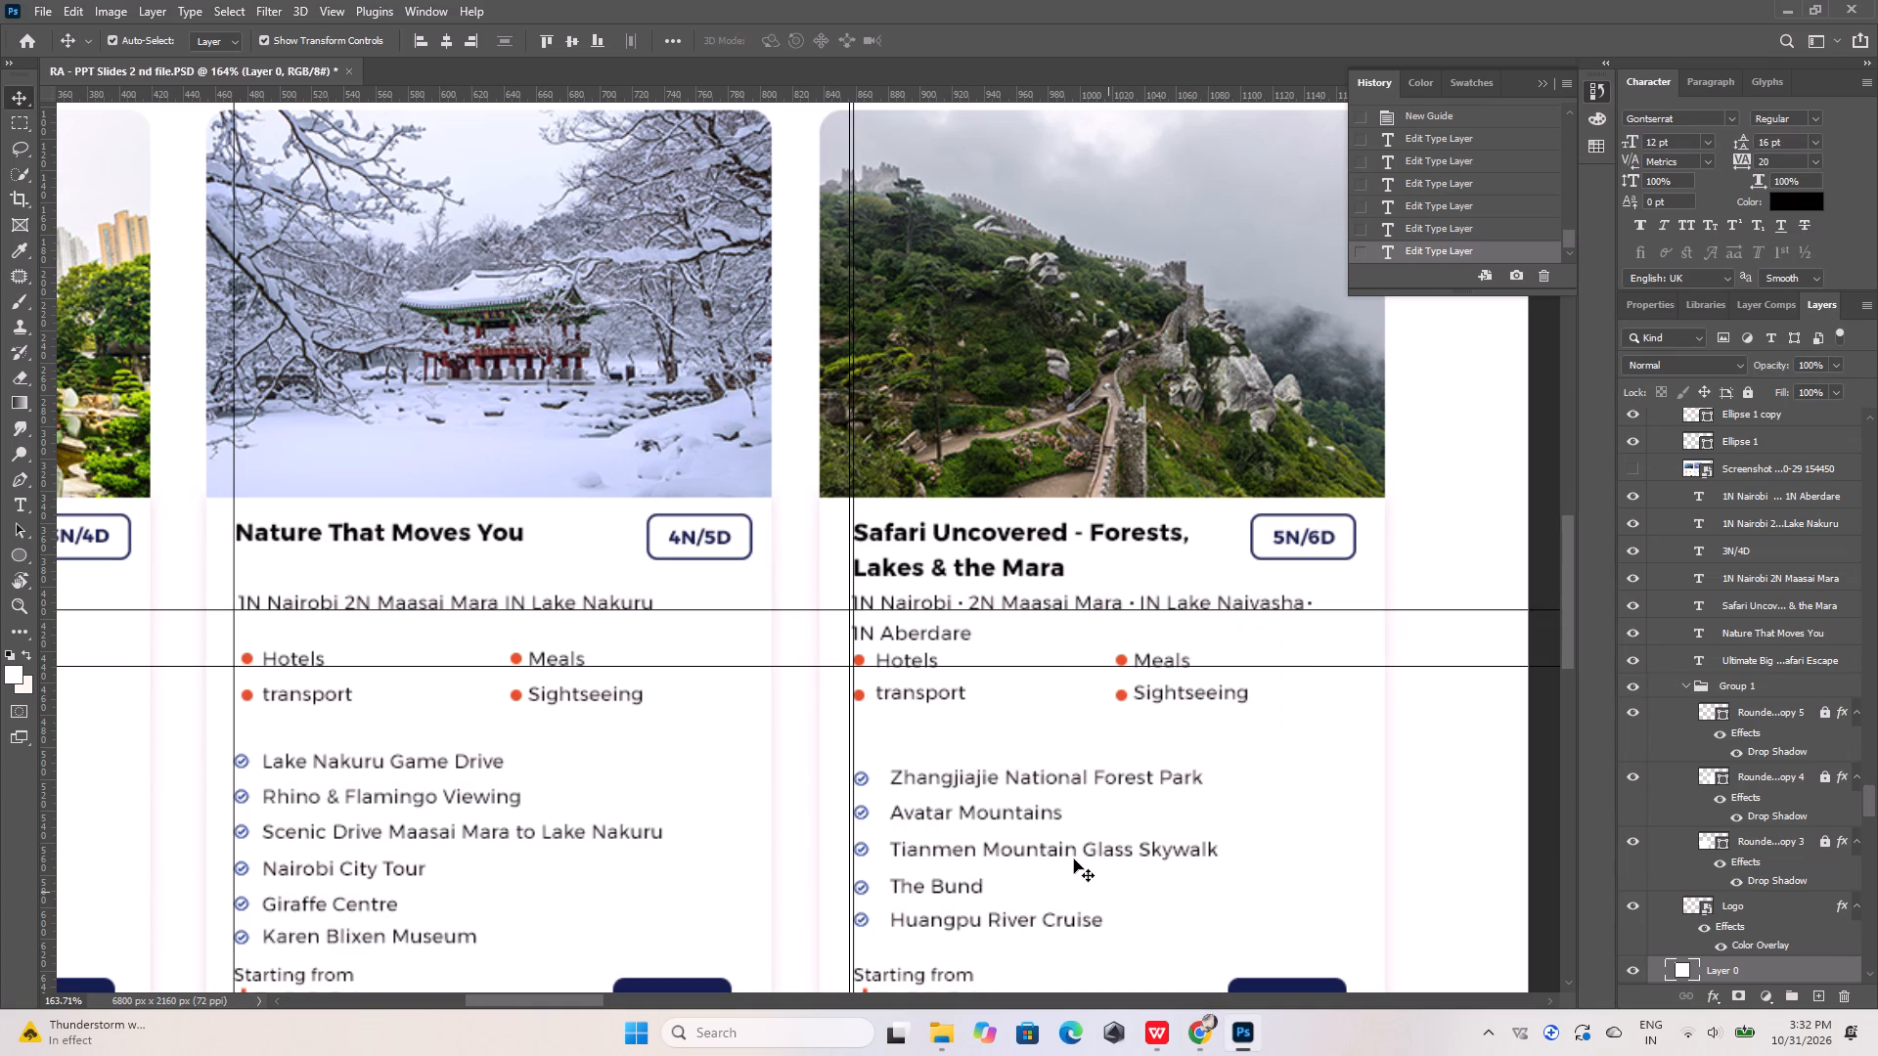
{"action": "double_click", "coordinate": [1028, 784]}
{"action": "key", "text": "ctrl+v"}
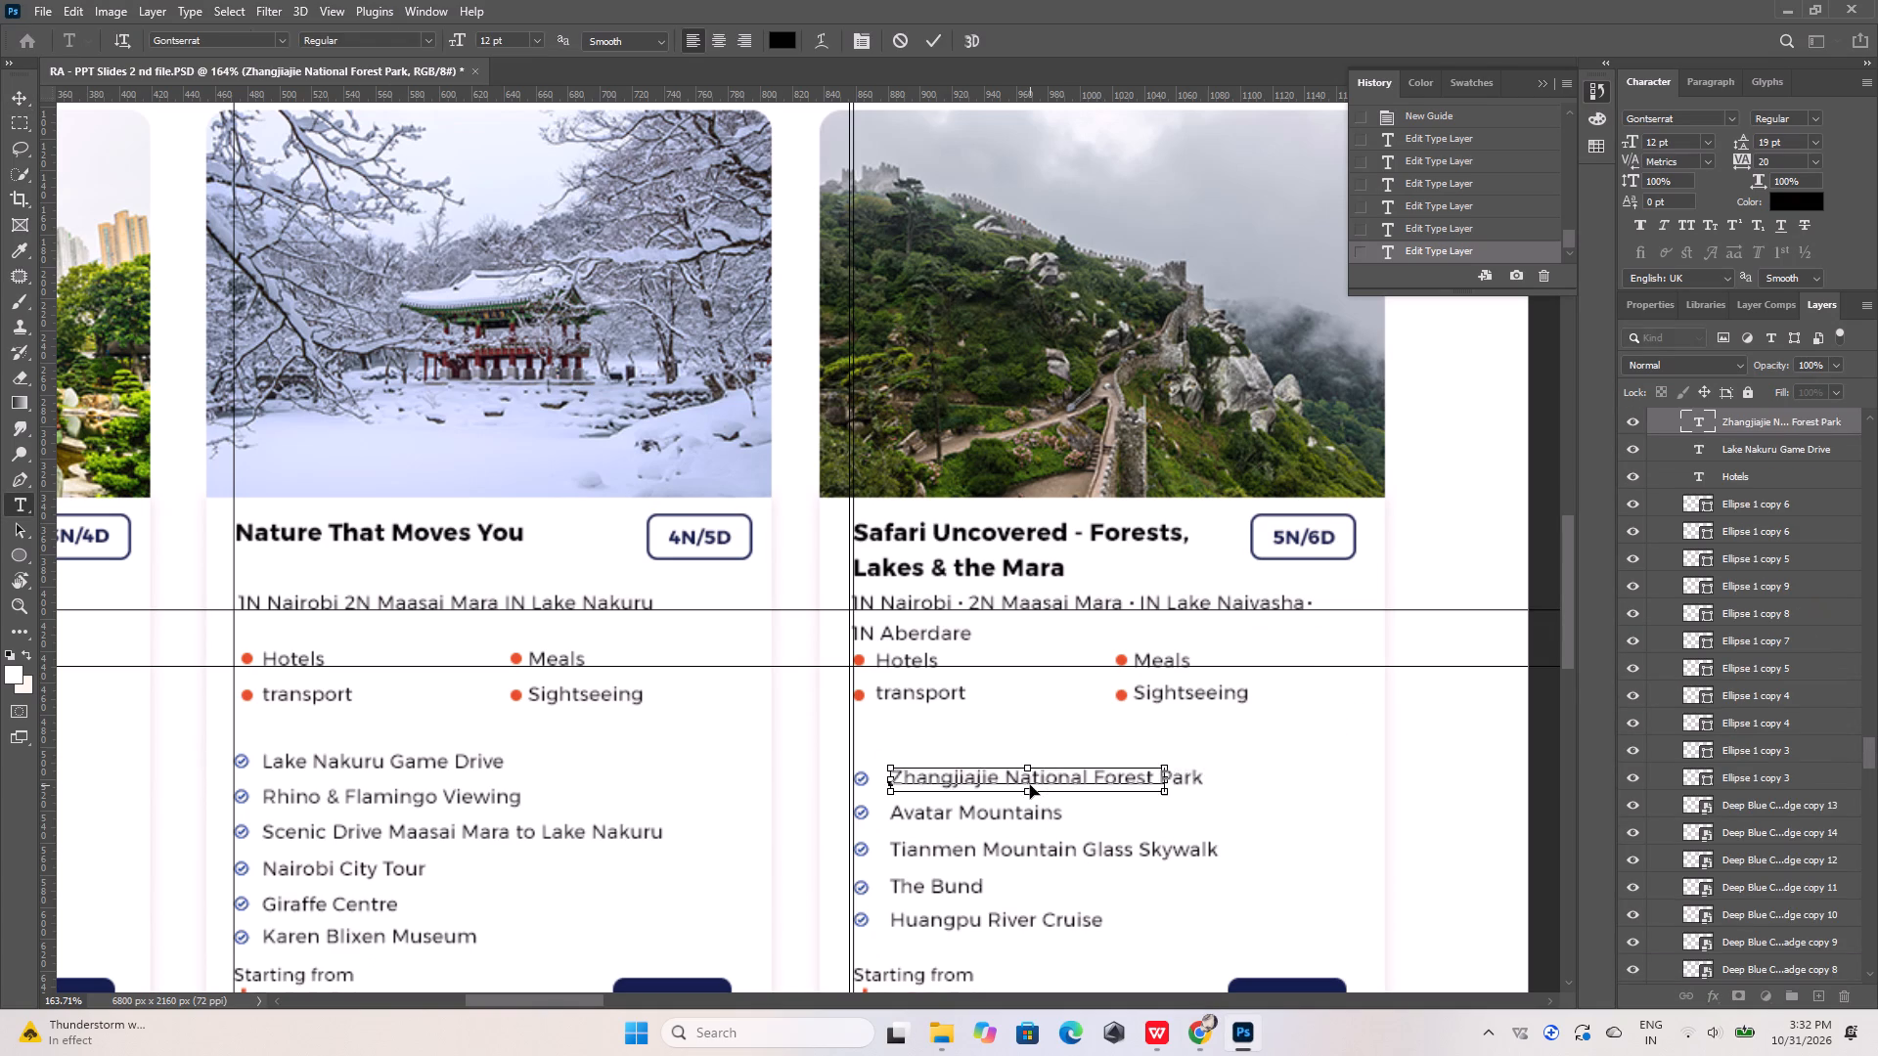
{"action": "left_click", "coordinate": [925, 39]}
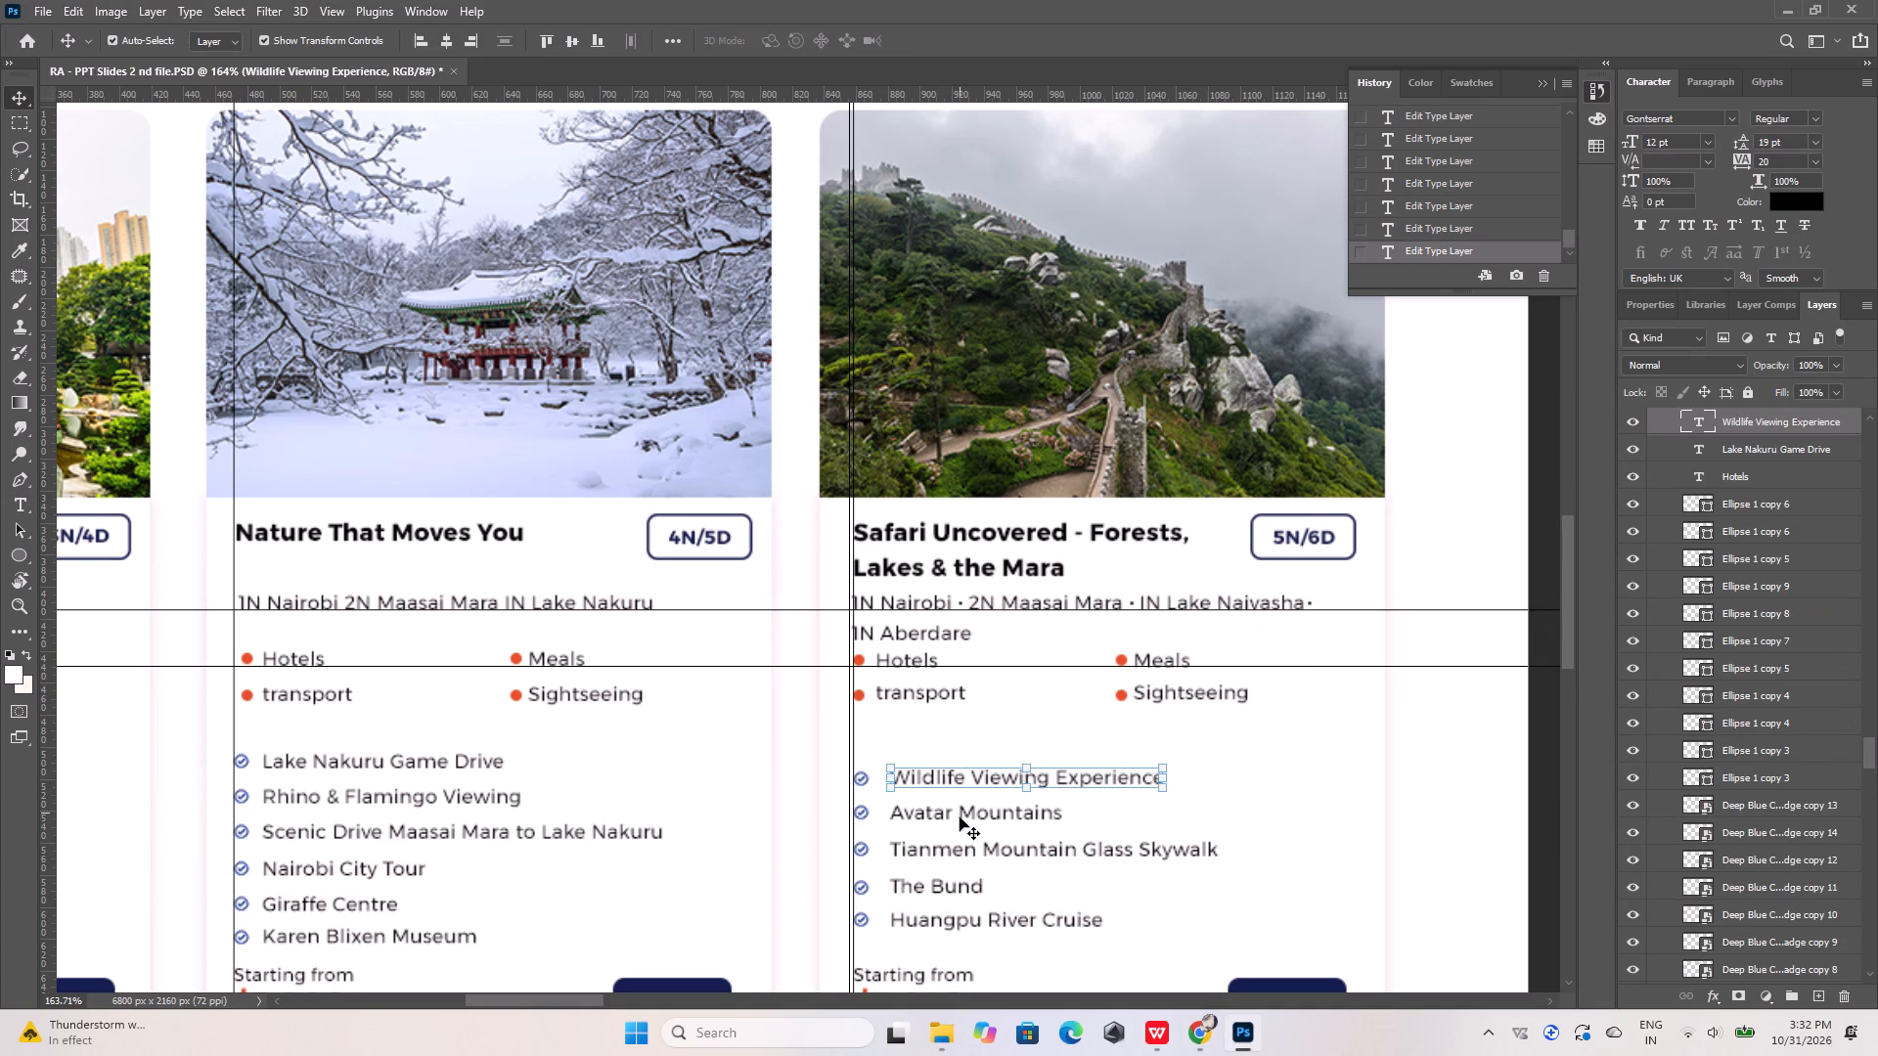
Replace the third card's "Avatar Mountains" line in Photoshop with "Nairobi City Tour" copied from the Chrome reference image.
{"action": "left_click", "coordinate": [960, 819]}
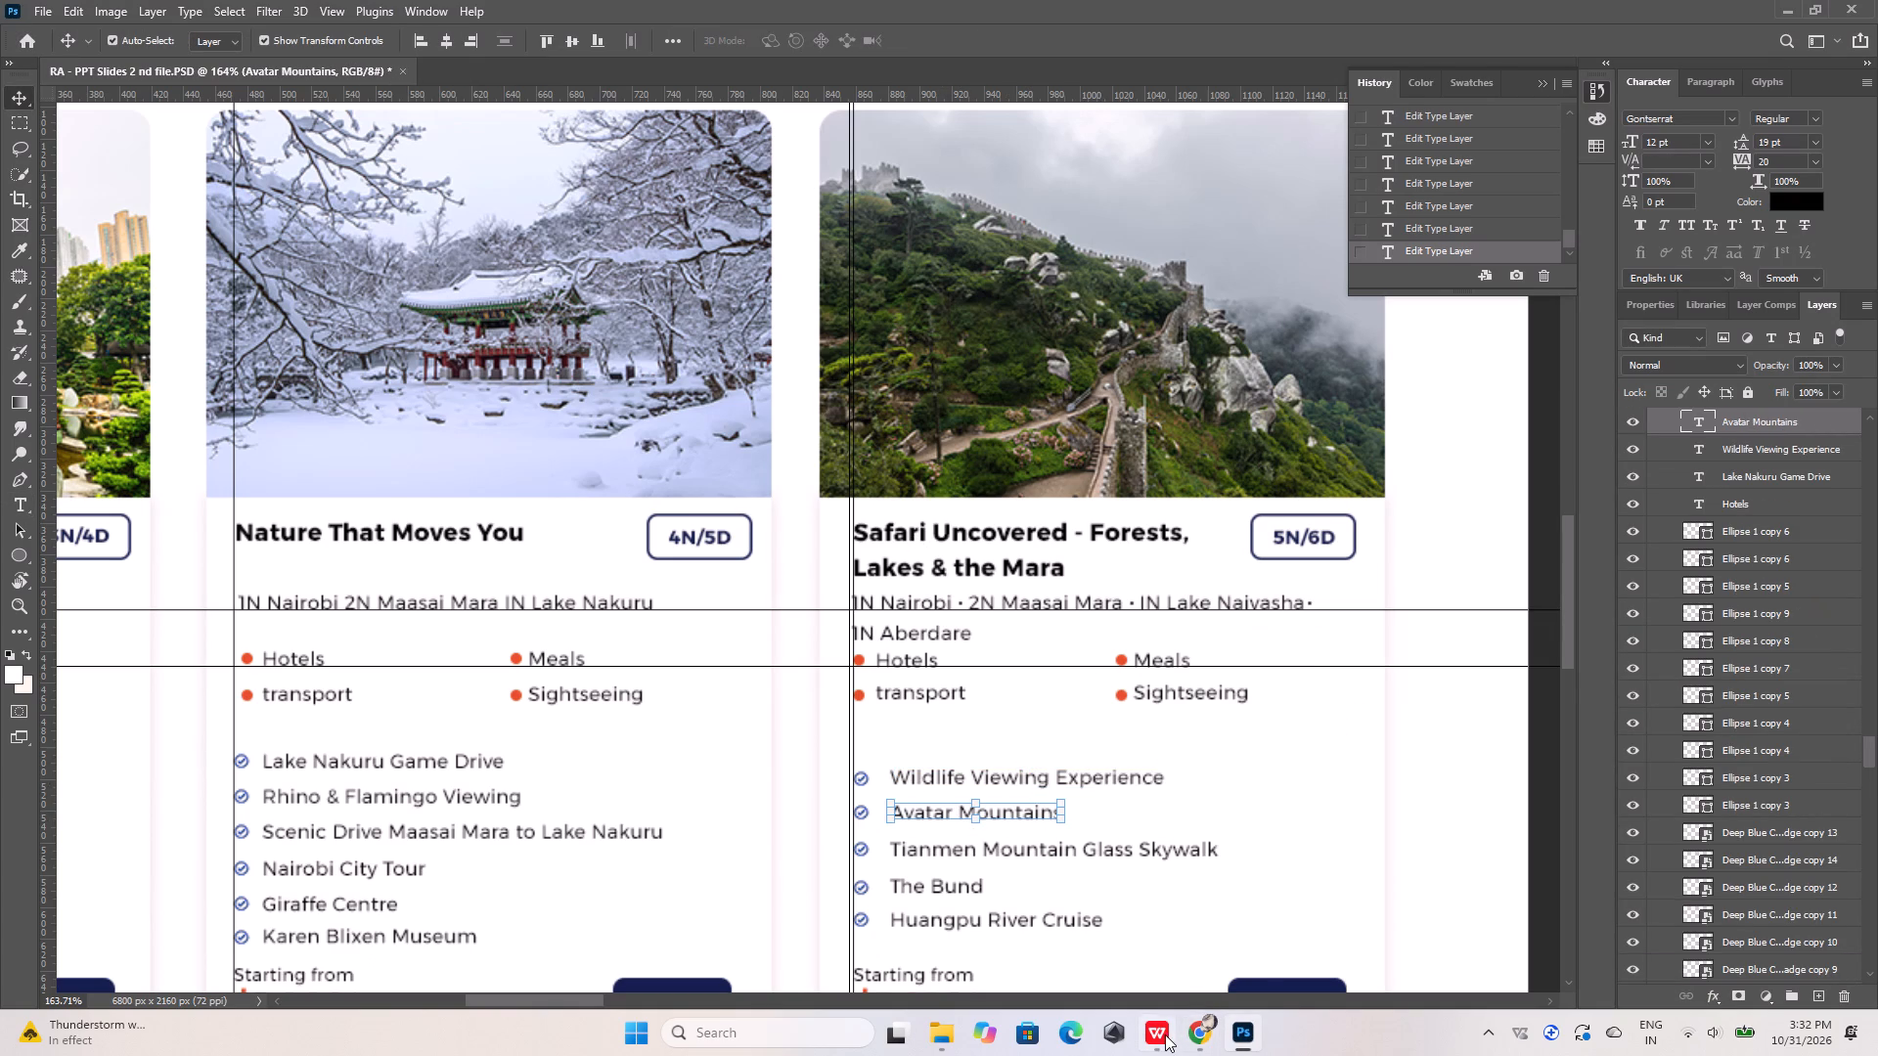
{"action": "left_click", "coordinate": [1199, 1037]}
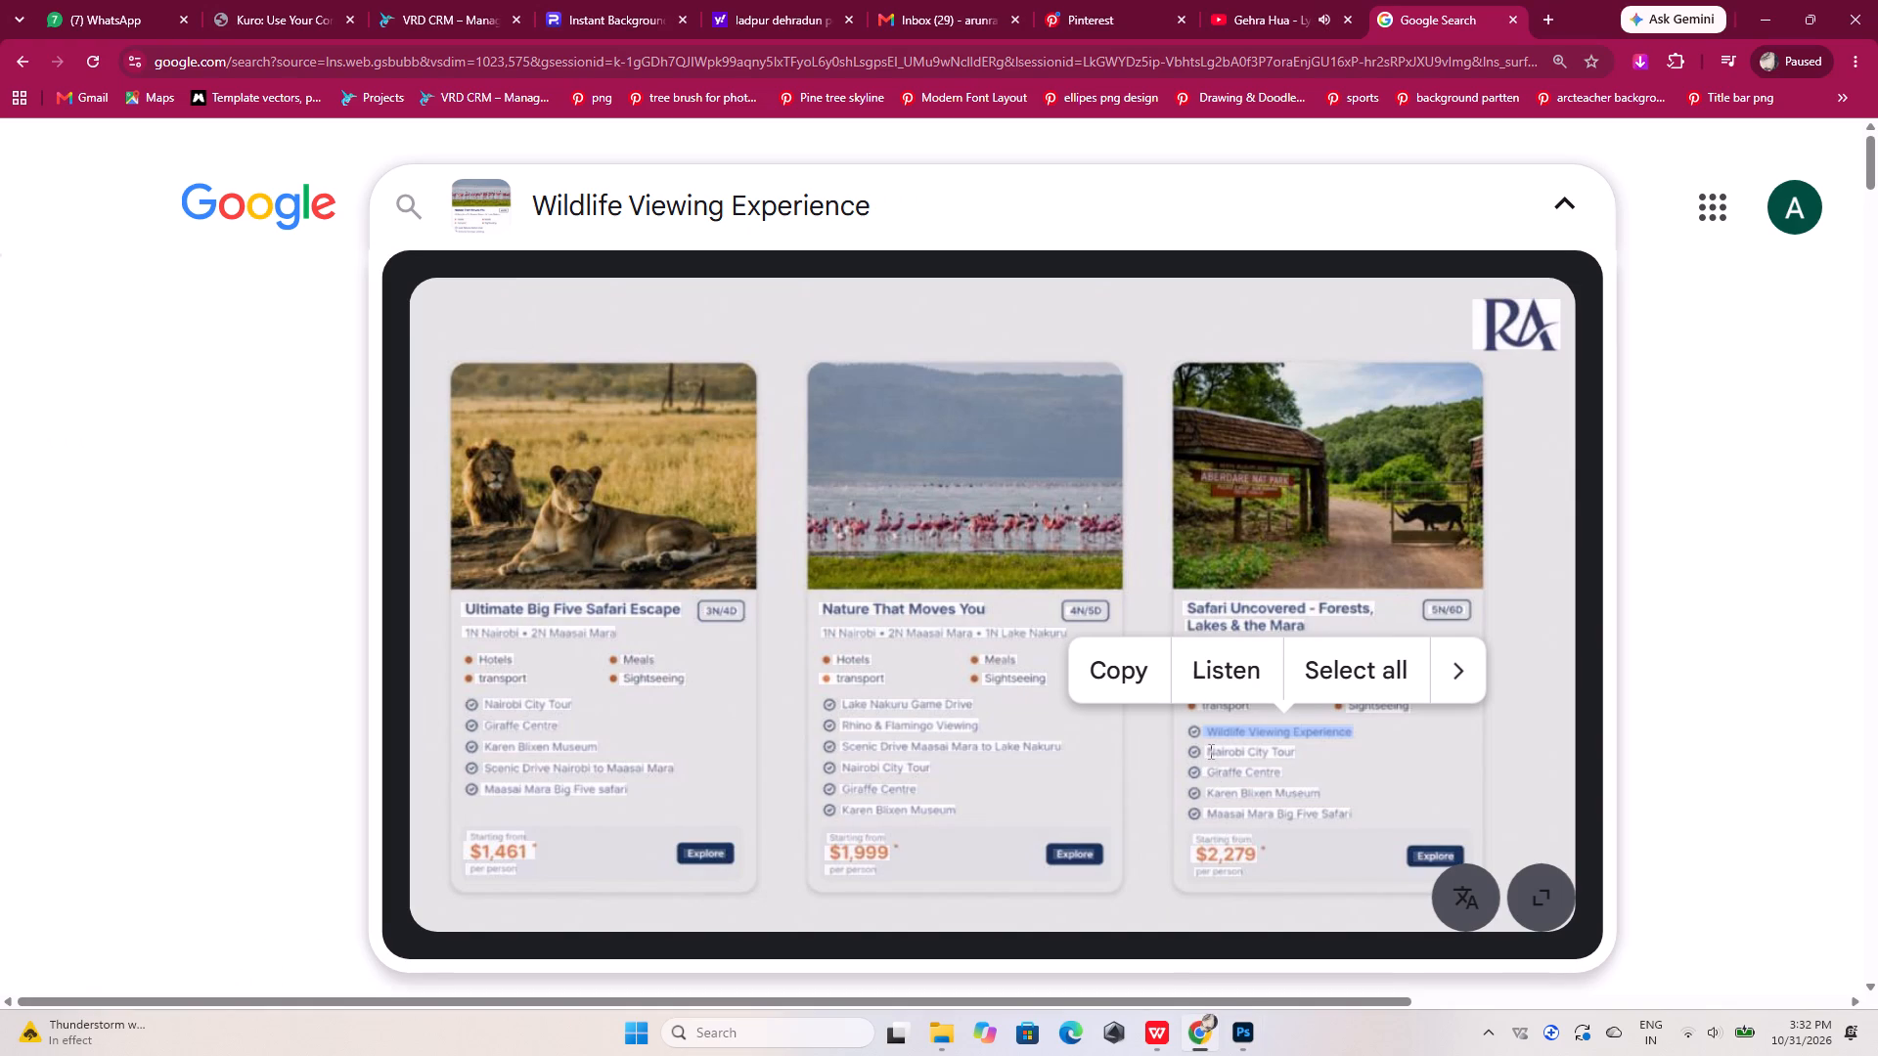
{"action": "left_click_drag", "start_coordinate": [1209, 750], "coordinate": [1291, 751]}
{"action": "left_click", "coordinate": [1119, 704]}
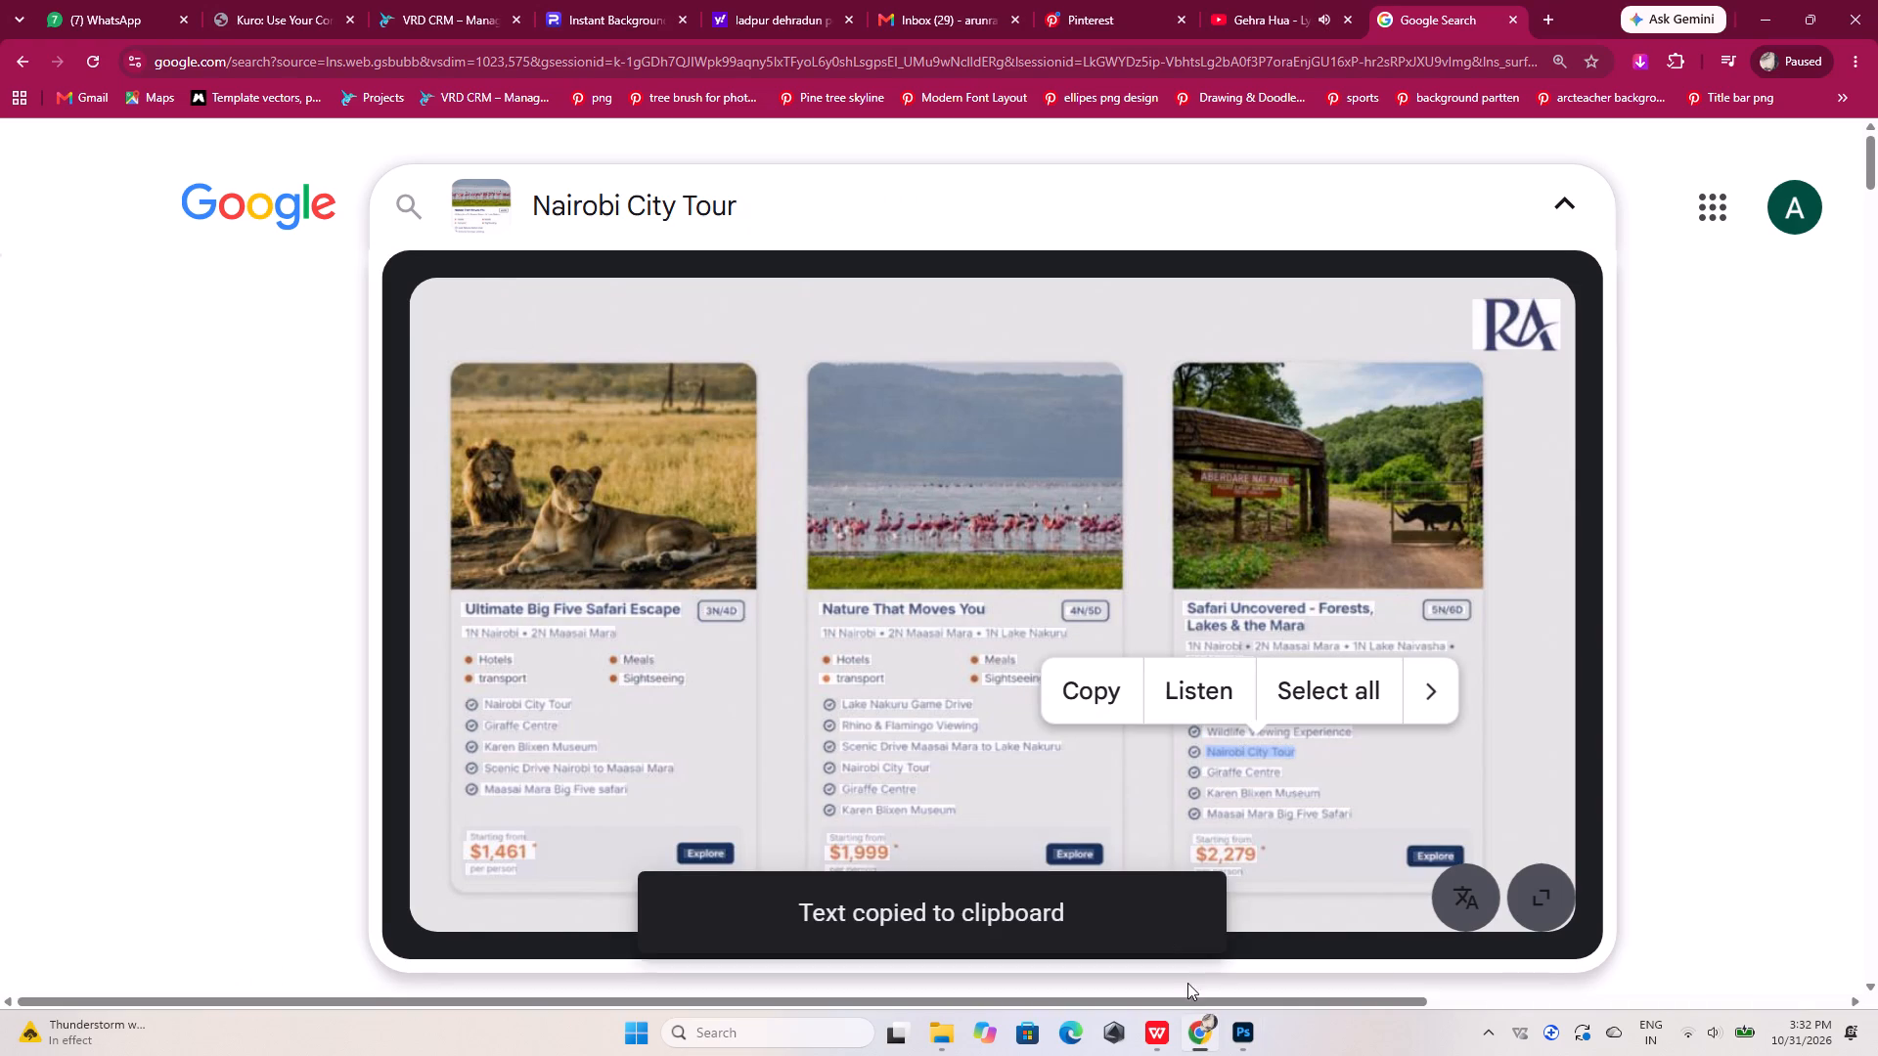
{"action": "left_click", "coordinate": [1236, 1022]}
{"action": "double_click", "coordinate": [1004, 814]}
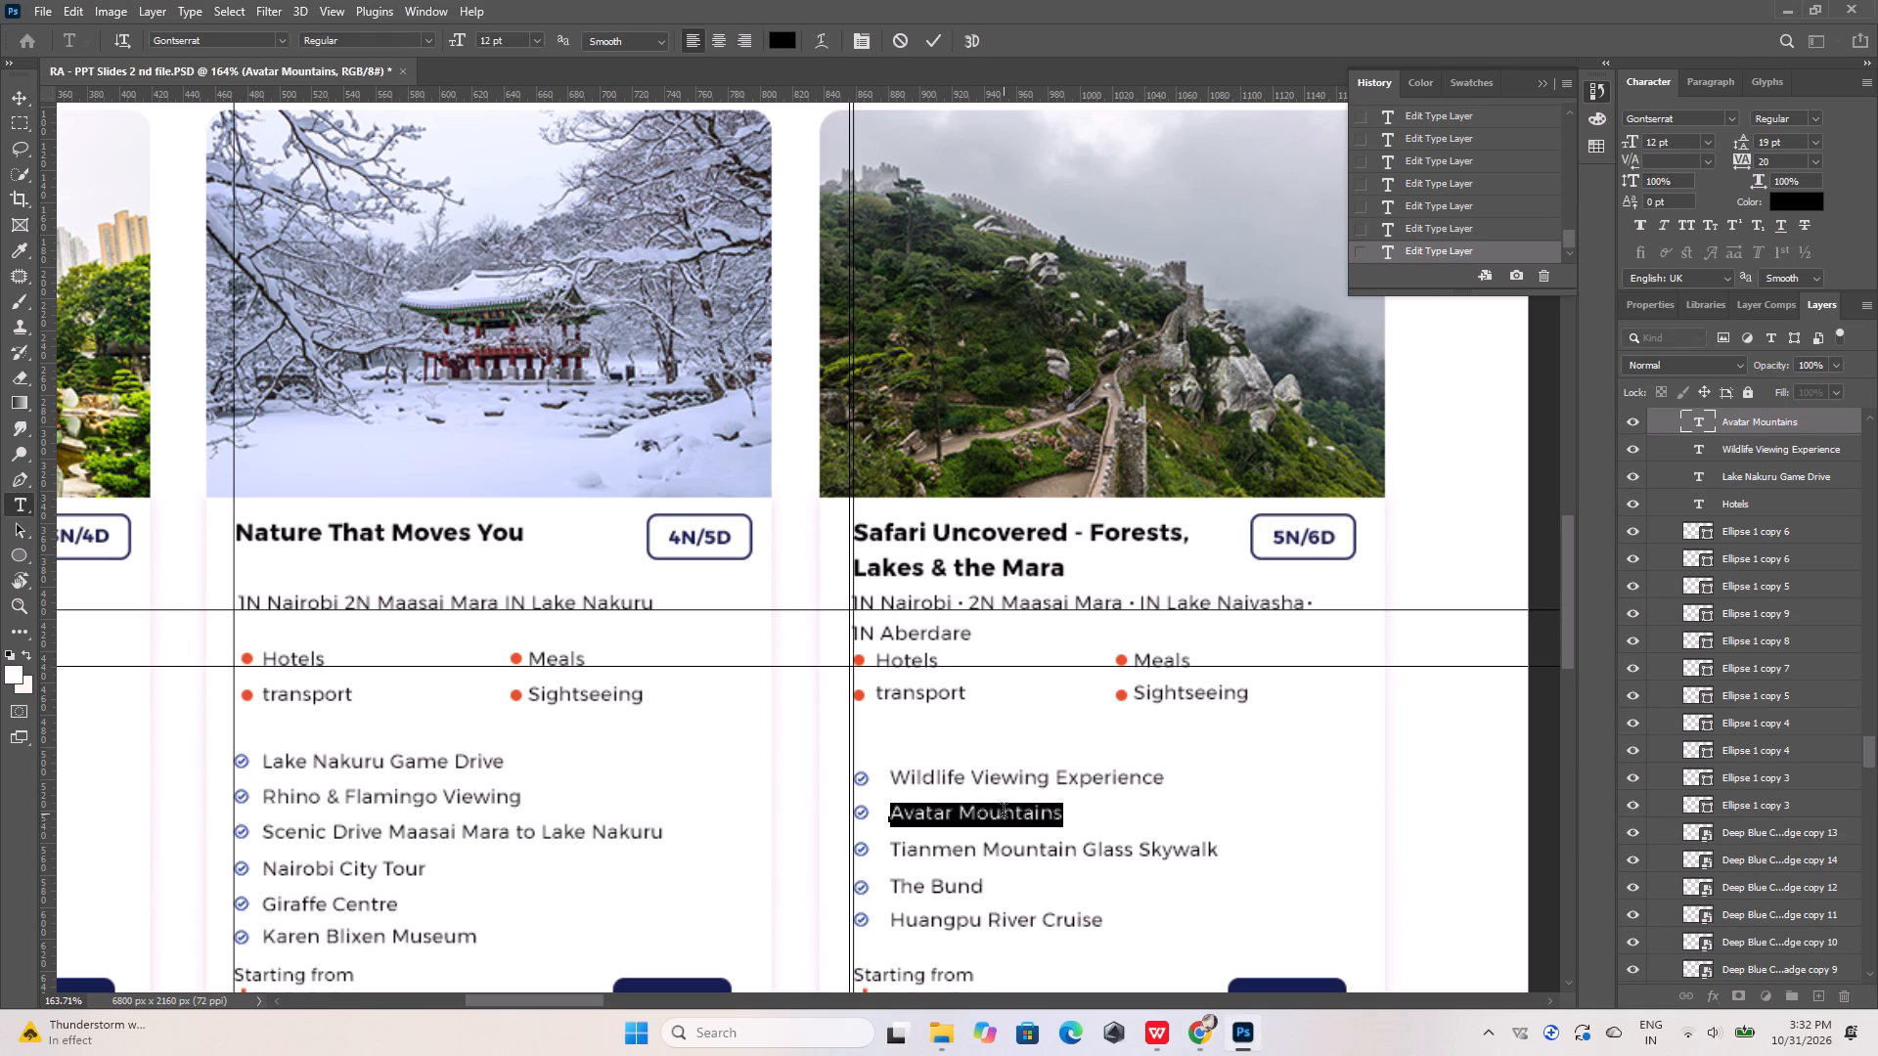
{"action": "key", "text": "ctrl+v"}
{"action": "left_click", "coordinate": [927, 41]}
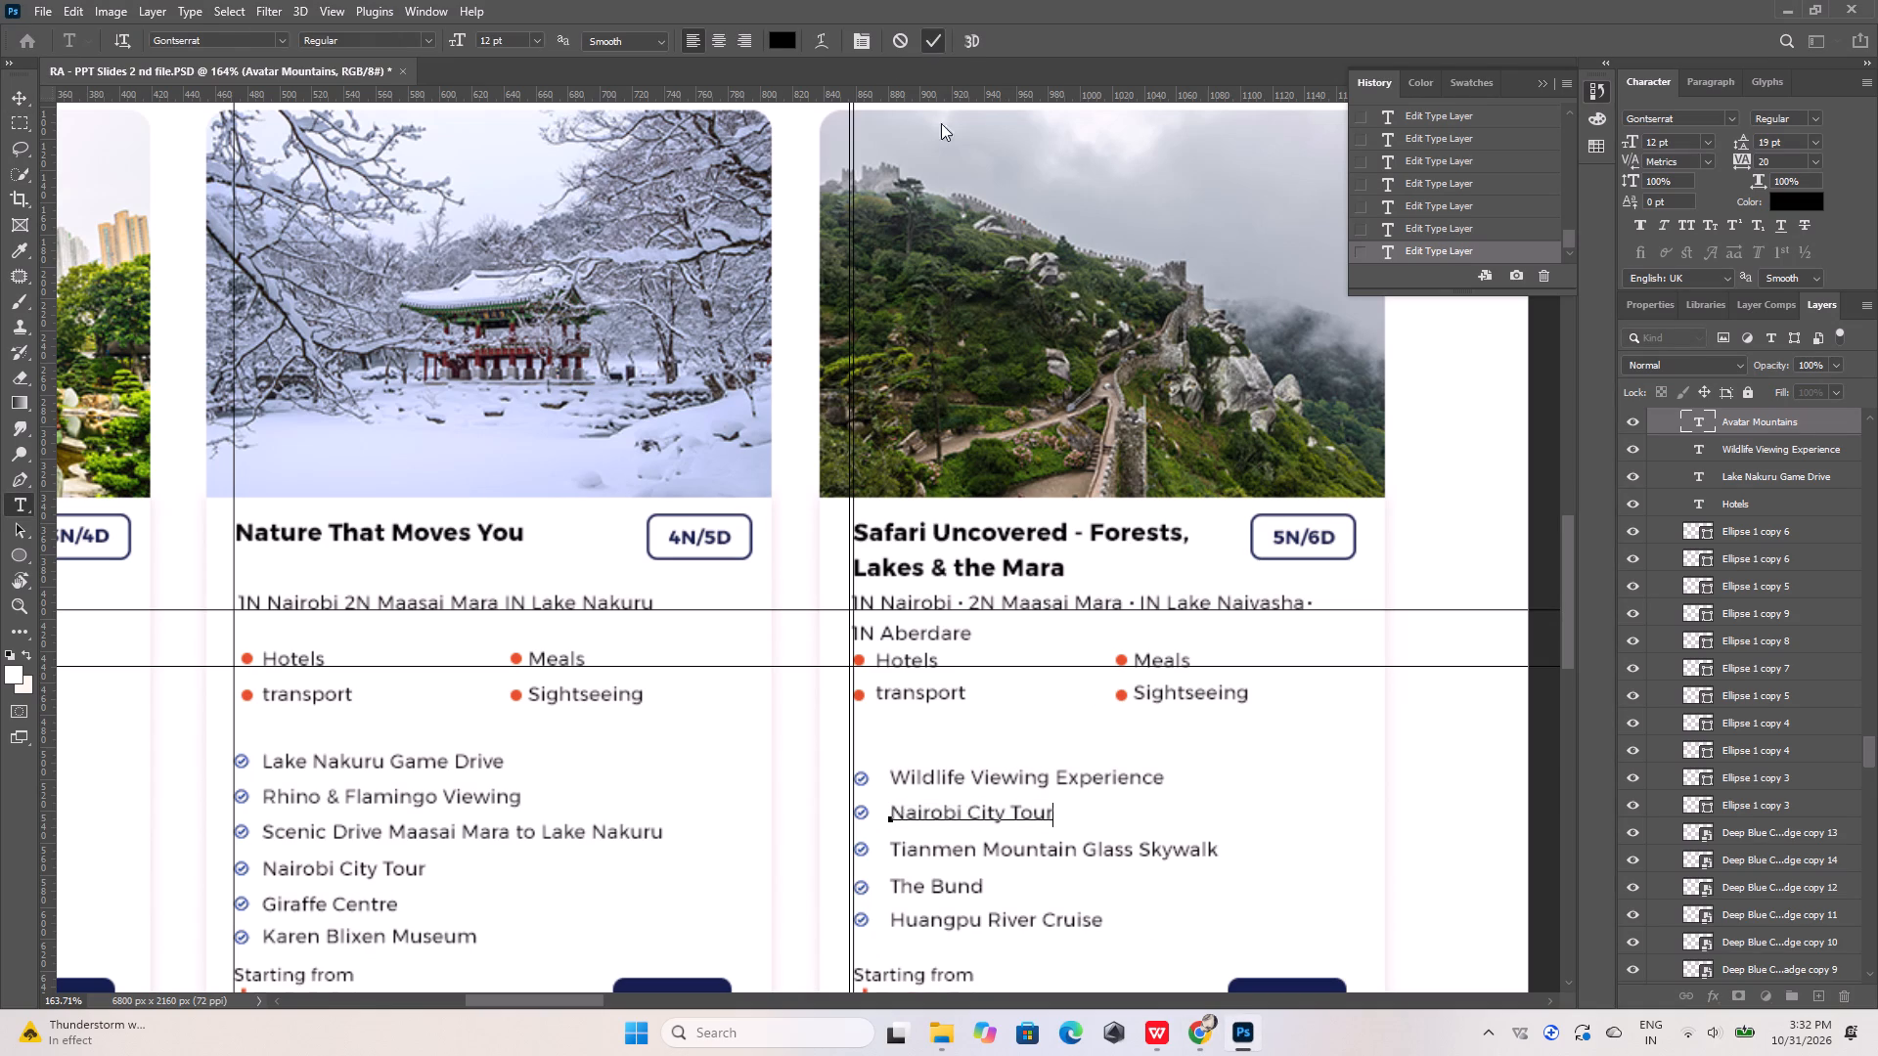
Replace the third card's "Tianmen Mountain Glass Skywalk" line in Photoshop with "Giraffe Centre" copied from the Chrome reference image.
{"action": "left_click", "coordinate": [1211, 1032]}
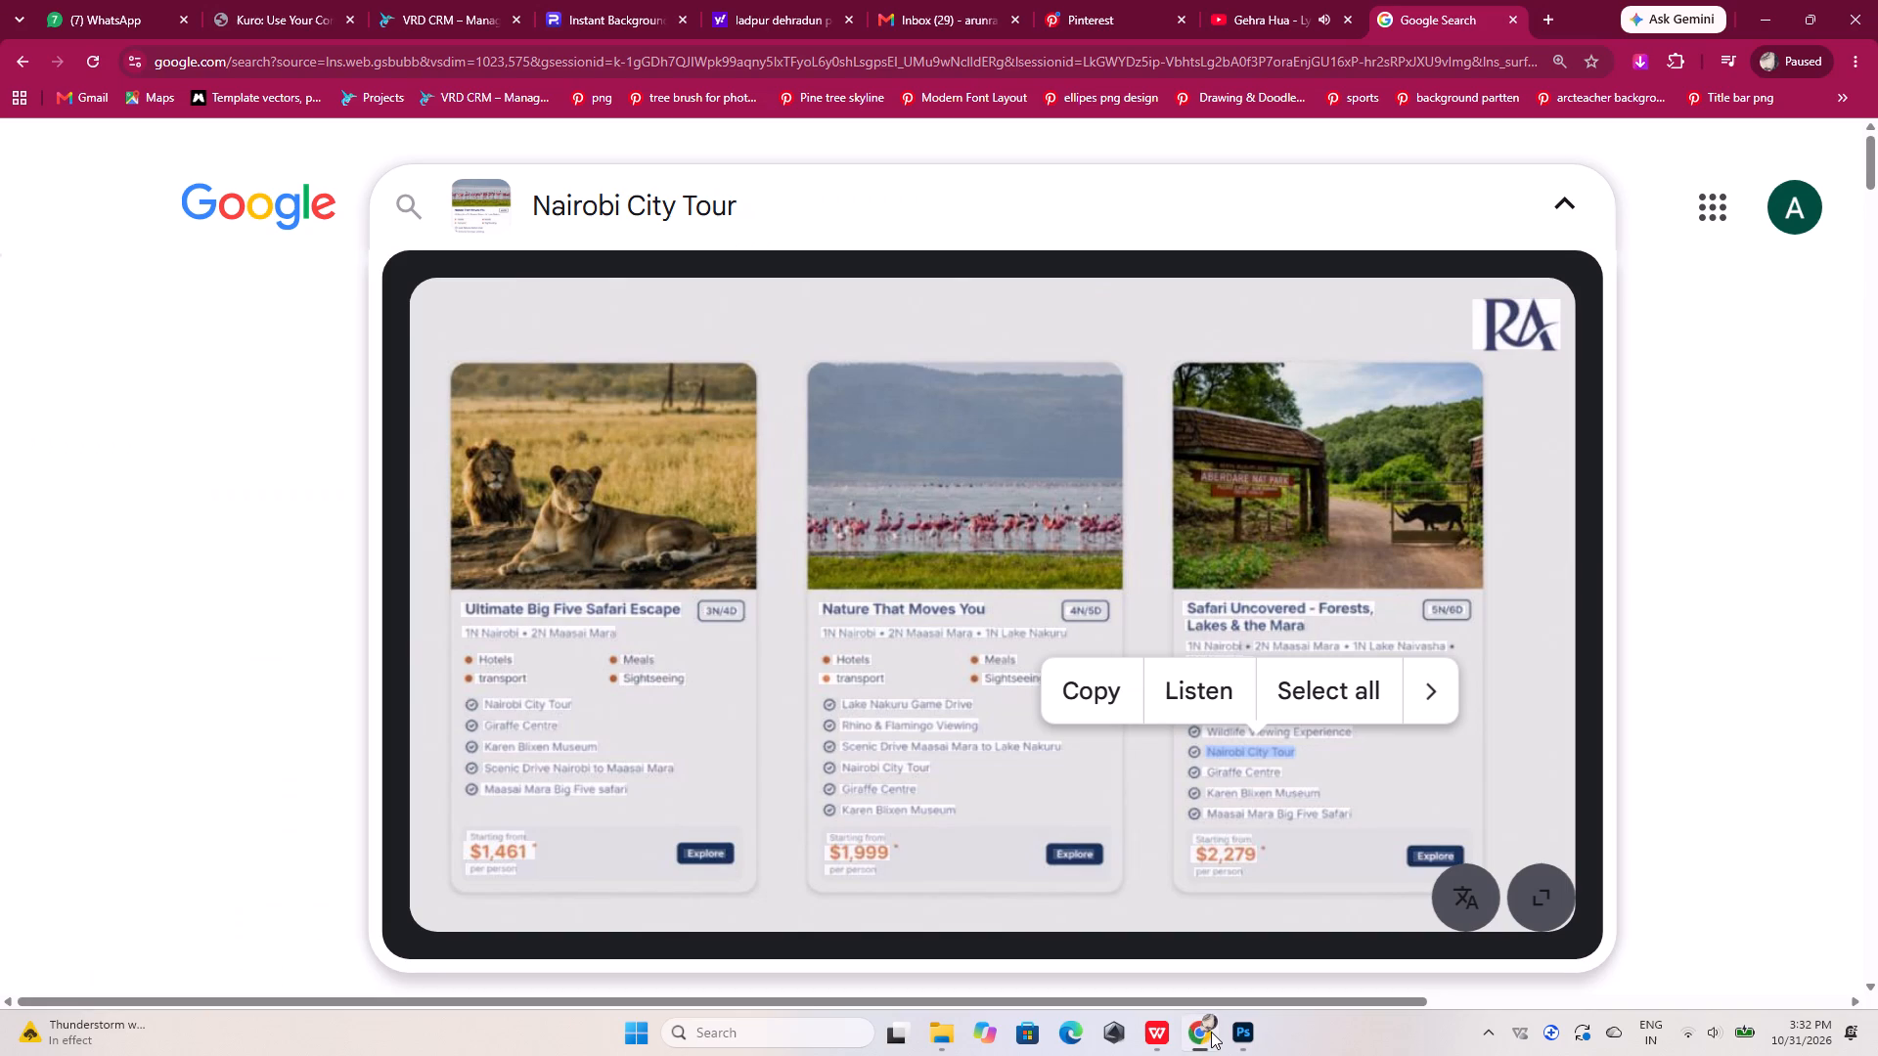
{"action": "left_click_drag", "start_coordinate": [1210, 771], "coordinate": [1283, 769]}
{"action": "left_click", "coordinate": [1102, 720]}
{"action": "left_click", "coordinate": [1253, 1040]}
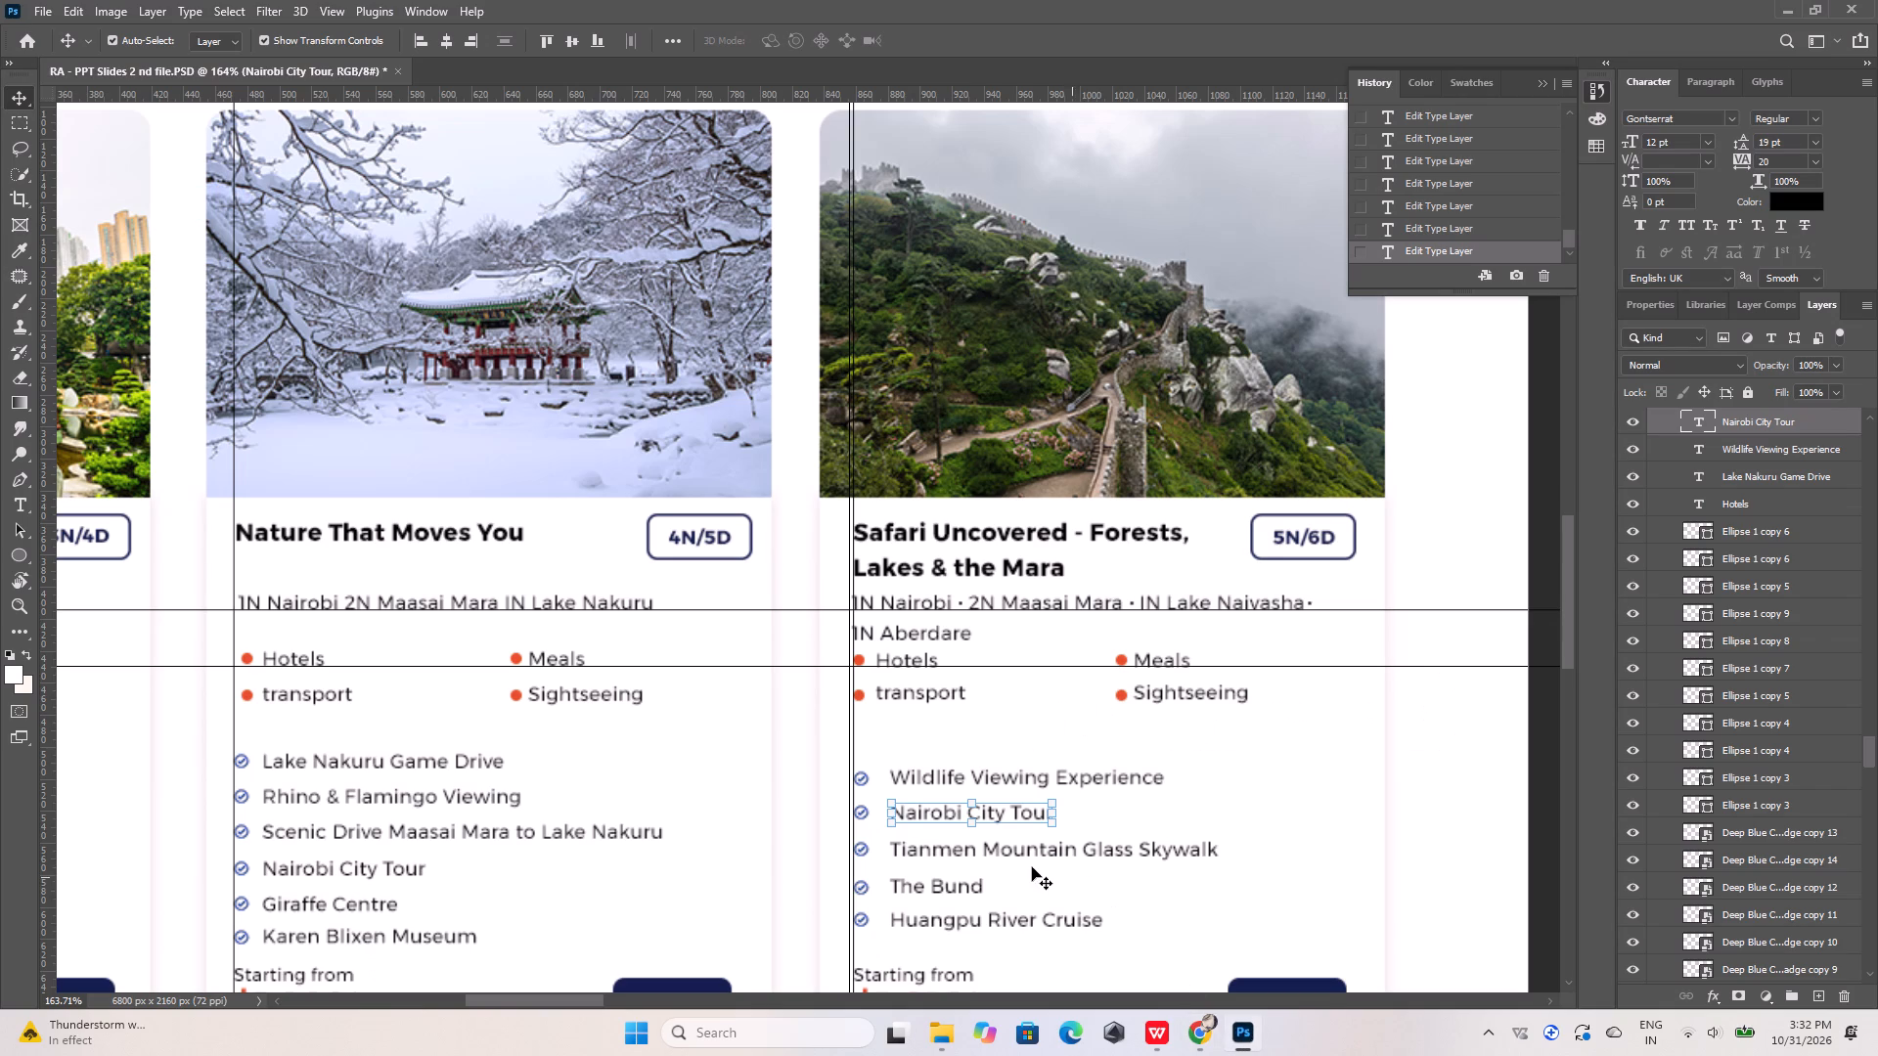
{"action": "left_click", "coordinate": [1018, 850]}
{"action": "double_click", "coordinate": [1018, 850]}
{"action": "key", "text": "ctrl+v"}
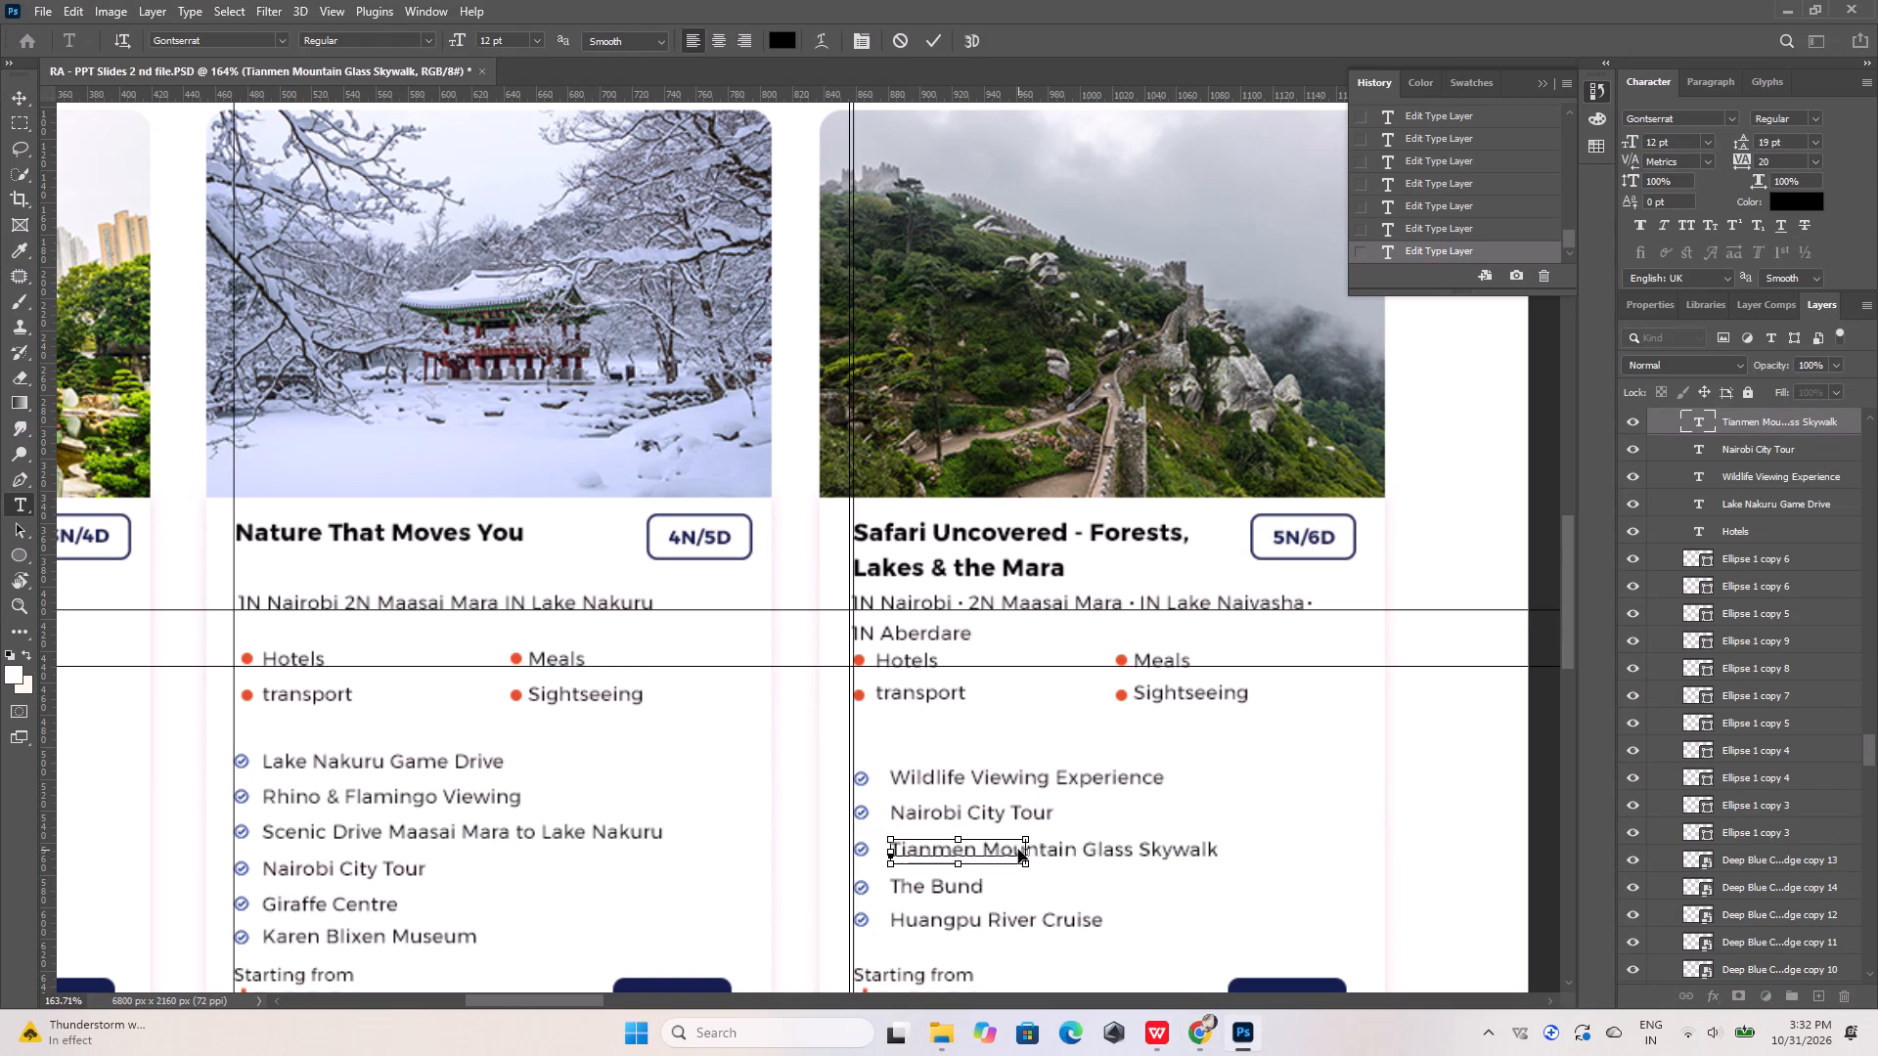
{"action": "left_click", "coordinate": [919, 38]}
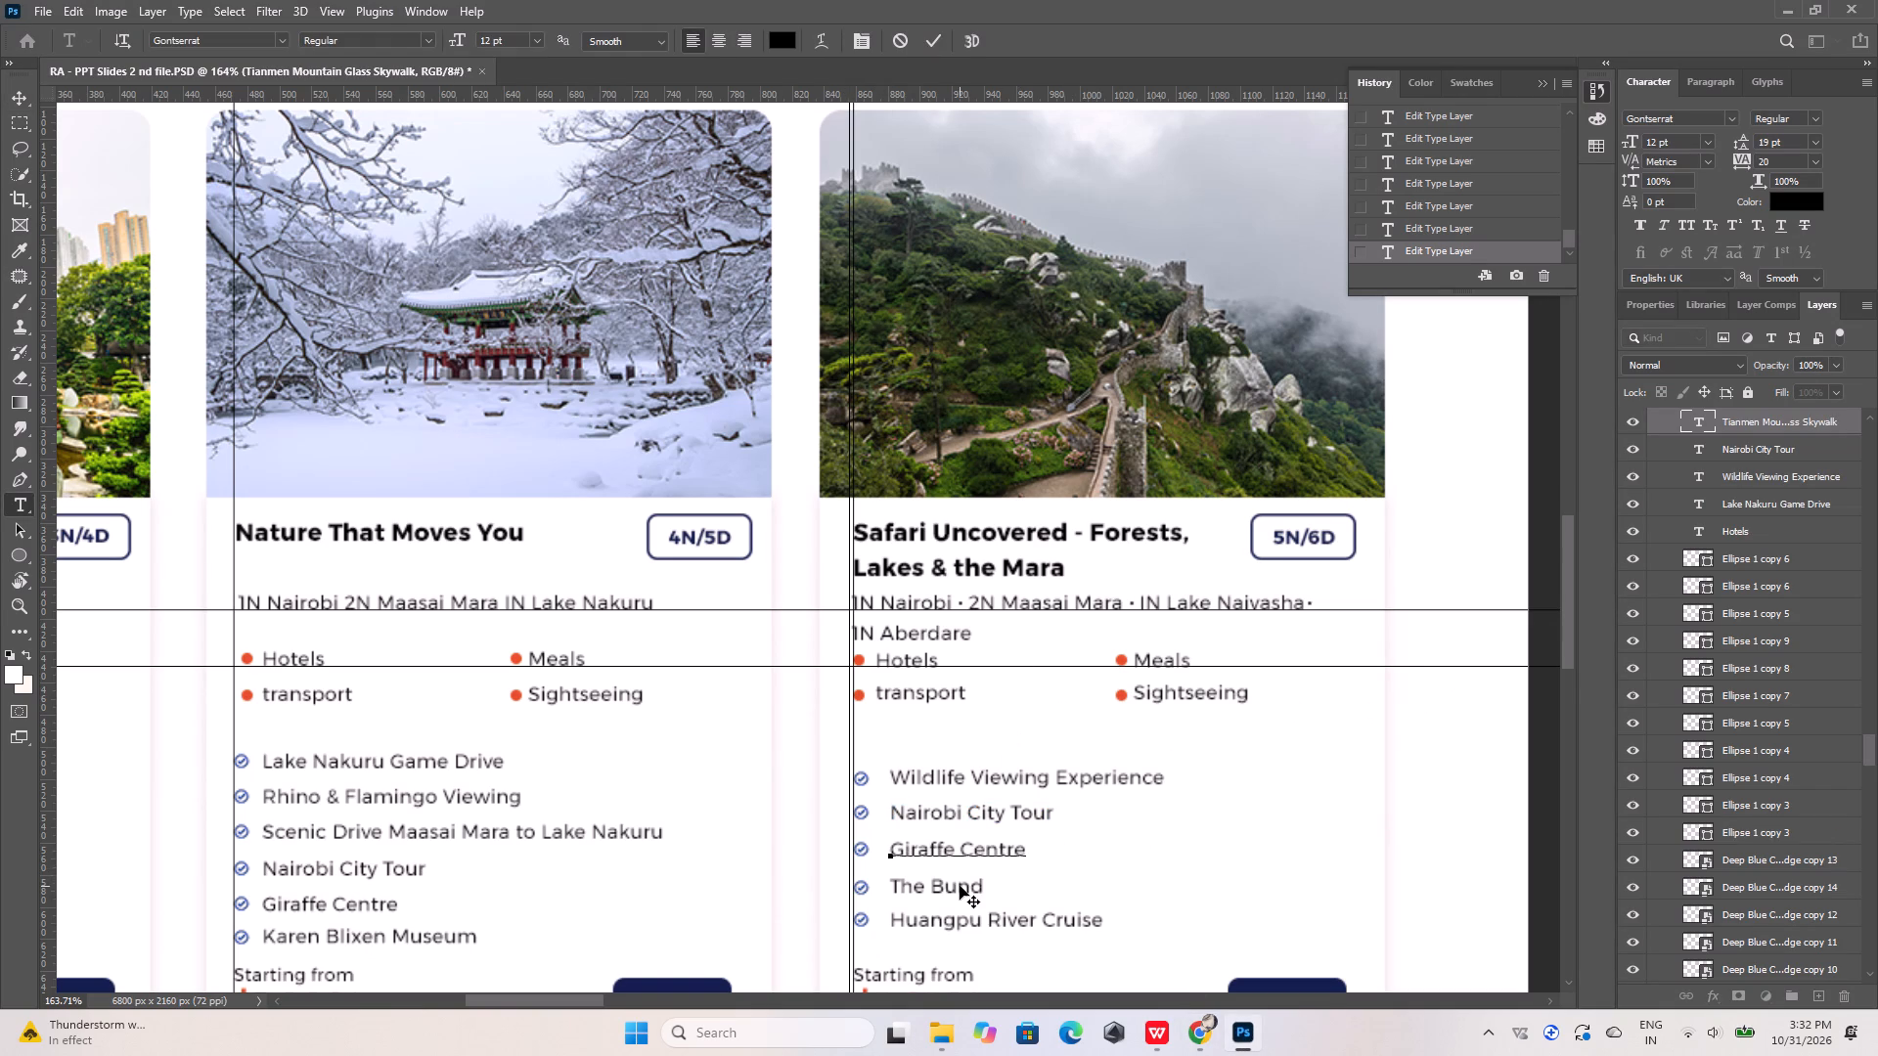
{"action": "left_click", "coordinate": [960, 886]}
{"action": "left_click", "coordinate": [931, 35]}
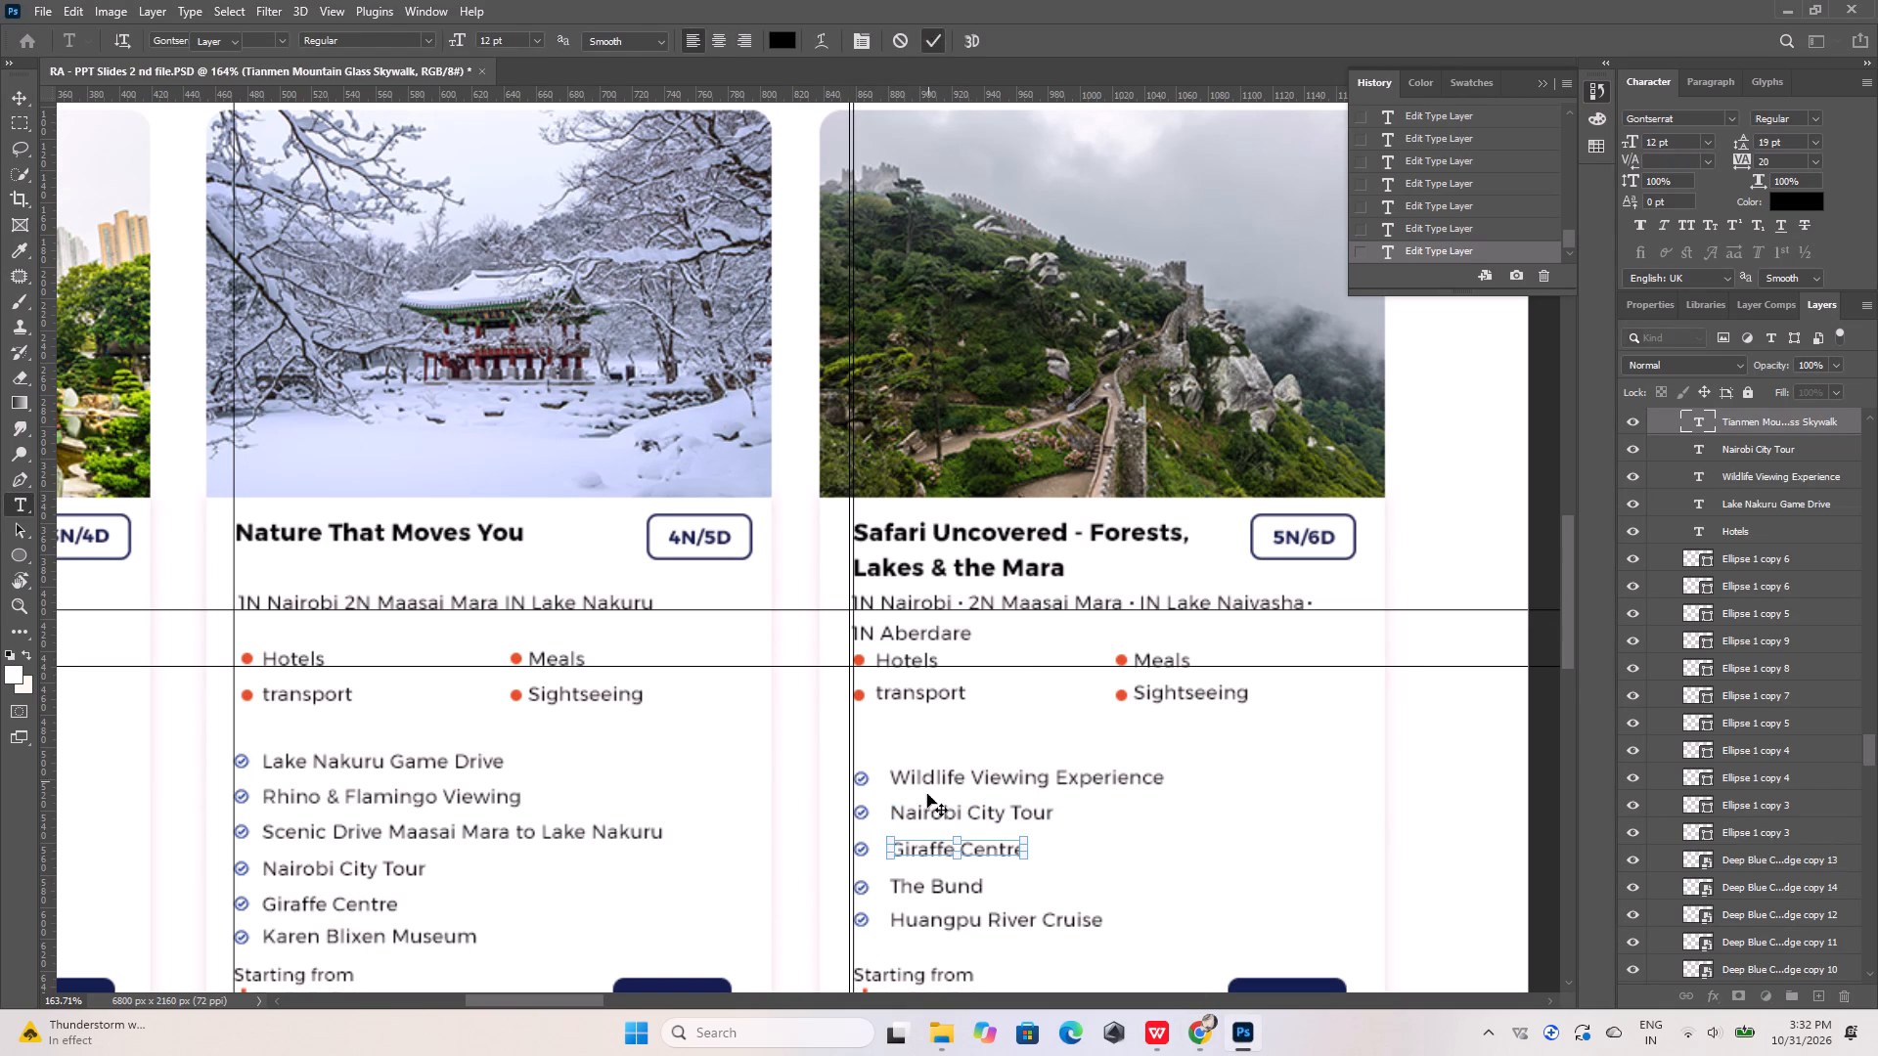
Replace the third card's "The Bund" line in Photoshop with "Karen Blixen Museum" copied from the Chrome reference image.
{"action": "left_click", "coordinate": [933, 890]}
{"action": "left_click", "coordinate": [1160, 1033]}
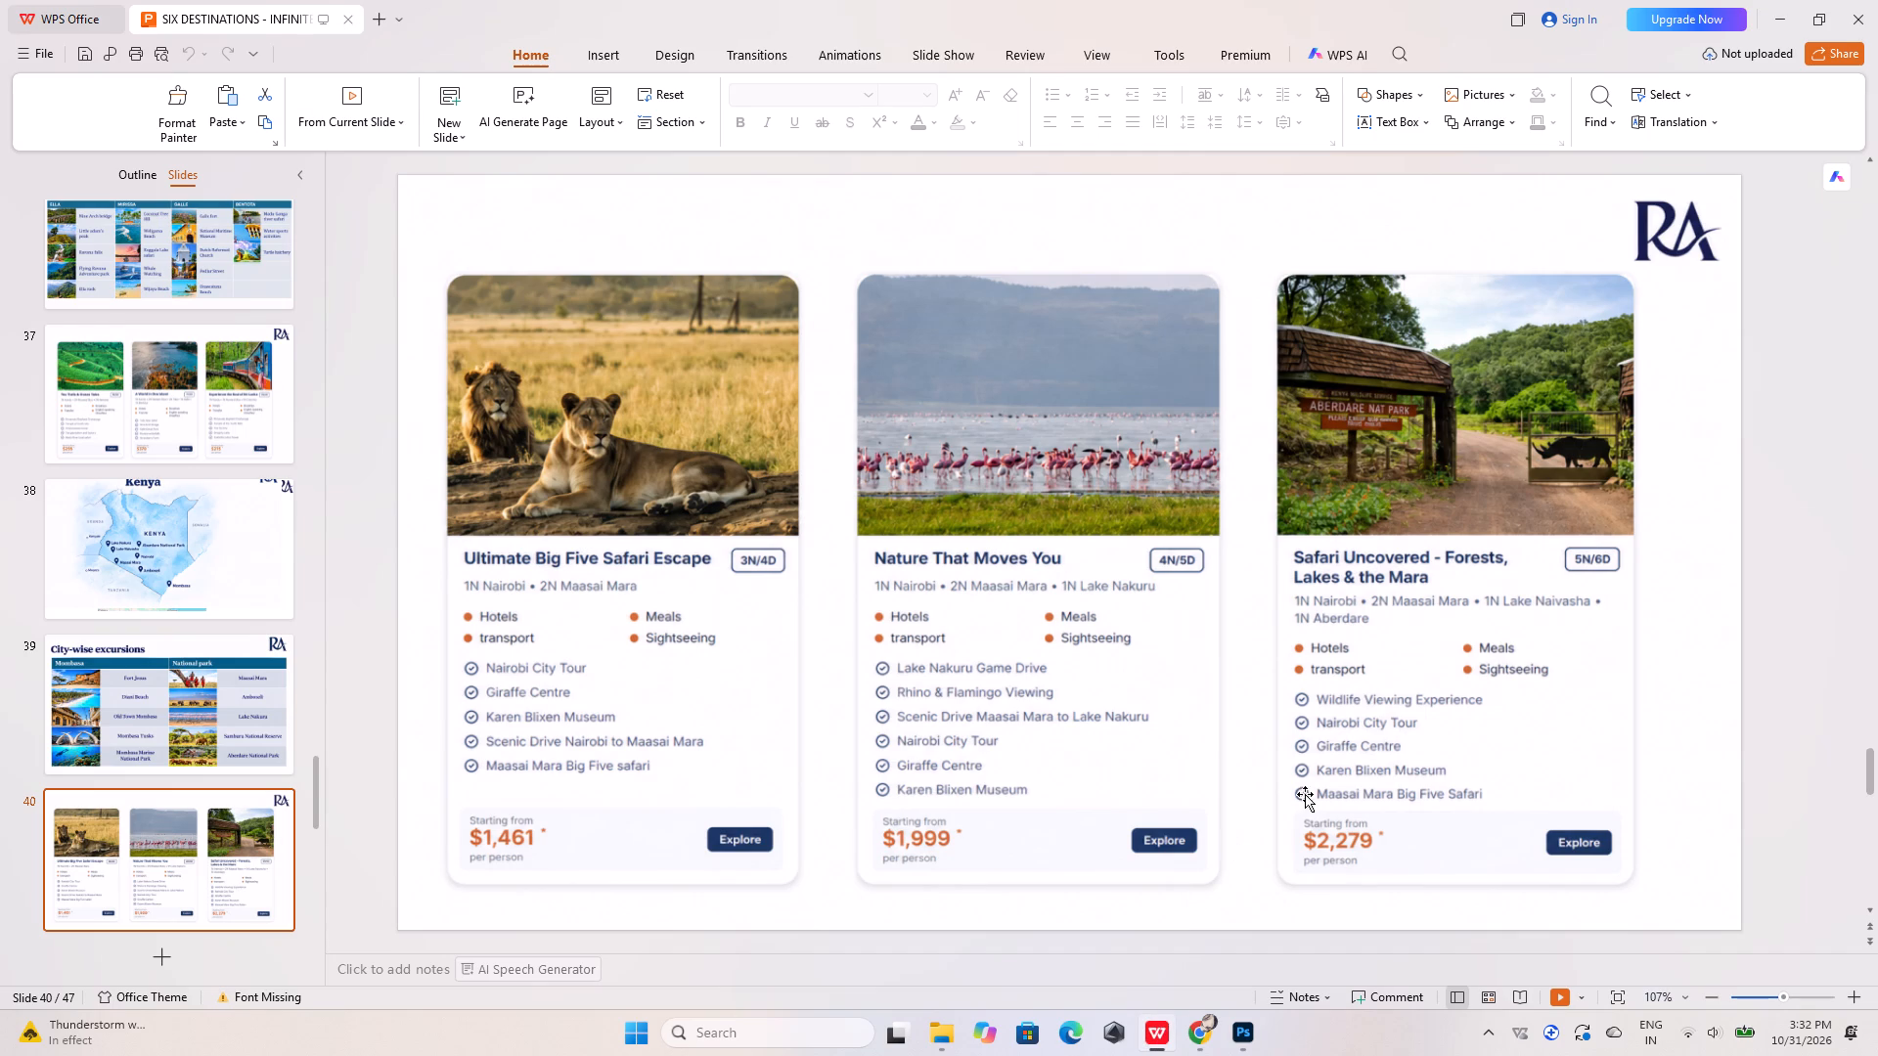
{"action": "left_click", "coordinate": [1156, 1033]}
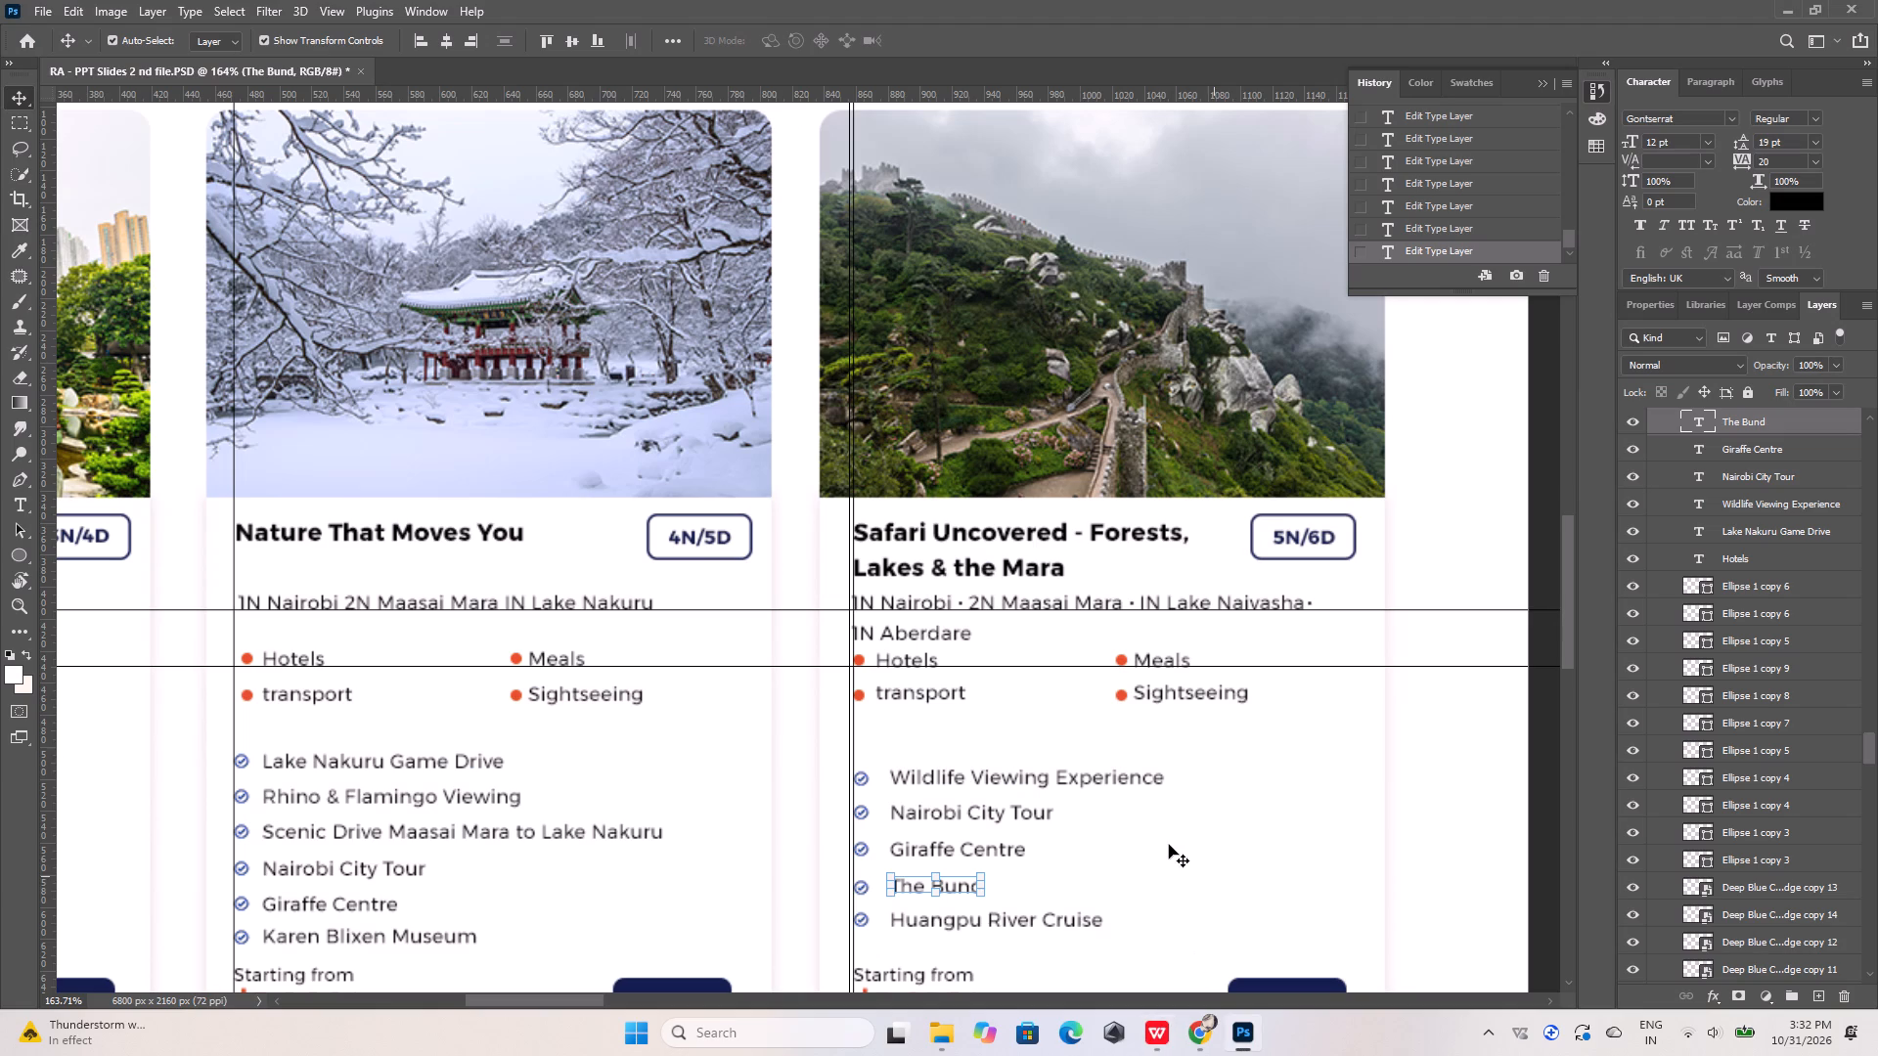
{"action": "left_click", "coordinate": [1182, 1030]}
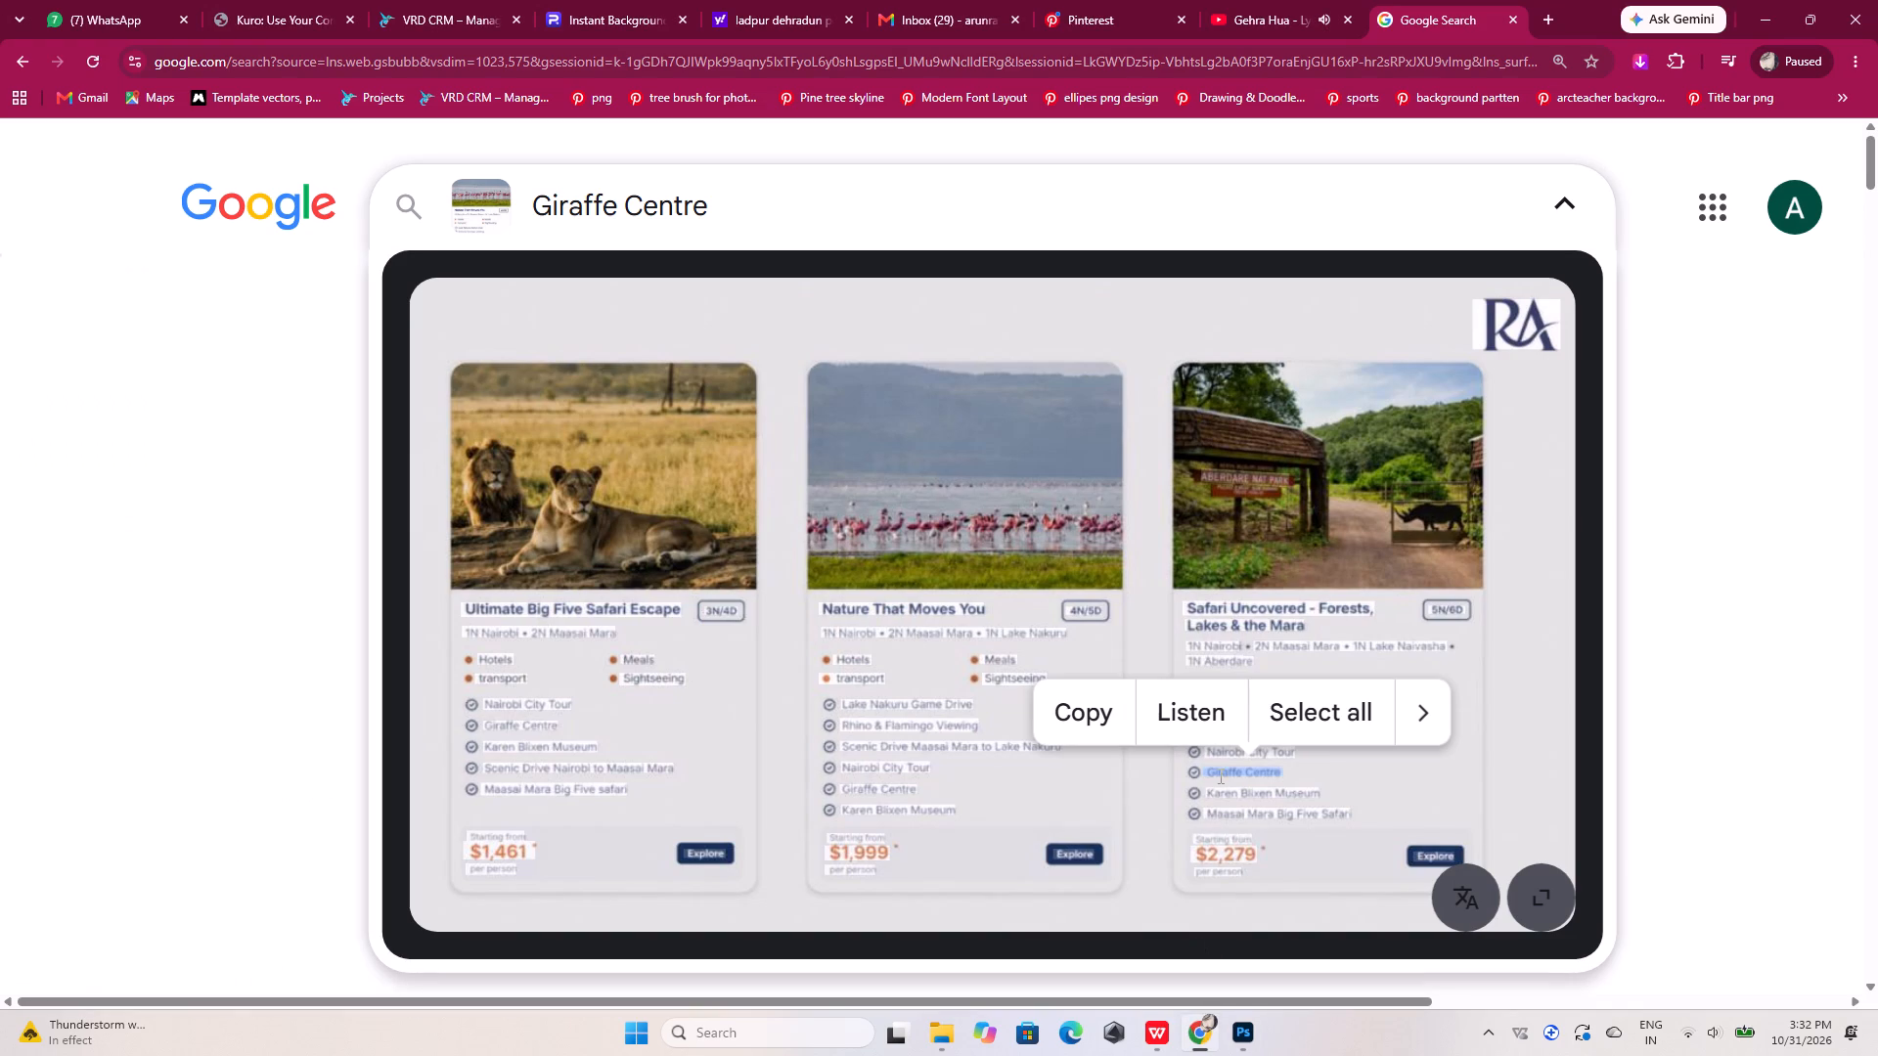
{"action": "left_click_drag", "start_coordinate": [1212, 792], "coordinate": [1322, 793]}
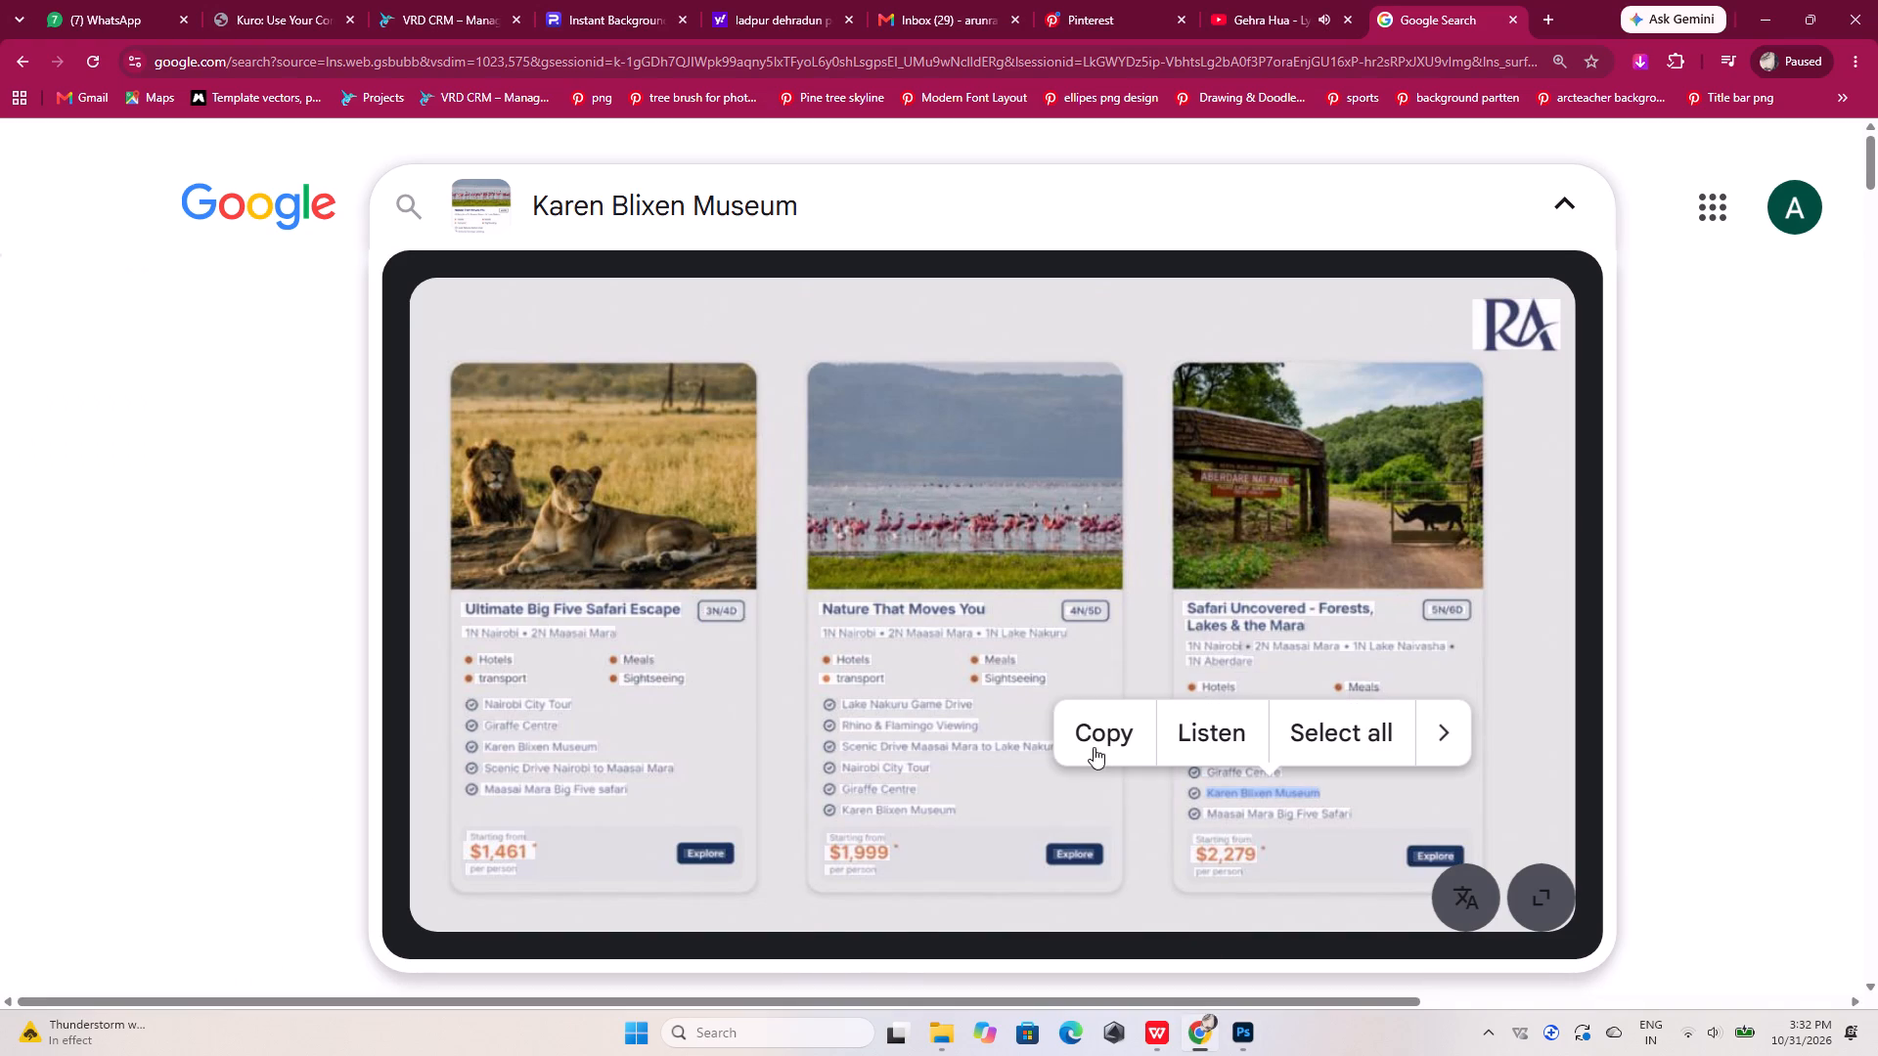
{"action": "left_click", "coordinate": [1103, 736]}
{"action": "left_click", "coordinate": [1238, 1032]}
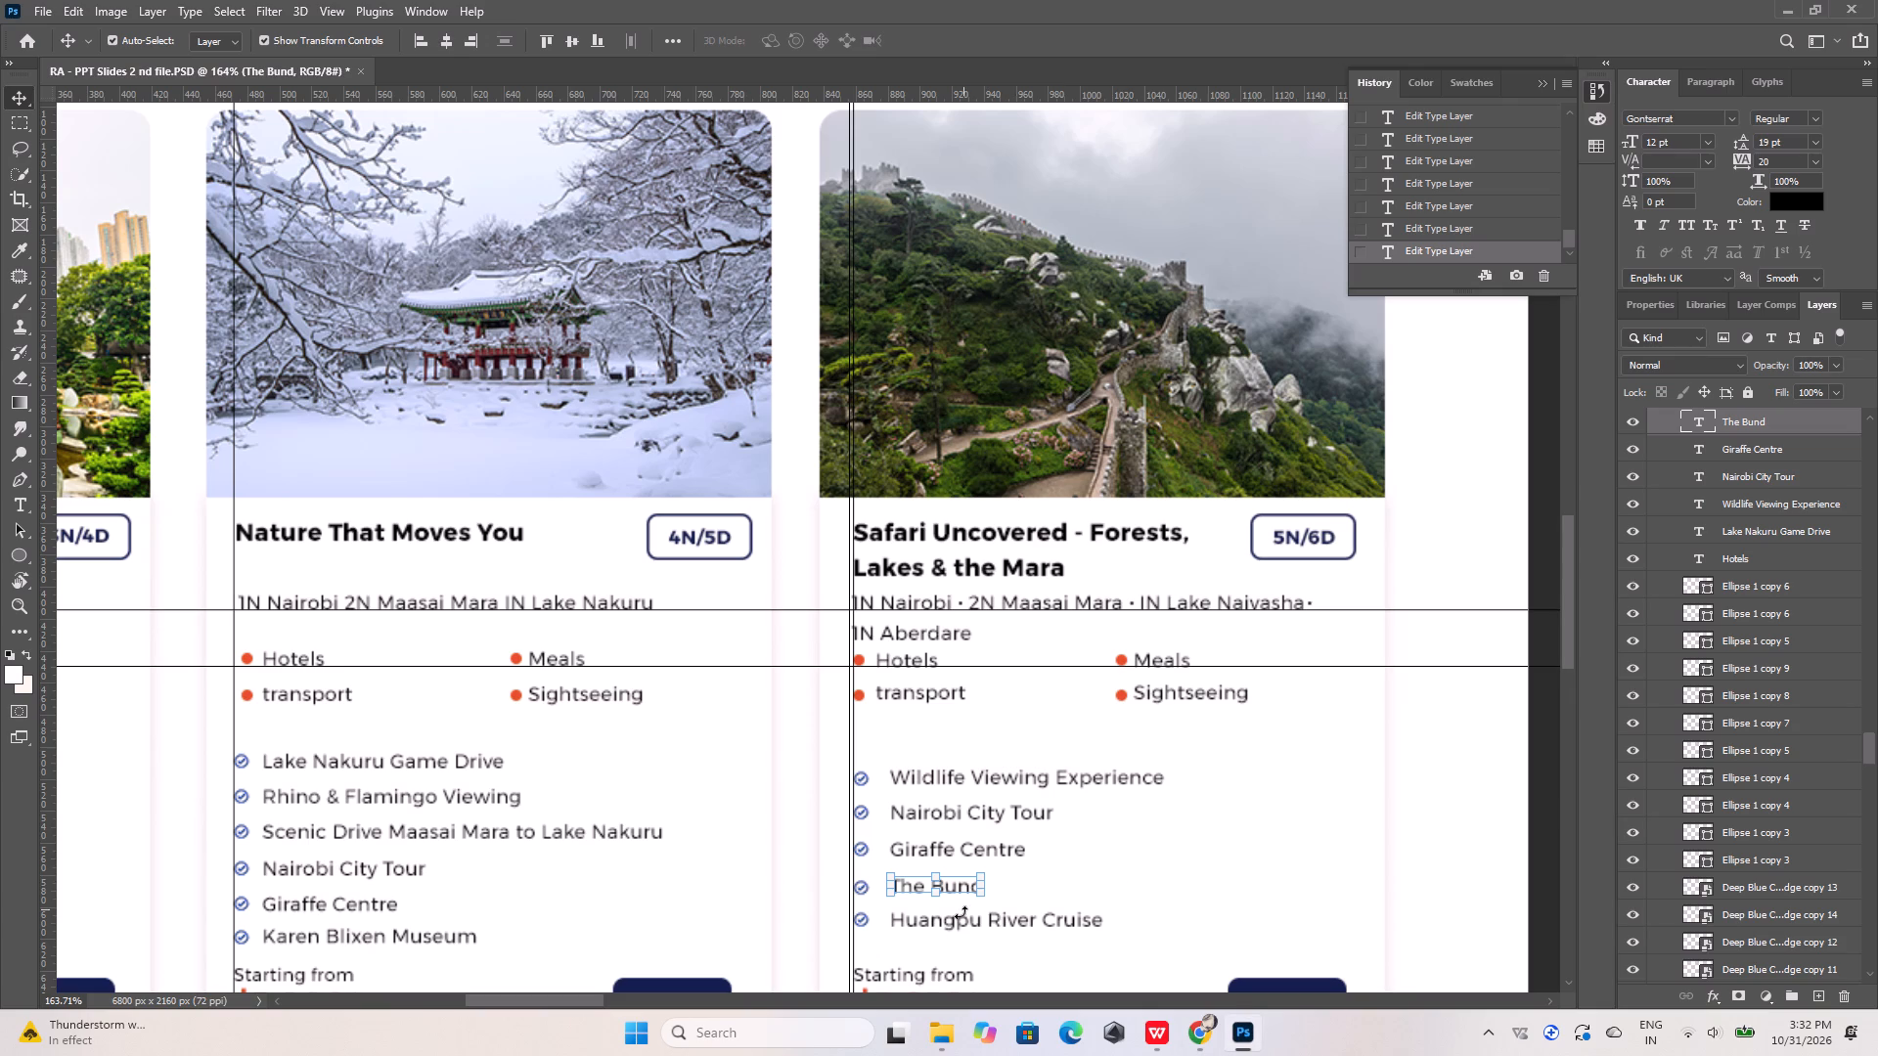
{"action": "double_click", "coordinate": [963, 885]}
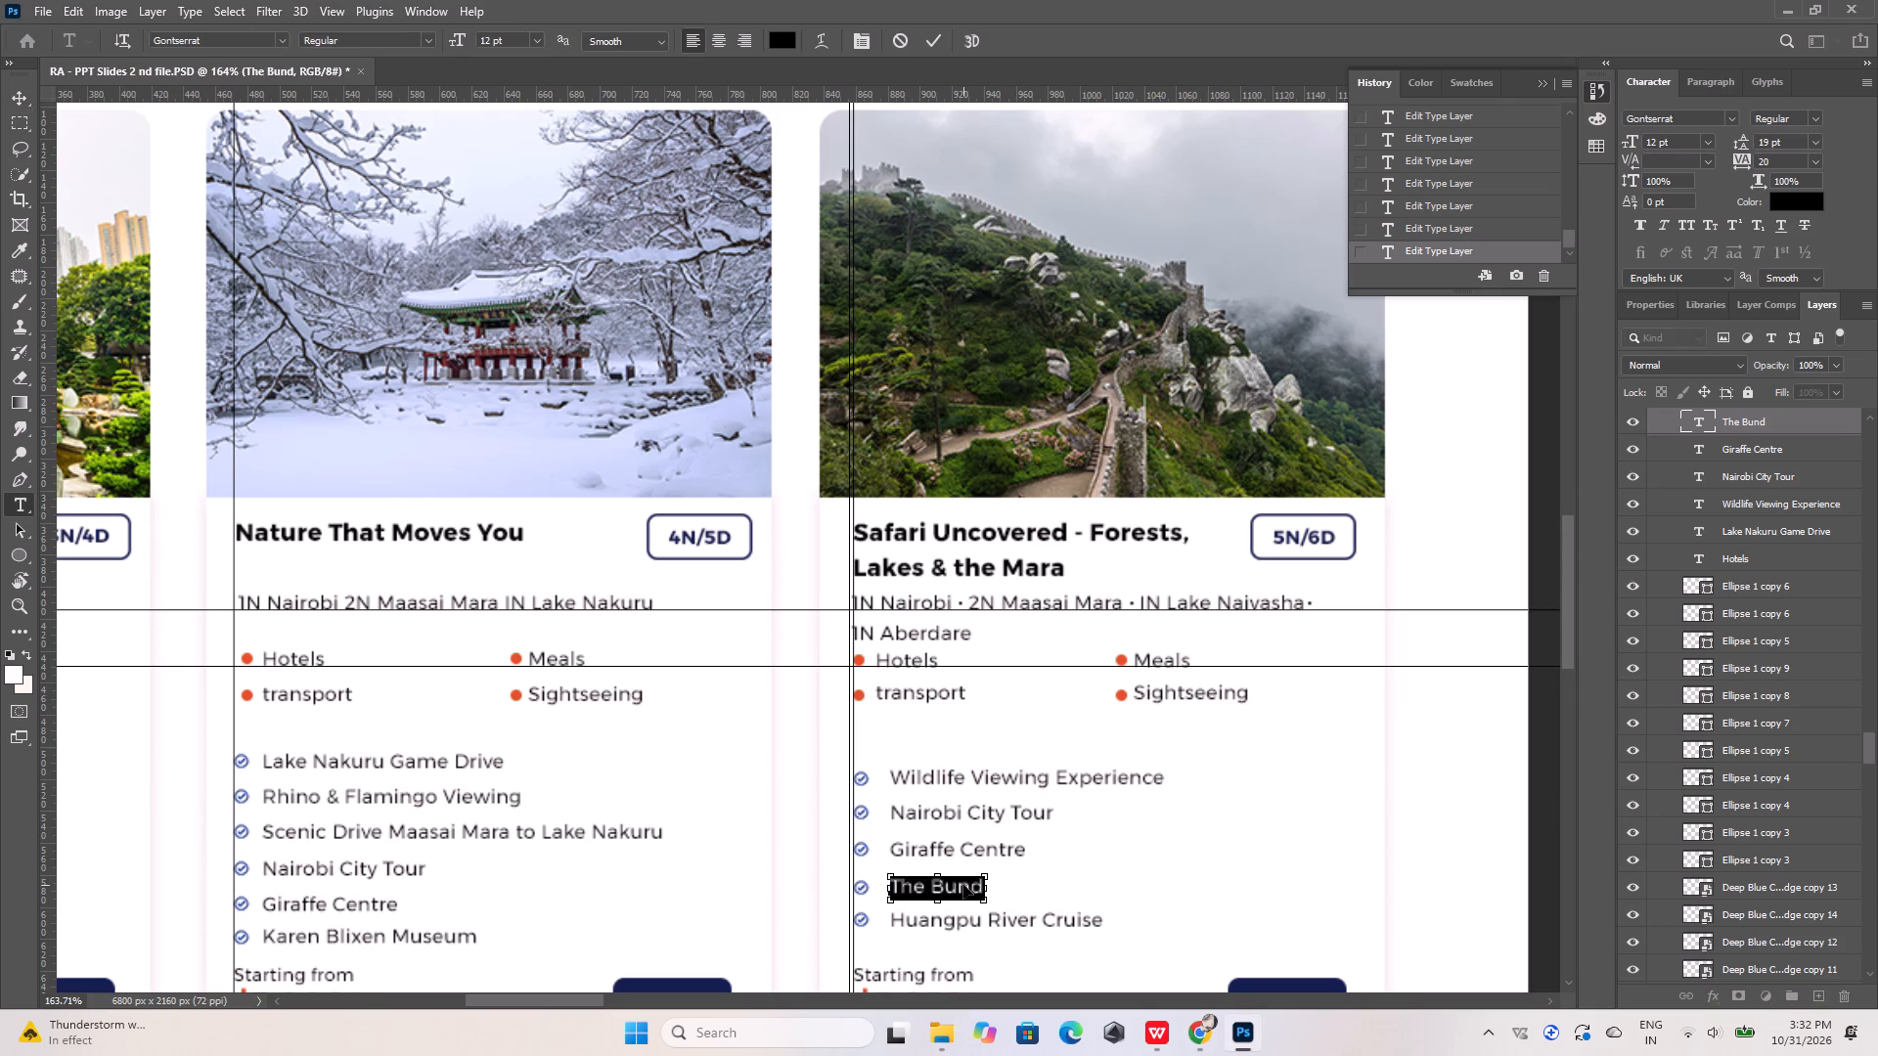
{"action": "key", "text": "ctrl+v"}
{"action": "left_click", "coordinate": [930, 42]}
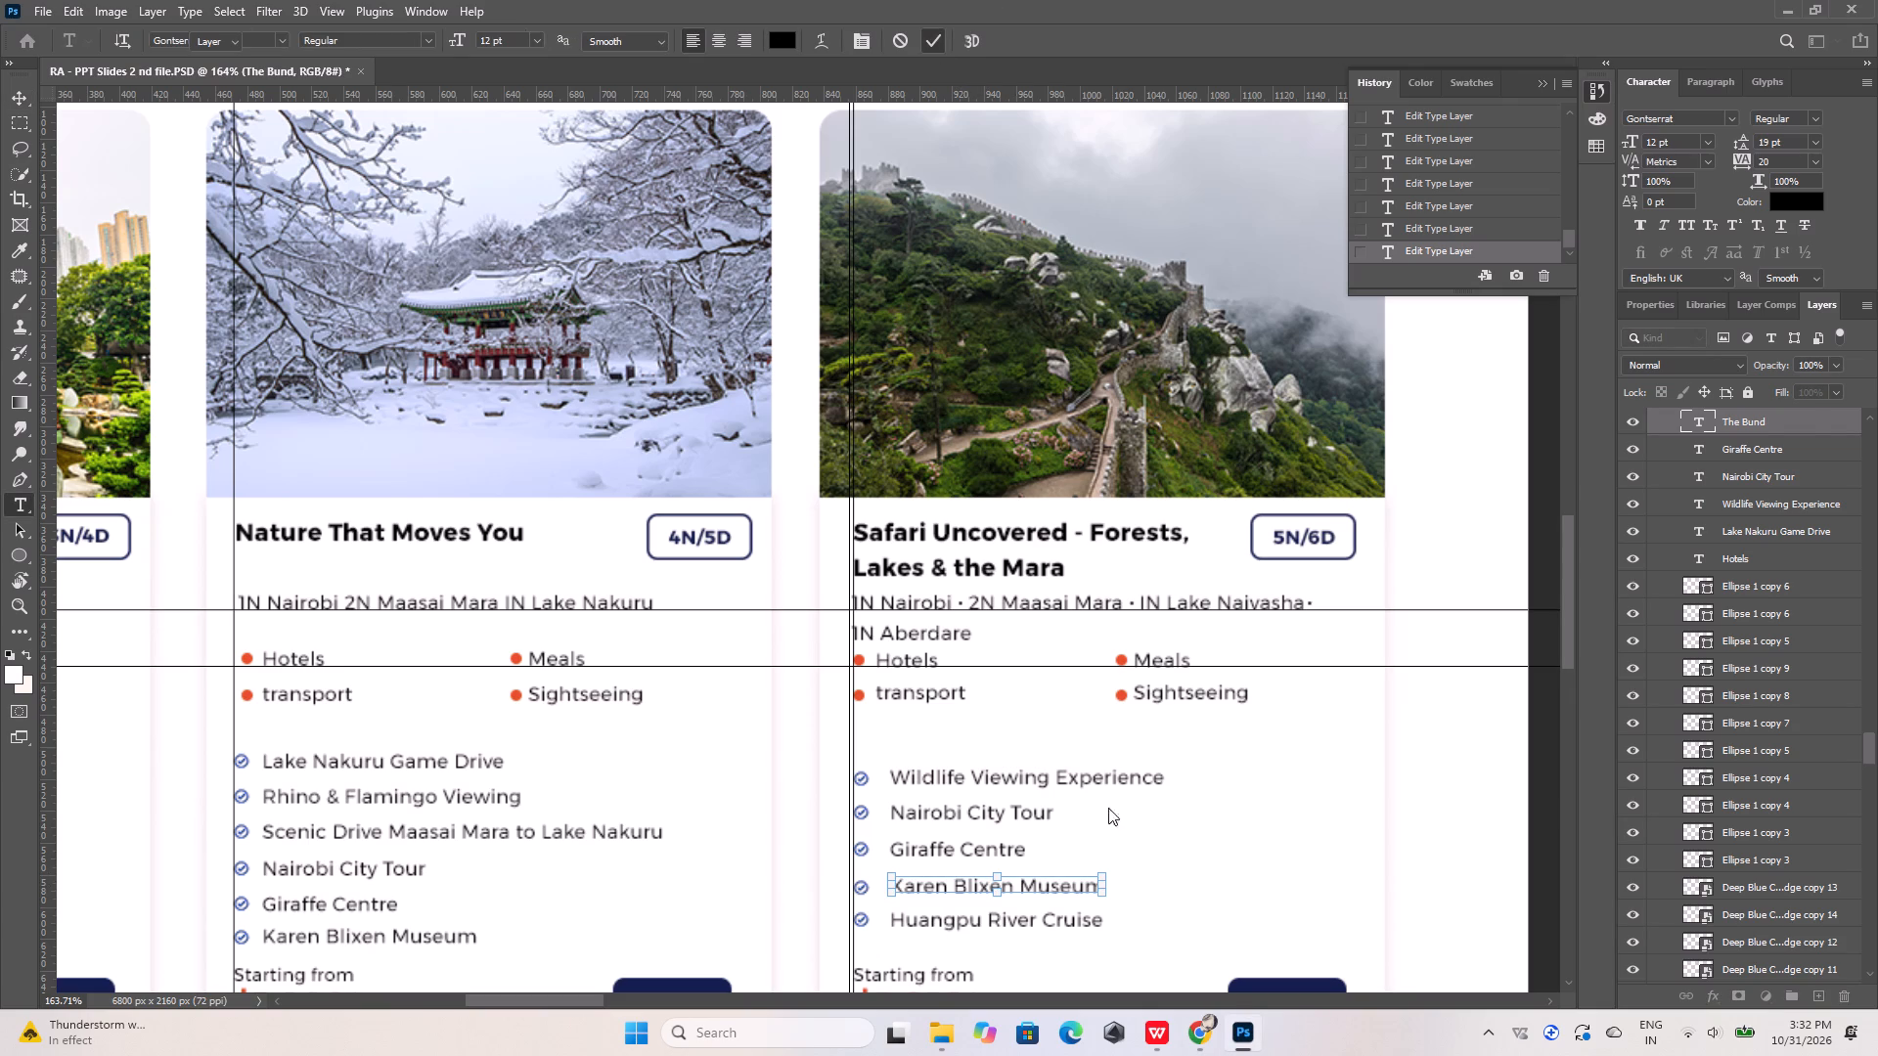
Replace the third card's "Huangpu River Cruise" line in Photoshop with "Maasai Mara Big Five Safari" copied from the Chrome reference image.
{"action": "left_click", "coordinate": [1158, 1033]}
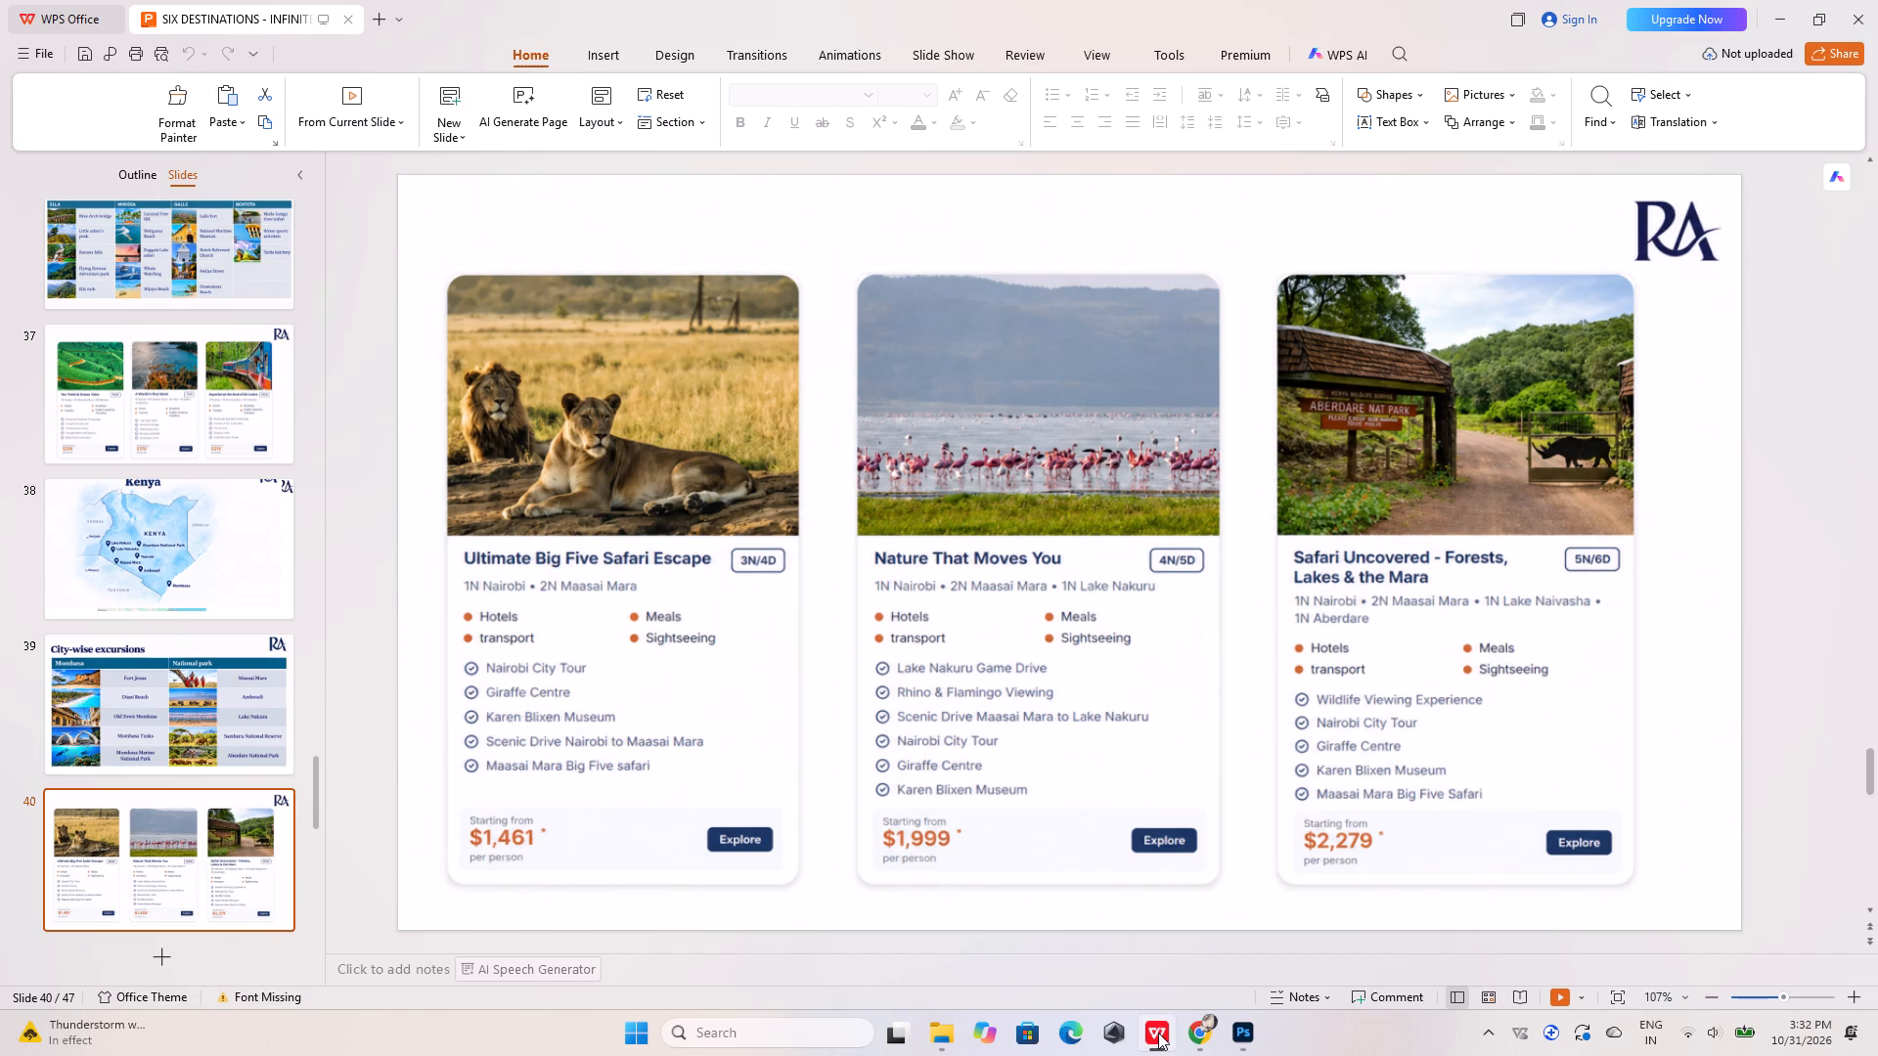
{"action": "left_click", "coordinate": [1158, 1033]}
{"action": "left_click", "coordinate": [1203, 1032]}
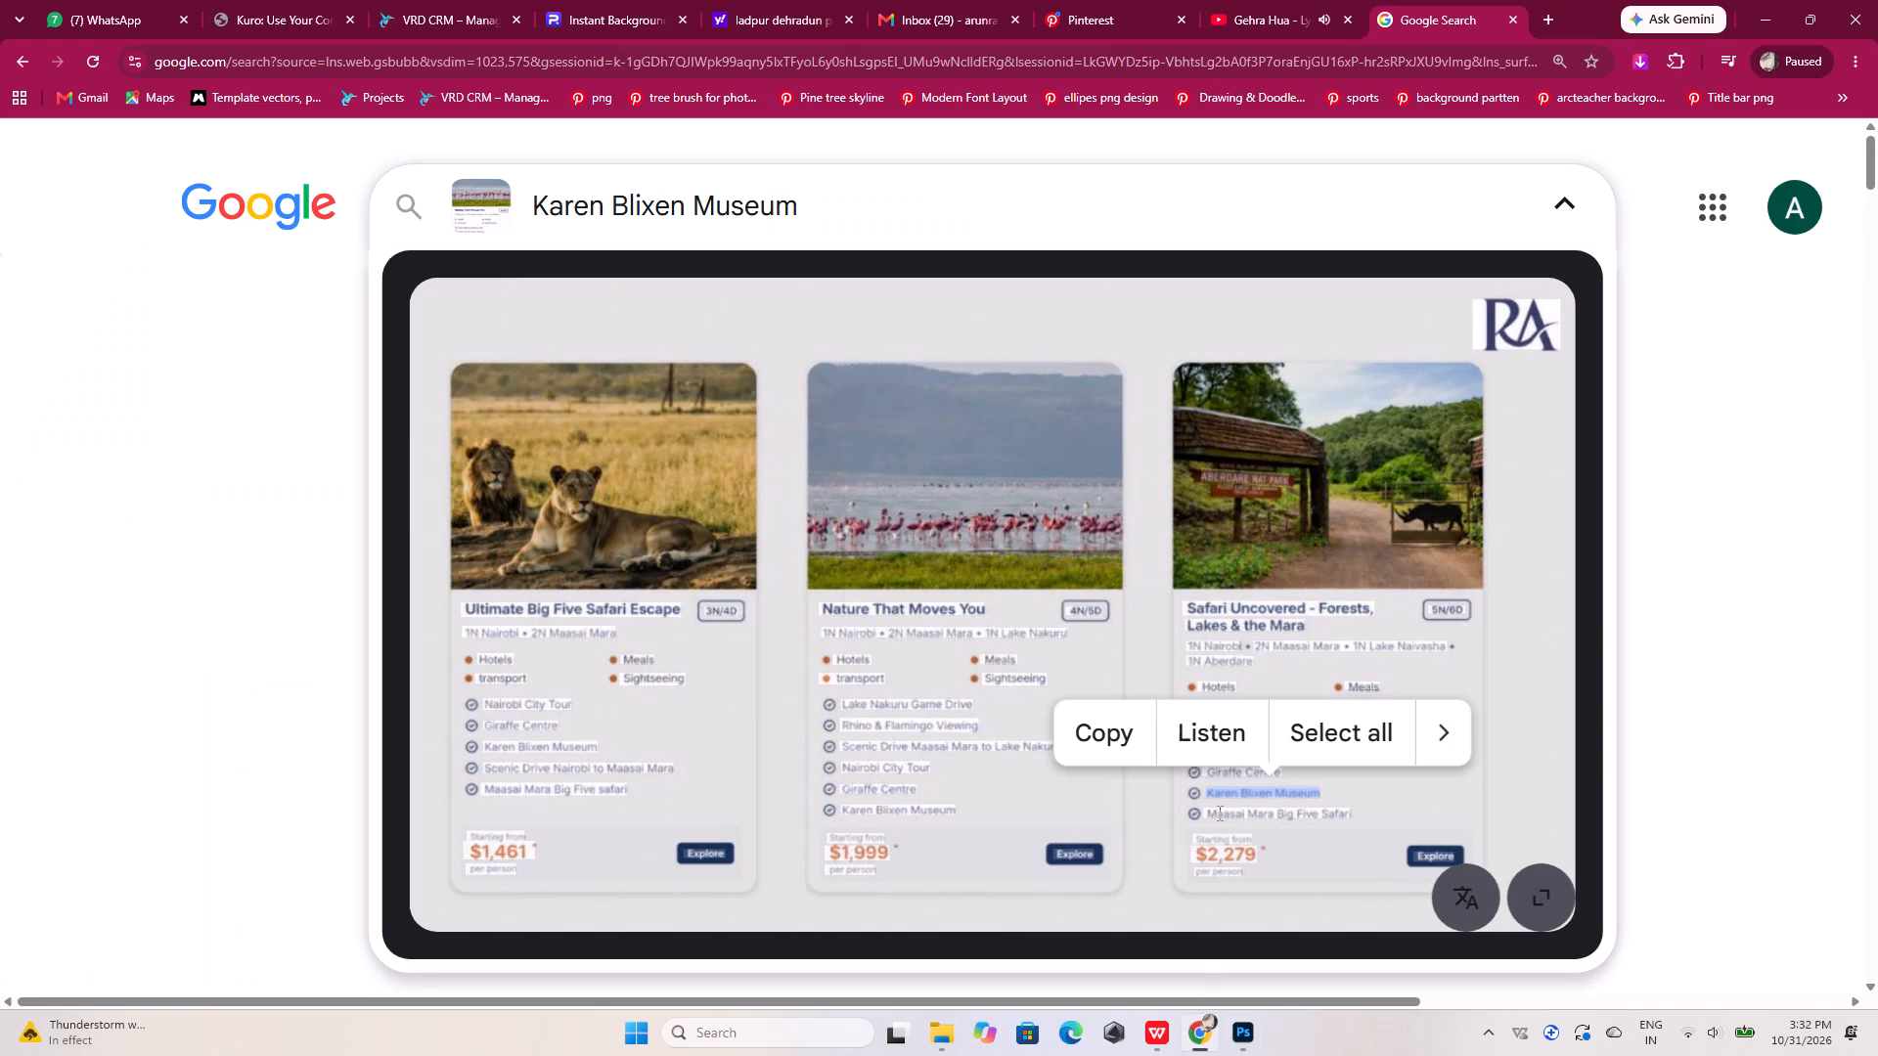
{"action": "left_click_drag", "start_coordinate": [1207, 814], "coordinate": [1364, 815]}
{"action": "left_click", "coordinate": [1144, 760]}
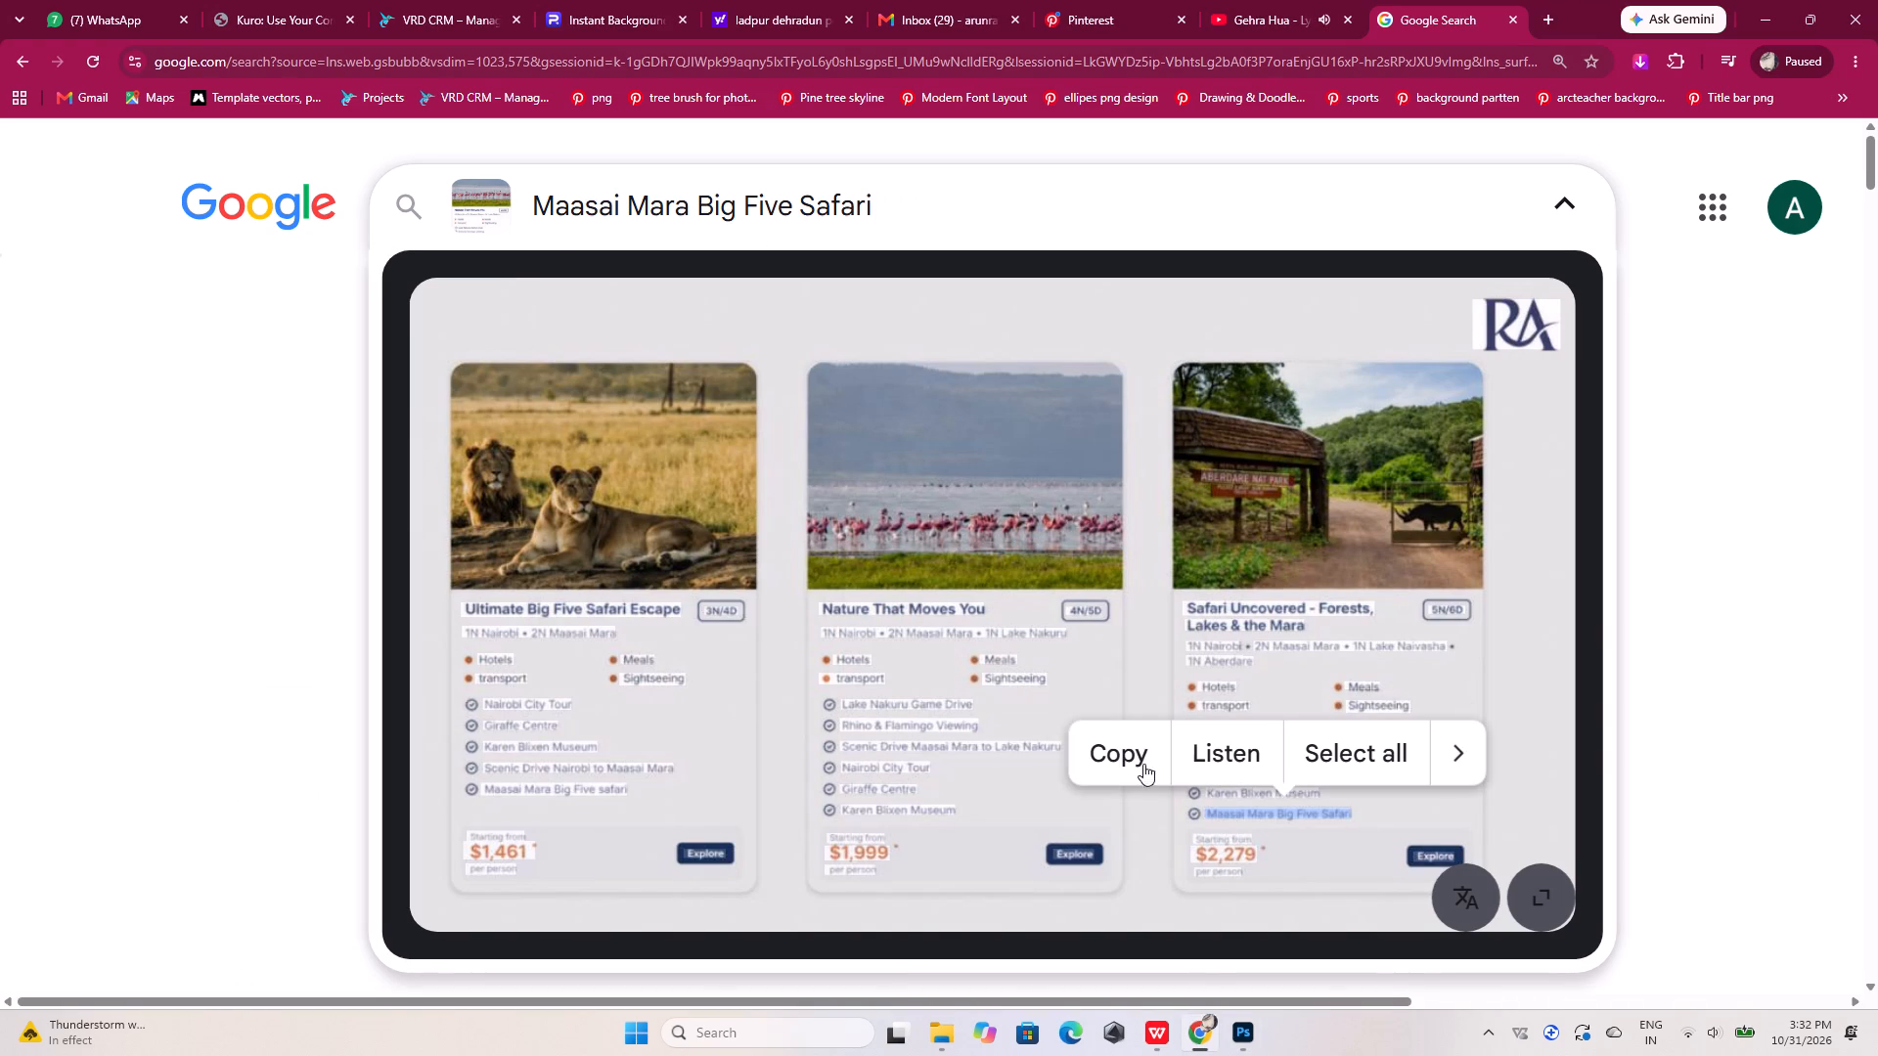
{"action": "left_click", "coordinate": [1245, 1045]}
{"action": "double_click", "coordinate": [993, 922]}
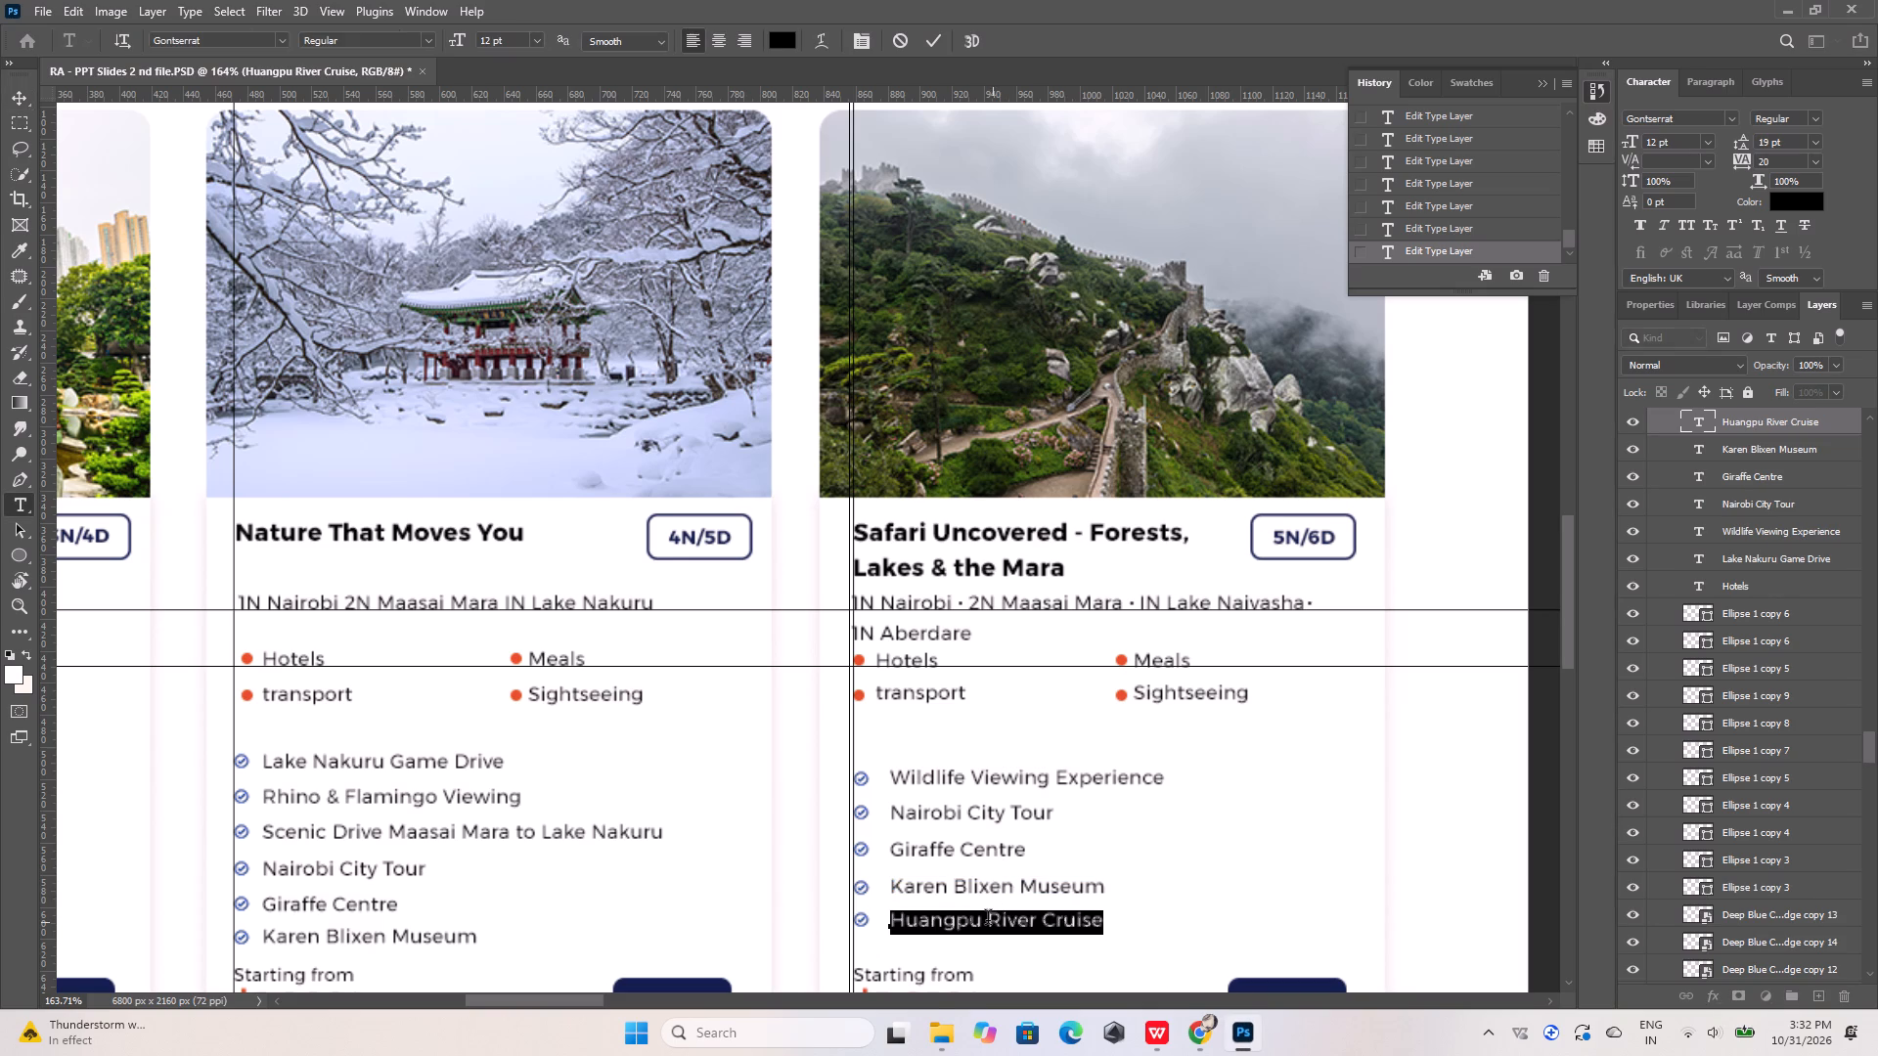
{"action": "key", "text": "ctrl+v"}
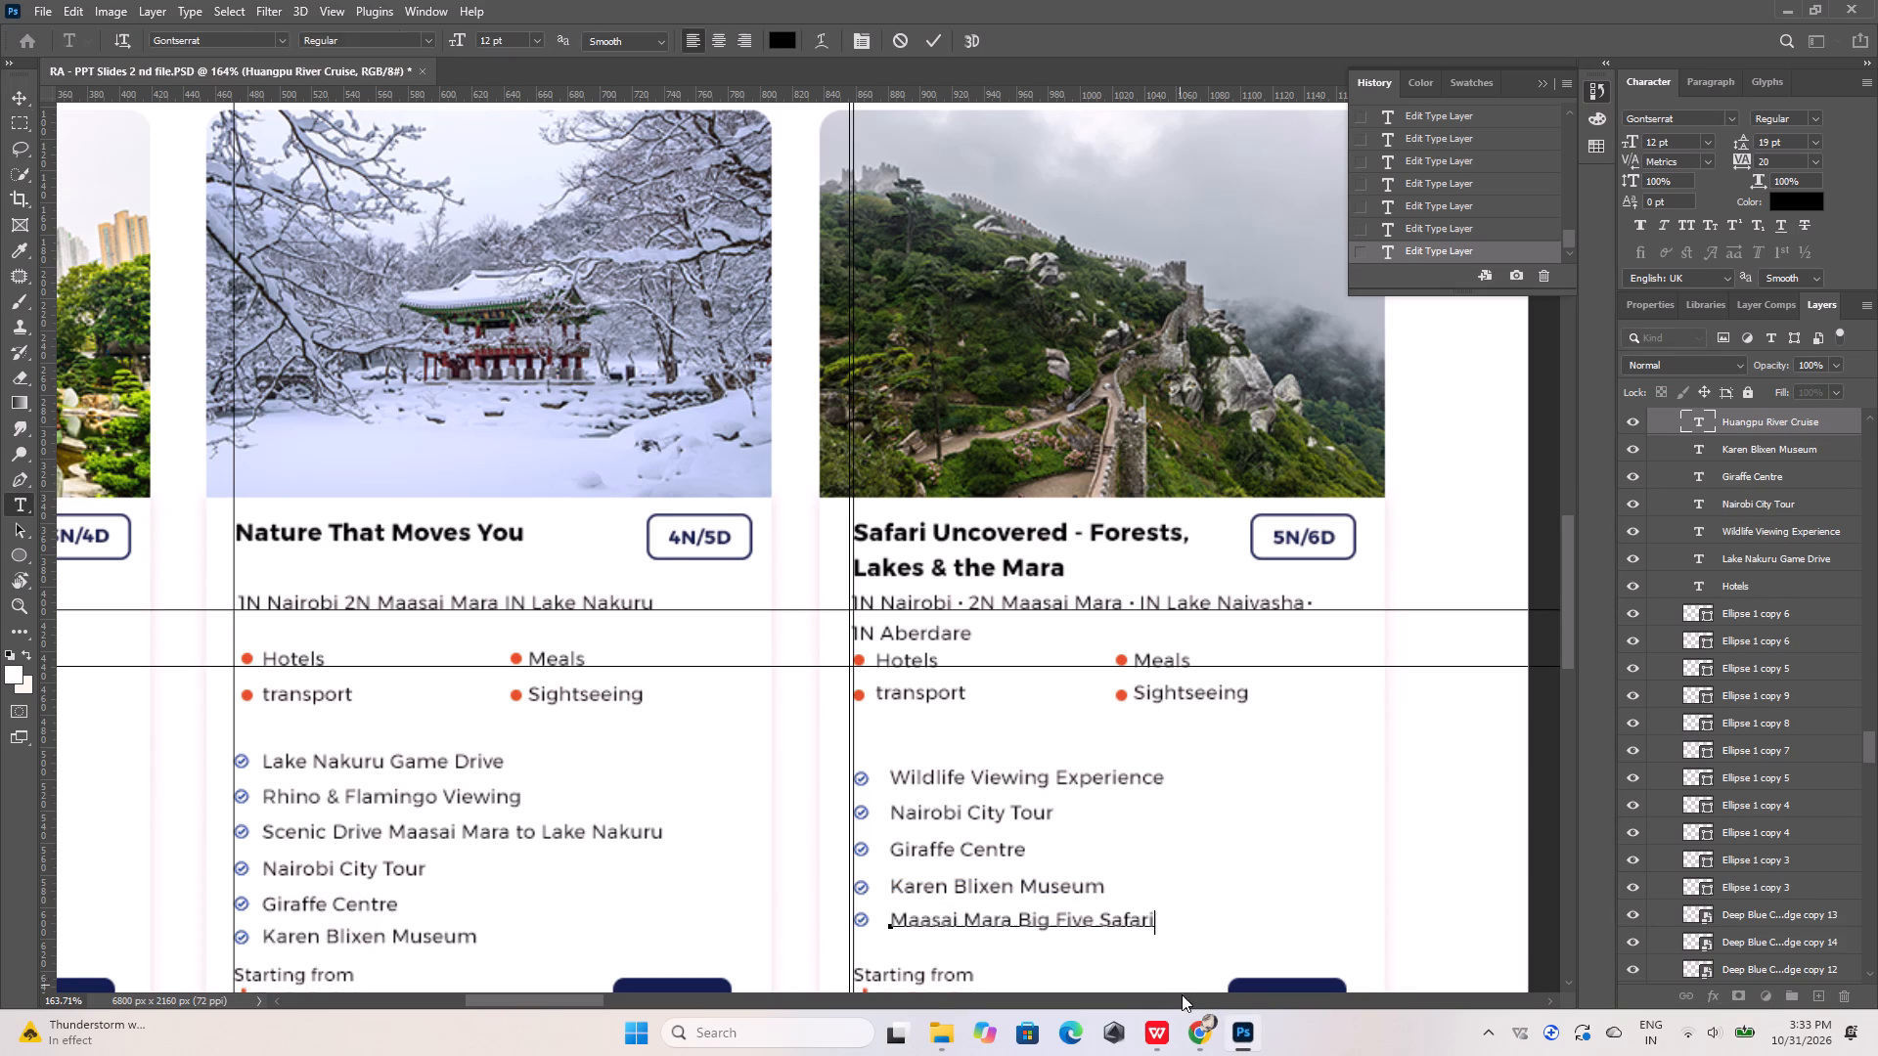
{"action": "scroll", "coordinate": [1158, 767], "scroll_direction": "down", "scroll_amount": 13}
{"action": "left_click", "coordinate": [935, 44]}
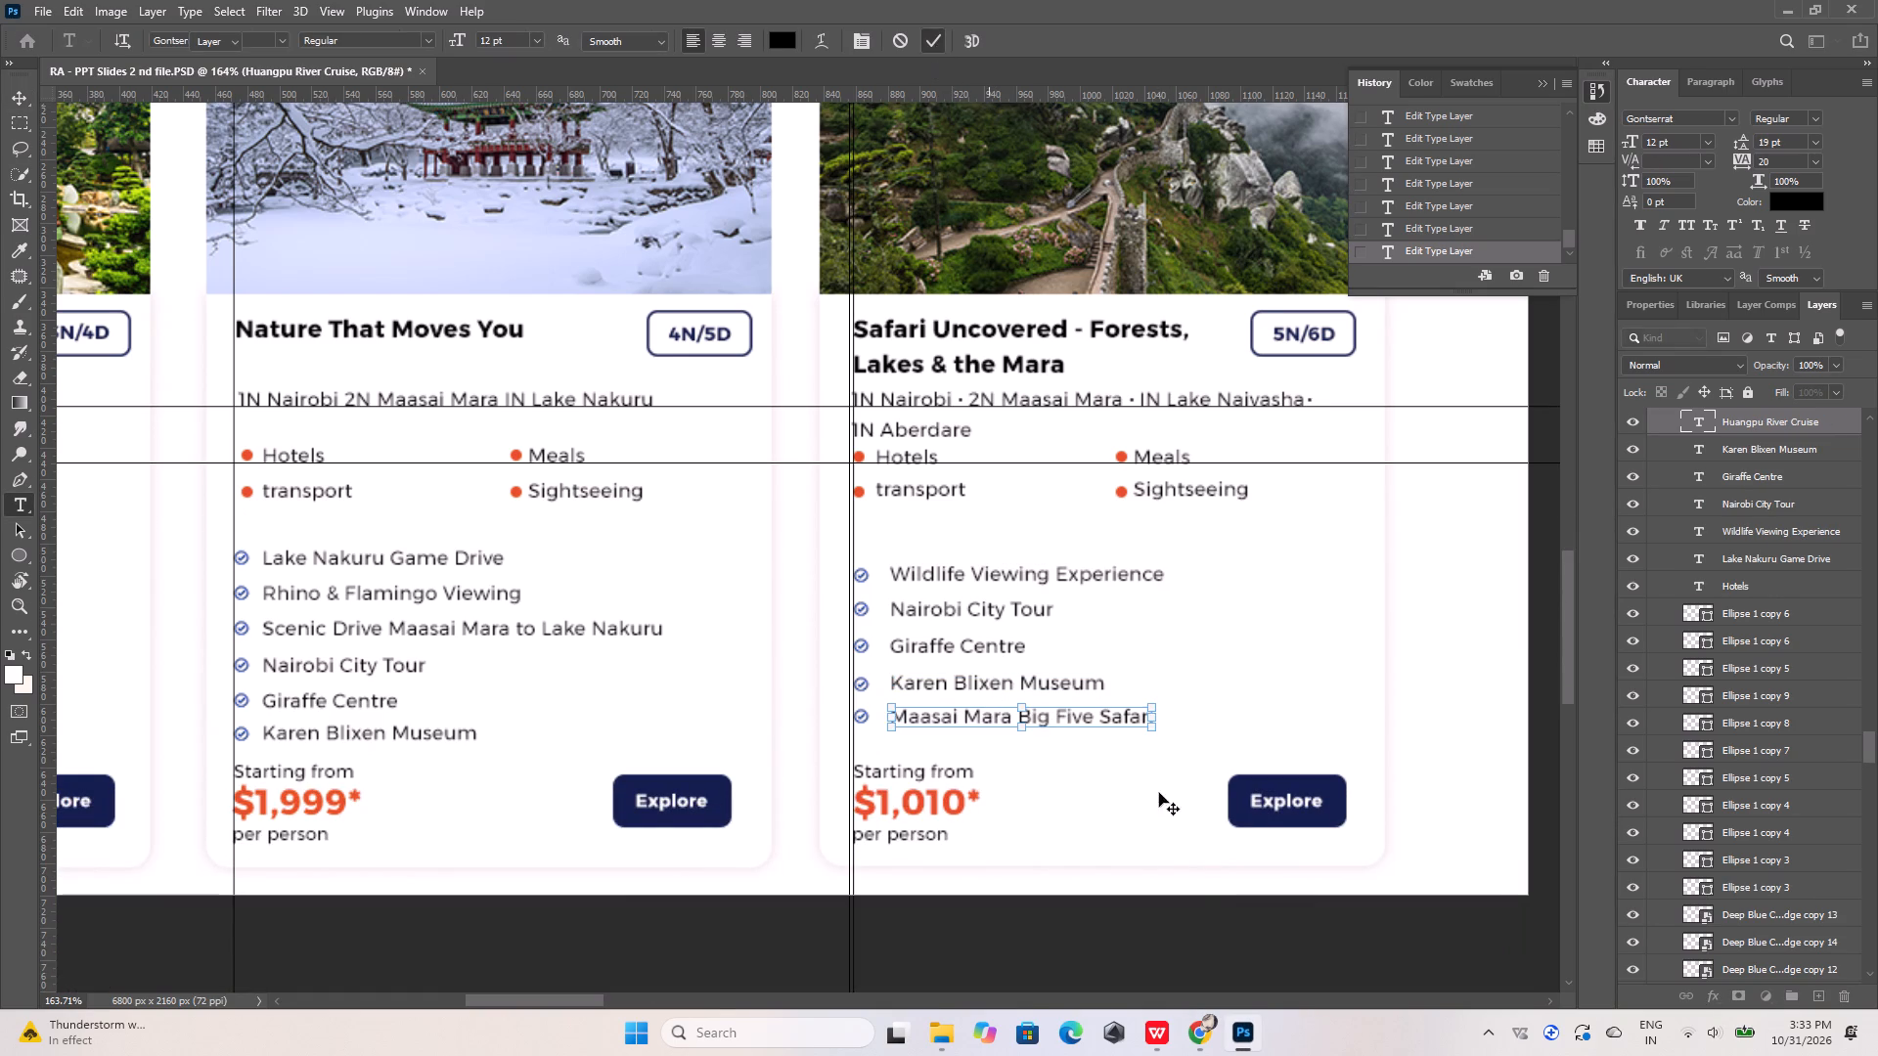
Copy "$2,279" from the Chrome reference image and set it as the third card's price in Photoshop, keeping the asterisk.
{"action": "left_click", "coordinate": [1212, 1030]}
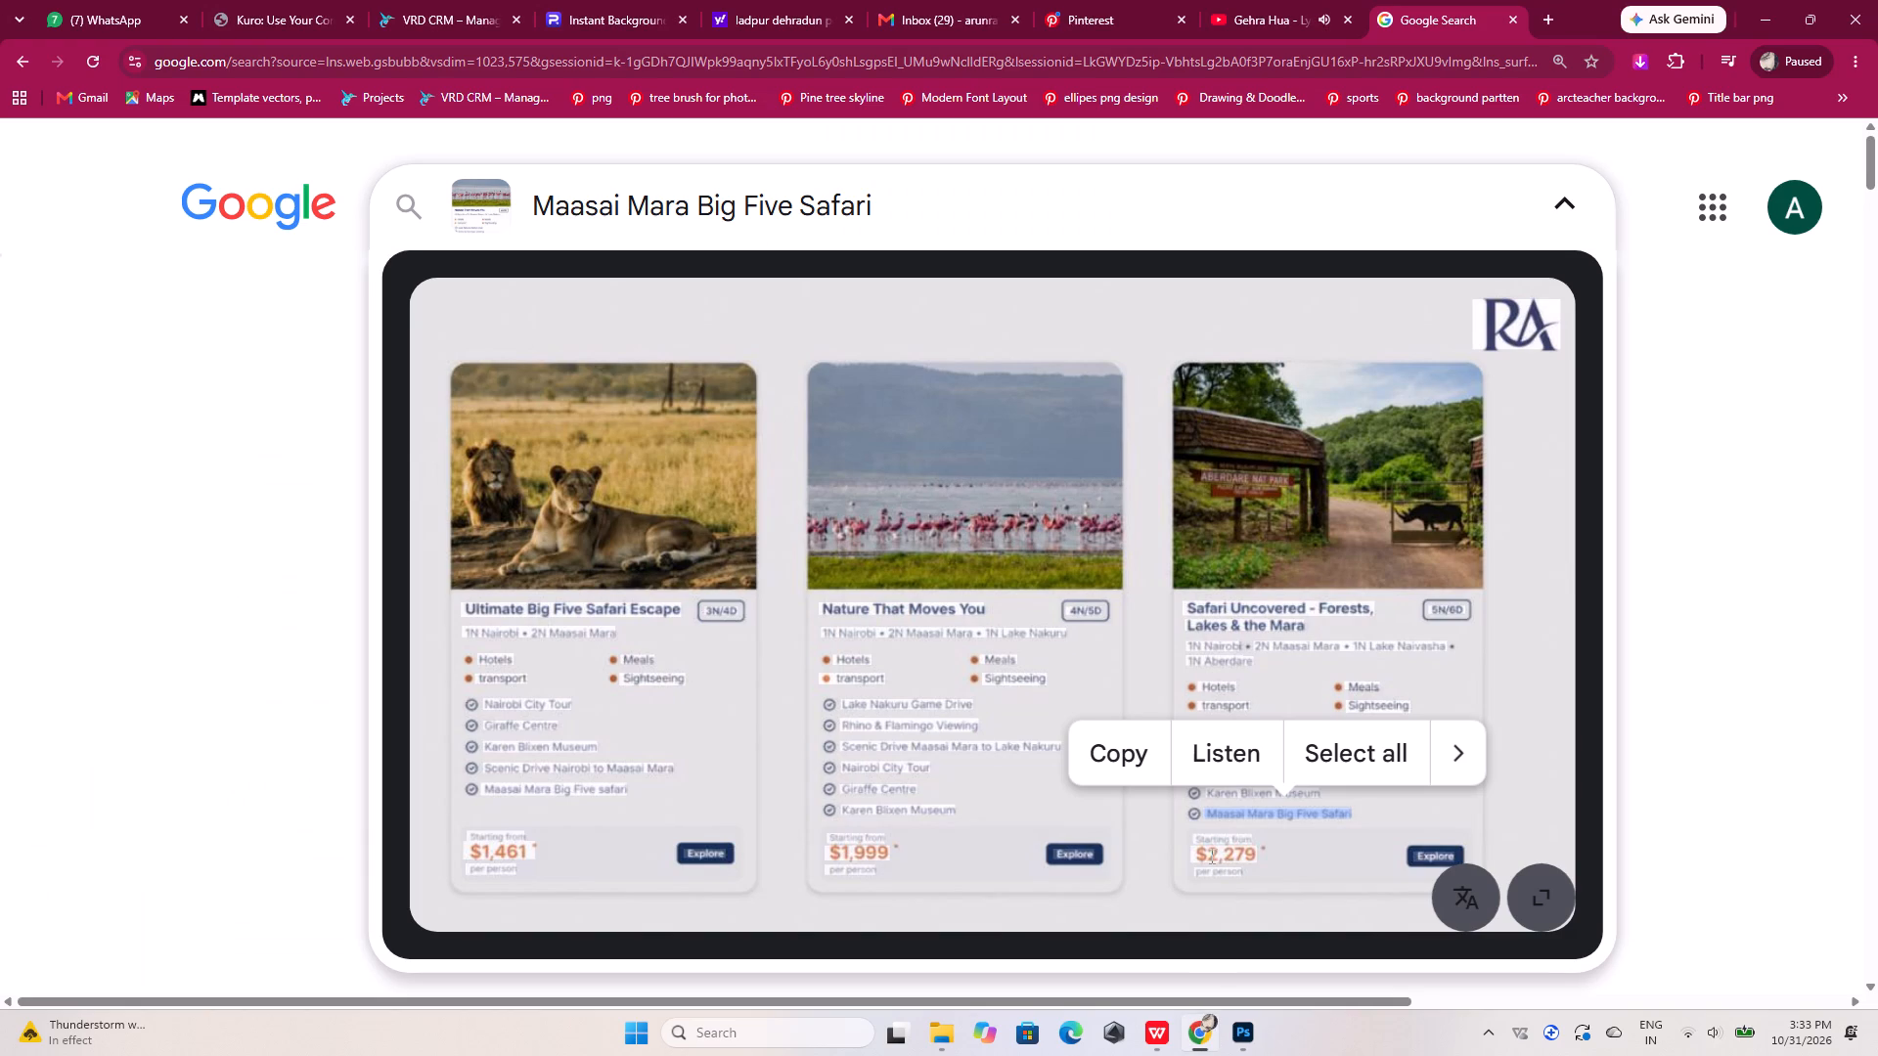
{"action": "left_click_drag", "start_coordinate": [1198, 856], "coordinate": [1265, 850]}
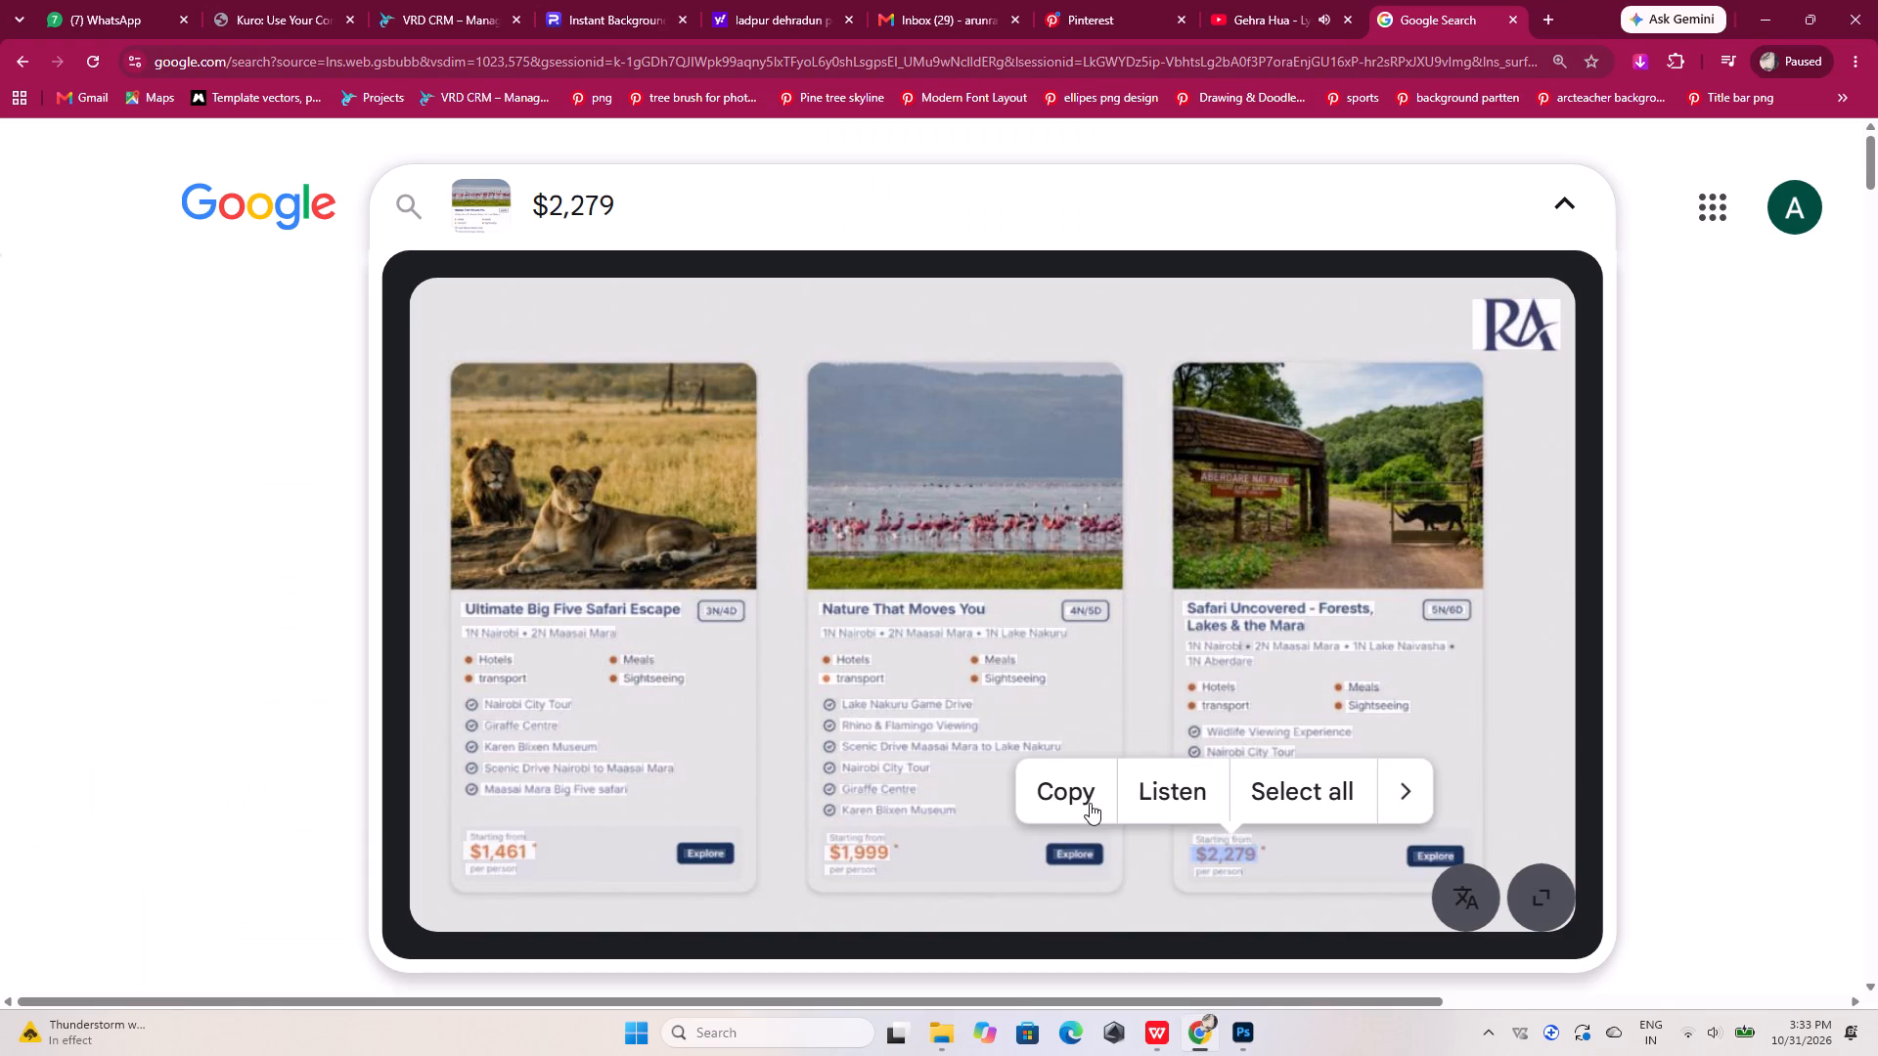
{"action": "left_click", "coordinate": [1072, 797]}
{"action": "left_click", "coordinate": [1232, 1023]}
{"action": "double_click", "coordinate": [957, 795]}
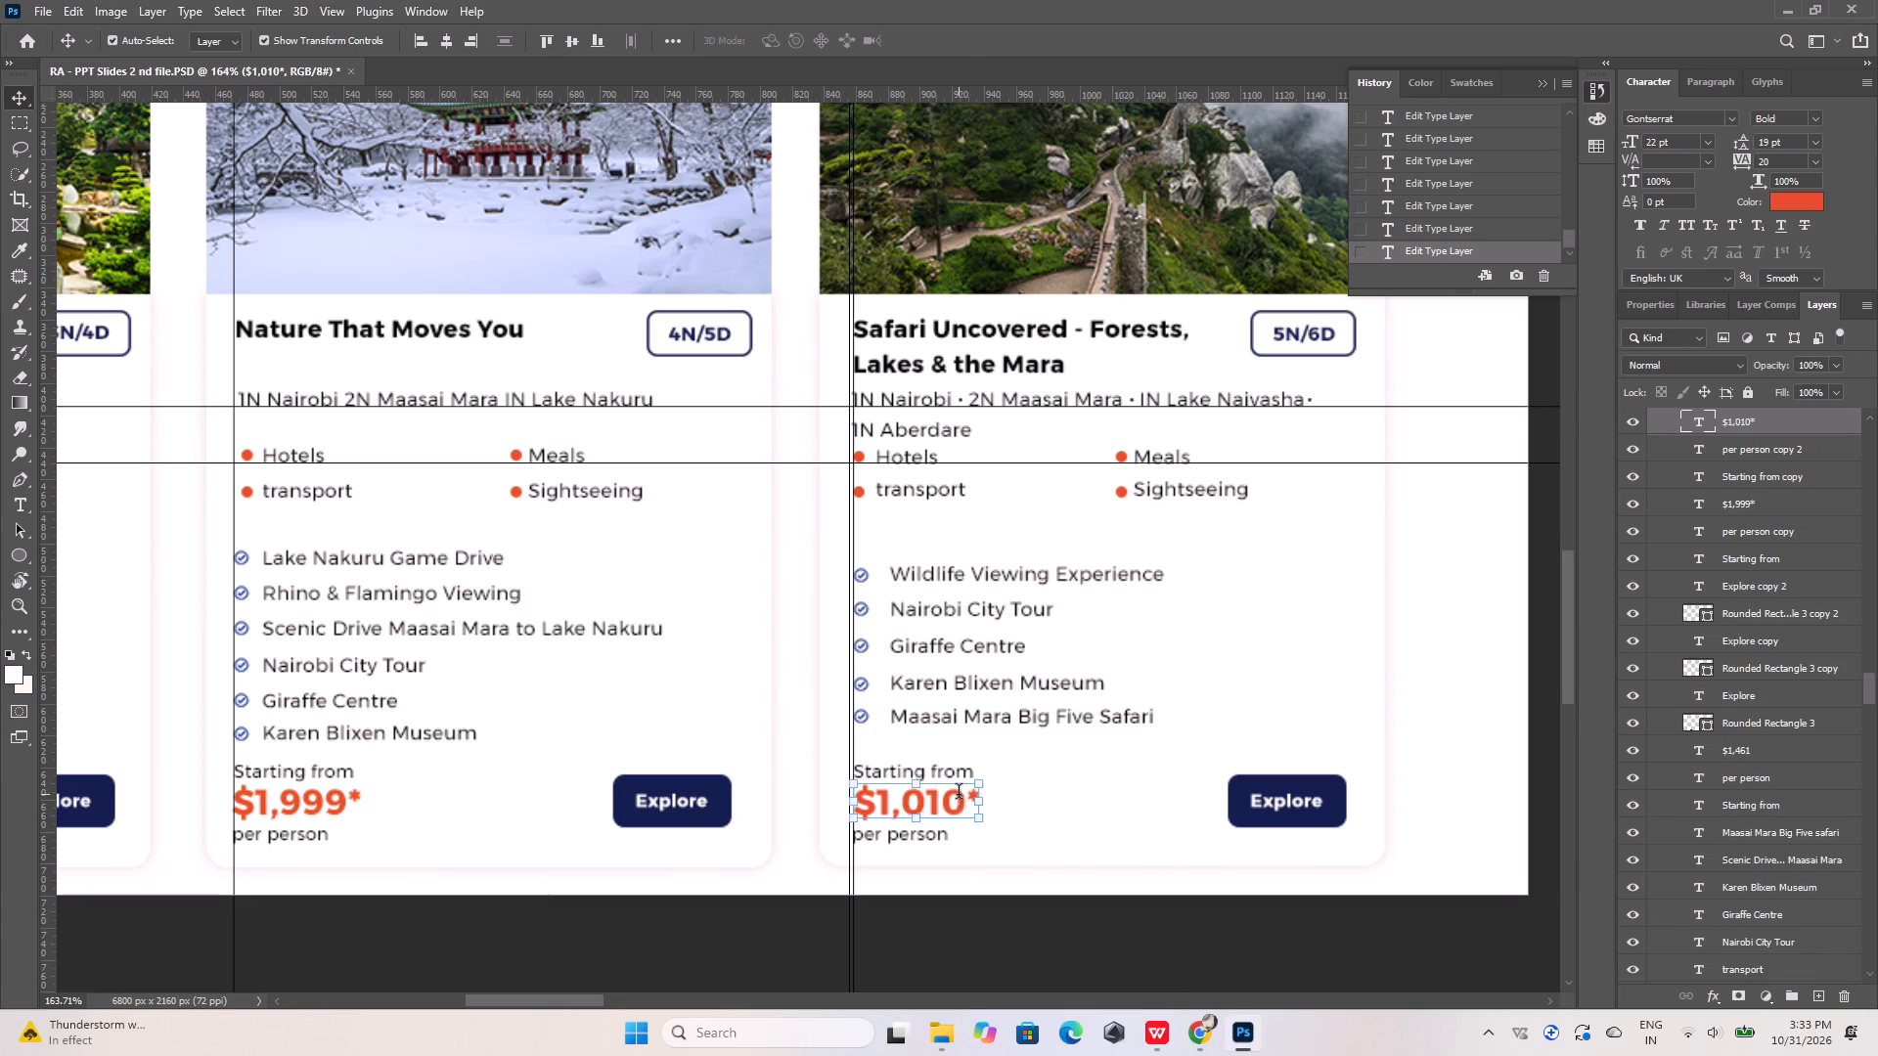
{"action": "left_click_drag", "start_coordinate": [968, 794], "coordinate": [841, 806]}
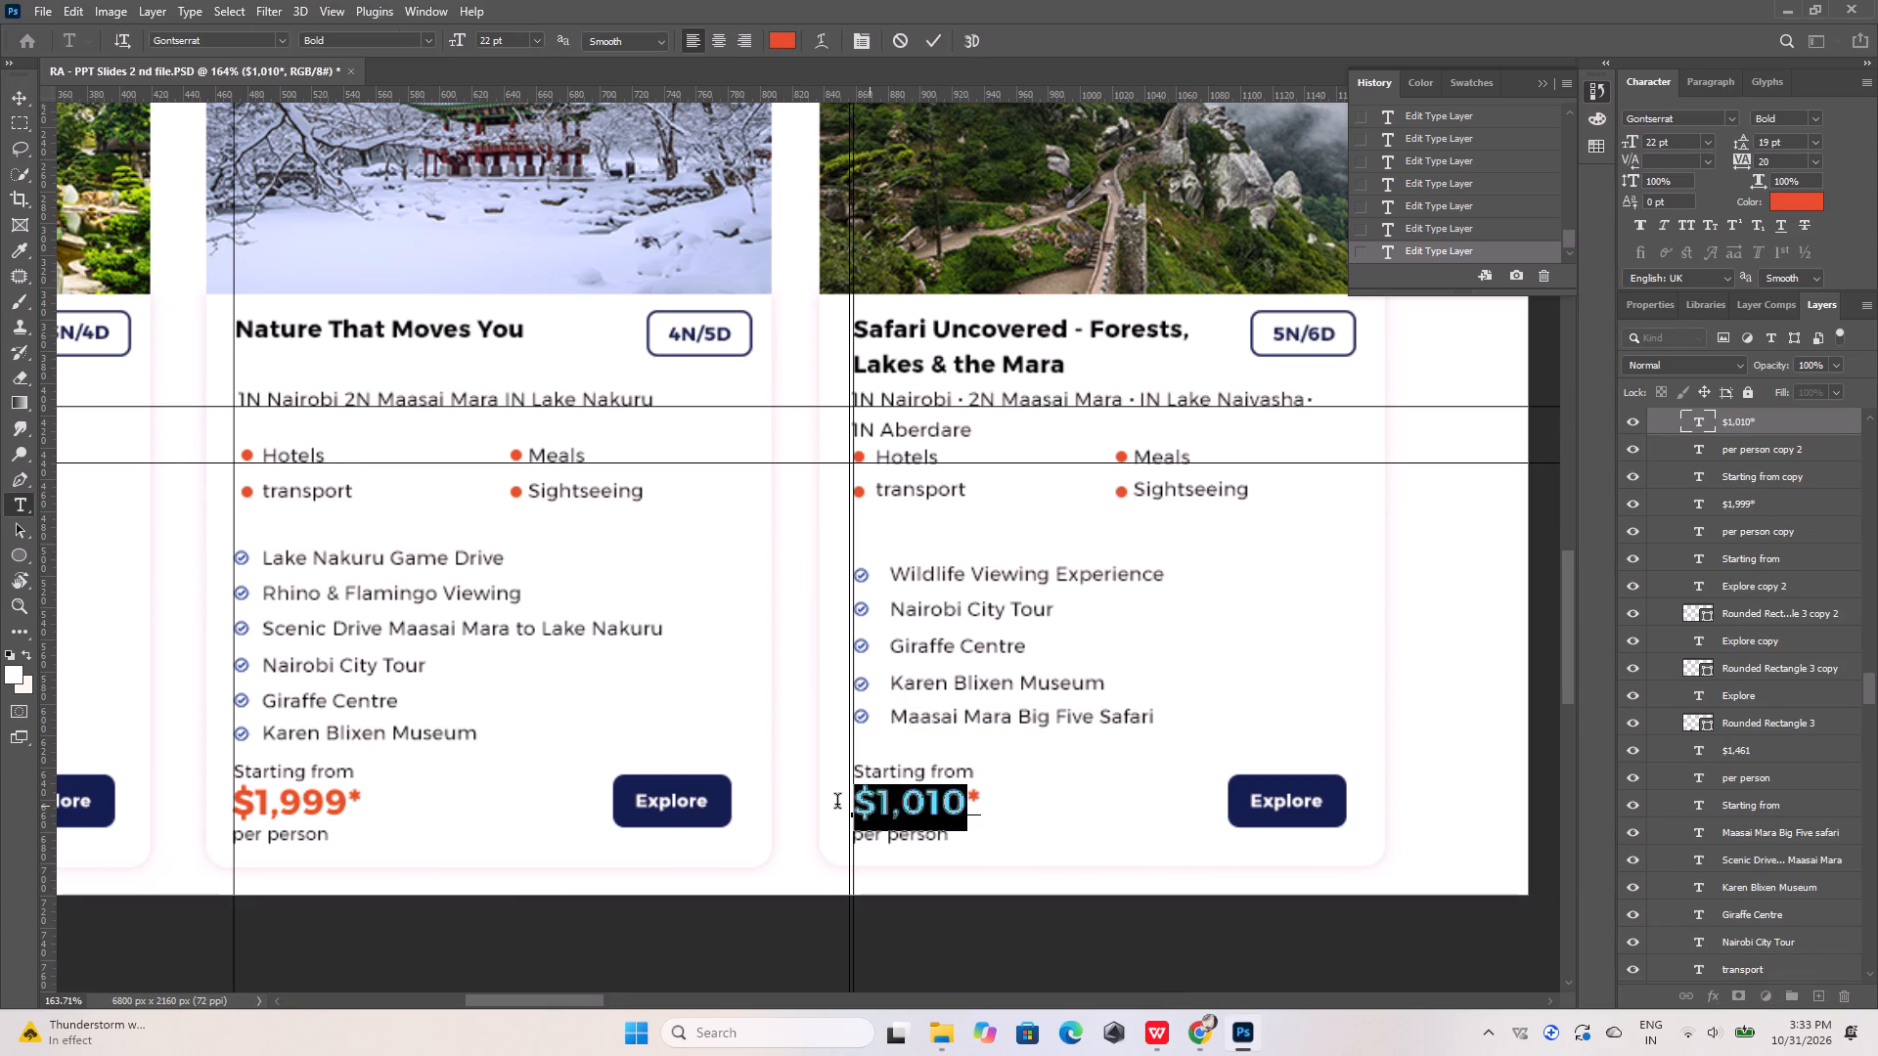
{"action": "key", "text": "ctrl+v"}
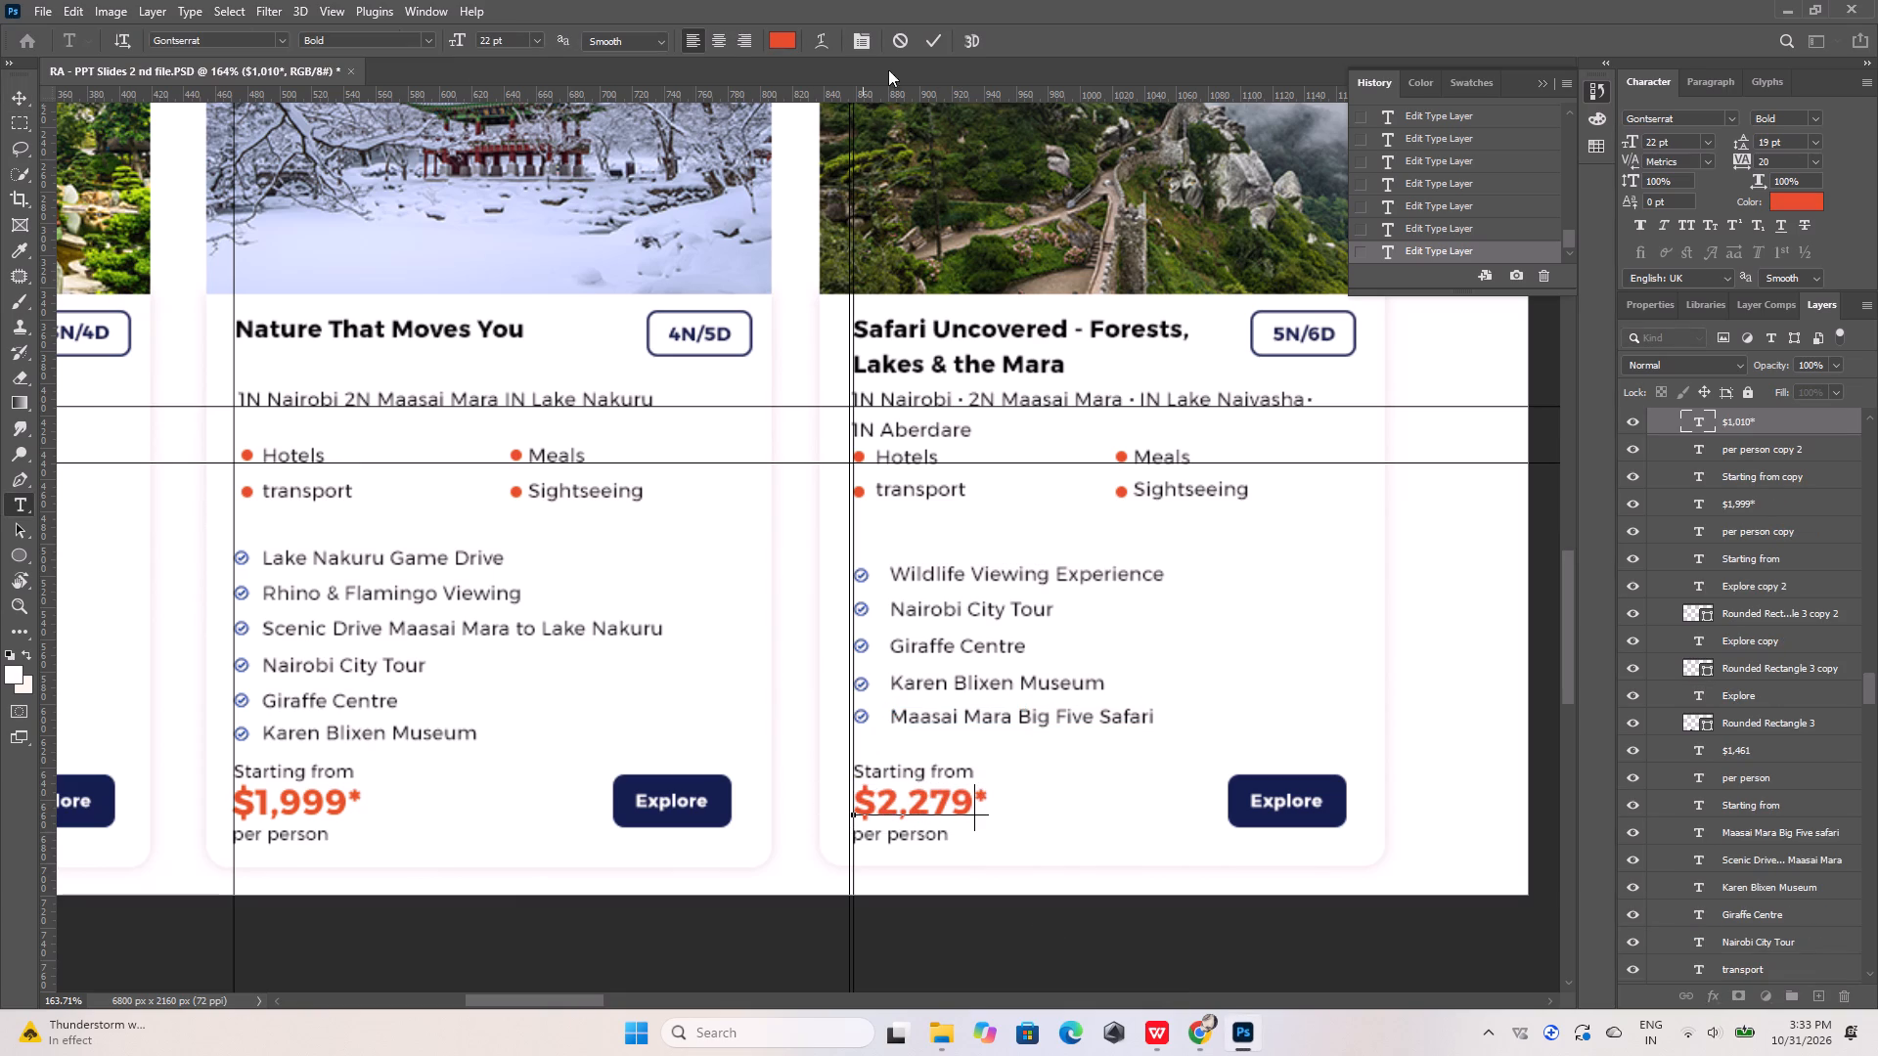
{"action": "left_click", "coordinate": [924, 40]}
Compare the three Photoshop tour cards with the Kenya reference image in Chrome.
{"action": "left_click", "coordinate": [1208, 1029]}
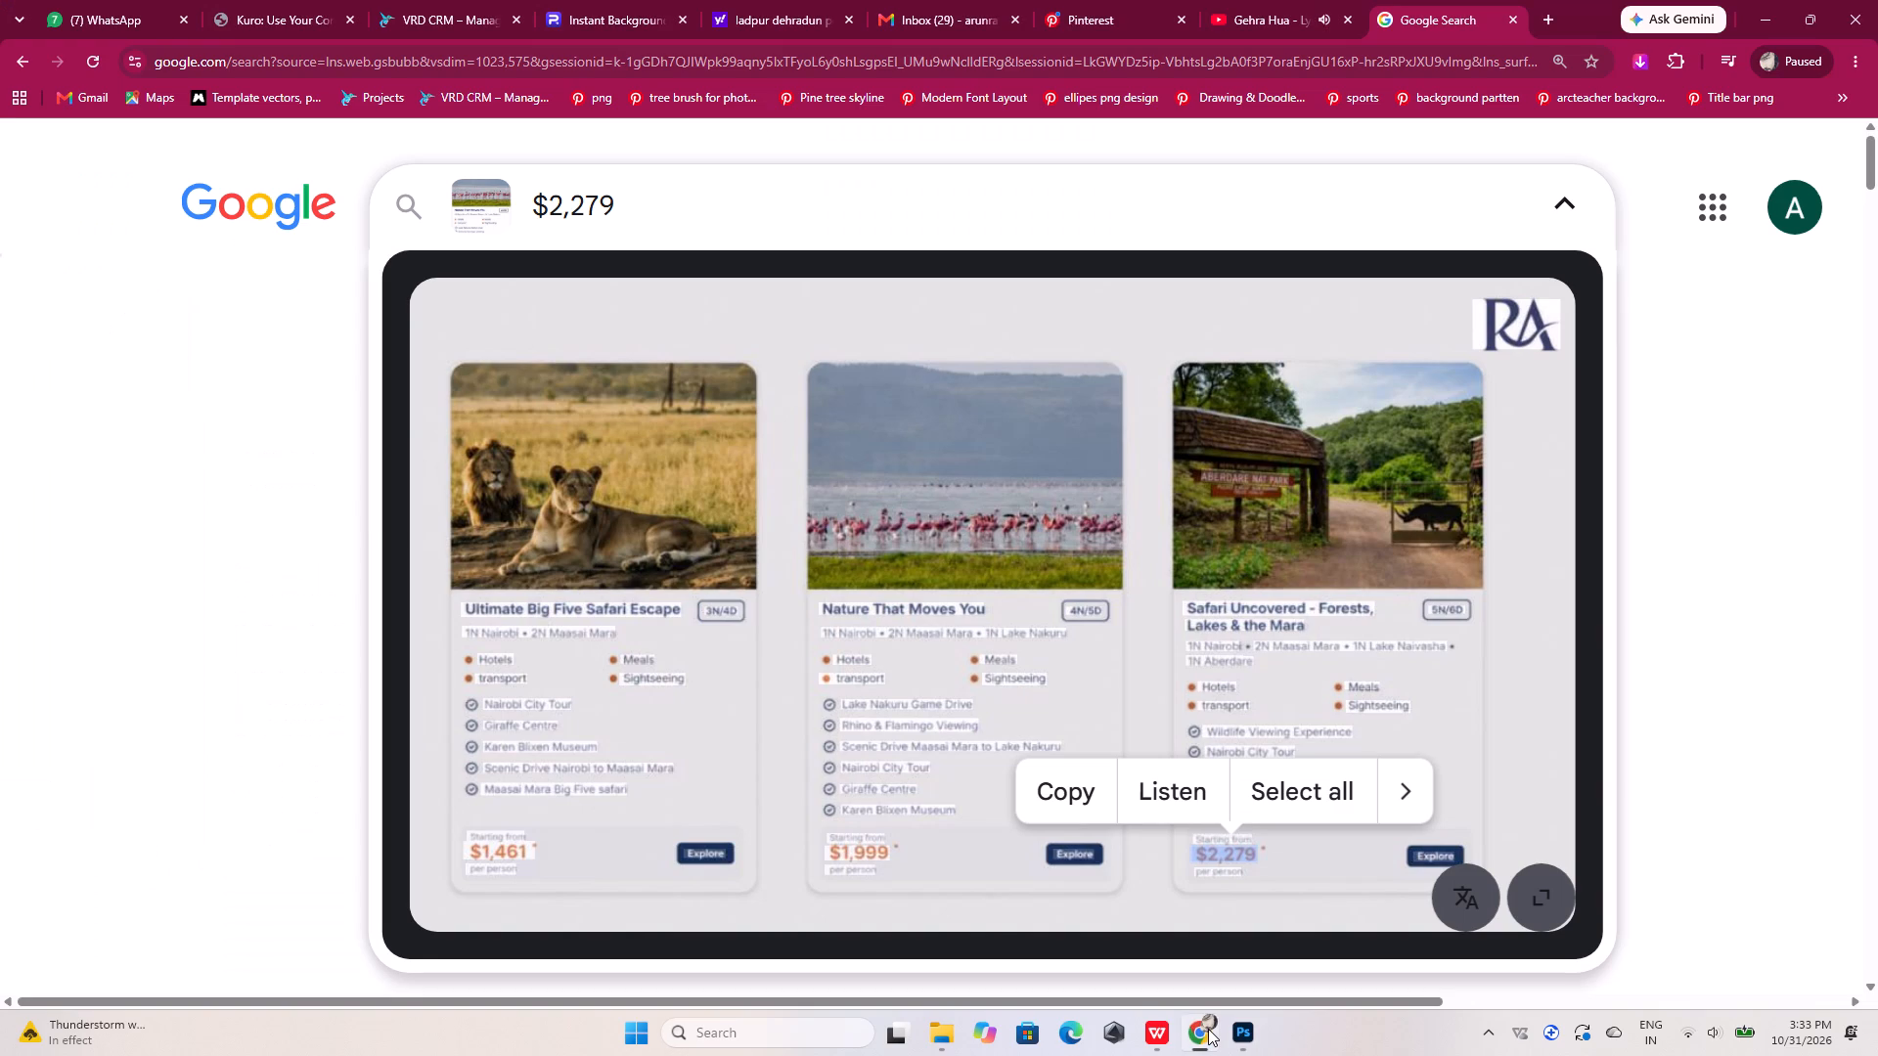
{"action": "left_click", "coordinate": [1208, 1029]}
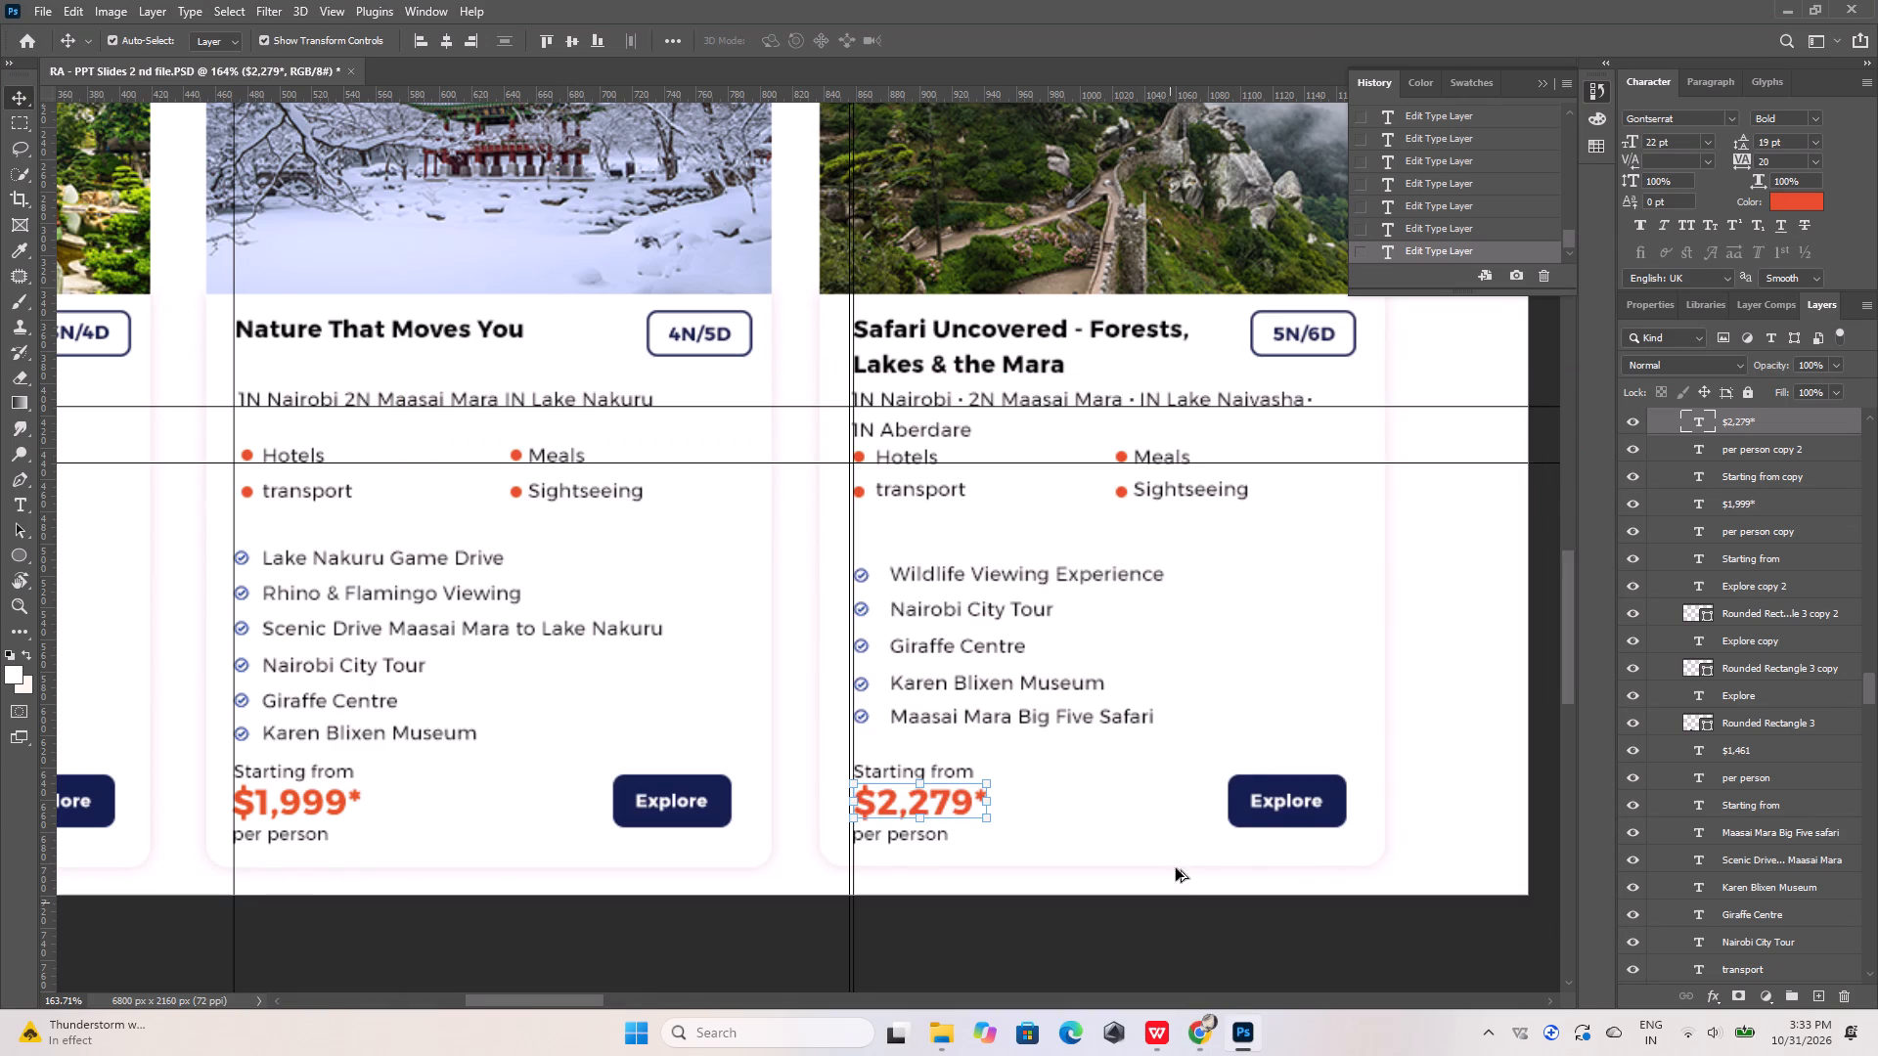
{"action": "scroll", "coordinate": [1183, 847], "scroll_direction": "down", "scroll_amount": 8, "text": "alt"}
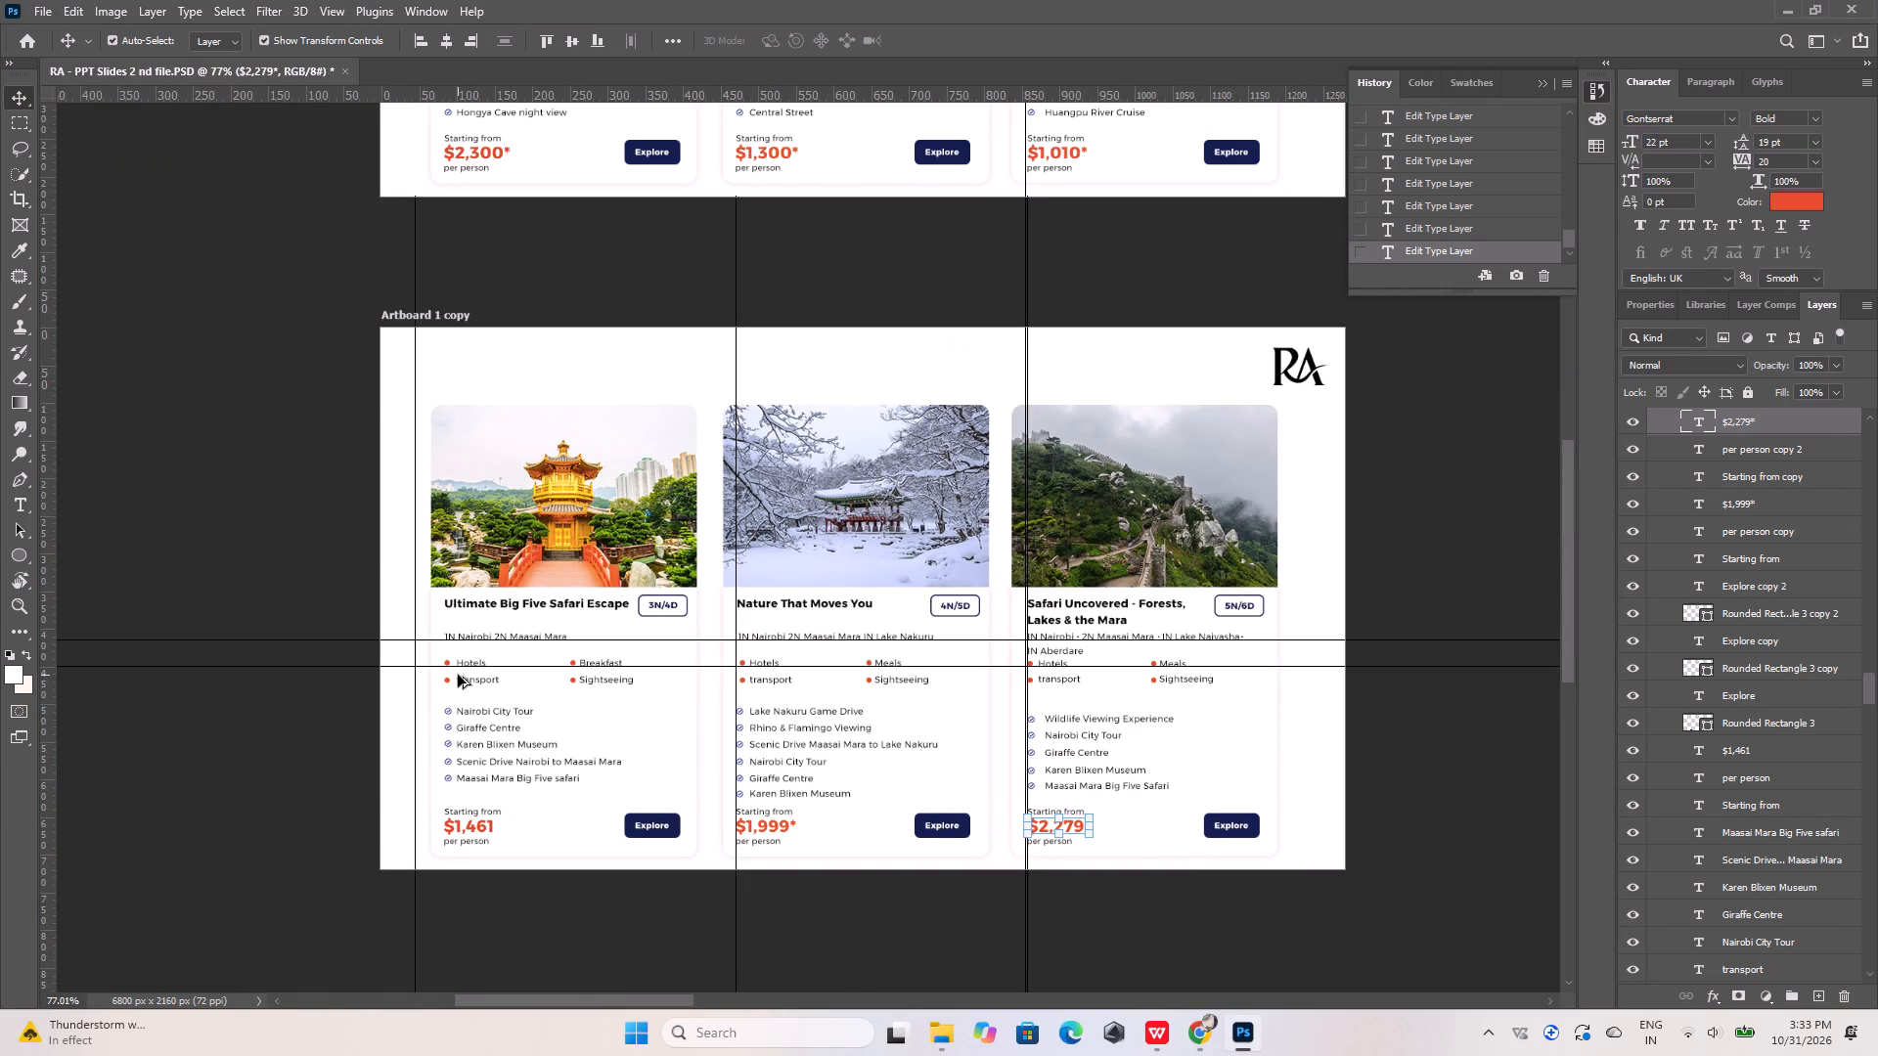
{"action": "left_click", "coordinate": [1203, 1032]}
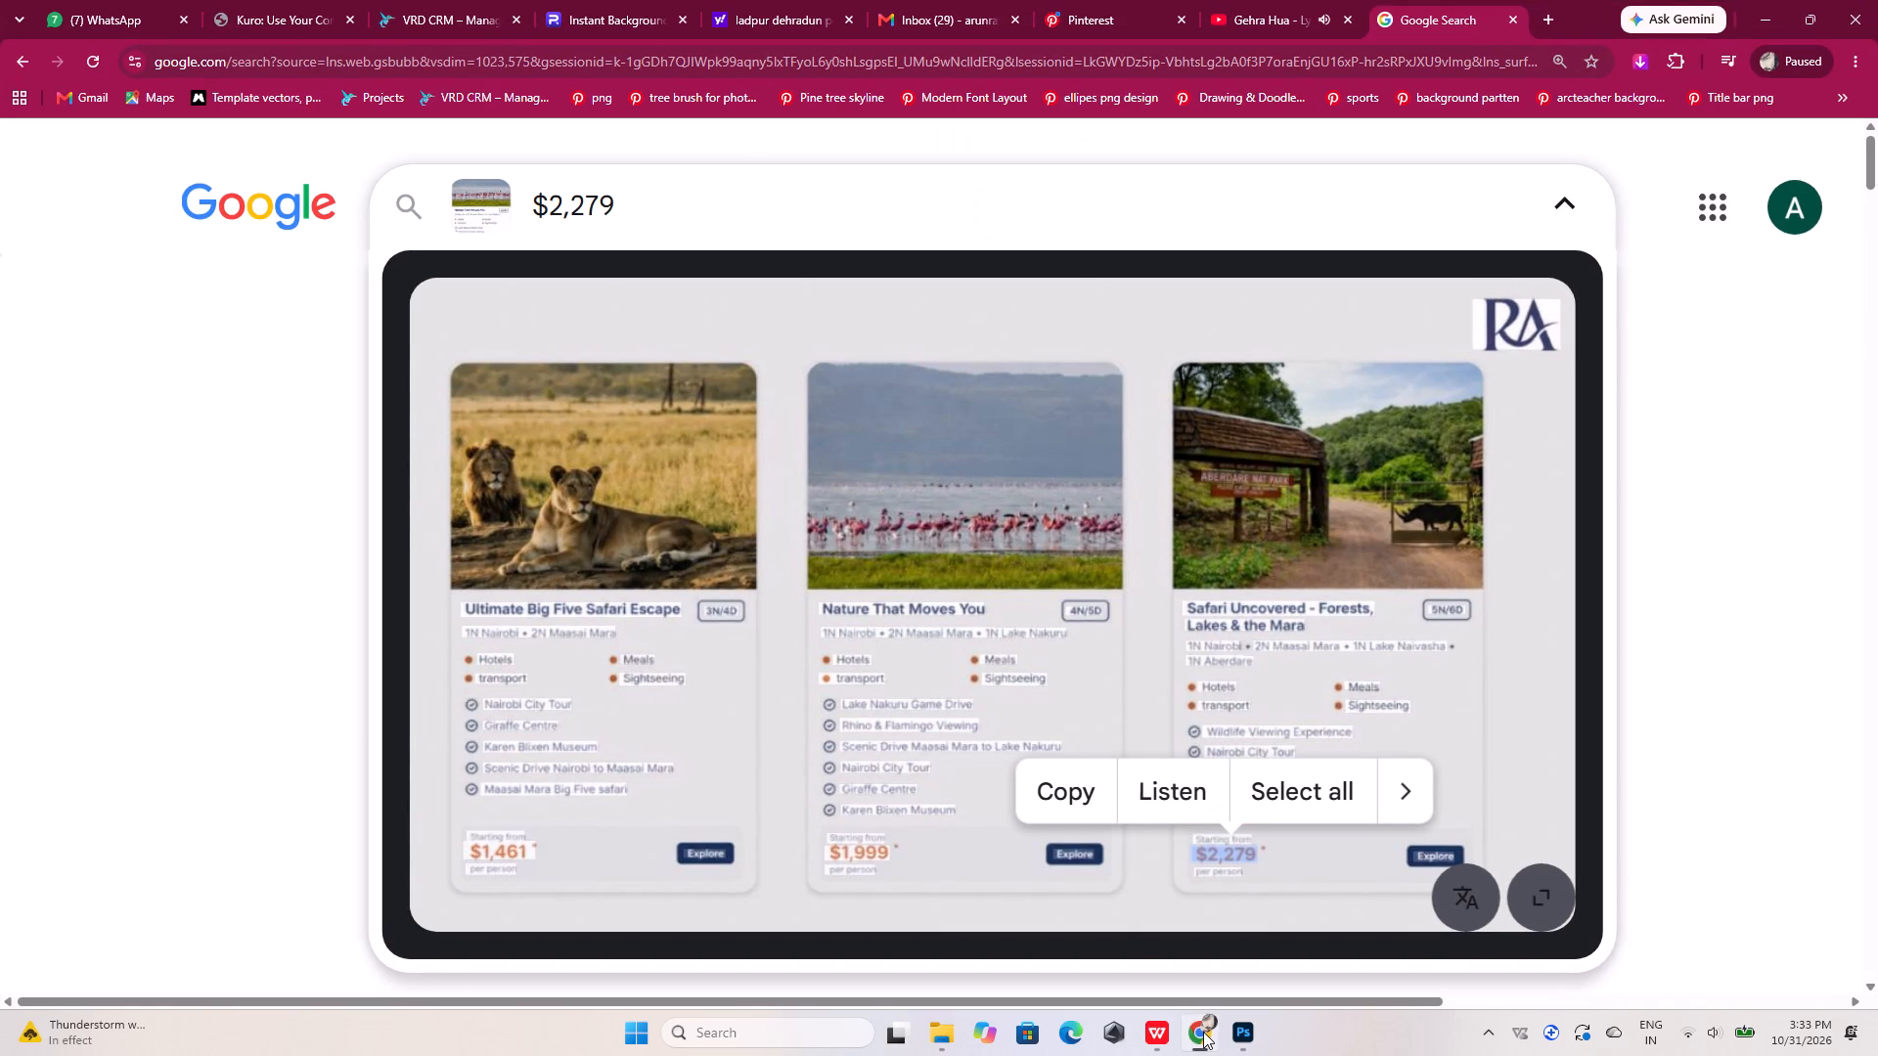
{"action": "left_click", "coordinate": [1203, 1032]}
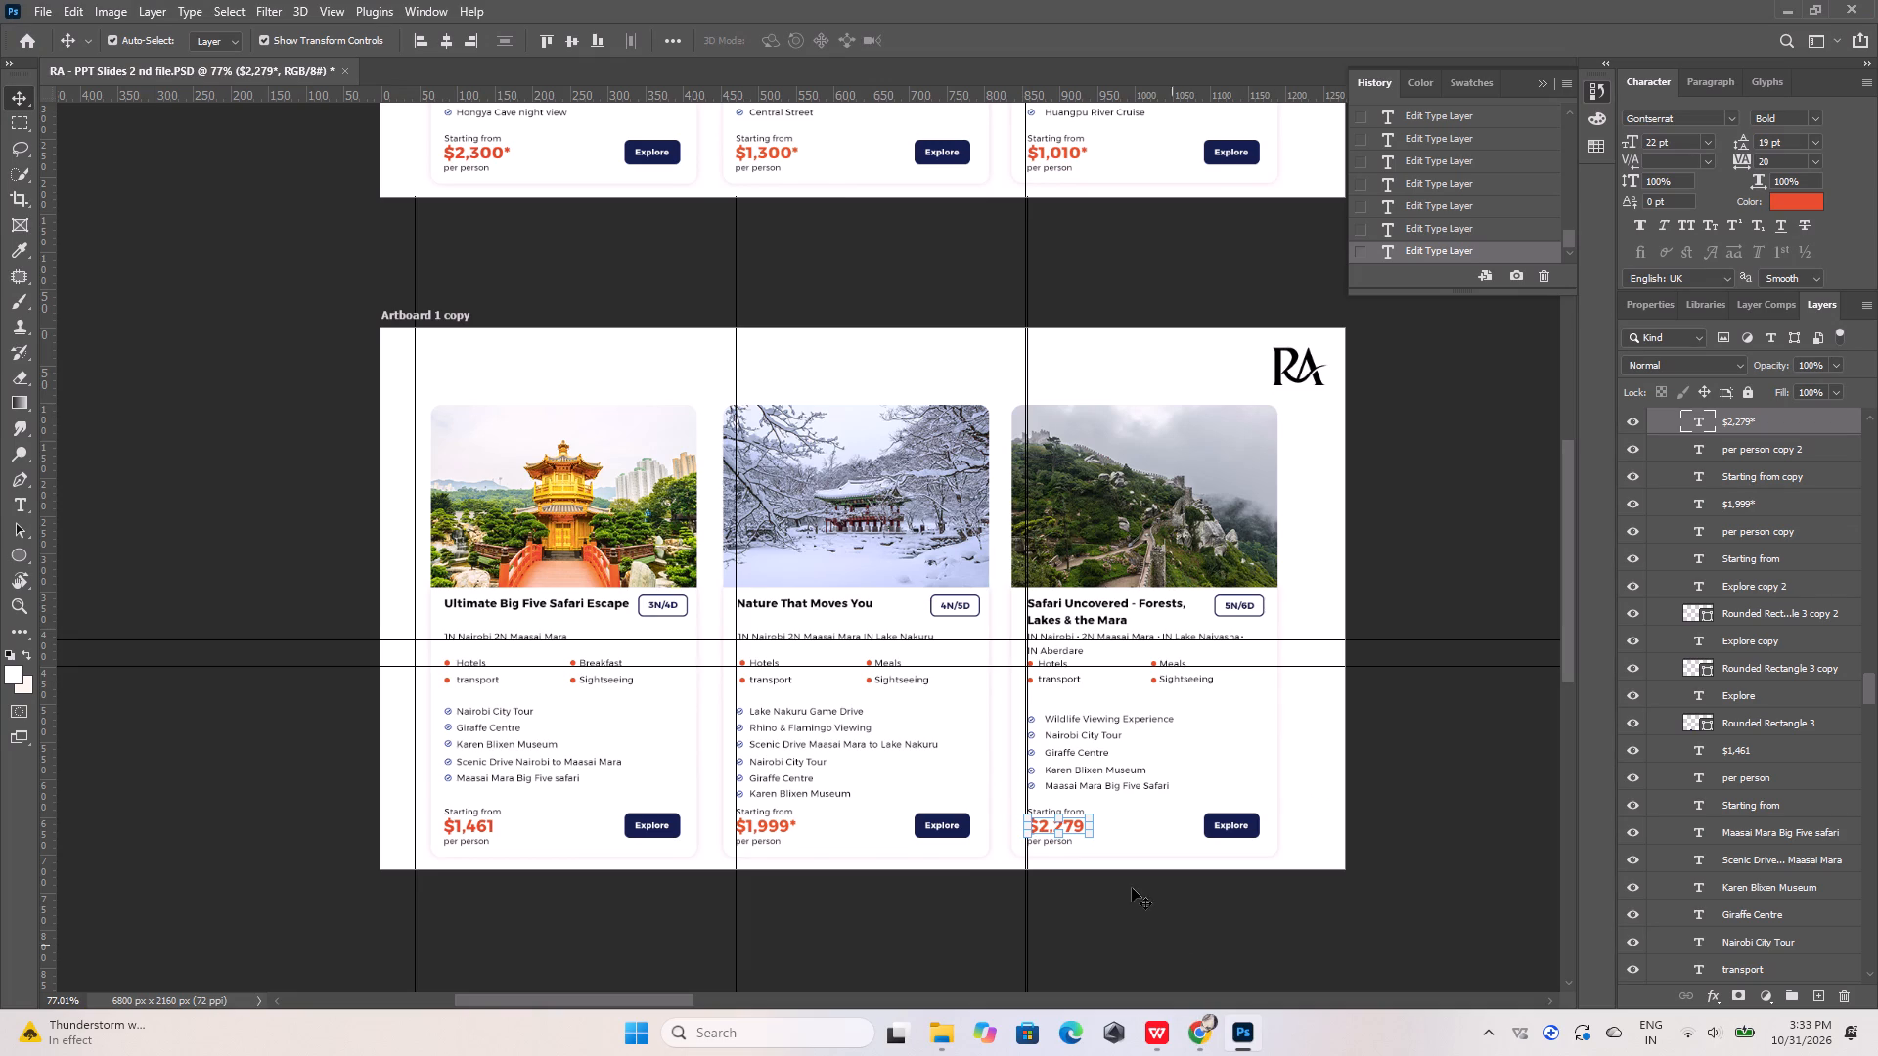
Nudge the itinerary lines and the inclusion rows with their red bullets down together on all three Kenya tour cards.
{"action": "scroll", "coordinate": [978, 665], "scroll_direction": "up", "scroll_amount": 6, "text": "alt"}
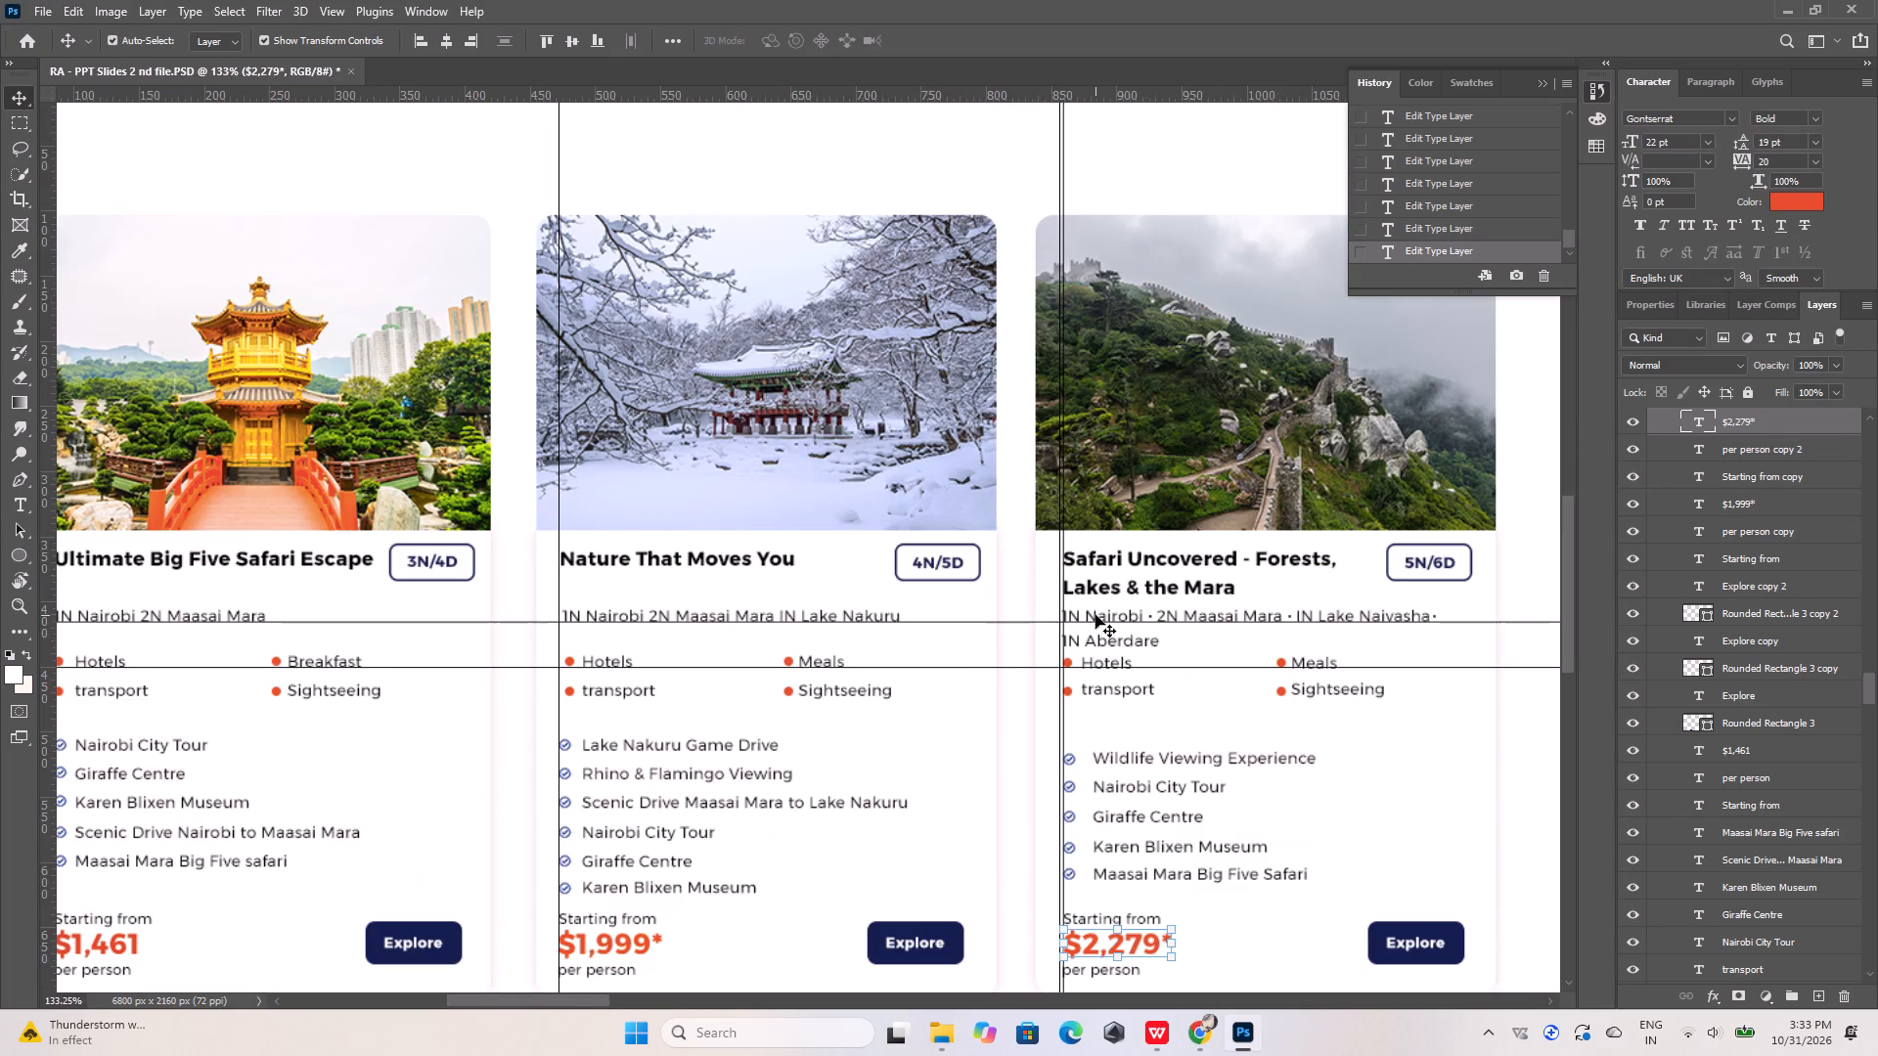
{"action": "left_click", "coordinate": [1096, 615]}
{"action": "scroll", "coordinate": [1101, 664], "scroll_direction": "up", "scroll_amount": 12, "text": "alt"}
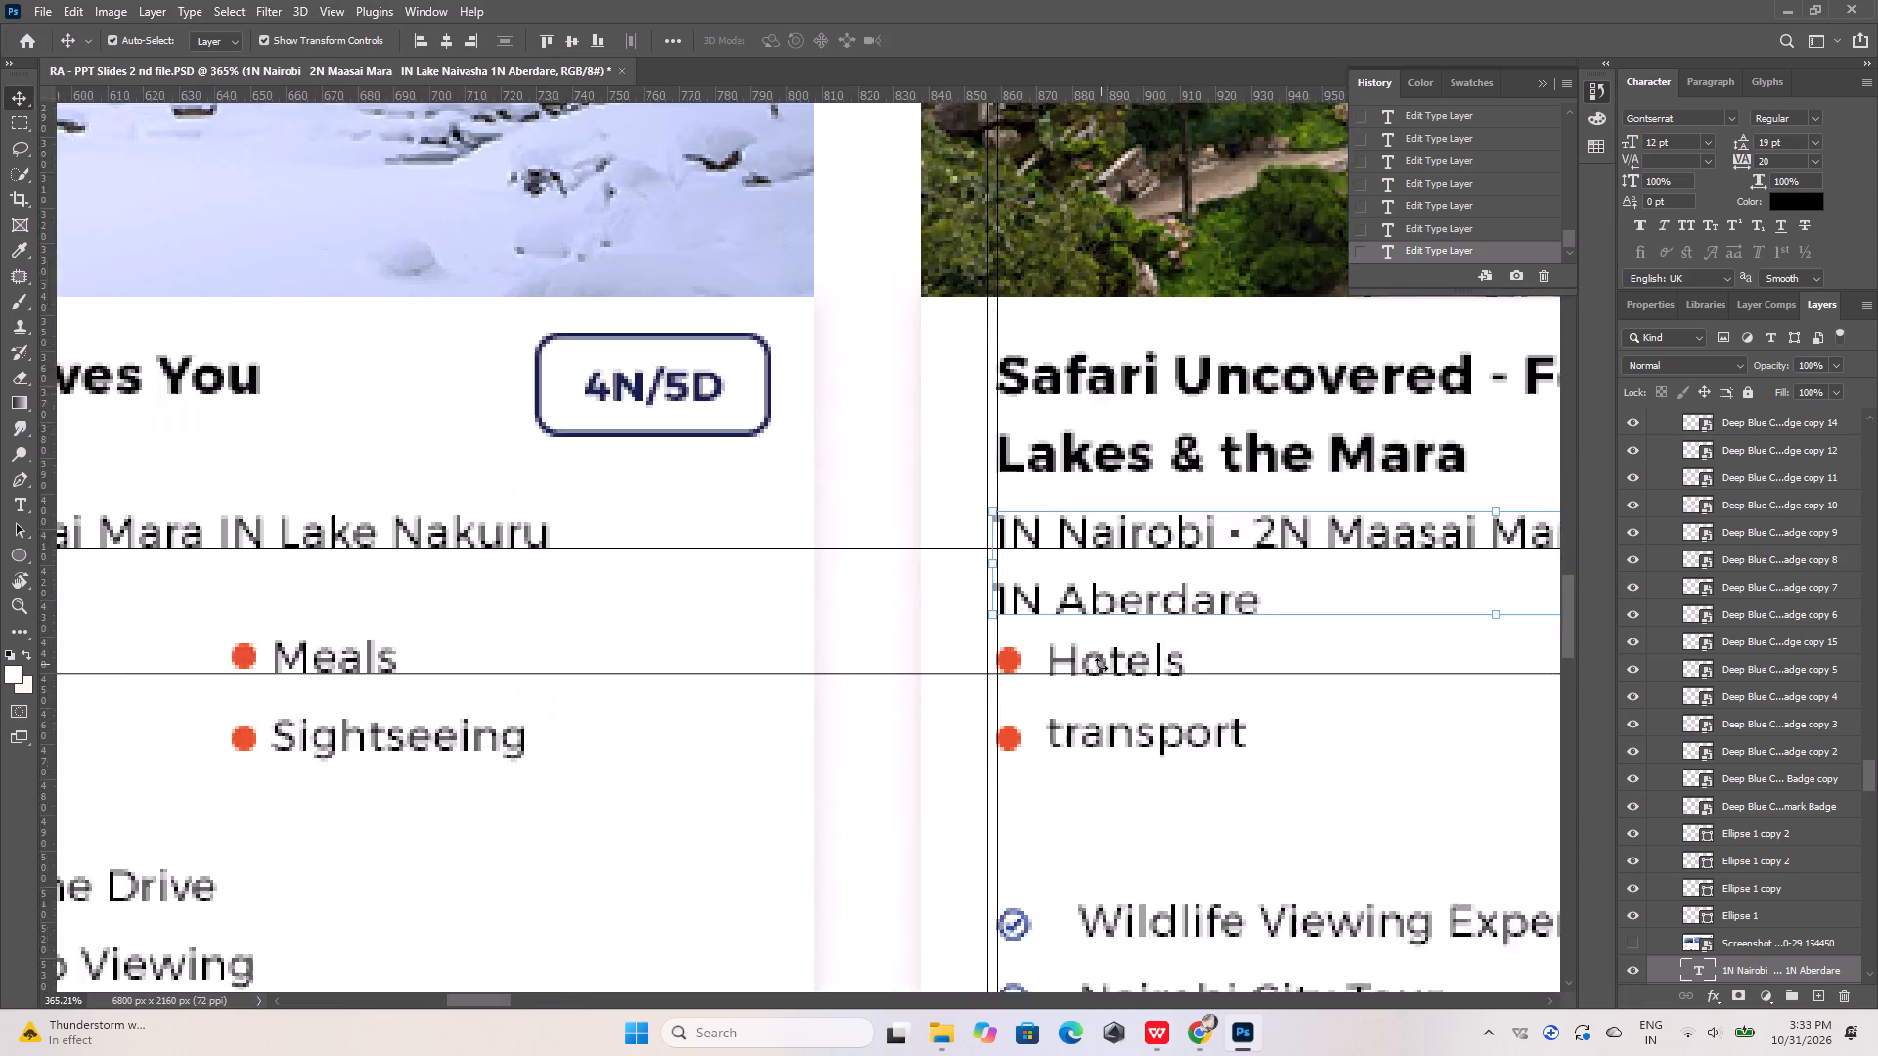
{"action": "scroll", "coordinate": [1101, 664], "scroll_direction": "up", "scroll_amount": 2, "text": "alt"}
{"action": "left_click", "coordinate": [975, 654], "text": "shift"}
{"action": "left_click", "coordinate": [1069, 656], "text": "shift"}
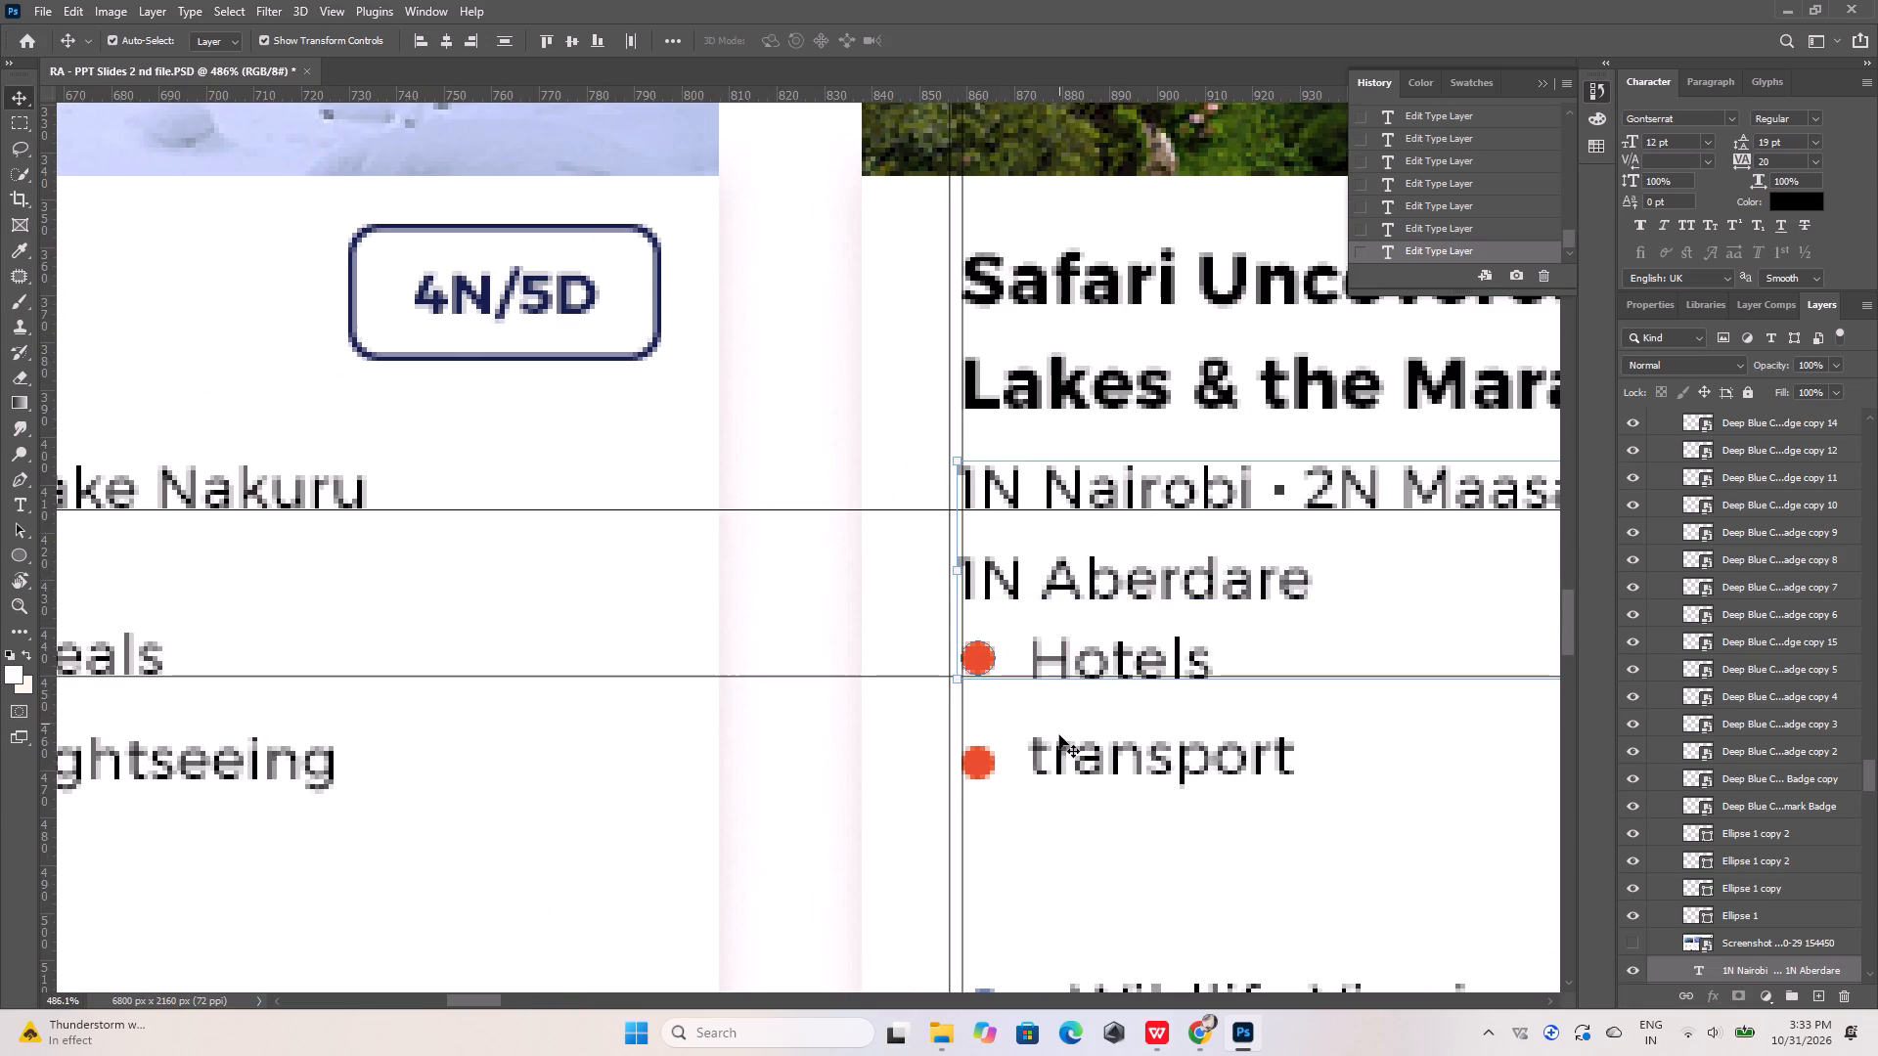
{"action": "left_click", "coordinate": [1059, 750], "text": "shift"}
{"action": "left_click", "coordinate": [983, 766], "text": "shift"}
{"action": "scroll", "coordinate": [758, 792], "scroll_direction": "down", "scroll_amount": 12, "text": "alt"}
{"action": "scroll", "coordinate": [1029, 767], "scroll_direction": "up", "scroll_amount": 10, "text": "alt"}
{"action": "left_click", "coordinate": [1130, 727], "text": "shift"}
{"action": "left_click", "coordinate": [1177, 726], "text": "shift"}
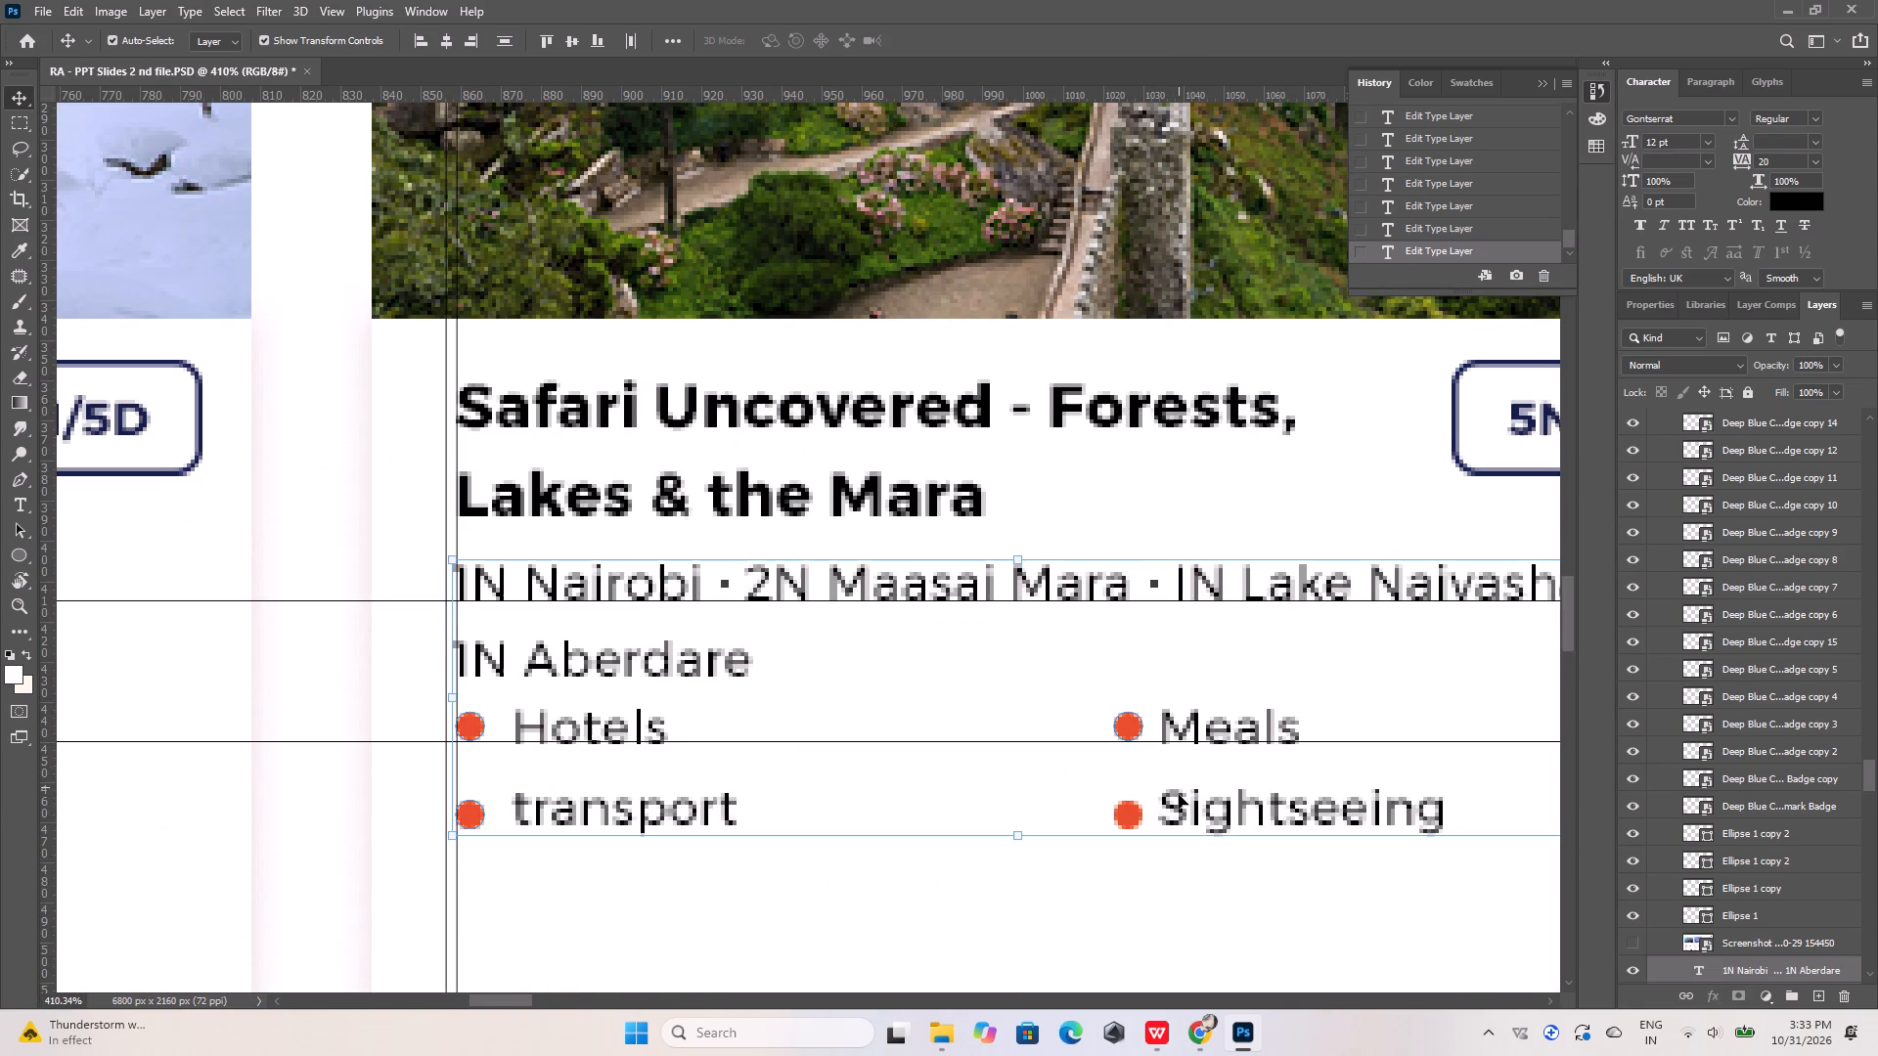
{"action": "left_click", "coordinate": [1175, 809], "text": "shift"}
{"action": "left_click", "coordinate": [1125, 815], "text": "shift"}
{"action": "scroll", "coordinate": [1143, 801], "scroll_direction": "down", "scroll_amount": 17, "text": "alt"}
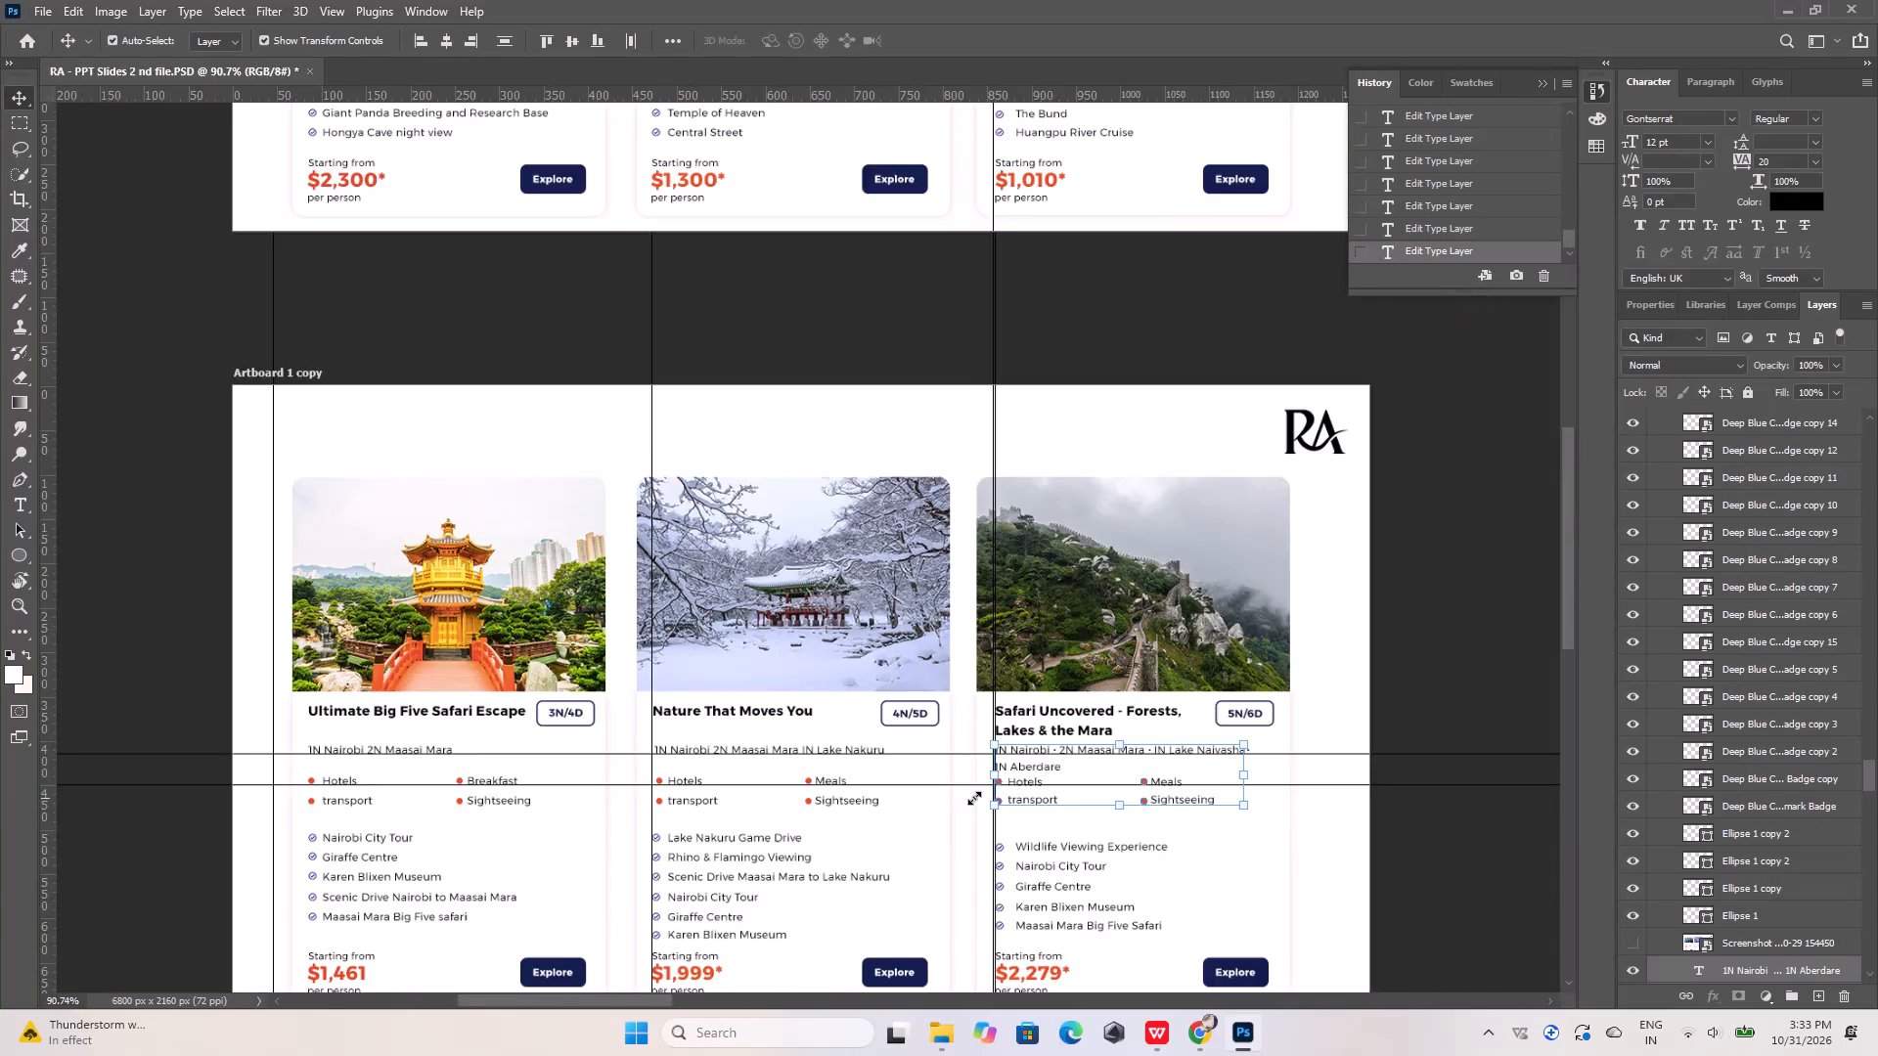
{"action": "scroll", "coordinate": [774, 758], "scroll_direction": "up", "scroll_amount": 10, "text": "alt"}
{"action": "left_click", "coordinate": [782, 737], "text": "shift"}
{"action": "left_click", "coordinate": [868, 814], "text": "shift"}
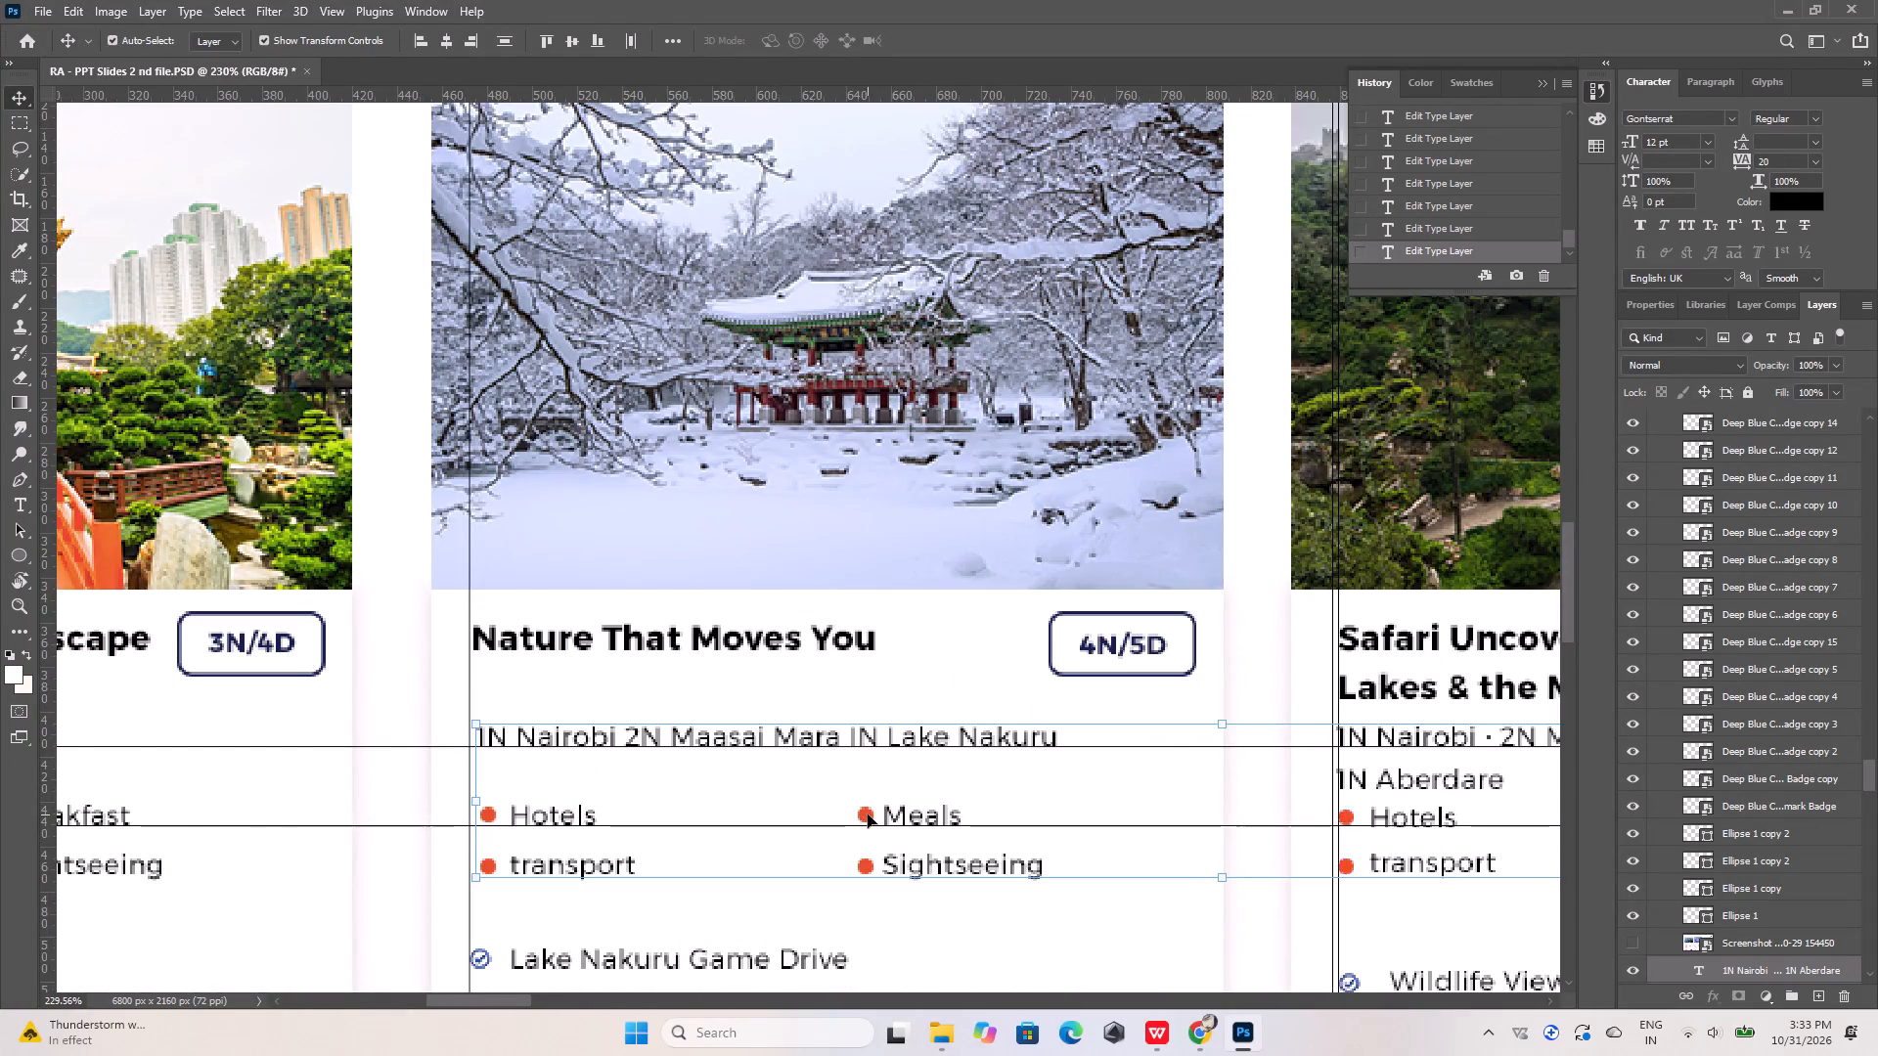
{"action": "left_click", "coordinate": [898, 816], "text": "shift"}
{"action": "left_click", "coordinate": [886, 860], "text": "shift"}
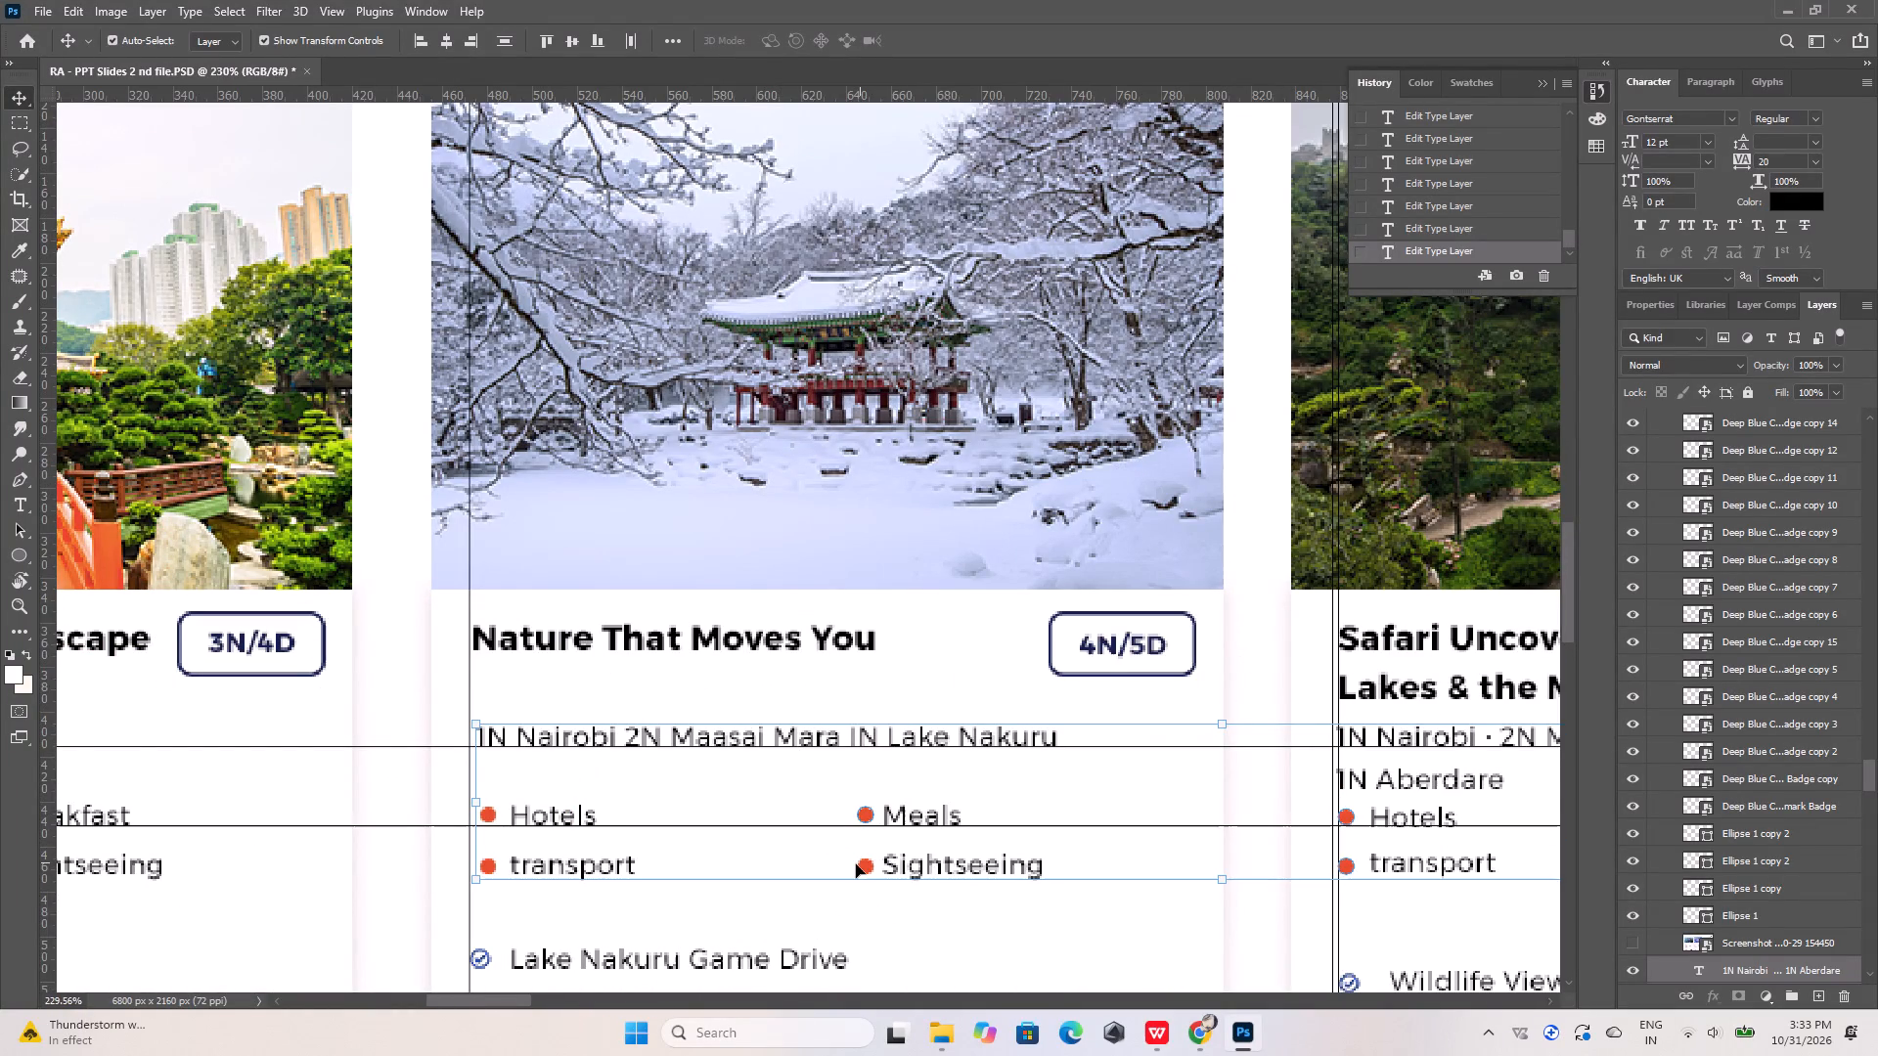
{"action": "left_click", "coordinate": [867, 865], "text": "shift"}
{"action": "left_click", "coordinate": [632, 860], "text": "shift"}
{"action": "left_click", "coordinate": [487, 865], "text": "shift"}
{"action": "left_click", "coordinate": [491, 823], "text": "shift"}
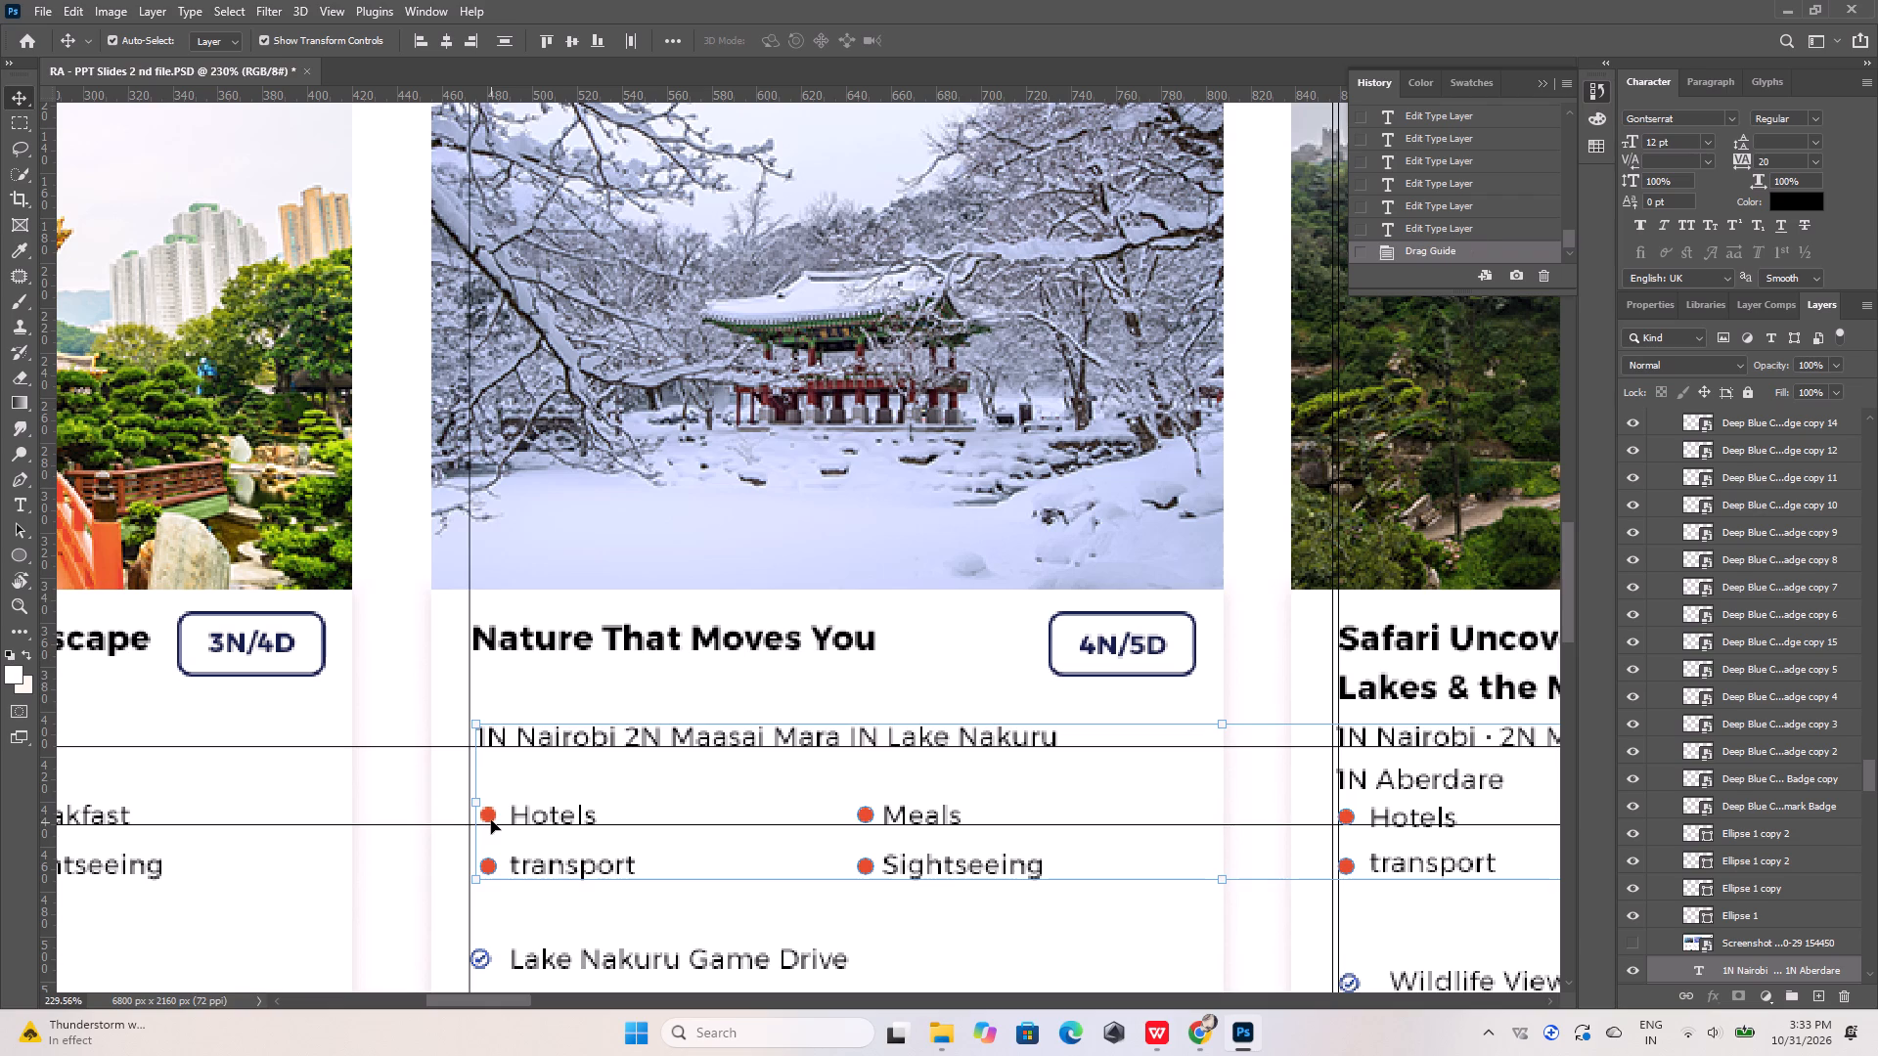
{"action": "left_click", "coordinate": [489, 816], "text": "shift"}
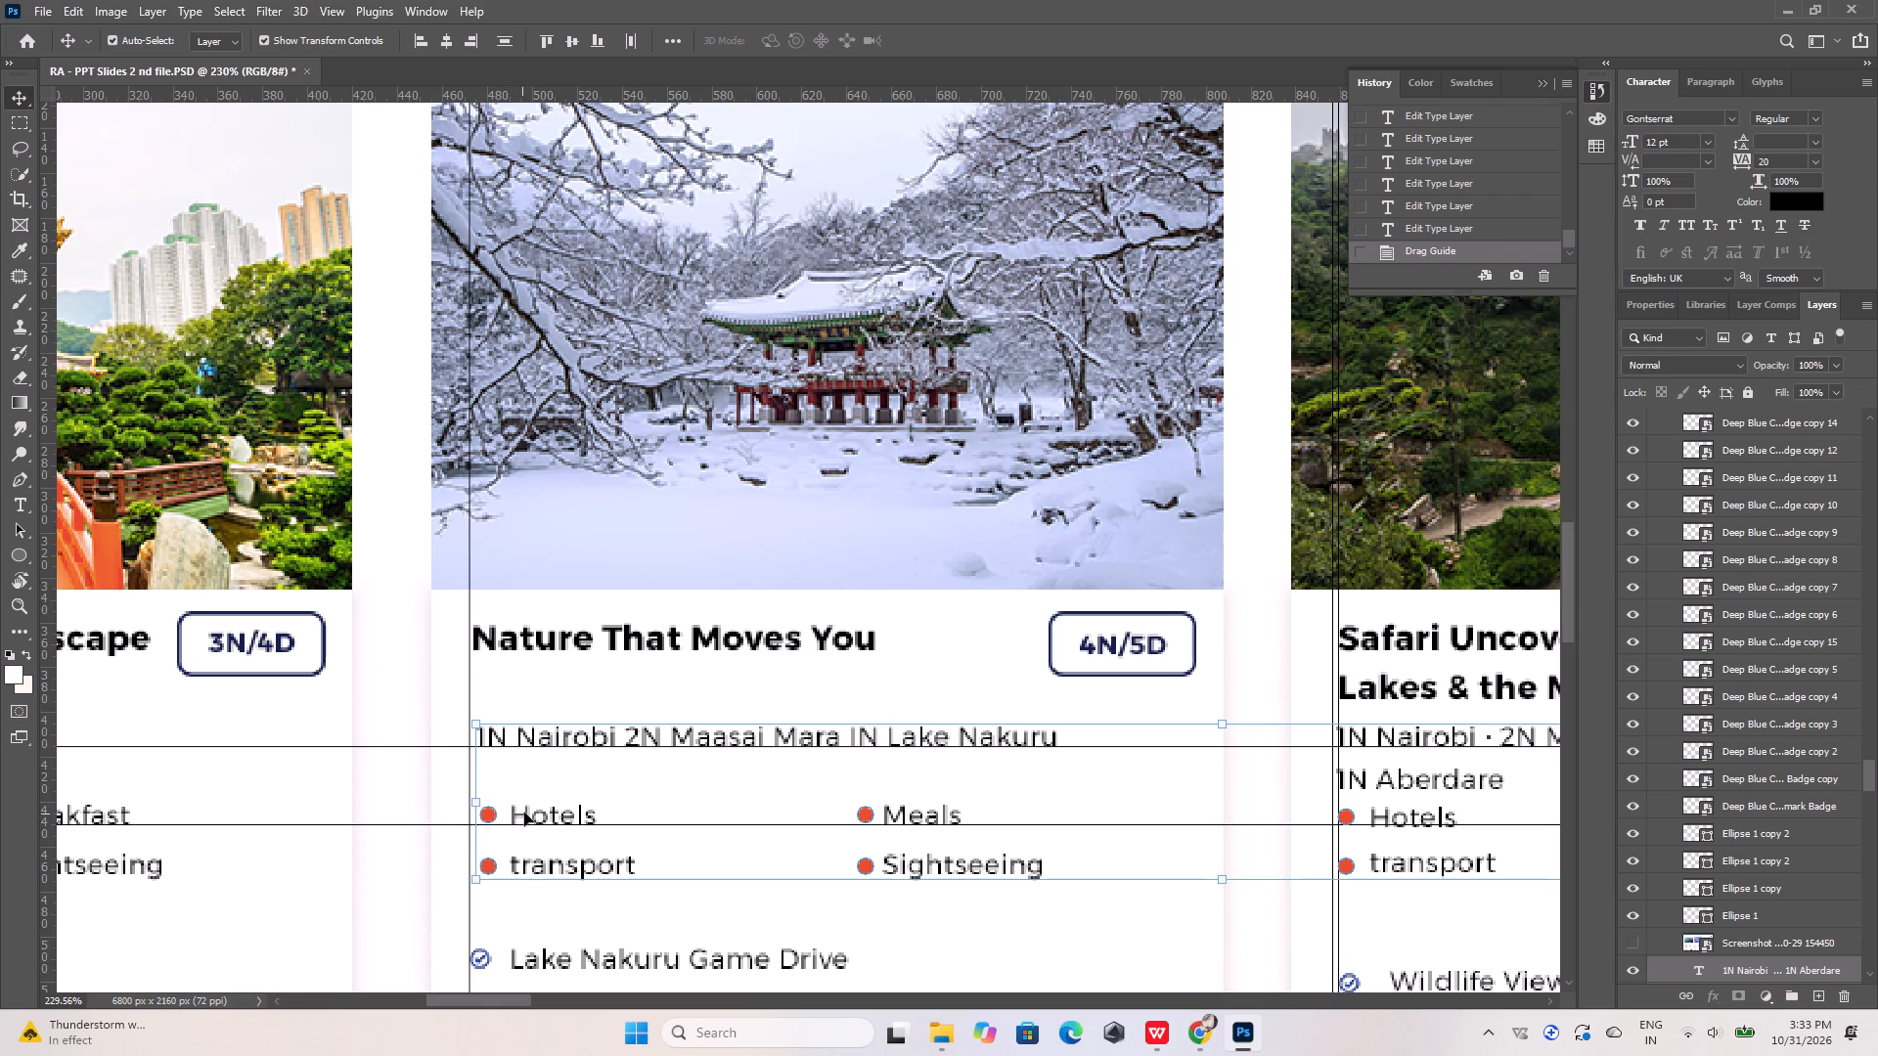
{"action": "left_click", "coordinate": [524, 813], "text": "shift"}
{"action": "scroll", "coordinate": [796, 870], "scroll_direction": "down", "scroll_amount": 12, "text": "alt"}
{"action": "scroll", "coordinate": [395, 854], "scroll_direction": "up", "scroll_amount": 9, "text": "alt"}
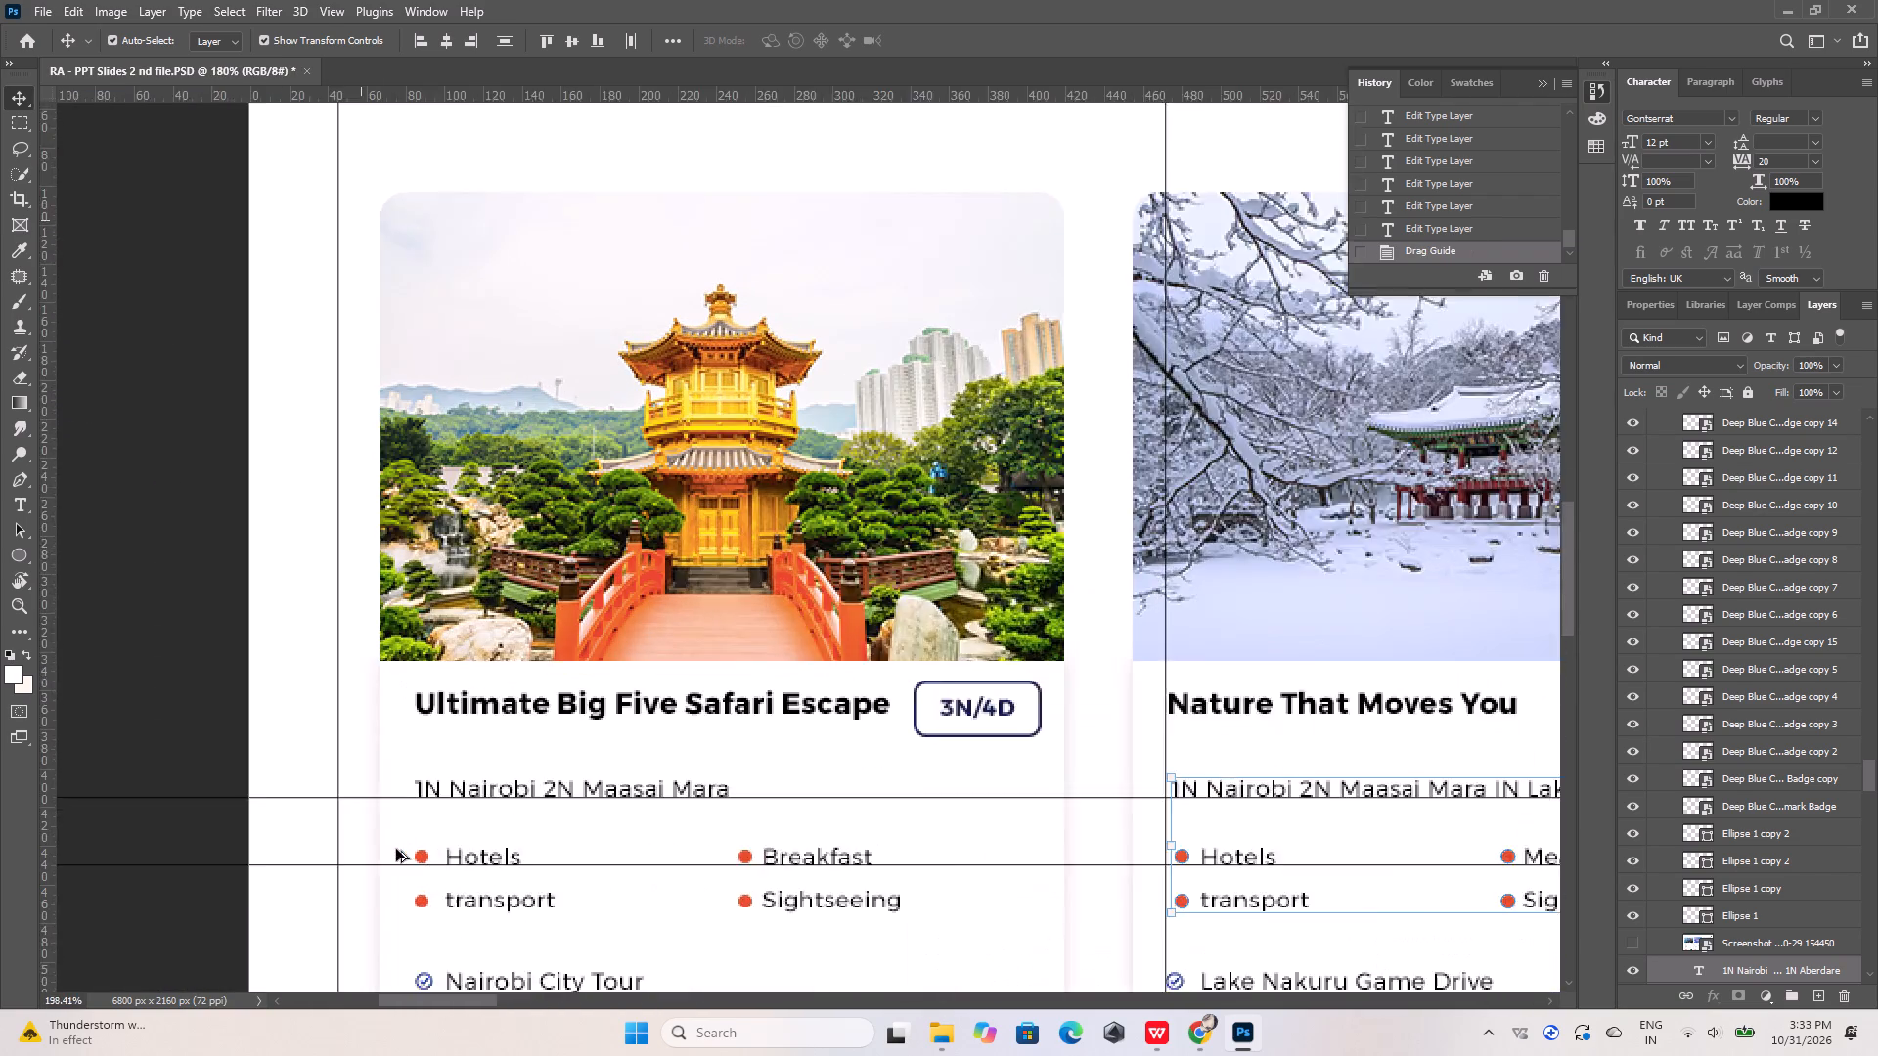
{"action": "scroll", "coordinate": [396, 849], "scroll_direction": "up", "scroll_amount": 3, "text": "alt"}
{"action": "left_click", "coordinate": [475, 776], "text": "shift"}
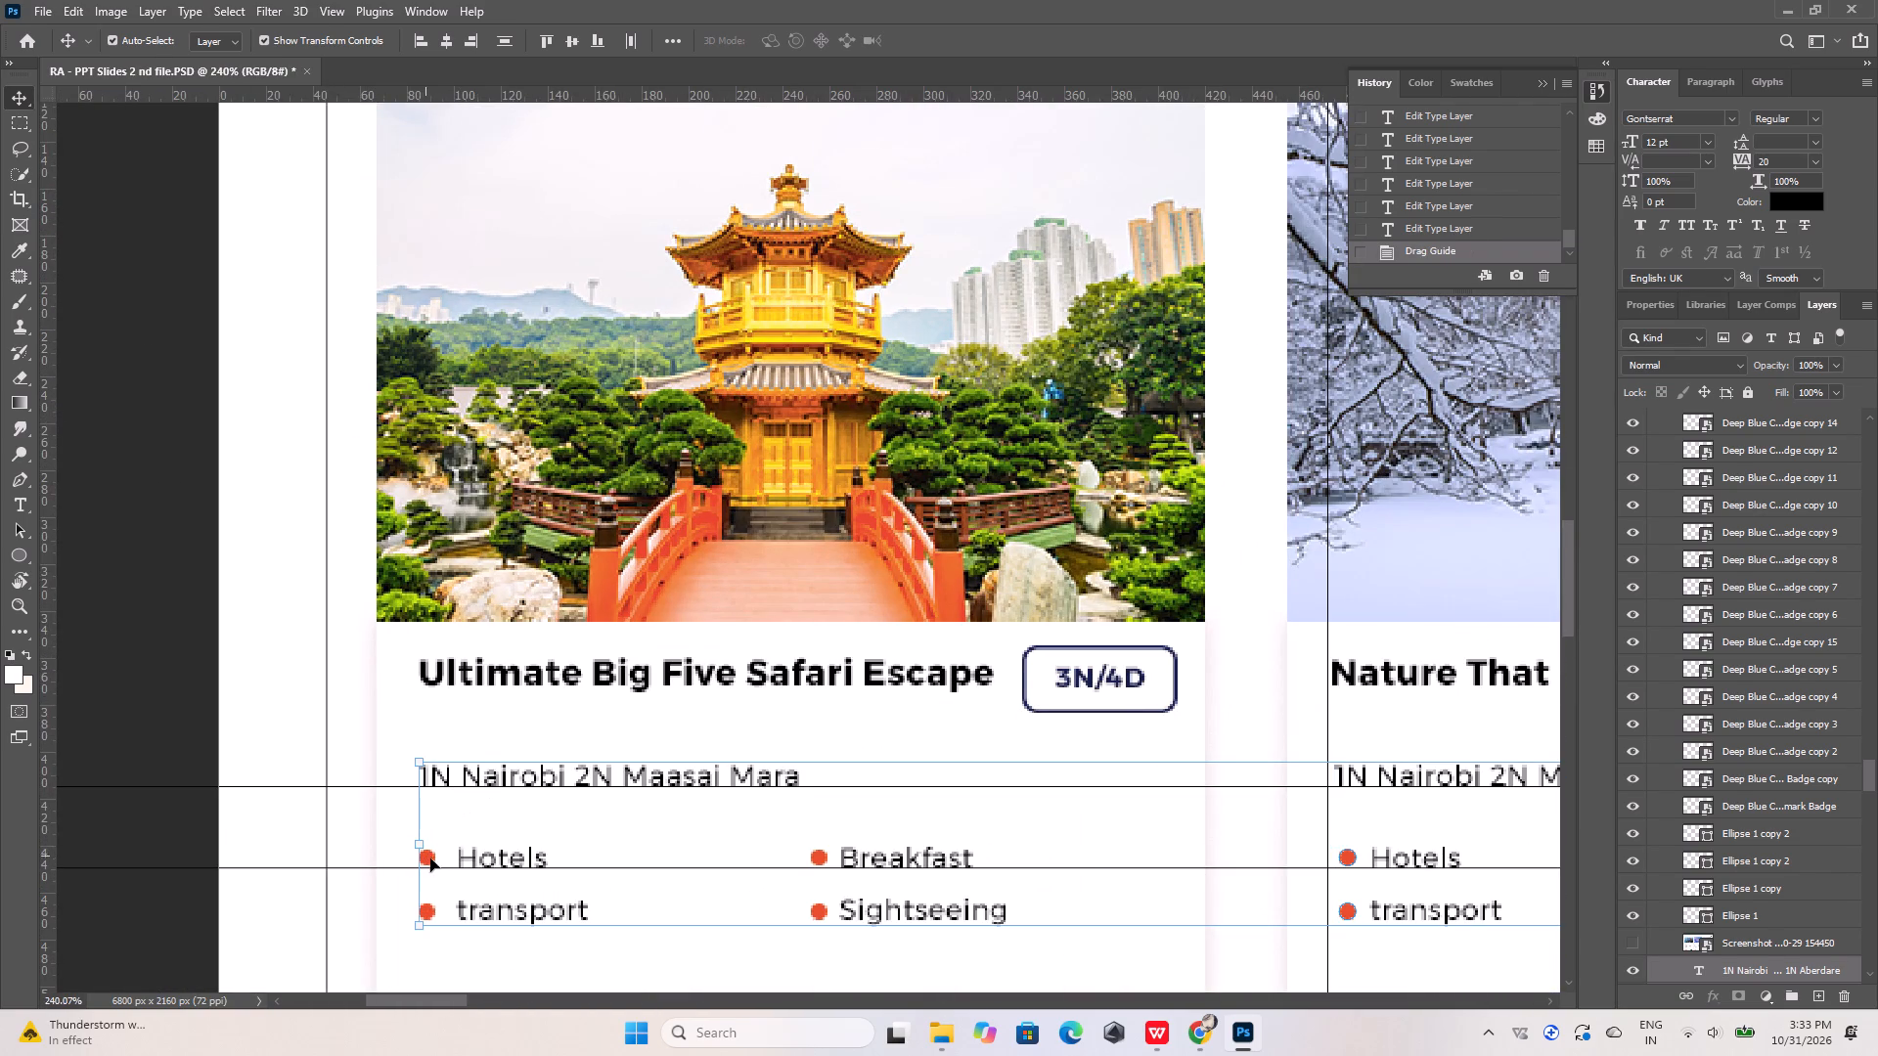
{"action": "left_click", "coordinate": [427, 859], "text": "shift"}
{"action": "left_click", "coordinate": [428, 911], "text": "shift"}
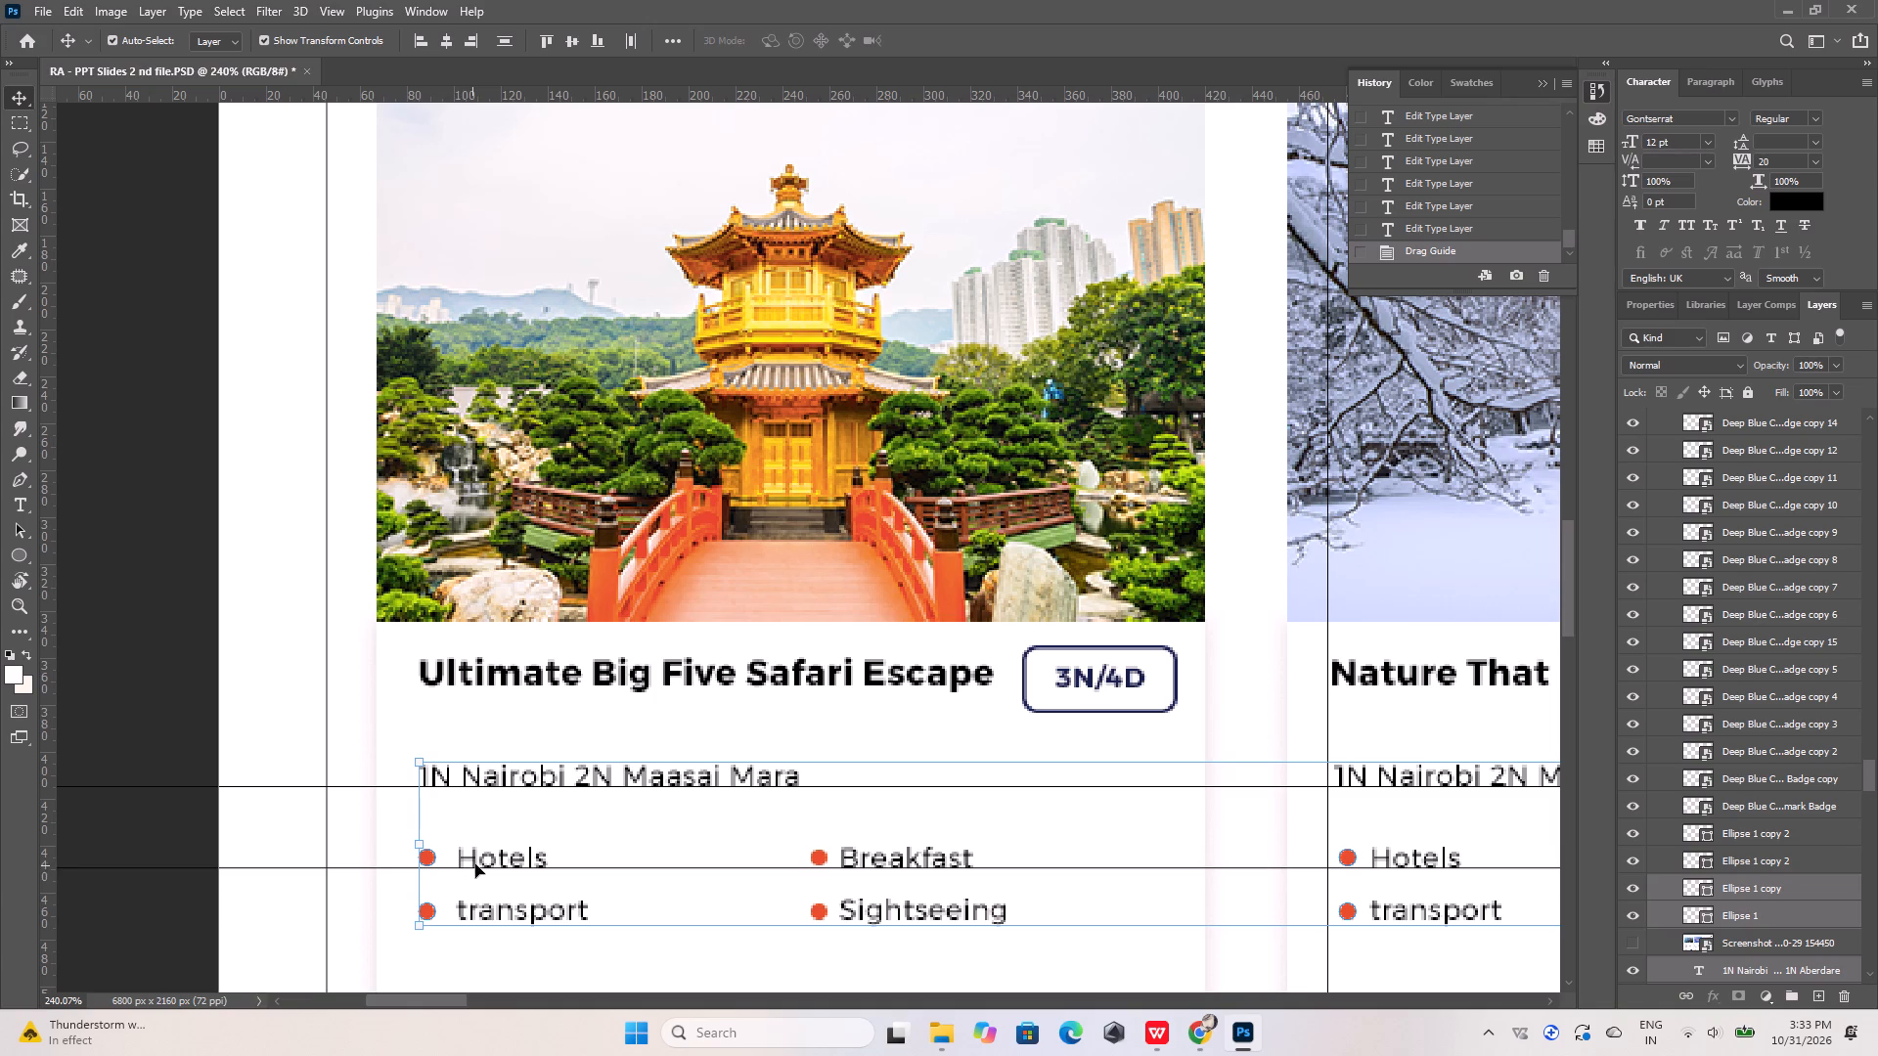
{"action": "left_click", "coordinate": [475, 859], "text": "shift"}
{"action": "left_click", "coordinate": [490, 911], "text": "shift"}
{"action": "left_click", "coordinate": [823, 858], "text": "shift"}
{"action": "left_click", "coordinate": [855, 856], "text": "shift"}
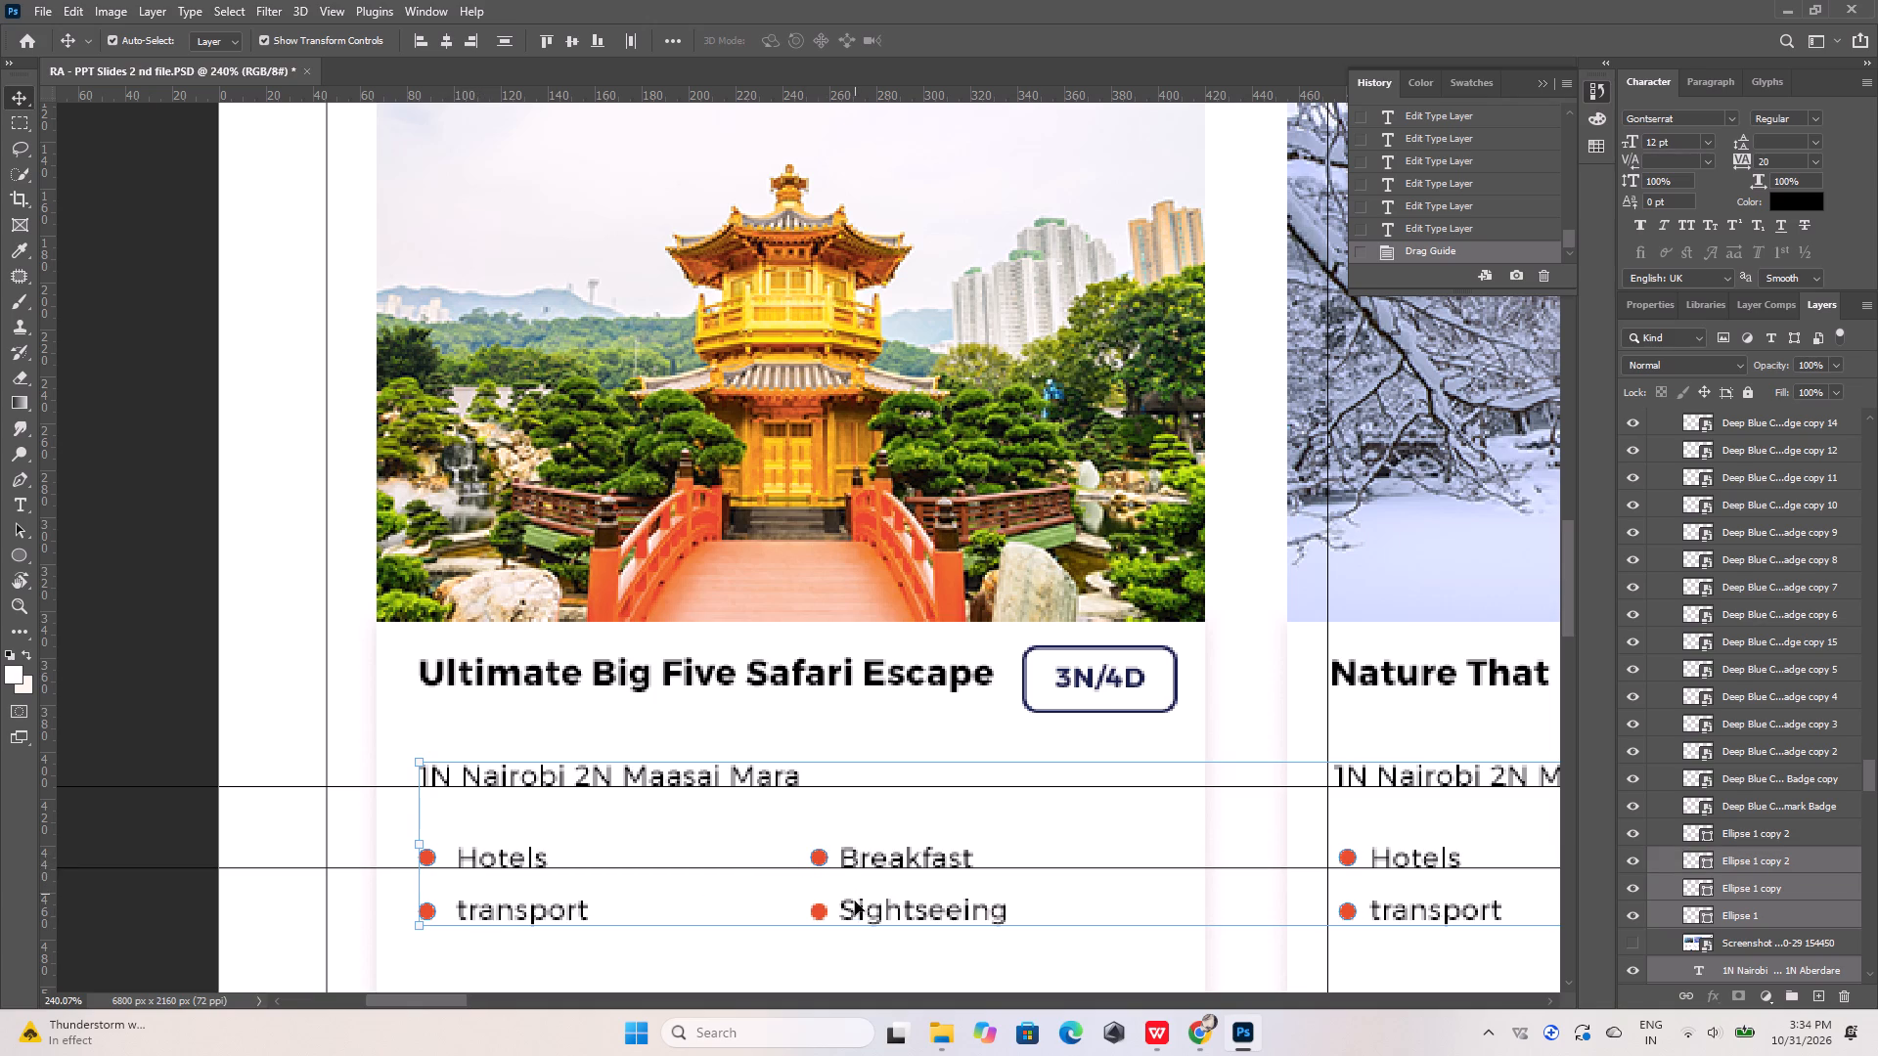
{"action": "left_click", "coordinate": [843, 907], "text": "shift"}
{"action": "left_click", "coordinate": [815, 914], "text": "shift"}
{"action": "scroll", "coordinate": [548, 828], "scroll_direction": "down", "scroll_amount": 3, "text": "alt"}
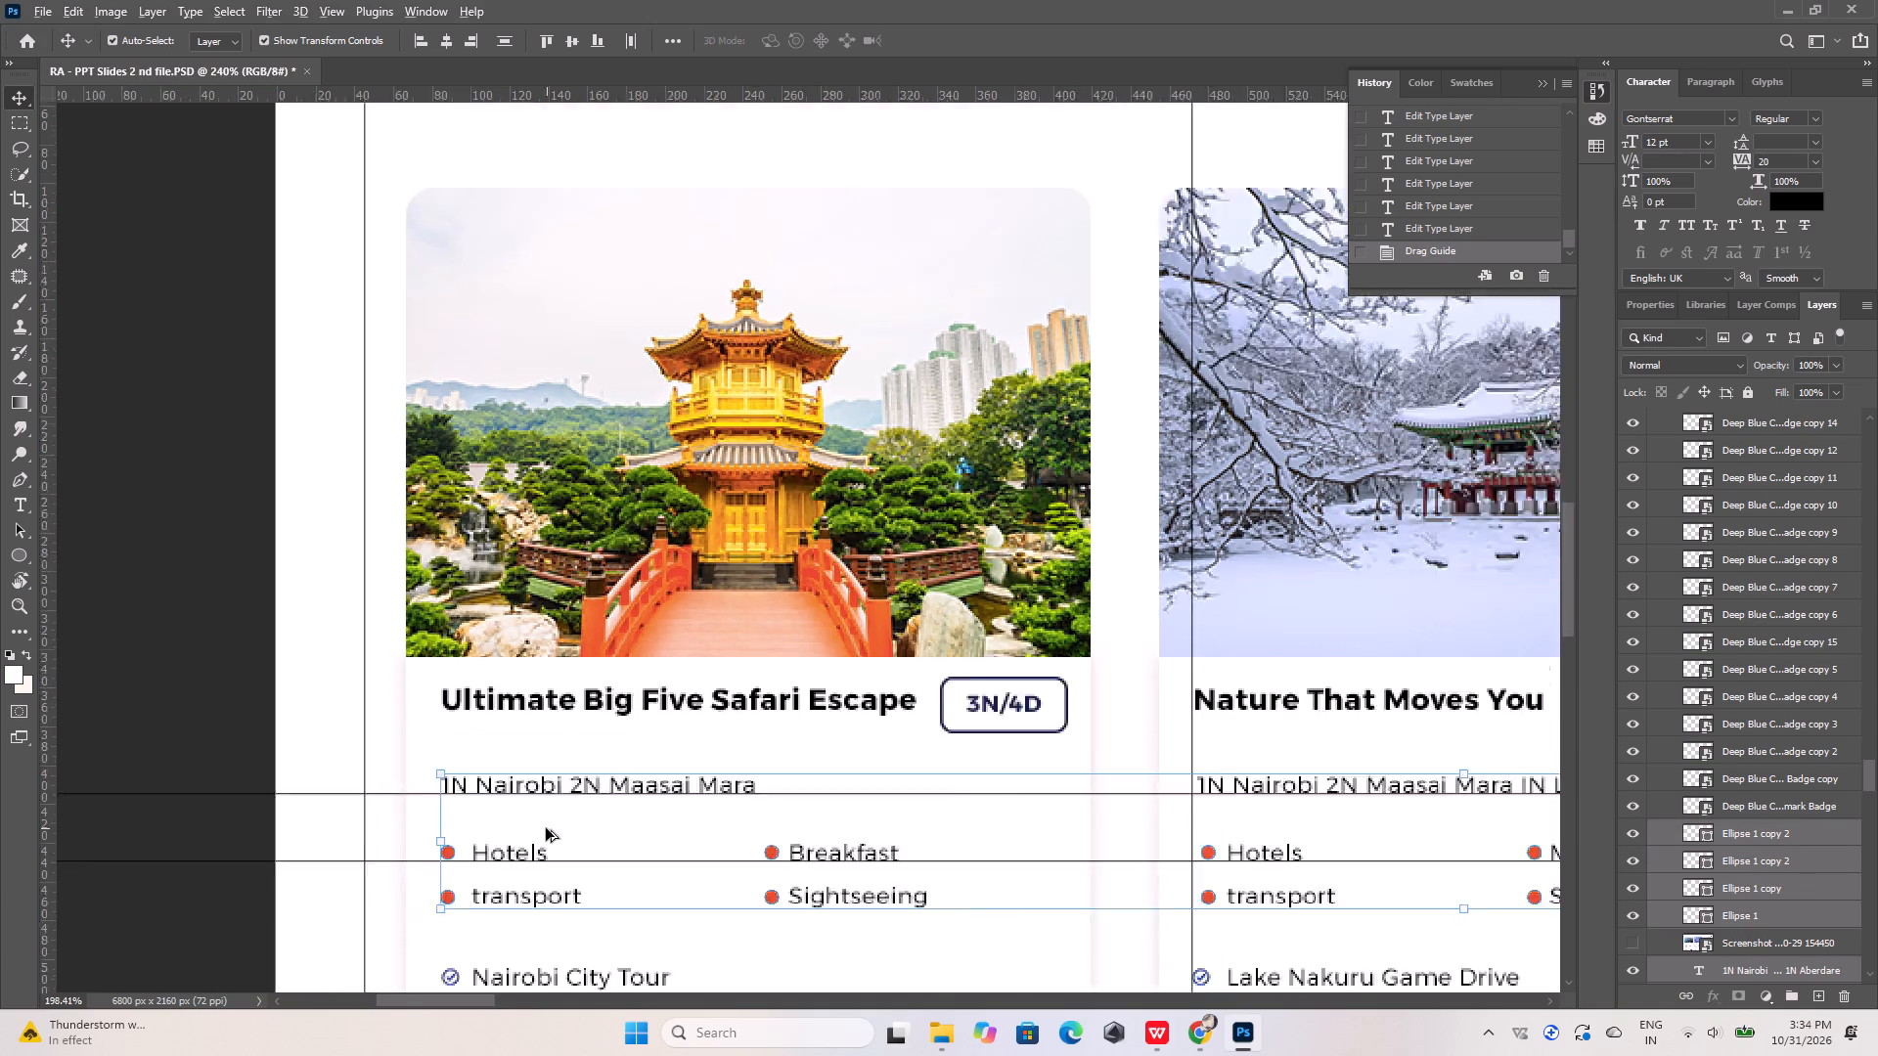
{"action": "scroll", "coordinate": [546, 828], "scroll_direction": "down", "scroll_amount": 7, "text": "alt"}
{"action": "key", "text": "shift+Down"}
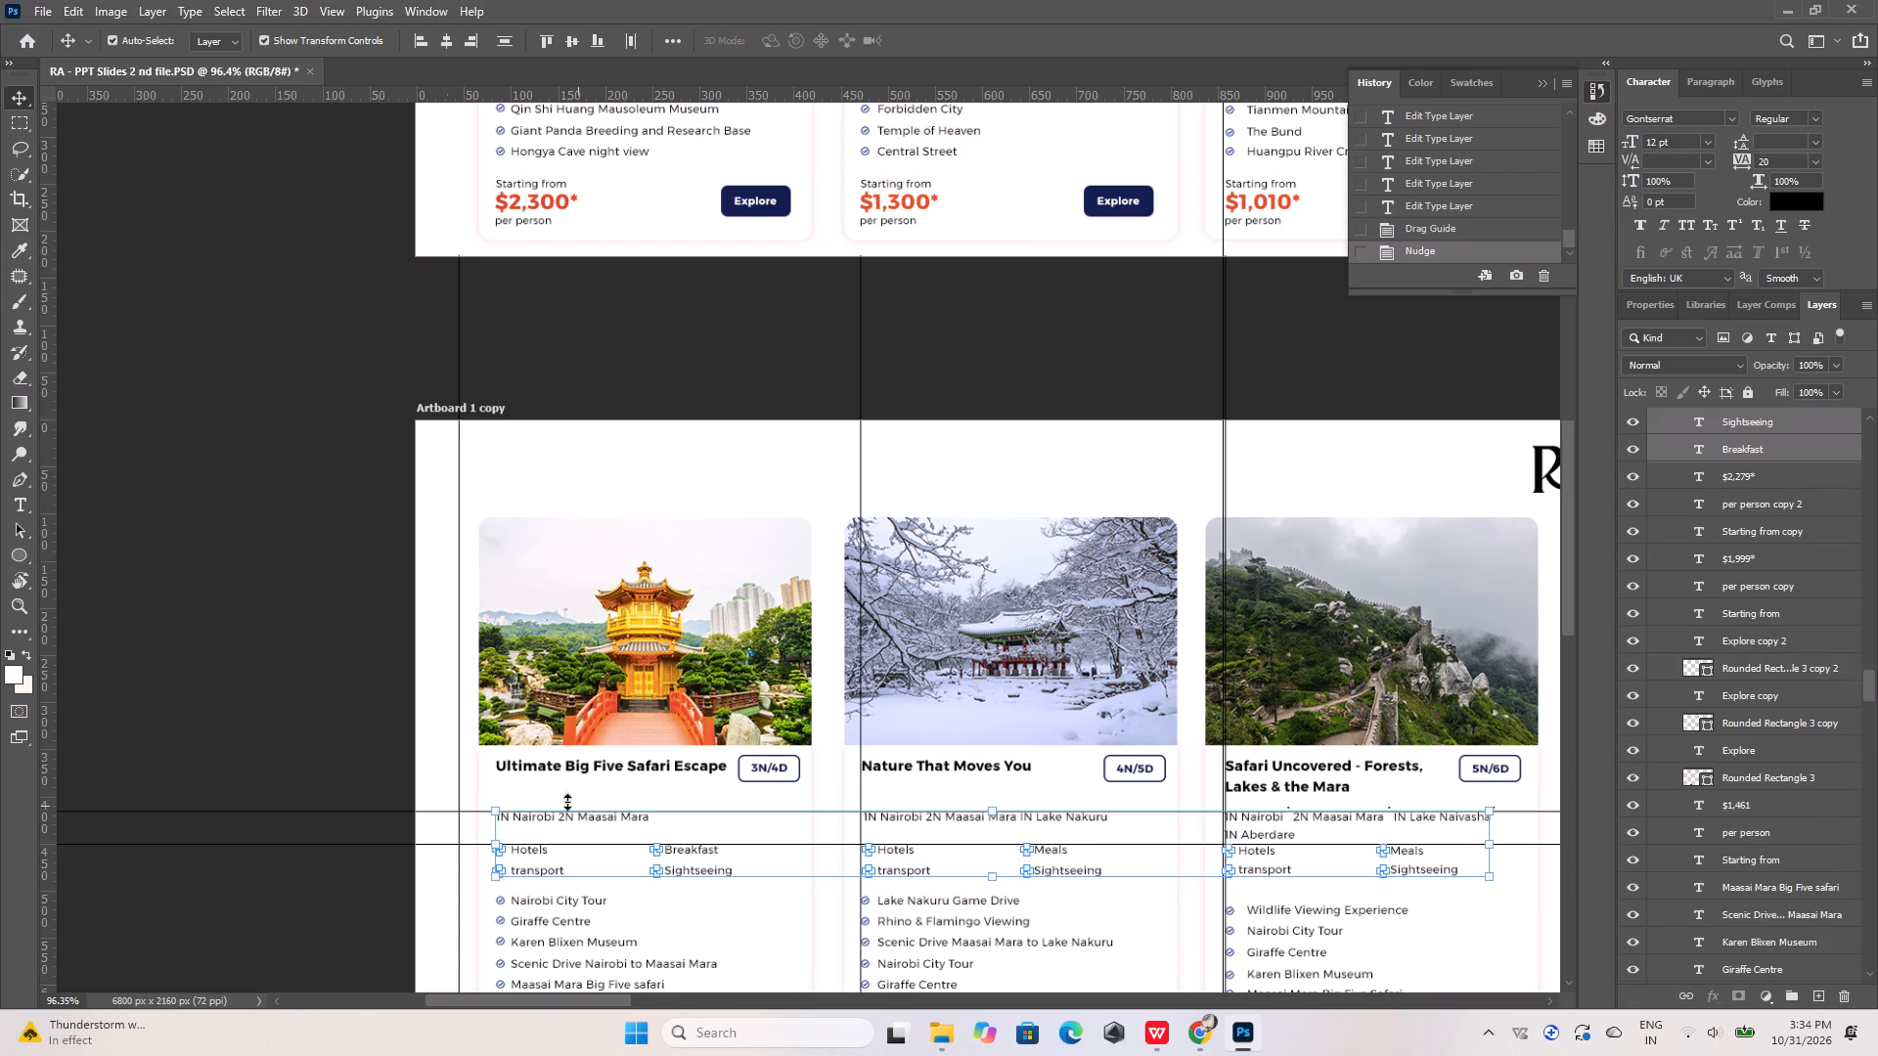
{"action": "left_click", "coordinate": [255, 680]}
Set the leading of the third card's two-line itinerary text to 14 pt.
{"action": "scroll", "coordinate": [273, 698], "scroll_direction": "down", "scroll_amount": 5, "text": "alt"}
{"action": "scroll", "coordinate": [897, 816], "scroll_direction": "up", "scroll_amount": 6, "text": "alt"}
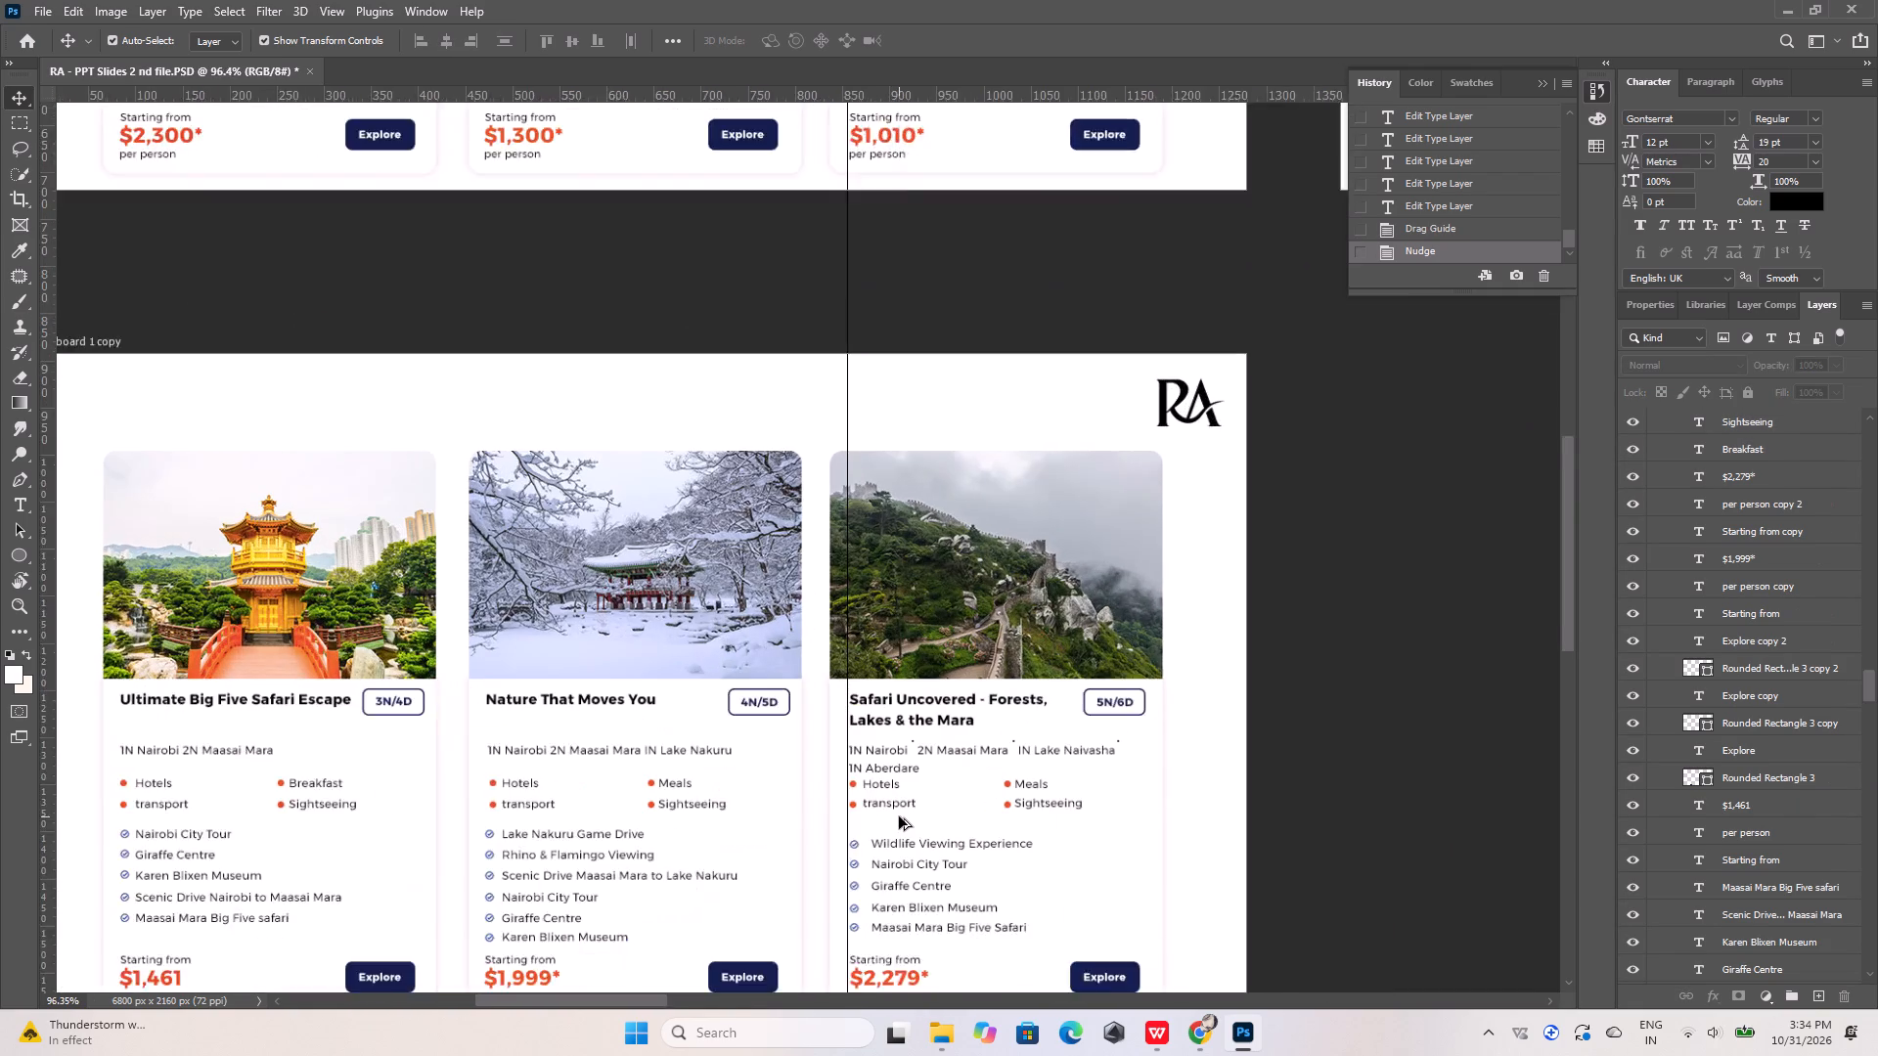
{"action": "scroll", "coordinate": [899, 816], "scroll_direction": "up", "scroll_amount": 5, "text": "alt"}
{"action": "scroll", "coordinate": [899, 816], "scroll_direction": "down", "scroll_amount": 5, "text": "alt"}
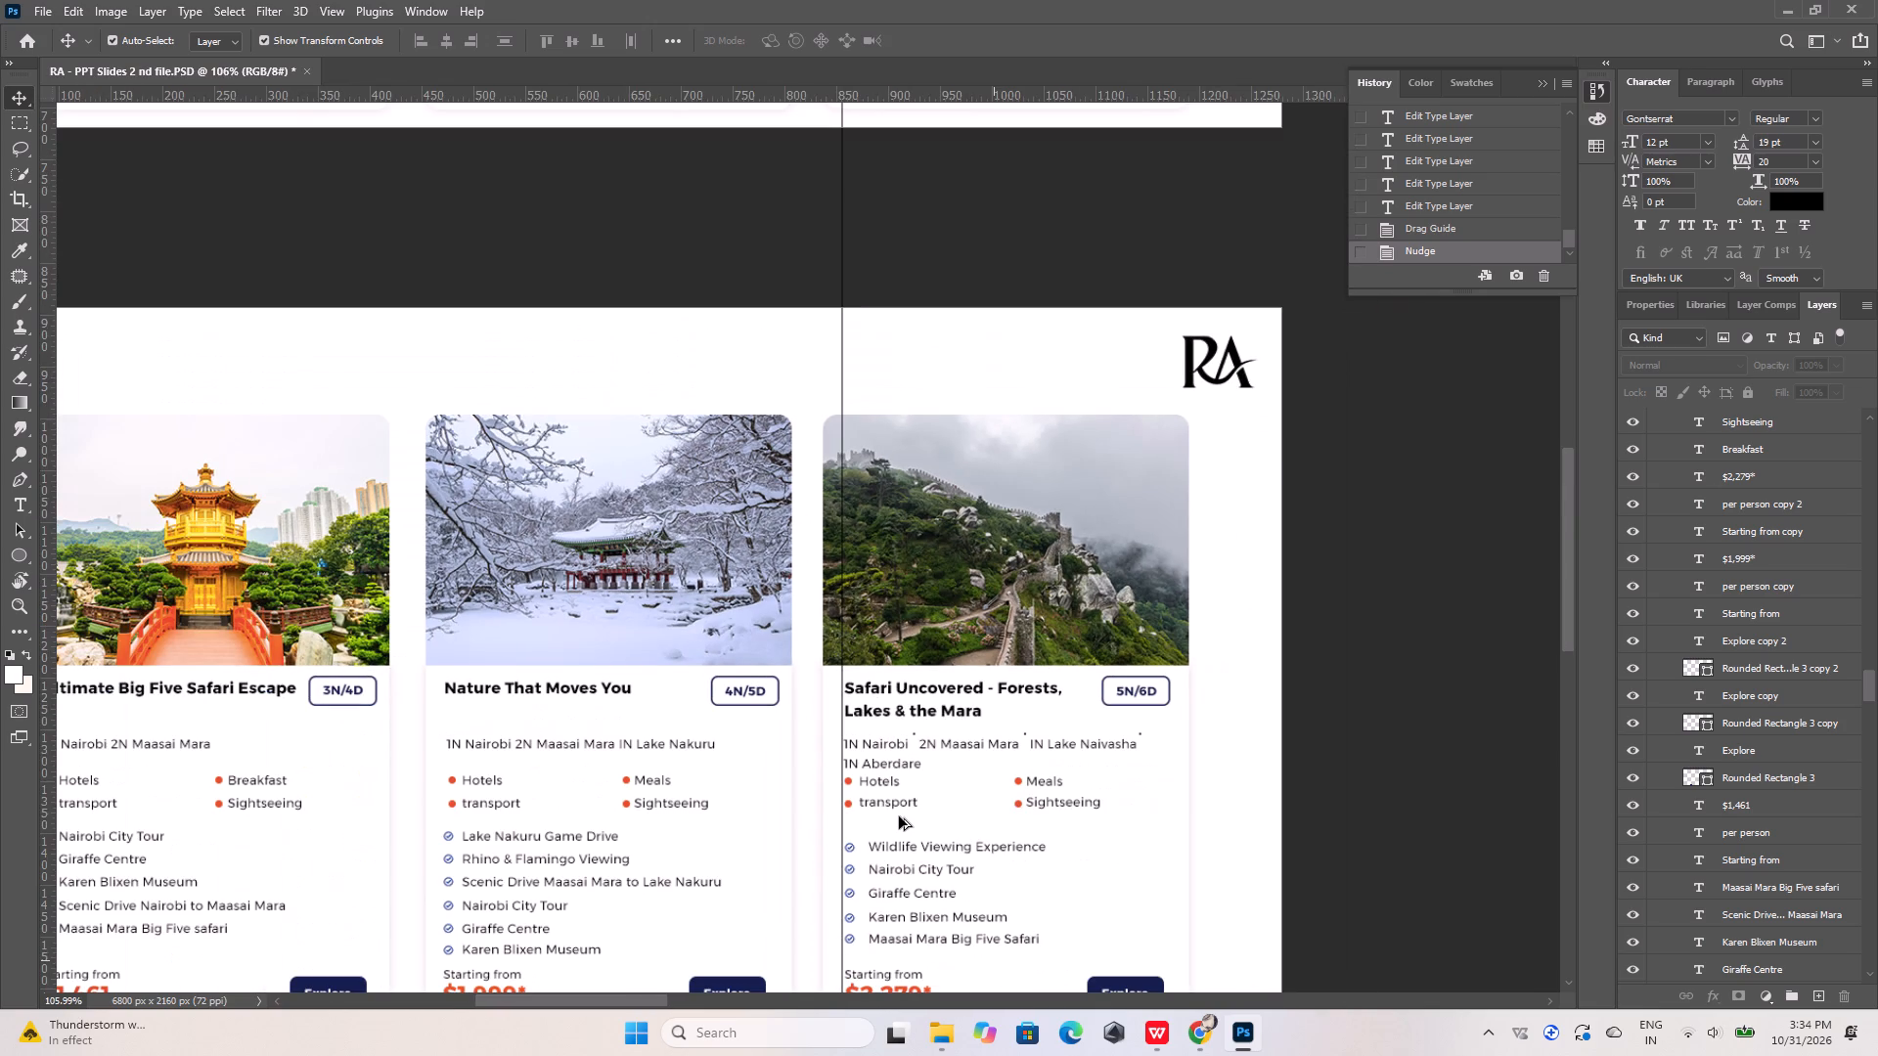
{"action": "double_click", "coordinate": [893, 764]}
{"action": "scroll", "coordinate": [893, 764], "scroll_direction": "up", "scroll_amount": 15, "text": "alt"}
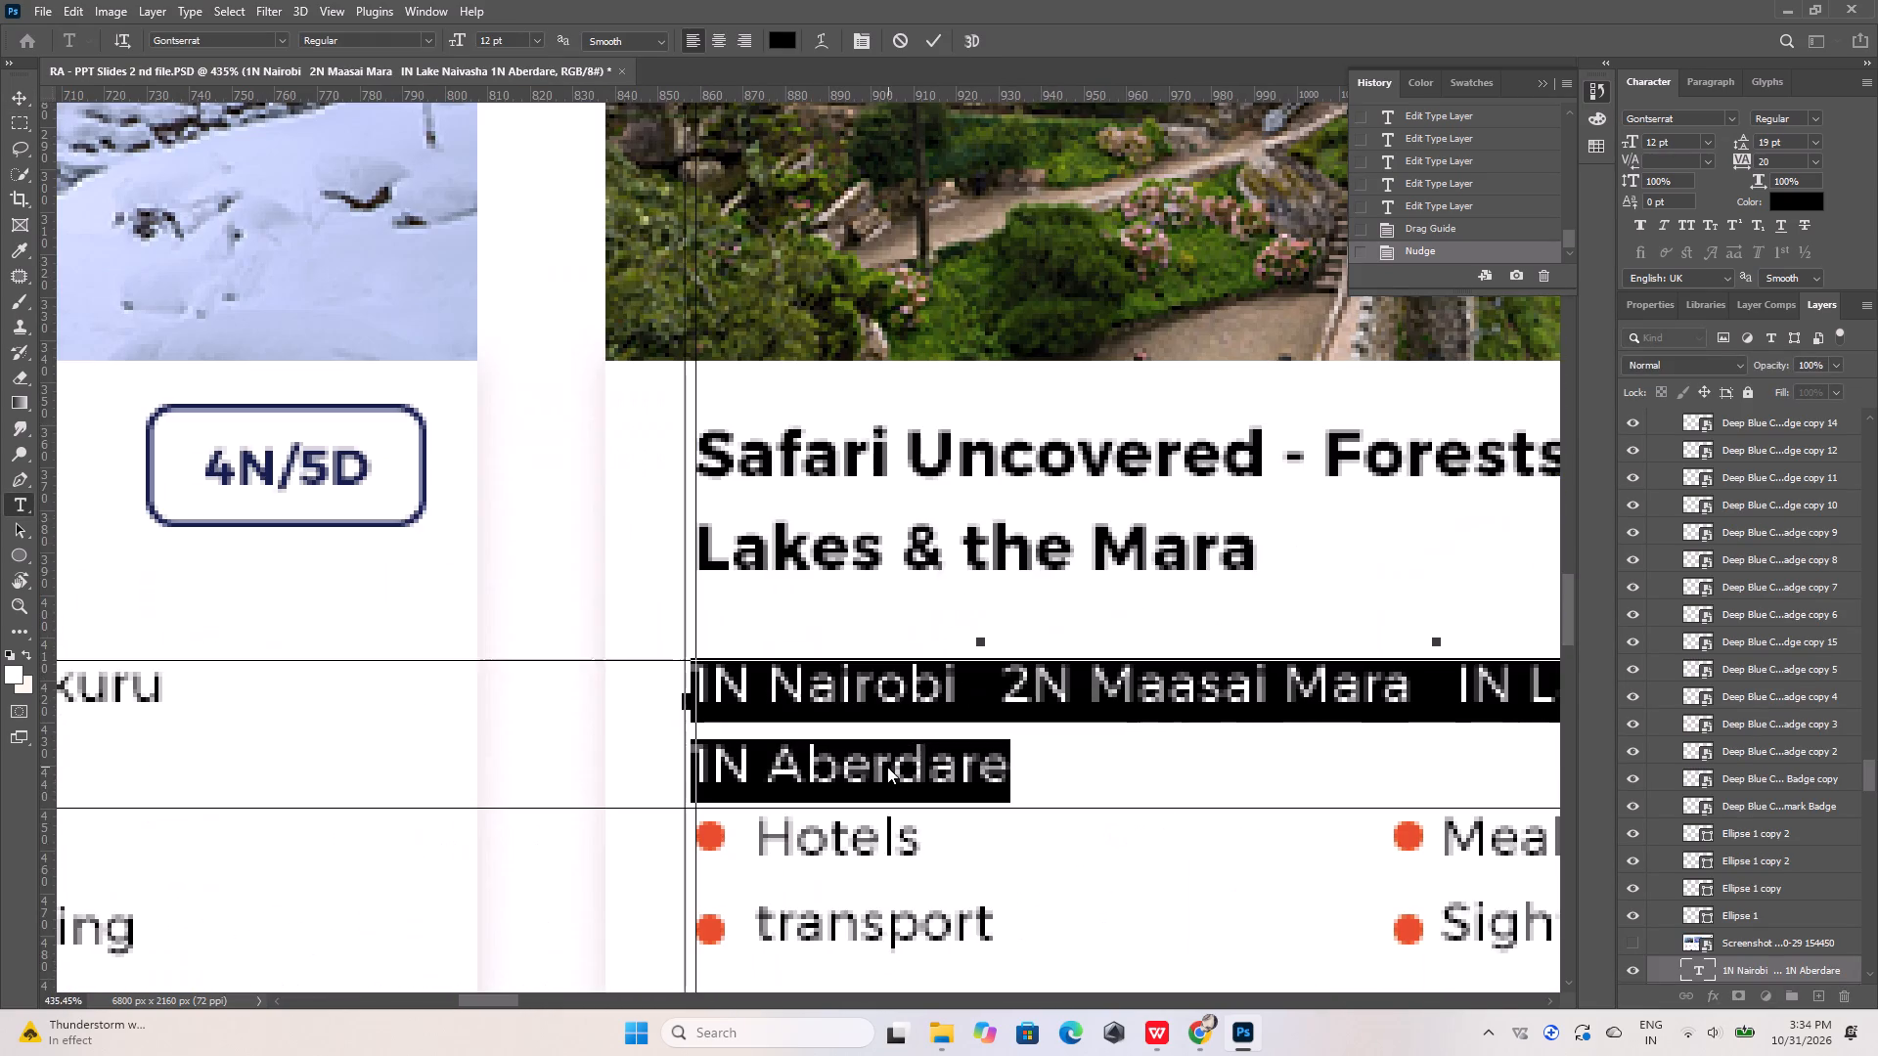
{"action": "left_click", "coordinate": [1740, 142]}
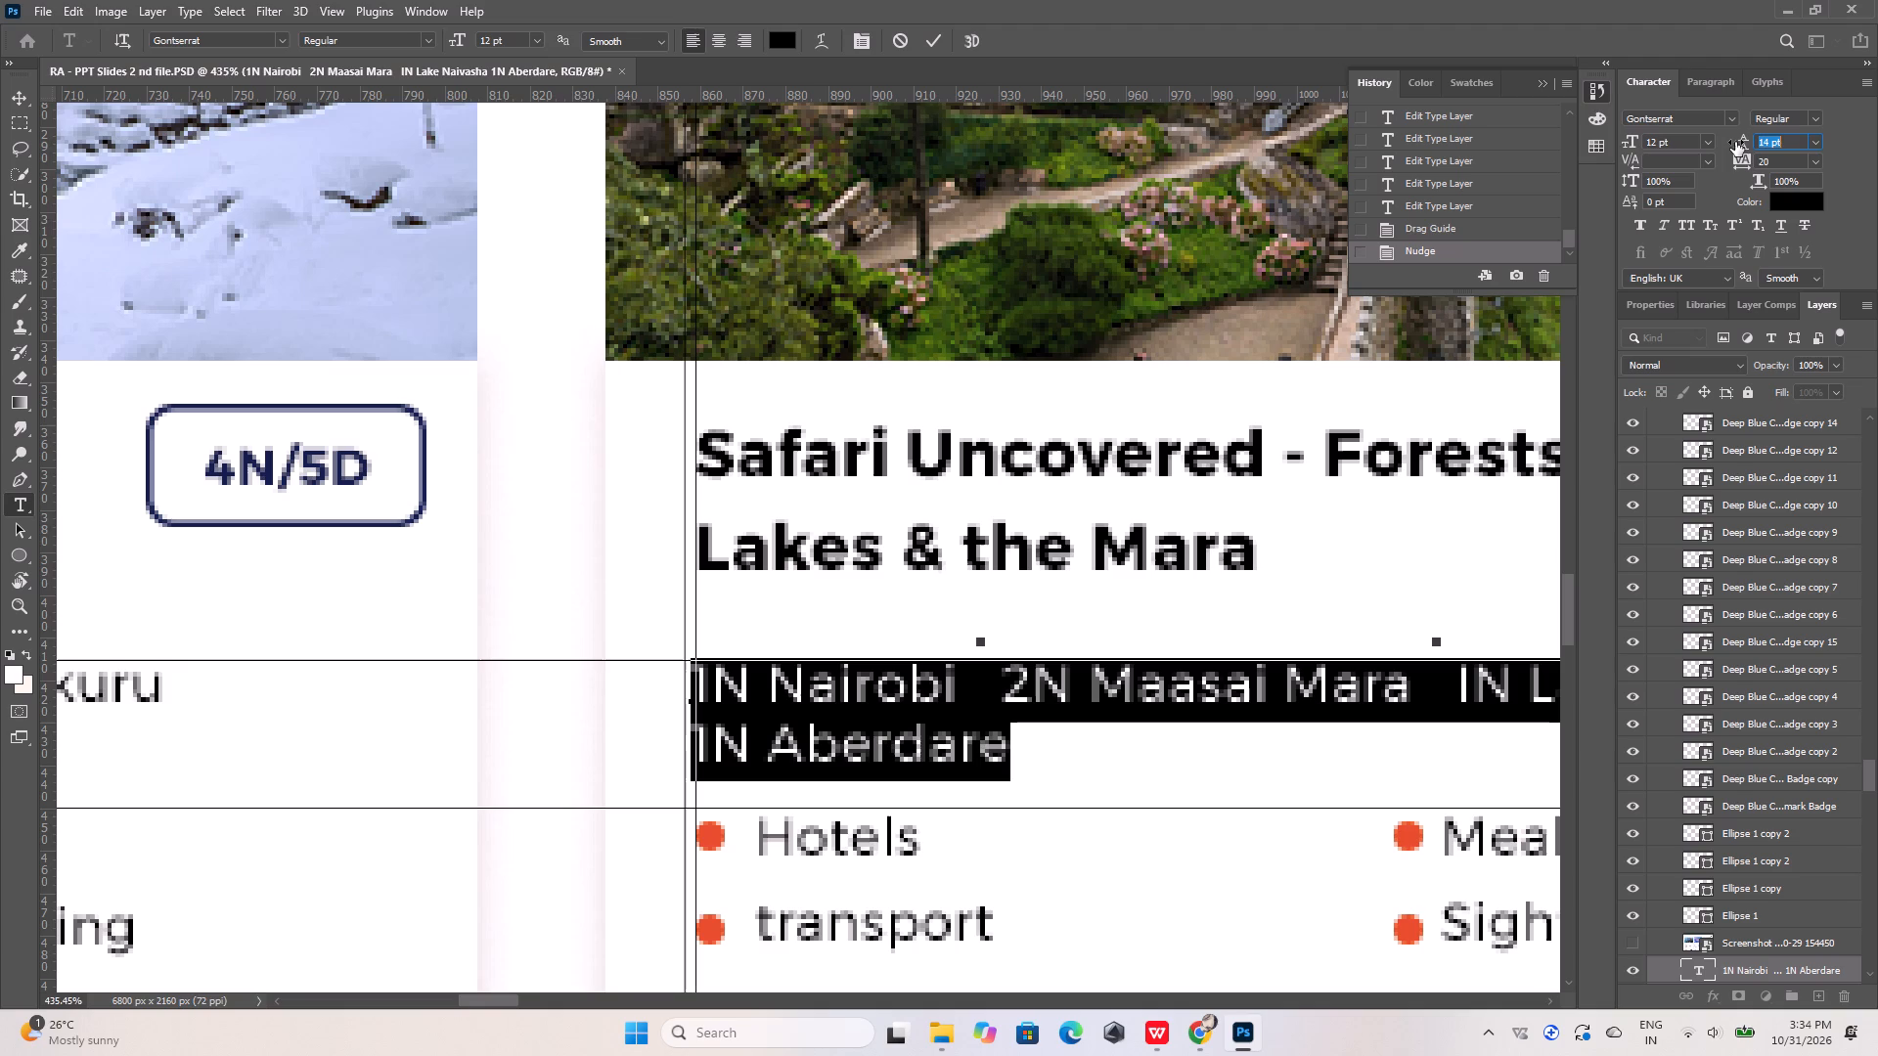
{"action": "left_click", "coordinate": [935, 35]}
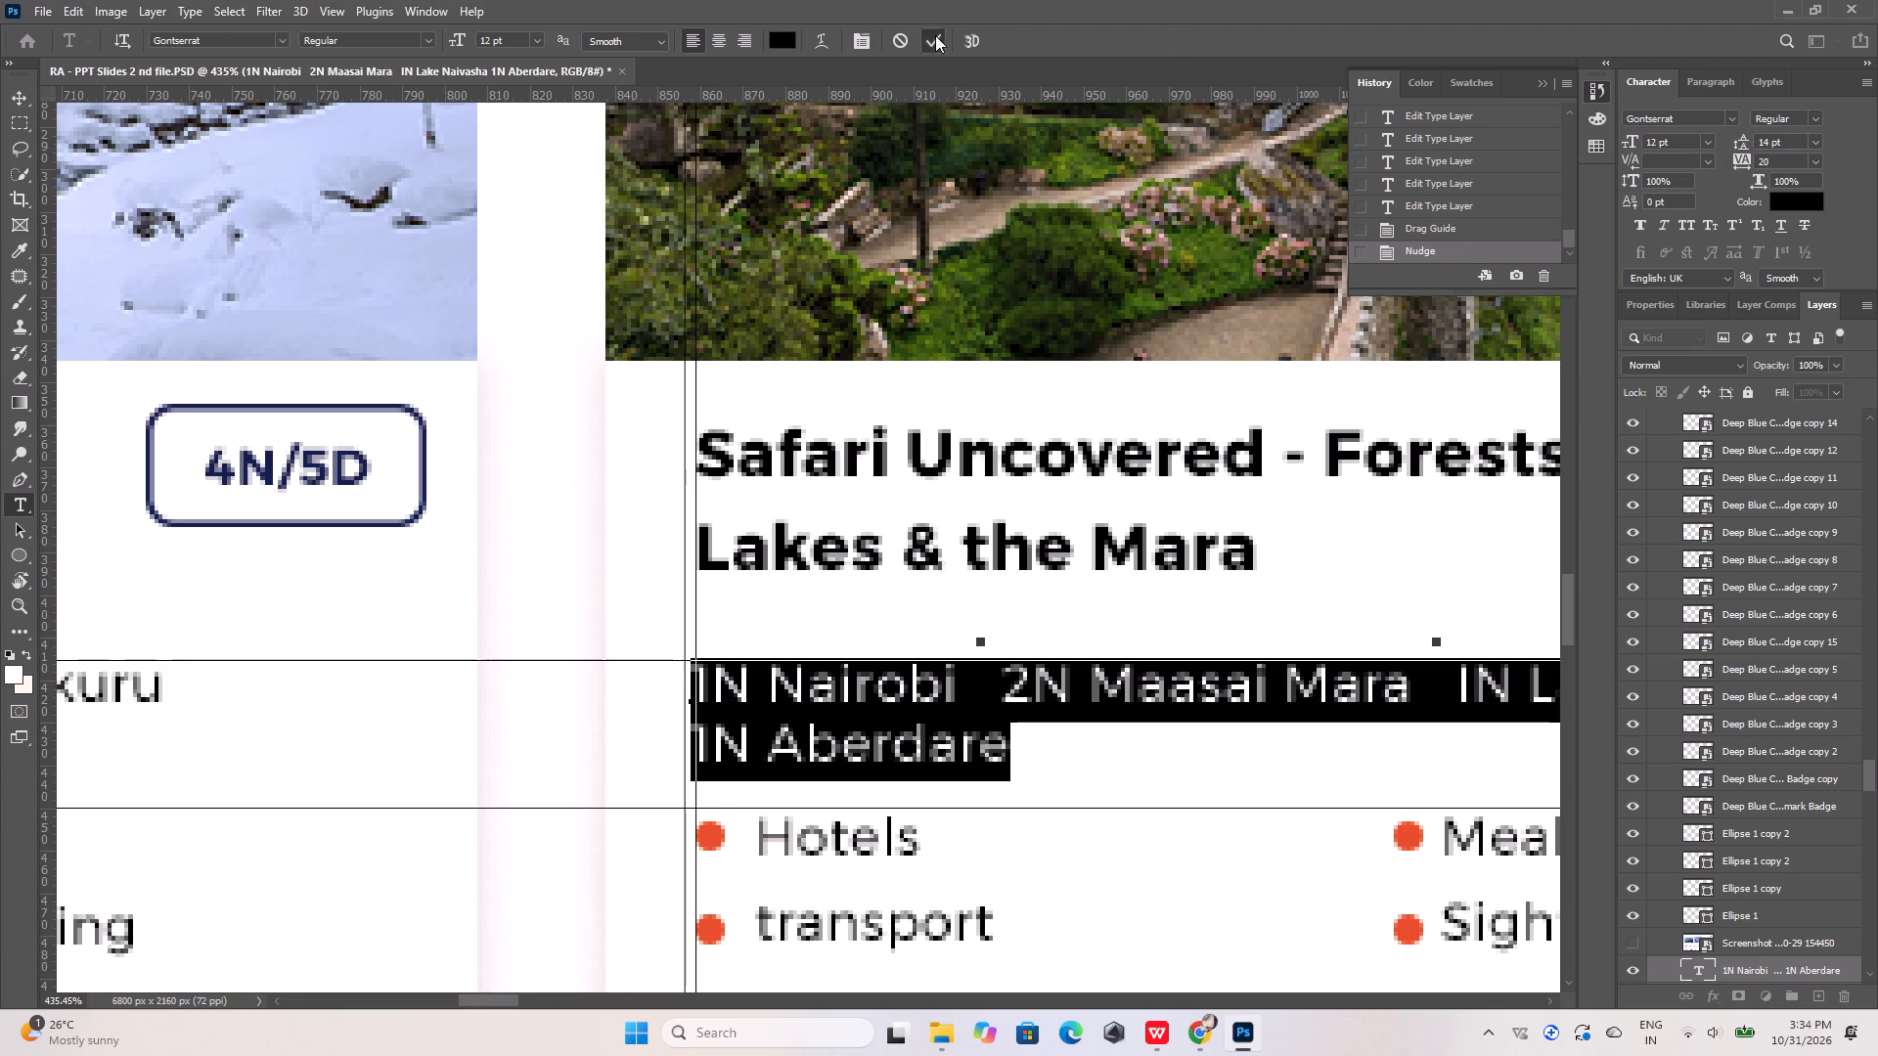
Set the leading of the third card's two-line itinerary text to 15 pt.
{"action": "double_click", "coordinate": [782, 732]}
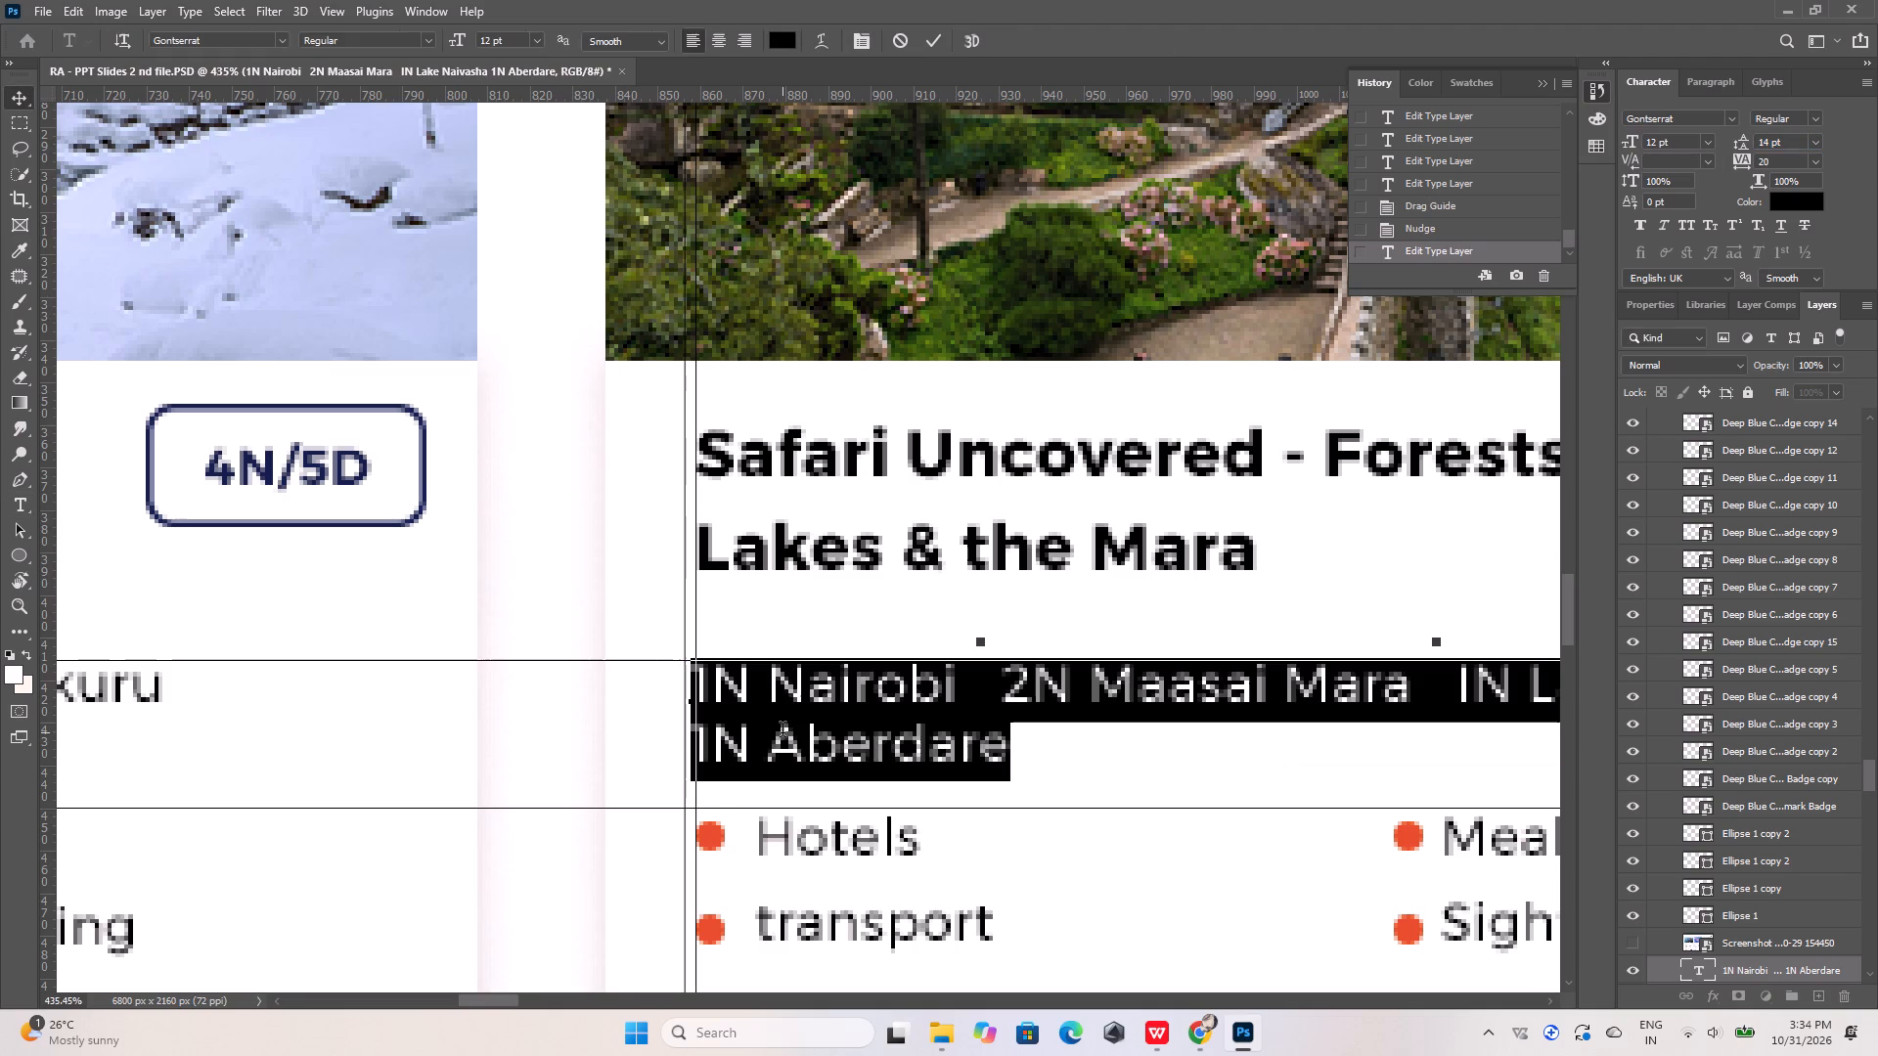
{"action": "left_click_drag", "start_coordinate": [1789, 142], "coordinate": [1730, 135]}
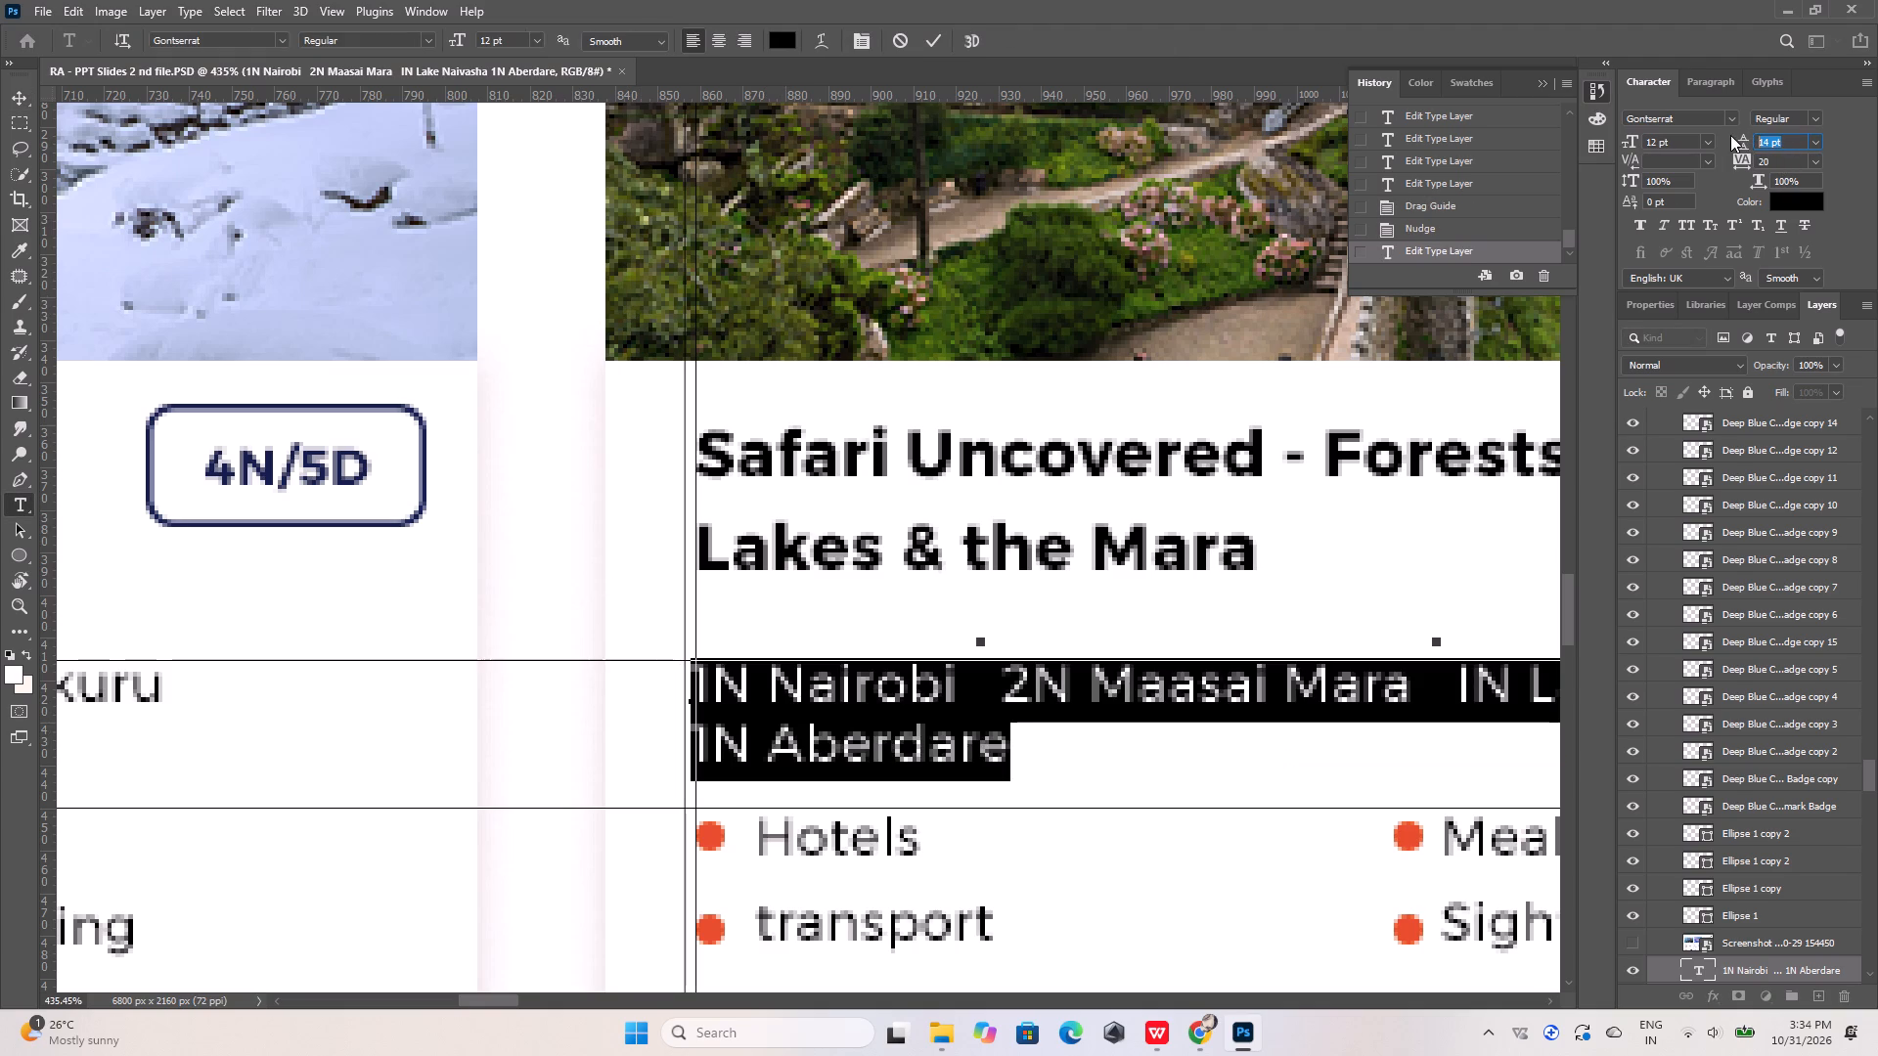
{"action": "type", "text": "15"}
{"action": "key", "text": "Return"}
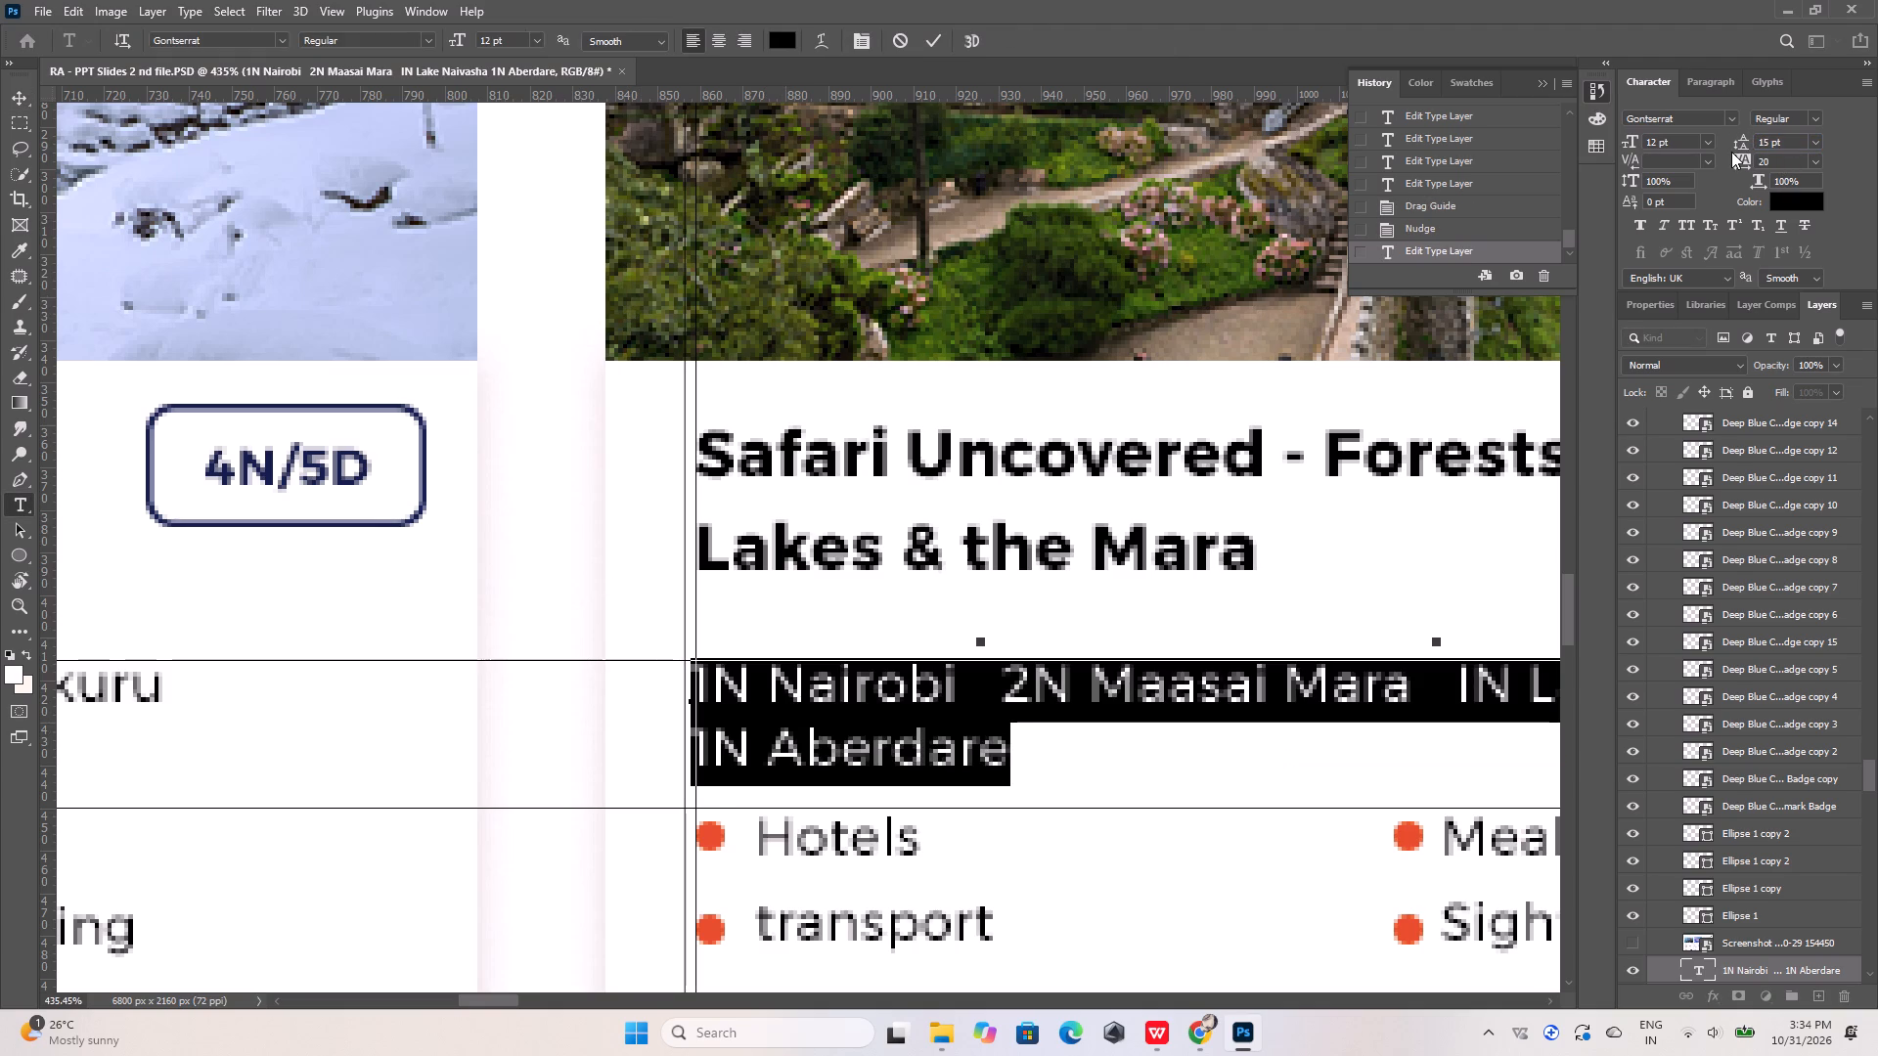
{"action": "left_click", "coordinate": [937, 46]}
{"action": "left_click", "coordinate": [1299, 536]}
Add a blank white 1280 × 720 px artboard directly to the right of Artboard 1 copy.
{"action": "scroll", "coordinate": [1241, 545], "scroll_direction": "down", "scroll_amount": 2, "text": "alt"}
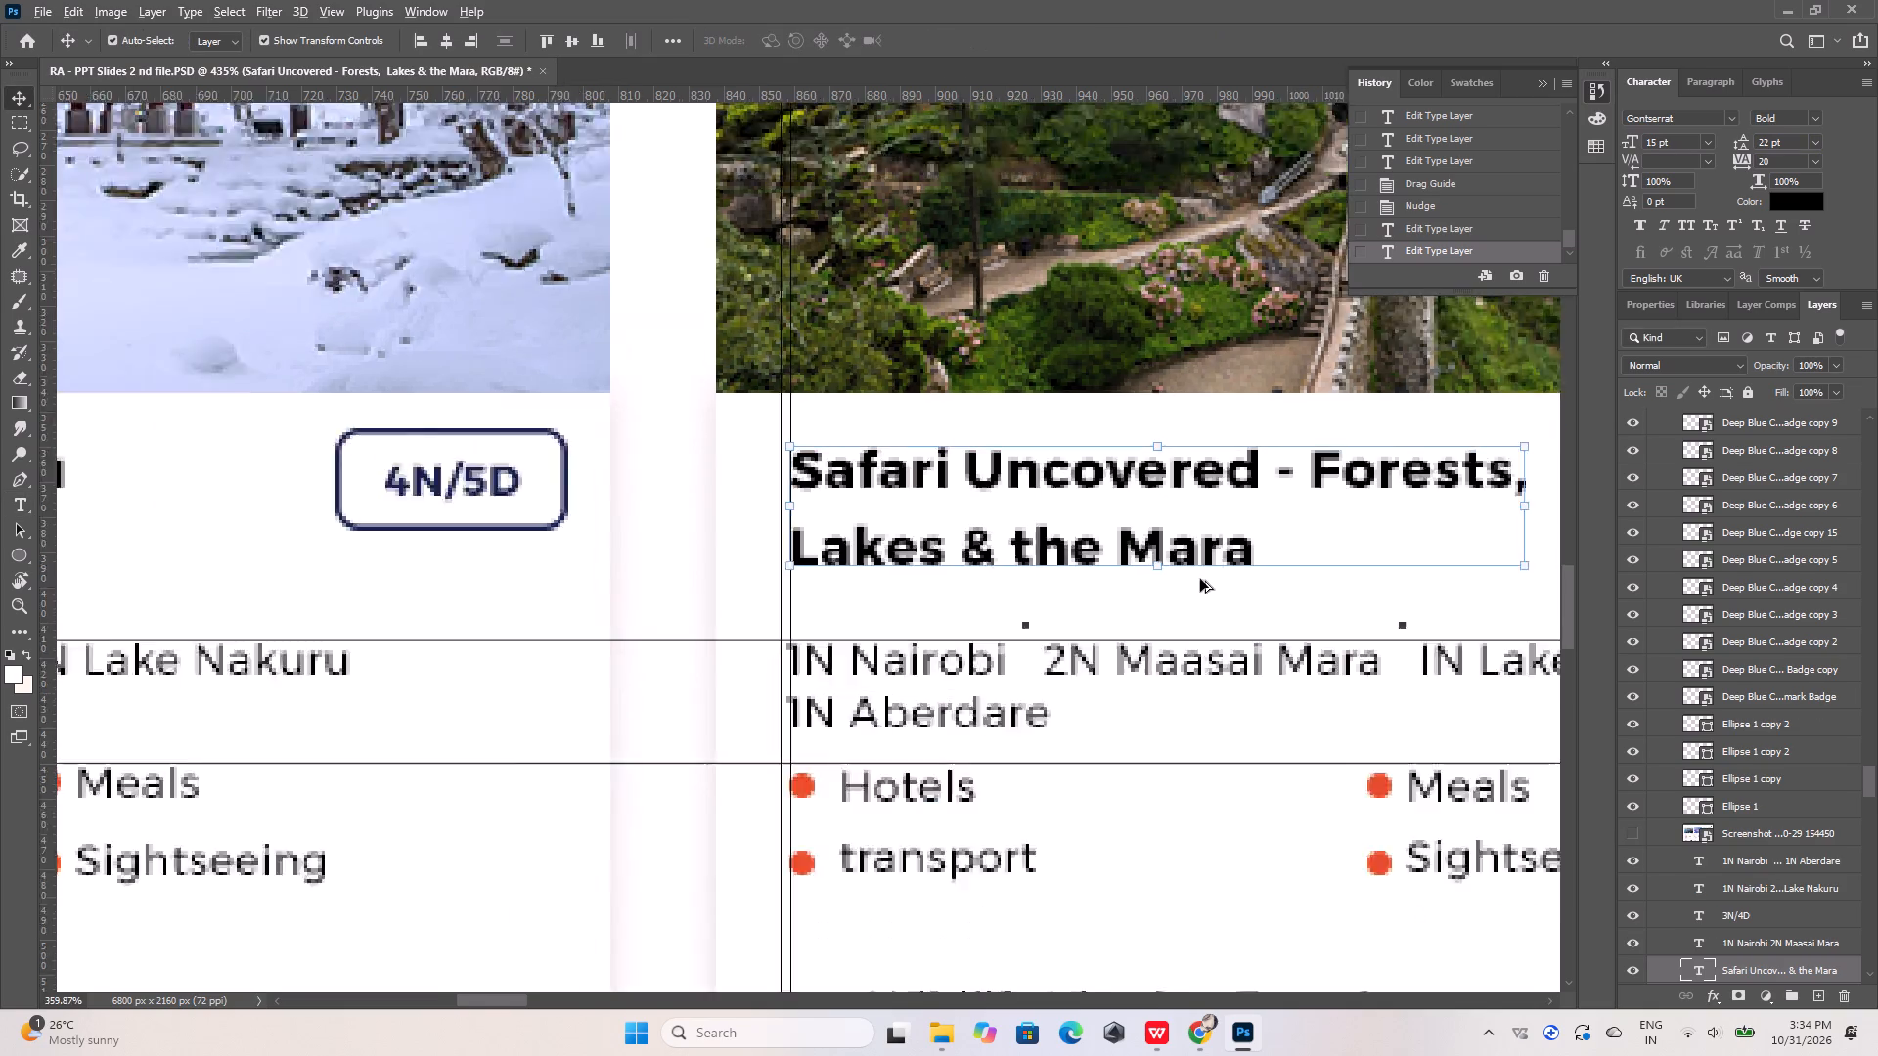
{"action": "scroll", "coordinate": [1200, 579], "scroll_direction": "down", "scroll_amount": 11, "text": "alt"}
{"action": "scroll", "coordinate": [1239, 625], "scroll_direction": "down", "scroll_amount": 6}
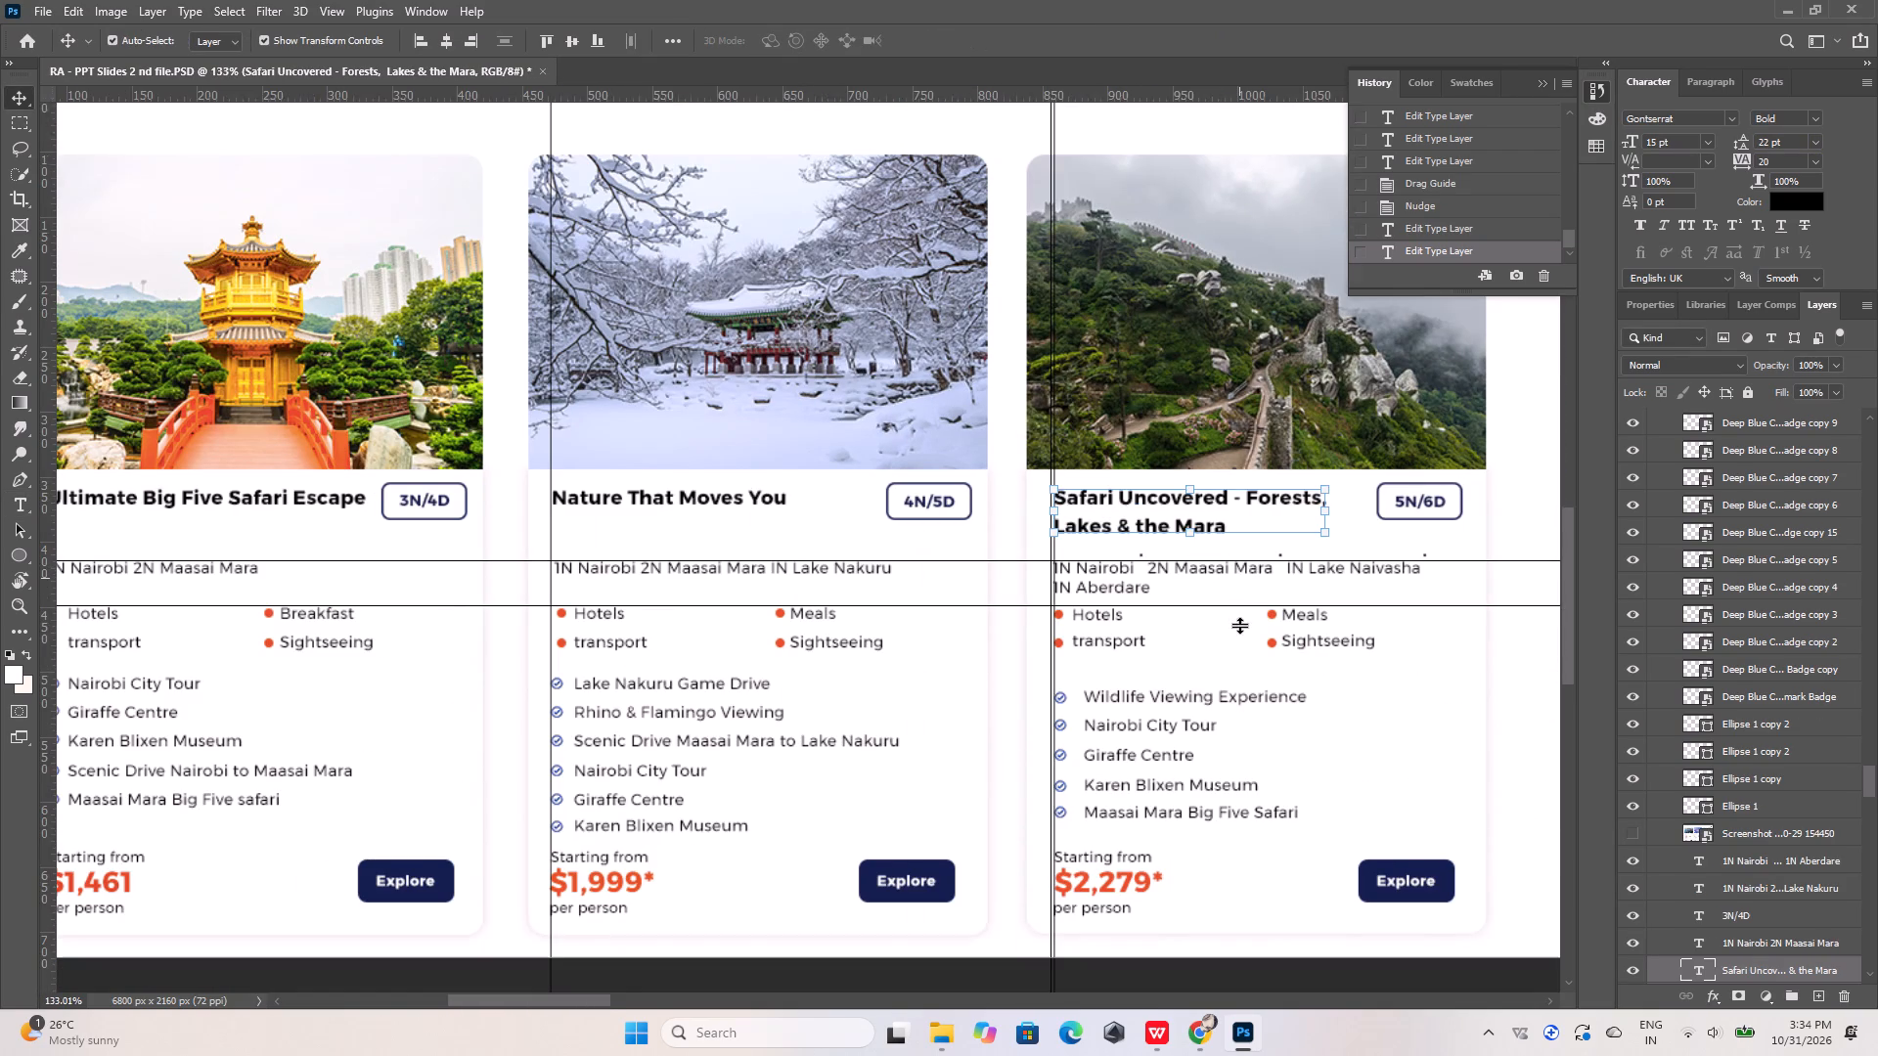
{"action": "scroll", "coordinate": [897, 641], "scroll_direction": "down", "scroll_amount": 12, "text": "alt"}
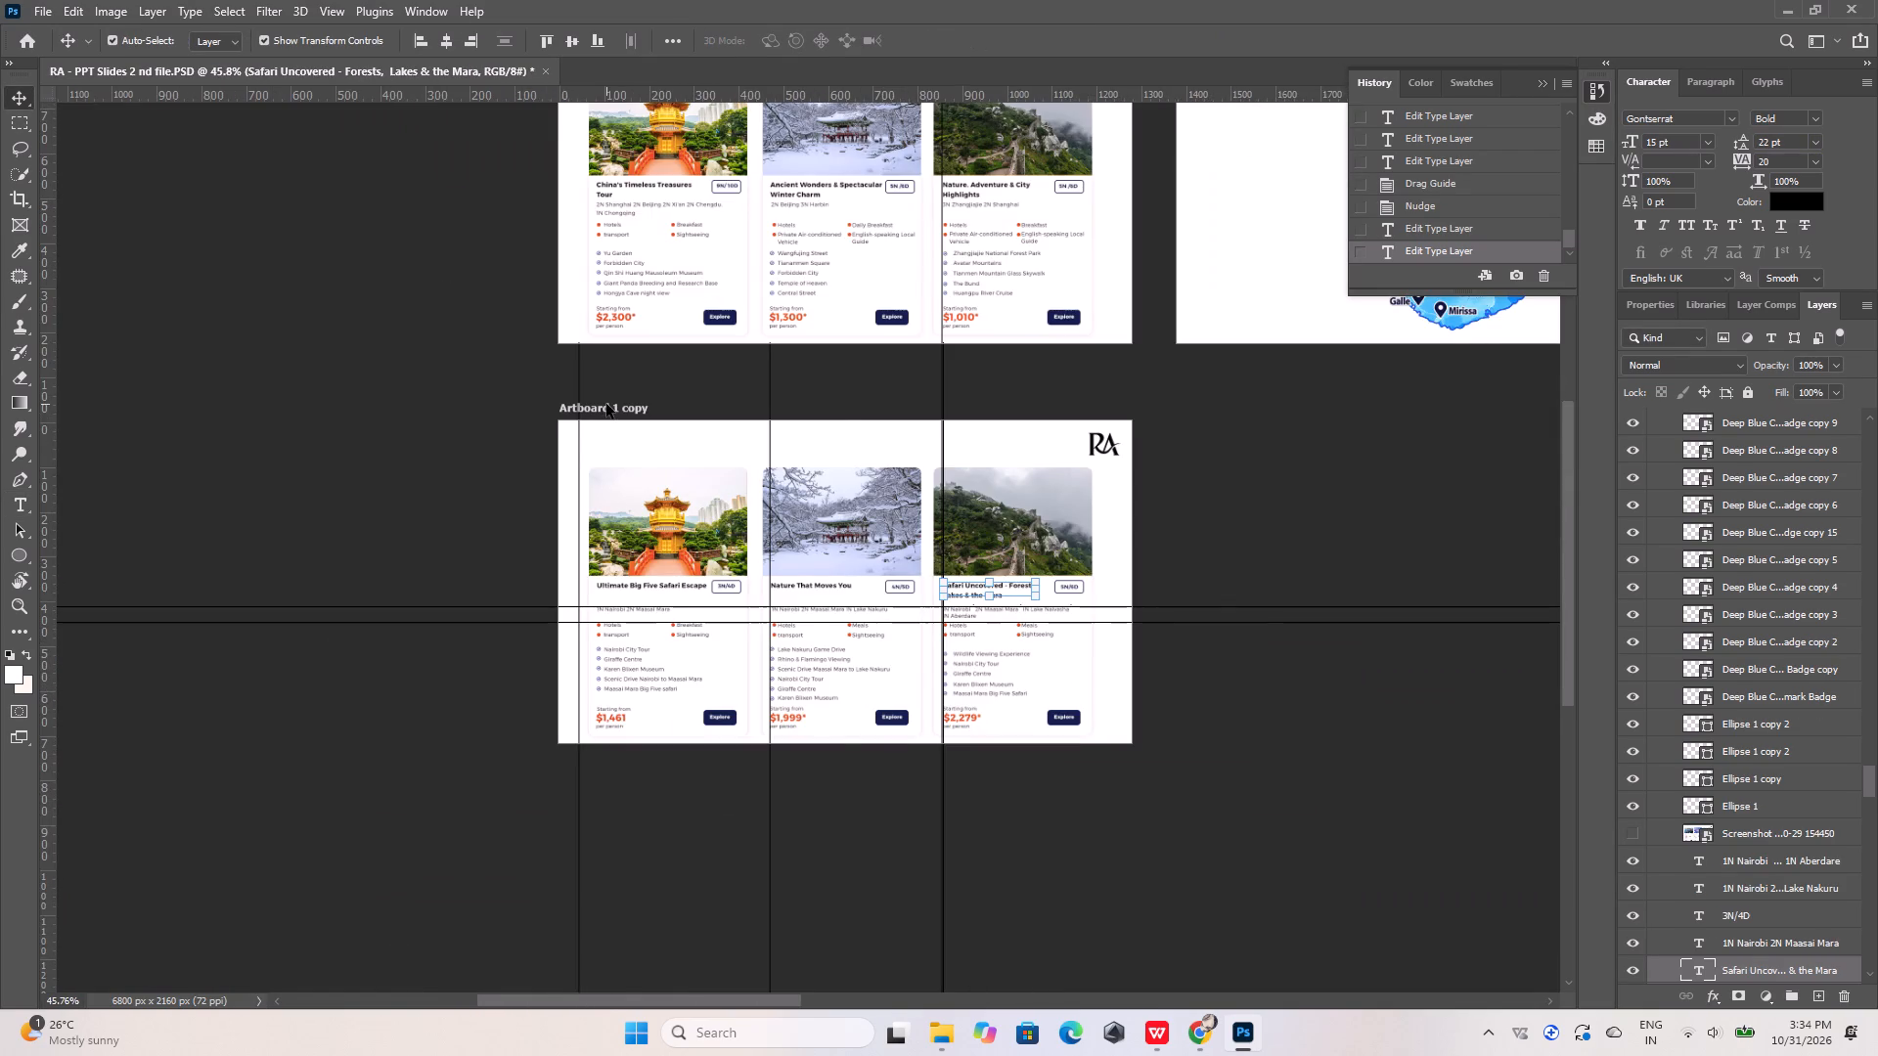
{"action": "left_click", "coordinate": [606, 404]}
{"action": "left_click", "coordinate": [1179, 582]}
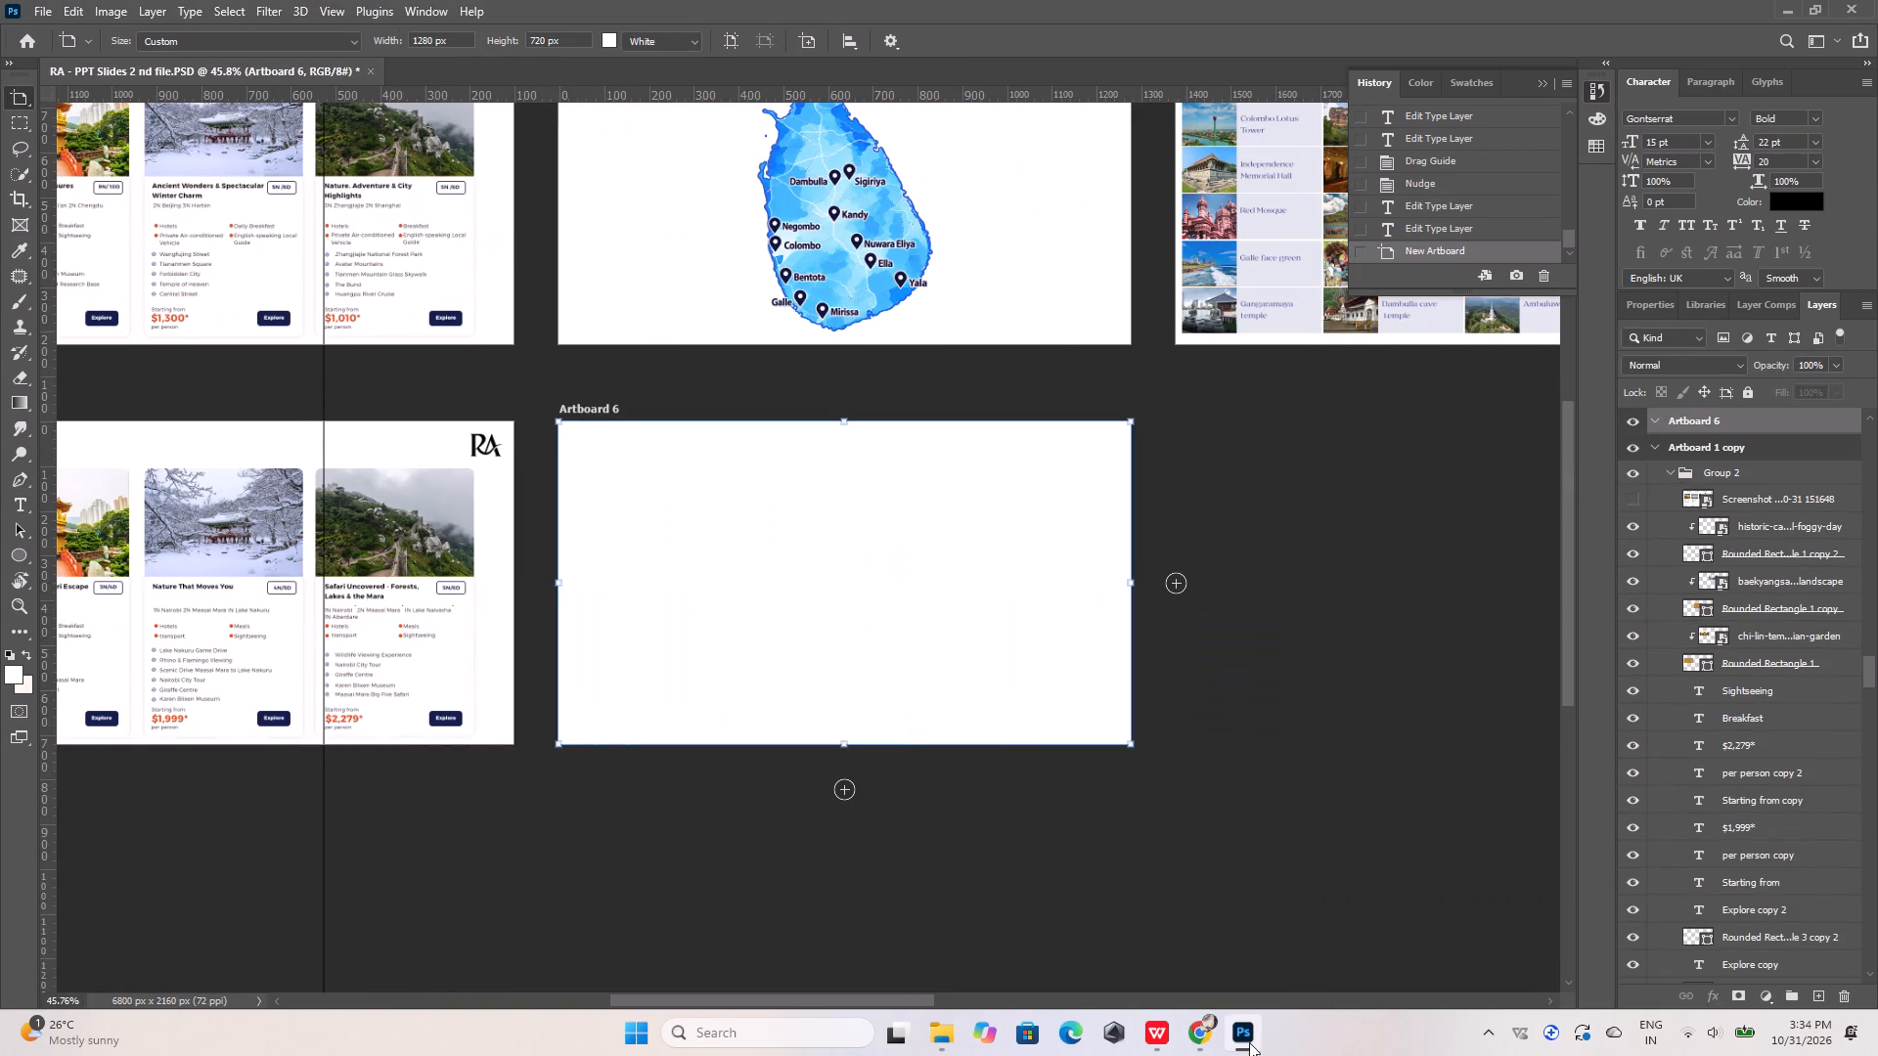
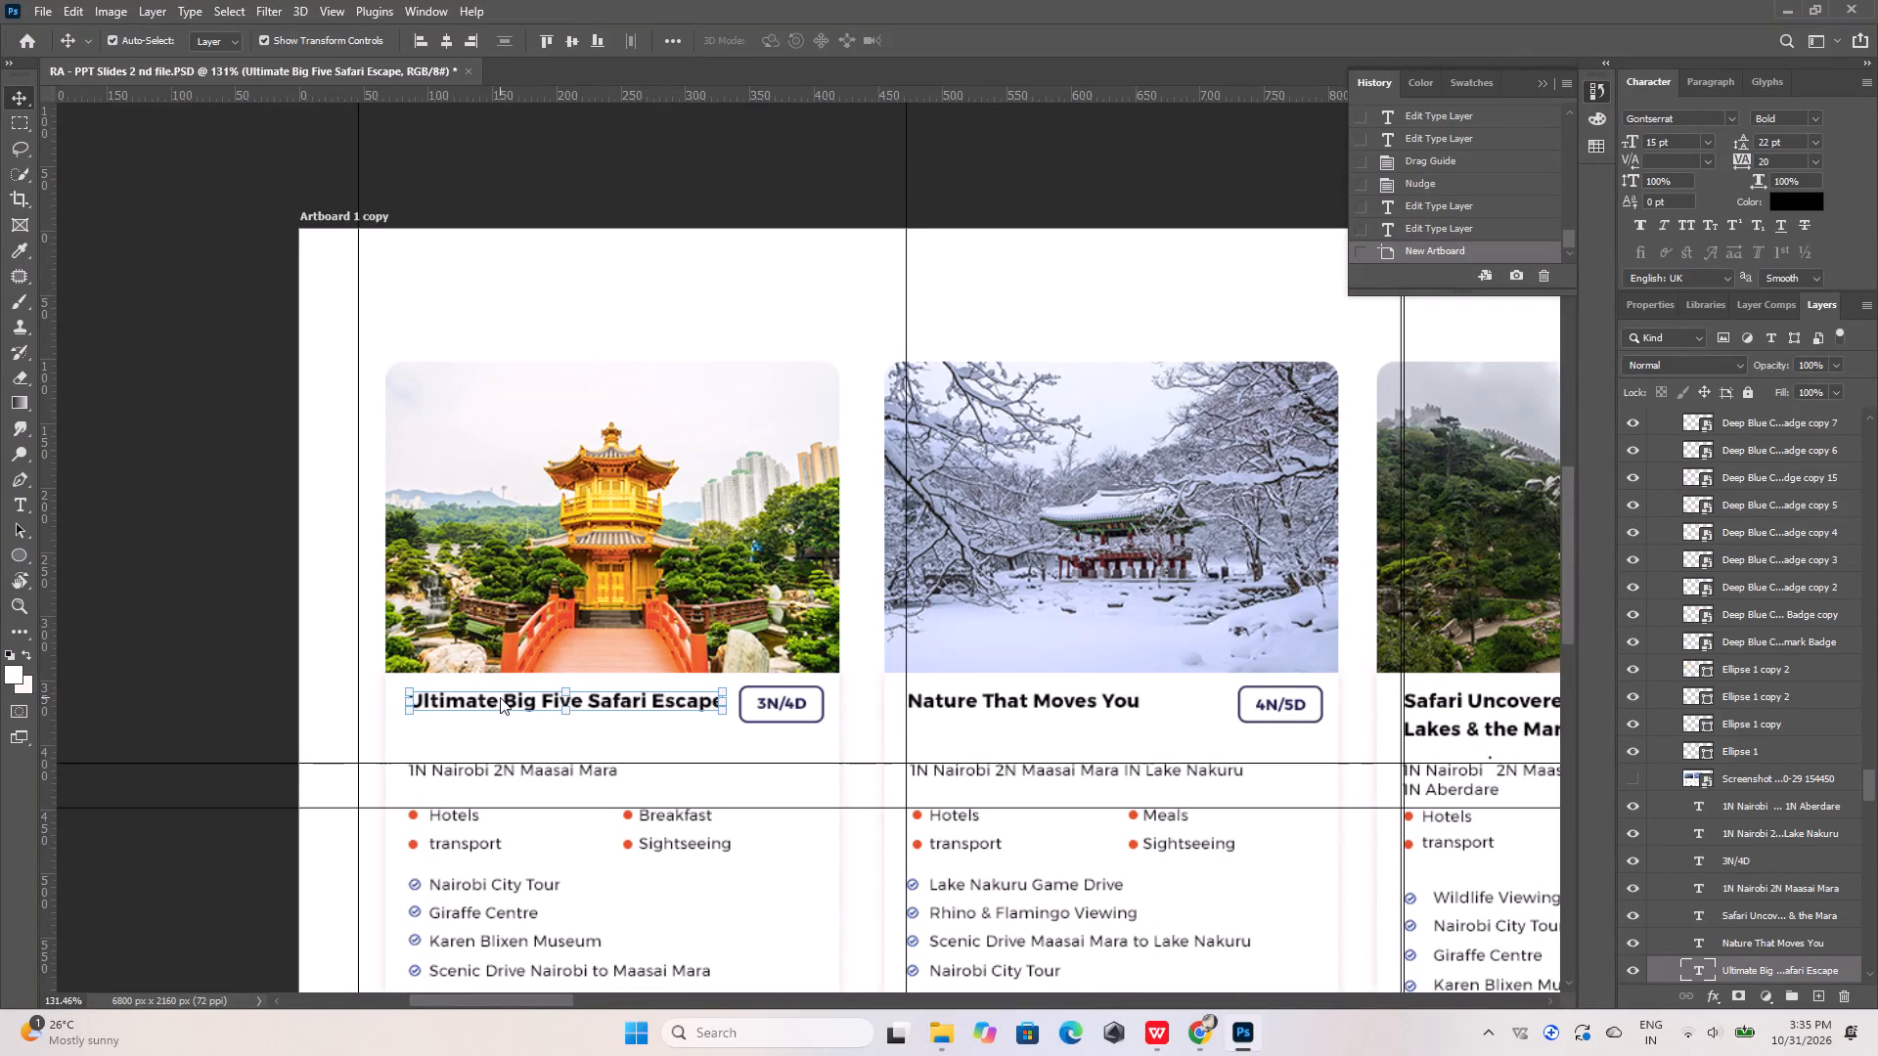
Open the first tour card's title text, Ultimate Big Five Safari Escape, for editing on Artboard 1 copy.
{"action": "double_click", "coordinate": [500, 697]}
{"action": "double_click", "coordinate": [500, 702]}
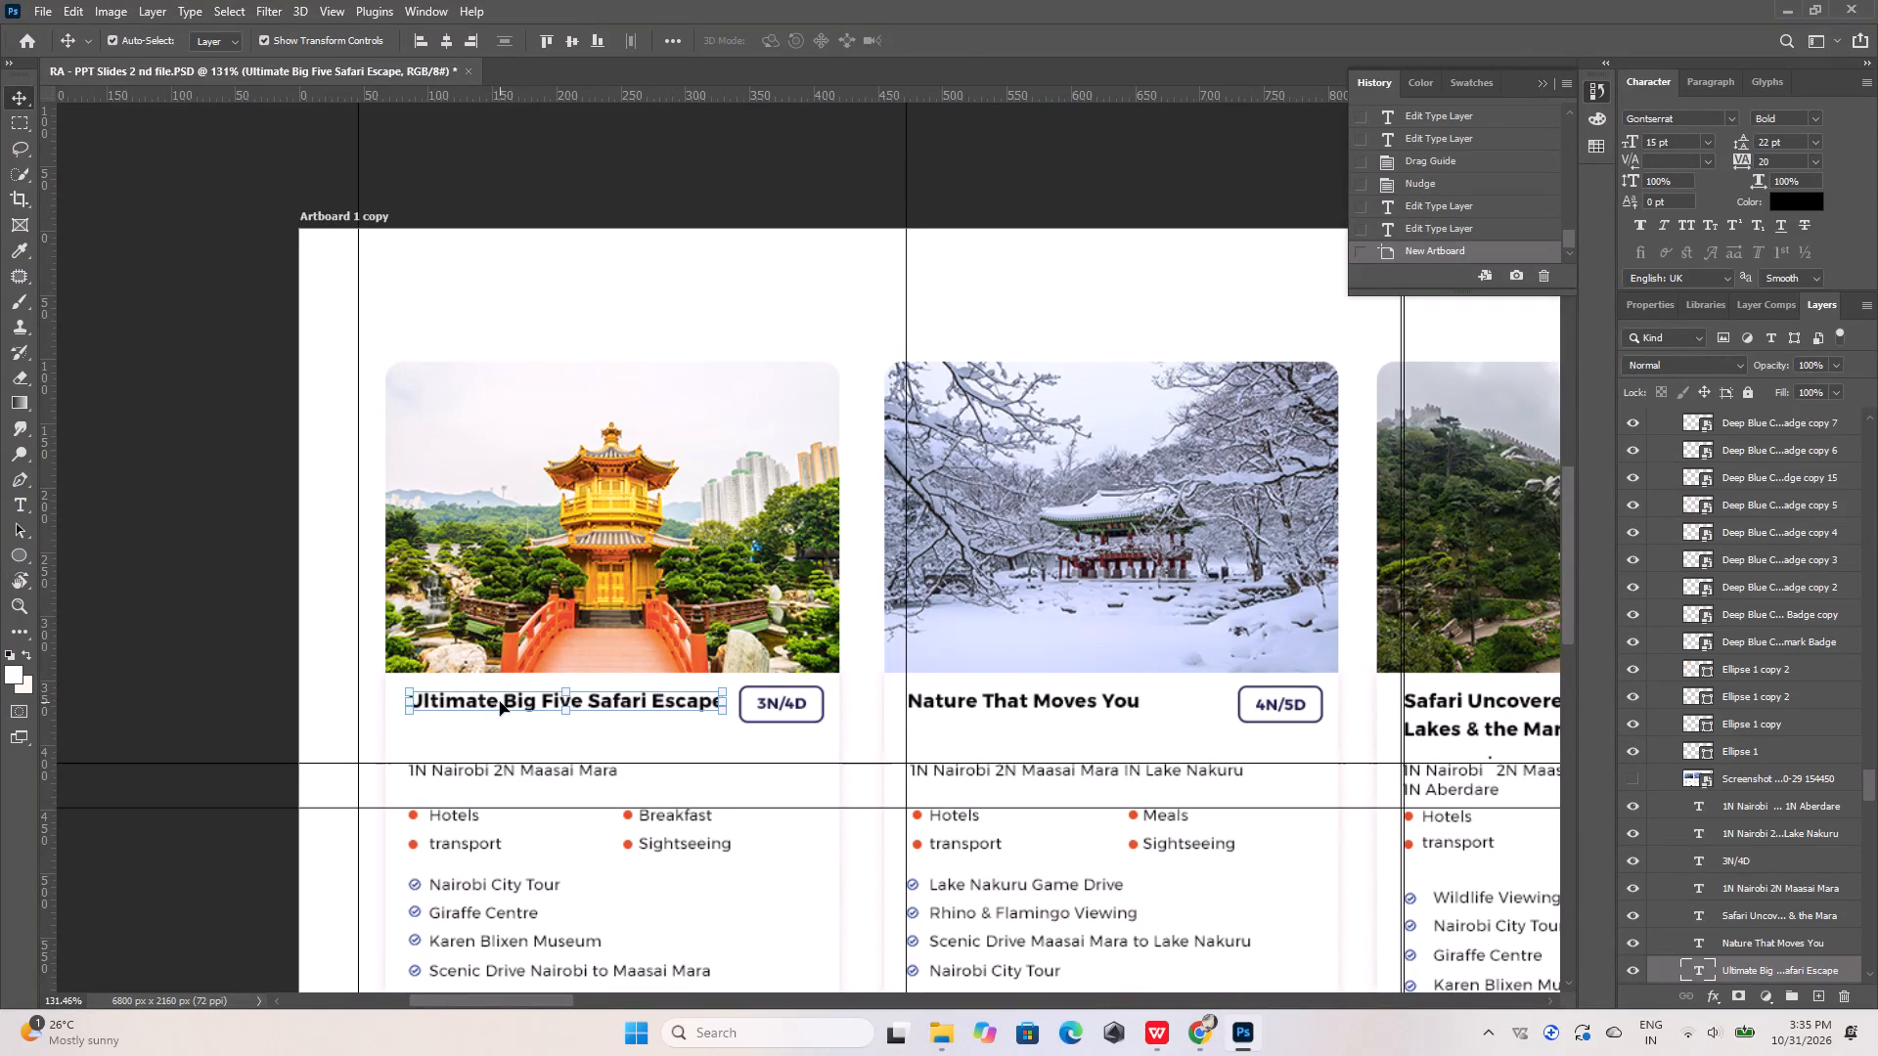
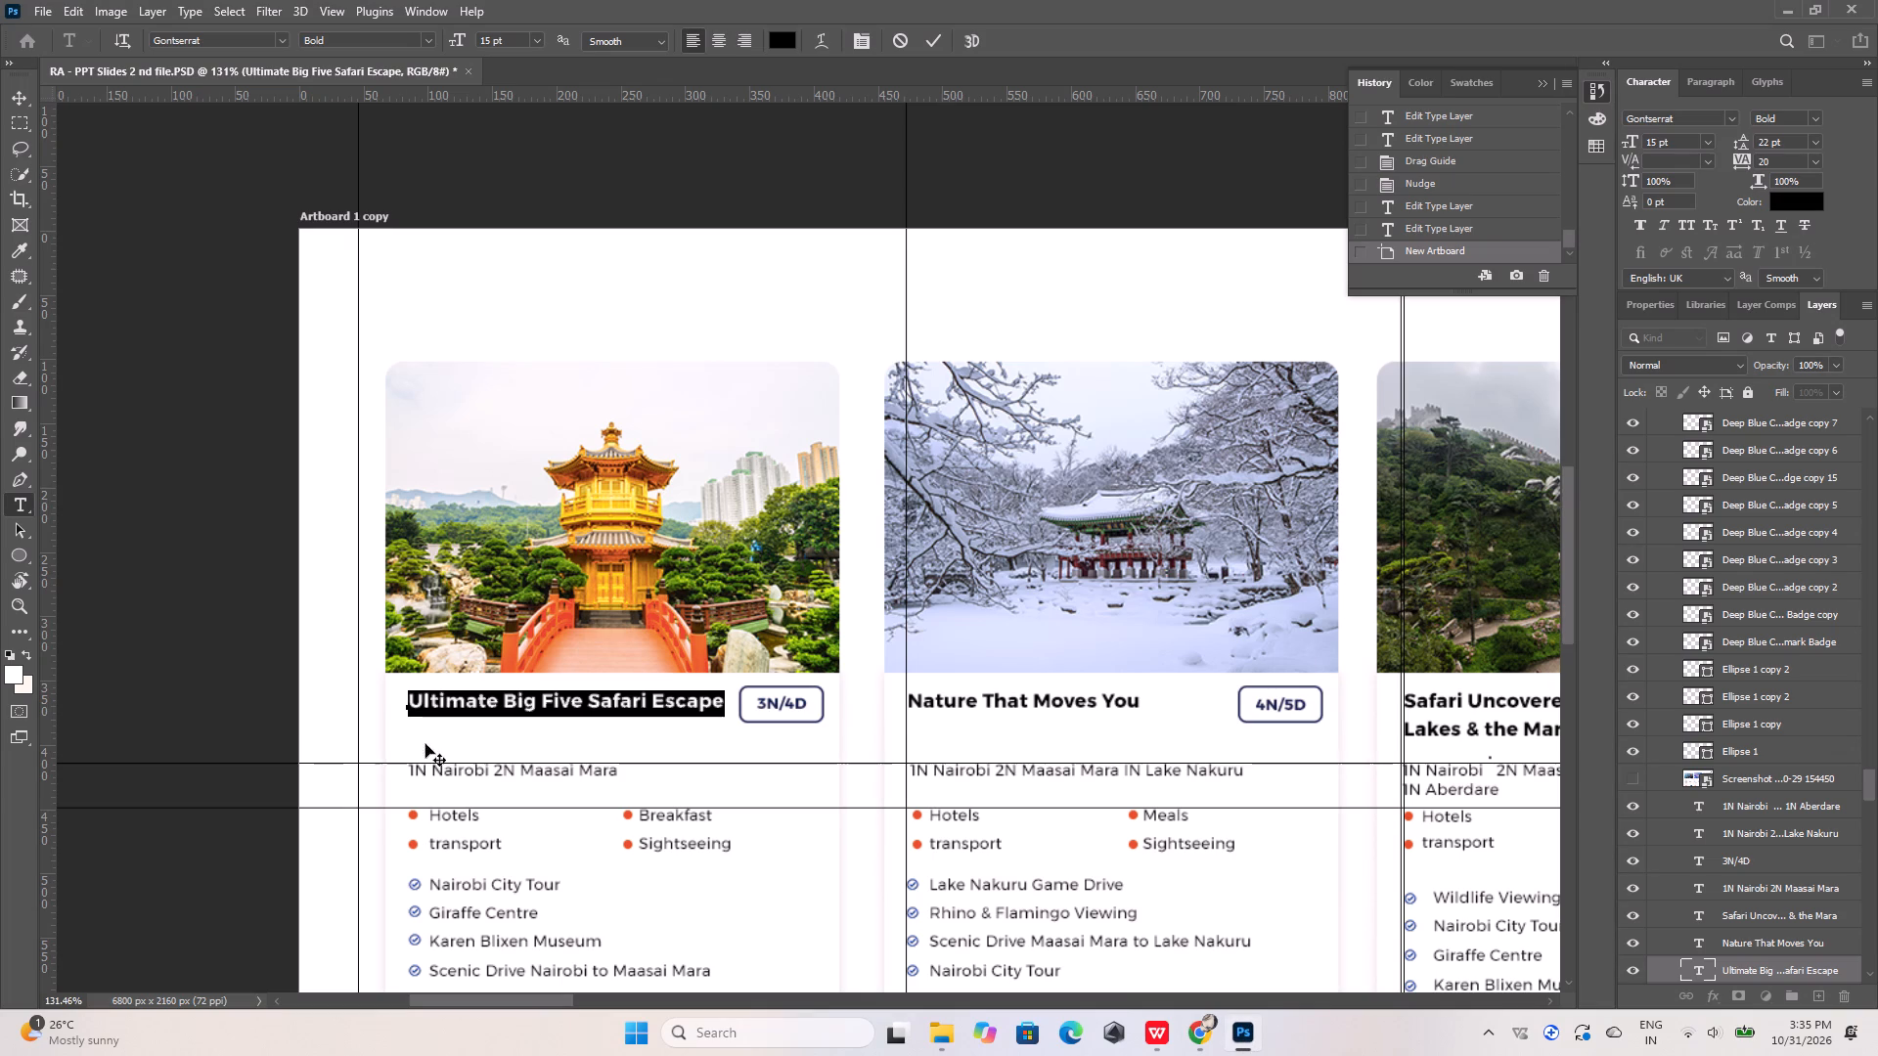
Close the first card's title text edit and search Pinterest in Chrome for Ultimate Big Five Safari Escape.
{"action": "double_click", "coordinate": [427, 771]}
{"action": "left_click", "coordinate": [929, 38]}
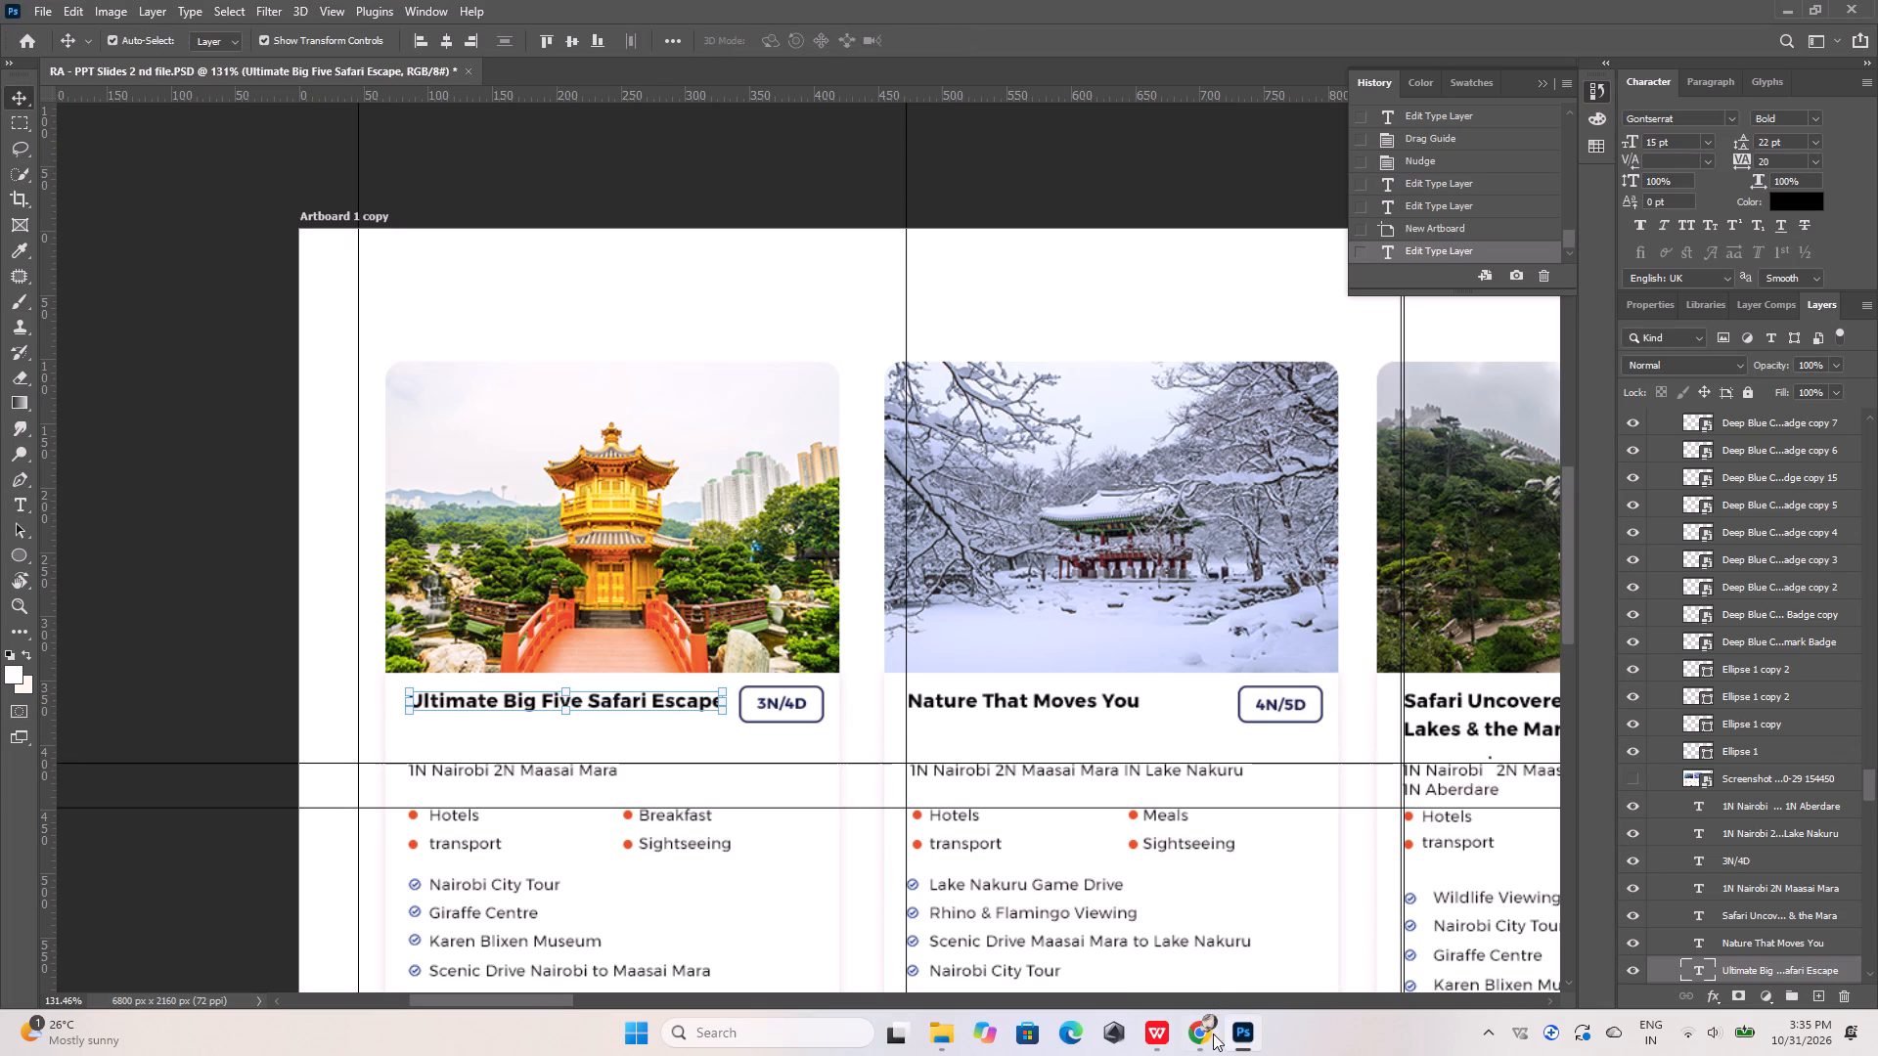
{"action": "left_click", "coordinate": [1207, 1032]}
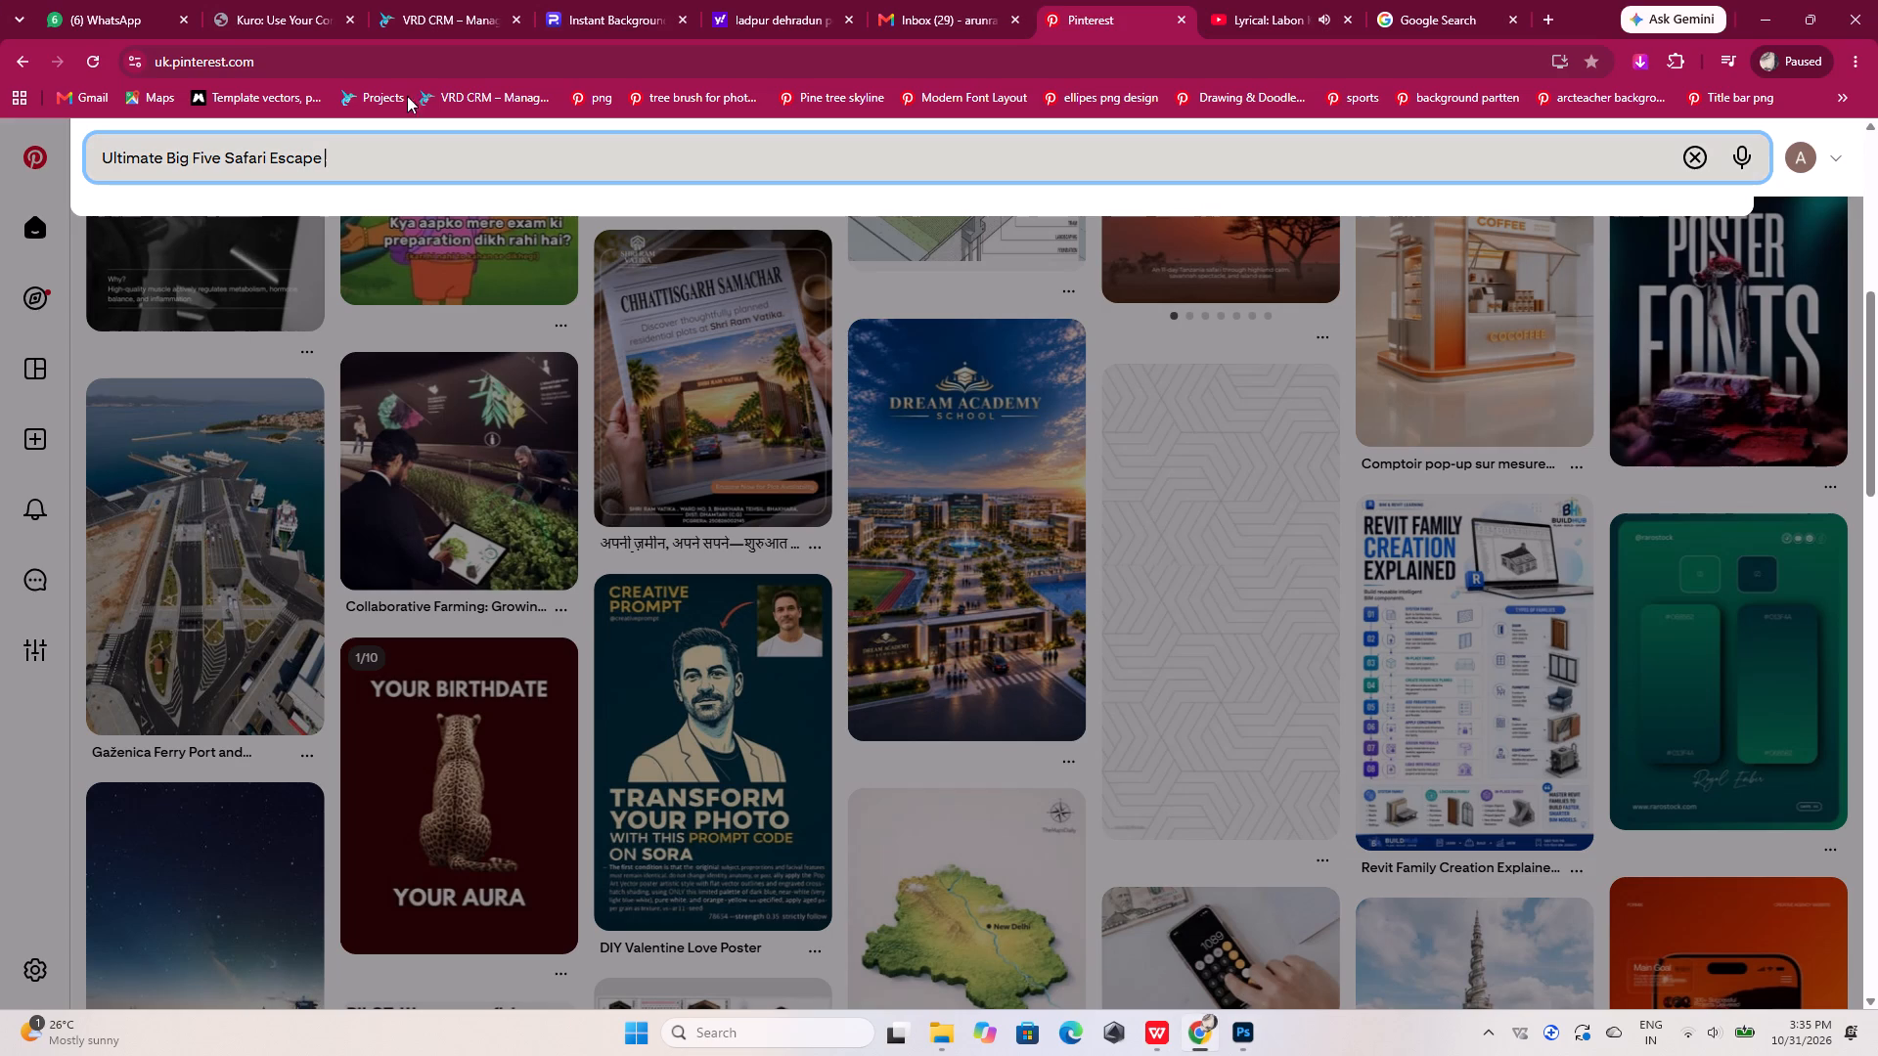
{"action": "key", "text": "space"}
{"action": "key", "text": "Return"}
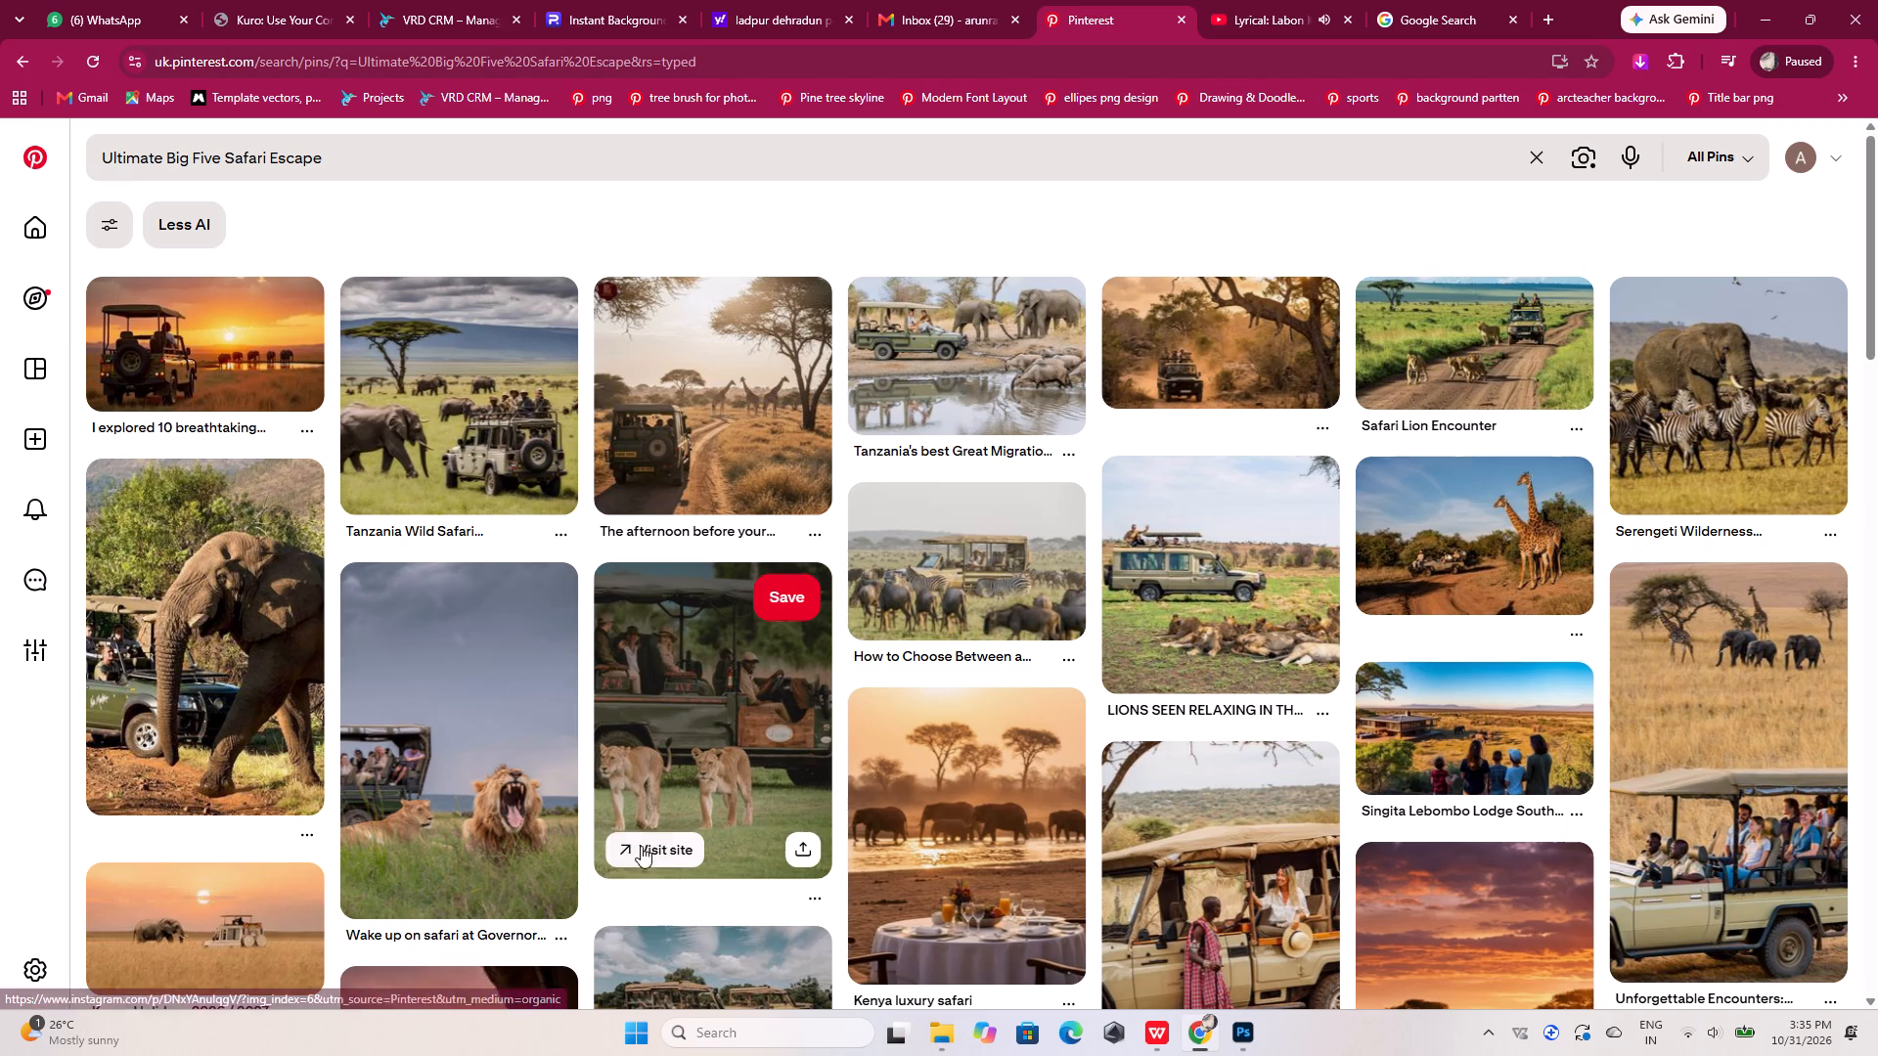
Download the Pinterest image of two lionesses walking beside an open safari vehicle with passengers.
{"action": "left_click", "coordinate": [661, 757]}
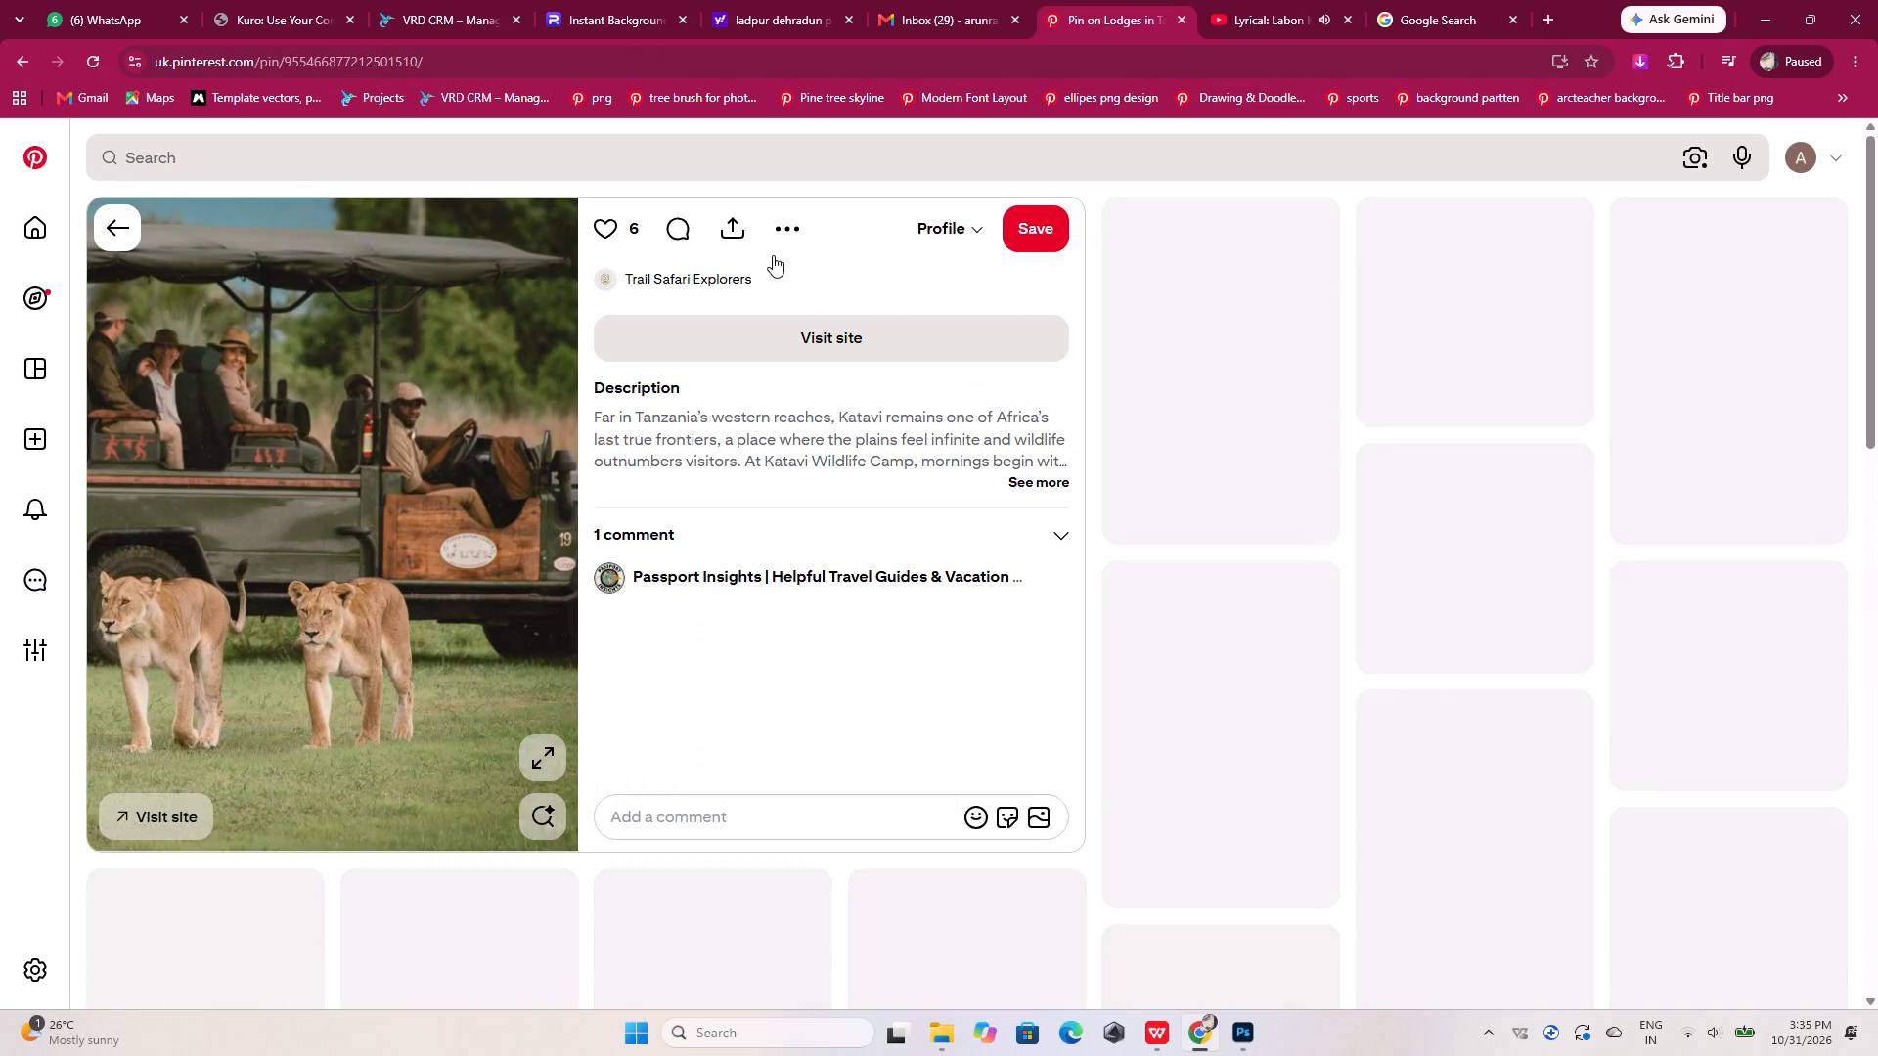
{"action": "left_click", "coordinate": [773, 227]}
{"action": "left_click", "coordinate": [781, 292]}
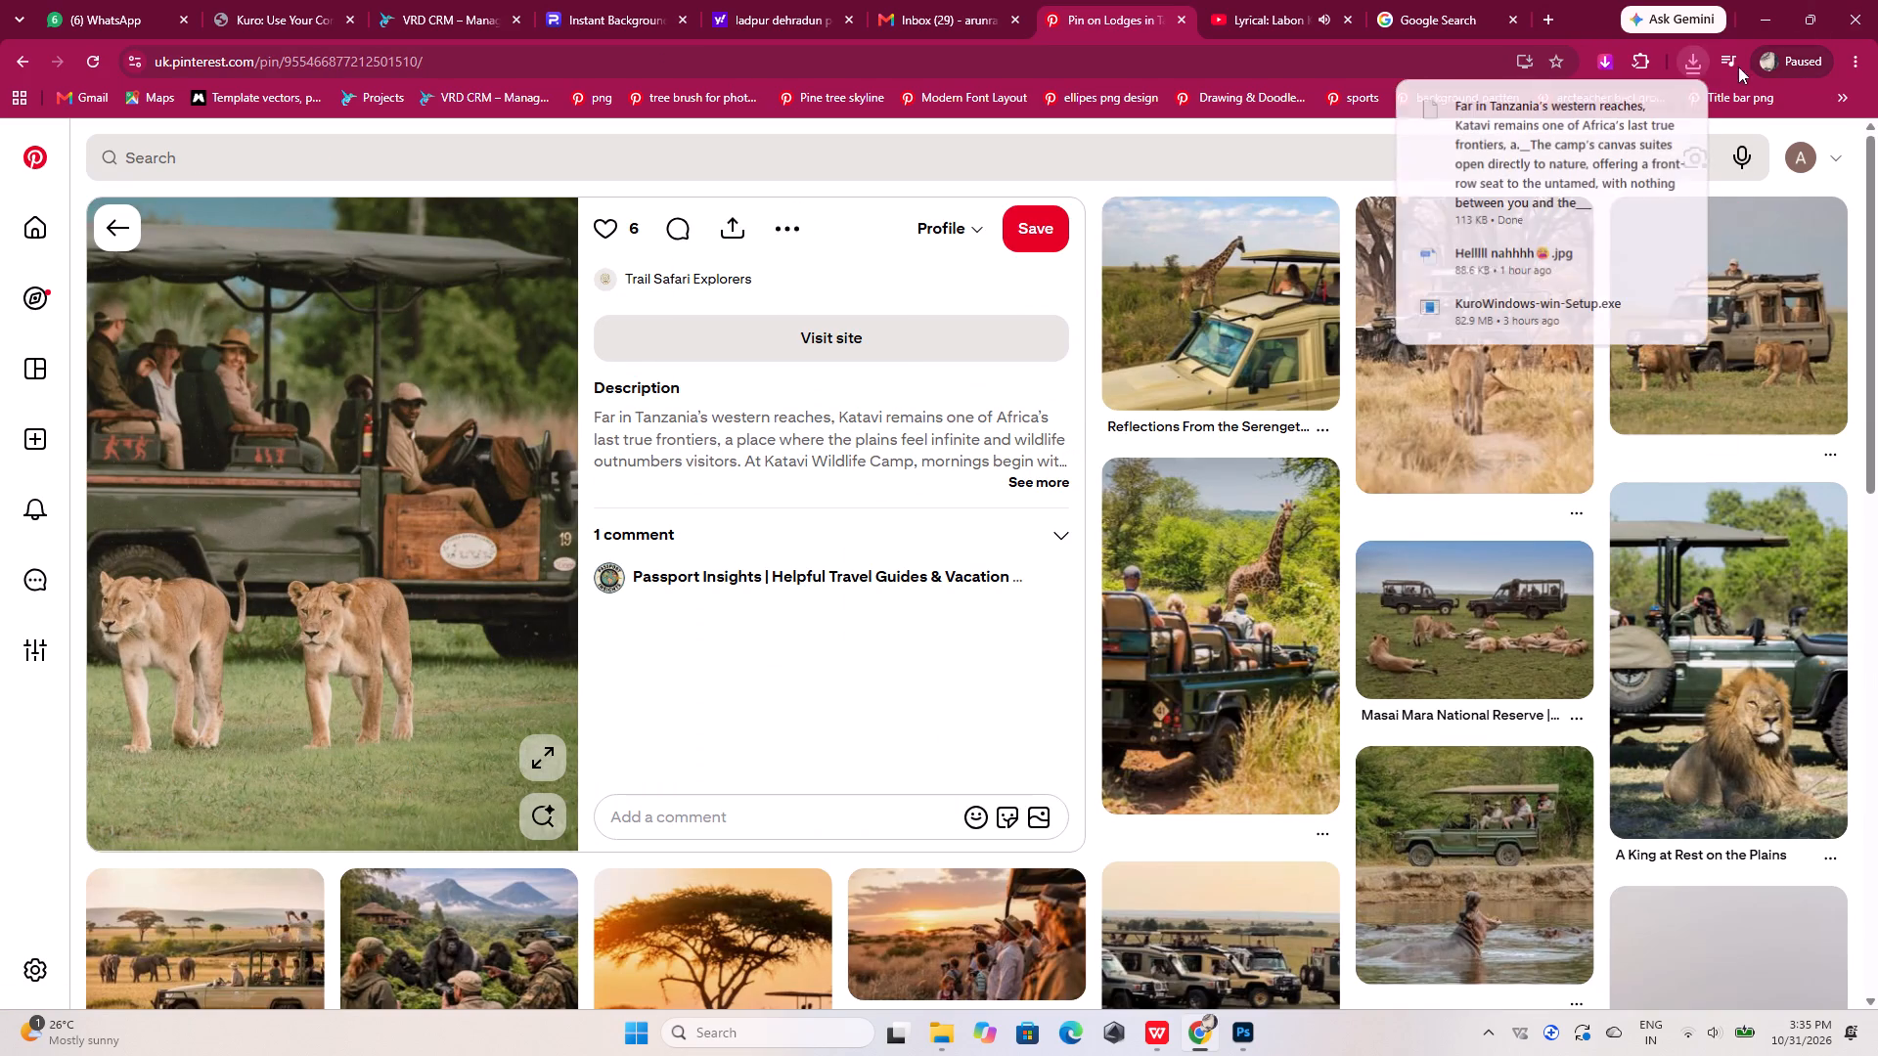
Return to the search results and download the LIONS SEEN RELAXING IN THE FIELD image.
{"action": "left_click", "coordinate": [32, 64]}
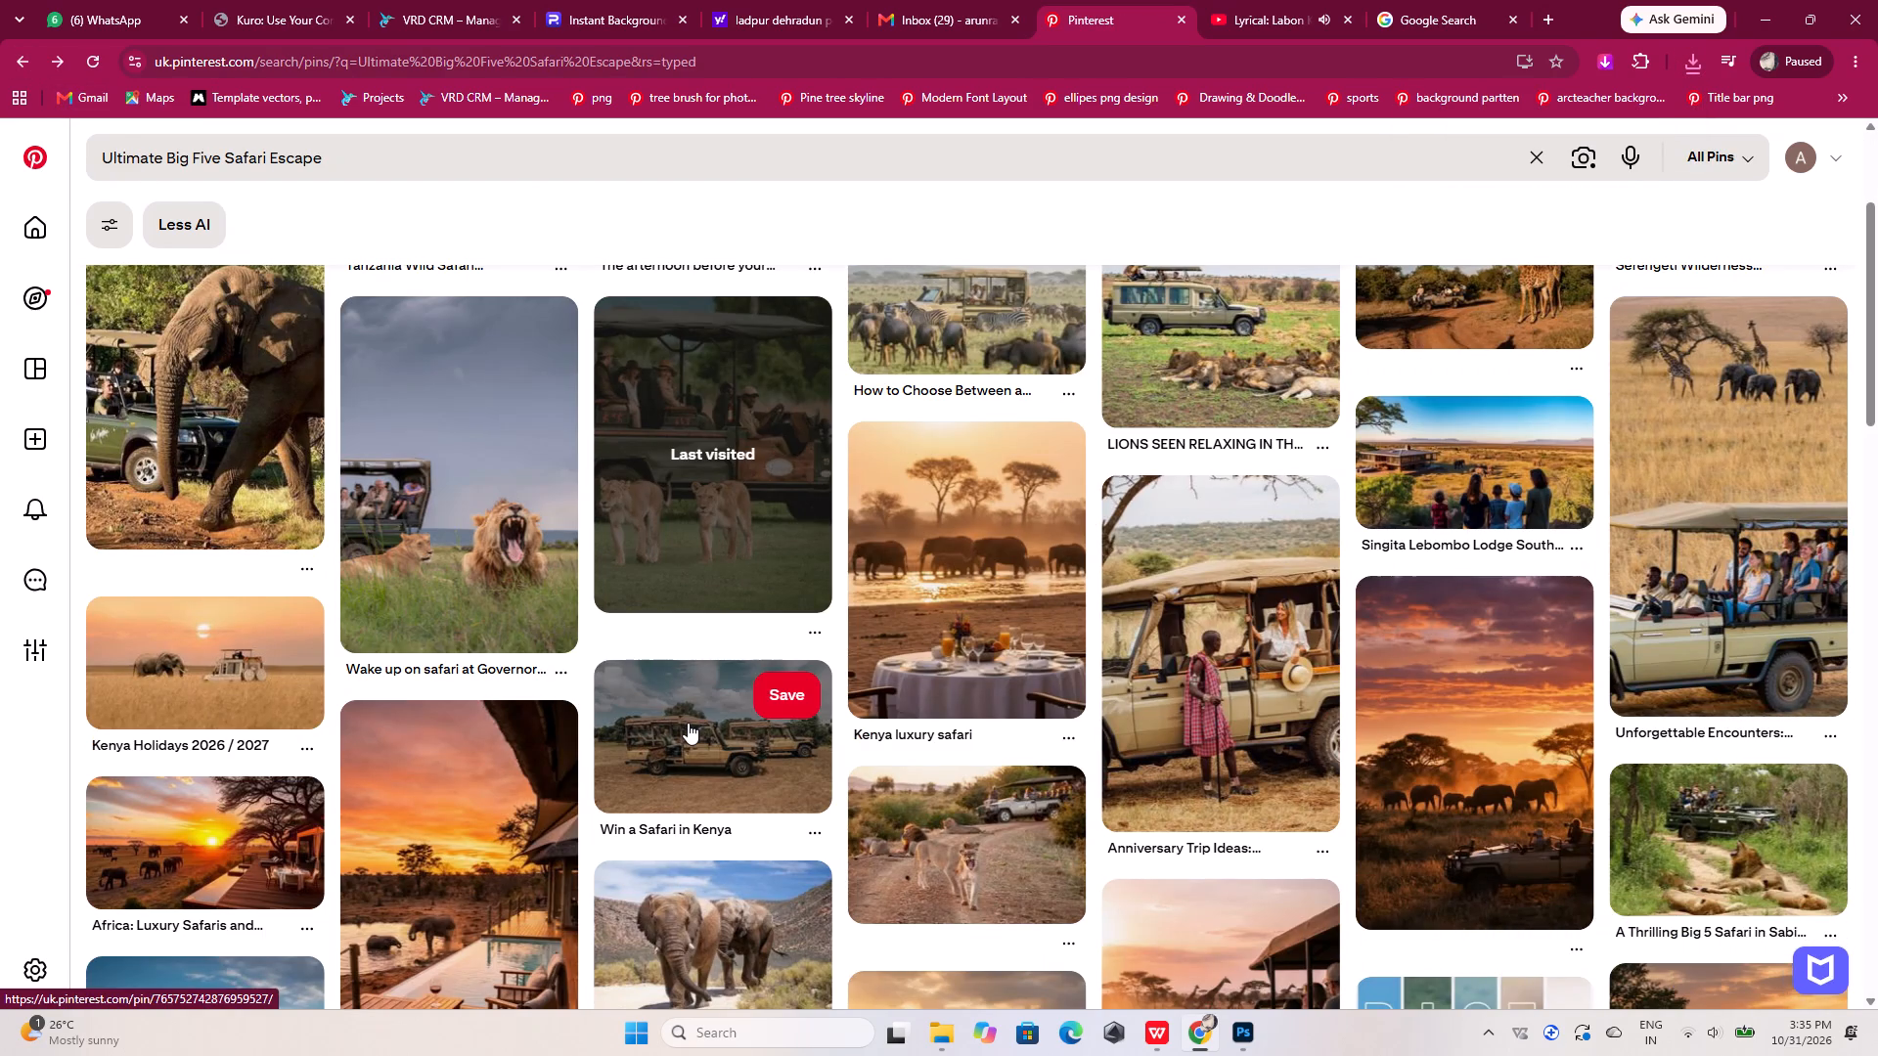
{"action": "scroll", "coordinate": [688, 723], "scroll_direction": "up", "scroll_amount": 1}
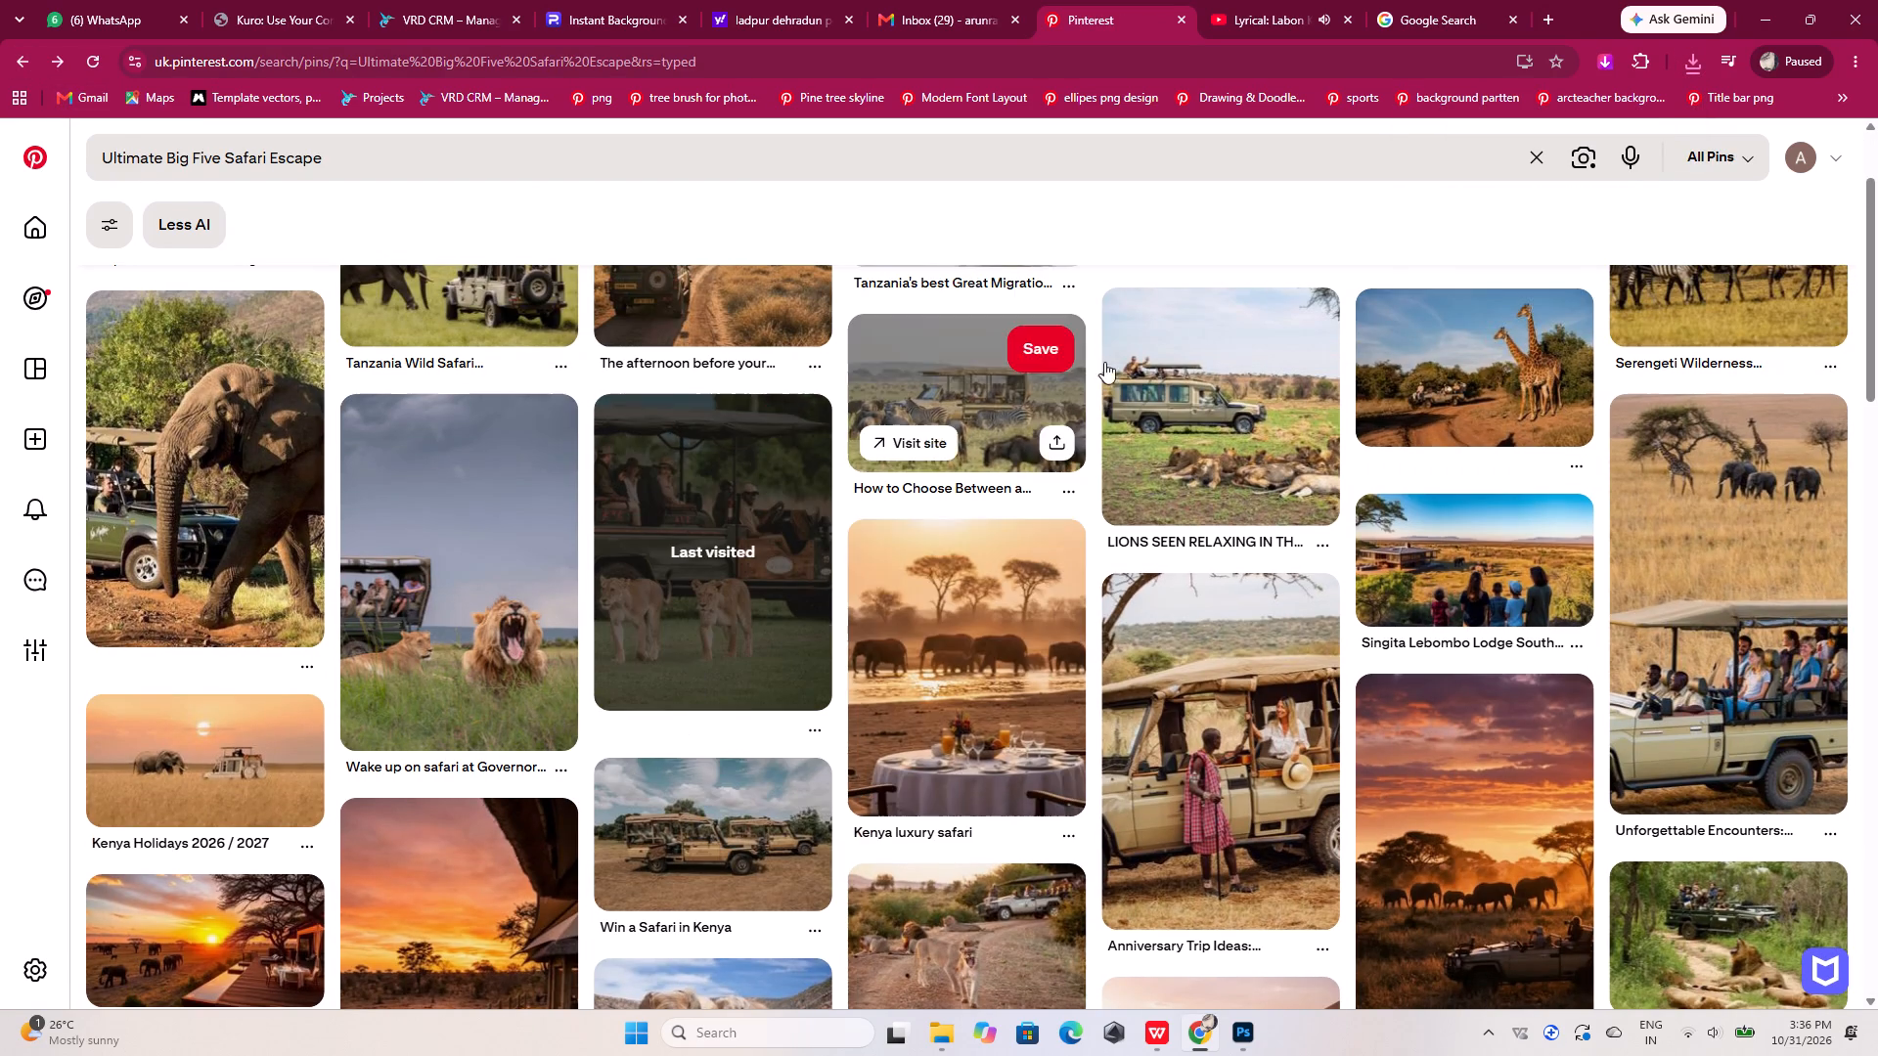
{"action": "left_click", "coordinate": [1183, 371]}
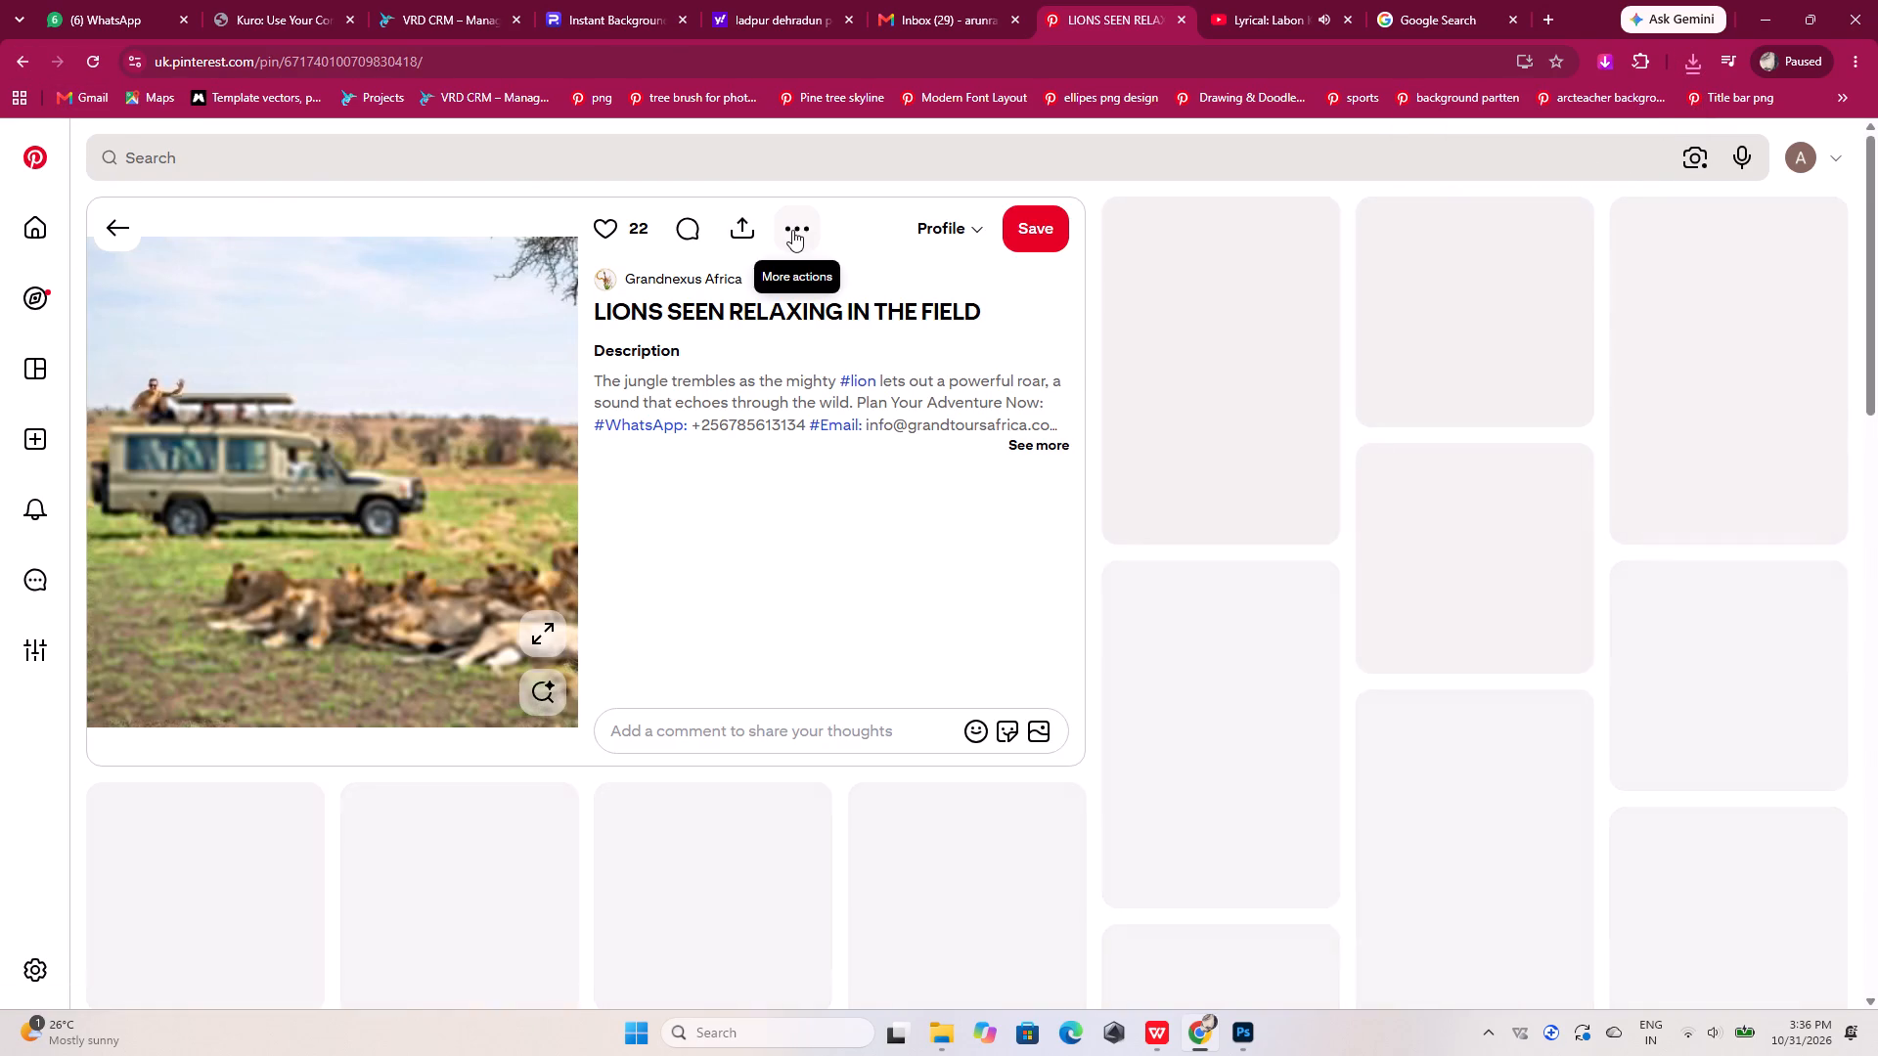
{"action": "left_click", "coordinate": [791, 228]}
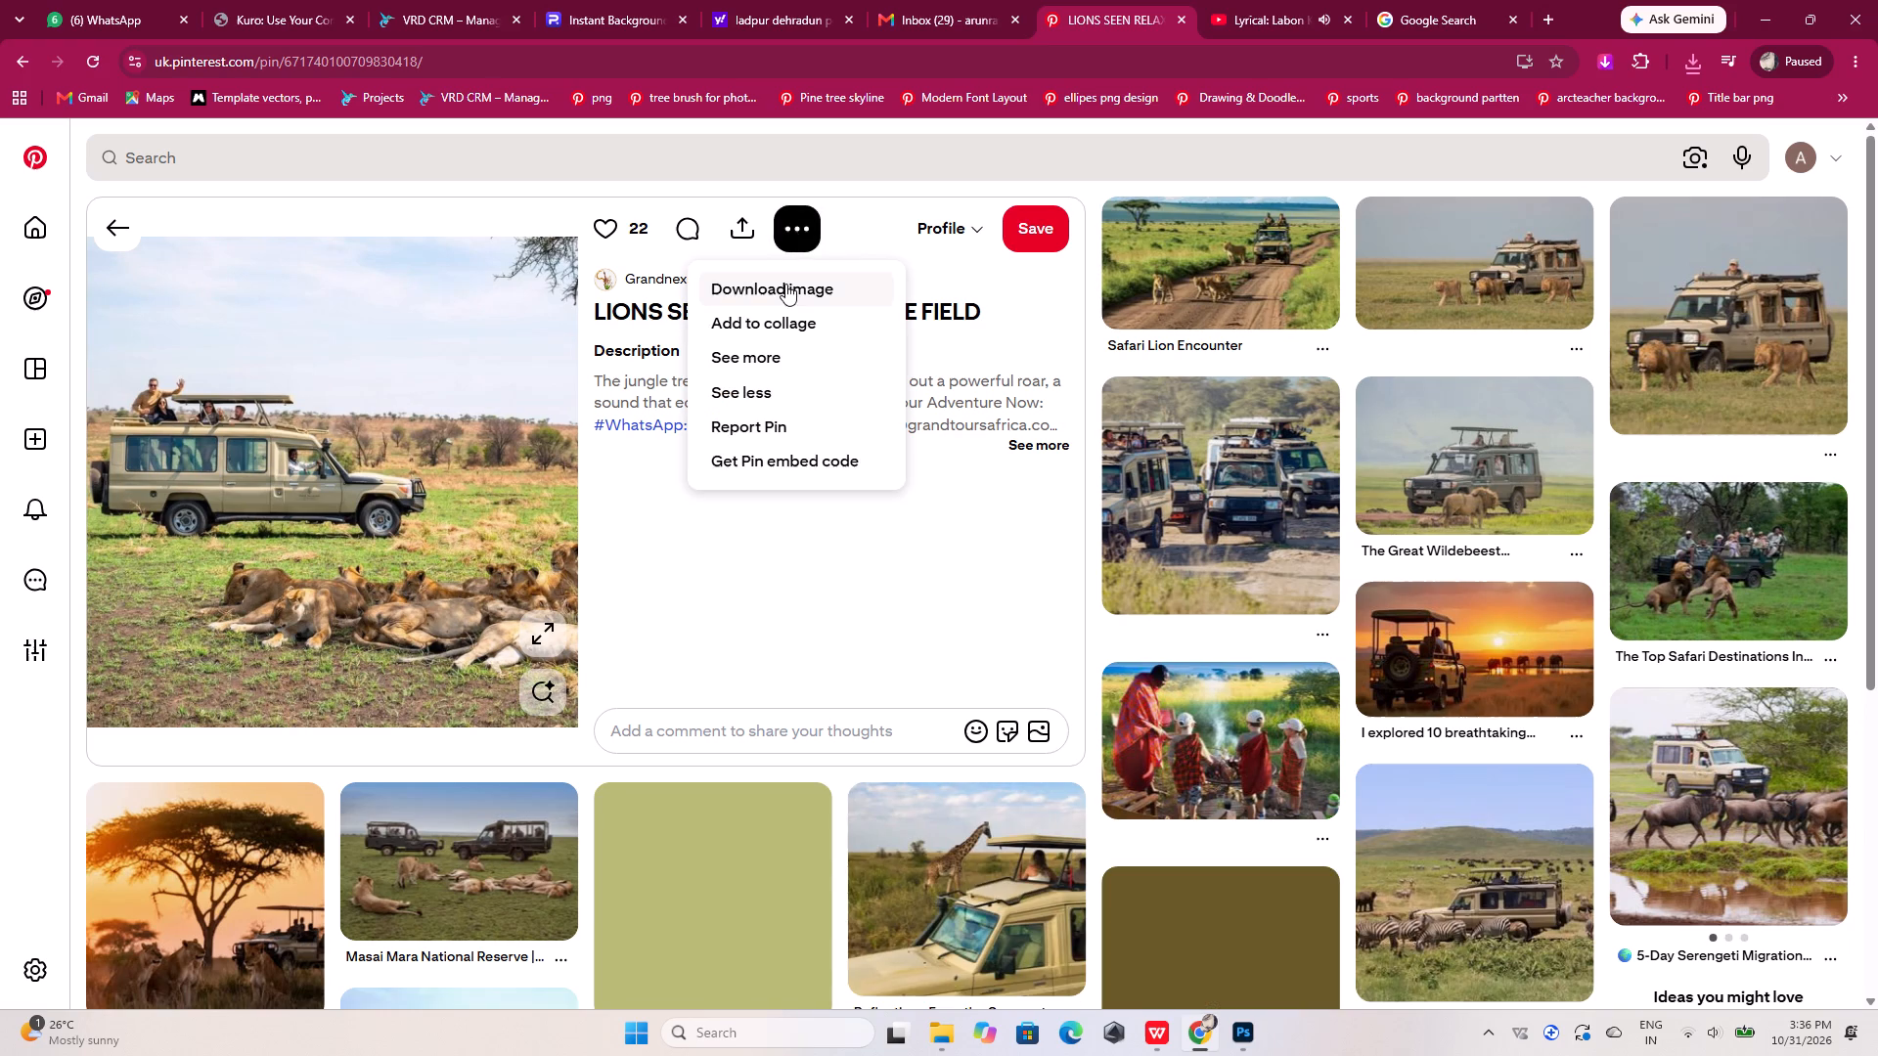
{"action": "left_click", "coordinate": [785, 284]}
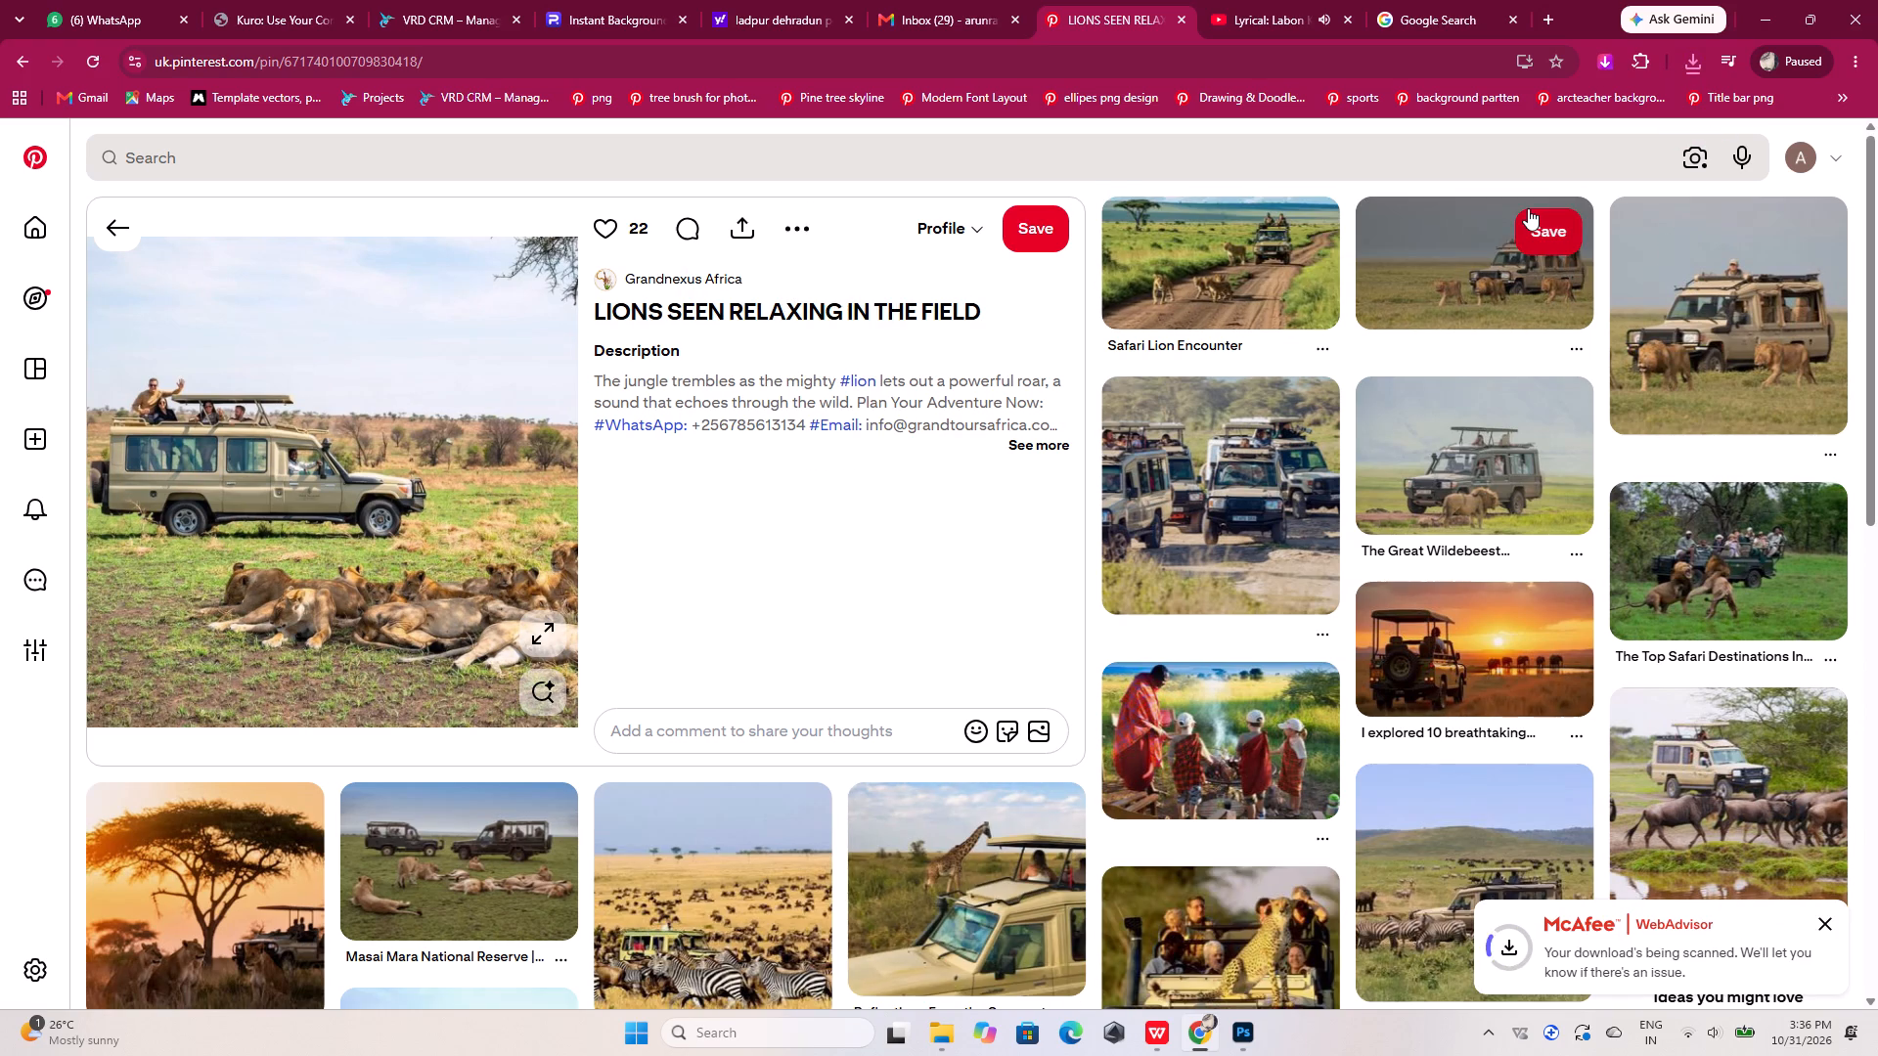
Place the downloaded resting-lions image into the Photoshop document, scaled to about 54.6% width and 51.4% height.
{"action": "left_click", "coordinate": [1687, 64]}
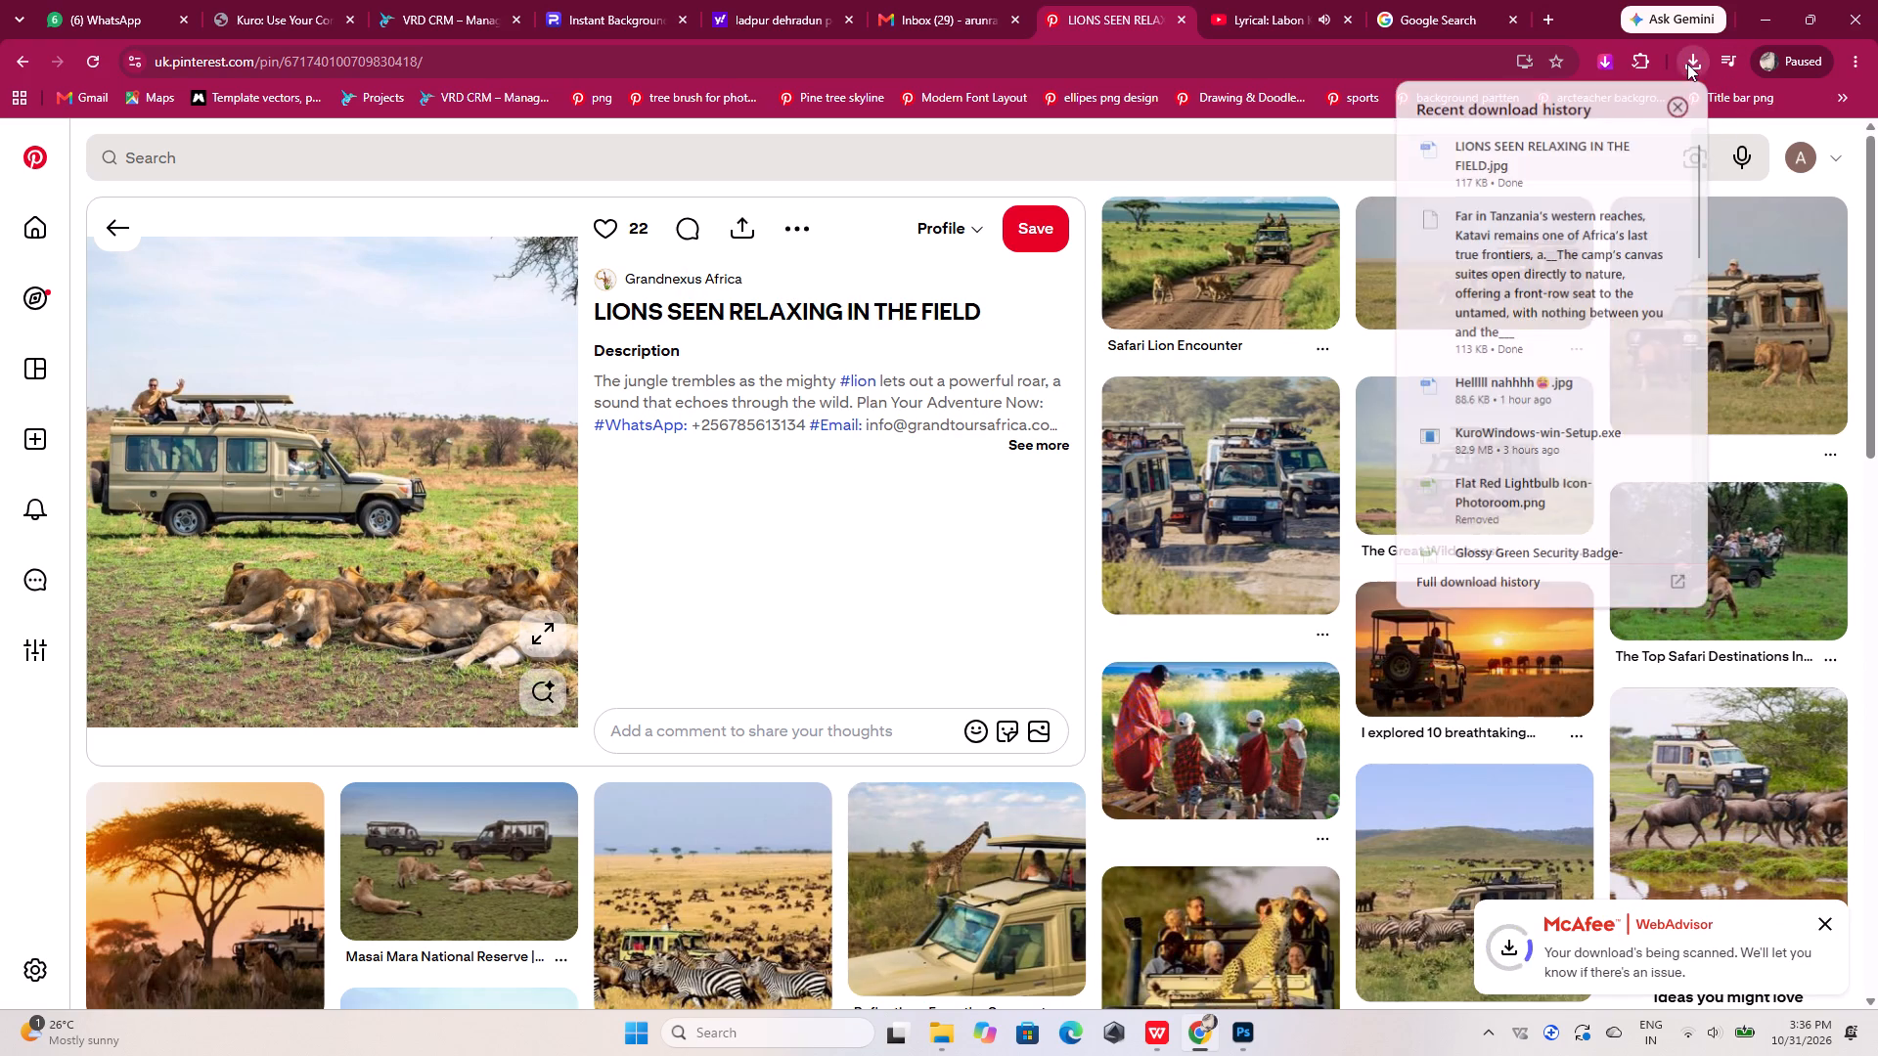
{"action": "left_click", "coordinate": [1631, 154]}
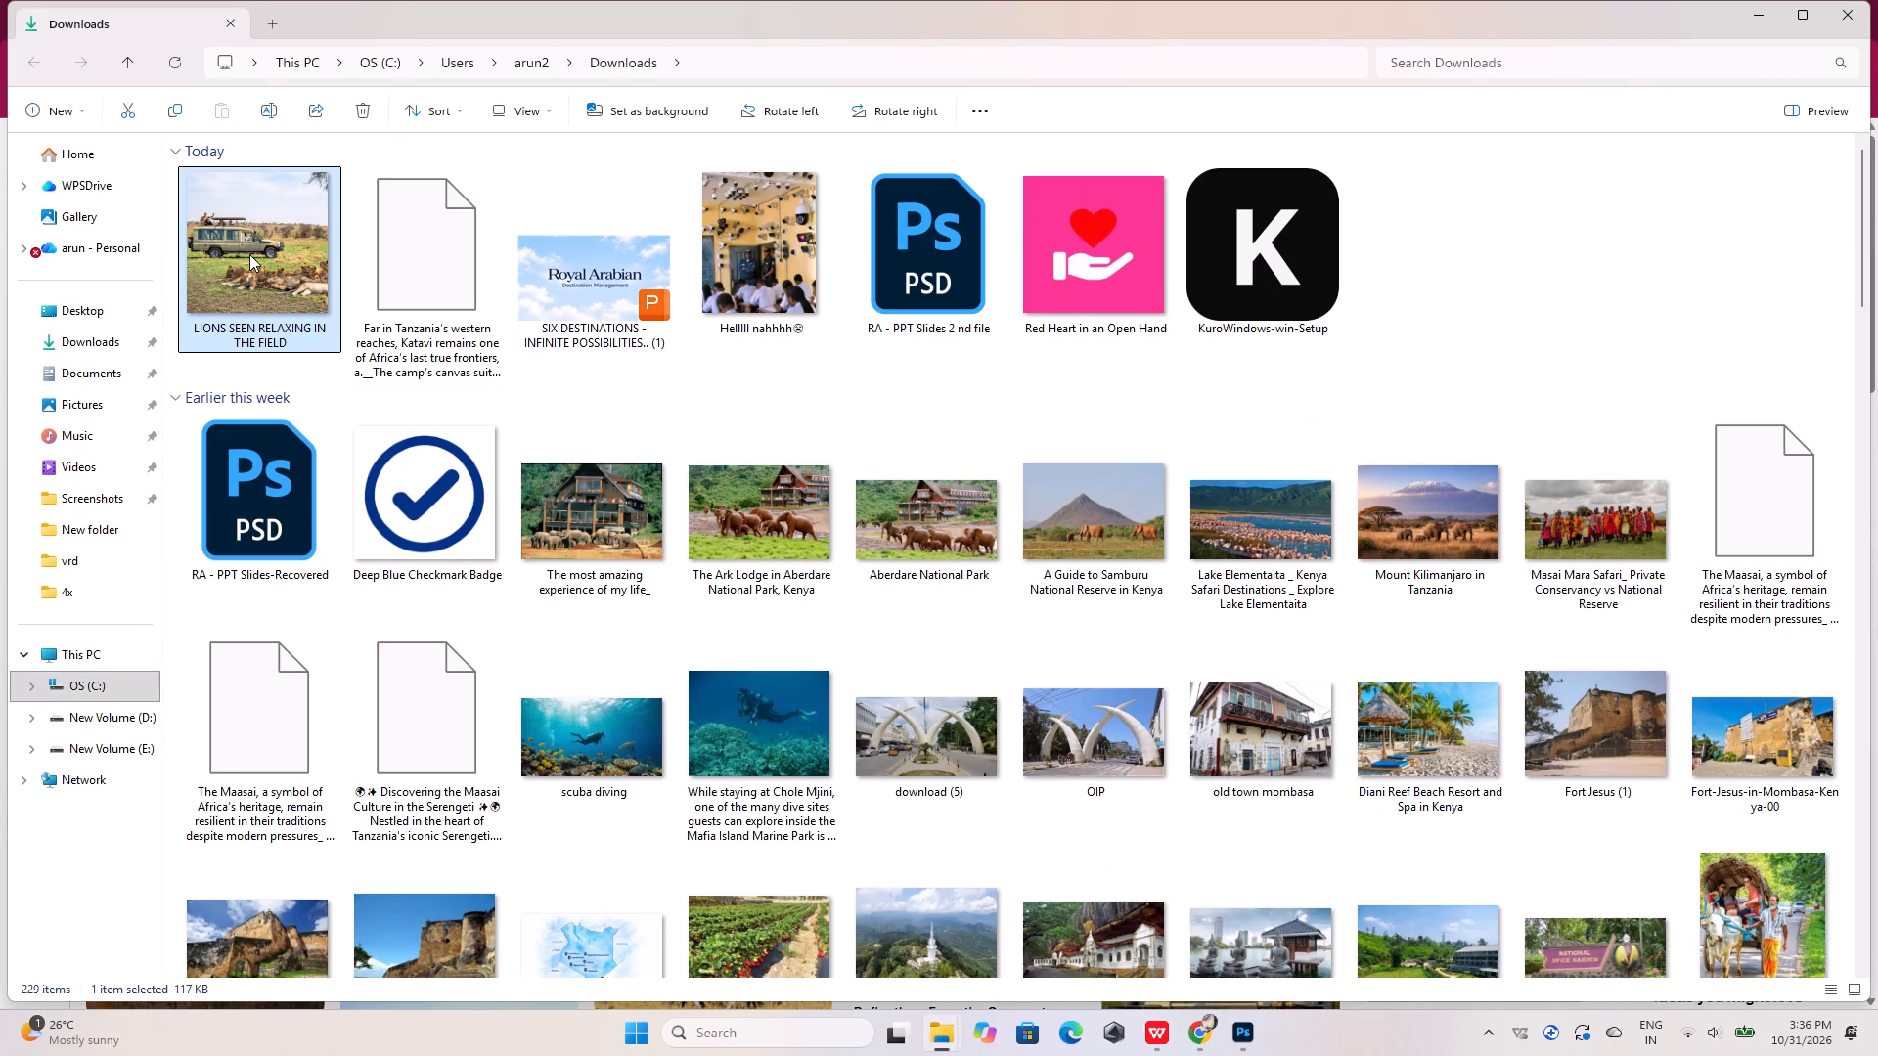
{"action": "left_click_drag", "start_coordinate": [249, 254], "coordinate": [717, 471]}
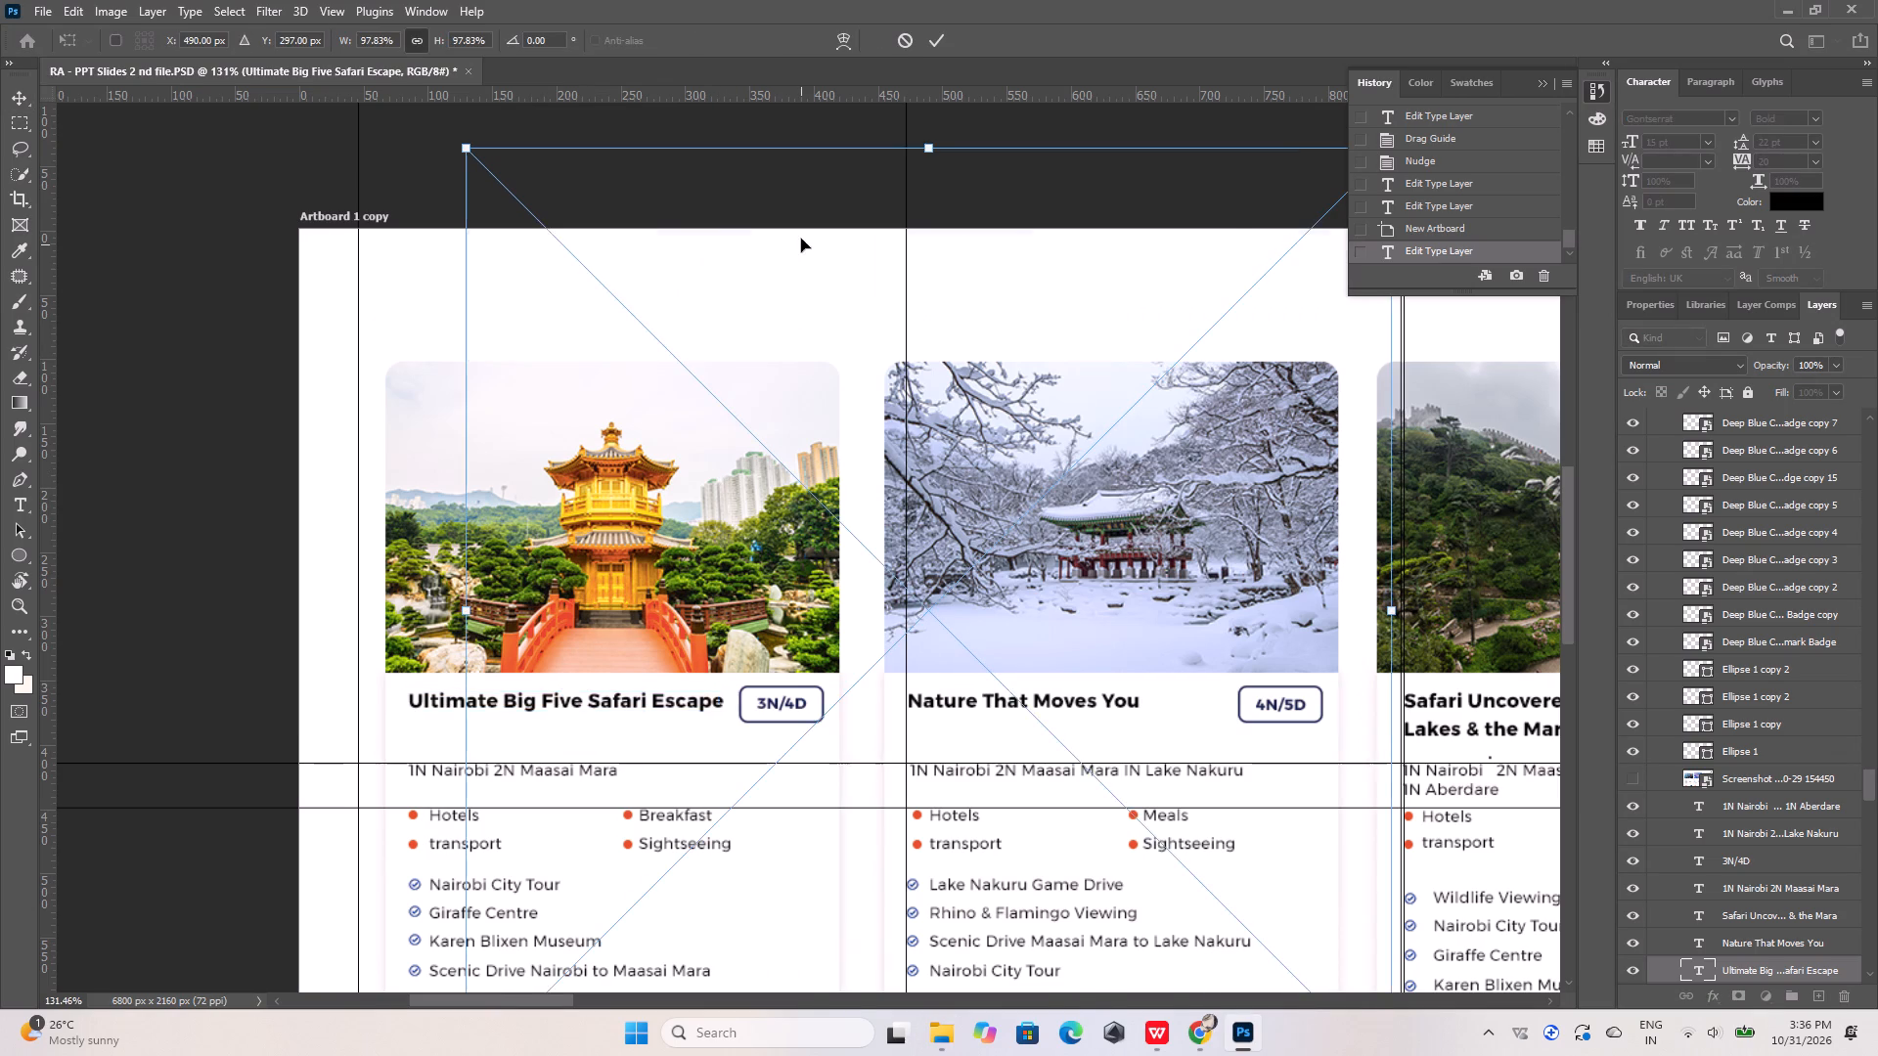
{"action": "scroll", "coordinate": [442, 474], "scroll_direction": "down", "scroll_amount": 3, "text": "alt"}
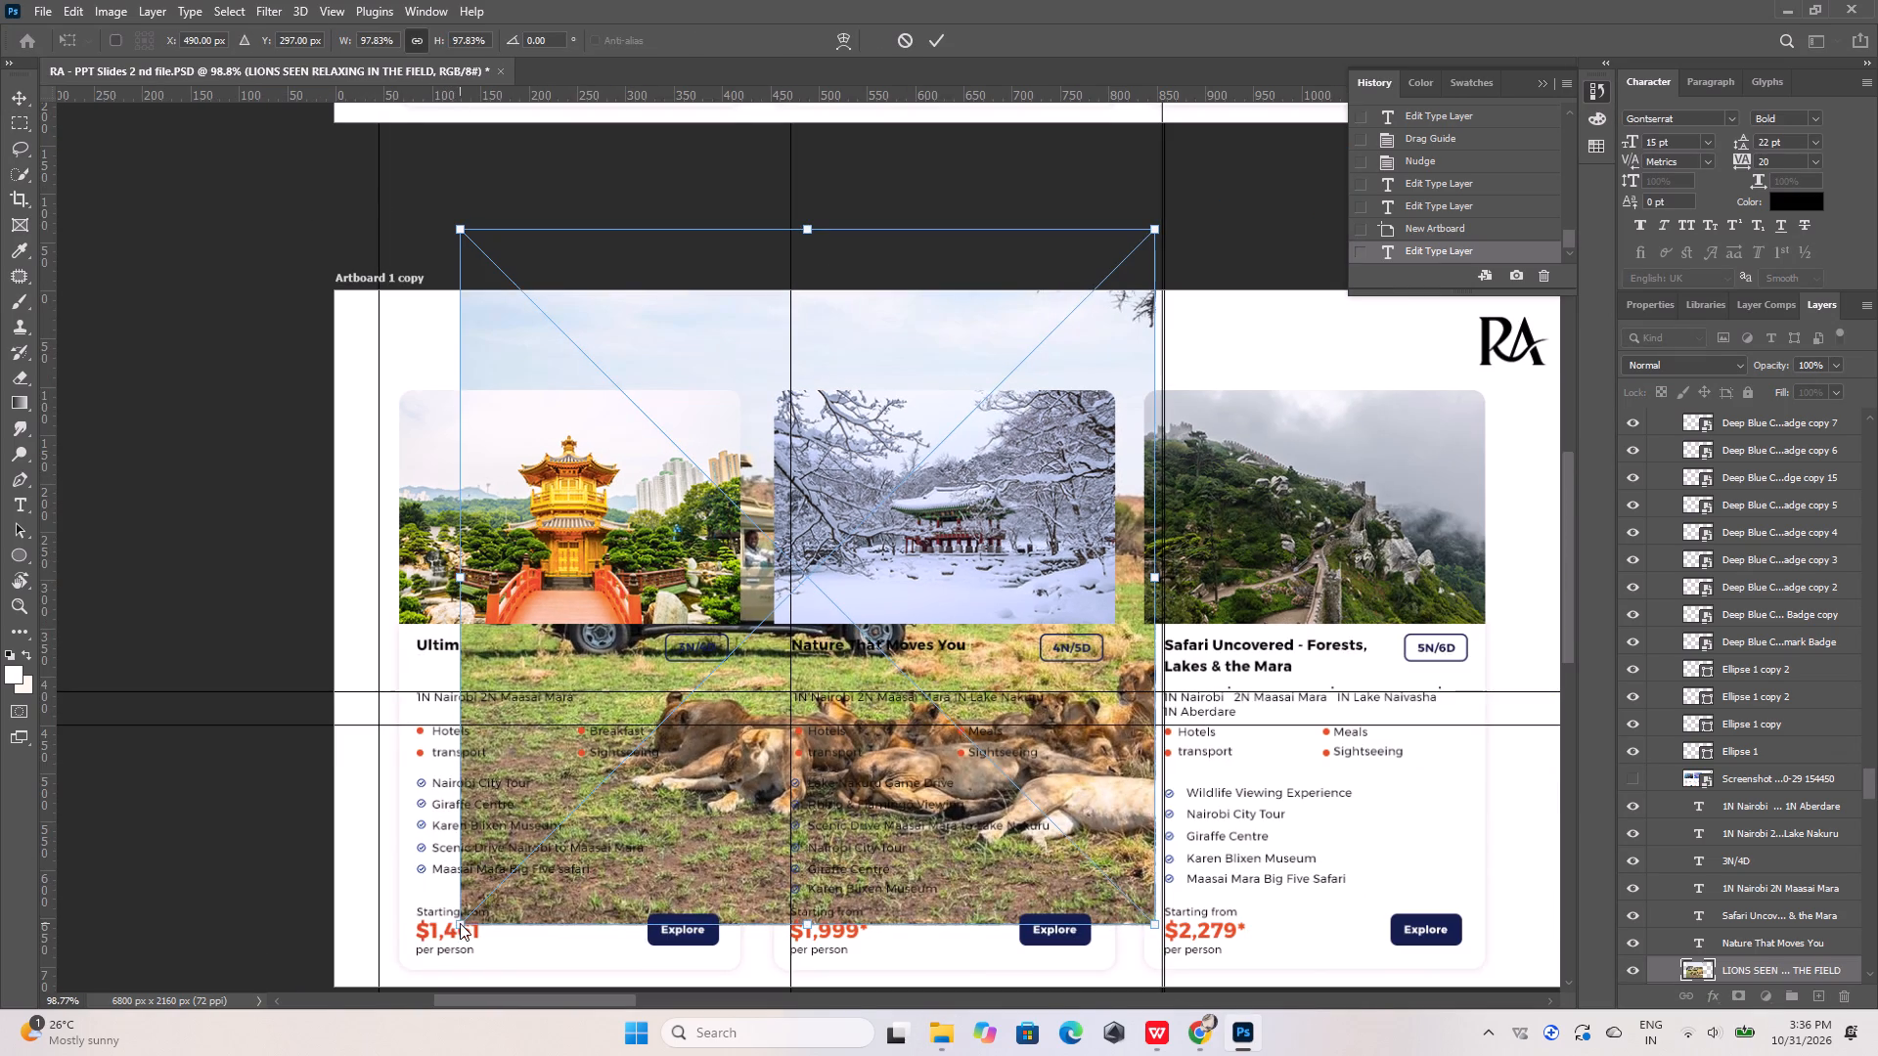
{"action": "left_click", "coordinate": [469, 916]}
{"action": "left_click_drag", "start_coordinate": [467, 924], "coordinate": [738, 622], "text": "shift"}
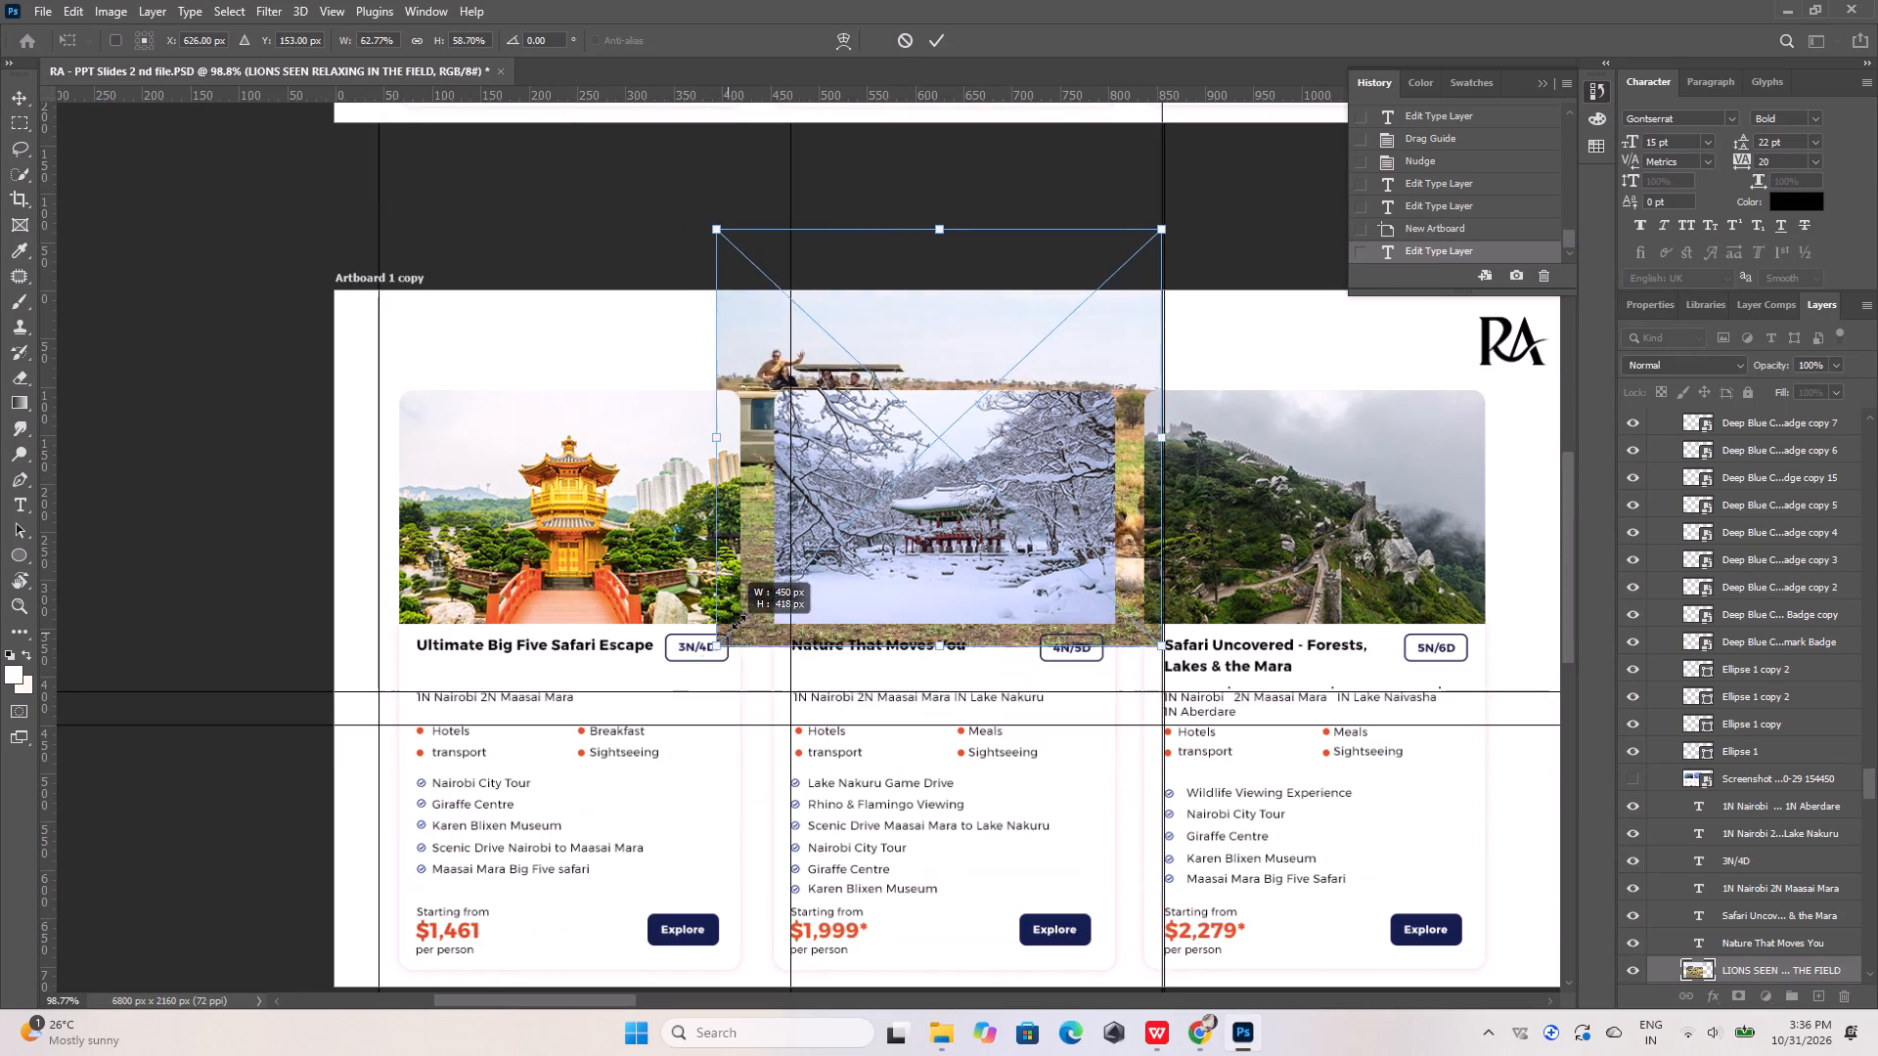
{"action": "left_click_drag", "start_coordinate": [738, 622], "coordinate": [774, 594], "text": "shift"}
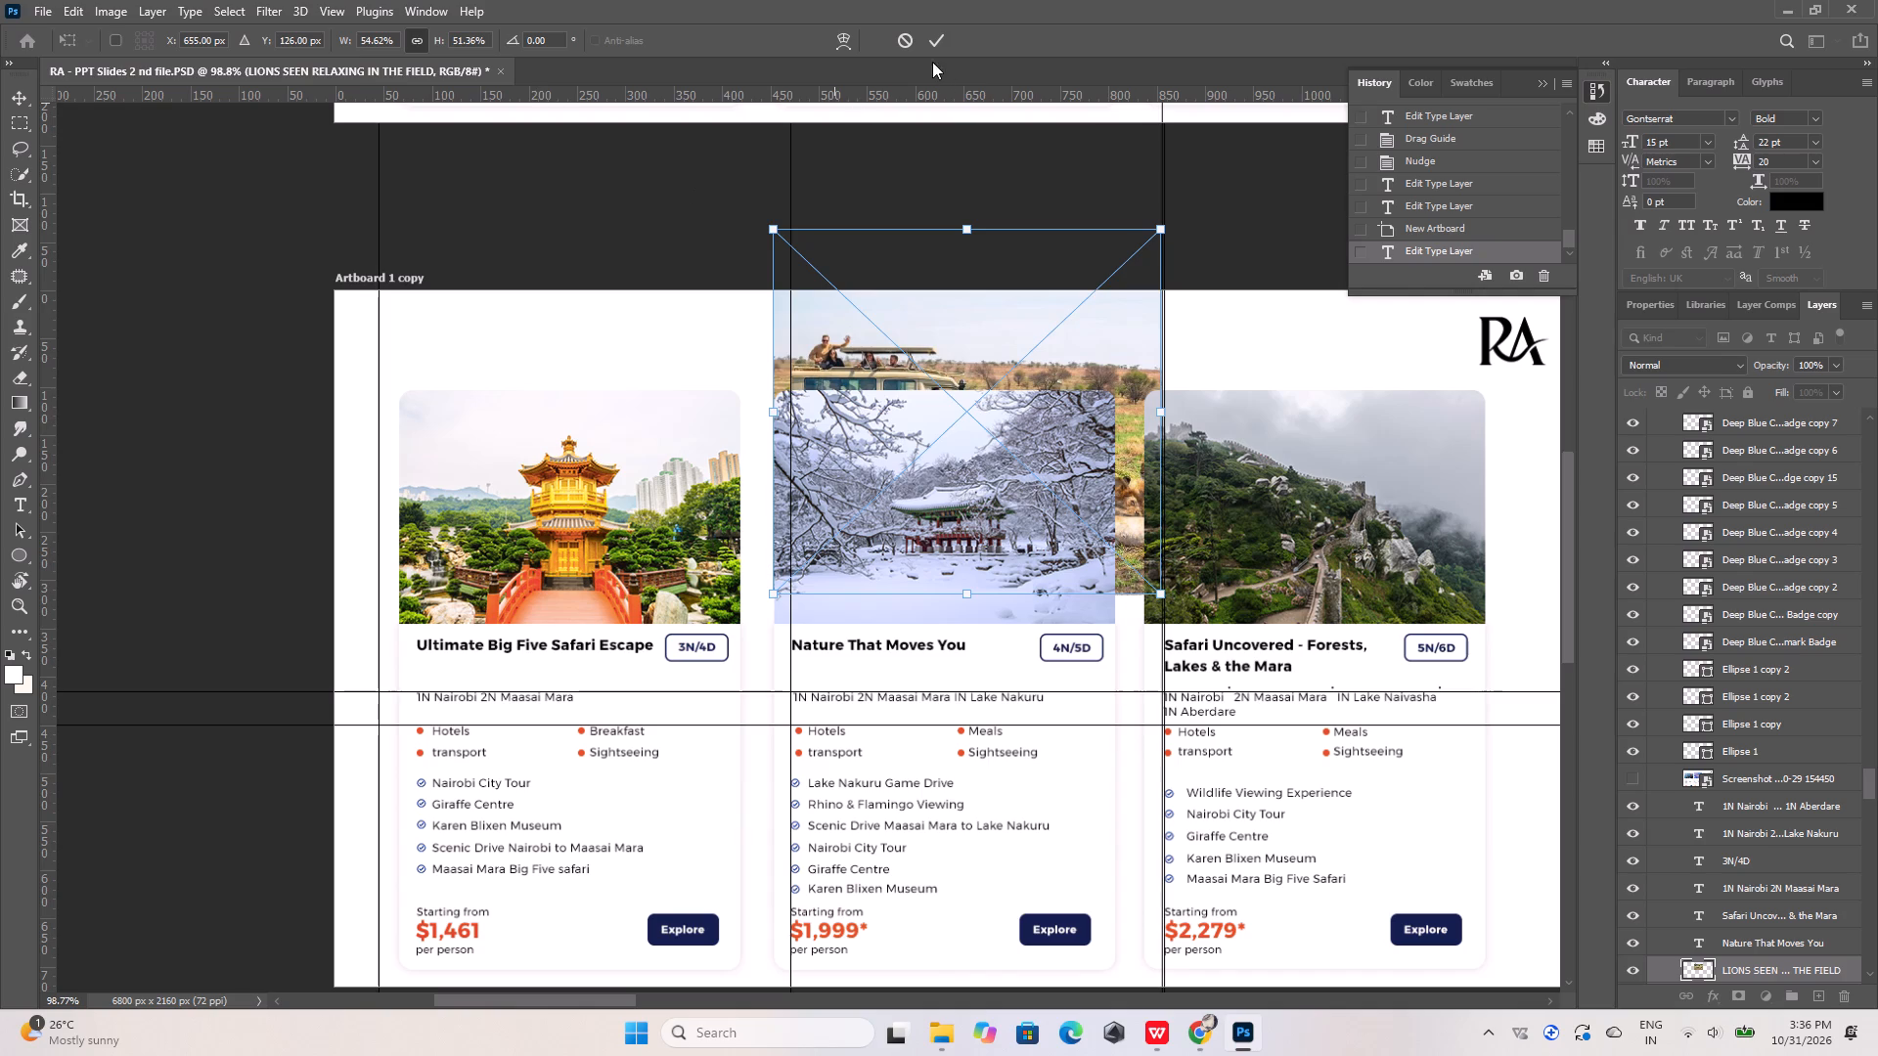
{"action": "left_click", "coordinate": [936, 43]}
Move the resting-lions layer up the stack to just above Rounded Rectangle 1, clipped to it beneath the first card's temple photo.
{"action": "left_click", "coordinate": [566, 474]}
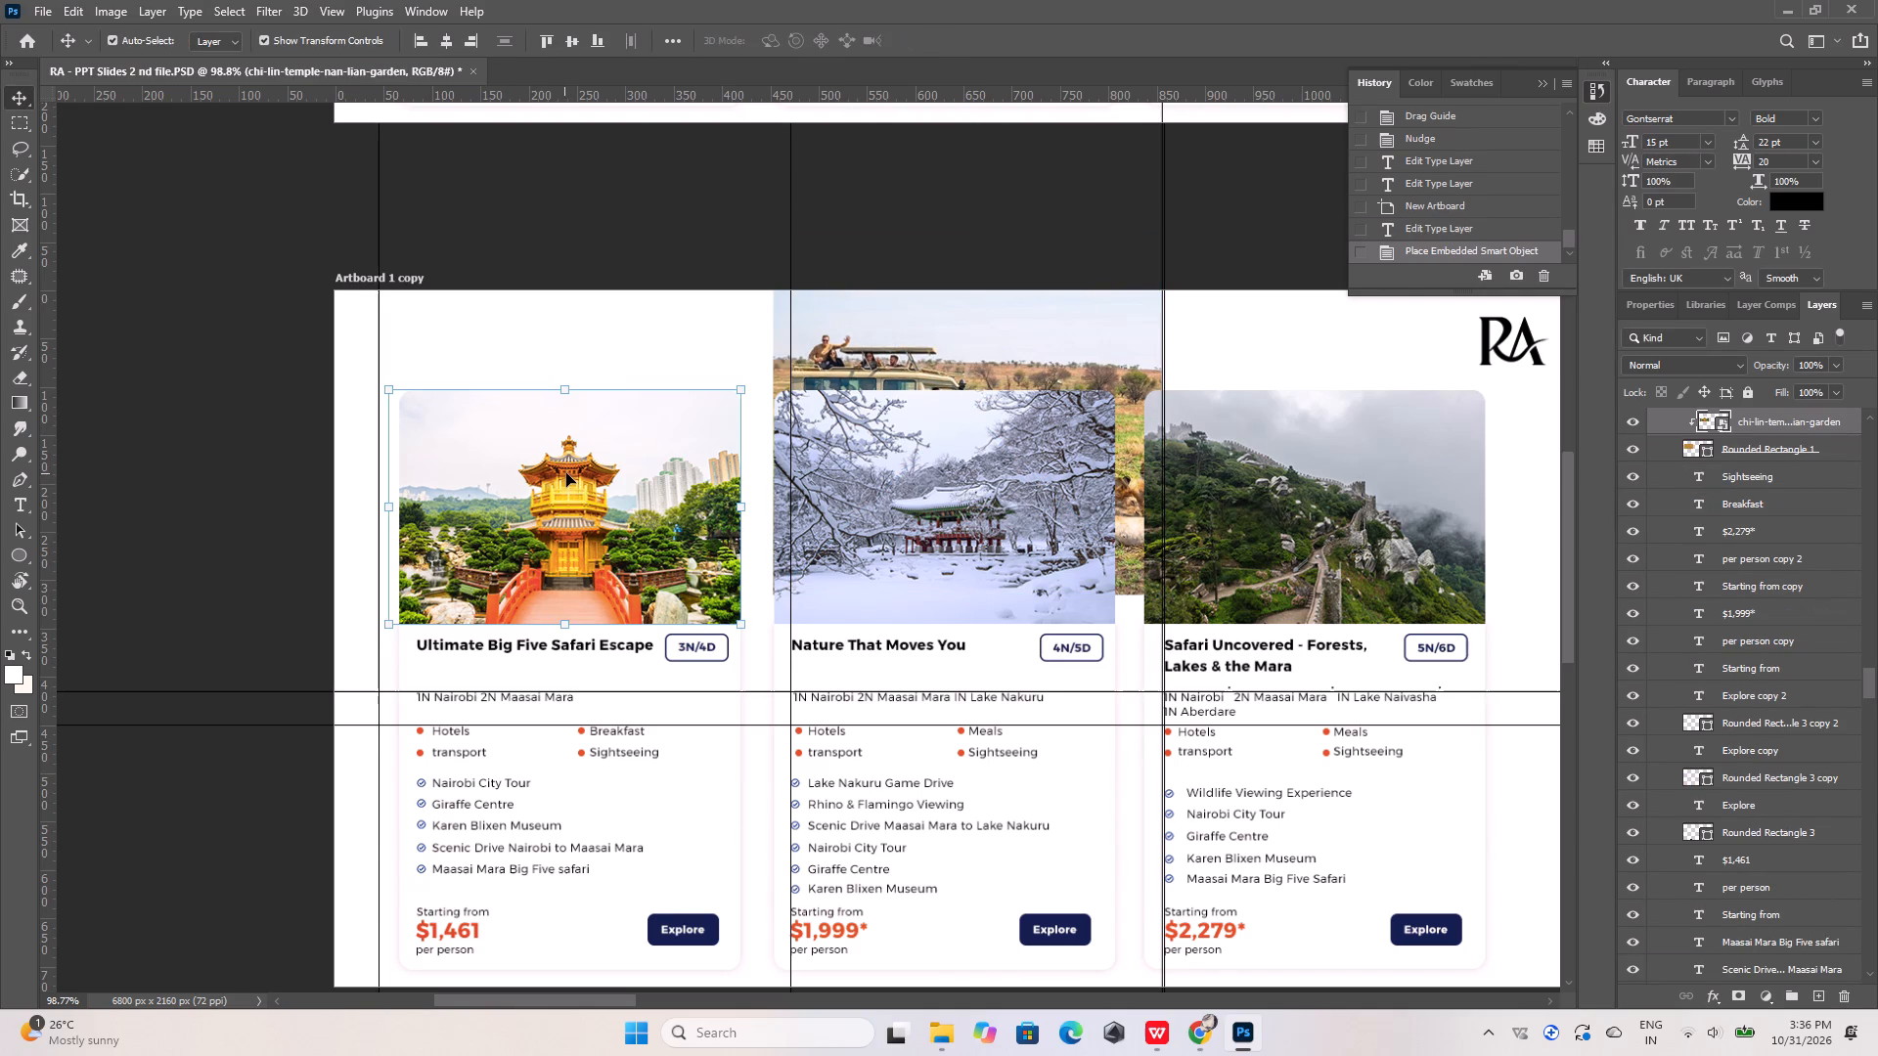
{"action": "left_click", "coordinate": [889, 343]}
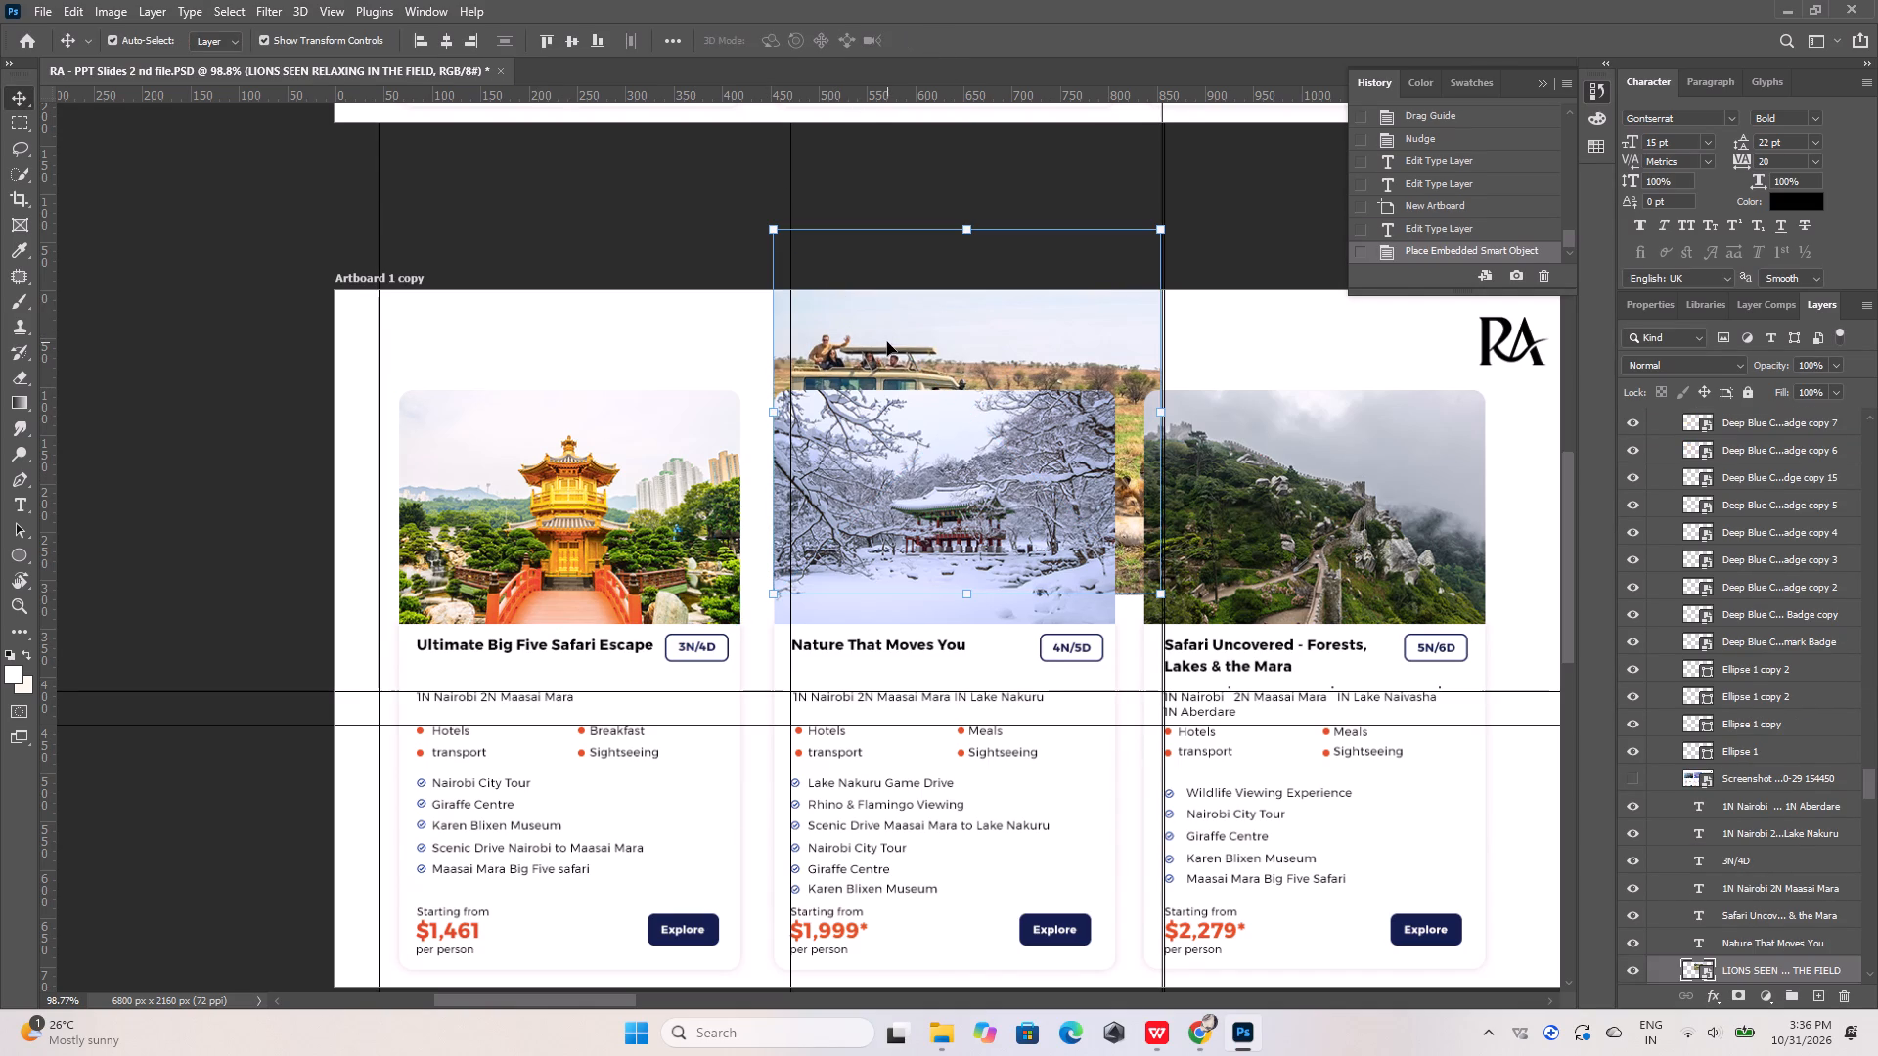
{"action": "left_click", "coordinate": [583, 466]}
{"action": "left_click", "coordinate": [902, 351]}
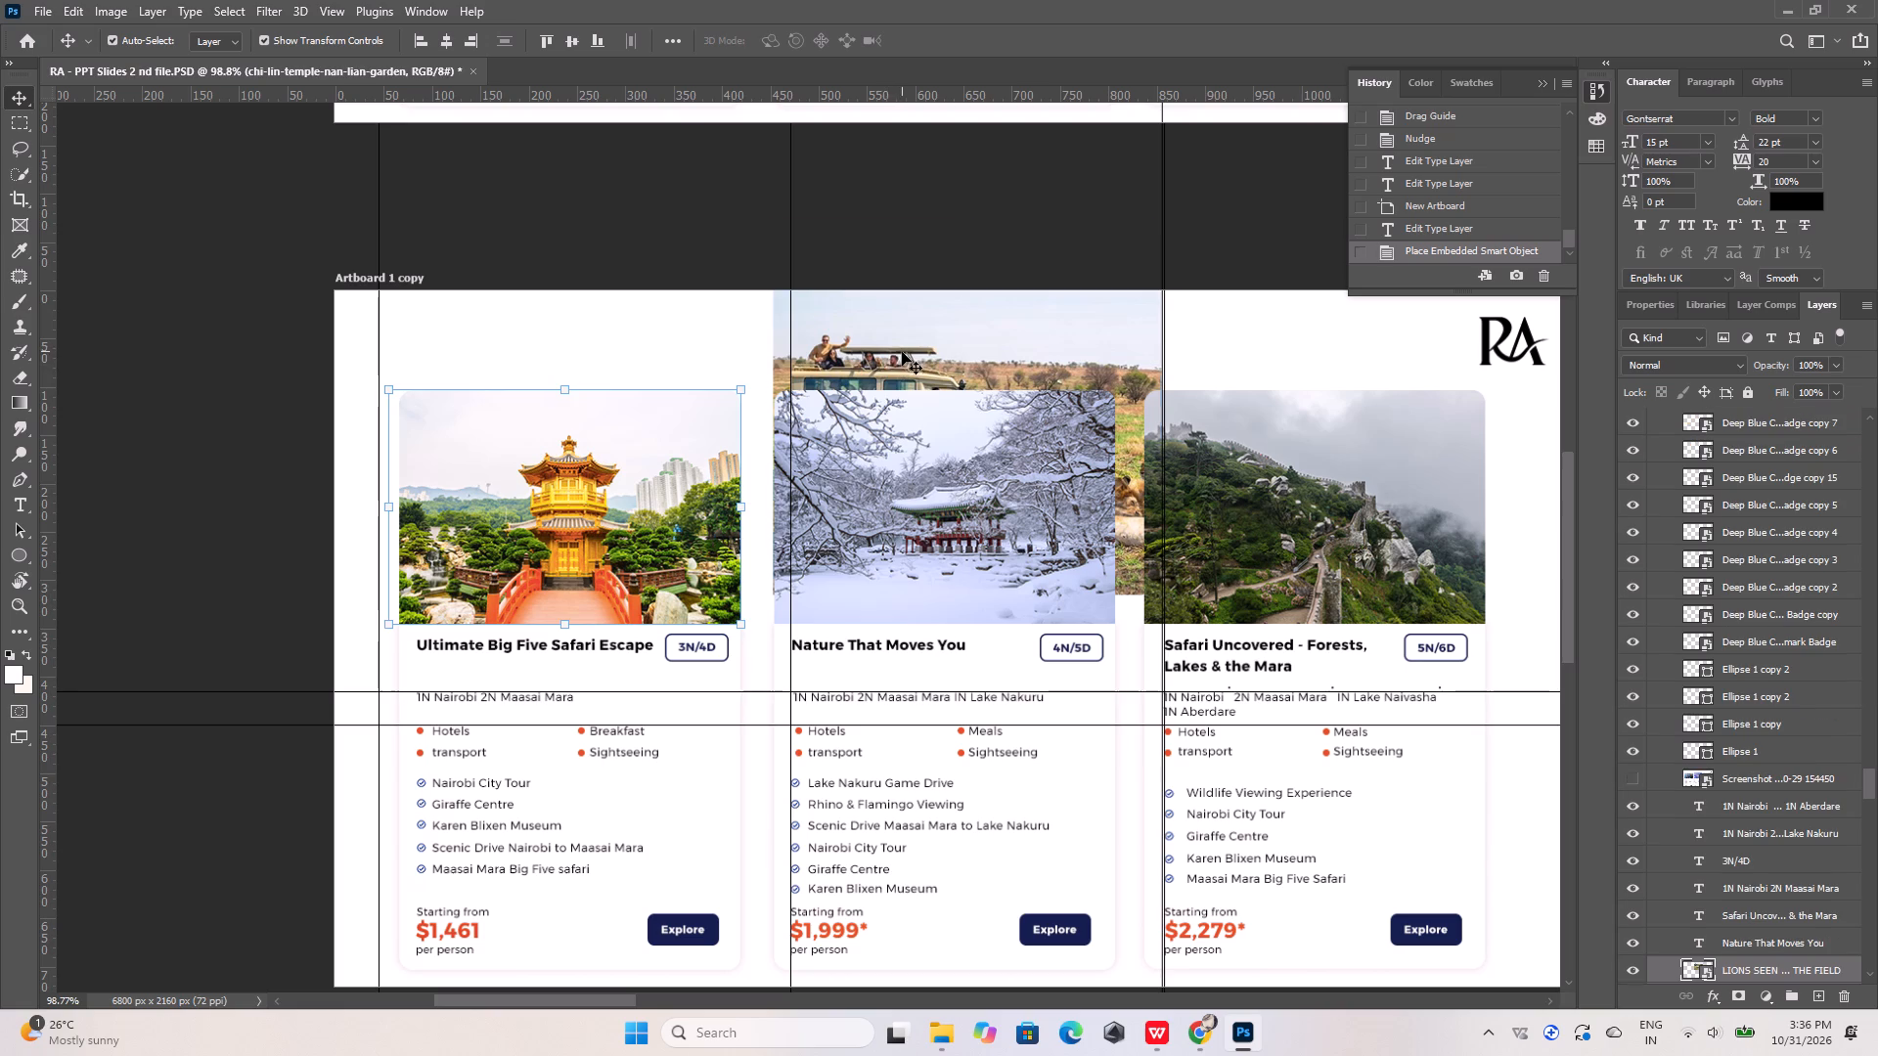
{"action": "left_click_drag", "start_coordinate": [1788, 964], "coordinate": [1787, 425]}
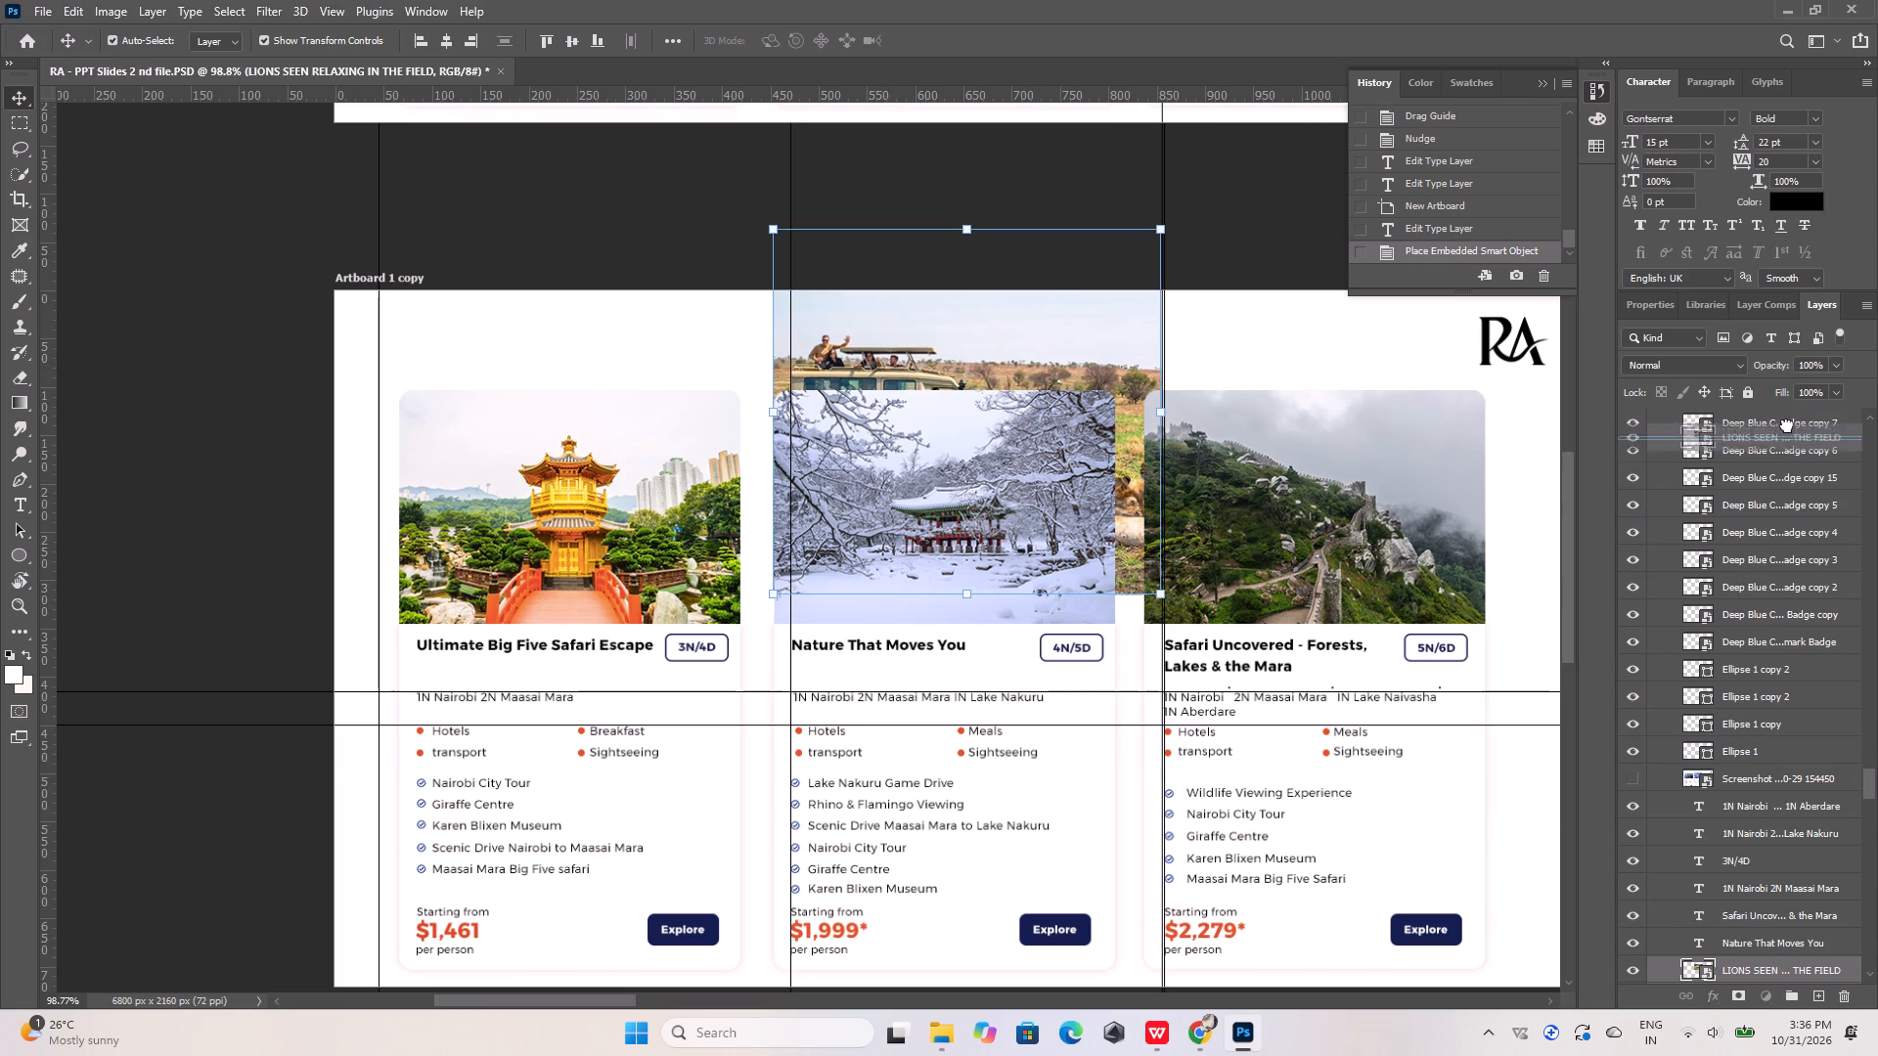
{"action": "left_click_drag", "start_coordinate": [1787, 425], "coordinate": [1787, 424]}
{"action": "scroll", "coordinate": [1791, 443], "scroll_direction": "up", "scroll_amount": 20}
{"action": "scroll", "coordinate": [1791, 443], "scroll_direction": "up", "scroll_amount": 4}
{"action": "scroll", "coordinate": [1742, 768], "scroll_direction": "down", "scroll_amount": 6}
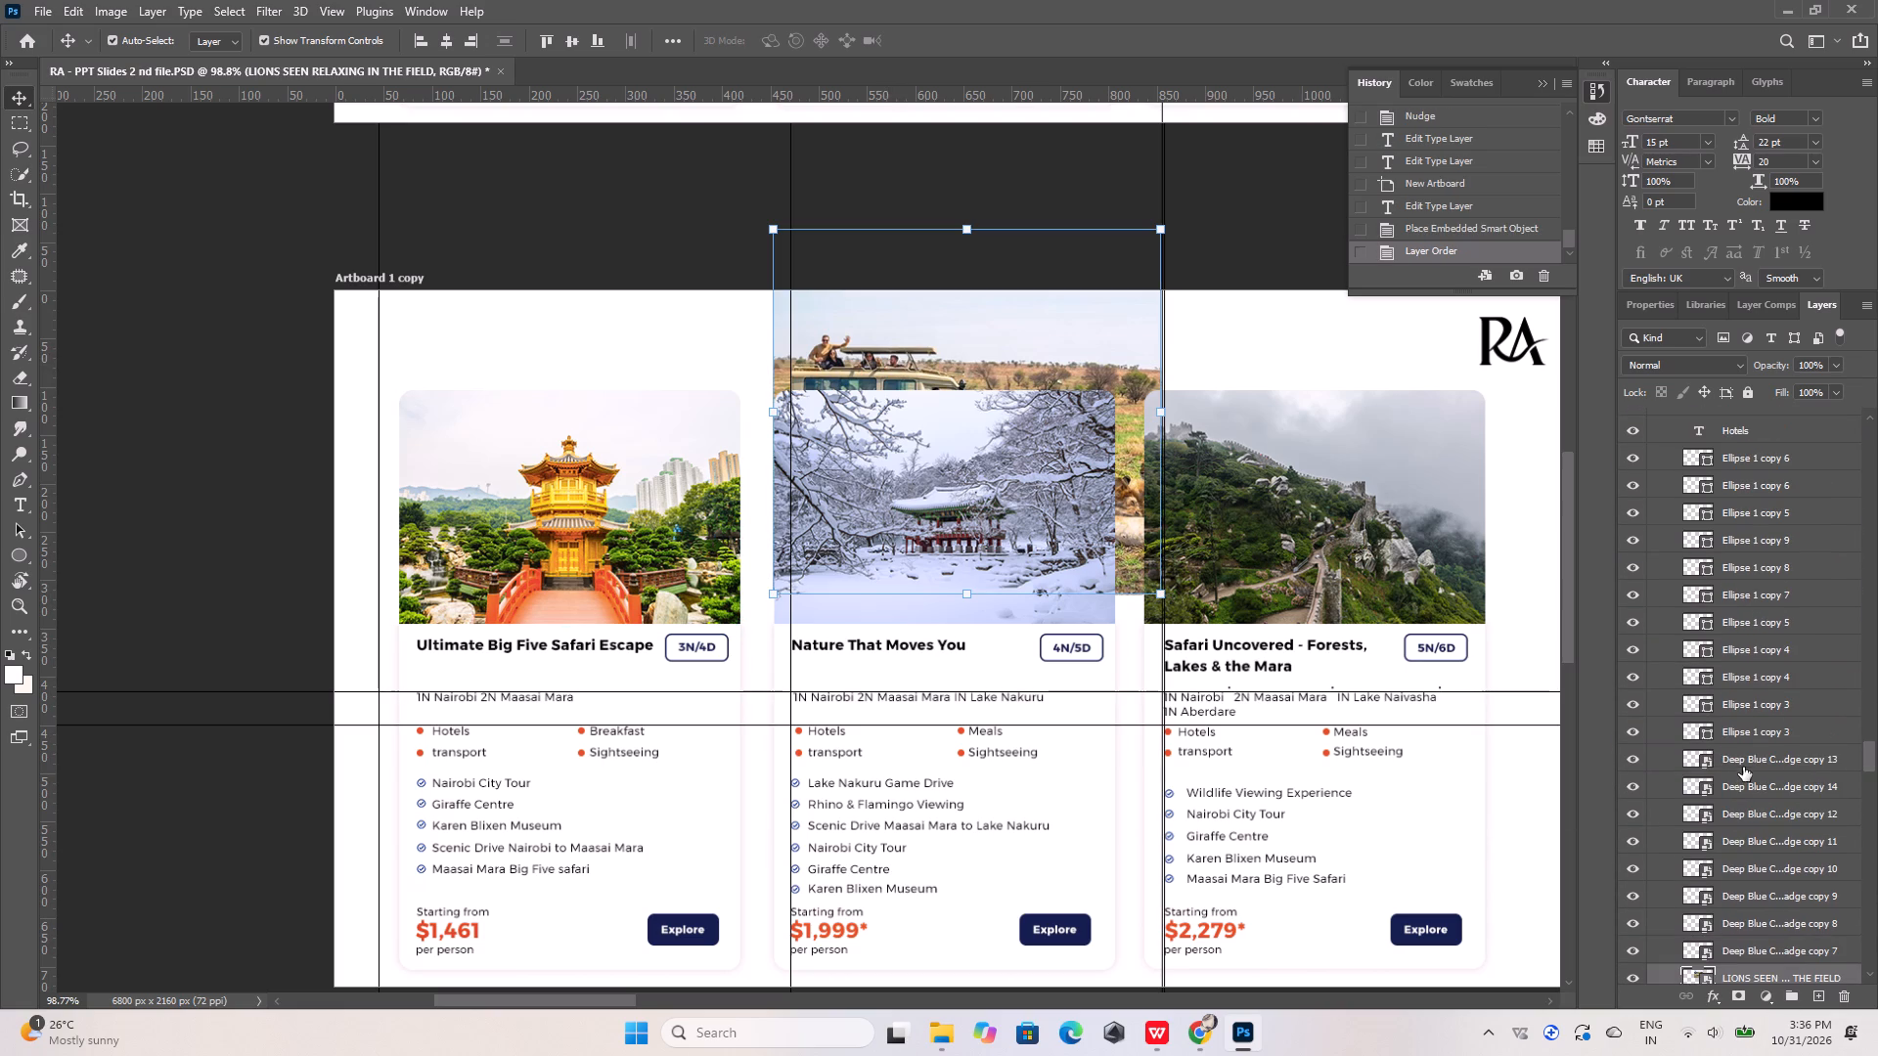
{"action": "left_click_drag", "start_coordinate": [1789, 927], "coordinate": [1811, 448]}
{"action": "scroll", "coordinate": [1779, 523], "scroll_direction": "up", "scroll_amount": 10}
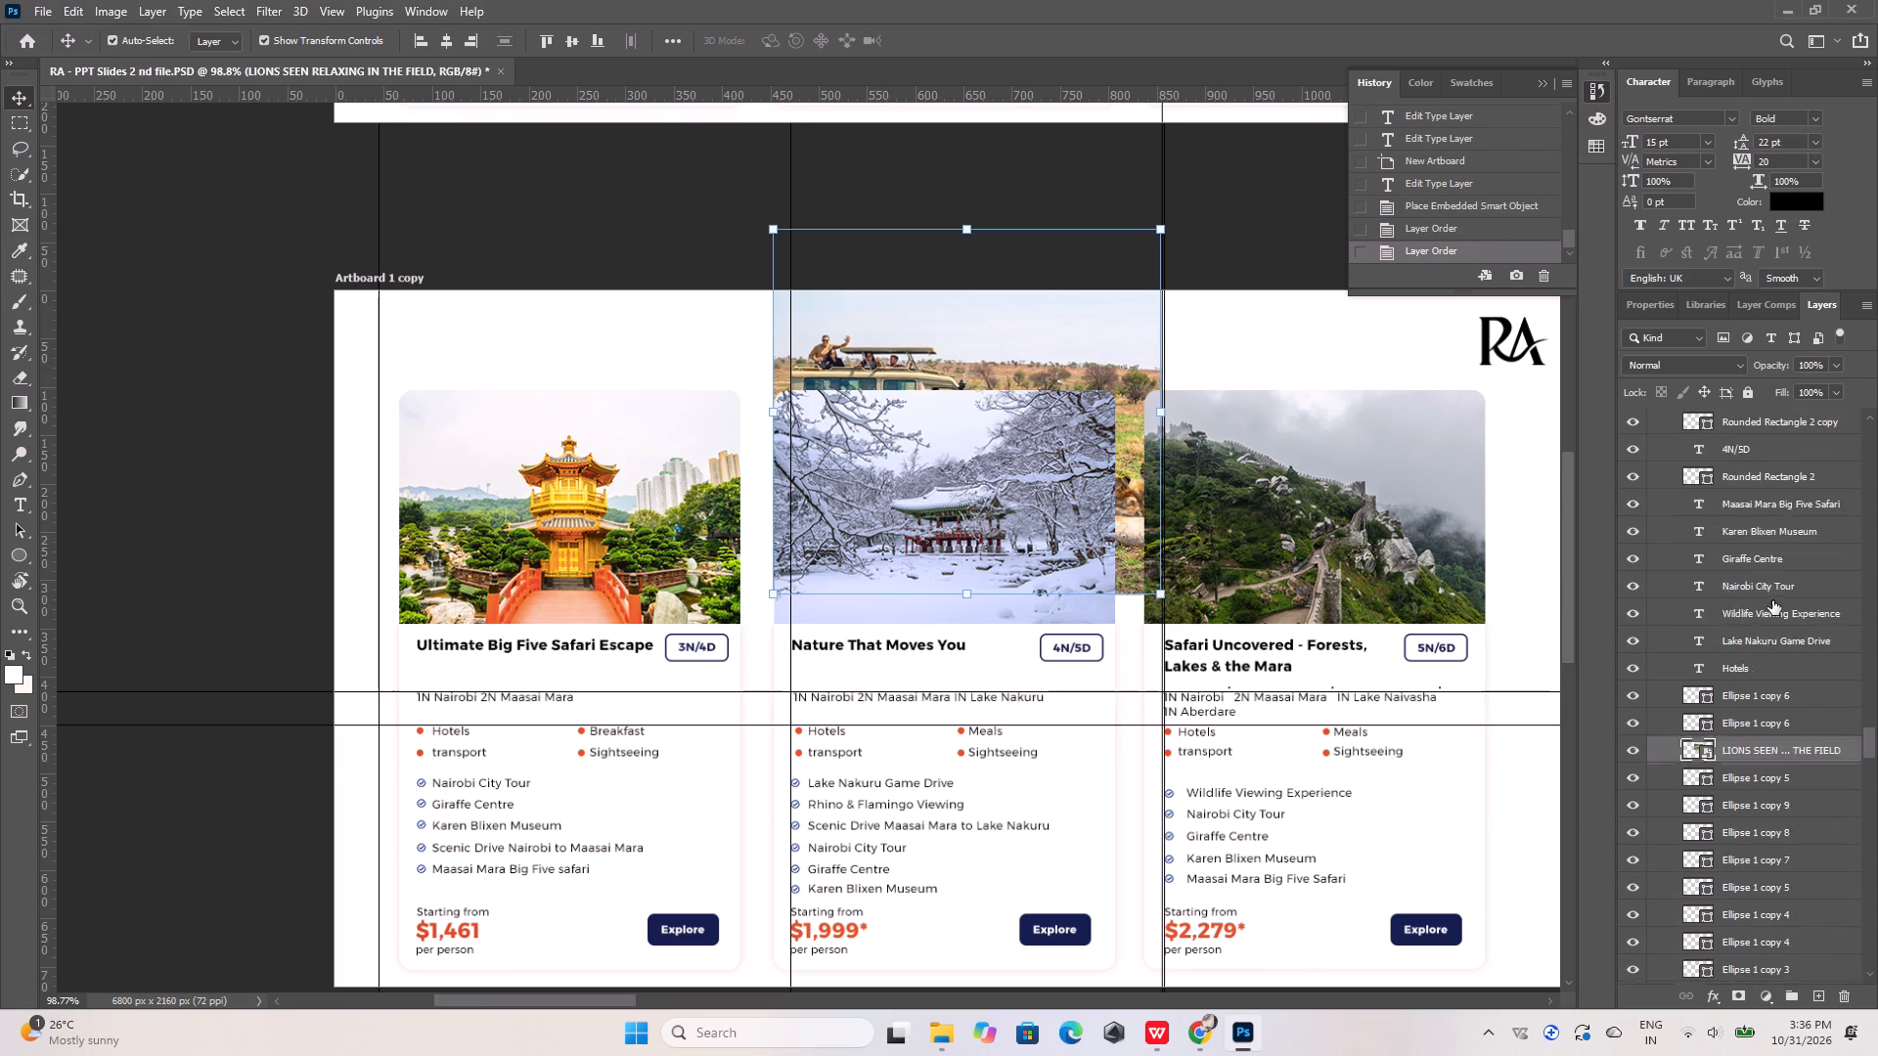
{"action": "scroll", "coordinate": [1772, 600], "scroll_direction": "up", "scroll_amount": 7}
{"action": "left_click_drag", "start_coordinate": [1793, 912], "coordinate": [1787, 557]}
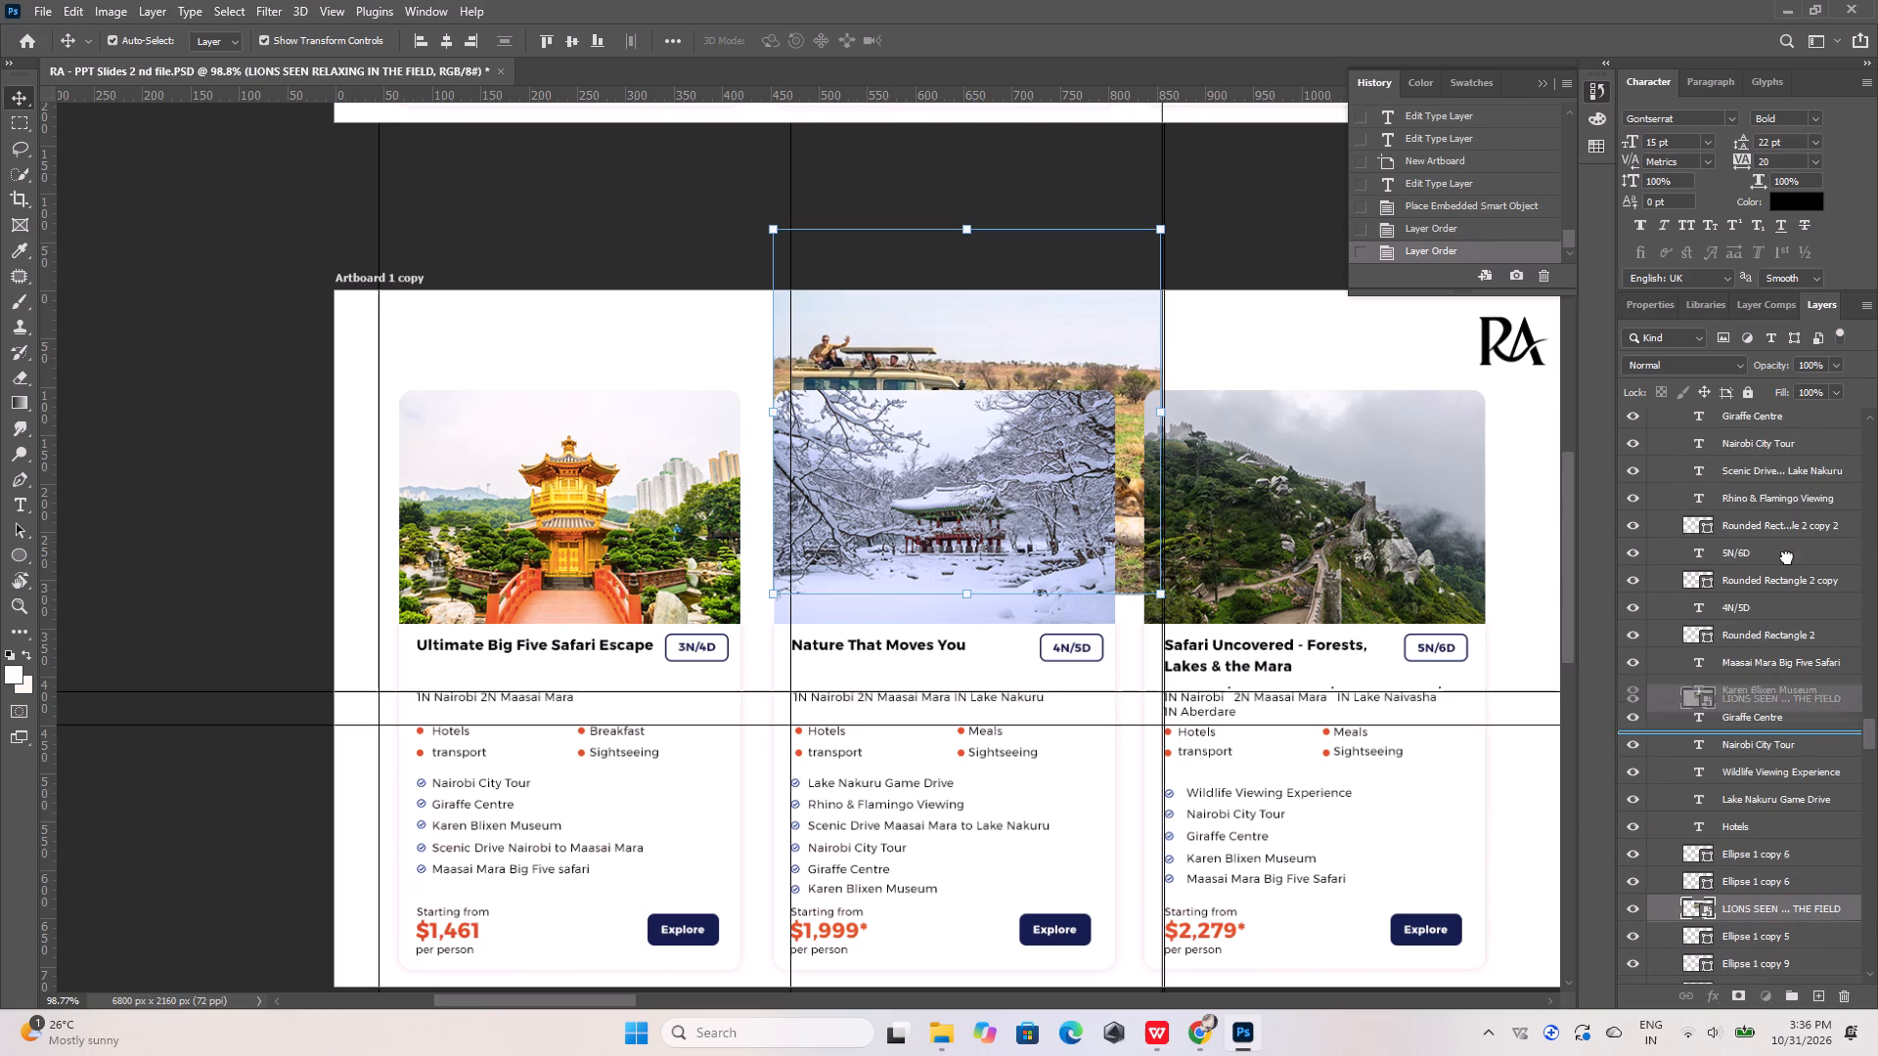
{"action": "left_click_drag", "start_coordinate": [1787, 557], "coordinate": [1785, 439]}
{"action": "scroll", "coordinate": [1771, 482], "scroll_direction": "up", "scroll_amount": 19}
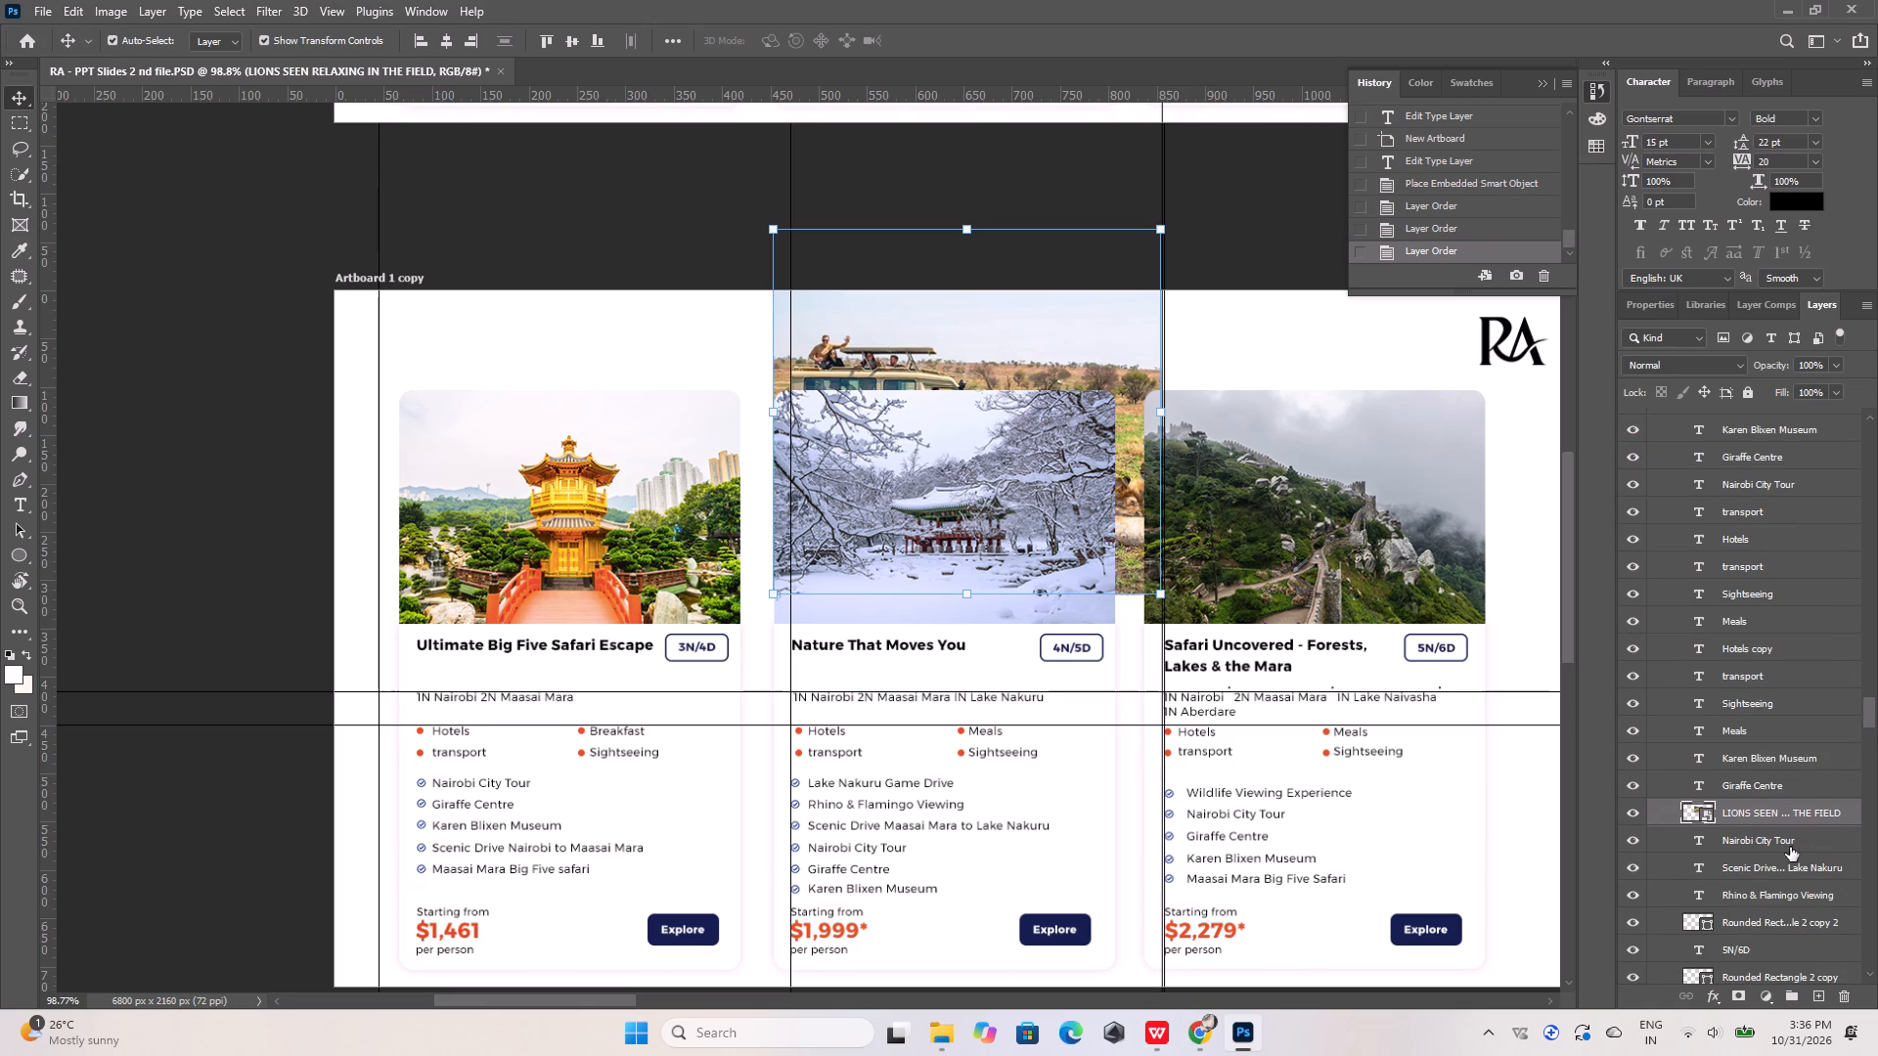
{"action": "left_click_drag", "start_coordinate": [1791, 944], "coordinate": [1776, 433]}
{"action": "scroll", "coordinate": [1770, 473], "scroll_direction": "up", "scroll_amount": 6}
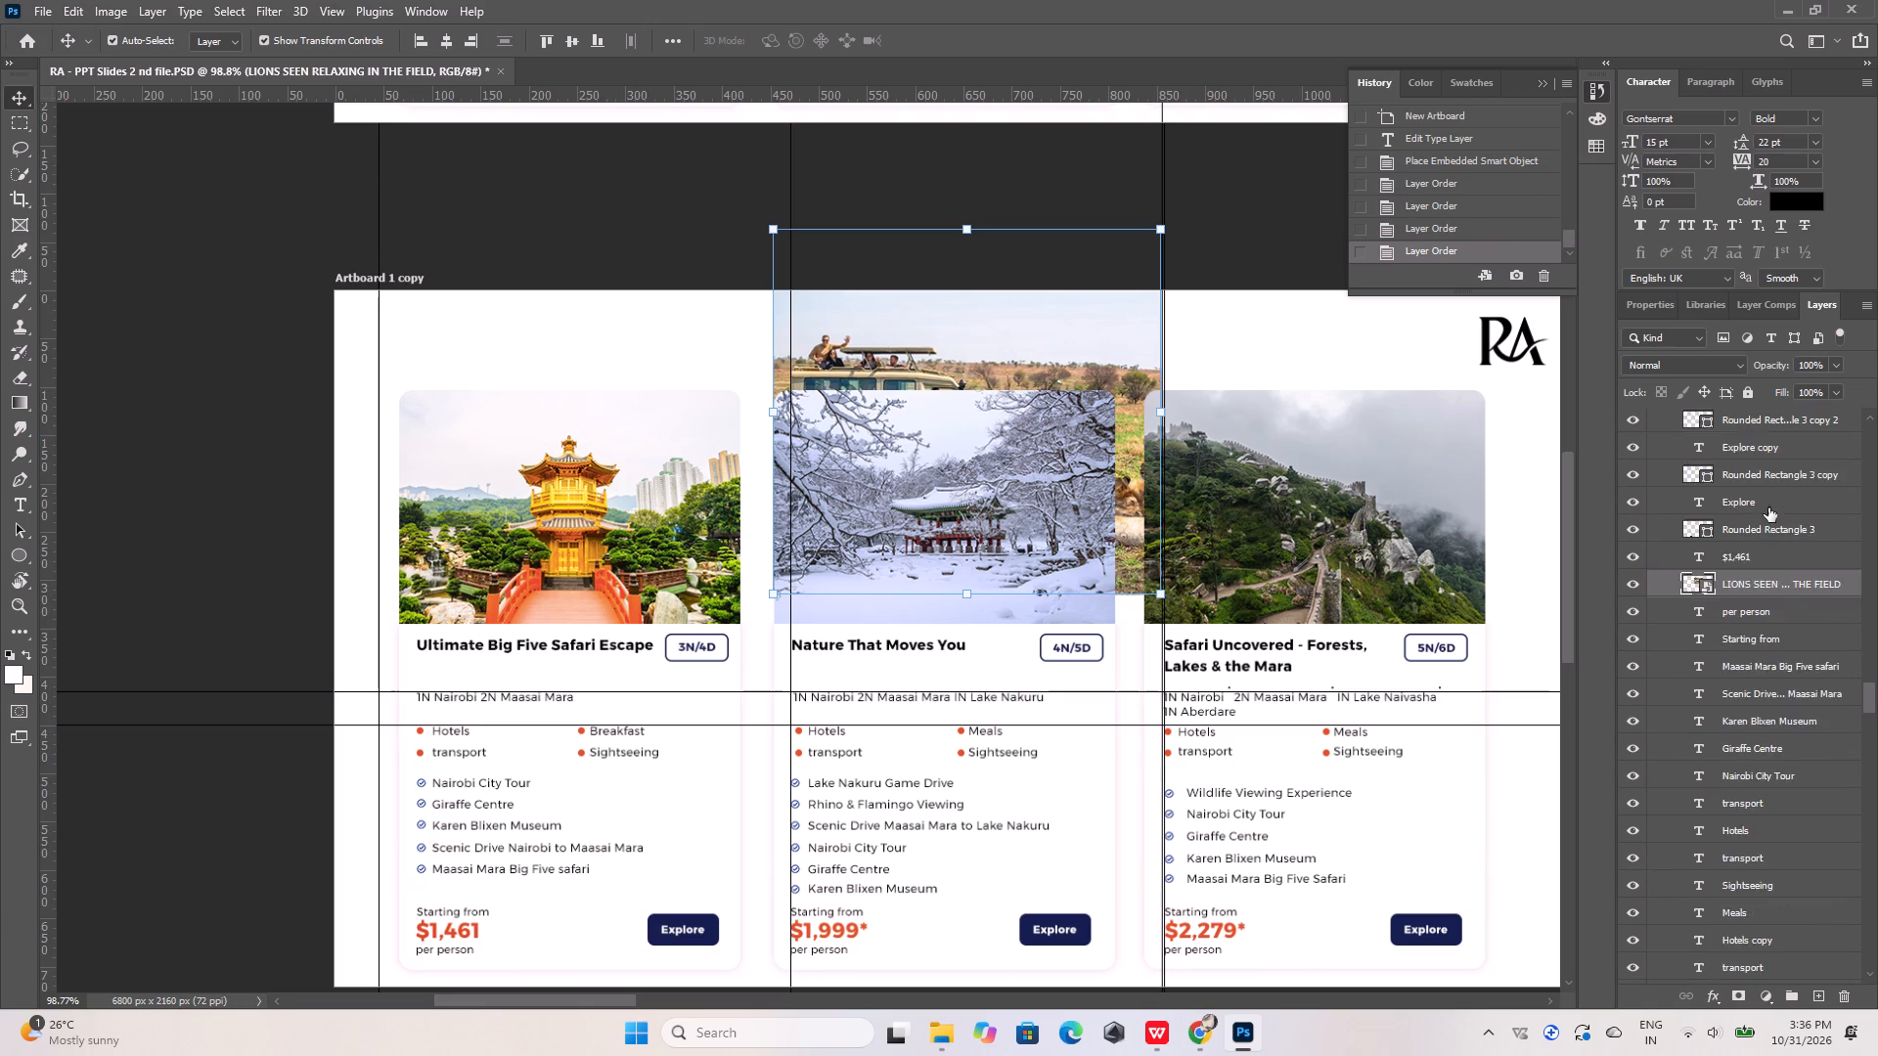
{"action": "scroll", "coordinate": [1768, 507], "scroll_direction": "up", "scroll_amount": 11}
{"action": "scroll", "coordinate": [1759, 594], "scroll_direction": "up", "scroll_amount": 2}
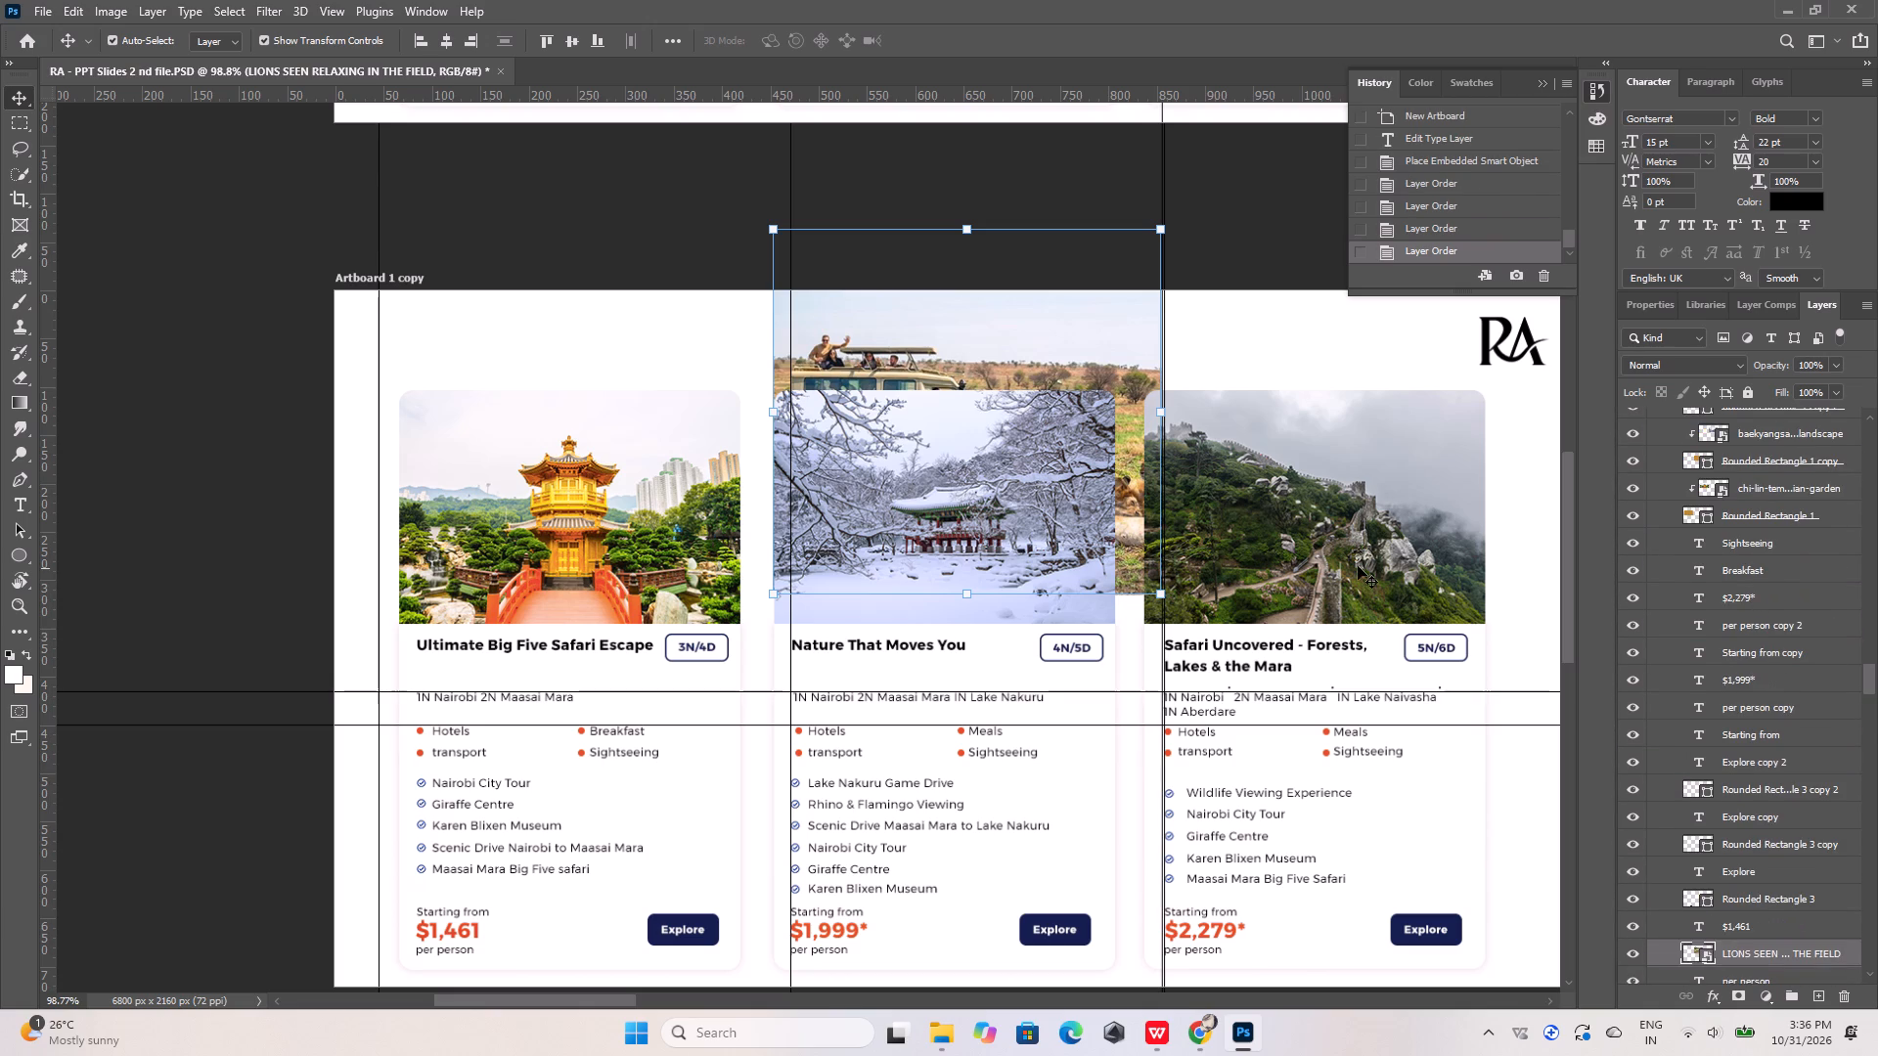
{"action": "left_click", "coordinate": [672, 501]}
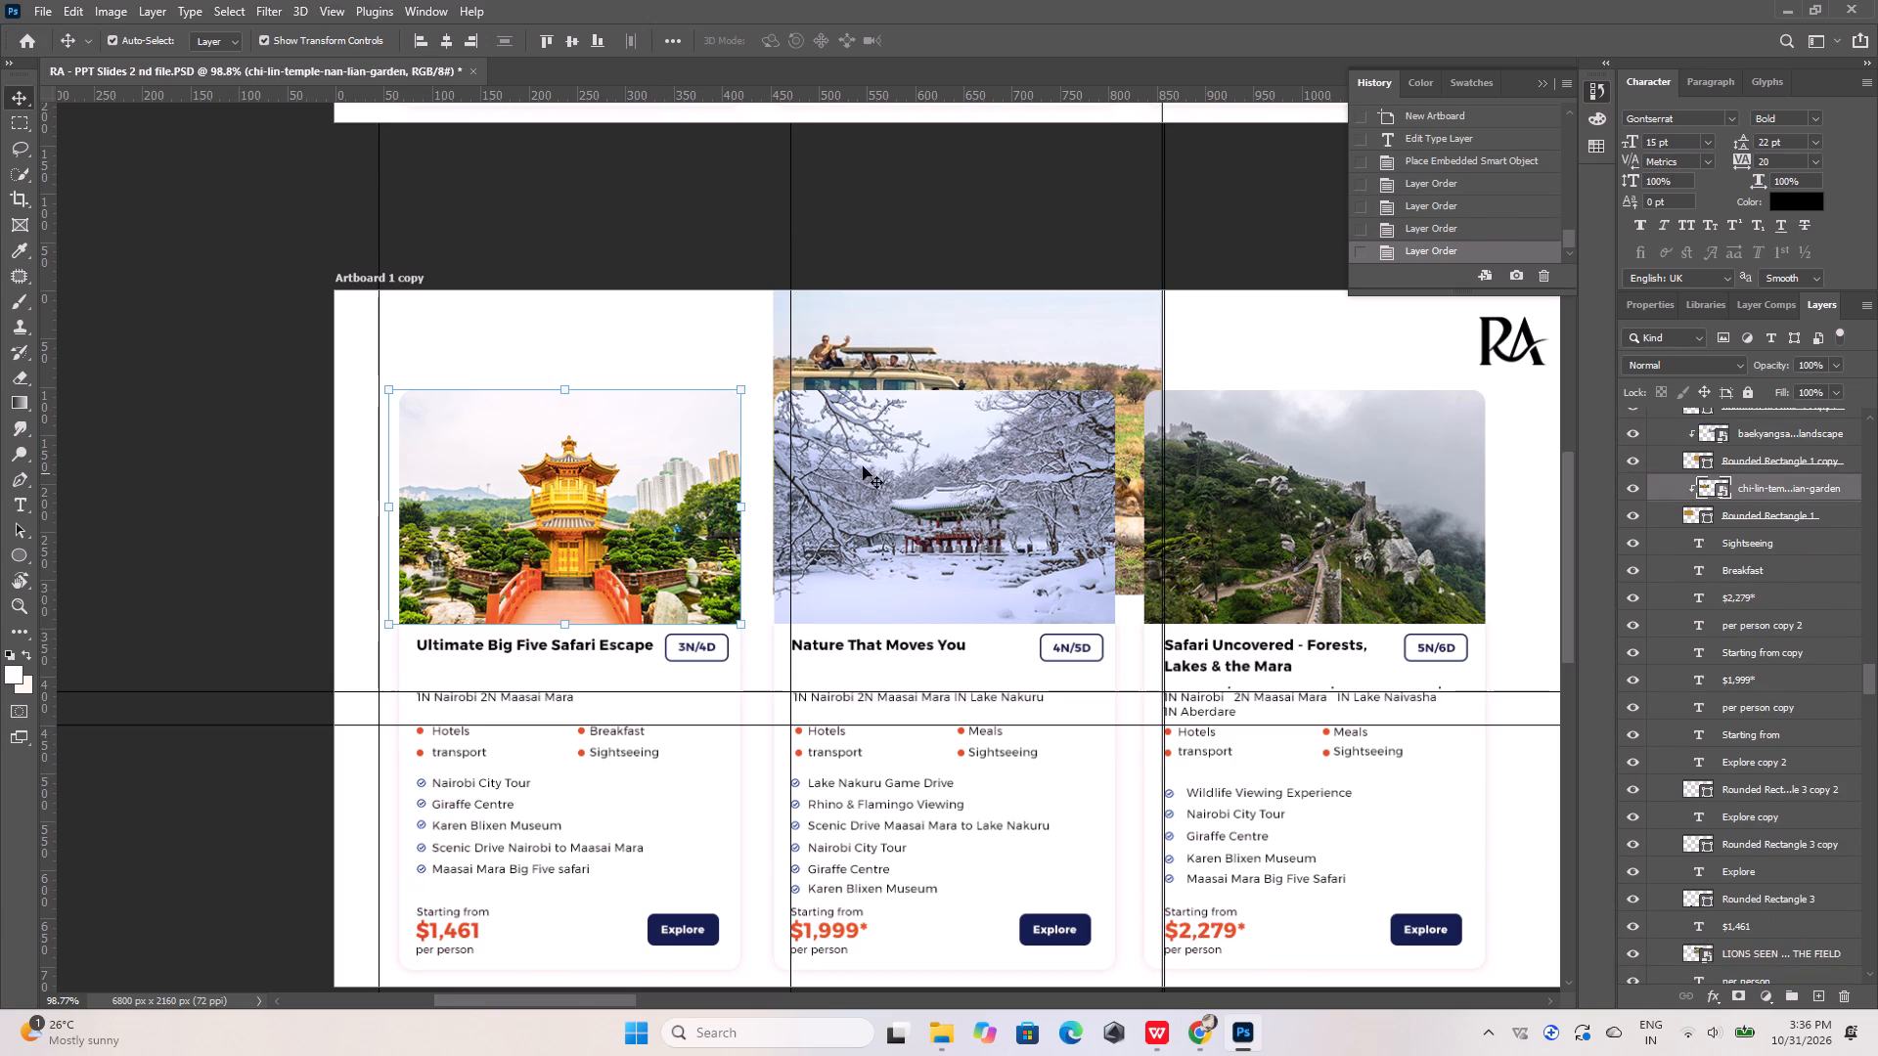
{"action": "left_click", "coordinate": [975, 359]}
{"action": "left_click", "coordinate": [610, 385]}
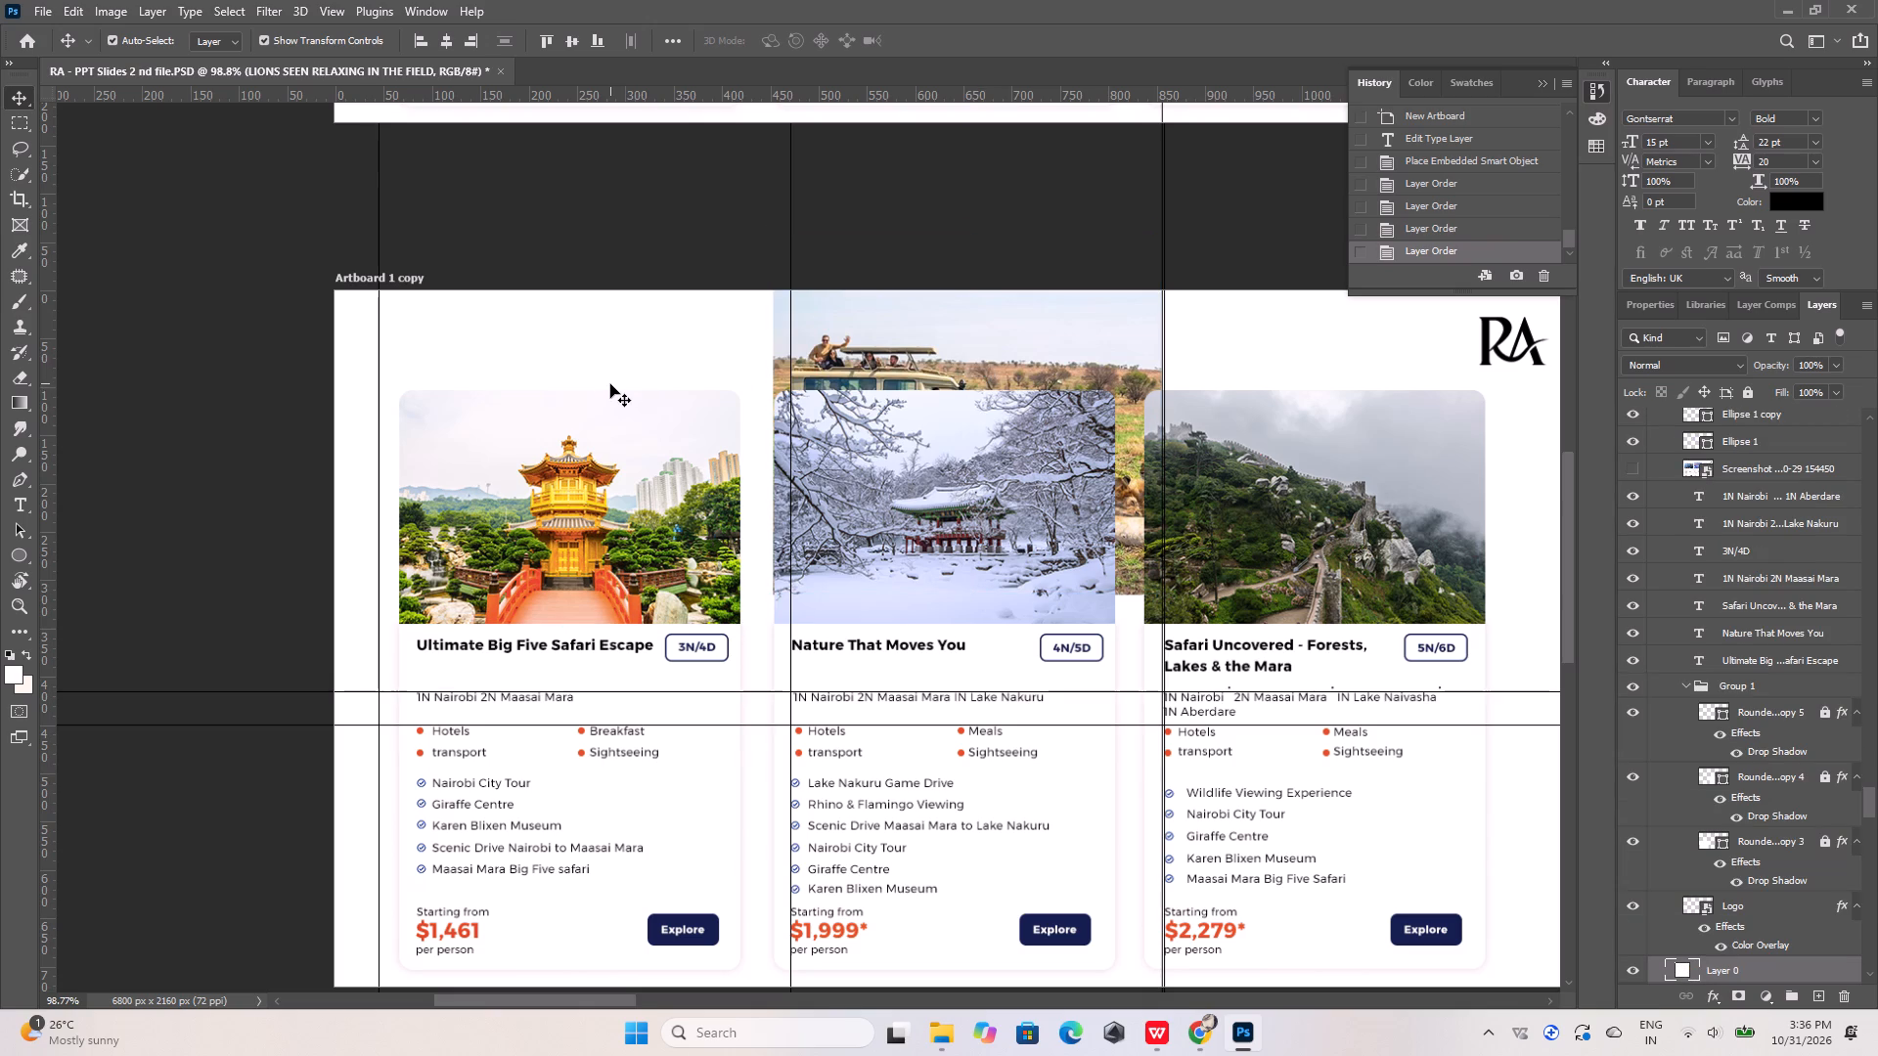
{"action": "left_click", "coordinate": [590, 425]}
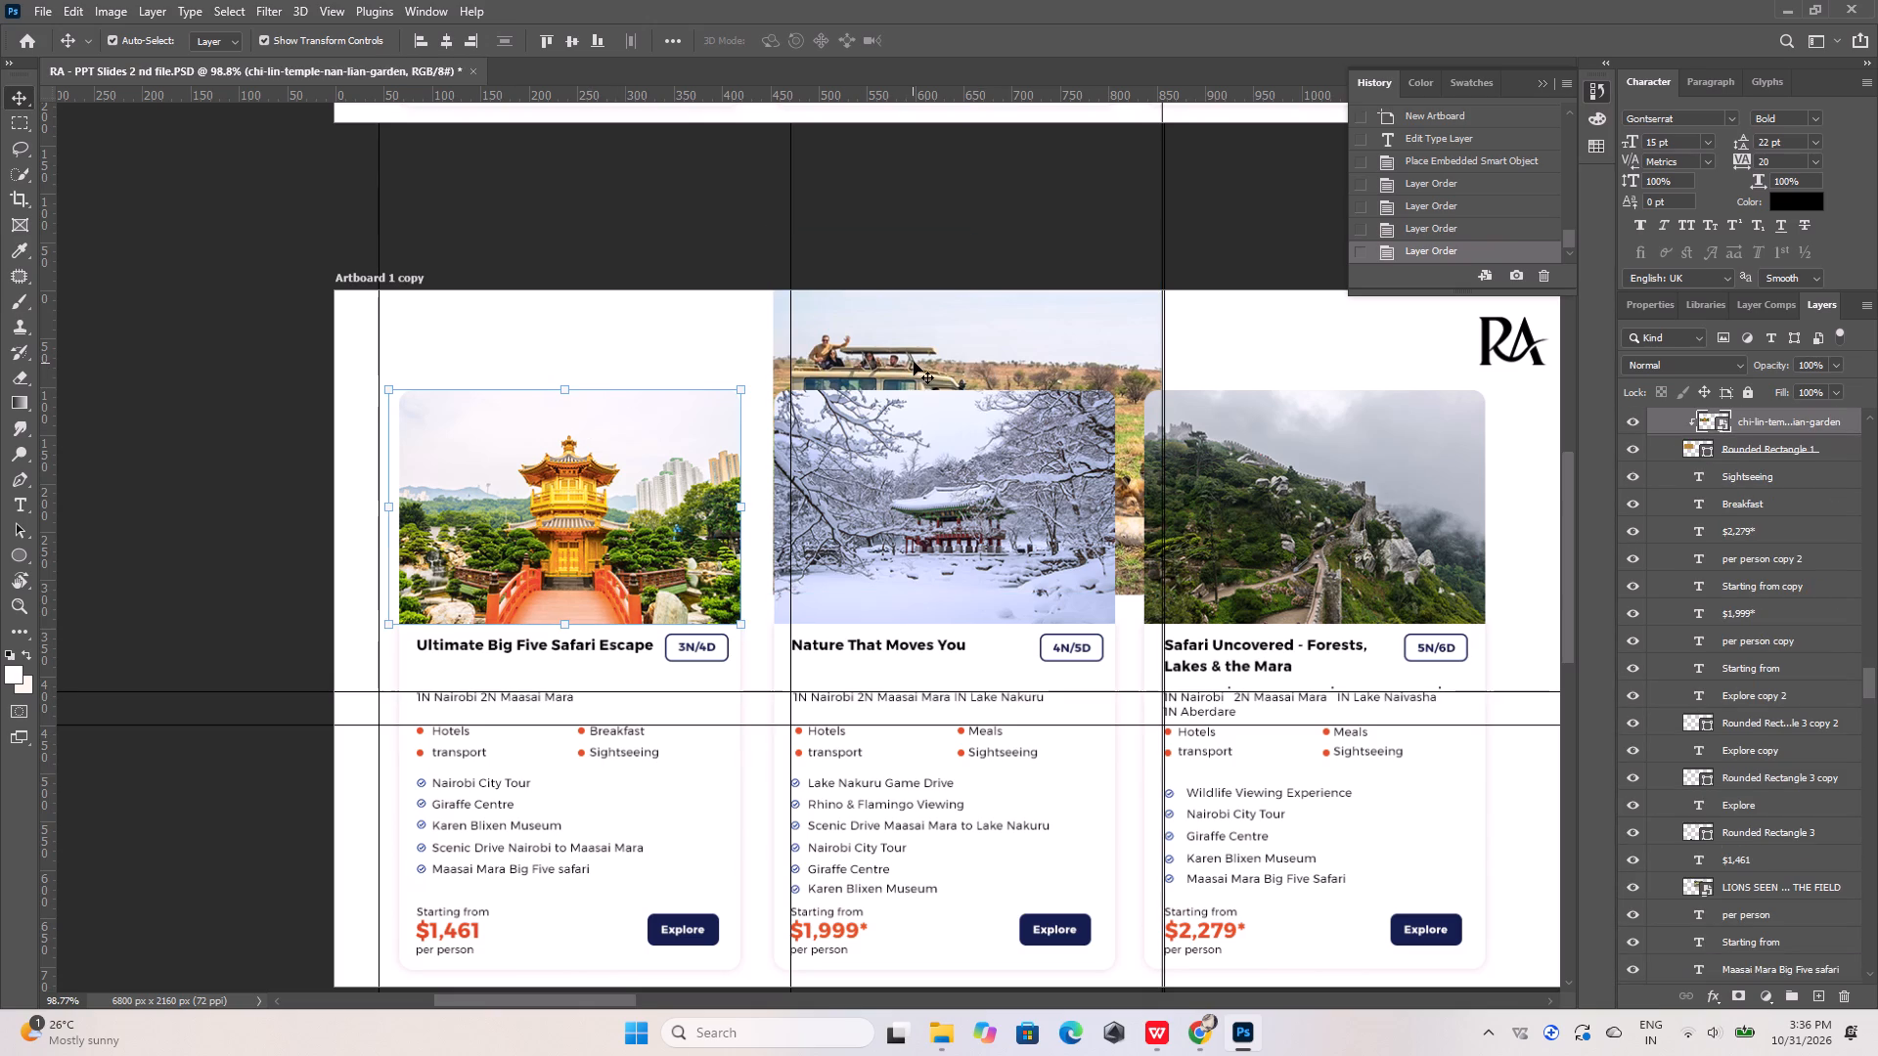
{"action": "left_click", "coordinate": [916, 359]}
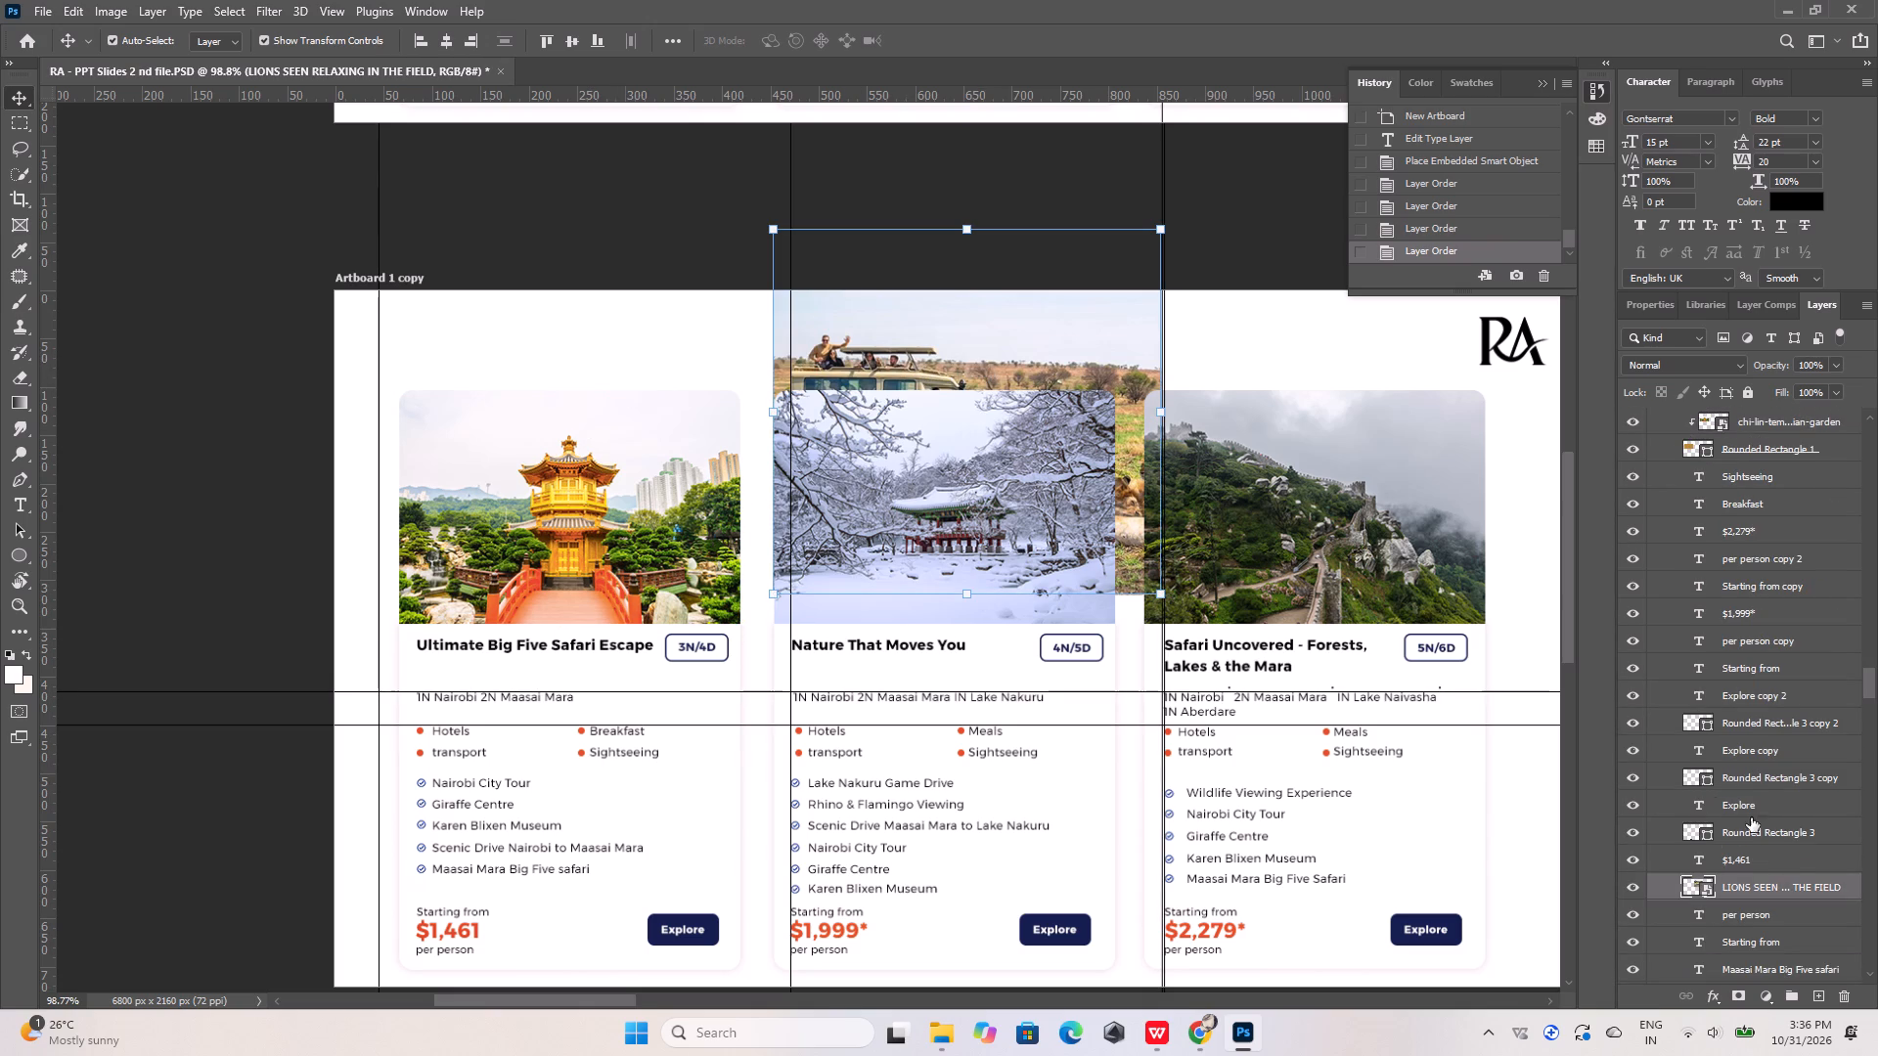
{"action": "left_click_drag", "start_coordinate": [1797, 880], "coordinate": [1750, 428]}
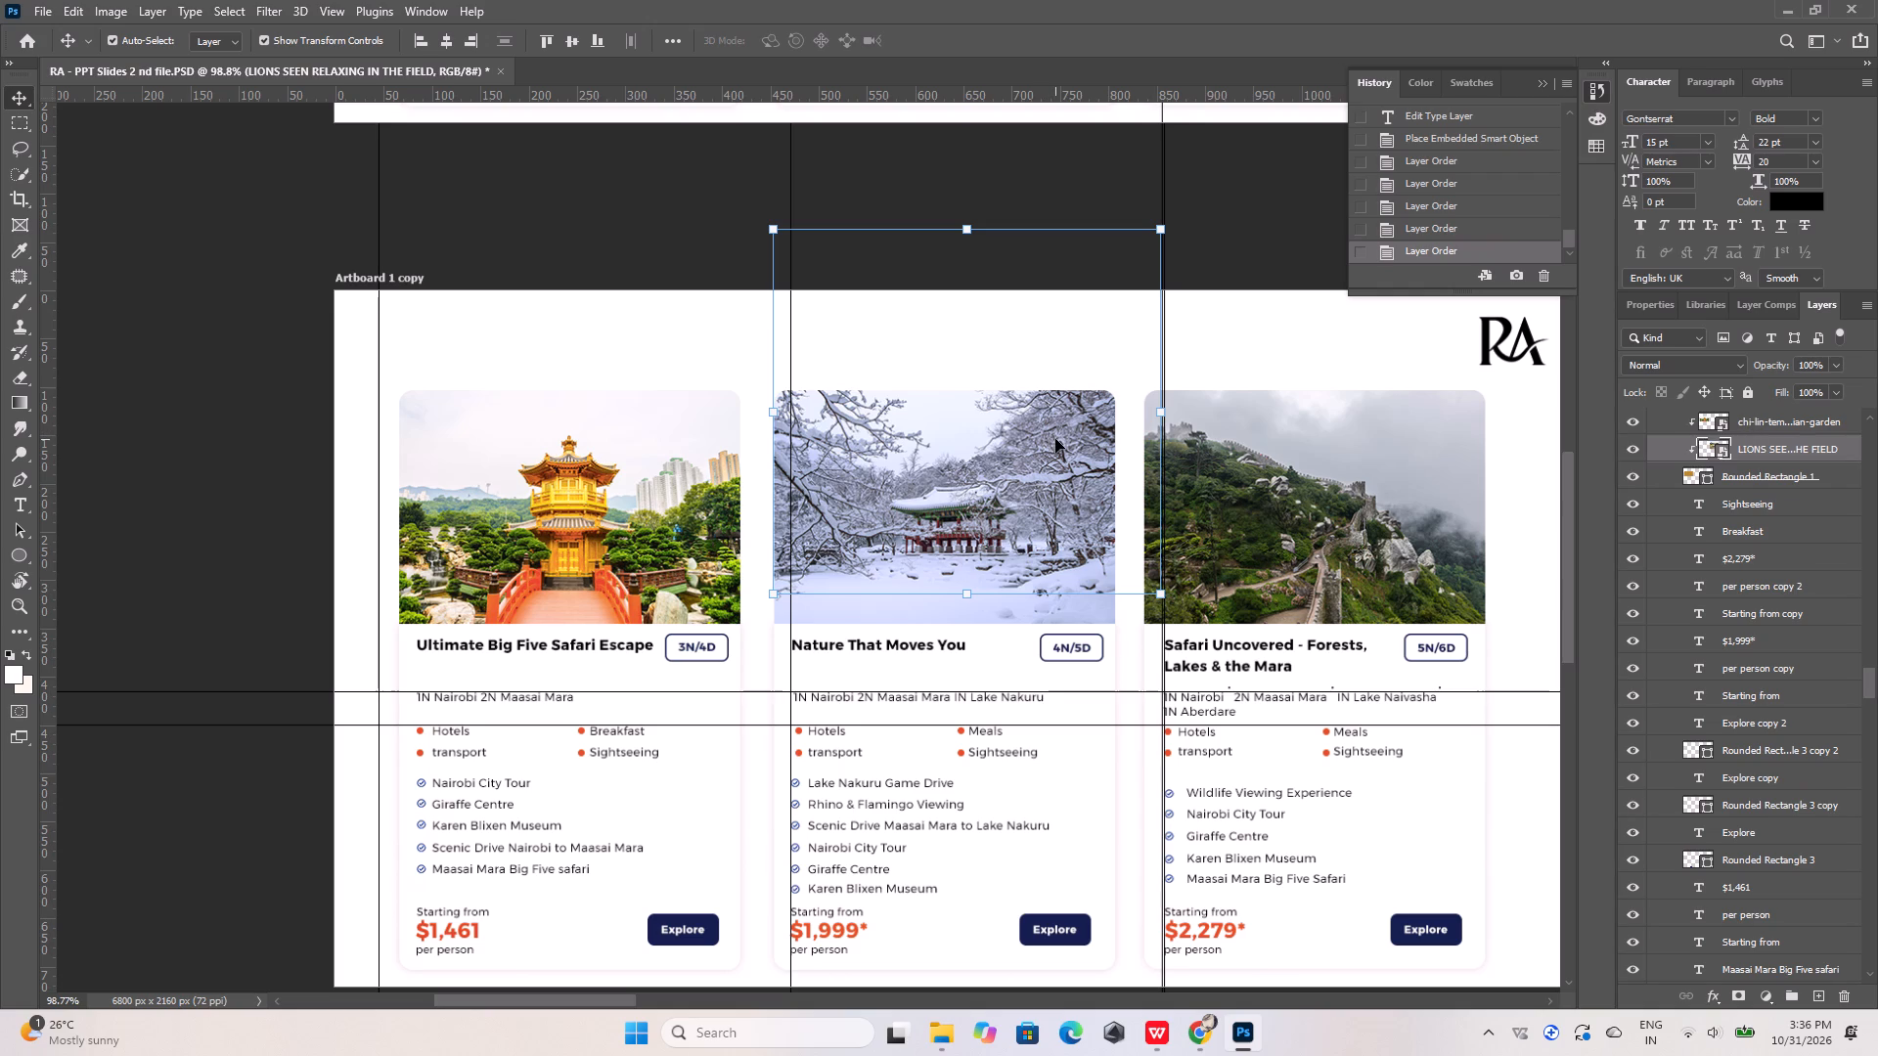
Shift the clipped resting-lions photo left about 210 px, over the right half of the first card's image frame.
{"action": "key", "text": "shift+Left"}
{"action": "key", "text": "shift+Left"}
{"action": "key", "text": "shift+Left"}
{"action": "key", "text": "shift+Left"}
{"action": "key", "text": "shift+Left"}
{"action": "key", "text": "shift+Left"}
{"action": "key", "text": "shift+Left"}
{"action": "key", "text": "shift+Left"}
{"action": "key", "text": "shift+Left"}
{"action": "key", "text": "shift+Left"}
{"action": "key", "text": "shift+Left"}
{"action": "key", "text": "shift+Left"}
{"action": "key", "text": "shift+Left"}
{"action": "key", "text": "shift+Left"}
{"action": "key", "text": "shift+Left"}
{"action": "key", "text": "shift+Left"}
{"action": "key", "text": "shift+Left"}
{"action": "key", "text": "shift+Left"}
{"action": "key", "text": "shift+Left"}
{"action": "key", "text": "shift+Left"}
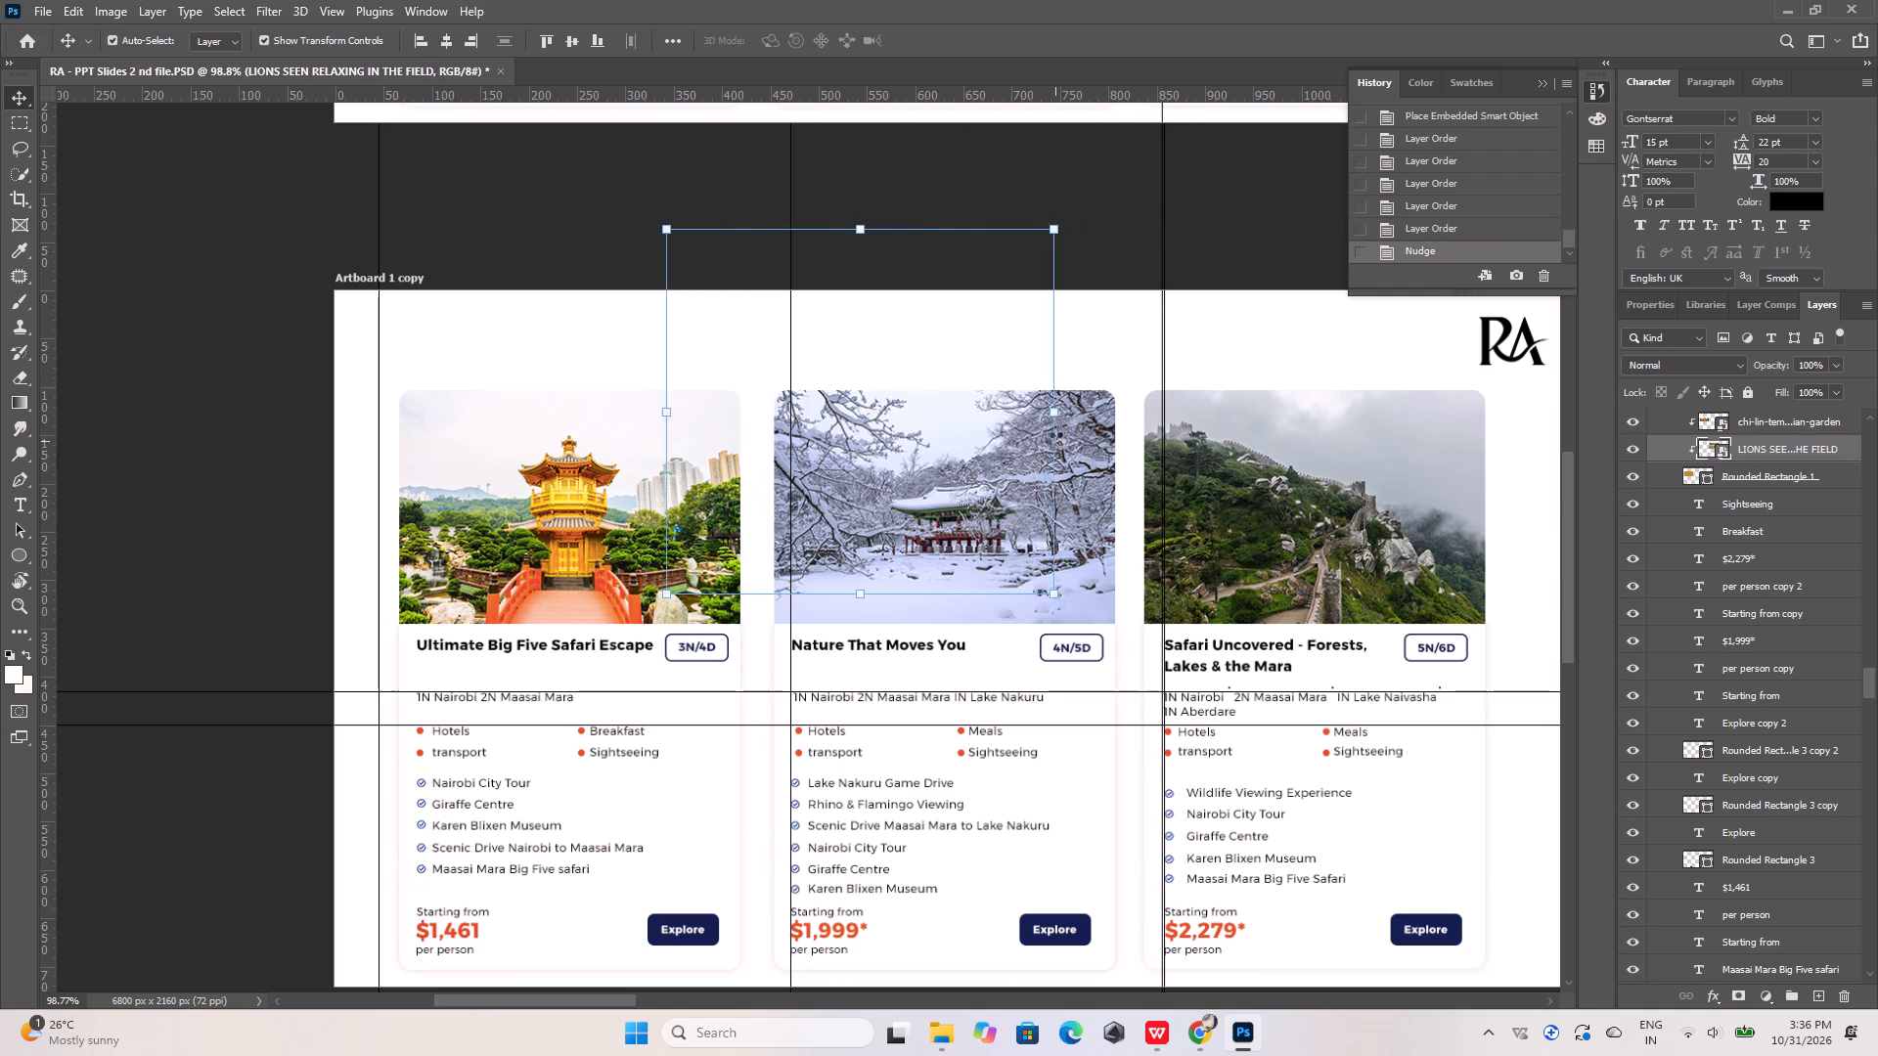
{"action": "key", "text": "shift+Left"}
{"action": "key", "text": "shift+Left"}
{"action": "key", "text": "shift+Left"}
{"action": "key", "text": "shift+Left"}
{"action": "key", "text": "shift+Left"}
{"action": "key", "text": "shift+Left"}
{"action": "key", "text": "shift+Left"}
{"action": "key", "text": "shift+Left"}
{"action": "key", "text": "shift+Left"}
{"action": "key", "text": "shift+Left"}
{"action": "key", "text": "shift+Left"}
{"action": "key", "text": "shift+Left"}
{"action": "key", "text": "shift+Left"}
{"action": "key", "text": "shift+Left"}
{"action": "key", "text": "shift+Left"}
{"action": "key", "text": "shift+Left"}
{"action": "key", "text": "shift+Left"}
{"action": "key", "text": "shift+Left"}
{"action": "key", "text": "shift+Left"}
{"action": "key", "text": "shift+Left"}
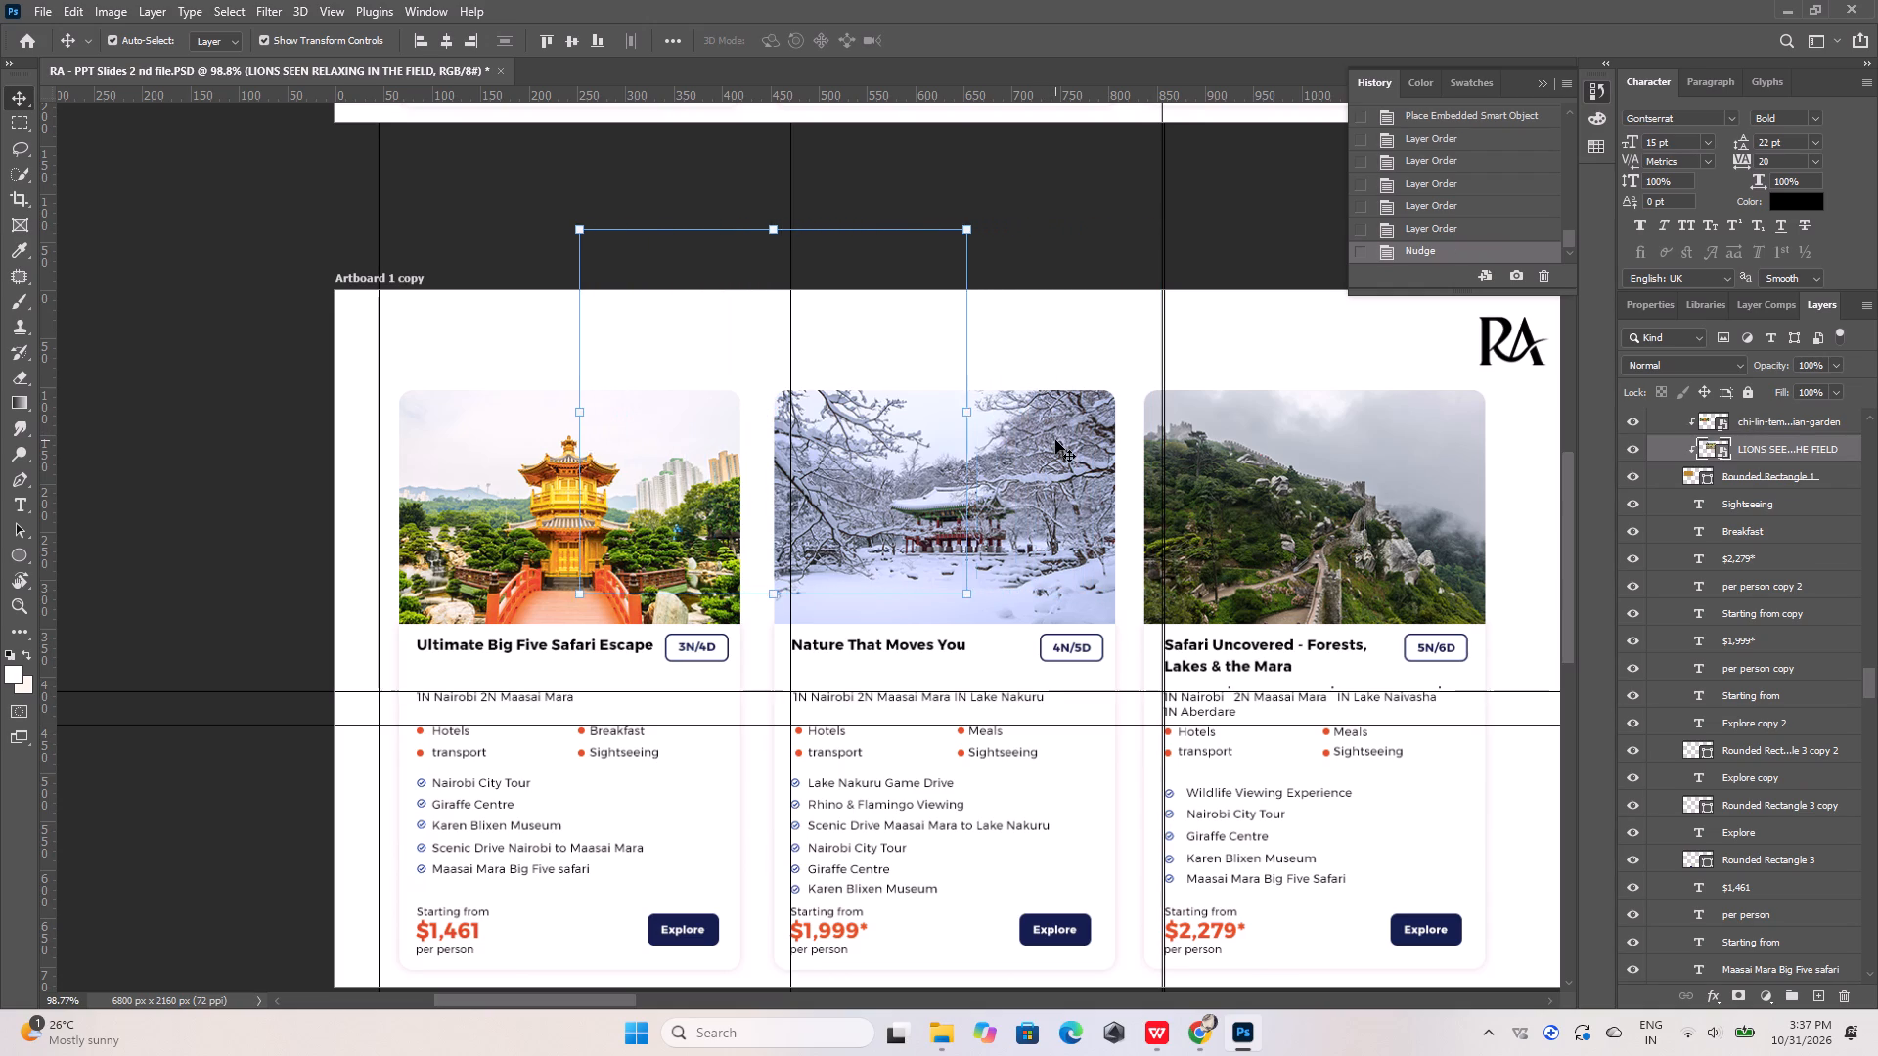
Hide the first card's temple photo layer, chi-lin-temple-nan-lian-garden.
{"action": "left_click", "coordinate": [1632, 426]}
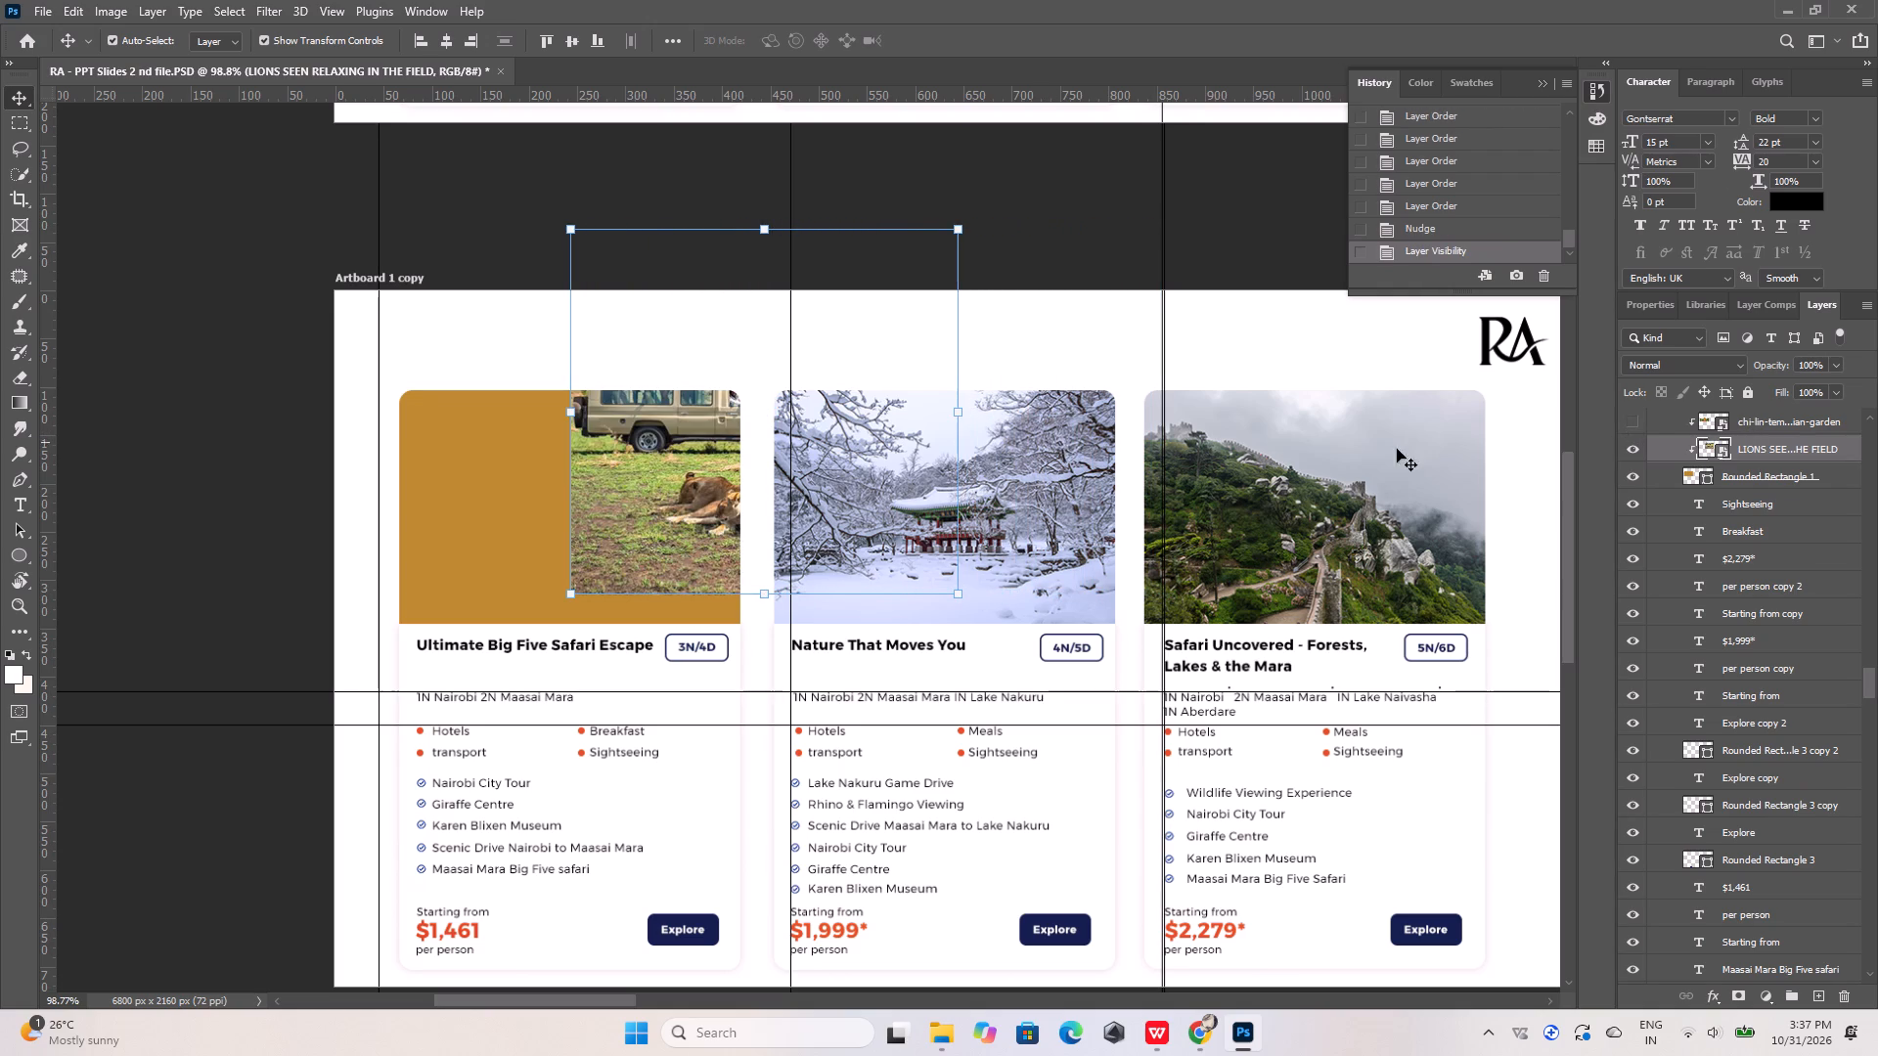
Shift the clipped resting-lions photo left about 190 px, across the full width of the first card's image frame.
{"action": "key", "text": "shift+Left"}
{"action": "key", "text": "shift+Left"}
{"action": "key", "text": "shift+Left"}
{"action": "key", "text": "shift+Left"}
{"action": "key", "text": "shift+Left"}
{"action": "key", "text": "shift+Left"}
{"action": "key", "text": "shift+Left"}
{"action": "key", "text": "shift+Left"}
{"action": "key", "text": "shift+Left"}
{"action": "key", "text": "shift+Left"}
{"action": "key", "text": "shift+Left"}
{"action": "key", "text": "shift+Left"}
{"action": "key", "text": "shift+Left"}
{"action": "key", "text": "shift+Left"}
{"action": "key", "text": "shift+Left"}
{"action": "key", "text": "shift+Left"}
{"action": "key", "text": "shift+Left"}
{"action": "key", "text": "shift+Left"}
{"action": "key", "text": "shift+Left"}
{"action": "key", "text": "shift+Left"}
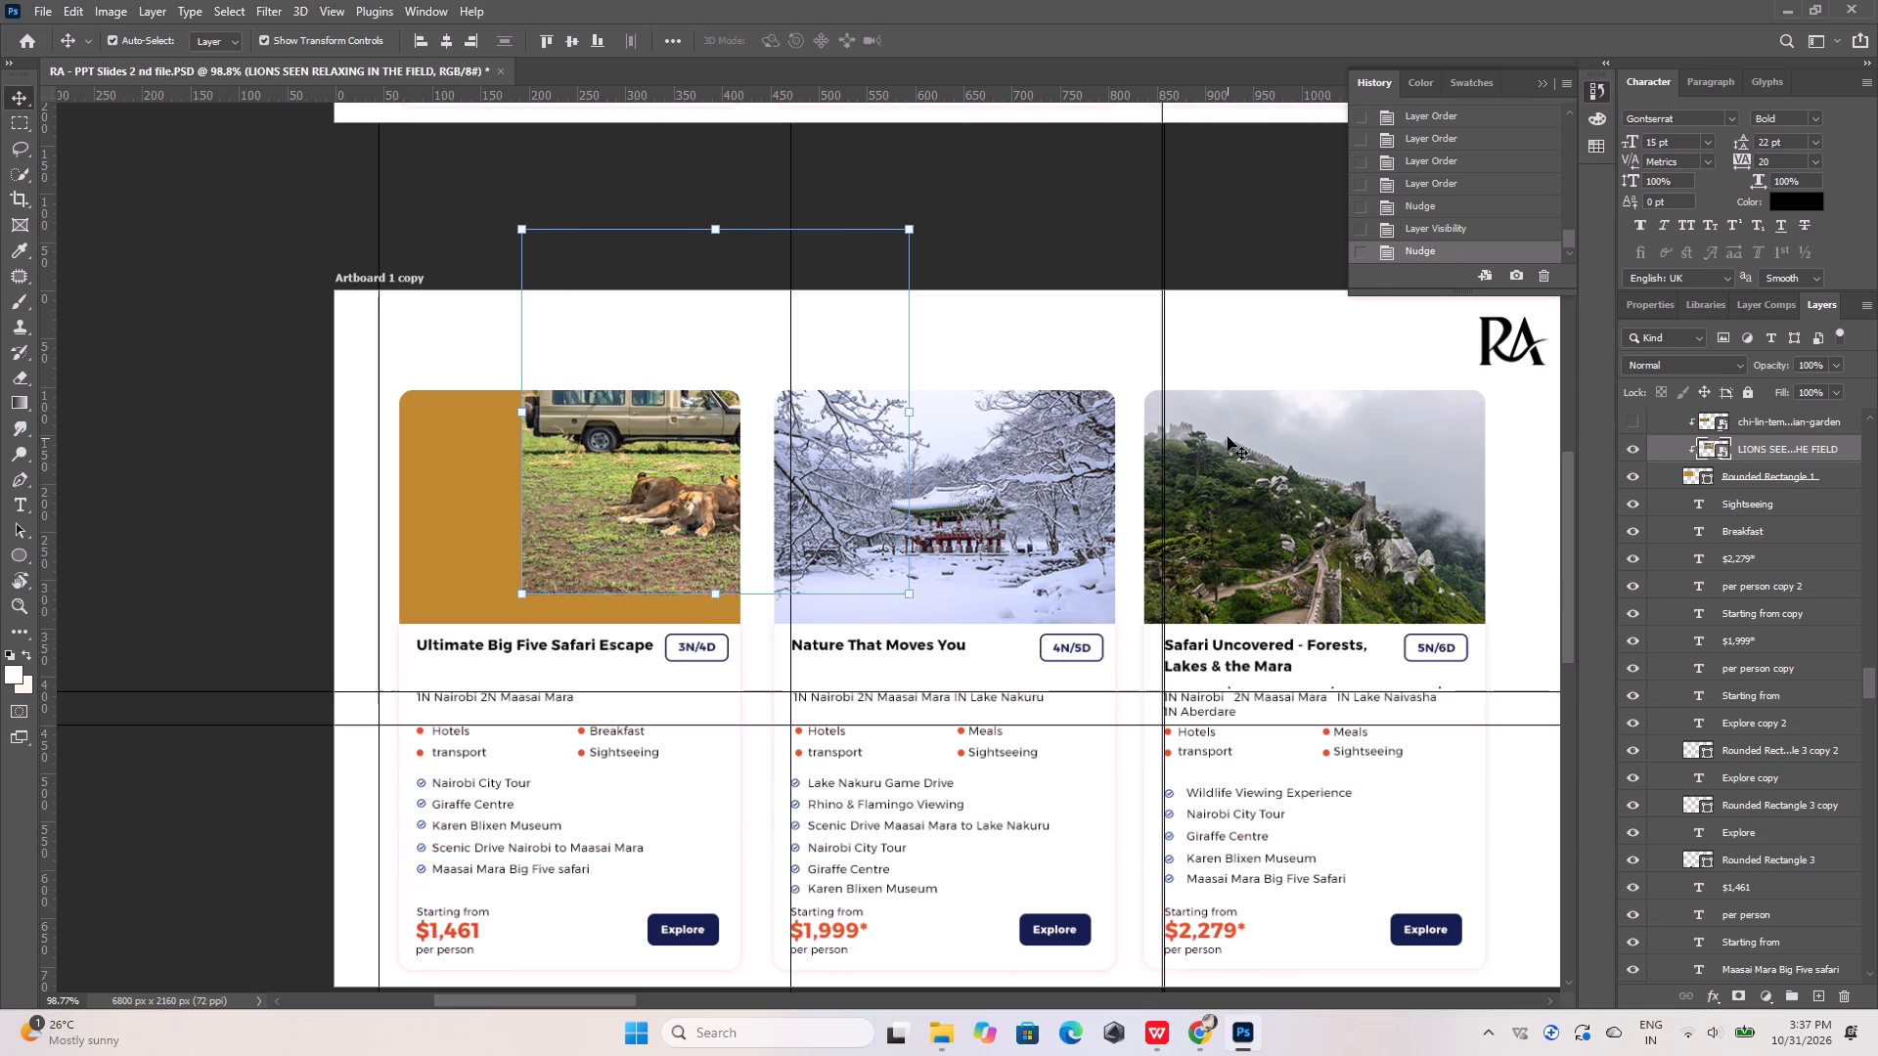
{"action": "key", "text": "shift+Left"}
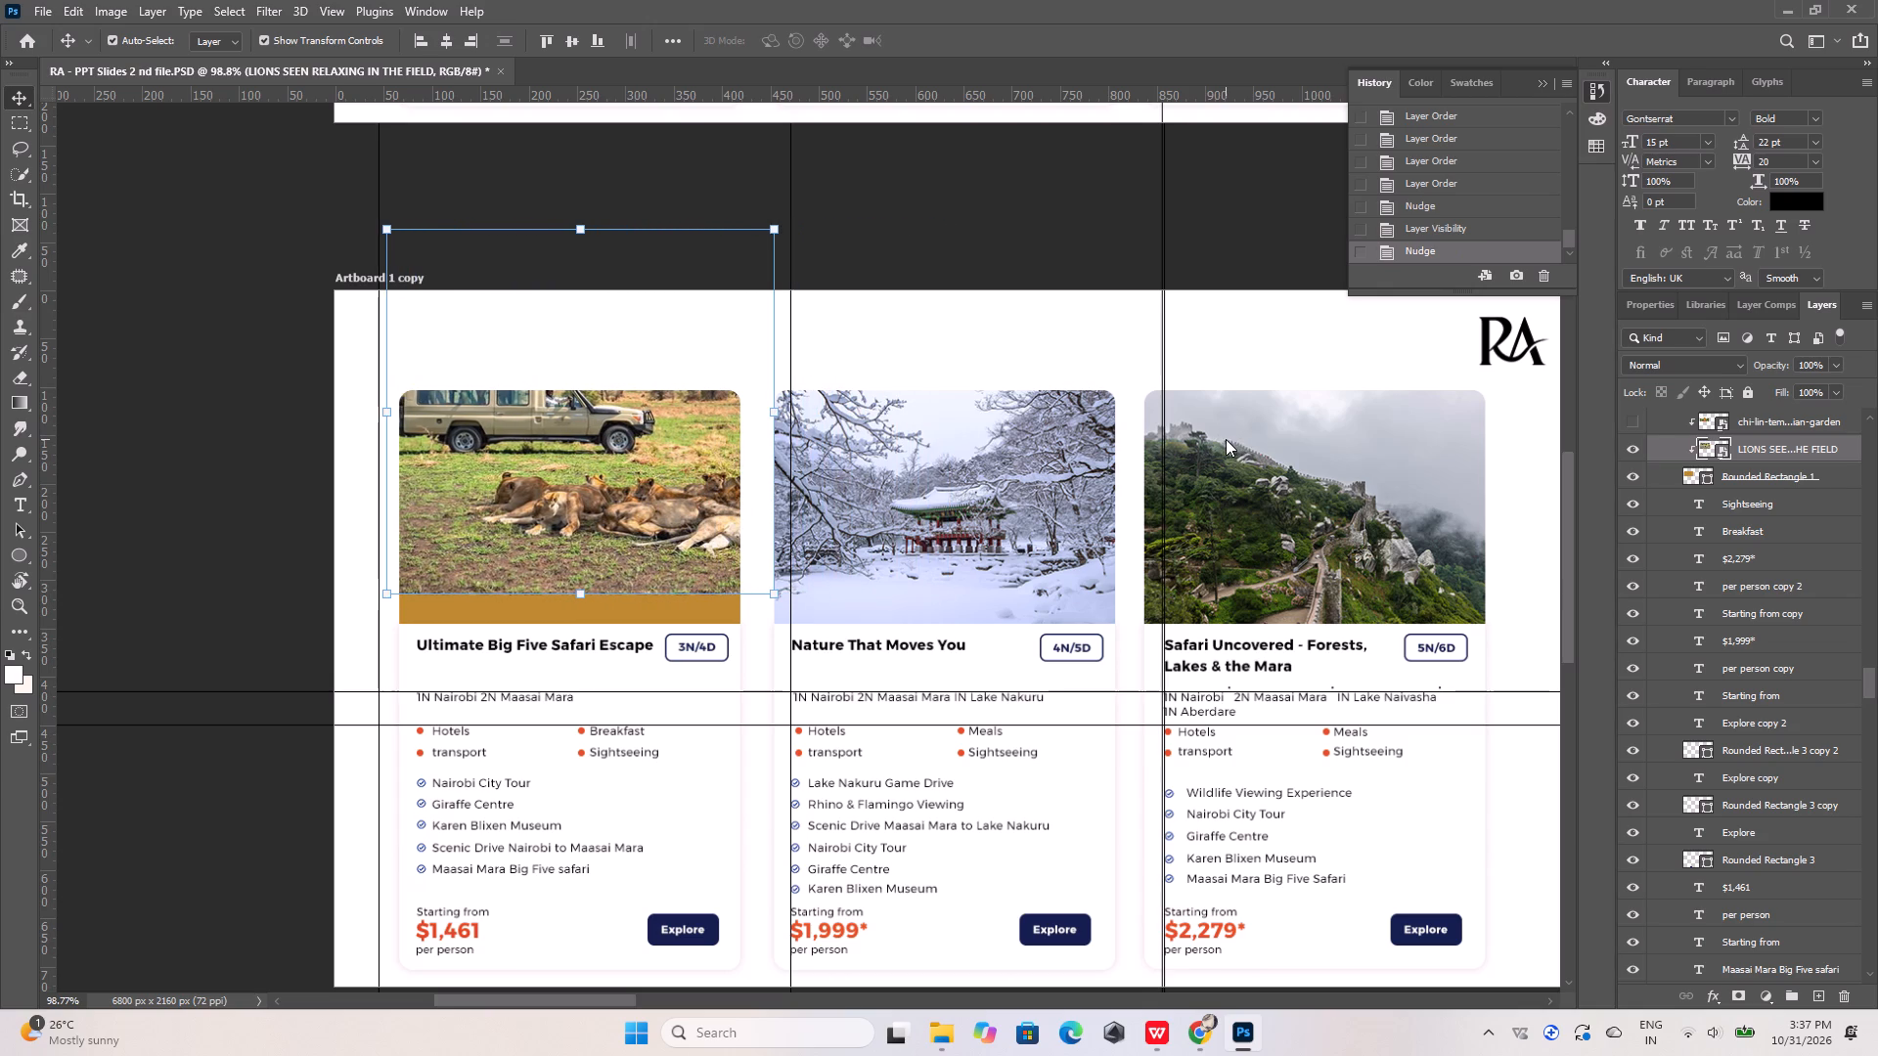
Shift the resting-lions photo down about 60 px to cover the lower edge of the first card's image frame.
{"action": "key", "text": "shift+Down"}
{"action": "key", "text": "shift+Down"}
{"action": "key", "text": "shift+Down"}
{"action": "key", "text": "shift+Down"}
{"action": "key", "text": "shift+Down"}
{"action": "key", "text": "shift+Down"}
{"action": "key", "text": "shift+Down"}
{"action": "key", "text": "shift+Down"}
{"action": "key", "text": "shift+Down"}
{"action": "key", "text": "shift+Down"}
{"action": "key", "text": "shift+Down"}
{"action": "key", "text": "shift+Down"}
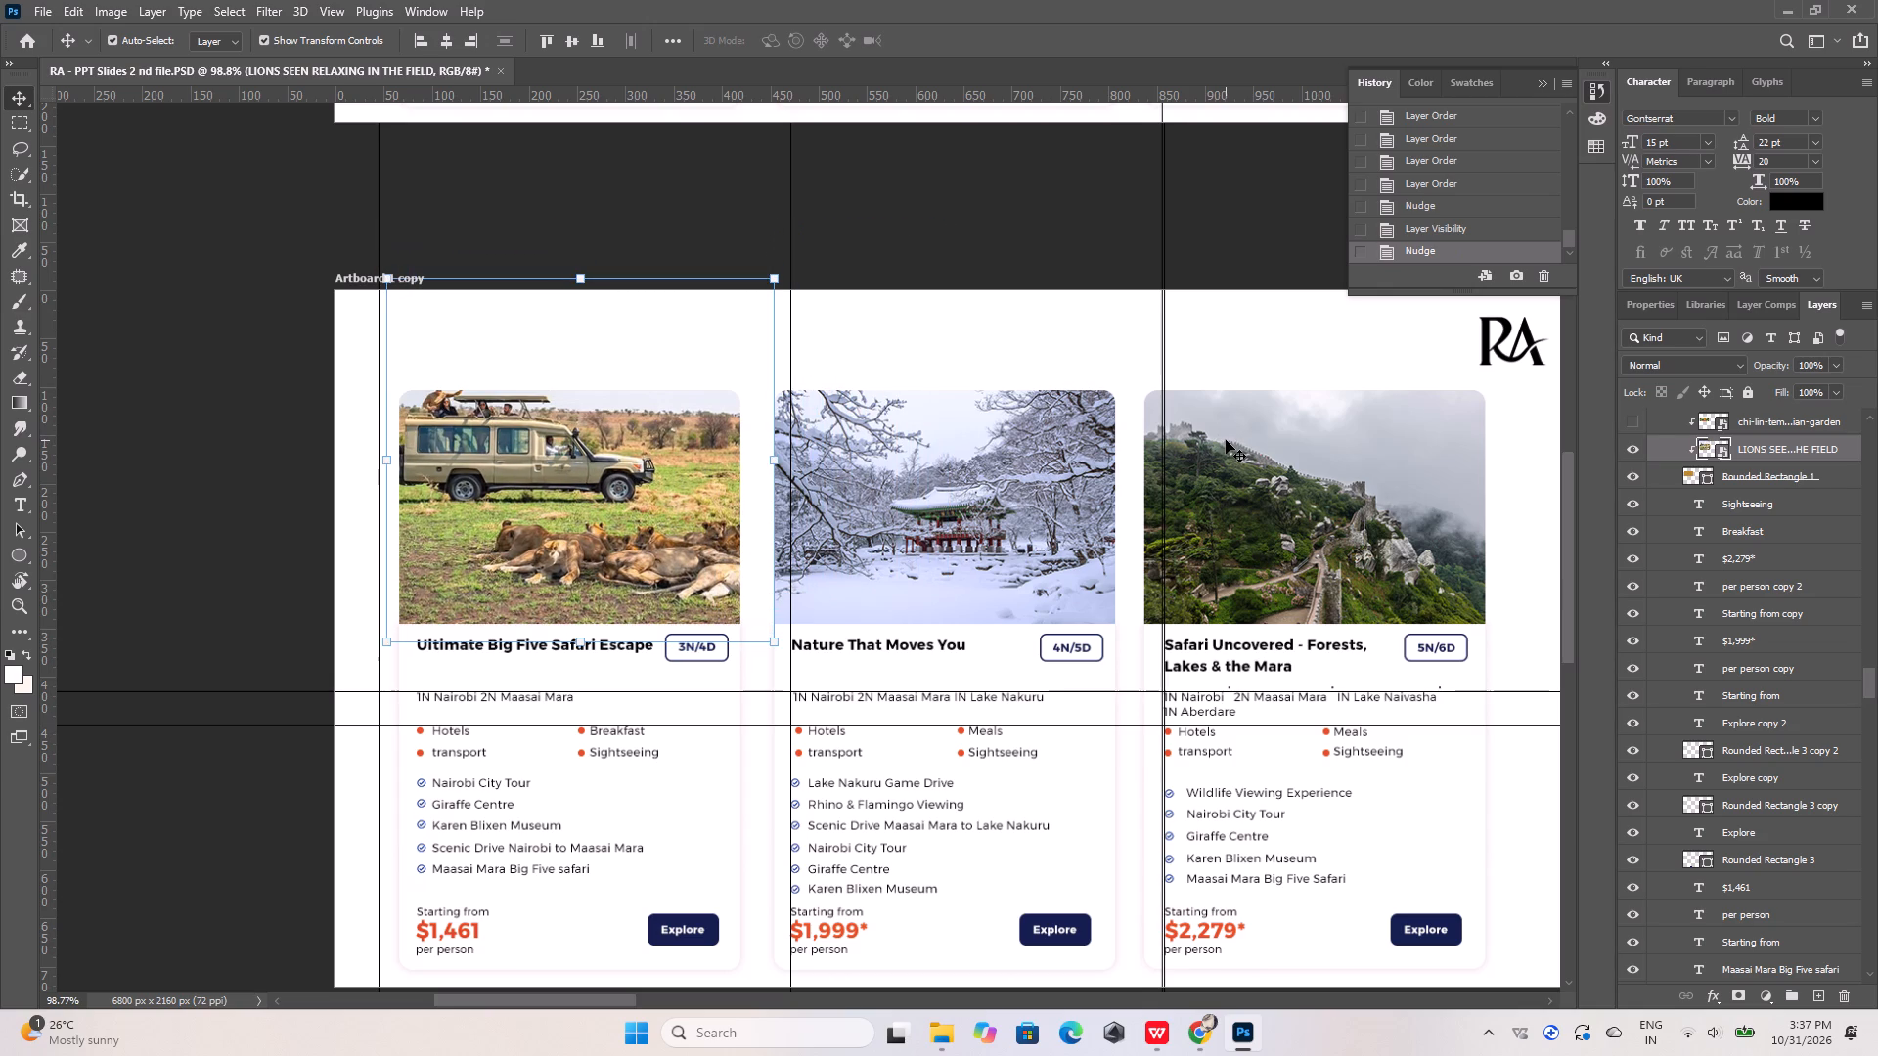
{"action": "key", "text": "shift+Down"}
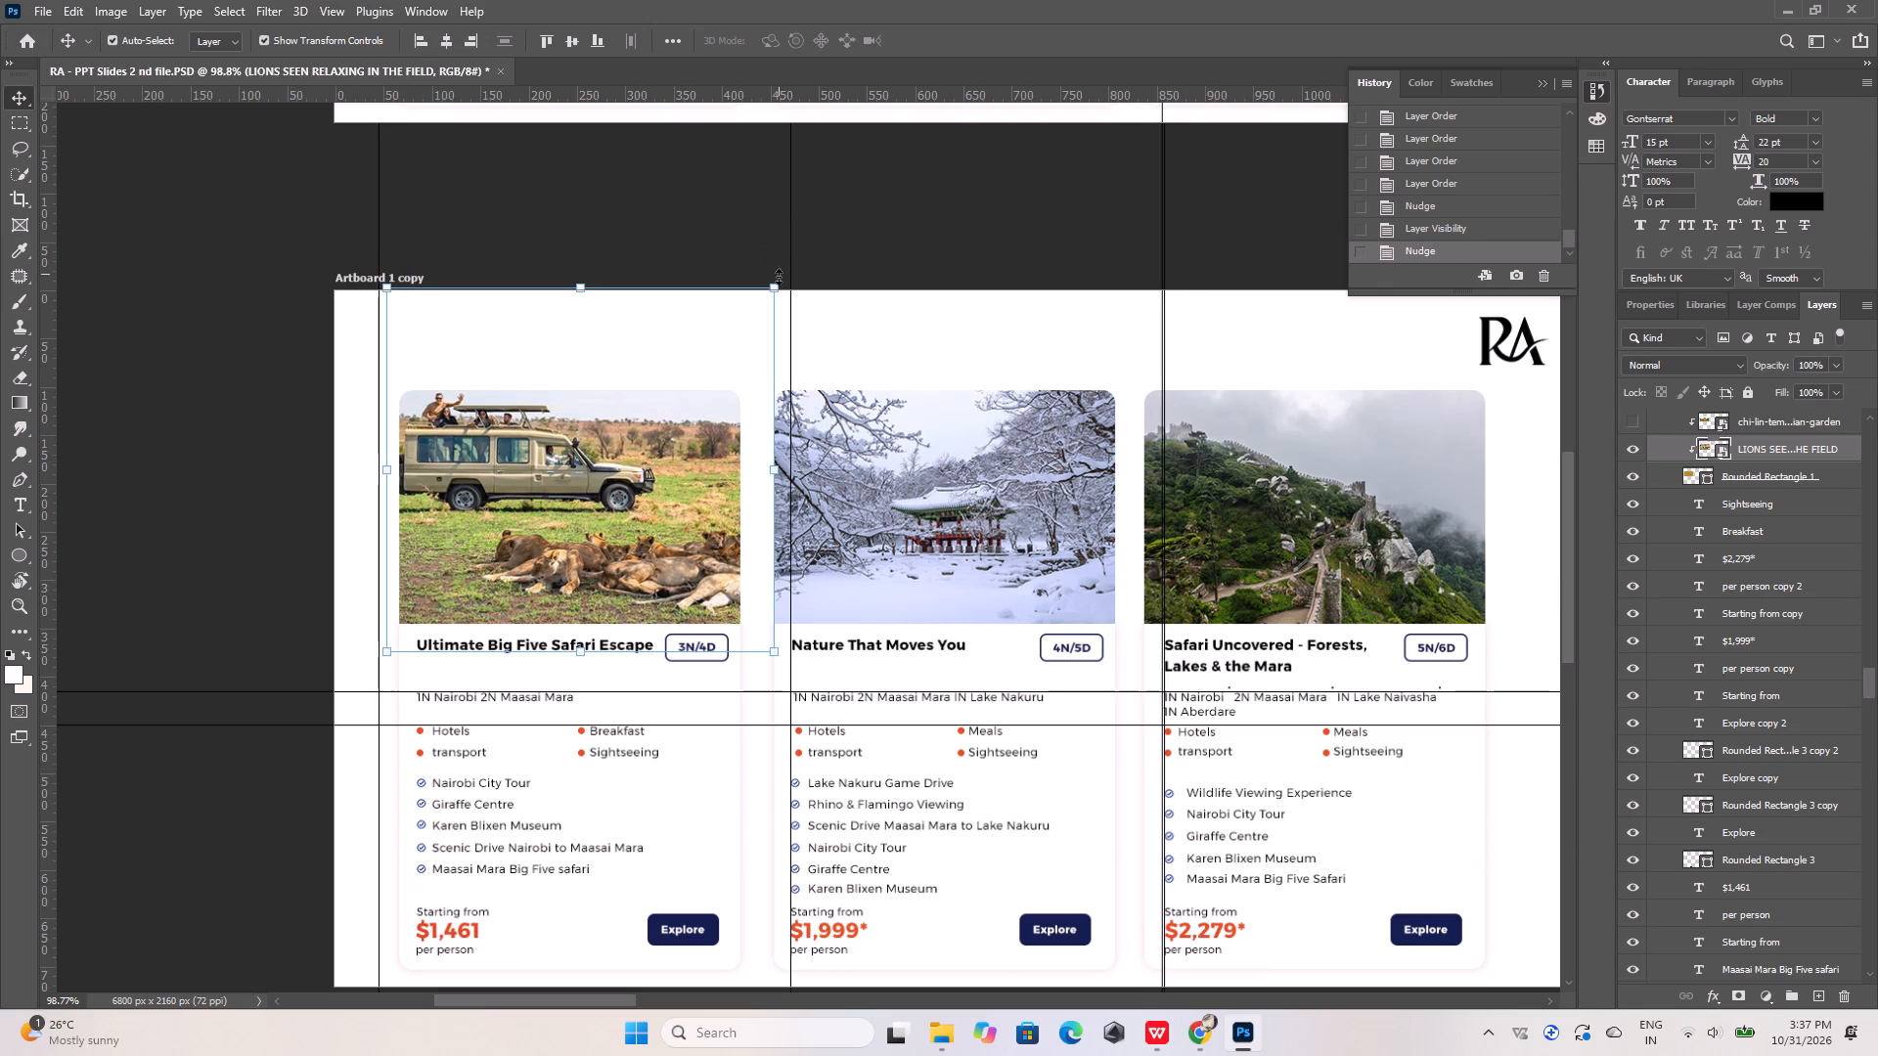
Scale the resting-lions photo down to about 48.1% width and 45.2% height, fitting the first card's frame width.
{"action": "left_click_drag", "start_coordinate": [773, 286], "coordinate": [760, 337]}
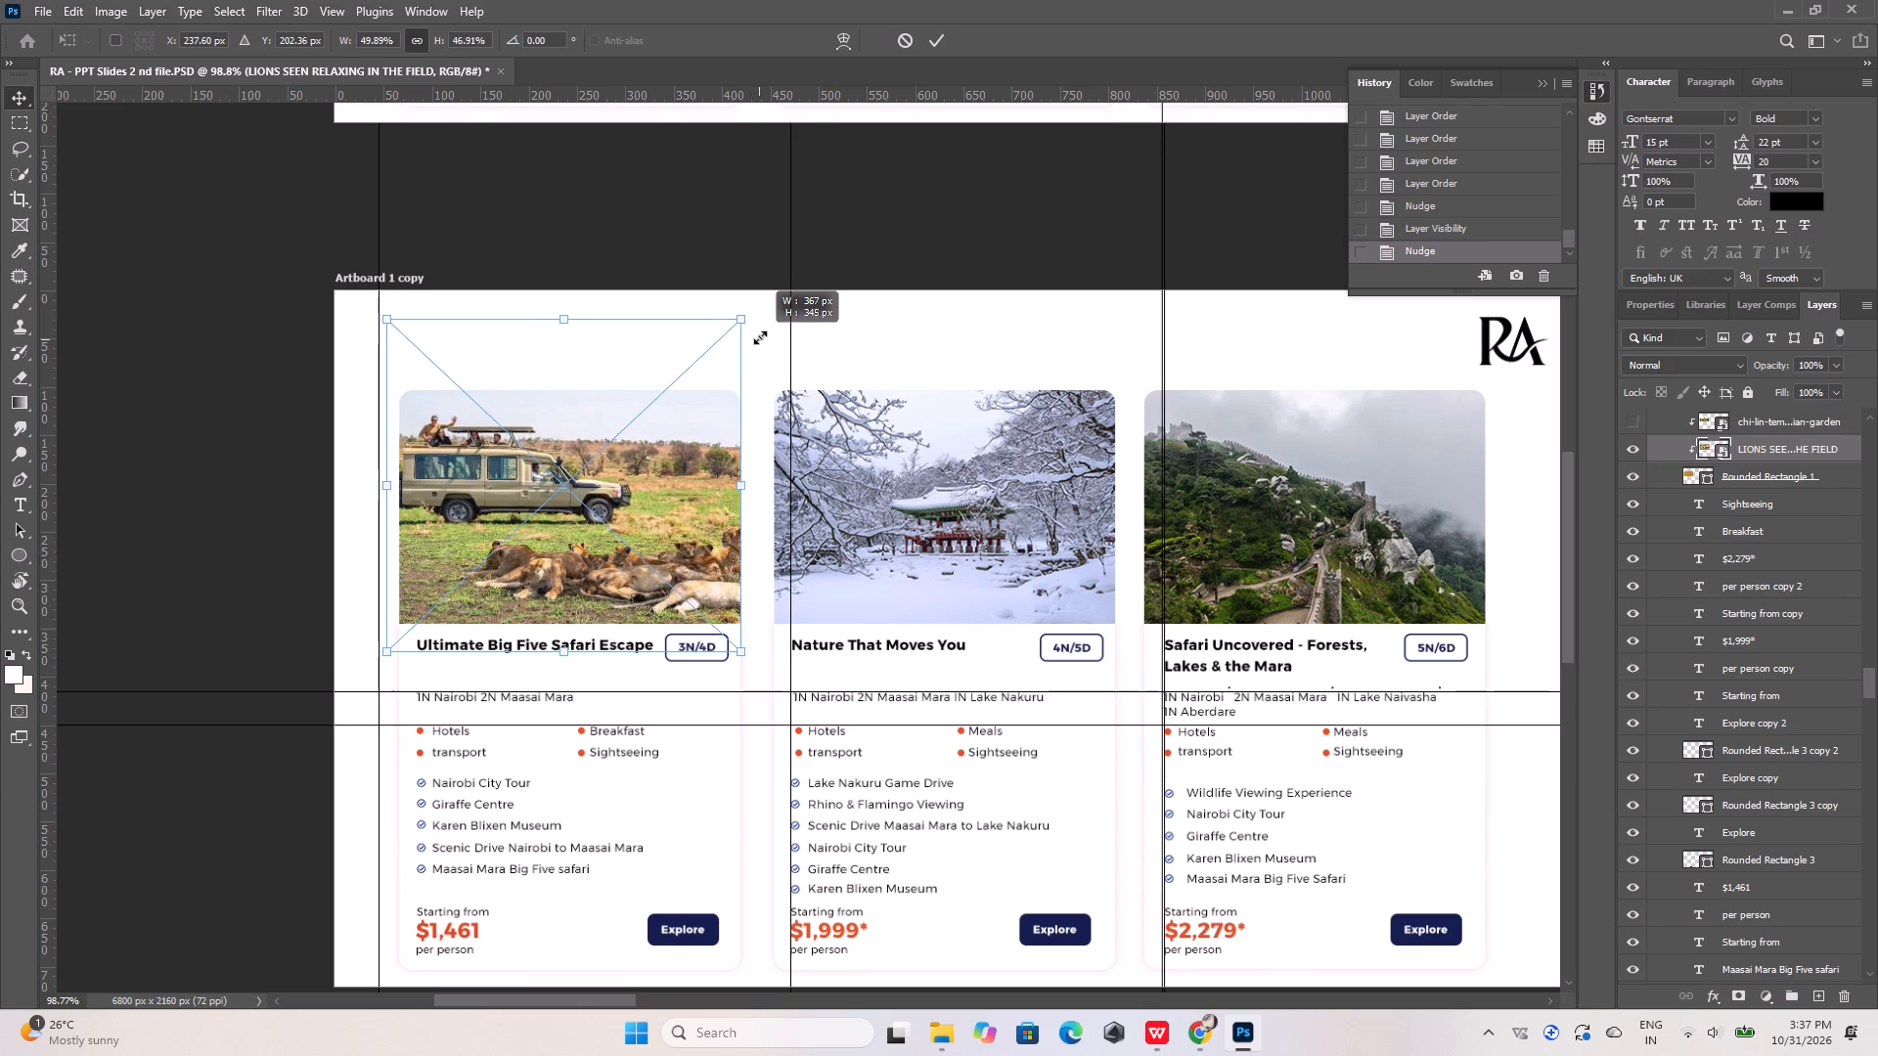
{"action": "left_click_drag", "start_coordinate": [760, 337], "coordinate": [760, 338]}
{"action": "left_click_drag", "start_coordinate": [380, 318], "coordinate": [394, 328]}
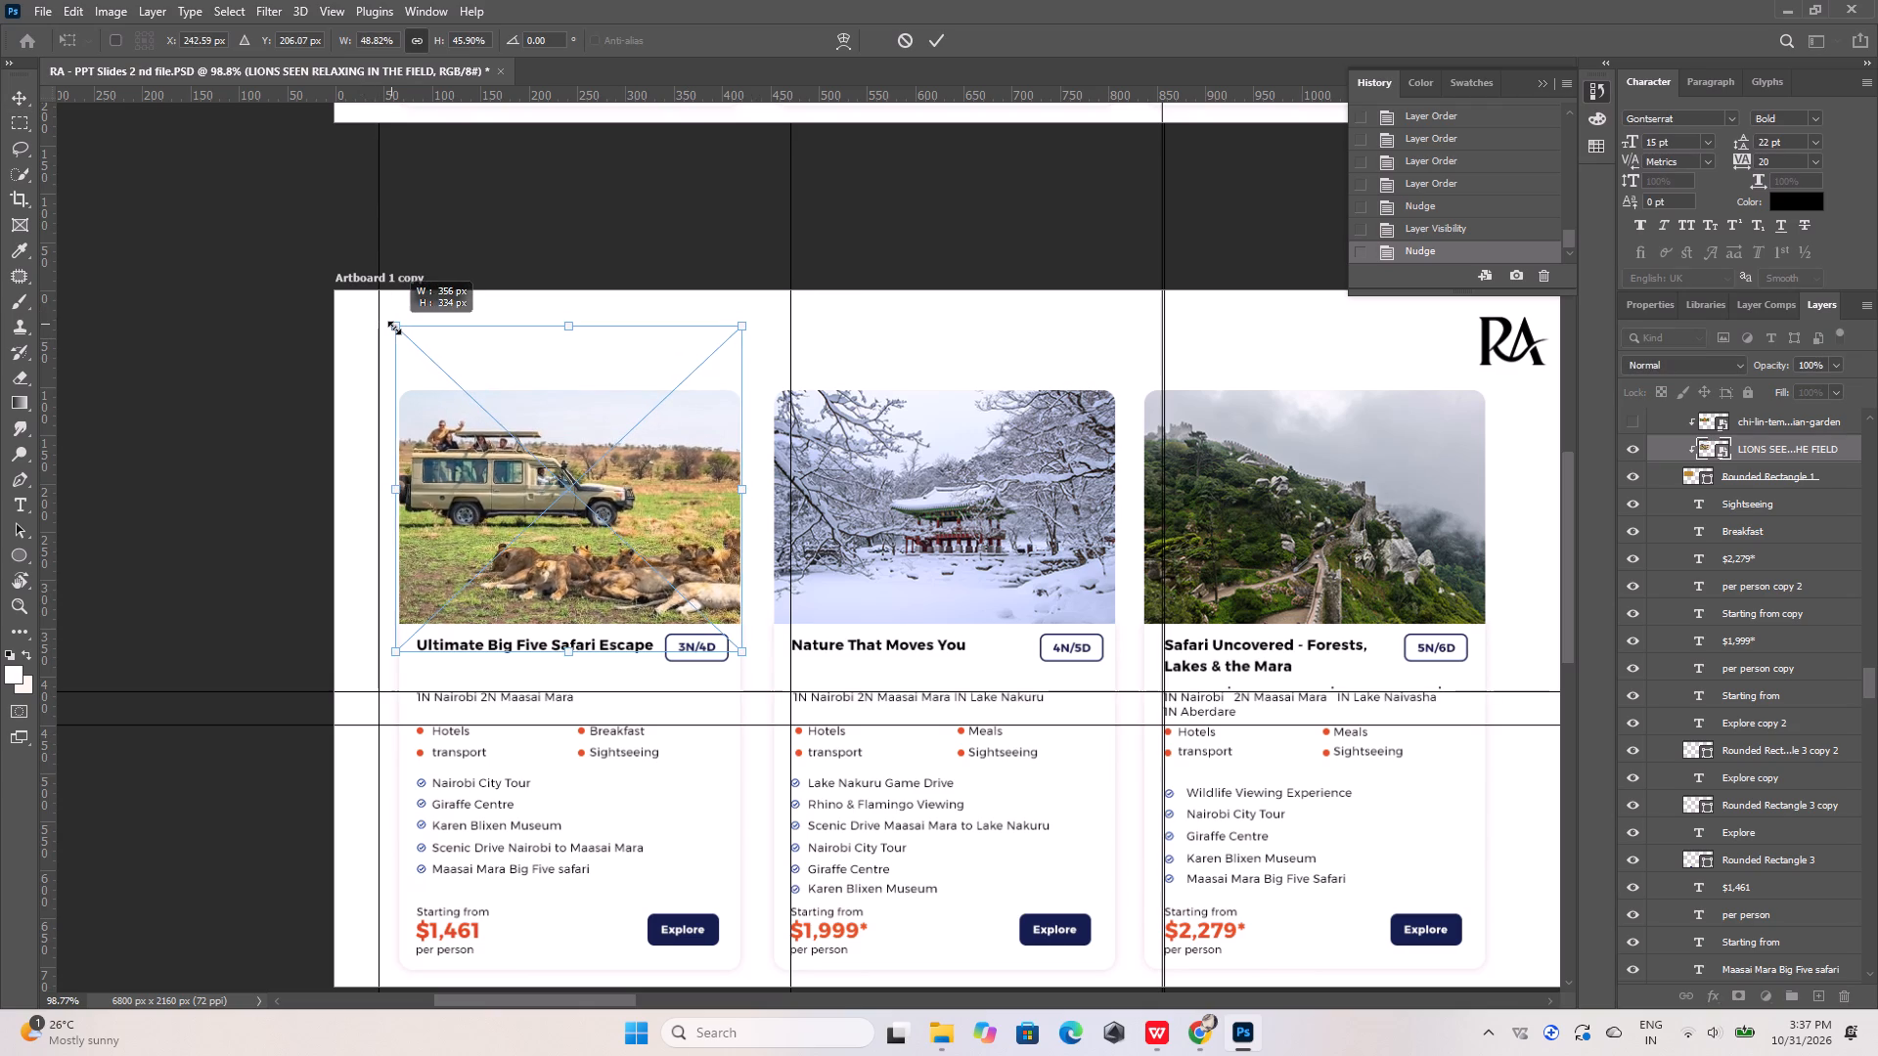
{"action": "left_click_drag", "start_coordinate": [394, 328], "coordinate": [396, 329]}
{"action": "left_click", "coordinate": [946, 38]}
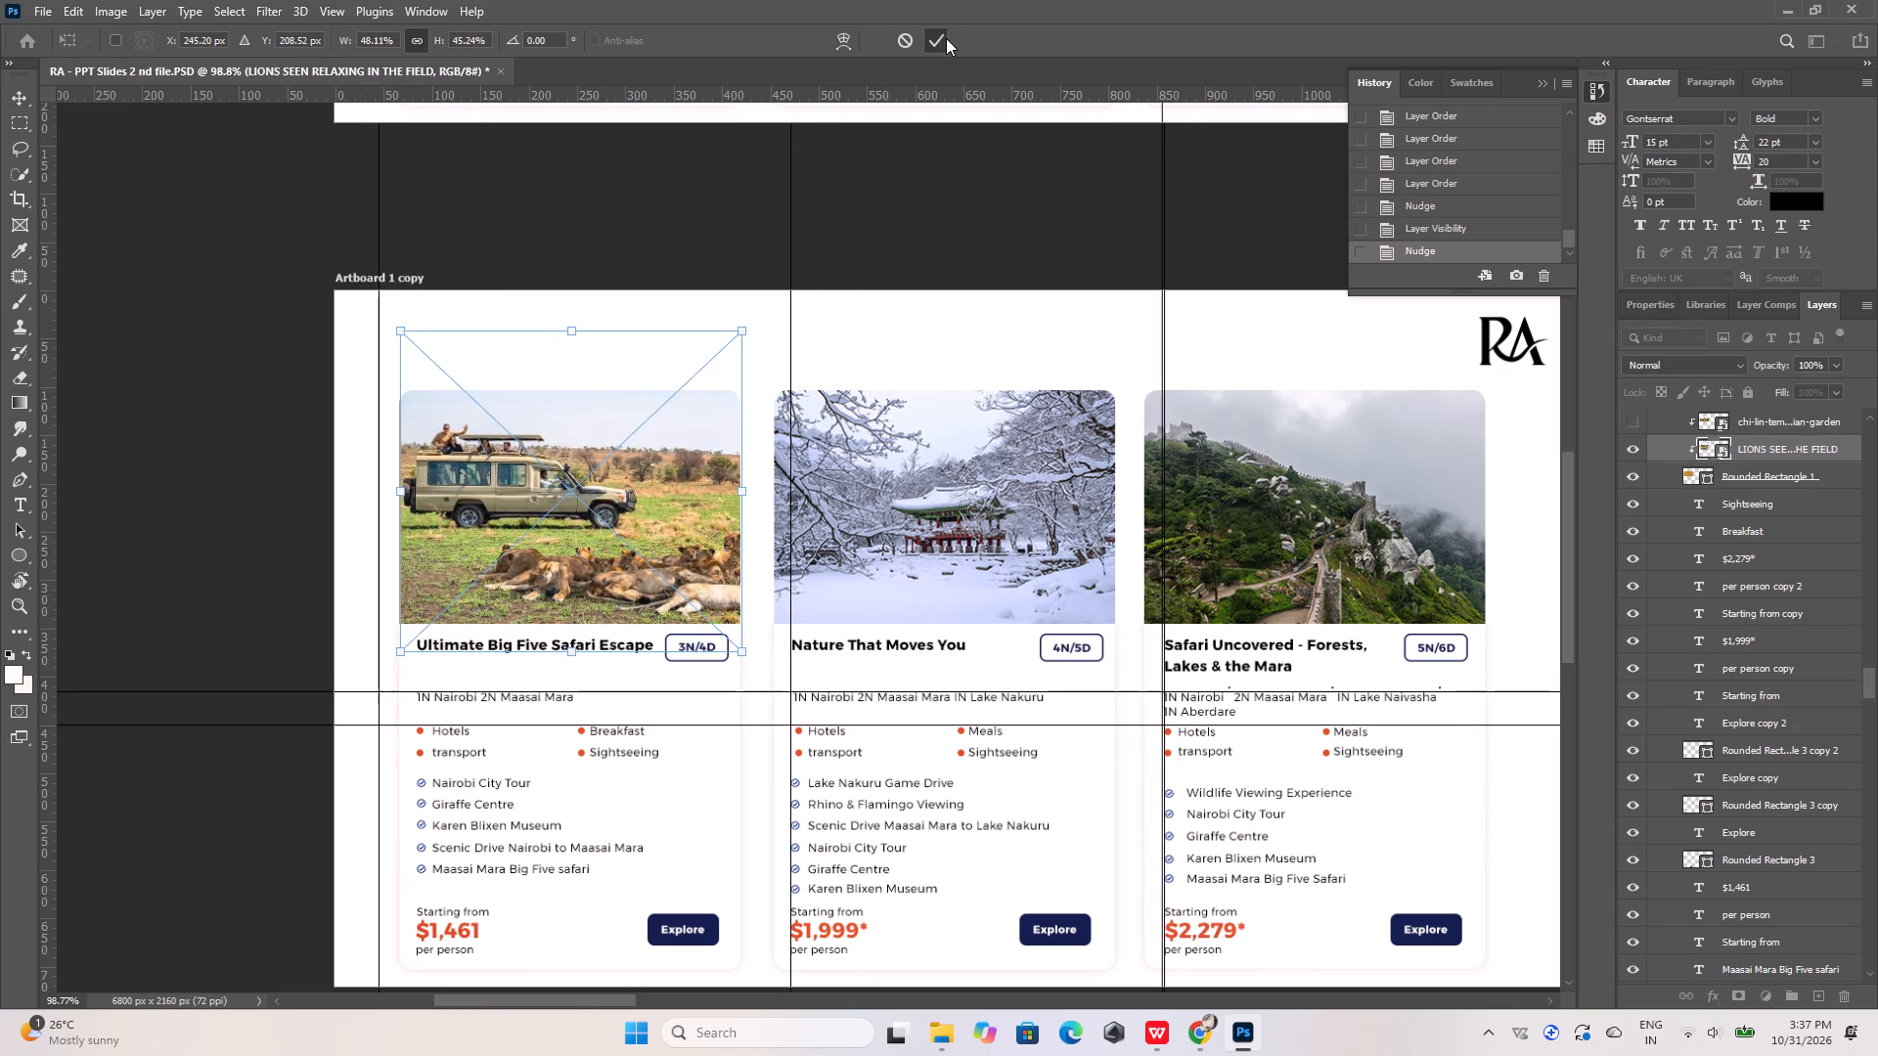
{"action": "left_click", "coordinate": [861, 116]}
Enlarge the resting-lions photo slightly to about 48.6% width and 45.7% height, closing the gap at the frame's left edge.
{"action": "scroll", "coordinate": [564, 531], "scroll_direction": "up", "scroll_amount": 6, "text": "alt"}
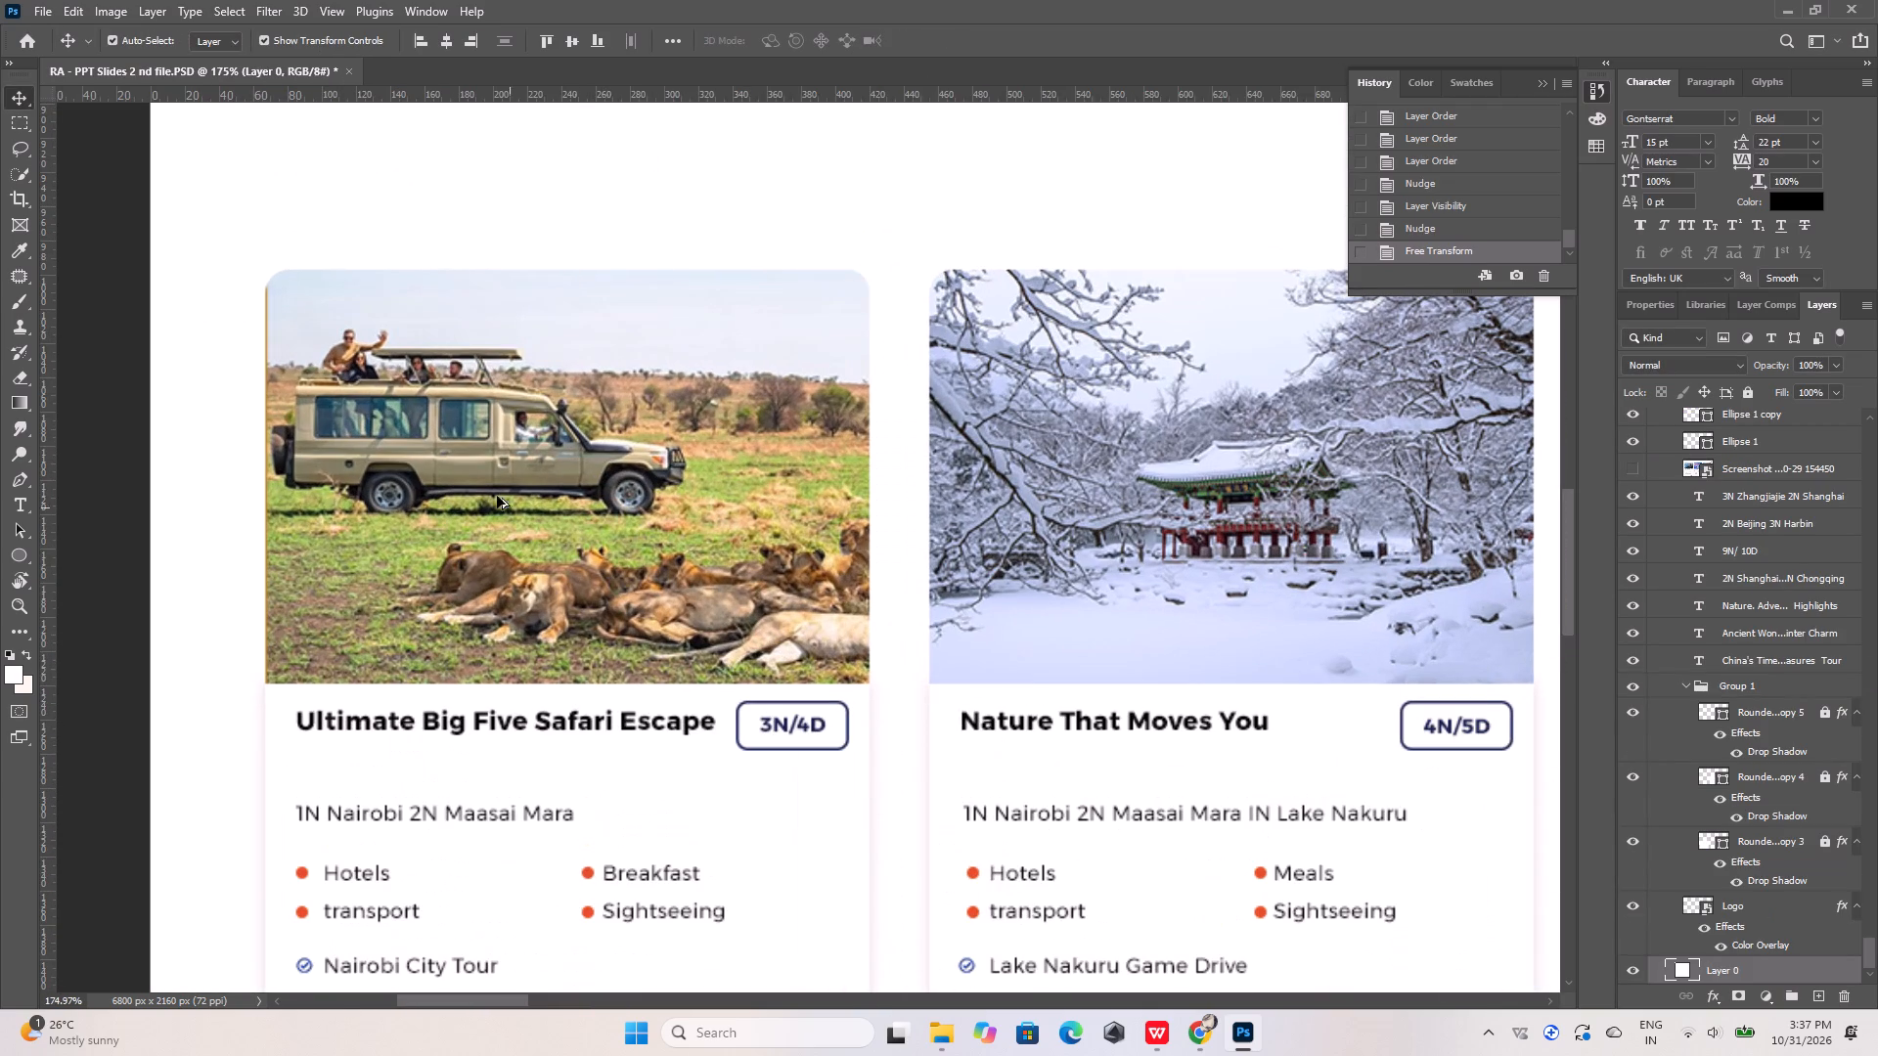
{"action": "left_click", "coordinate": [469, 442], "text": "alt"}
{"action": "left_click", "coordinate": [269, 733]}
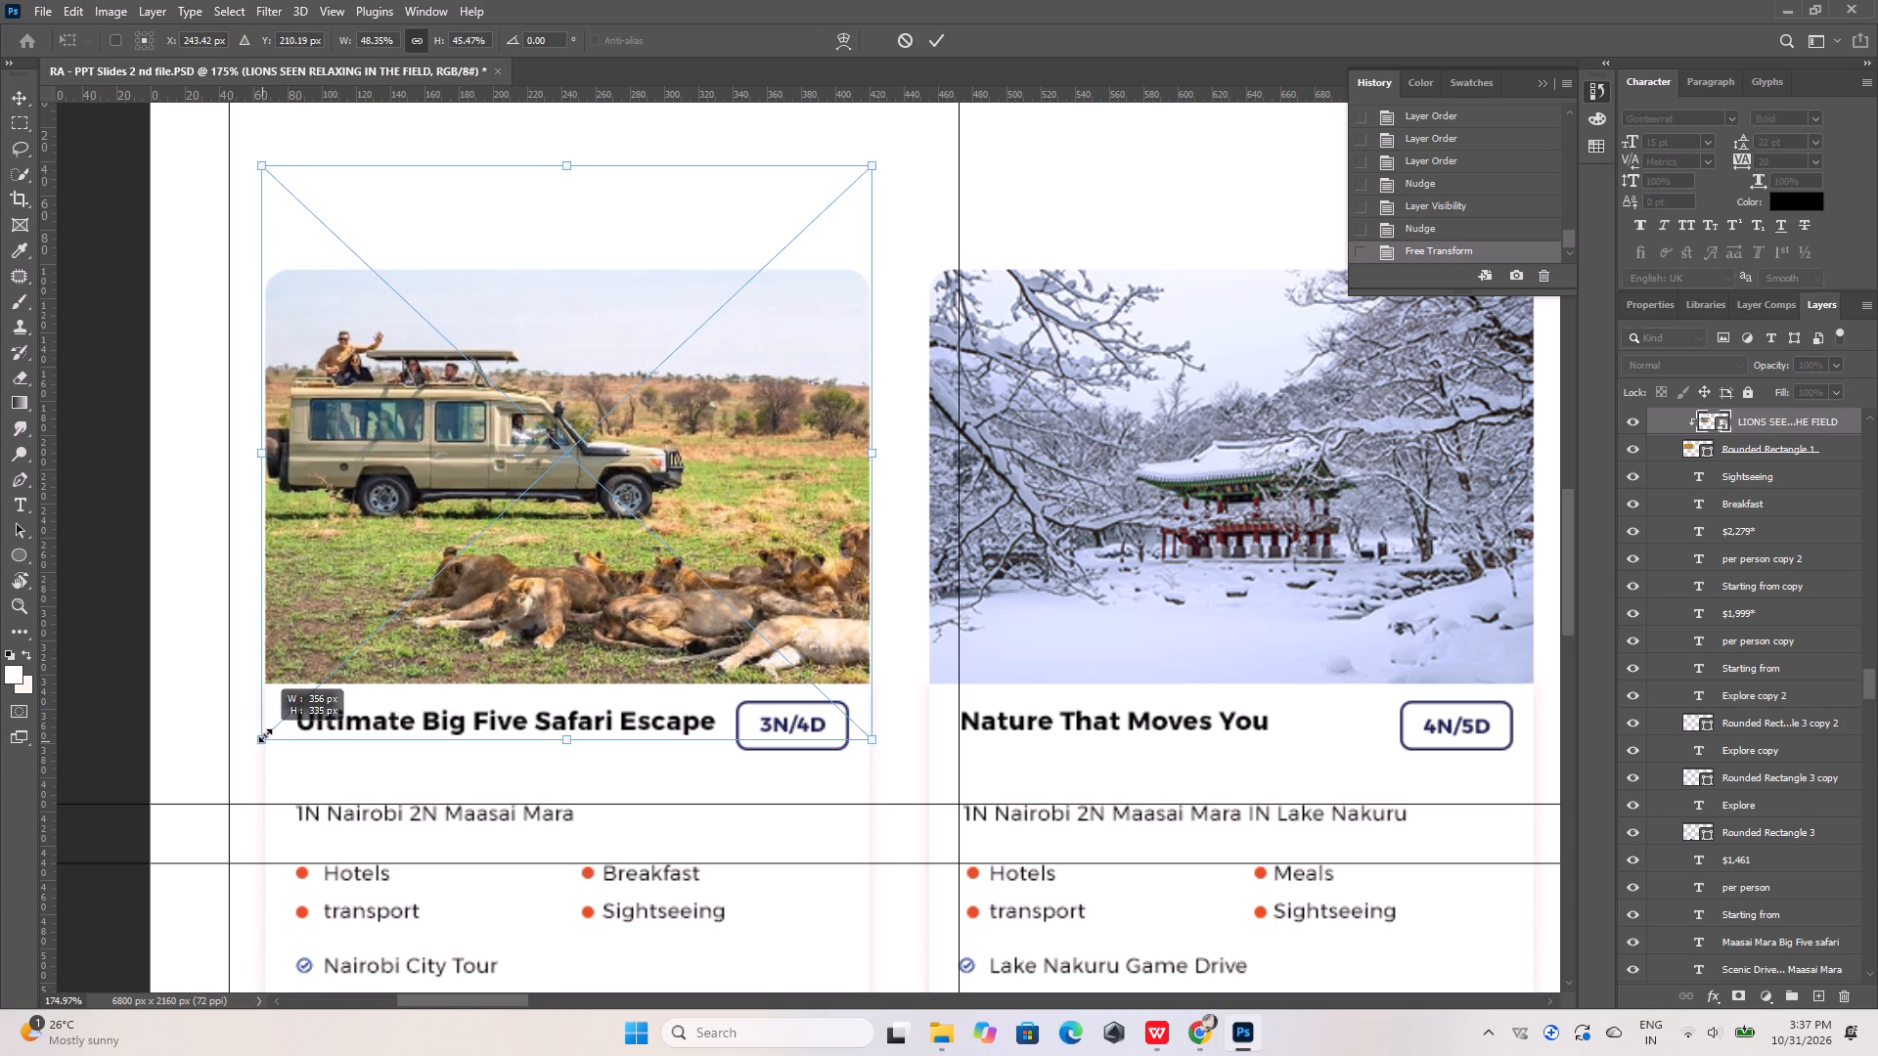
{"action": "left_click", "coordinate": [925, 50]}
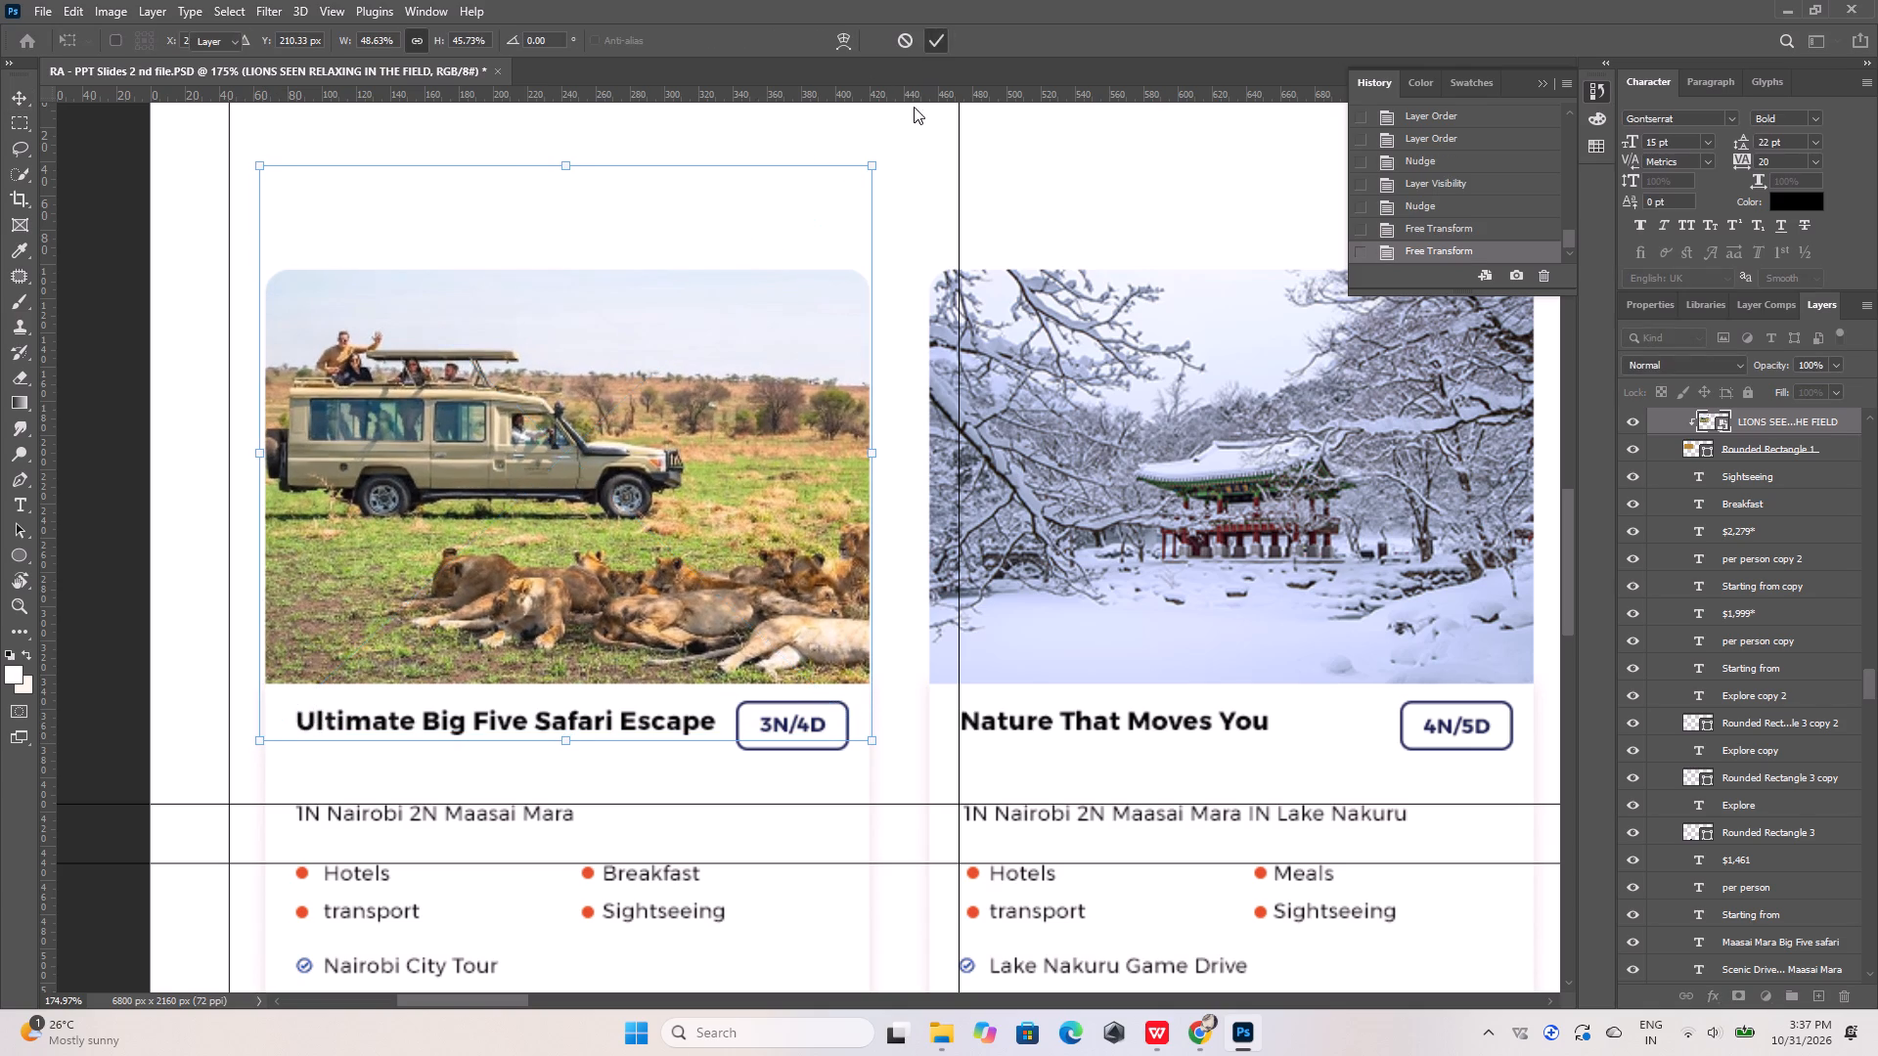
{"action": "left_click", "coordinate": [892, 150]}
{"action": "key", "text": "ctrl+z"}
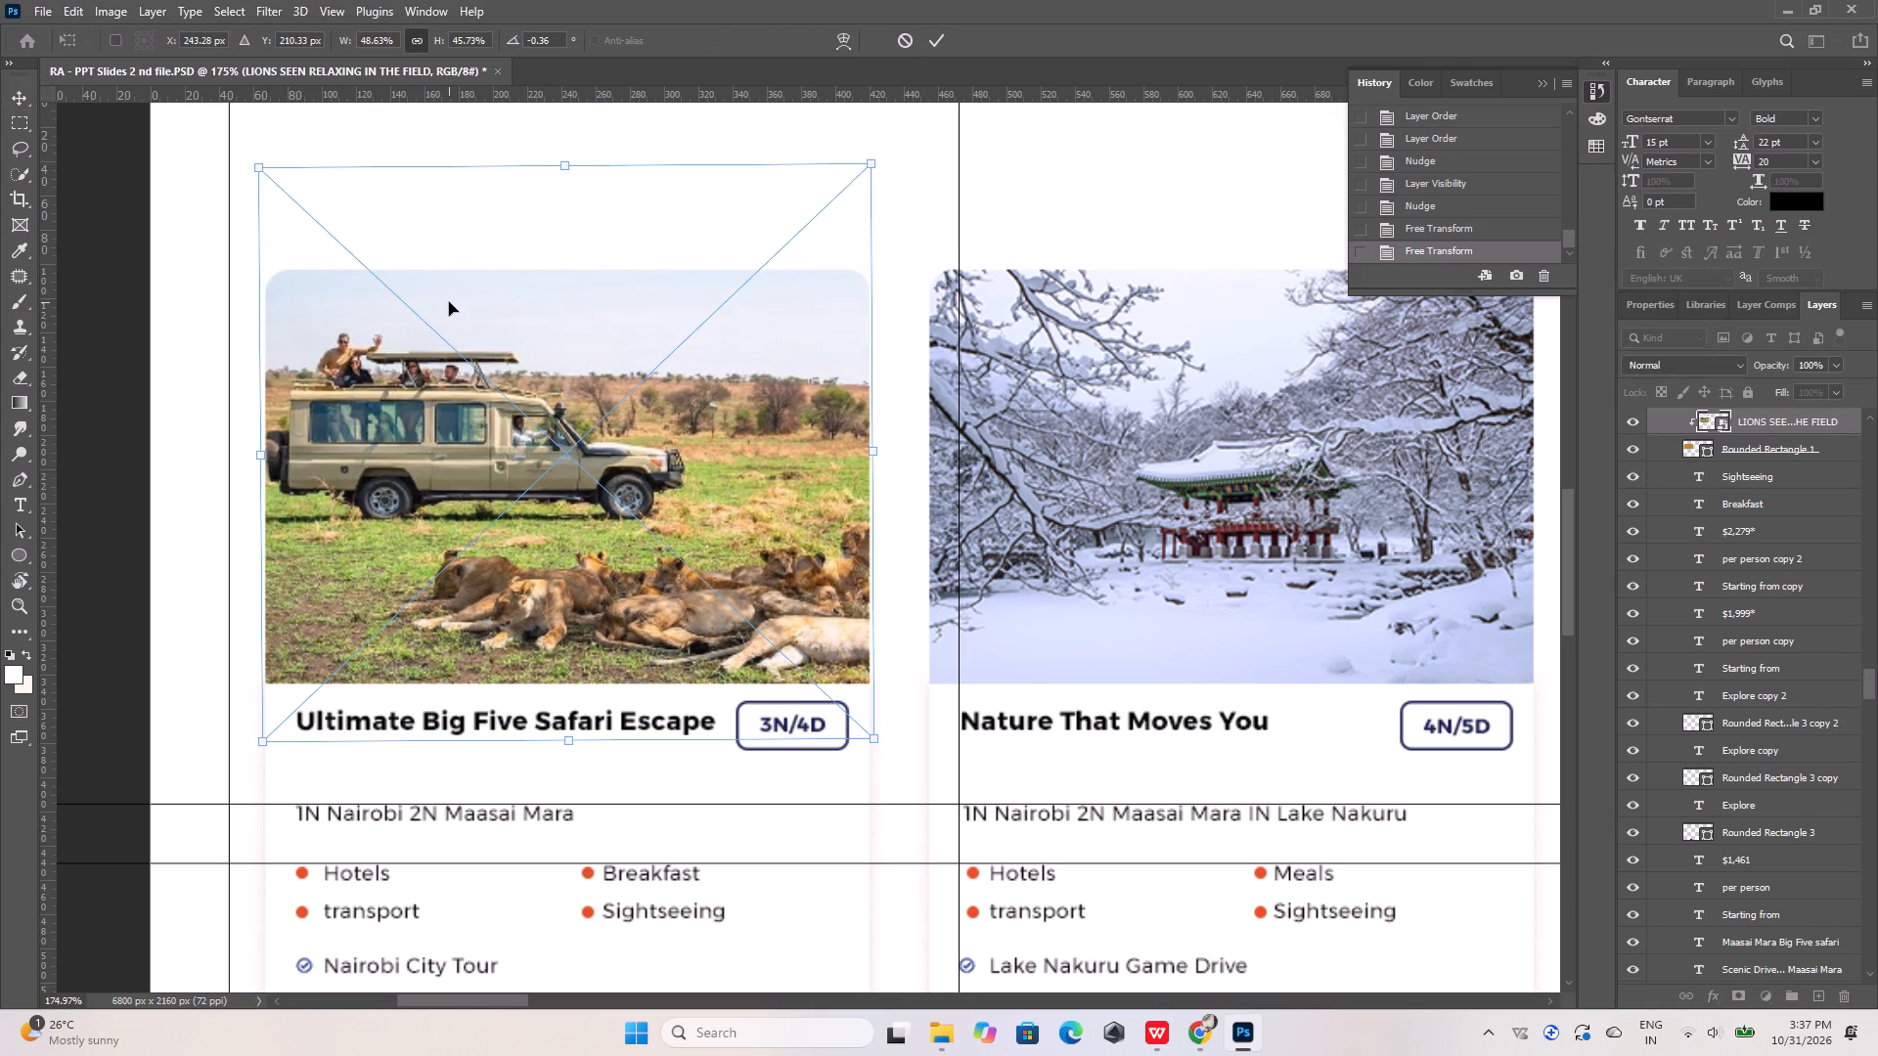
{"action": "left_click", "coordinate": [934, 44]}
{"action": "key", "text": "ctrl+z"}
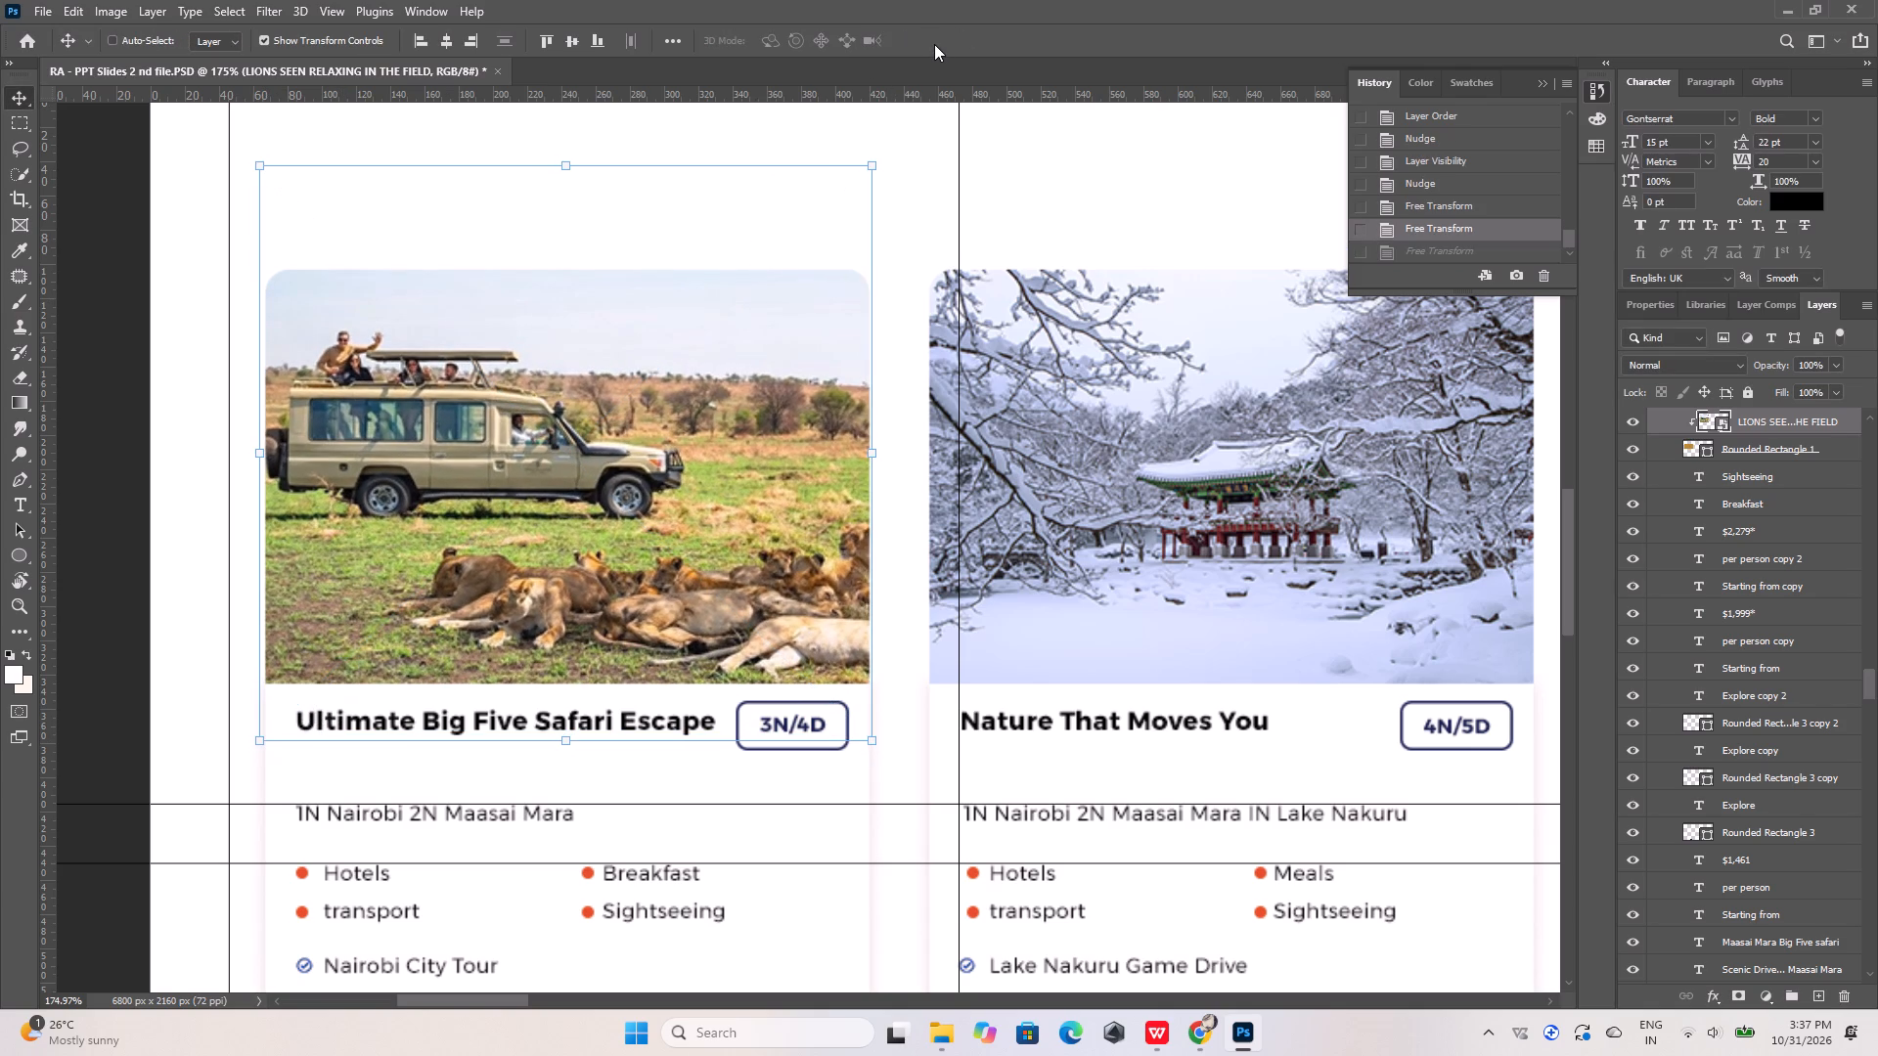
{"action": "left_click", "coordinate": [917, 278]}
Copy the second card's title, Nature That Moves You, and search Pinterest for it in Chrome.
{"action": "scroll", "coordinate": [453, 374], "scroll_direction": "down", "scroll_amount": 11, "text": "alt"}
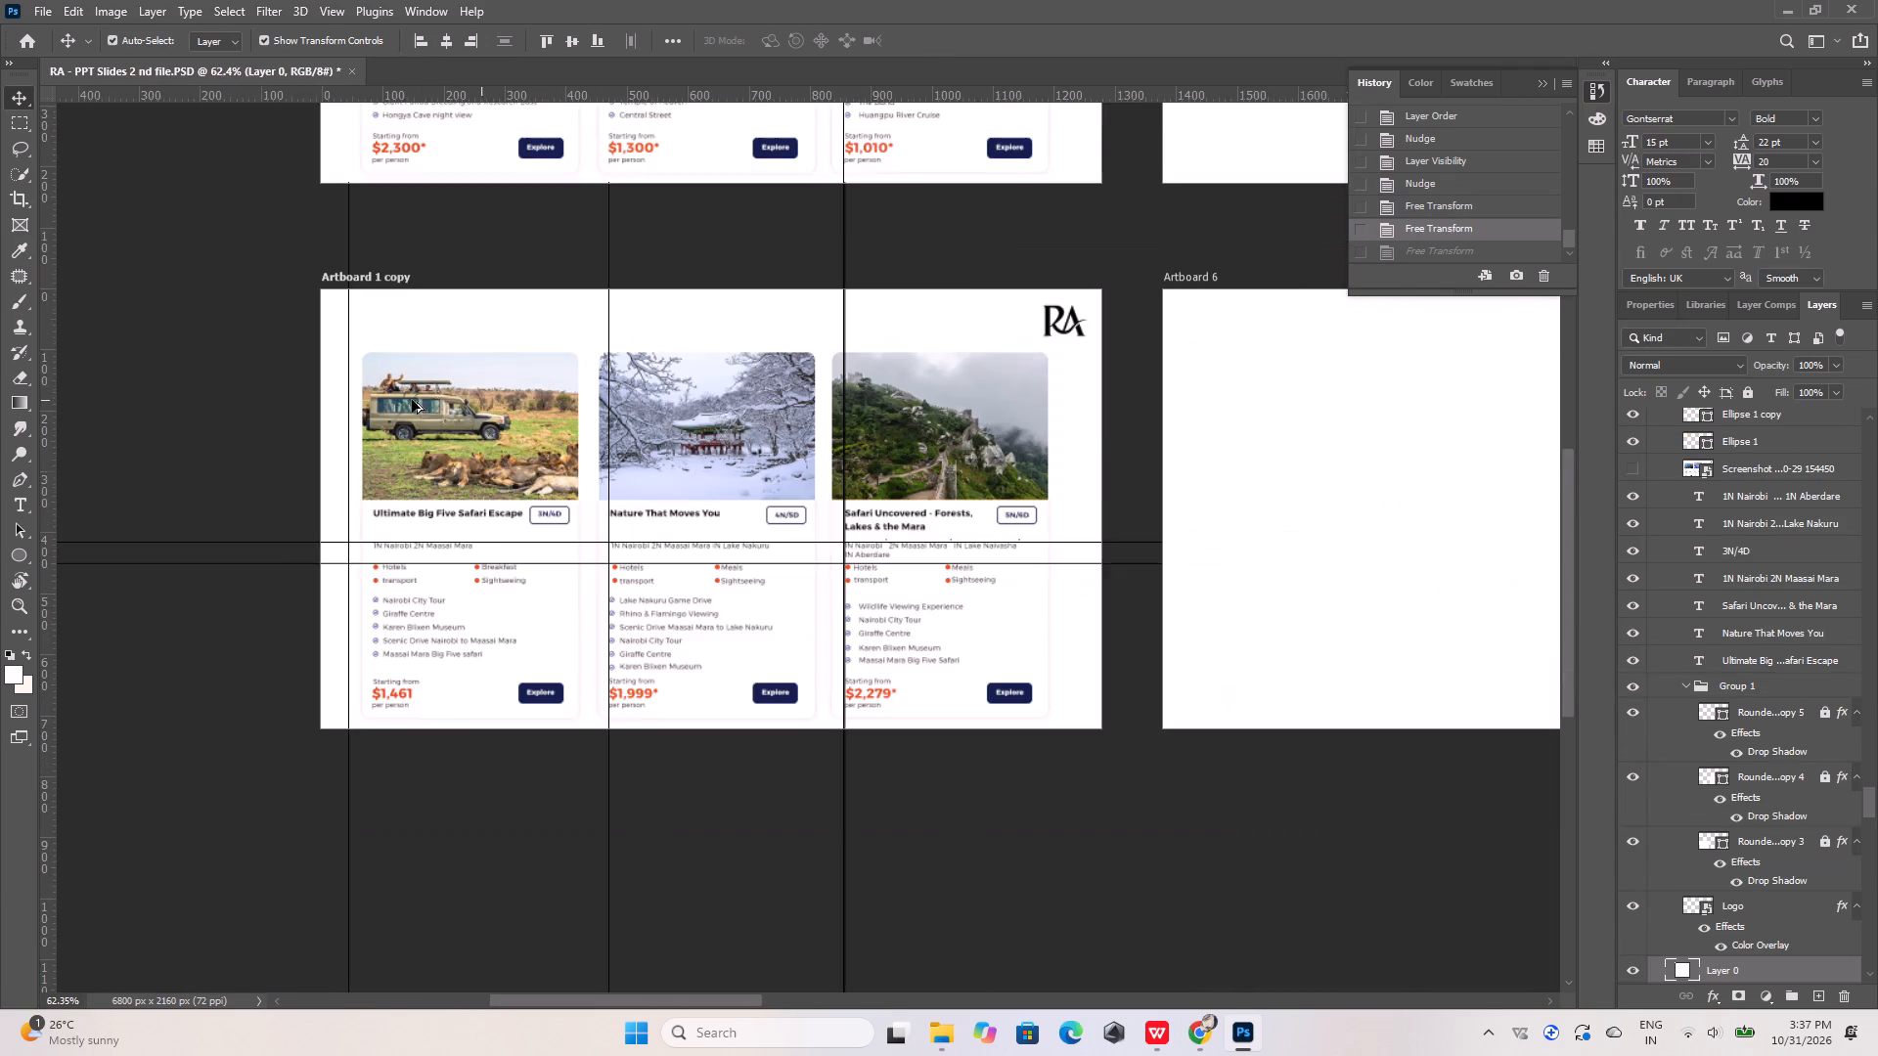
{"action": "scroll", "coordinate": [743, 431], "scroll_direction": "up", "scroll_amount": 6, "text": "alt"}
{"action": "double_click", "coordinate": [642, 575]}
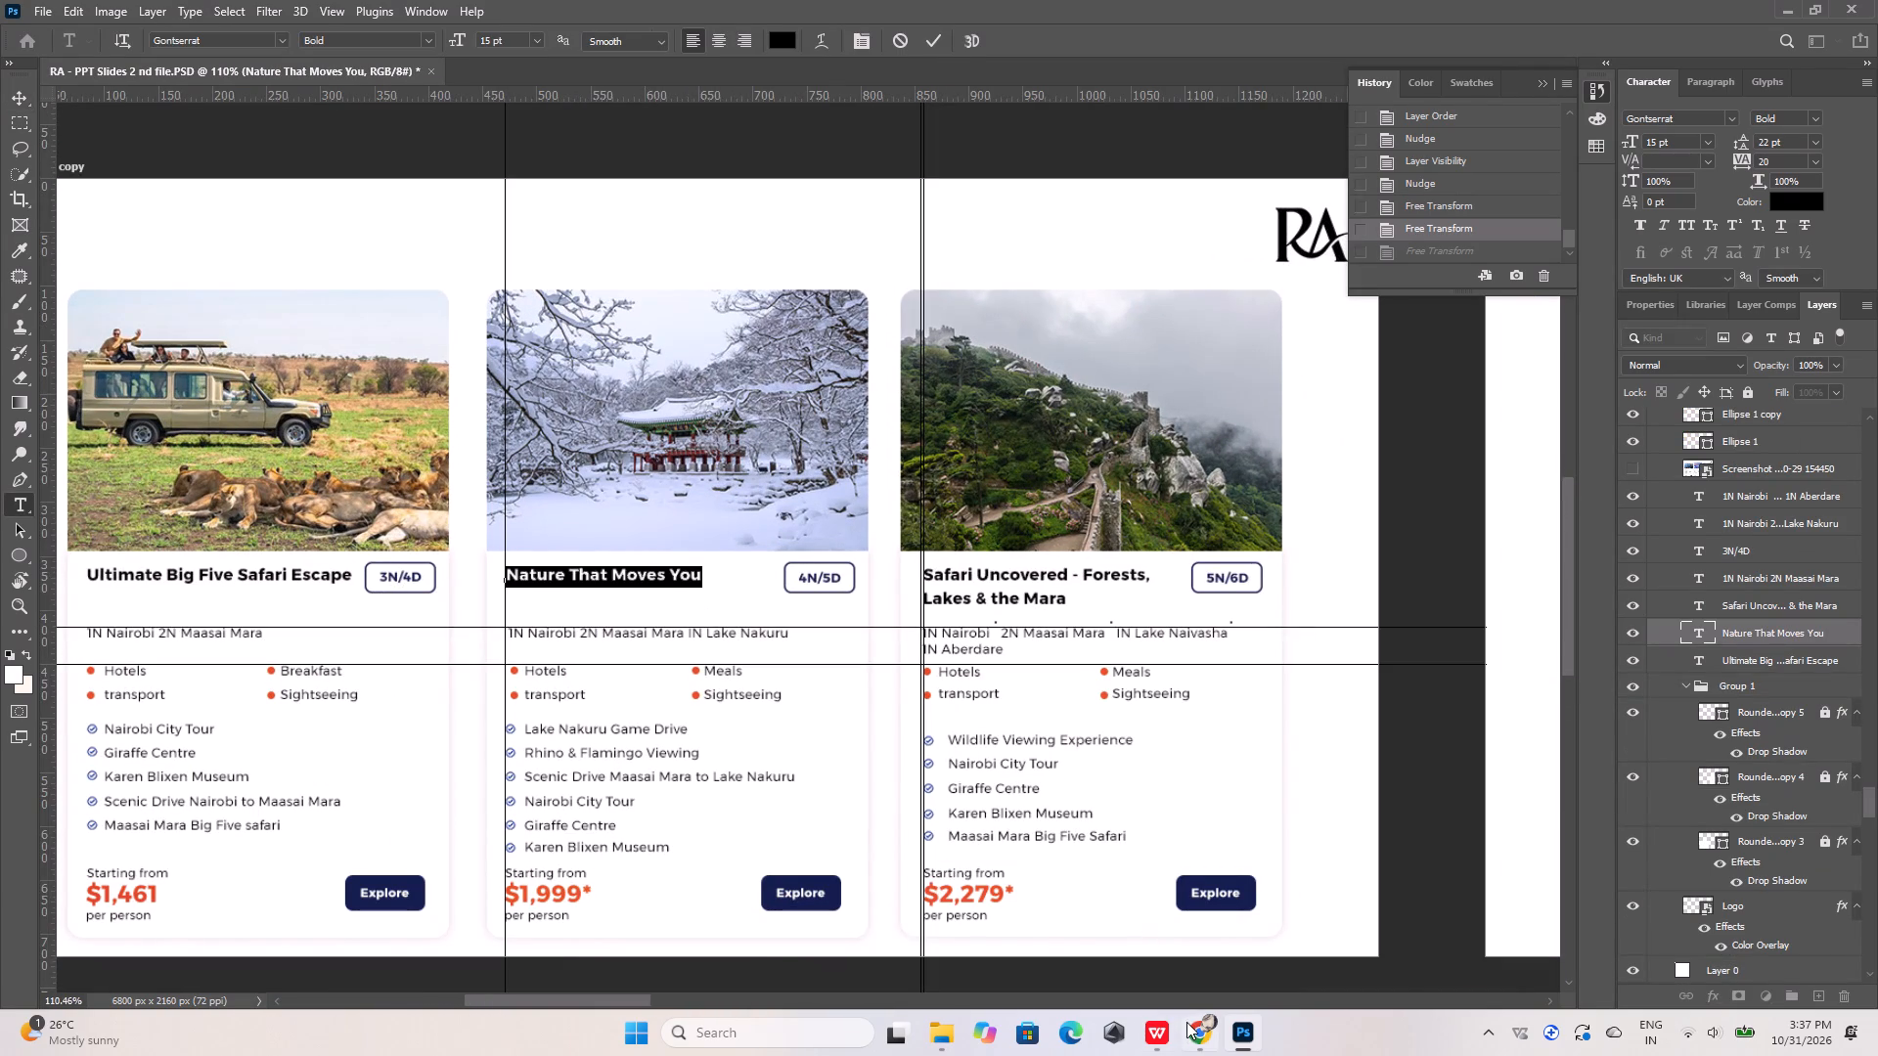
{"action": "left_click", "coordinate": [1163, 1030]}
{"action": "left_click", "coordinate": [1163, 1030]}
{"action": "key", "text": "ctrl+c"}
{"action": "left_click", "coordinate": [933, 40]}
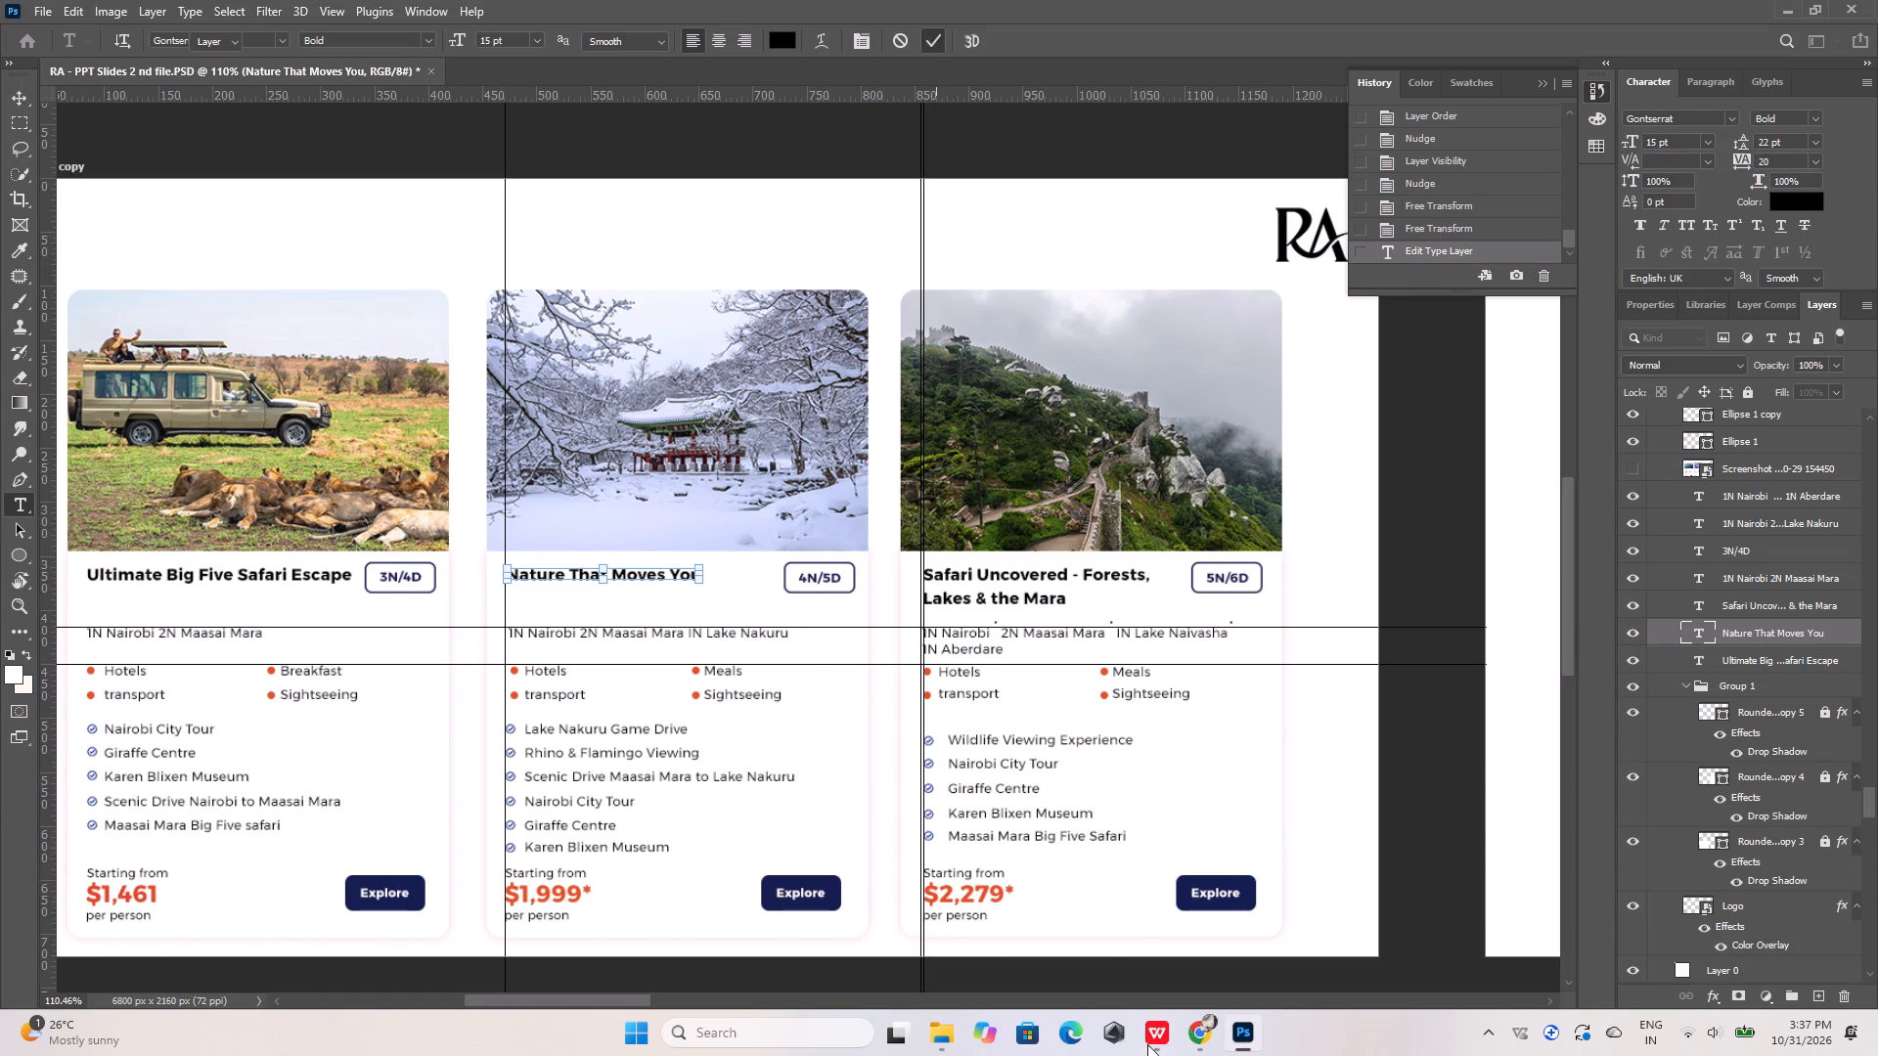
{"action": "left_click", "coordinate": [1185, 1032]}
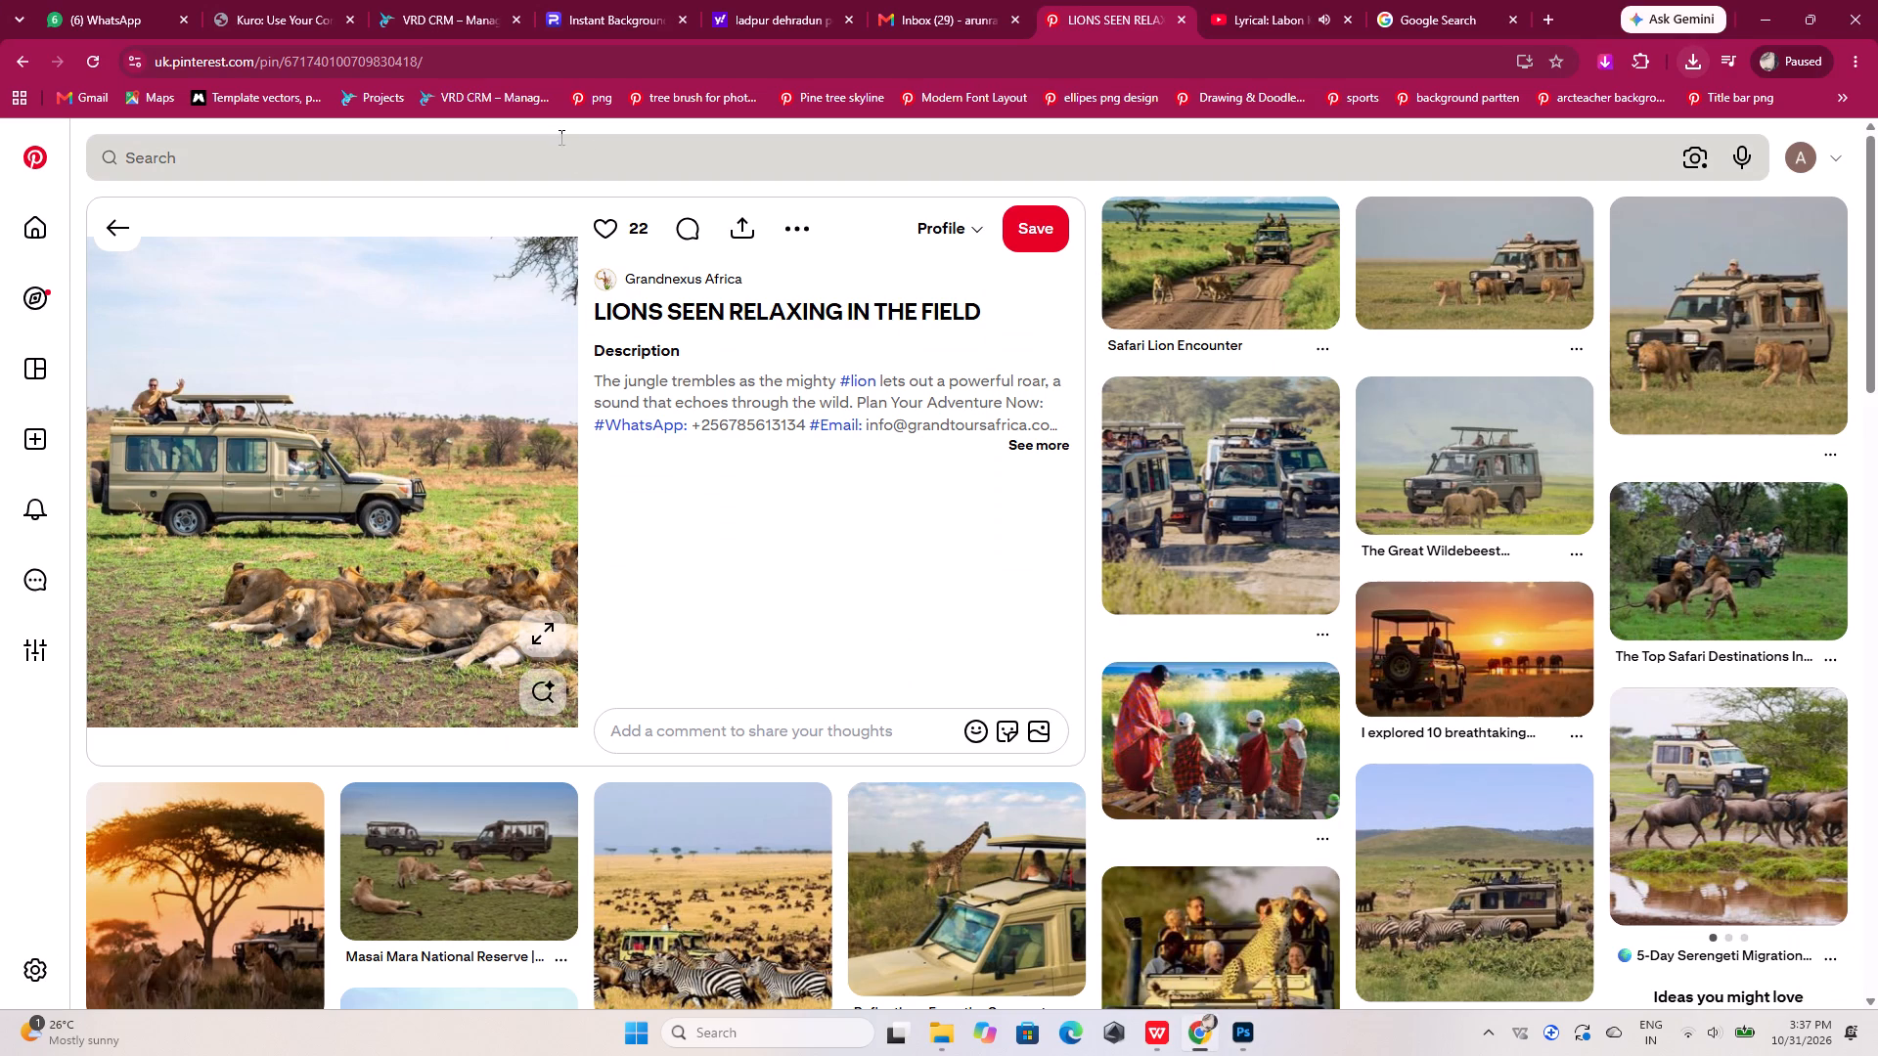
{"action": "left_click", "coordinate": [556, 156]}
{"action": "key", "text": "ctrl+v"}
{"action": "key", "text": "Return"}
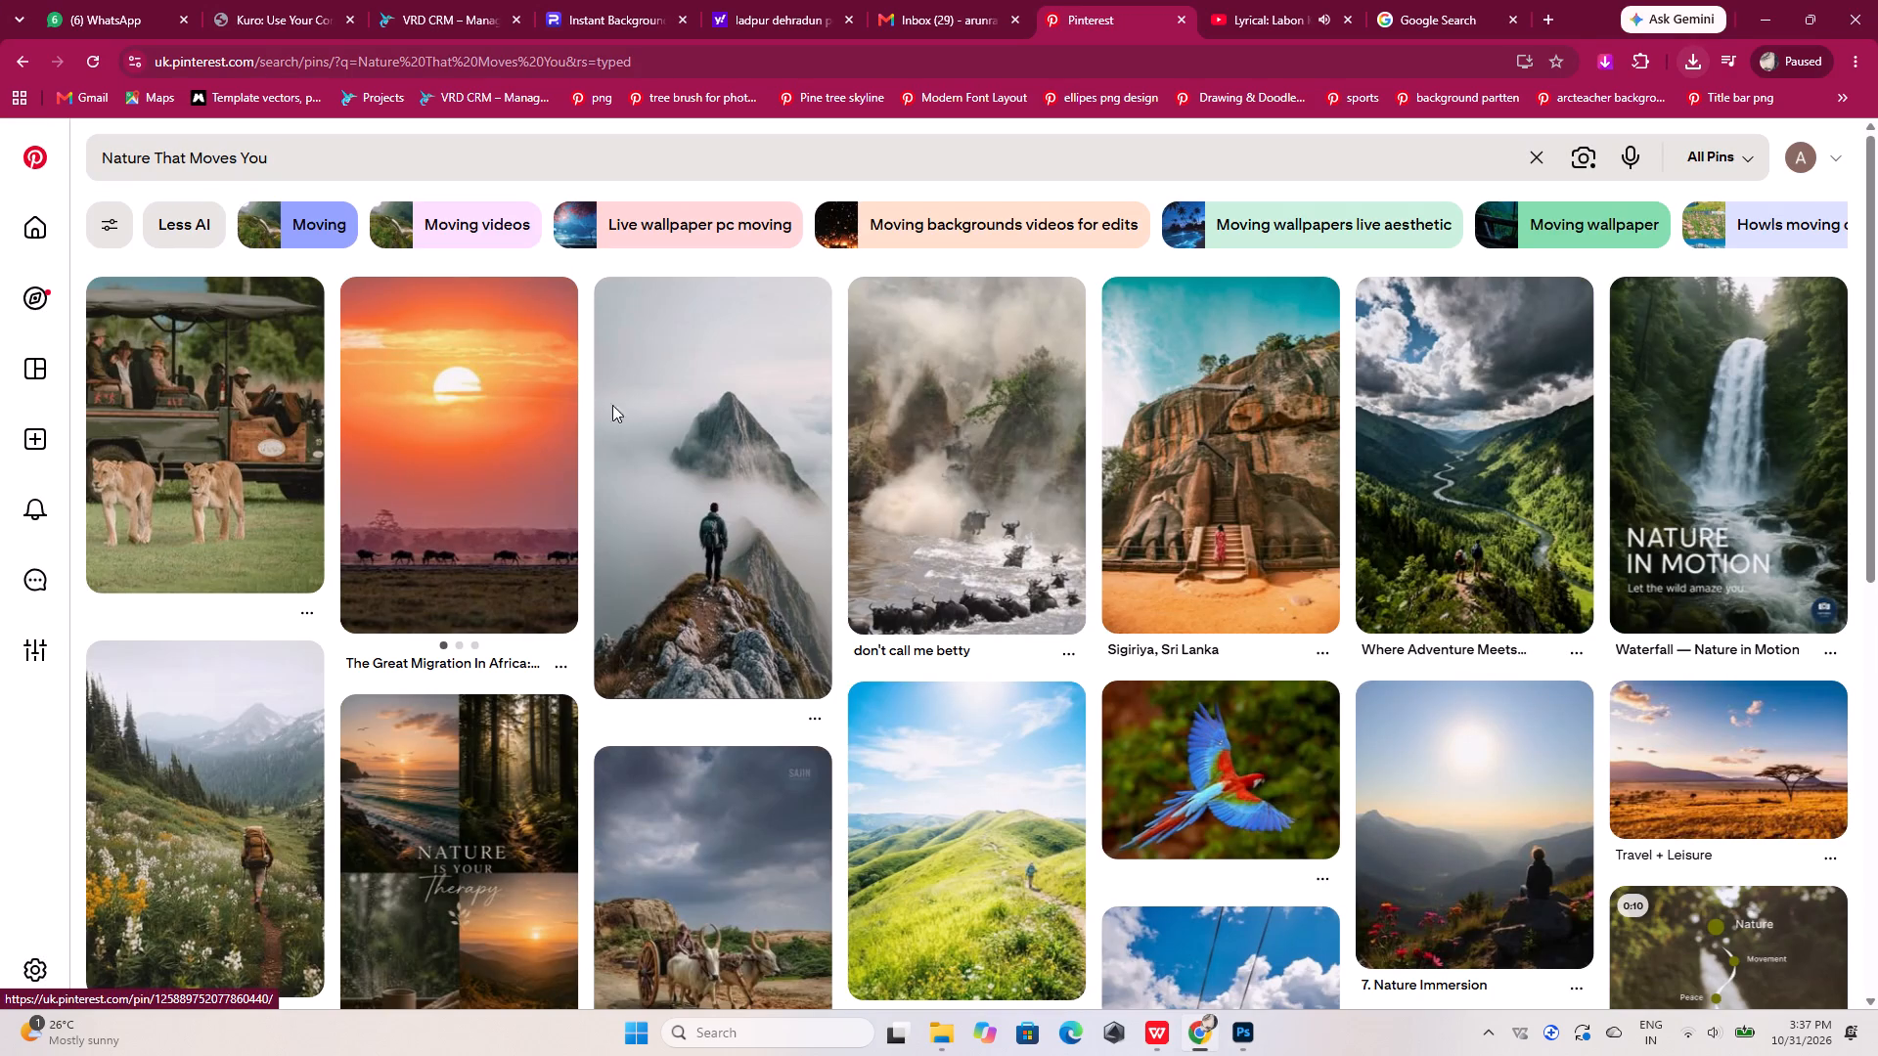
Look through the Nature That Moves You results for a photo suited to the second safari card.
{"action": "scroll", "coordinate": [804, 641], "scroll_direction": "down", "scroll_amount": 3}
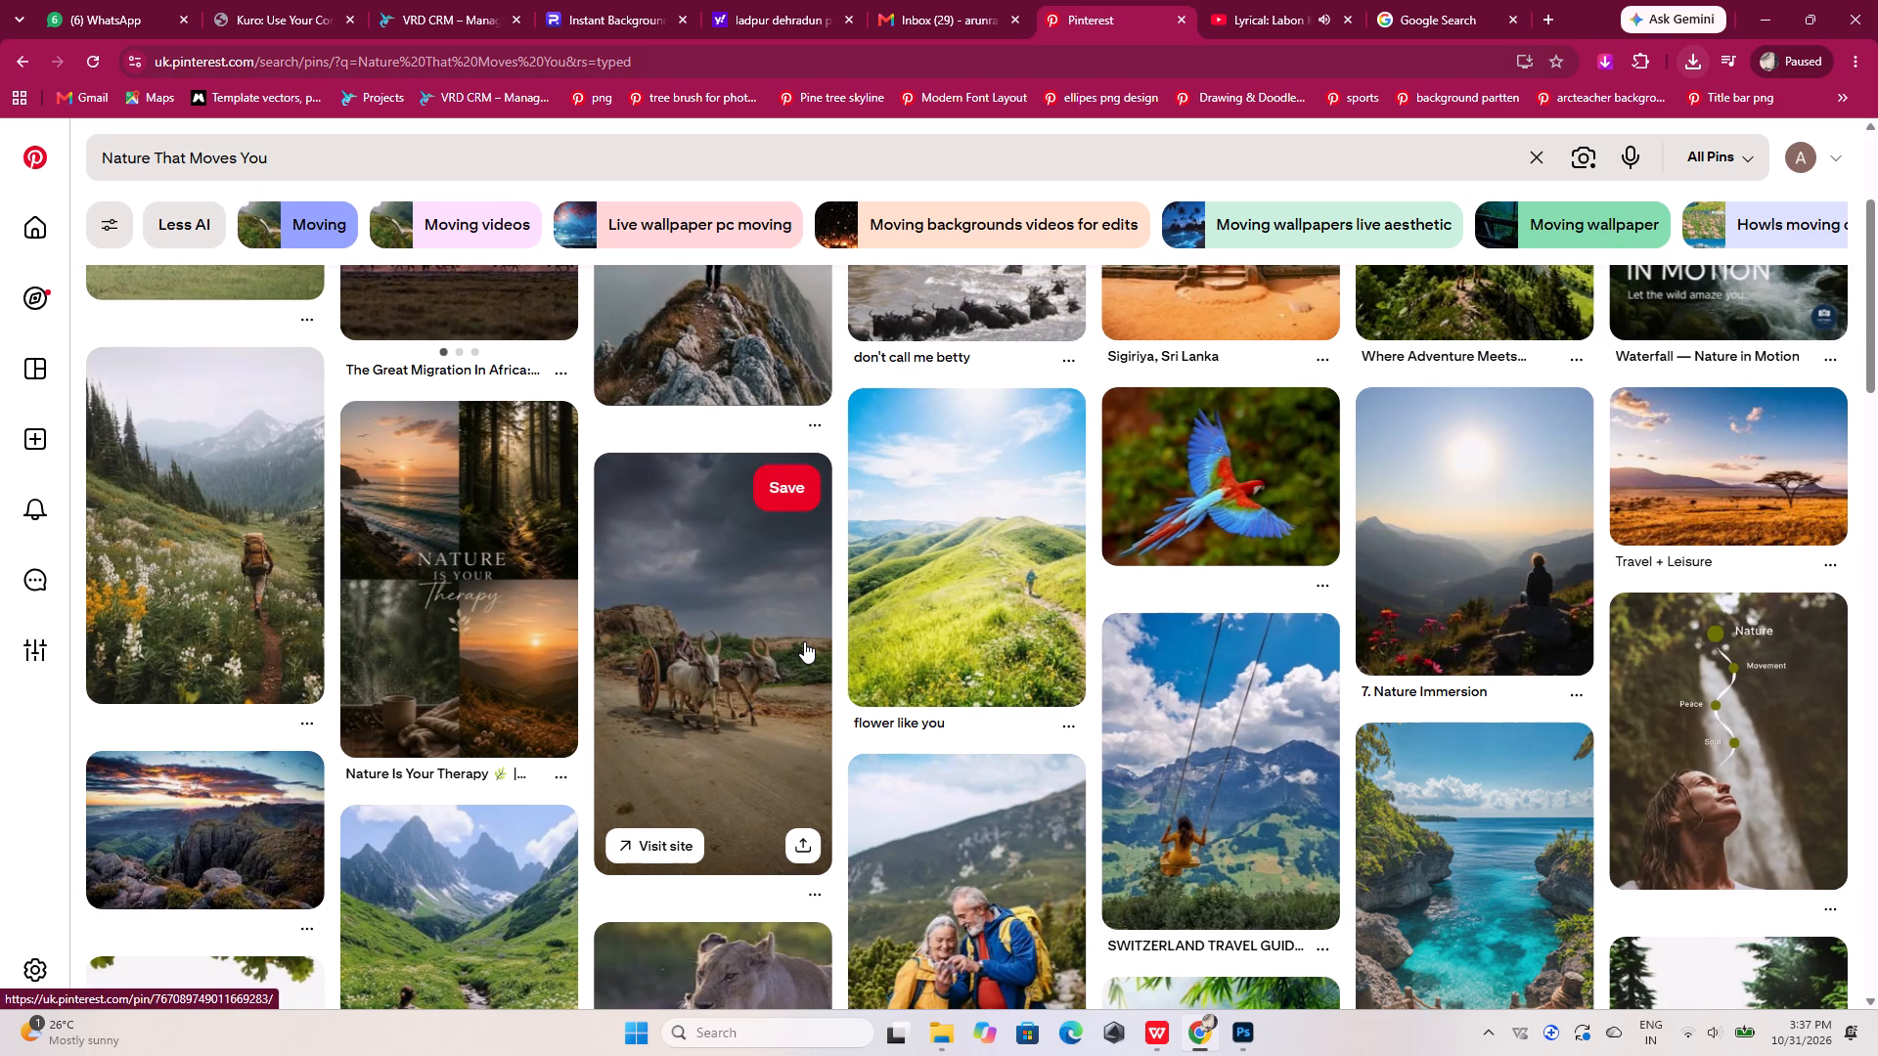
{"action": "scroll", "coordinate": [804, 641], "scroll_direction": "down", "scroll_amount": 7}
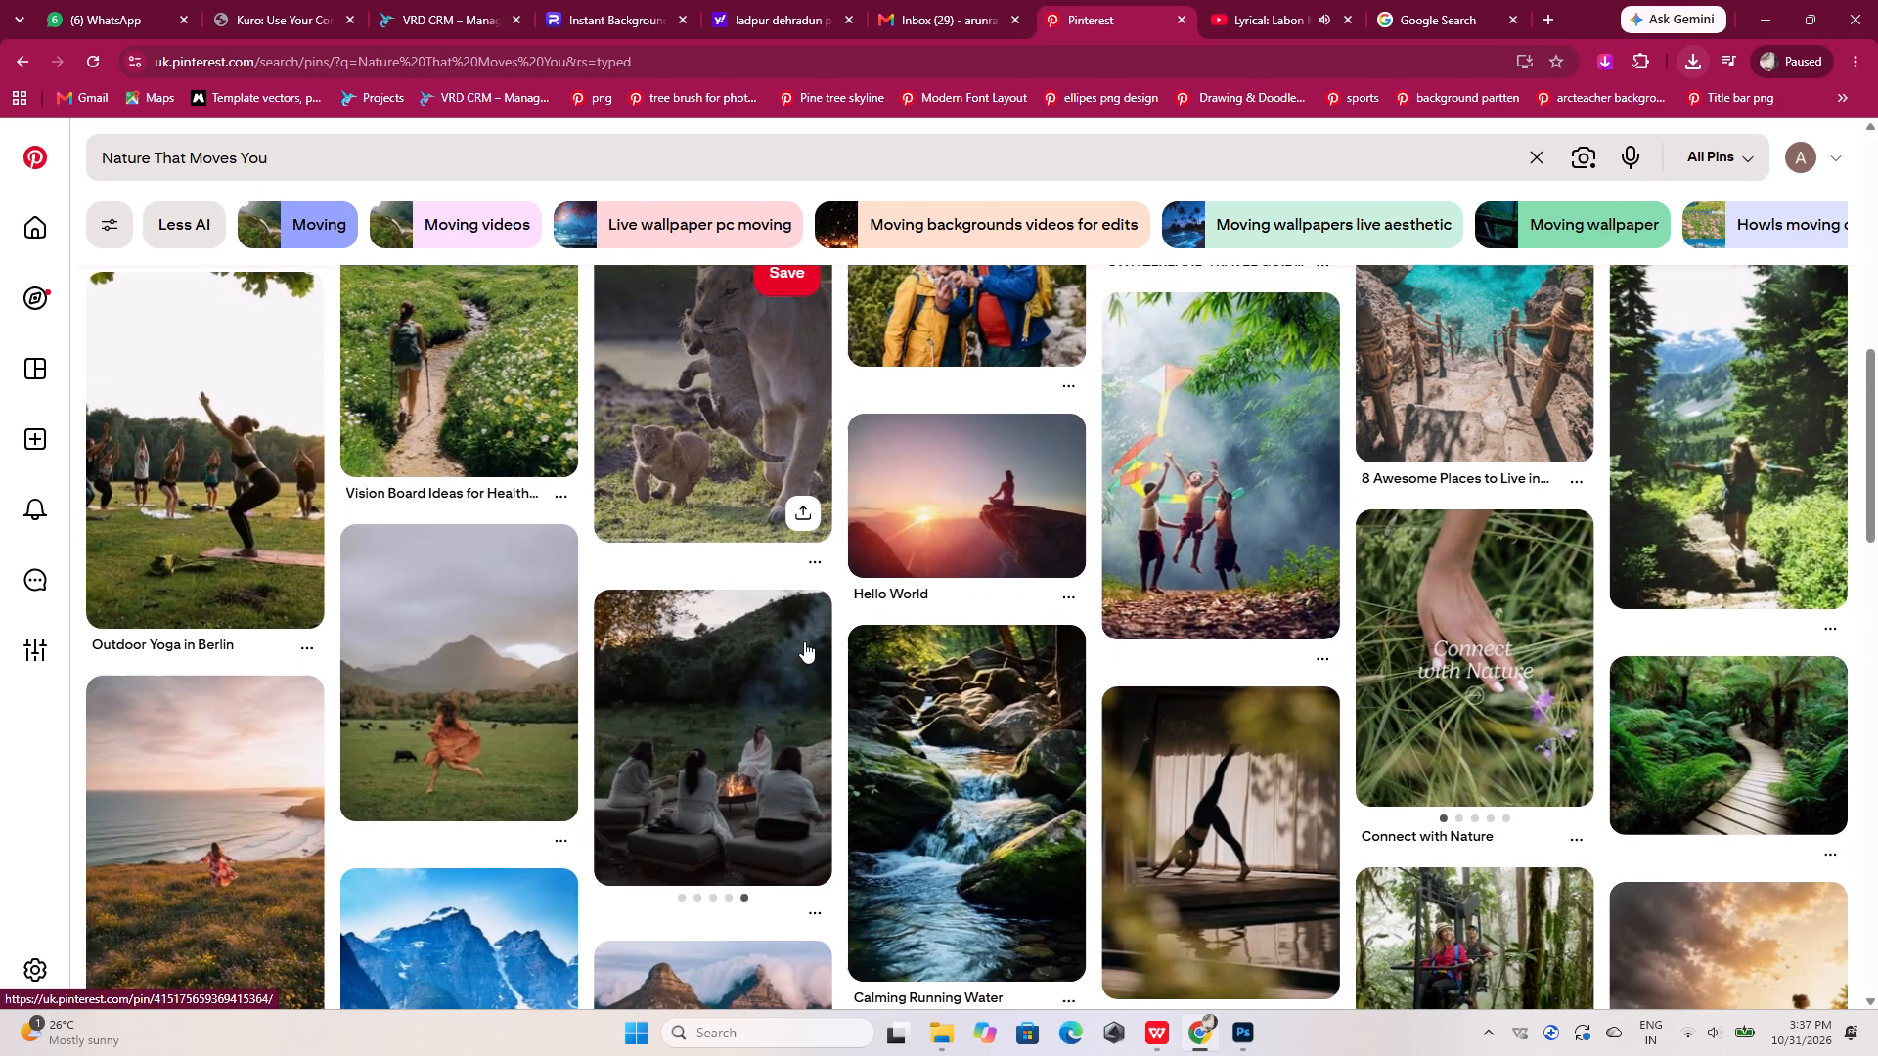
{"action": "scroll", "coordinate": [804, 641], "scroll_direction": "down", "scroll_amount": 4}
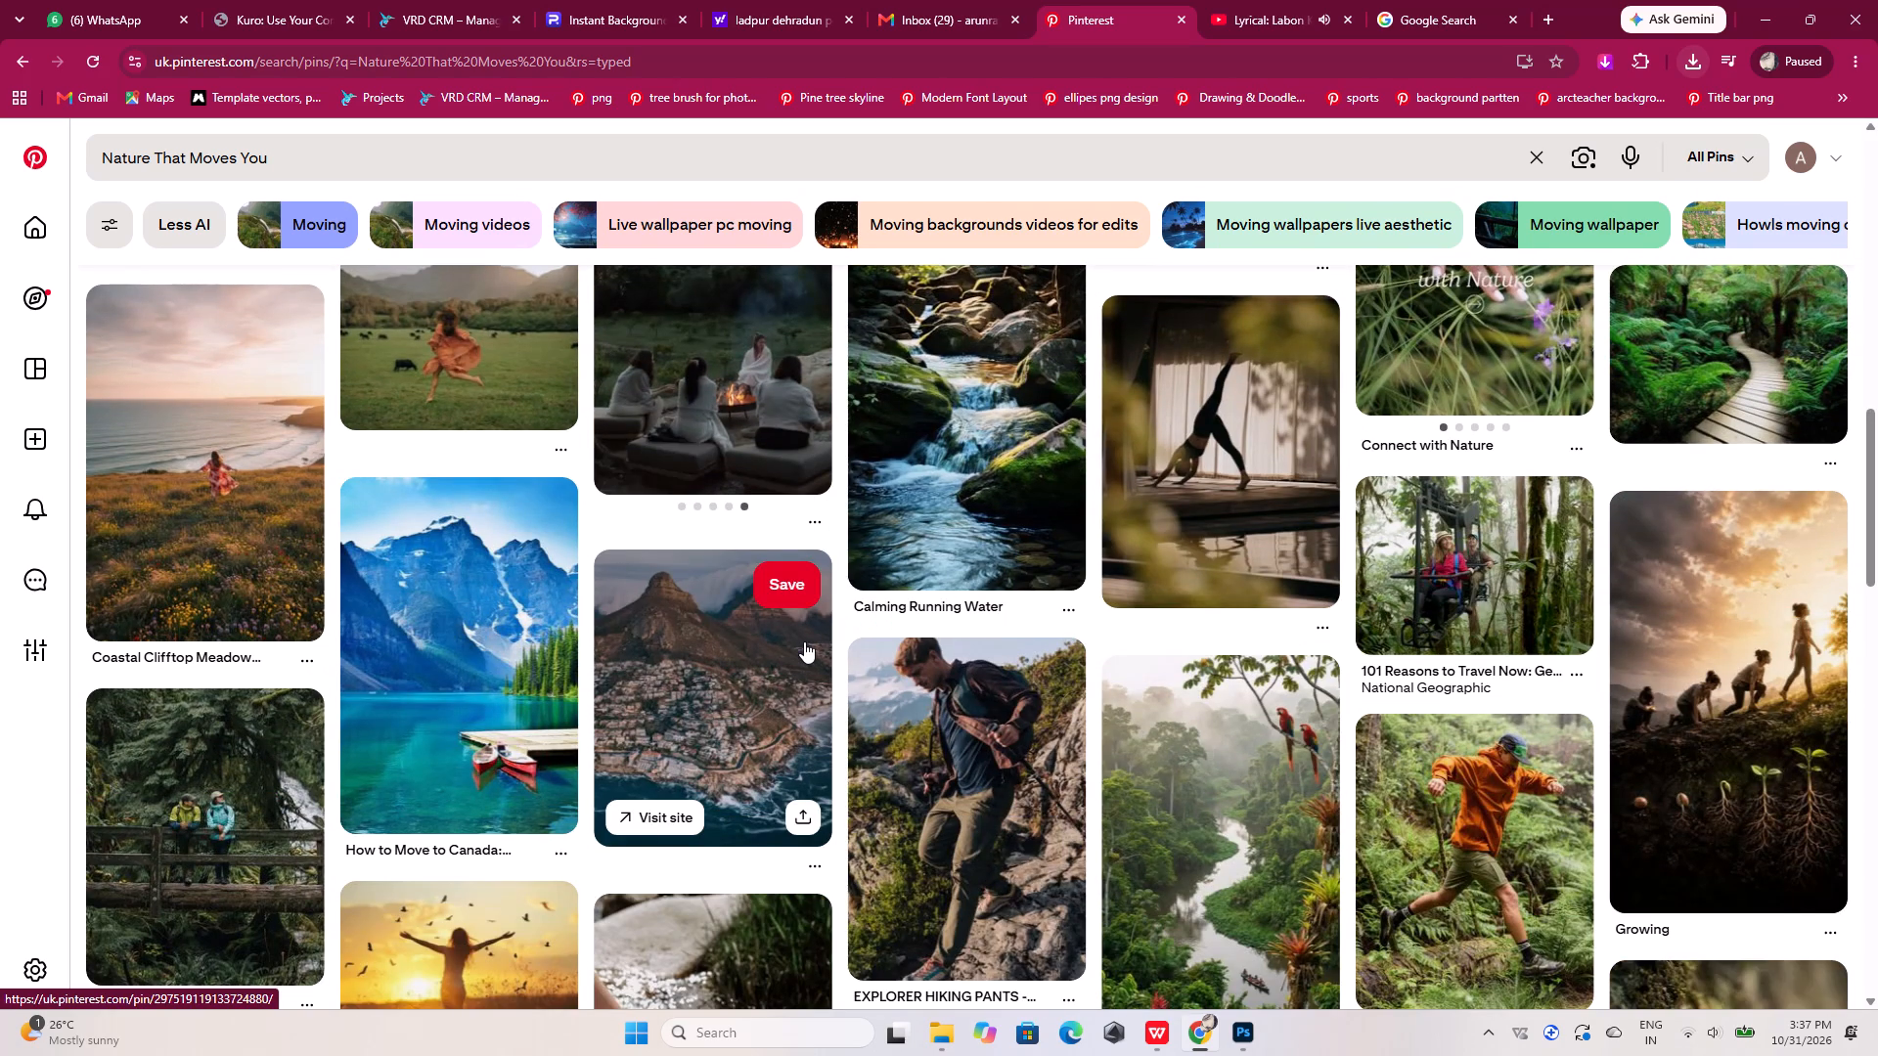
{"action": "scroll", "coordinate": [804, 641], "scroll_direction": "down", "scroll_amount": 4}
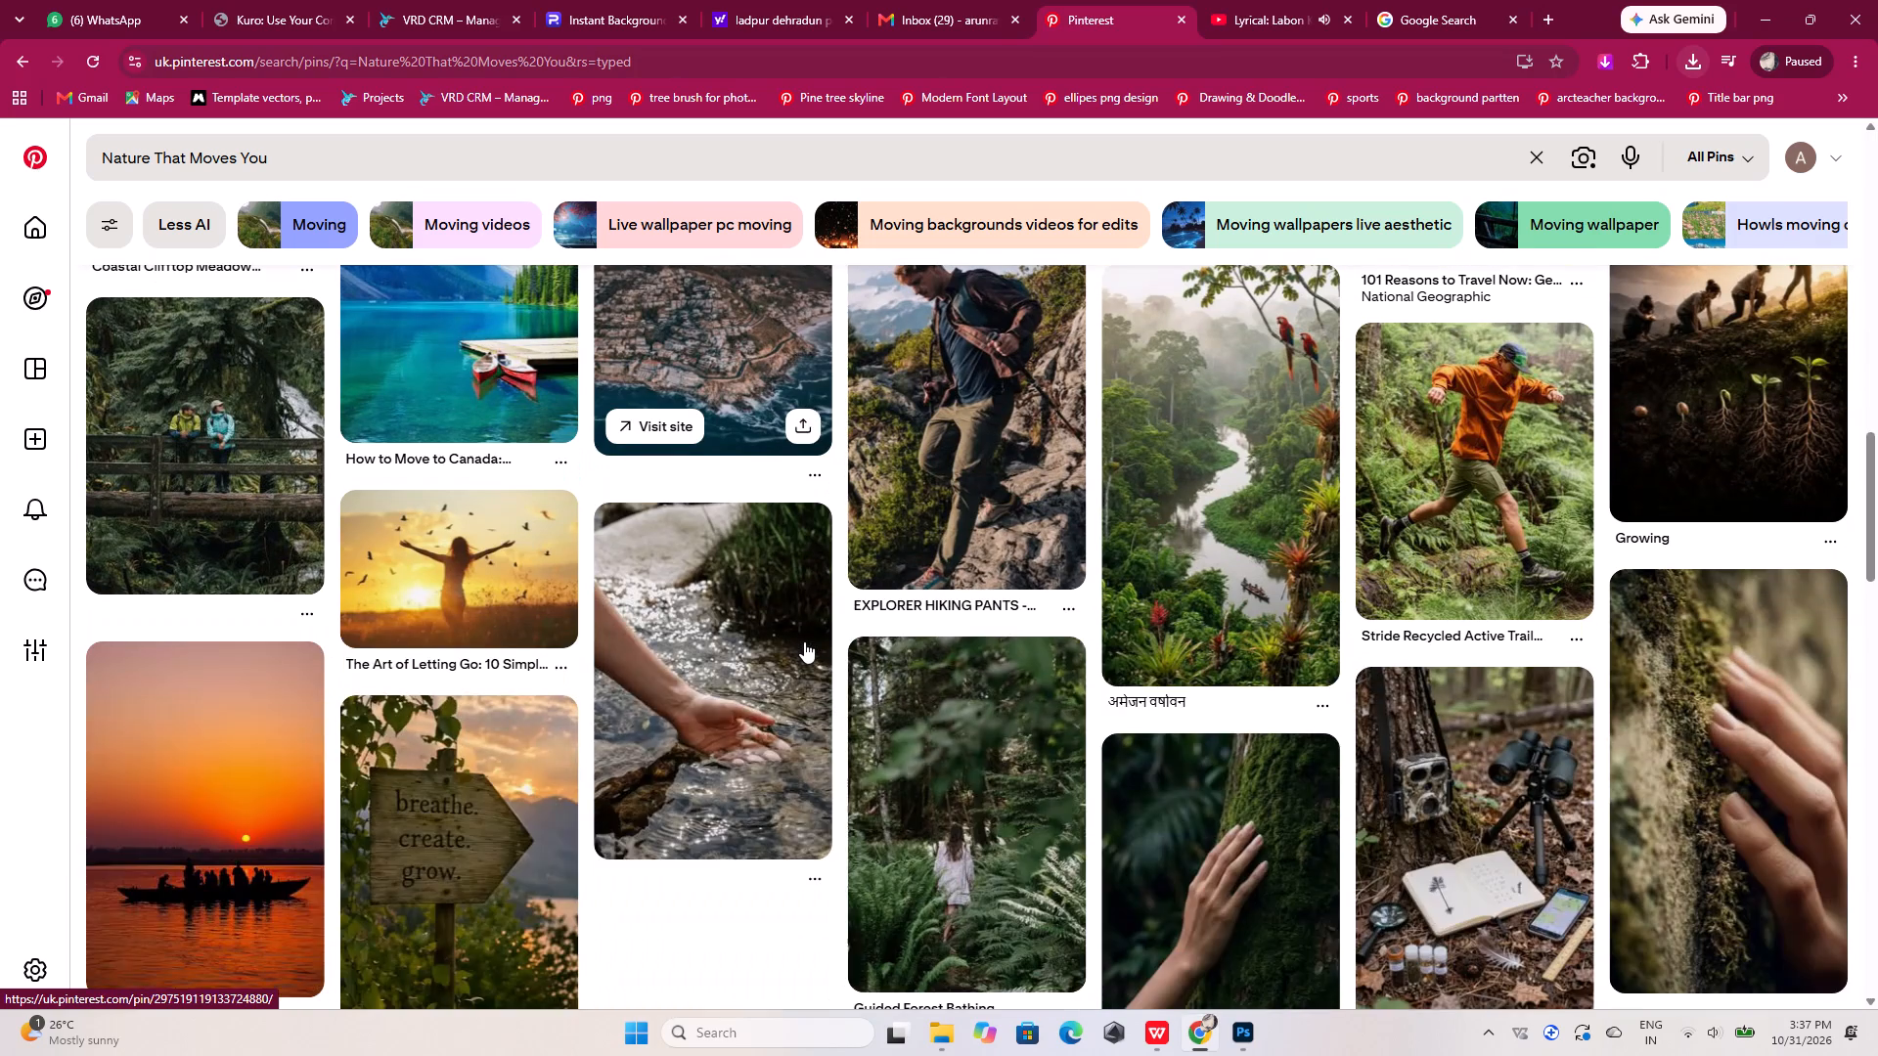
{"action": "scroll", "coordinate": [804, 641], "scroll_direction": "down", "scroll_amount": 9}
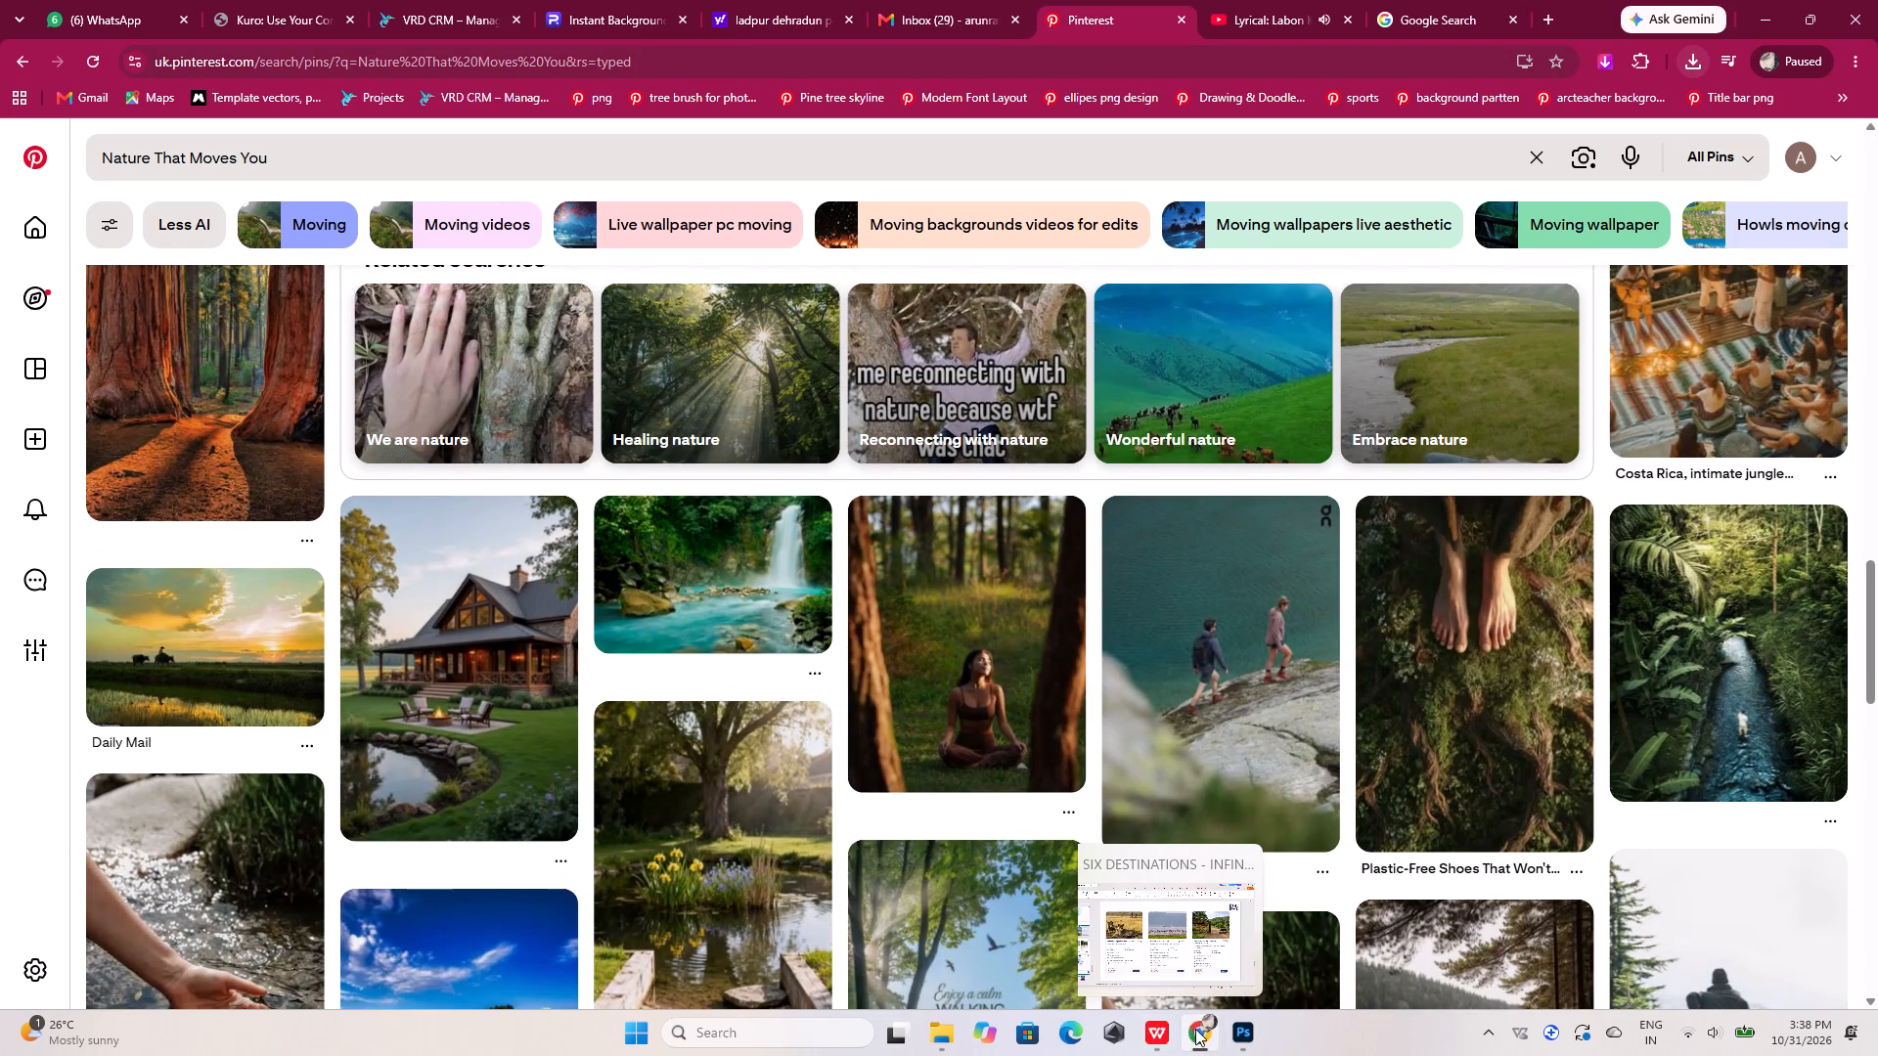
Extend the Pinterest search with the second card's itinerary, 1N Nairobi 2N Maasai Mara IN Lake Nakuru, copied from Photoshop, plus "img".
{"action": "left_click", "coordinate": [1234, 1026]}
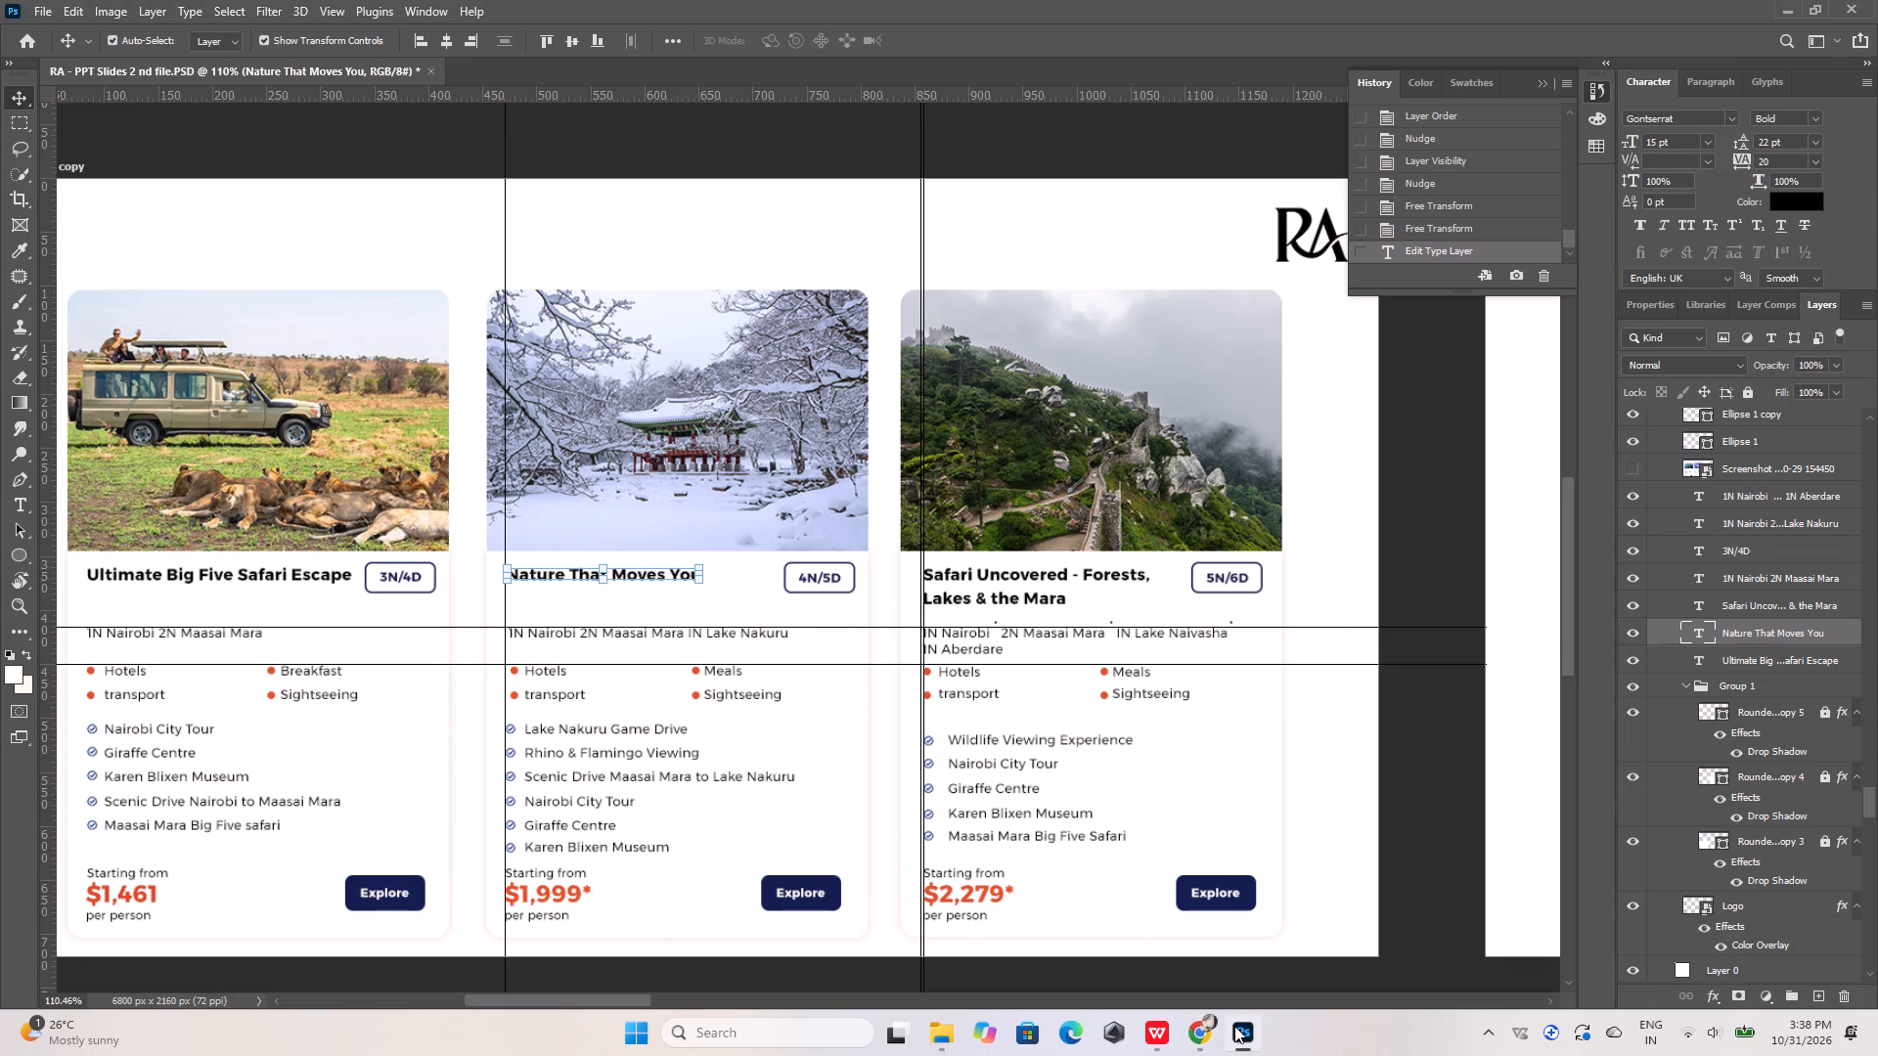
{"action": "left_click", "coordinate": [757, 638]}
{"action": "double_click", "coordinate": [761, 632]}
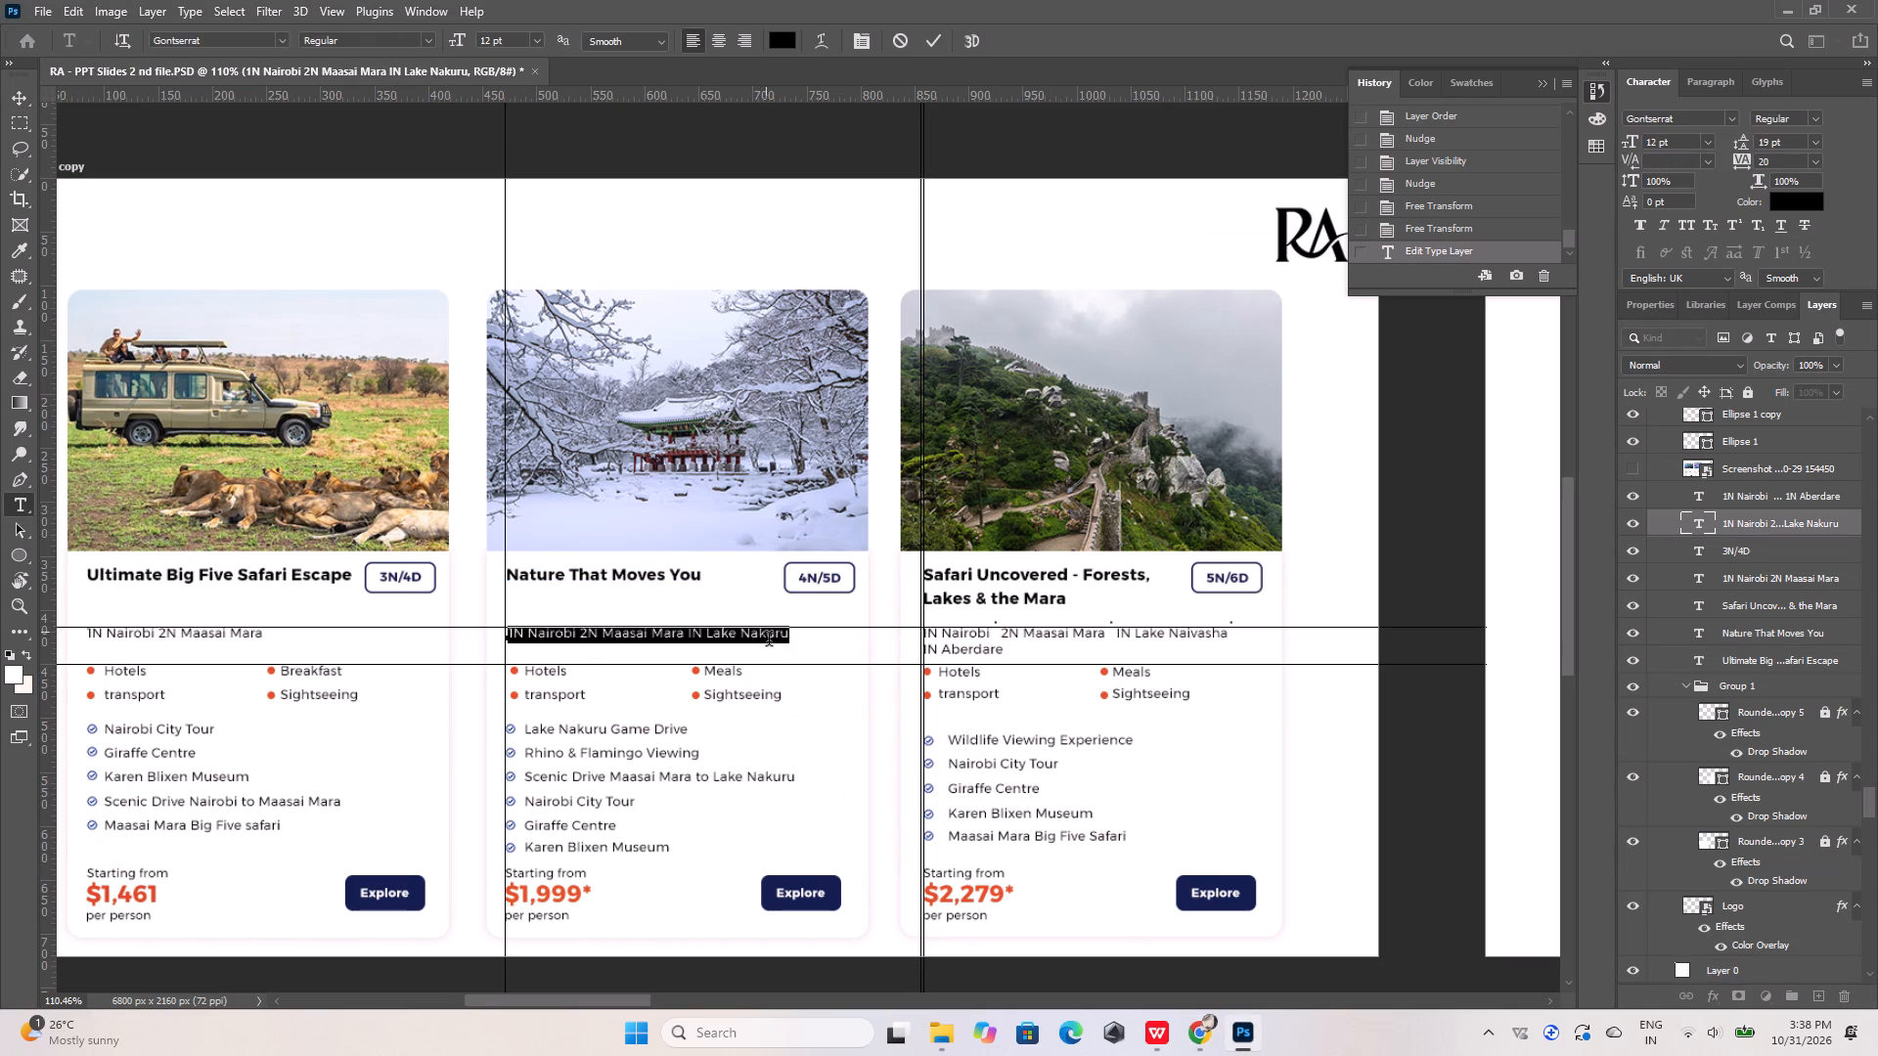
{"action": "key", "text": "ctrl+c"}
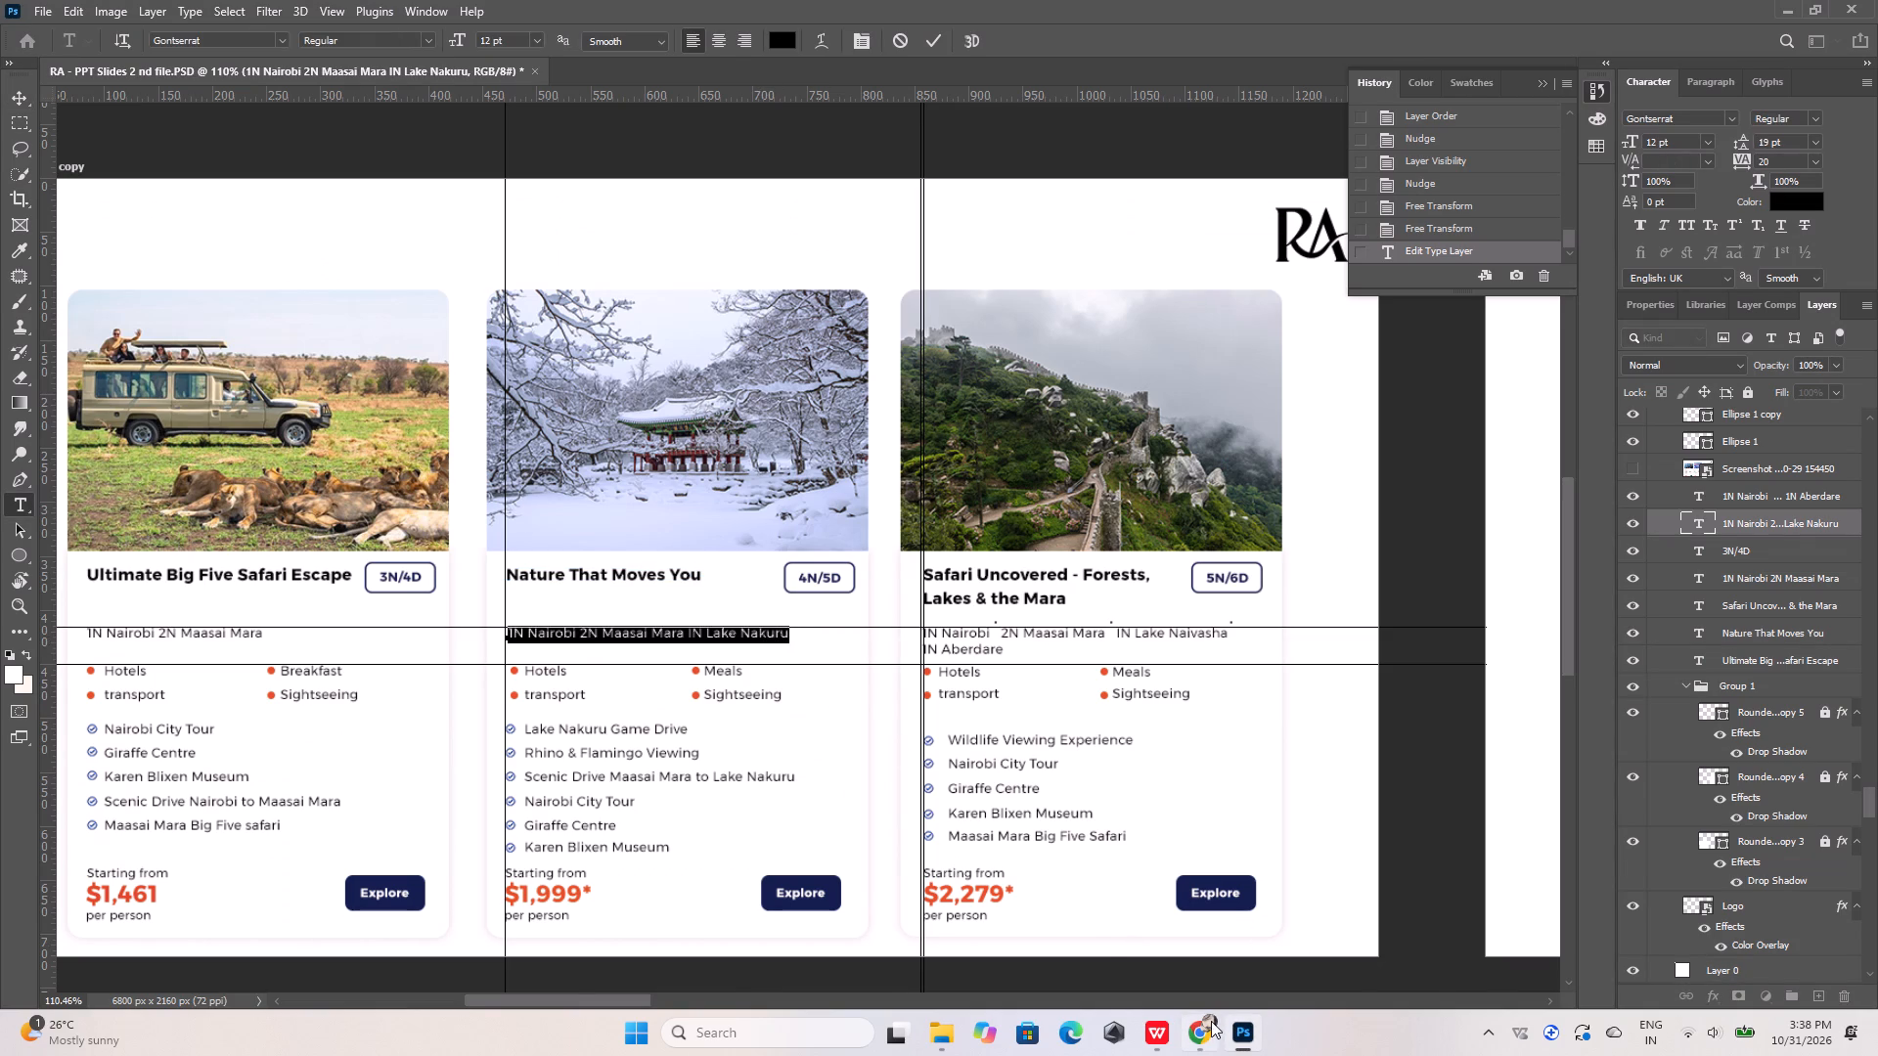
{"action": "left_click", "coordinate": [1198, 1027]}
{"action": "left_click", "coordinate": [591, 154]}
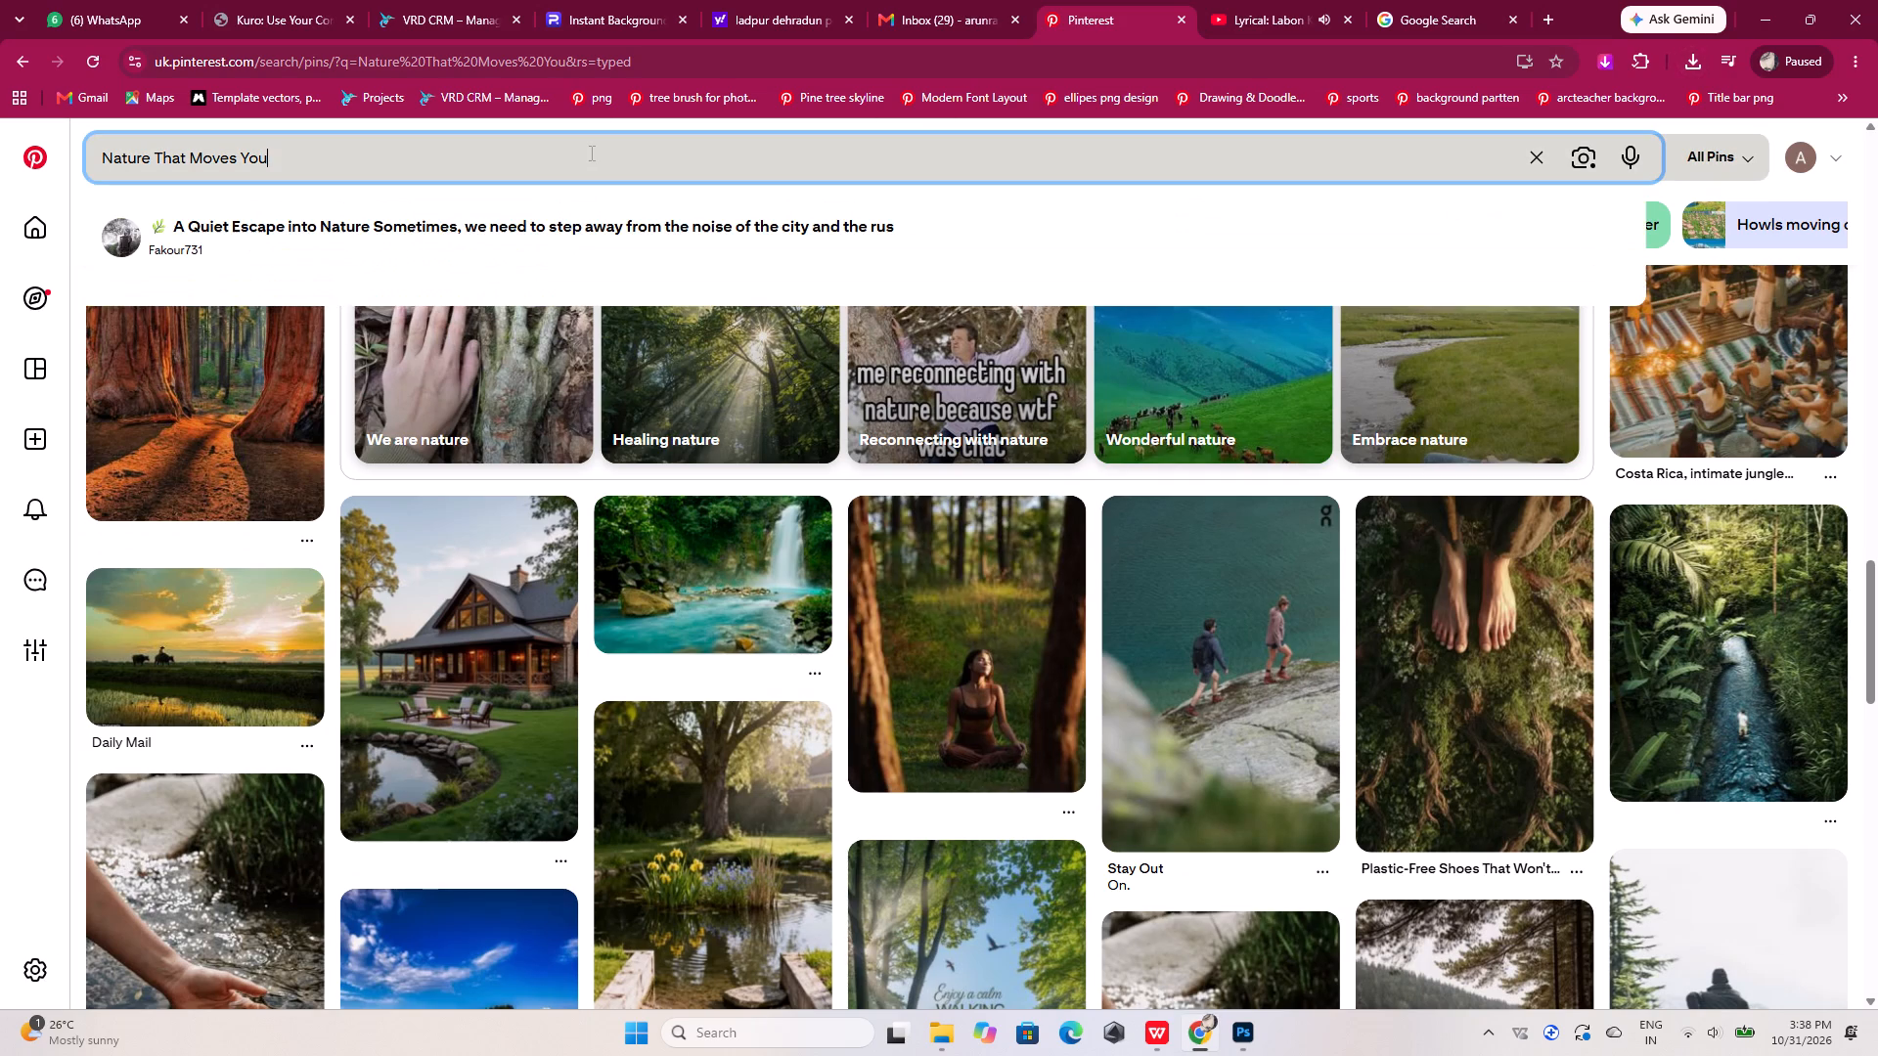
{"action": "key", "text": "space"}
{"action": "key", "text": "ctrl+v"}
{"action": "key", "text": "space"}
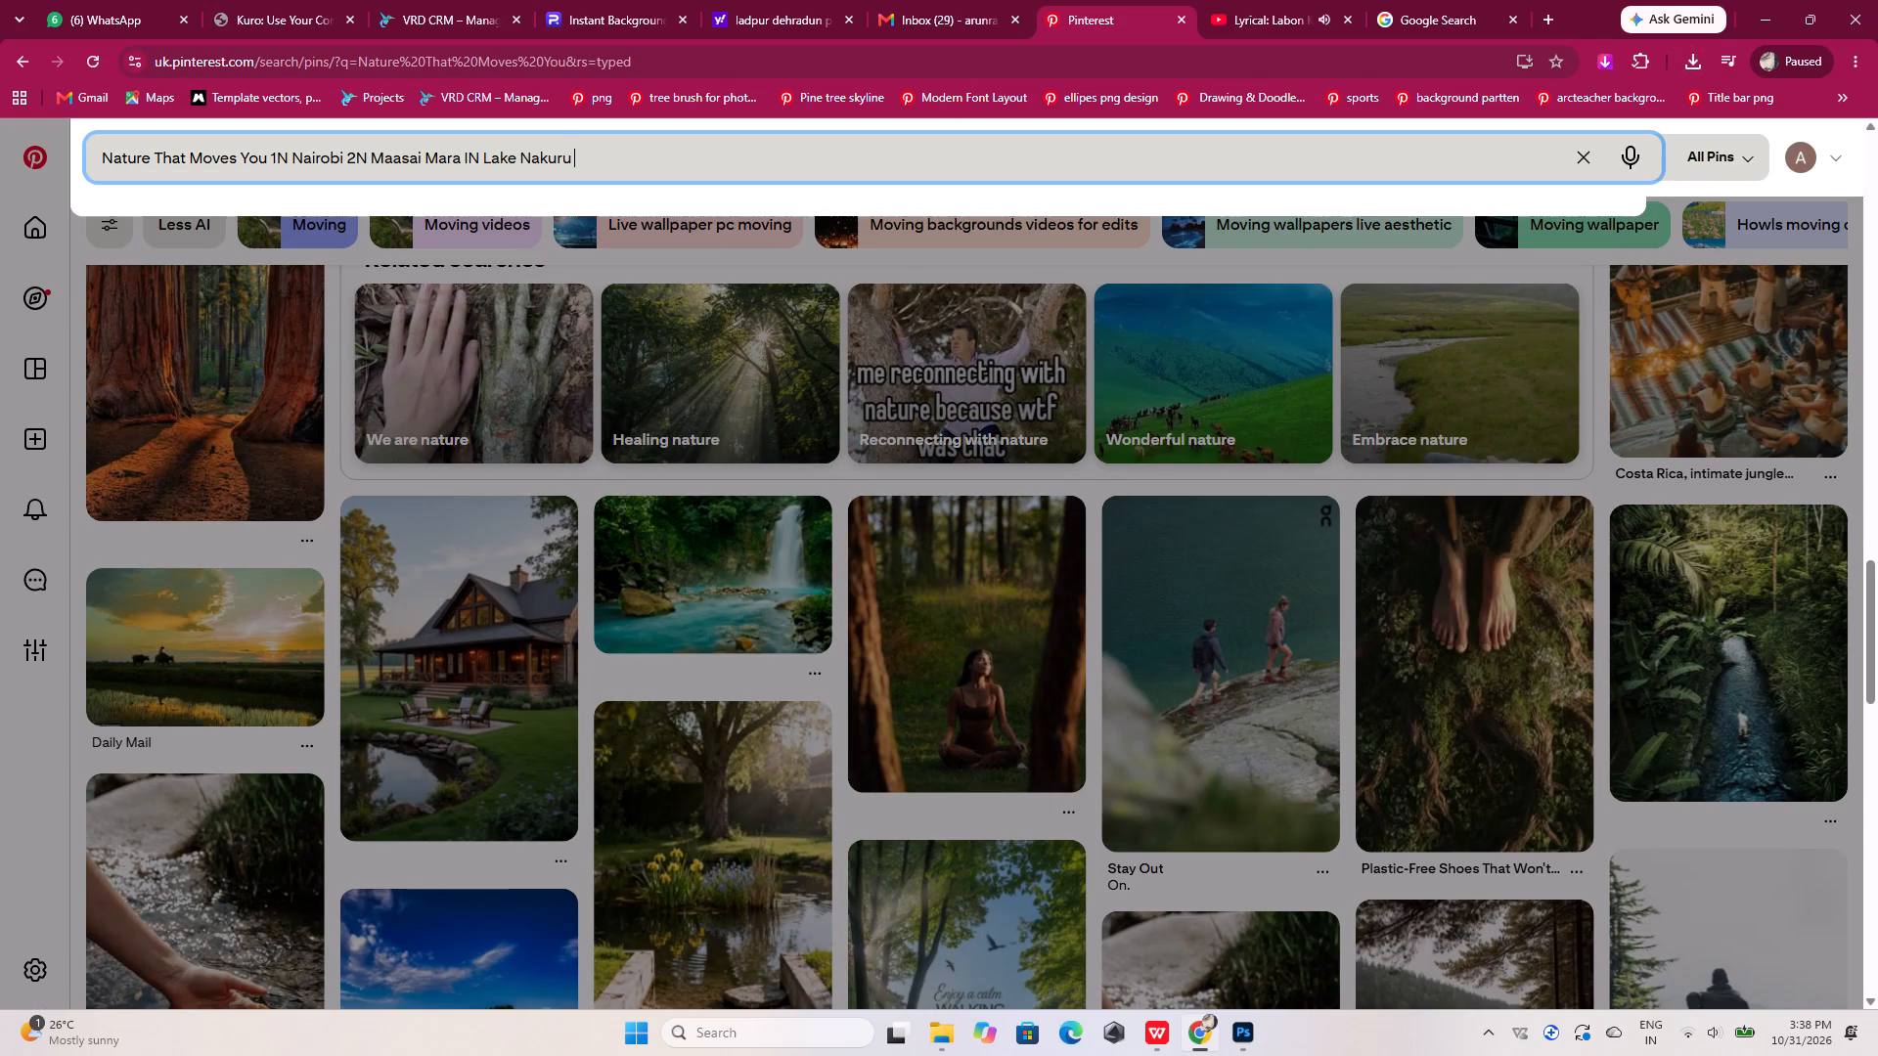
{"action": "type", "text": "img"}
{"action": "key", "text": "Return"}
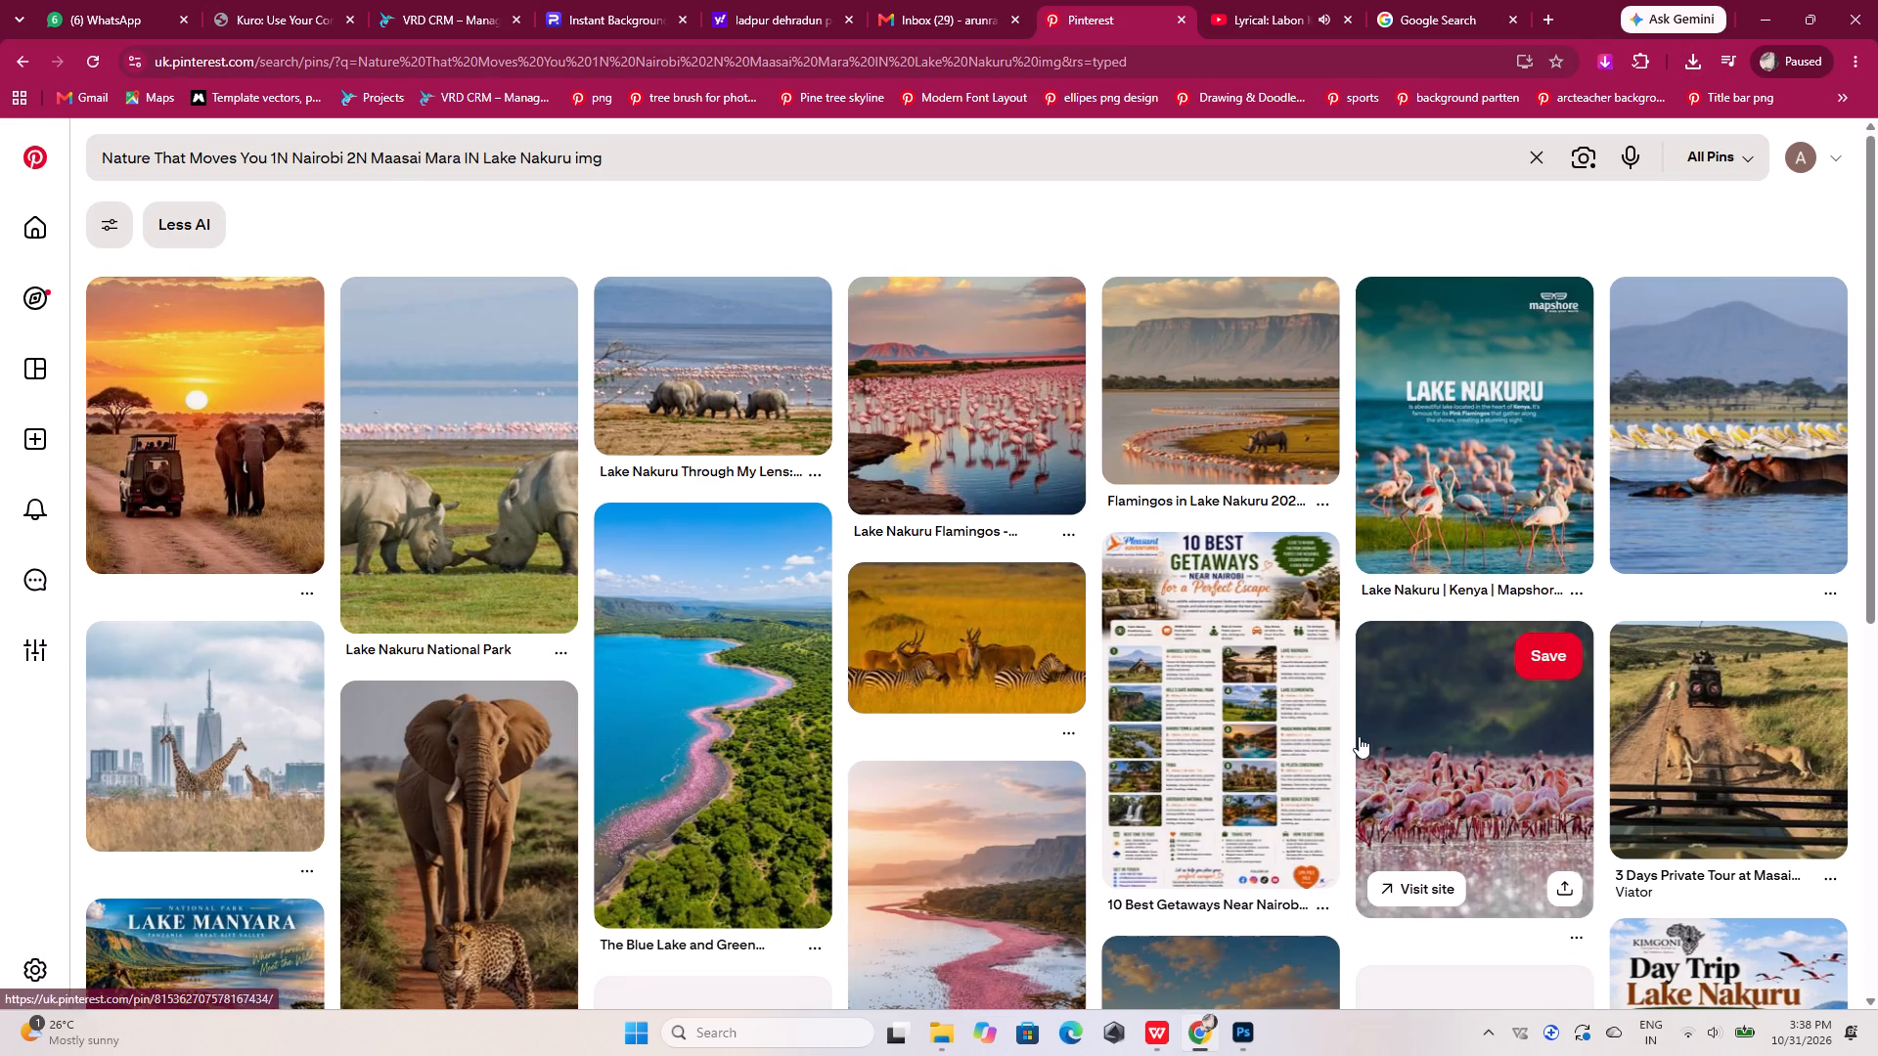
Open the Flamingos in Lake Nakuru pin, go to the related blue wildebeest with flamingos pin, and download its image.
{"action": "left_click", "coordinate": [1231, 385]}
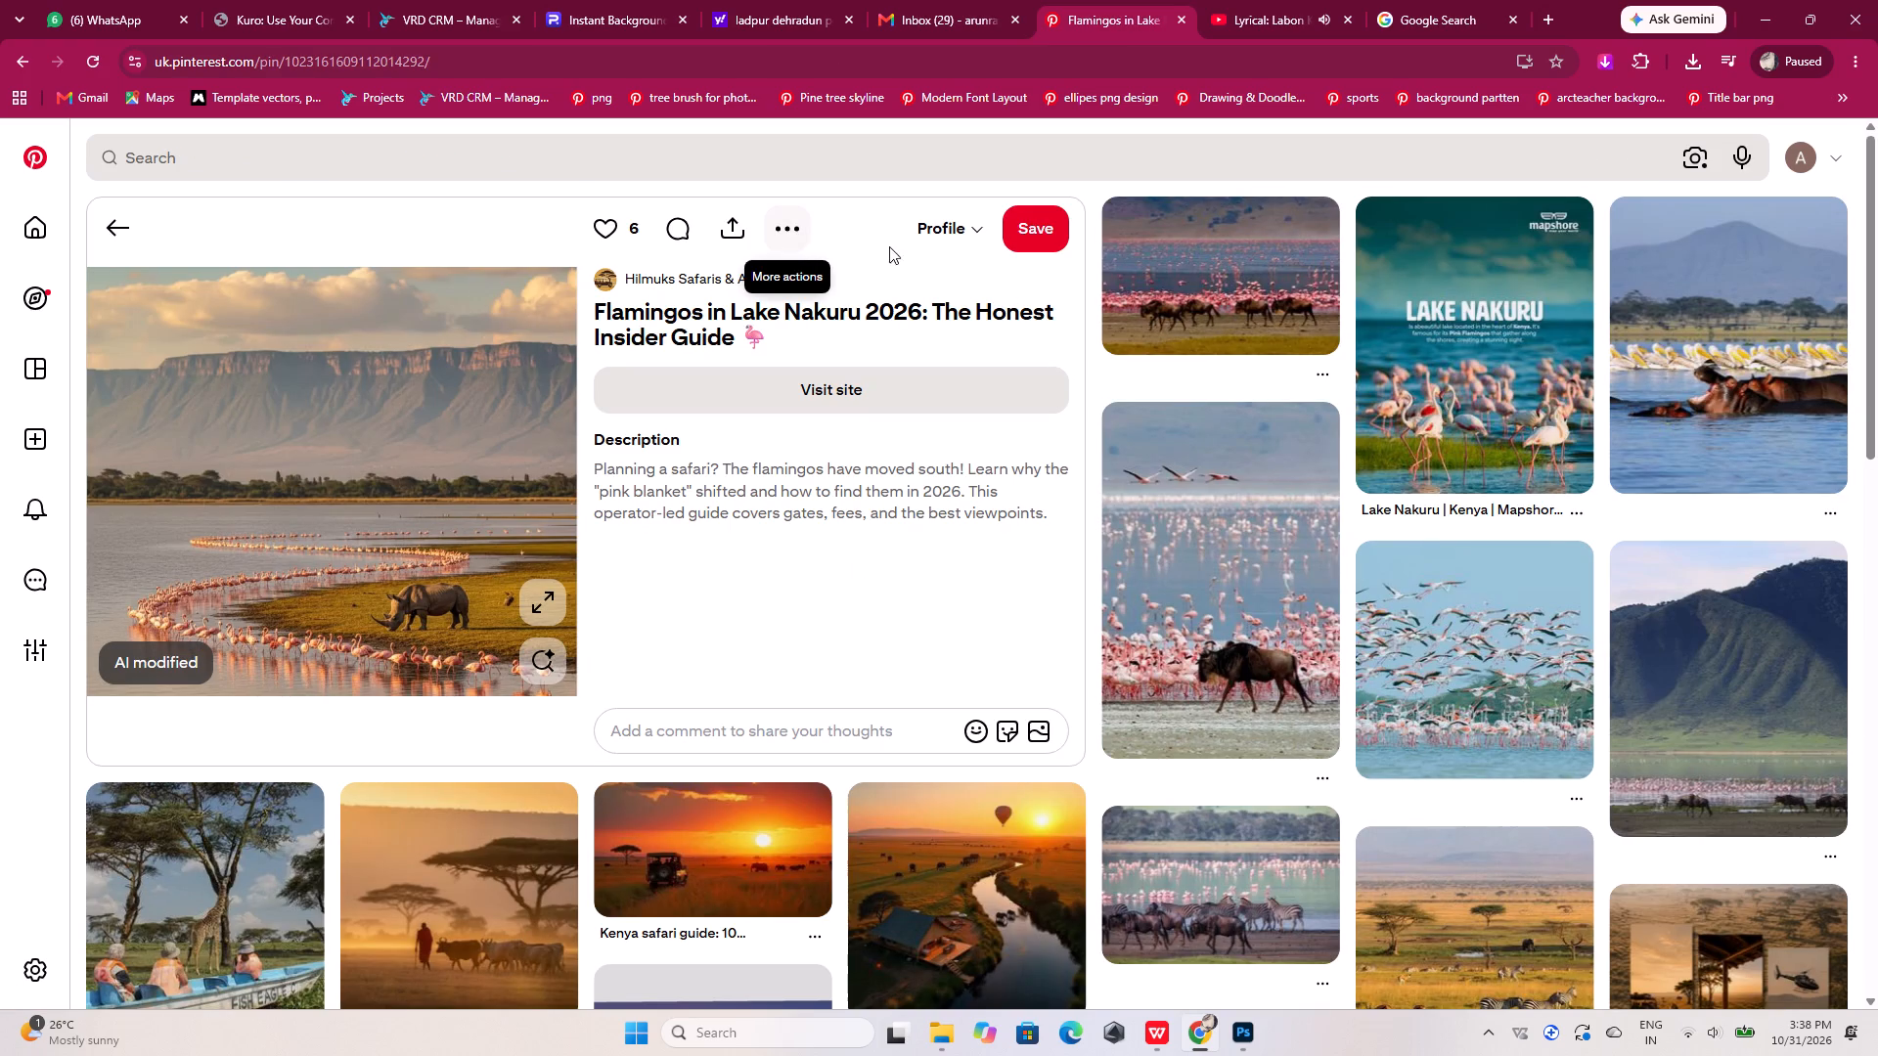
{"action": "left_click", "coordinate": [1224, 277]}
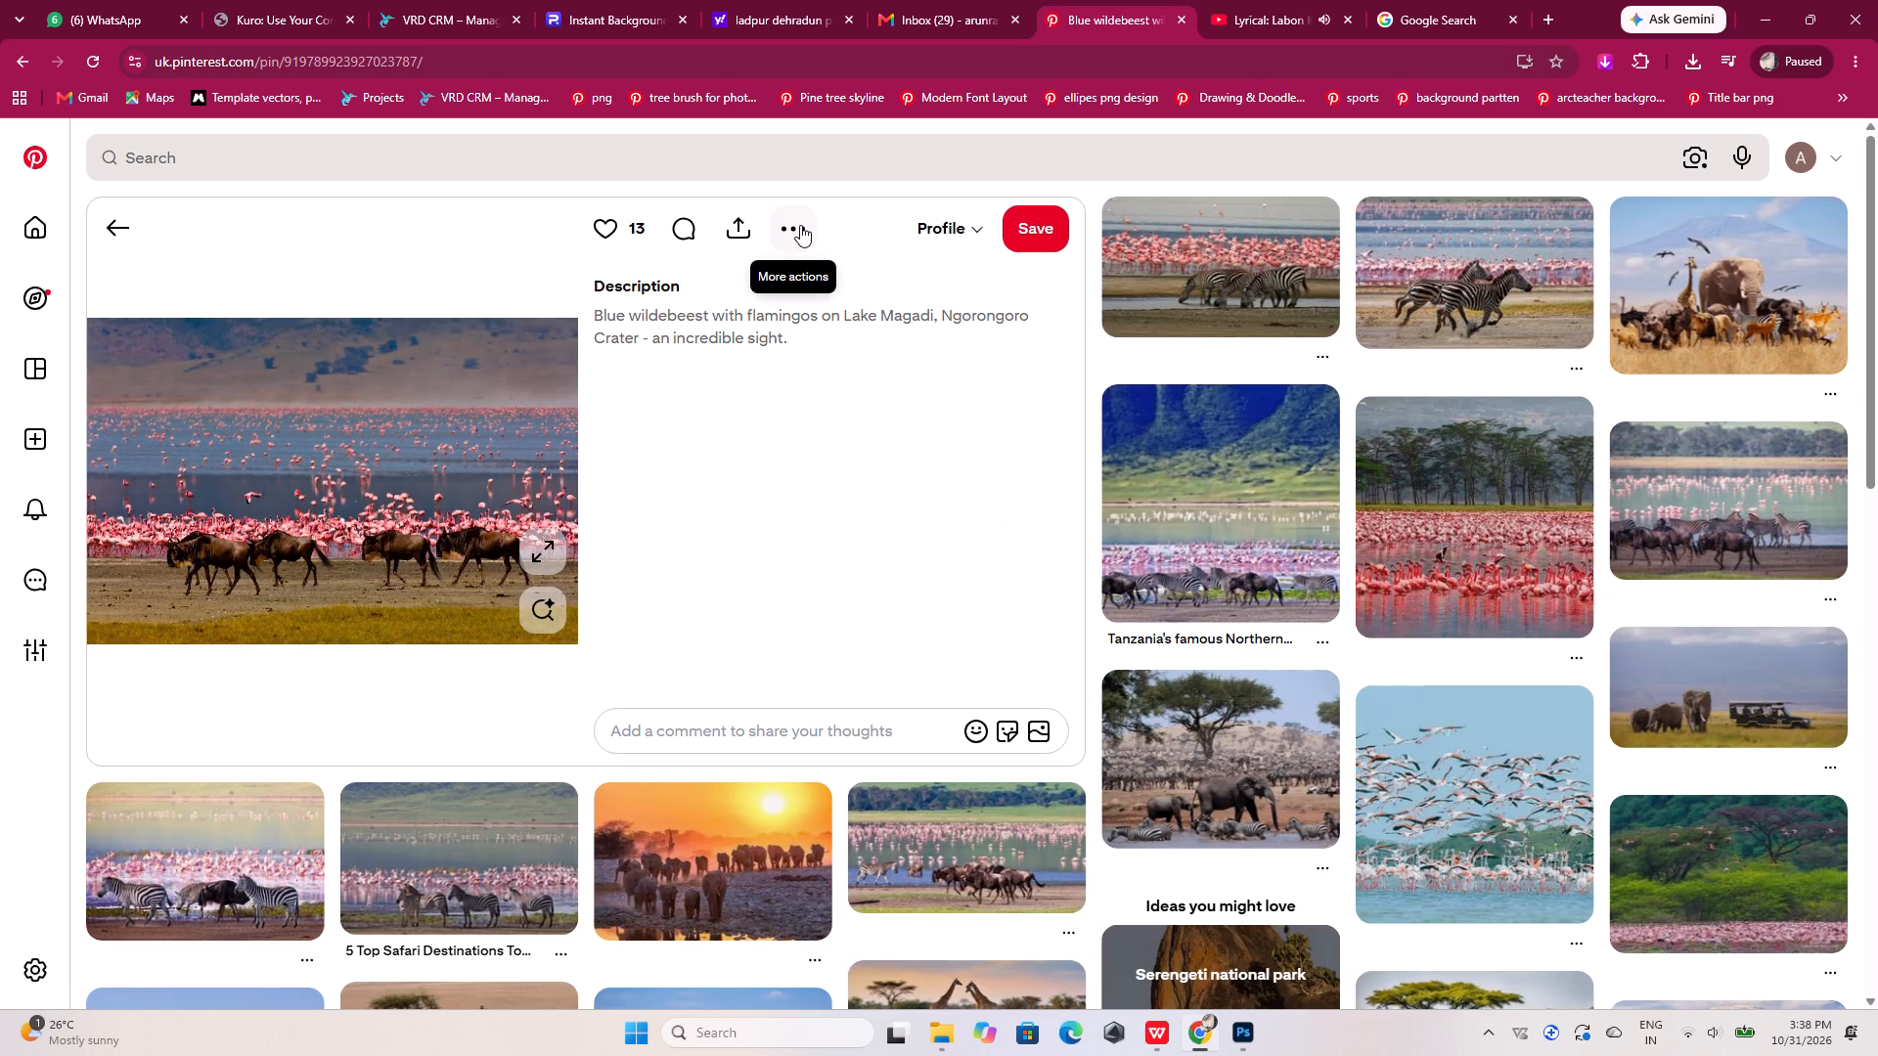
{"action": "left_click", "coordinate": [801, 225]}
{"action": "left_click", "coordinate": [809, 280]}
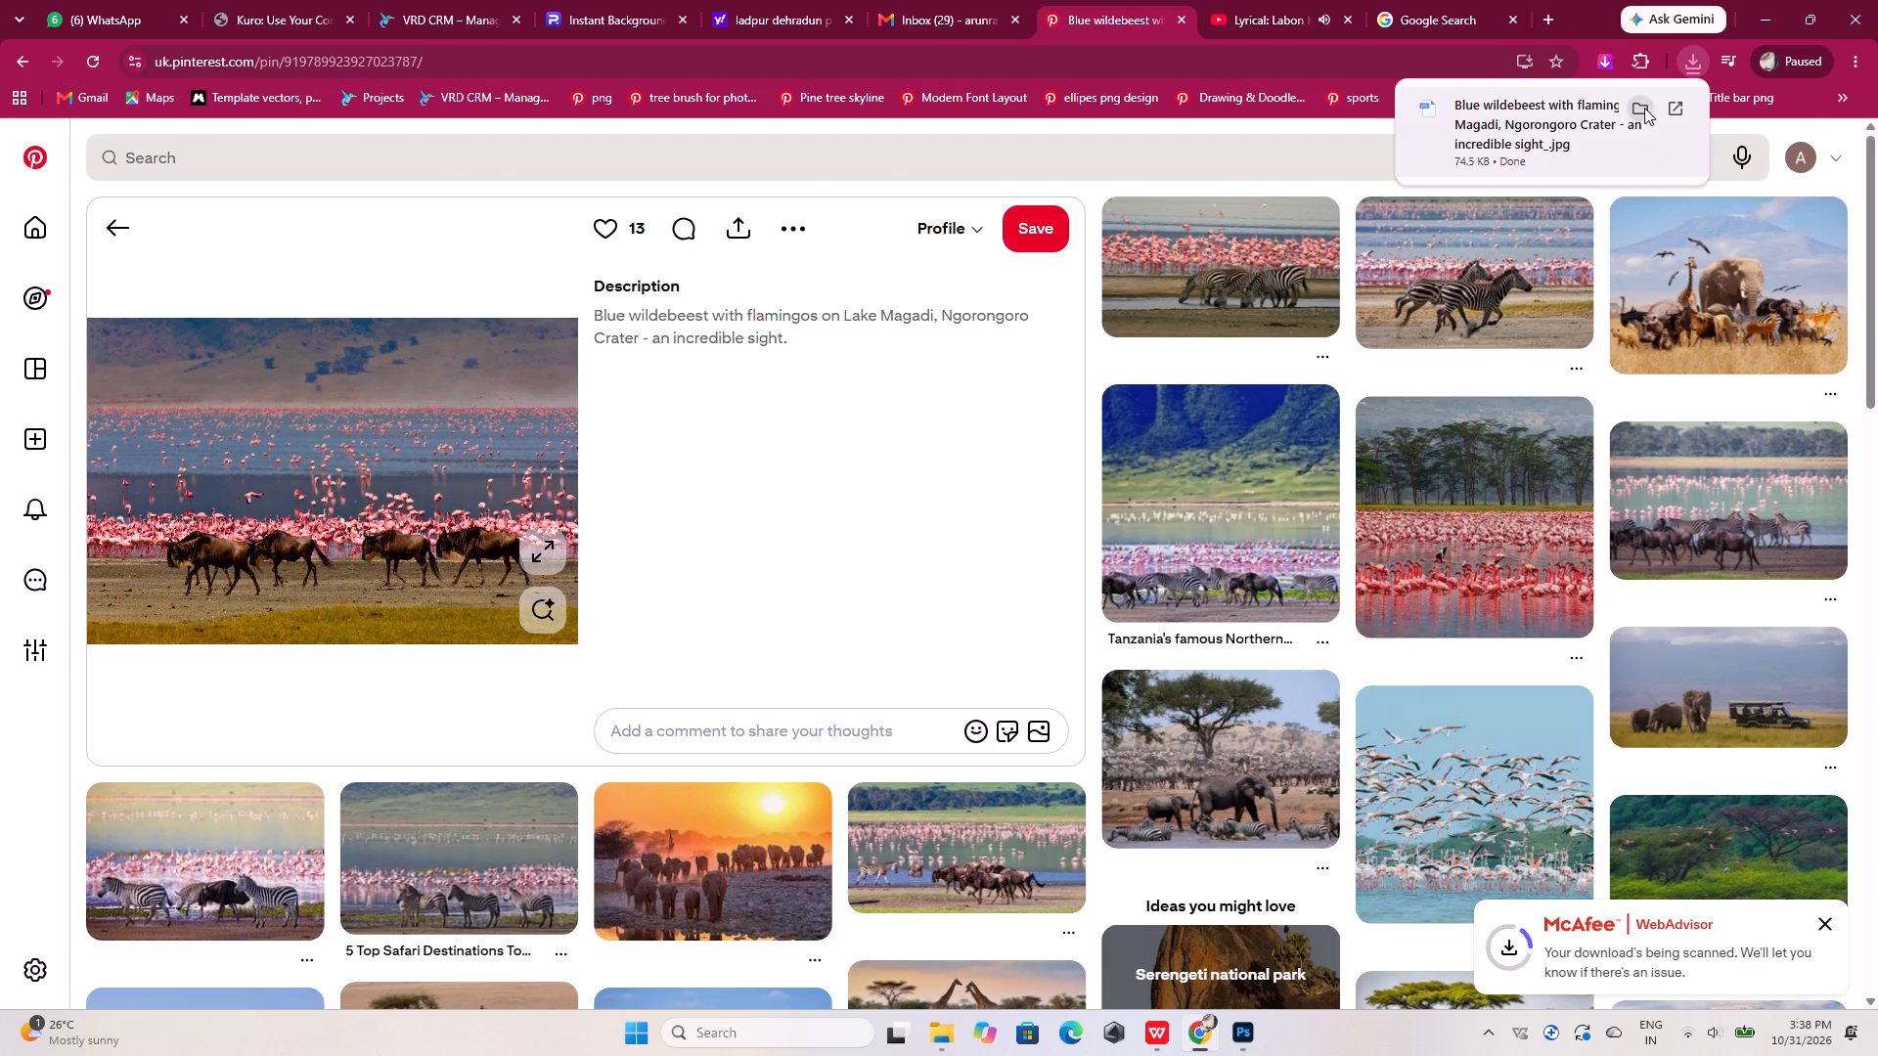
Place the downloaded blue wildebeest with flamingos image from Downloads into the Photoshop slide, scaled to about 59% over the second card.
{"action": "left_click", "coordinate": [1644, 108]}
{"action": "left_click_drag", "start_coordinate": [1418, 251], "coordinate": [1273, 938]}
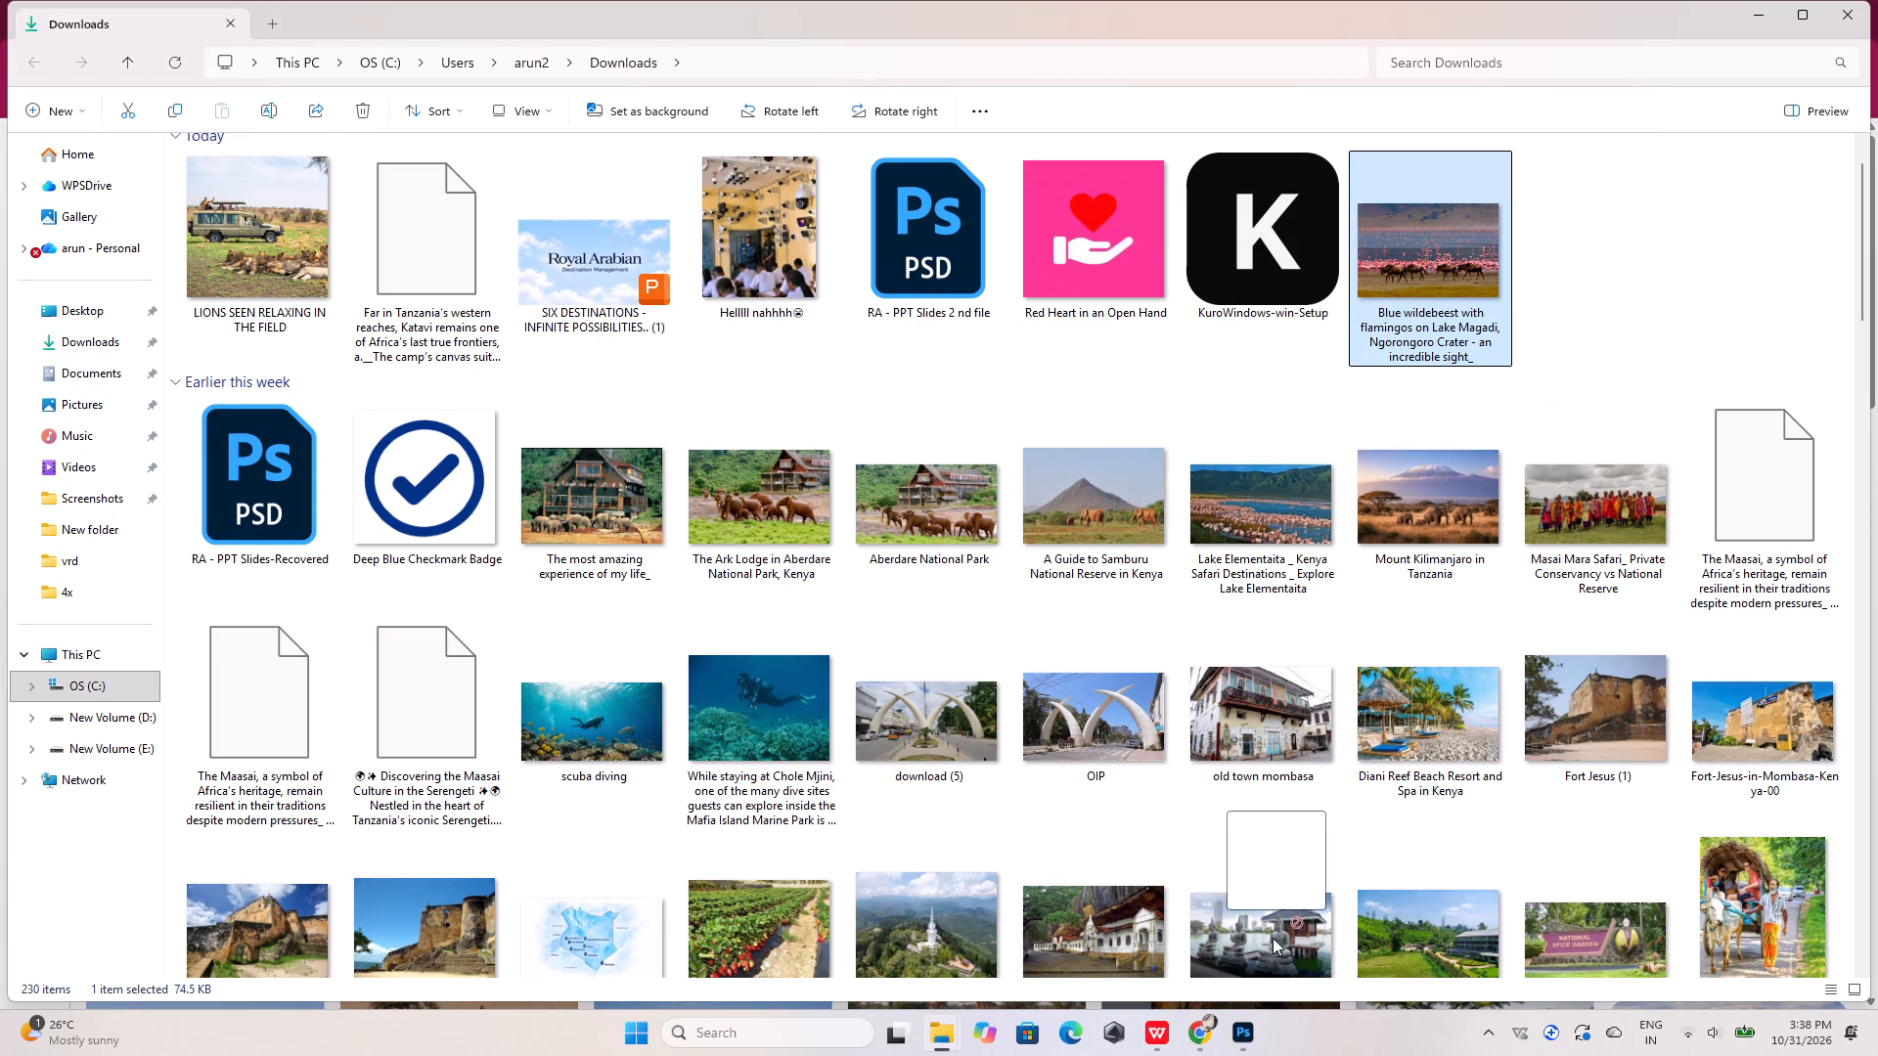
{"action": "left_click_drag", "start_coordinate": [1273, 938], "coordinate": [807, 474]}
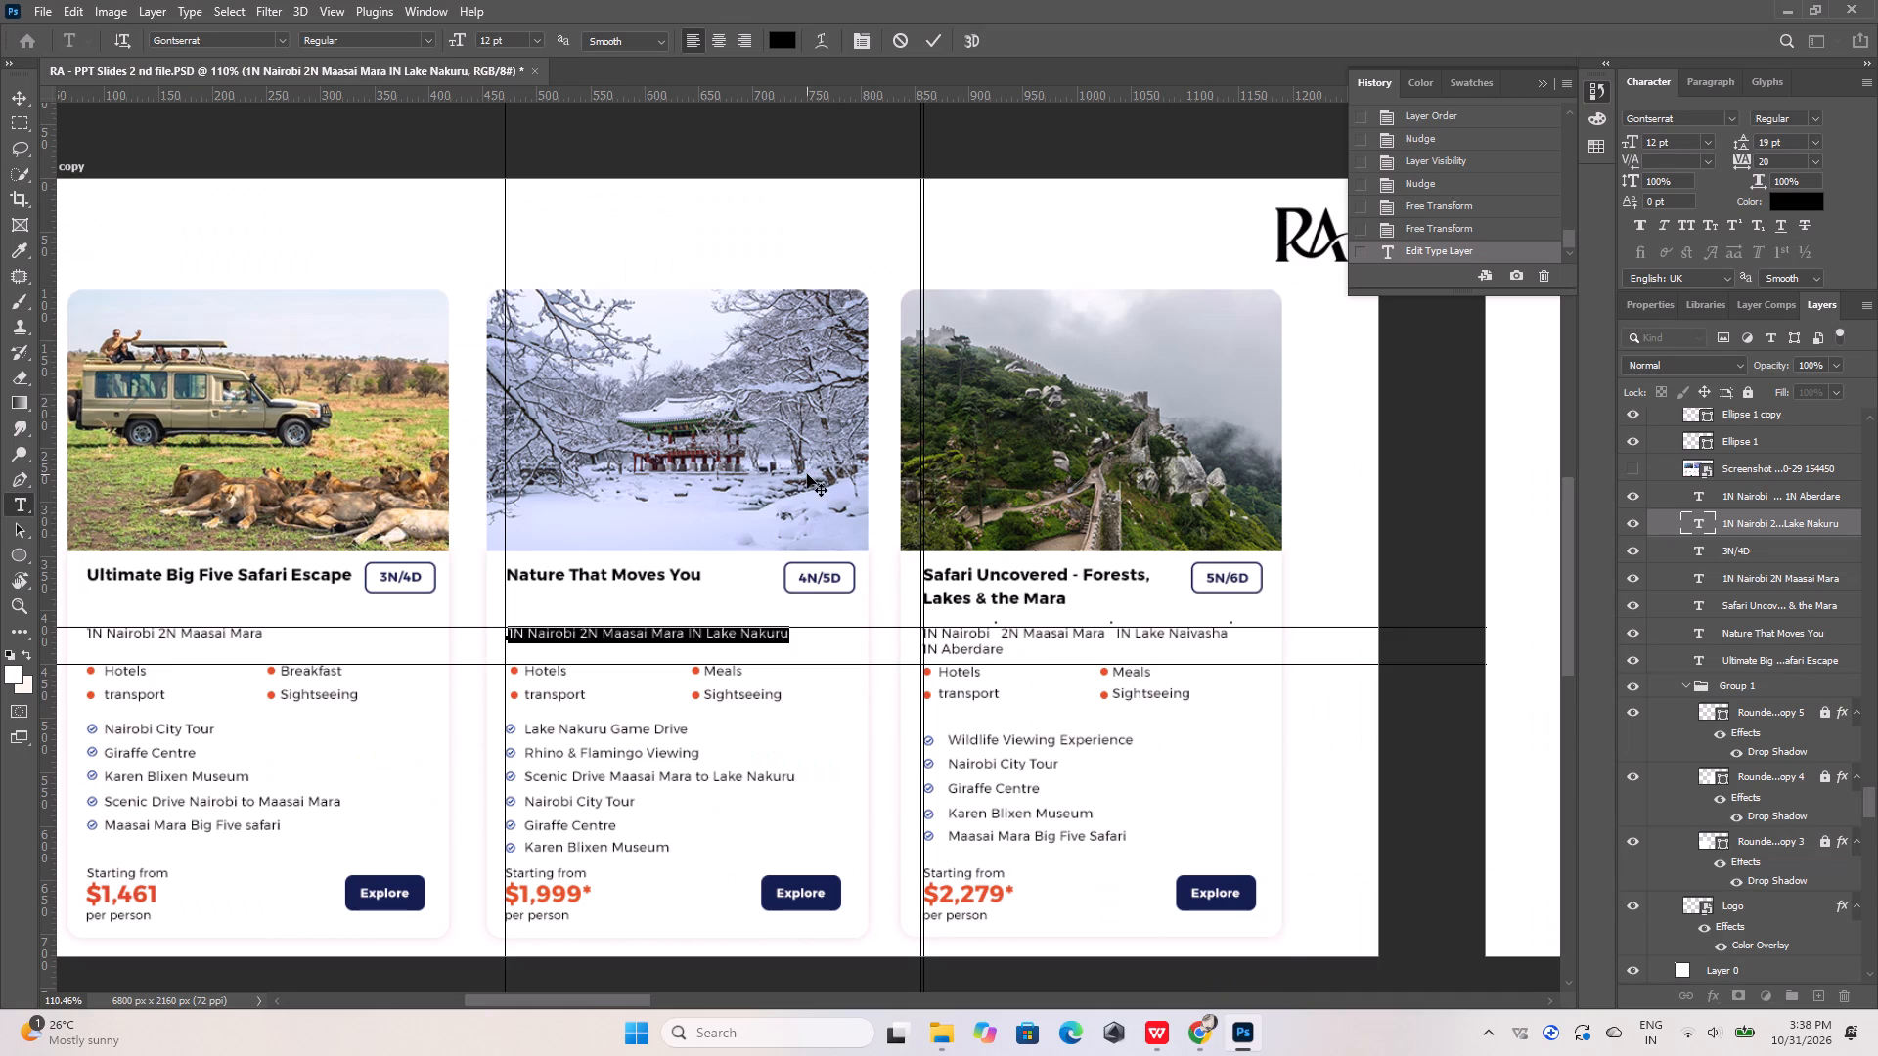
{"action": "left_click", "coordinate": [938, 43]}
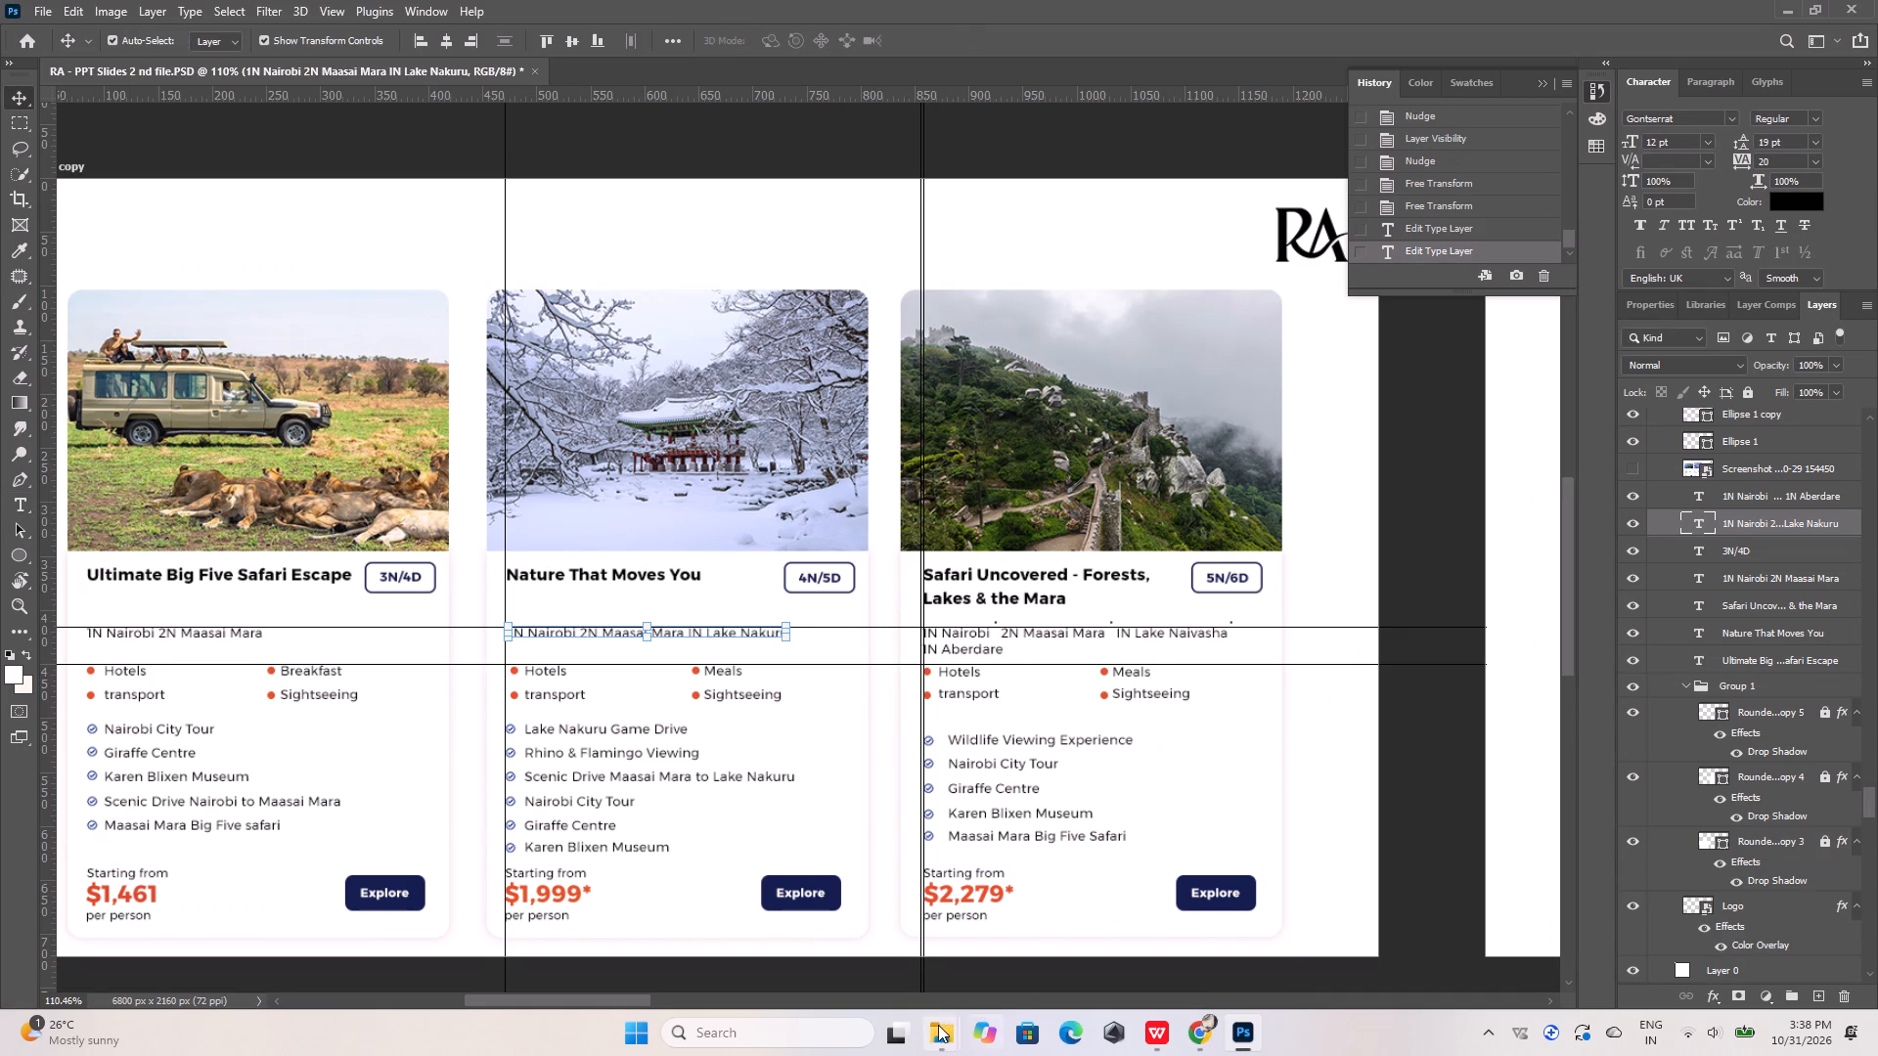
{"action": "left_click_drag", "start_coordinate": [937, 1026], "coordinate": [936, 1014]}
{"action": "left_click", "coordinate": [923, 1023]}
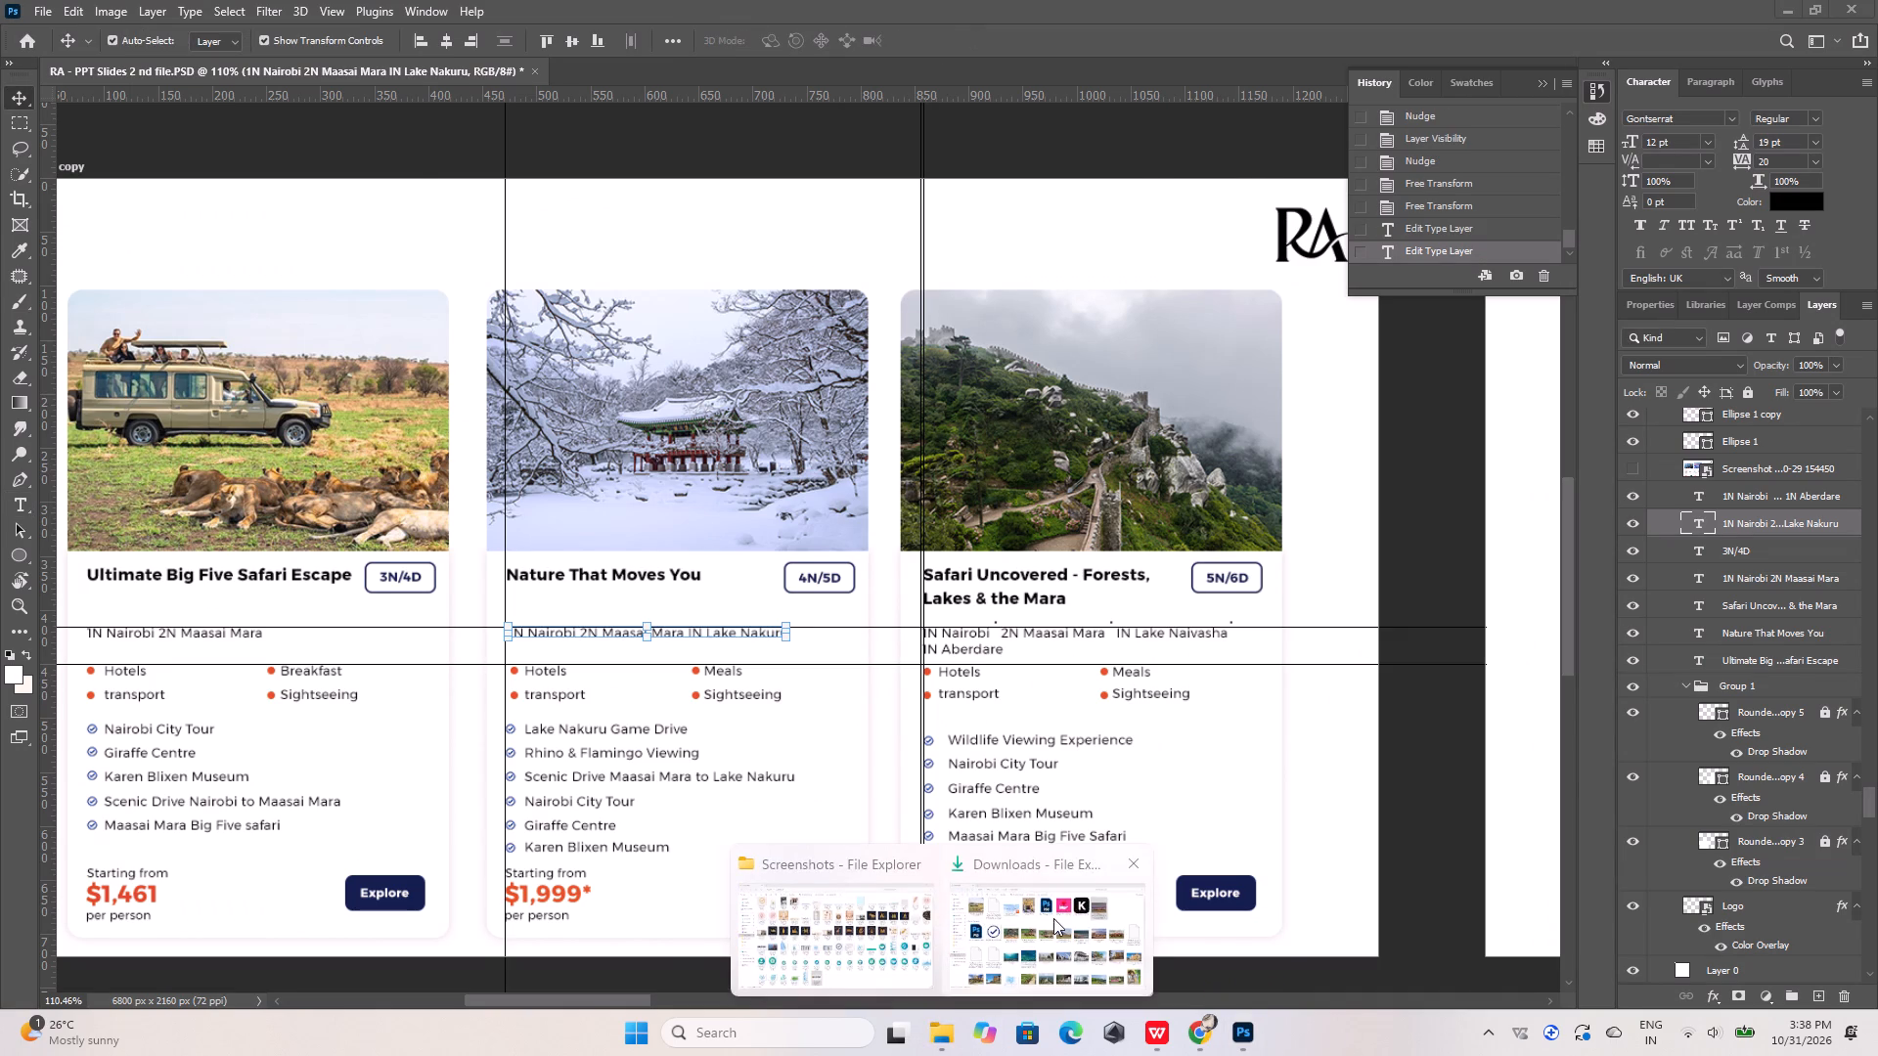
{"action": "left_click", "coordinate": [1078, 905]}
{"action": "left_click_drag", "start_coordinate": [1408, 253], "coordinate": [1257, 1025]}
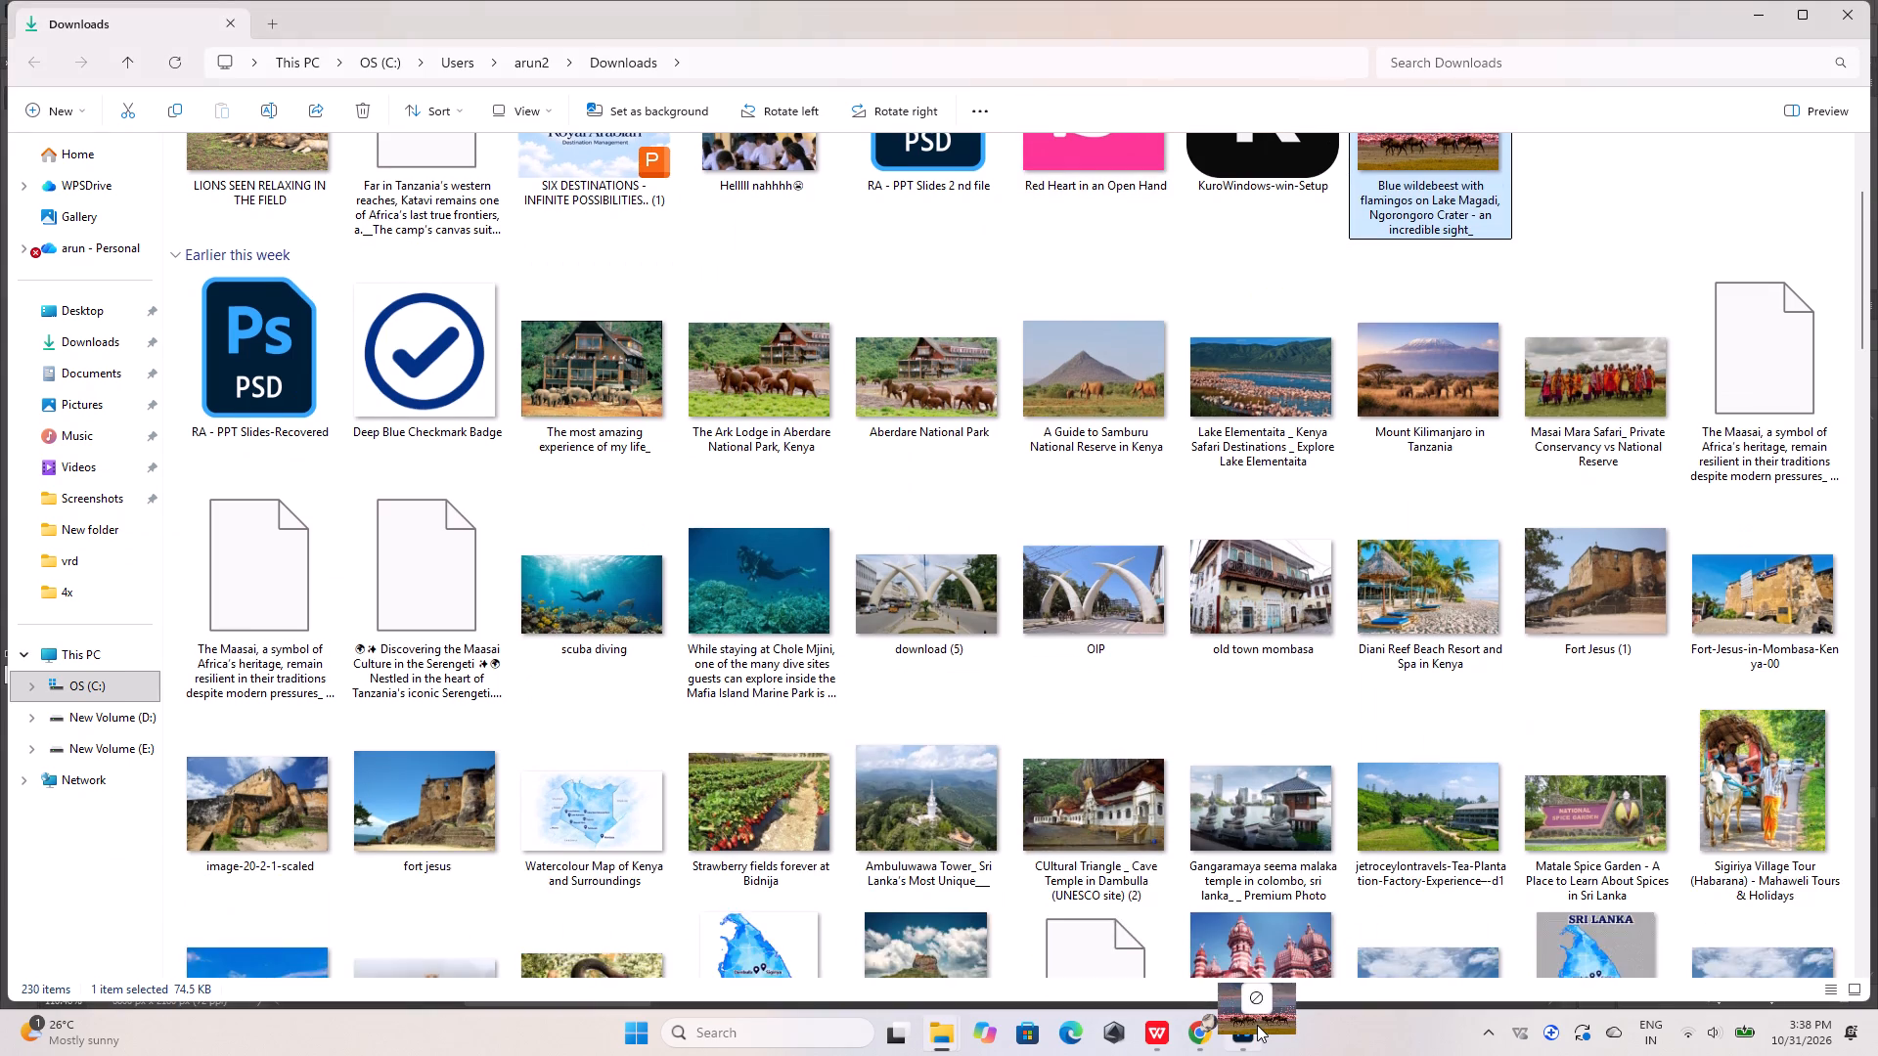
{"action": "left_click_drag", "start_coordinate": [1257, 1025], "coordinate": [748, 437]}
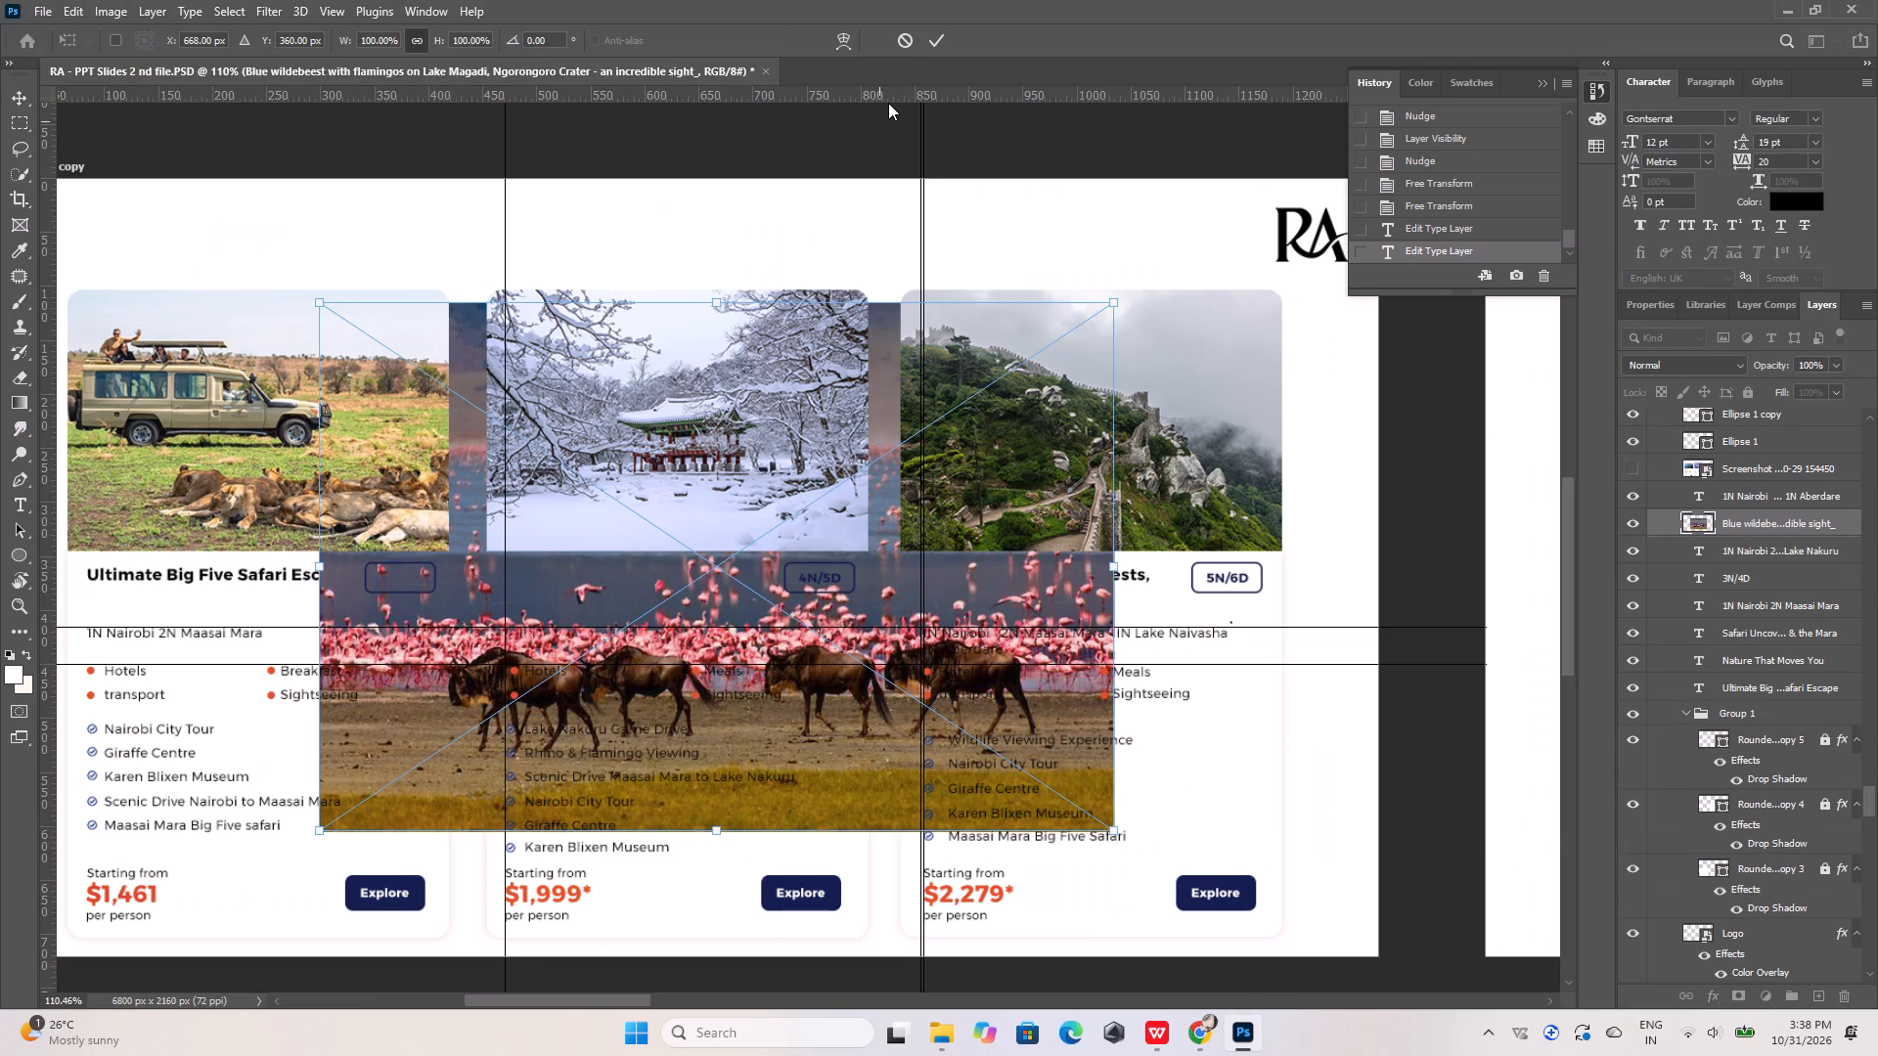
{"action": "left_click_drag", "start_coordinate": [1117, 832], "coordinate": [836, 550]}
{"action": "left_click_drag", "start_coordinate": [716, 596], "coordinate": [861, 831]}
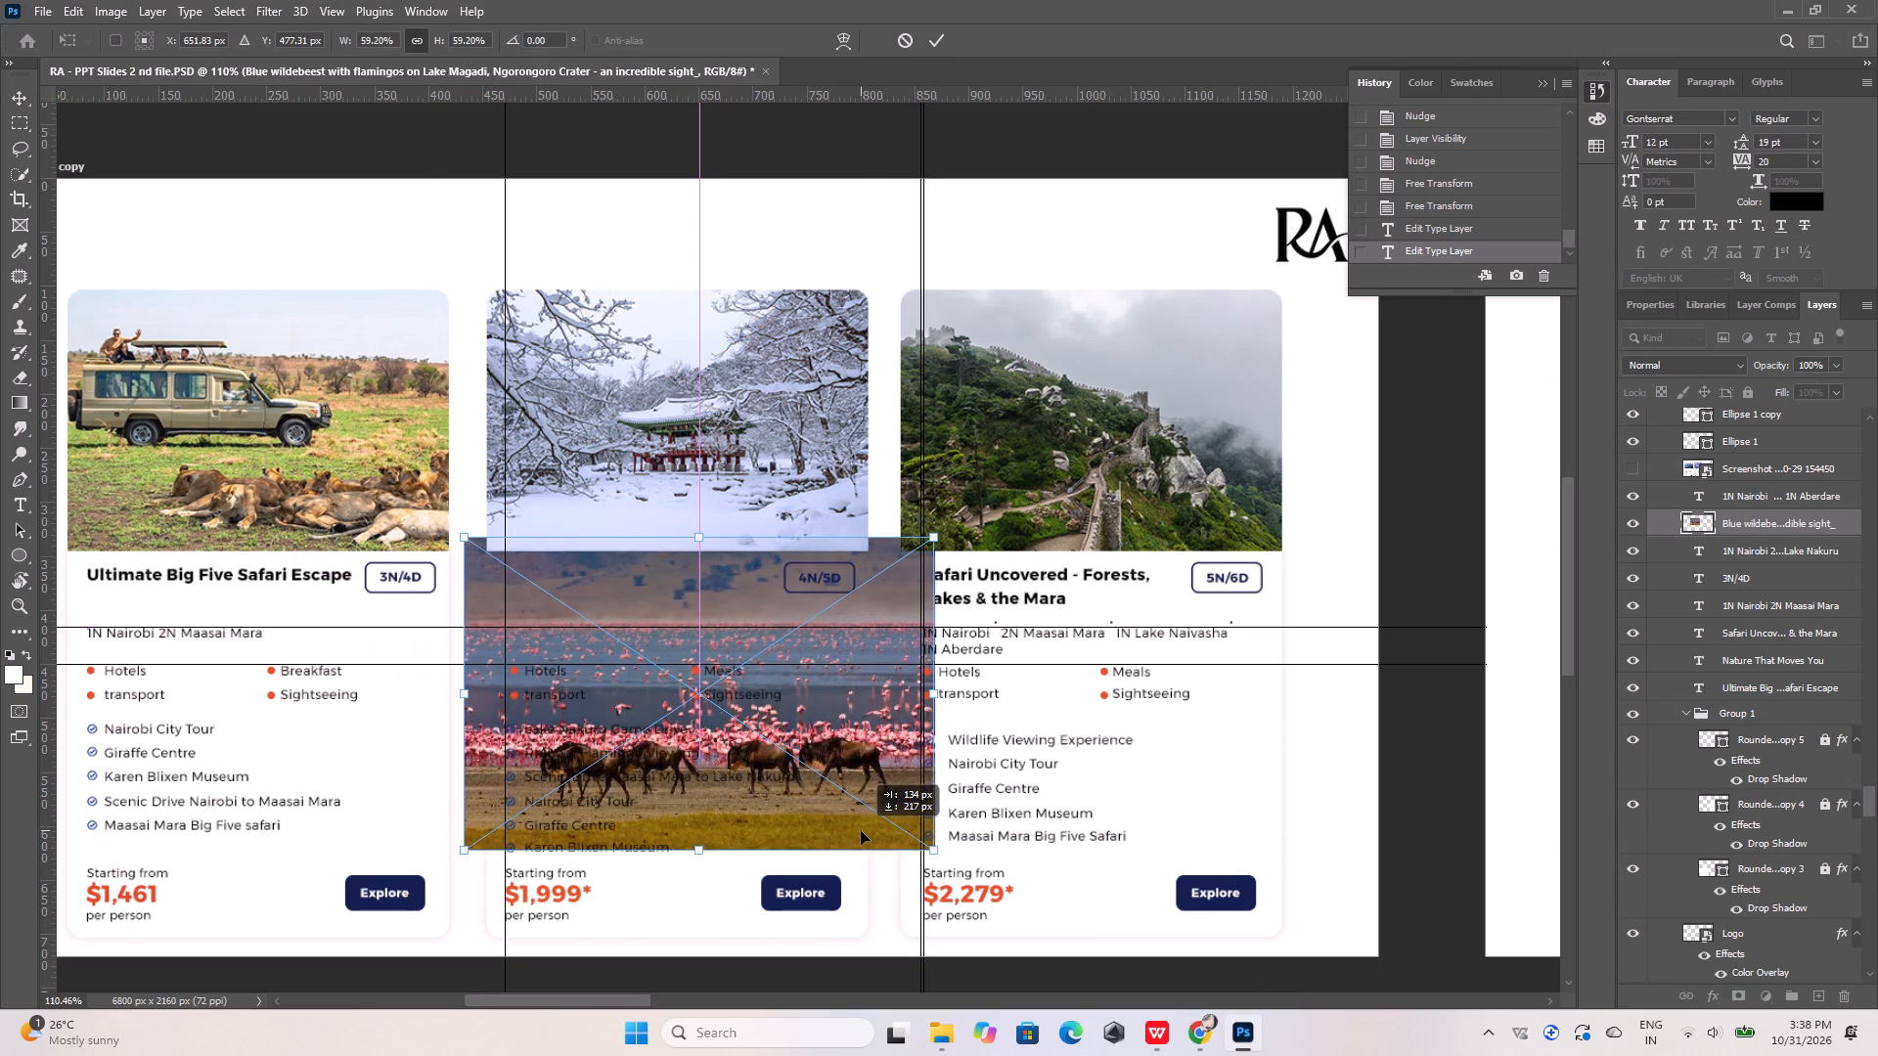
{"action": "left_click_drag", "start_coordinate": [861, 831], "coordinate": [851, 825]}
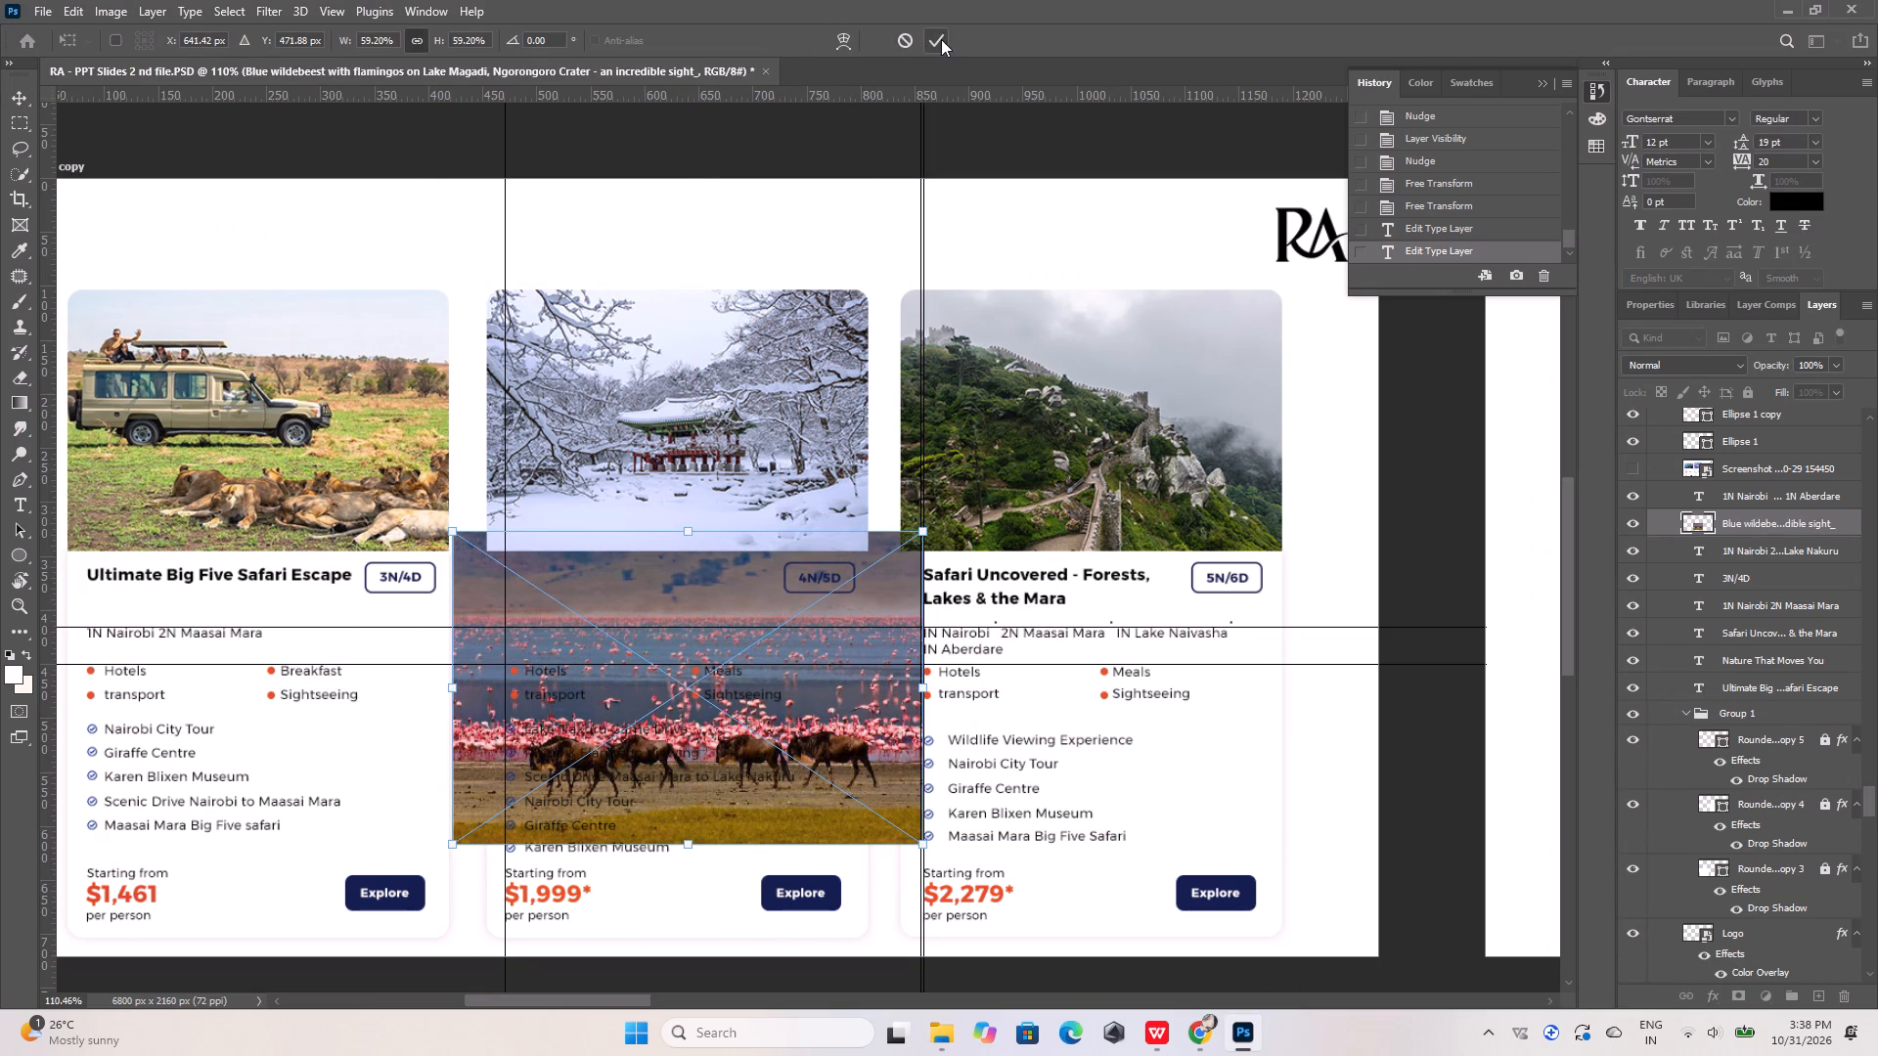
{"action": "left_click", "coordinate": [941, 39]}
Move the wildebeest photo layer between the snowy temple layer and the second card's rounded rectangle so it clips to that shape.
{"action": "left_click", "coordinate": [792, 326]}
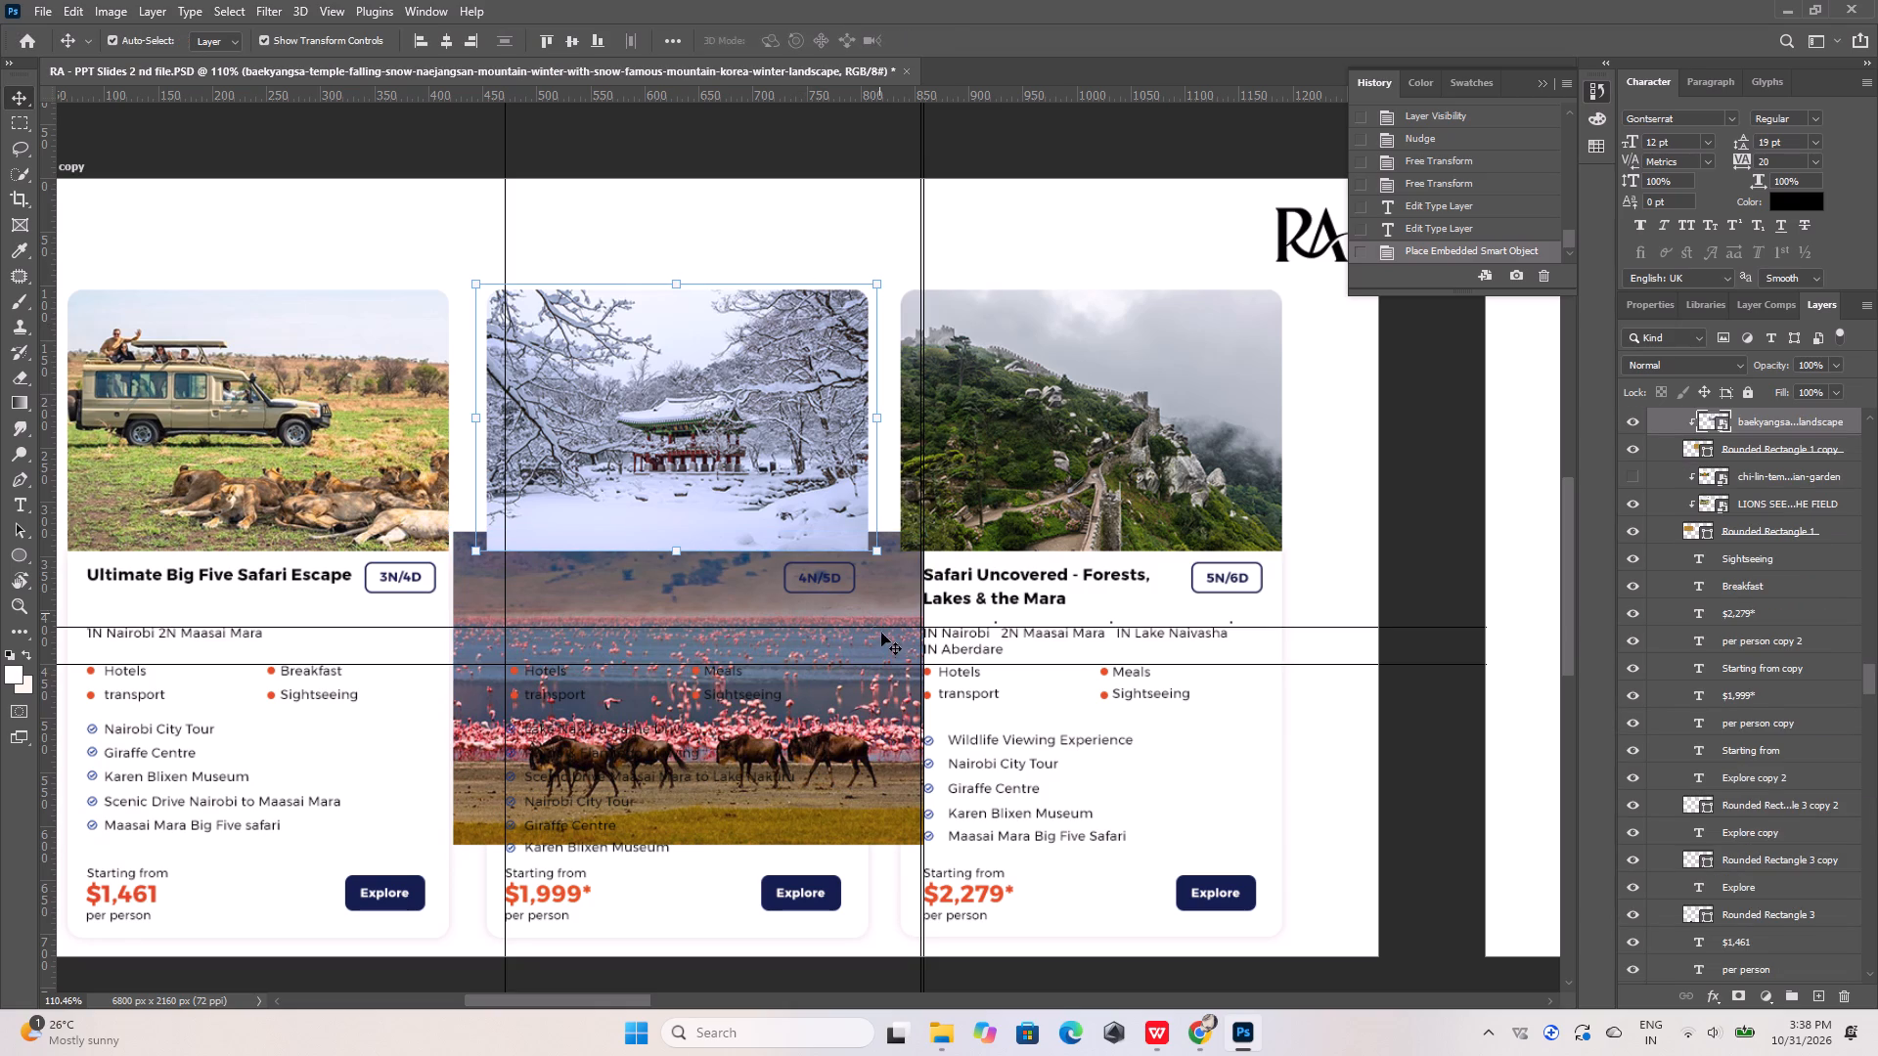
{"action": "left_click", "coordinate": [878, 670]}
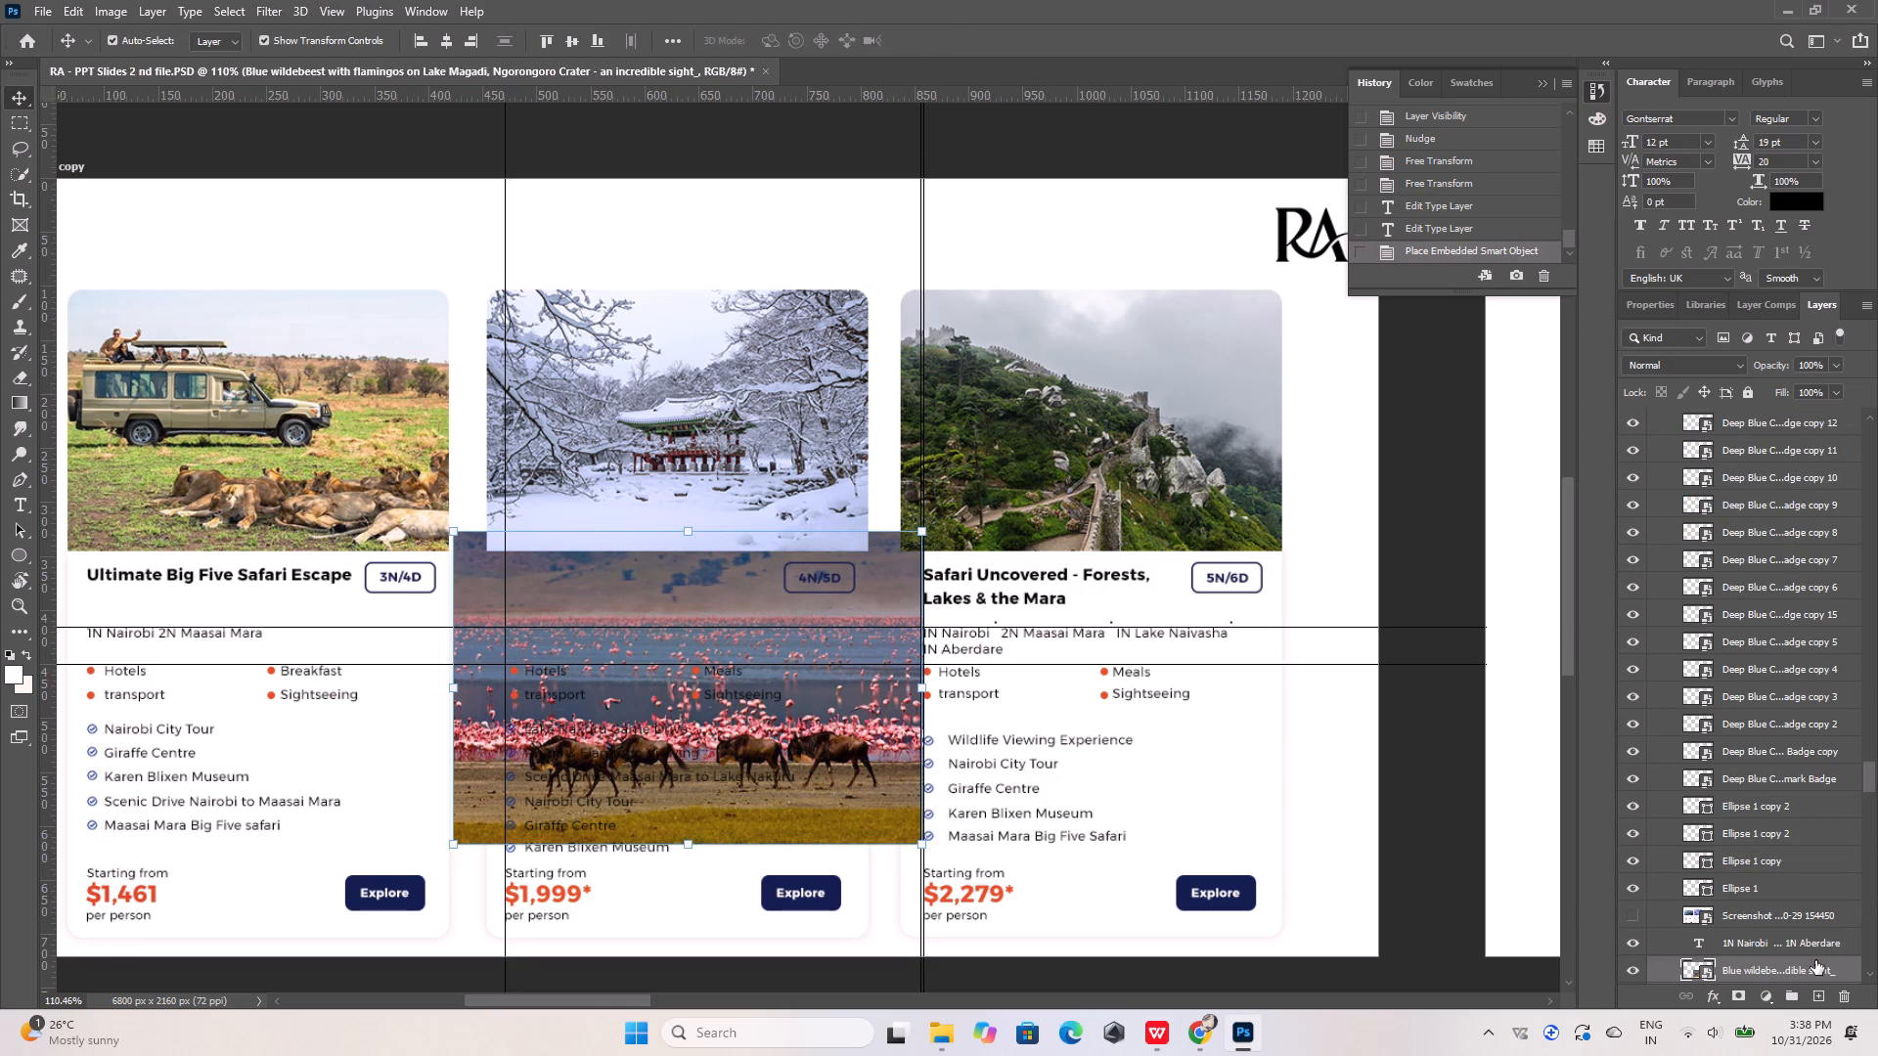
{"action": "left_click_drag", "start_coordinate": [1814, 964], "coordinate": [1757, 287]}
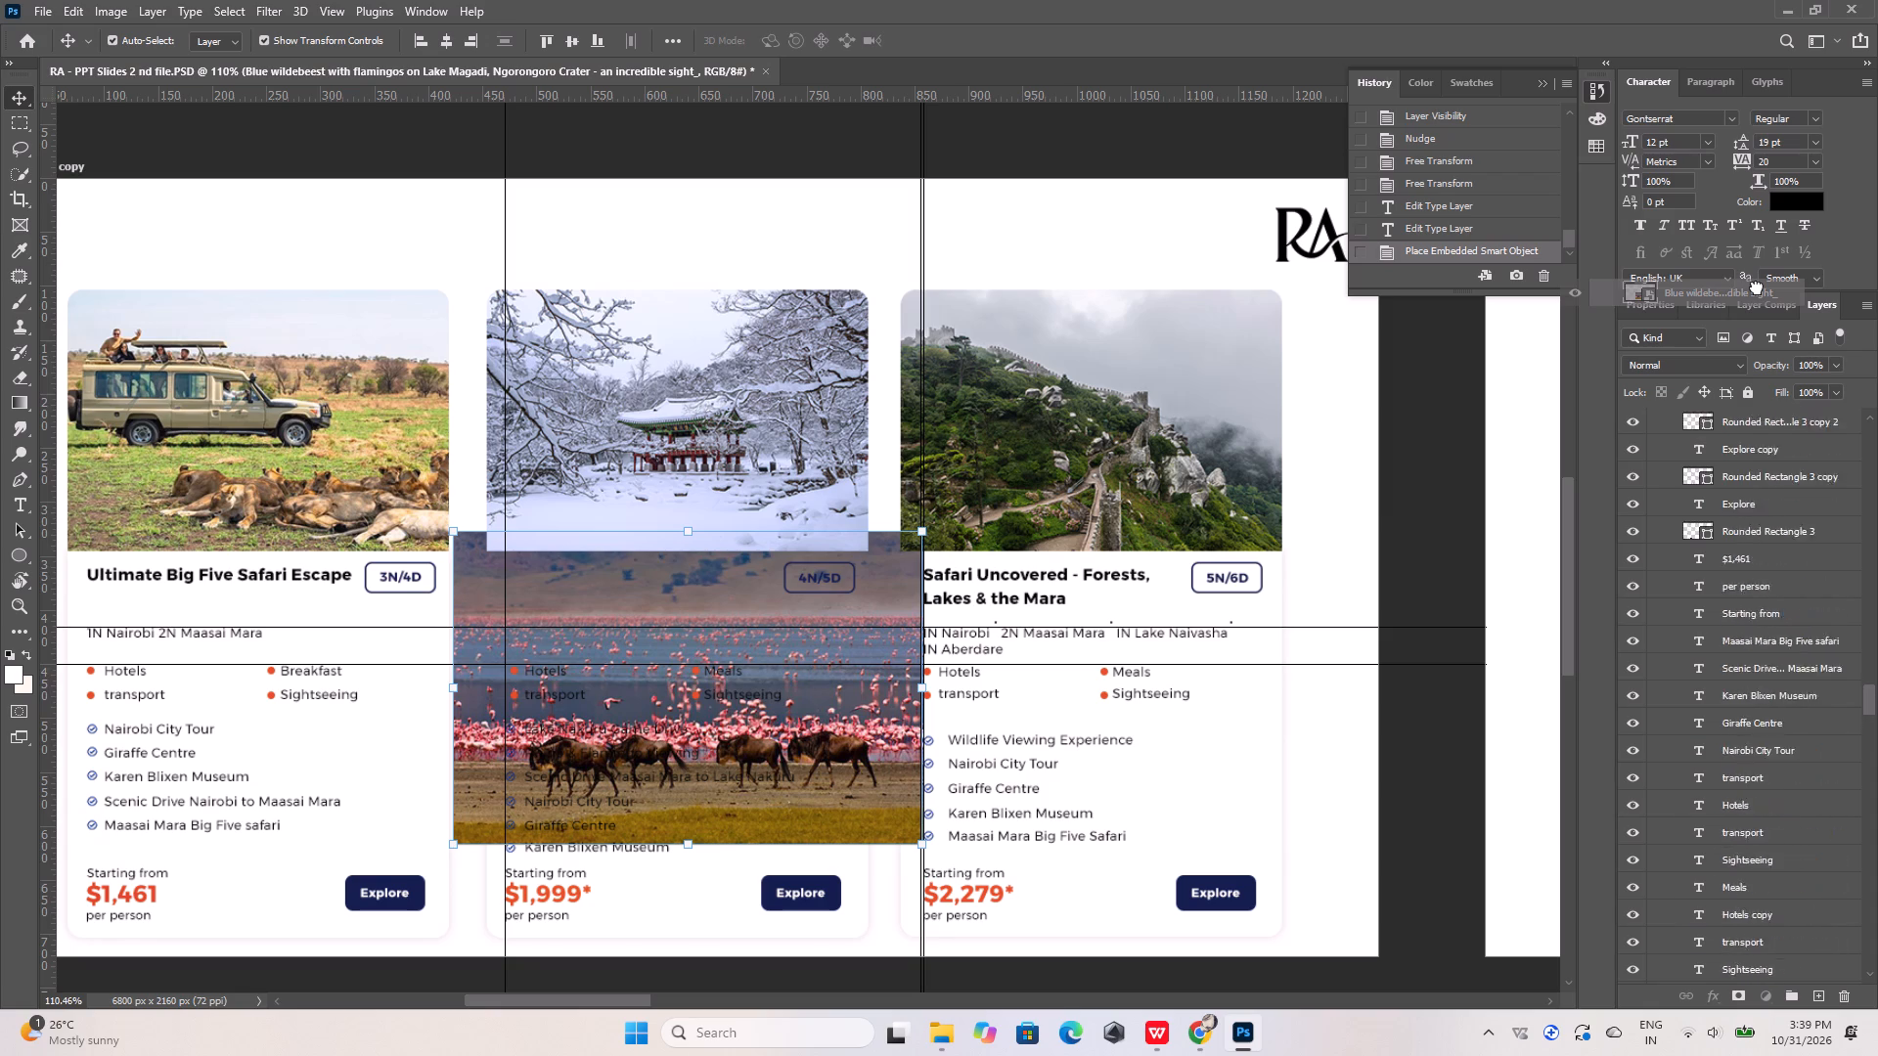
{"action": "left_click_drag", "start_coordinate": [1757, 287], "coordinate": [1790, 715]}
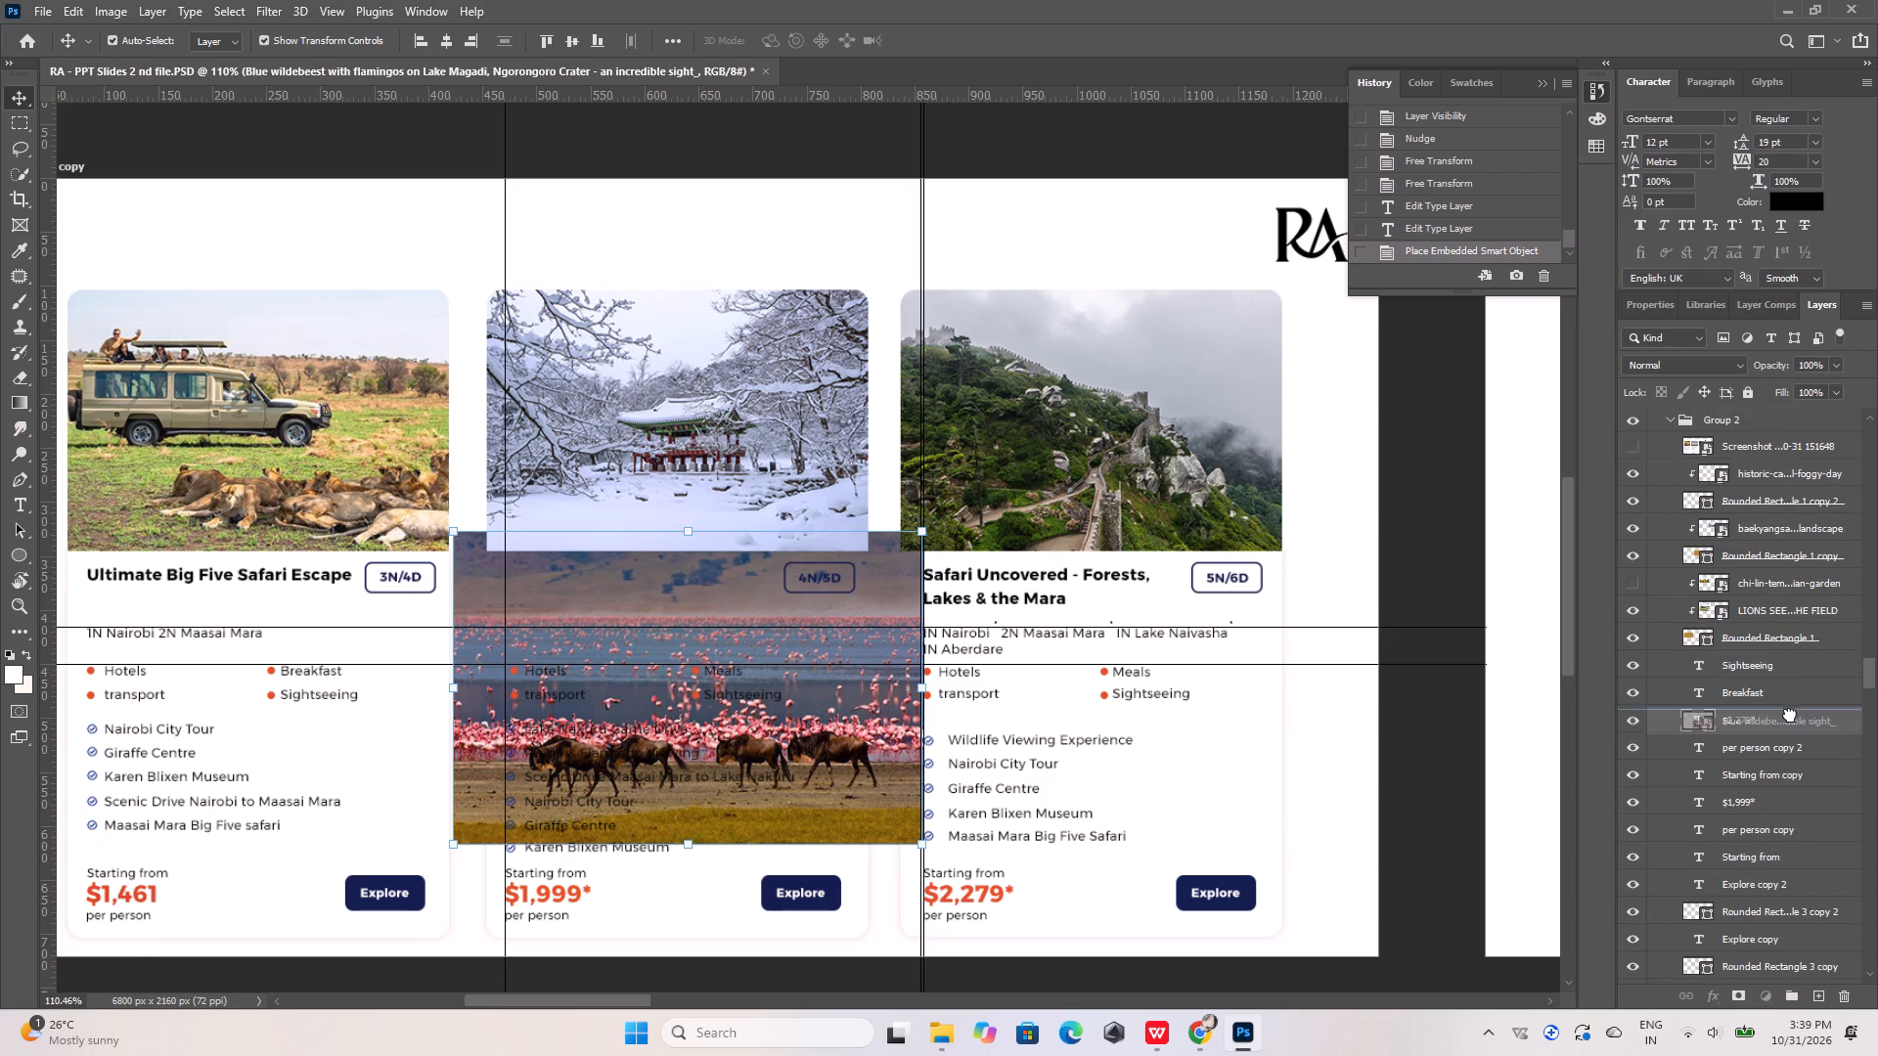
{"action": "left_click_drag", "start_coordinate": [1790, 715], "coordinate": [1790, 714]}
{"action": "left_click", "coordinate": [741, 455]}
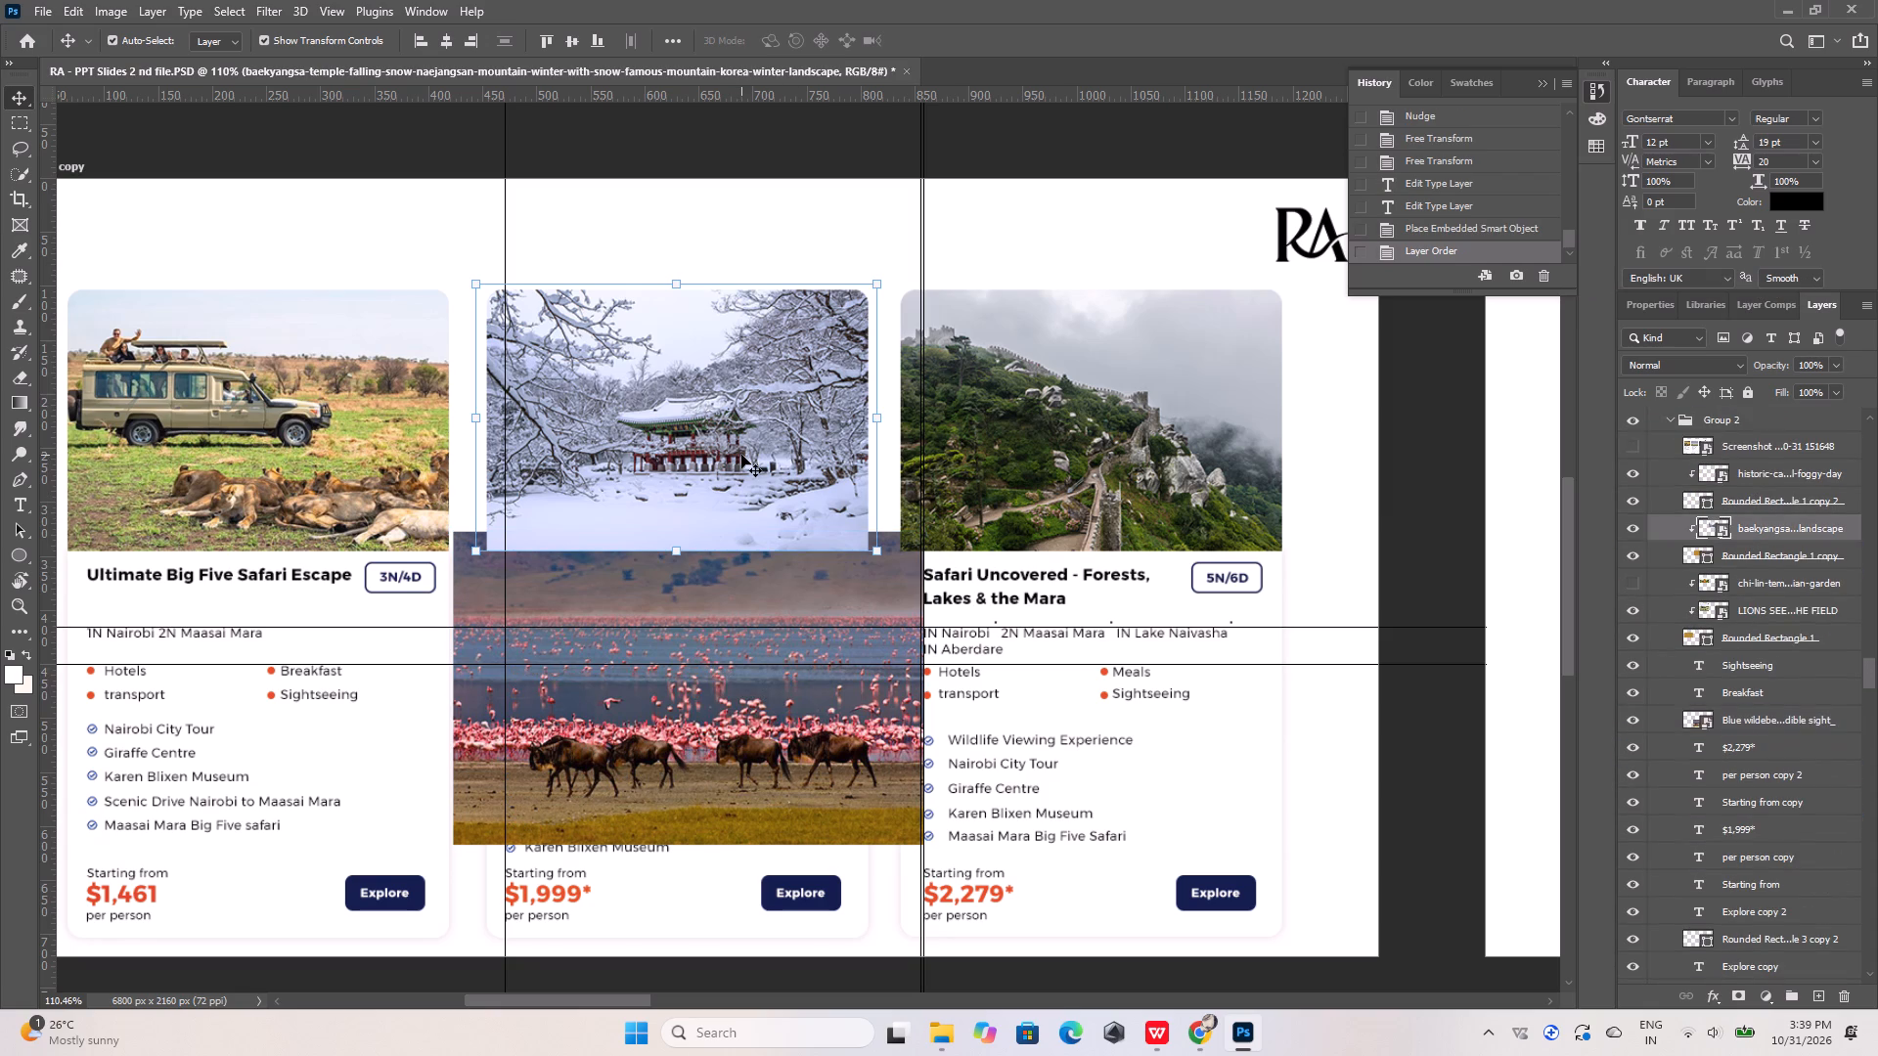
{"action": "left_click_drag", "start_coordinate": [1727, 721], "coordinate": [1734, 548]}
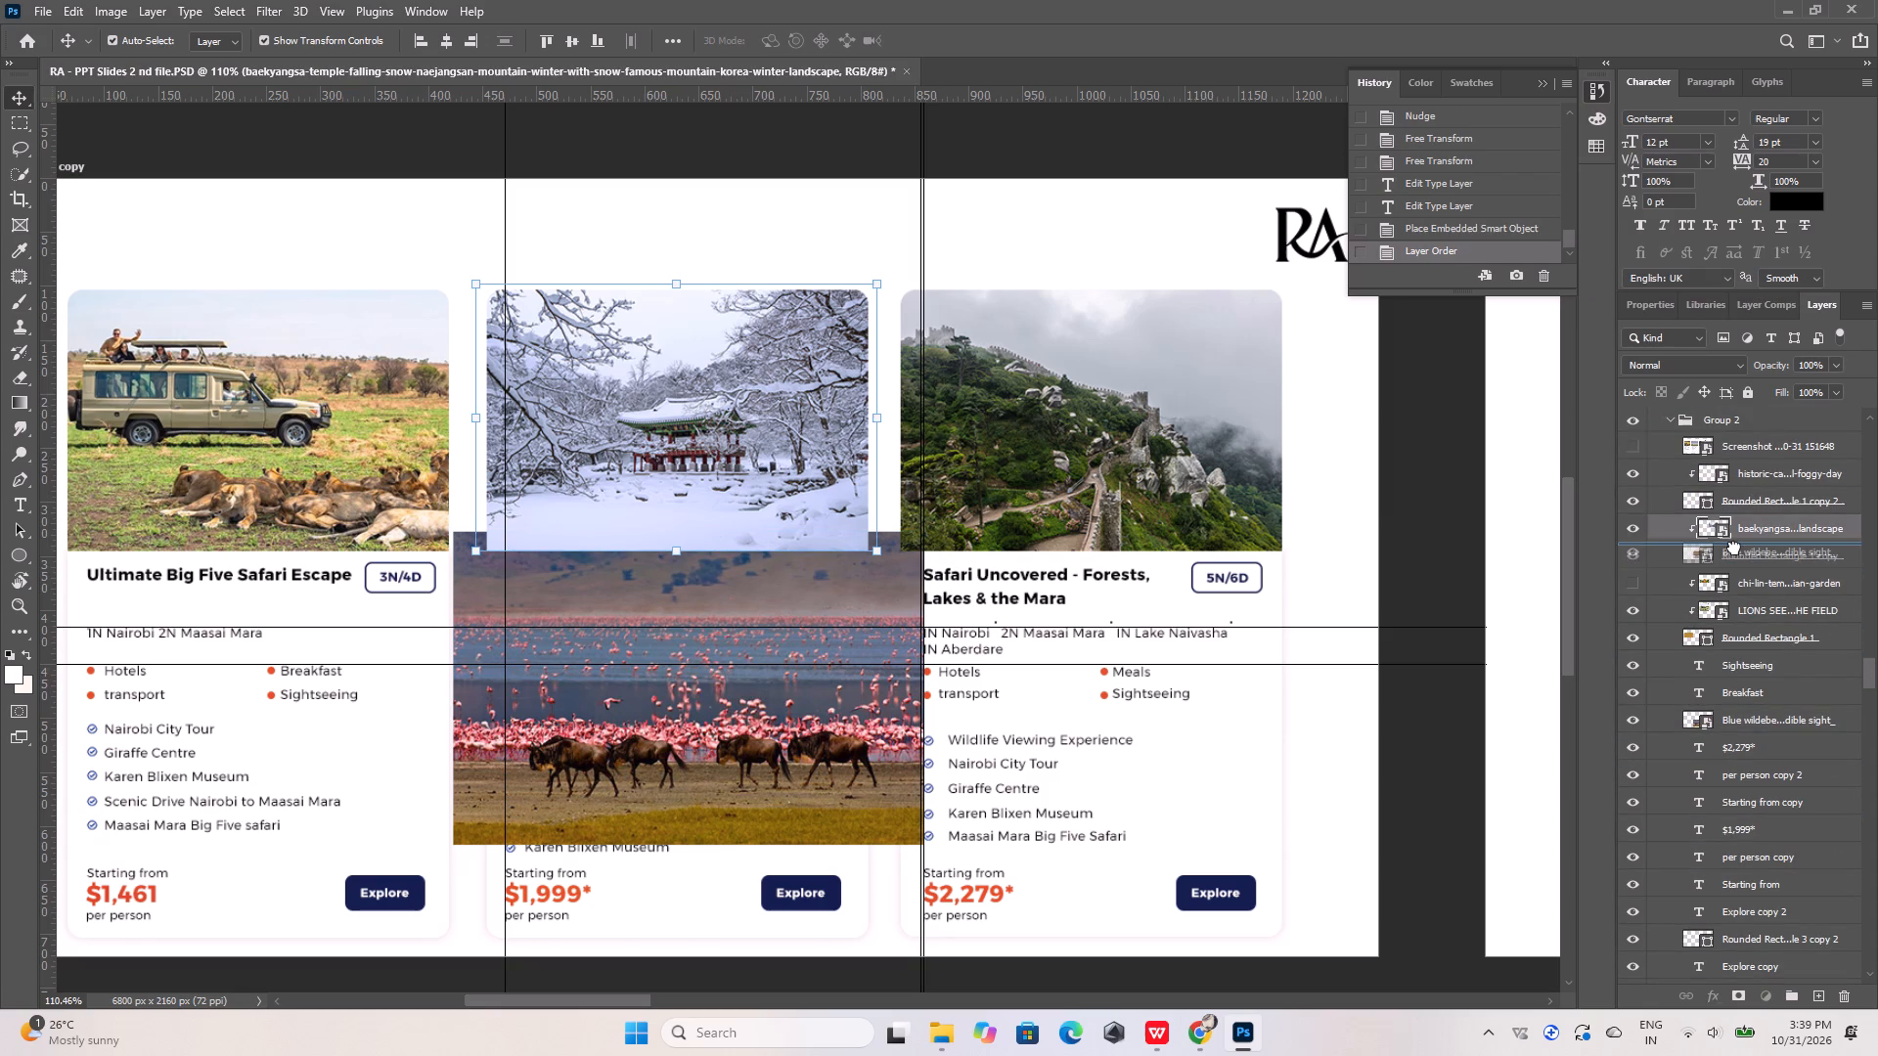
{"action": "left_click_drag", "start_coordinate": [1734, 548], "coordinate": [1736, 543]}
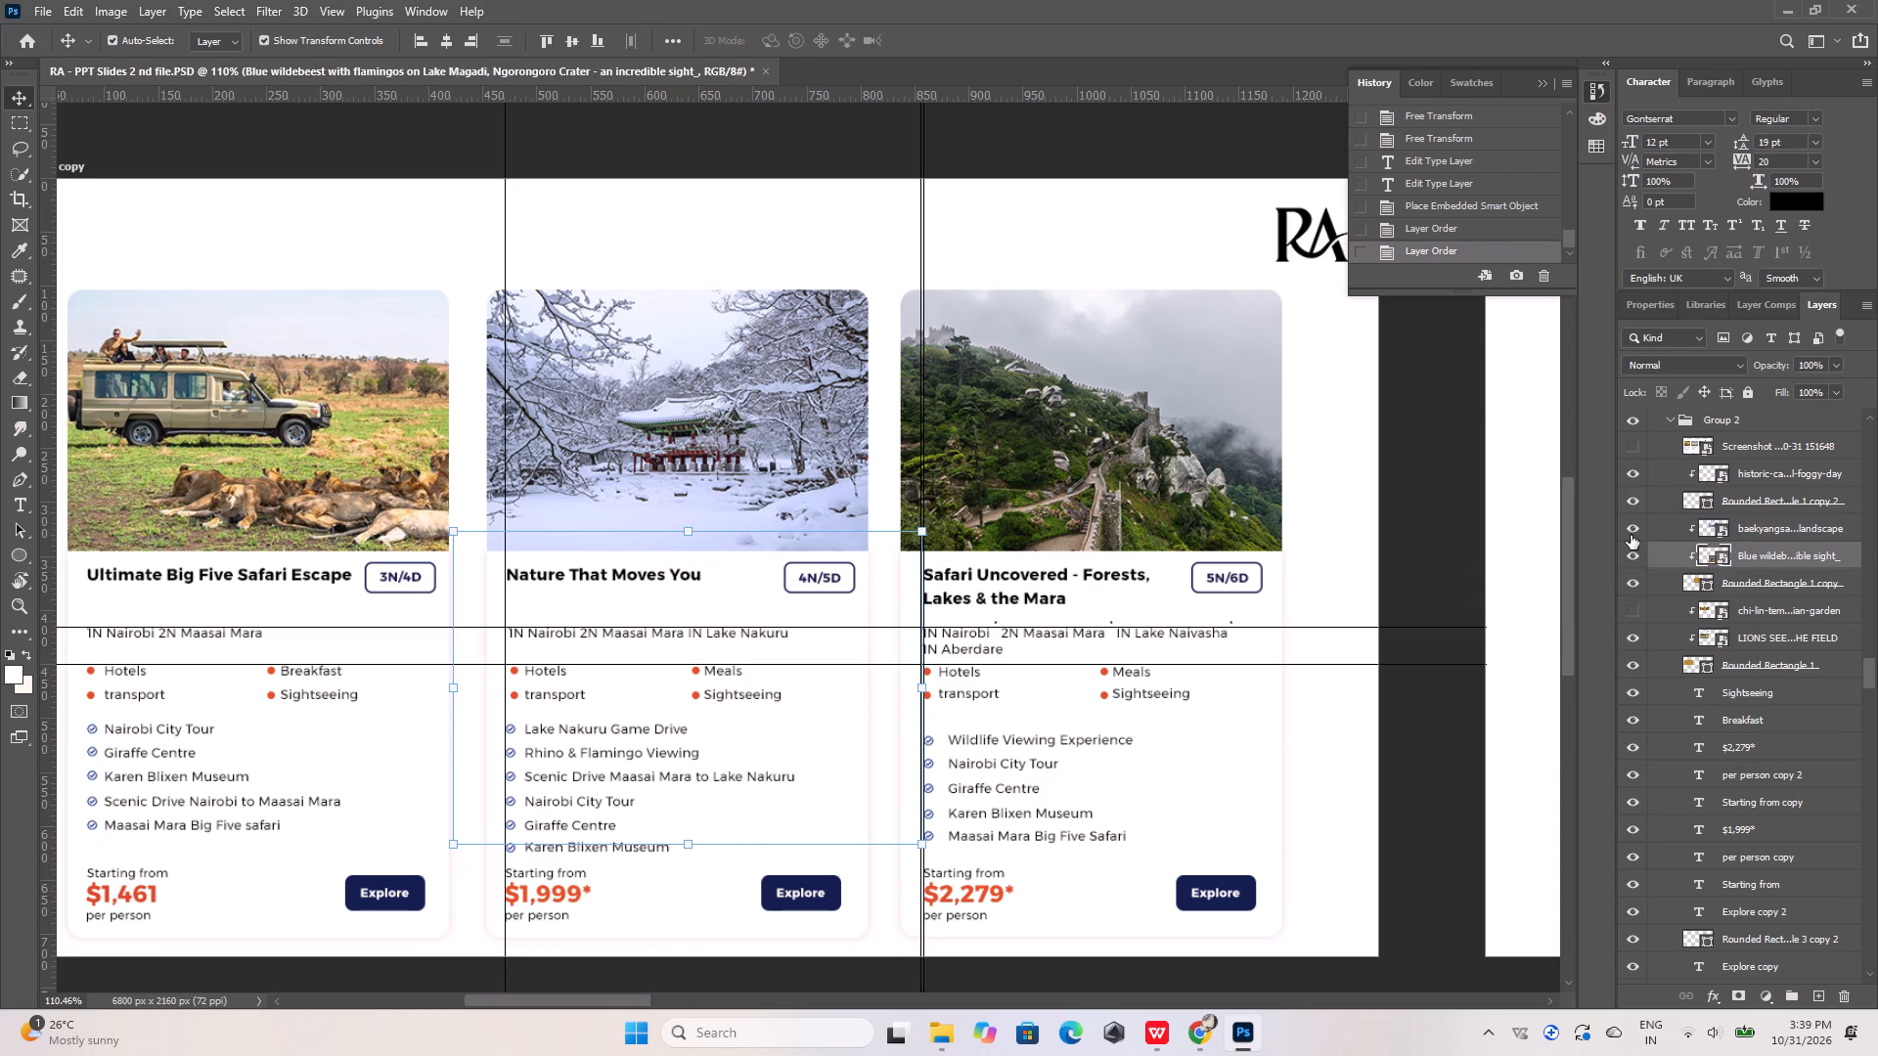
Hide the snowy temple layer and nudge the wildebeest photo up to fill the second card's image frame.
{"action": "left_click", "coordinate": [1631, 533]}
{"action": "key", "text": "shift+Up"}
{"action": "key", "text": "shift+Up"}
{"action": "key", "text": "shift+Up"}
{"action": "key", "text": "shift+Up"}
{"action": "key", "text": "shift+Up"}
{"action": "key", "text": "shift+Up"}
{"action": "key", "text": "shift+Up"}
{"action": "key", "text": "shift+Up"}
{"action": "key", "text": "shift+Up"}
{"action": "key", "text": "shift+Up"}
{"action": "key", "text": "shift+Up"}
{"action": "key", "text": "shift+Up"}
{"action": "key", "text": "shift+Up"}
{"action": "key", "text": "shift+Up"}
{"action": "key", "text": "shift+Up"}
{"action": "key", "text": "shift+Up"}
{"action": "key", "text": "shift+Up"}
{"action": "key", "text": "shift+Up"}
{"action": "key", "text": "shift+Up"}
{"action": "key", "text": "shift+Up"}
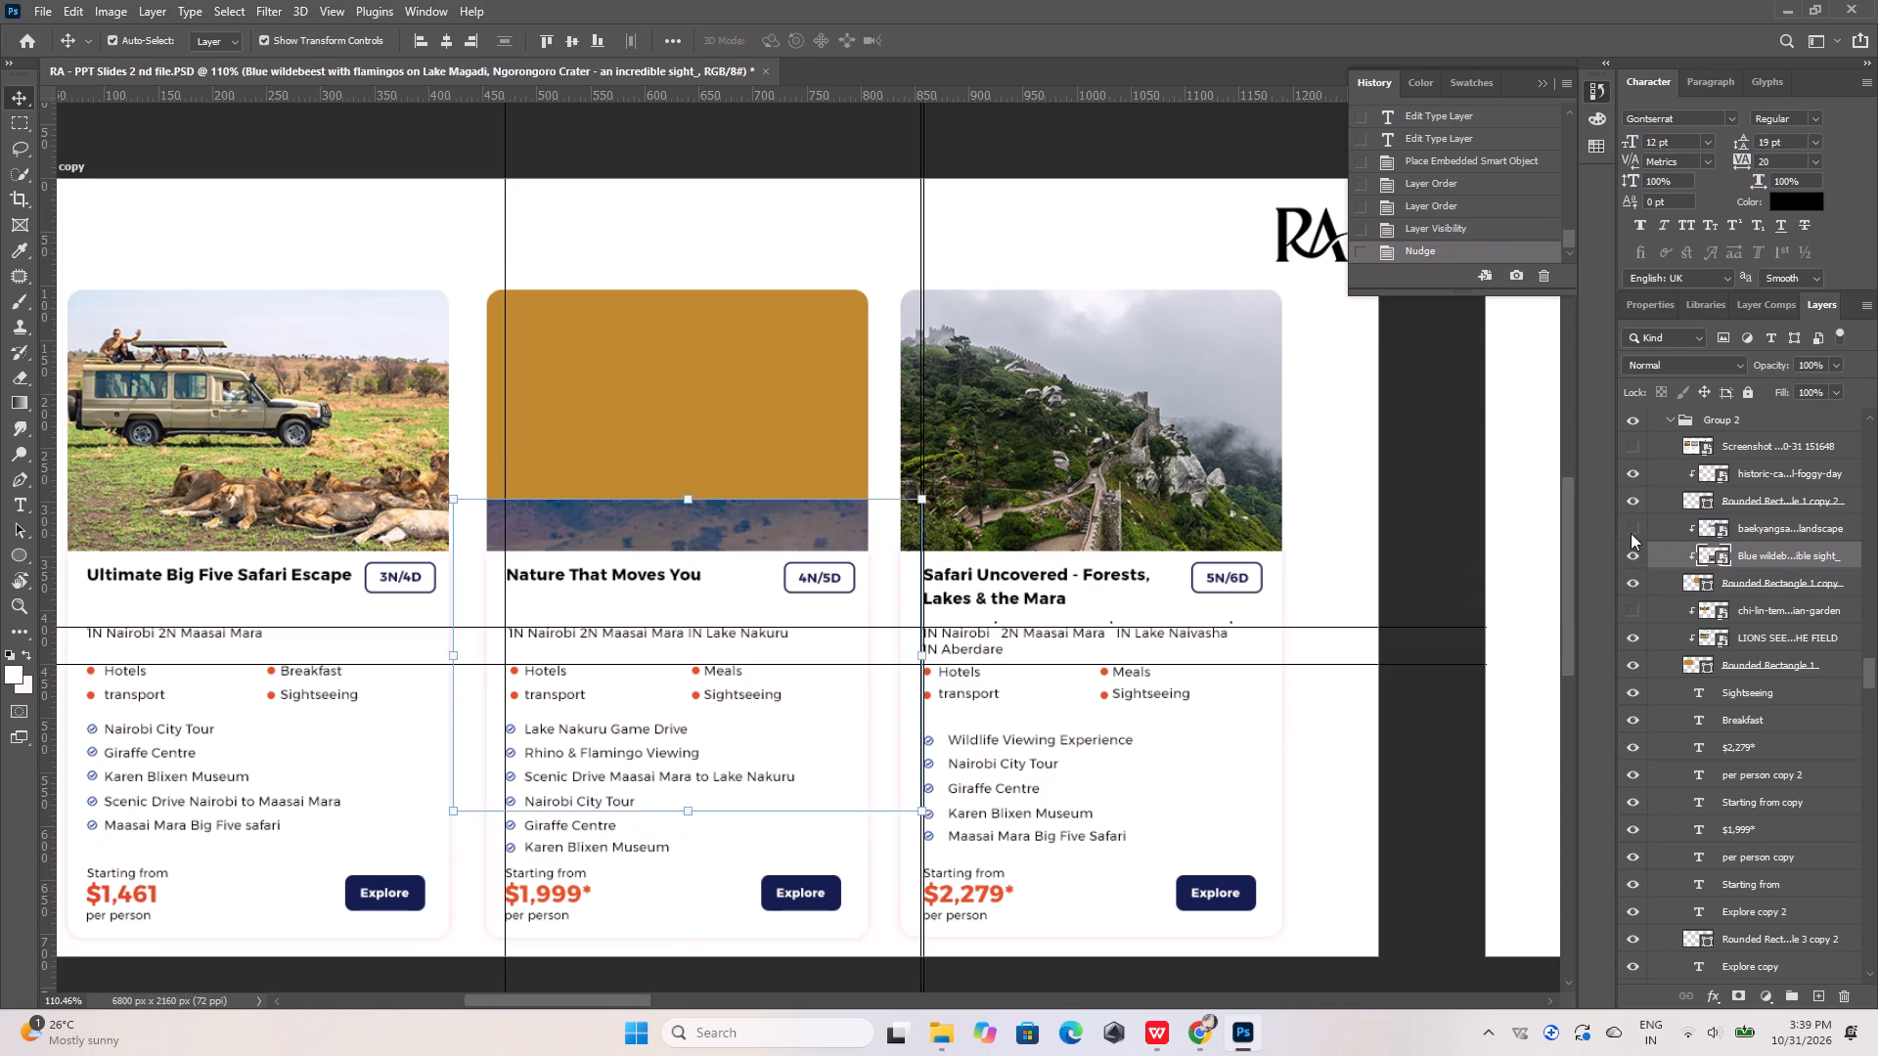
{"action": "key", "text": "shift+Up"}
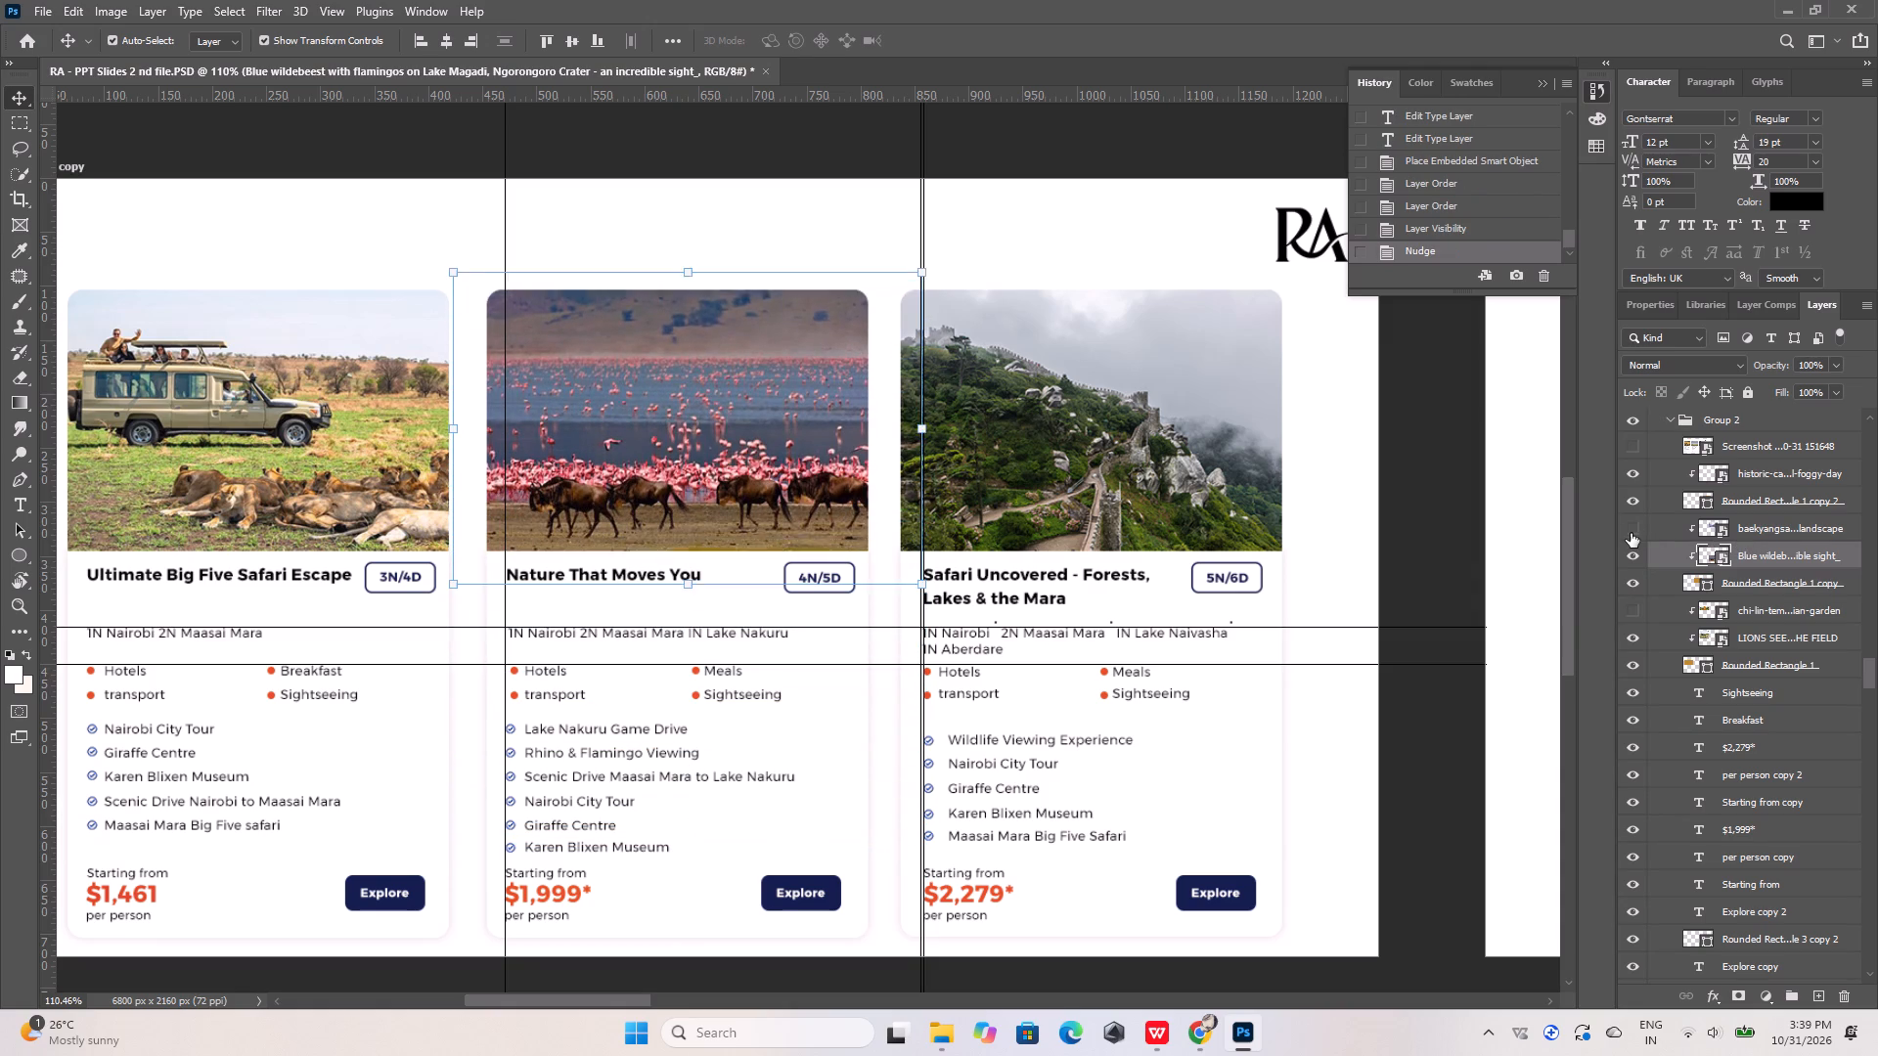
Switch to Chrome in a smaller window and play the Ashke (Music Video) Karan Aujla mix from the YouTube home feed.
{"action": "left_click", "coordinate": [1180, 1038]}
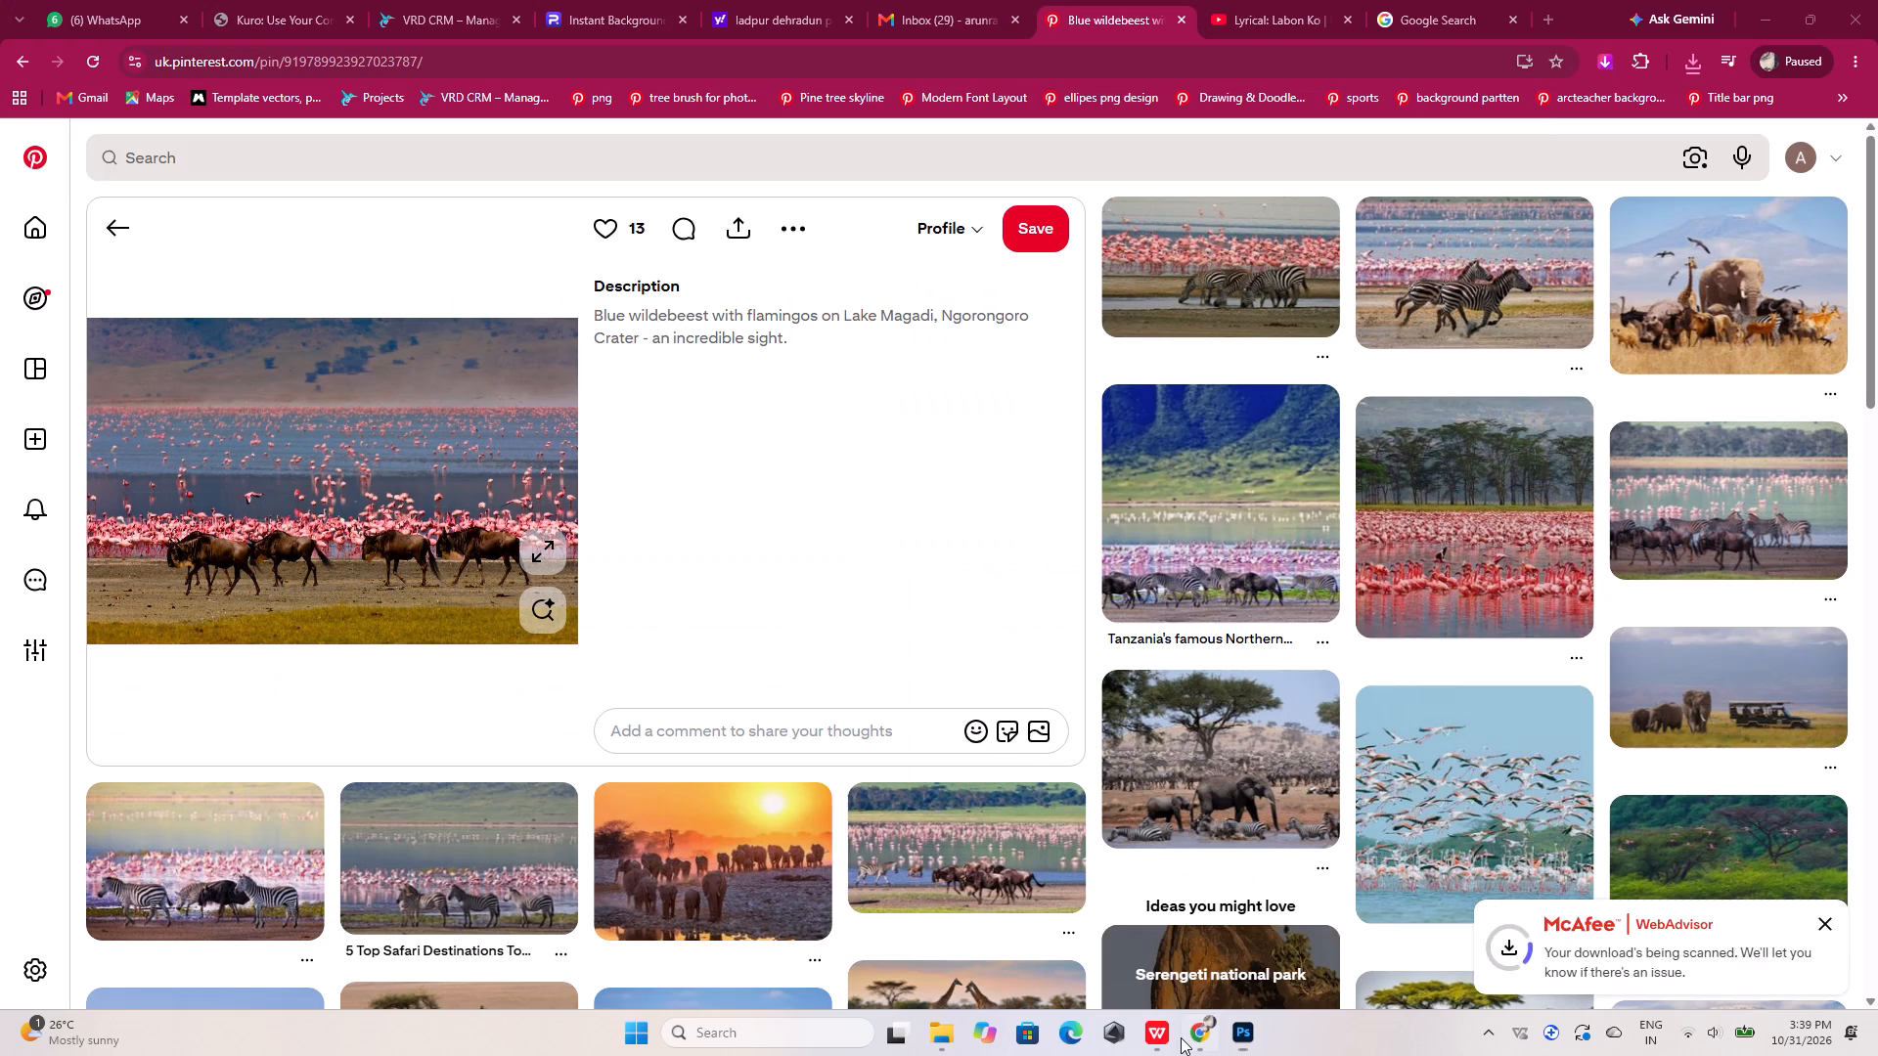
{"action": "left_click", "coordinate": [1805, 13]}
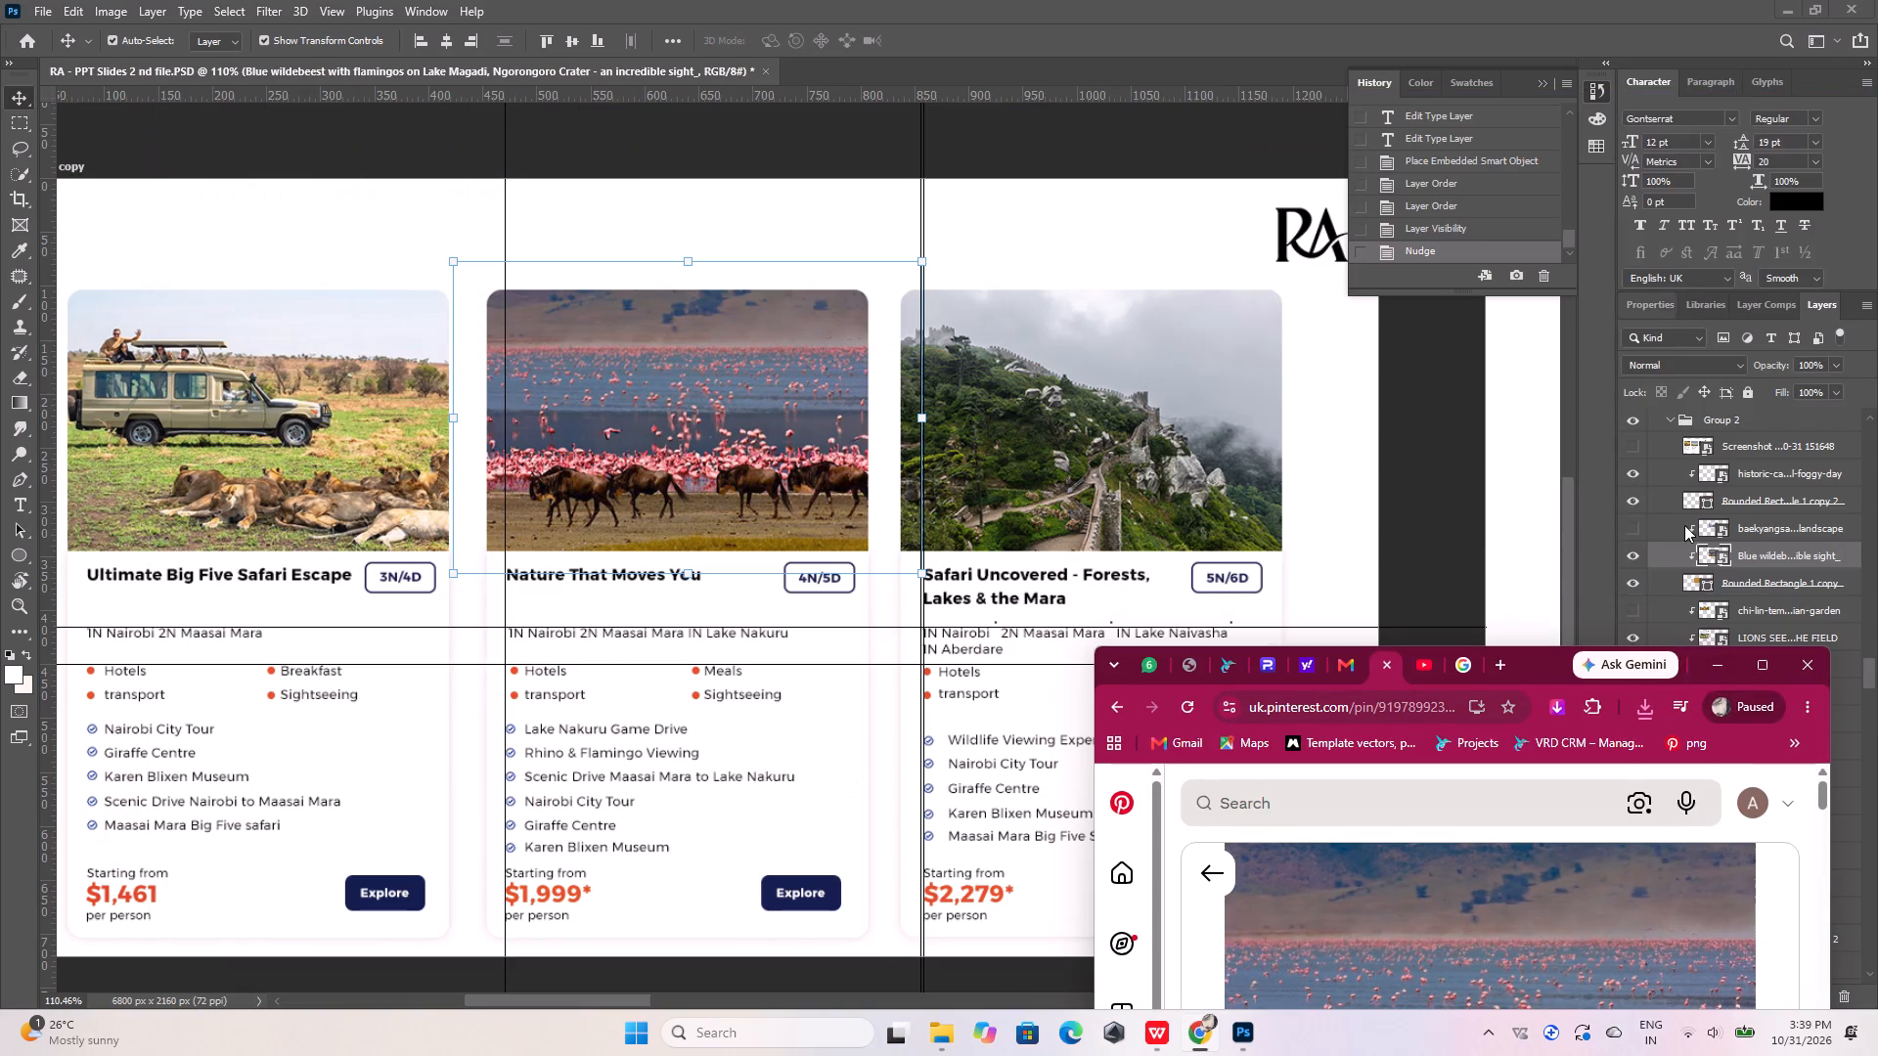
{"action": "left_click", "coordinate": [1426, 667]}
{"action": "left_click", "coordinate": [1474, 893]}
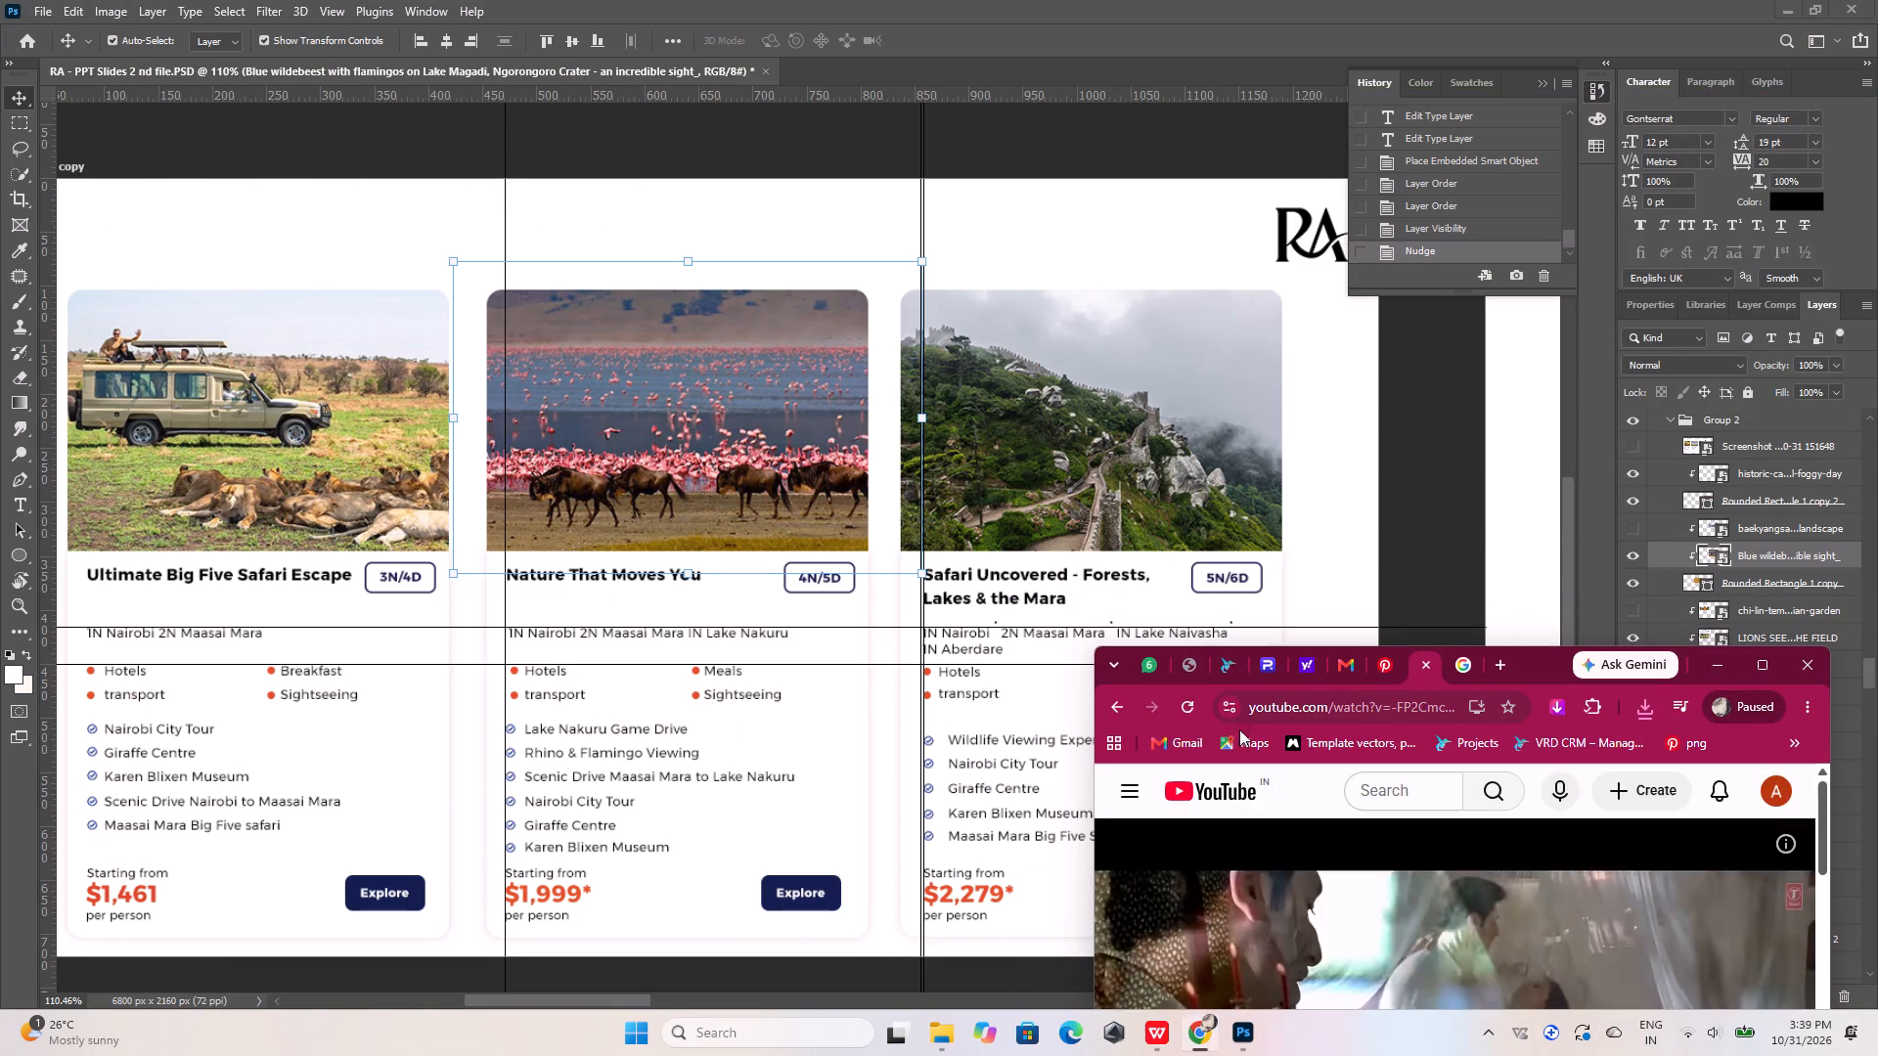
{"action": "left_click", "coordinate": [1130, 792]}
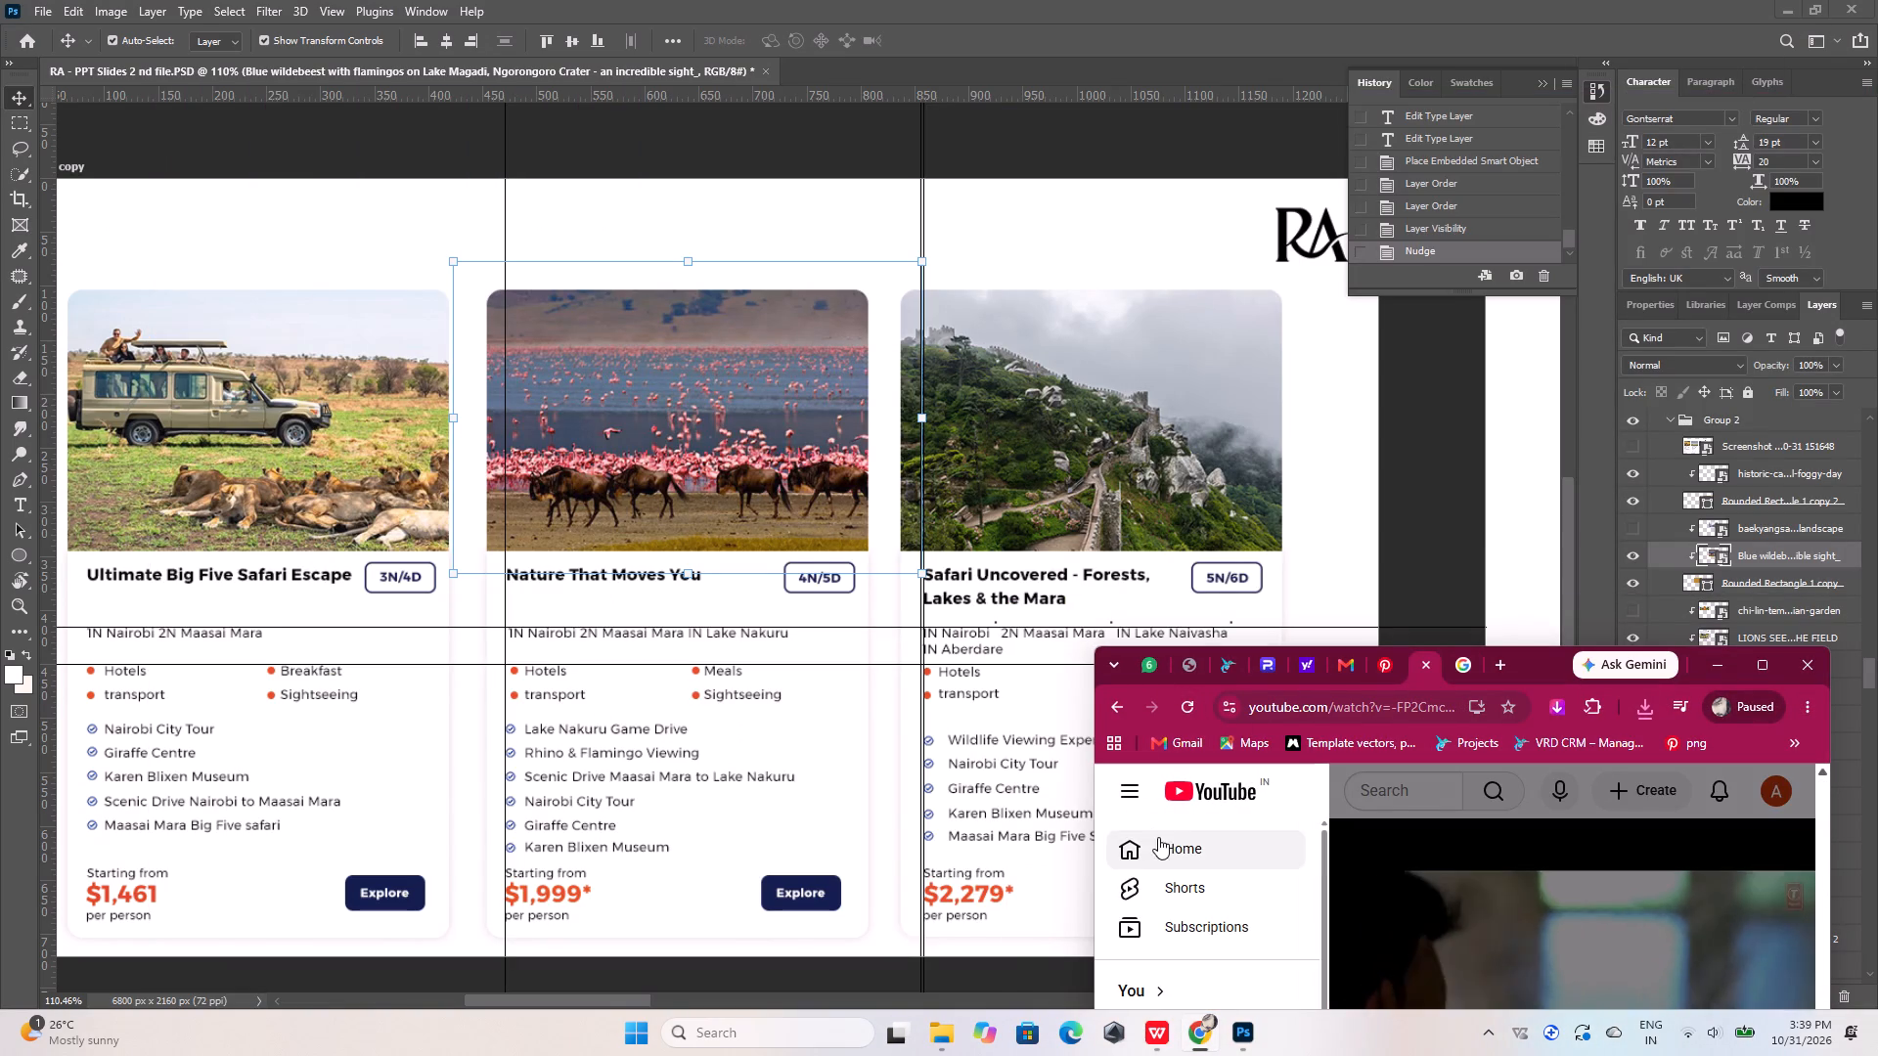
{"action": "left_click", "coordinate": [1160, 840]}
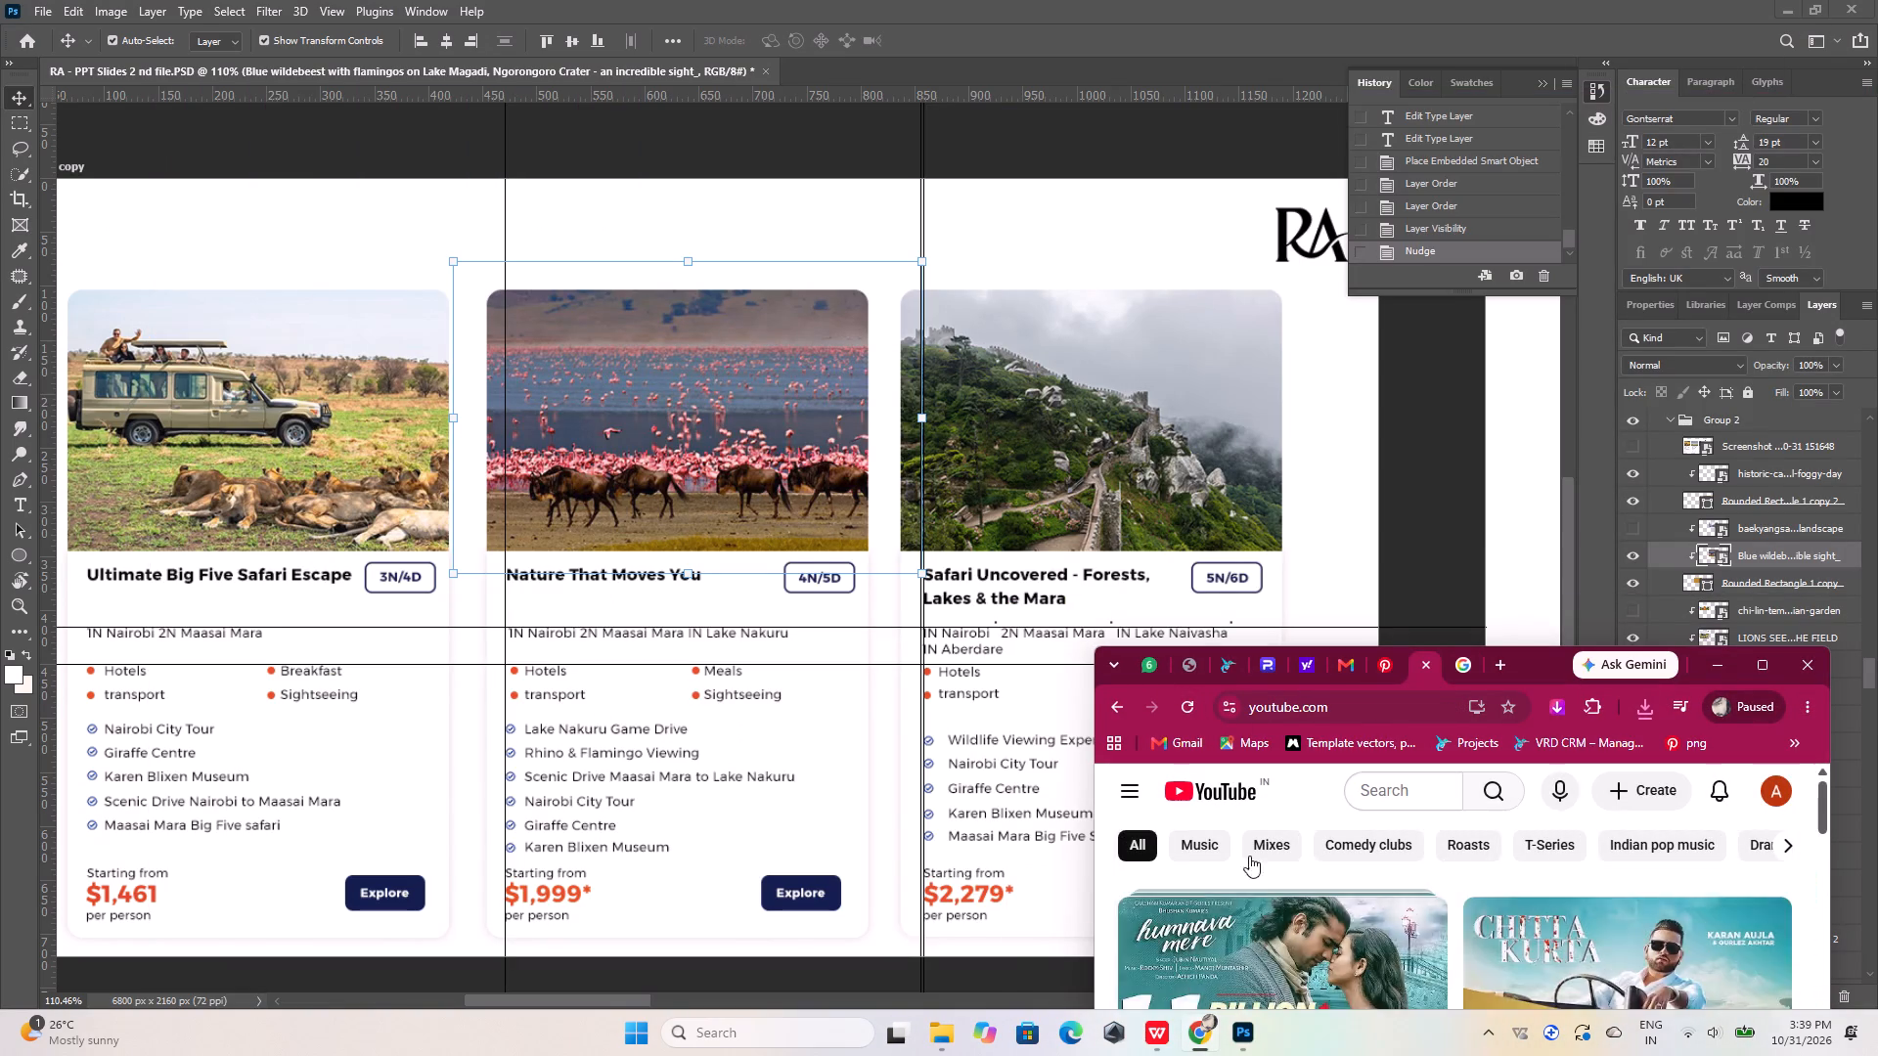
{"action": "scroll", "coordinate": [1379, 912], "scroll_direction": "down", "scroll_amount": 1}
{"action": "left_click", "coordinate": [1379, 912]}
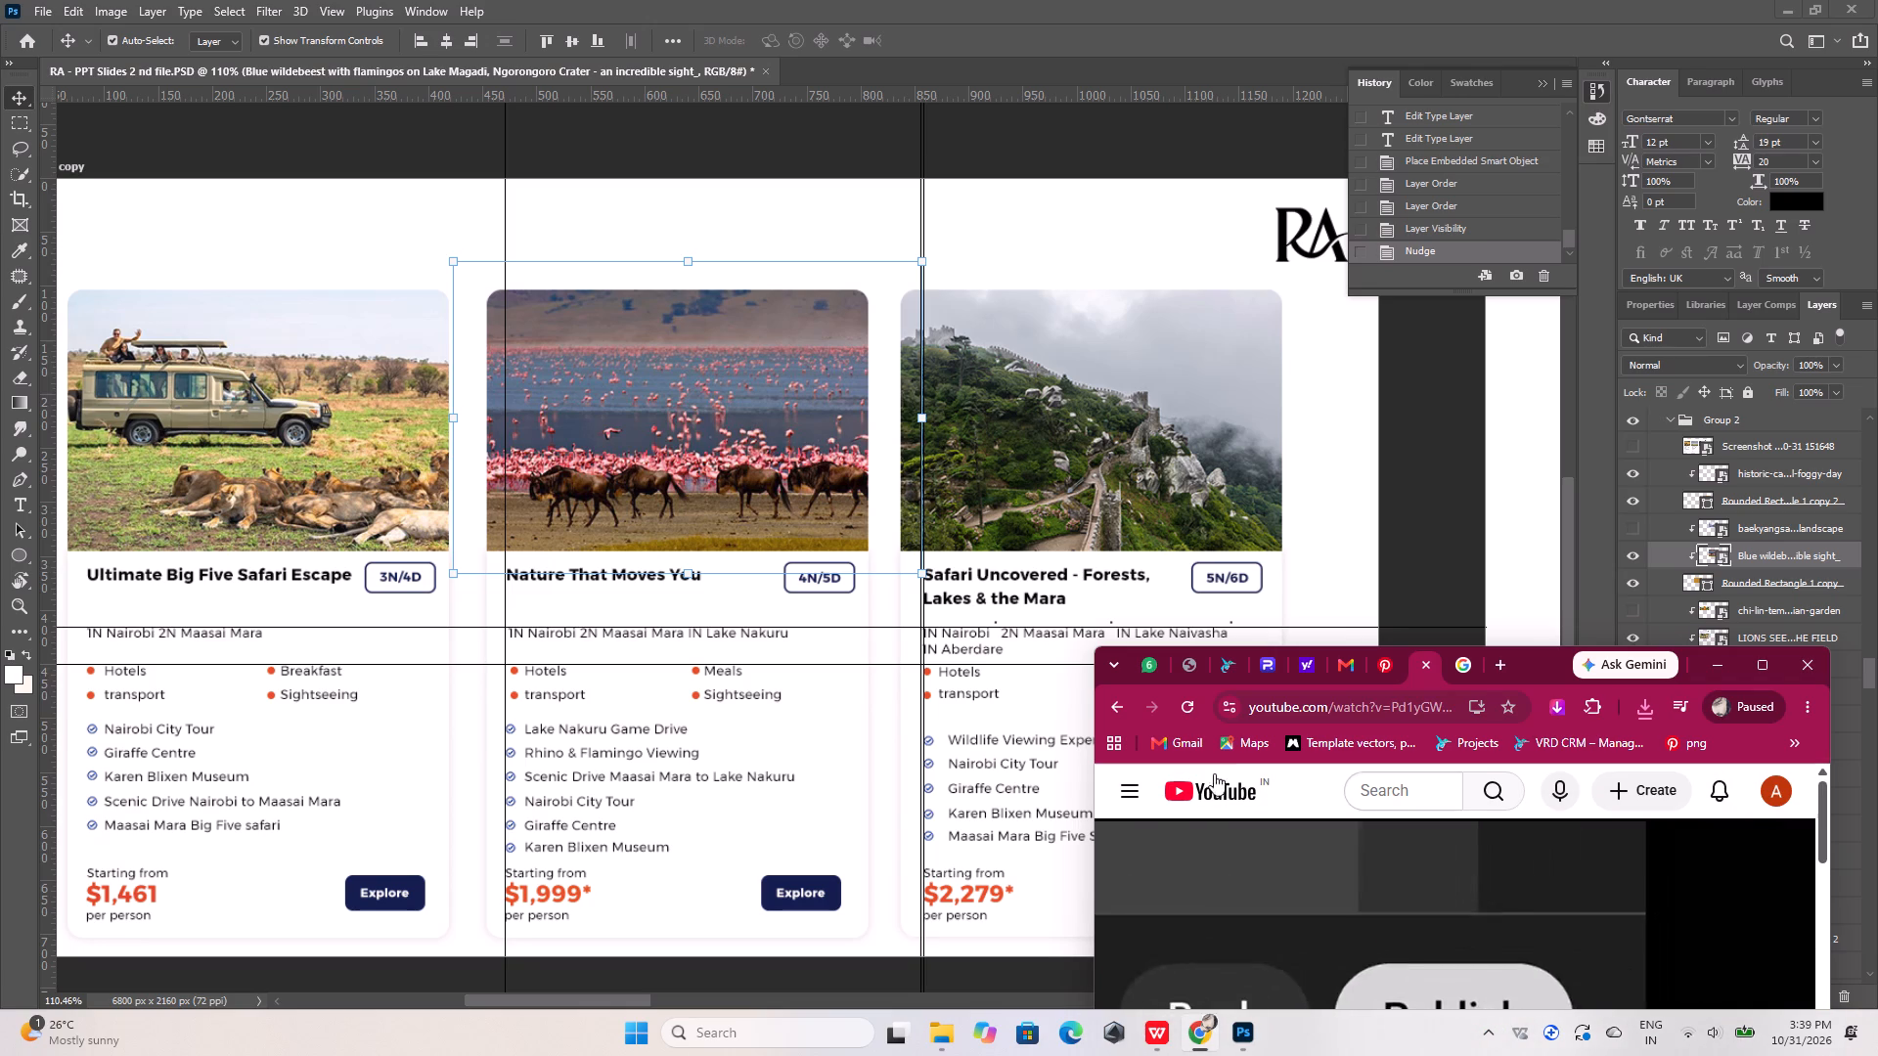
{"action": "scroll", "coordinate": [1295, 908], "scroll_direction": "down", "scroll_amount": 3}
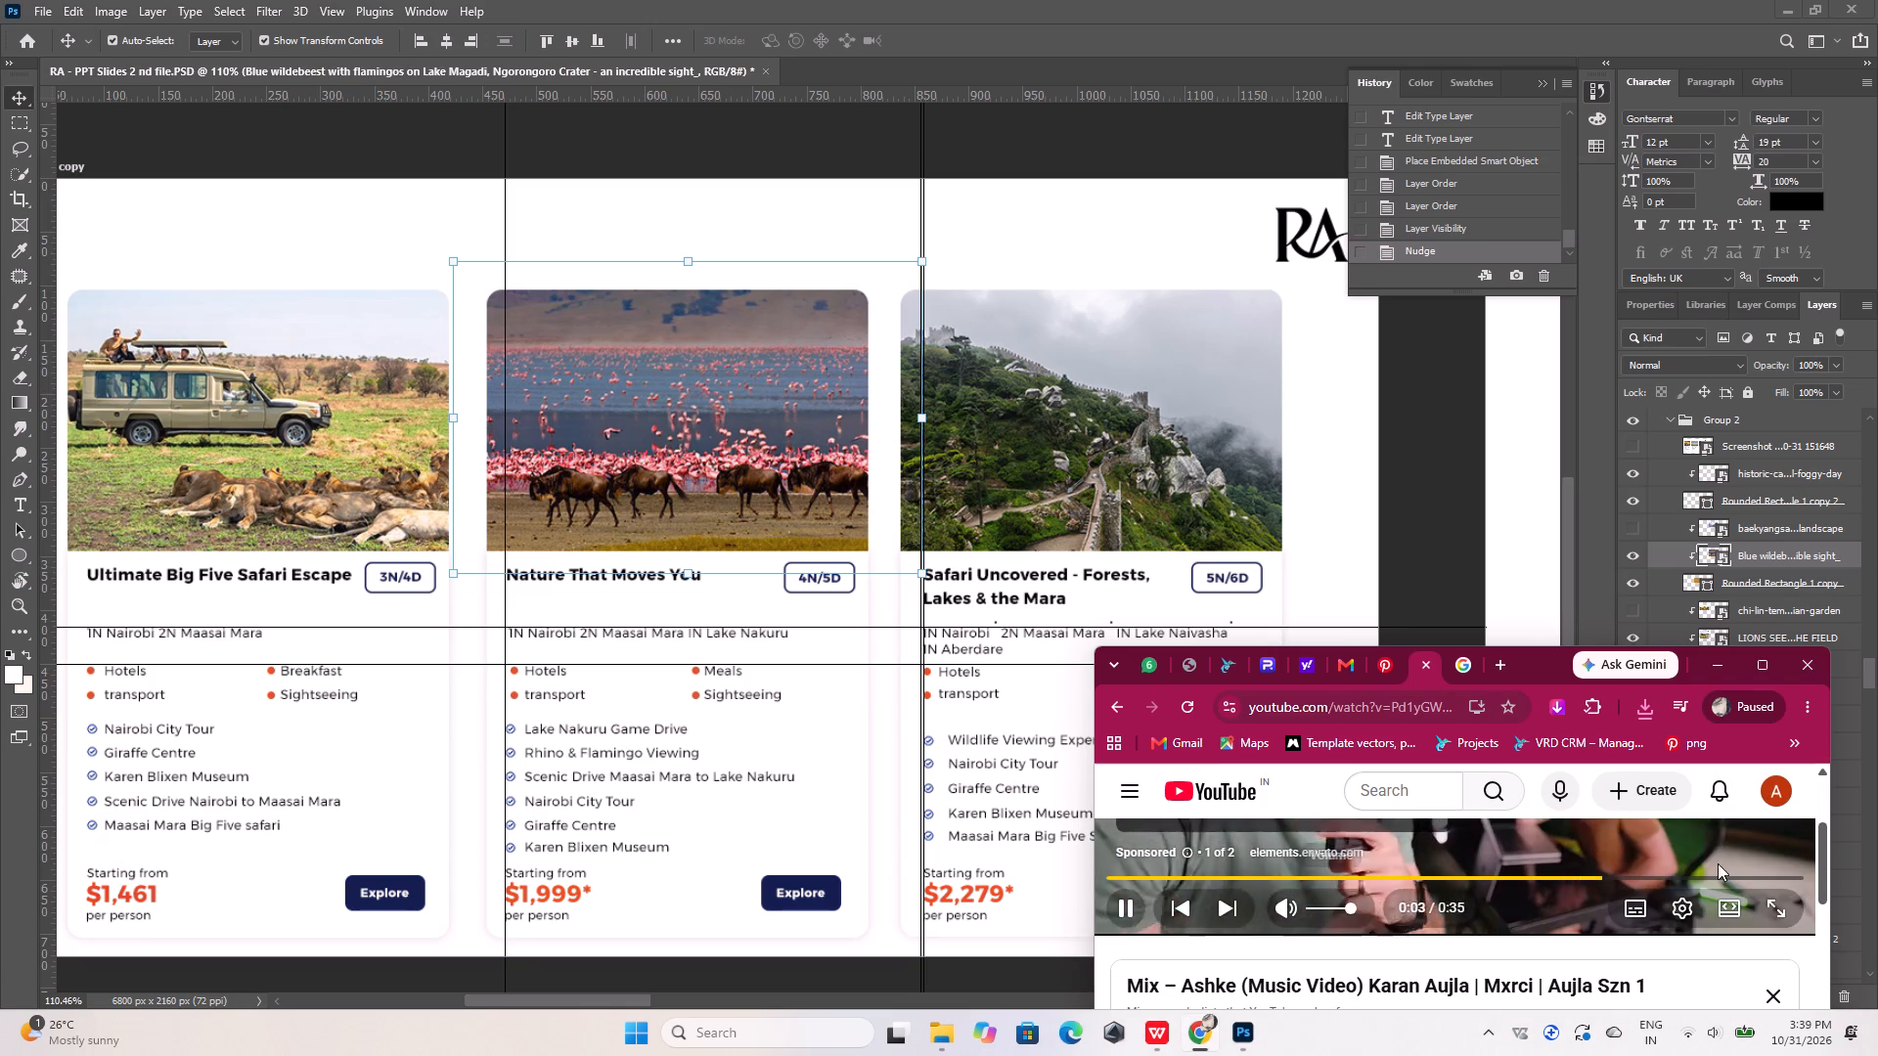
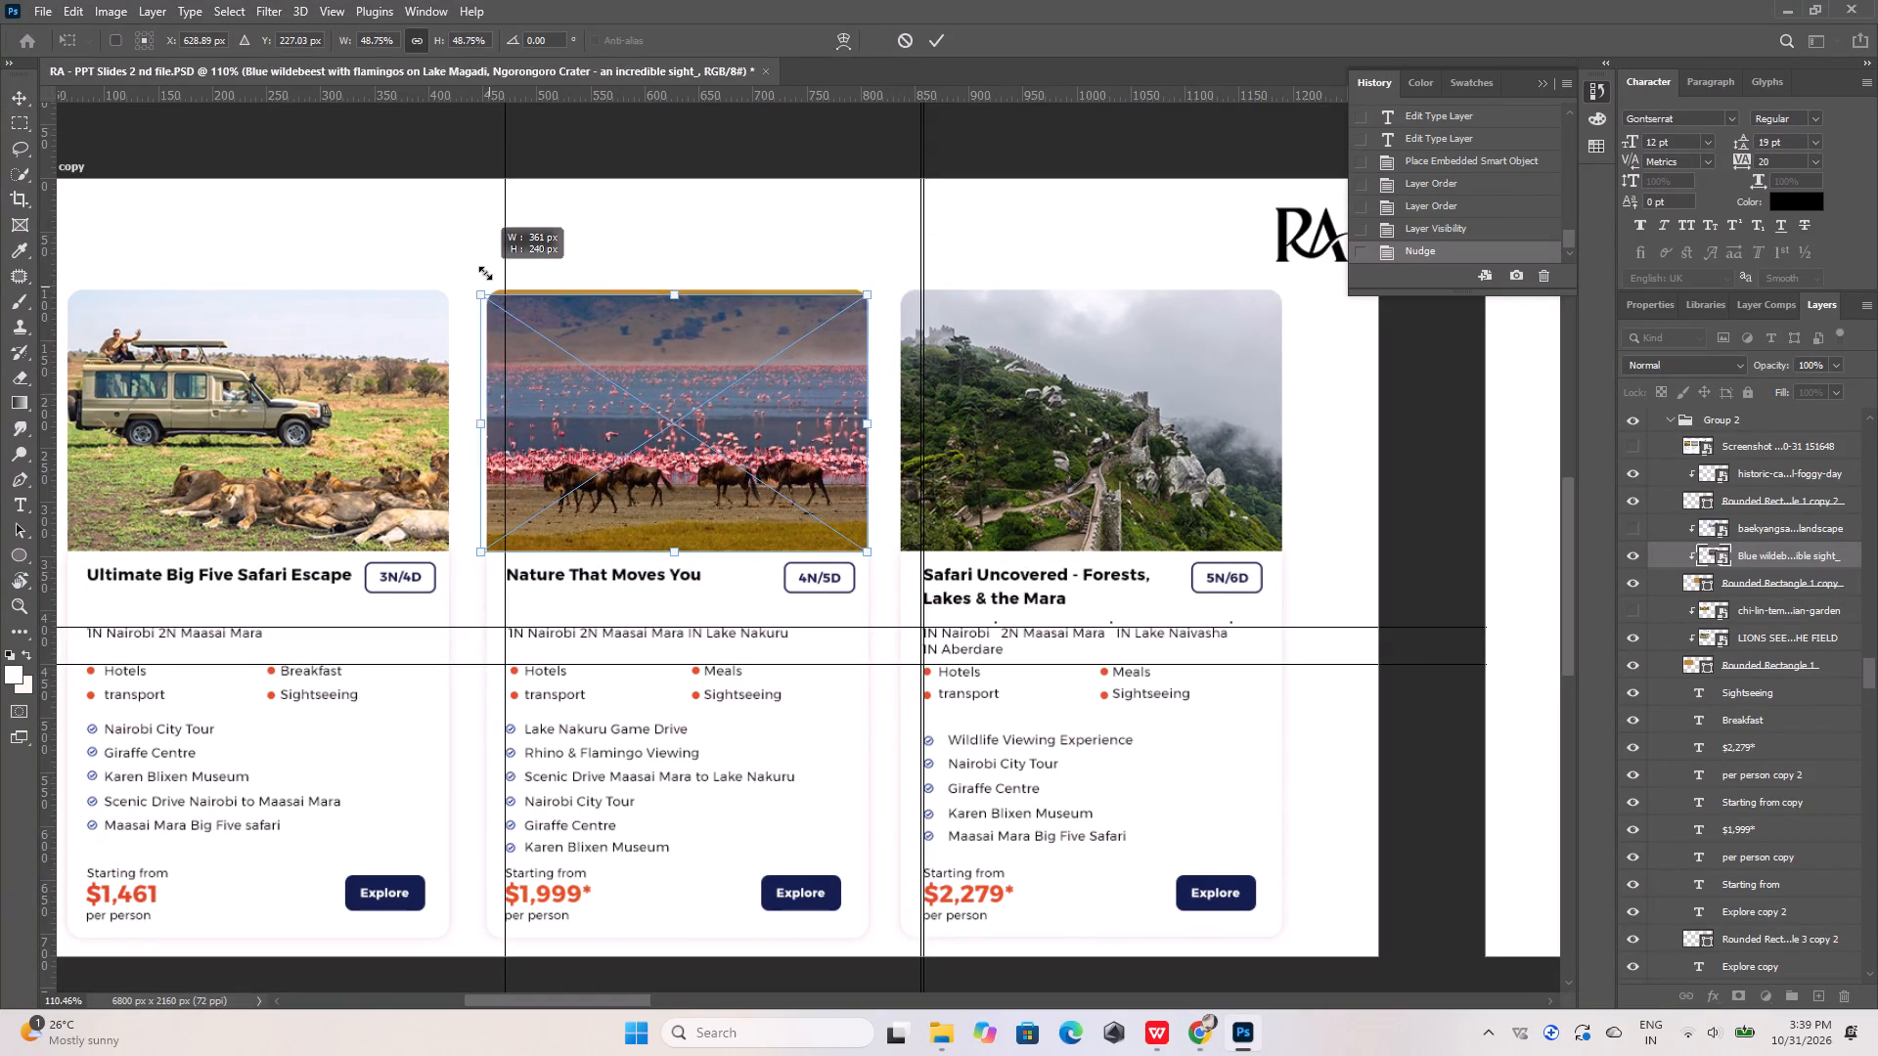
Scale the wildebeest photo to about 49.7% and shift it 10 px right so it fully covers the second card's image frame.
{"action": "left_click_drag", "start_coordinate": [485, 273], "coordinate": [484, 265]}
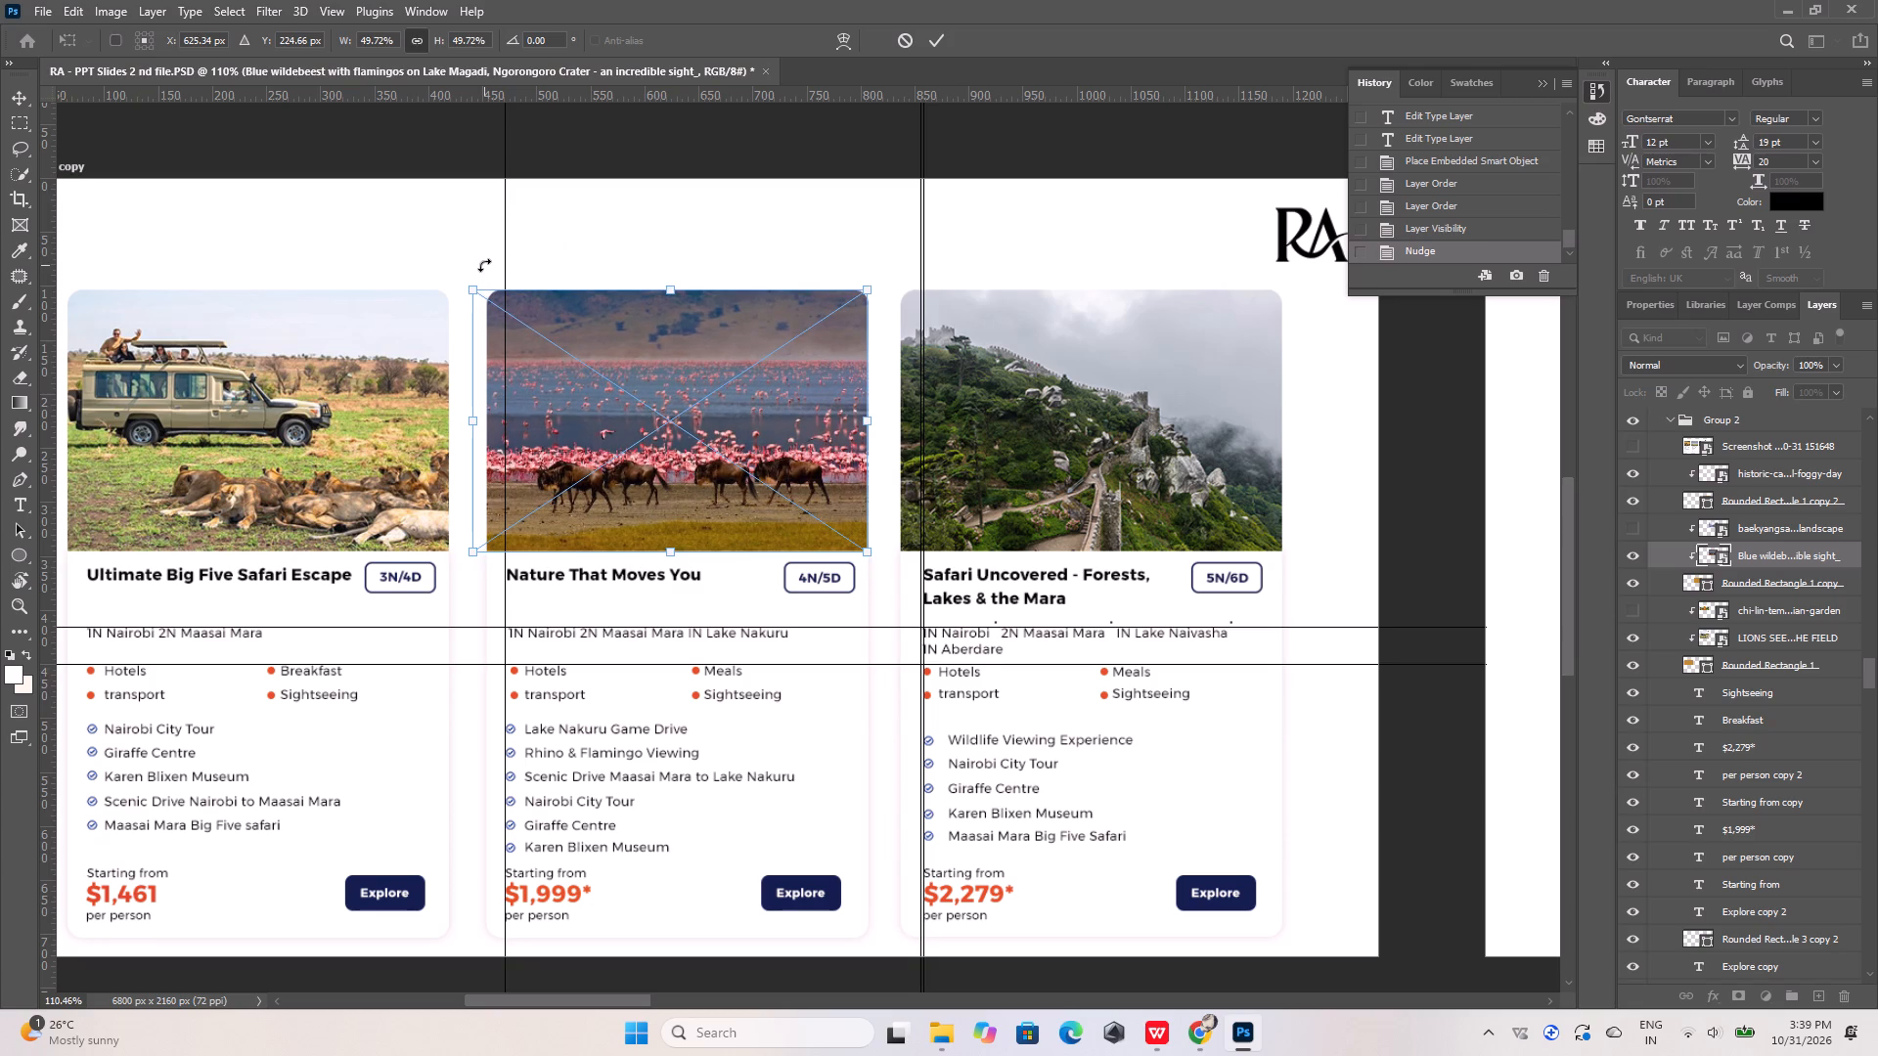
{"action": "key", "text": "shift+Right"}
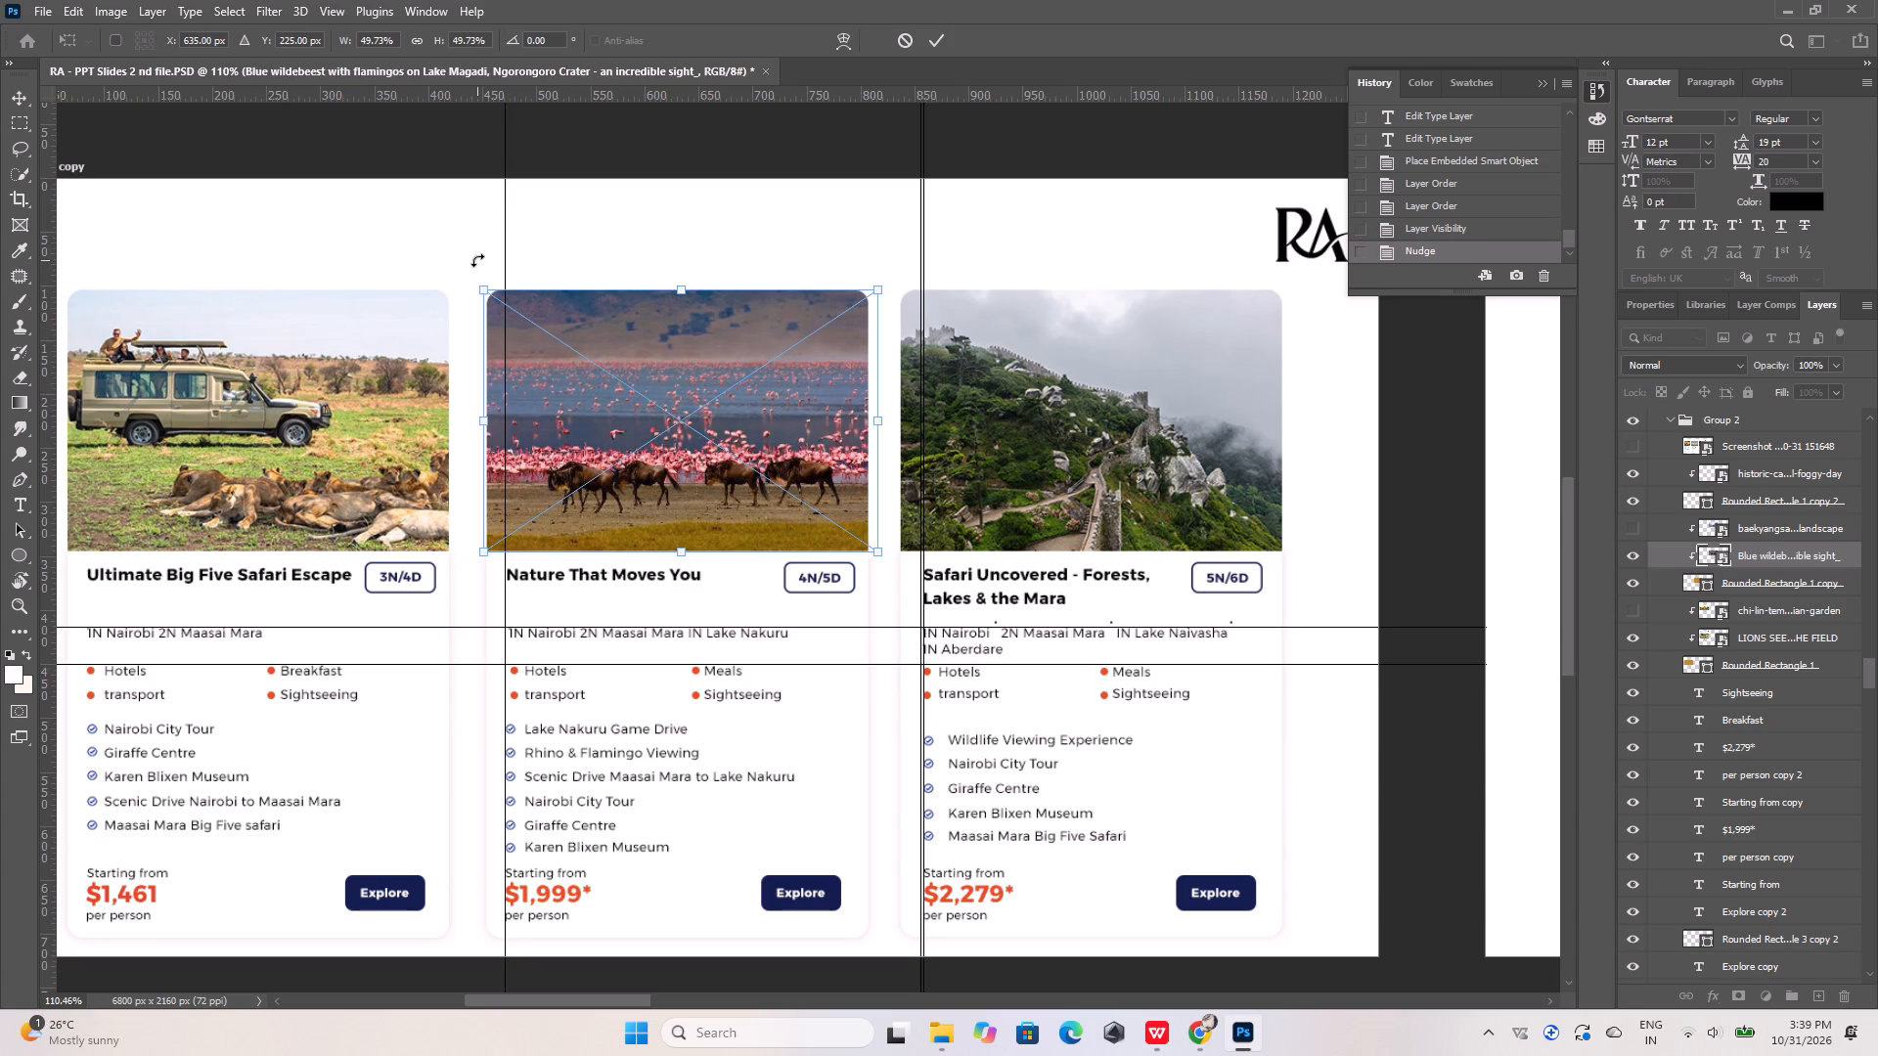
{"action": "scroll", "coordinate": [506, 351], "scroll_direction": "up", "scroll_amount": 5, "text": "alt"}
{"action": "scroll", "coordinate": [608, 266], "scroll_direction": "up", "scroll_amount": 4, "text": "alt"}
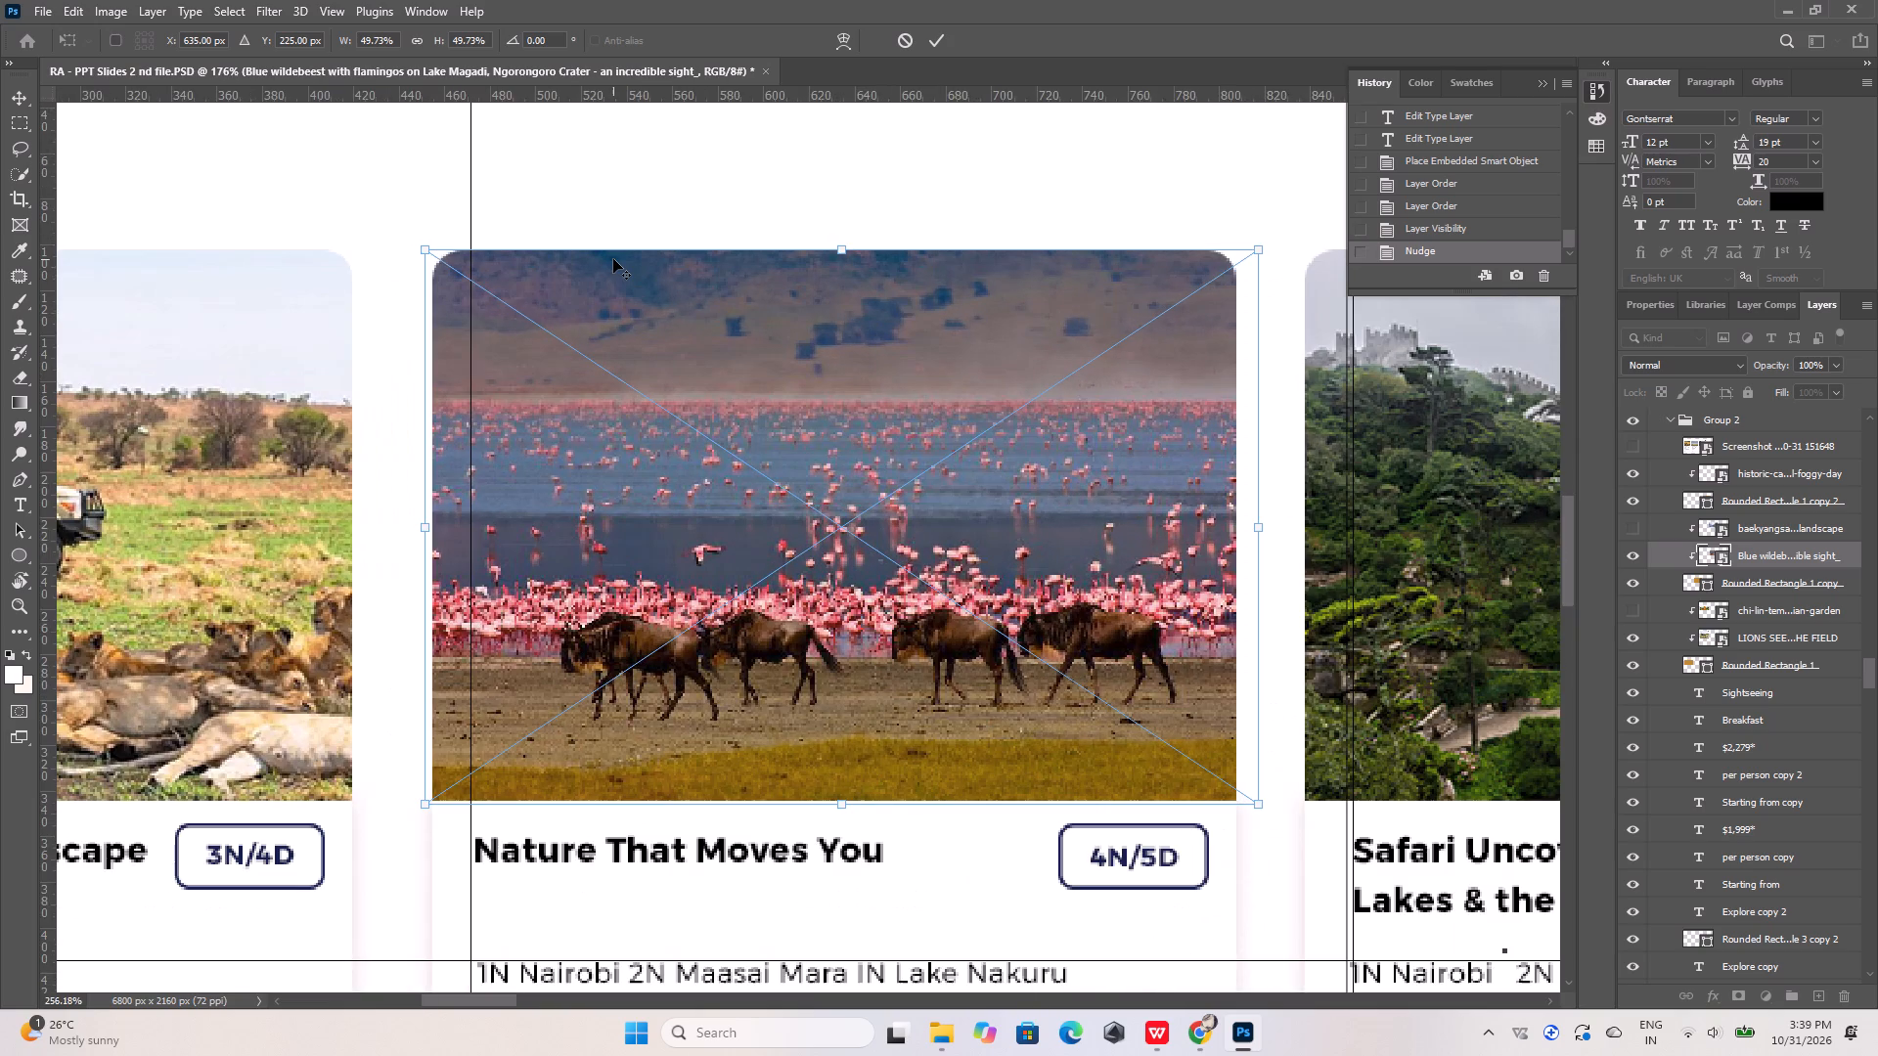
{"action": "left_click", "coordinate": [941, 38]}
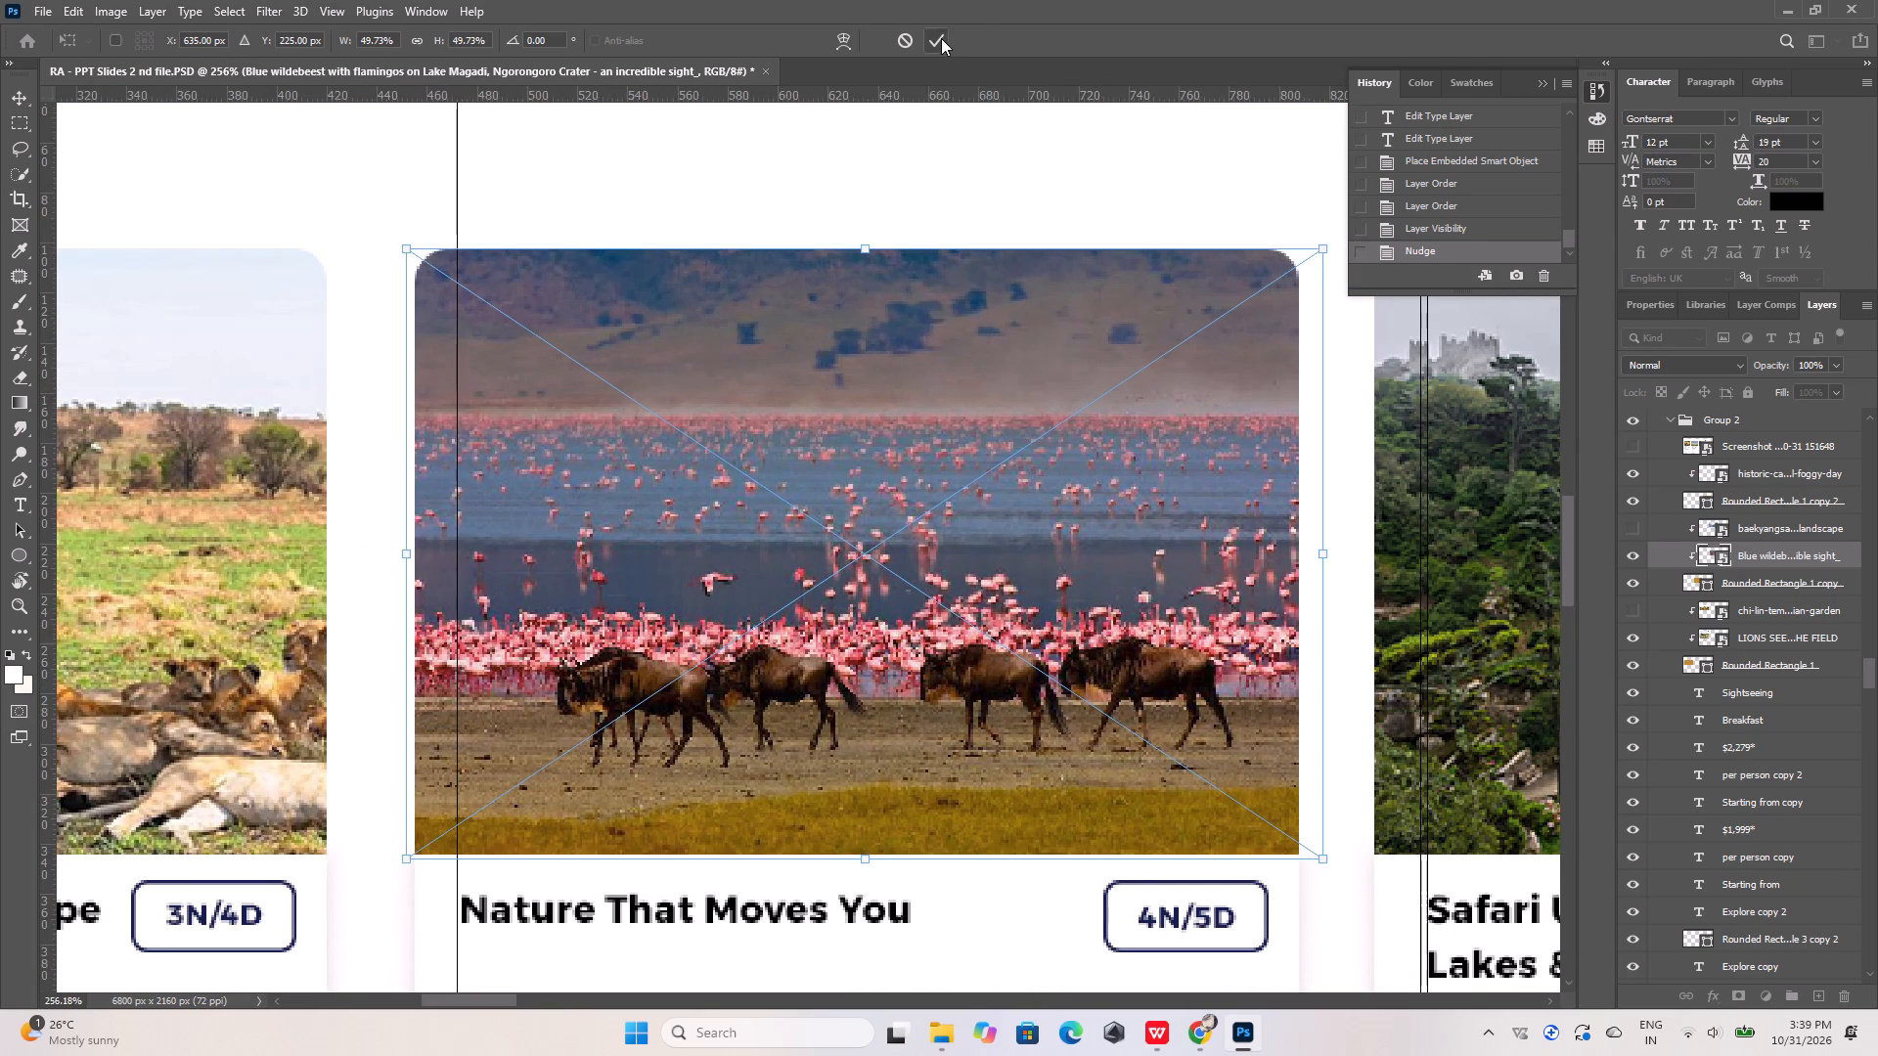
{"action": "left_click", "coordinate": [841, 223]}
Copy the third card's title text, "Safari Uncovered - Forests, Lakes & the Mara".
{"action": "scroll", "coordinate": [754, 245], "scroll_direction": "down", "scroll_amount": 15, "text": "alt"}
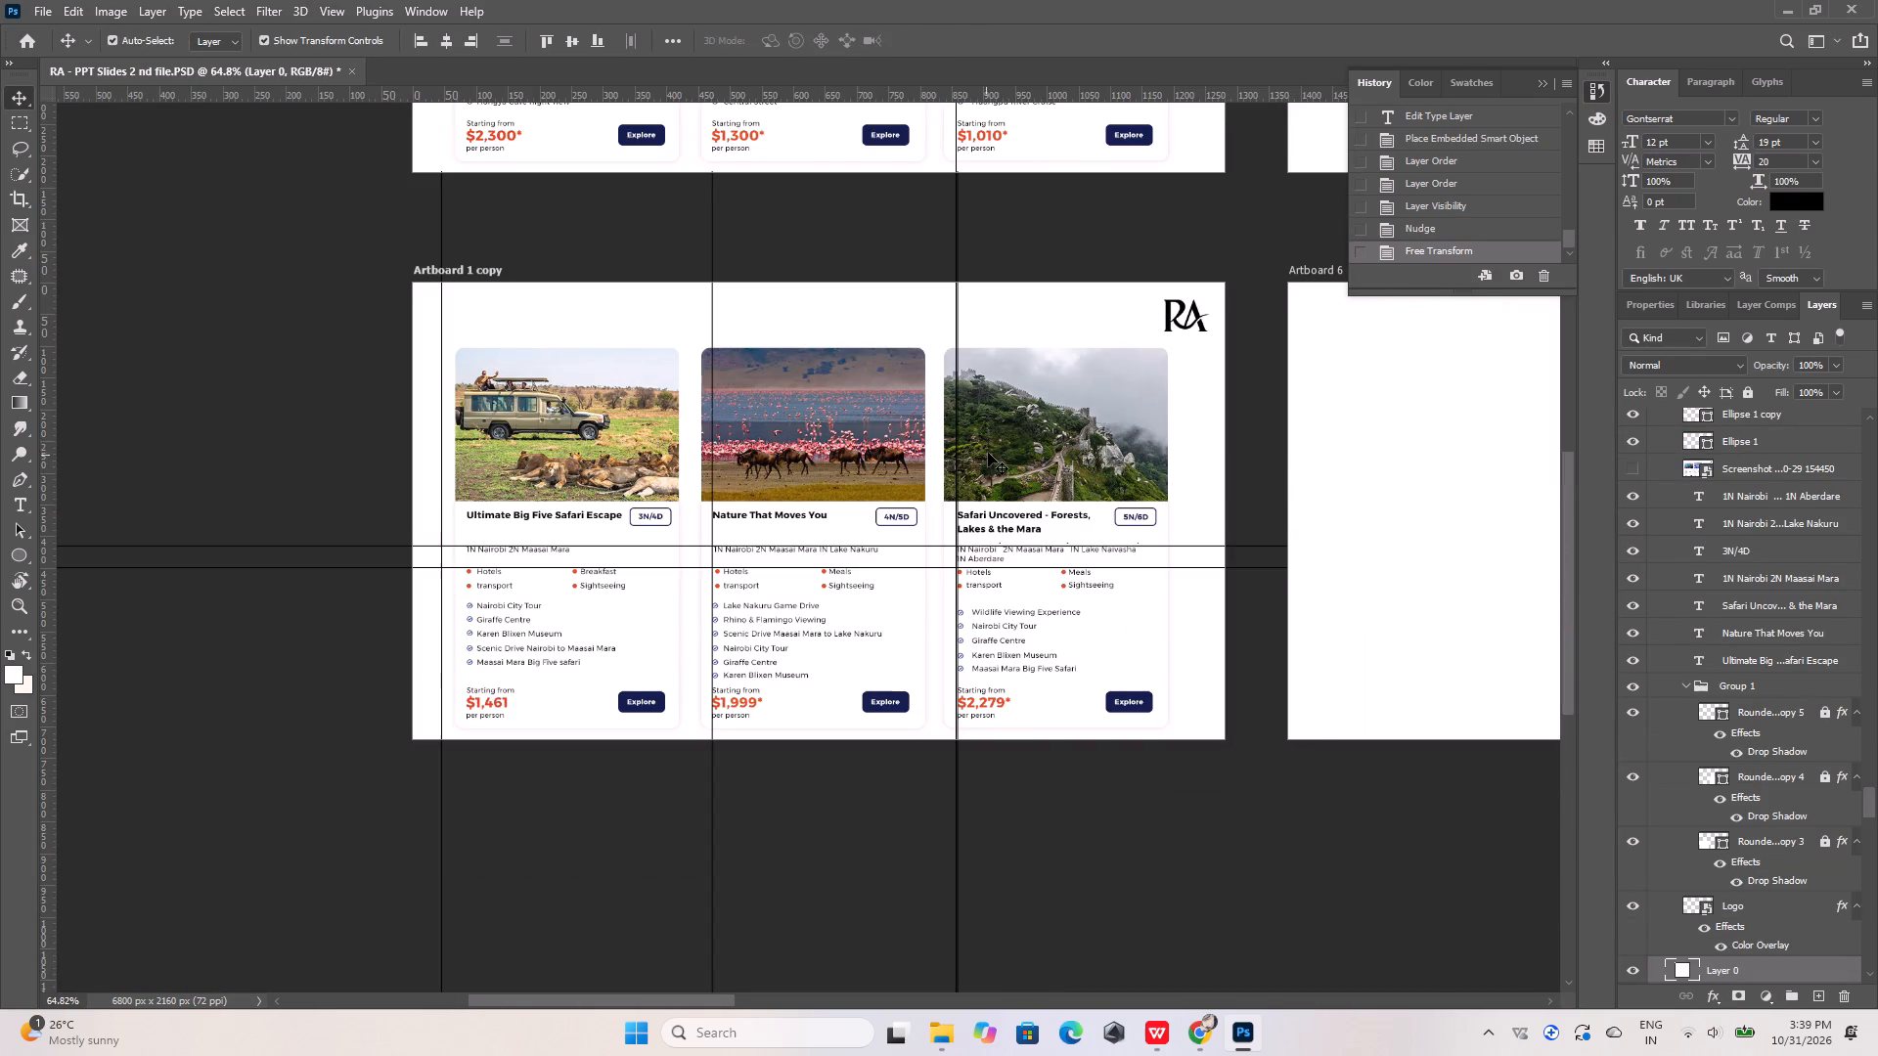
{"action": "left_click", "coordinate": [1006, 446]}
{"action": "scroll", "coordinate": [1024, 535], "scroll_direction": "up", "scroll_amount": 12, "text": "alt"}
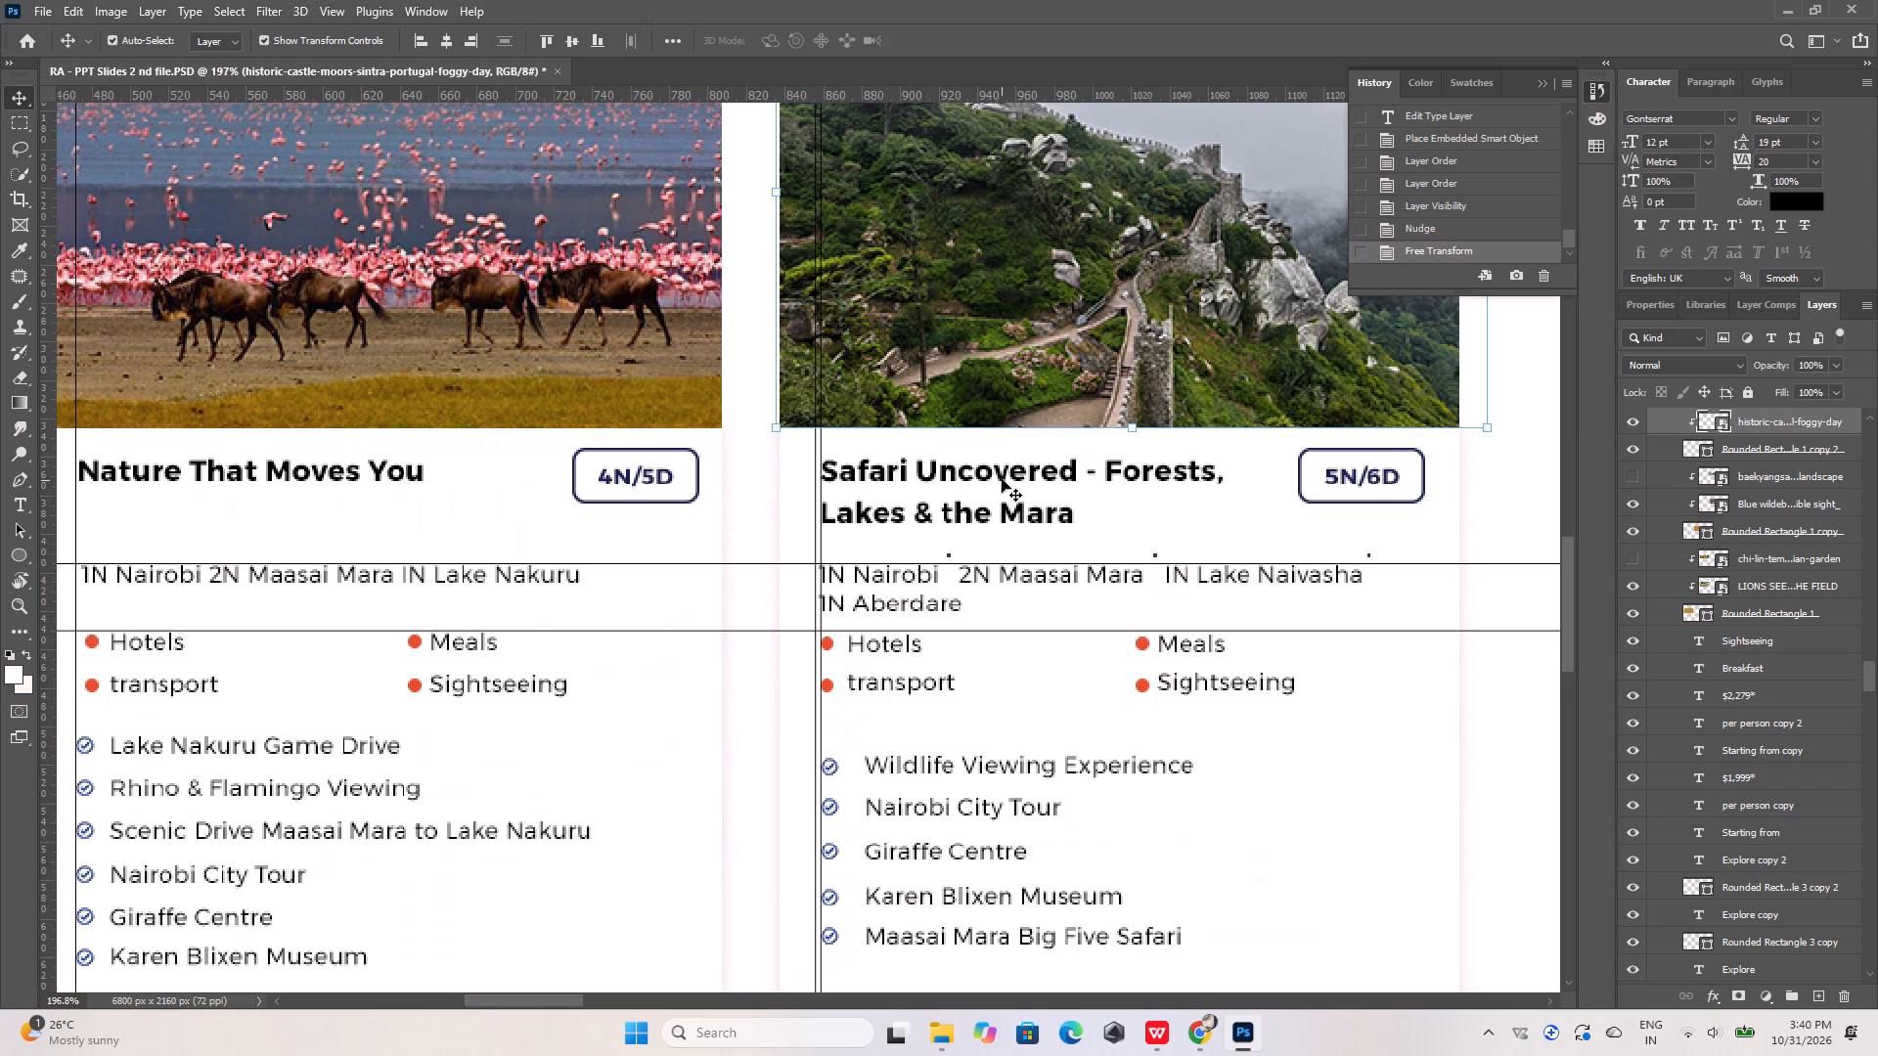
{"action": "double_click", "coordinate": [1002, 473]}
{"action": "key", "text": "ctrl+c"}
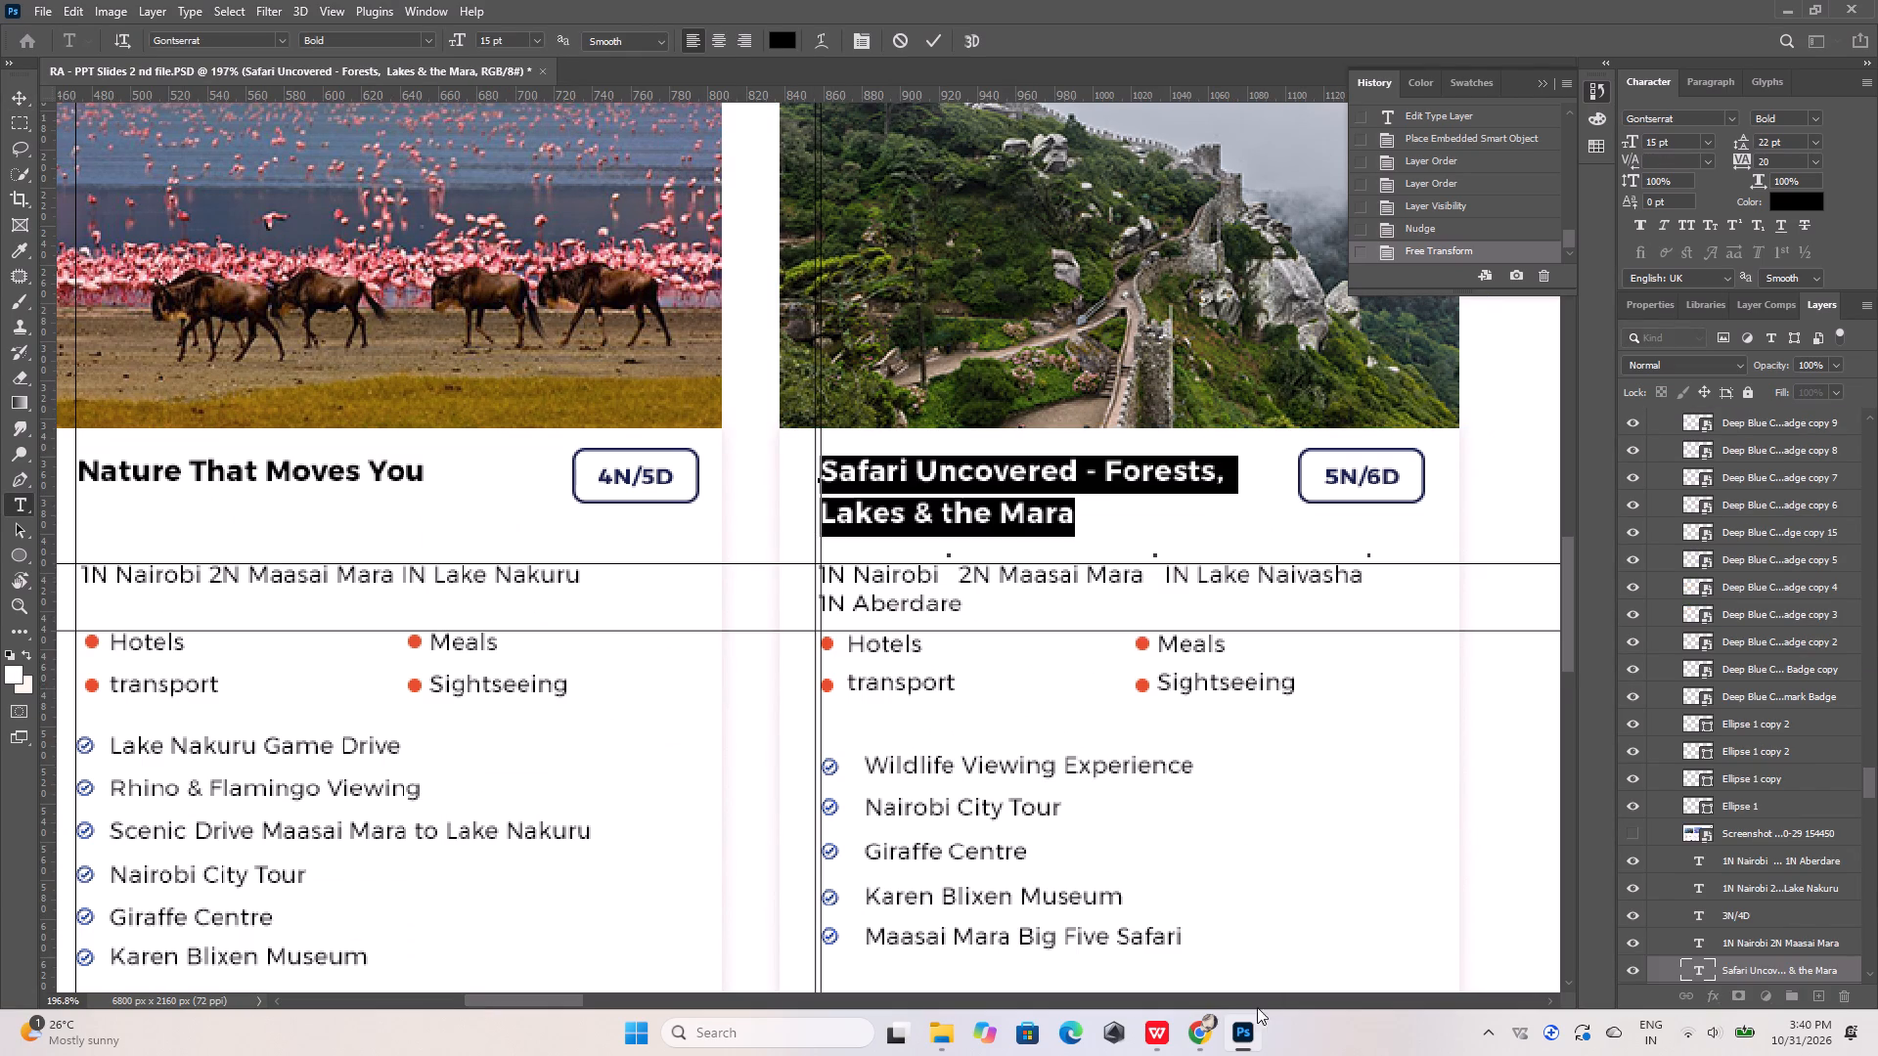
Switch to the SIX DESTINATIONS presentation in WPS Office to check the third safari card on the reference slide.
{"action": "left_click", "coordinate": [1147, 1026]}
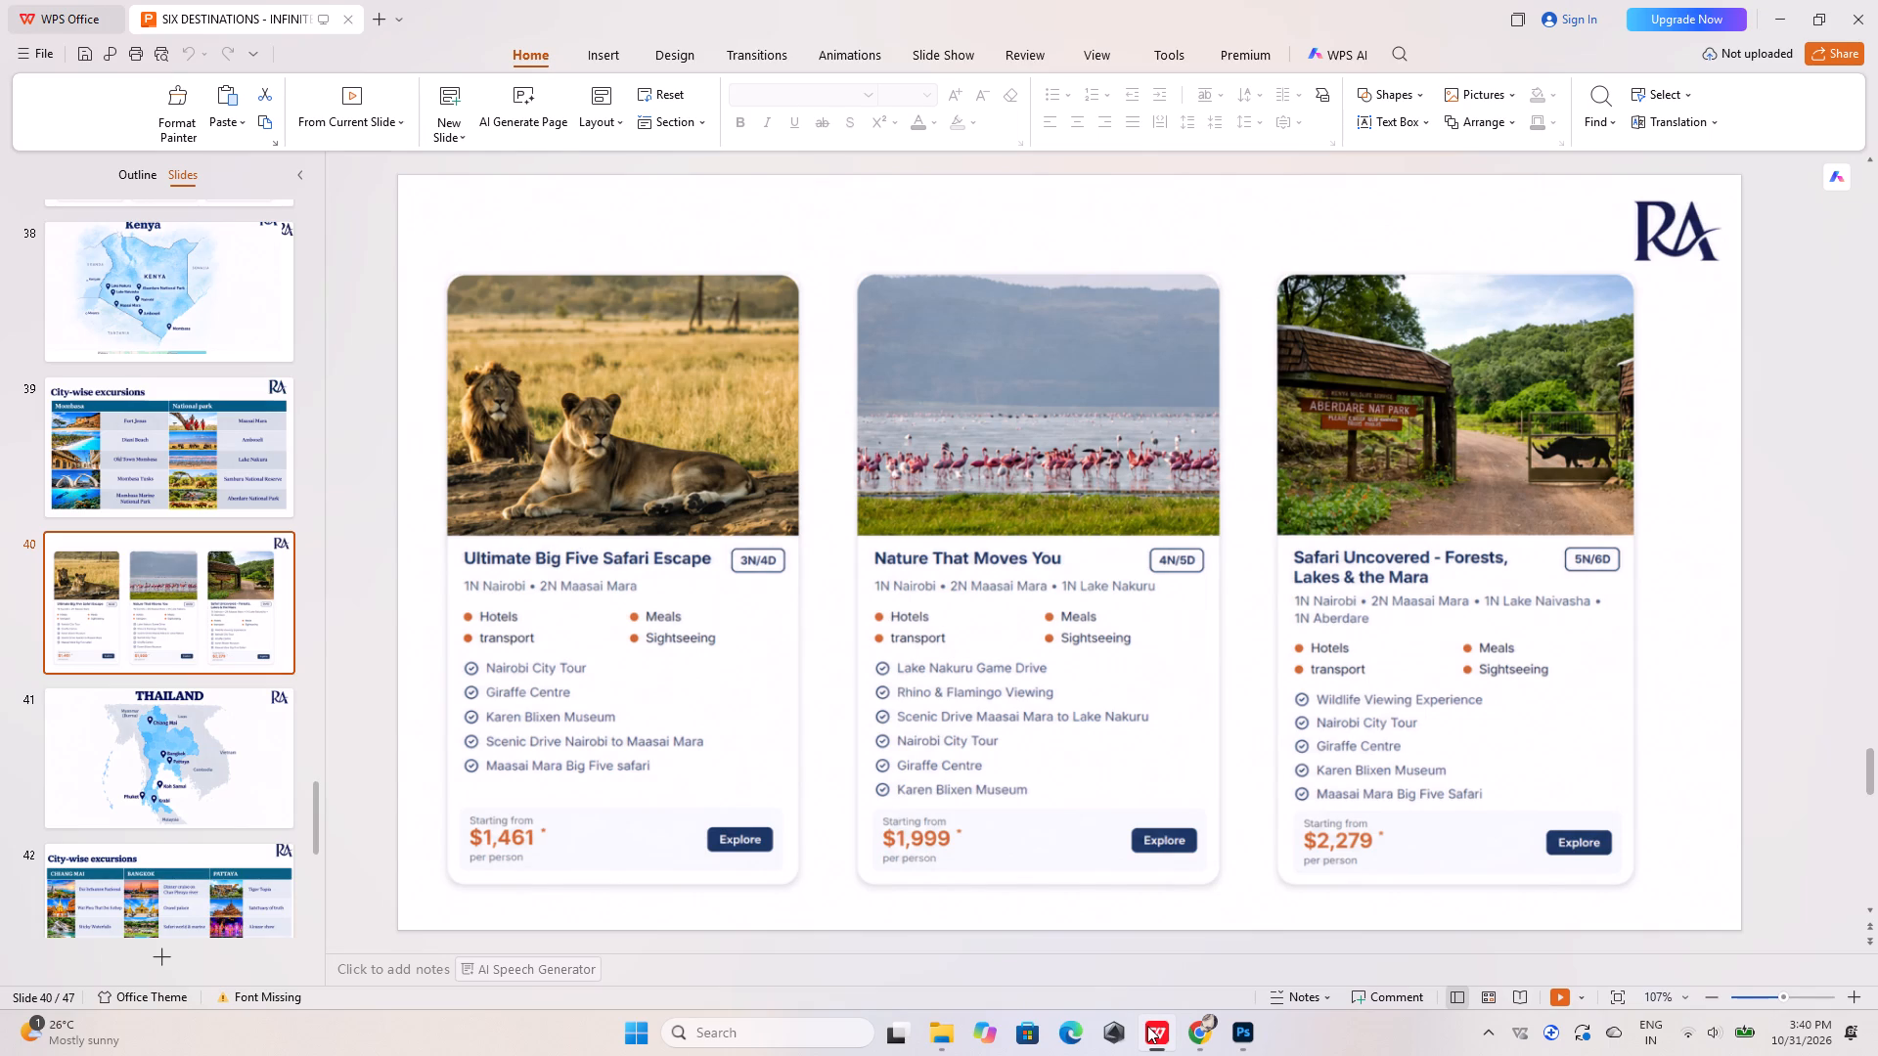
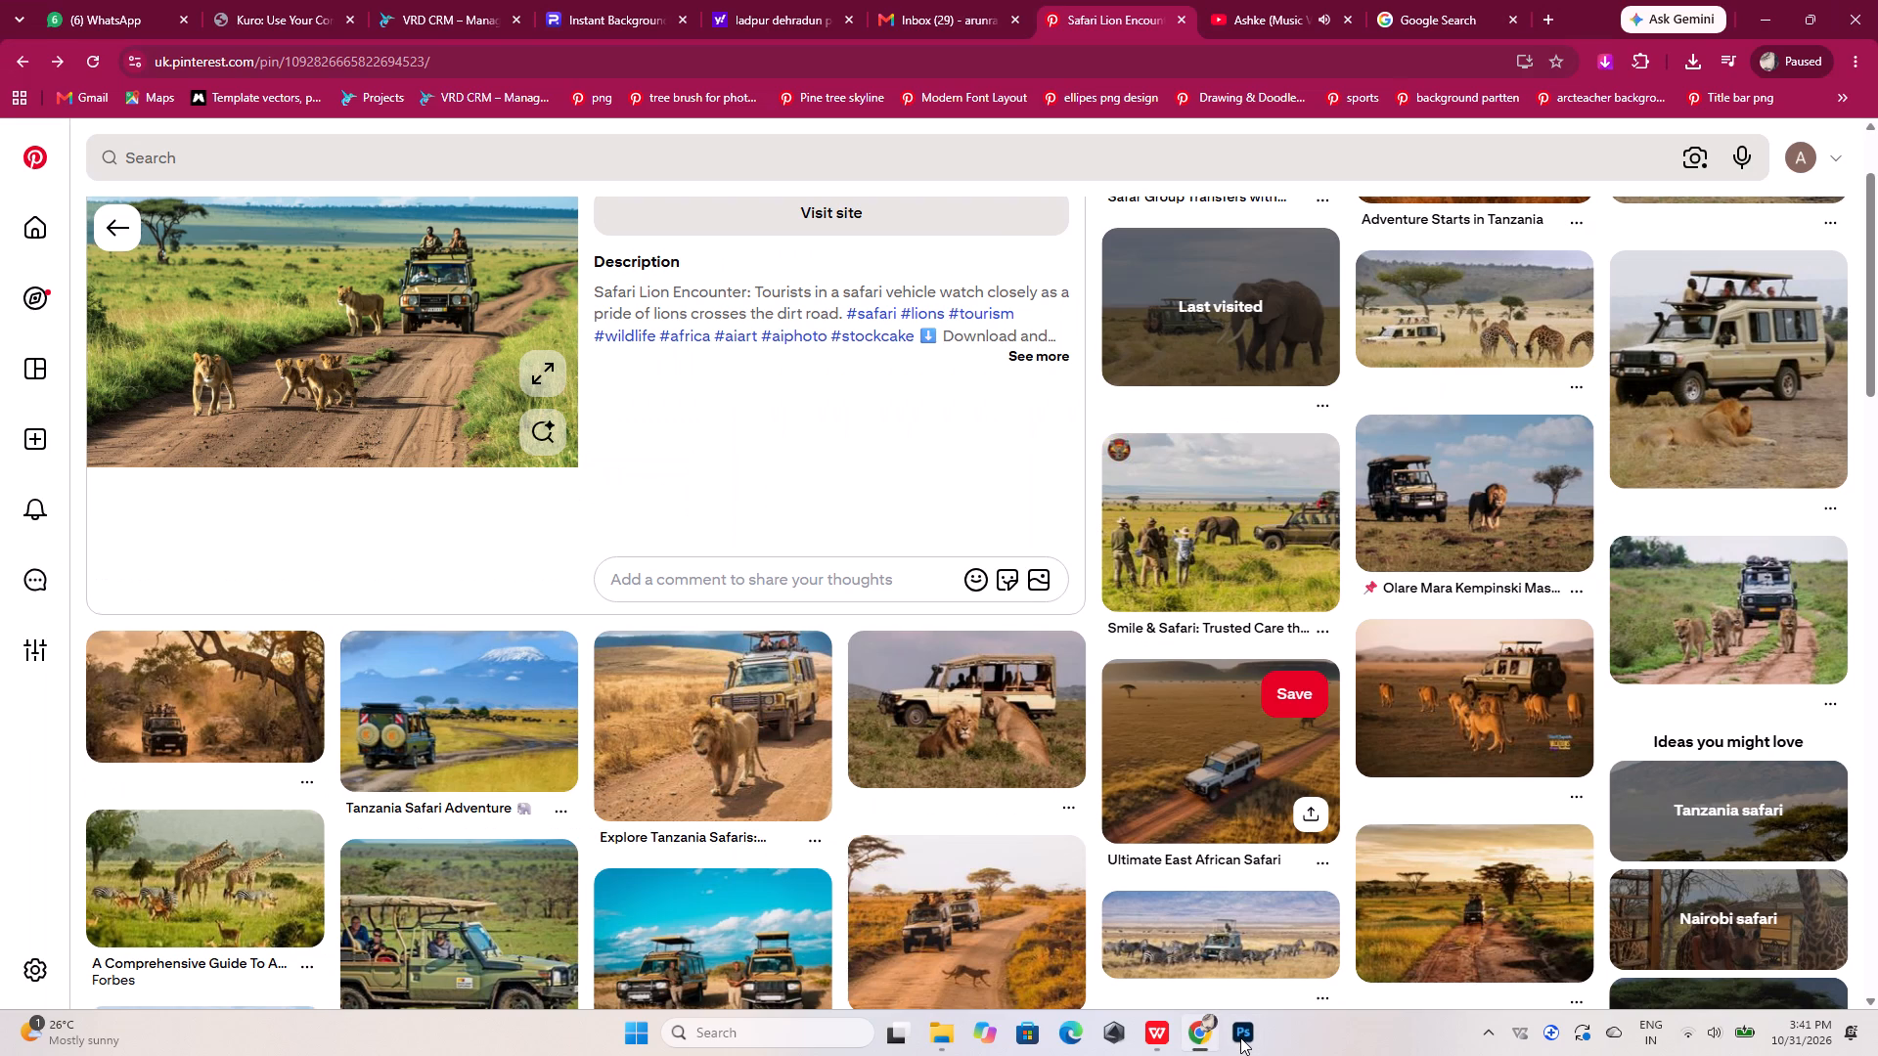
Download the Olare Mara Kempinski Masai Mara, Kenya lion-and-jeep image from its Pinterest pin and show it in the Downloads folder.
{"action": "left_click", "coordinate": [1475, 516]}
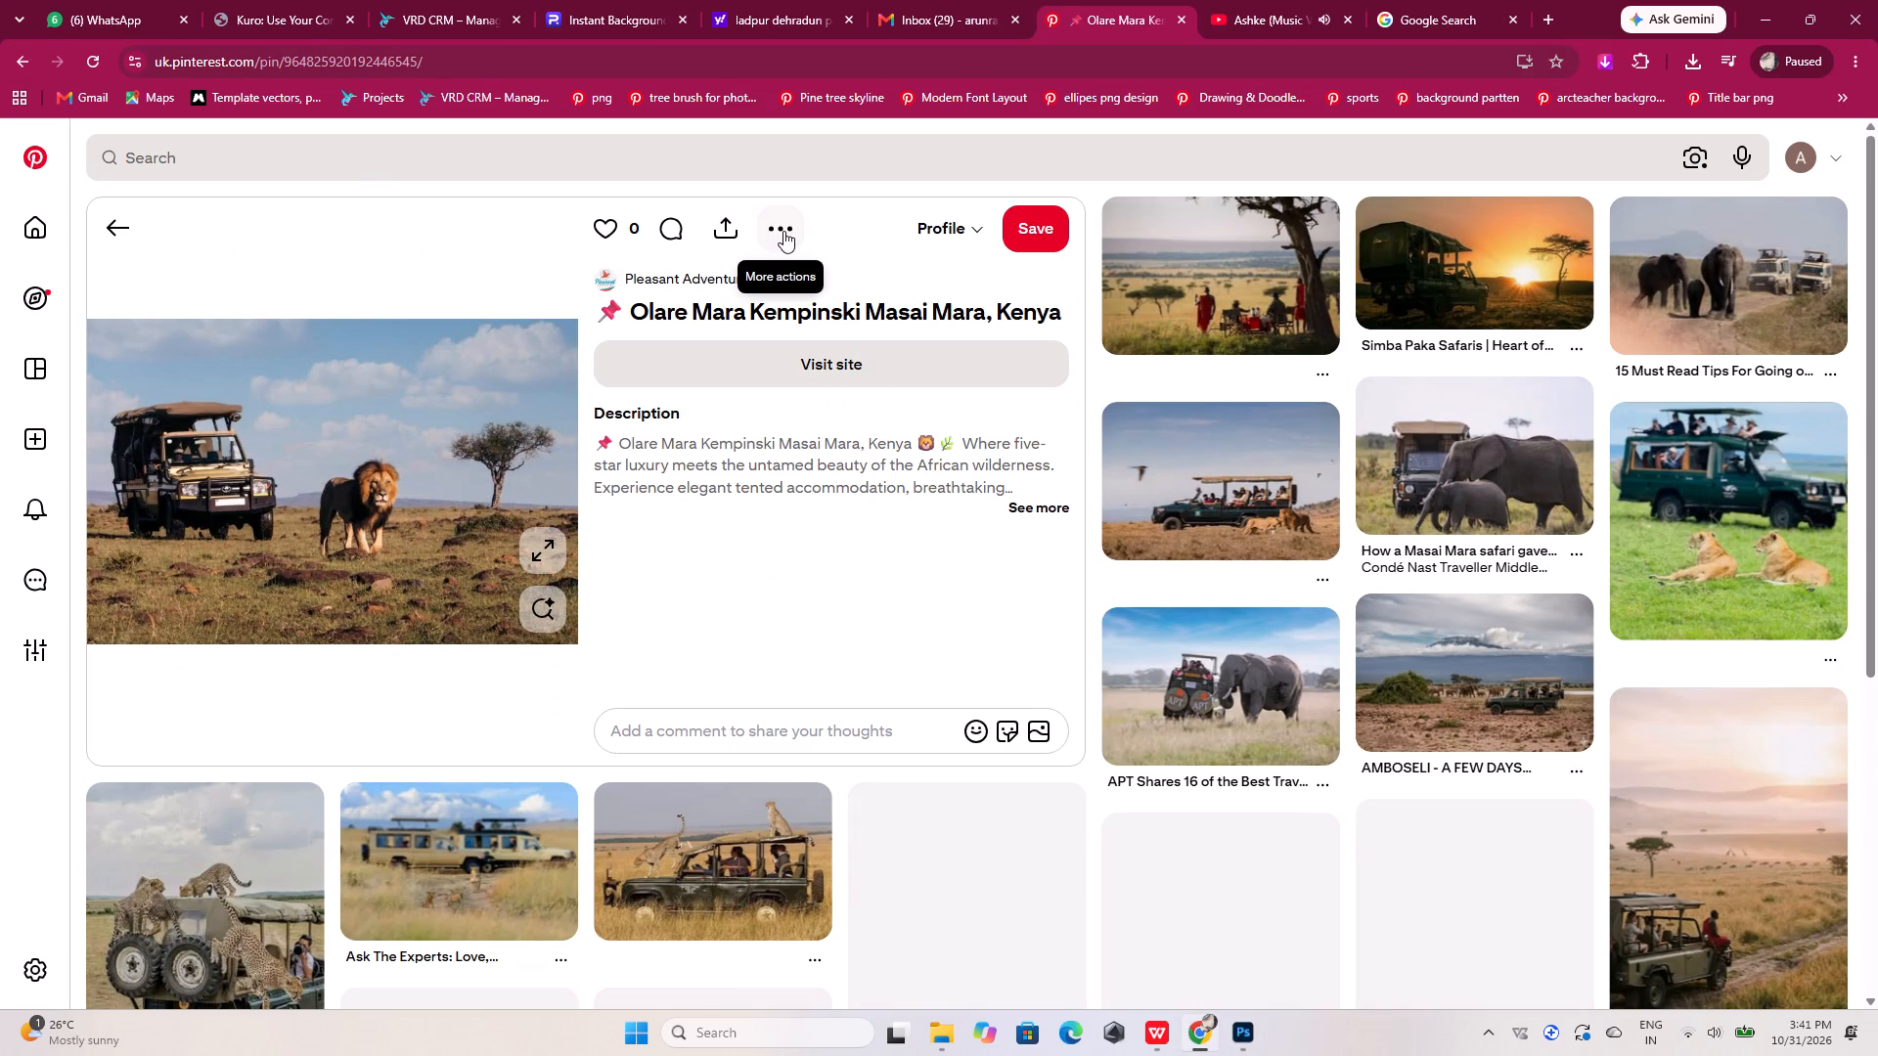
{"action": "left_click", "coordinate": [783, 231]}
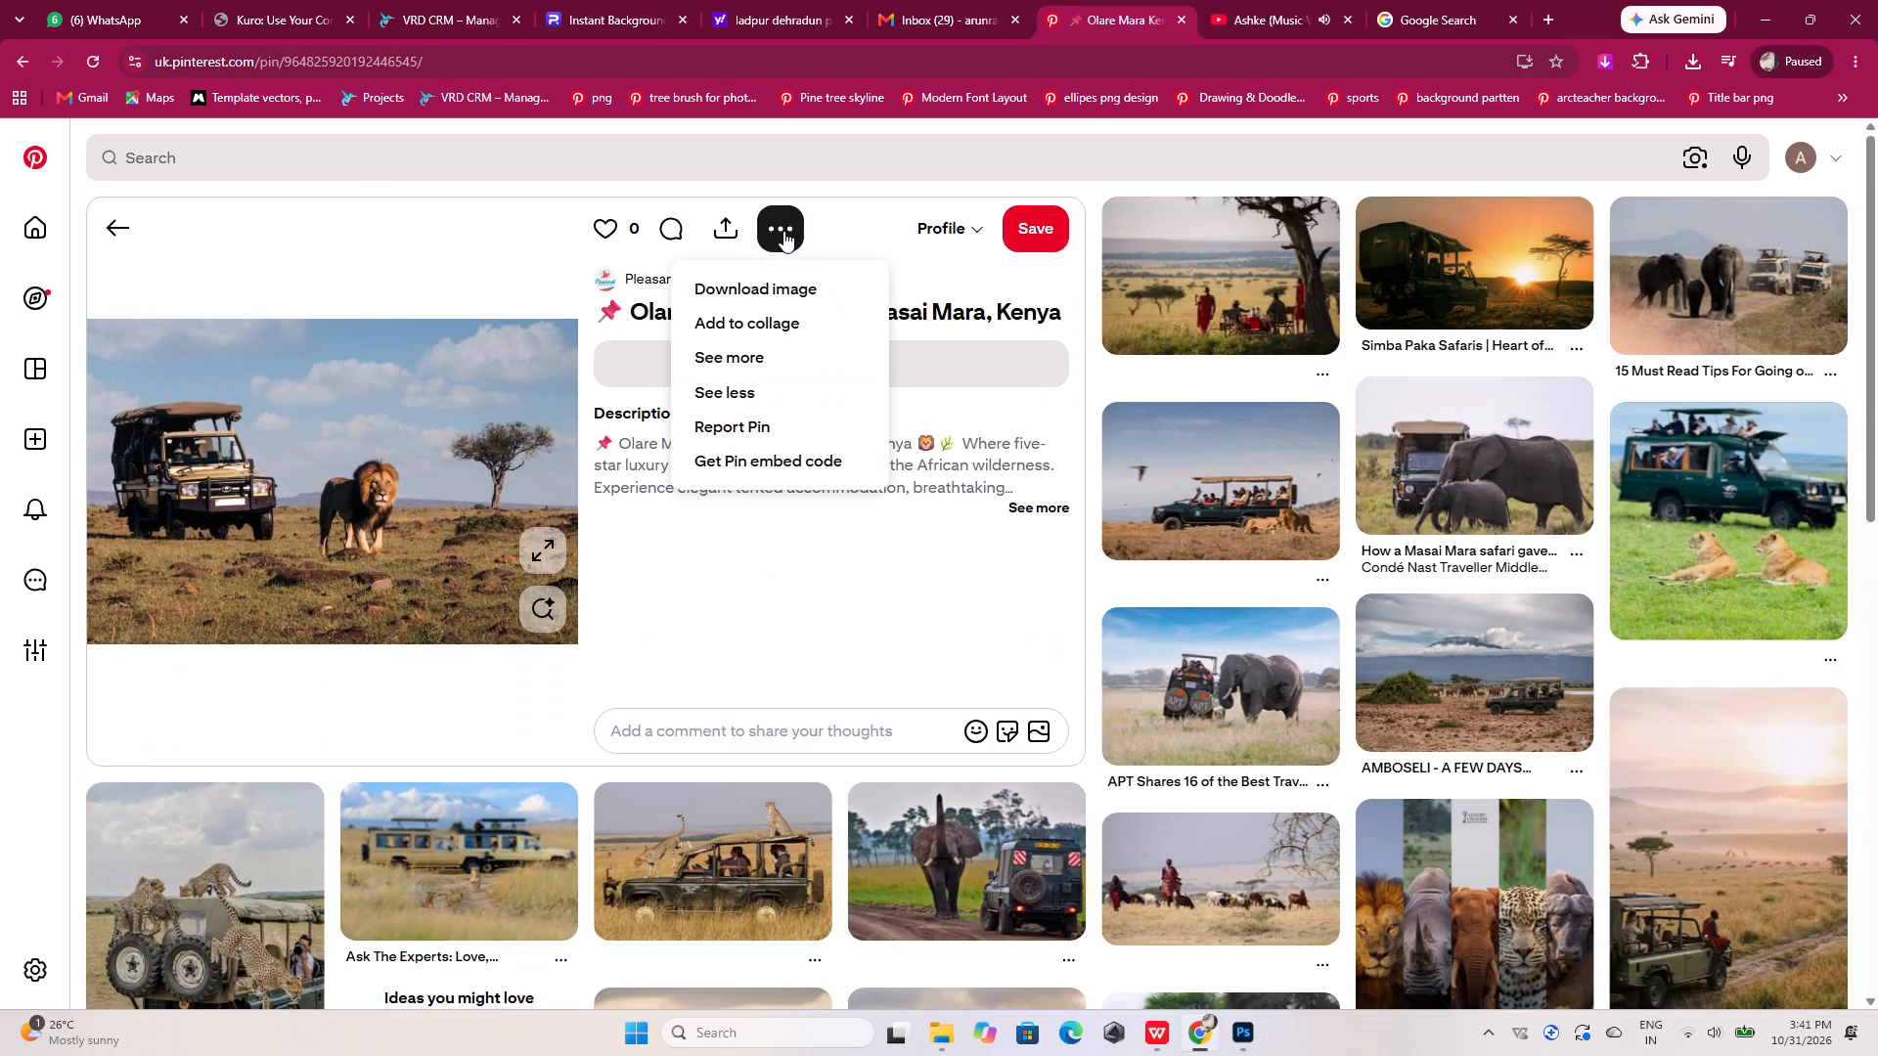
{"action": "left_click", "coordinate": [787, 284]}
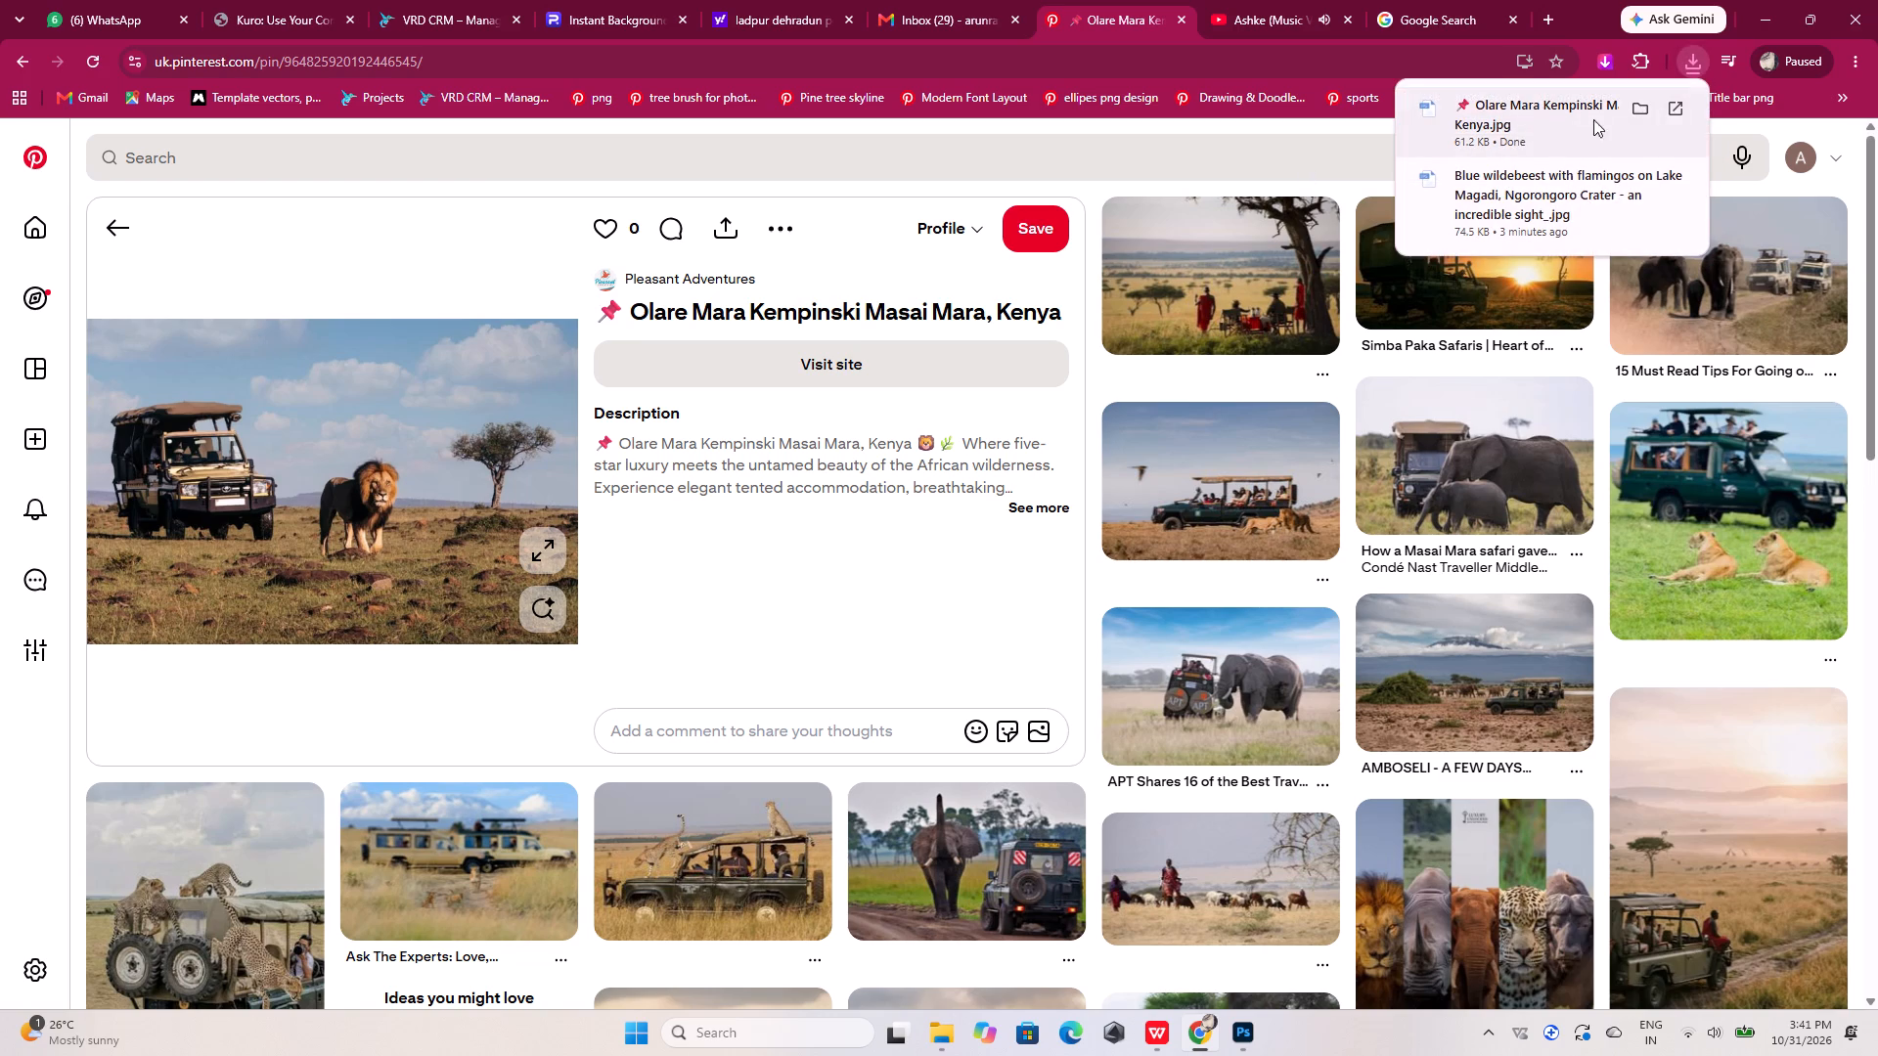
{"action": "left_click", "coordinate": [1637, 111]}
Place the downloaded lion-and-jeep photo in the Photoshop document, ending the open title text edit, and shrink it to roughly half size.
{"action": "left_click_drag", "start_coordinate": [1568, 287], "coordinate": [1431, 768]}
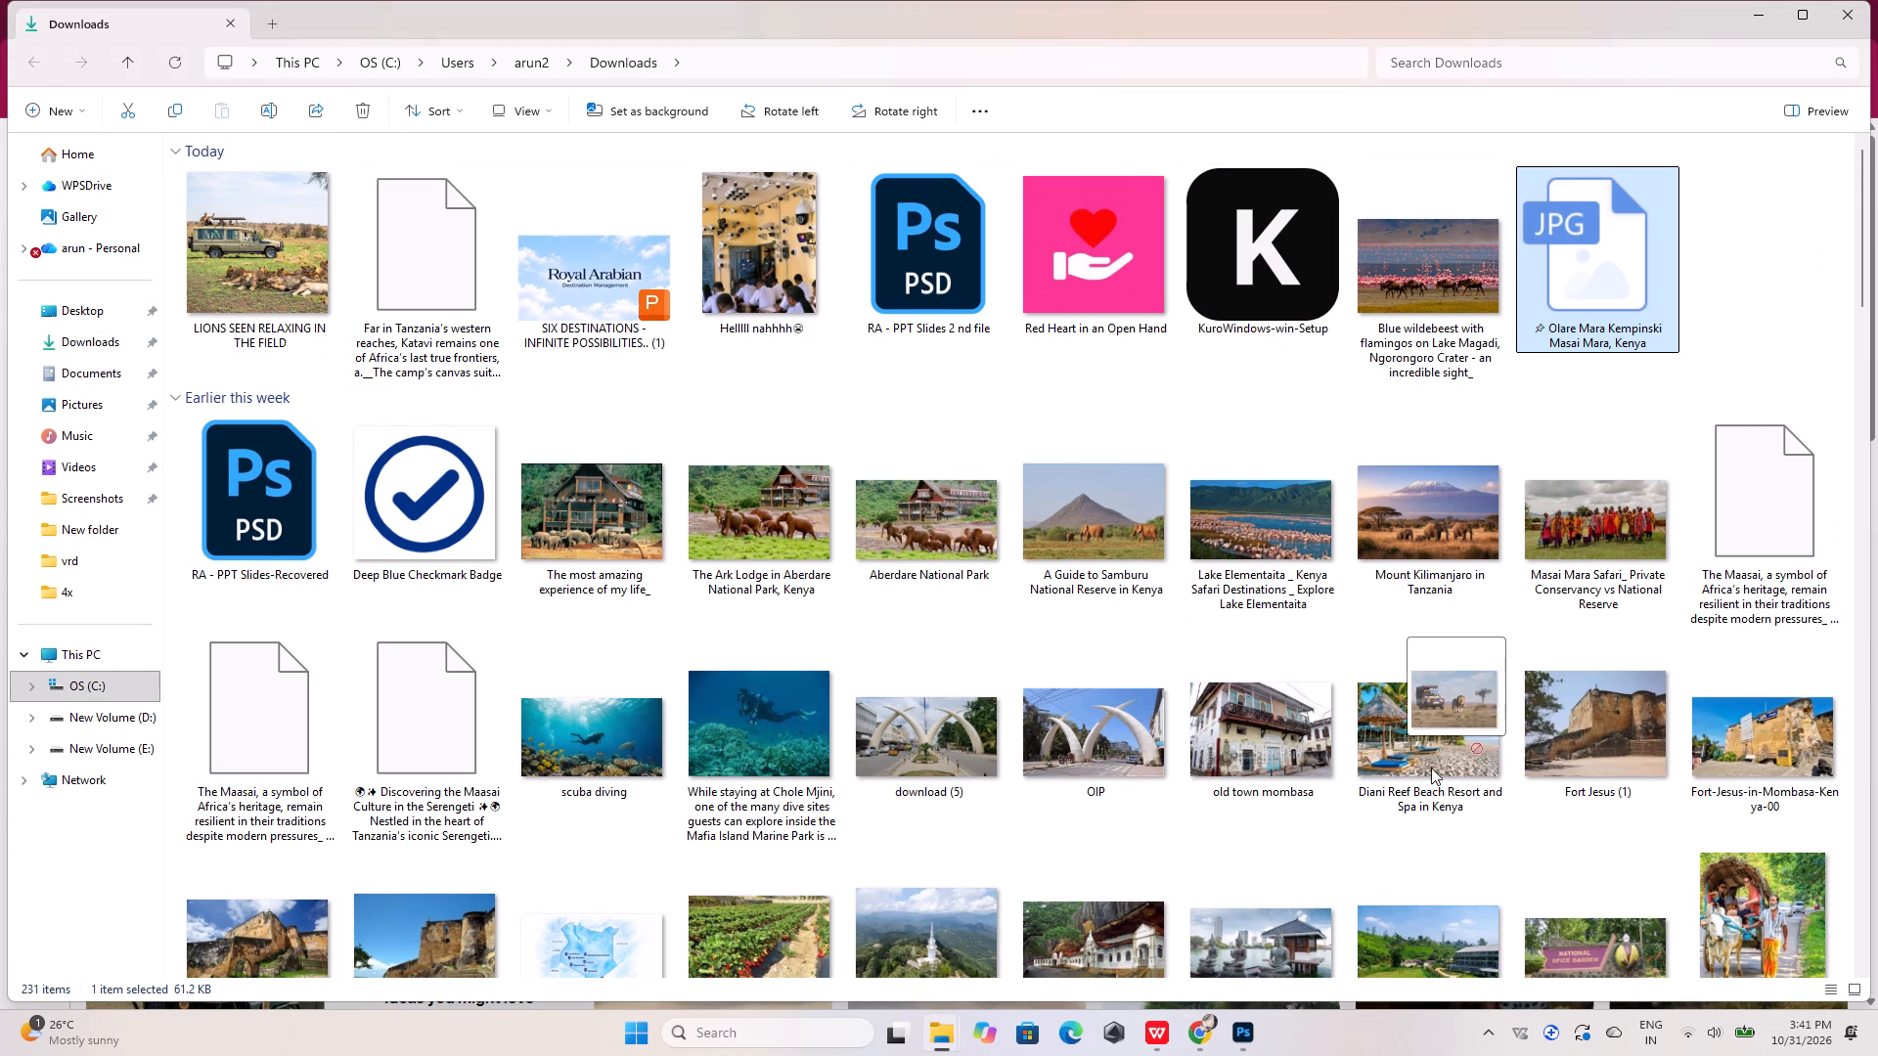
{"action": "left_click_drag", "start_coordinate": [1431, 768], "coordinate": [1064, 736]}
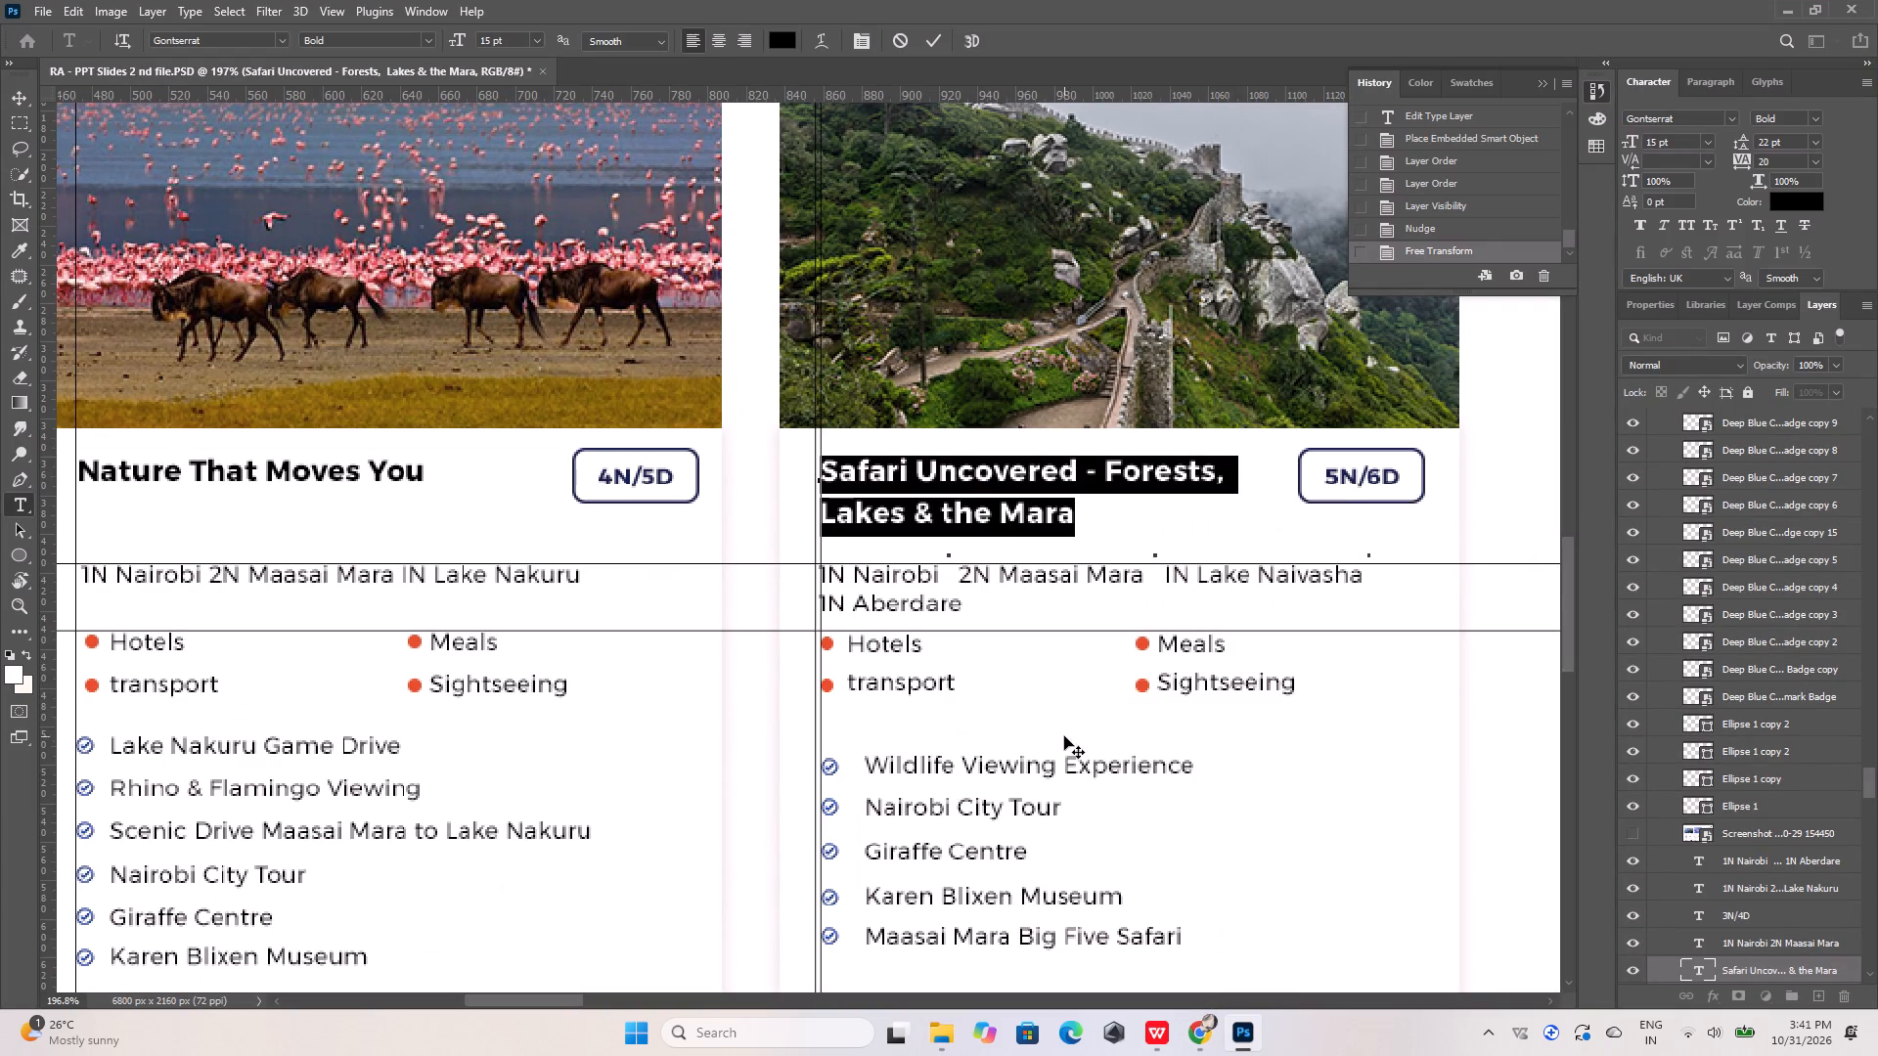
{"action": "left_click", "coordinate": [931, 44]}
{"action": "left_click", "coordinate": [955, 1034]}
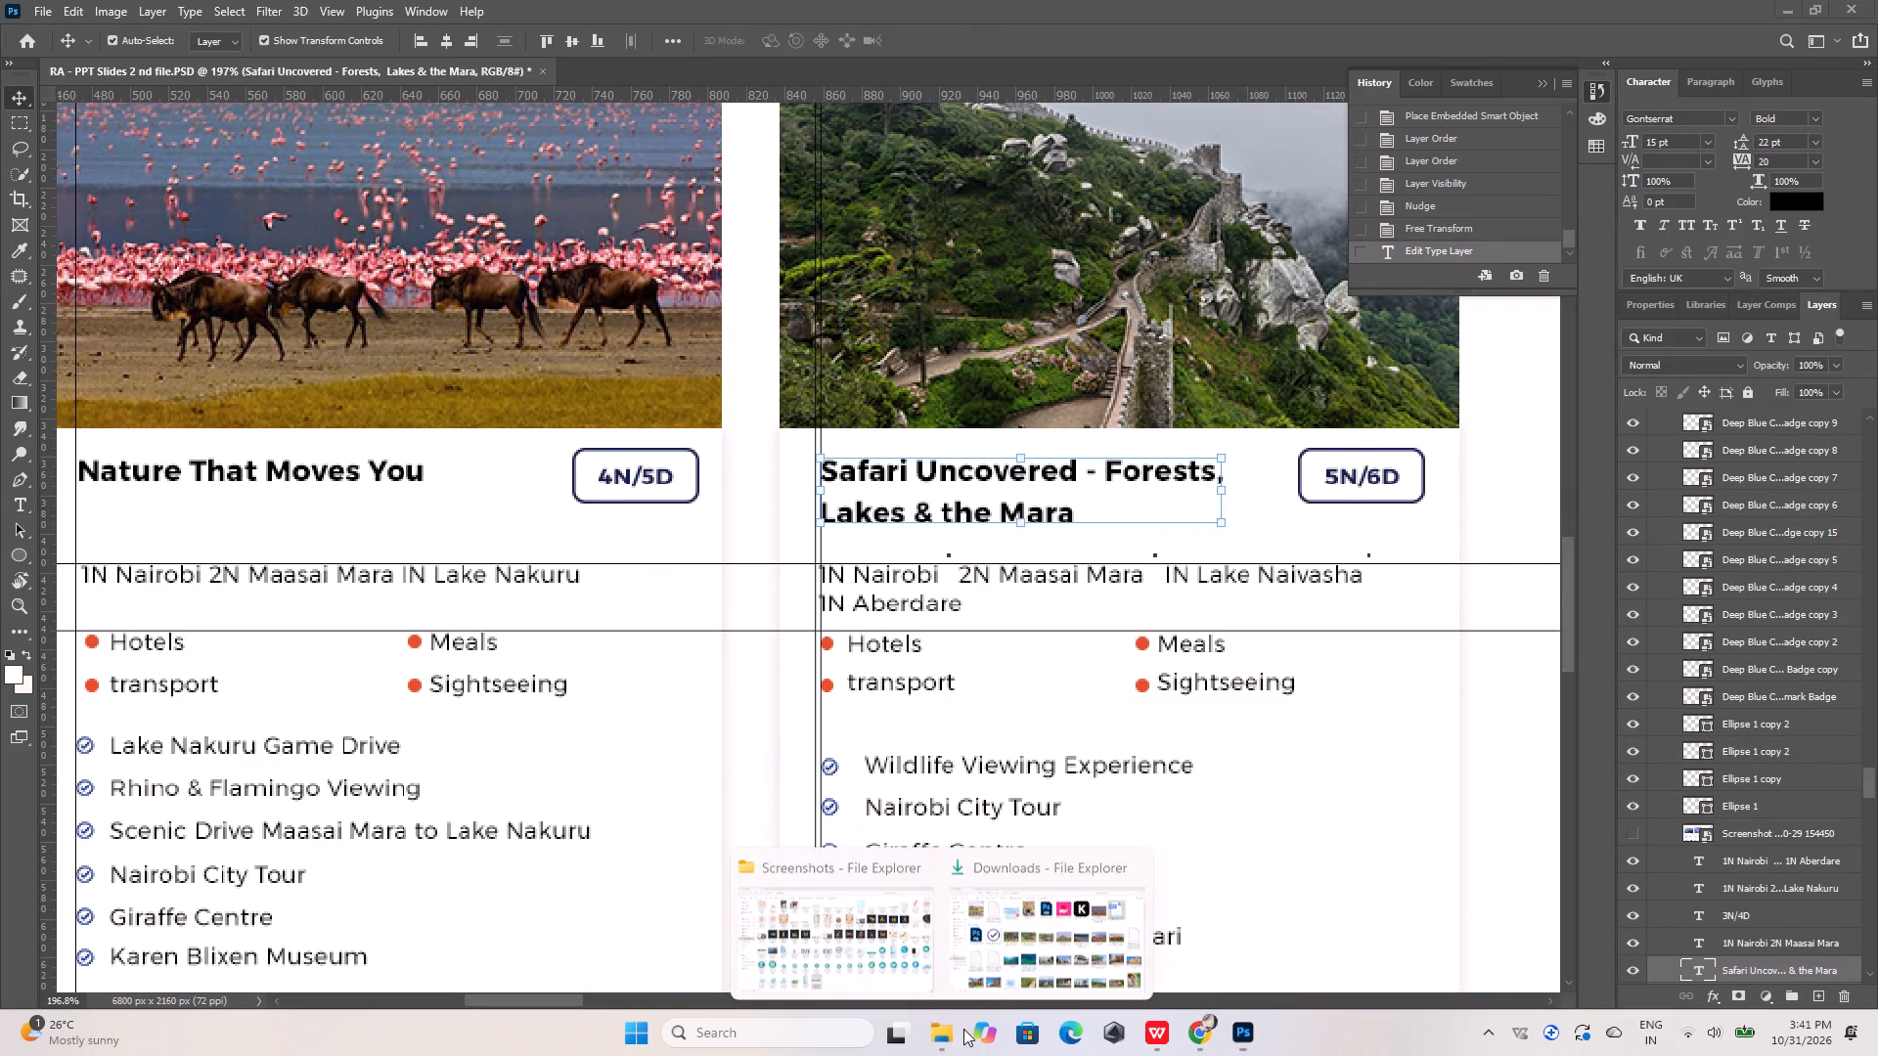
{"action": "left_click", "coordinate": [1051, 957]}
{"action": "left_click_drag", "start_coordinate": [1562, 239], "coordinate": [1223, 1001]}
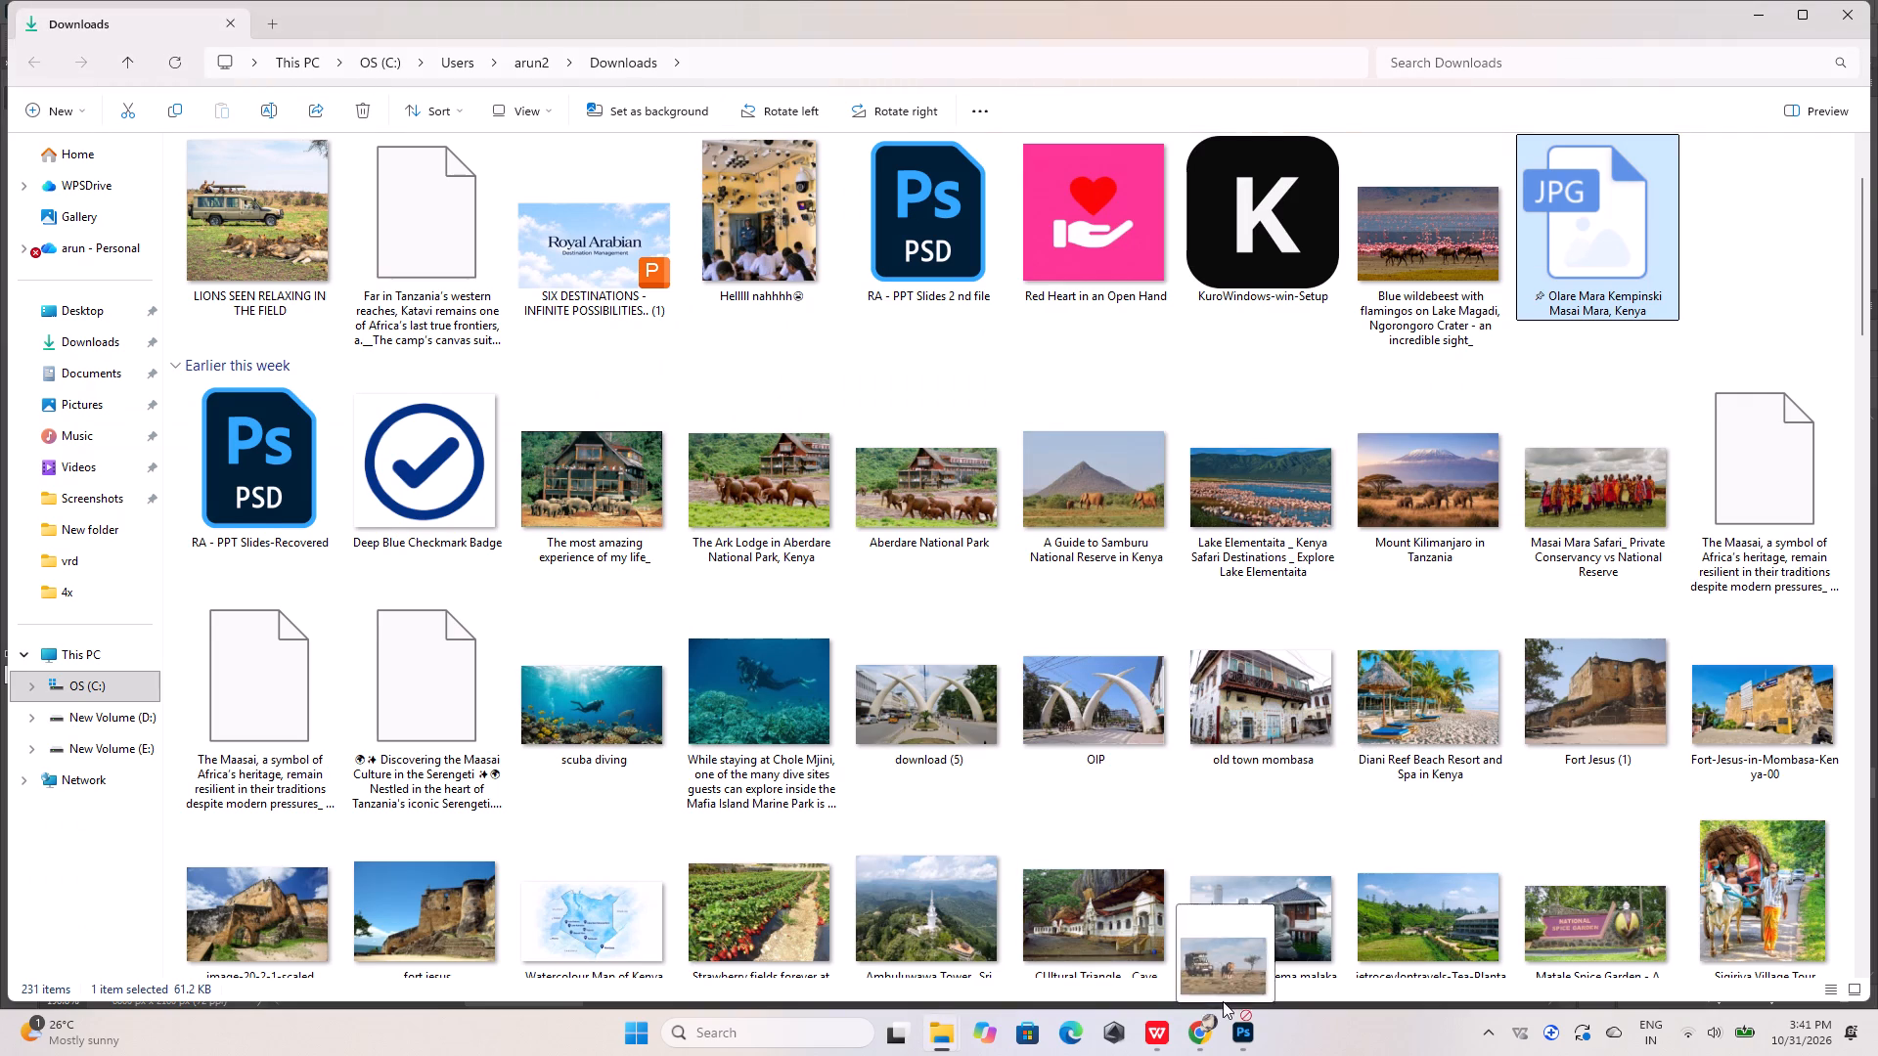
{"action": "left_click_drag", "start_coordinate": [1223, 1001], "coordinate": [814, 693]}
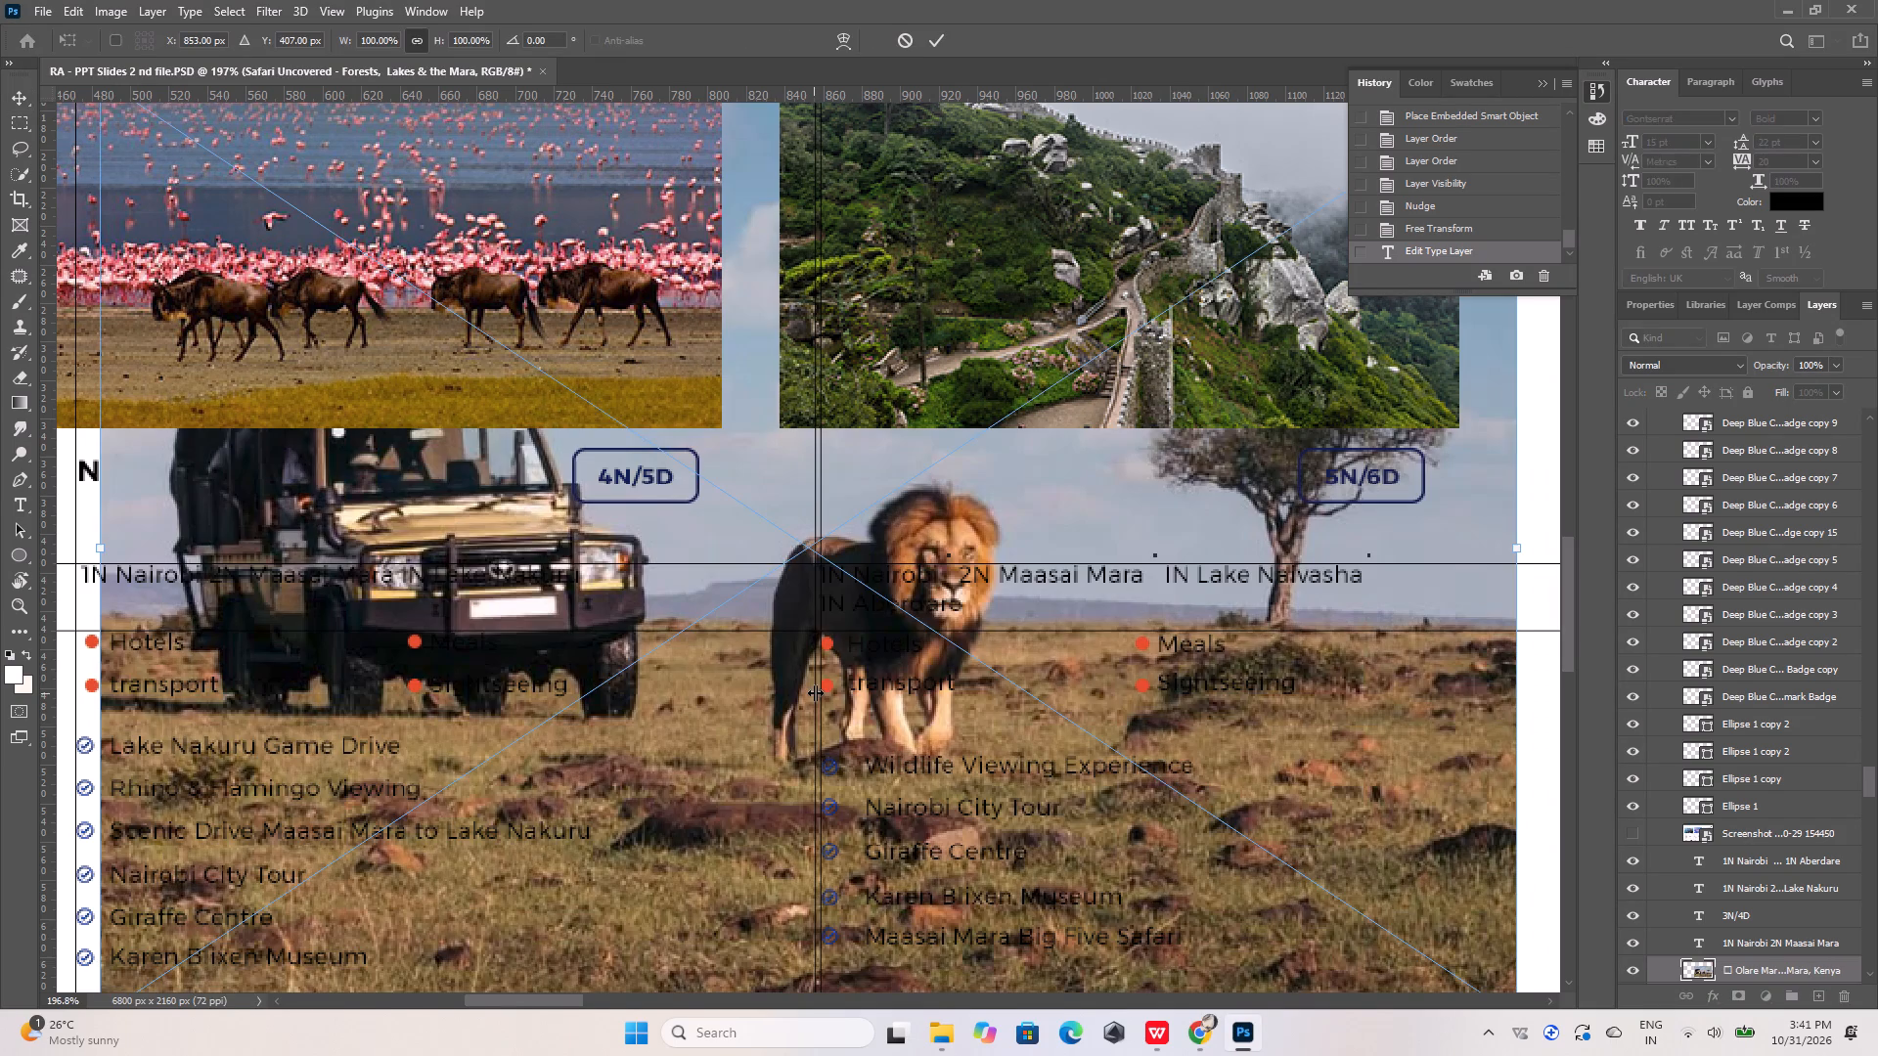
{"action": "scroll", "coordinate": [921, 699], "scroll_direction": "down", "scroll_amount": 10, "text": "alt"}
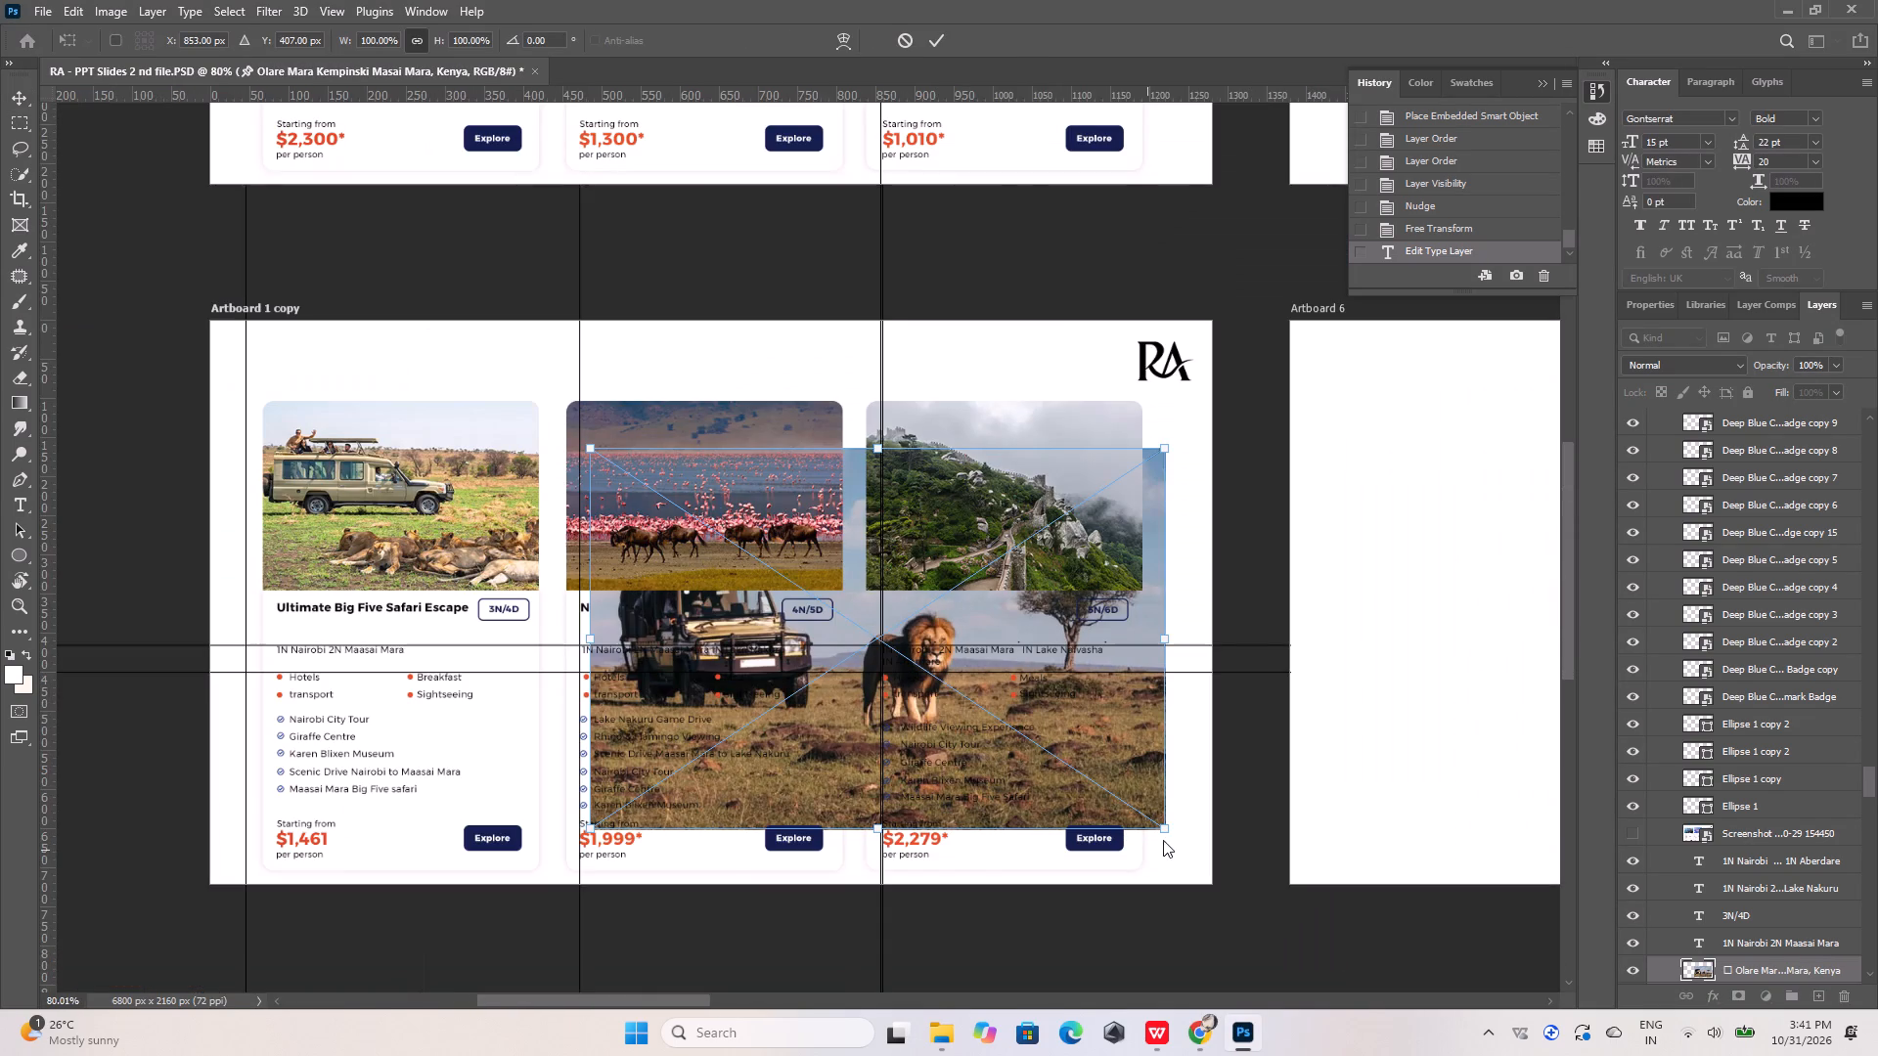
{"action": "left_click", "coordinate": [1164, 830]}
{"action": "left_click_drag", "start_coordinate": [1164, 830], "coordinate": [909, 642]}
Move the lion photo's layer into Group 2, between the castle photo and the third card's rounded rectangle, so it is clipped to that rectangle.
{"action": "left_click_drag", "start_coordinate": [1805, 965], "coordinate": [1787, 889]}
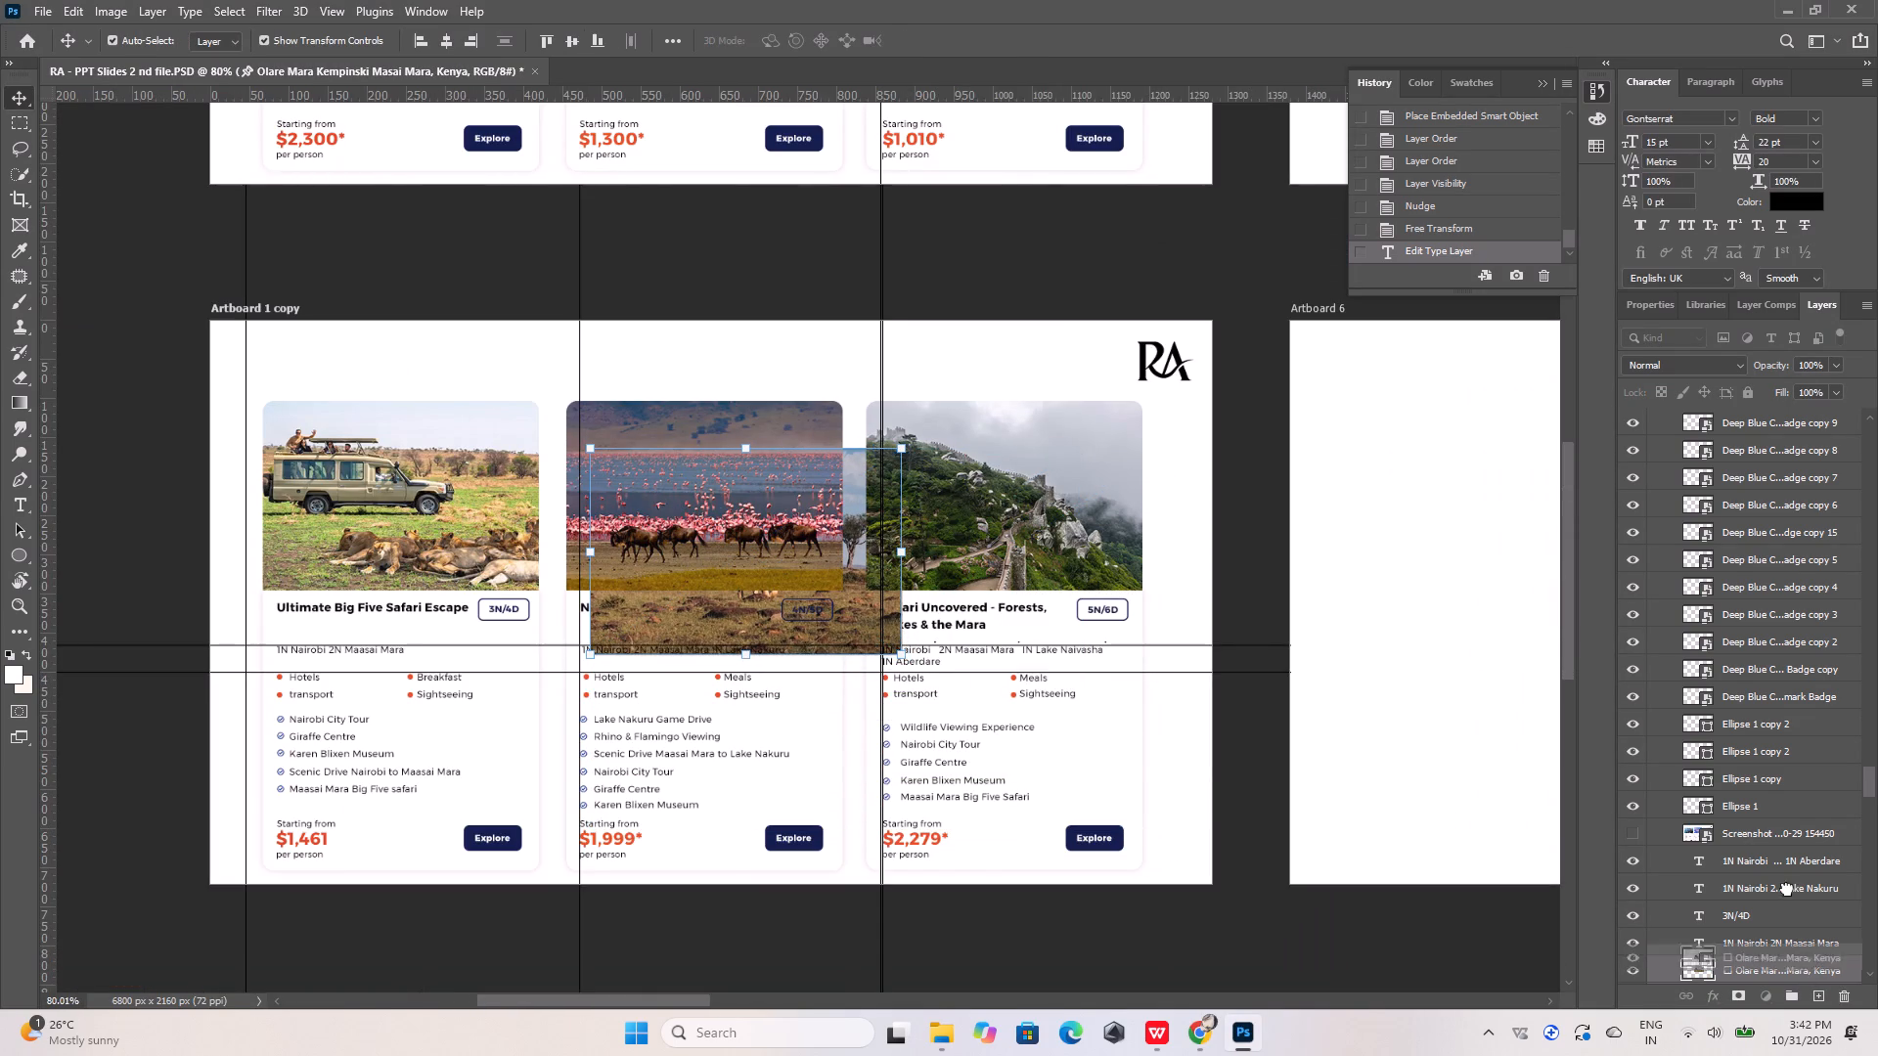
{"action": "left_click_drag", "start_coordinate": [1787, 889], "coordinate": [1829, 336]}
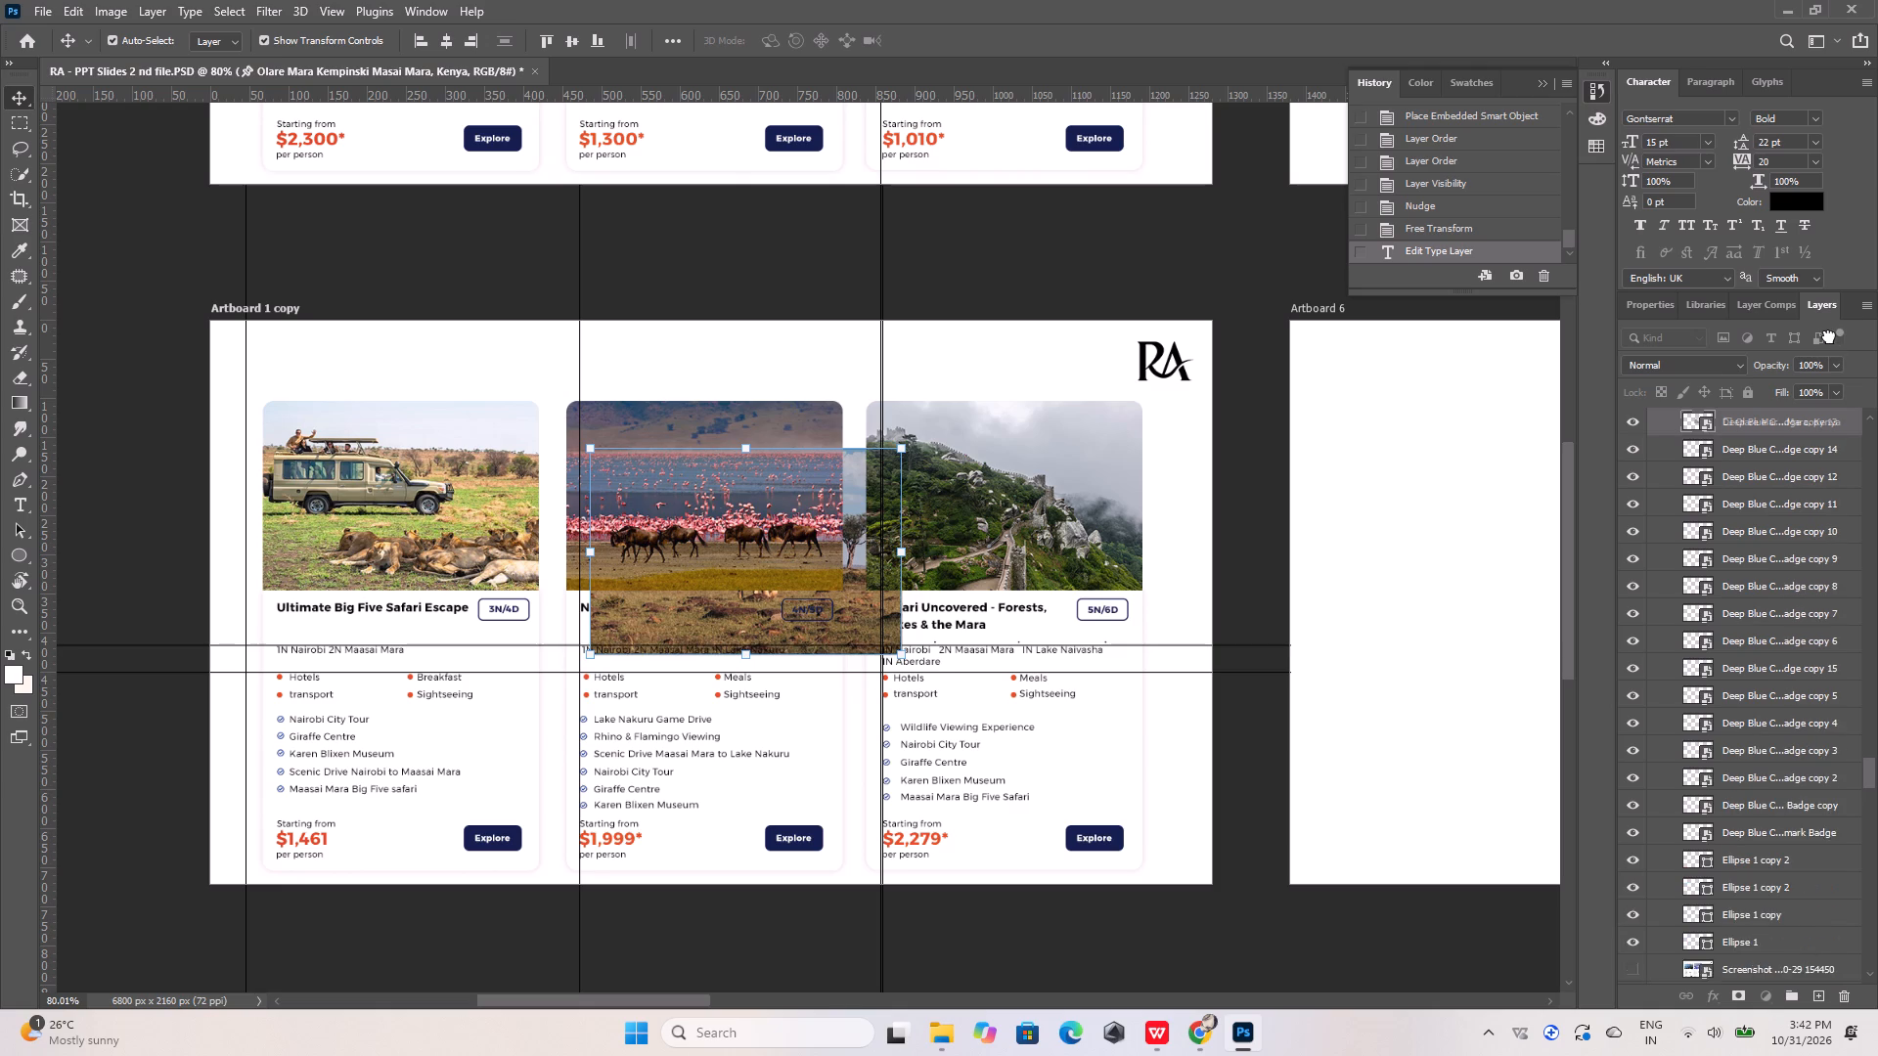
{"action": "left_click_drag", "start_coordinate": [1829, 336], "coordinate": [1822, 288]}
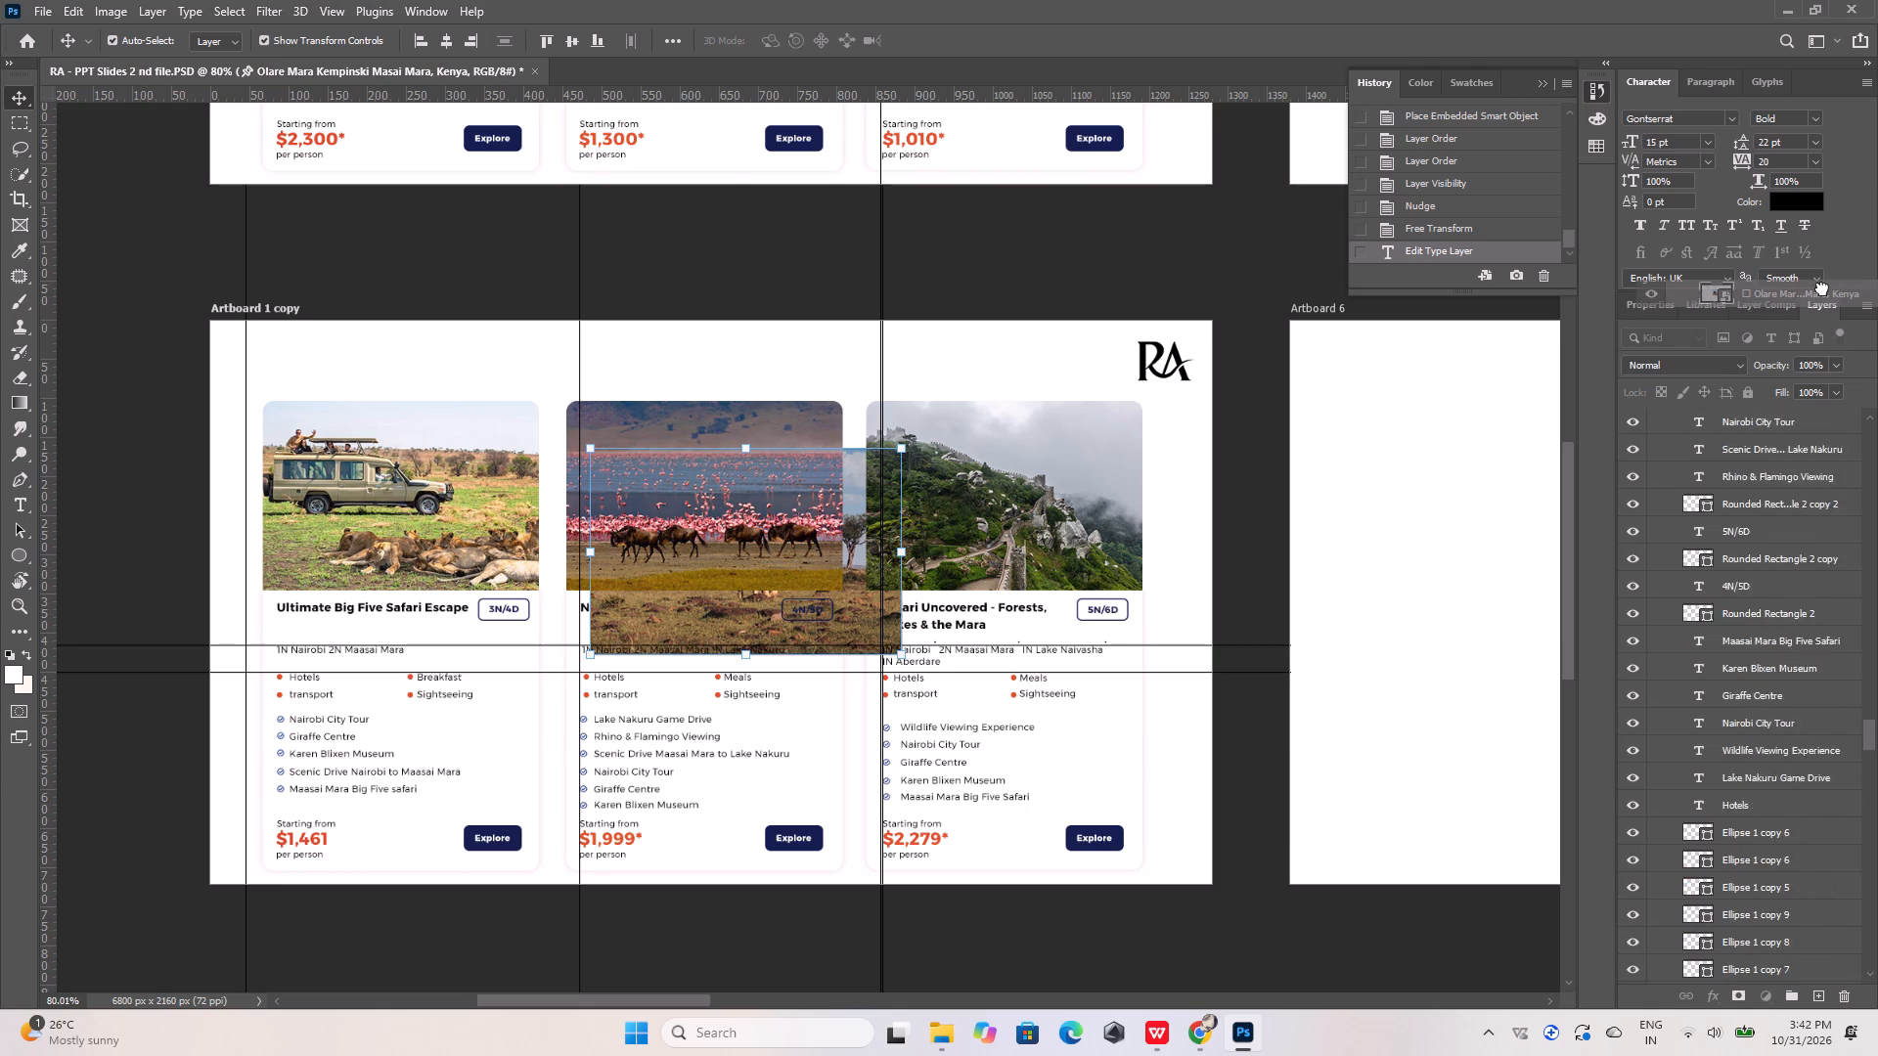
{"action": "left_click_drag", "start_coordinate": [1822, 288], "coordinate": [1822, 292]}
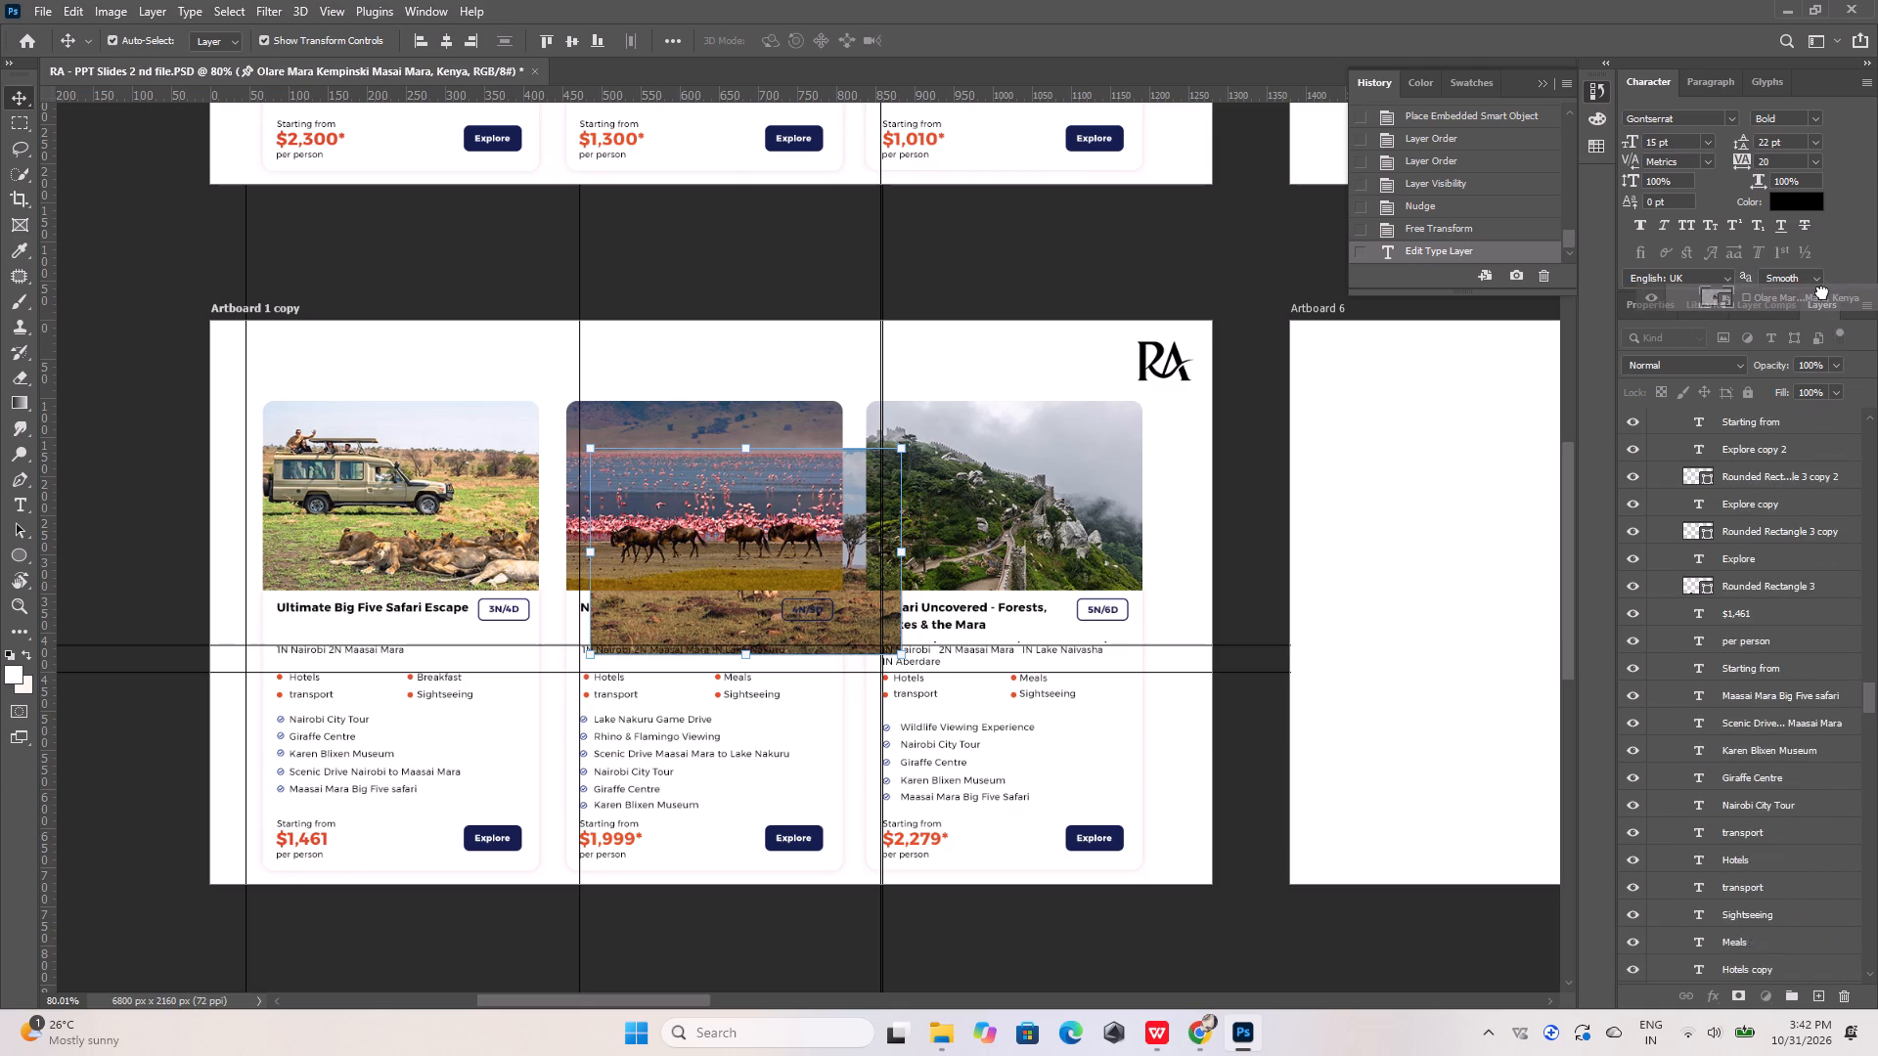
{"action": "left_click_drag", "start_coordinate": [1822, 292], "coordinate": [1848, 743]}
{"action": "left_click", "coordinate": [1004, 456]}
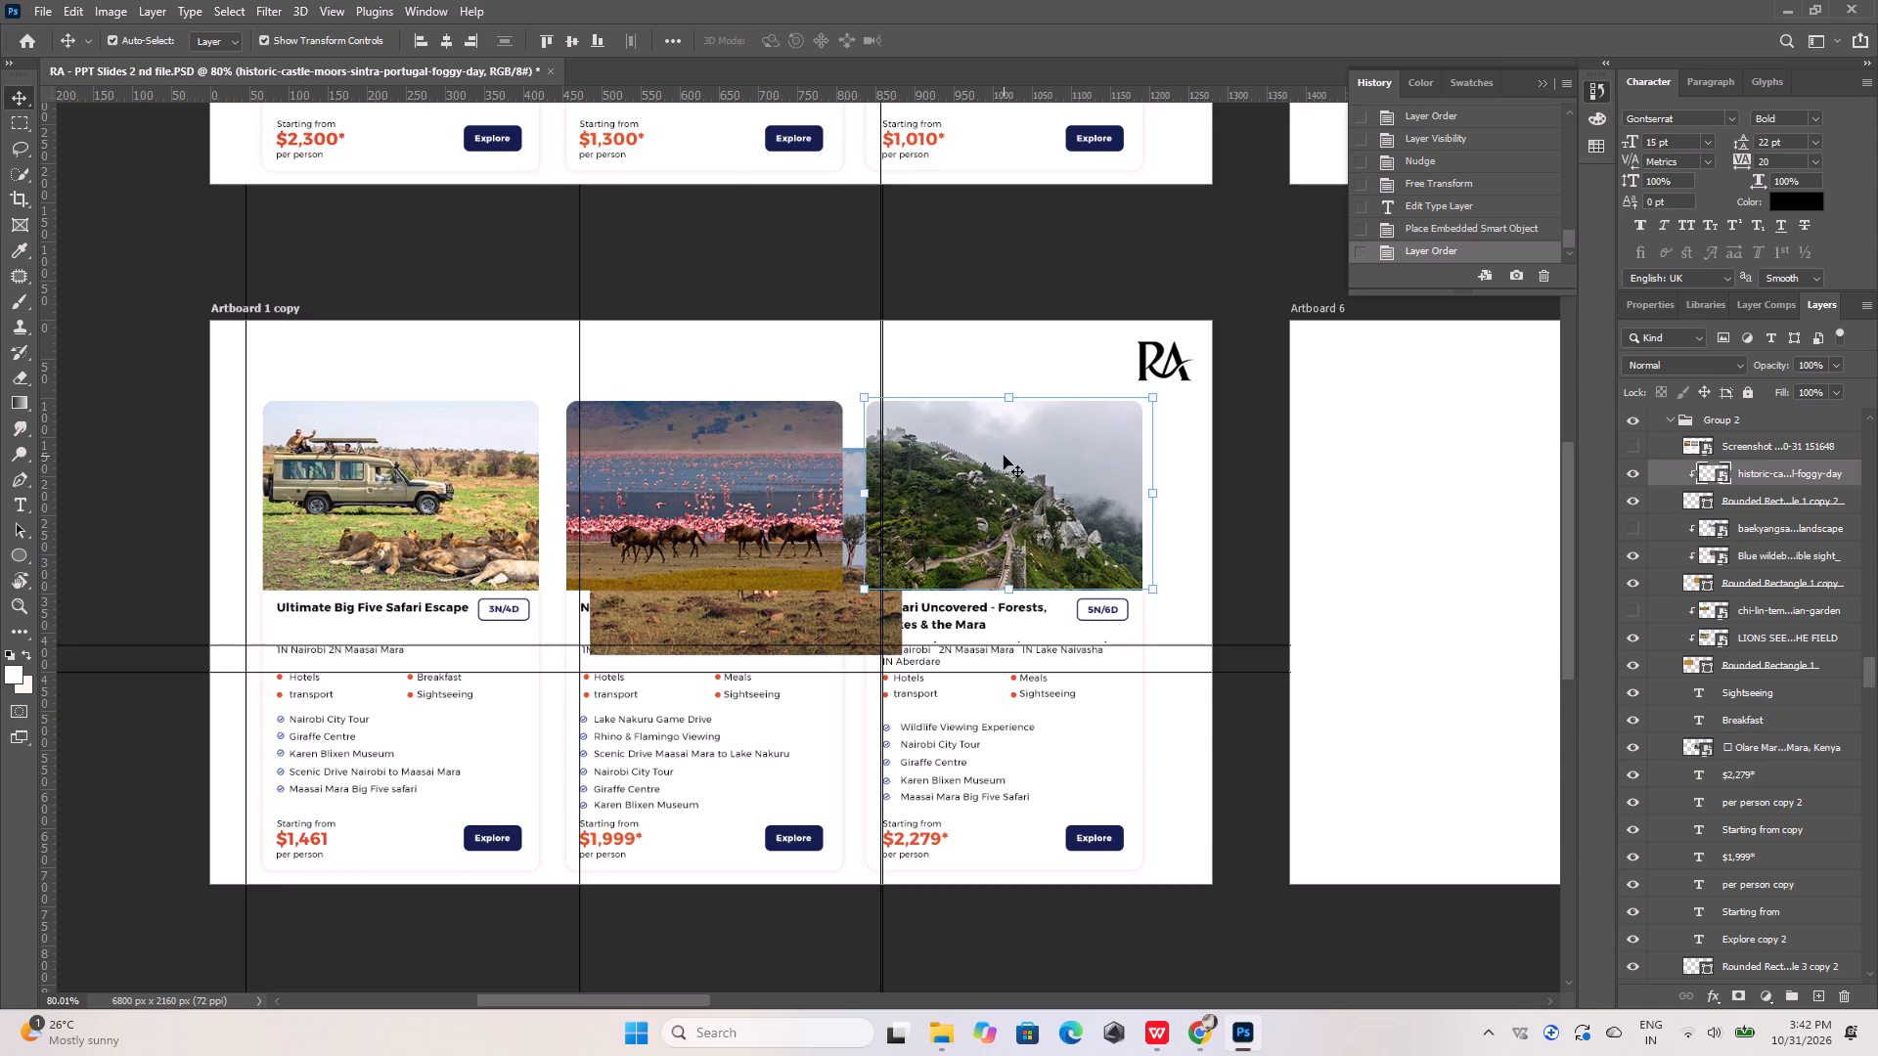
{"action": "left_click_drag", "start_coordinate": [1752, 747], "coordinate": [1745, 491]}
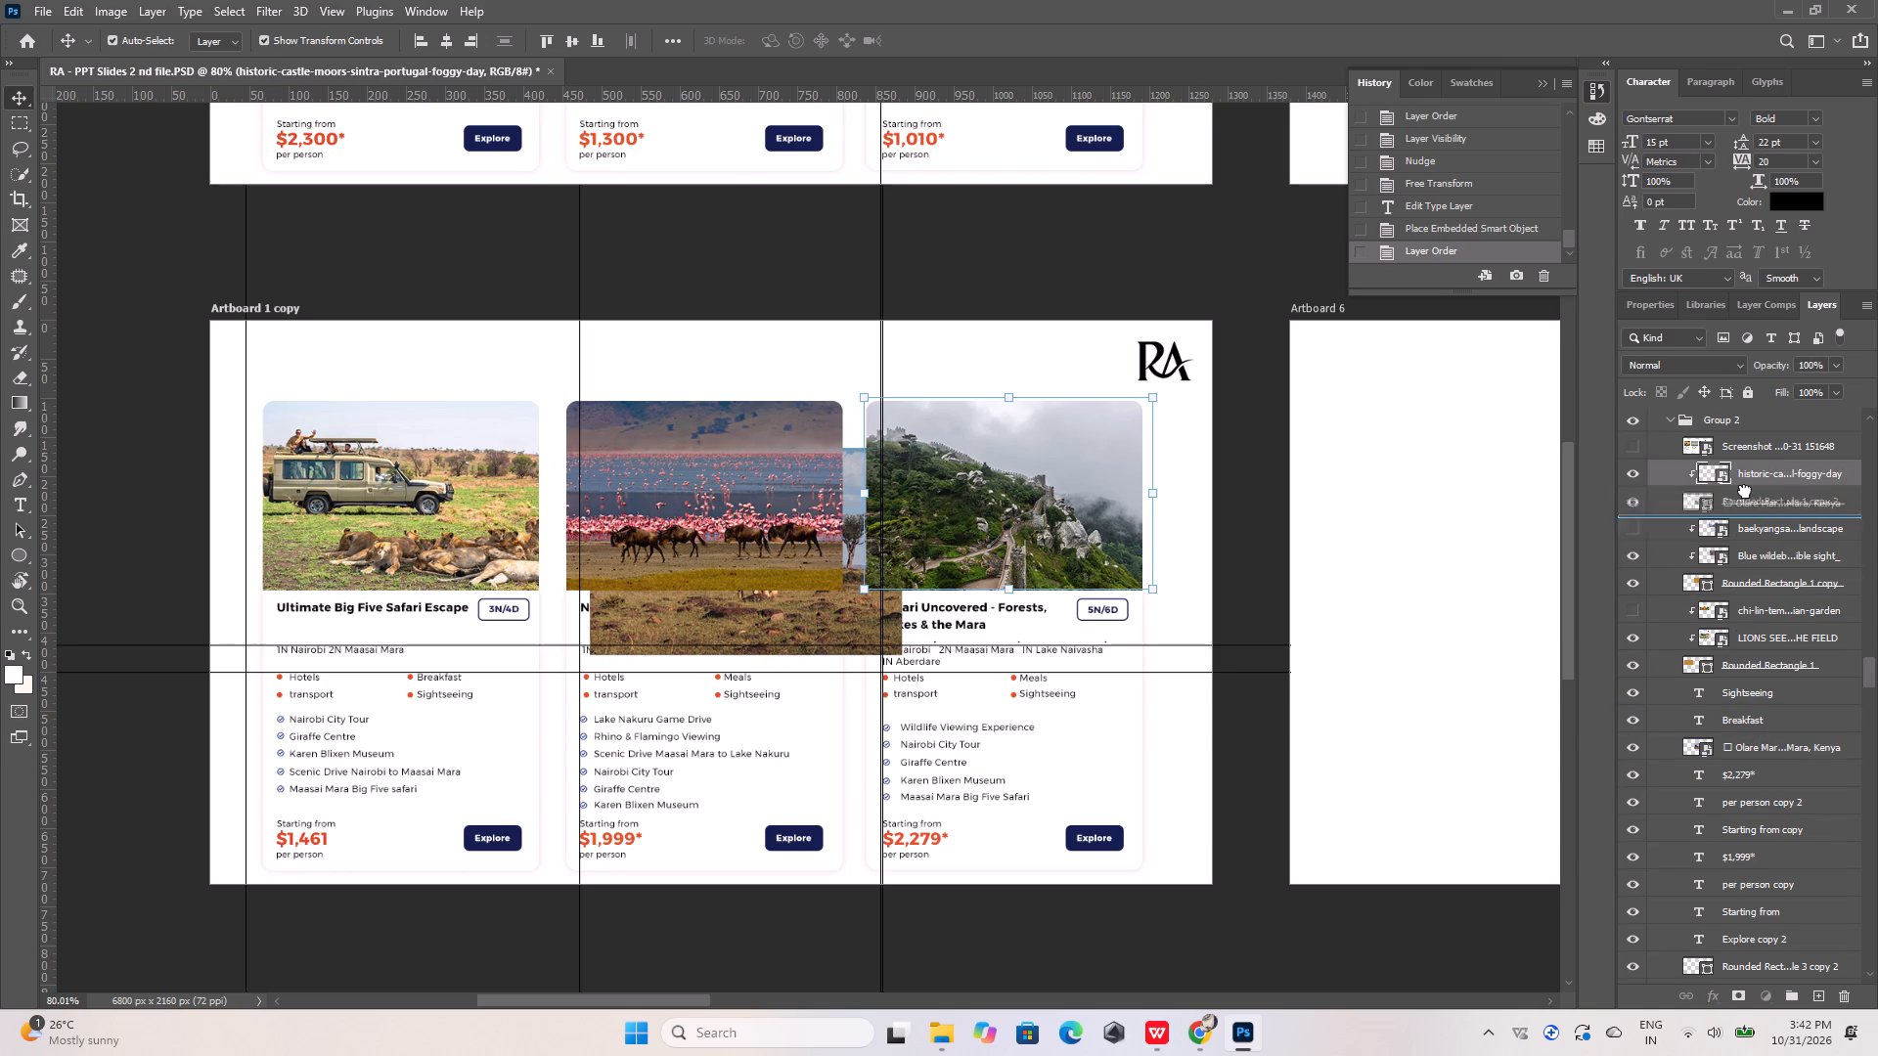
{"action": "left_click_drag", "start_coordinate": [1745, 491], "coordinate": [1746, 479]}
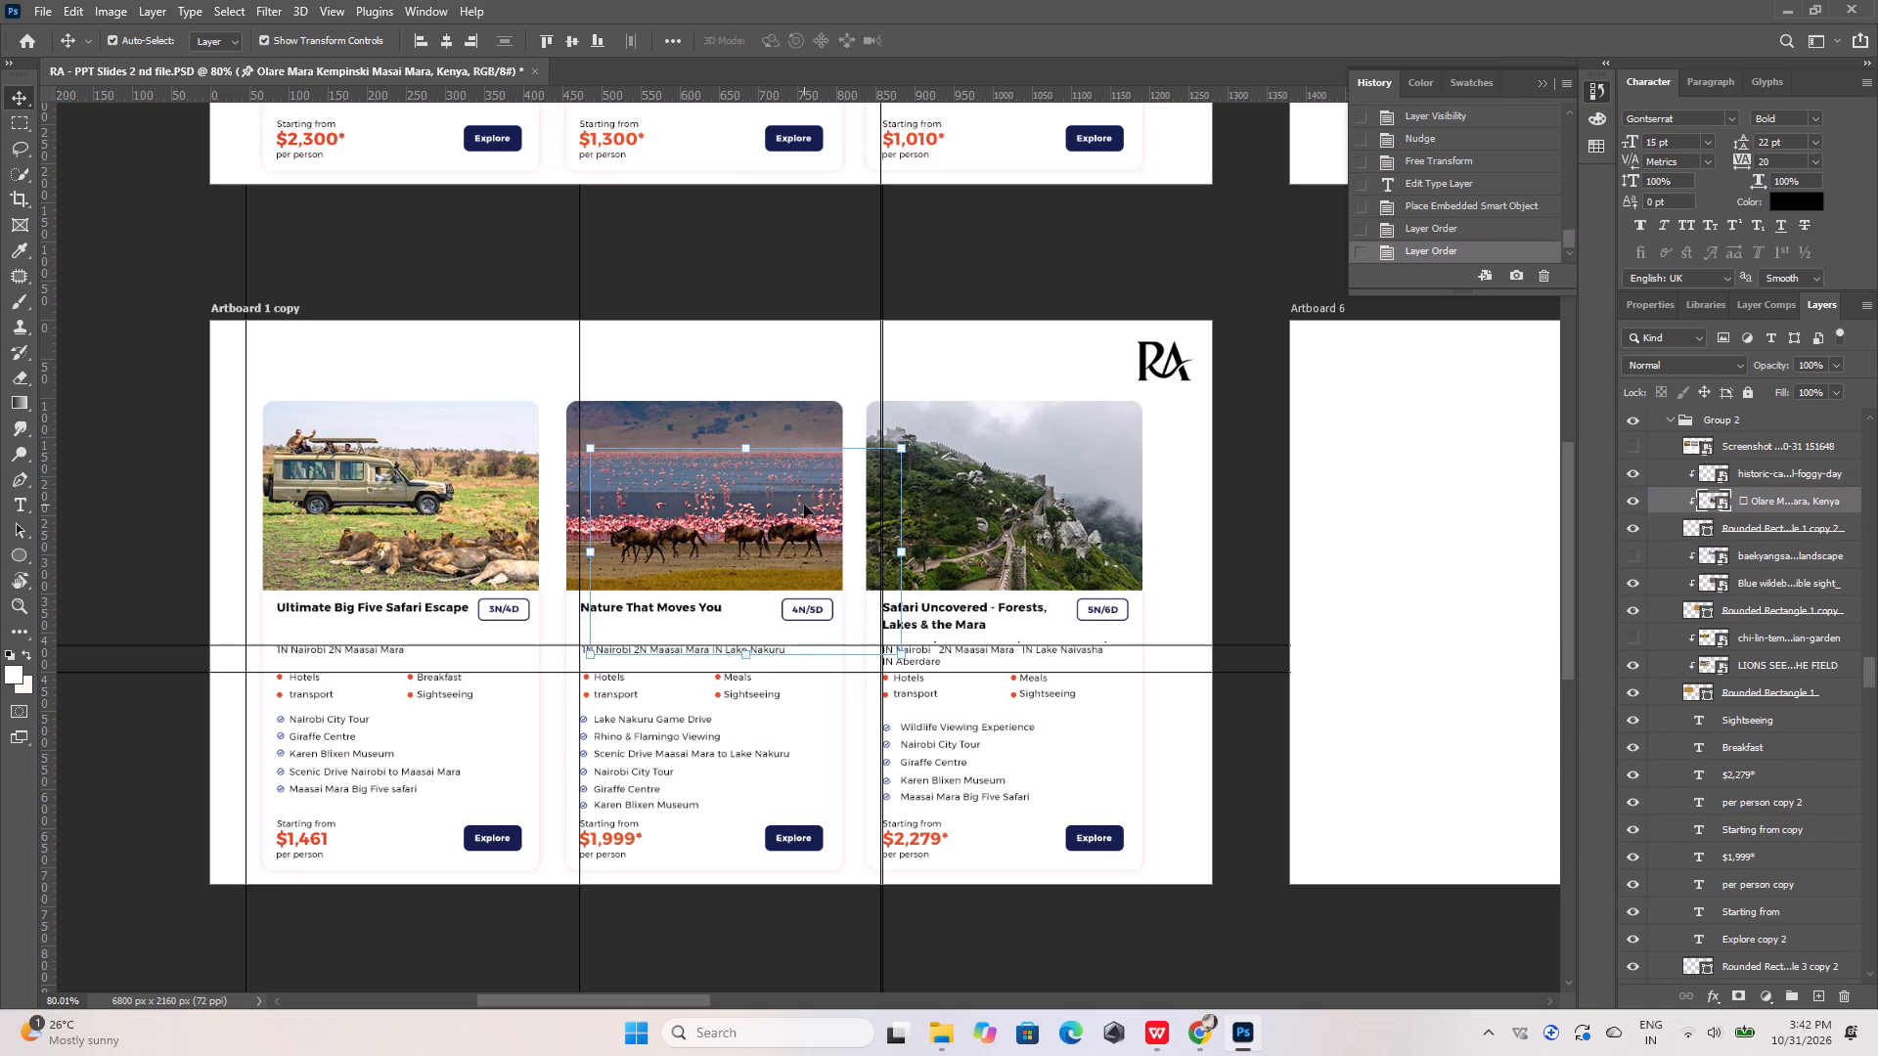
Hide the third card's castle photo layer and move the lion photo over the third card's image frame.
{"action": "key", "text": "shift+Right"}
{"action": "key", "text": "shift+Right"}
{"action": "key", "text": "shift+Right"}
{"action": "key", "text": "shift+Right"}
{"action": "key", "text": "shift+Right"}
{"action": "key", "text": "shift+Right"}
{"action": "key", "text": "shift+Right"}
{"action": "key", "text": "shift+Right"}
{"action": "key", "text": "shift+Right"}
{"action": "key", "text": "shift+Right"}
{"action": "key", "text": "shift+Right"}
{"action": "key", "text": "shift+Right"}
{"action": "key", "text": "shift+Right"}
{"action": "key", "text": "shift+Right"}
{"action": "key", "text": "shift+Right"}
{"action": "key", "text": "shift+Right"}
{"action": "key", "text": "shift+Right"}
{"action": "key", "text": "shift+Right"}
{"action": "key", "text": "shift+Right"}
{"action": "key", "text": "shift+Right"}
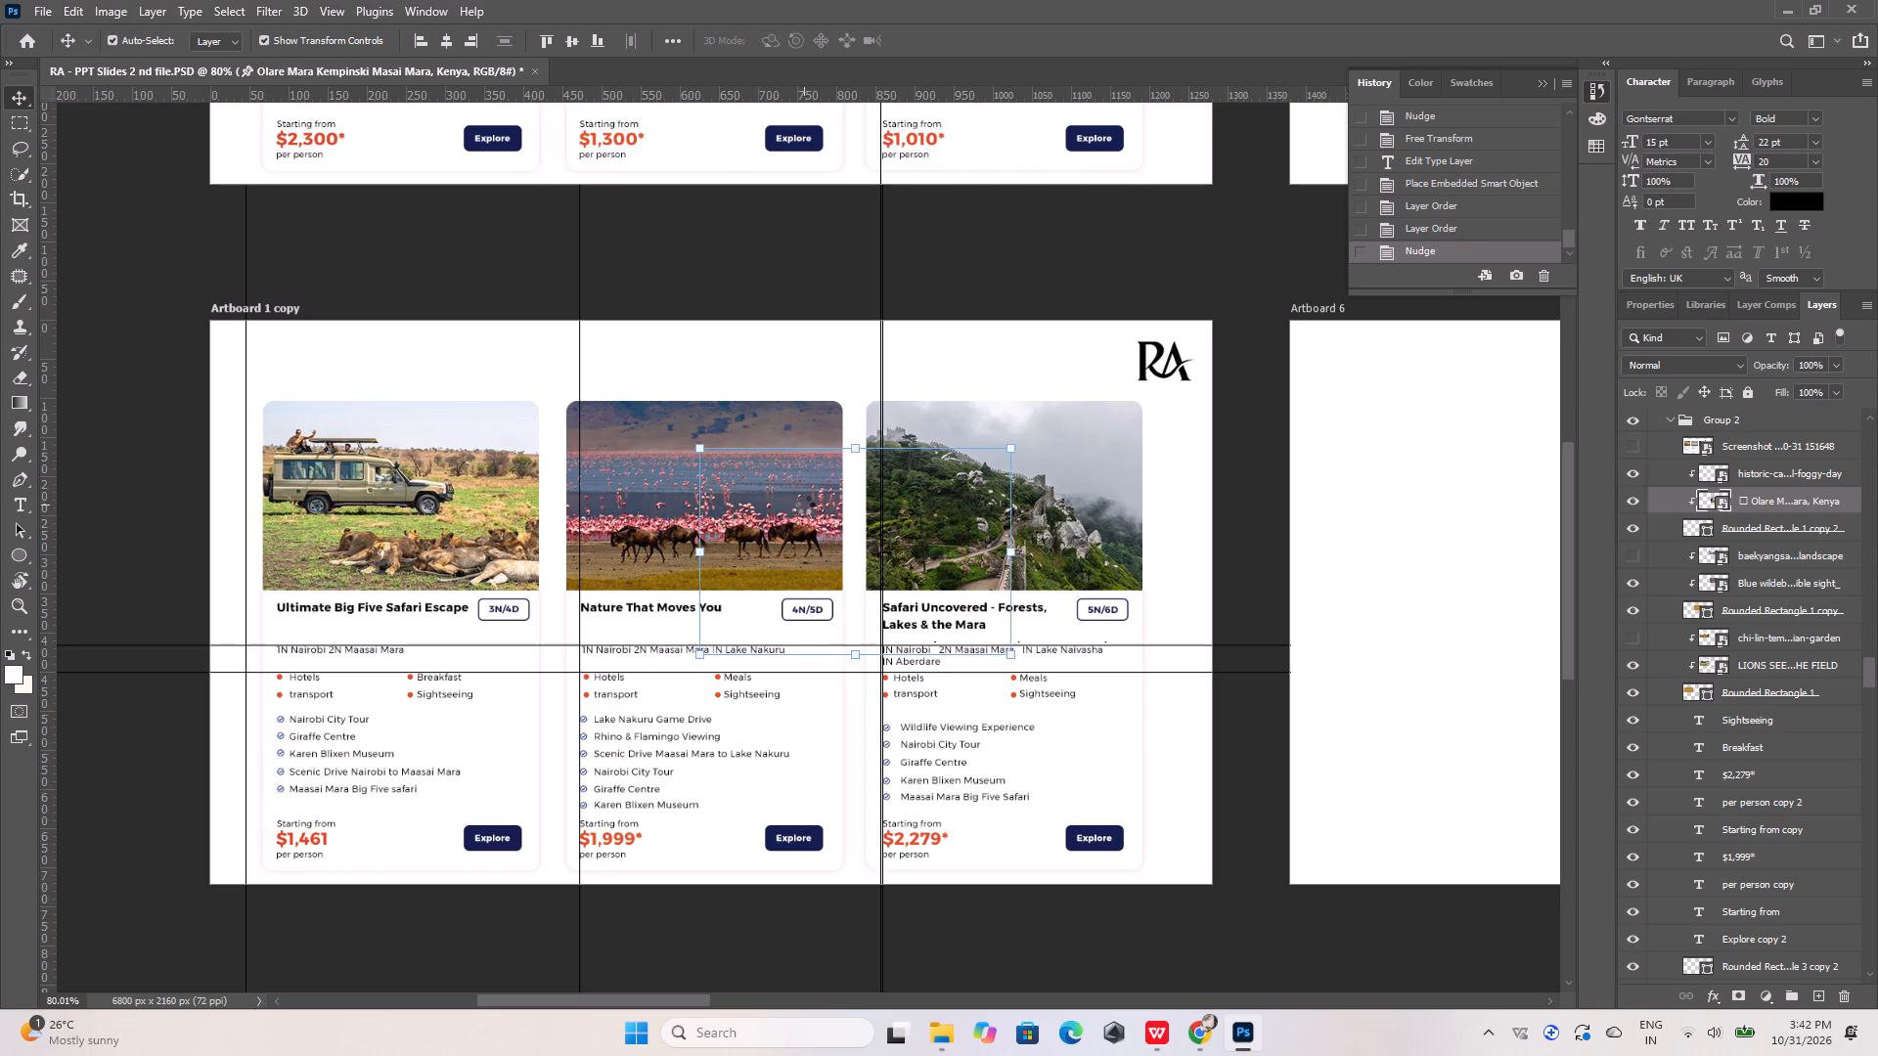
{"action": "left_click", "coordinate": [1632, 473]}
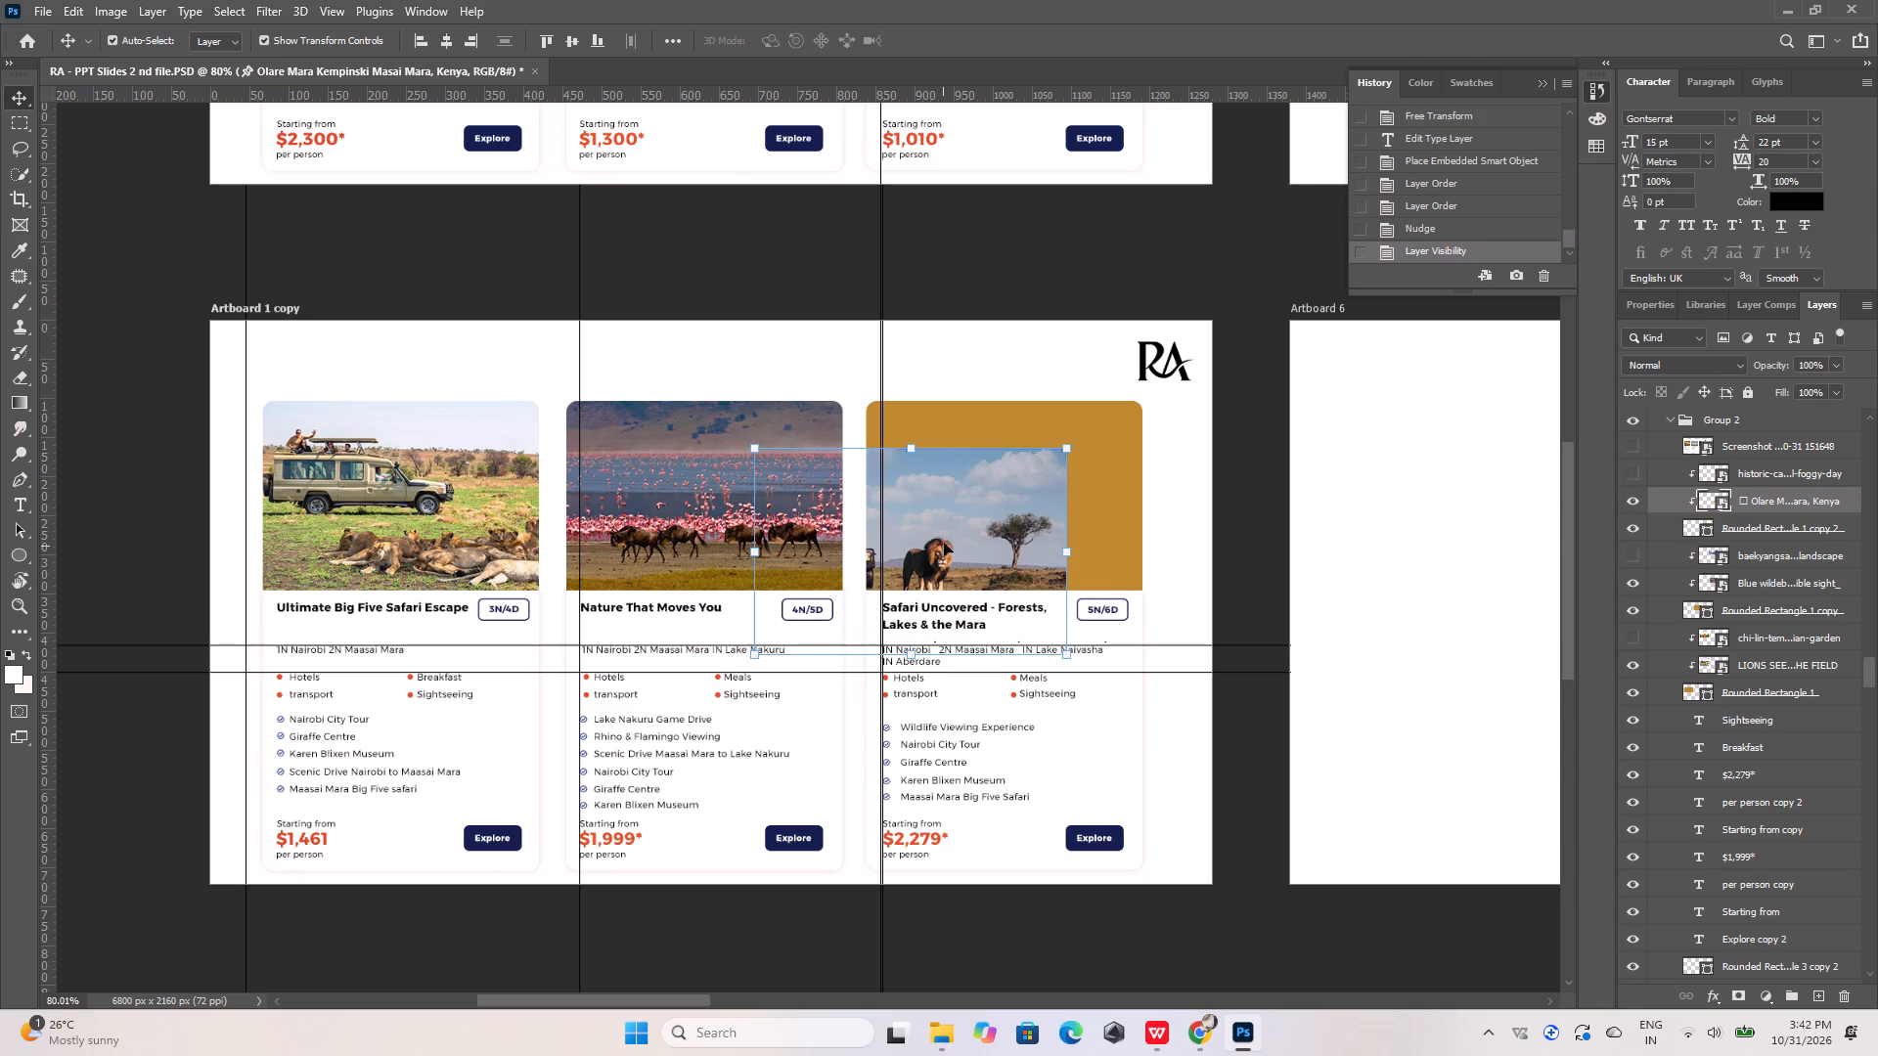
{"action": "left_click_drag", "start_coordinate": [946, 541], "coordinate": [1034, 492]}
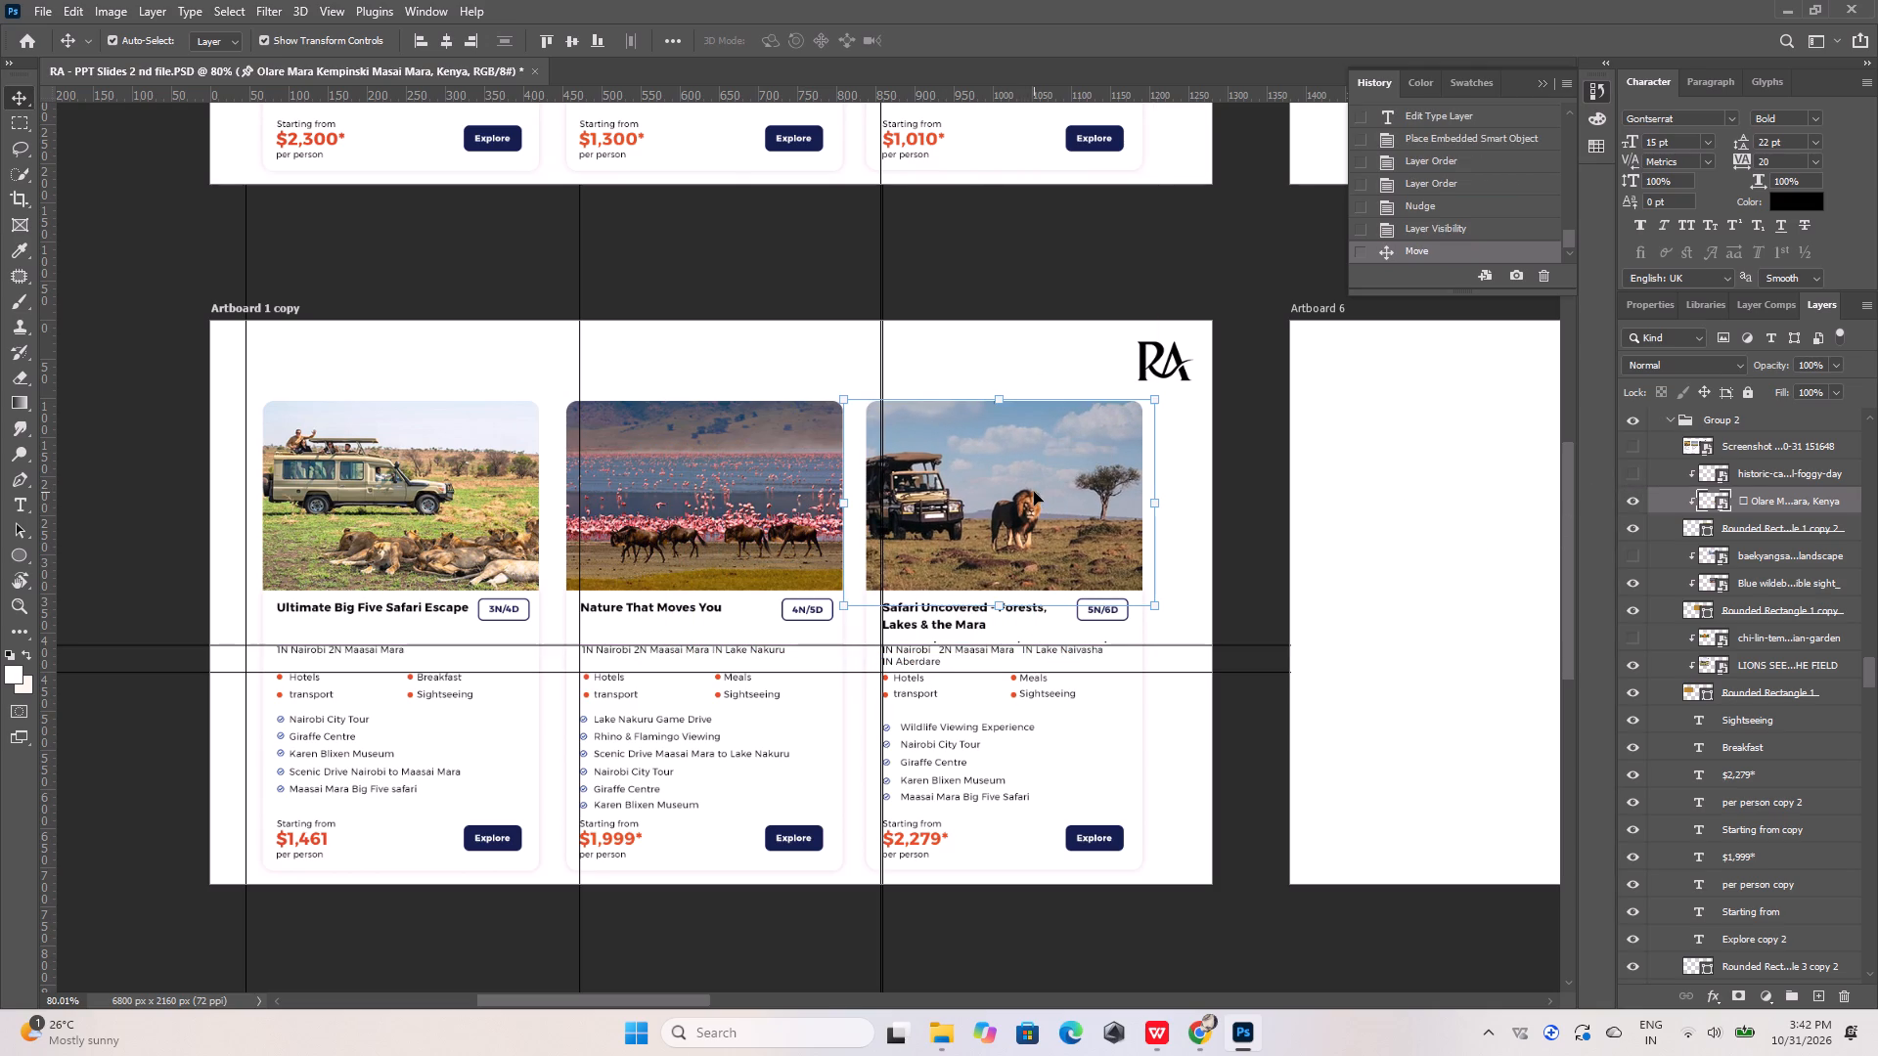
Scale the lion photo to about 50.8% to fit the third card's image frame, and deselect it.
{"action": "scroll", "coordinate": [885, 580], "scroll_direction": "up", "scroll_amount": 6, "text": "alt"}
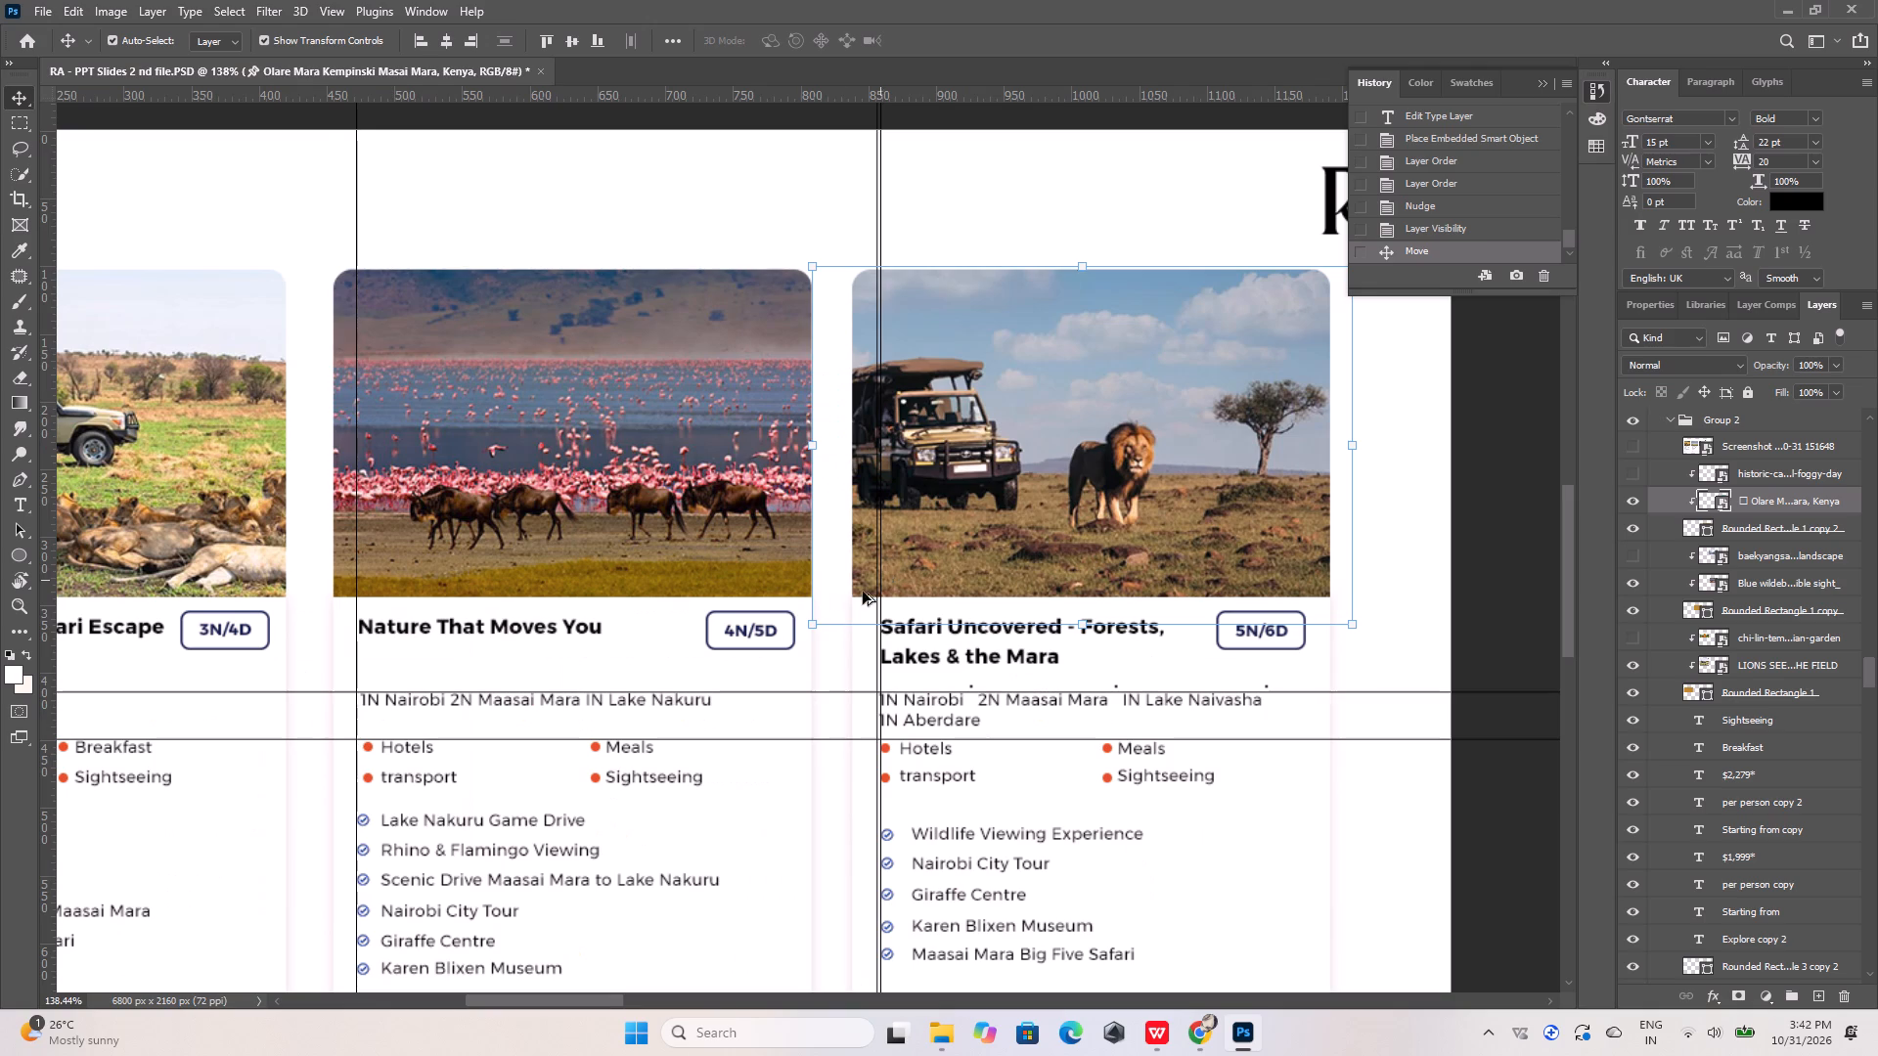
{"action": "left_click_drag", "start_coordinate": [812, 629], "coordinate": [848, 600]}
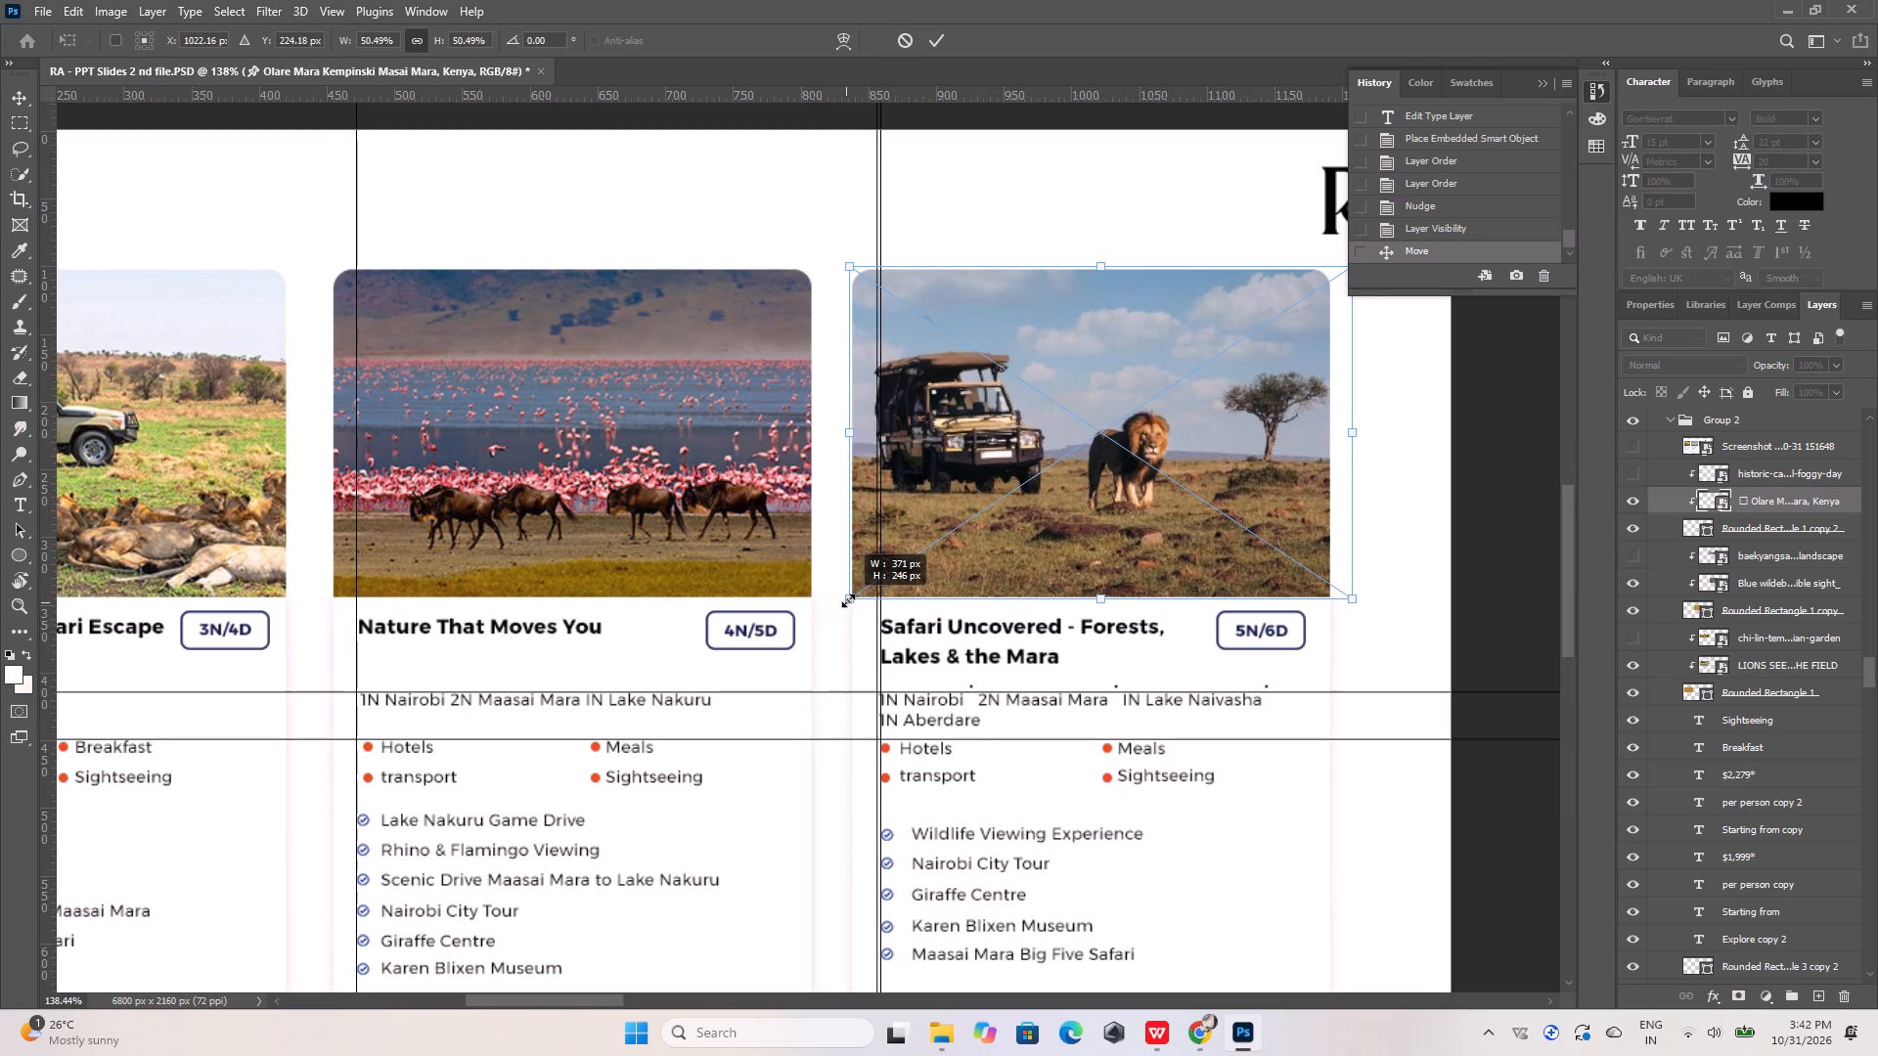
{"action": "left_click_drag", "start_coordinate": [848, 600], "coordinate": [844, 603]}
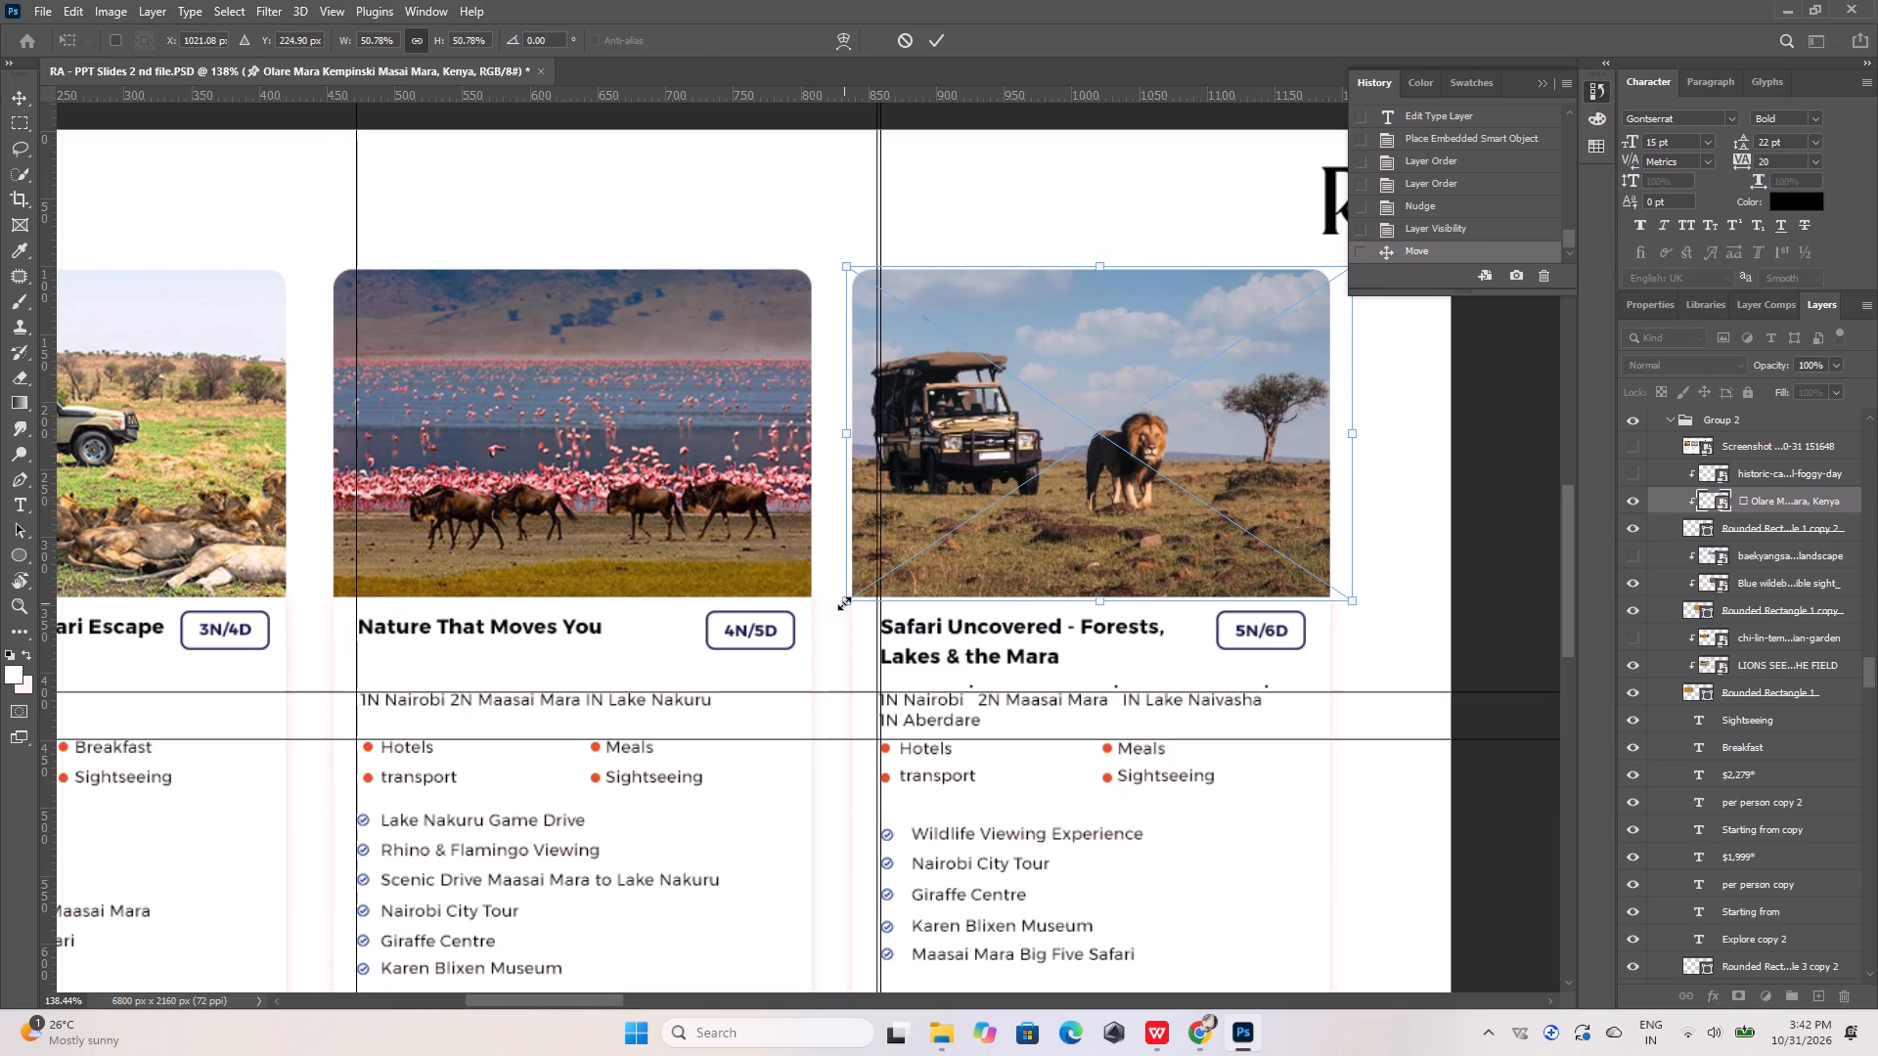
{"action": "left_click", "coordinate": [933, 36]}
{"action": "left_click", "coordinate": [1420, 510]}
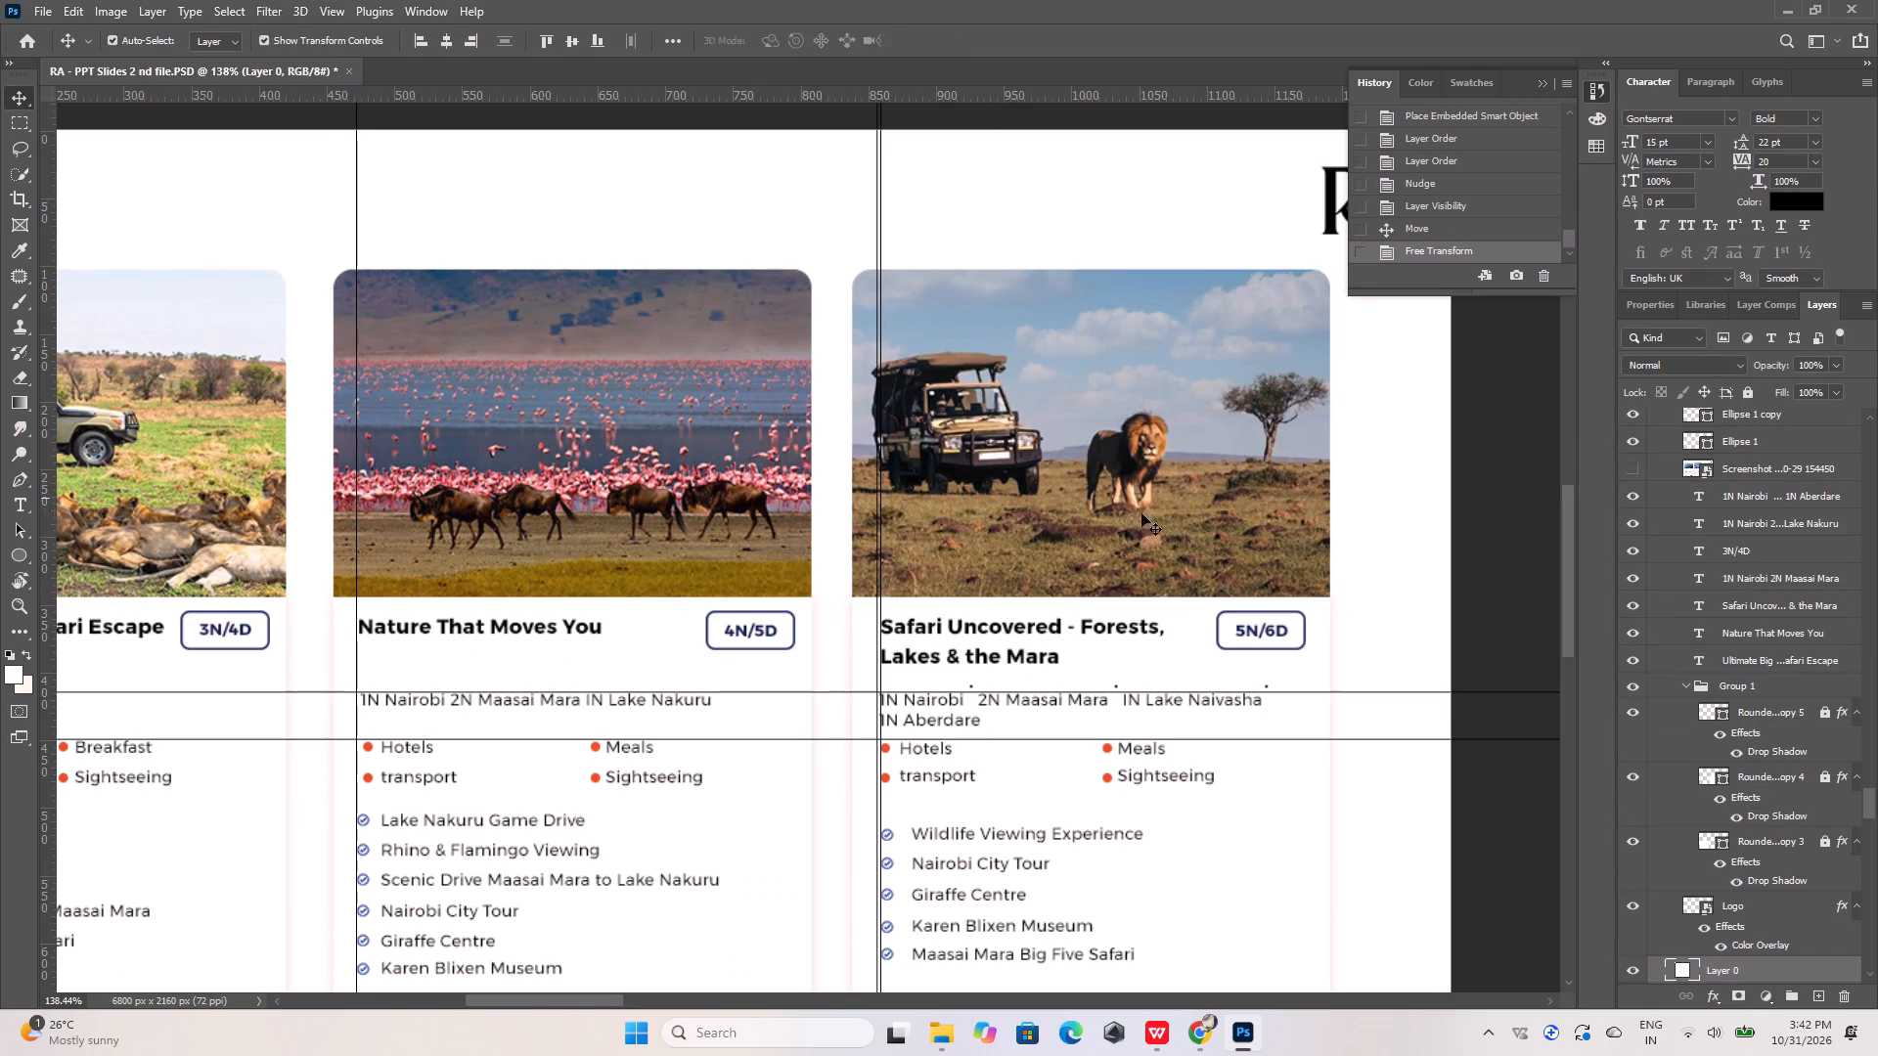
{"action": "scroll", "coordinate": [735, 575], "scroll_direction": "down", "scroll_amount": 10, "text": "alt"}
{"action": "left_click", "coordinate": [890, 368]}
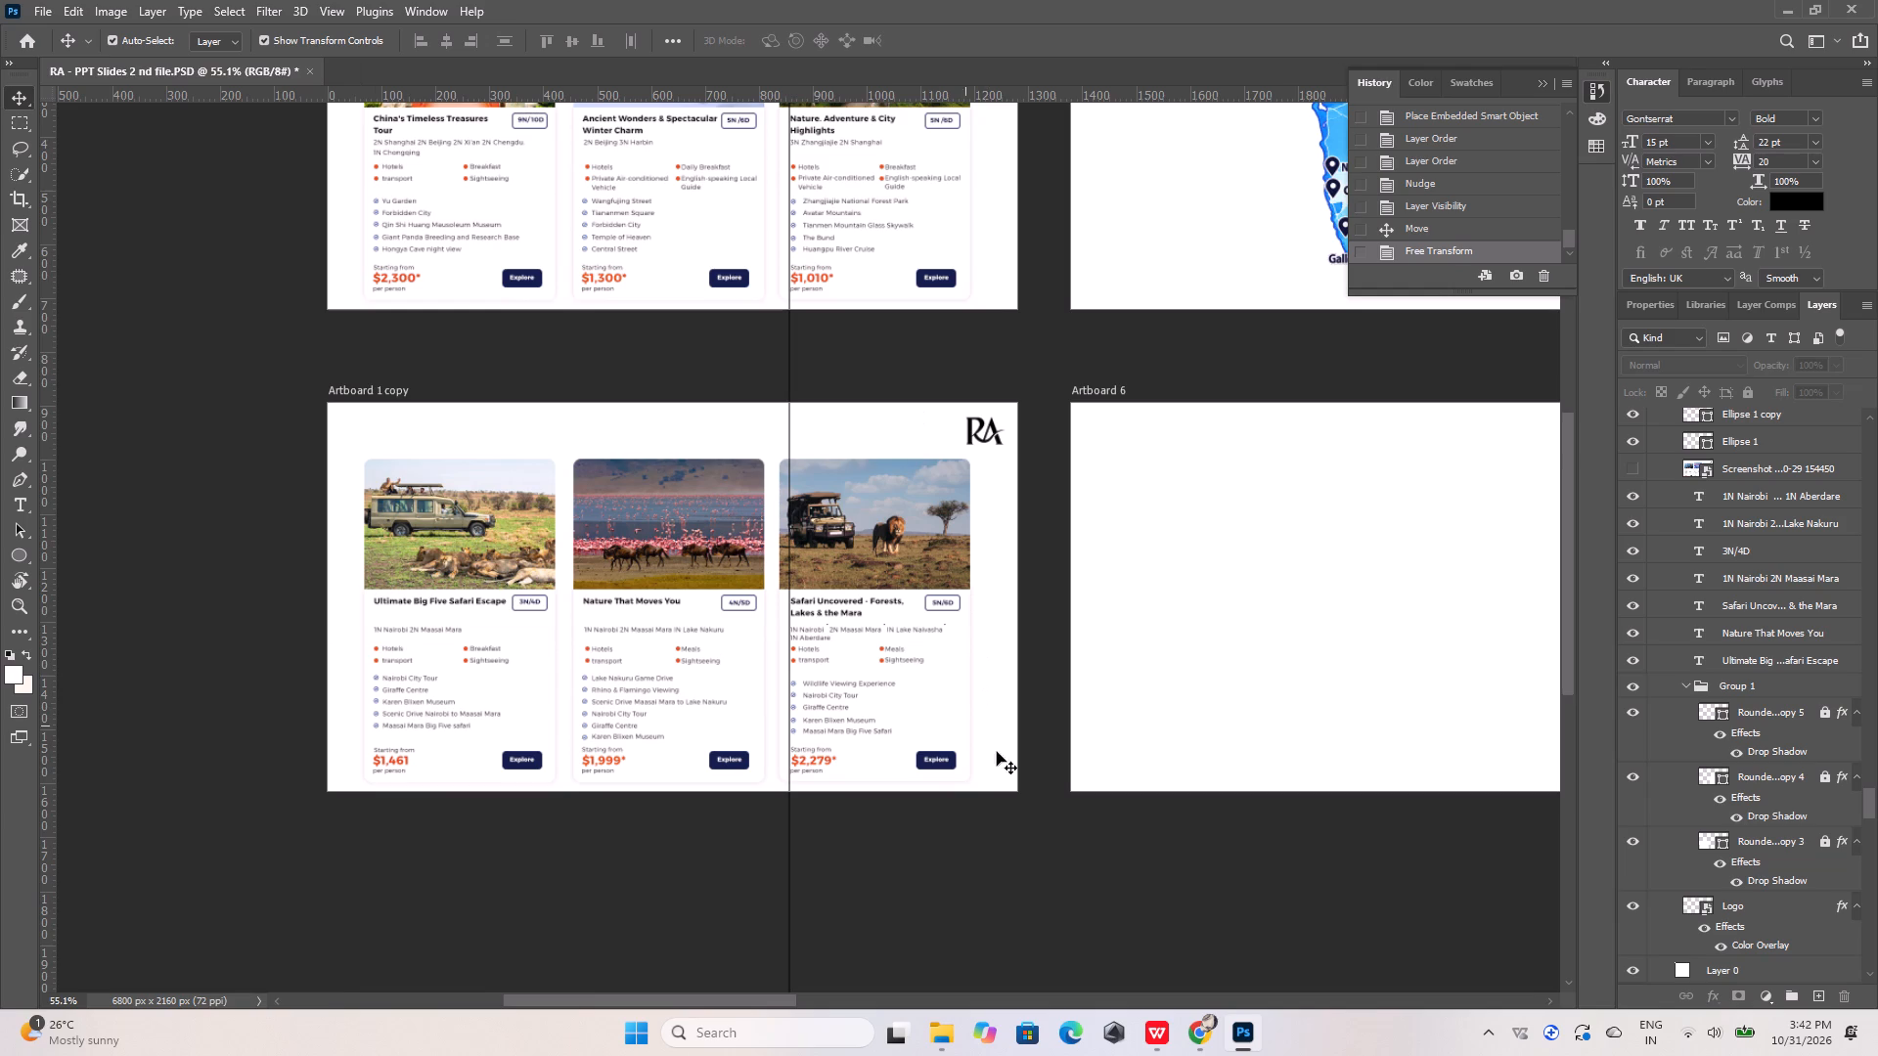
Switch to the SIX DESTINATIONS presentation in WPS Office and open slide 41, the THAILAND map.
{"action": "left_click", "coordinate": [1166, 1027]}
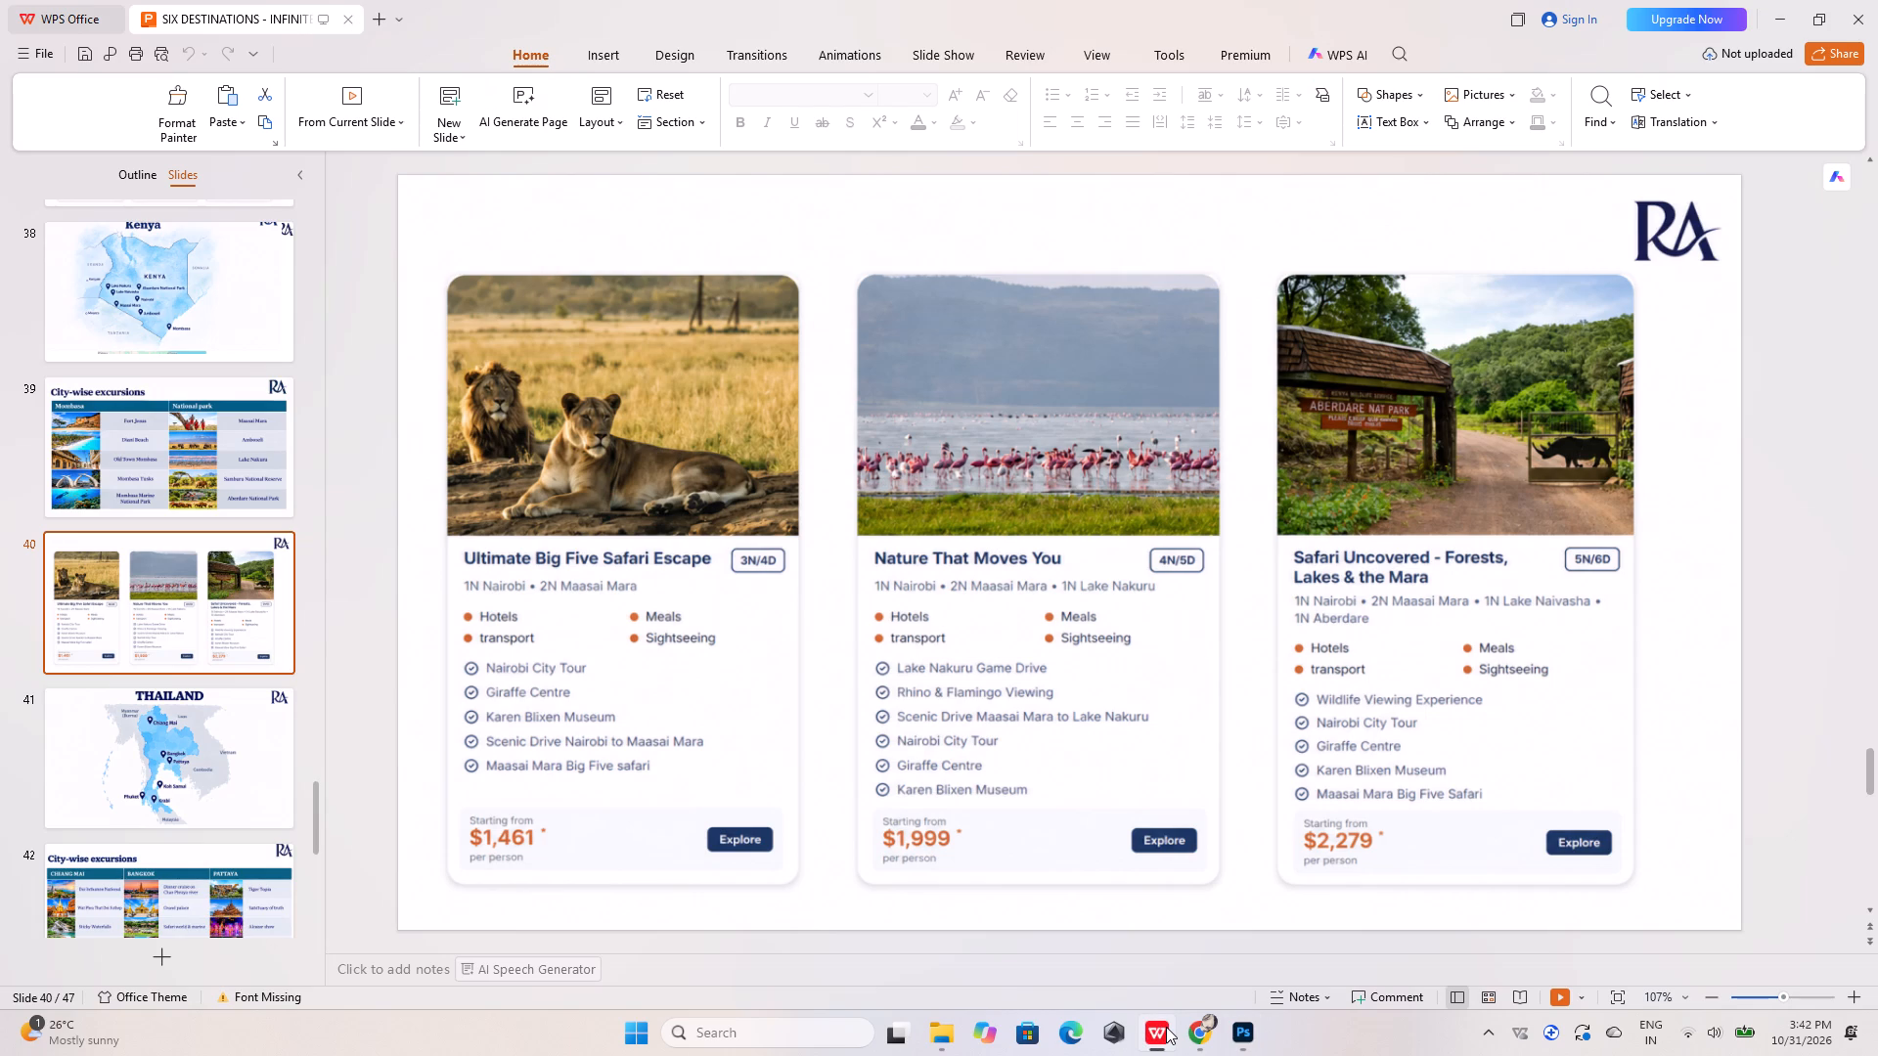
{"action": "left_click", "coordinate": [125, 768]}
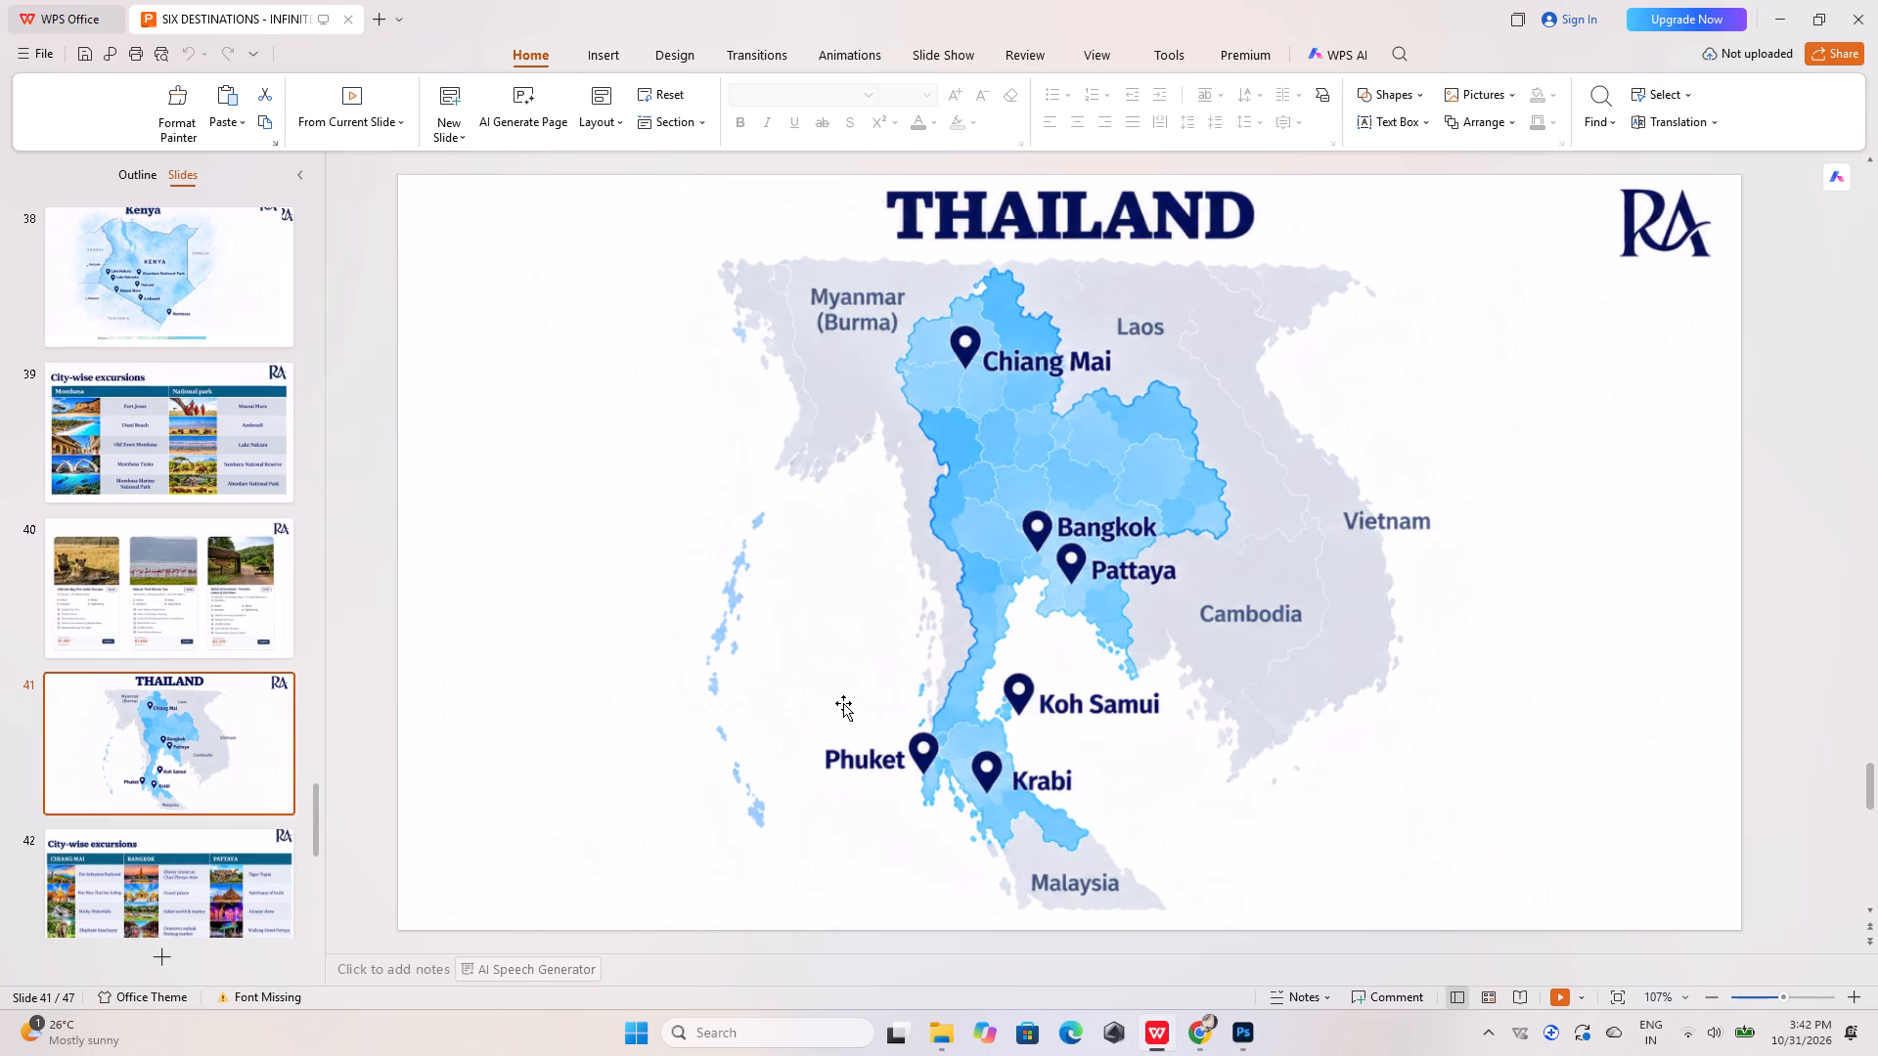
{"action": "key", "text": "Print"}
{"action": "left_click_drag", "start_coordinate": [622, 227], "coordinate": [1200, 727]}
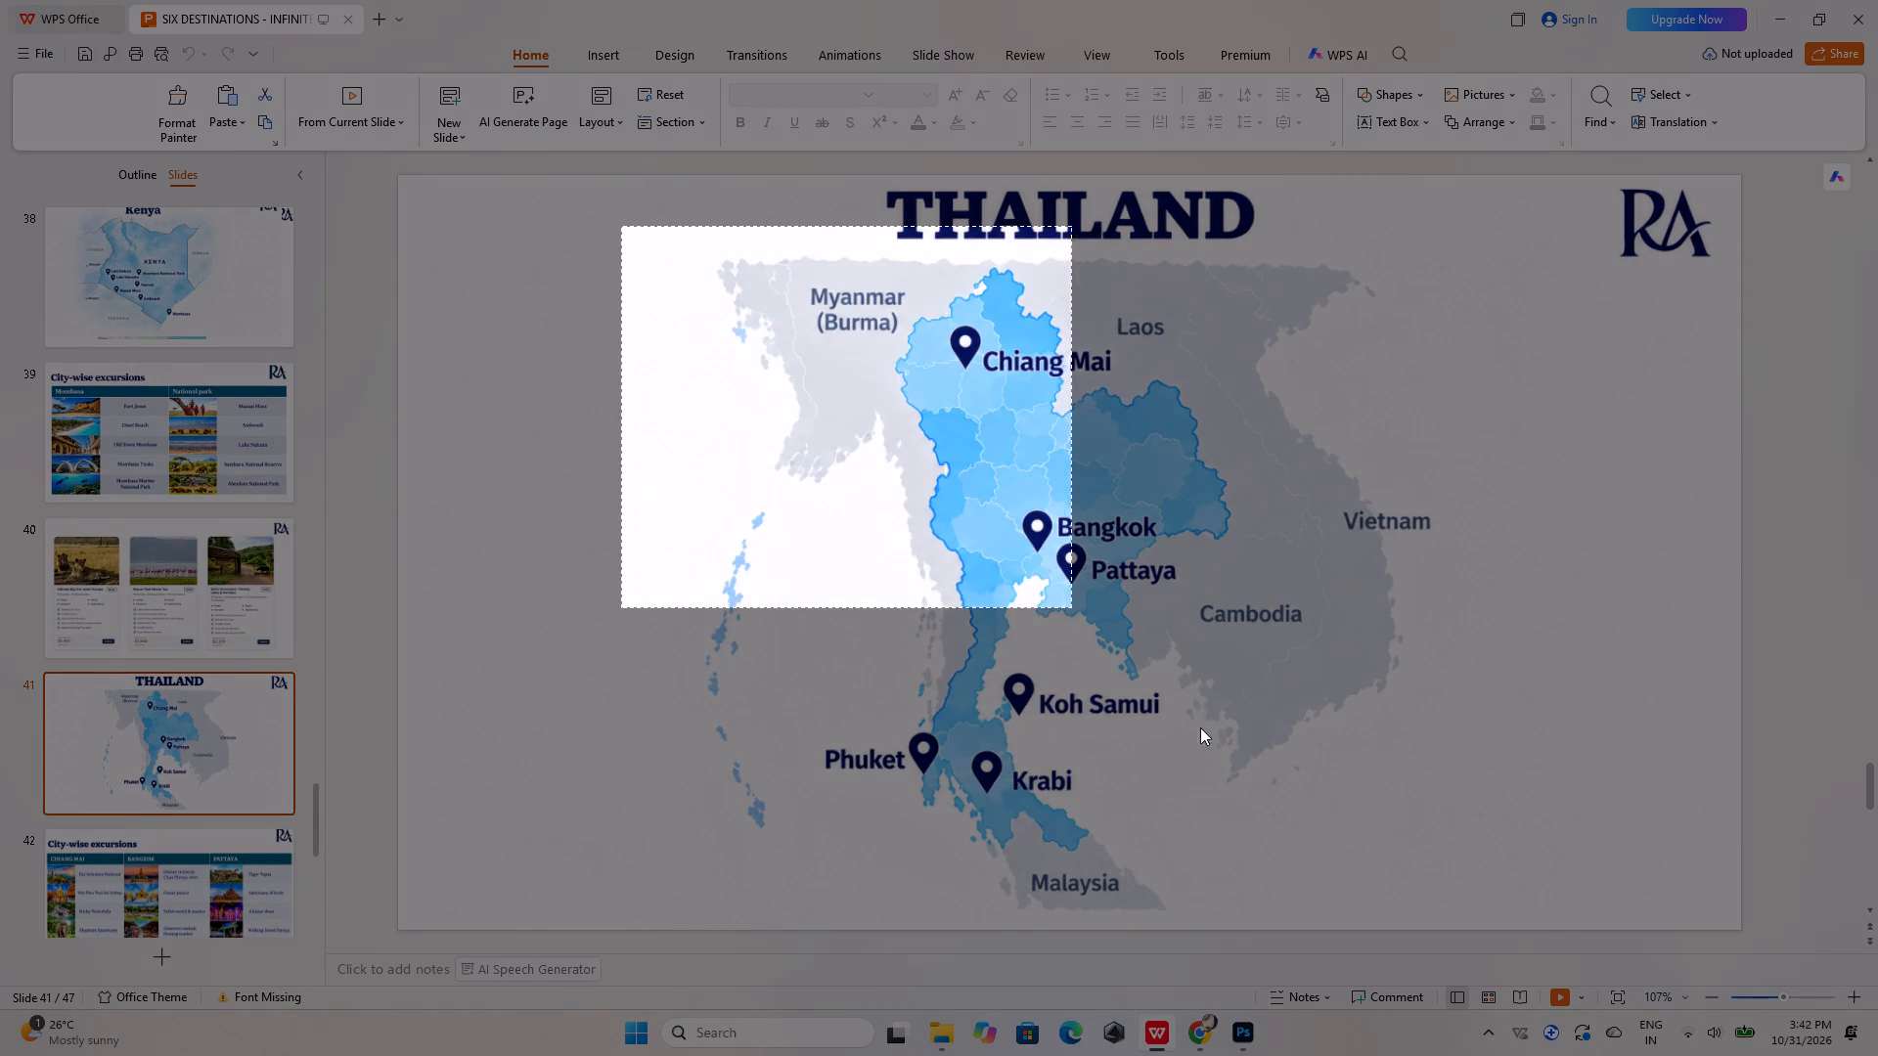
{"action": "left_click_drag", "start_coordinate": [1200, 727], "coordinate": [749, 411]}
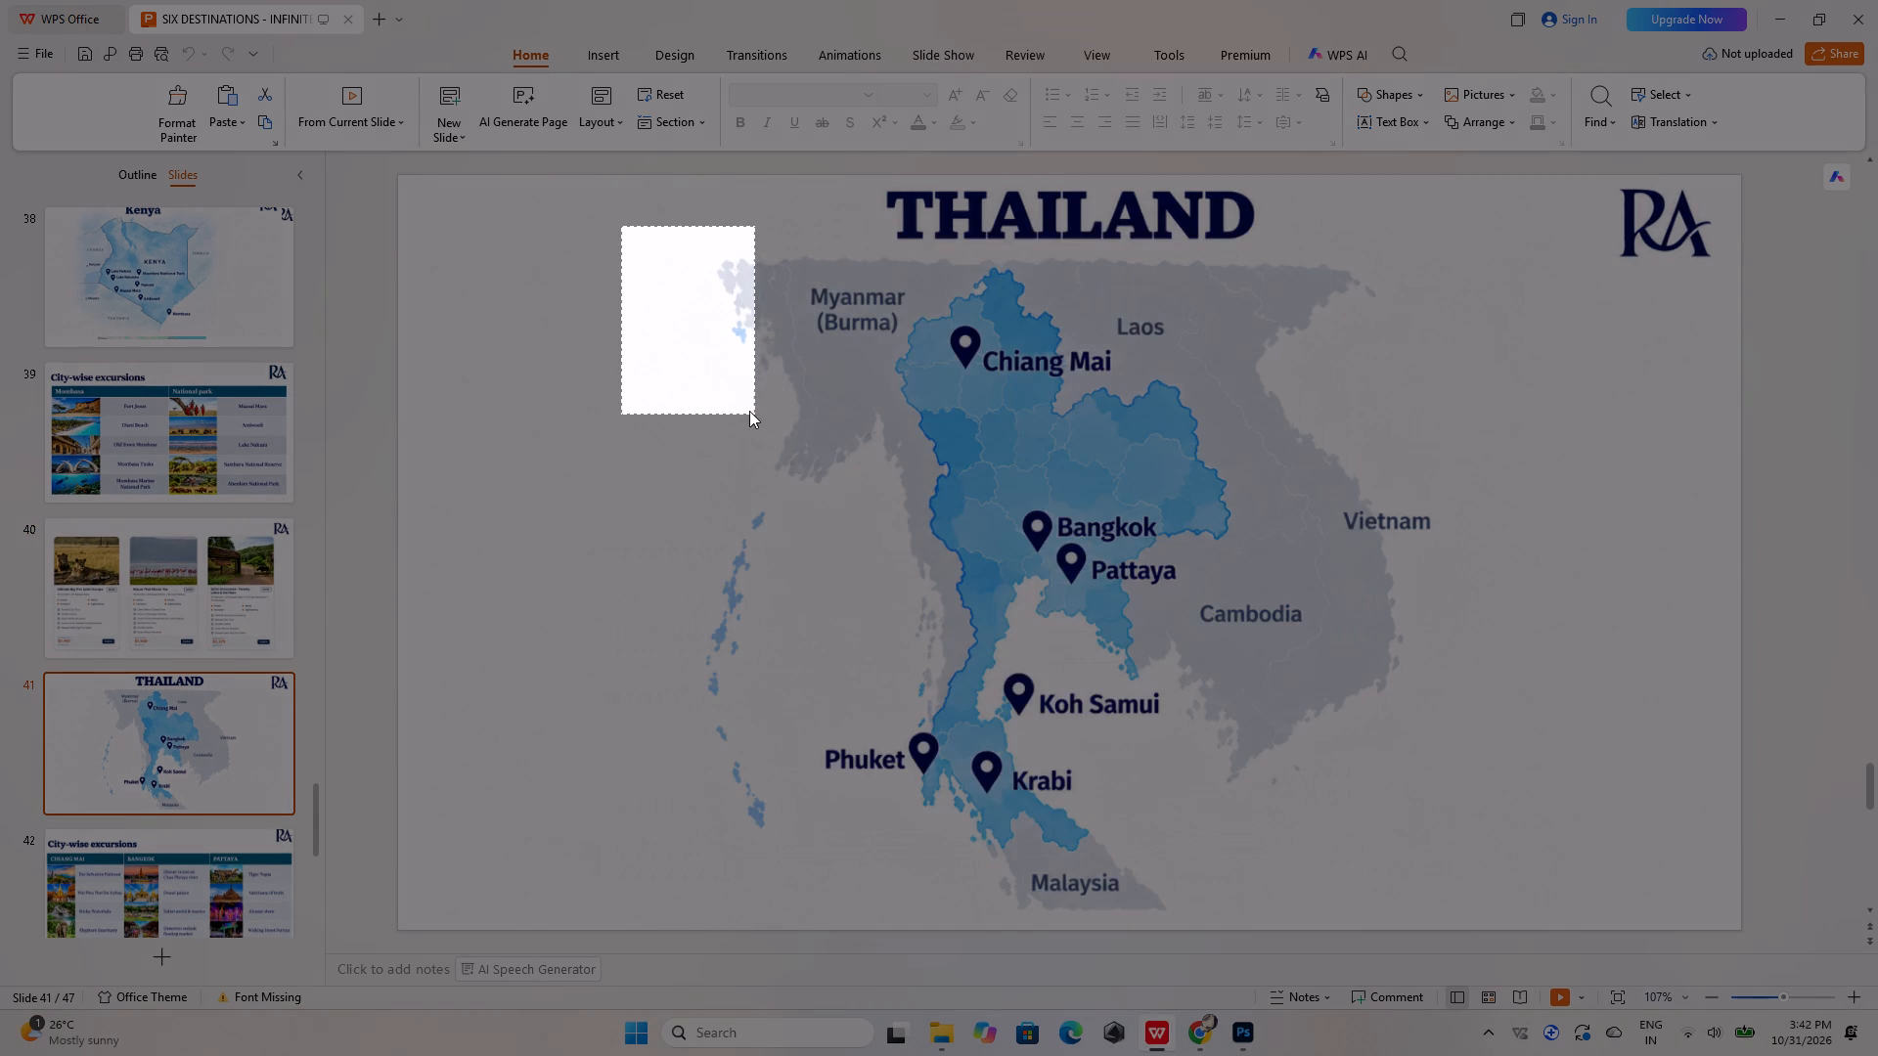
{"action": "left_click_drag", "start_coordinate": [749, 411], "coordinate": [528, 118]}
Take a screen snip of the Thailand map below the slide title, including the city pins and neighbouring countries.
{"action": "key", "text": "Print"}
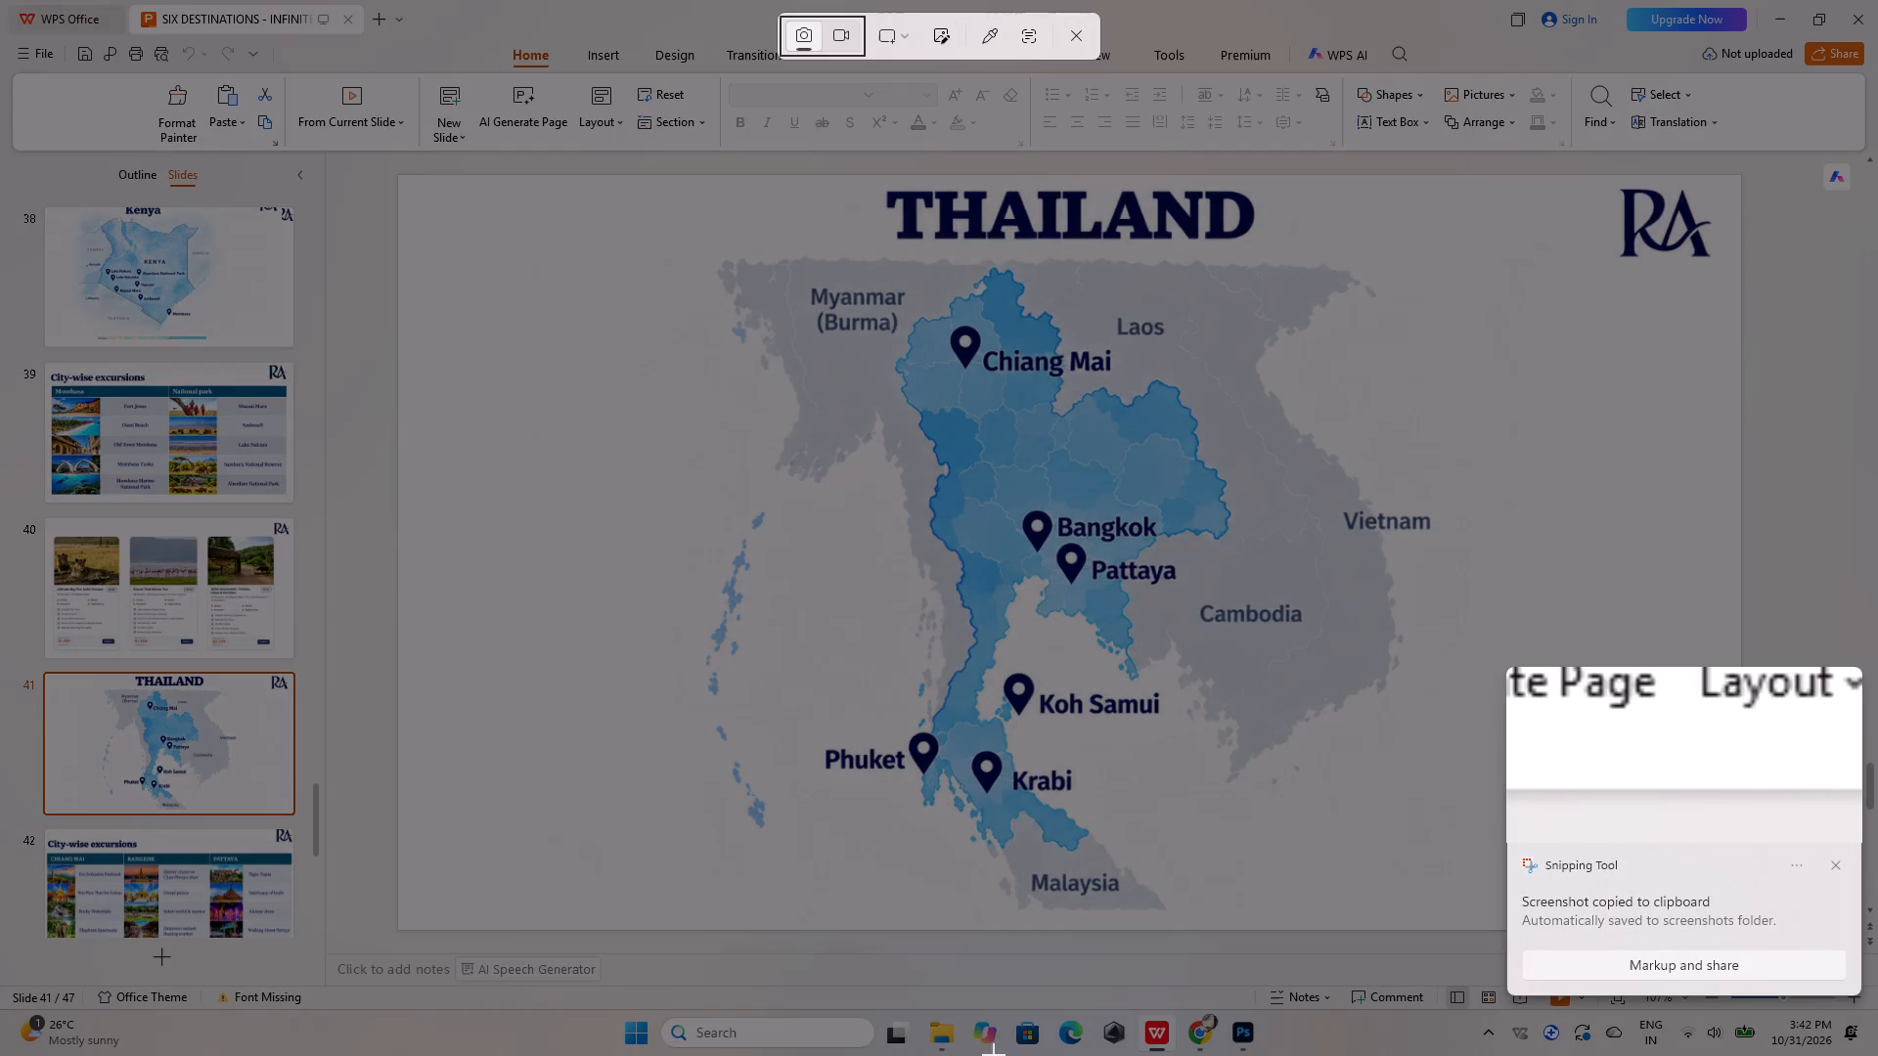
{"action": "left_click", "coordinate": [1835, 862]}
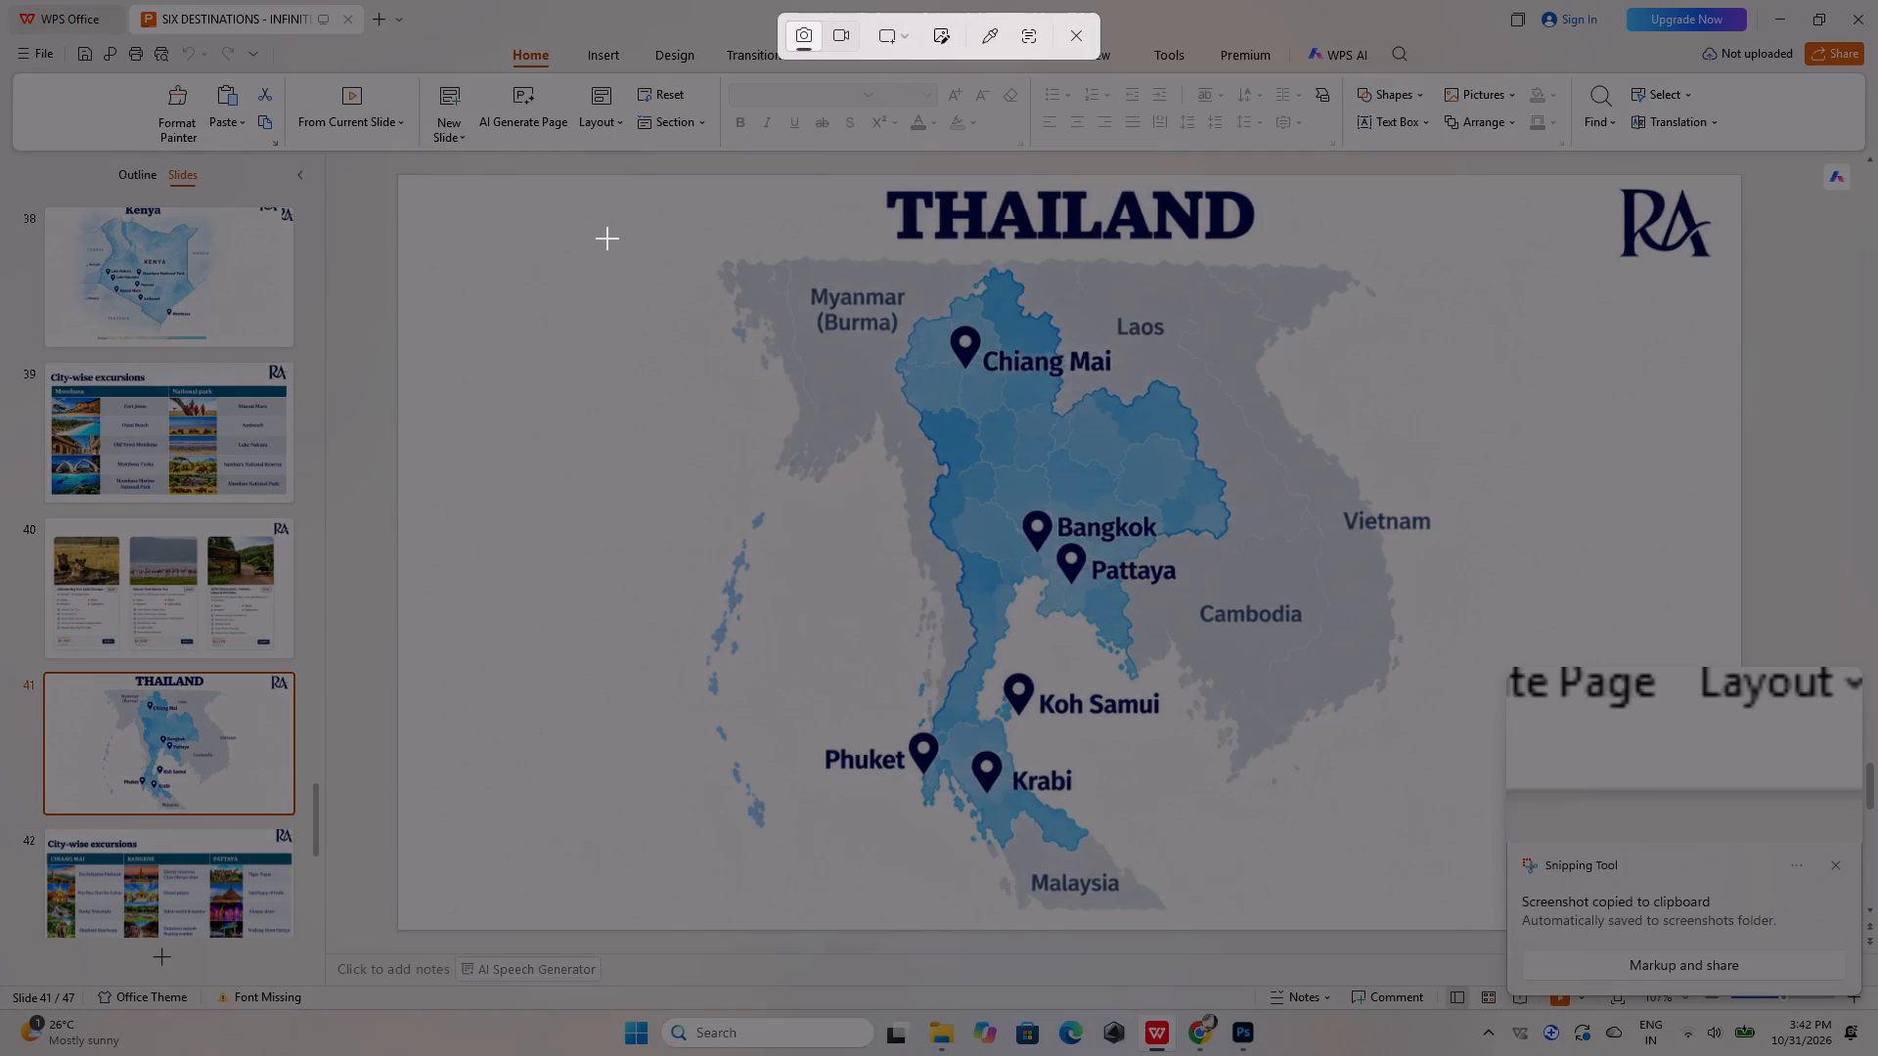
{"action": "left_click_drag", "start_coordinate": [602, 238], "coordinate": [1473, 882]}
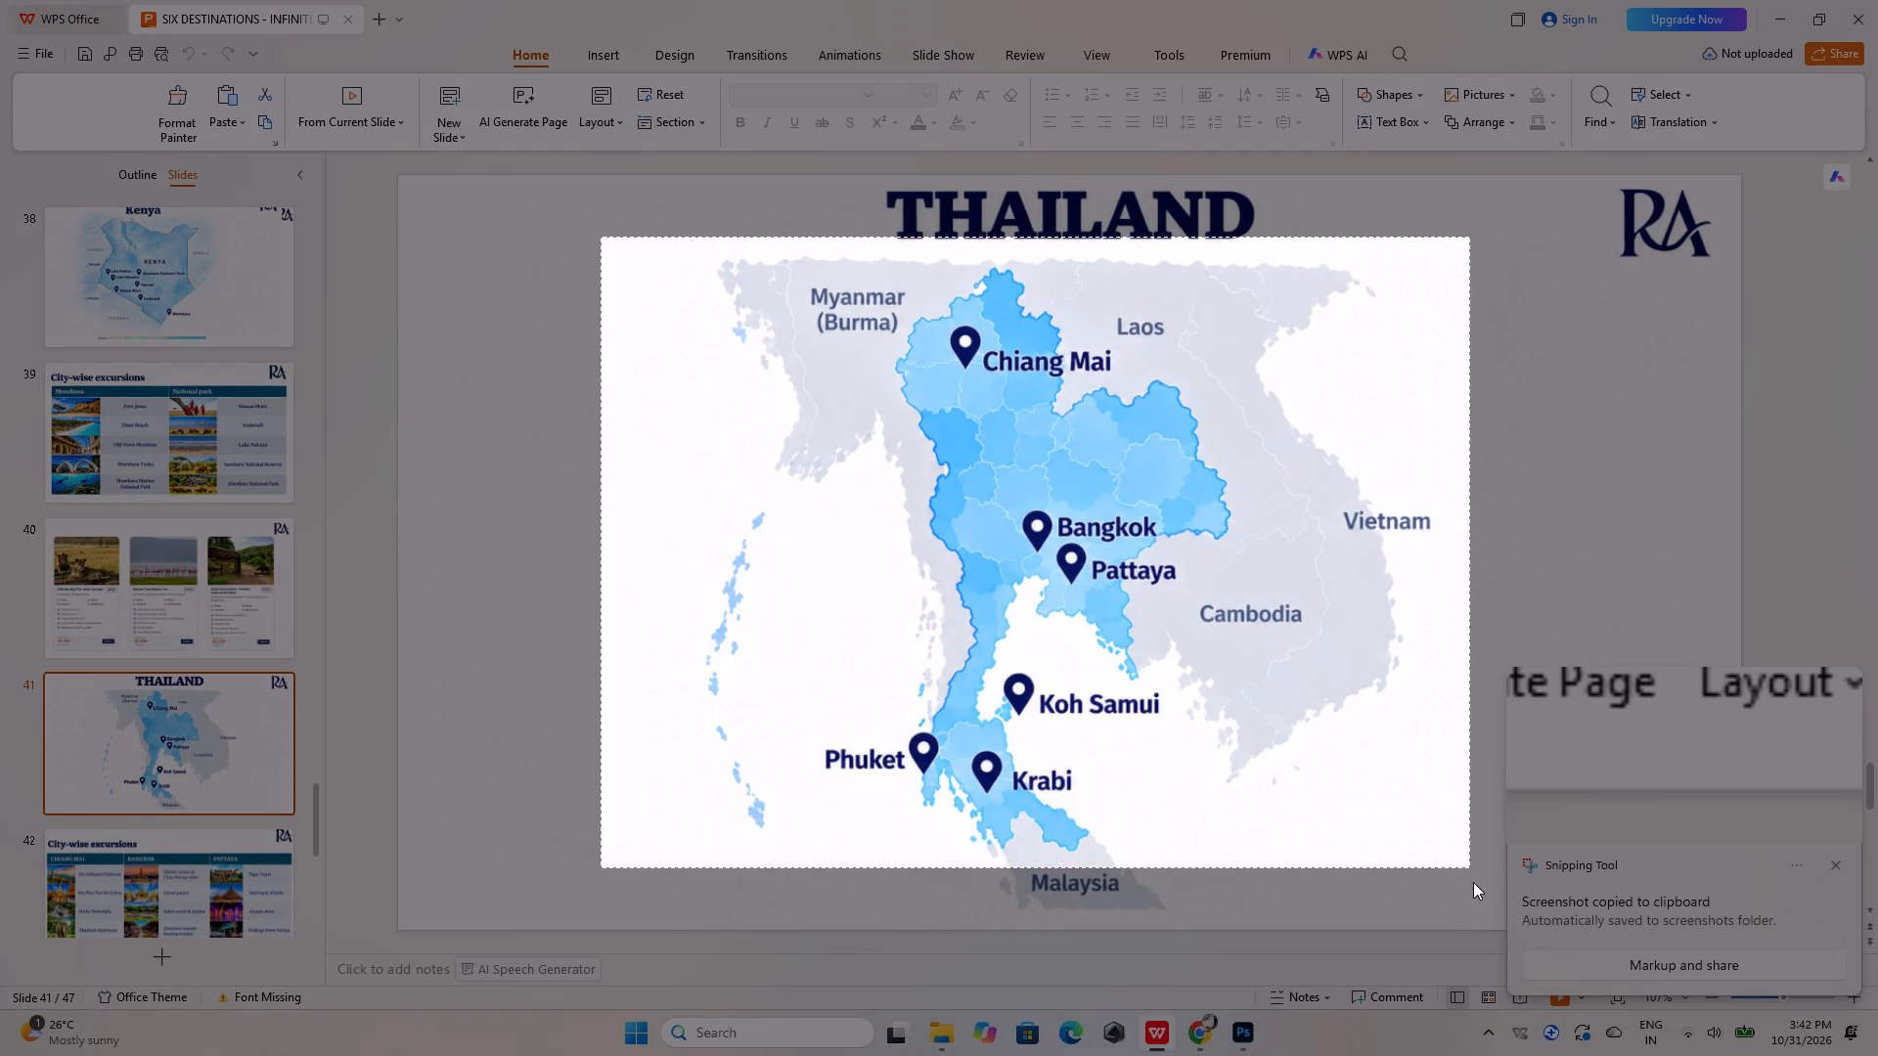
{"action": "left_click_drag", "start_coordinate": [1473, 882], "coordinate": [1511, 928]}
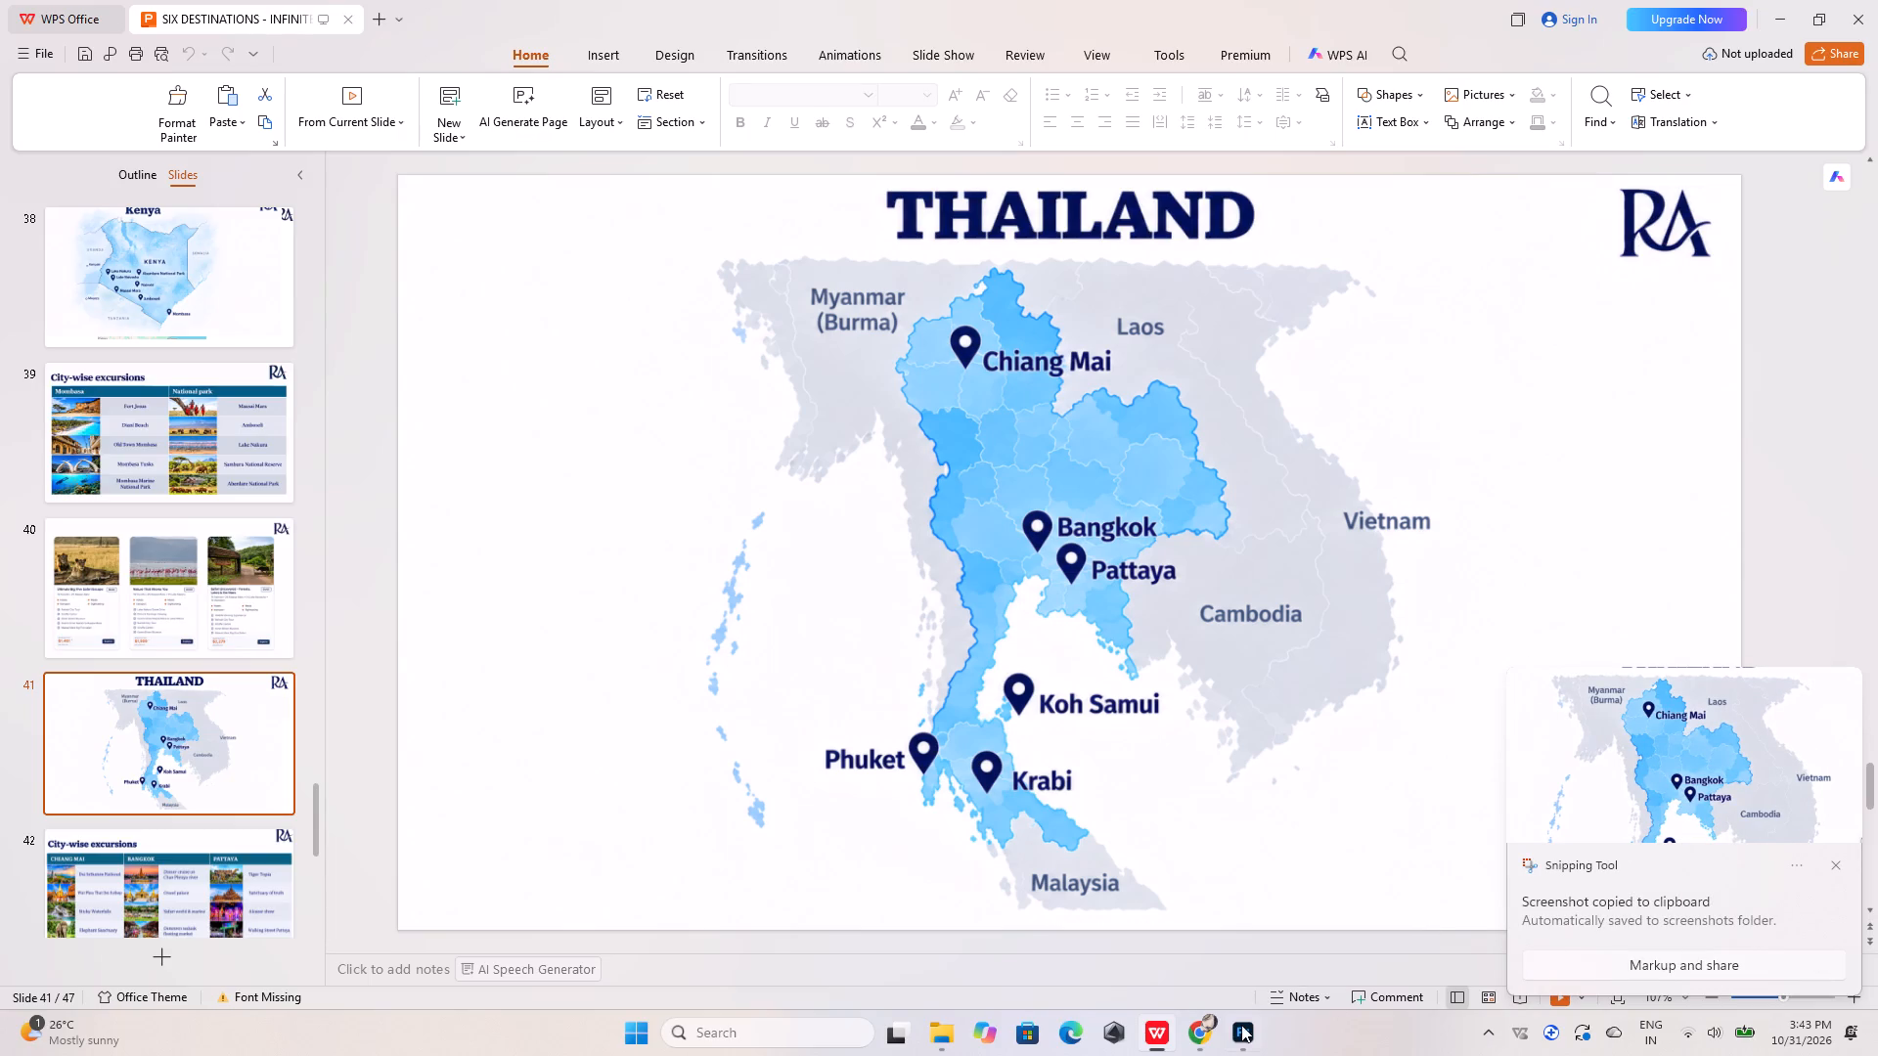
{"action": "left_click", "coordinate": [1202, 1037]}
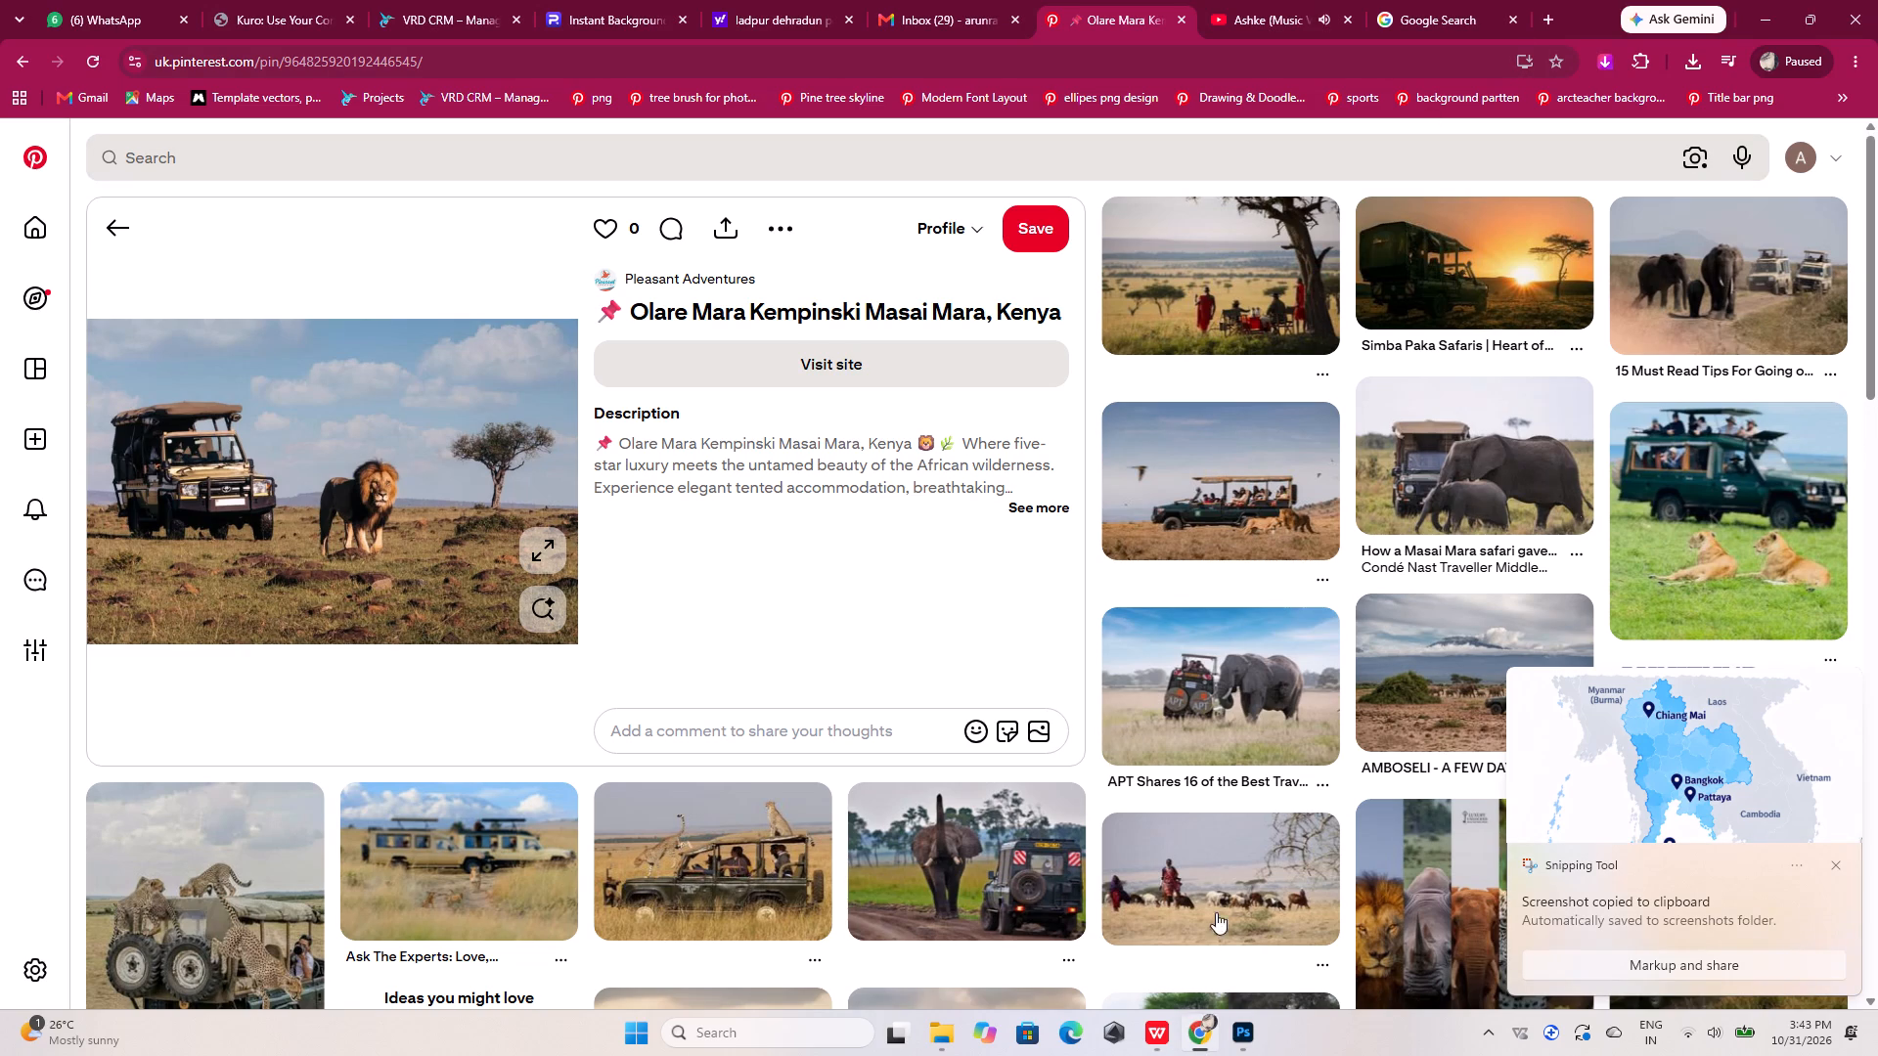
{"action": "left_click", "coordinate": [1765, 18]}
{"action": "left_click", "coordinate": [1775, 15]}
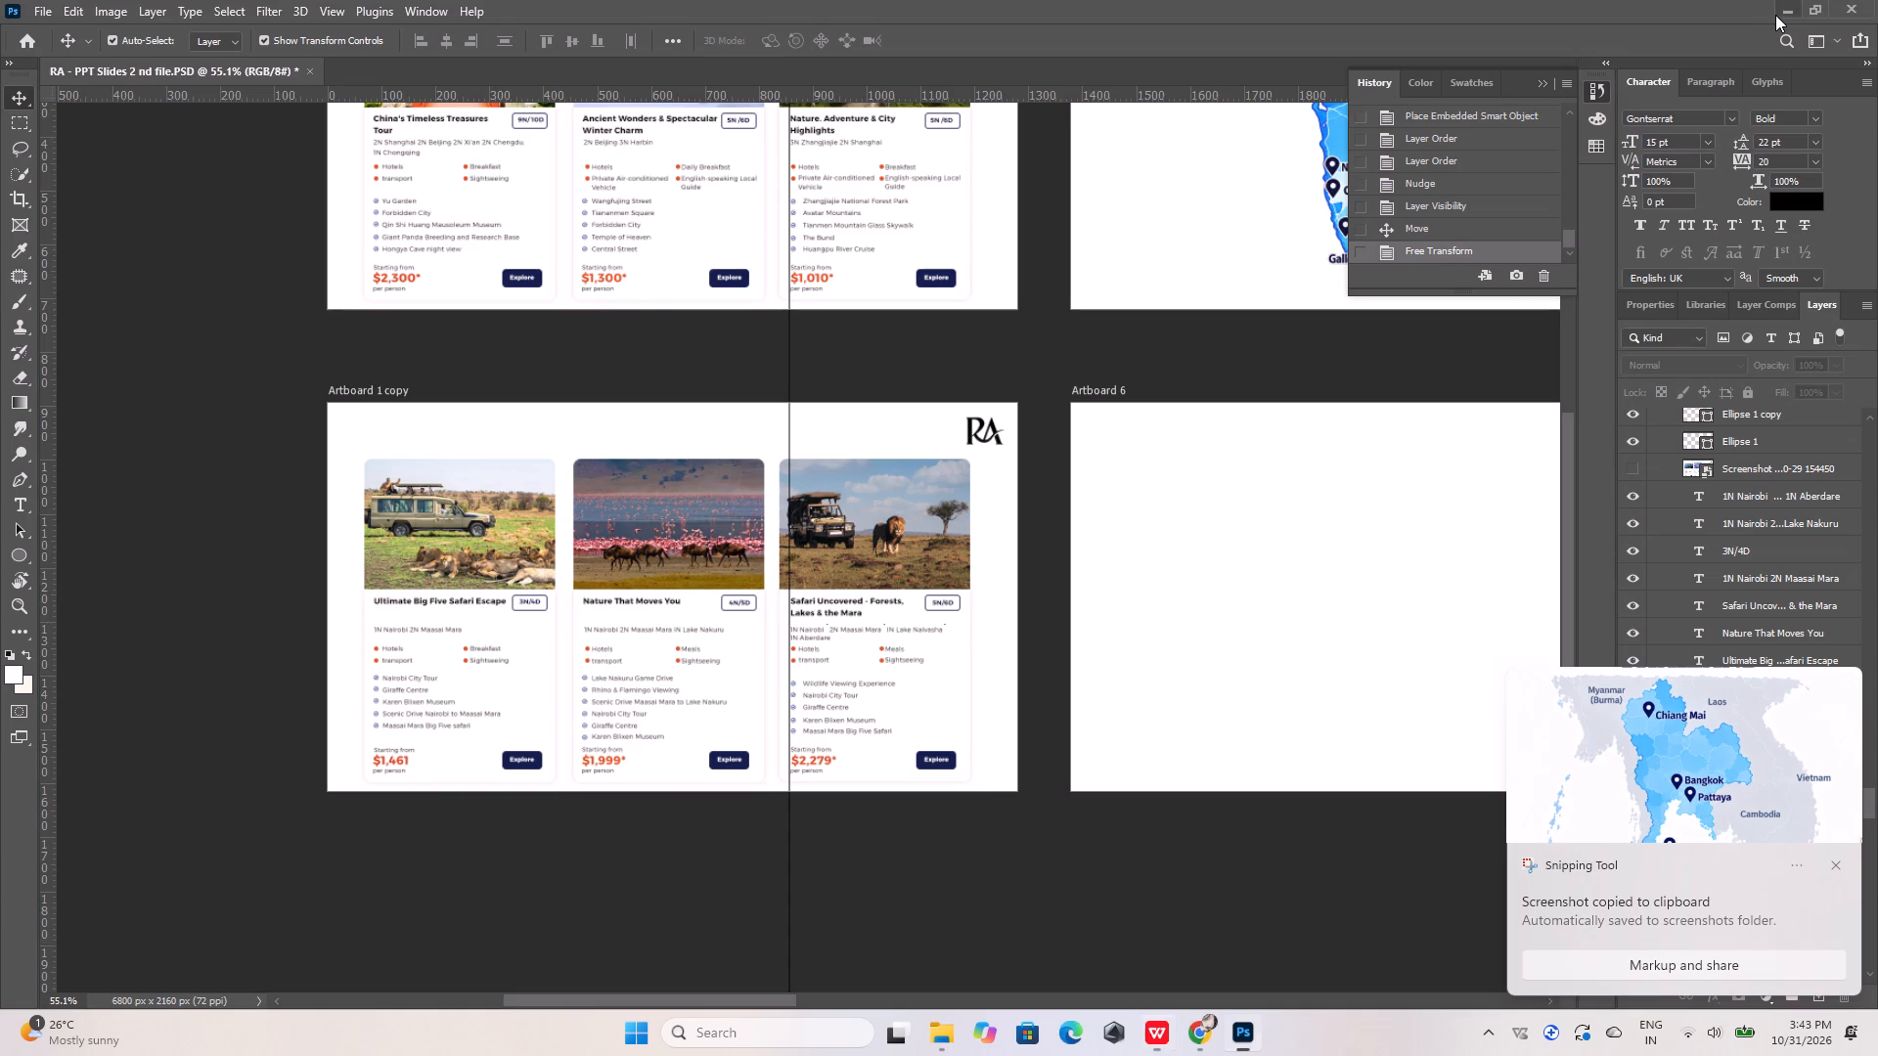
{"action": "left_click", "coordinate": [1792, 3]}
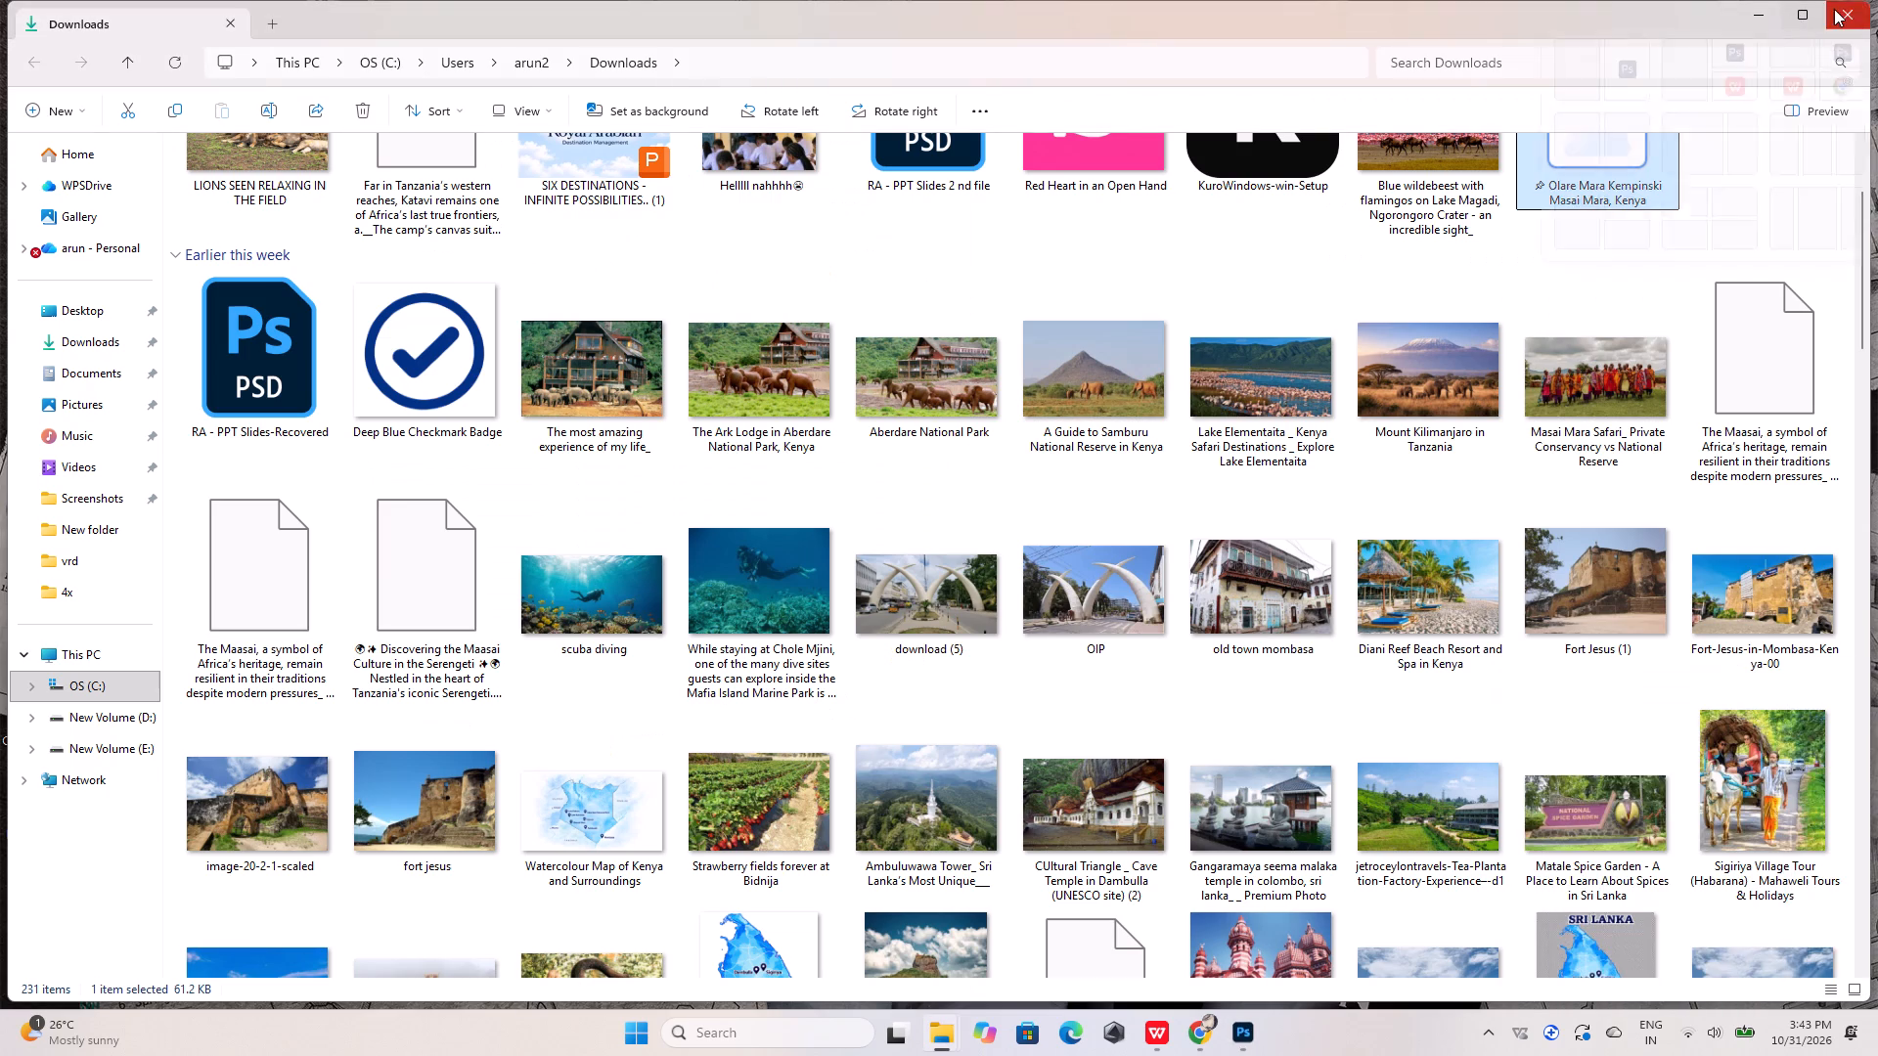
{"action": "left_click", "coordinate": [1835, 9]}
{"action": "left_click", "coordinate": [1748, 10]}
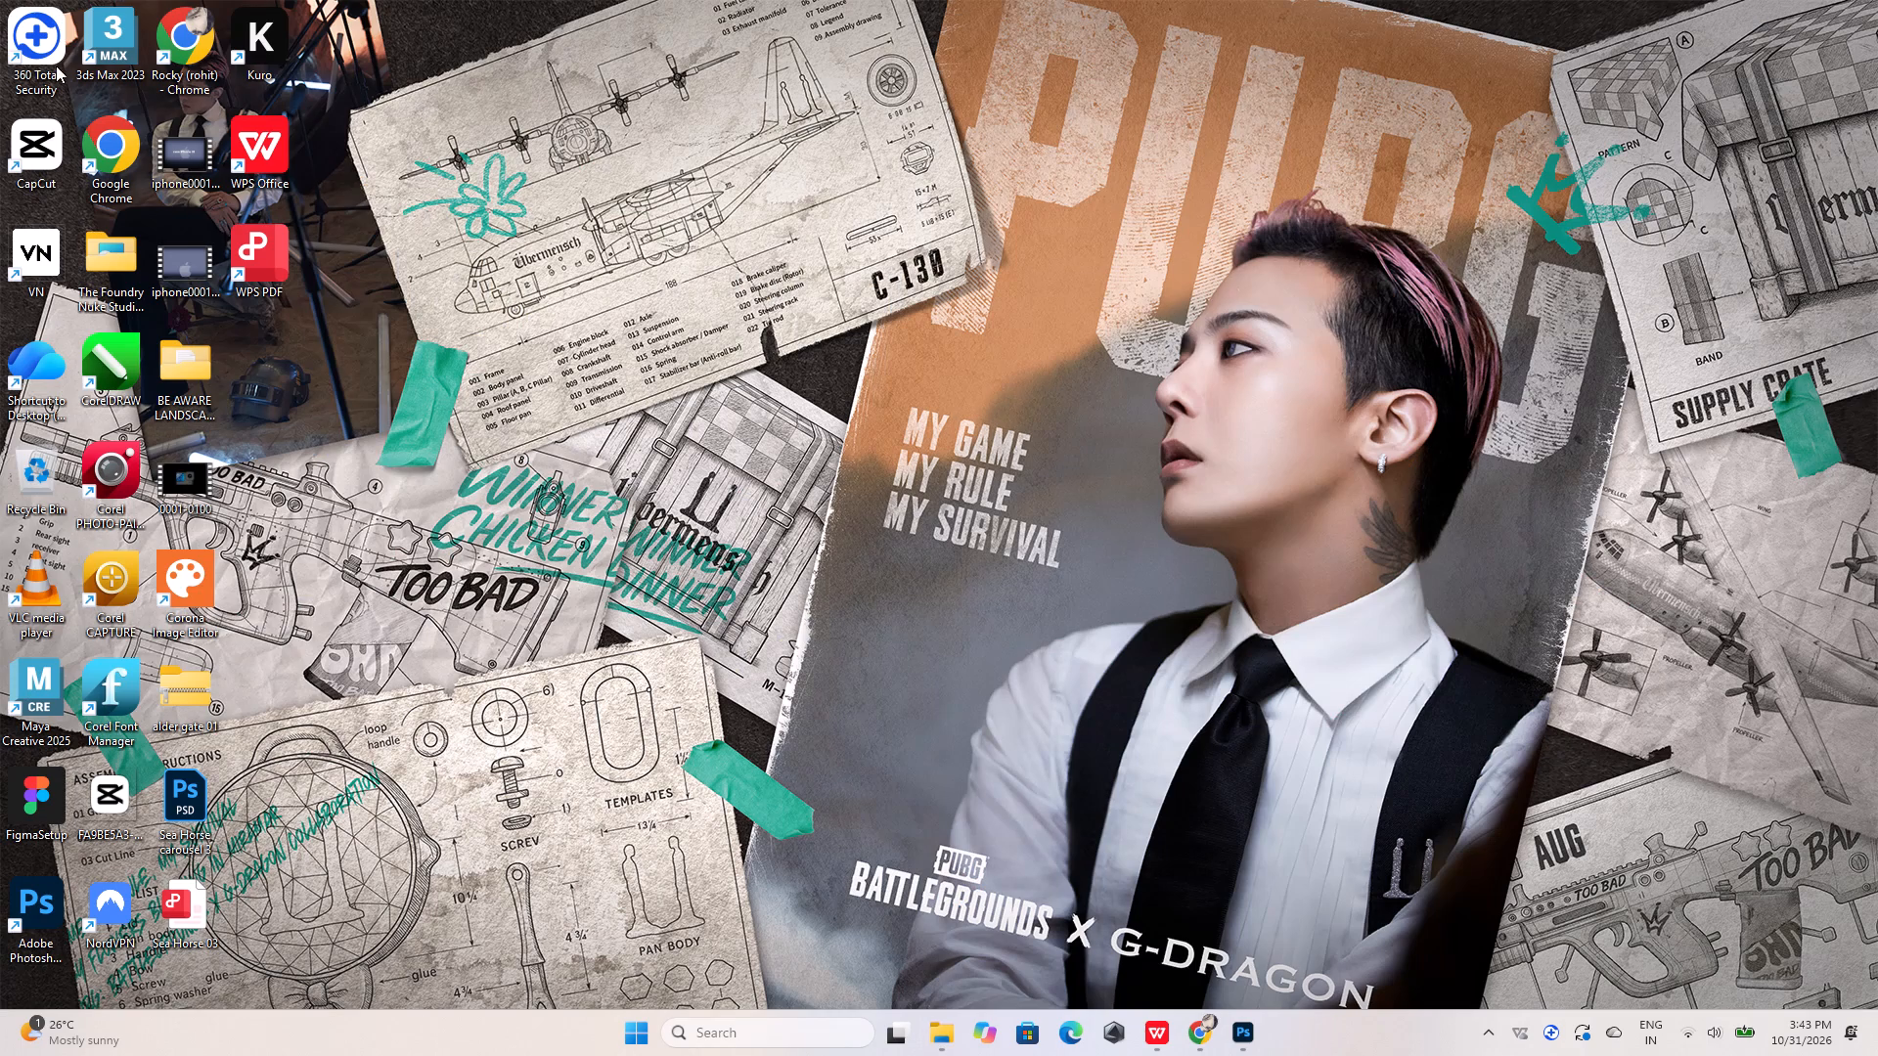
{"action": "double_click", "coordinate": [126, 128]}
{"action": "double_click", "coordinate": [124, 131]}
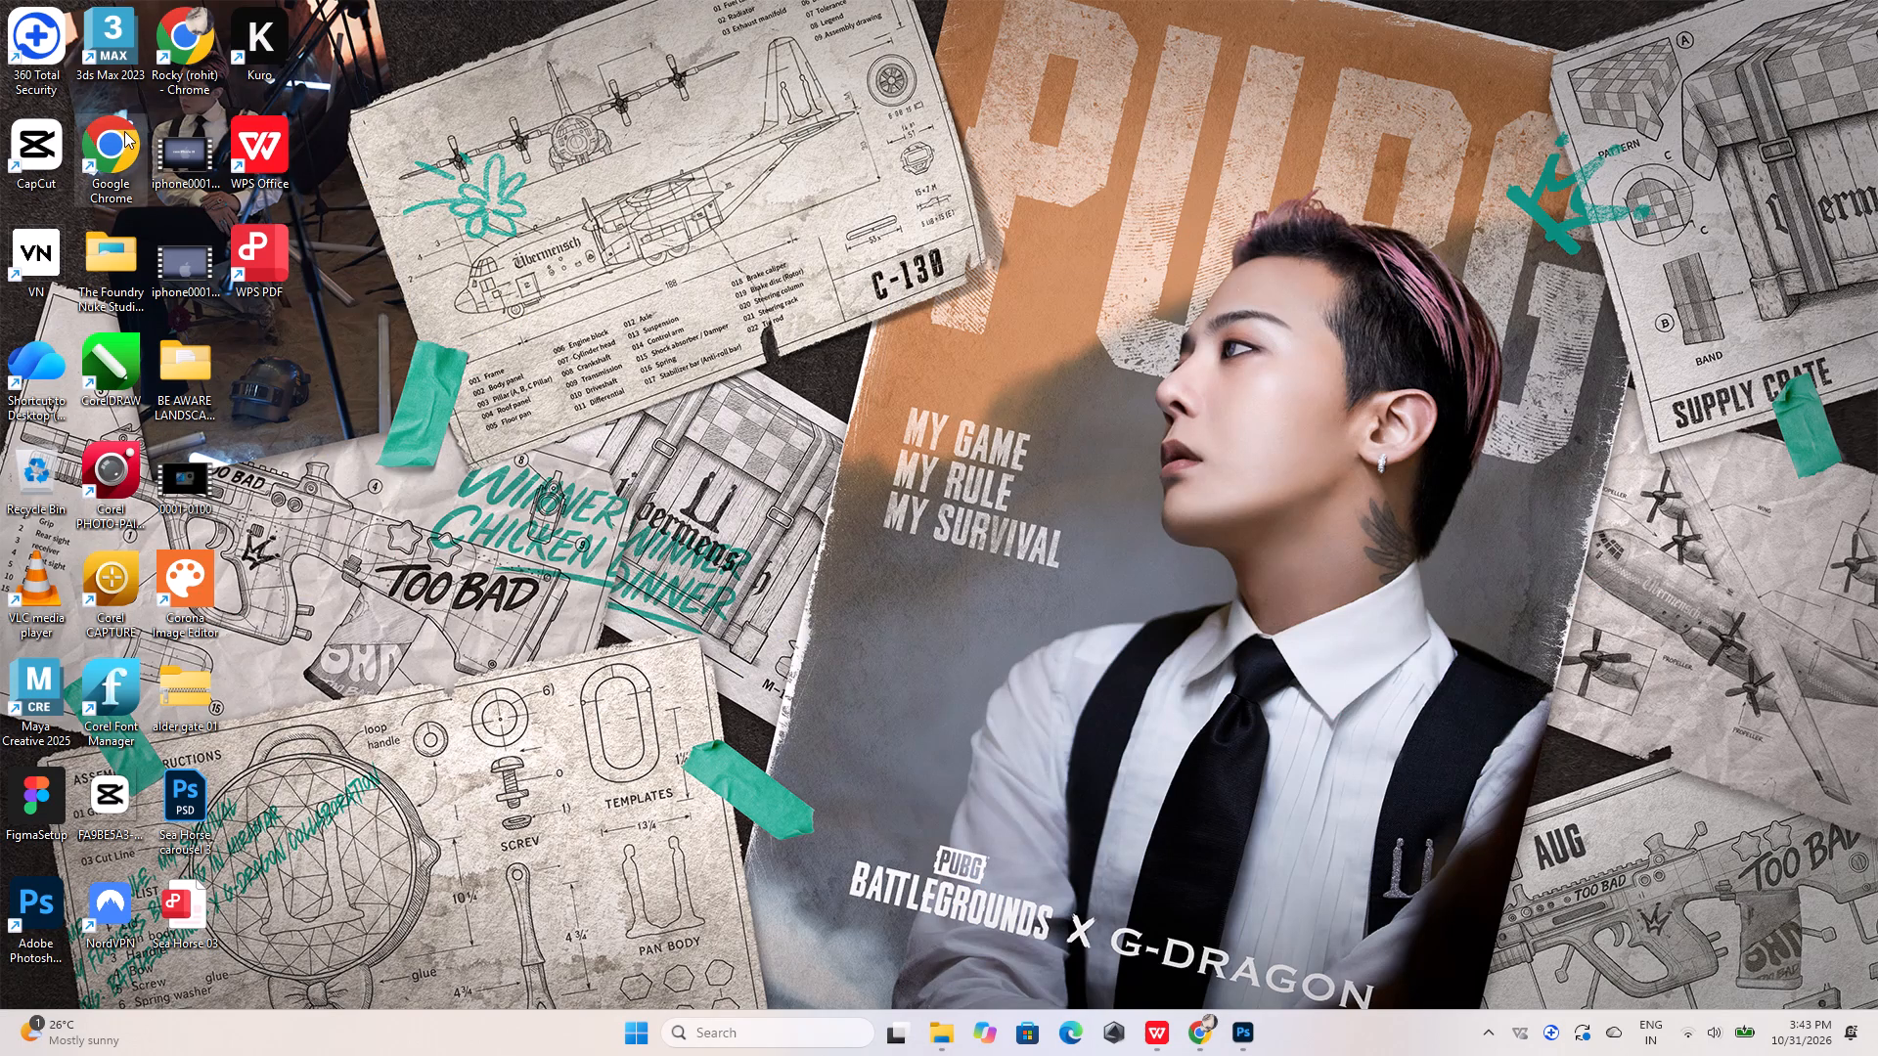
{"action": "left_click", "coordinate": [768, 560]}
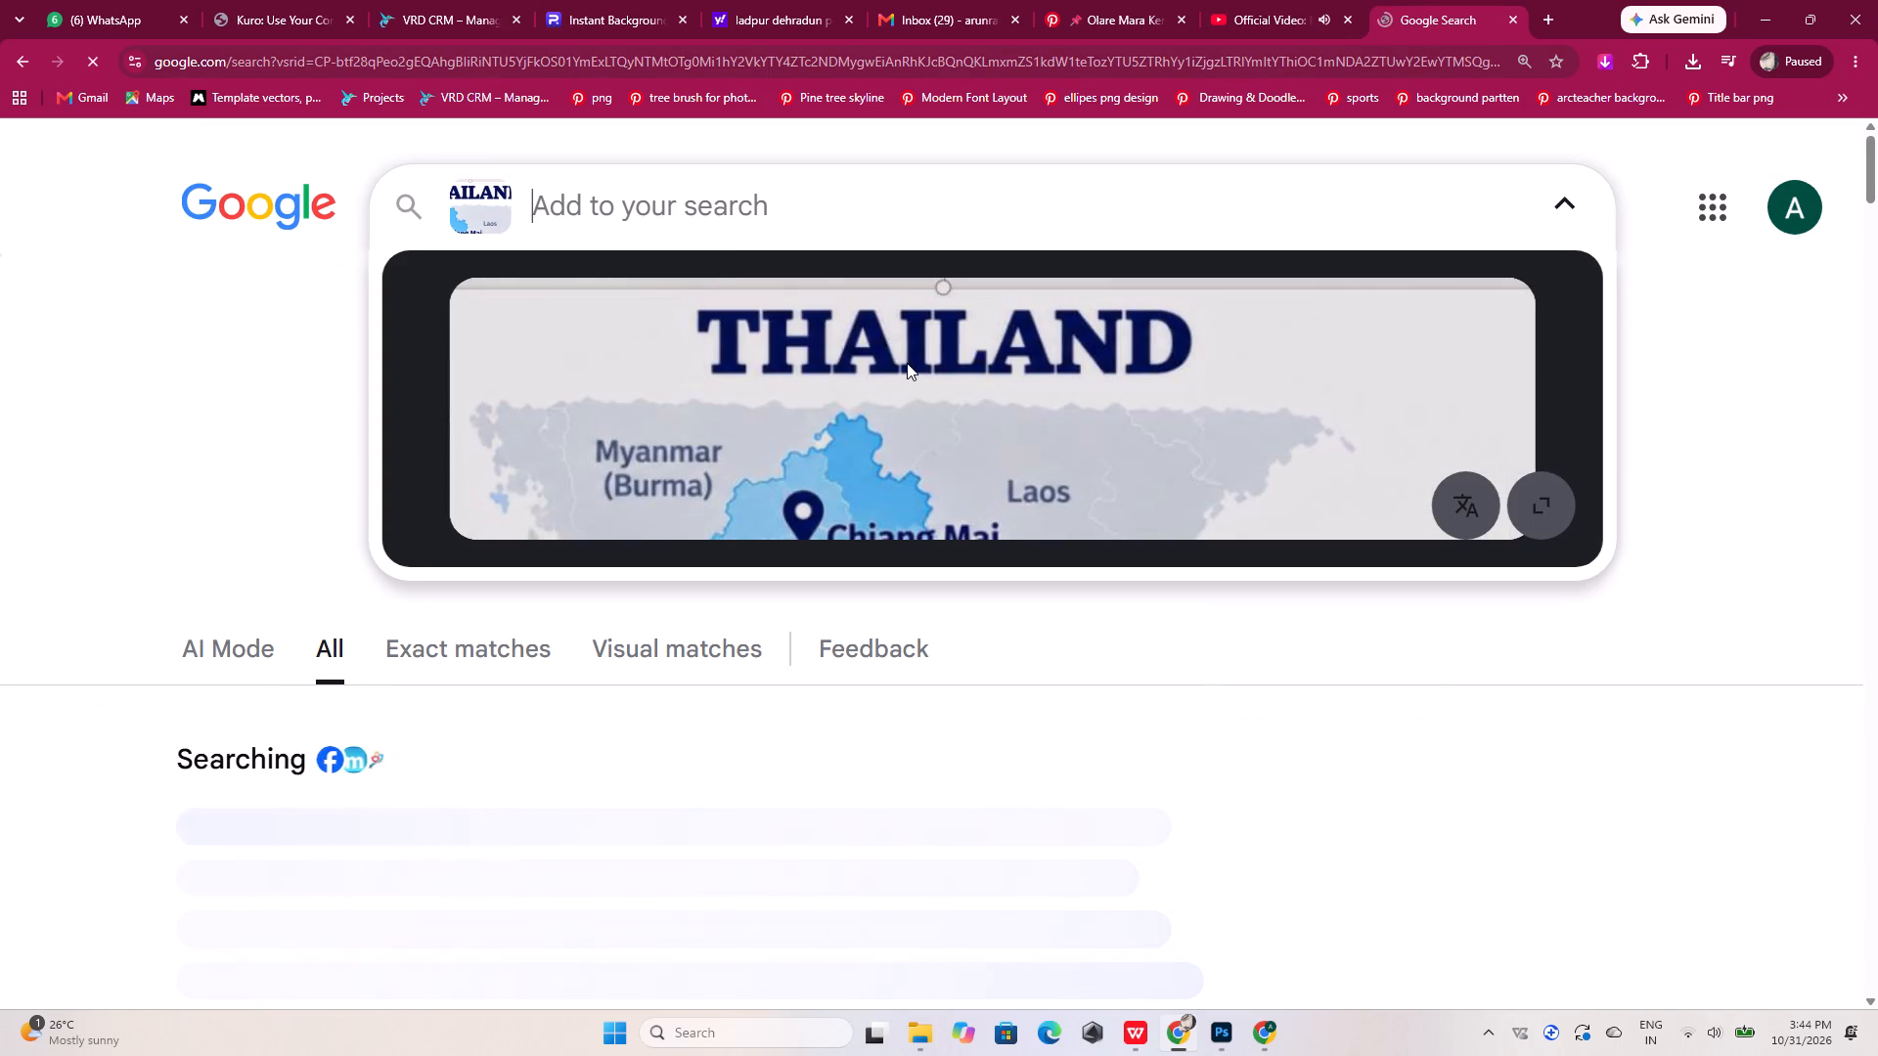
Select the word THAILAND in the searched image and copy its text.
{"action": "double_click", "coordinate": [911, 358]}
{"action": "left_click", "coordinate": [911, 358]}
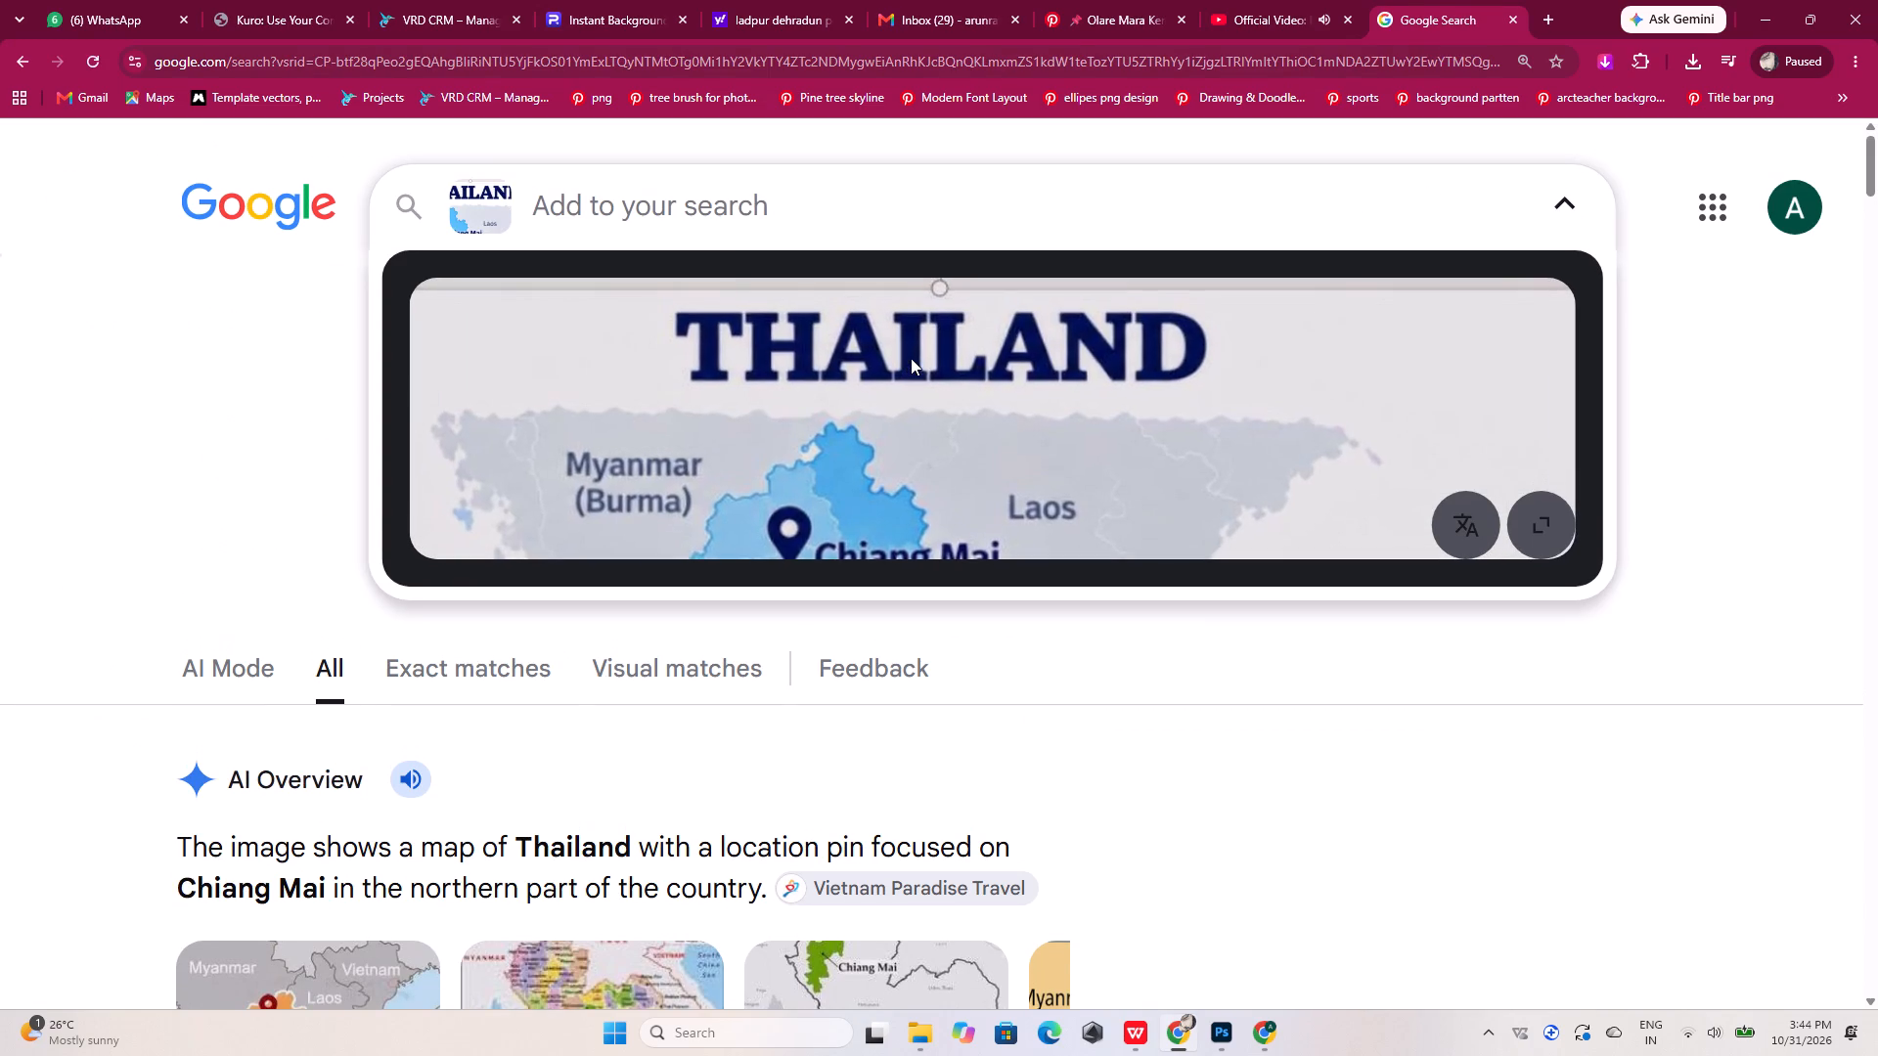
{"action": "double_click", "coordinate": [911, 358]}
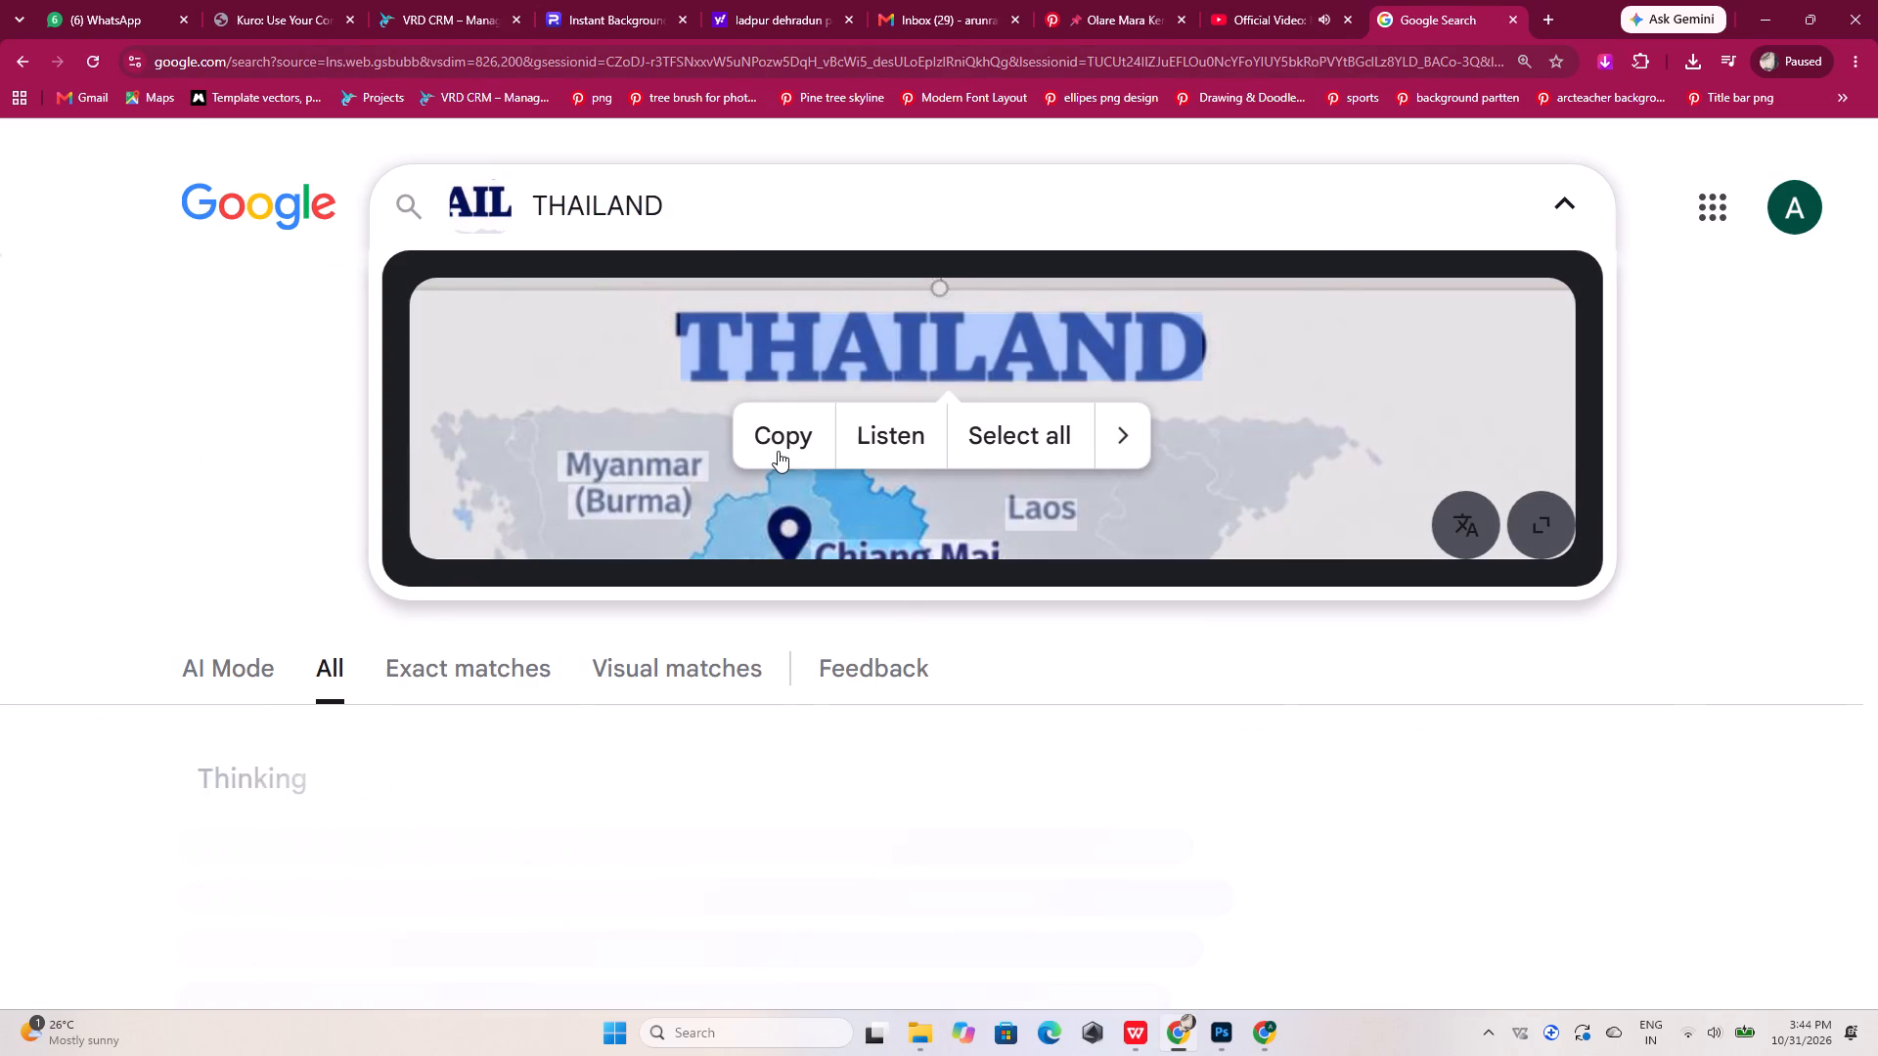
{"action": "left_click", "coordinate": [781, 445]}
{"action": "scroll", "coordinate": [797, 453], "scroll_direction": "down", "scroll_amount": 11}
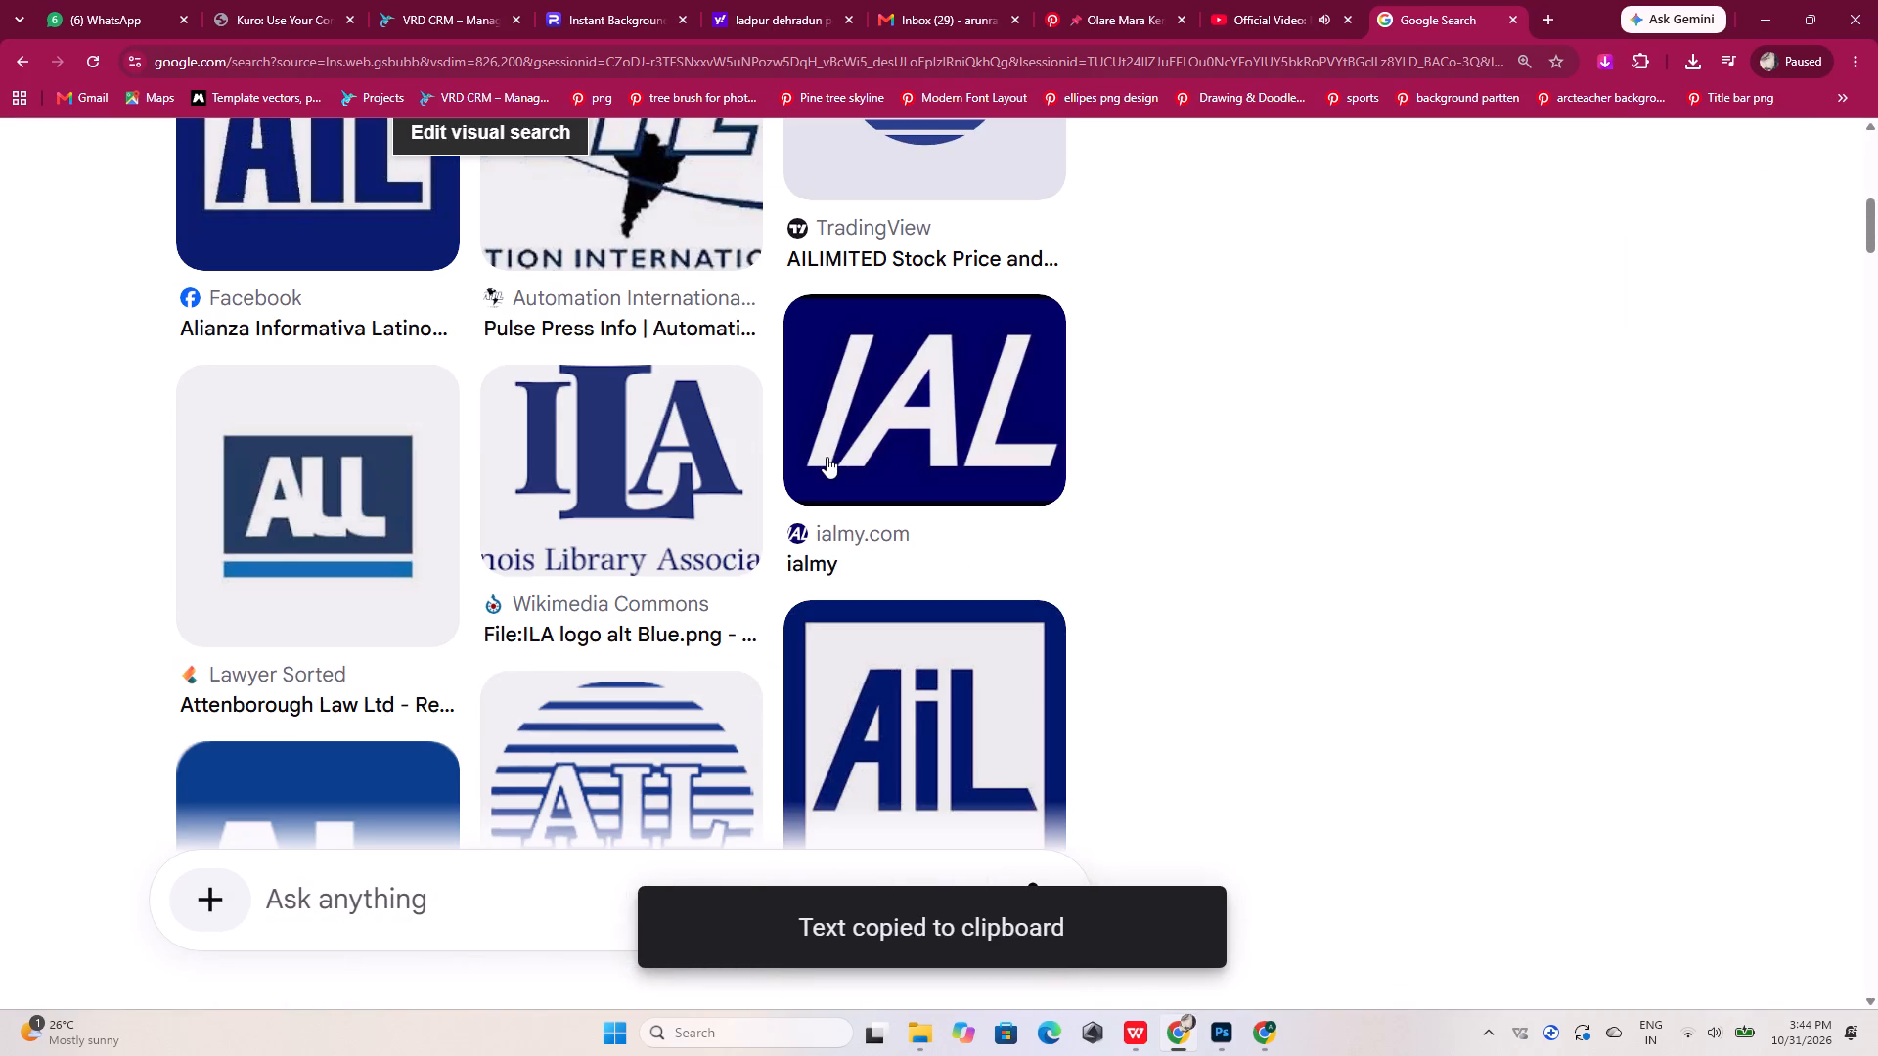
Return to Photoshop and add the copied text THAILAND as a new type layer near the top centre of Artboard 6.
{"action": "left_click", "coordinate": [1211, 1025]}
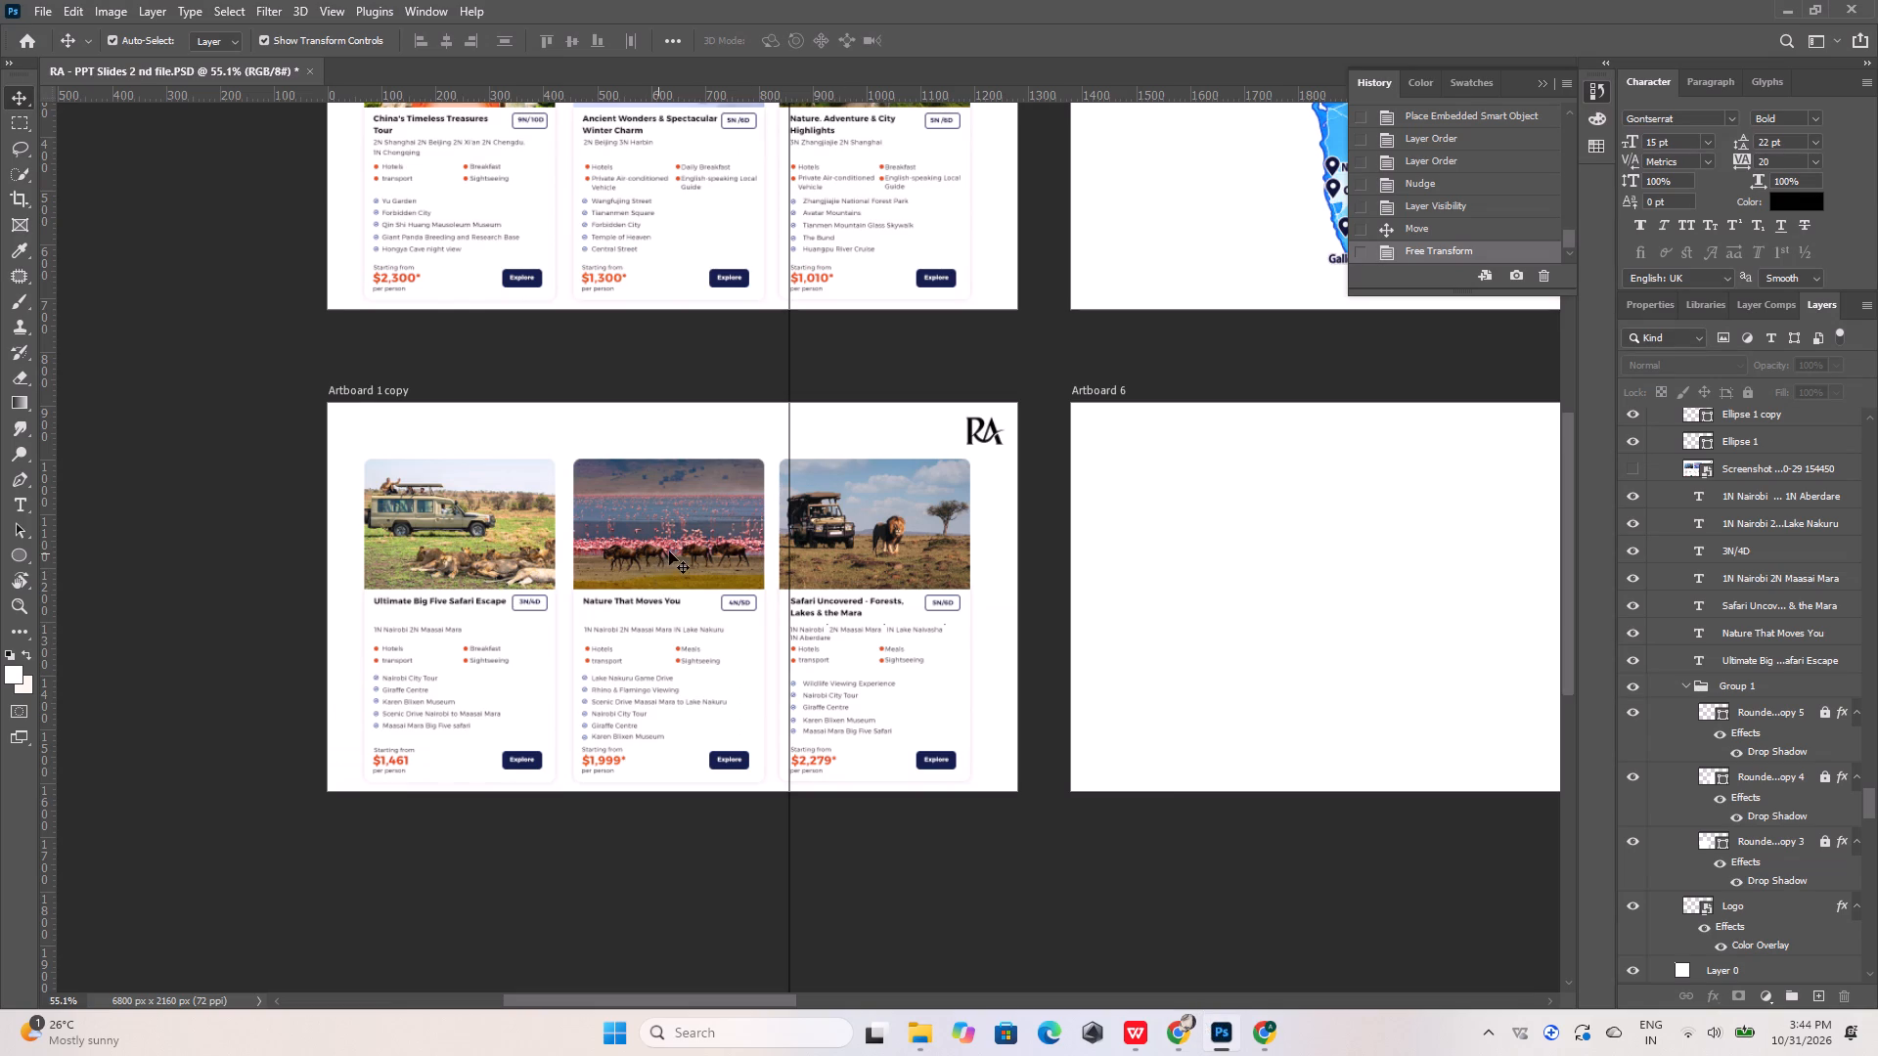
{"action": "scroll", "coordinate": [643, 619], "scroll_direction": "down", "scroll_amount": 6, "text": "alt"}
{"action": "left_click", "coordinate": [1134, 1025]}
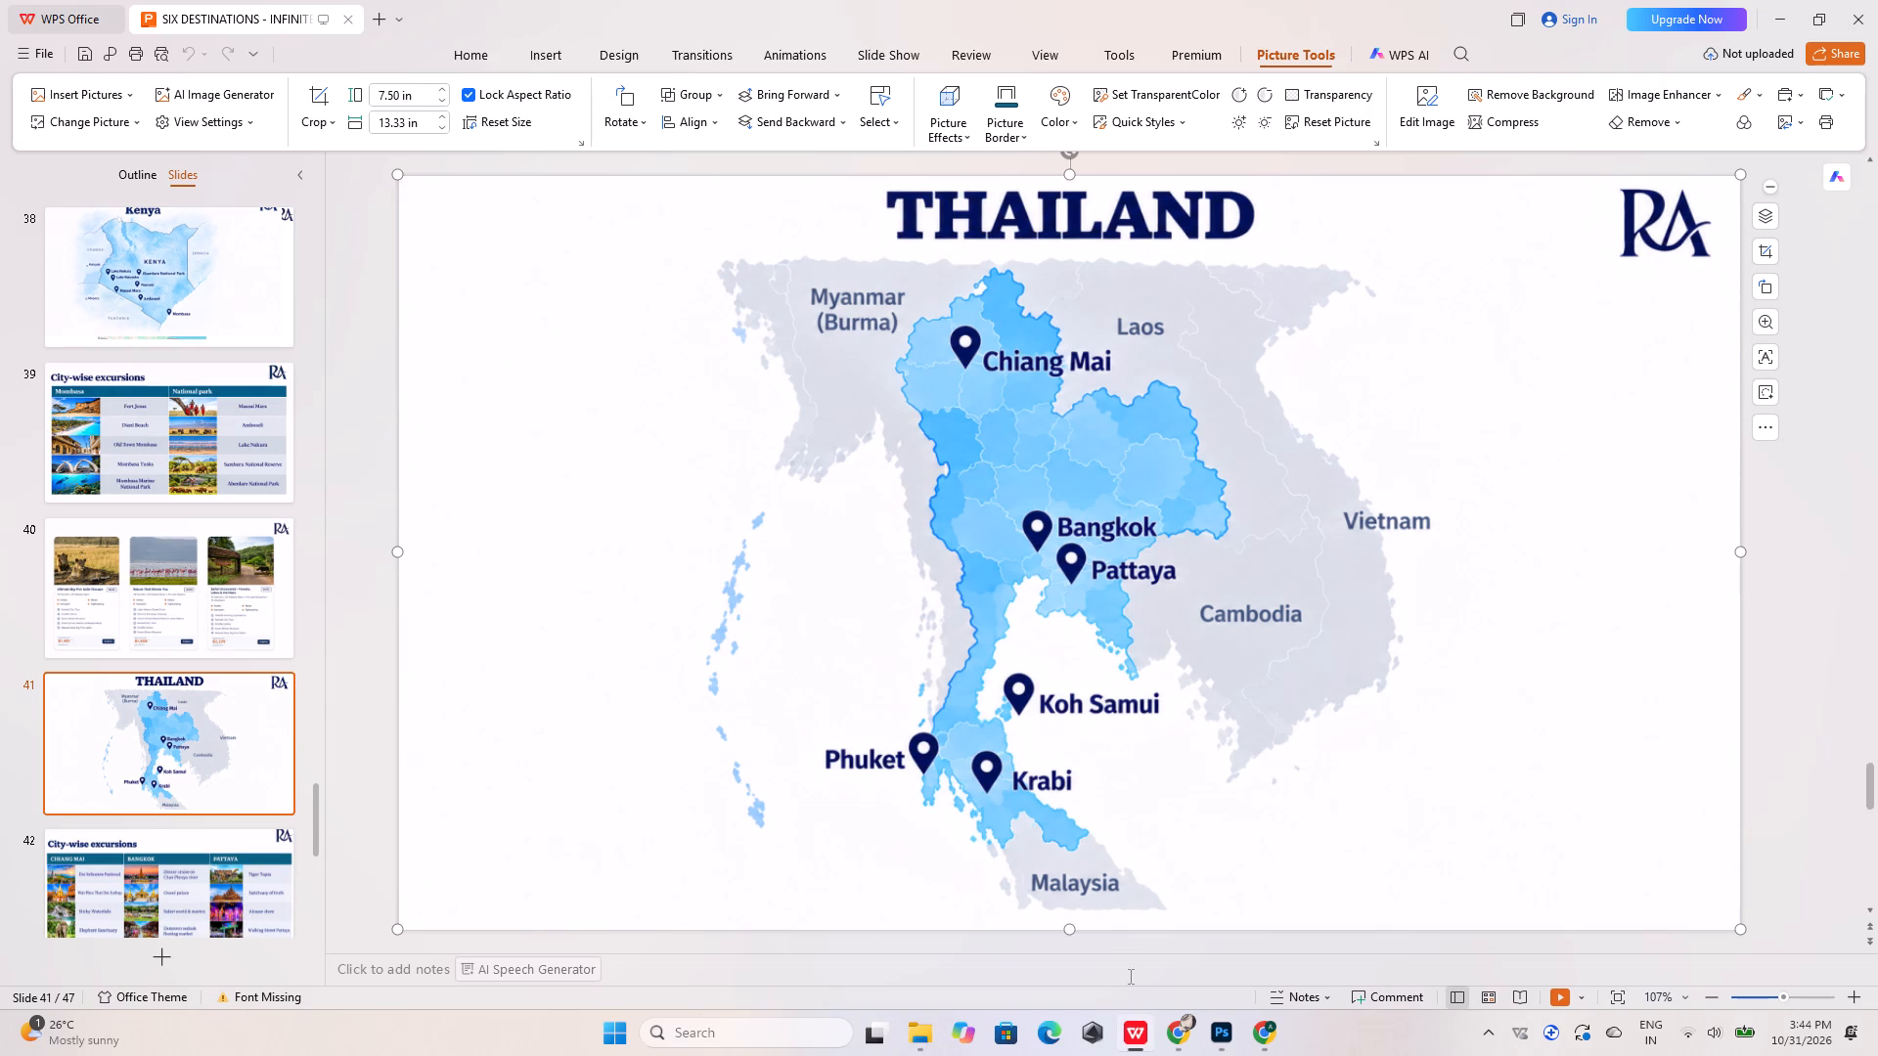
{"action": "left_click", "coordinate": [242, 574]}
{"action": "left_click", "coordinate": [215, 699]}
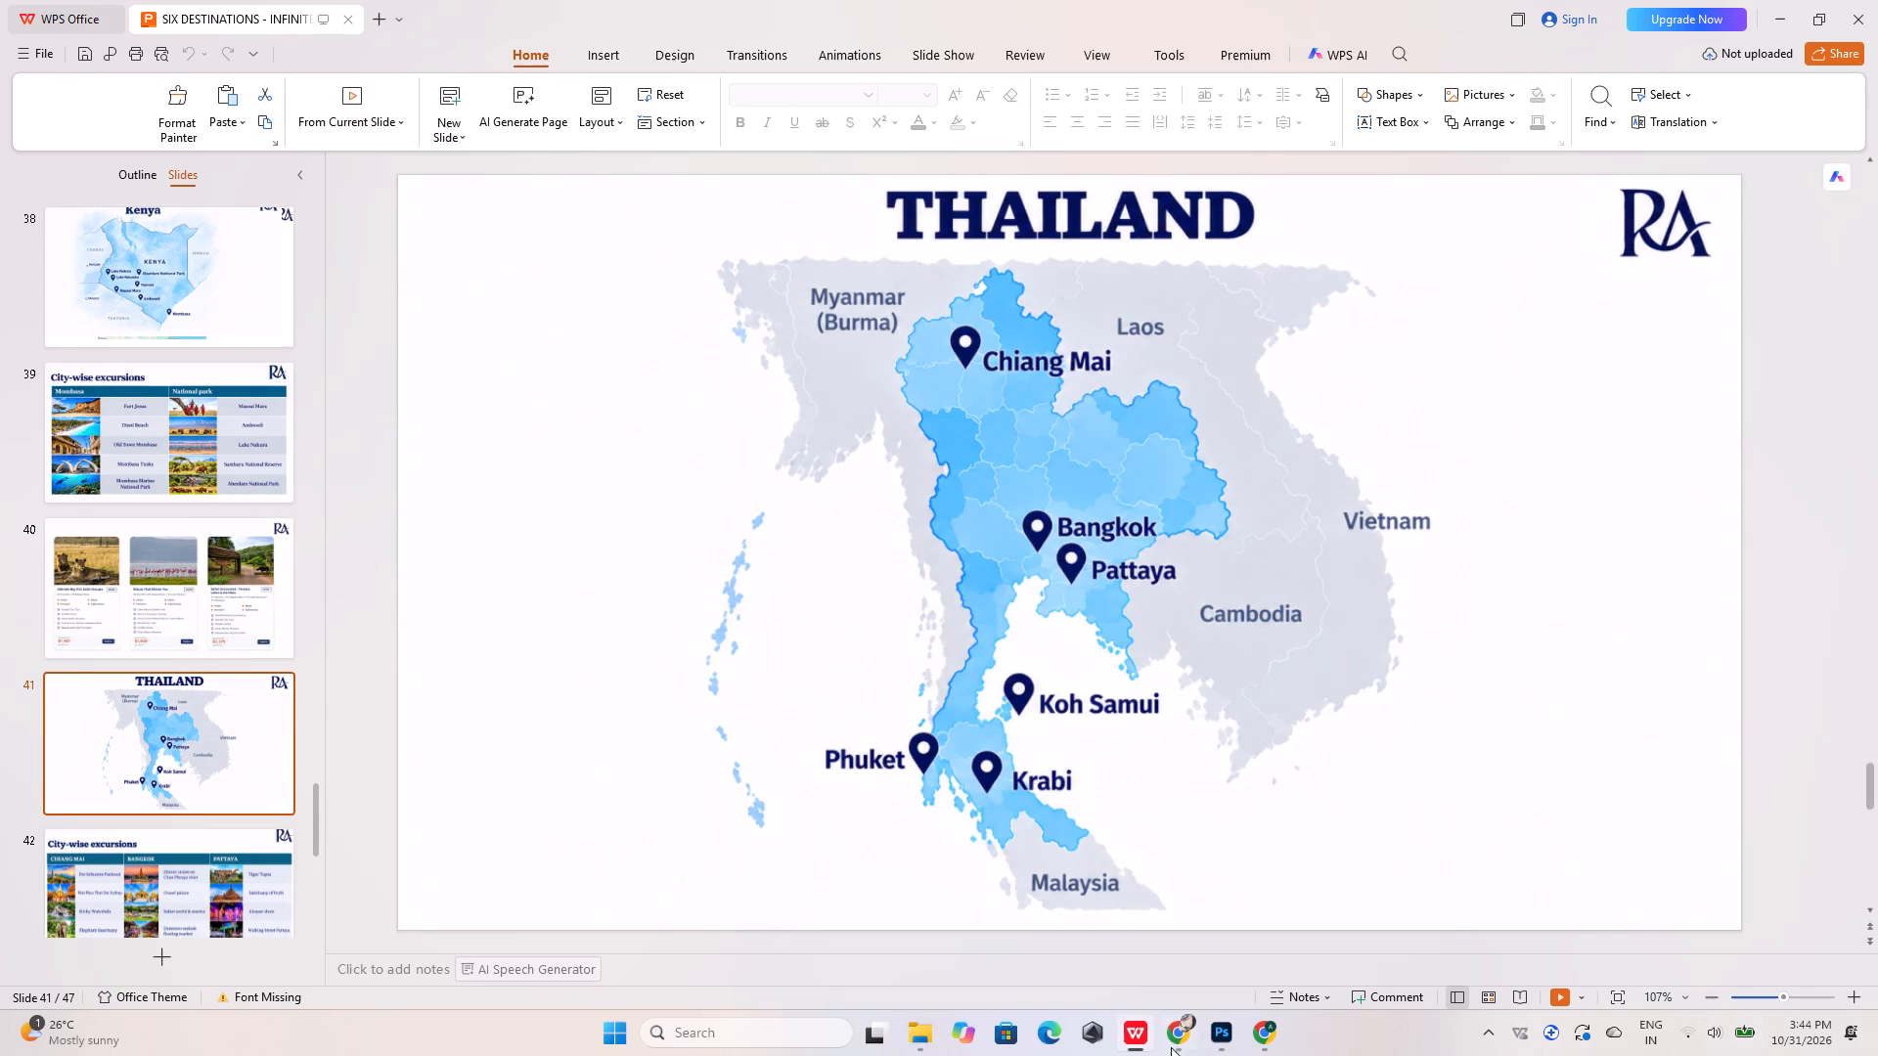
{"action": "left_click", "coordinate": [1258, 1035]}
{"action": "left_click", "coordinate": [1222, 1037]}
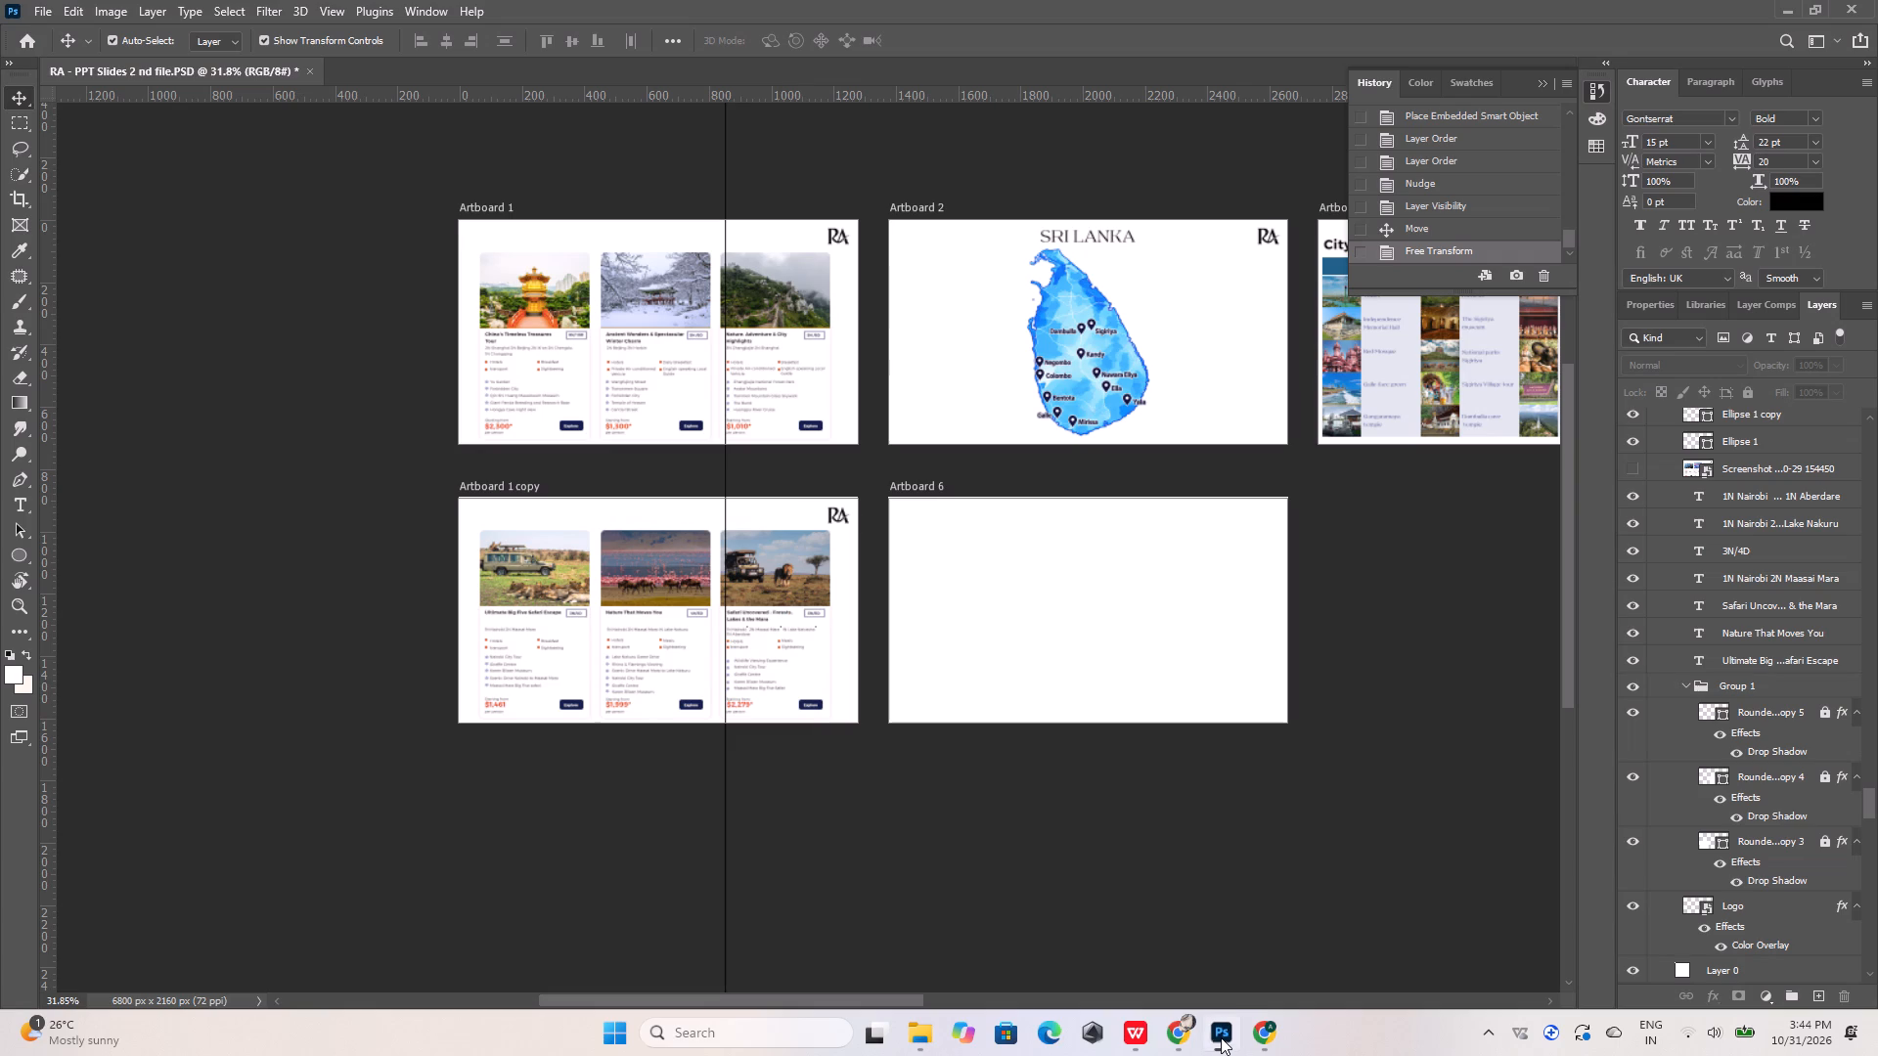
{"action": "left_click", "coordinate": [1061, 566]}
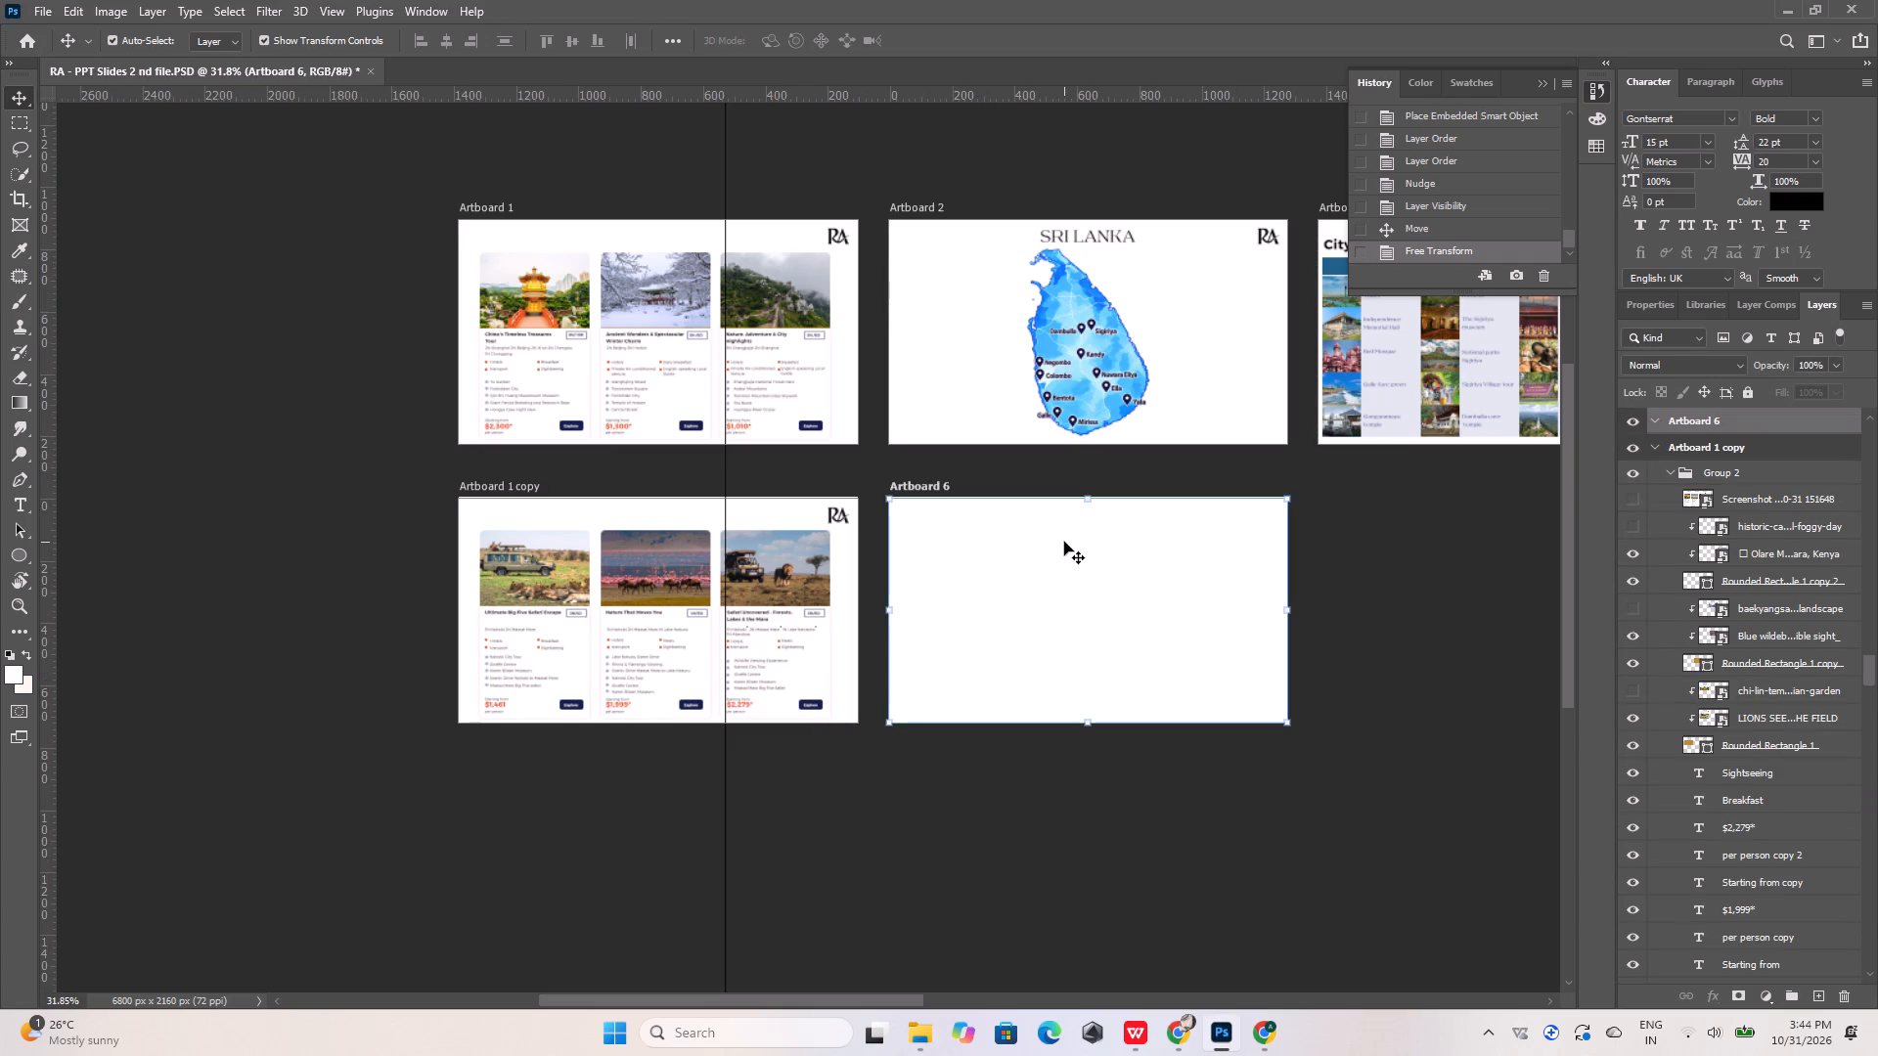
{"action": "key", "text": "t"}
{"action": "left_click", "coordinate": [1064, 542]}
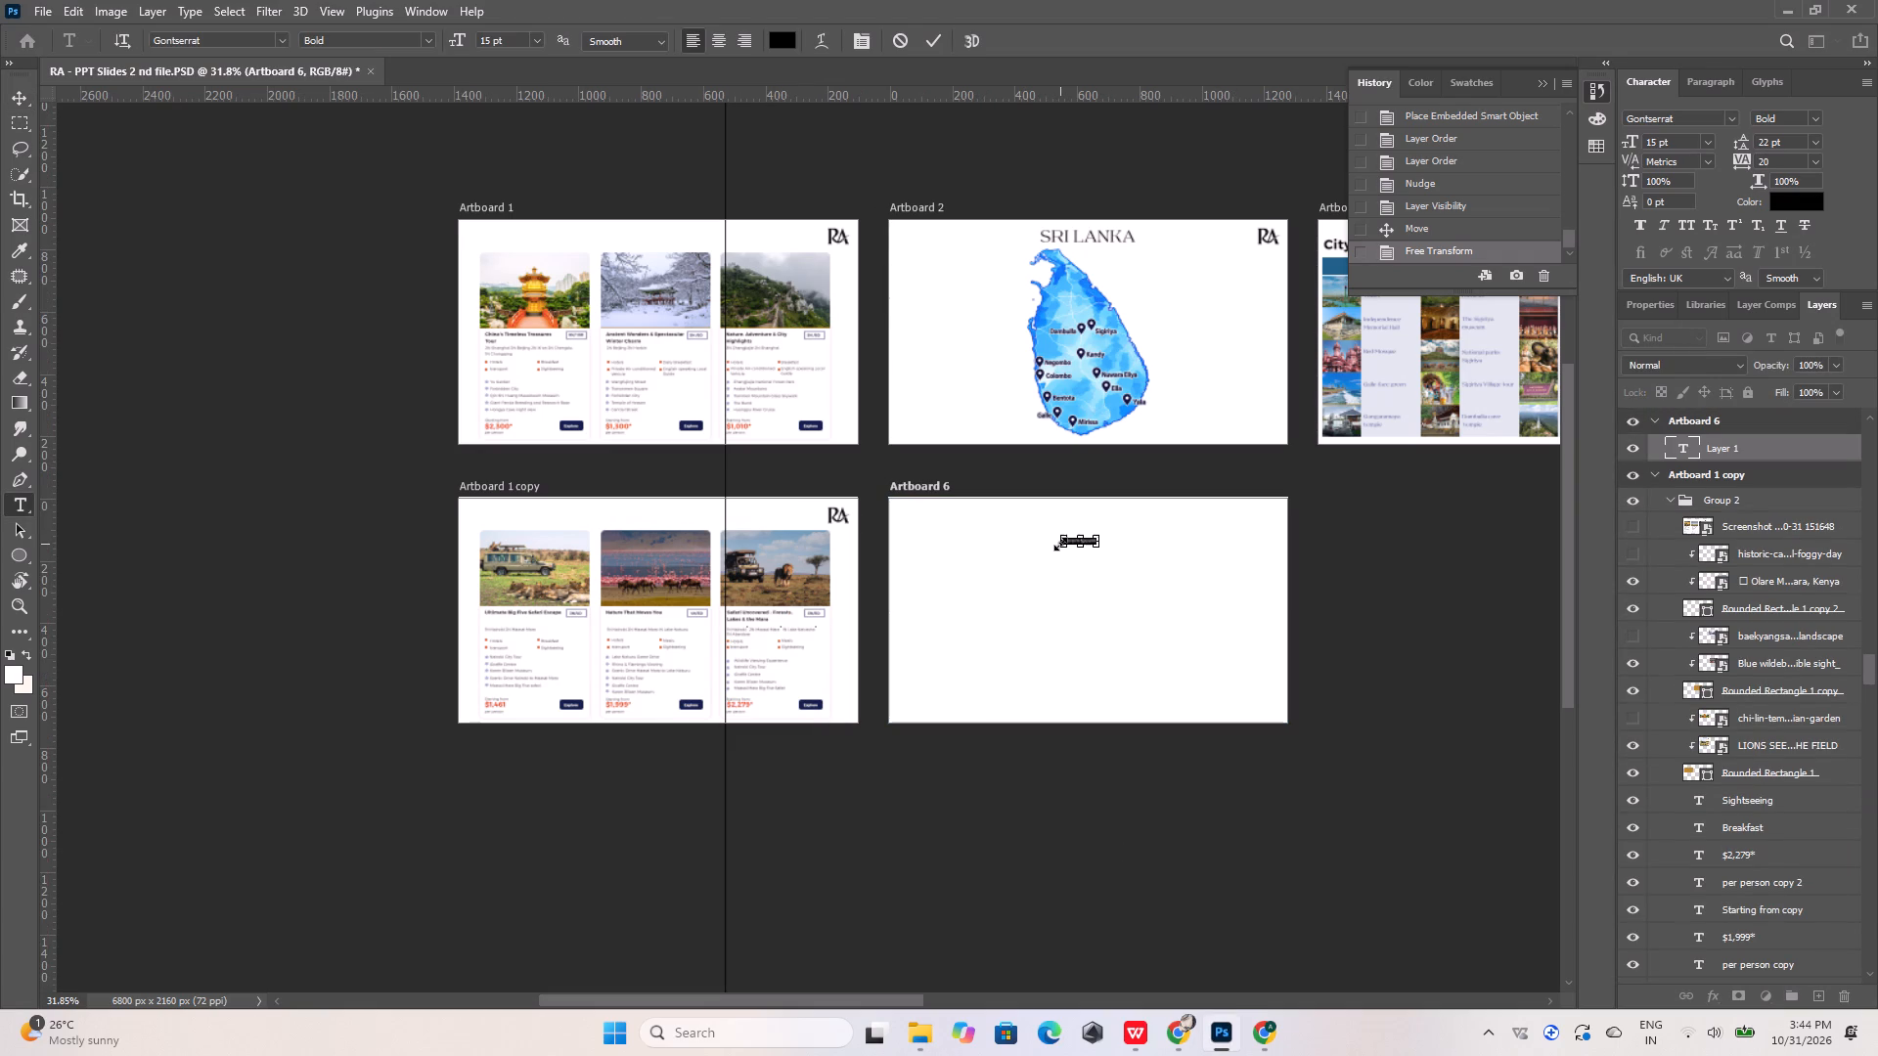
{"action": "key", "text": "ctrl+v"}
{"action": "scroll", "coordinate": [1074, 534], "scroll_direction": "up", "scroll_amount": 11, "text": "alt"}
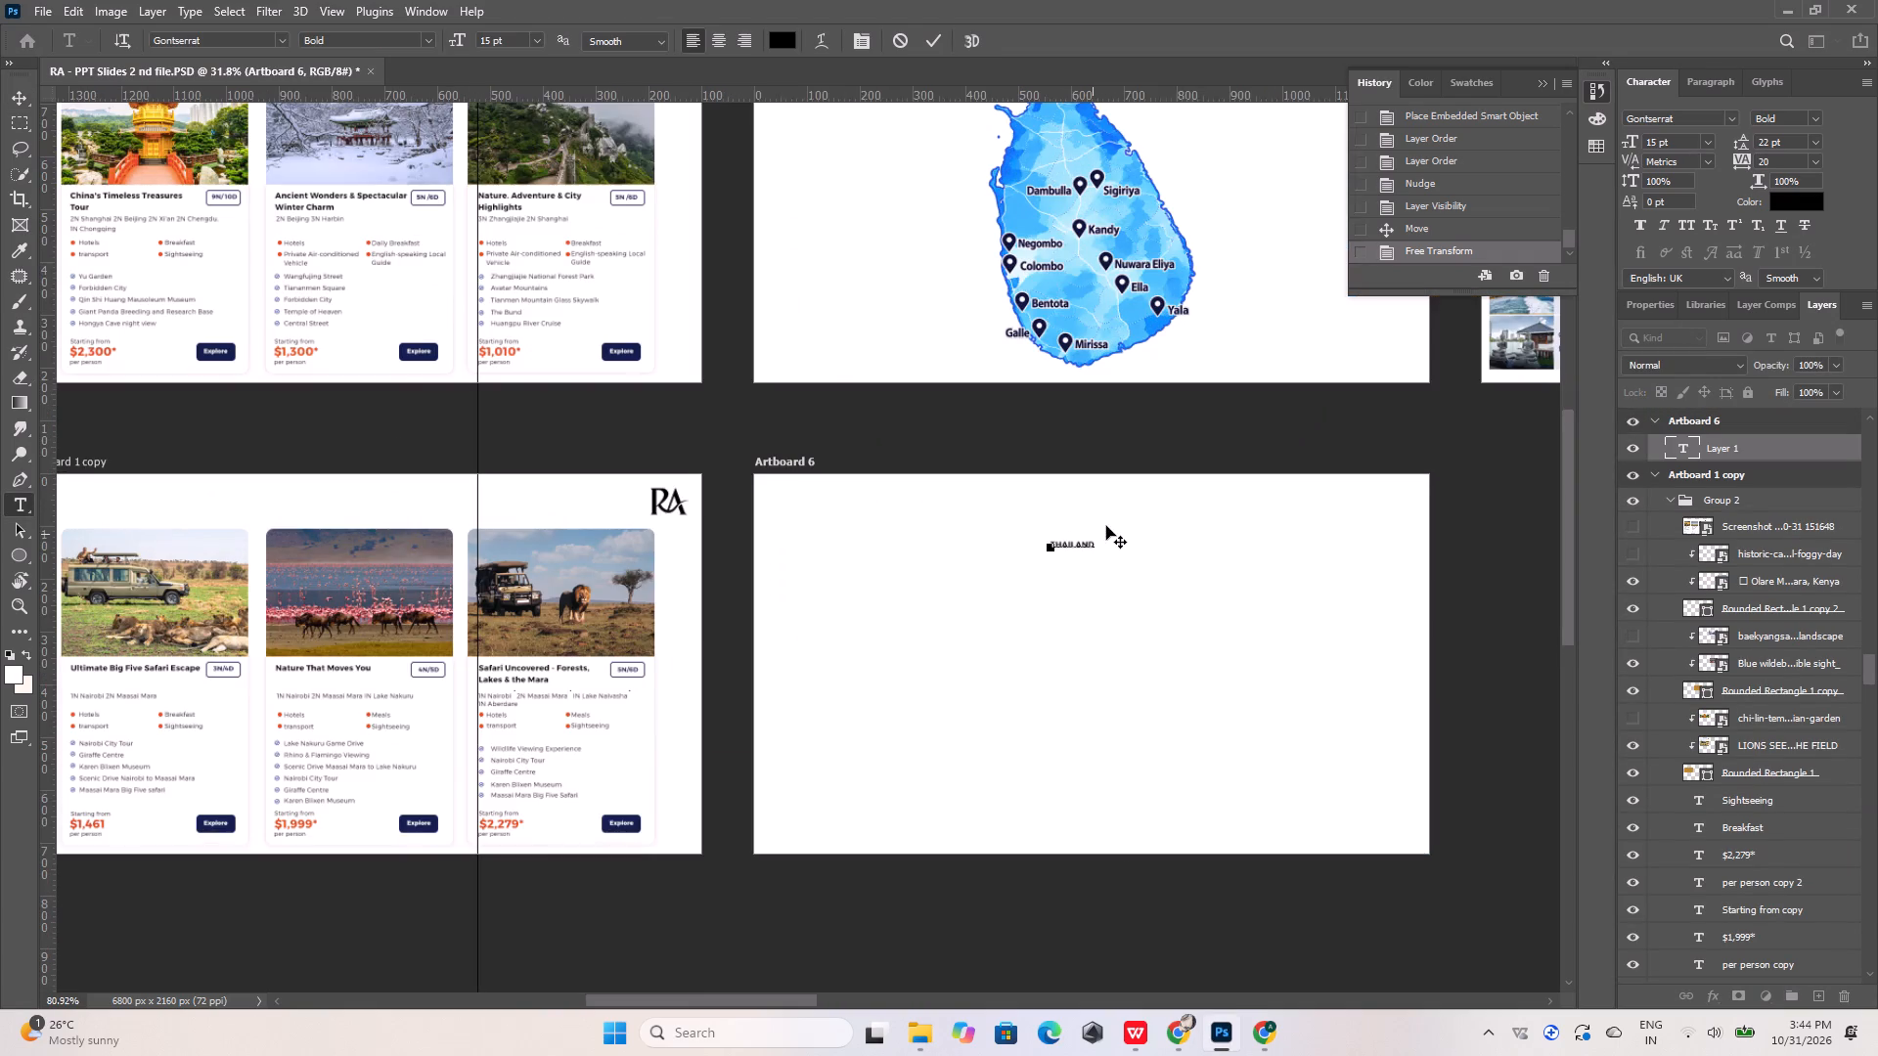
{"action": "scroll", "coordinate": [1106, 526], "scroll_direction": "up", "scroll_amount": 14, "text": "alt"}
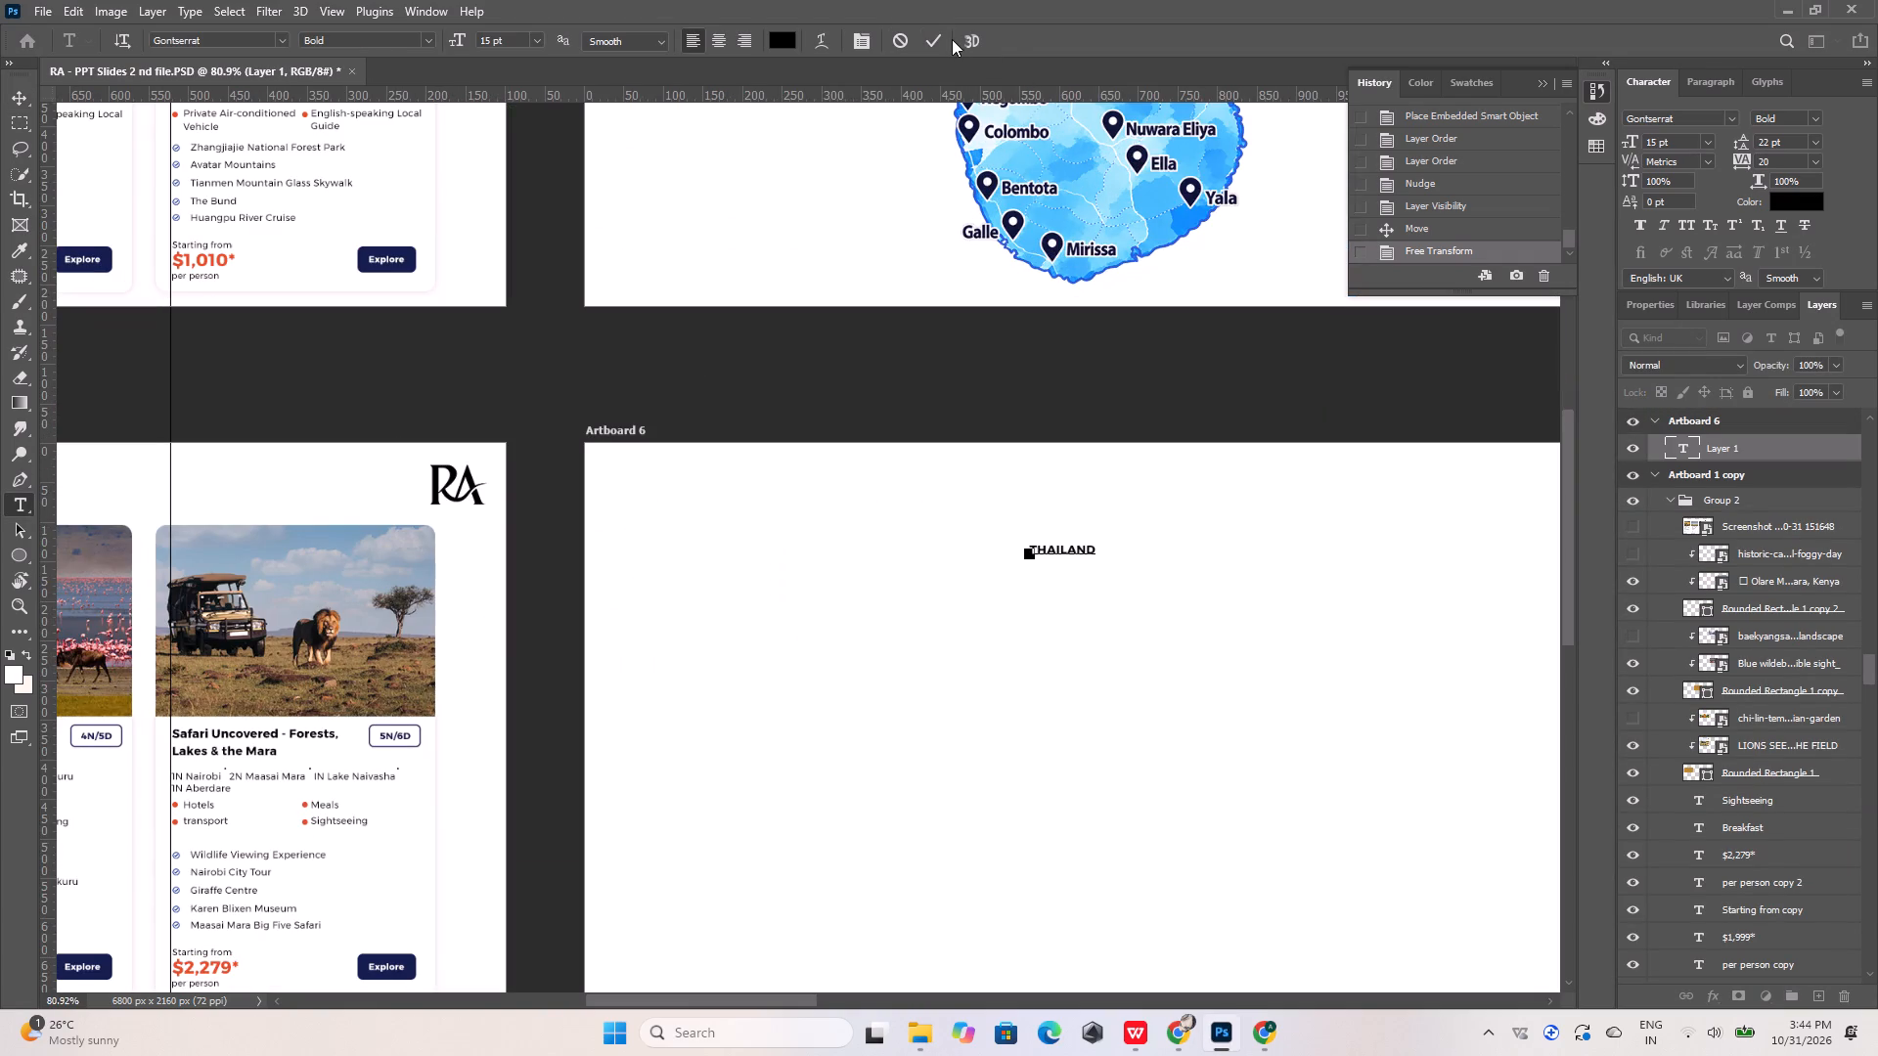
{"action": "left_click", "coordinate": [934, 41]}
{"action": "scroll", "coordinate": [1166, 575], "scroll_direction": "down", "scroll_amount": 2, "text": "alt"}
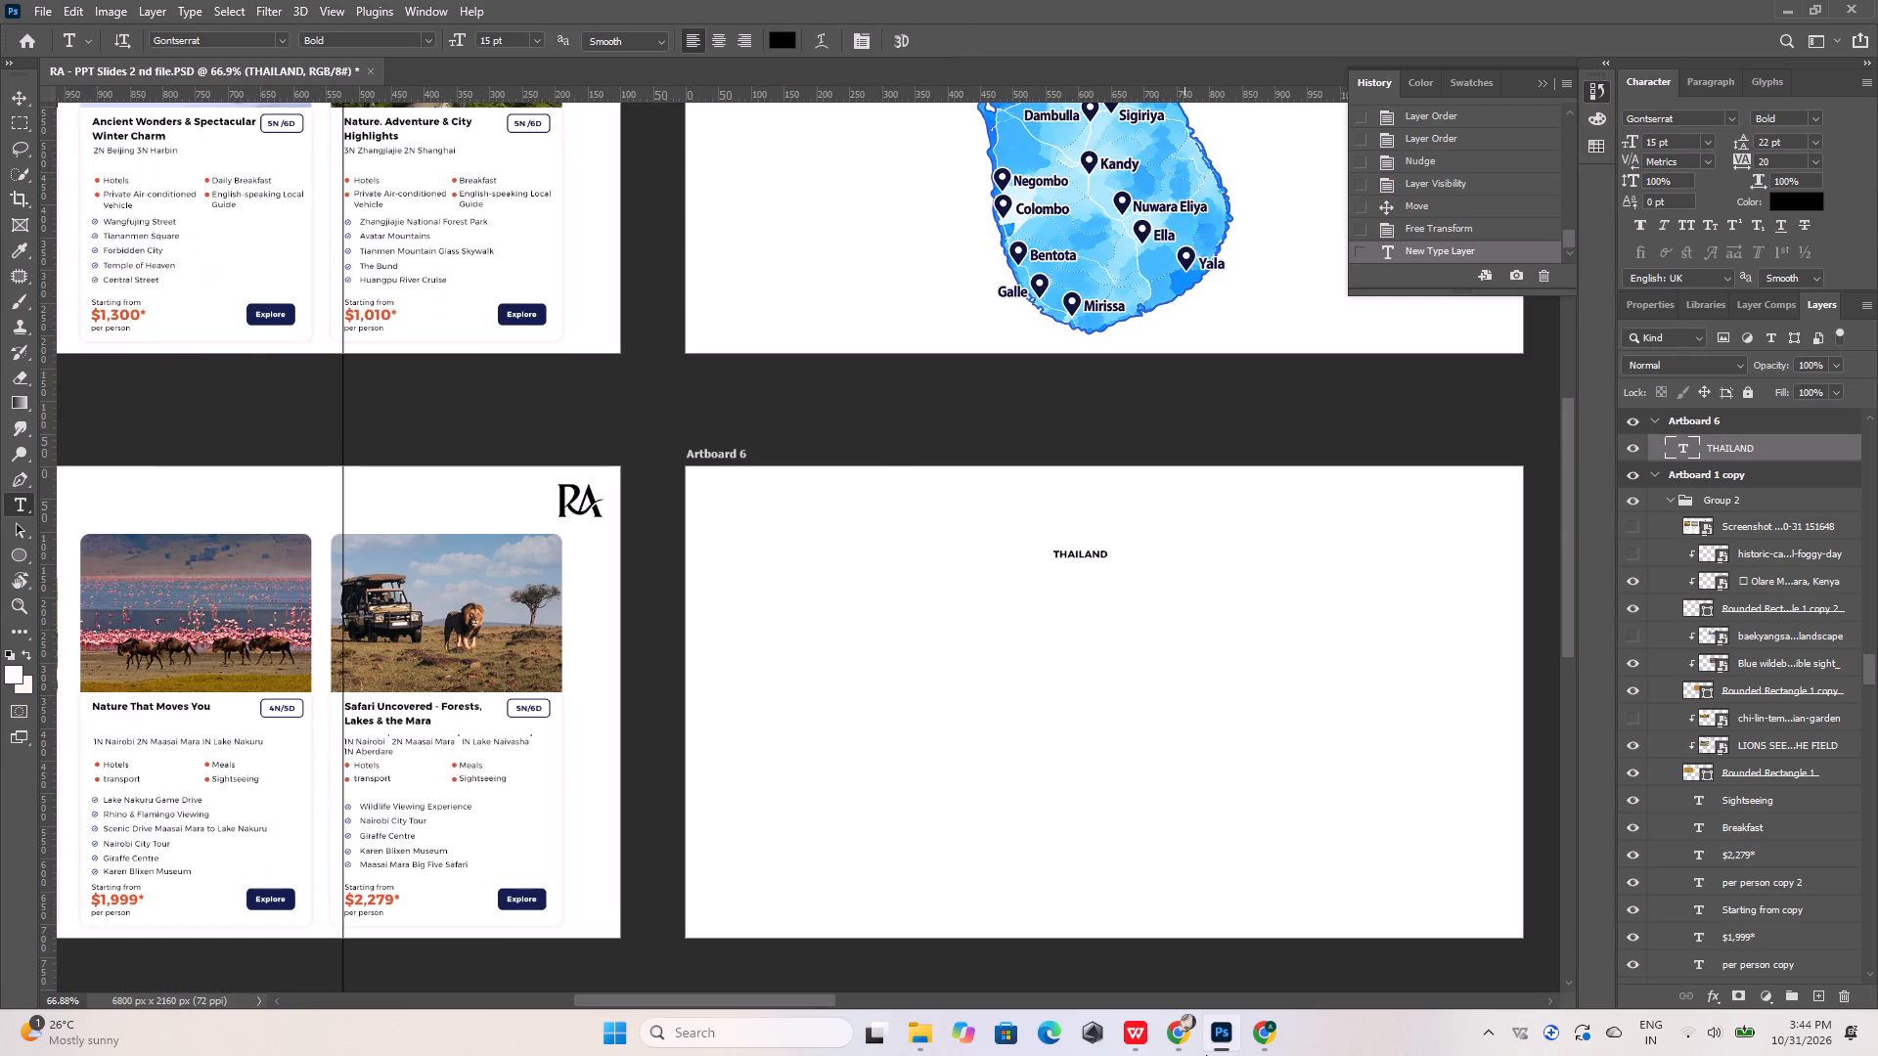
Copy the Rosemartin font name from Artboard 2's SRI LANKA title and apply it to the THAILAND text on Artboard 6.
{"action": "left_click", "coordinate": [1136, 1026]}
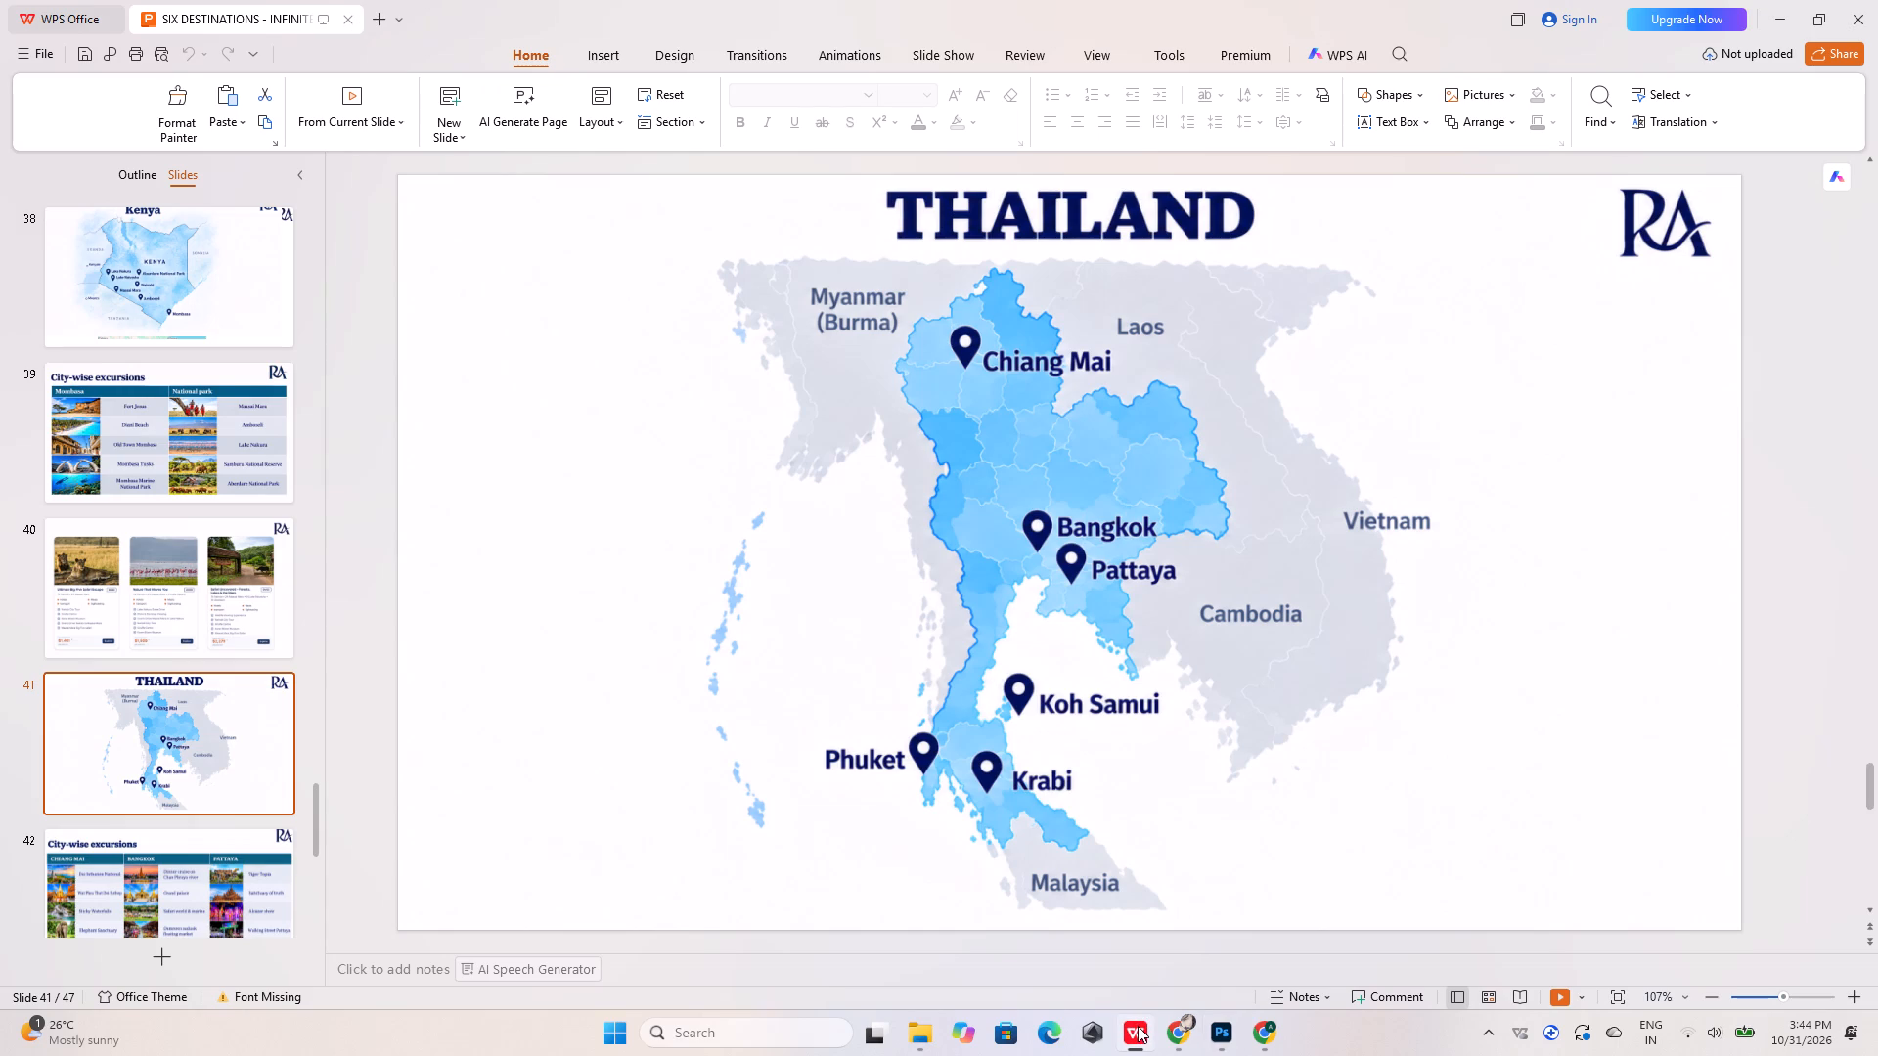
{"action": "left_click", "coordinate": [1138, 1026]}
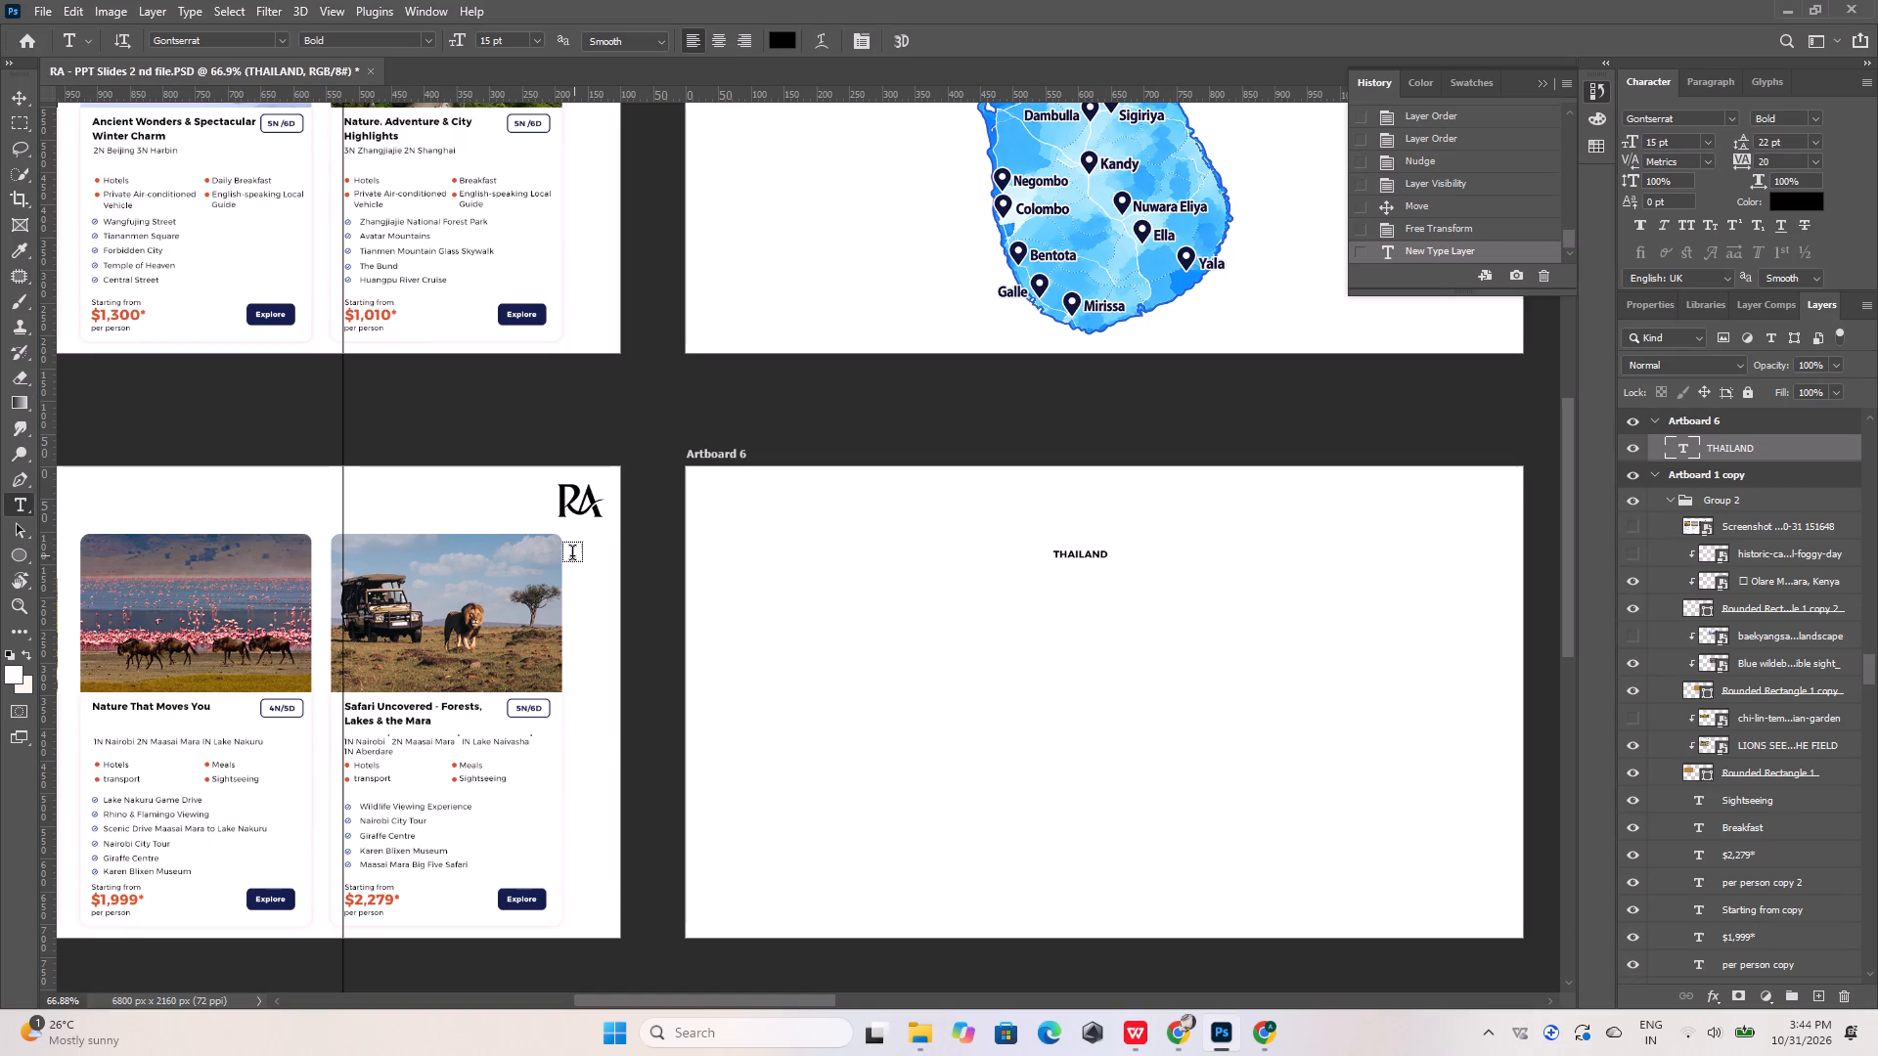
{"action": "scroll", "coordinate": [549, 710], "scroll_direction": "up", "scroll_amount": 19}
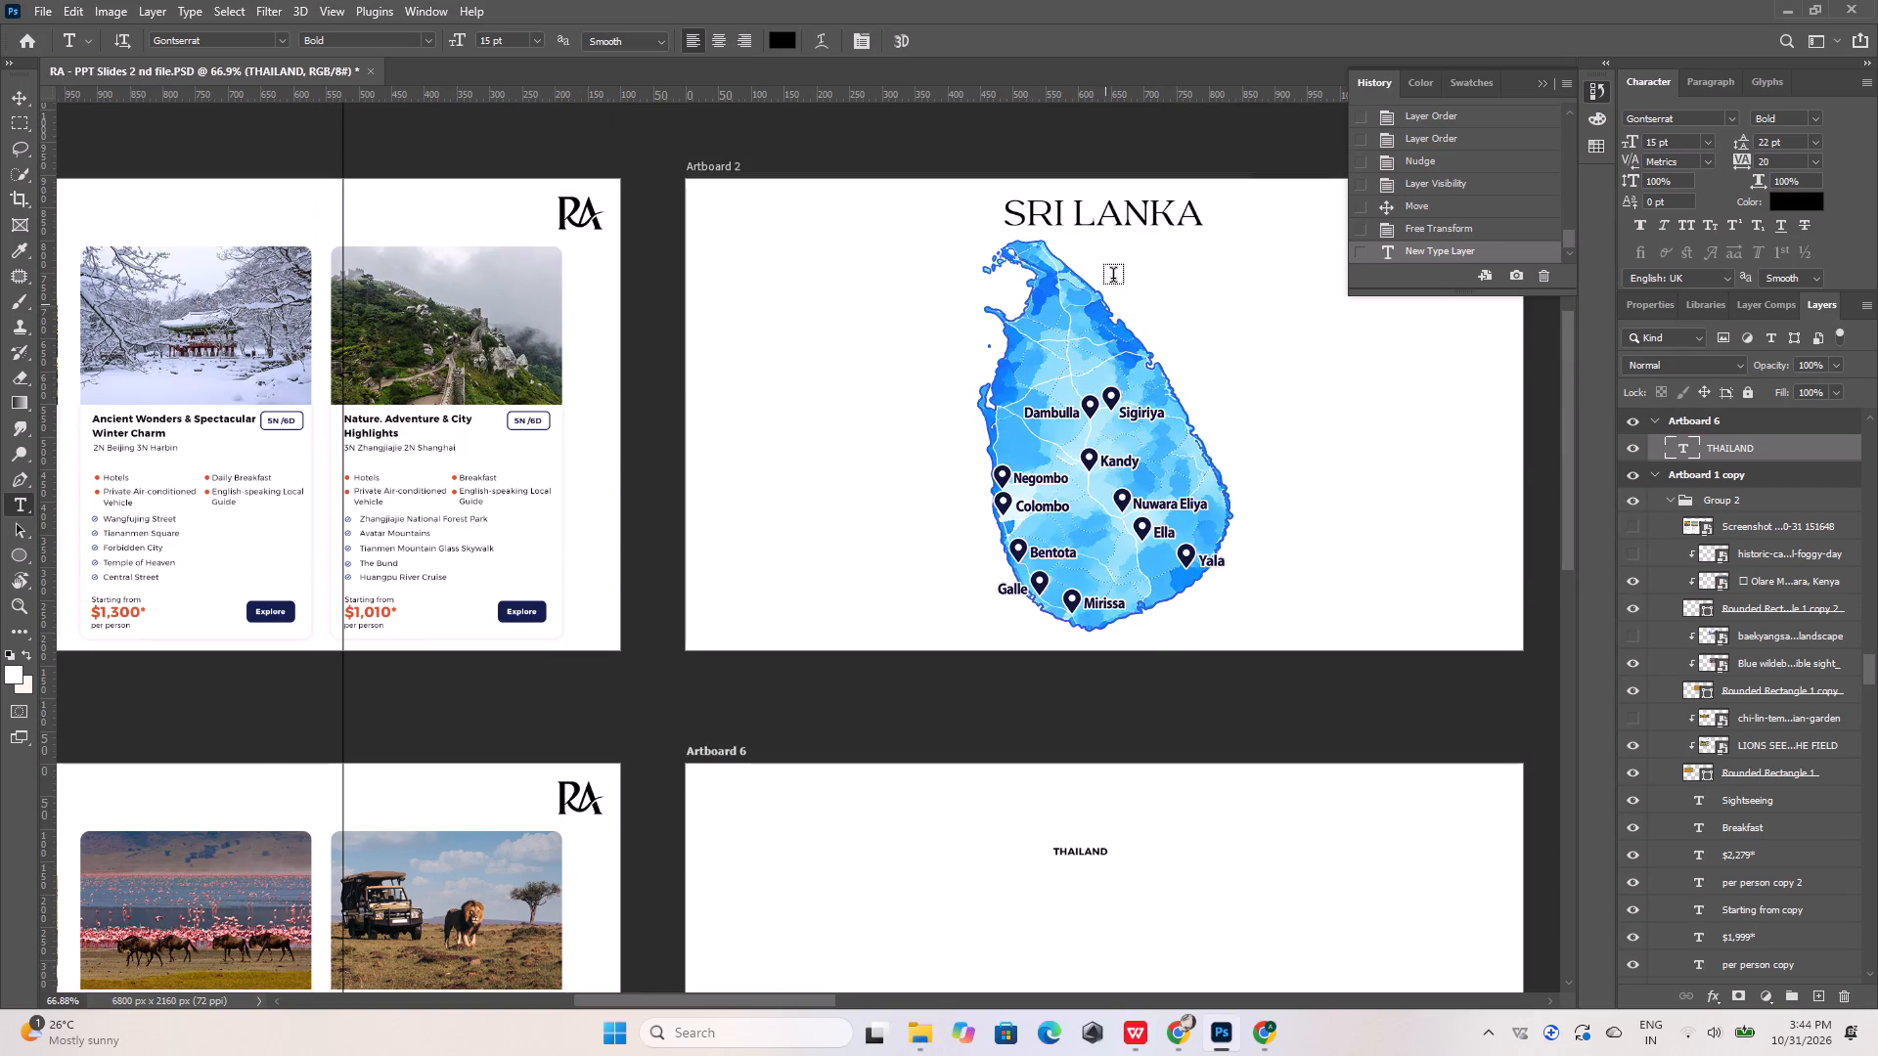
{"action": "left_click", "coordinate": [1129, 221]}
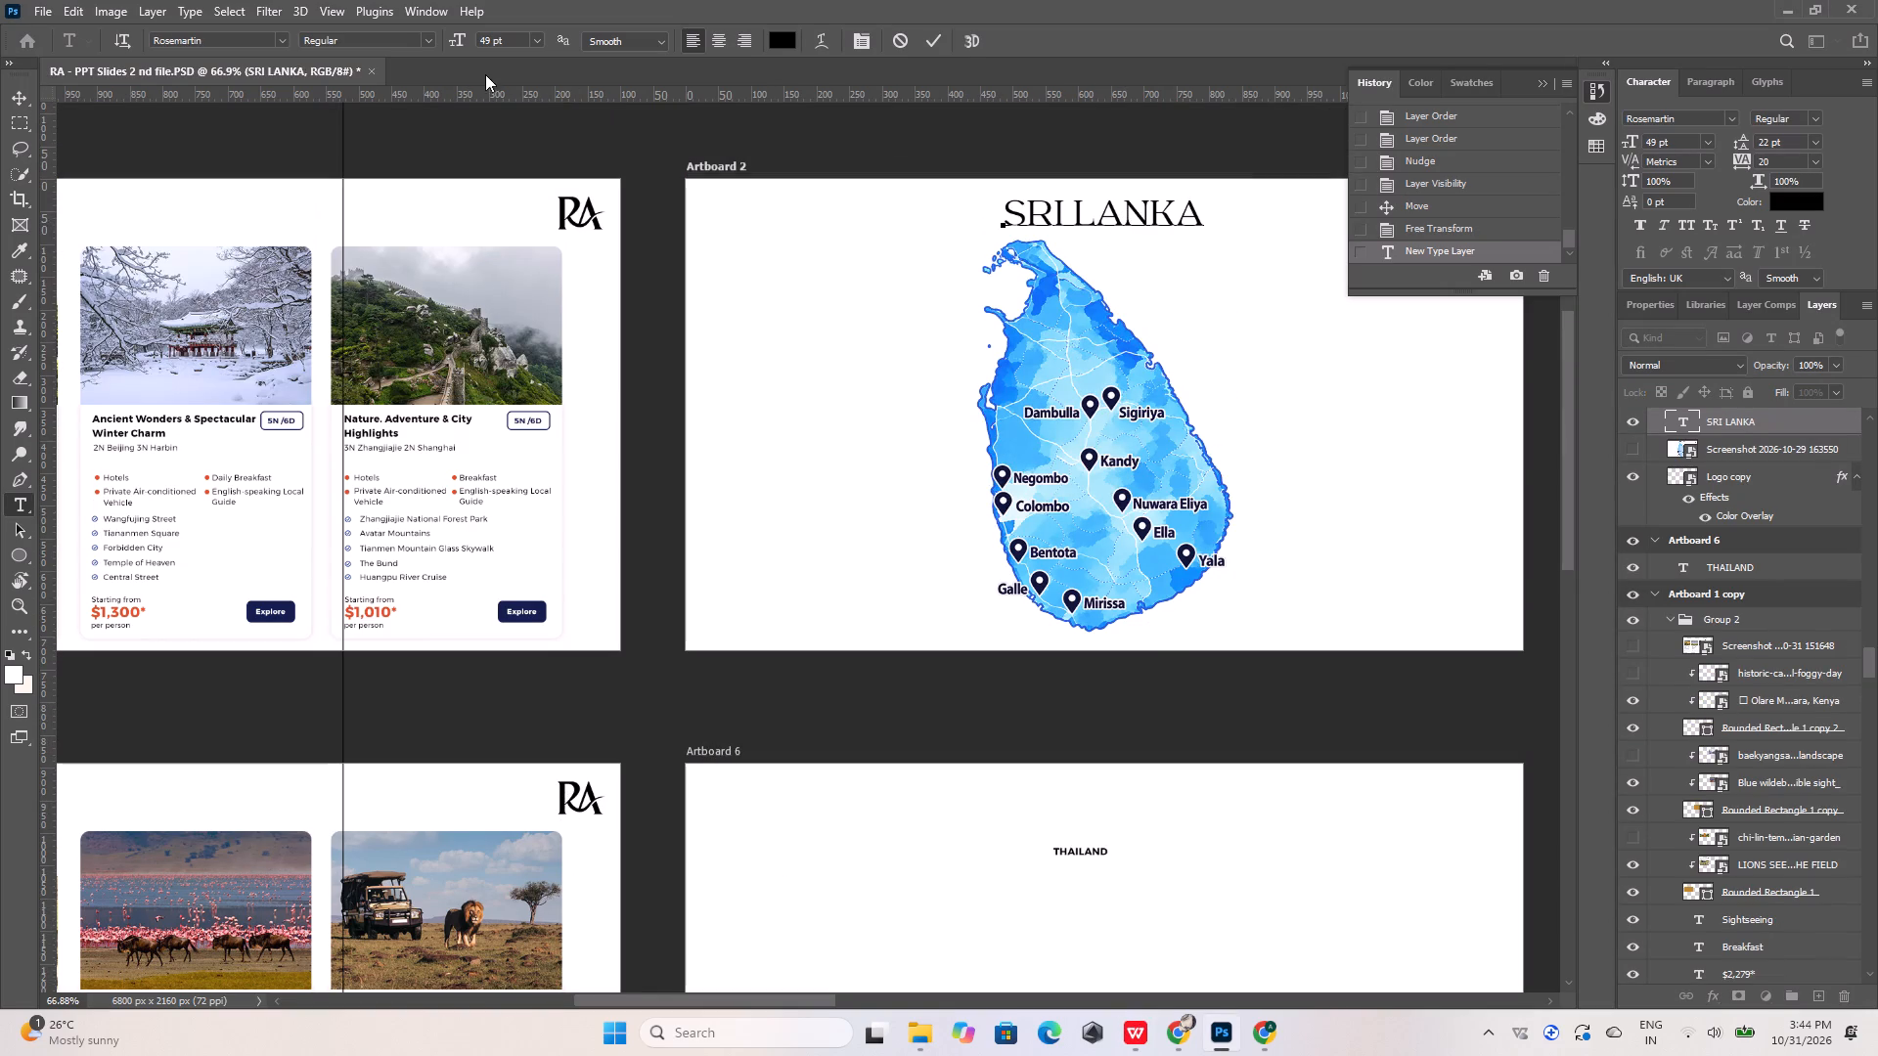
{"action": "left_click_drag", "start_coordinate": [216, 41], "coordinate": [42, 44]}
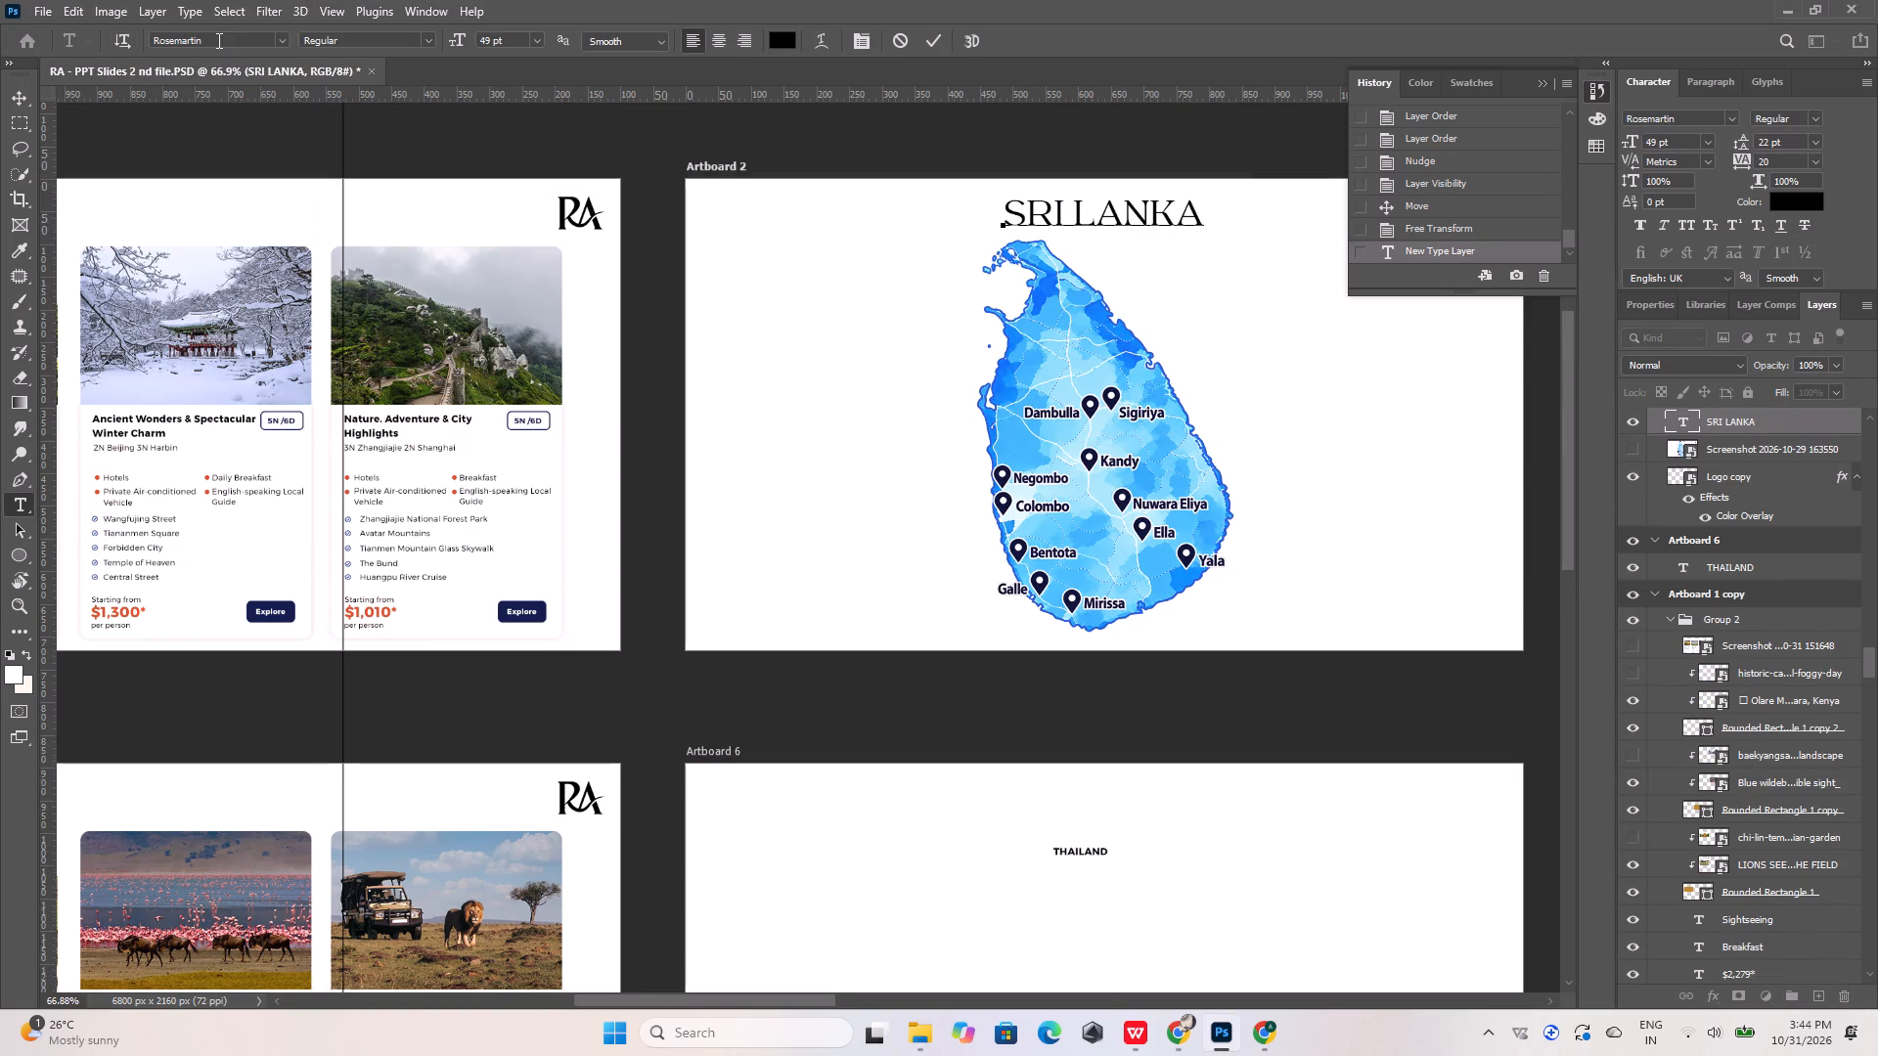
{"action": "left_click", "coordinate": [219, 37]}
{"action": "left_click_drag", "start_coordinate": [220, 37], "coordinate": [146, 54]}
{"action": "key", "text": "ctrl+c"}
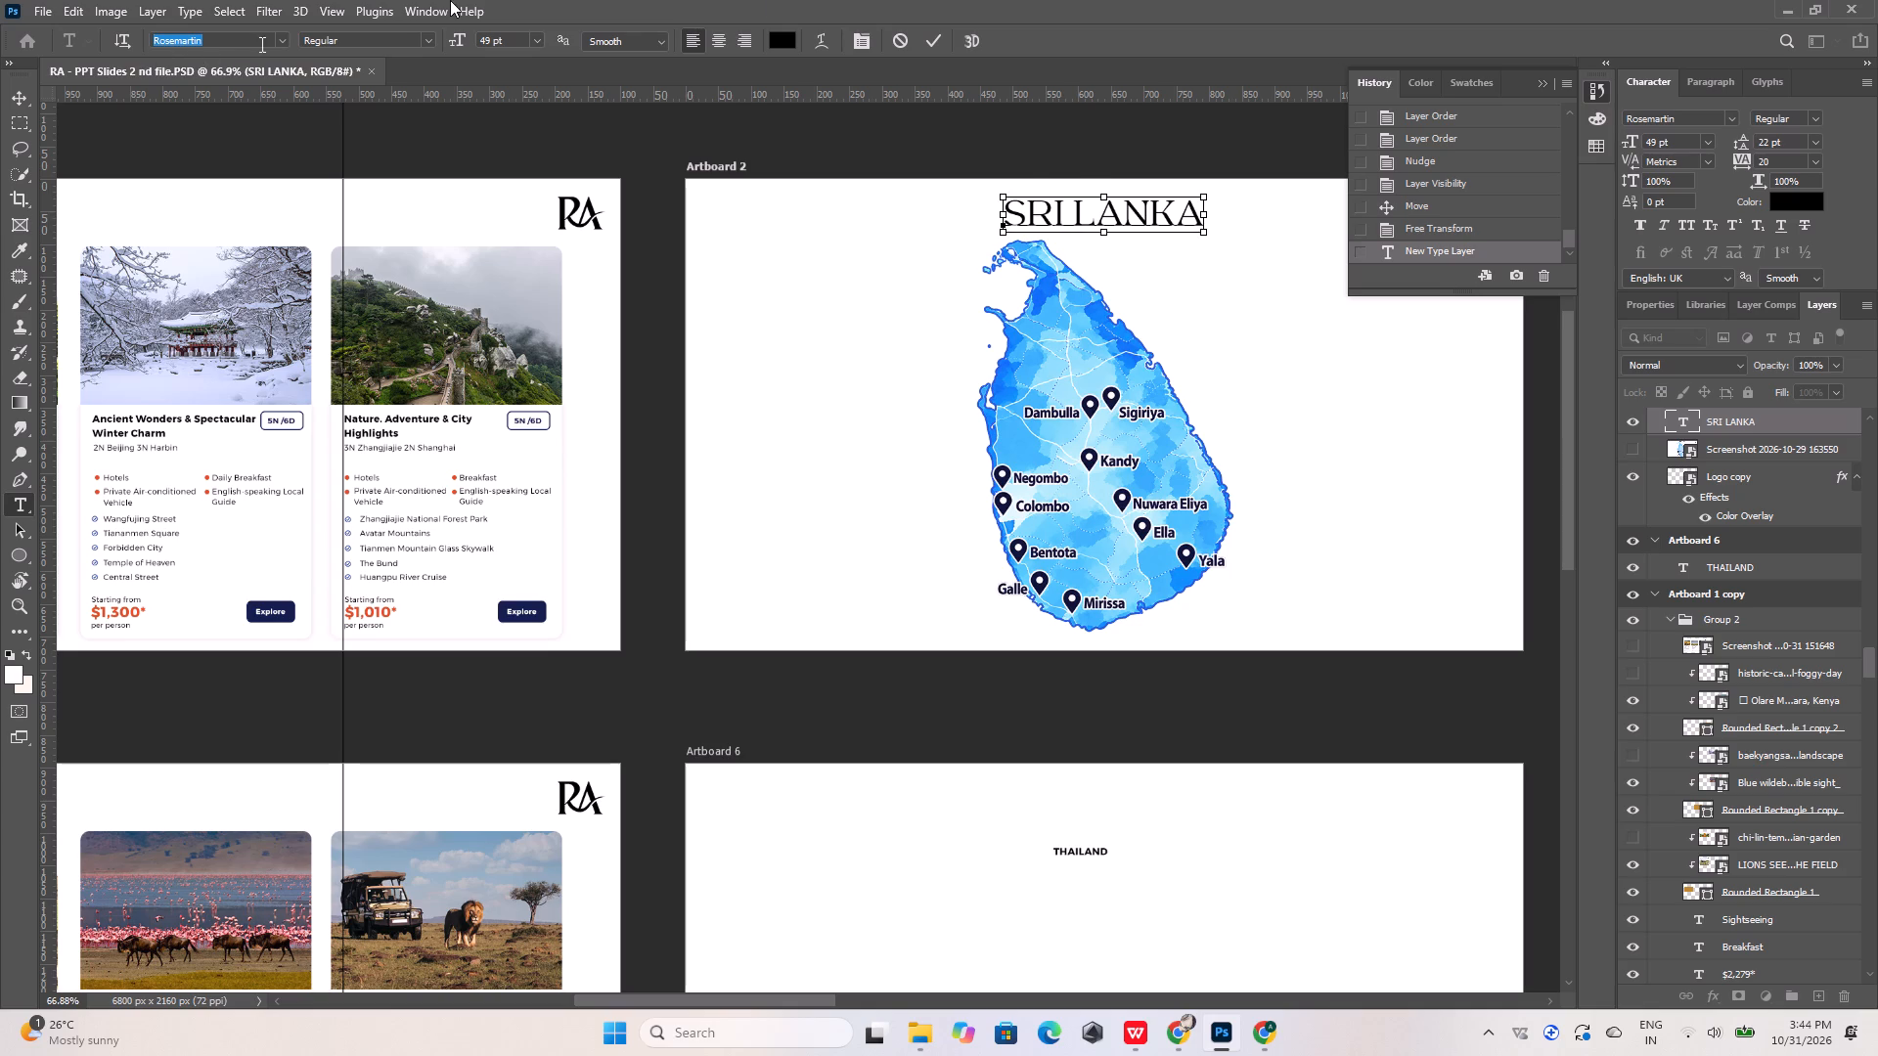
{"action": "left_click", "coordinate": [935, 41]}
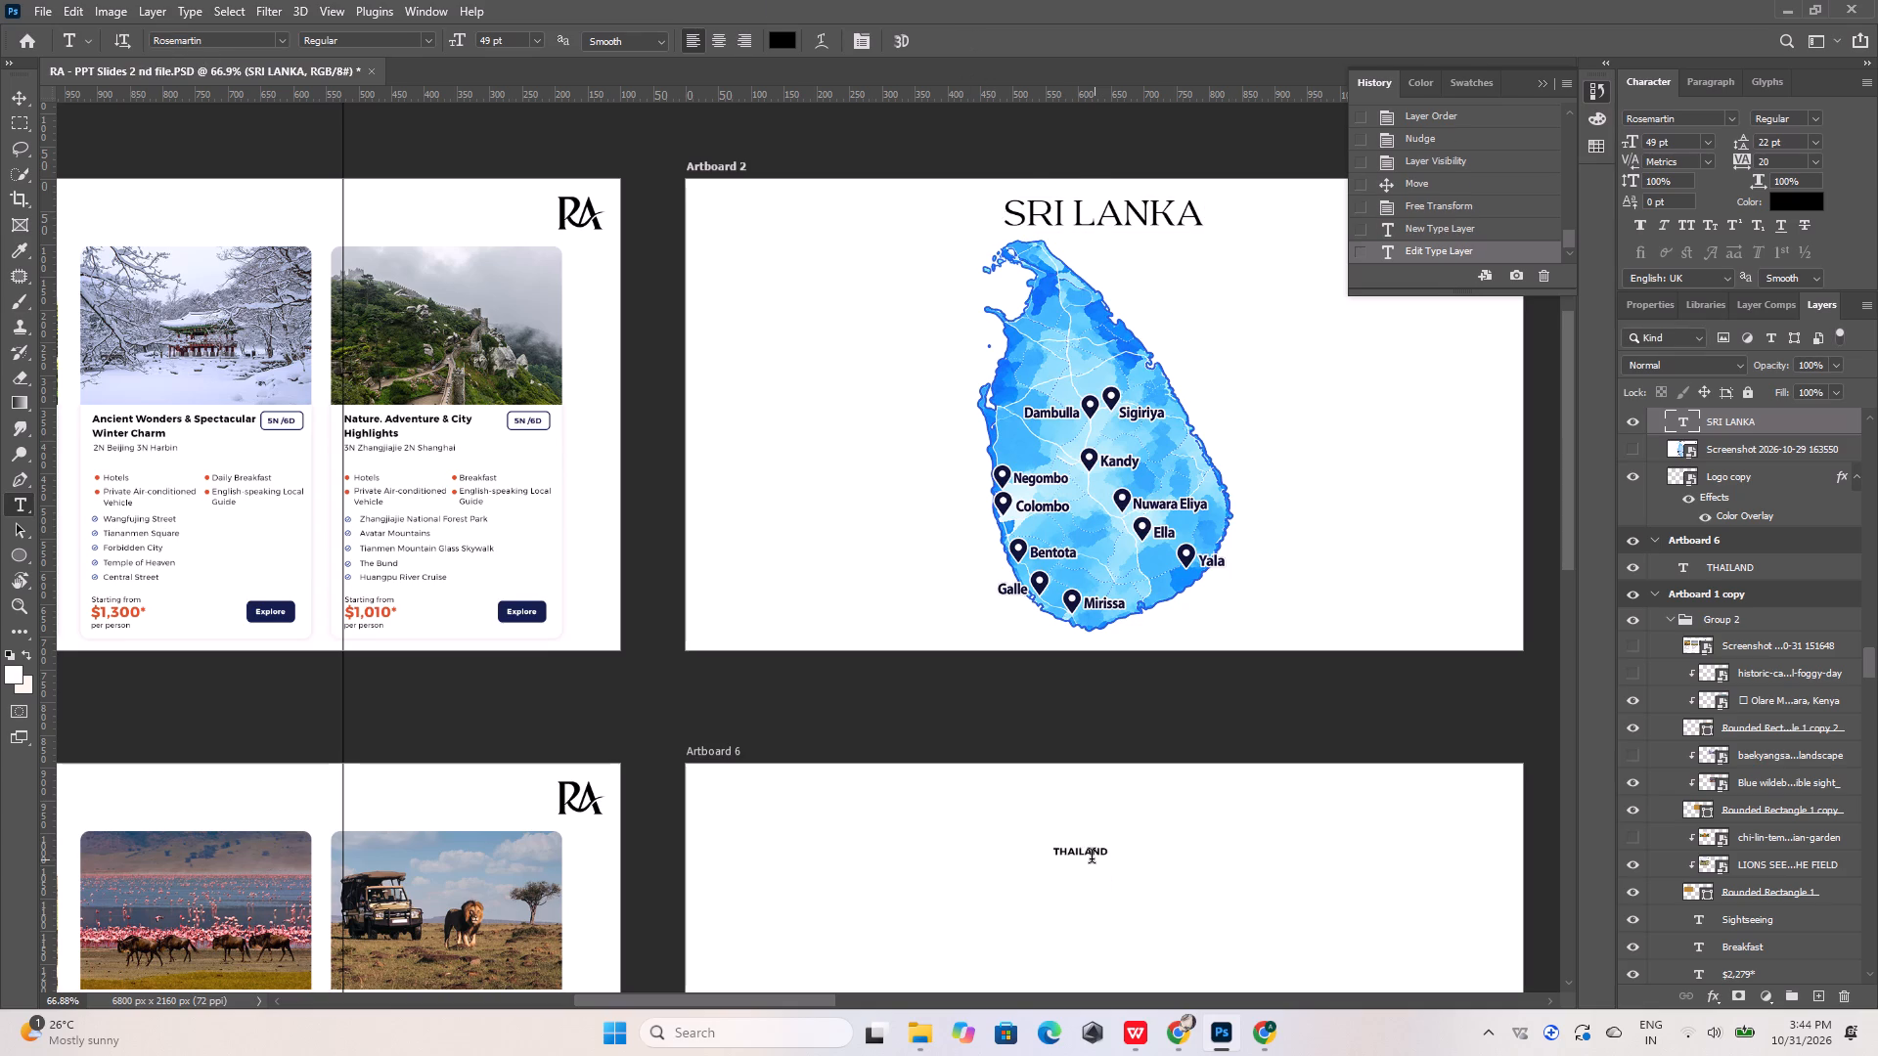
{"action": "left_click", "coordinate": [1088, 855]}
{"action": "key", "text": "ctrl+a"}
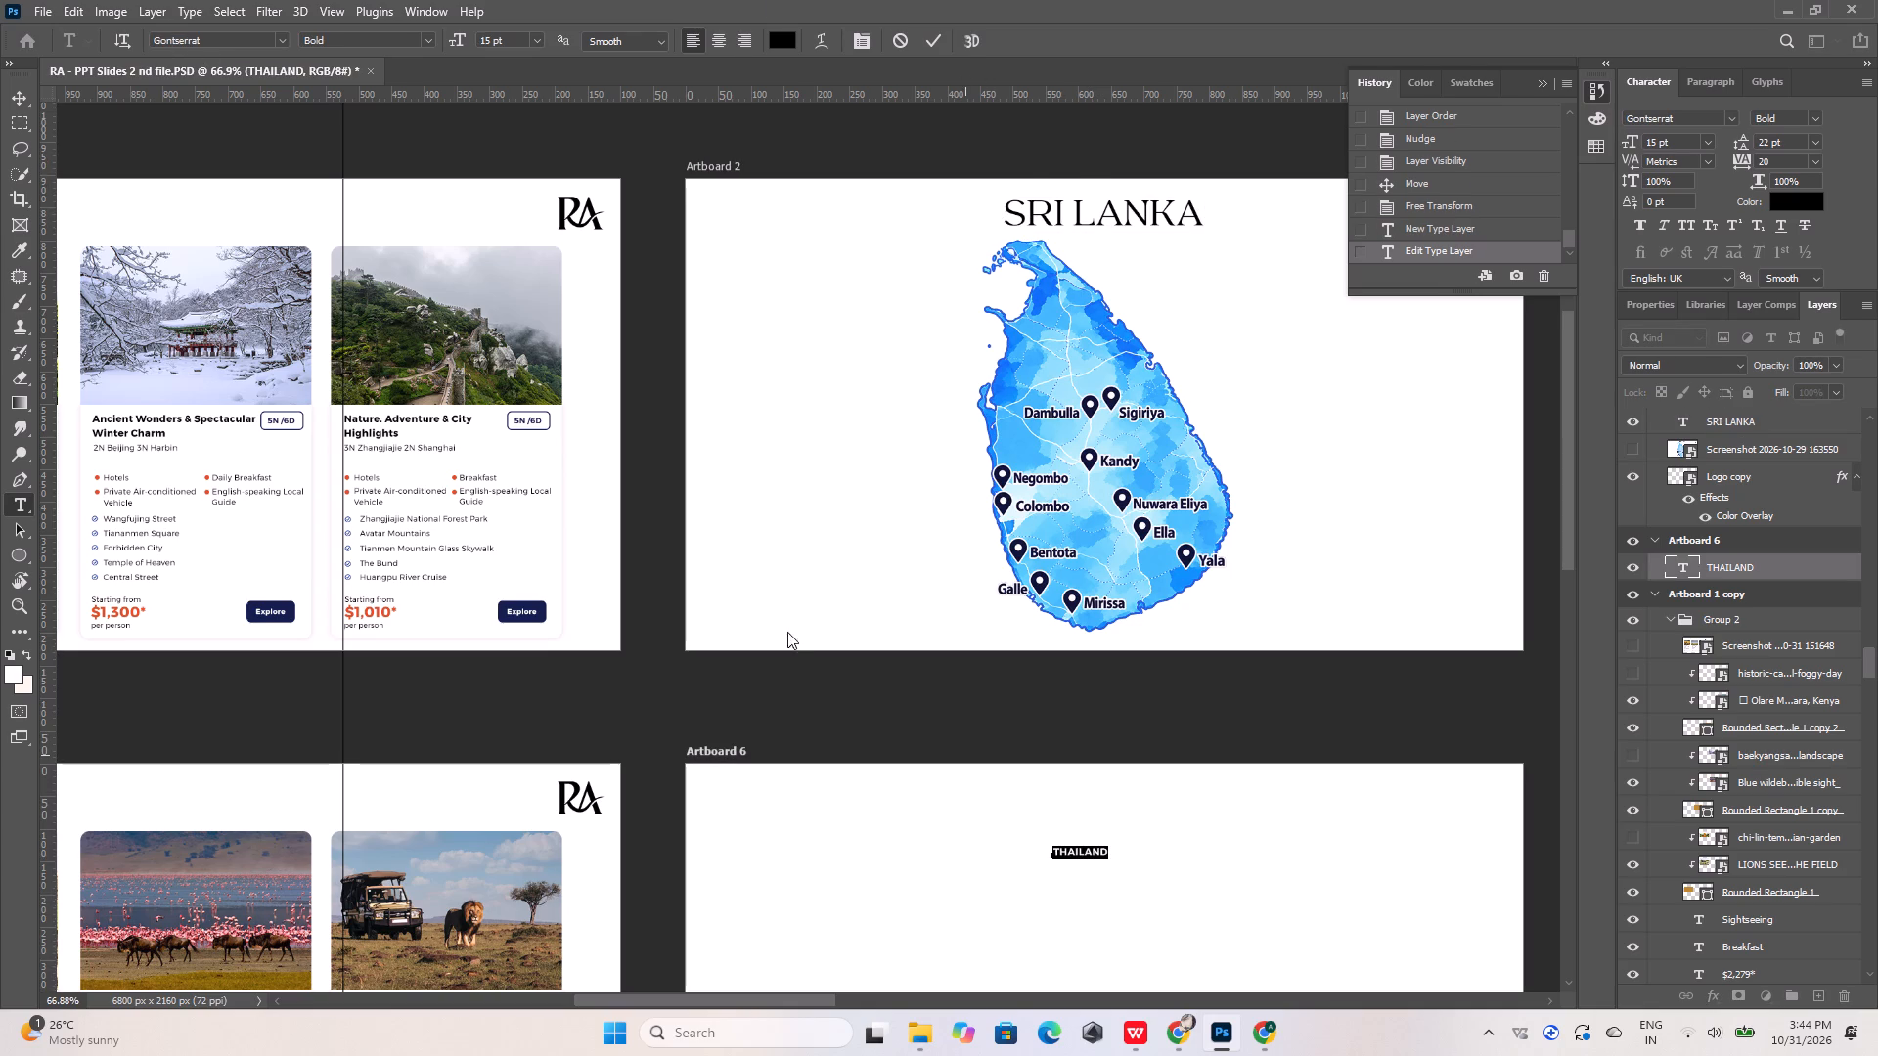
{"action": "left_click", "coordinate": [247, 42]}
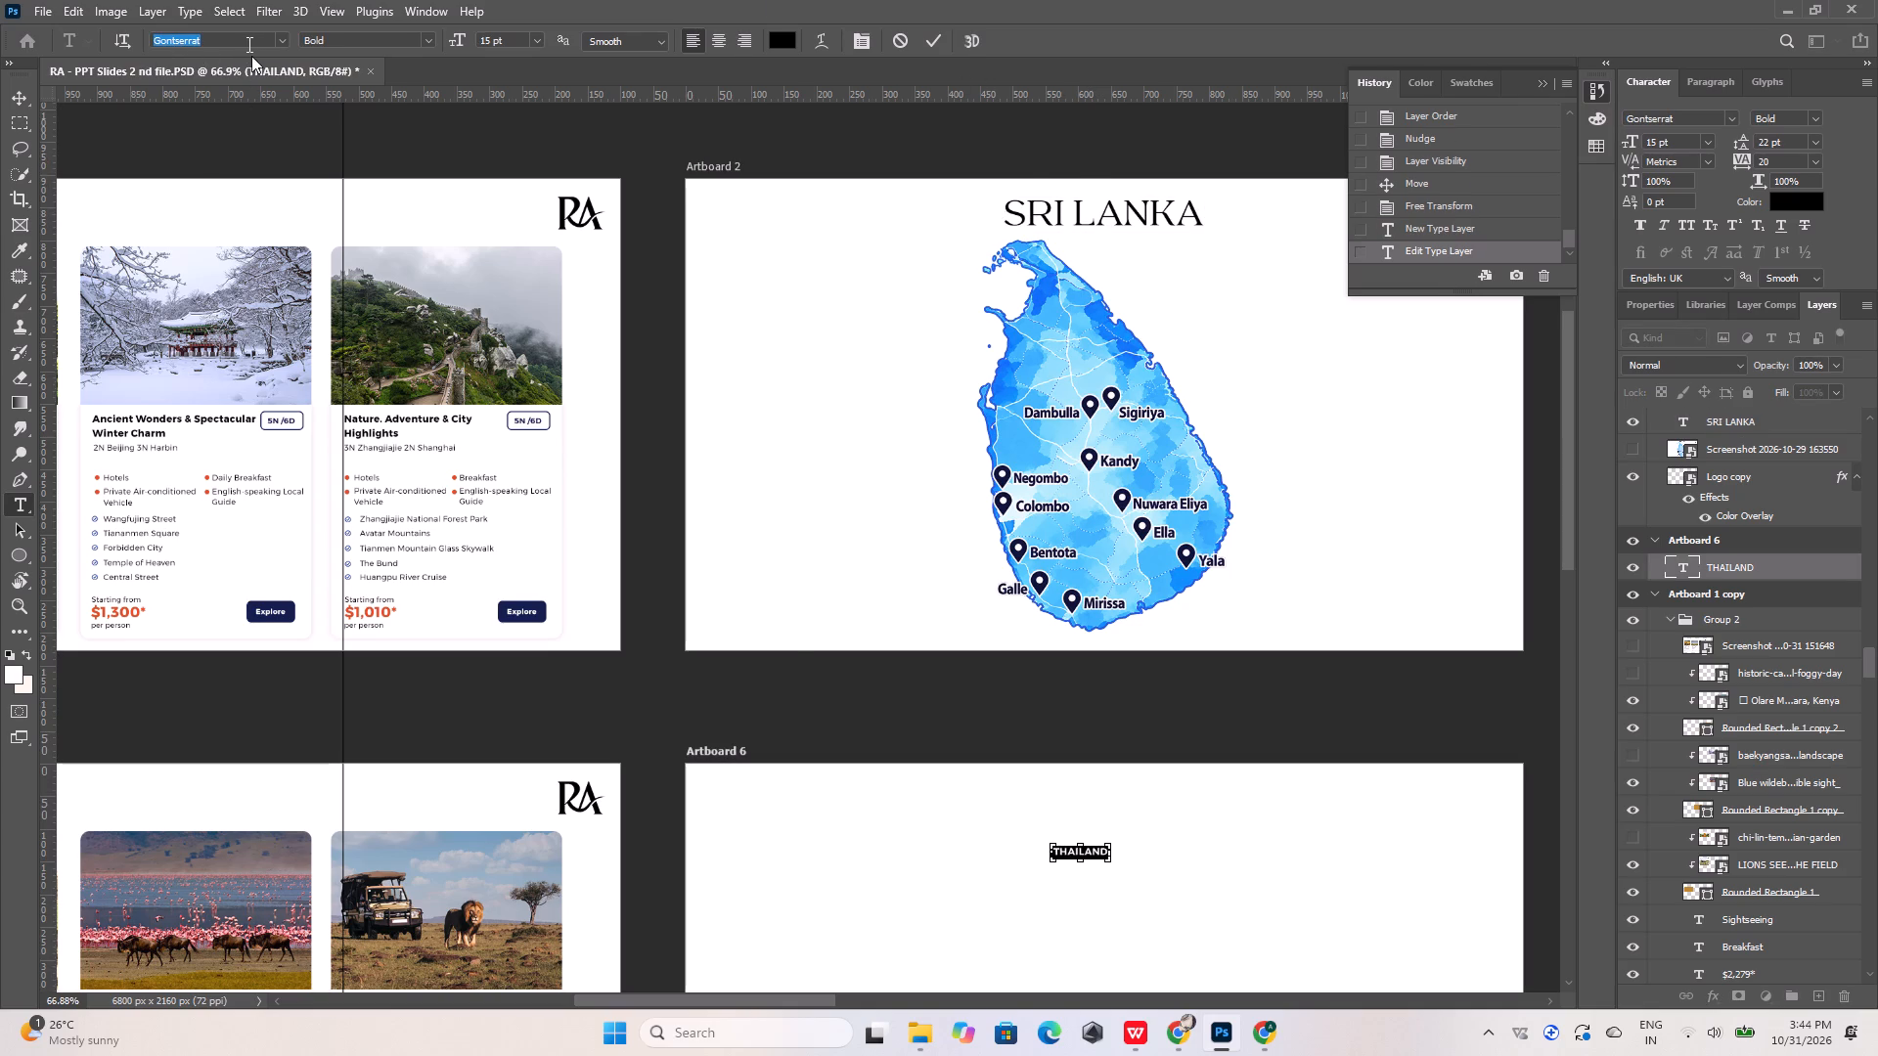
{"action": "key", "text": "ctrl+v"}
{"action": "left_click", "coordinate": [292, 97]}
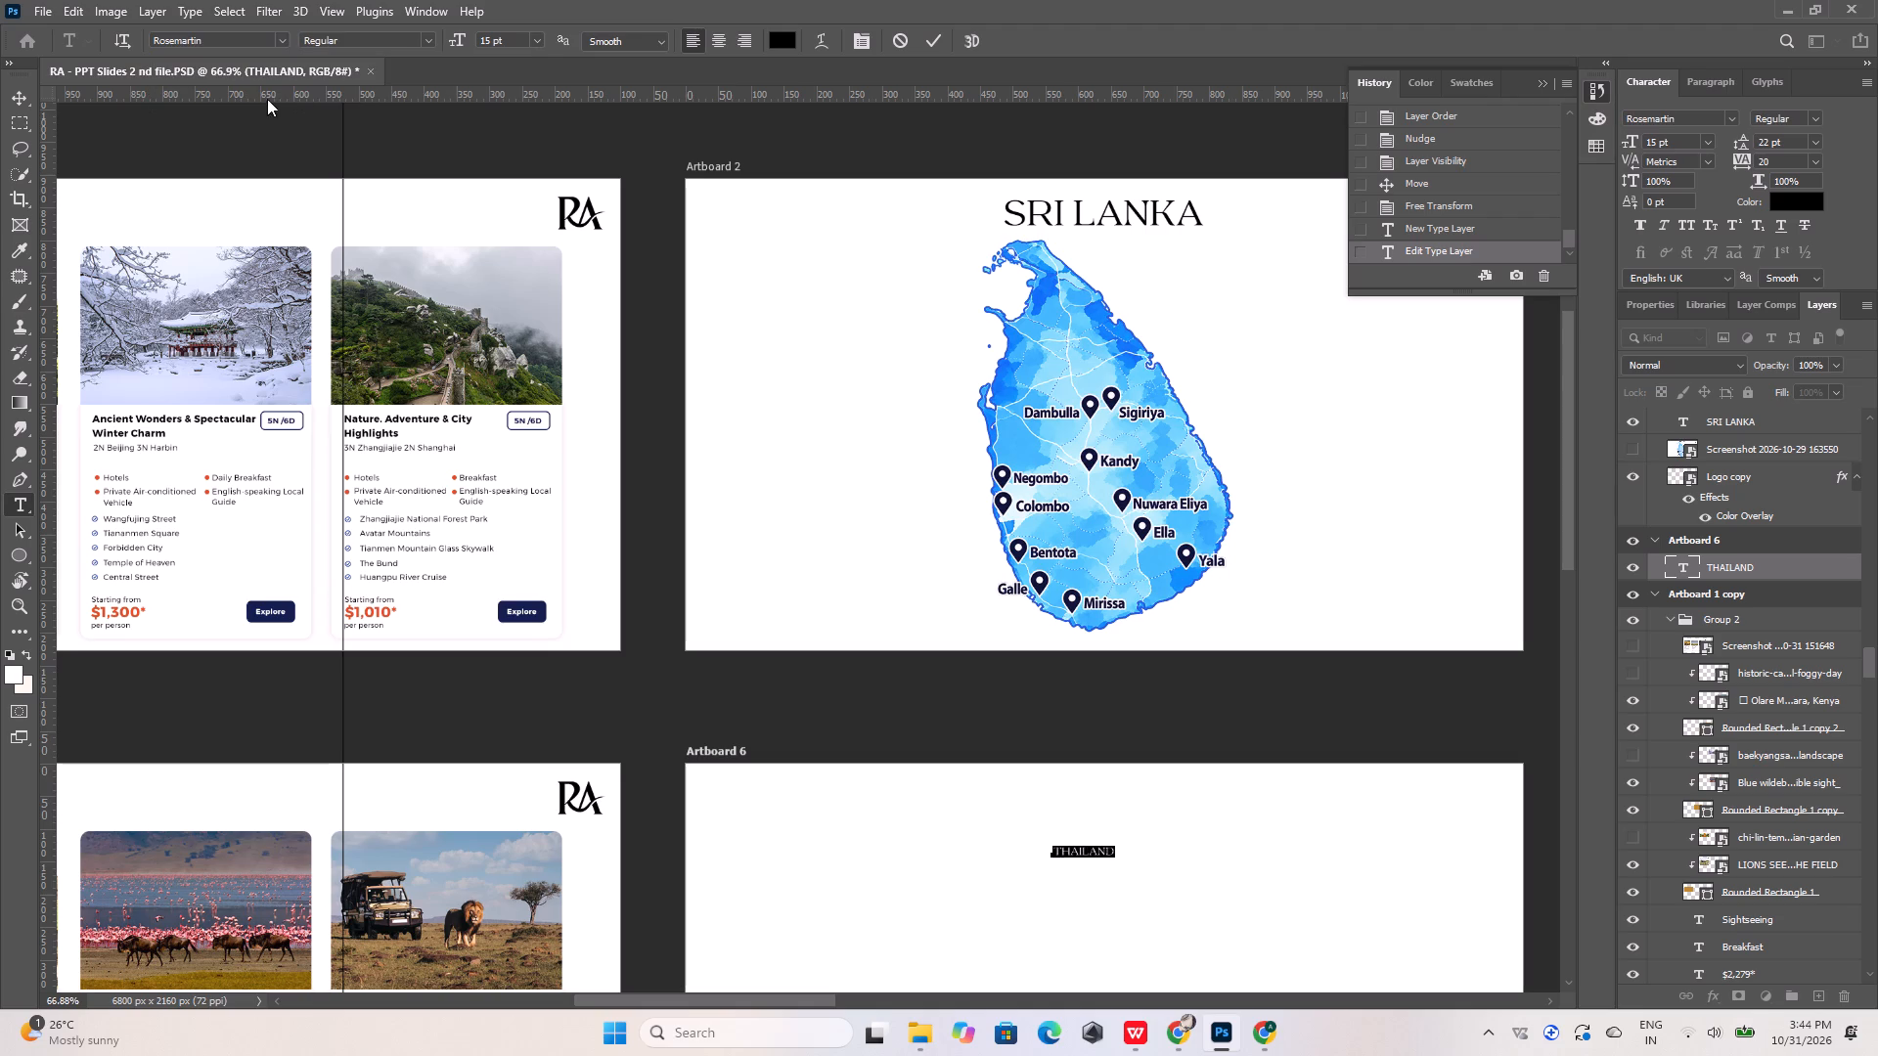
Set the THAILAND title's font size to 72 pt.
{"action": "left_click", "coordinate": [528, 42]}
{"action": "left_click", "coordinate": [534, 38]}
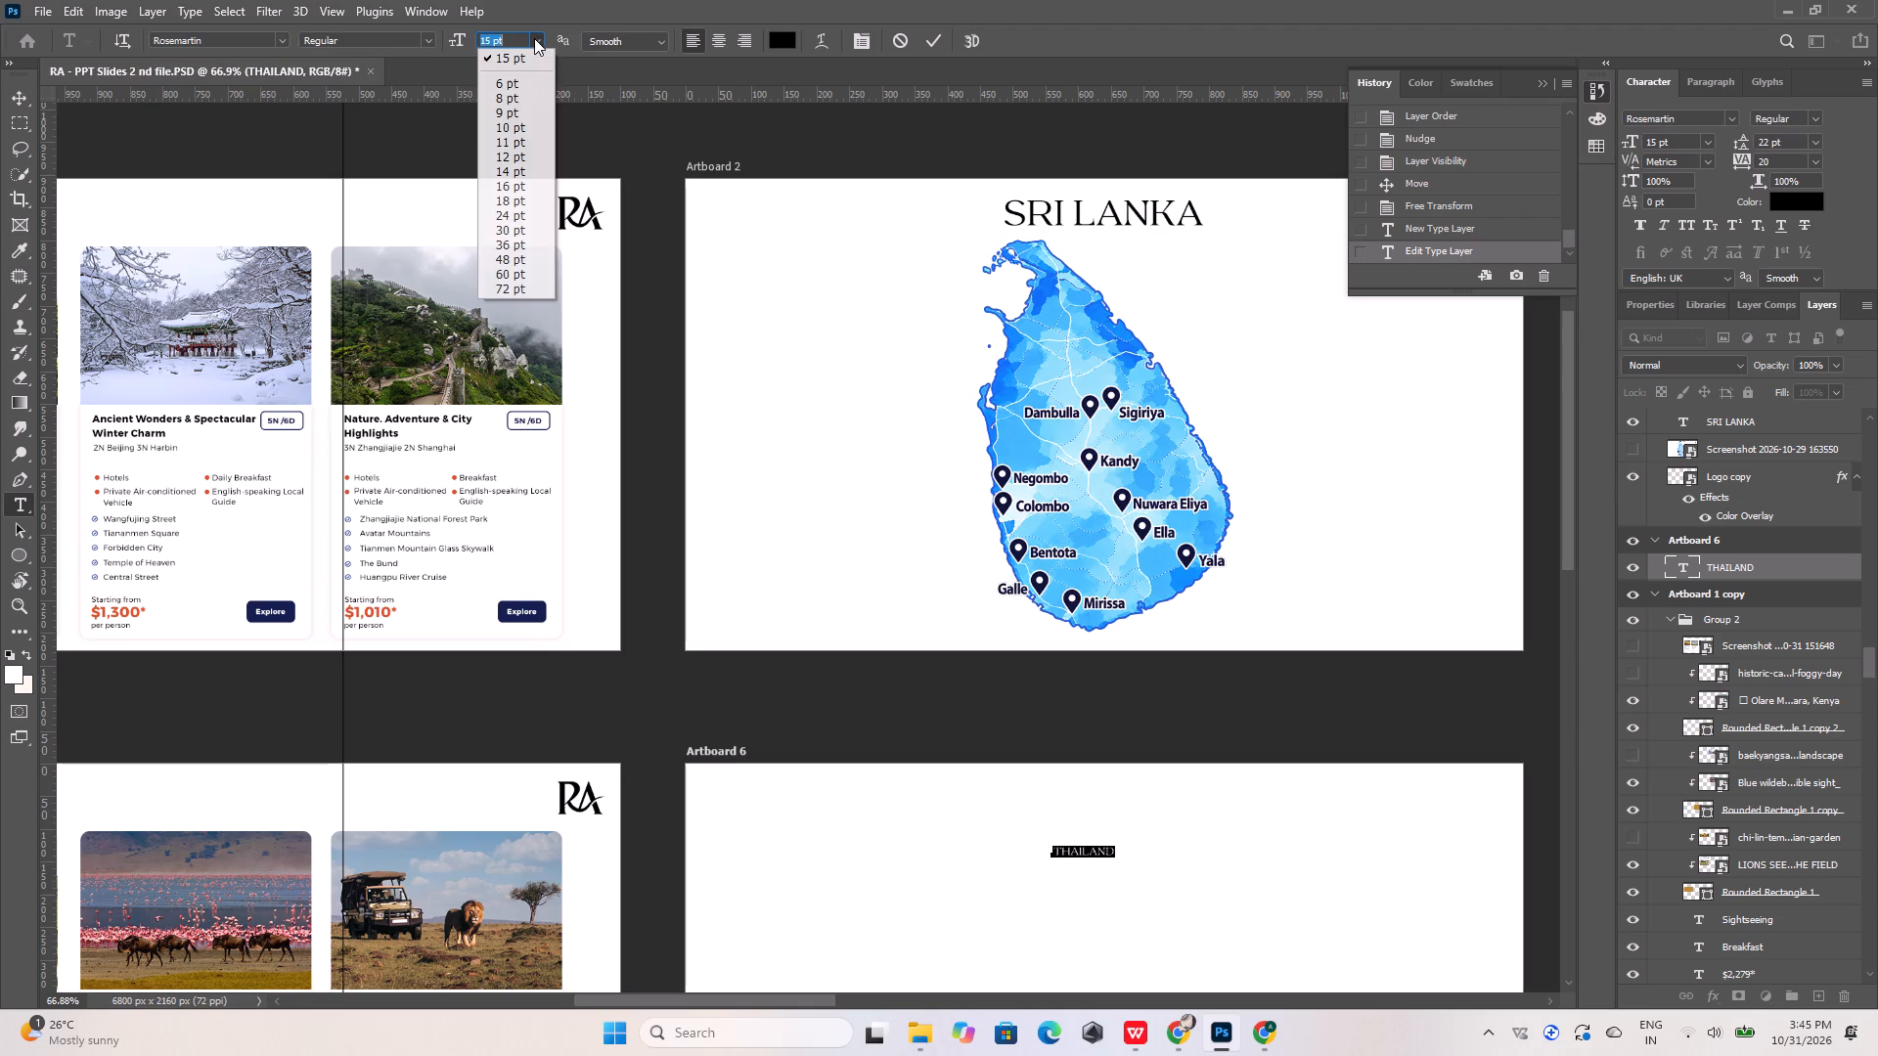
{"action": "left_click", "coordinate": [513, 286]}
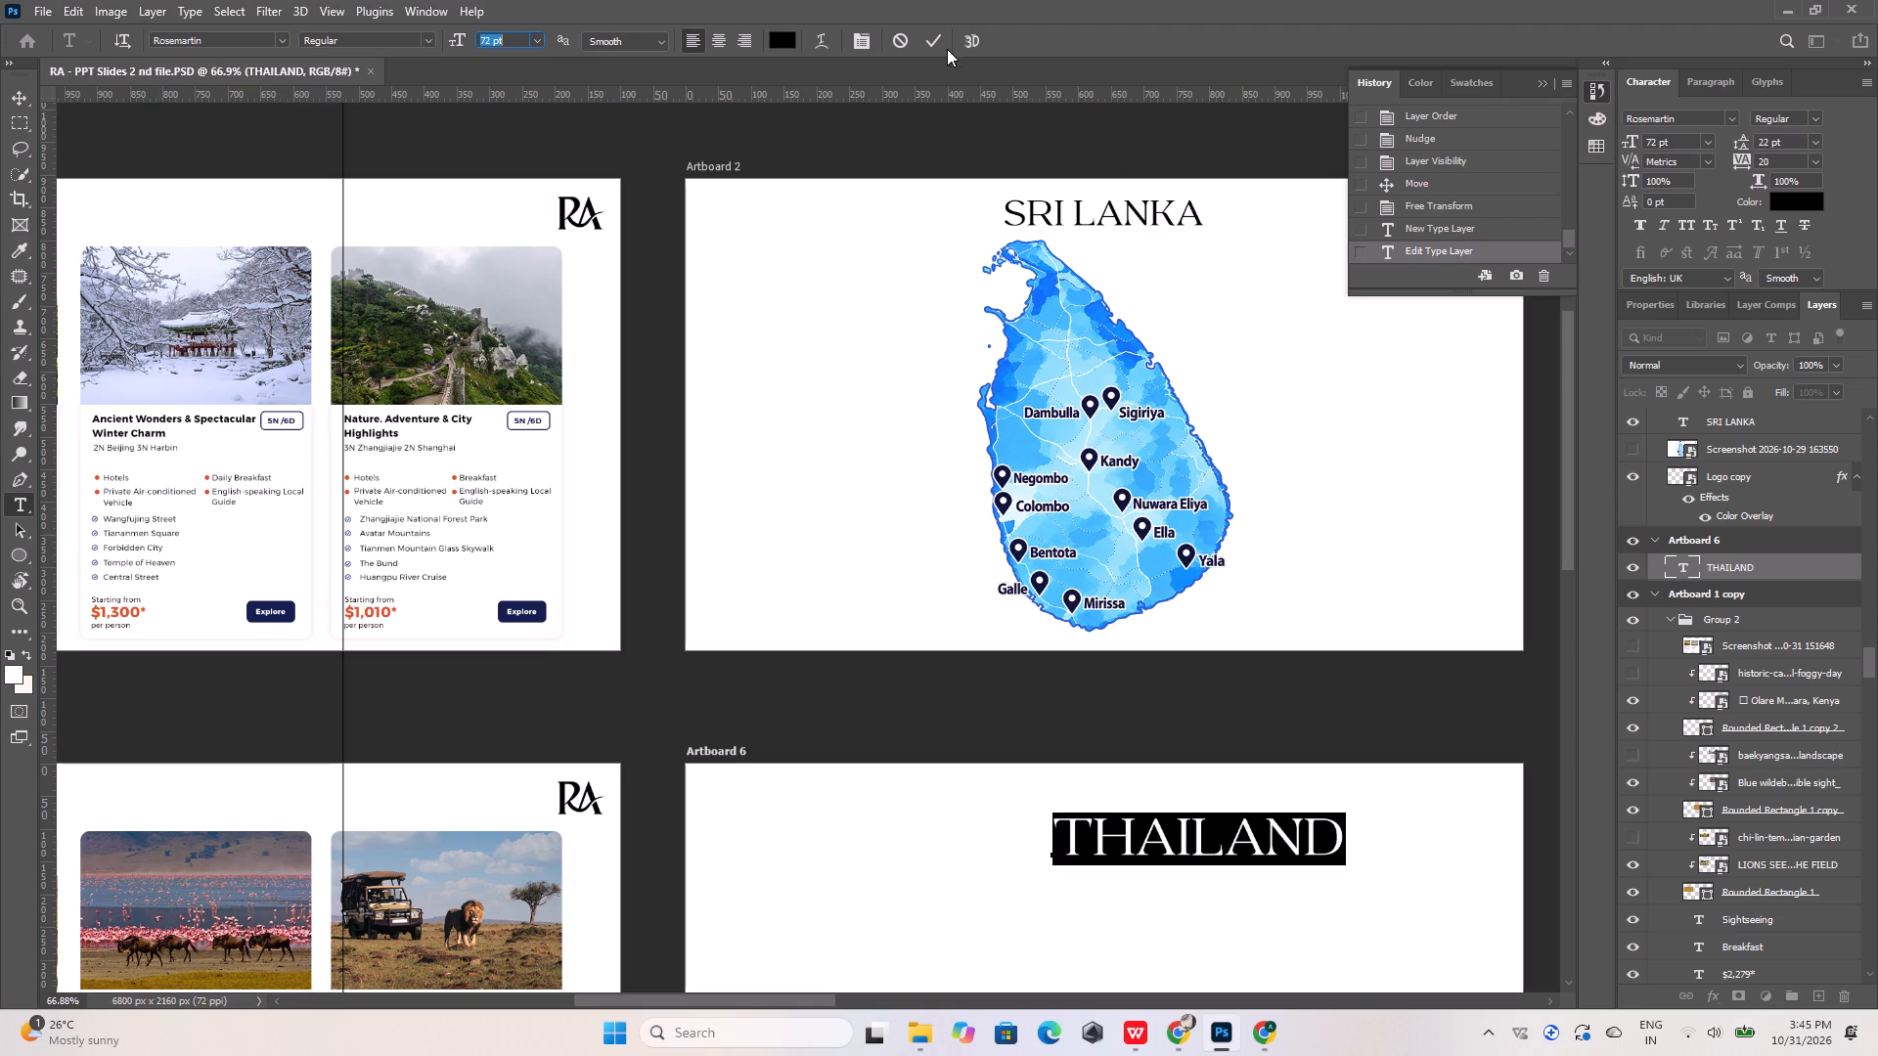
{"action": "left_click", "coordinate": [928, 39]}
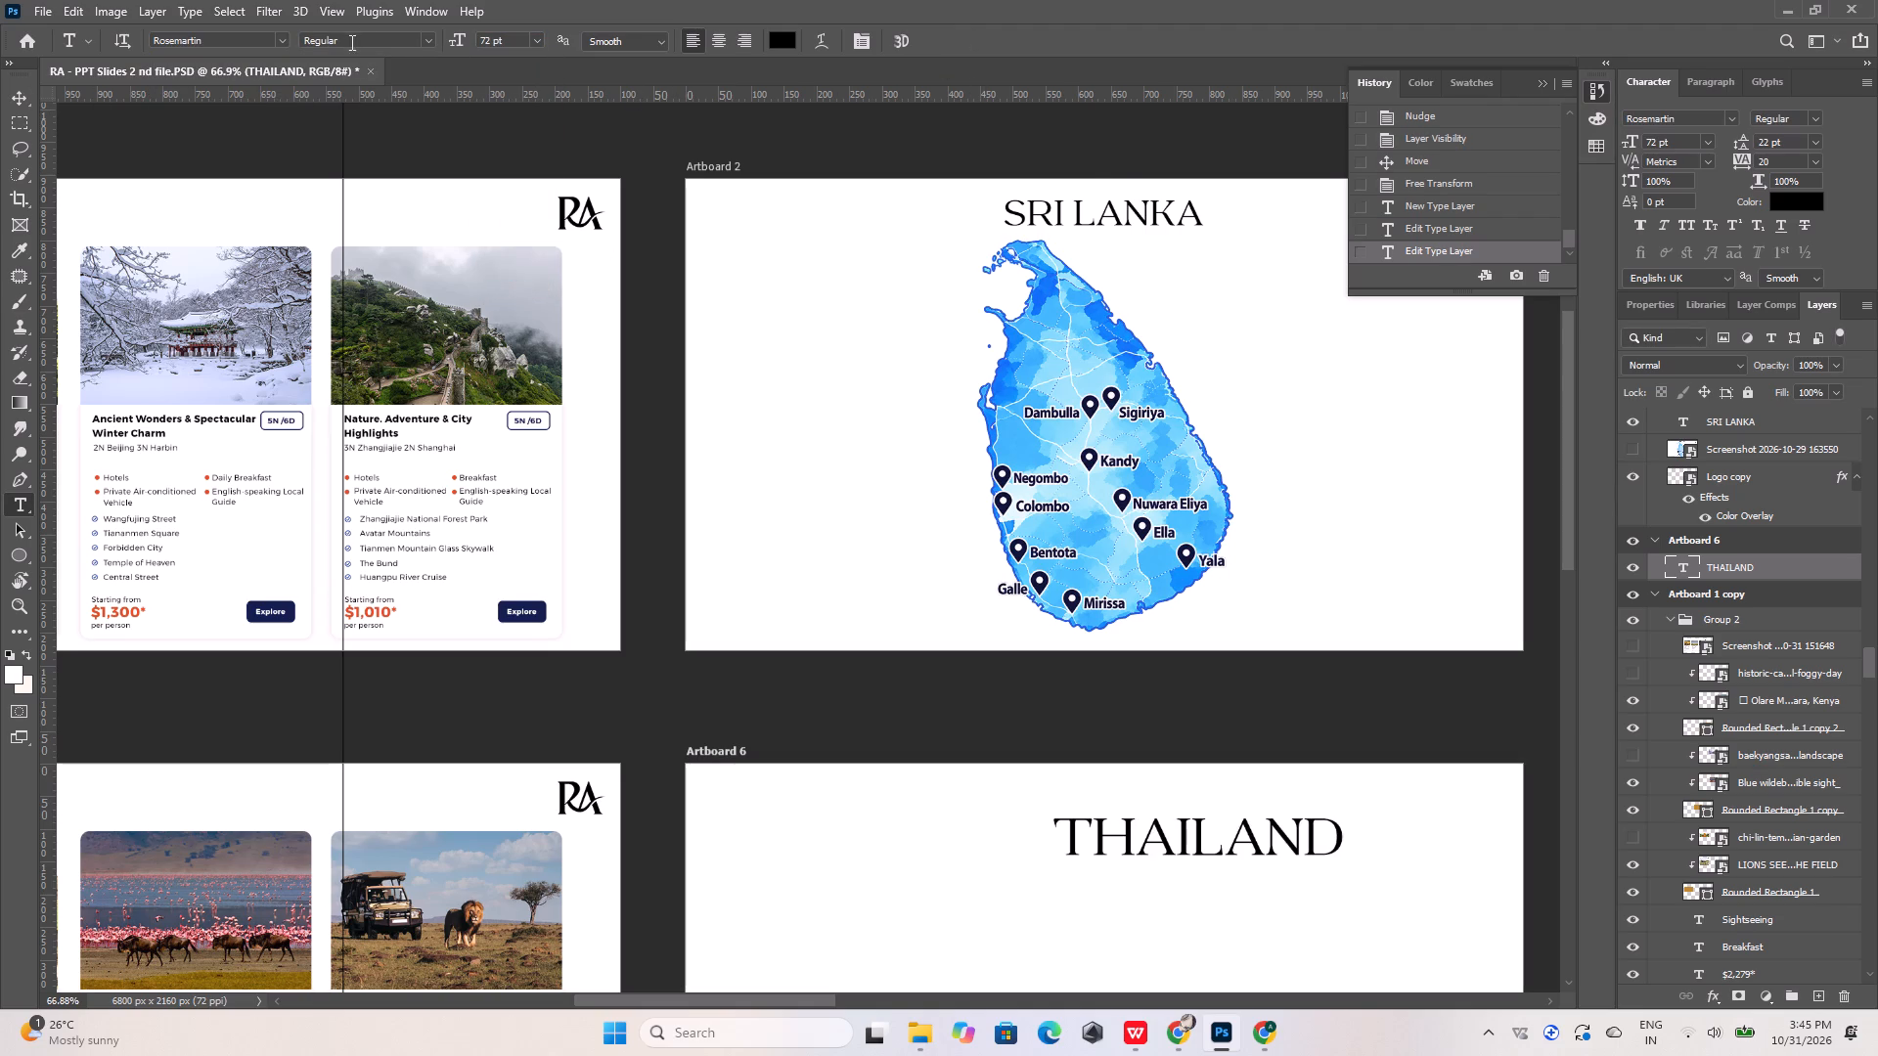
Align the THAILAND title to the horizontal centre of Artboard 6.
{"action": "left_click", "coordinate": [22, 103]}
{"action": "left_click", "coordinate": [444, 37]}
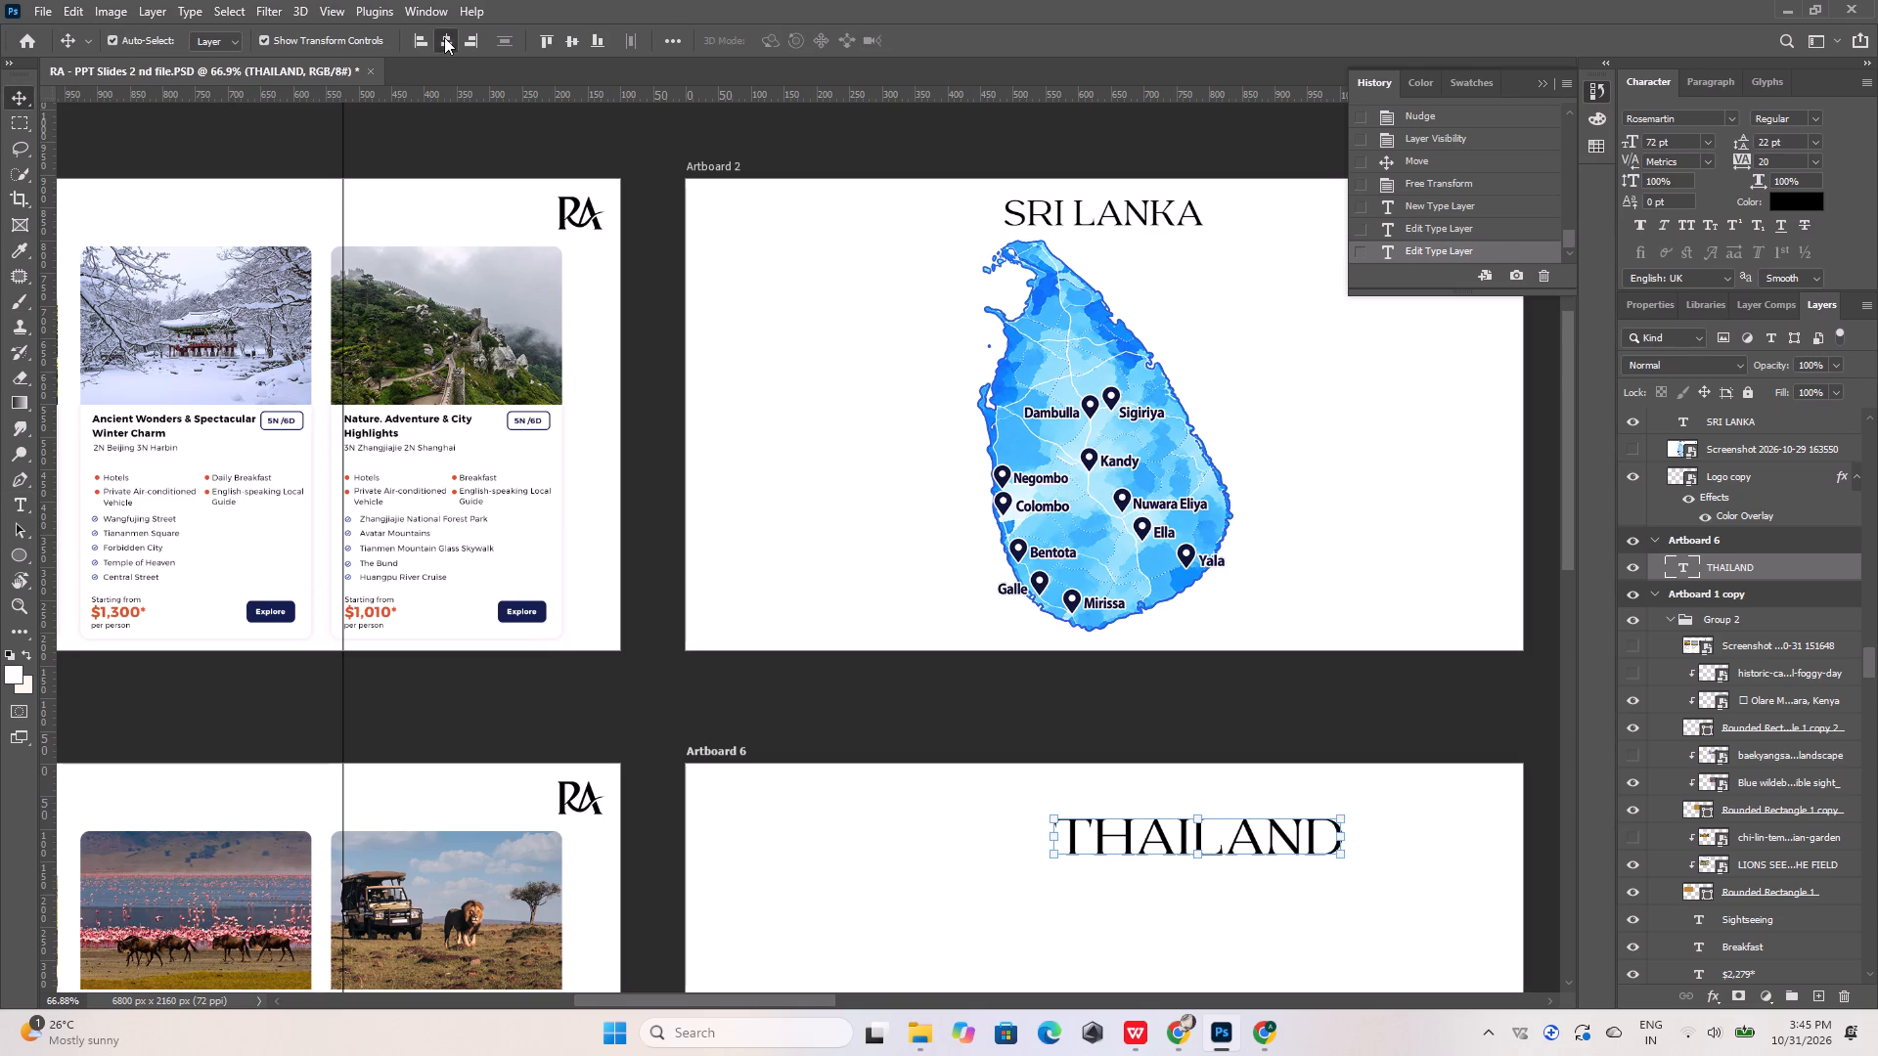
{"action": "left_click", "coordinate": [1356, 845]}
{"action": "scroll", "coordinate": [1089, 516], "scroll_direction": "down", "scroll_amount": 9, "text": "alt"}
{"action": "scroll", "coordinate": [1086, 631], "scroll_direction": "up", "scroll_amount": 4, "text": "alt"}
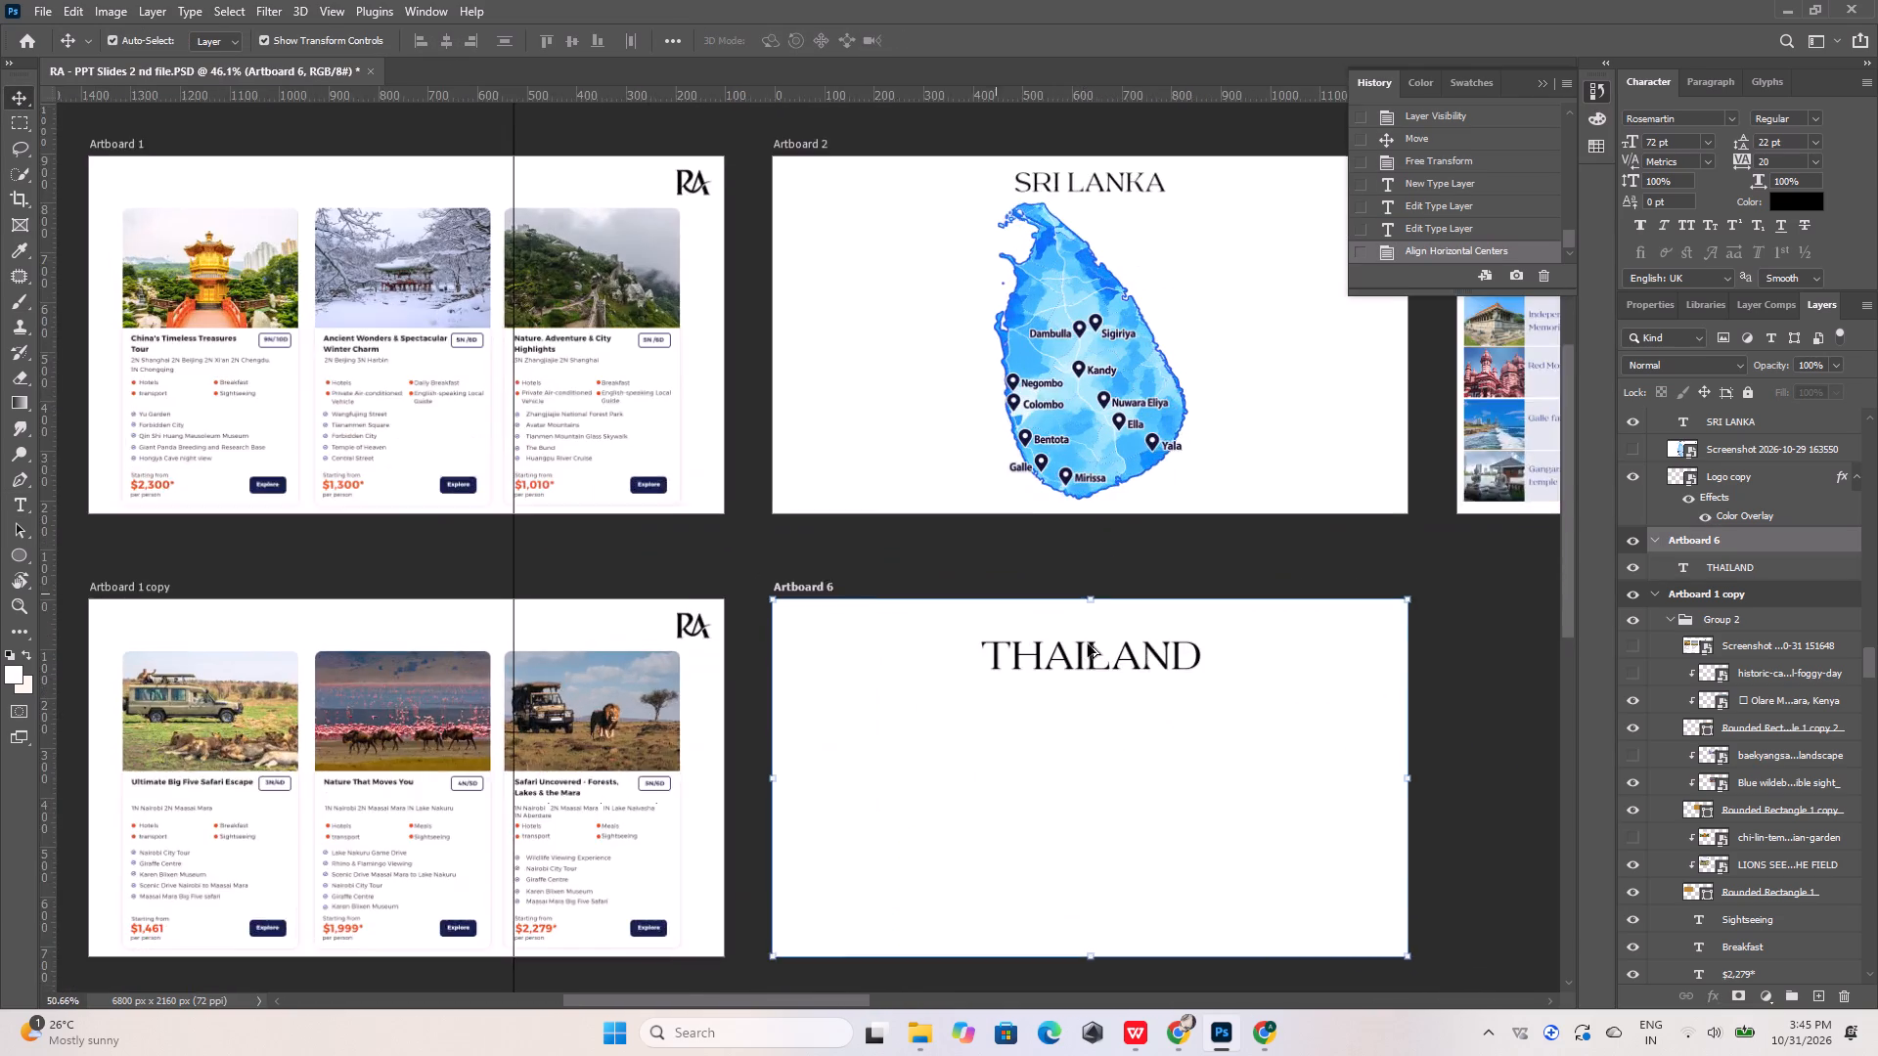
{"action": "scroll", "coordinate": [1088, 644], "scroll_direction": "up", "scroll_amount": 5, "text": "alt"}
Check the SRI LANKA title's font size and set the THAILAND title to the same 49 pt.
{"action": "left_click", "coordinate": [1094, 664]}
{"action": "scroll", "coordinate": [1084, 707], "scroll_direction": "up", "scroll_amount": 16}
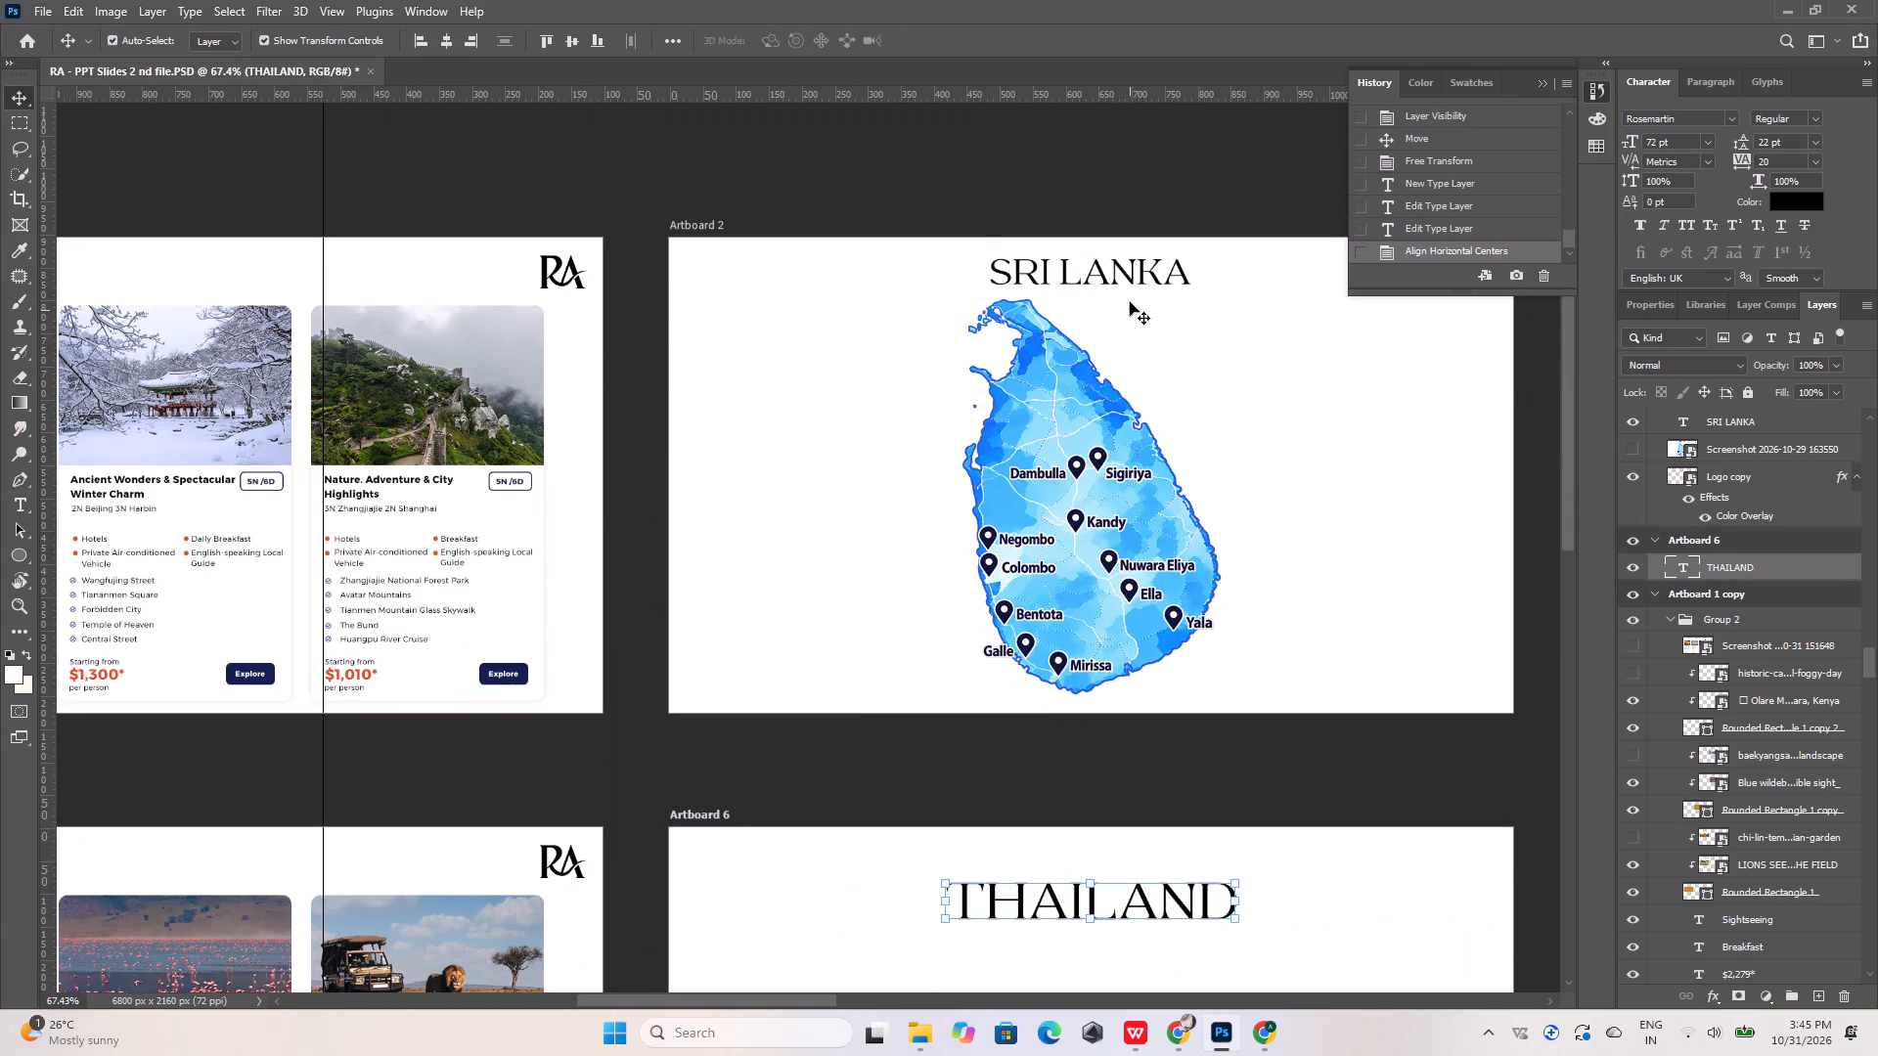
{"action": "left_click", "coordinate": [1130, 274]}
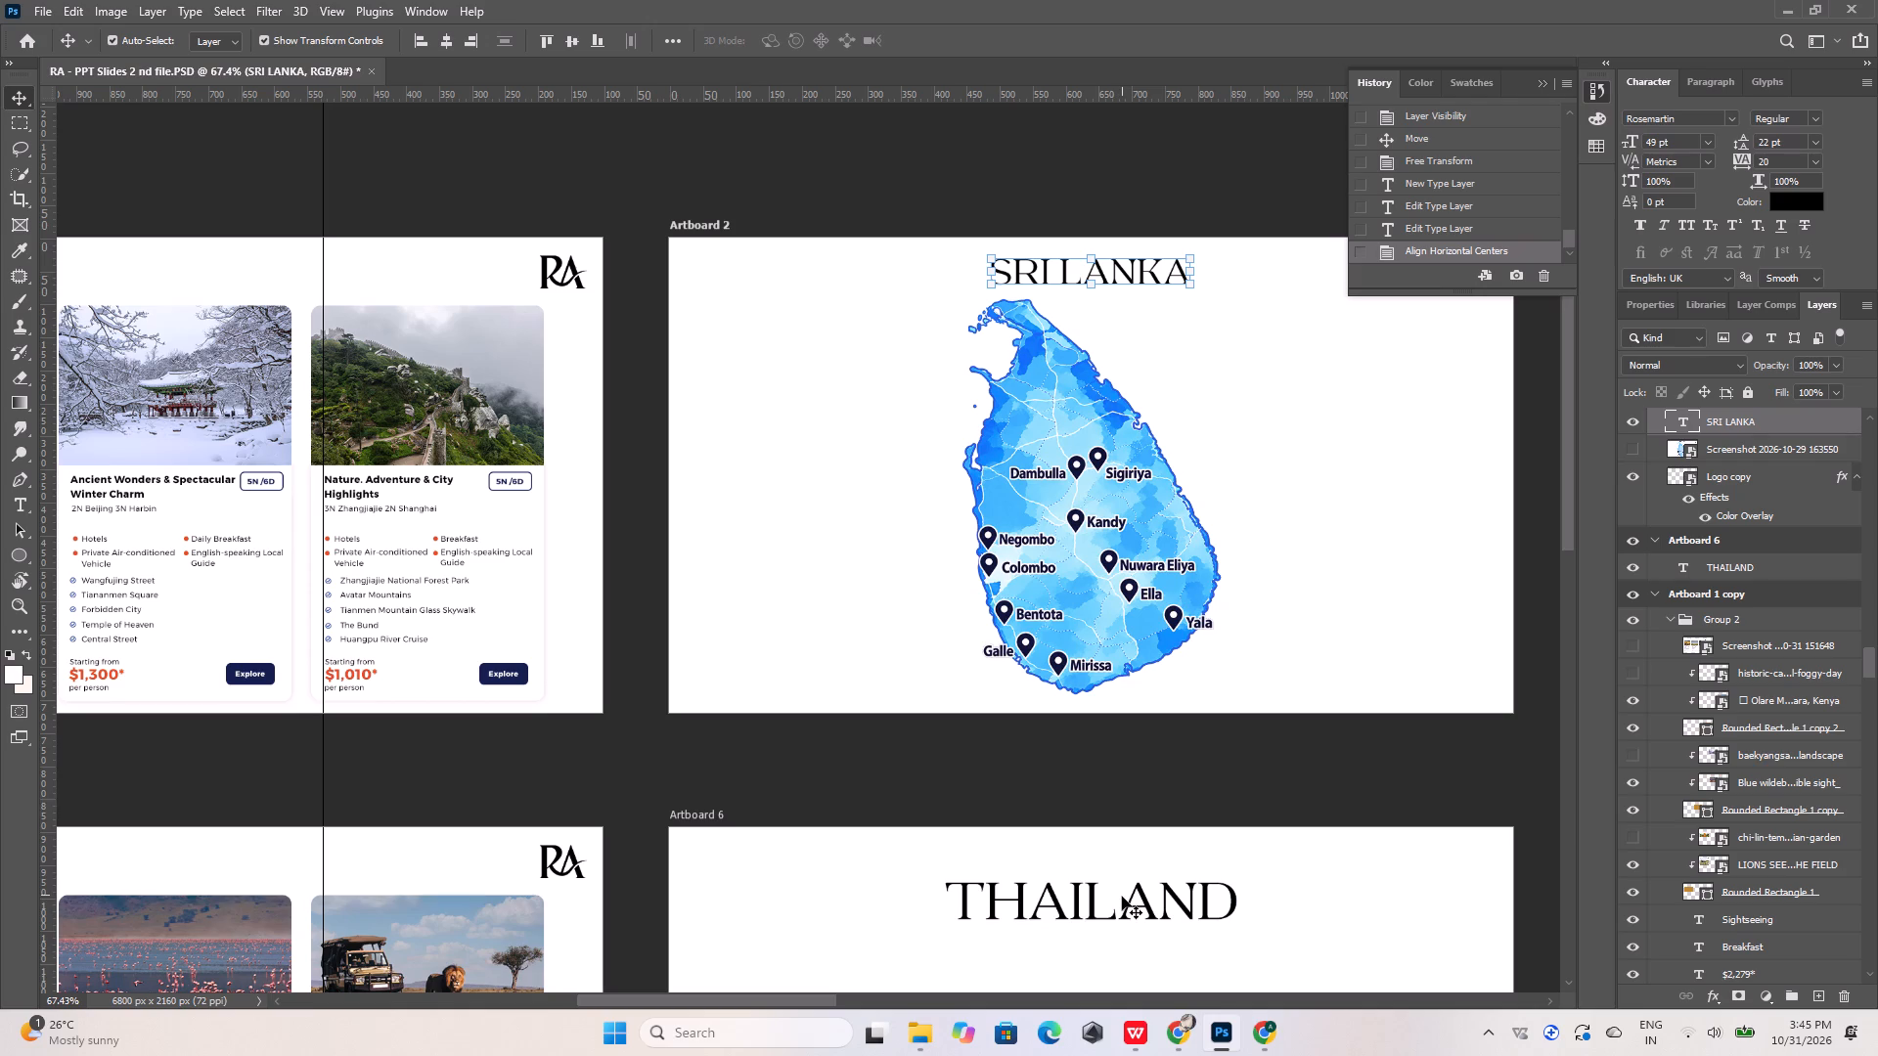
{"action": "left_click", "coordinate": [1123, 899]}
{"action": "left_click_drag", "start_coordinate": [1678, 146], "coordinate": [1571, 134]}
{"action": "type", "text": "49"}
{"action": "key", "text": "Return"}
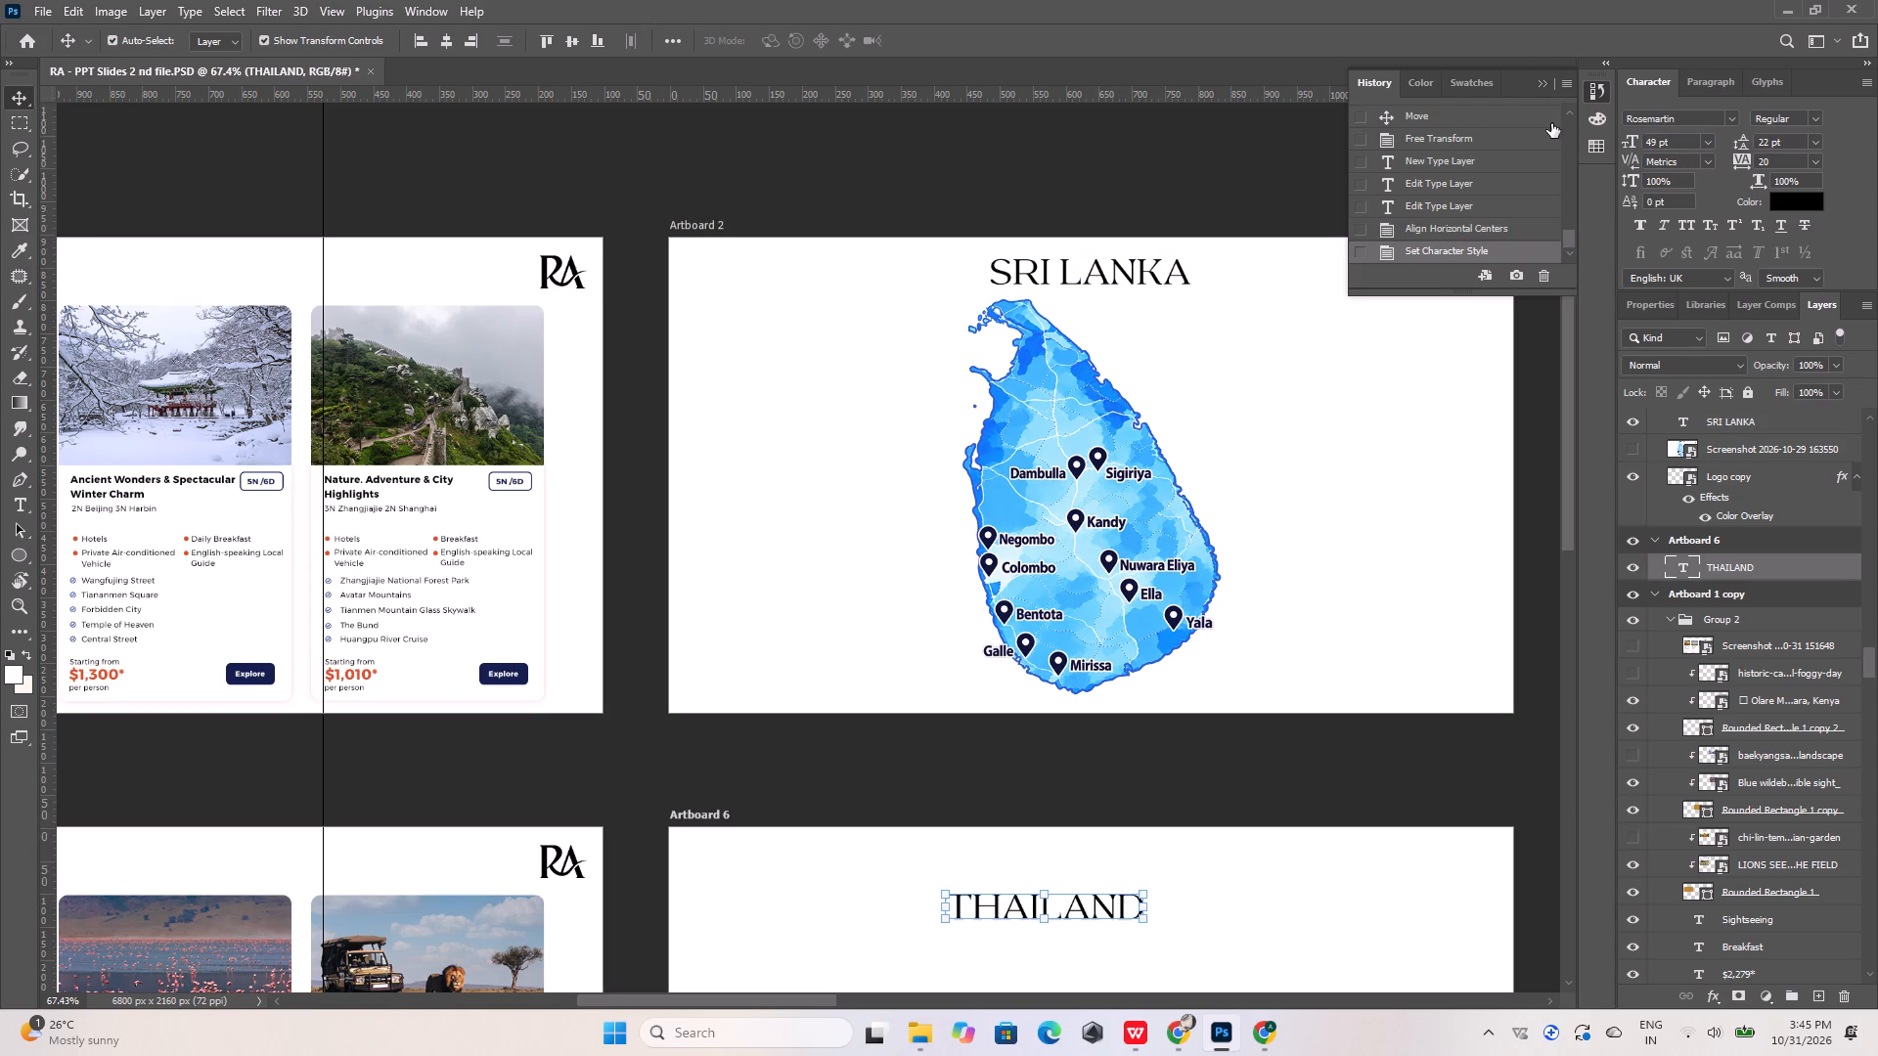
{"action": "left_click", "coordinate": [695, 113]}
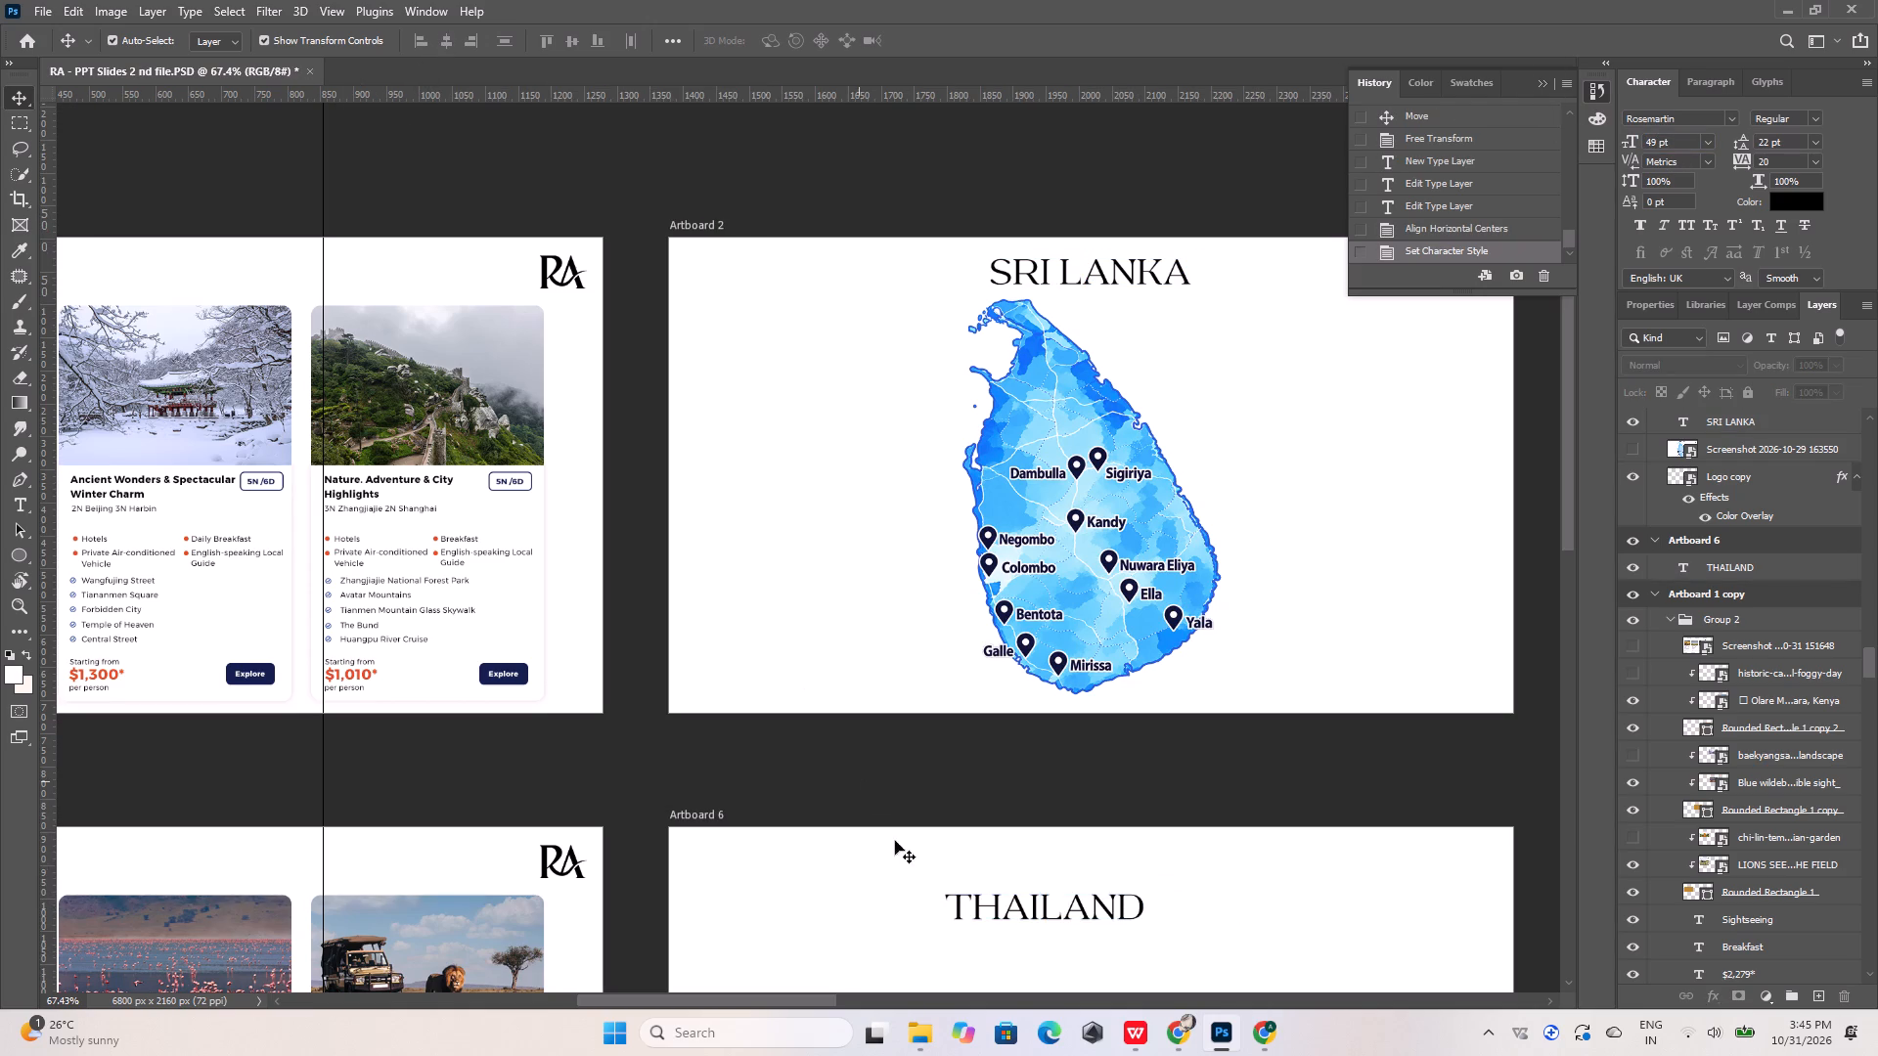
Centre the resized THAILAND title horizontally on Artboard 6 and nudge it up about 40 px.
{"action": "left_click", "coordinate": [1024, 903]}
{"action": "left_click", "coordinate": [448, 37]}
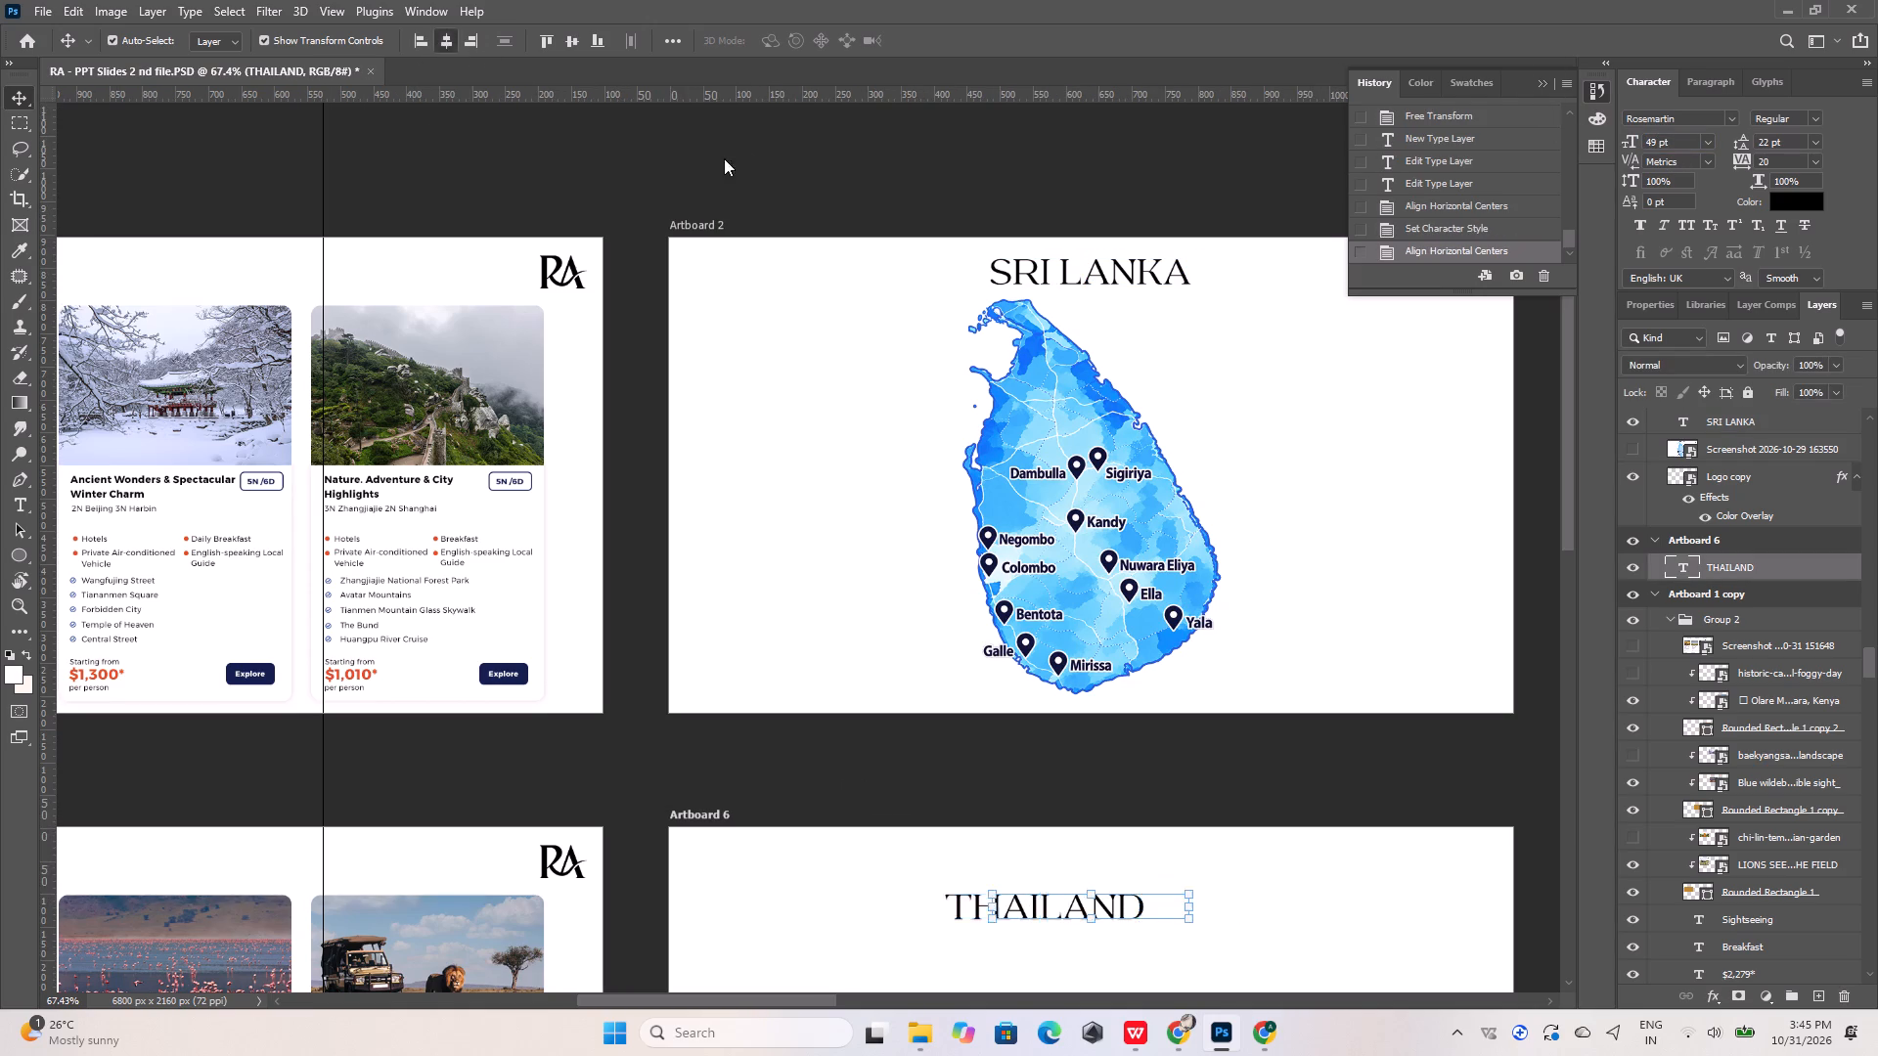
{"action": "left_click", "coordinate": [748, 154]}
{"action": "left_click", "coordinate": [1129, 907]}
{"action": "key", "text": "shift+Up"}
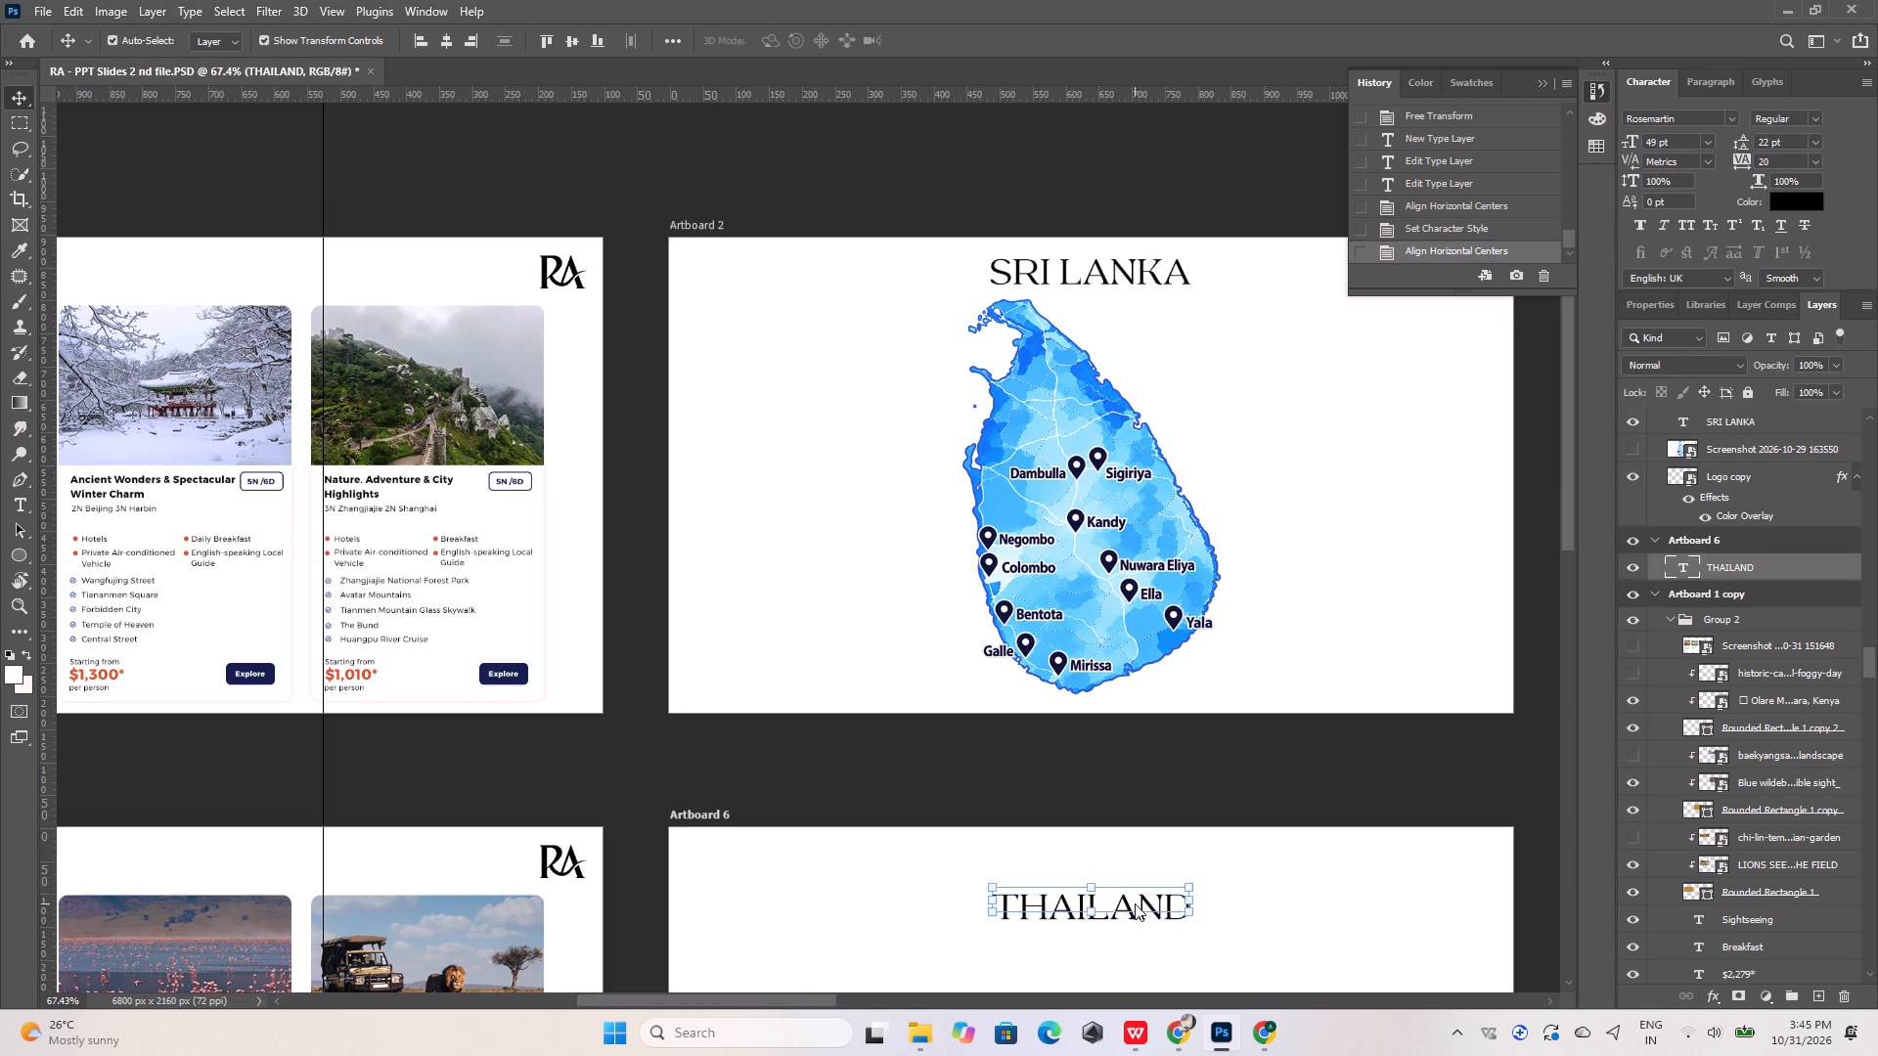
{"action": "key", "text": "shift+Up"}
{"action": "key", "text": "shift+Up"}
{"action": "key", "text": "shift+Up"}
{"action": "left_click", "coordinate": [1122, 787]}
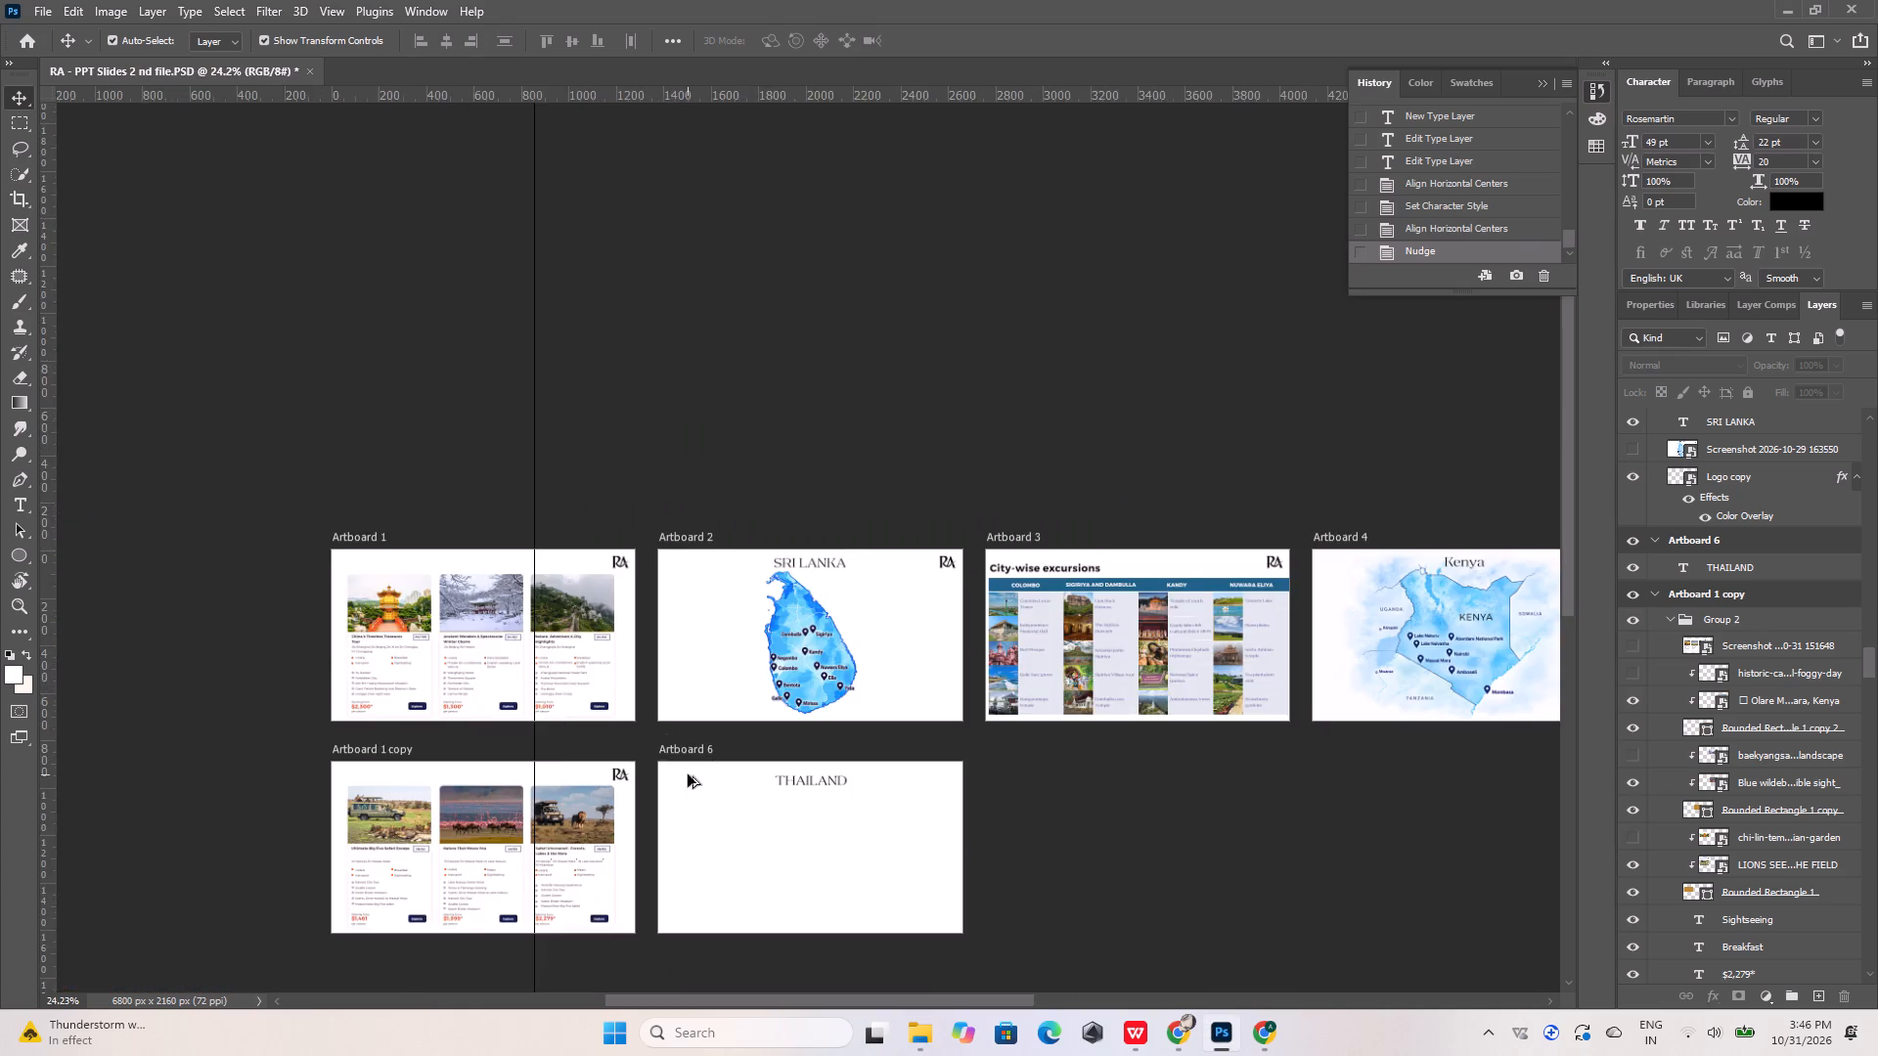
{"action": "scroll", "coordinate": [697, 766], "scroll_direction": "up", "scroll_amount": 4, "text": "alt"}
{"action": "left_click", "coordinate": [674, 745]}
{"action": "scroll", "coordinate": [674, 743], "scroll_direction": "down", "scroll_amount": 5}
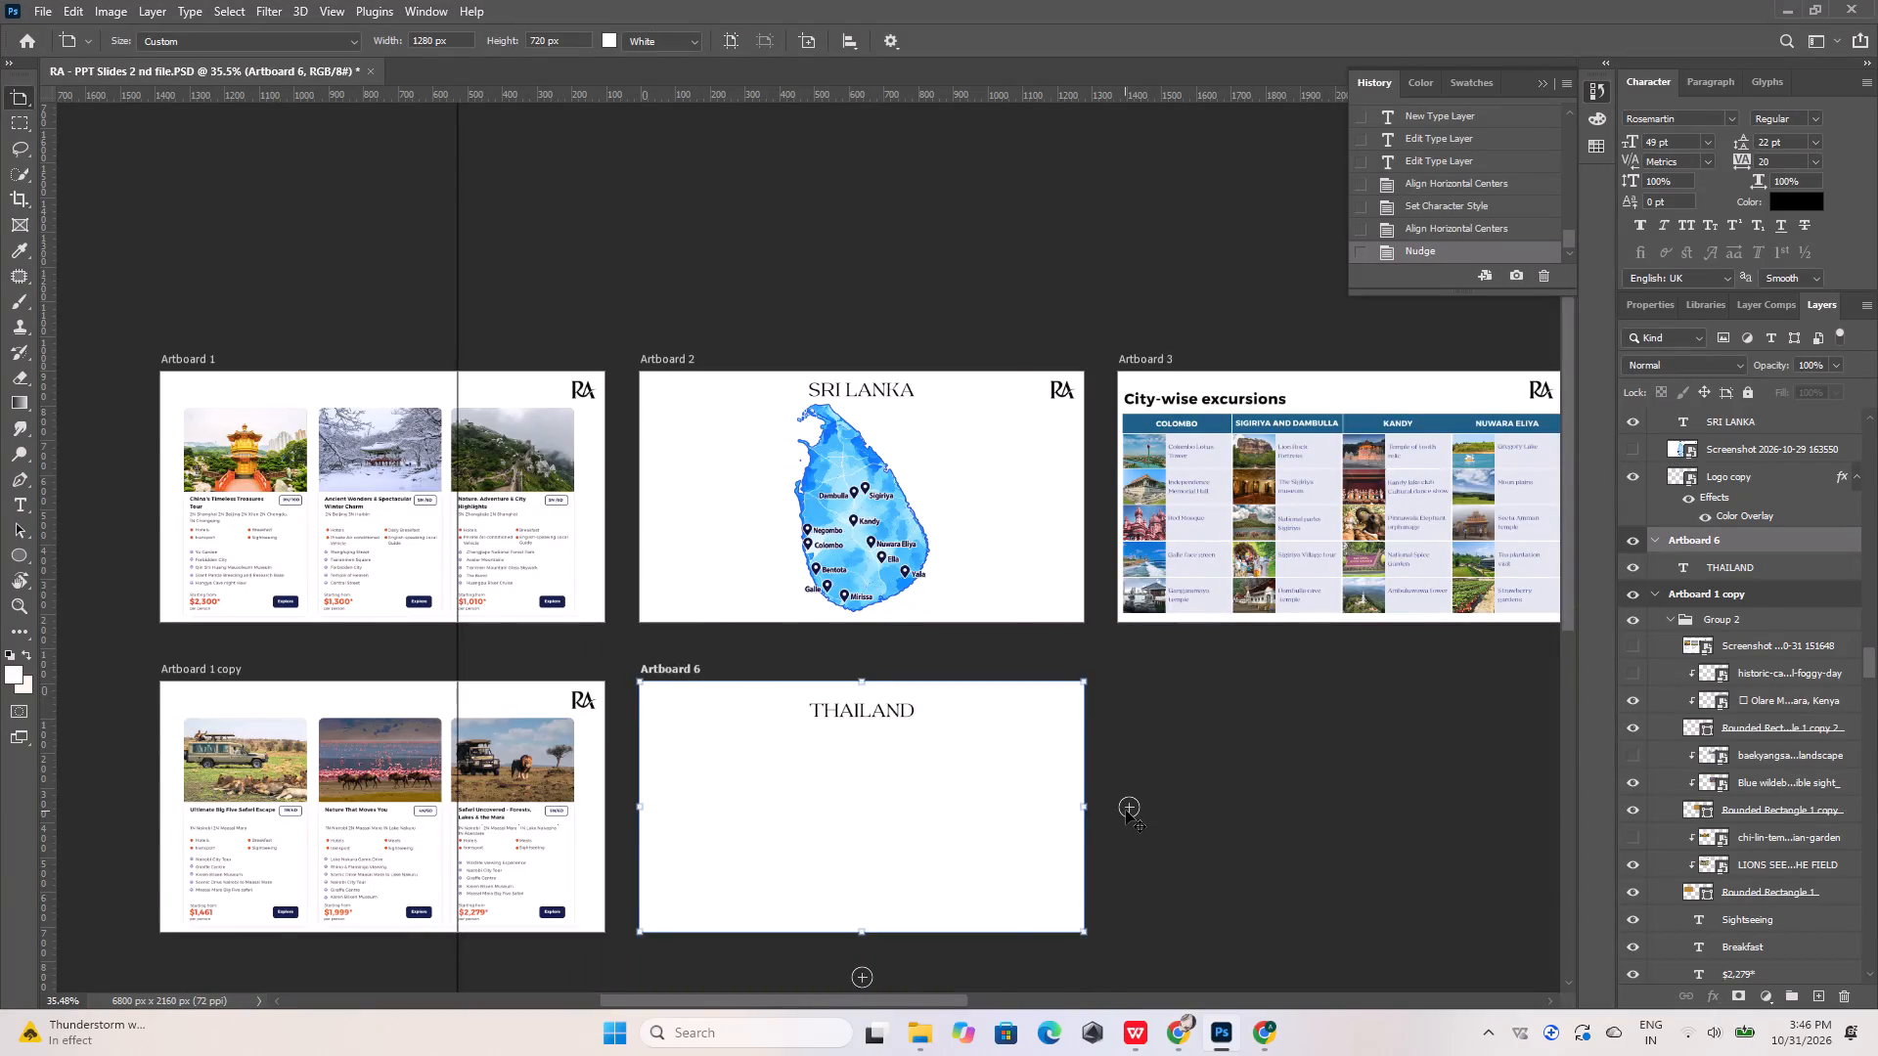
{"action": "left_click", "coordinate": [1126, 811]}
Switch to WPS Office and take a screen snip of the whole City-wise excursions slide 42 for Chiang Mai, Bangkok and Pattaya.
{"action": "left_click", "coordinate": [1130, 1029]}
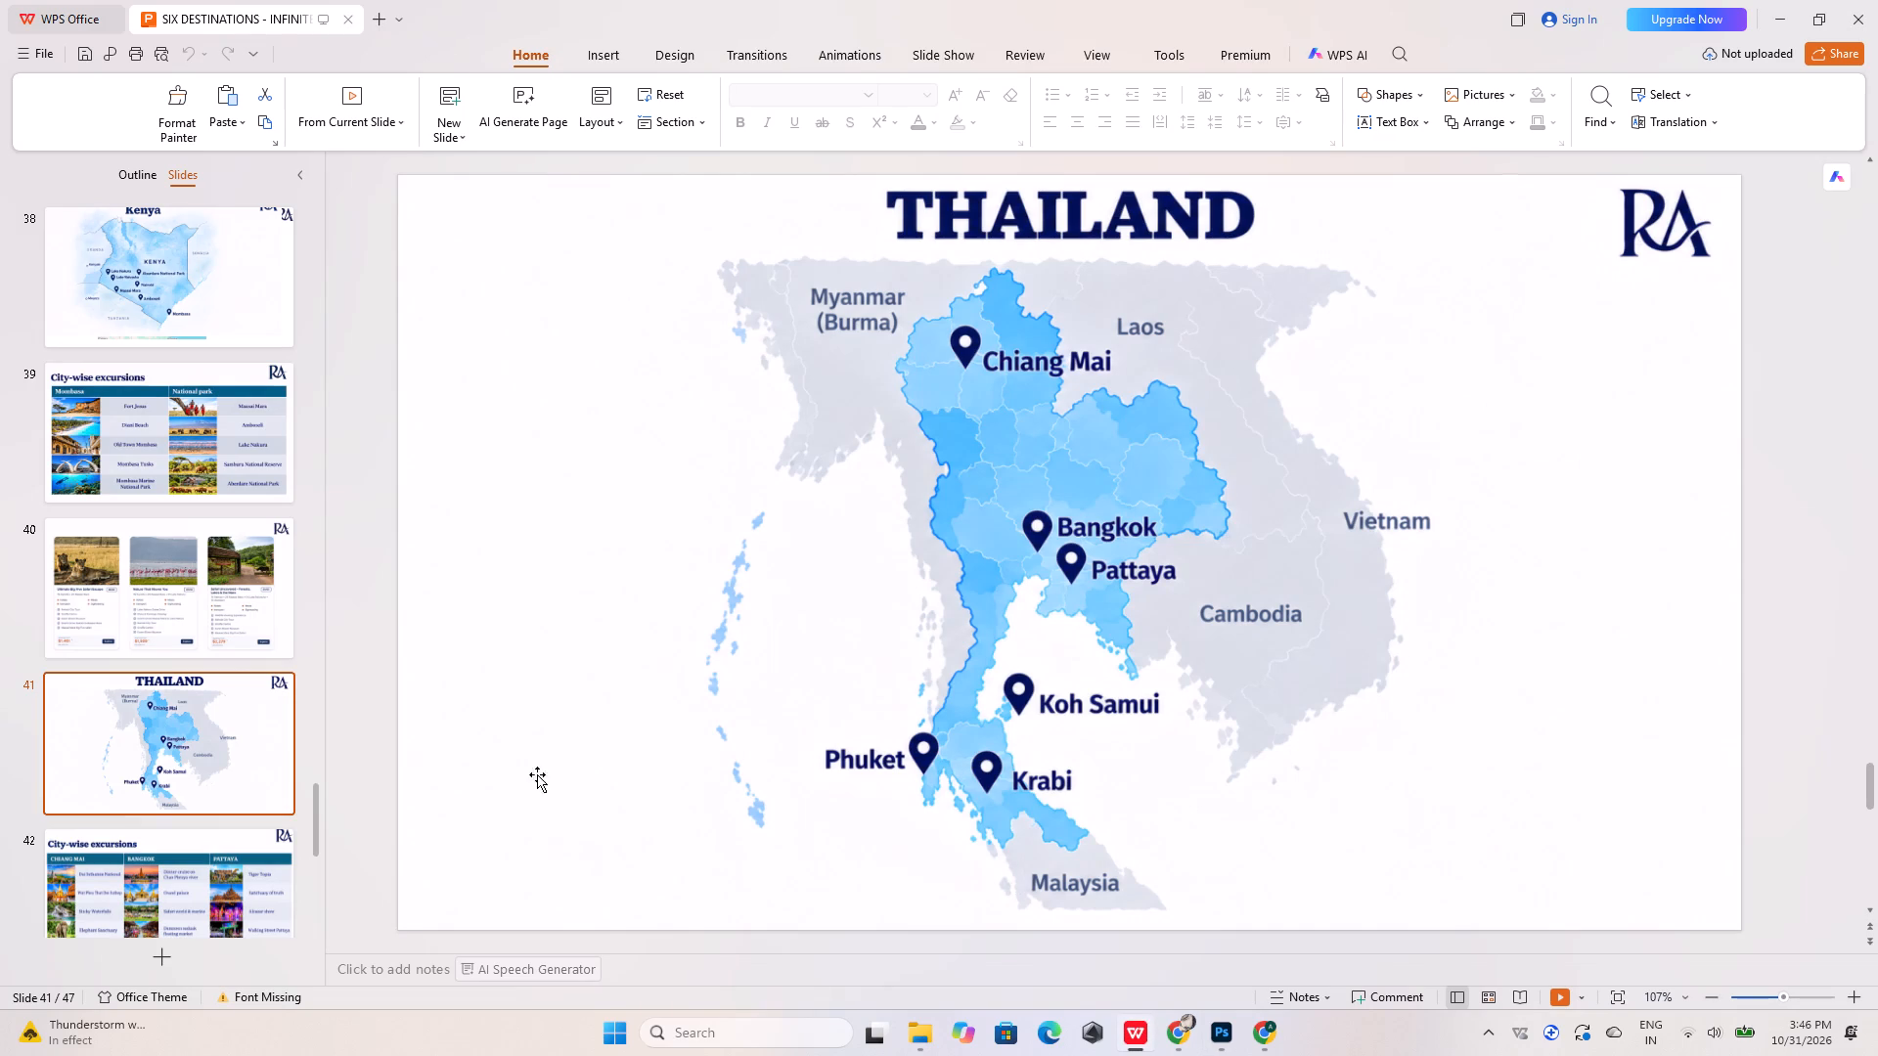
{"action": "scroll", "coordinate": [17, 685], "scroll_direction": "down", "scroll_amount": 2}
{"action": "left_click", "coordinate": [137, 596]}
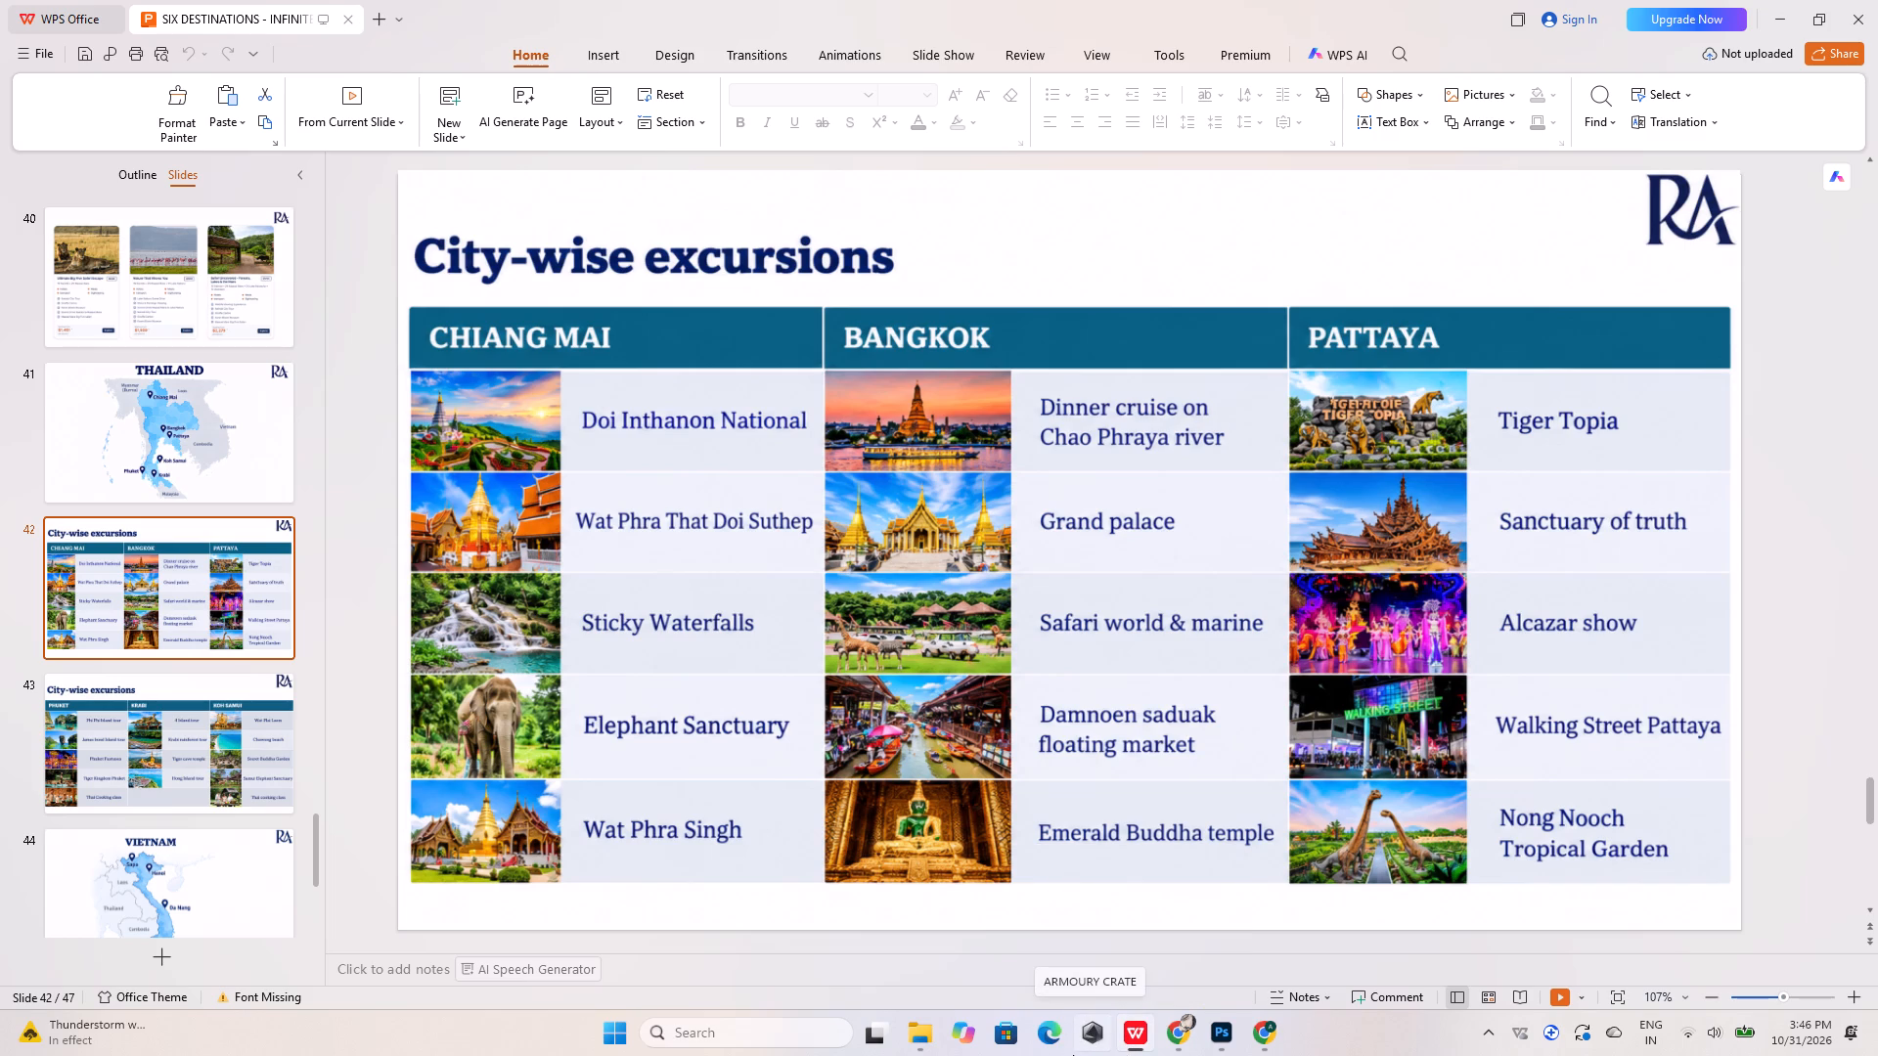
{"action": "key", "text": "Print"}
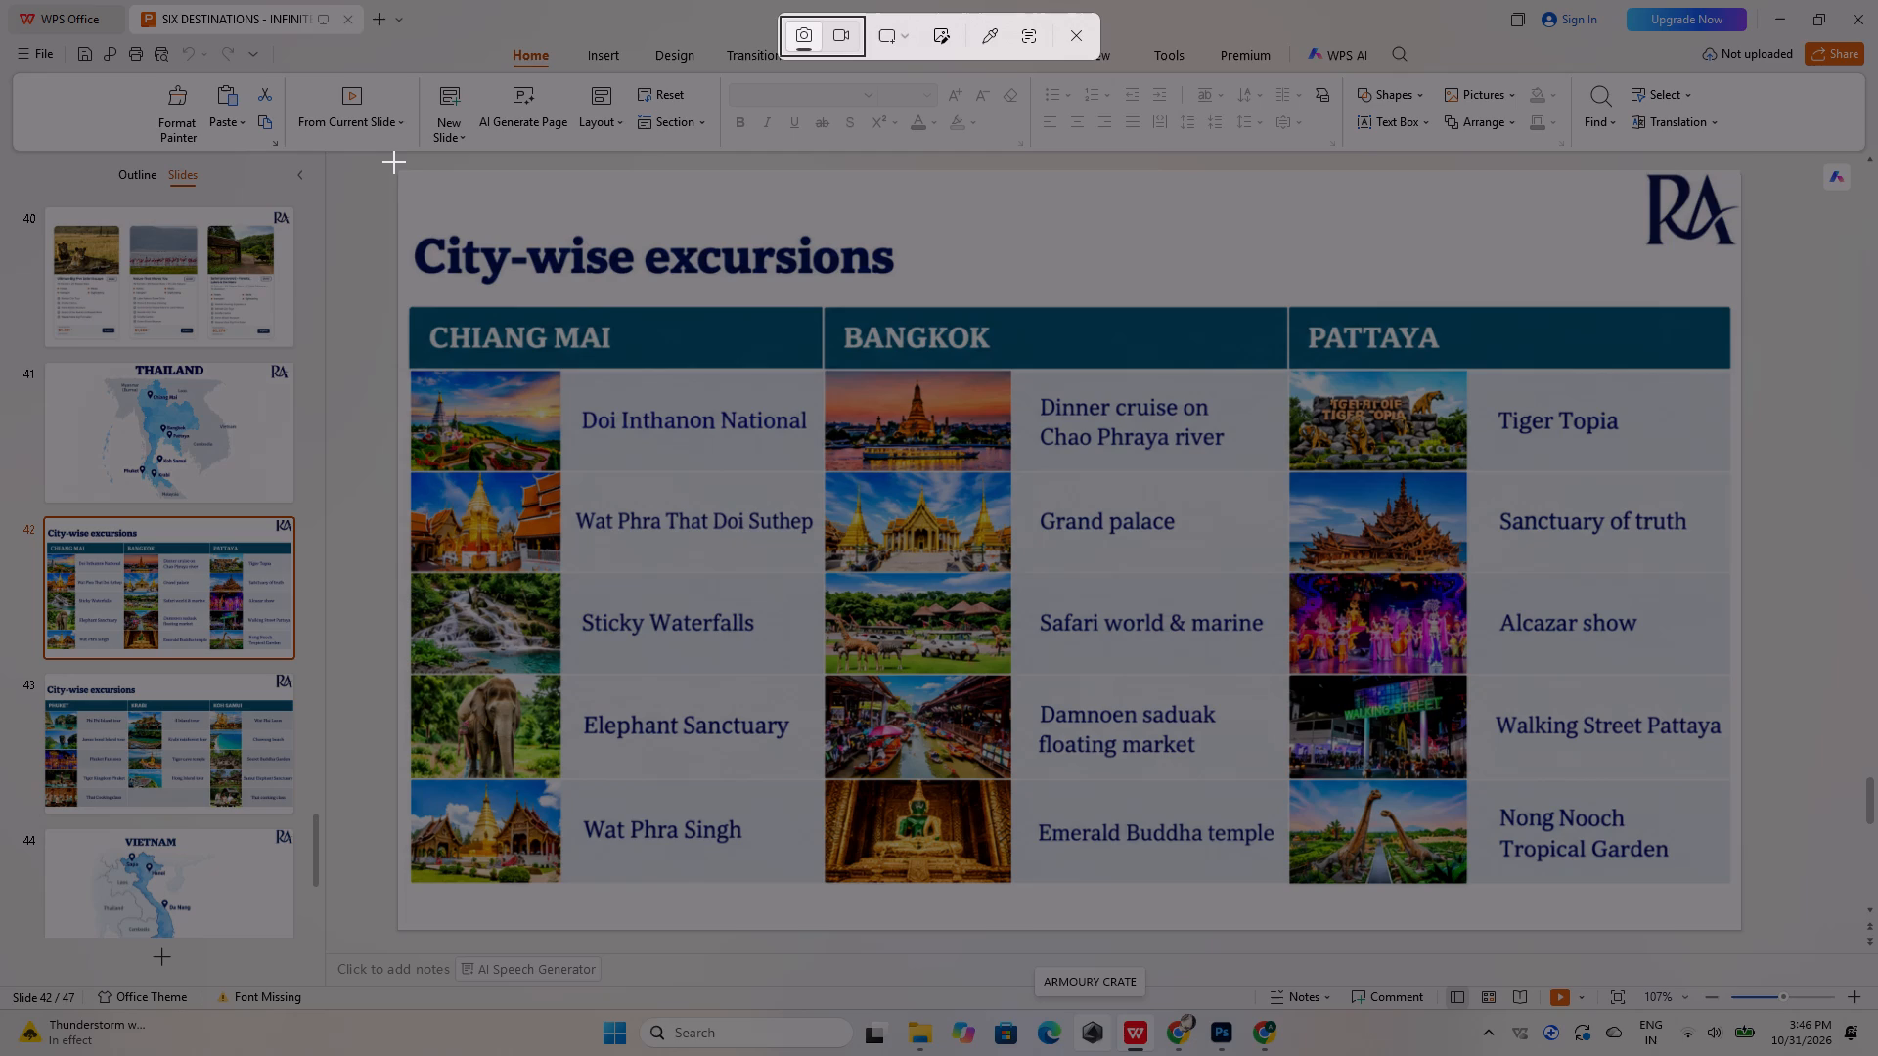
{"action": "left_click_drag", "start_coordinate": [400, 171], "coordinate": [400, 178]}
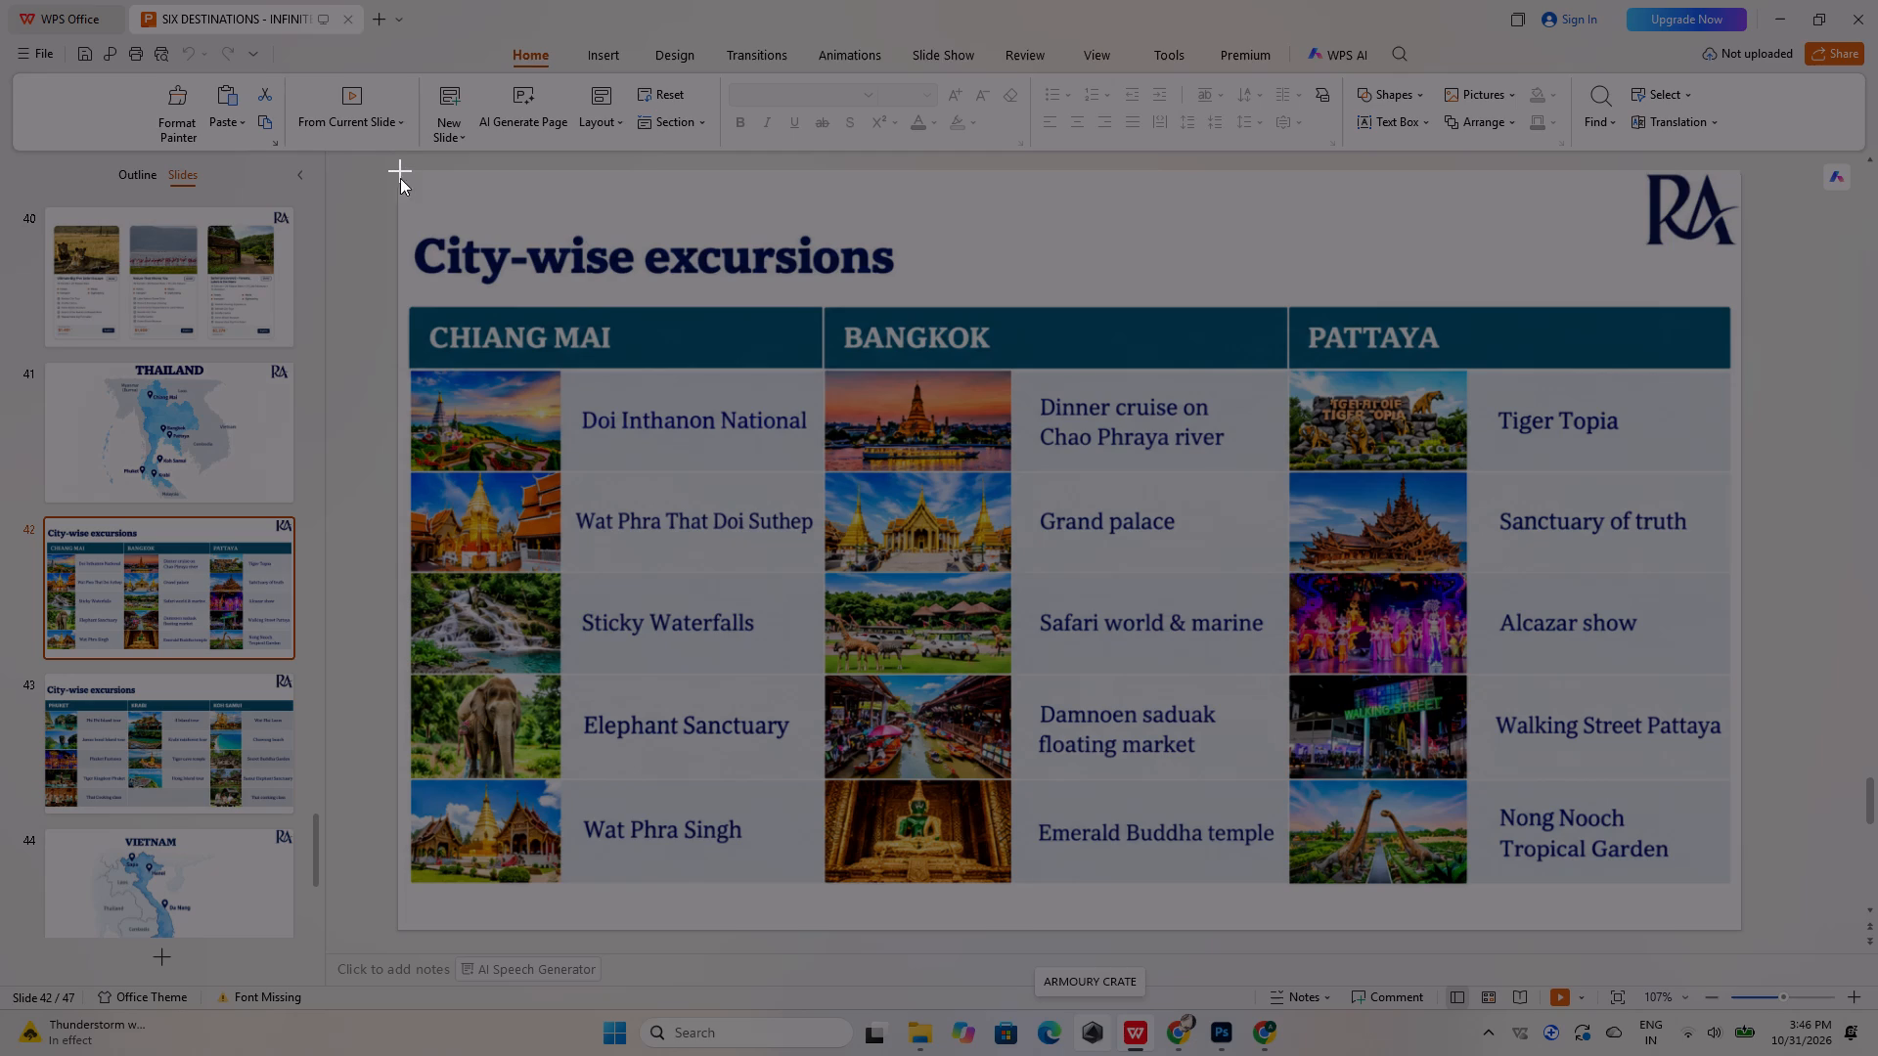
{"action": "left_click_drag", "start_coordinate": [400, 178], "coordinate": [1741, 930]}
{"action": "left_click", "coordinate": [924, 1034]}
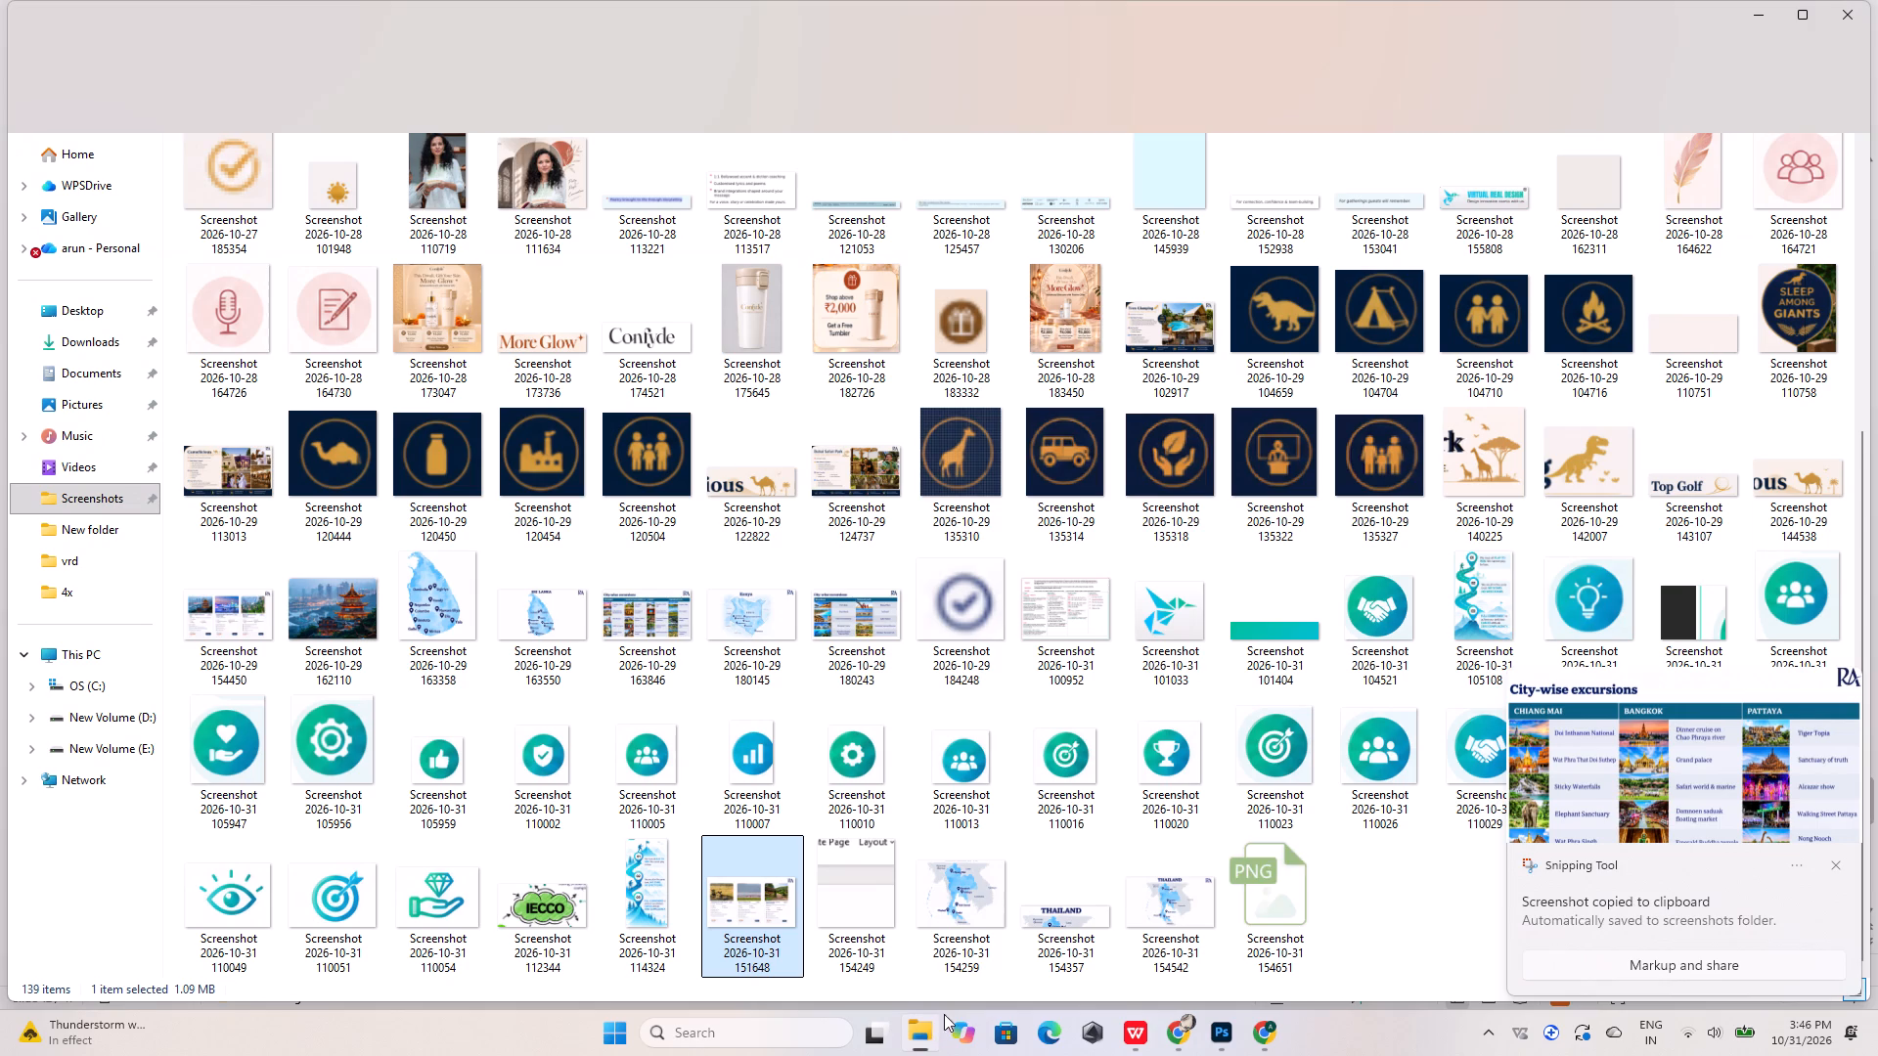
{"action": "left_click", "coordinate": [1214, 1034]}
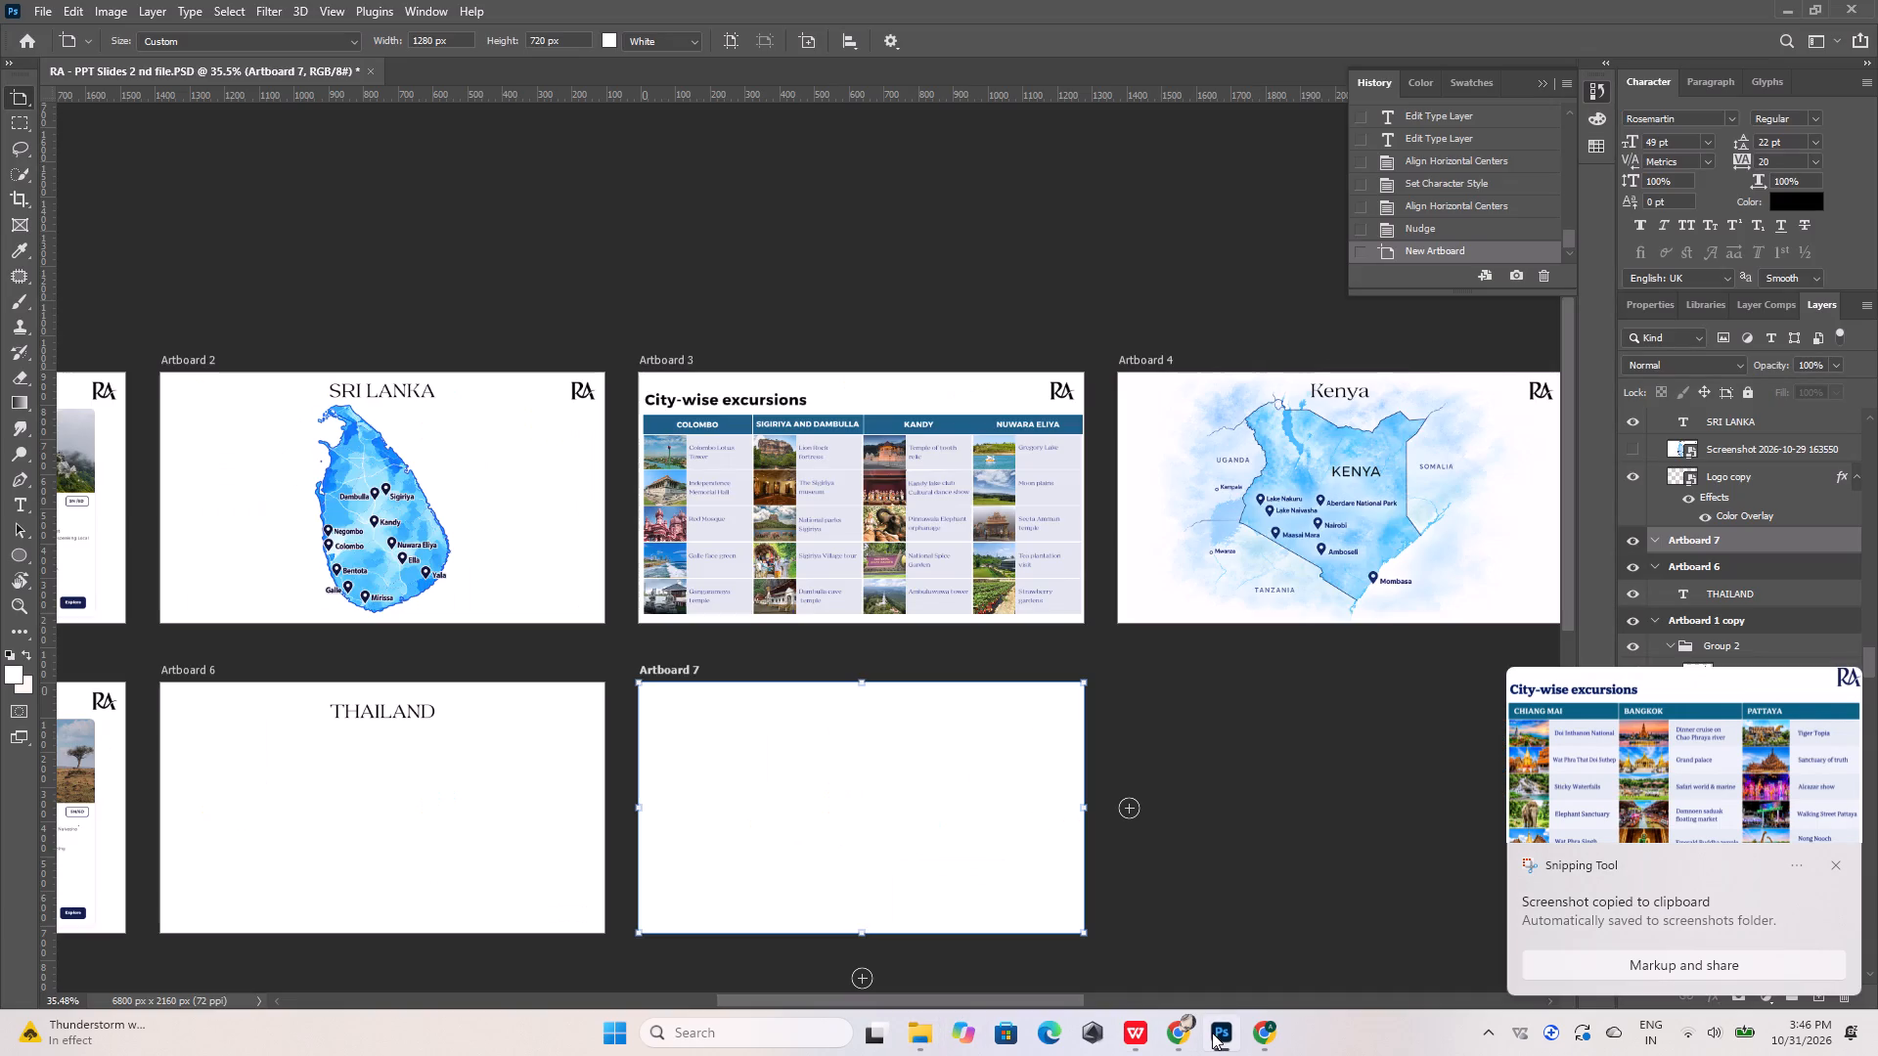
{"action": "left_click", "coordinate": [1139, 1037]}
{"action": "left_click", "coordinate": [1139, 1037]}
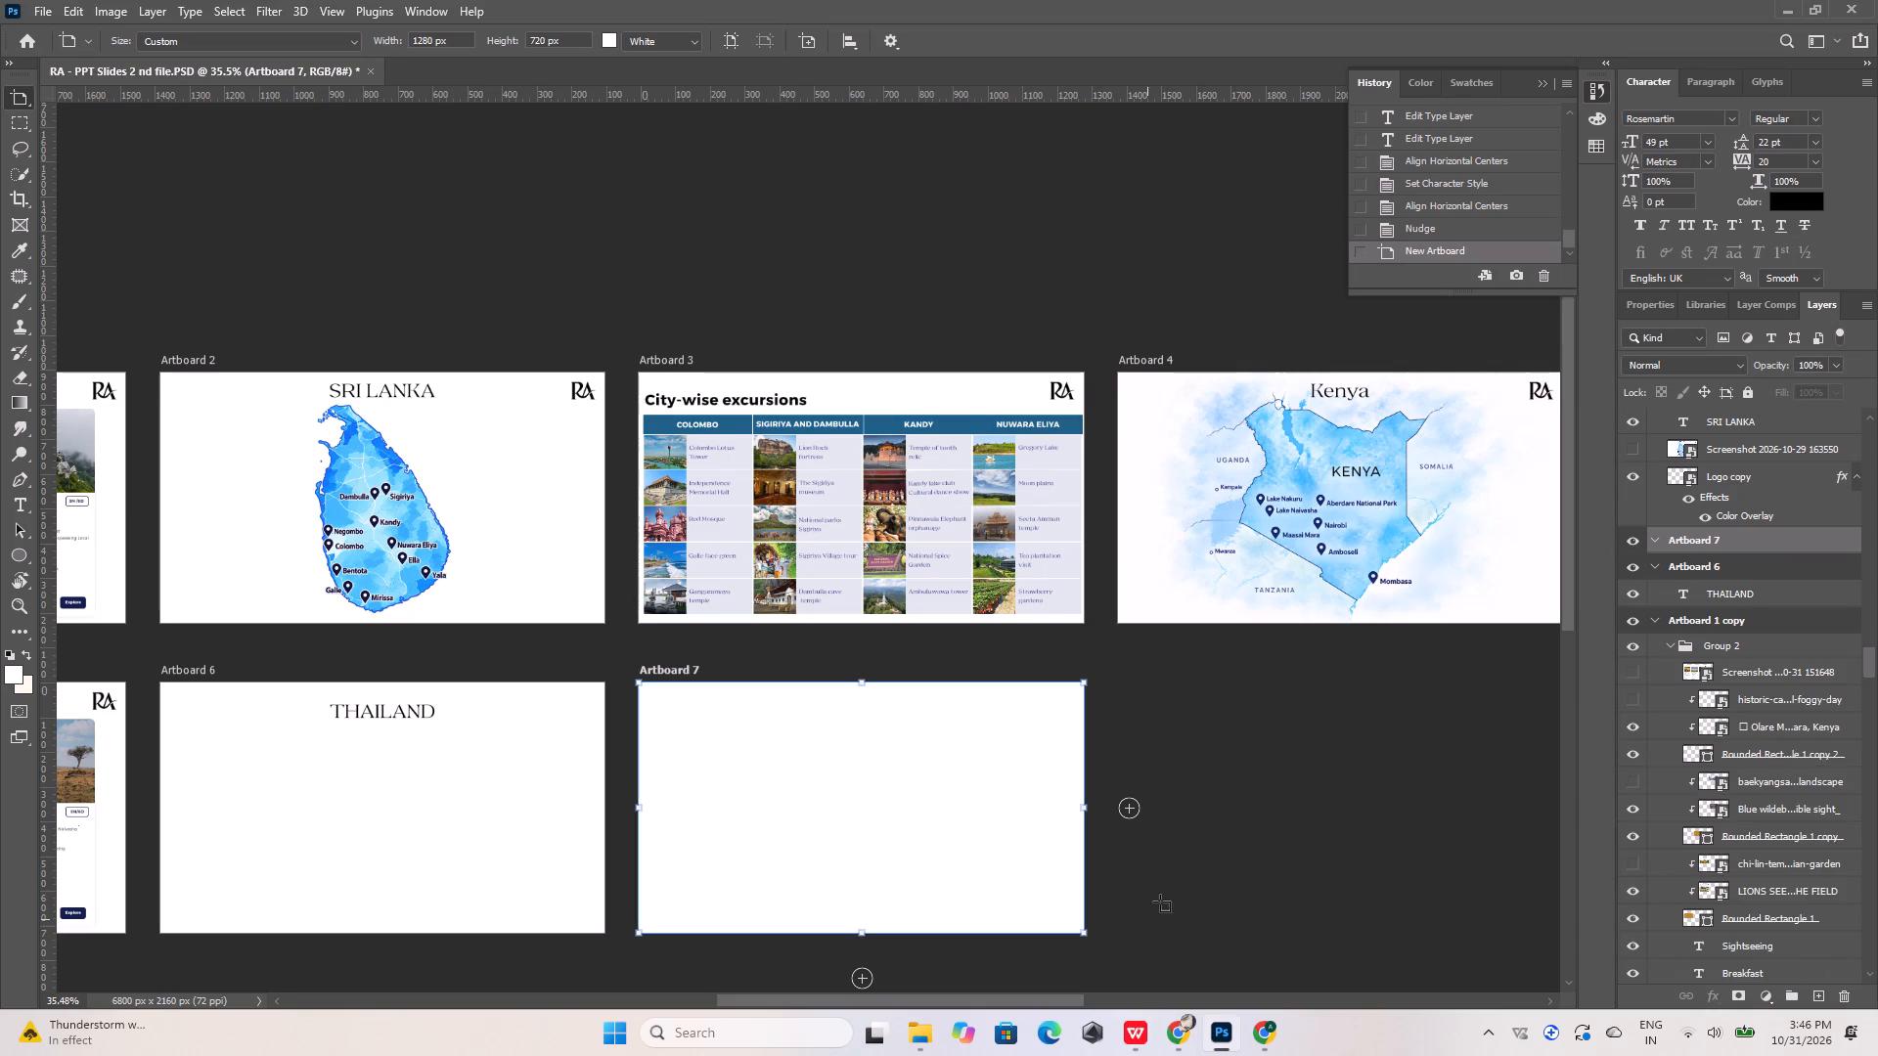
{"action": "scroll", "coordinate": [1251, 877], "scroll_direction": "down", "scroll_amount": 10, "text": "alt"}
{"action": "scroll", "coordinate": [821, 788], "scroll_direction": "up", "scroll_amount": 6, "text": "alt"}
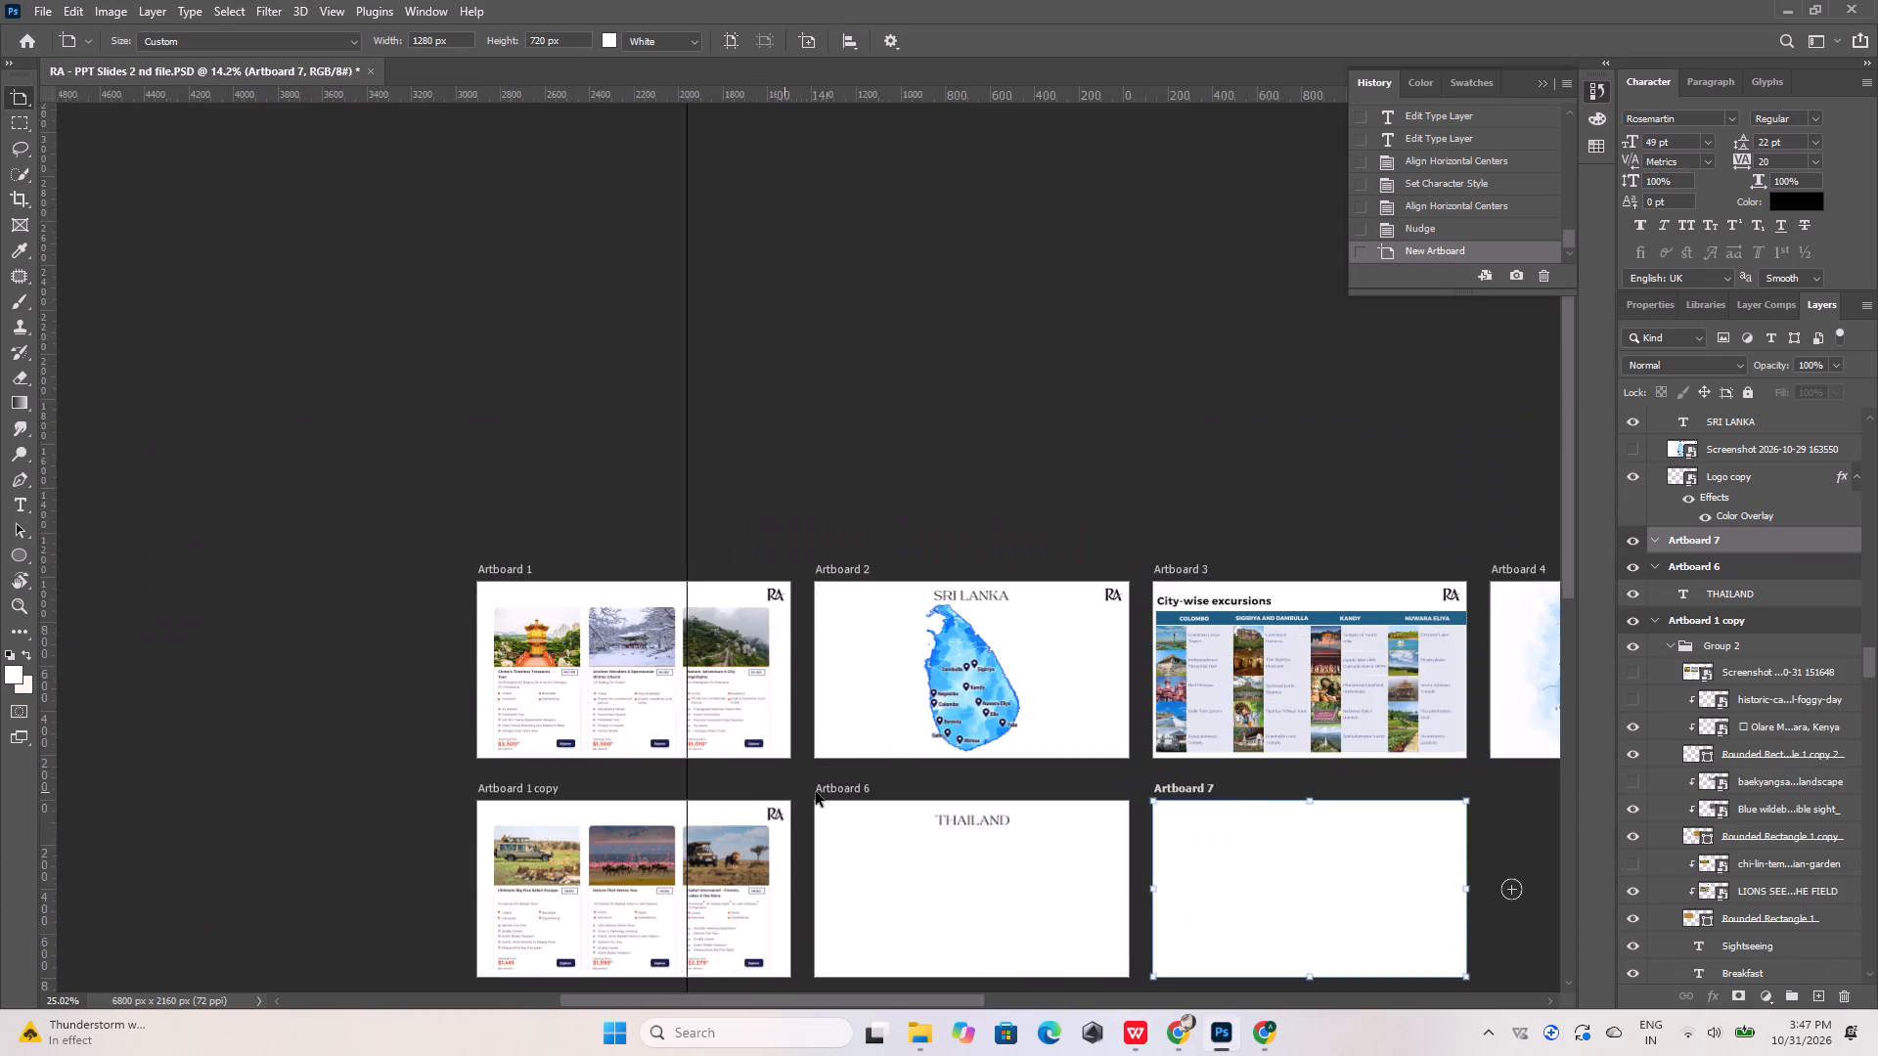
{"action": "scroll", "coordinate": [401, 607], "scroll_direction": "down", "scroll_amount": 5, "text": "alt"}
{"action": "scroll", "coordinate": [1371, 681], "scroll_direction": "up", "scroll_amount": 6, "text": "alt"}
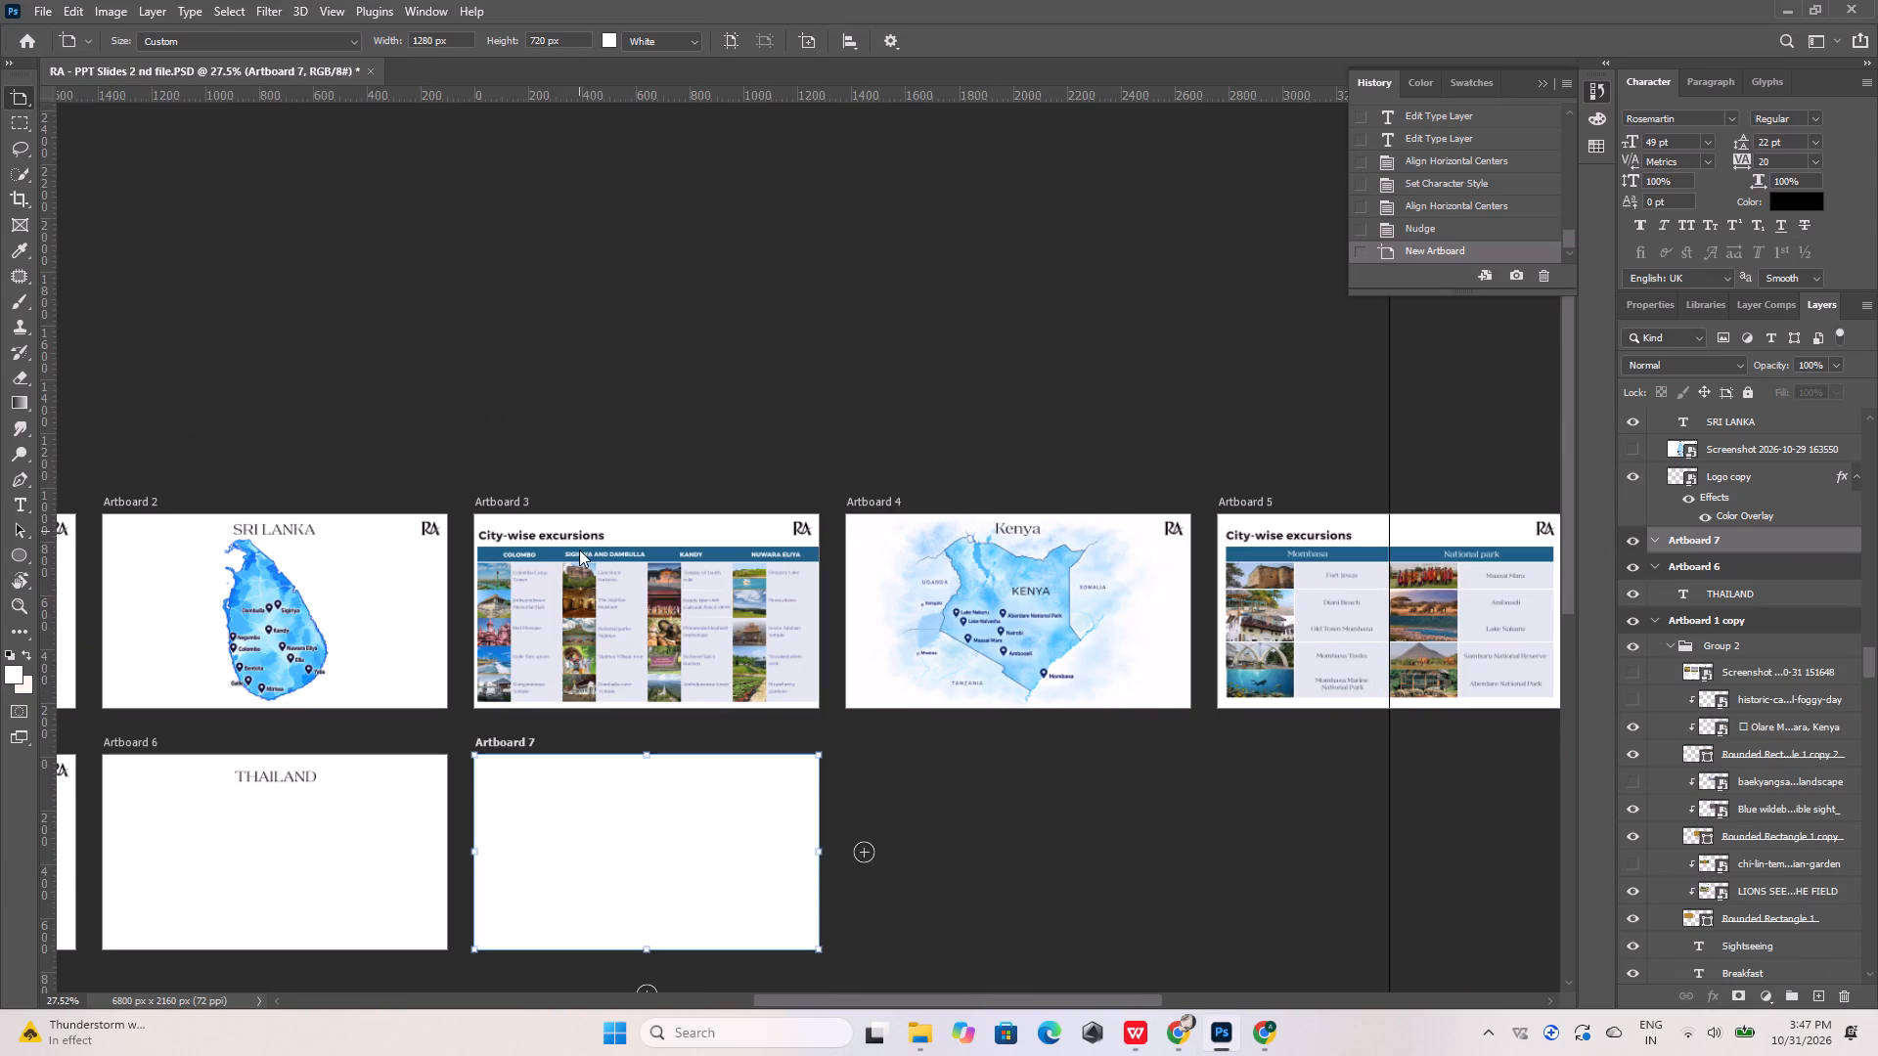
{"action": "left_click", "coordinate": [913, 1026]}
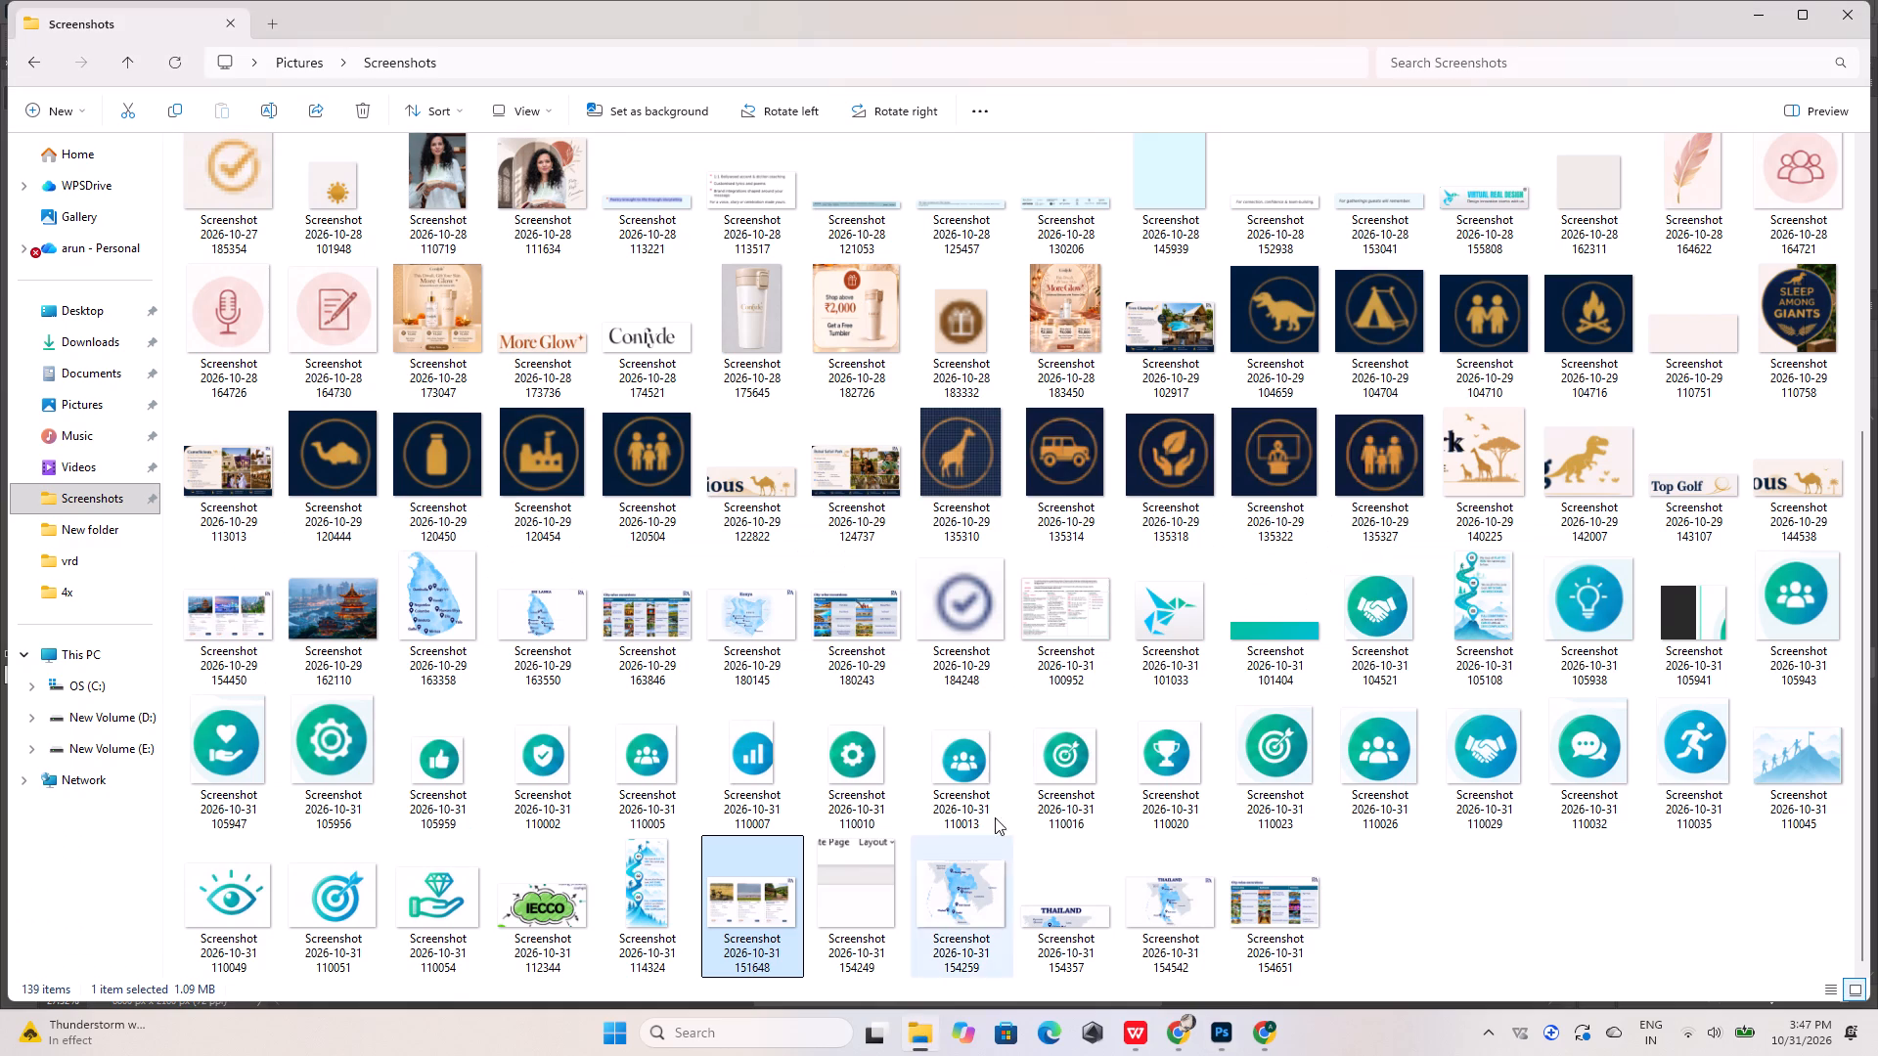
{"action": "left_click_drag", "start_coordinate": [1277, 897], "coordinate": [1137, 1009]}
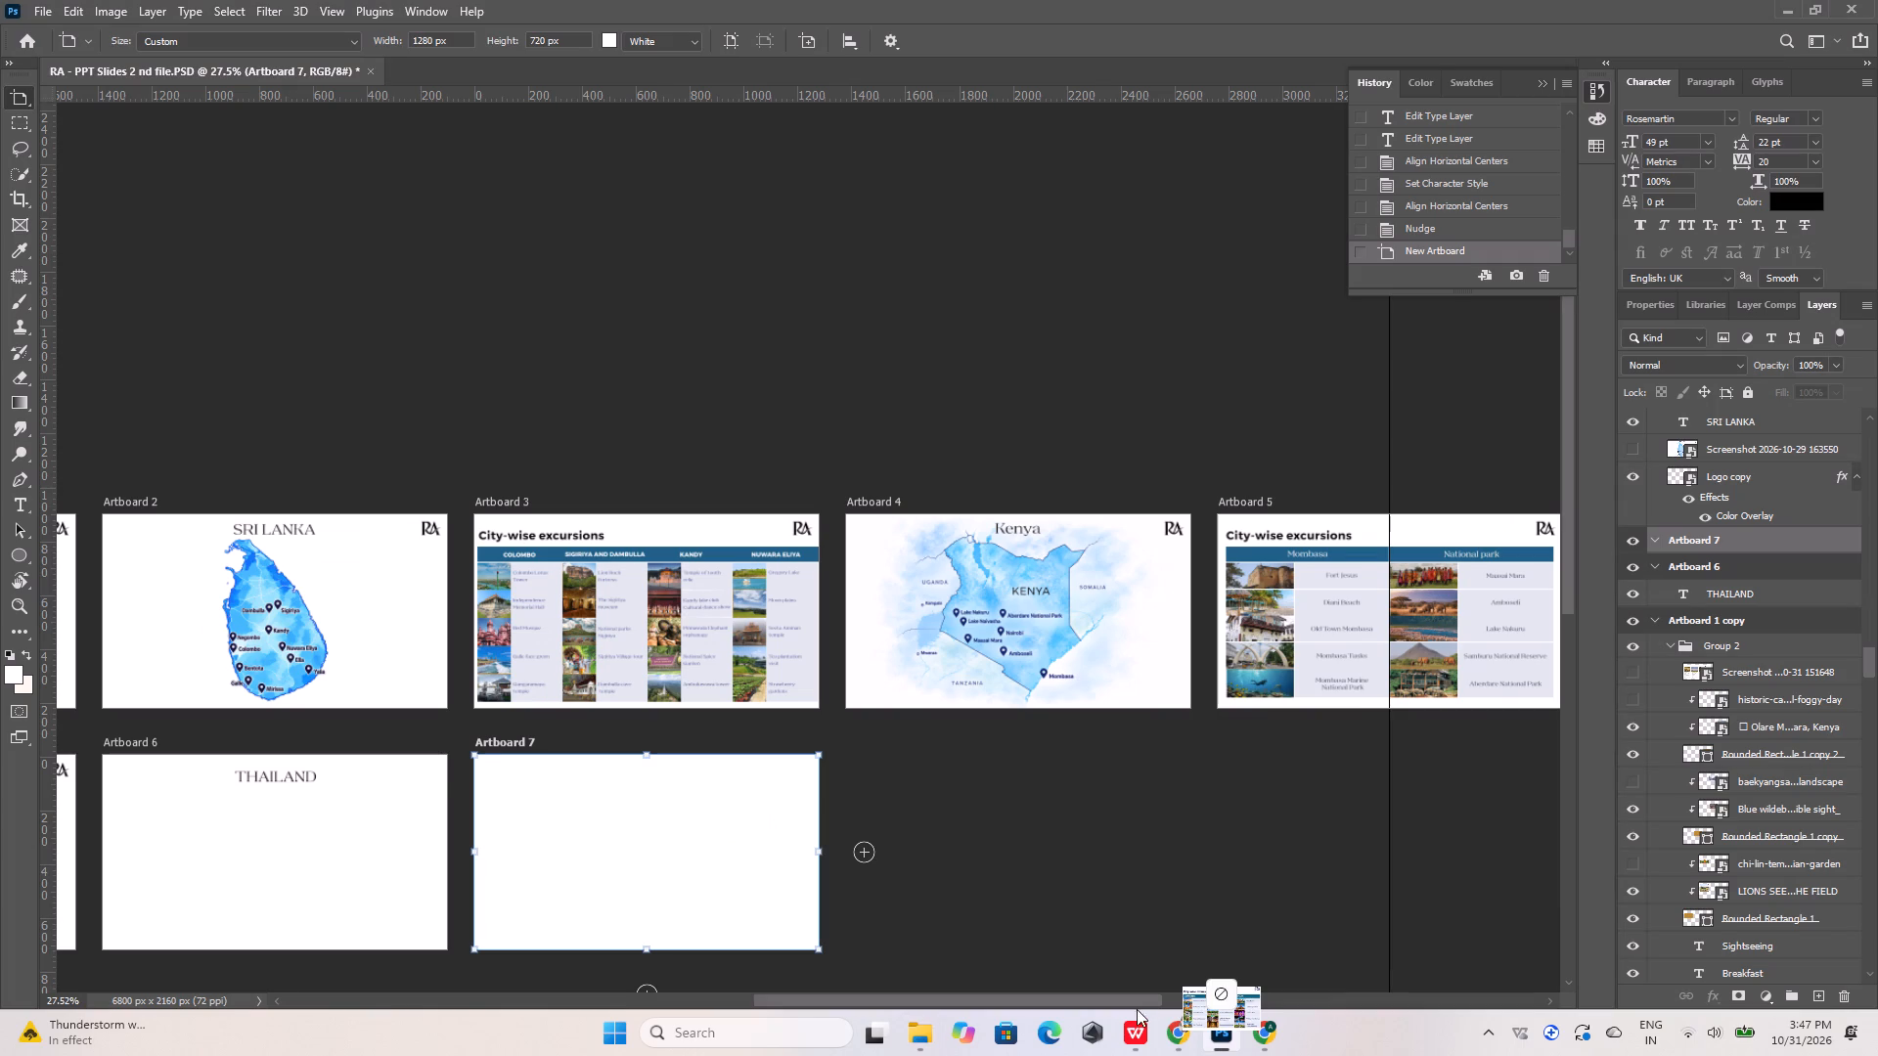
{"action": "left_click_drag", "start_coordinate": [1137, 1009], "coordinate": [566, 801]}
Align the placed slide 42 screenshot with Artboard 7's top-left corner and scale it to about 125% so it fills the artboard.
{"action": "scroll", "coordinate": [892, 715], "scroll_direction": "down", "scroll_amount": 5, "text": "alt"}
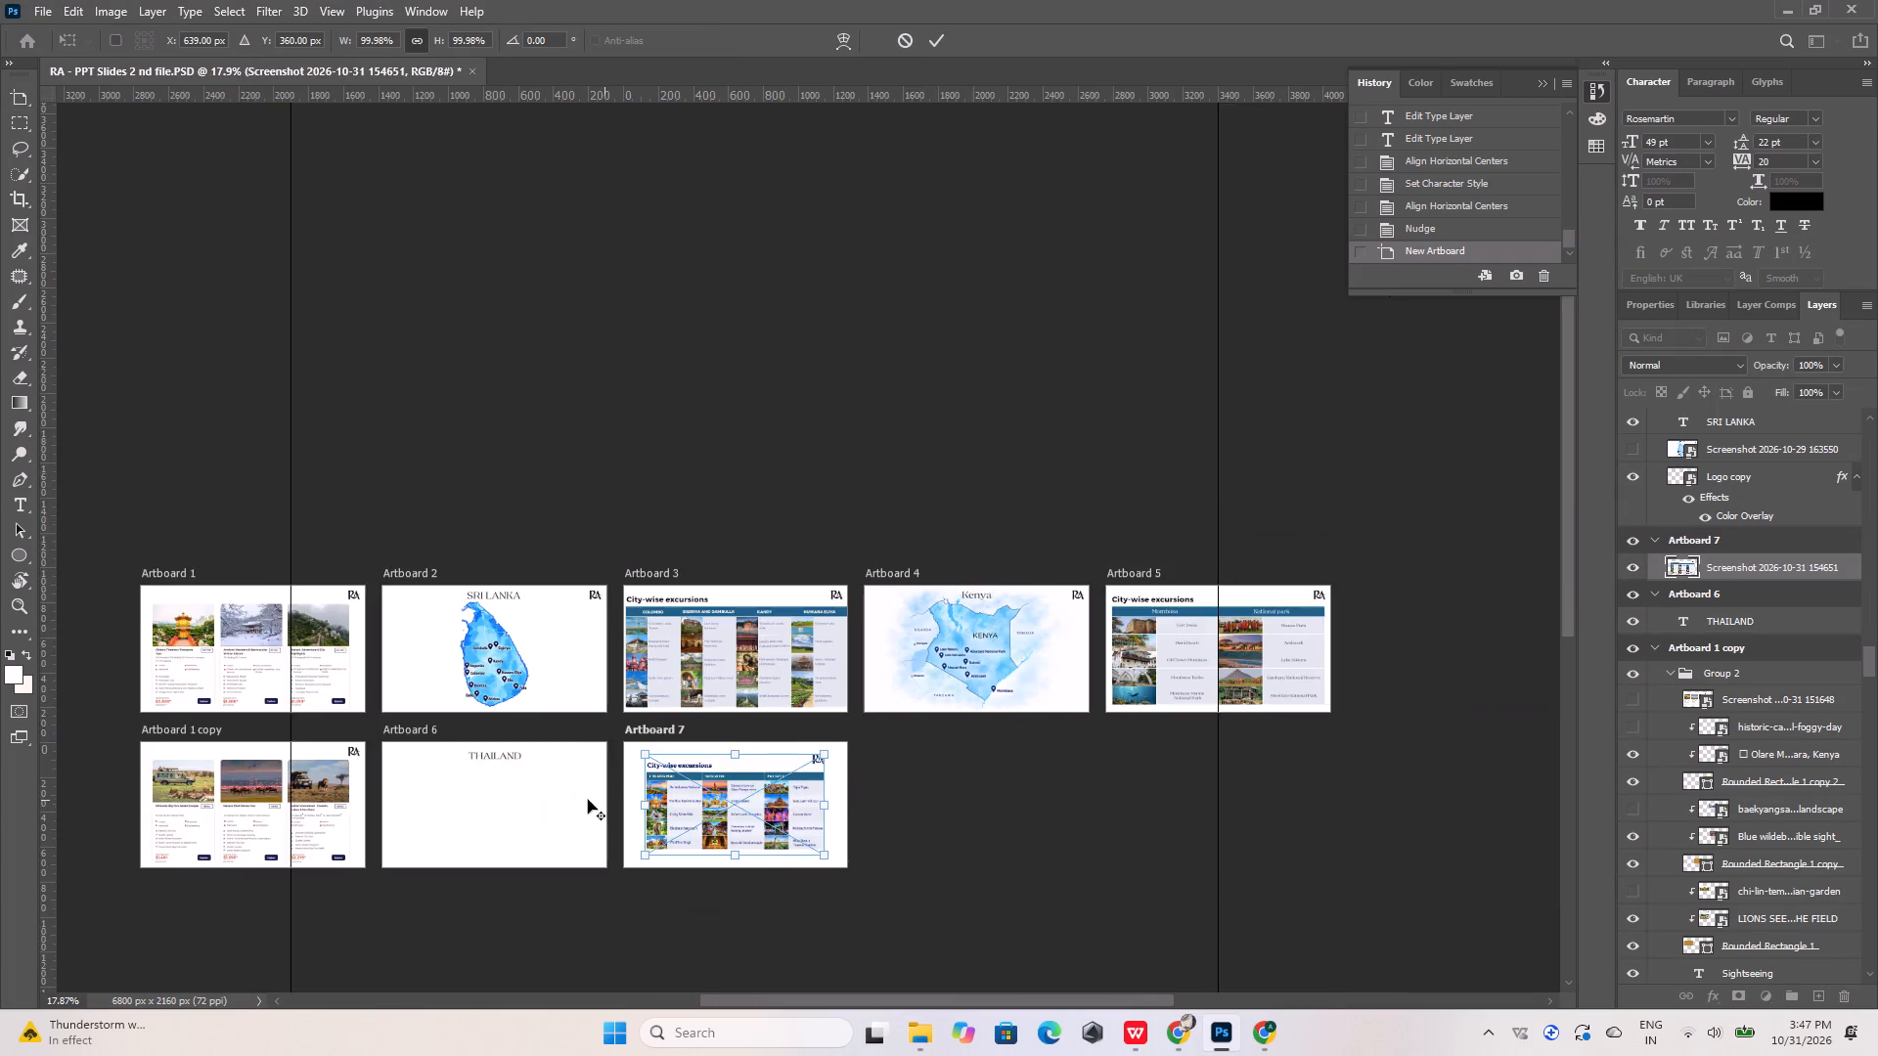
{"action": "scroll", "coordinate": [587, 800], "scroll_direction": "up", "scroll_amount": 13, "text": "alt"}
{"action": "scroll", "coordinate": [839, 720], "scroll_direction": "up", "scroll_amount": 5, "text": "alt"}
{"action": "left_click_drag", "start_coordinate": [898, 694], "coordinate": [787, 635]}
{"action": "scroll", "coordinate": [574, 638], "scroll_direction": "down", "scroll_amount": 11, "text": "alt"}
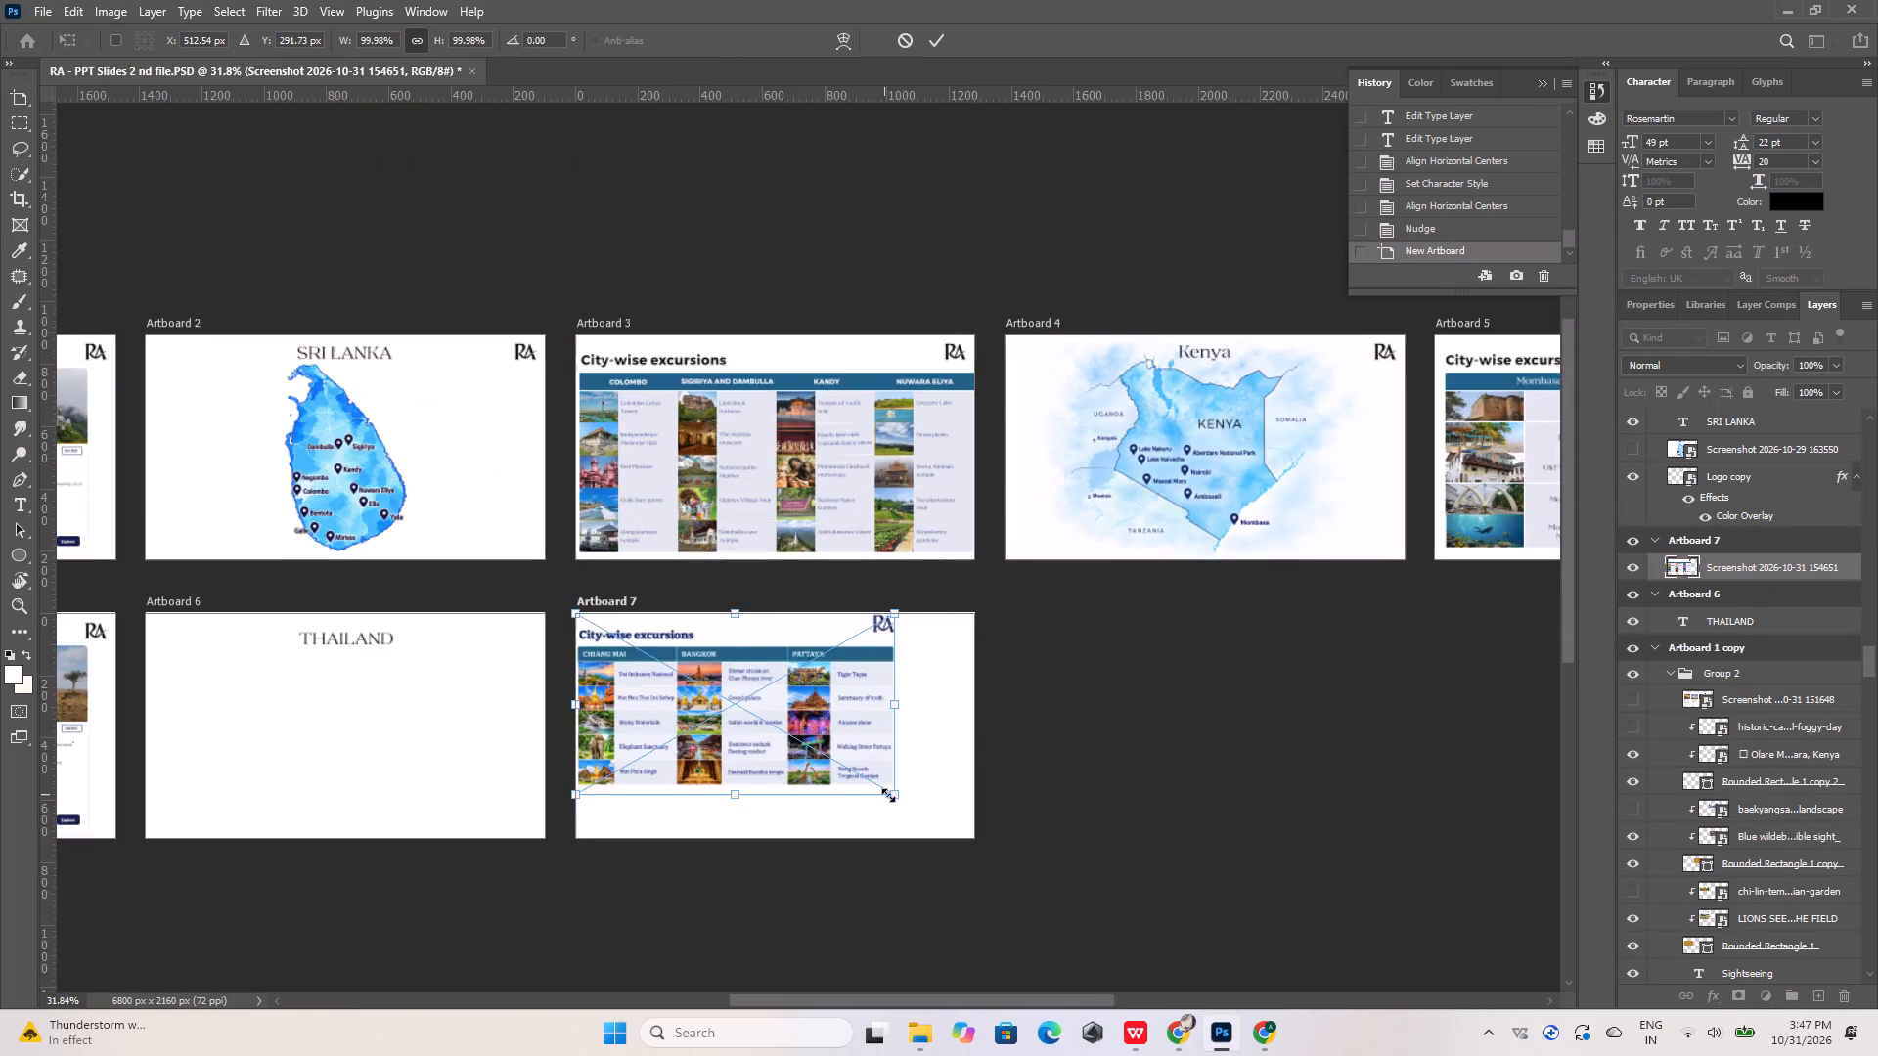
{"action": "scroll", "coordinate": [895, 797], "scroll_direction": "up", "scroll_amount": 6, "text": "alt"}
{"action": "left_click_drag", "start_coordinate": [894, 790], "coordinate": [1016, 858]}
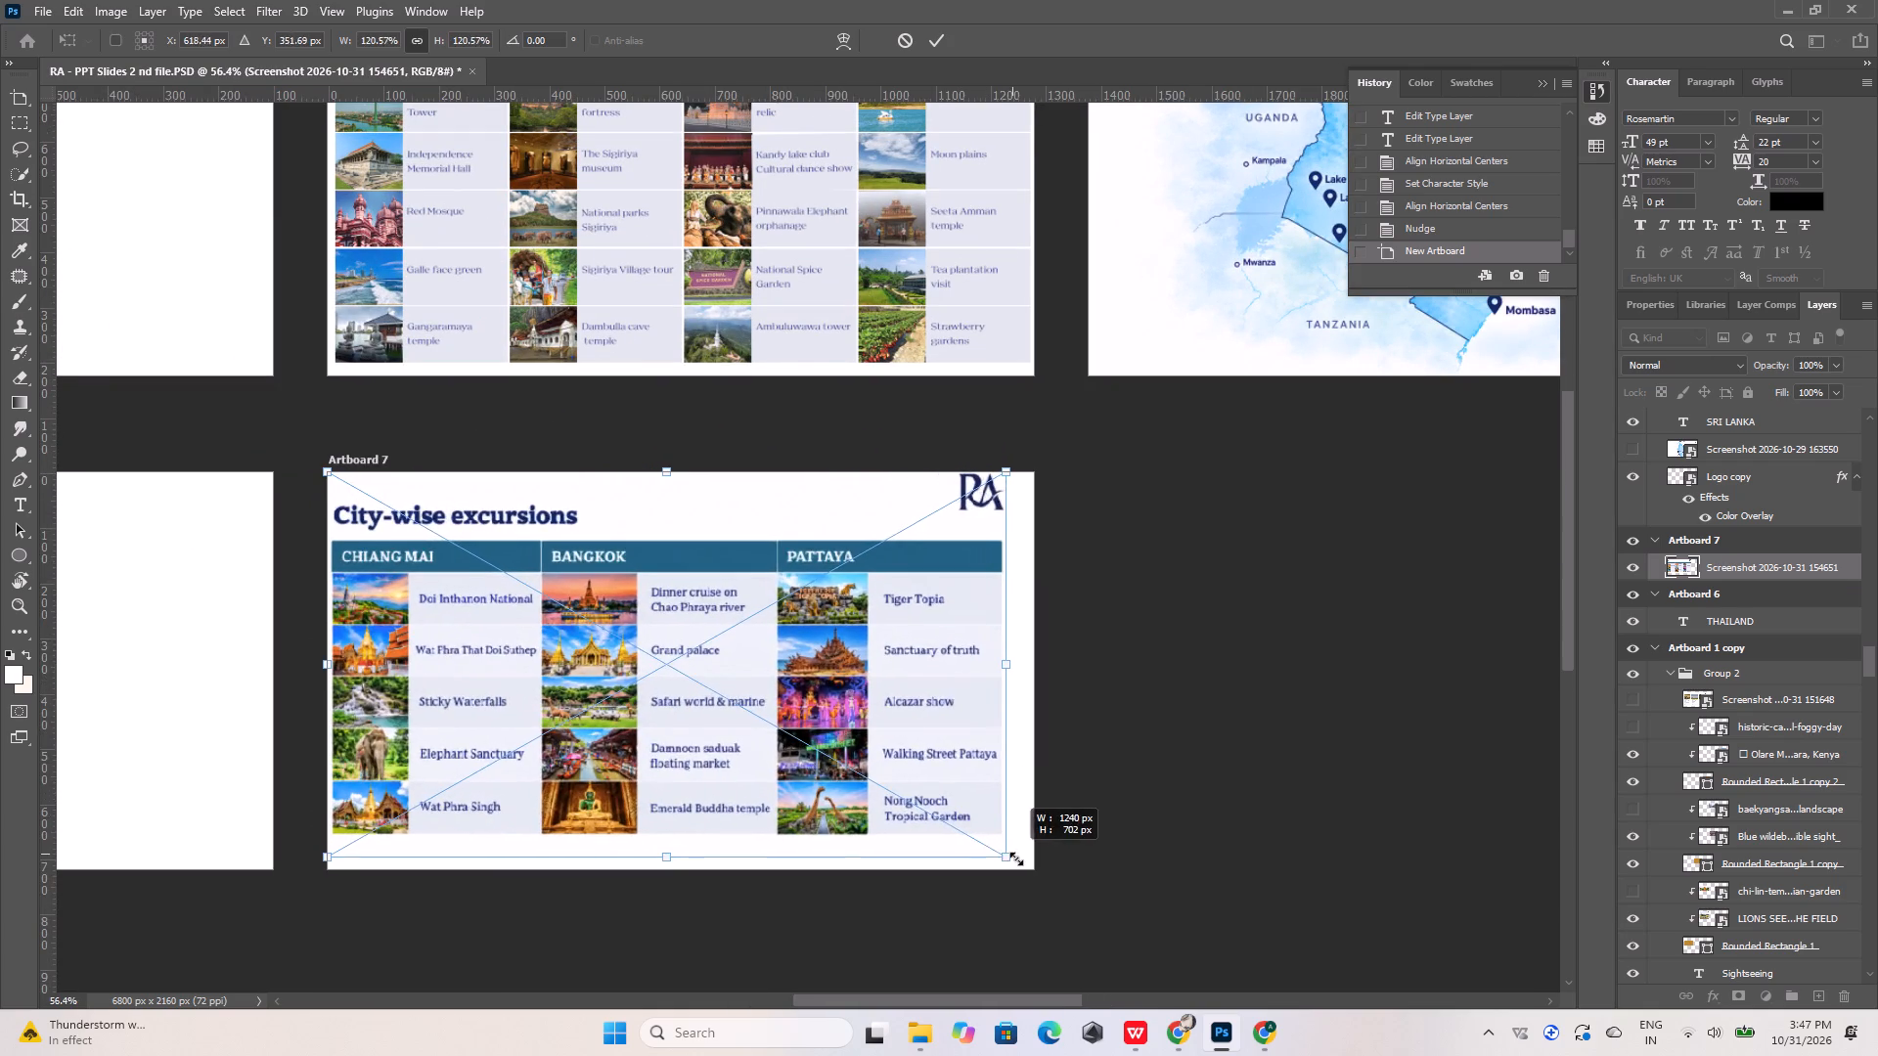
{"action": "left_click_drag", "start_coordinate": [1016, 858], "coordinate": [1033, 871]}
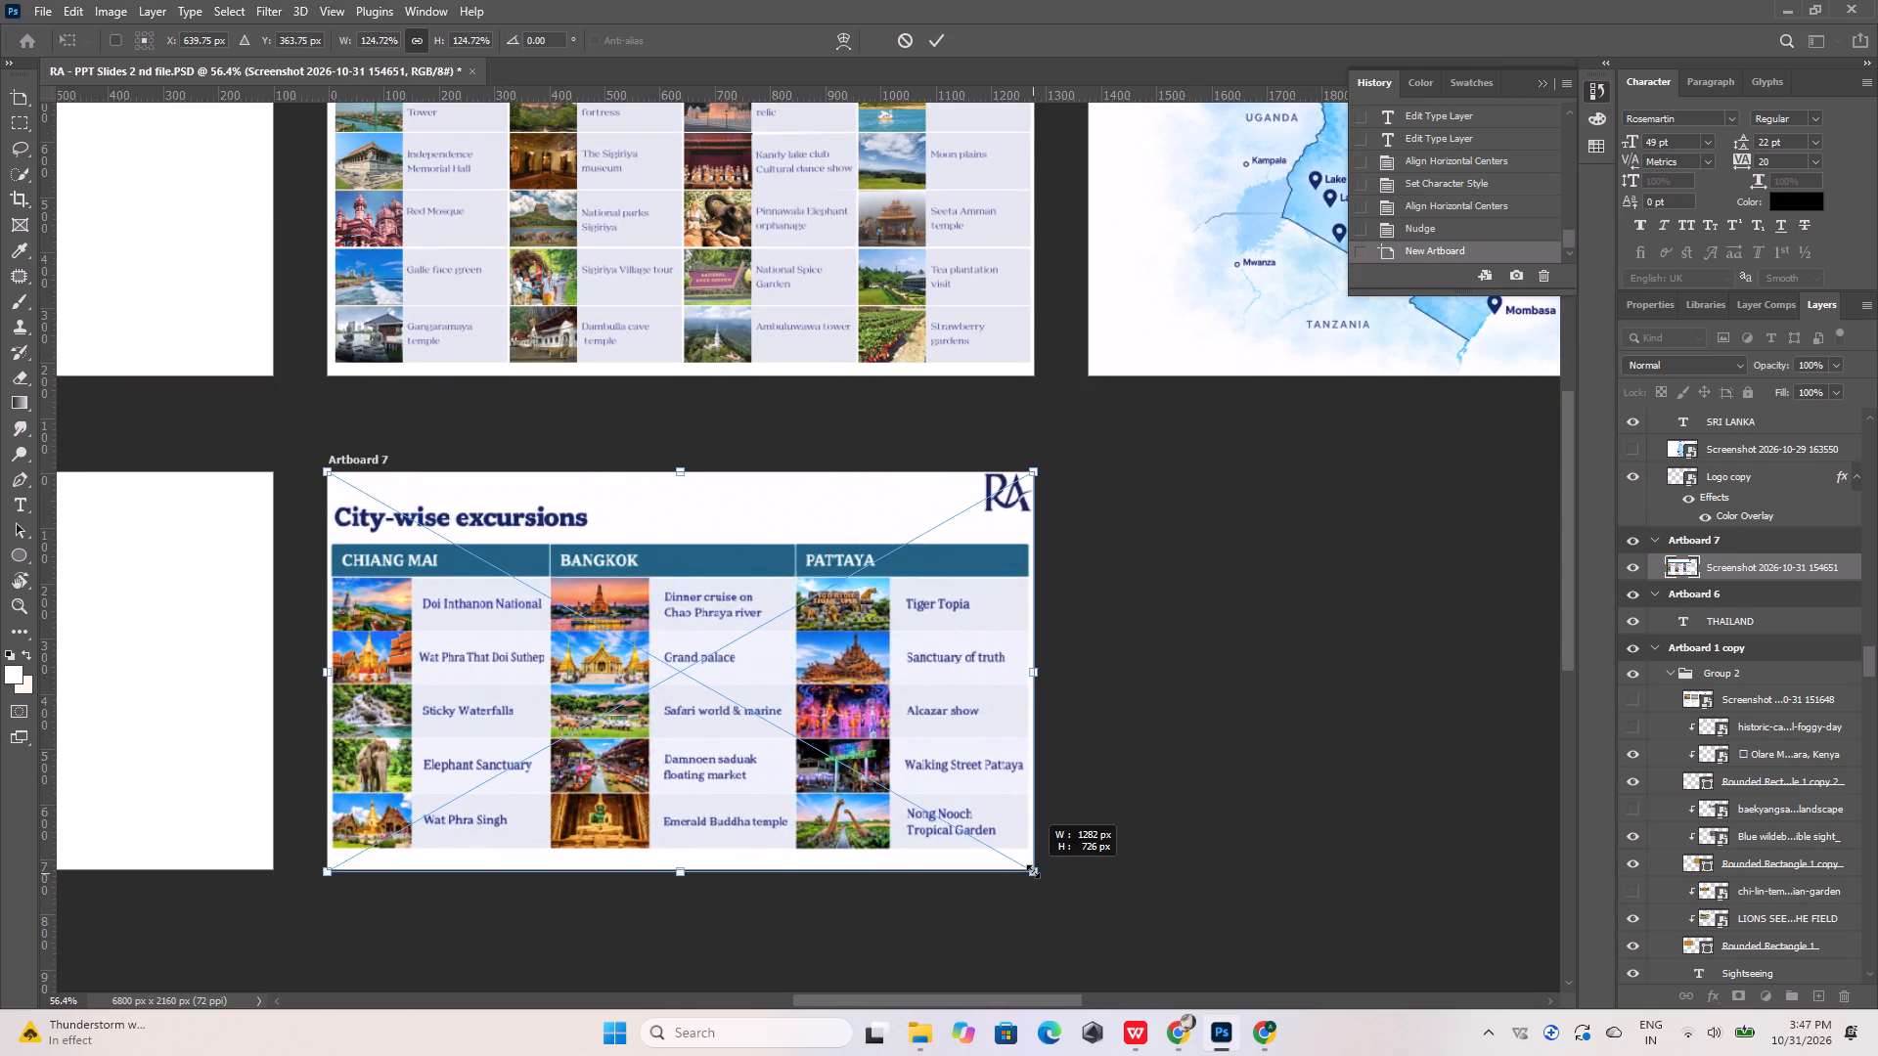
{"action": "left_click_drag", "start_coordinate": [1033, 871], "coordinate": [1035, 870]}
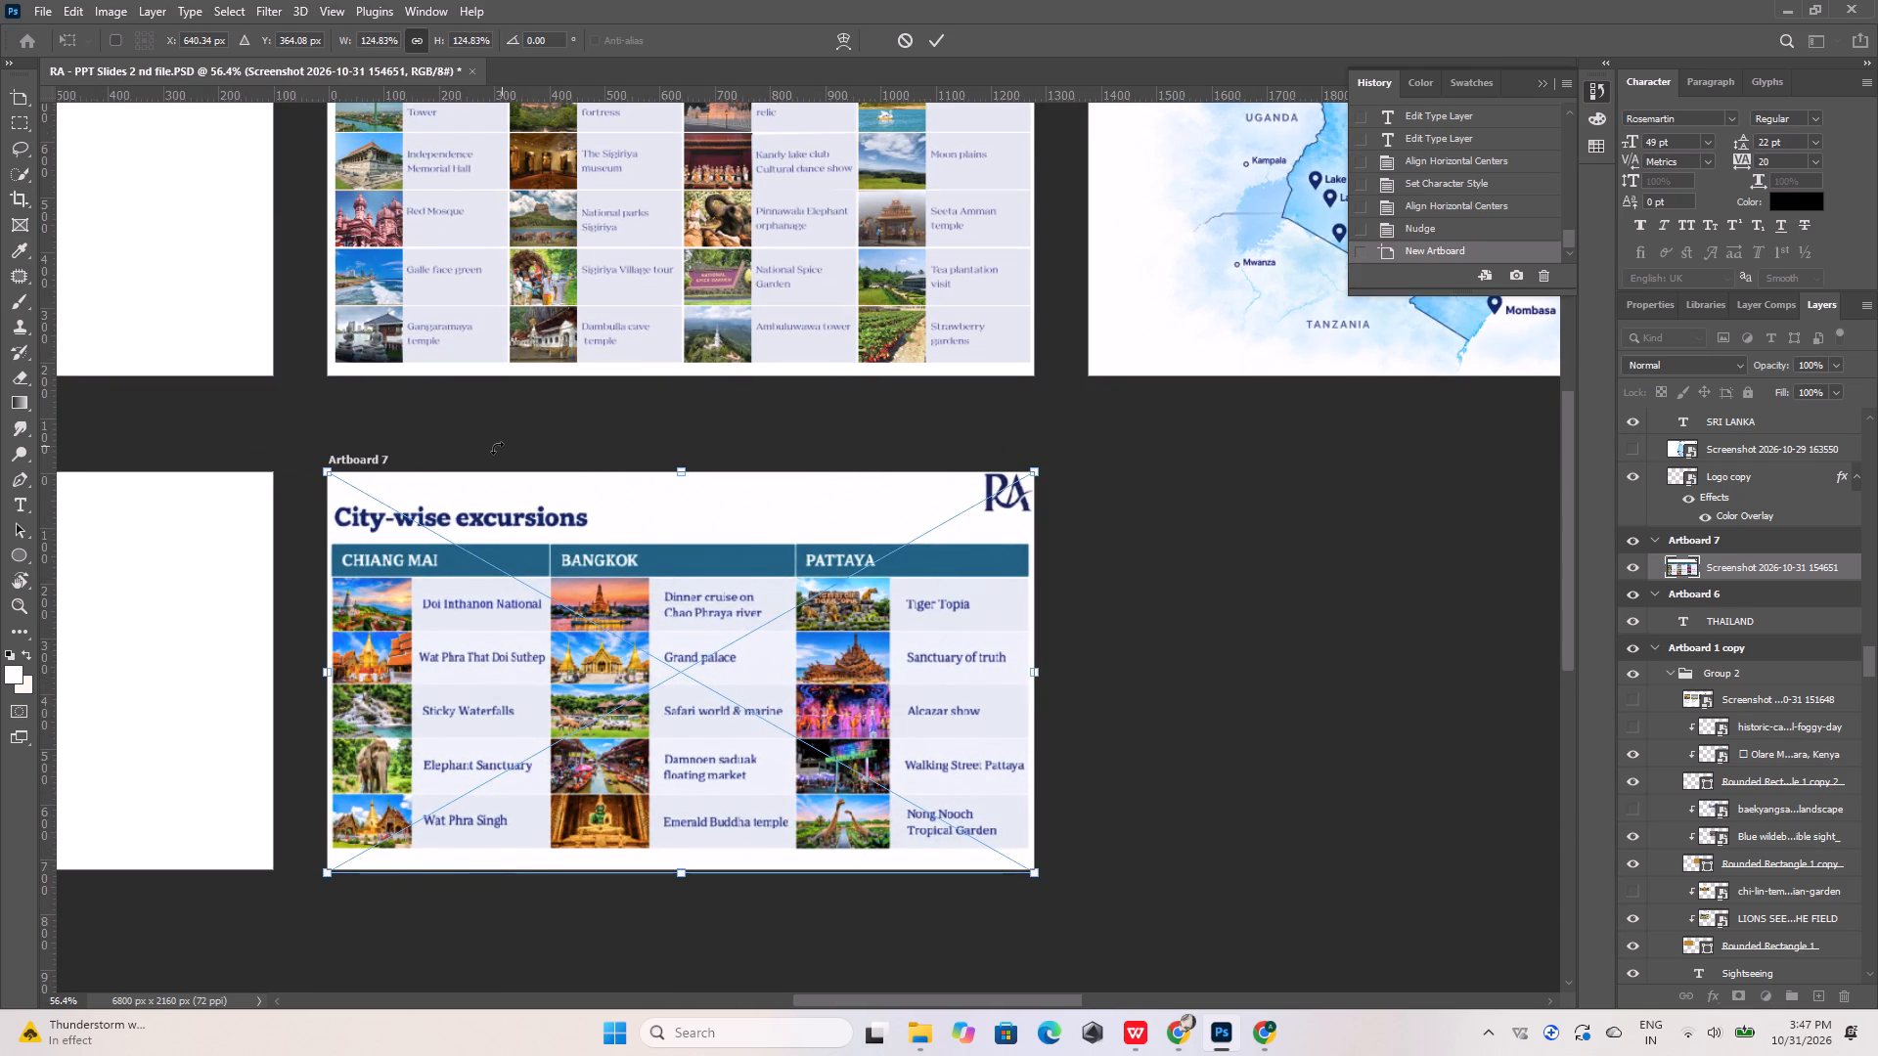
{"action": "scroll", "coordinate": [293, 648], "scroll_direction": "up", "scroll_amount": 7, "text": "alt"}
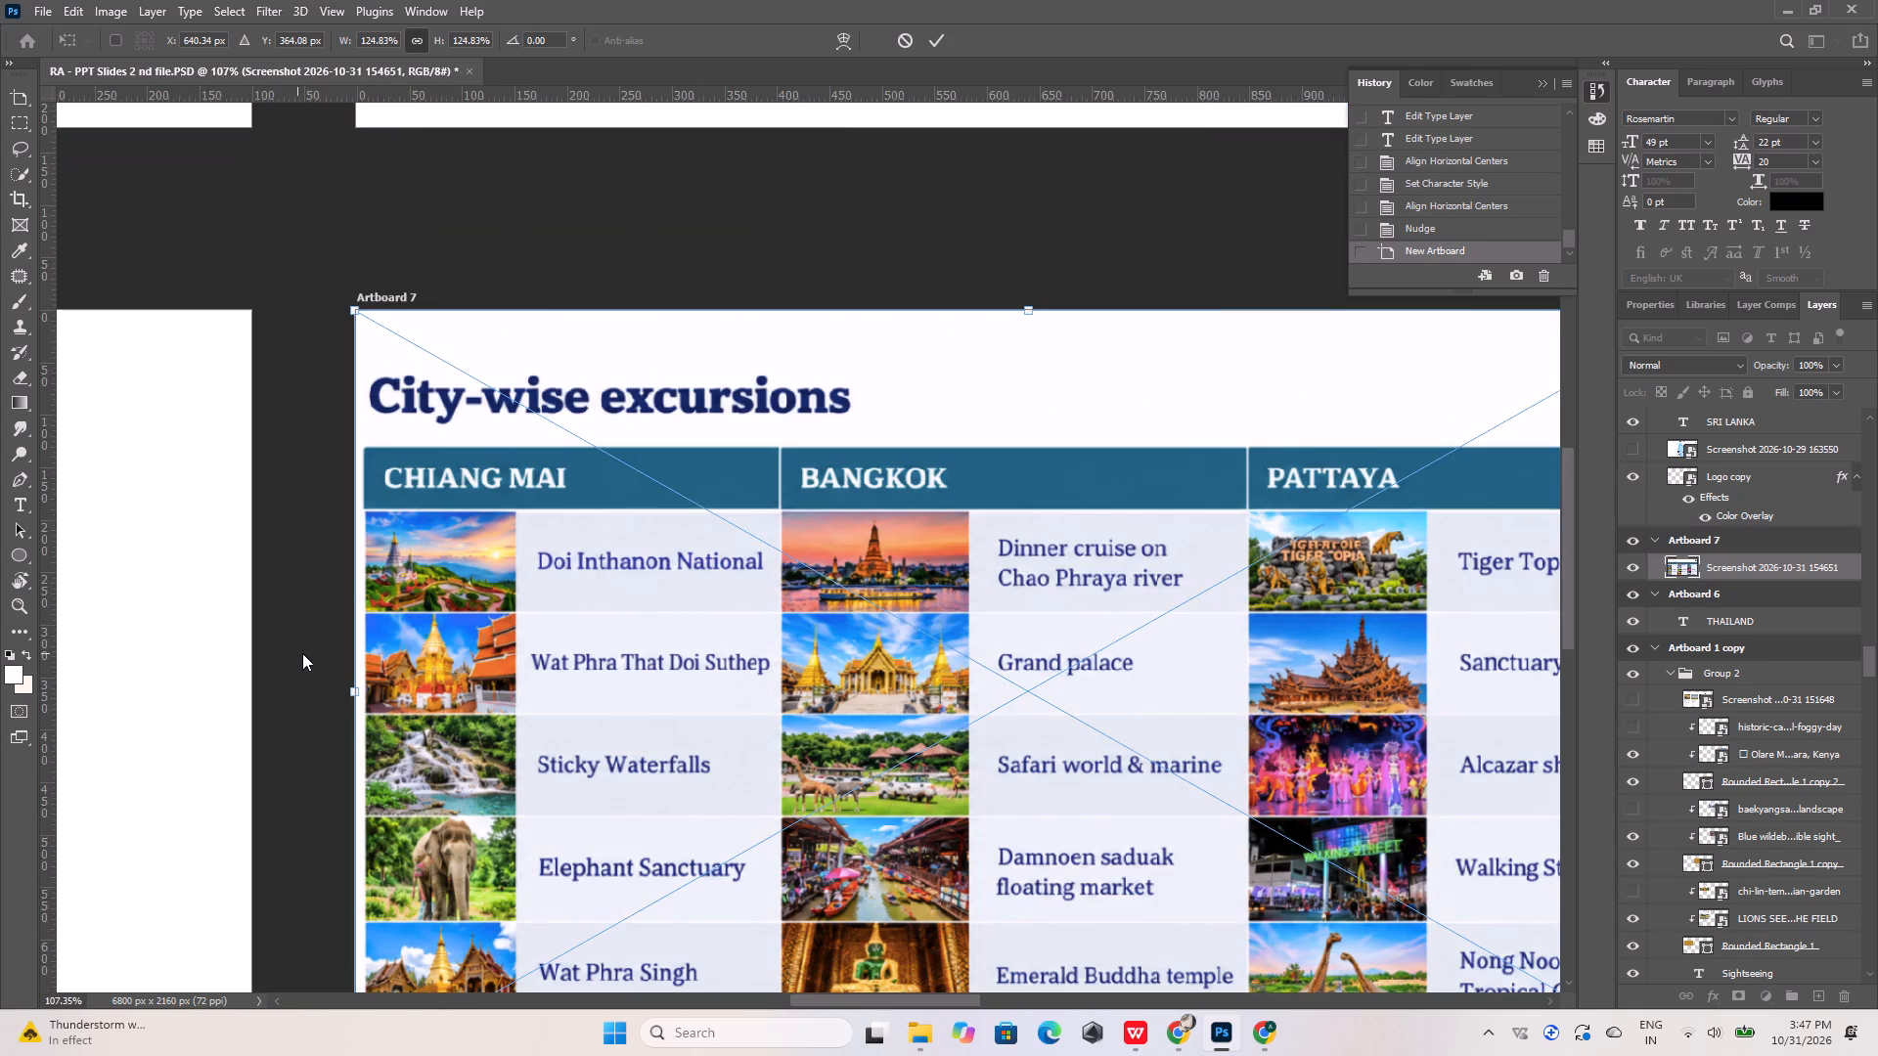
{"action": "left_click", "coordinate": [944, 40]}
{"action": "left_click", "coordinate": [940, 160]}
Copy the RA logo from Artboard 1 copy and paste it in the same position on Artboard 6.
{"action": "scroll", "coordinate": [915, 251], "scroll_direction": "down", "scroll_amount": 16}
{"action": "scroll", "coordinate": [990, 406], "scroll_direction": "down", "scroll_amount": 10, "text": "alt"}
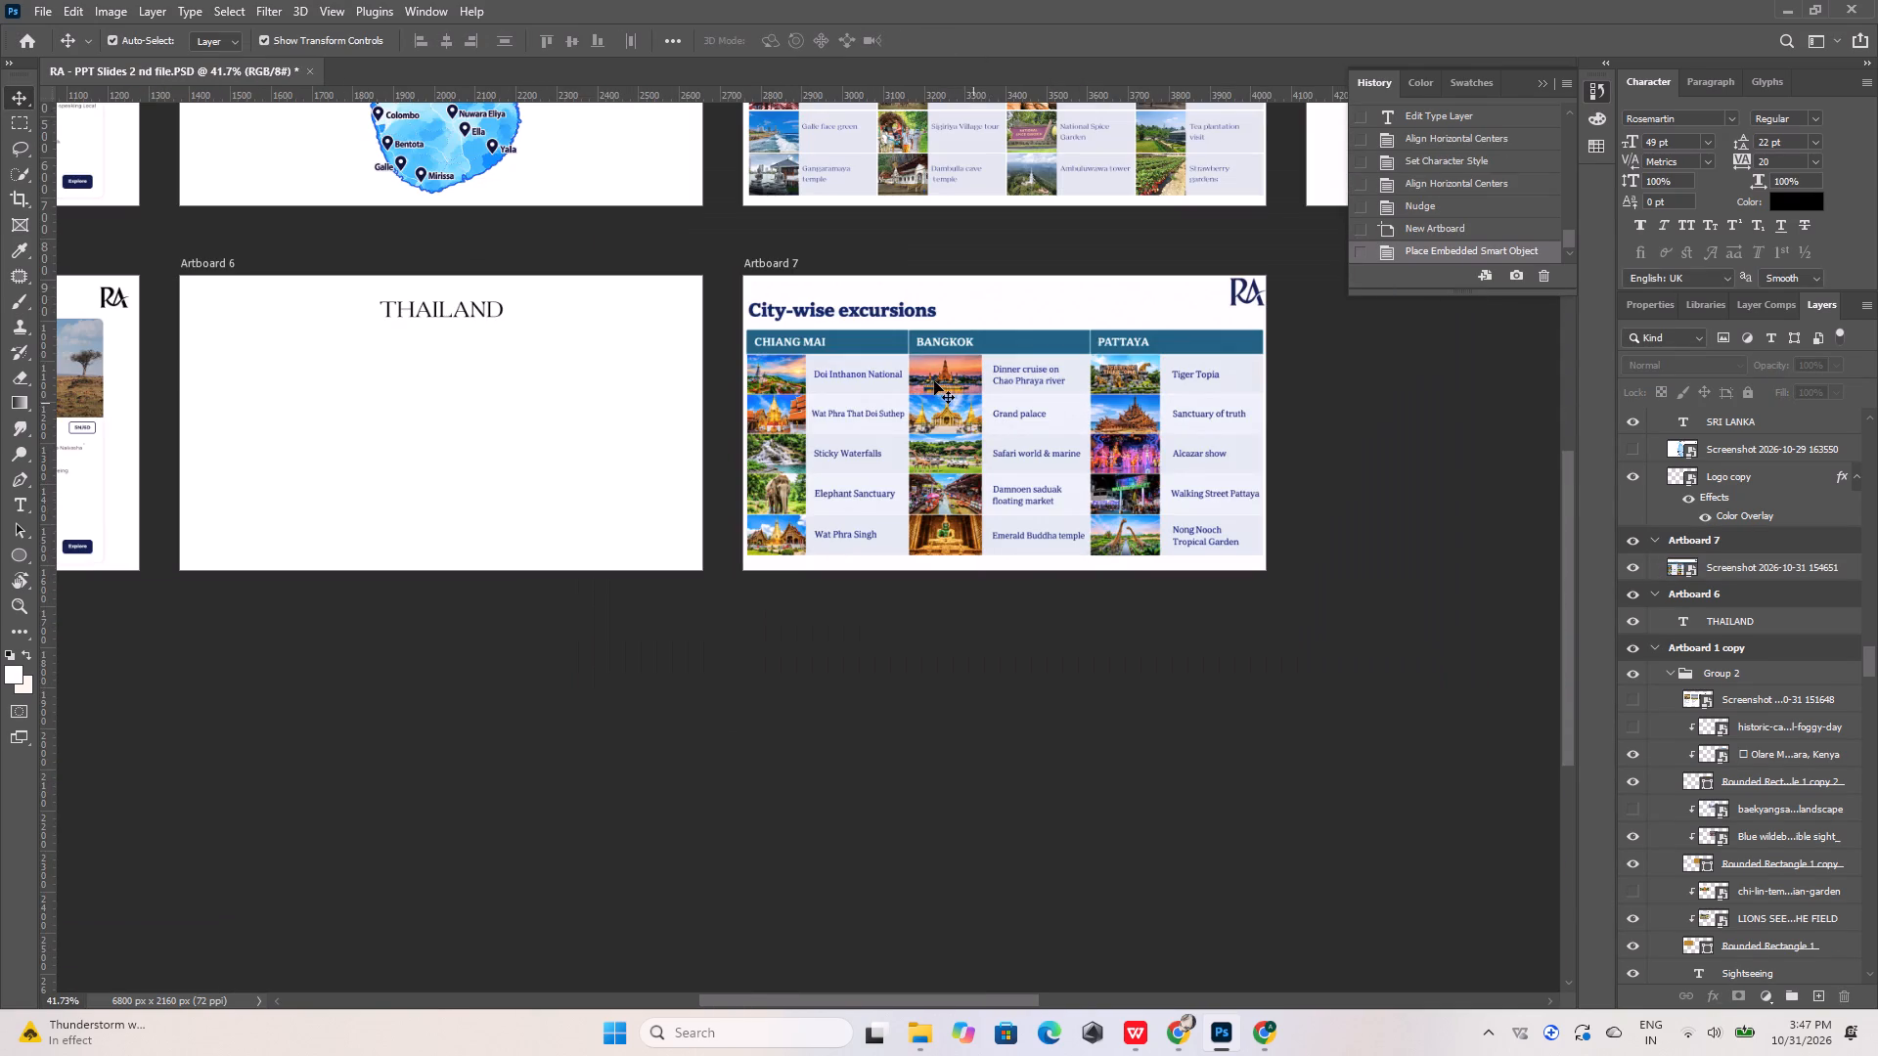
{"action": "scroll", "coordinate": [886, 319], "scroll_direction": "up", "scroll_amount": 6}
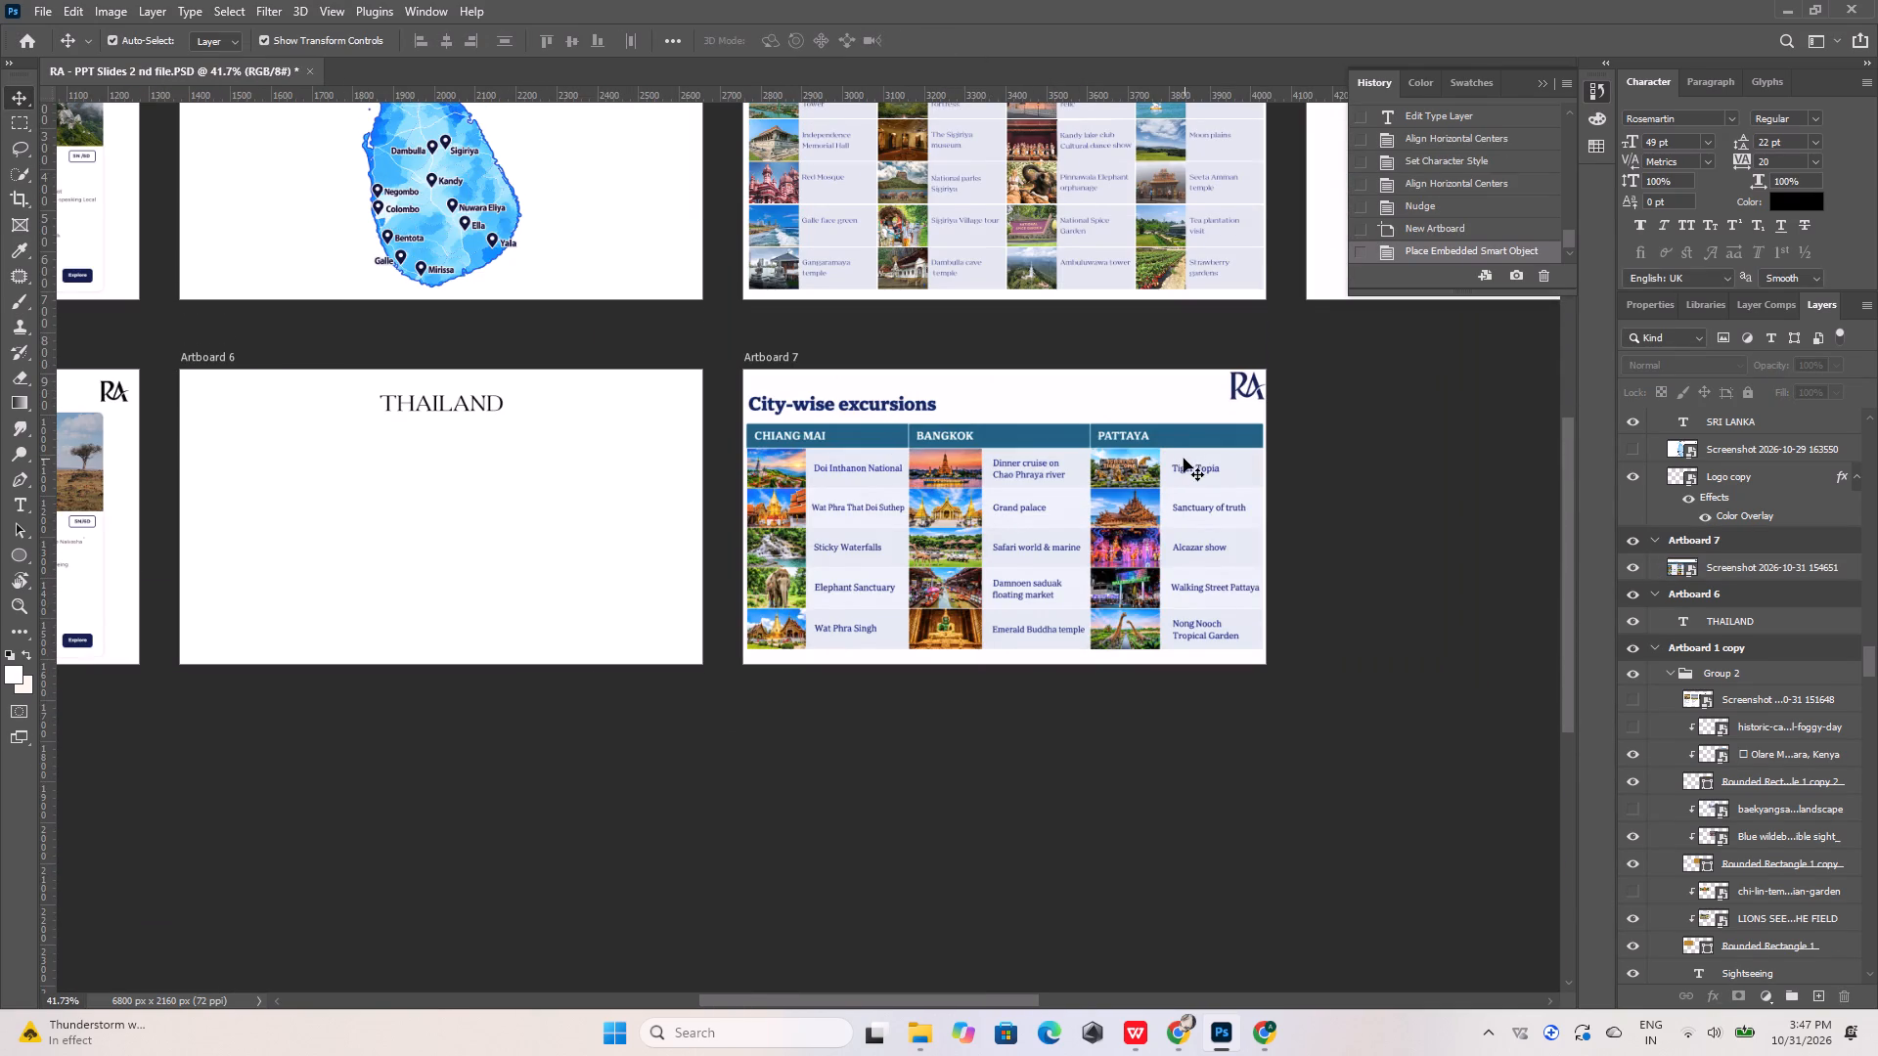
{"action": "scroll", "coordinate": [850, 530], "scroll_direction": "down", "scroll_amount": 5, "text": "alt"}
{"action": "scroll", "coordinate": [357, 437], "scroll_direction": "up", "scroll_amount": 6, "text": "alt"}
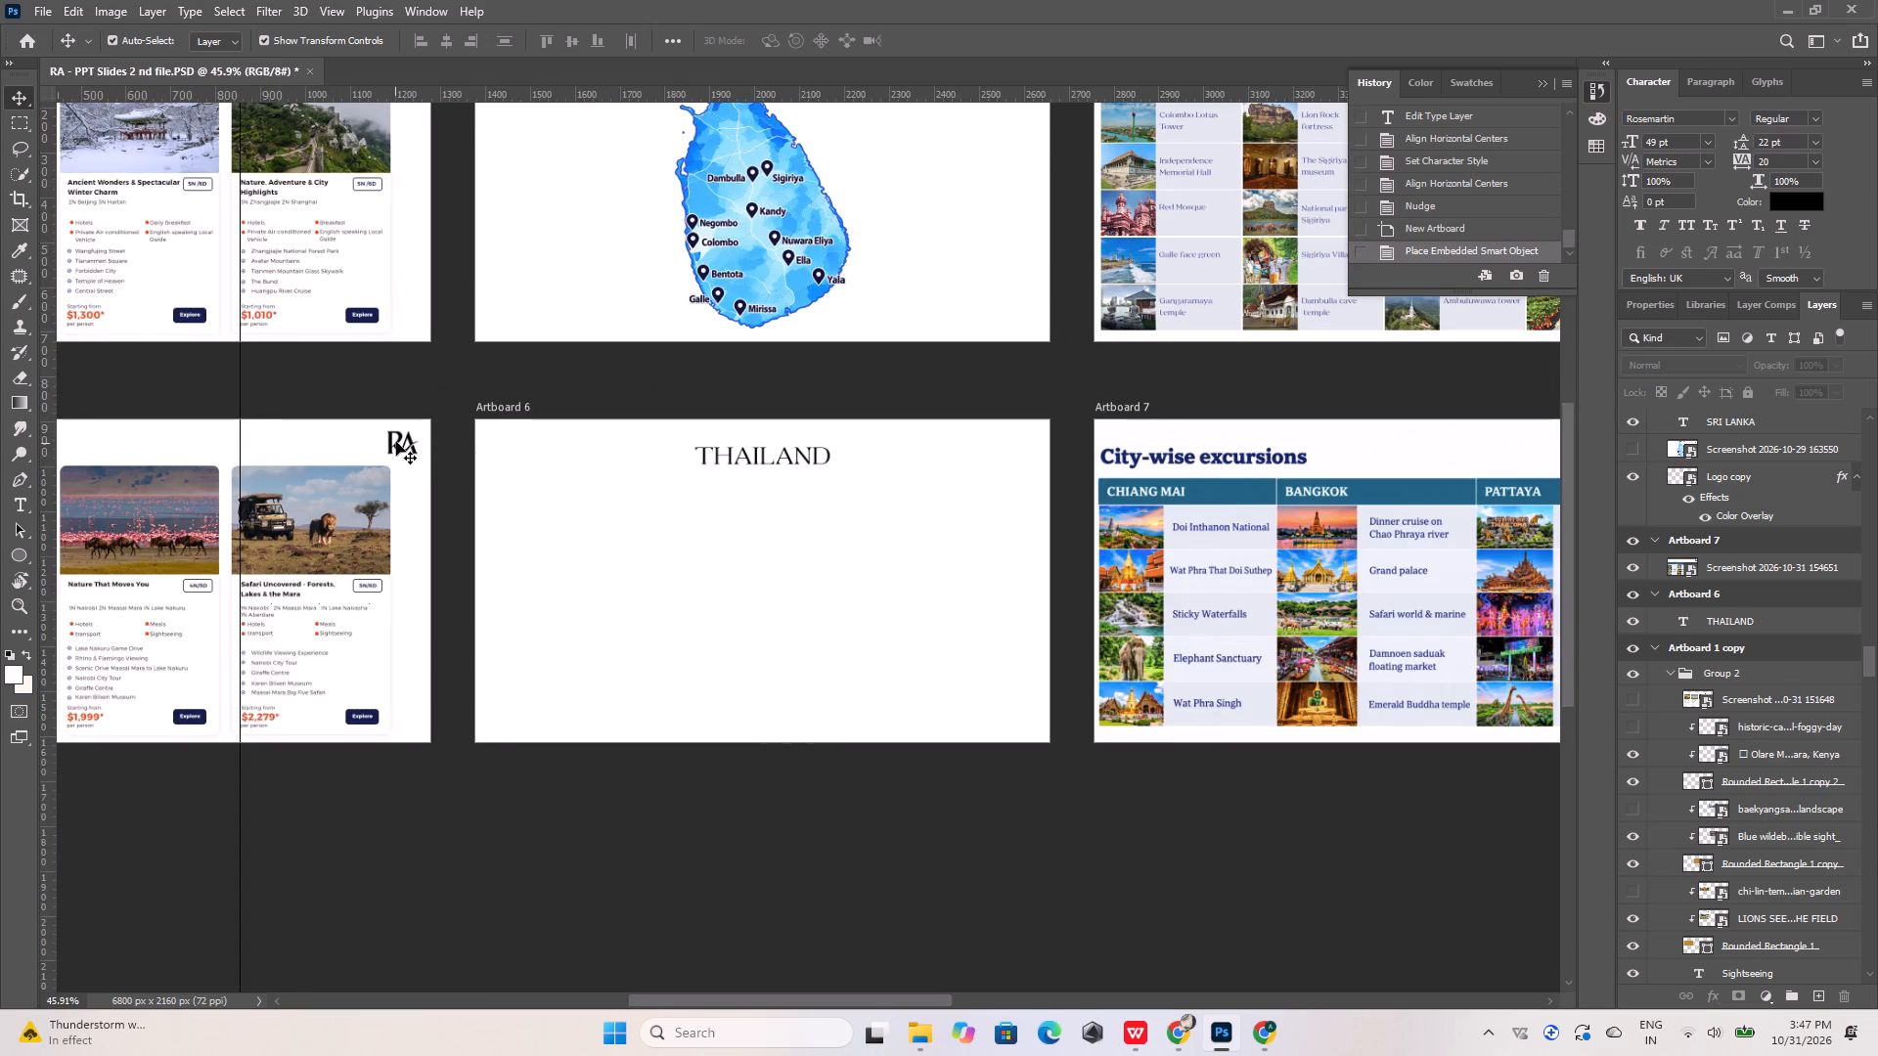
{"action": "left_click", "coordinate": [396, 442]}
{"action": "key", "text": "ctrl+c"}
{"action": "left_click", "coordinate": [901, 477]}
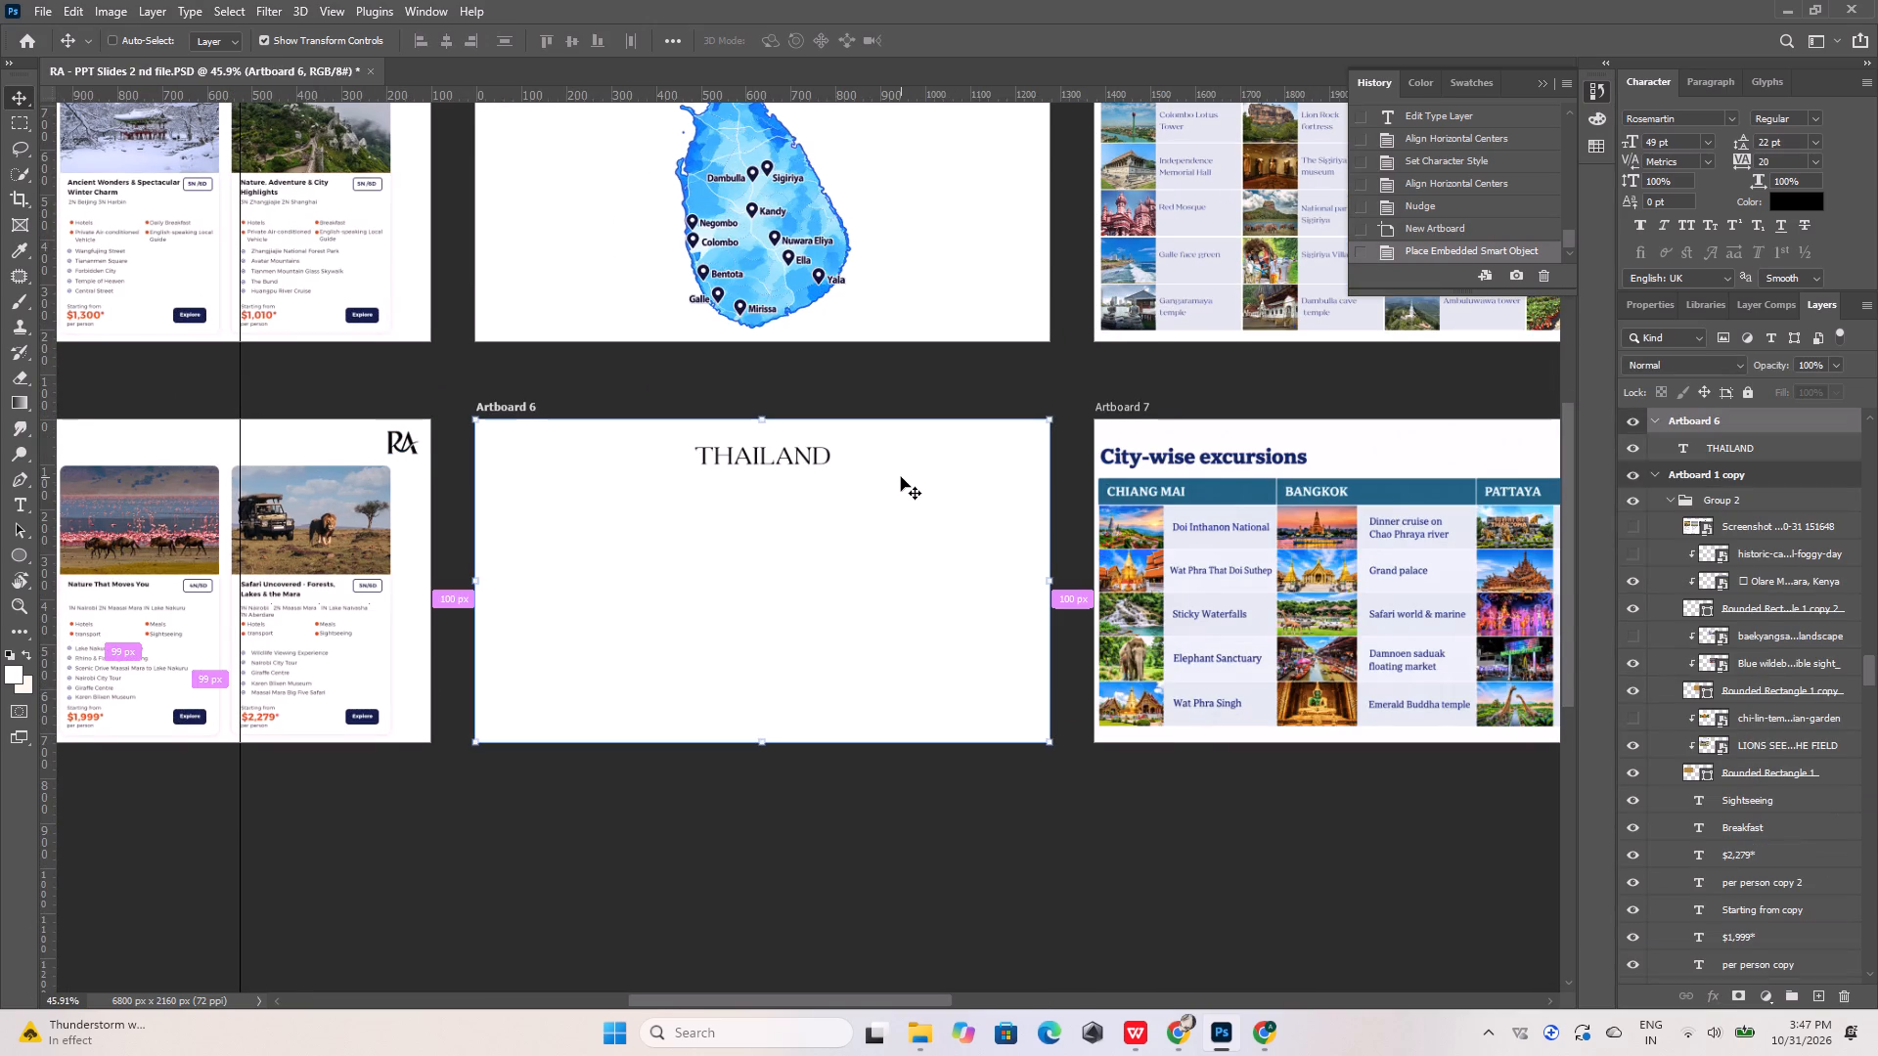
{"action": "key", "text": "ctrl+shift+v"}
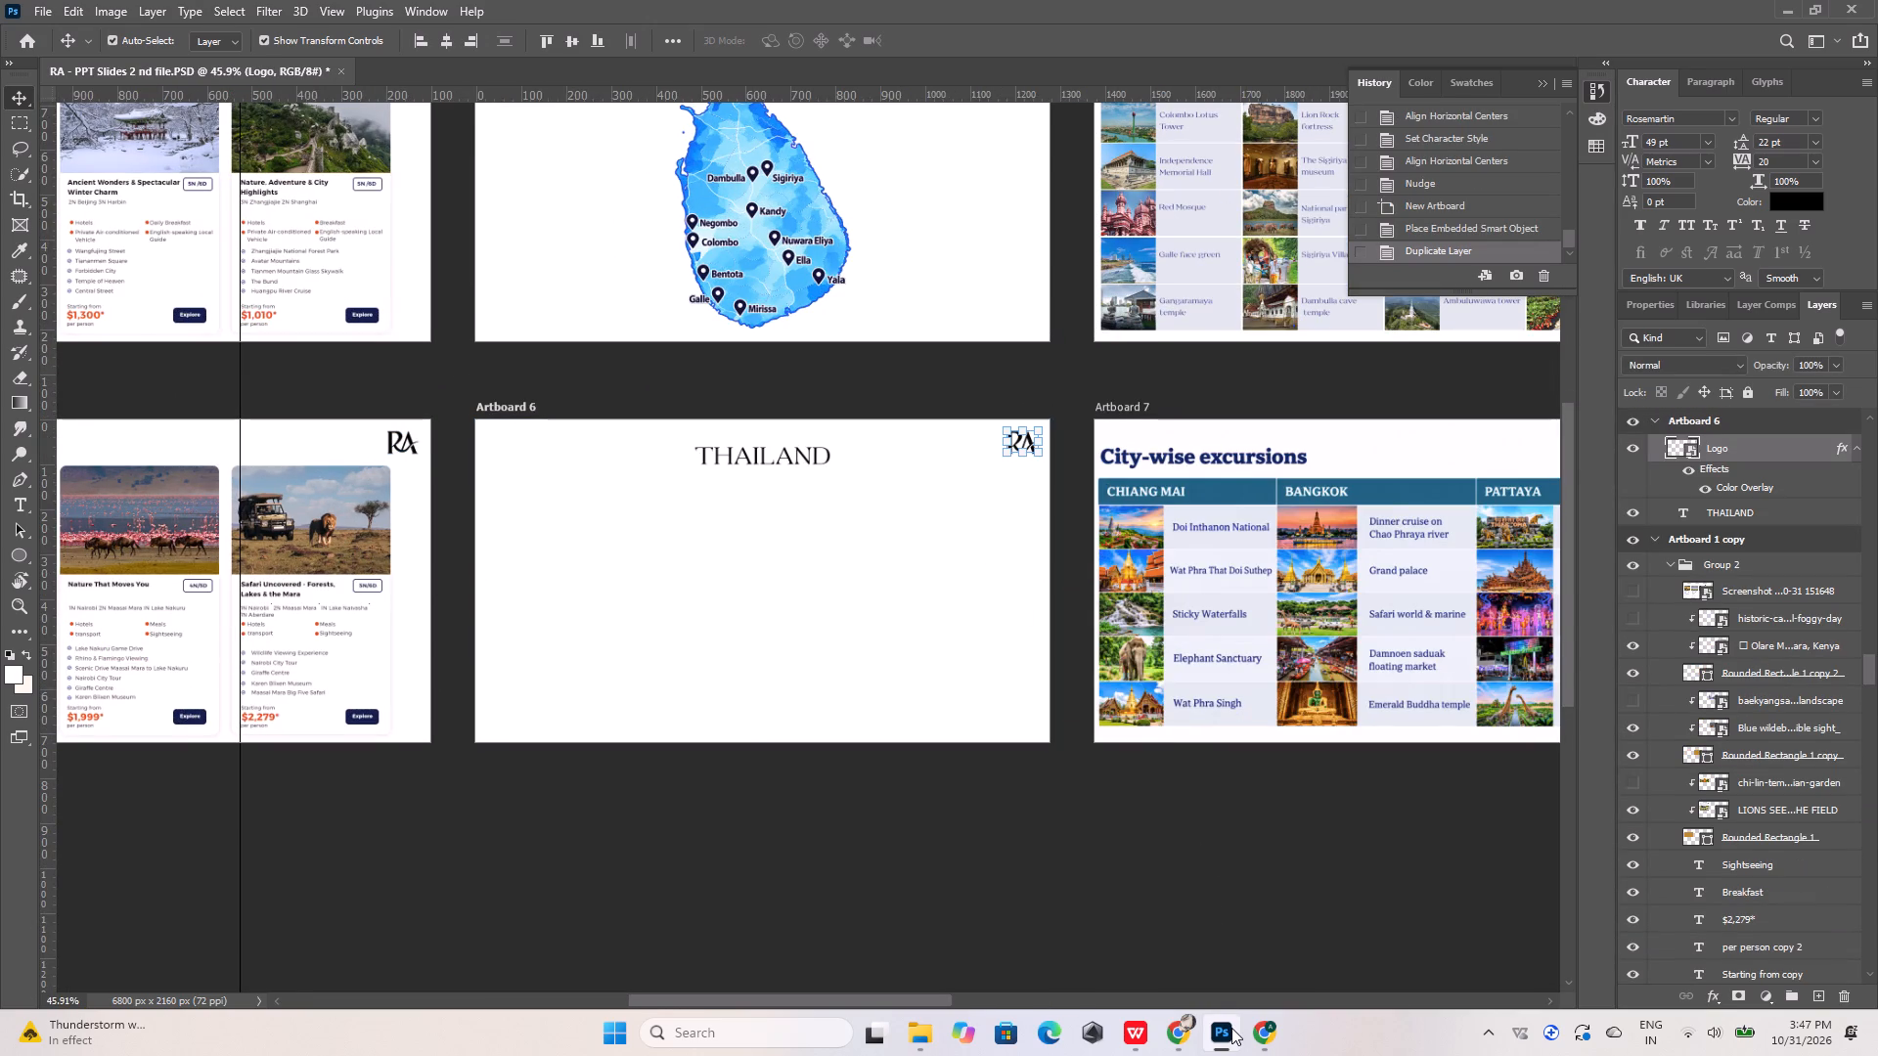
Check the original Thailand slide 41 in WPS Office and download ChatGPT's generated Thailand map without the title and logo in Chrome.
{"action": "left_click", "coordinate": [1262, 1029]}
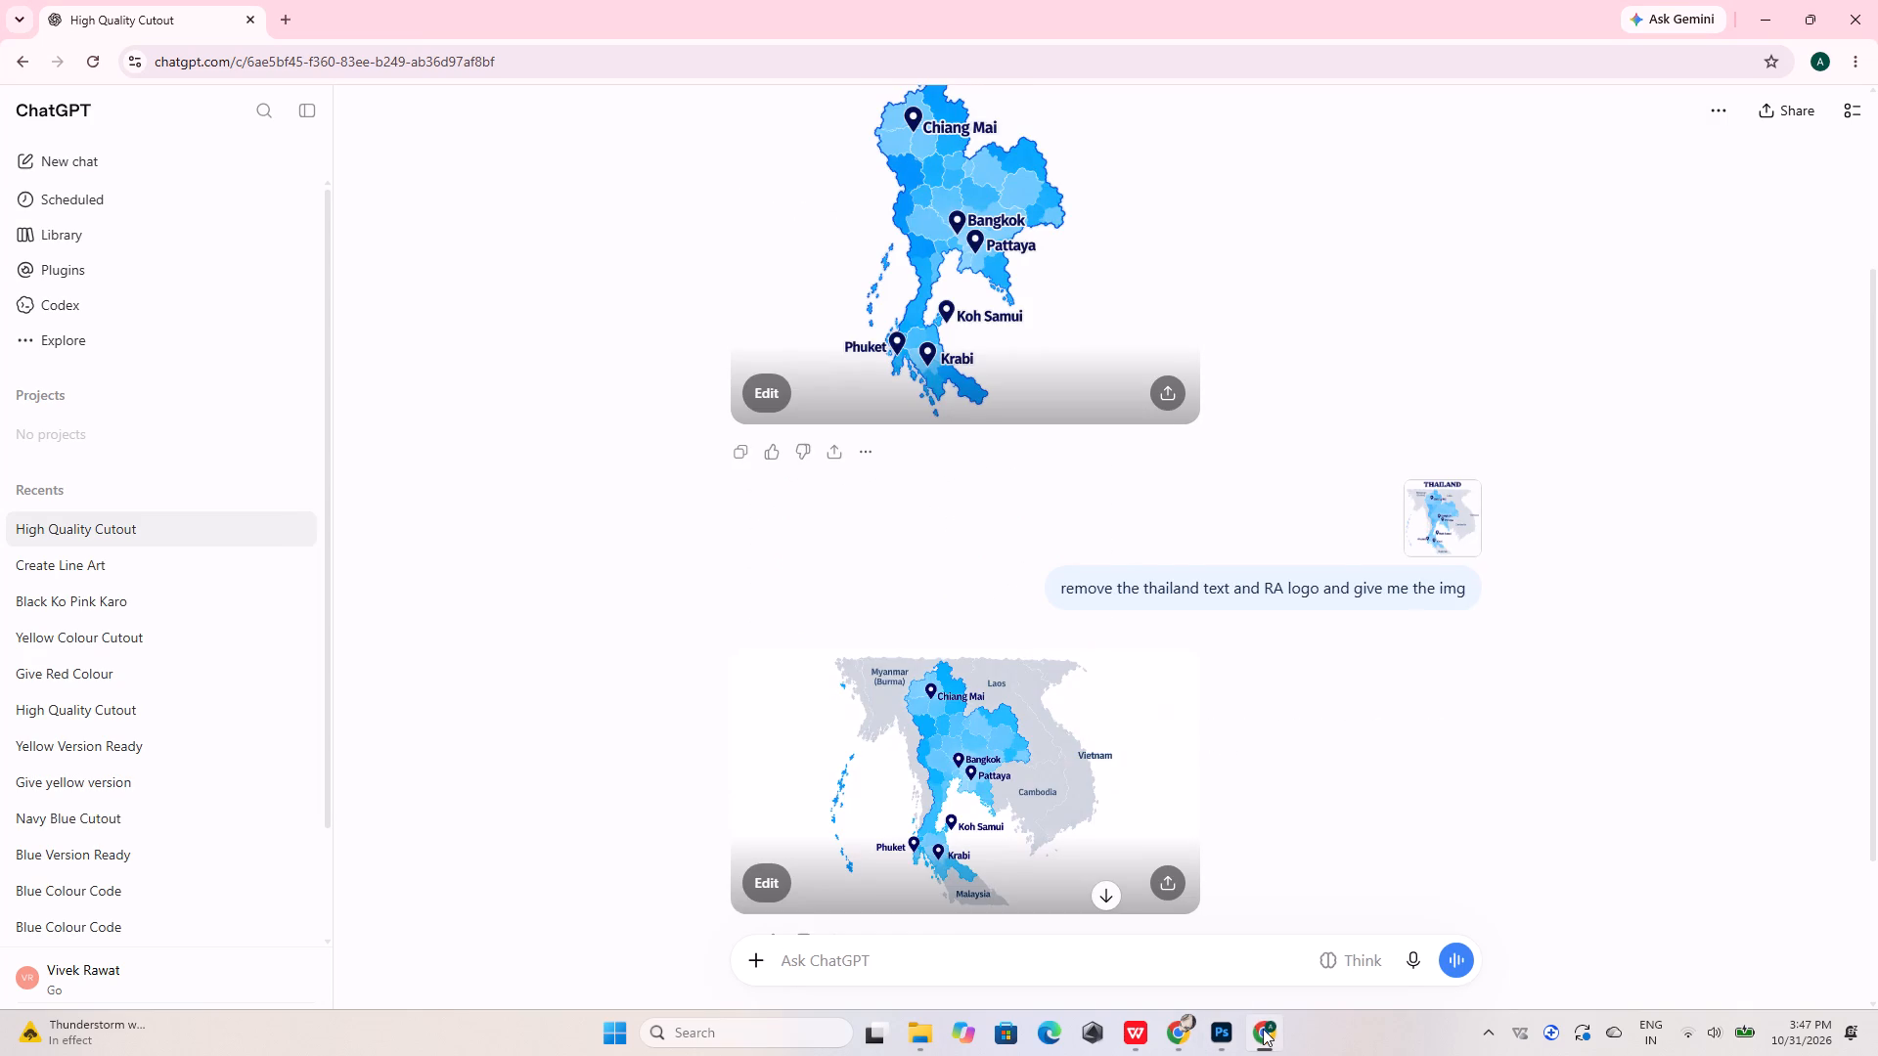
{"action": "left_click", "coordinate": [1136, 1032]}
{"action": "left_click", "coordinate": [255, 456]}
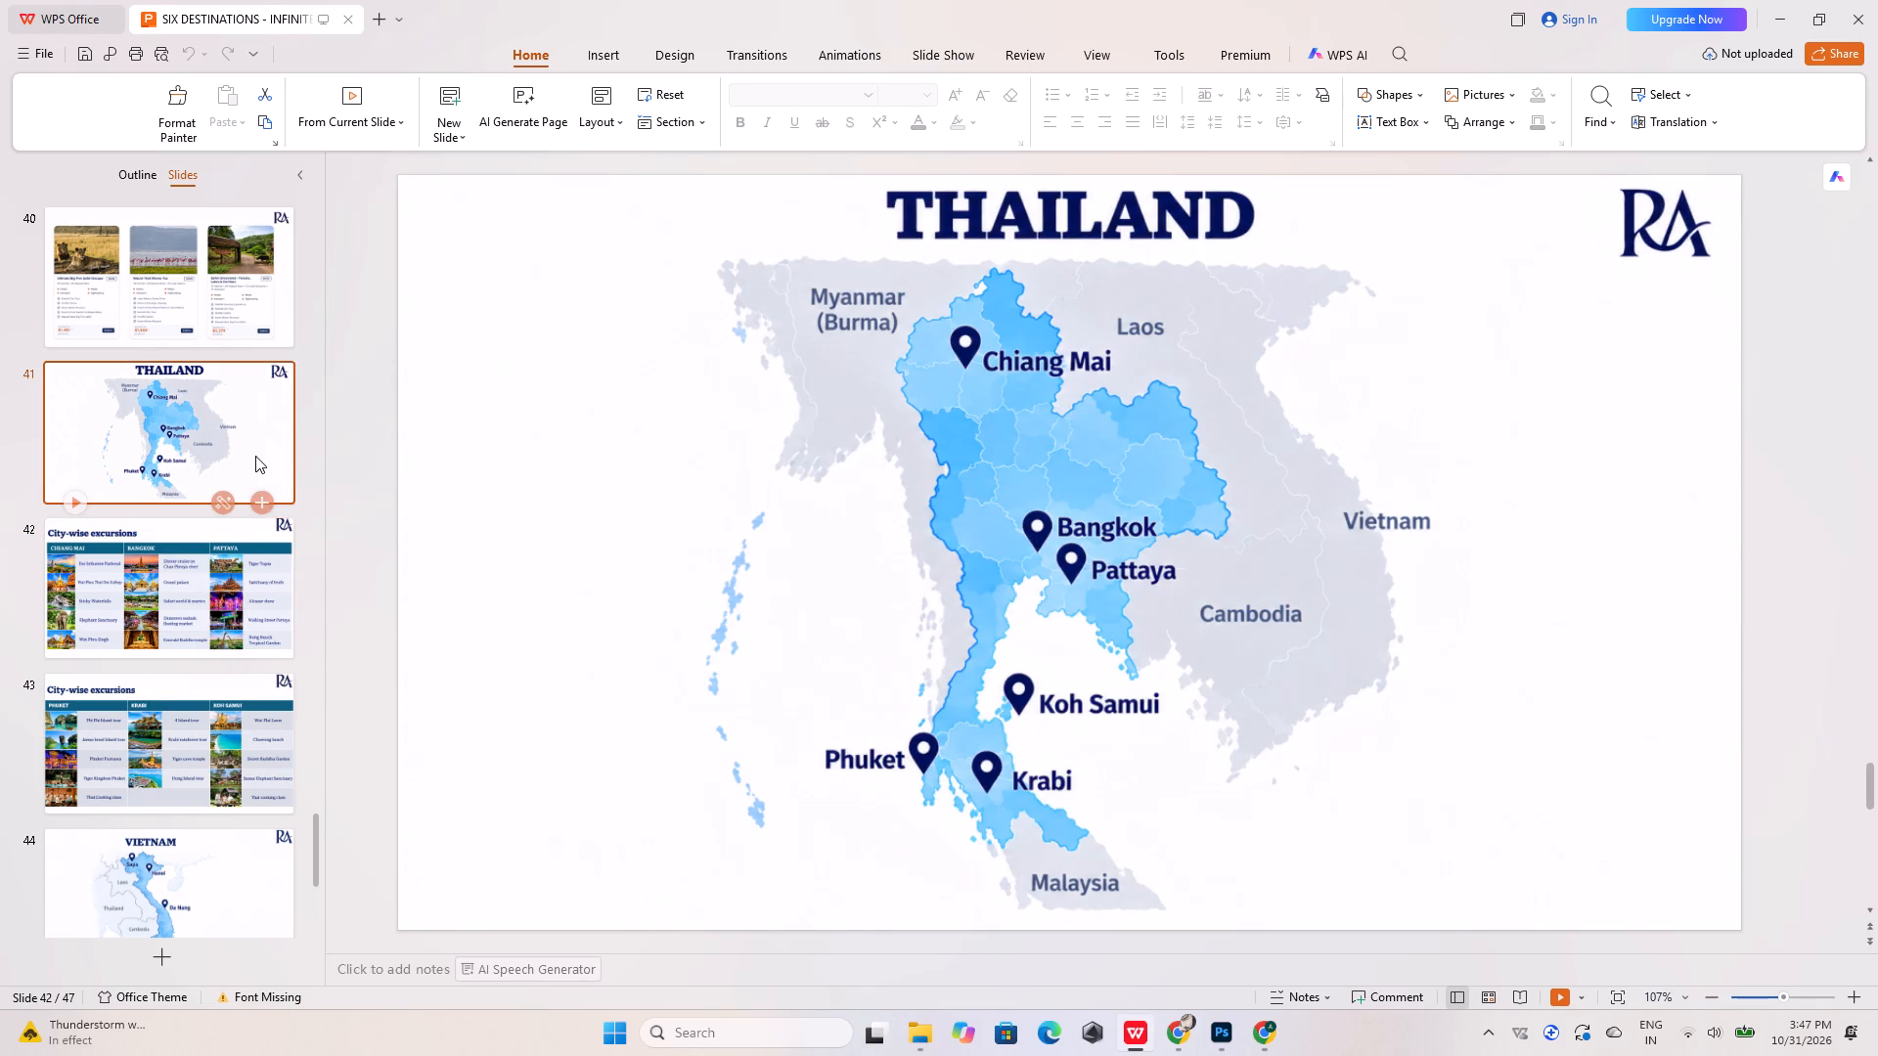
{"action": "left_click", "coordinate": [1212, 1030]}
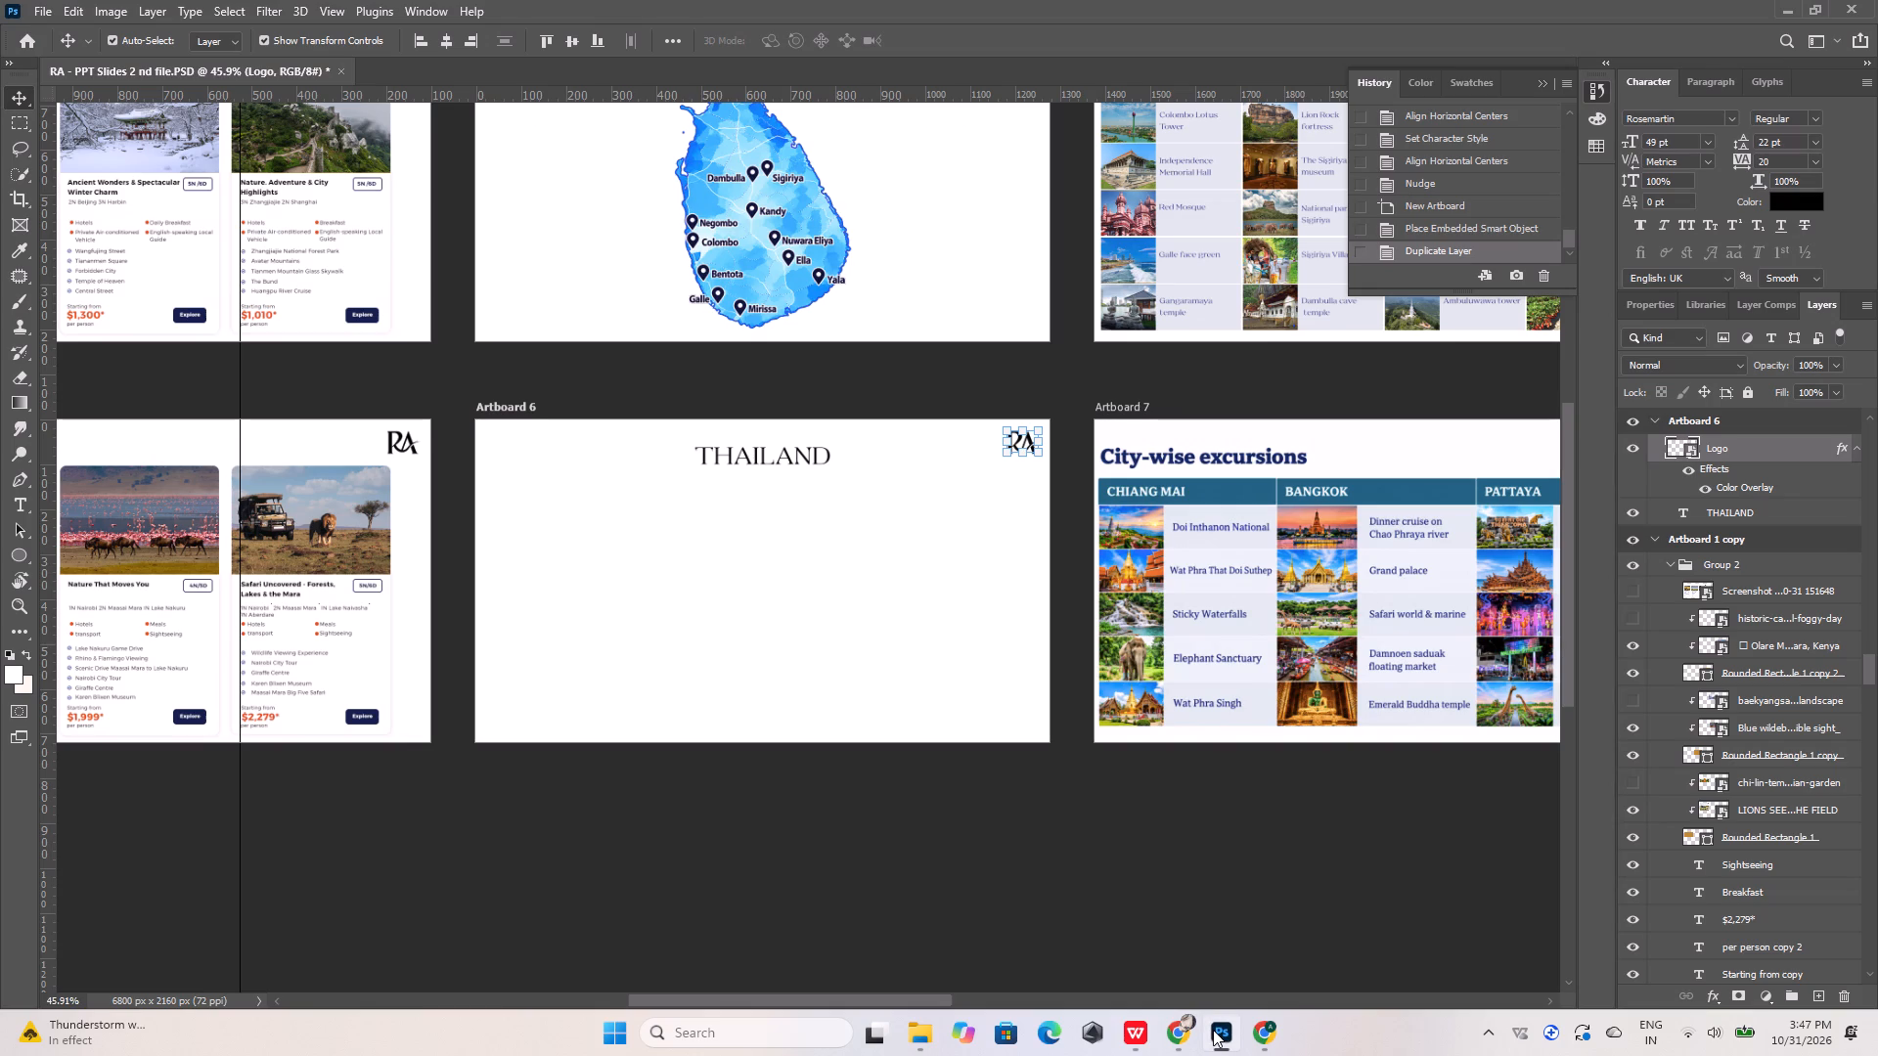
{"action": "left_click", "coordinate": [1256, 1029]}
{"action": "left_click", "coordinate": [1051, 779]}
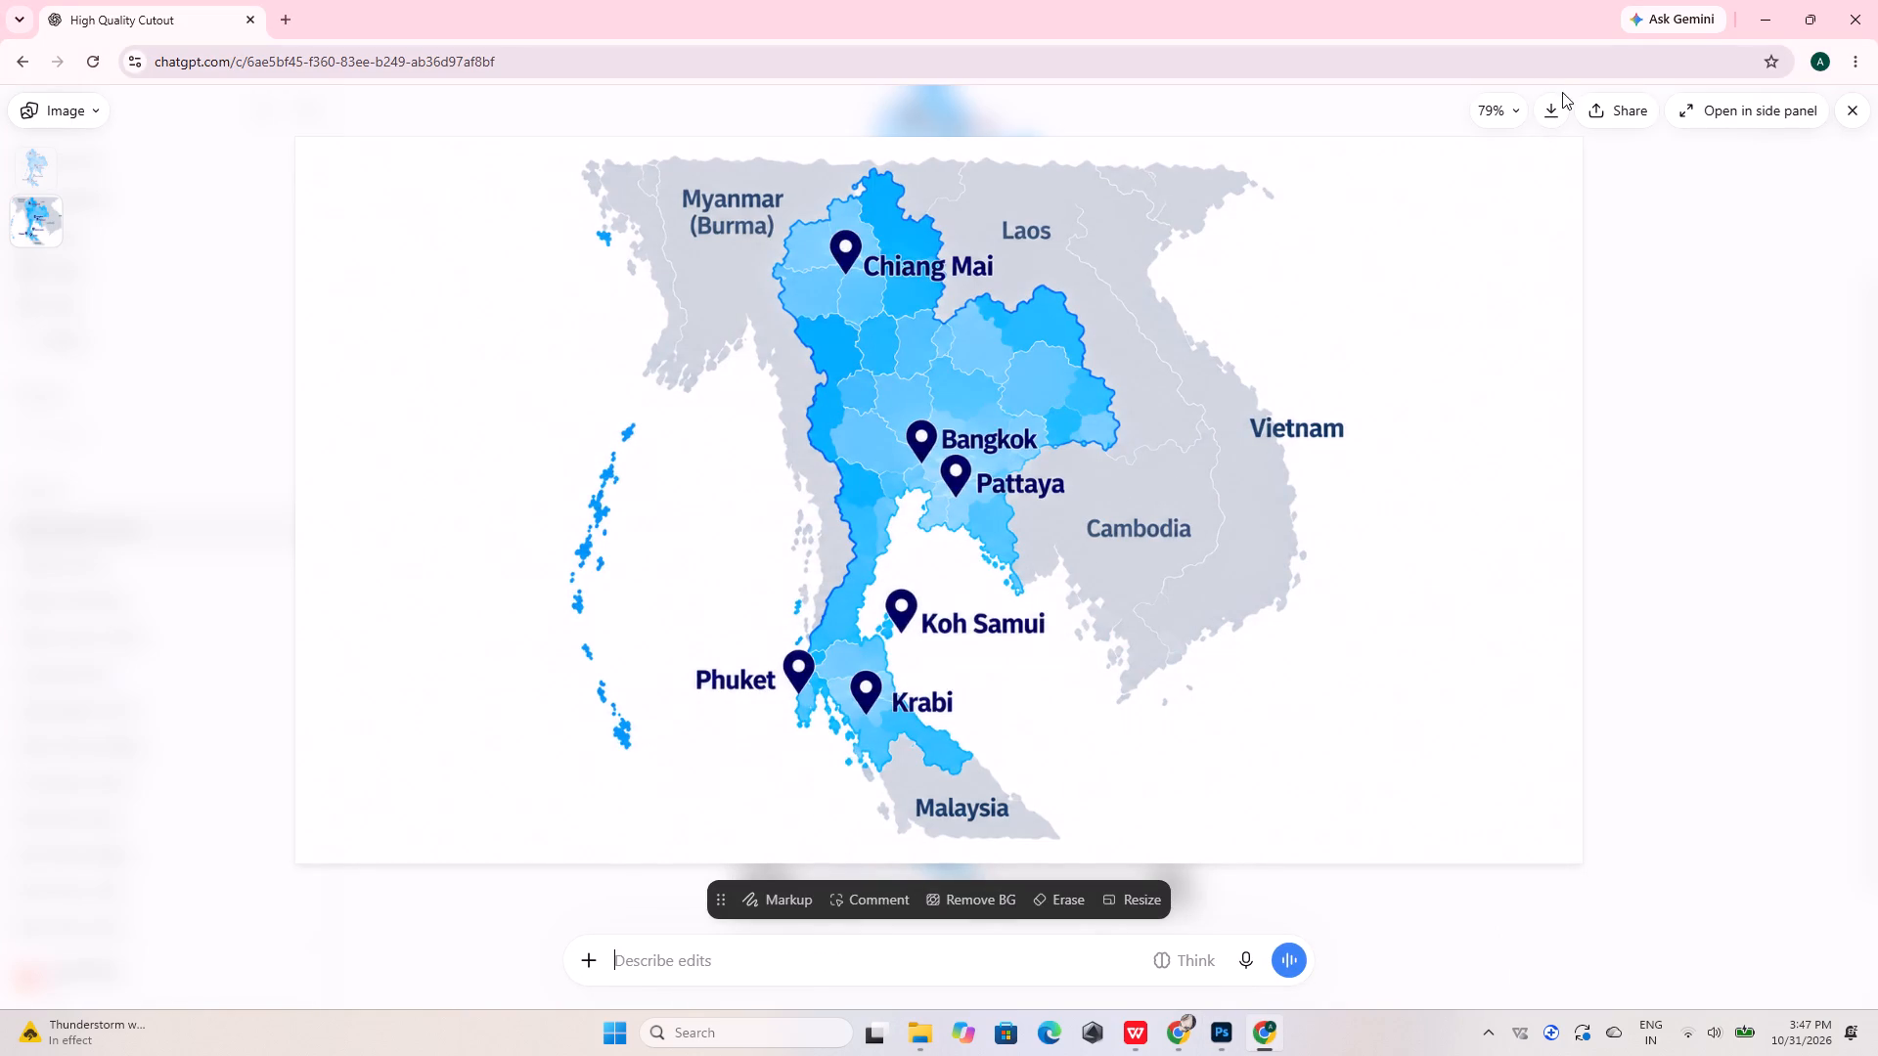
{"action": "left_click", "coordinate": [1555, 111]}
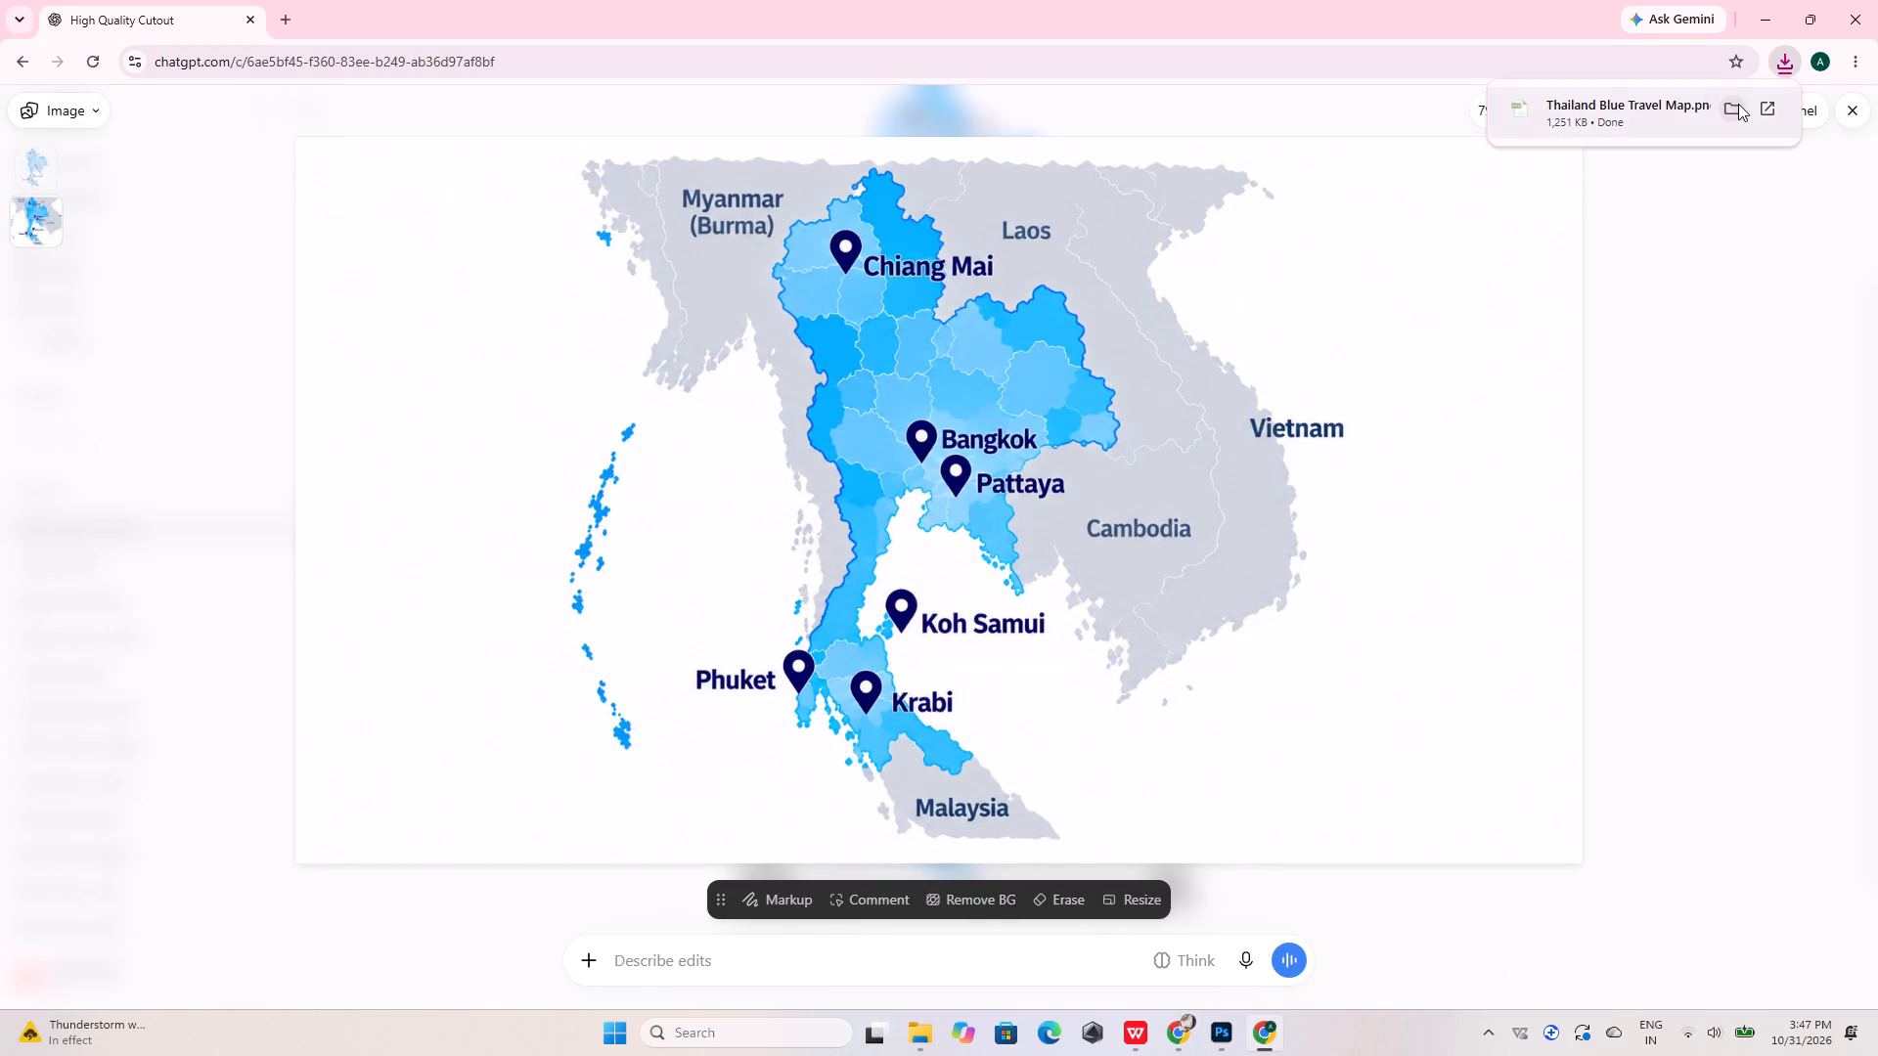
Place the Thailand Blue Travel Map image from the Downloads folder onto Artboard 6 in Photoshop.
{"action": "left_click", "coordinate": [1738, 104]}
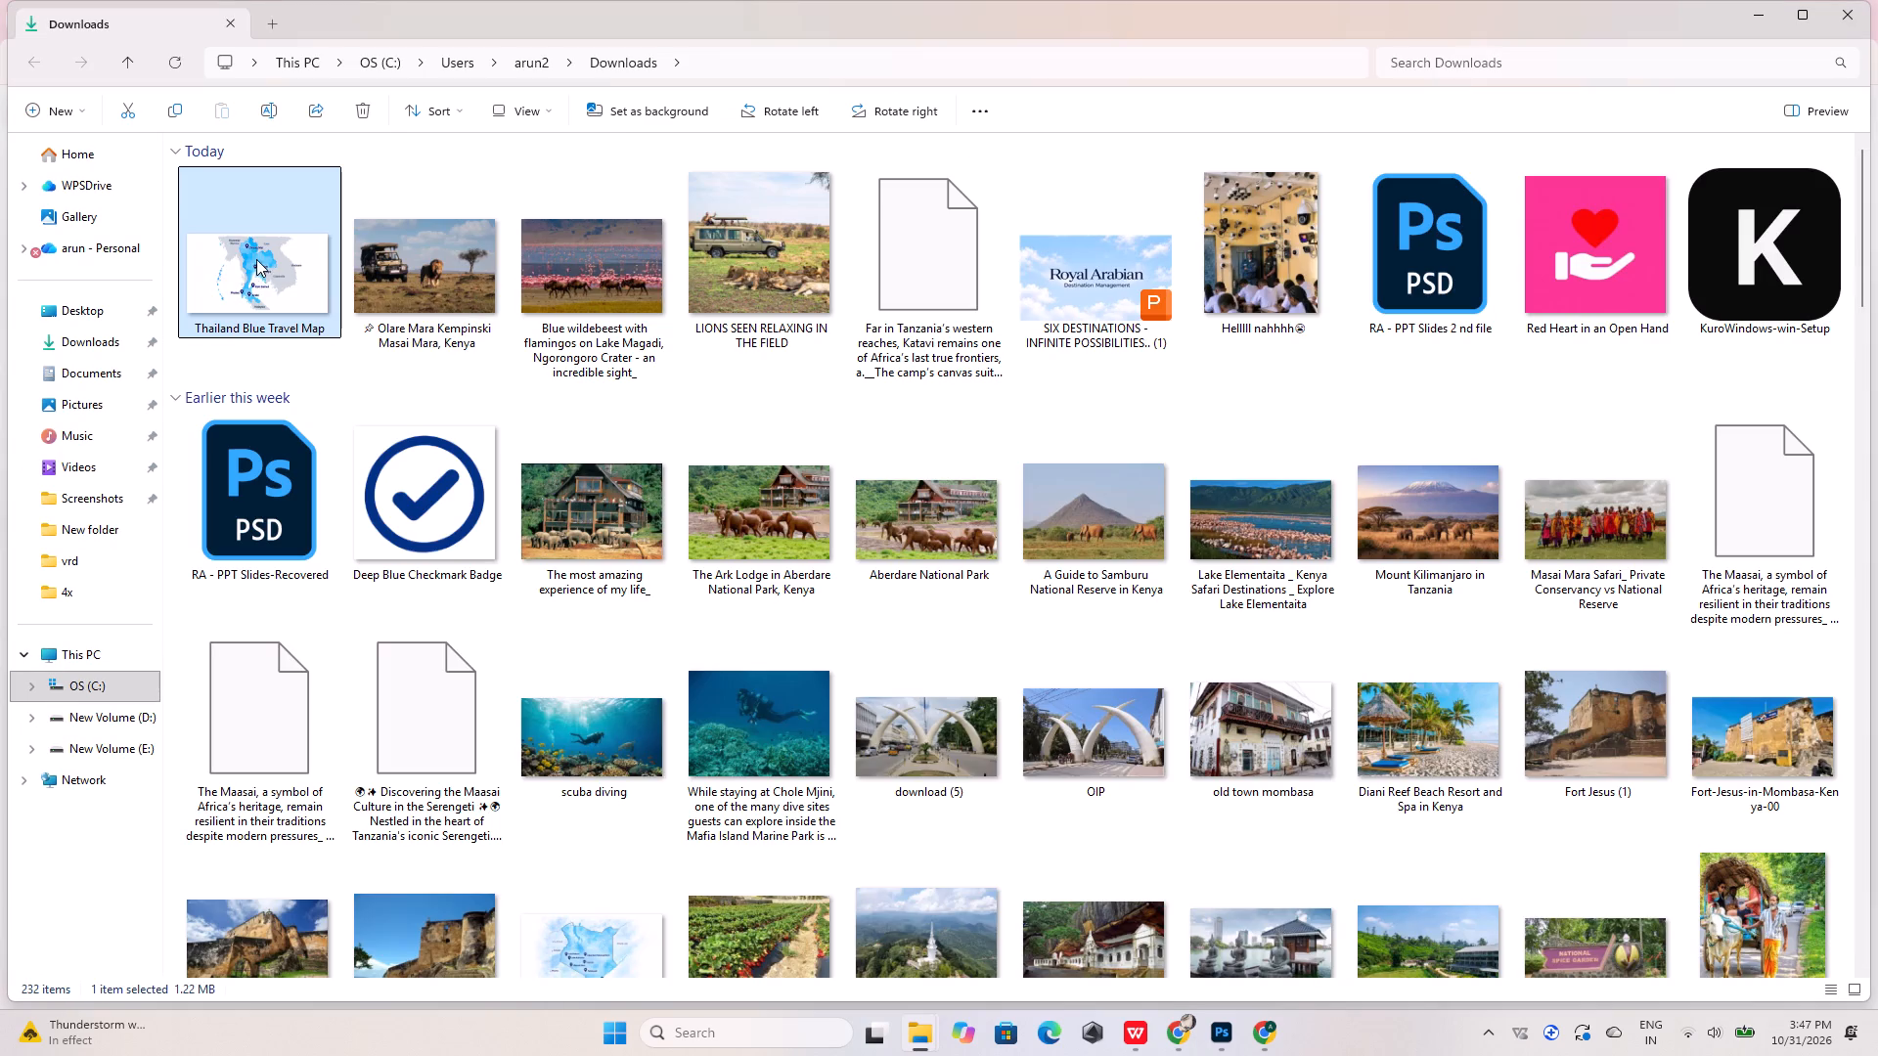
{"action": "left_click_drag", "start_coordinate": [256, 258], "coordinate": [817, 569]}
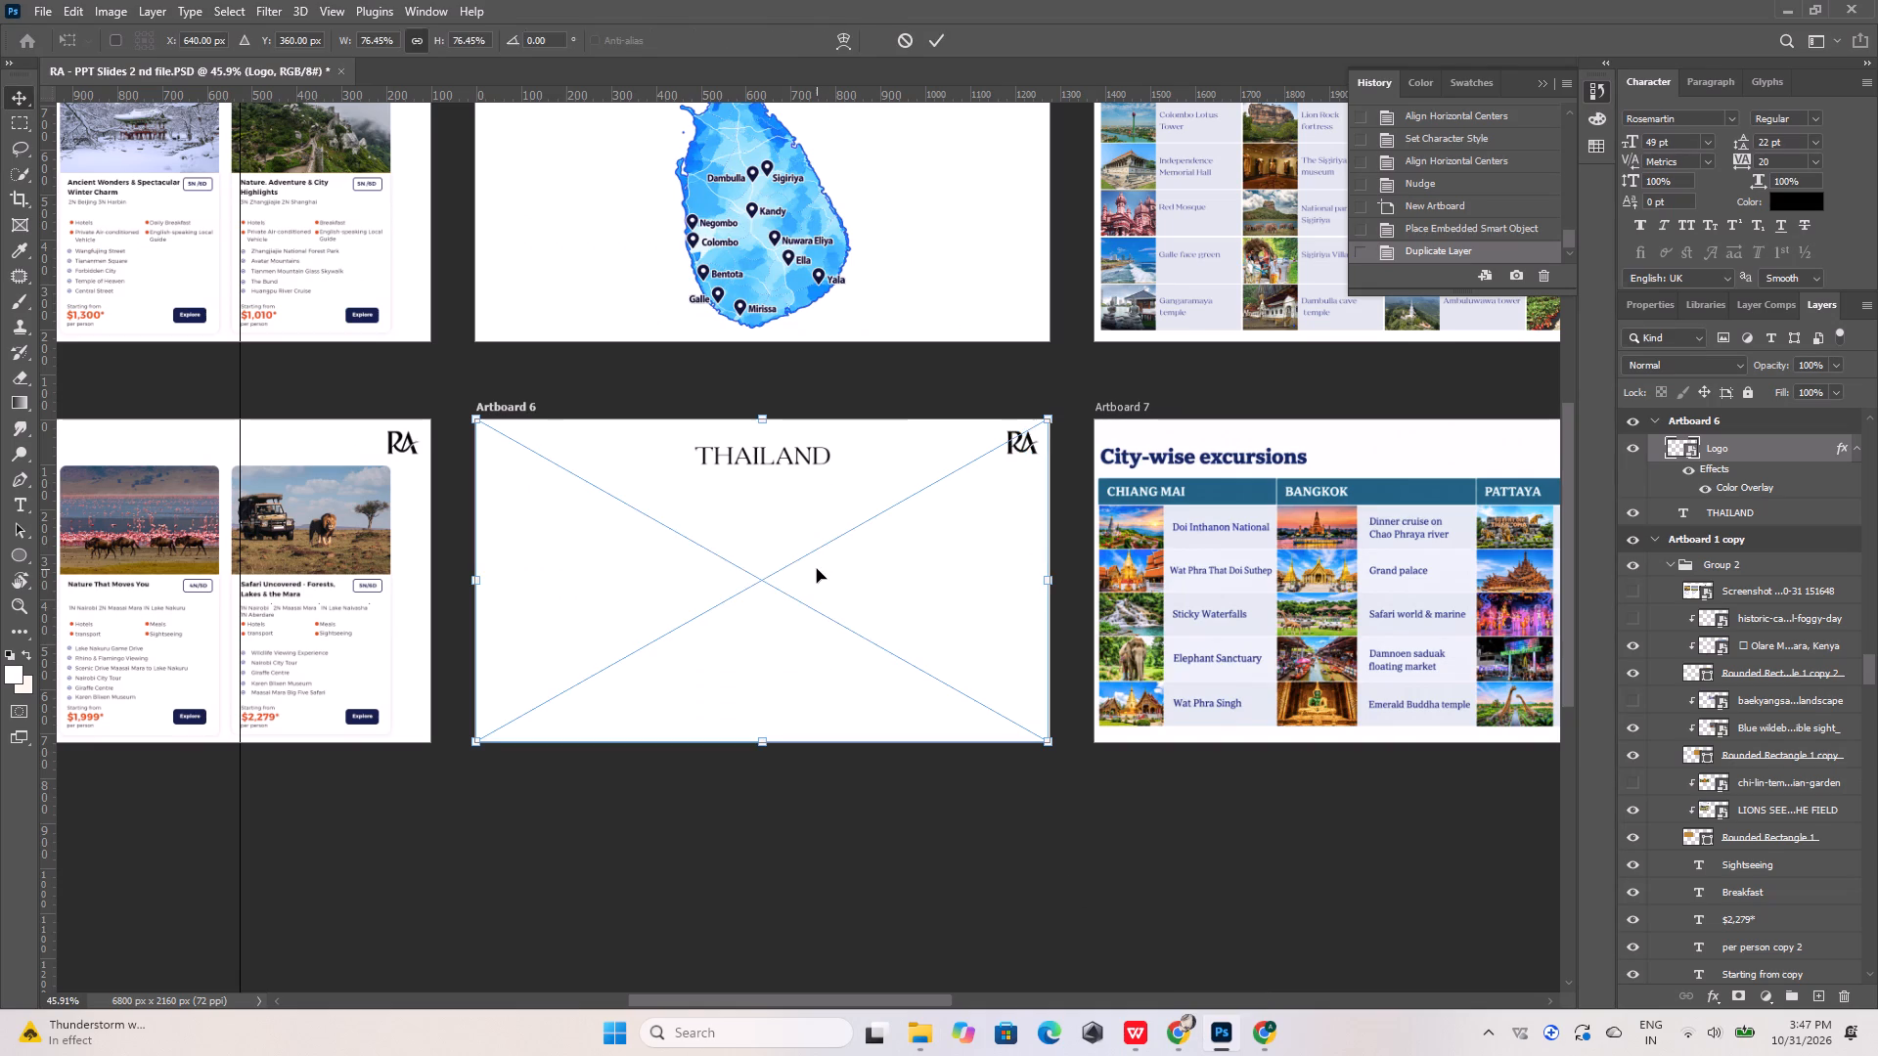
{"action": "left_click", "coordinate": [934, 36]}
Move the Thailand Blue Travel Map layer beneath the Logo and THAILAND text layers in Artboard 6.
{"action": "left_click_drag", "start_coordinate": [1712, 448], "coordinate": [1724, 523]}
{"action": "left_click_drag", "start_coordinate": [1724, 519], "coordinate": [1725, 553]}
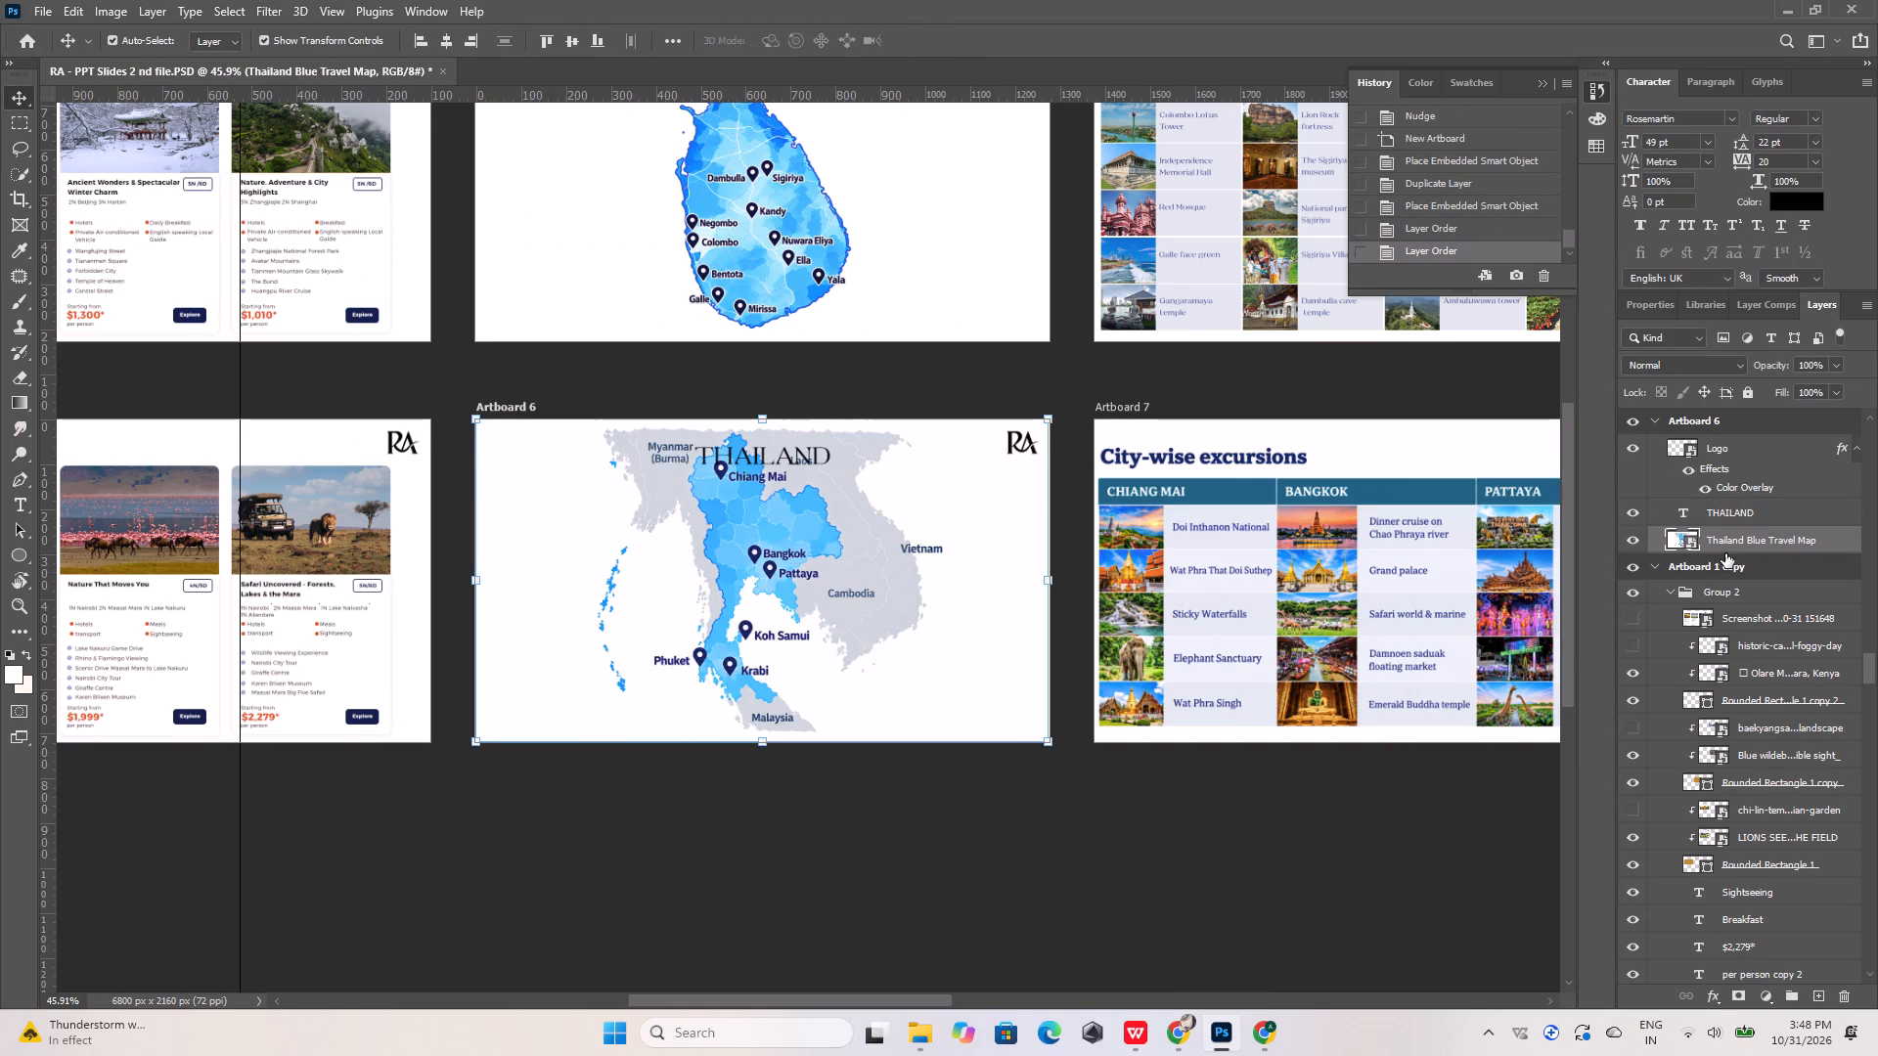
{"action": "left_click", "coordinate": [898, 819]}
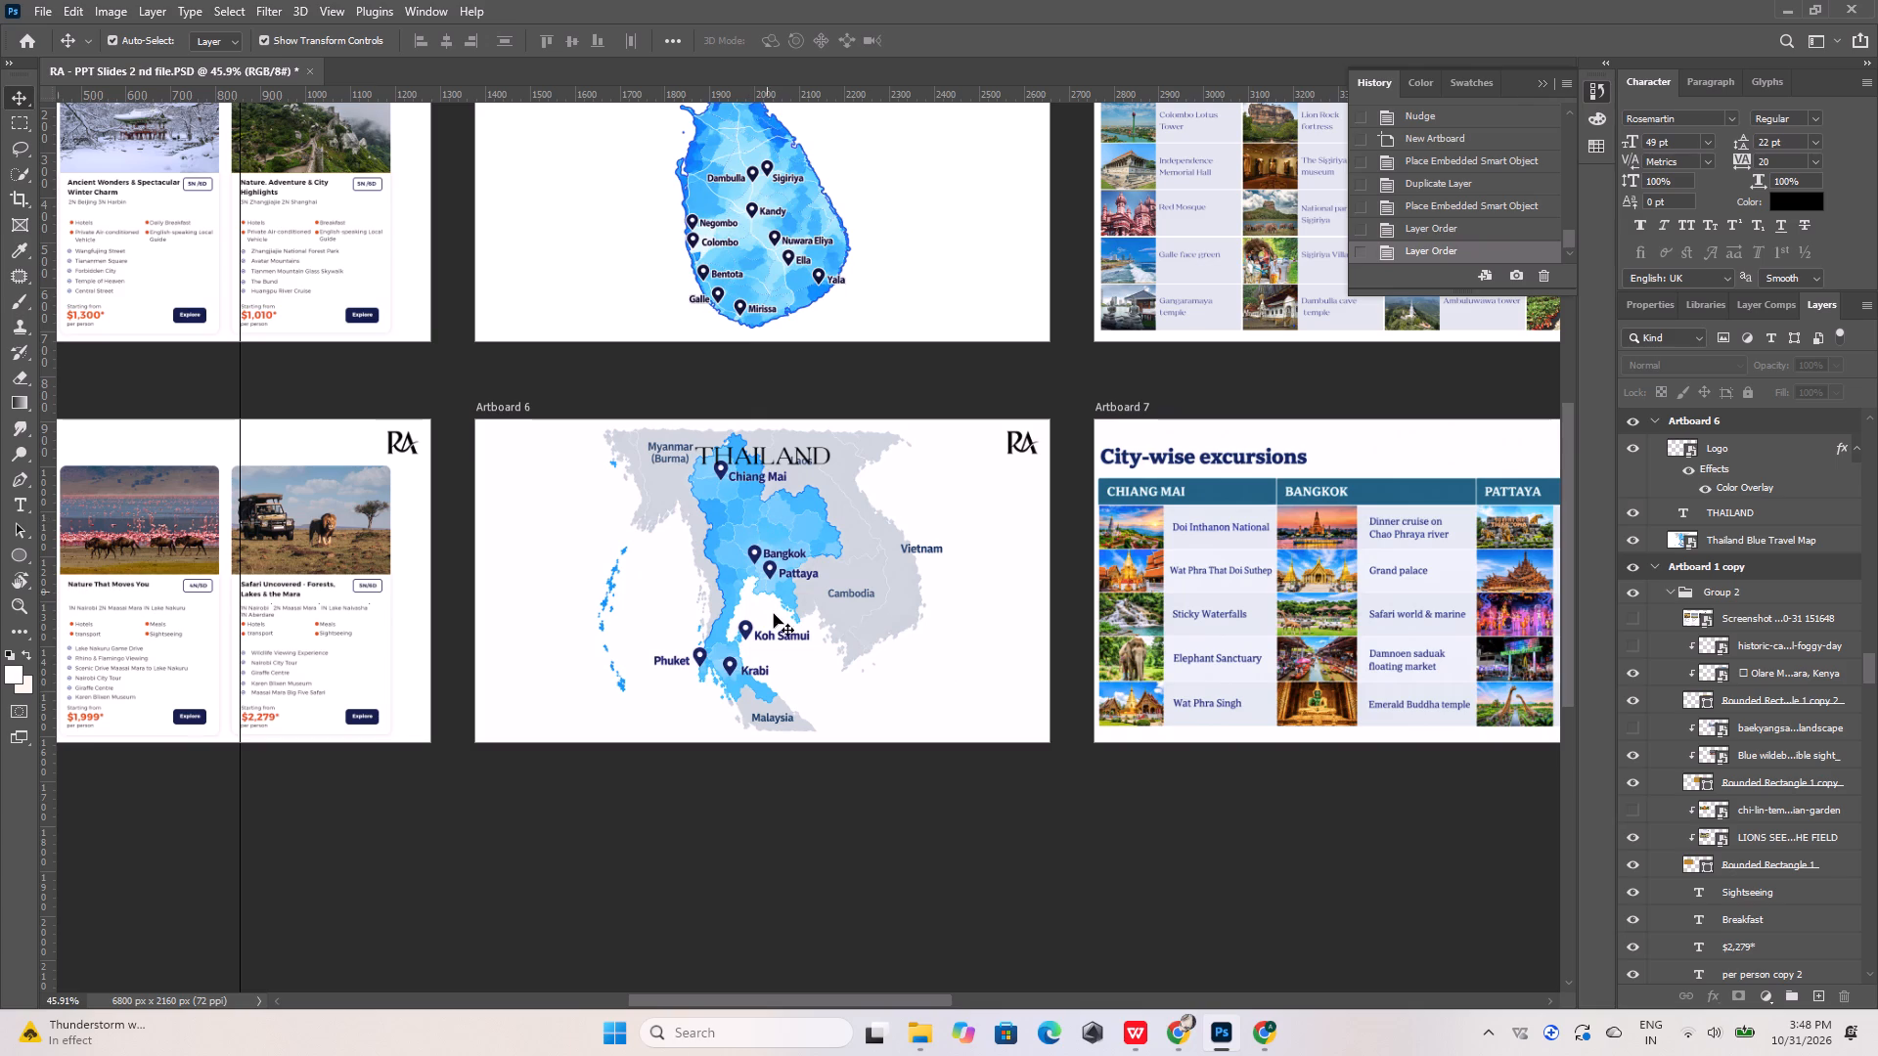
Compare the map placed on Artboard 6 with the original Thailand slide 41 in WPS Office.
{"action": "left_click", "coordinate": [1138, 1030]}
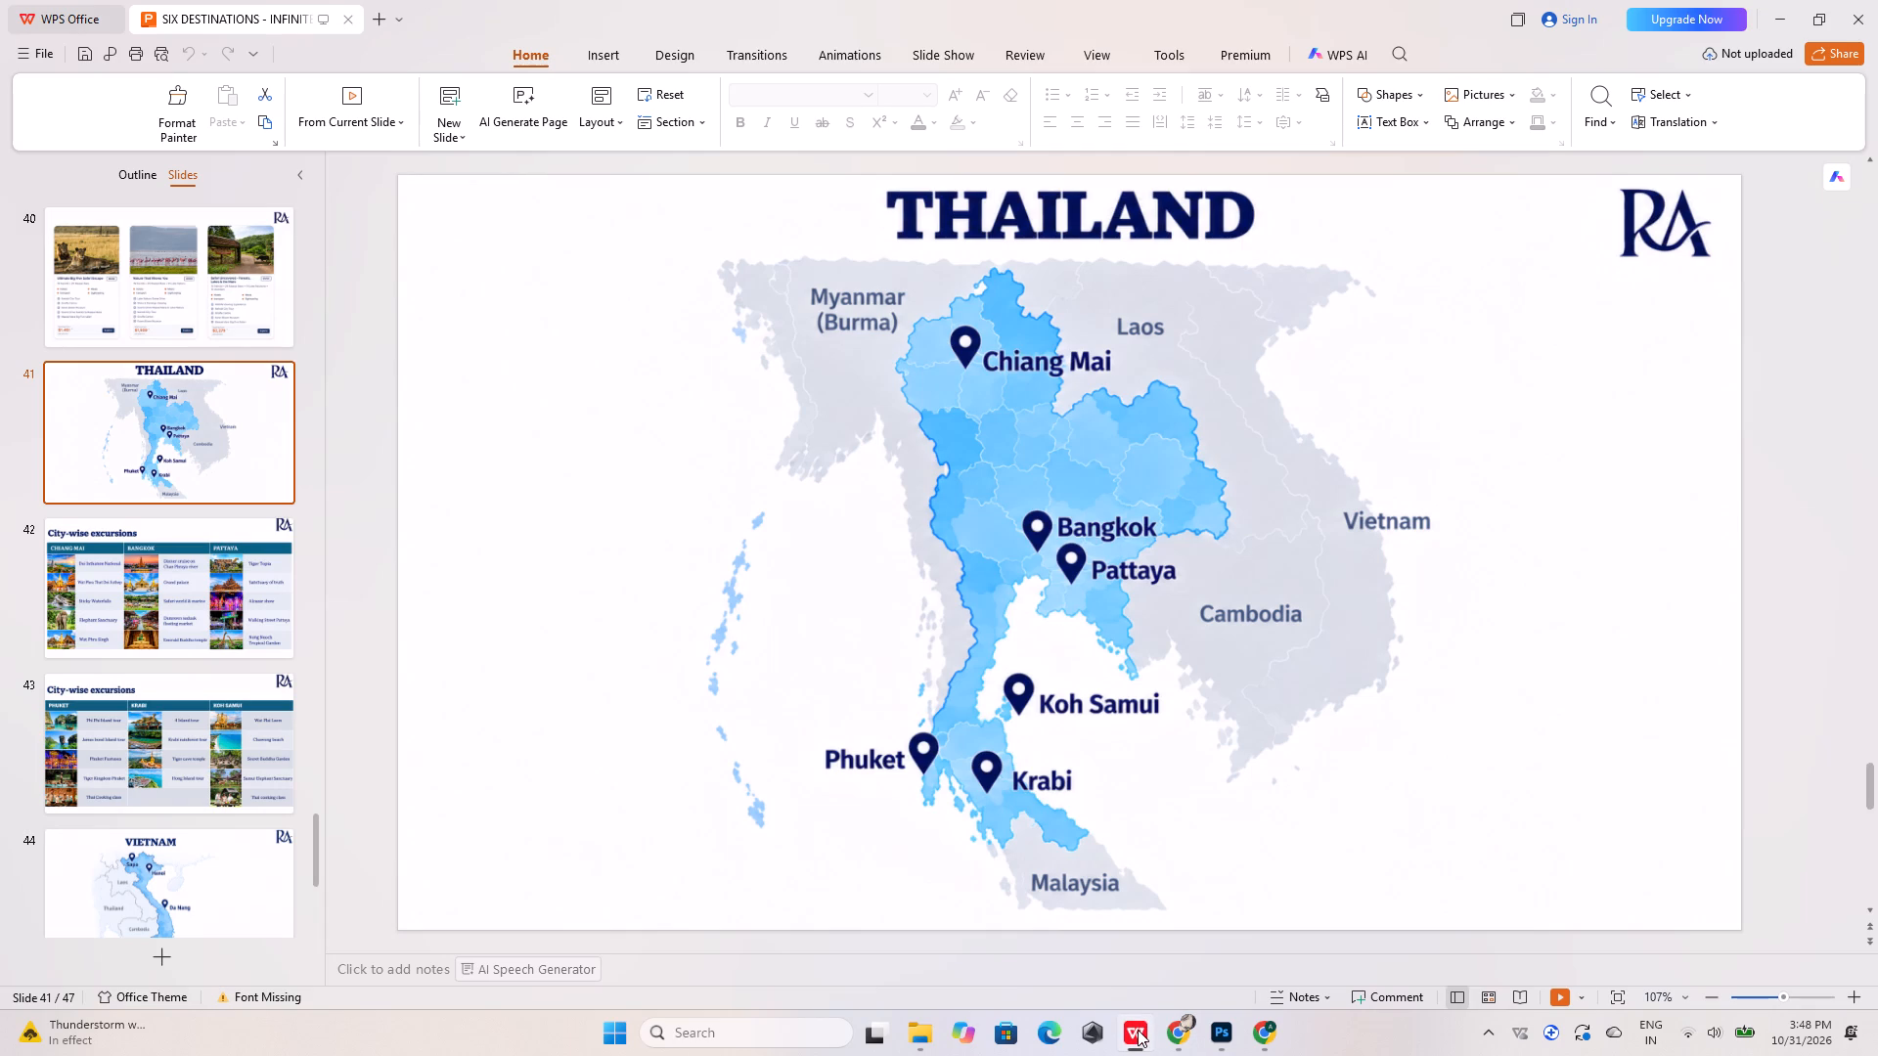
{"action": "left_click", "coordinate": [1138, 1030]}
{"action": "left_click", "coordinate": [1138, 1030]}
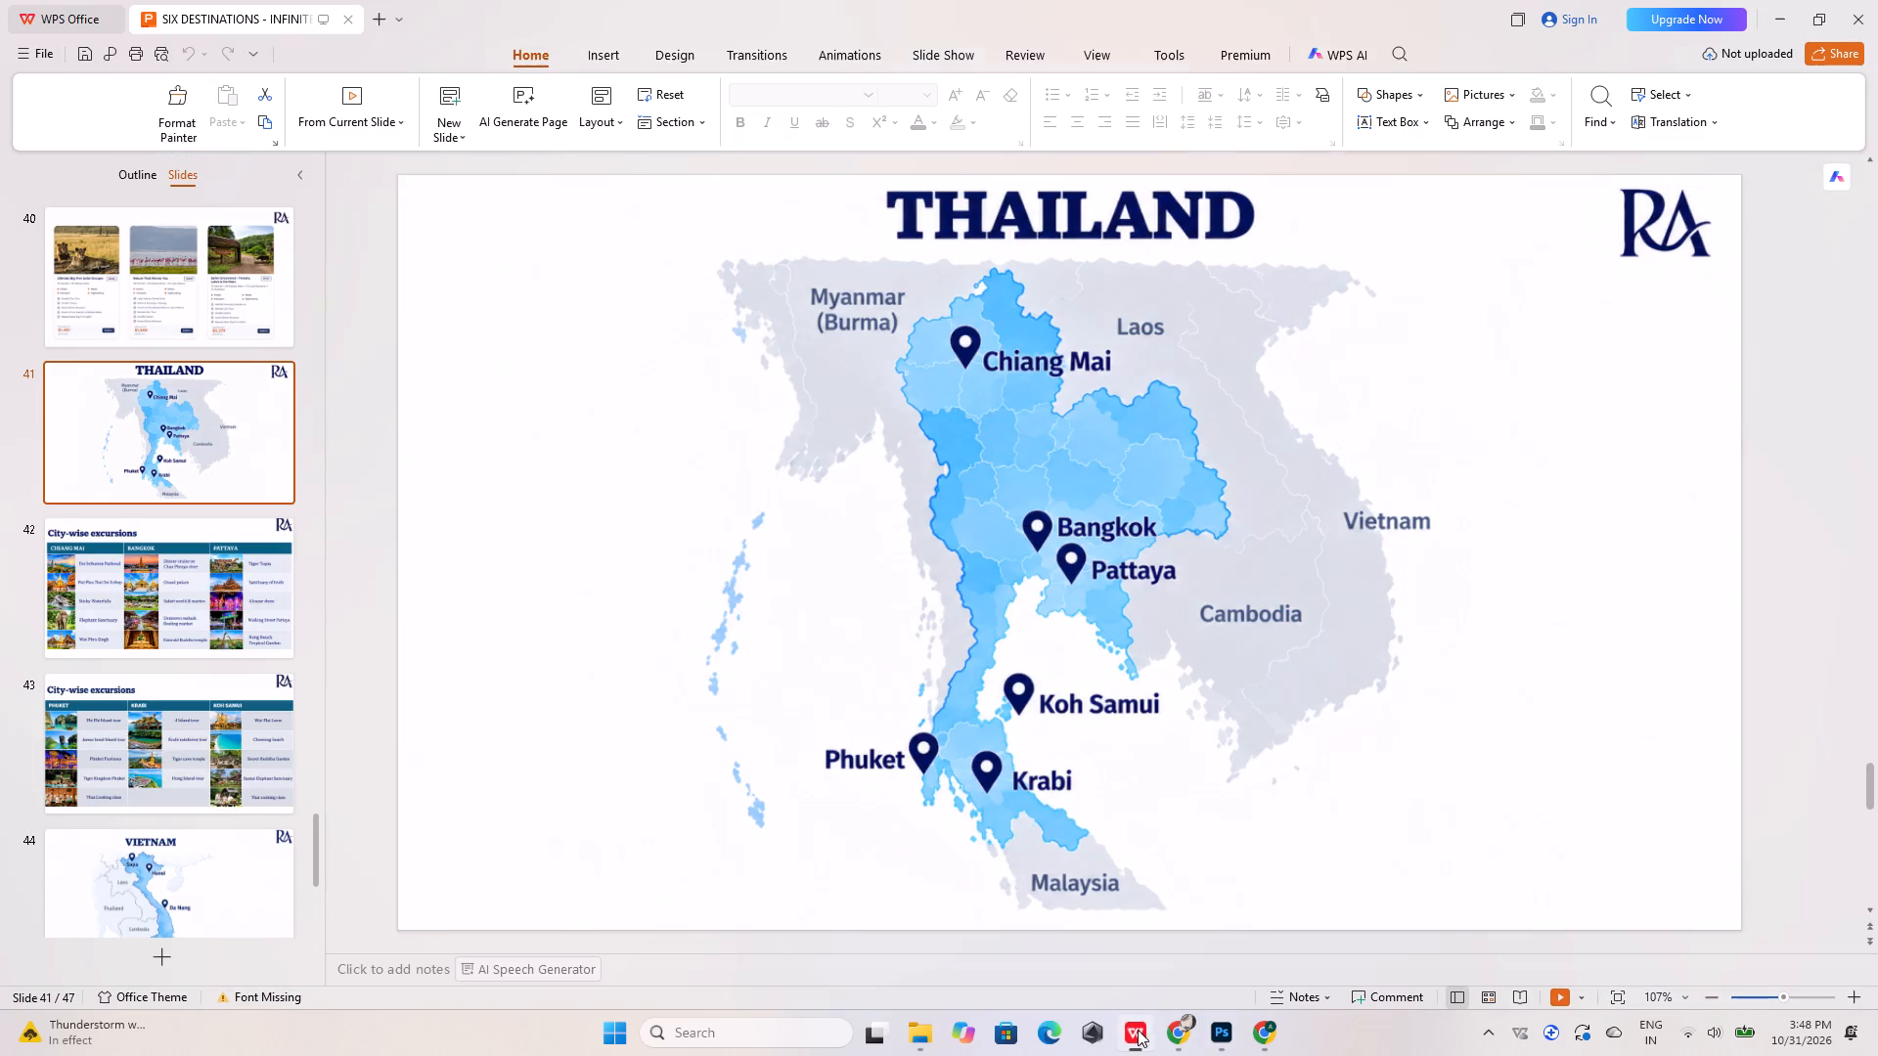
{"action": "left_click", "coordinate": [1138, 1030]}
{"action": "left_click", "coordinate": [787, 614]}
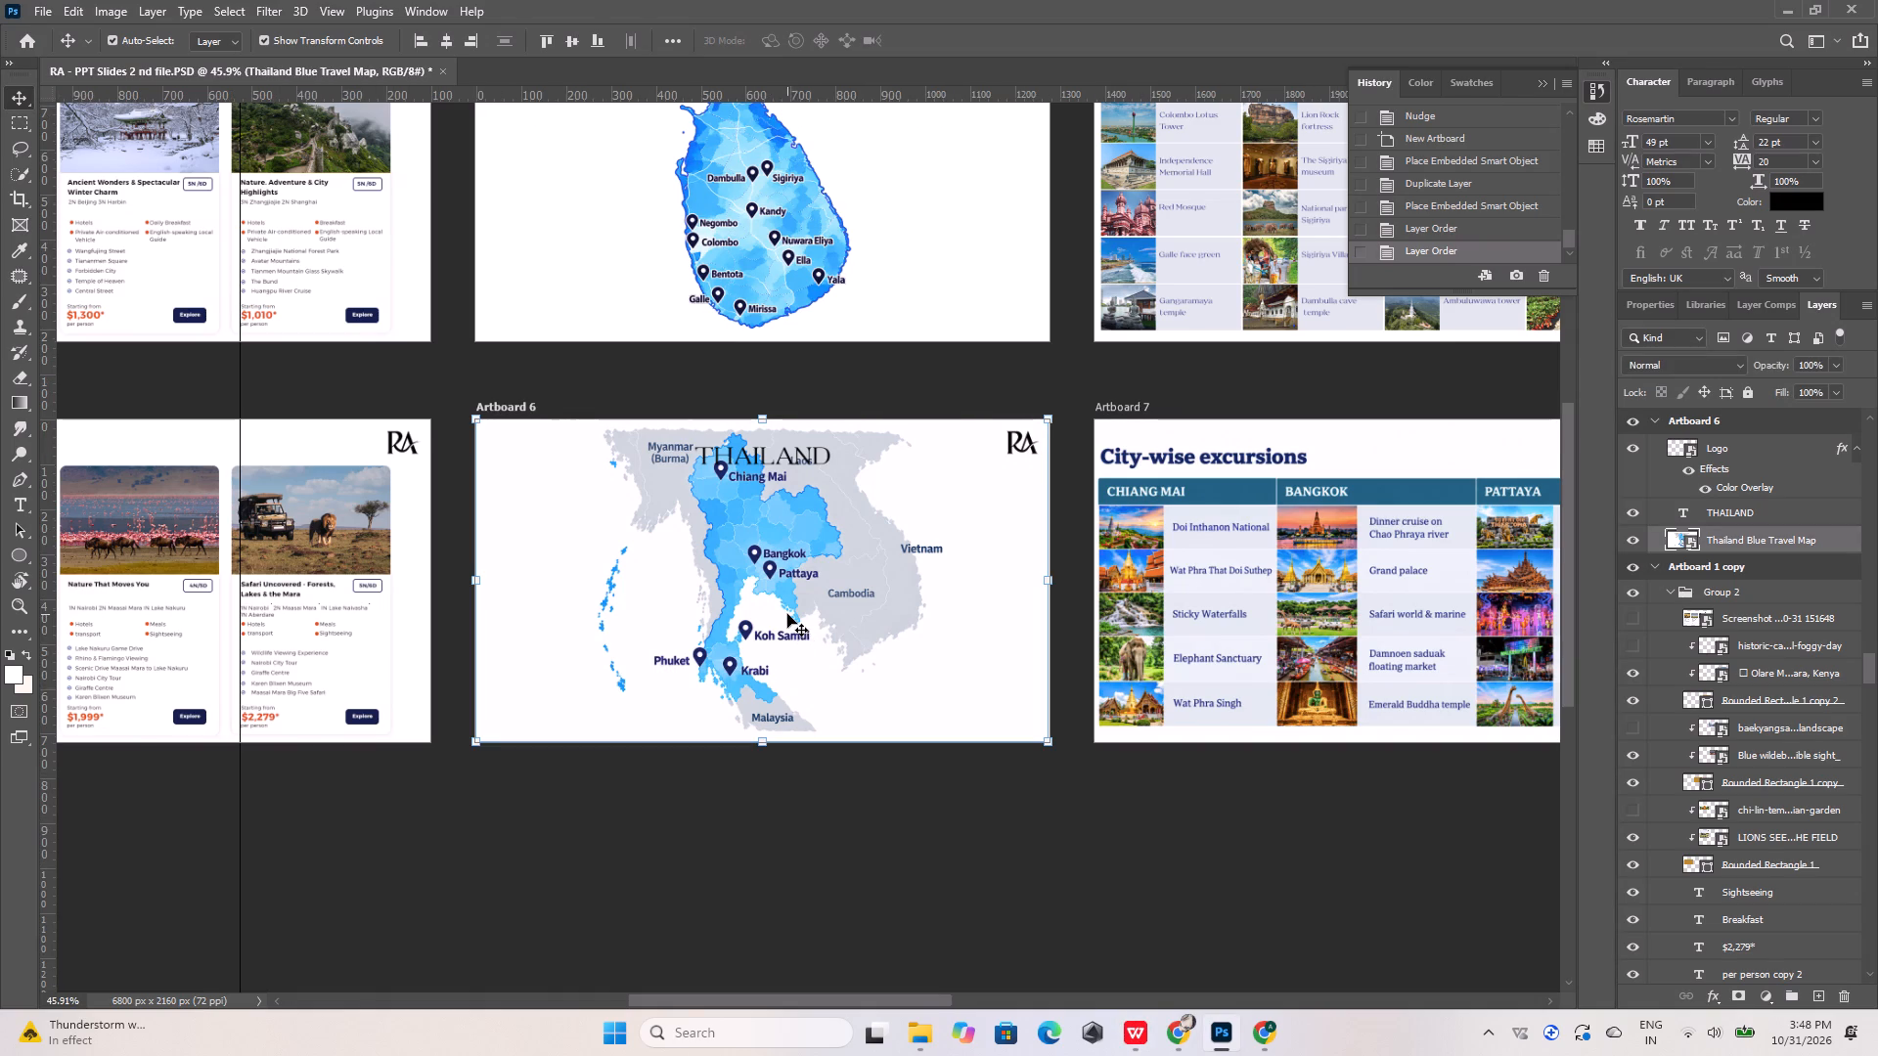
{"action": "left_click", "coordinate": [1175, 1021]}
{"action": "left_click", "coordinate": [1175, 1021]}
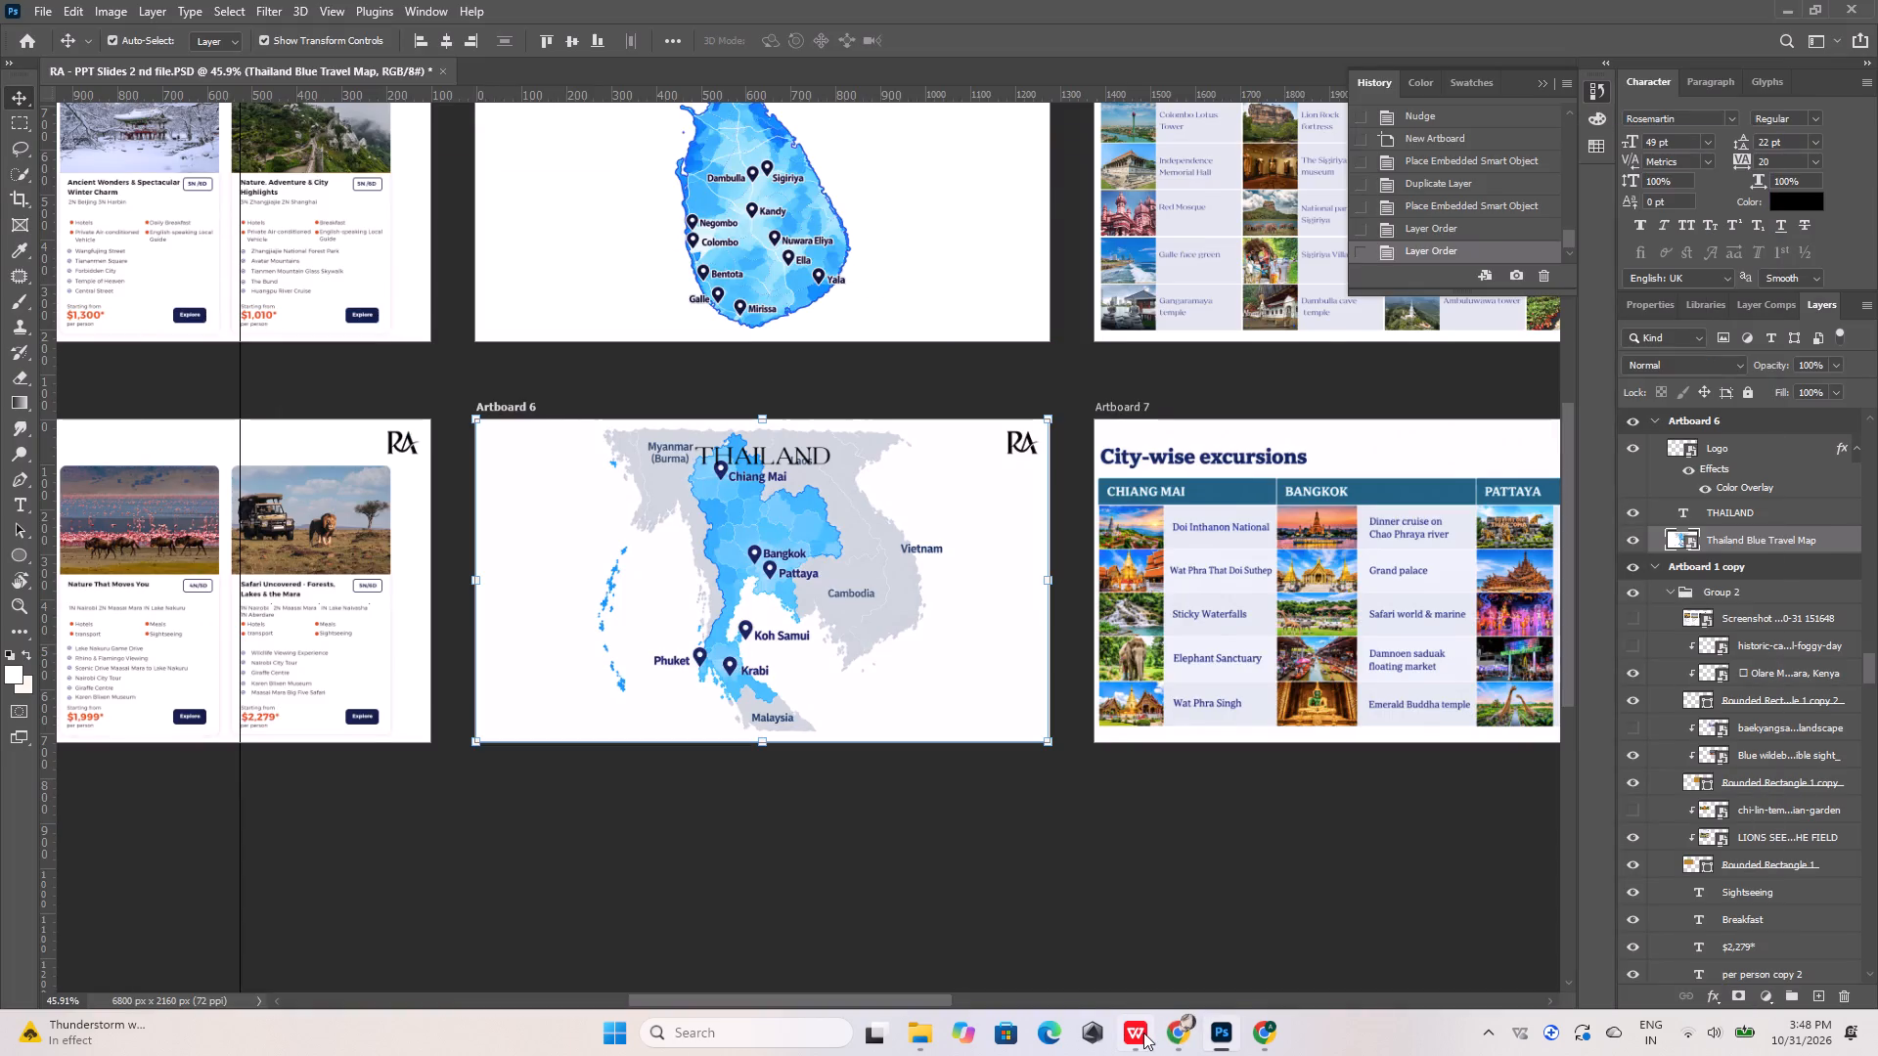
{"action": "left_click", "coordinate": [1140, 1033]}
{"action": "left_click", "coordinate": [1140, 1033]}
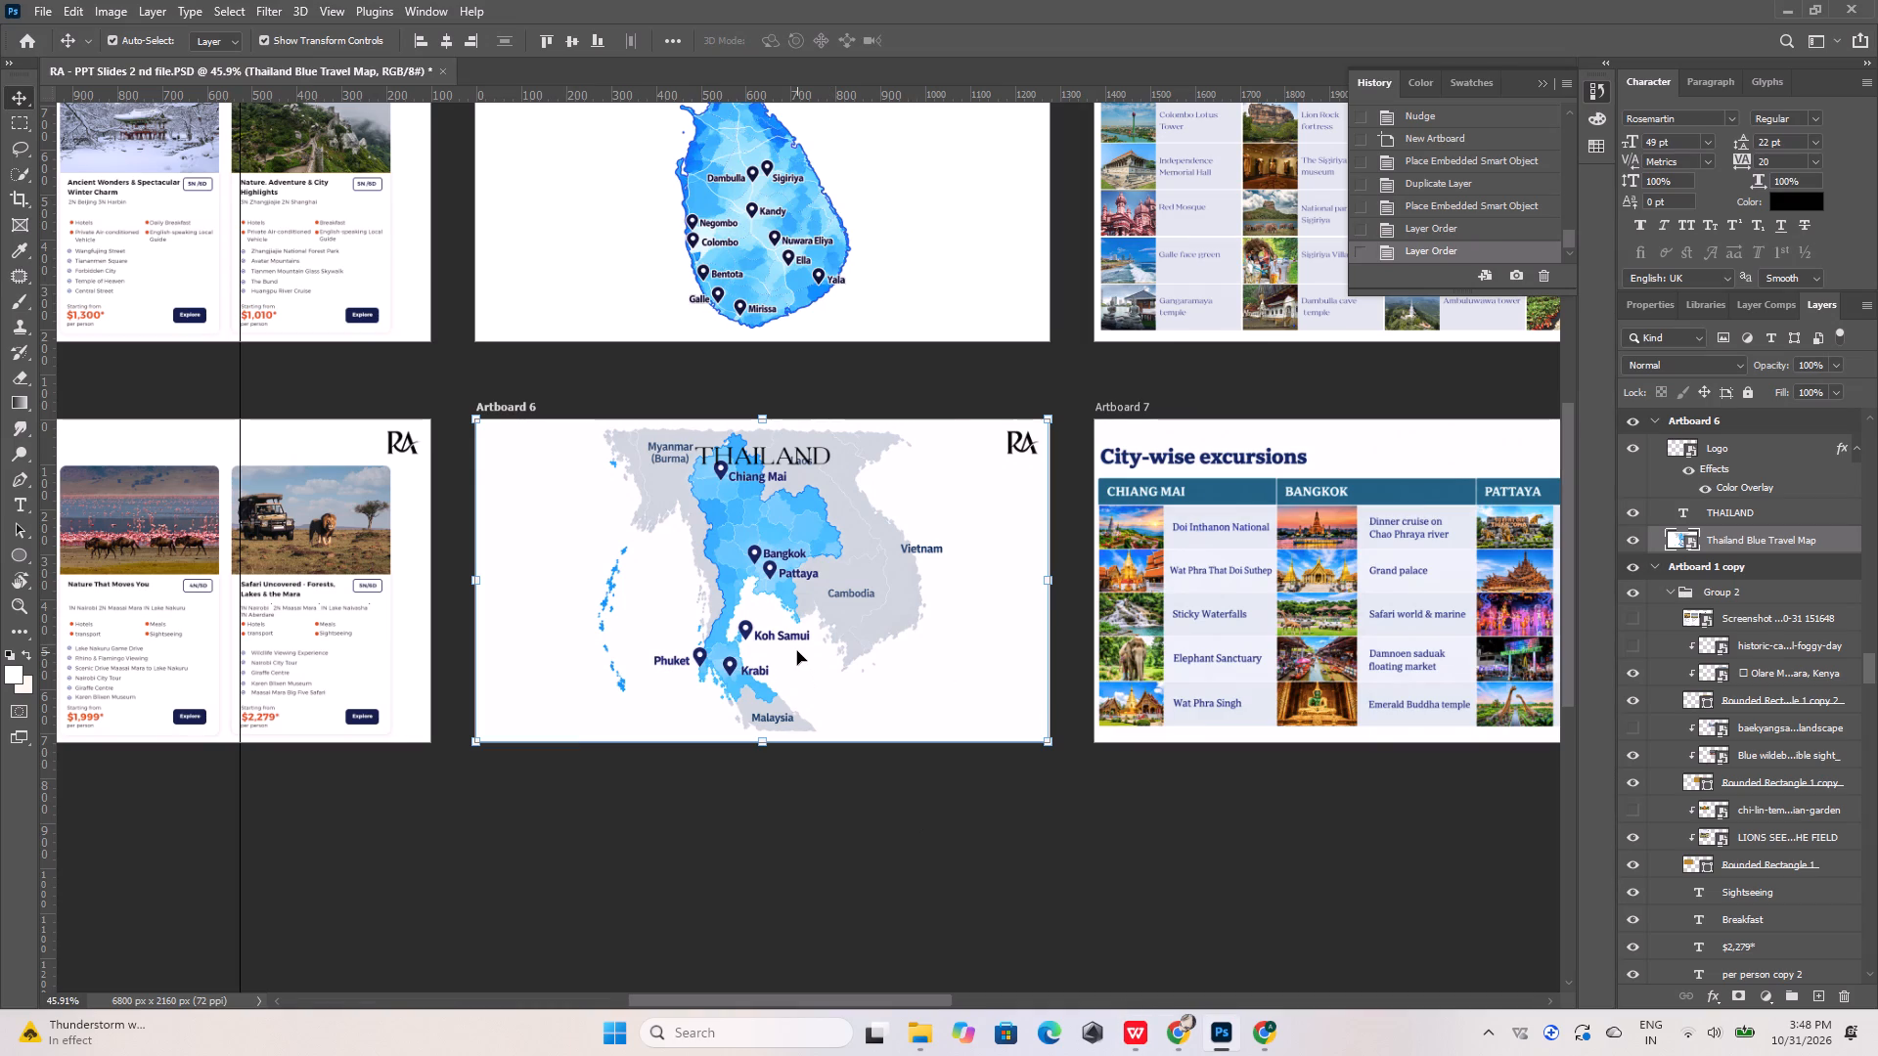
Scale the Thailand map down to about 63.55% and position it below the THAILAND title on Artboard 6.
{"action": "key", "text": "shift+Down"}
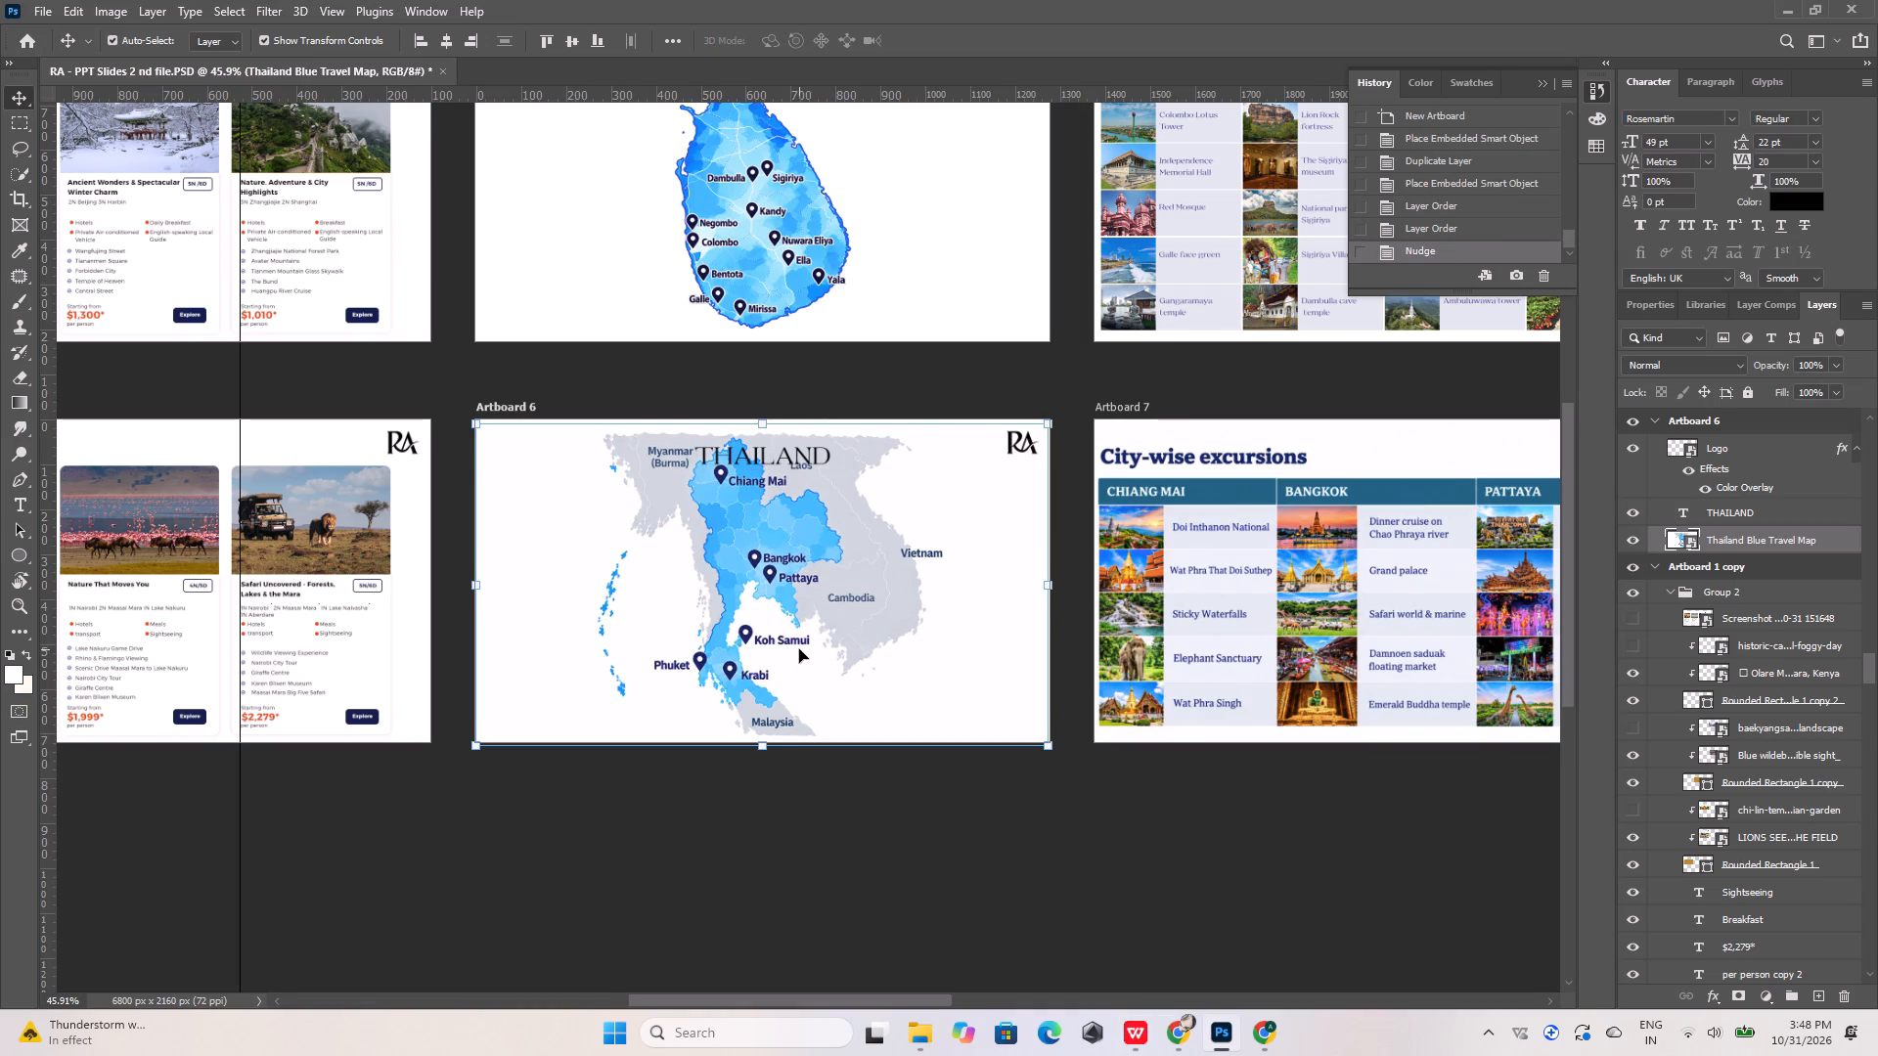
{"action": "key", "text": "shift+Down"}
{"action": "key", "text": "shift+Down"}
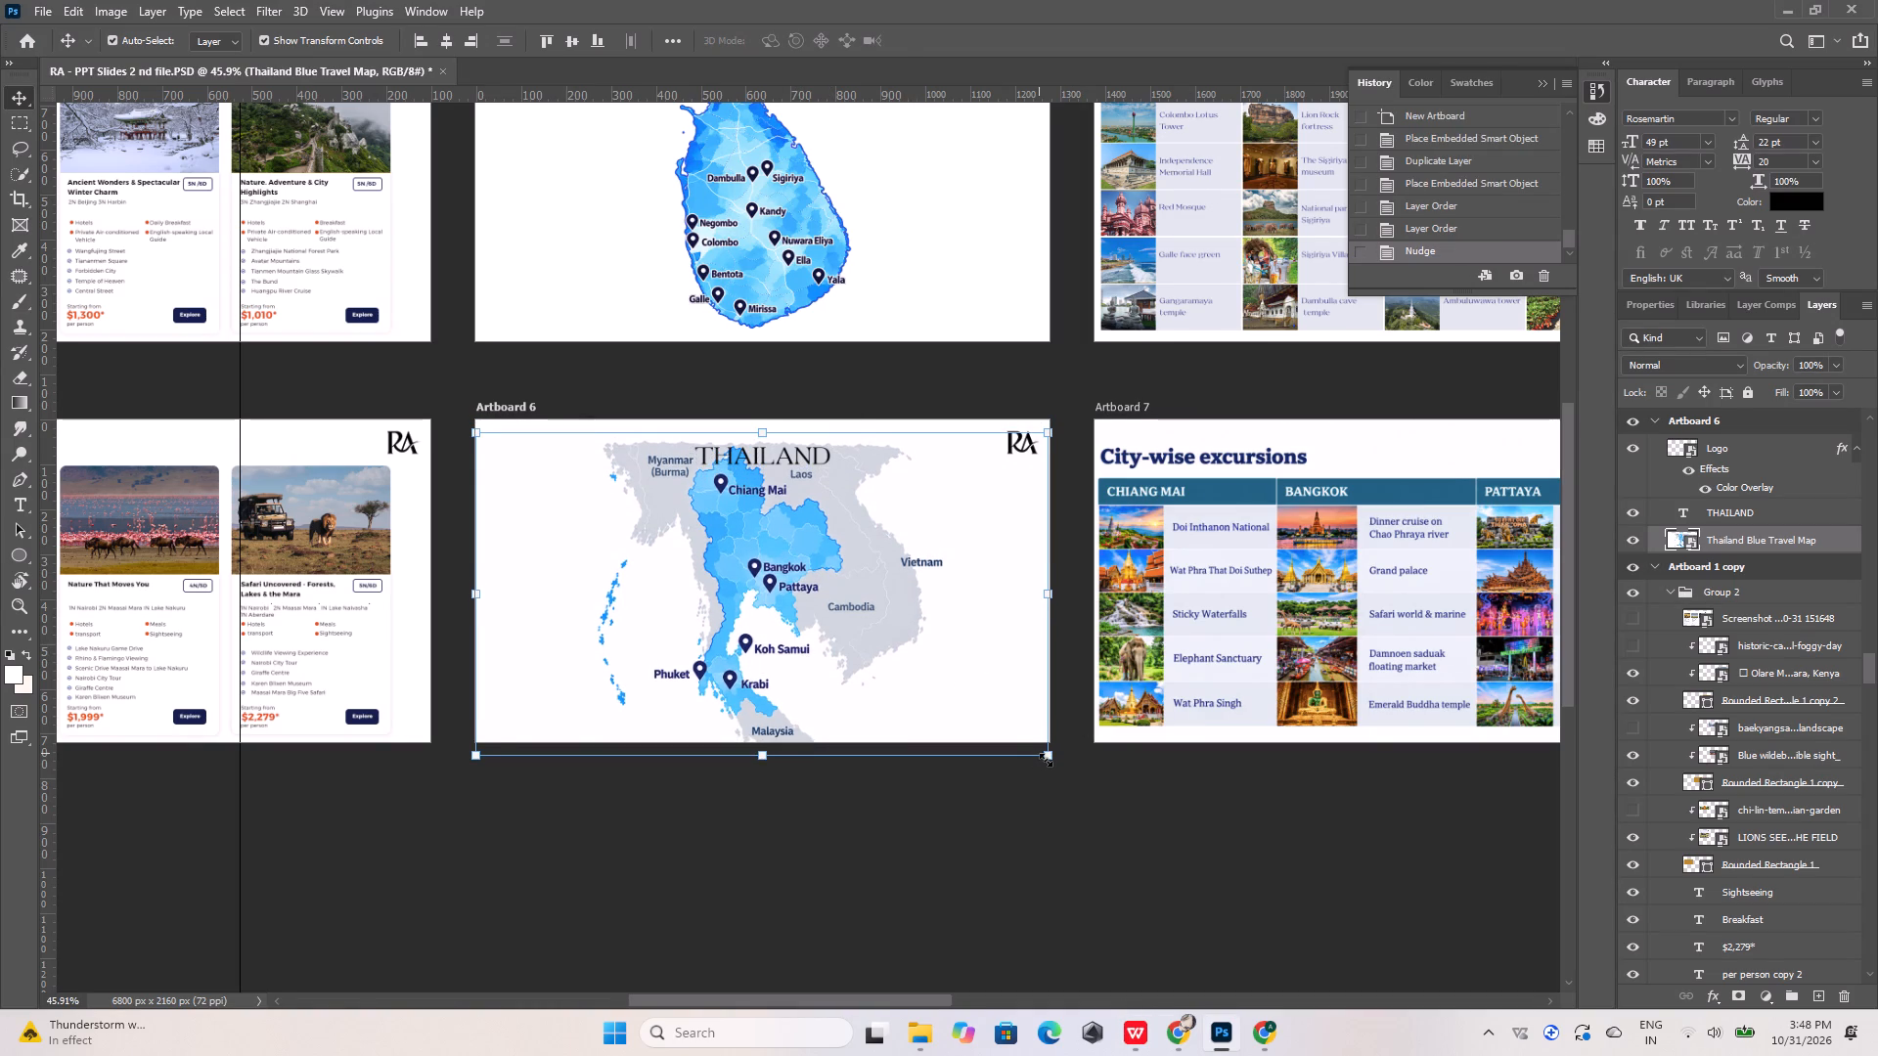
{"action": "left_click_drag", "start_coordinate": [1046, 760], "coordinate": [1004, 714]}
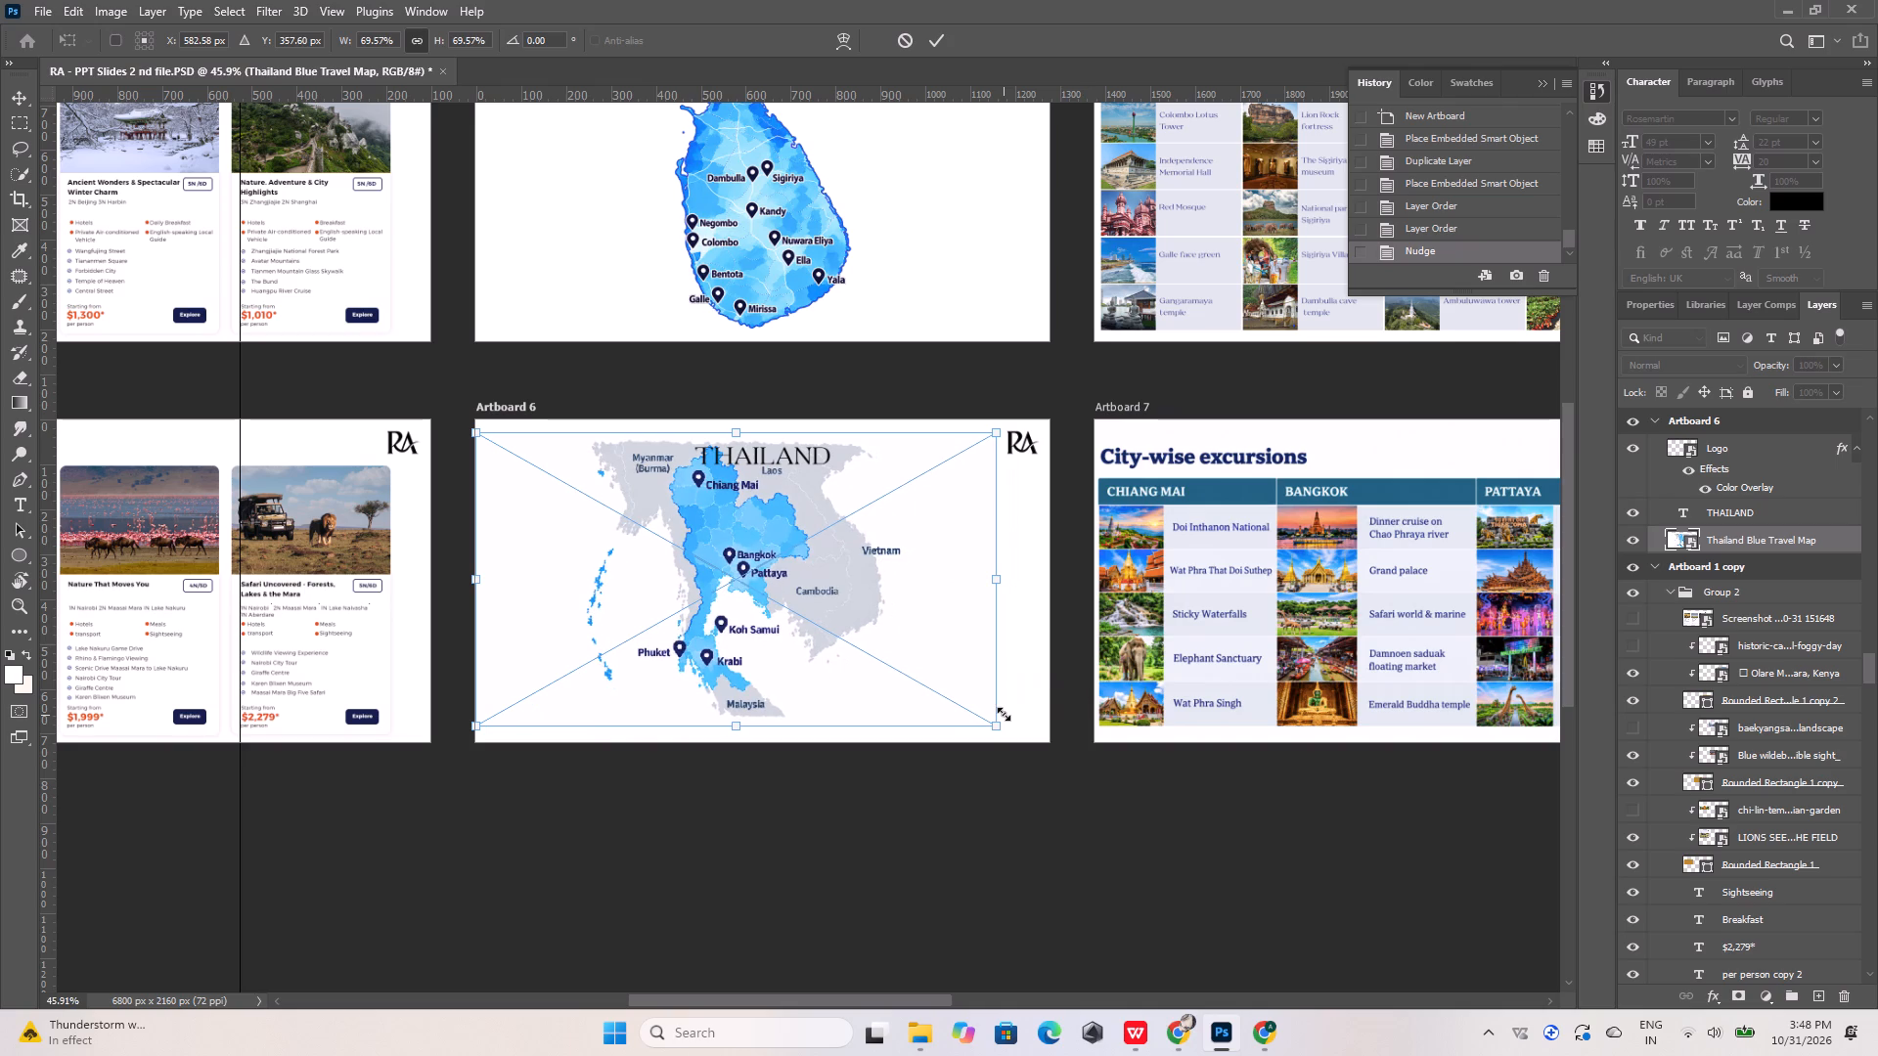
{"action": "key", "text": "shift+Down"}
{"action": "key", "text": "shift+Down"}
{"action": "key", "text": "shift+Down"}
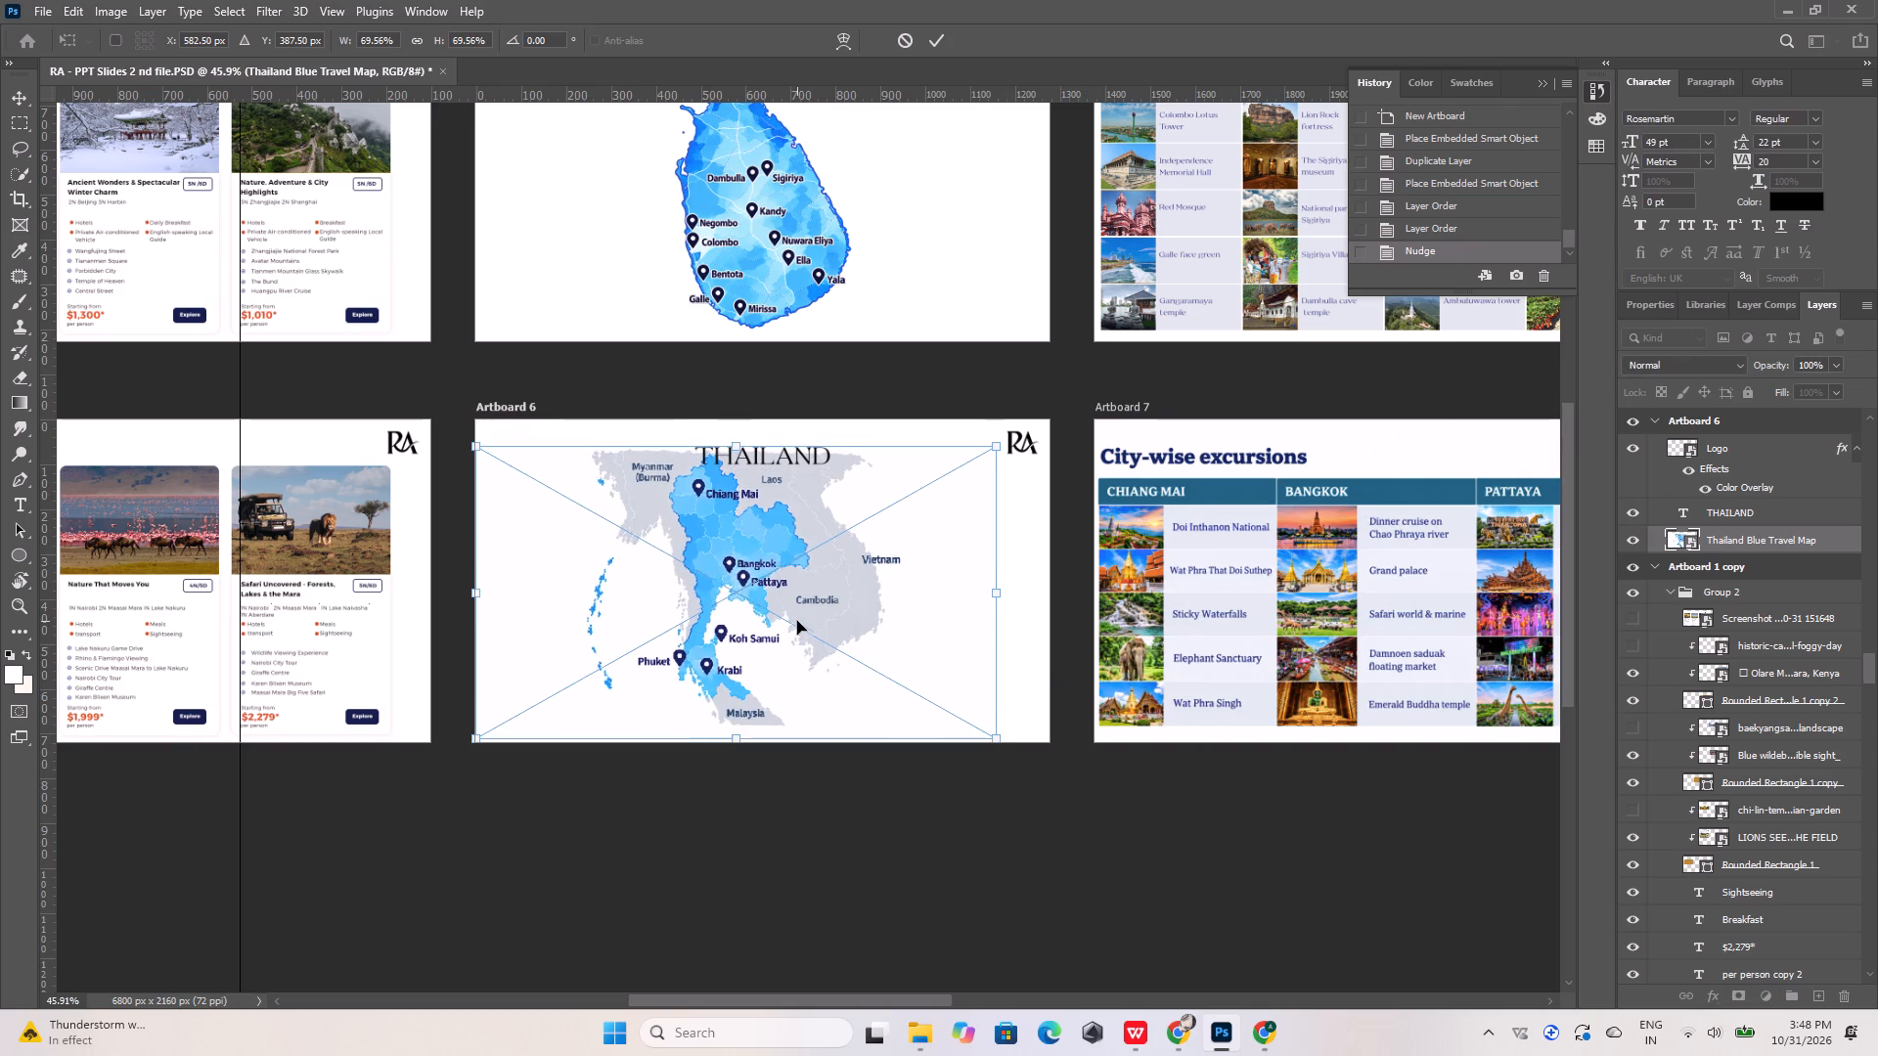
{"action": "key", "text": "shift+Down"}
{"action": "left_click_drag", "start_coordinate": [470, 740], "coordinate": [502, 716]}
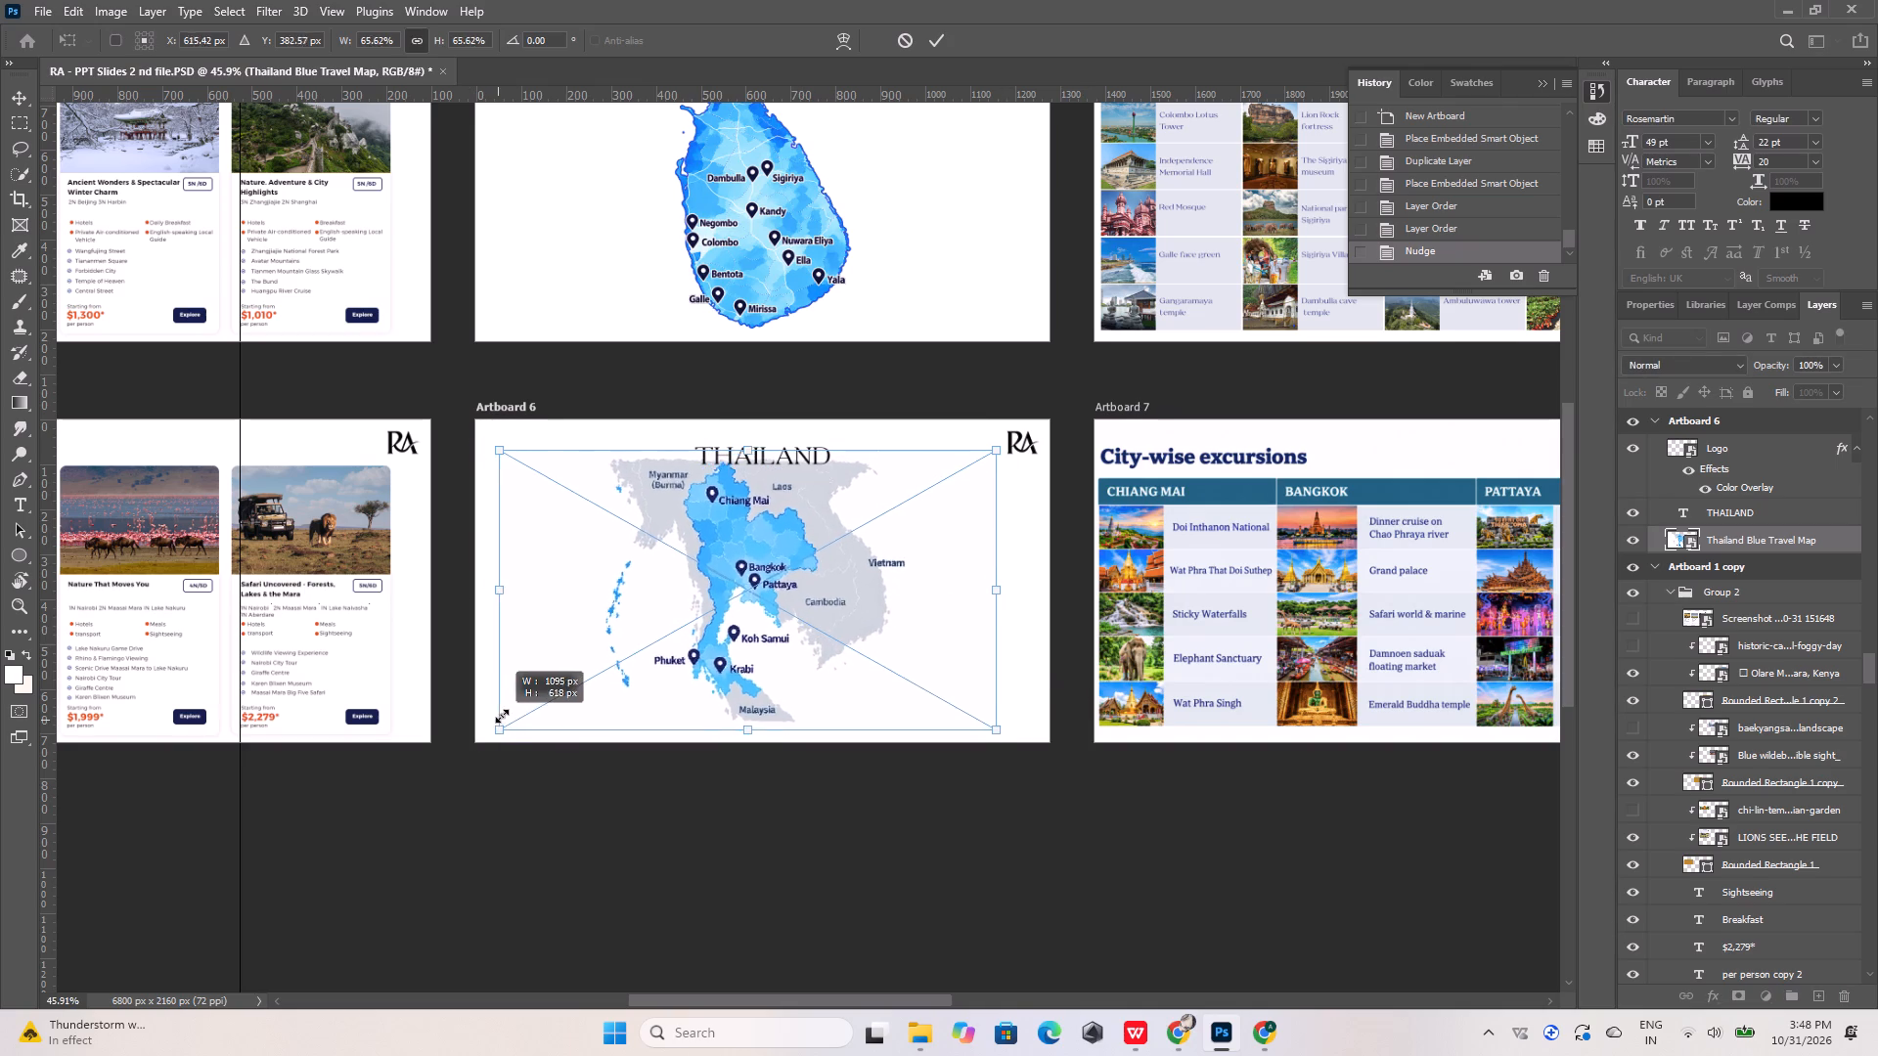
{"action": "left_click_drag", "start_coordinate": [502, 716], "coordinate": [511, 706]}
{"action": "left_click_drag", "start_coordinate": [731, 570], "coordinate": [729, 584]}
{"action": "left_click", "coordinate": [935, 40]}
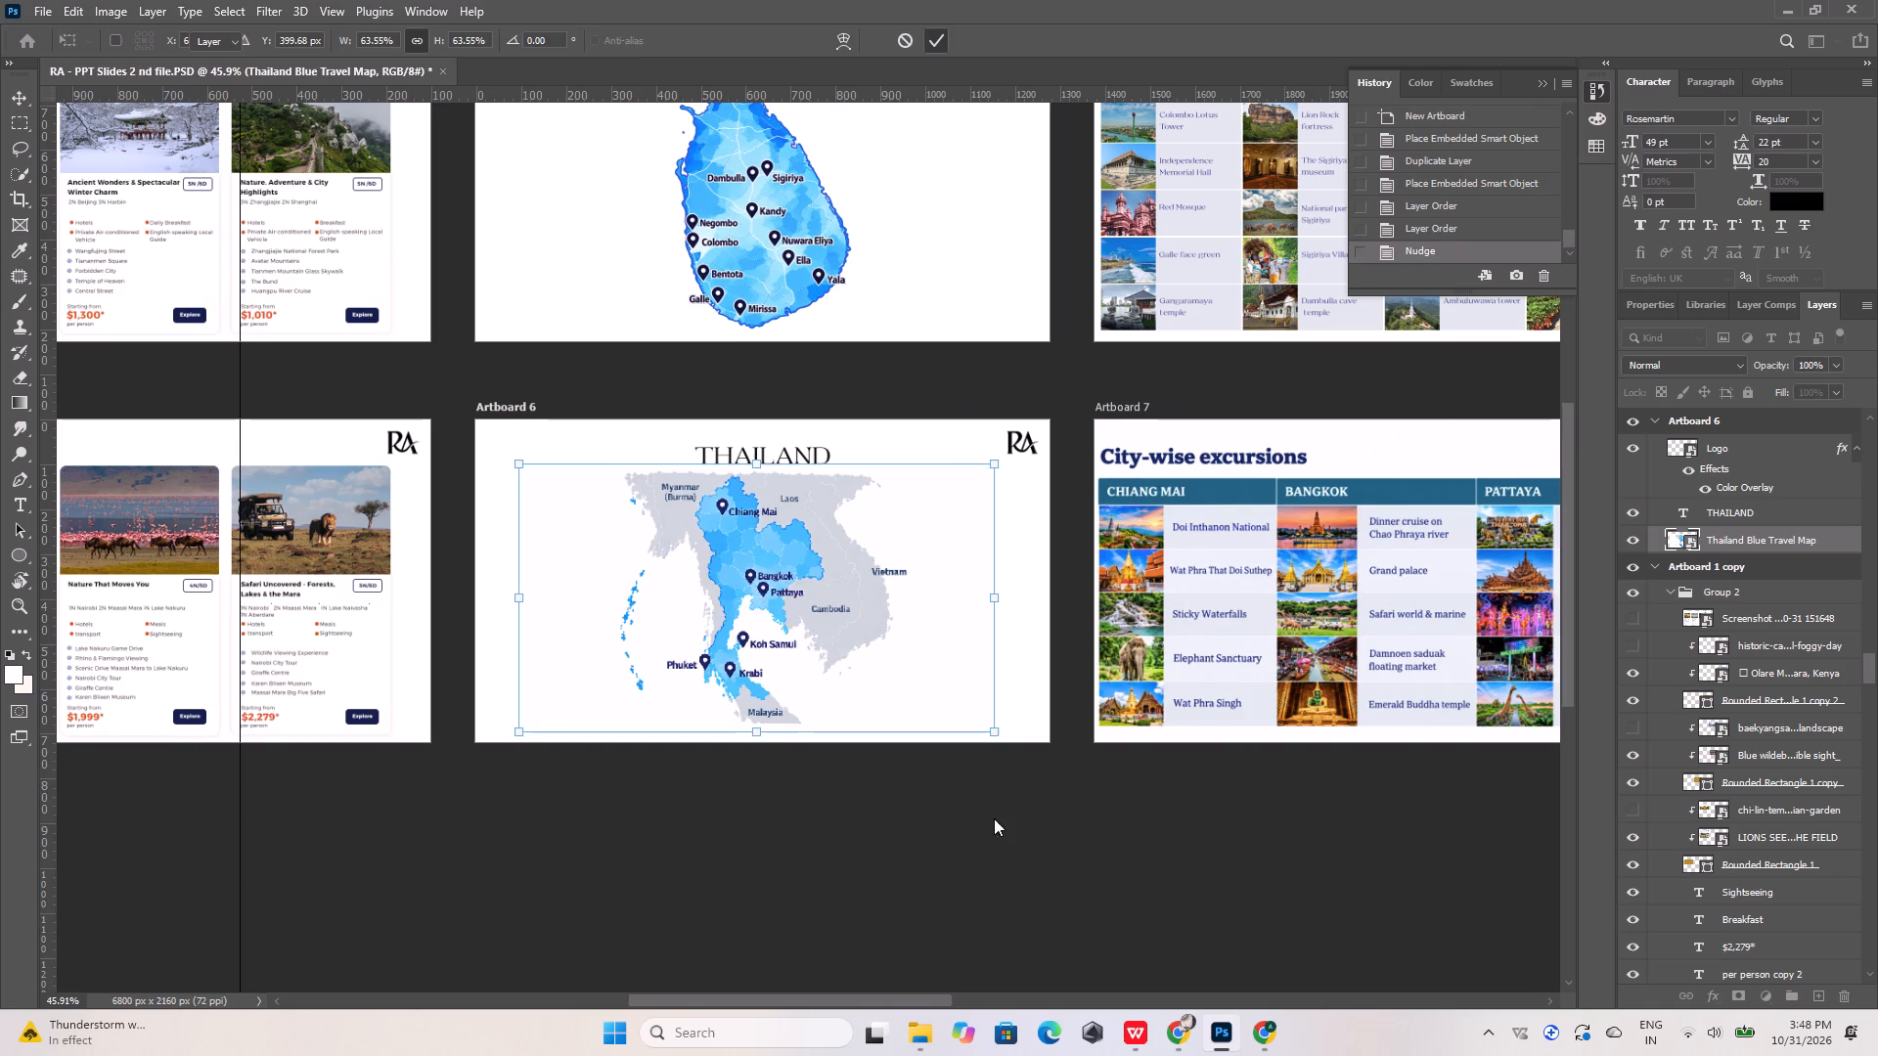
{"action": "left_click", "coordinate": [1002, 861]}
Centre the Thailand map horizontally on Artboard 6.
{"action": "left_click", "coordinate": [795, 570]}
{"action": "left_click", "coordinate": [445, 35]}
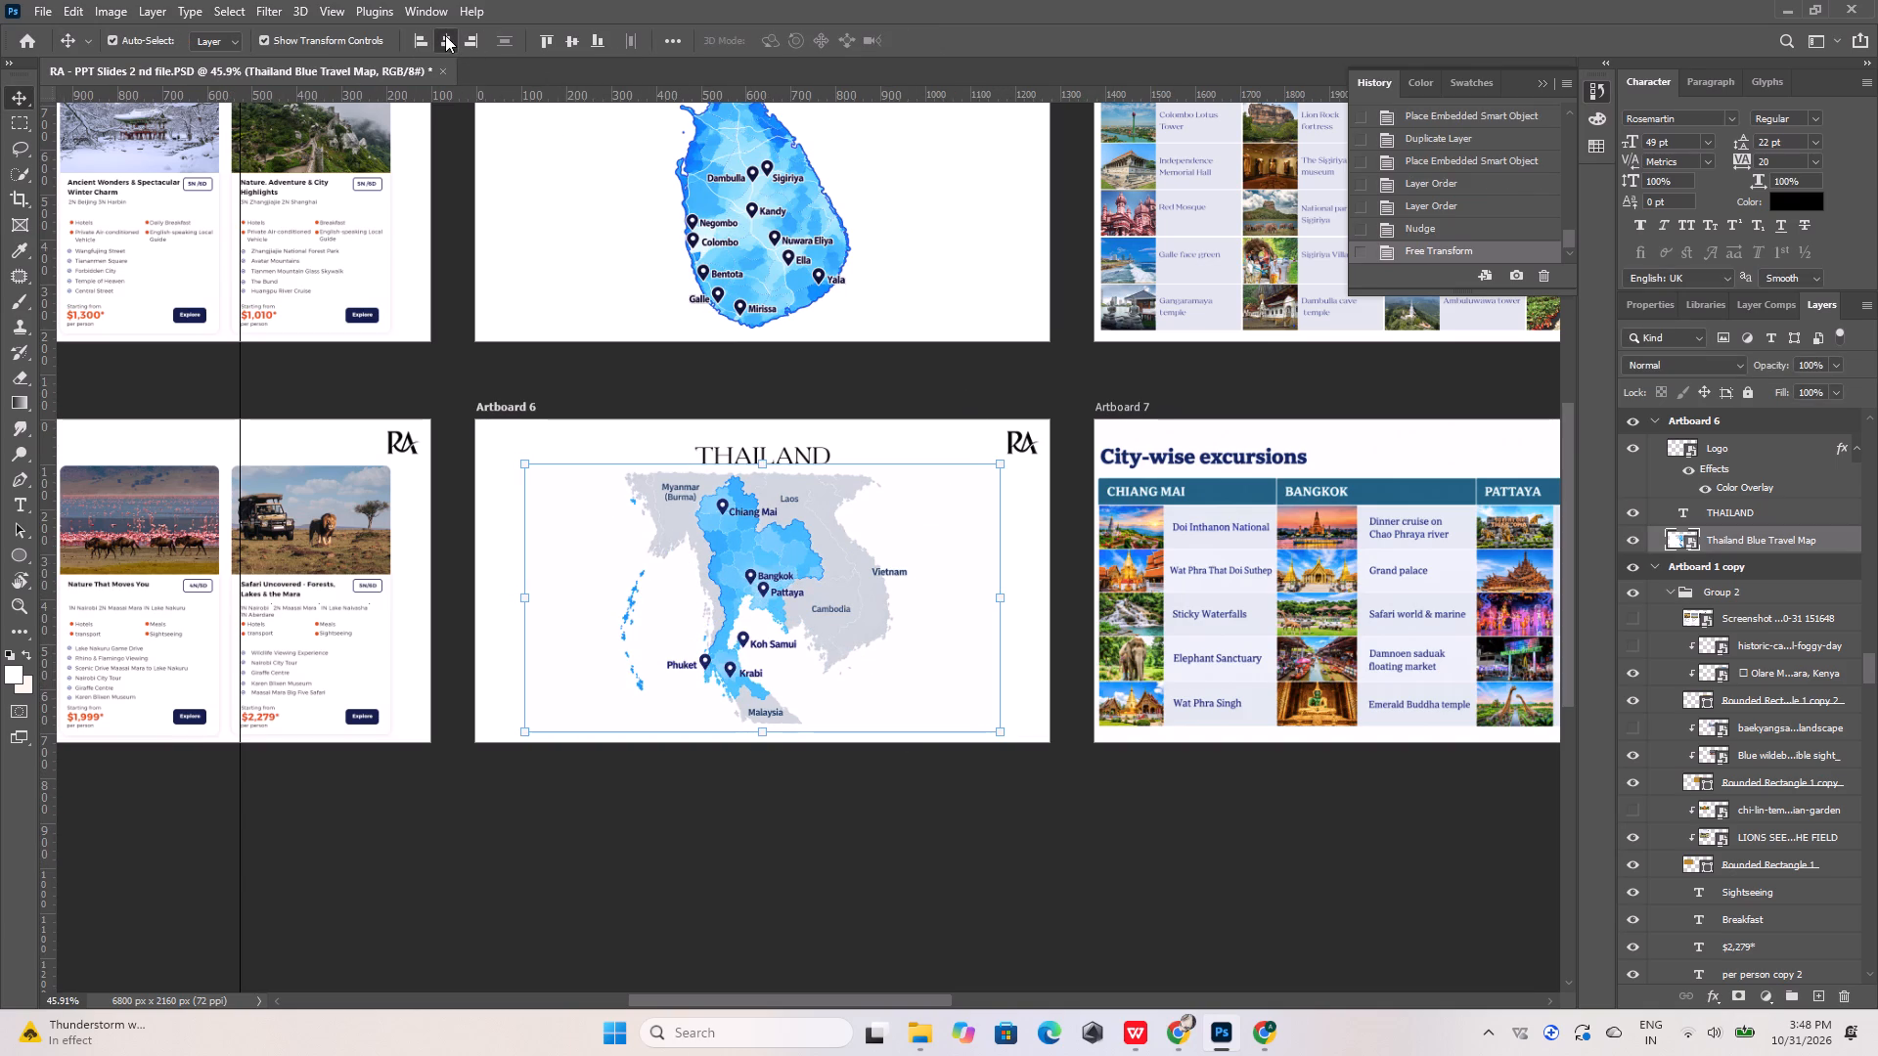
{"action": "left_click", "coordinate": [776, 969]}
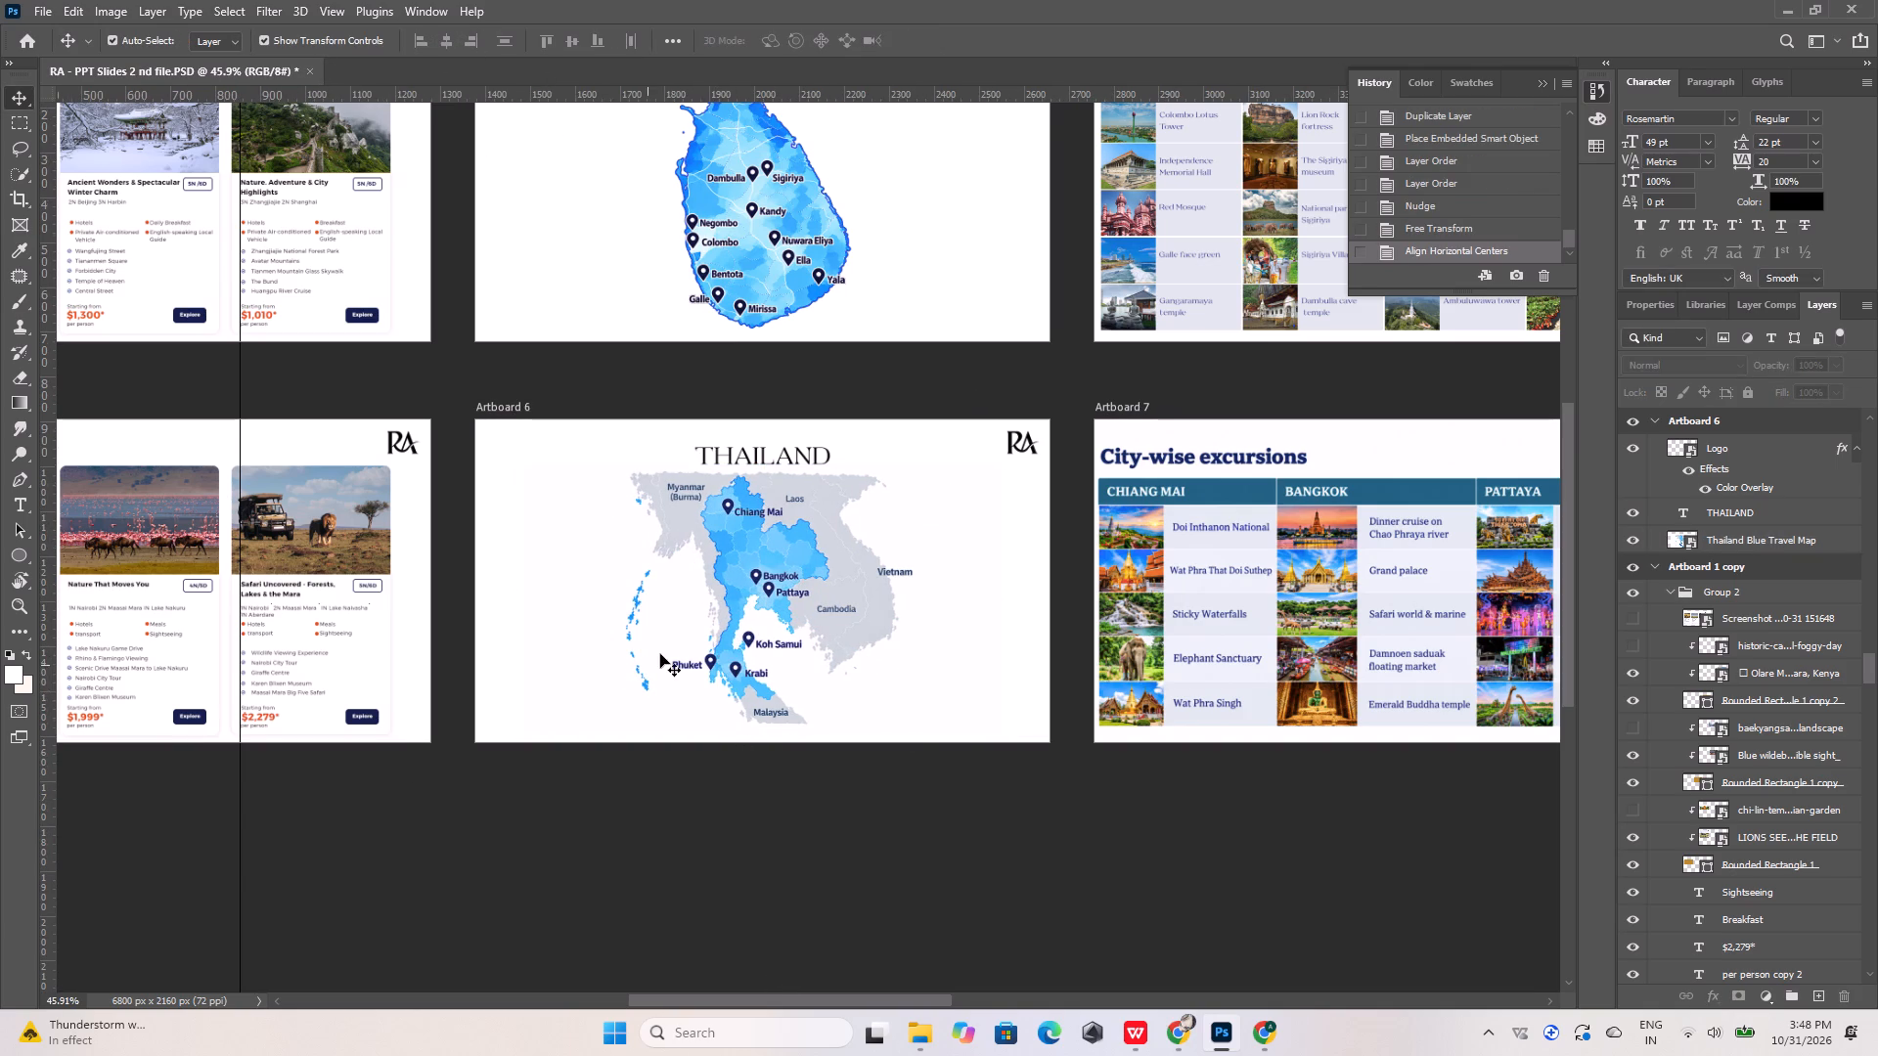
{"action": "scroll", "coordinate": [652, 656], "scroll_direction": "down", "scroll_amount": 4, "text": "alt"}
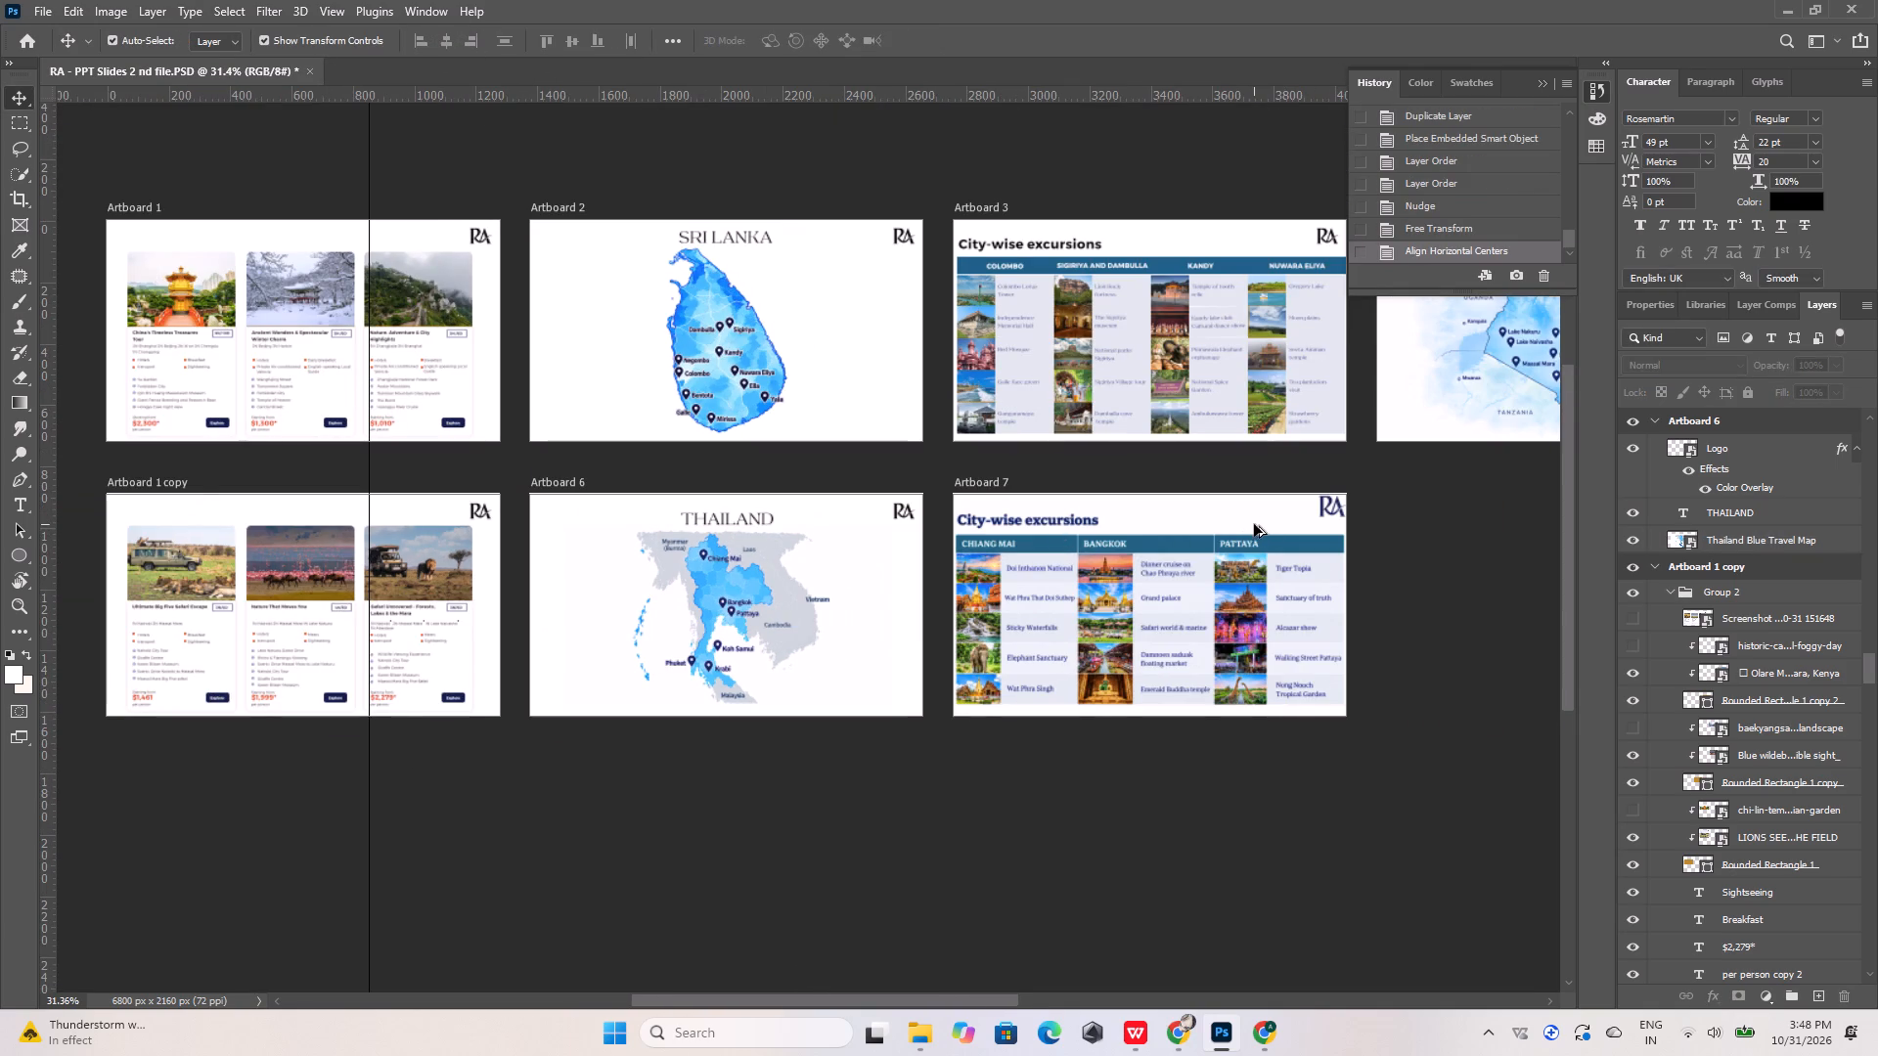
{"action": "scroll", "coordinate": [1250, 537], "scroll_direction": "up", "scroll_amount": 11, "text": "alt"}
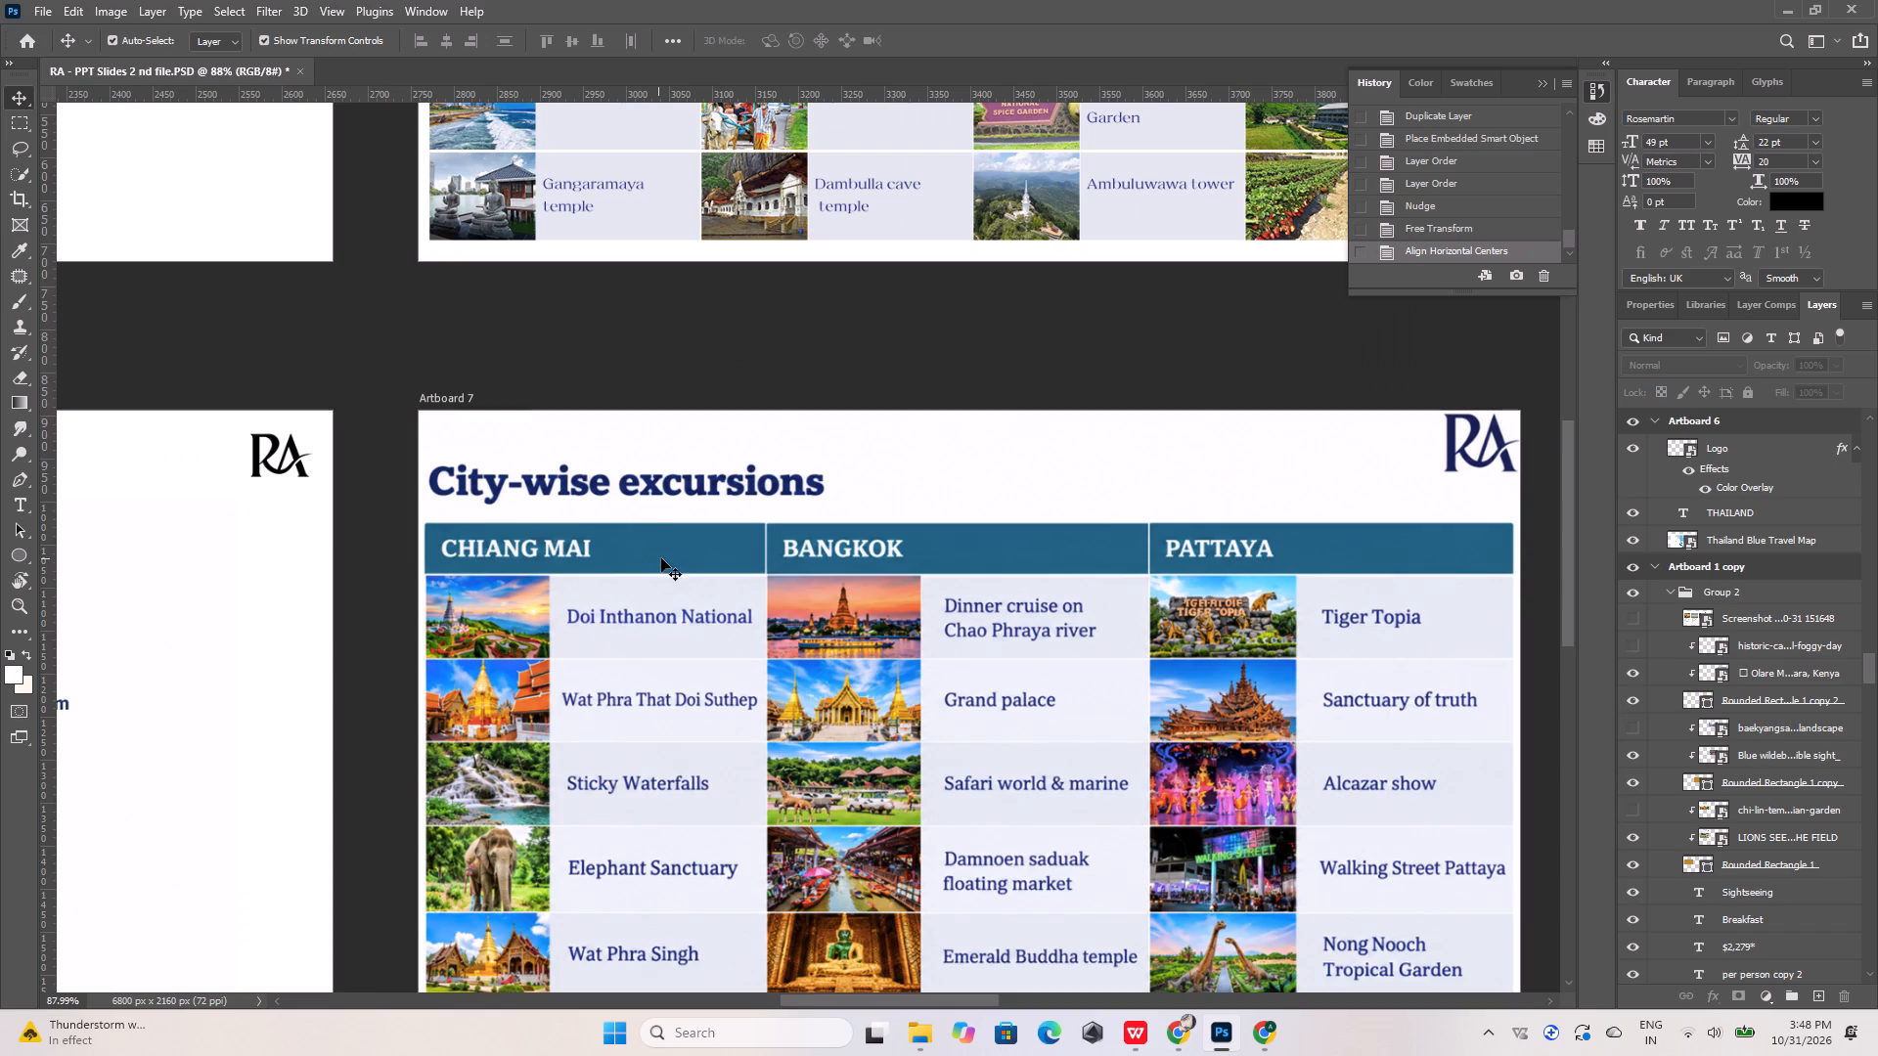
Duplicate the City-wise excursions title from Artboard 3 onto Artboard 7, over the screenshot's title.
{"action": "scroll", "coordinate": [662, 558], "scroll_direction": "down", "scroll_amount": 14, "text": "alt"}
{"action": "scroll", "coordinate": [675, 308], "scroll_direction": "up", "scroll_amount": 6, "text": "alt"}
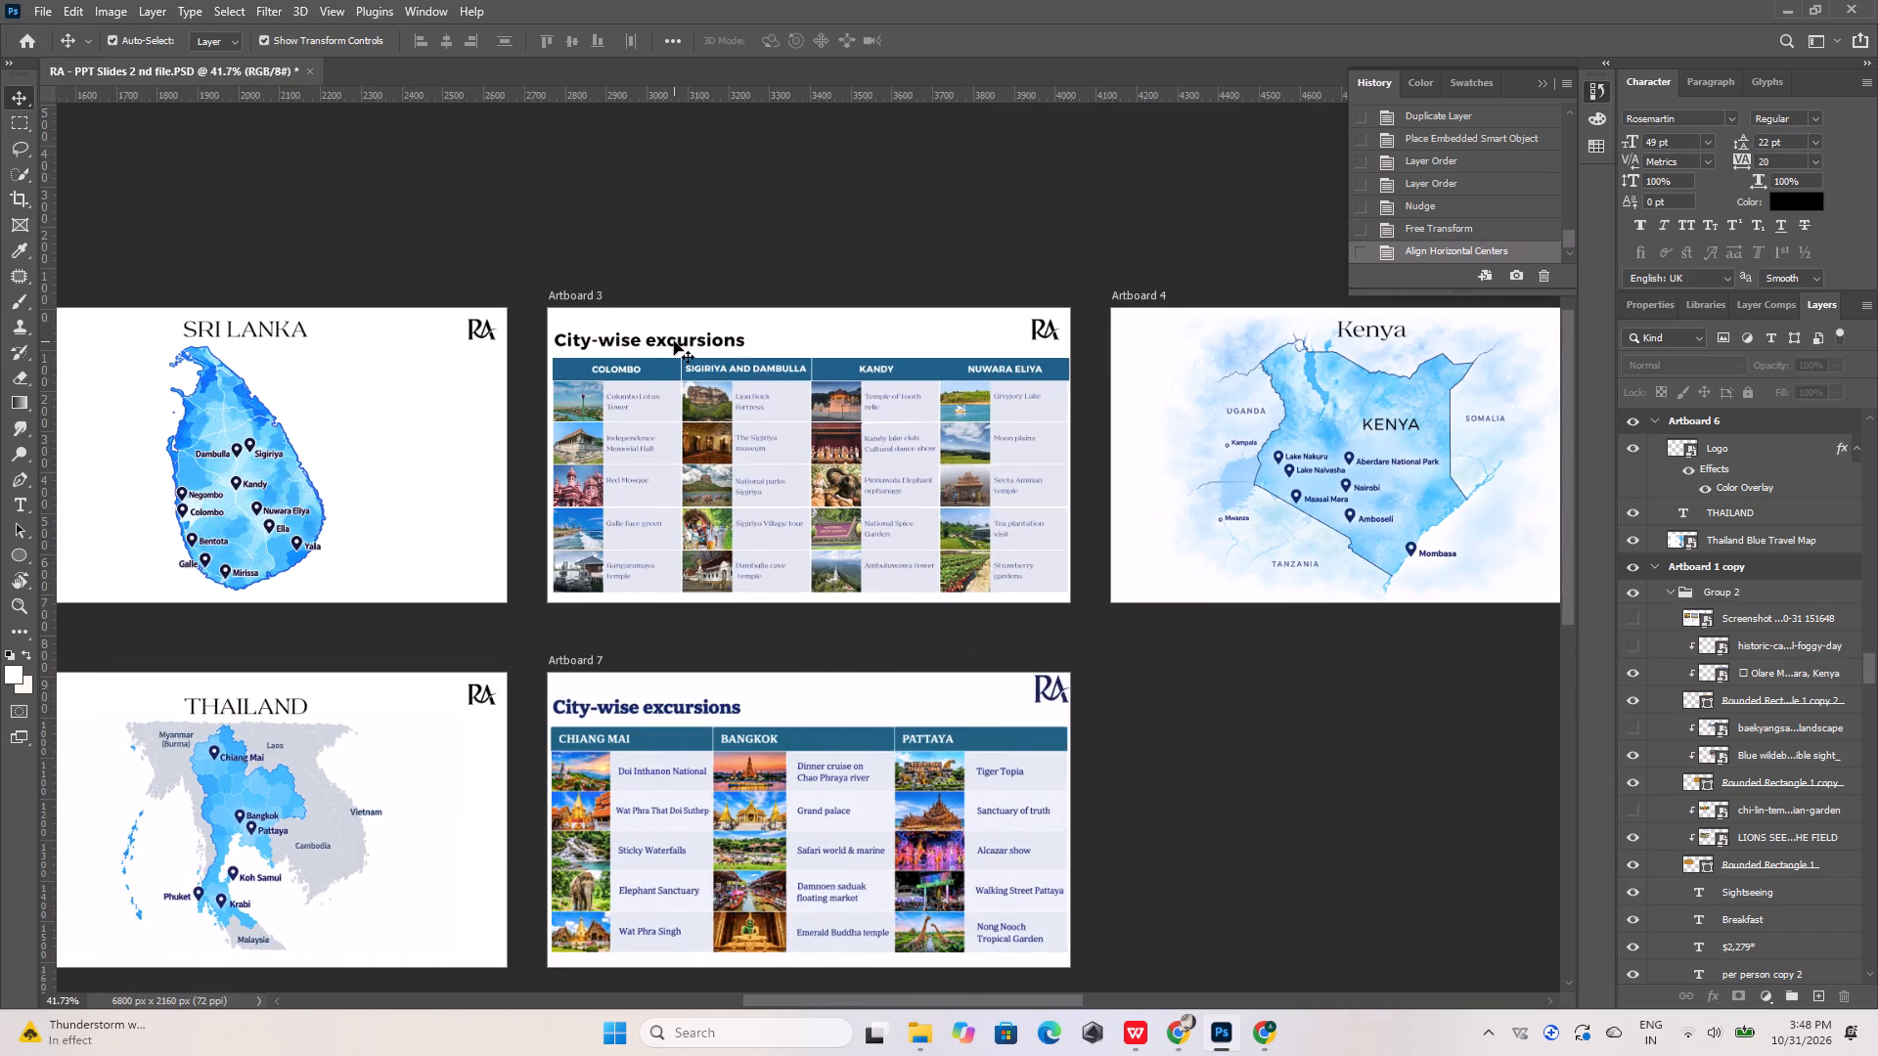
{"action": "left_click", "coordinate": [674, 341]}
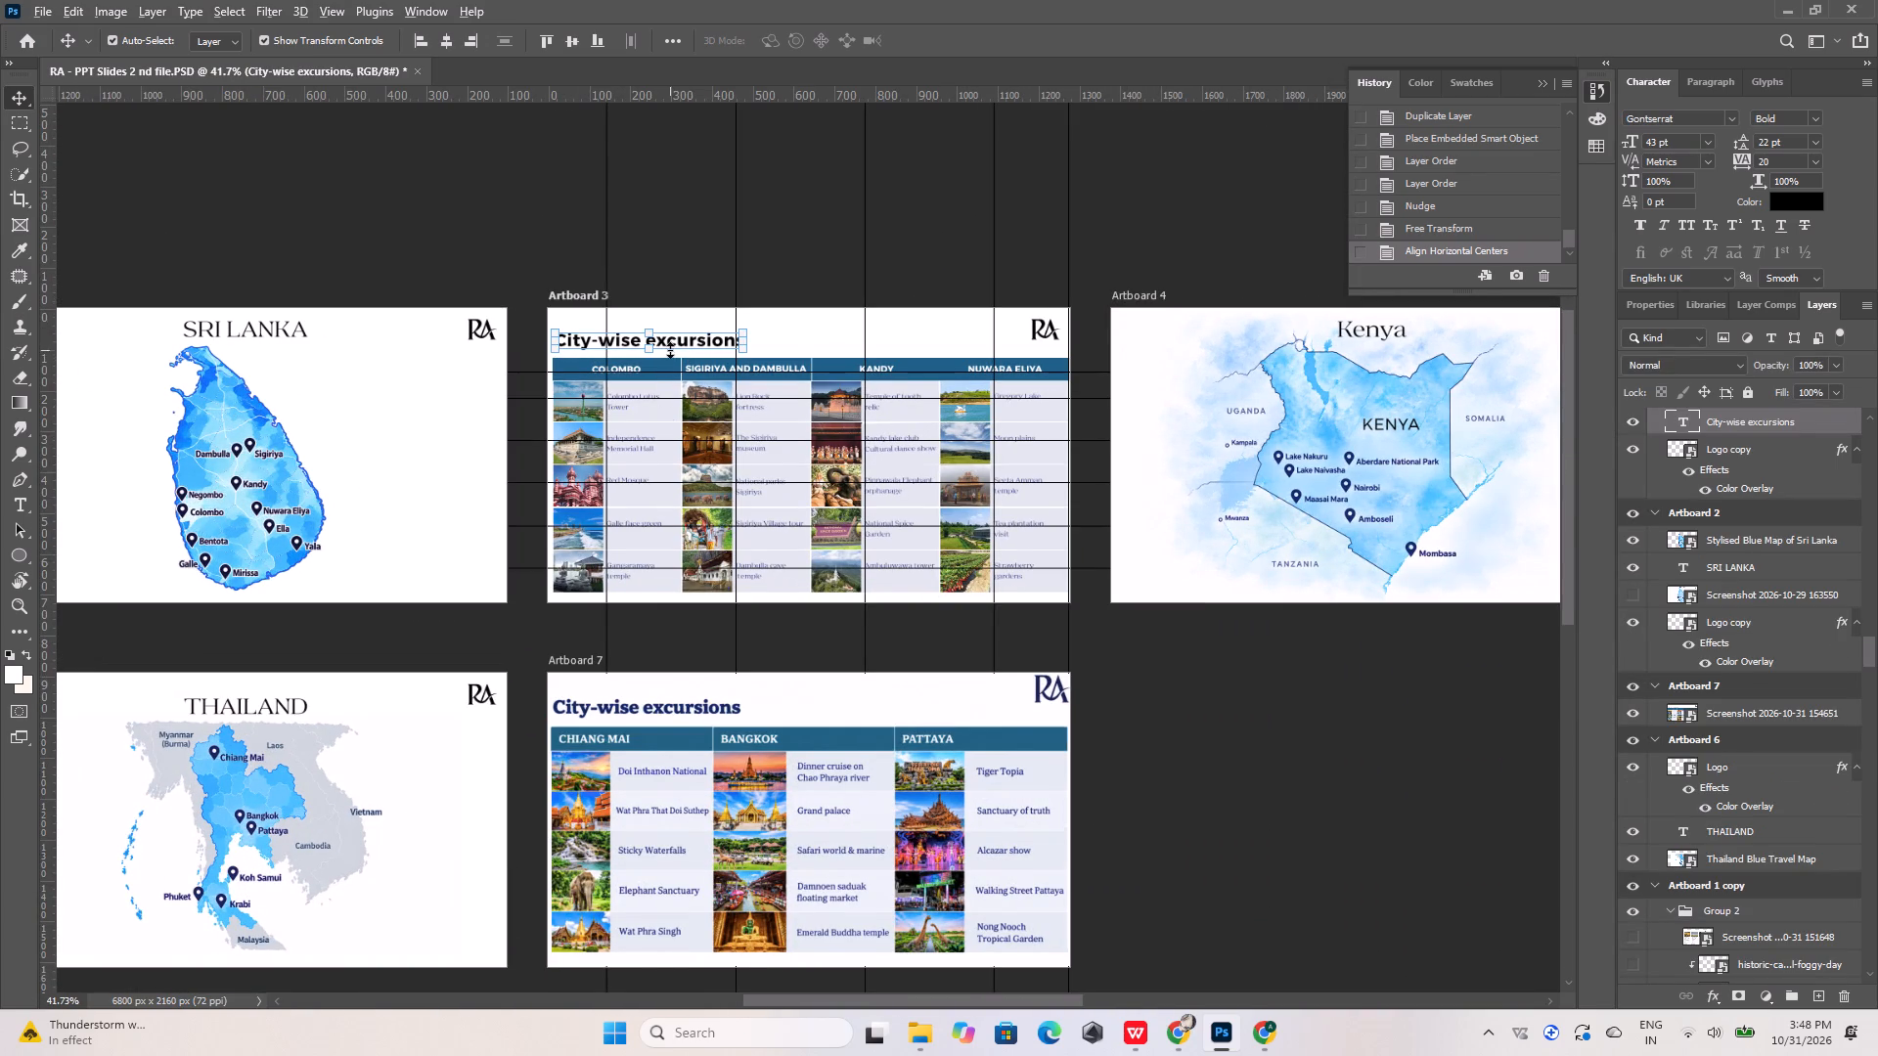
{"action": "left_click_drag", "start_coordinate": [681, 339], "coordinate": [657, 708], "text": "alt"}
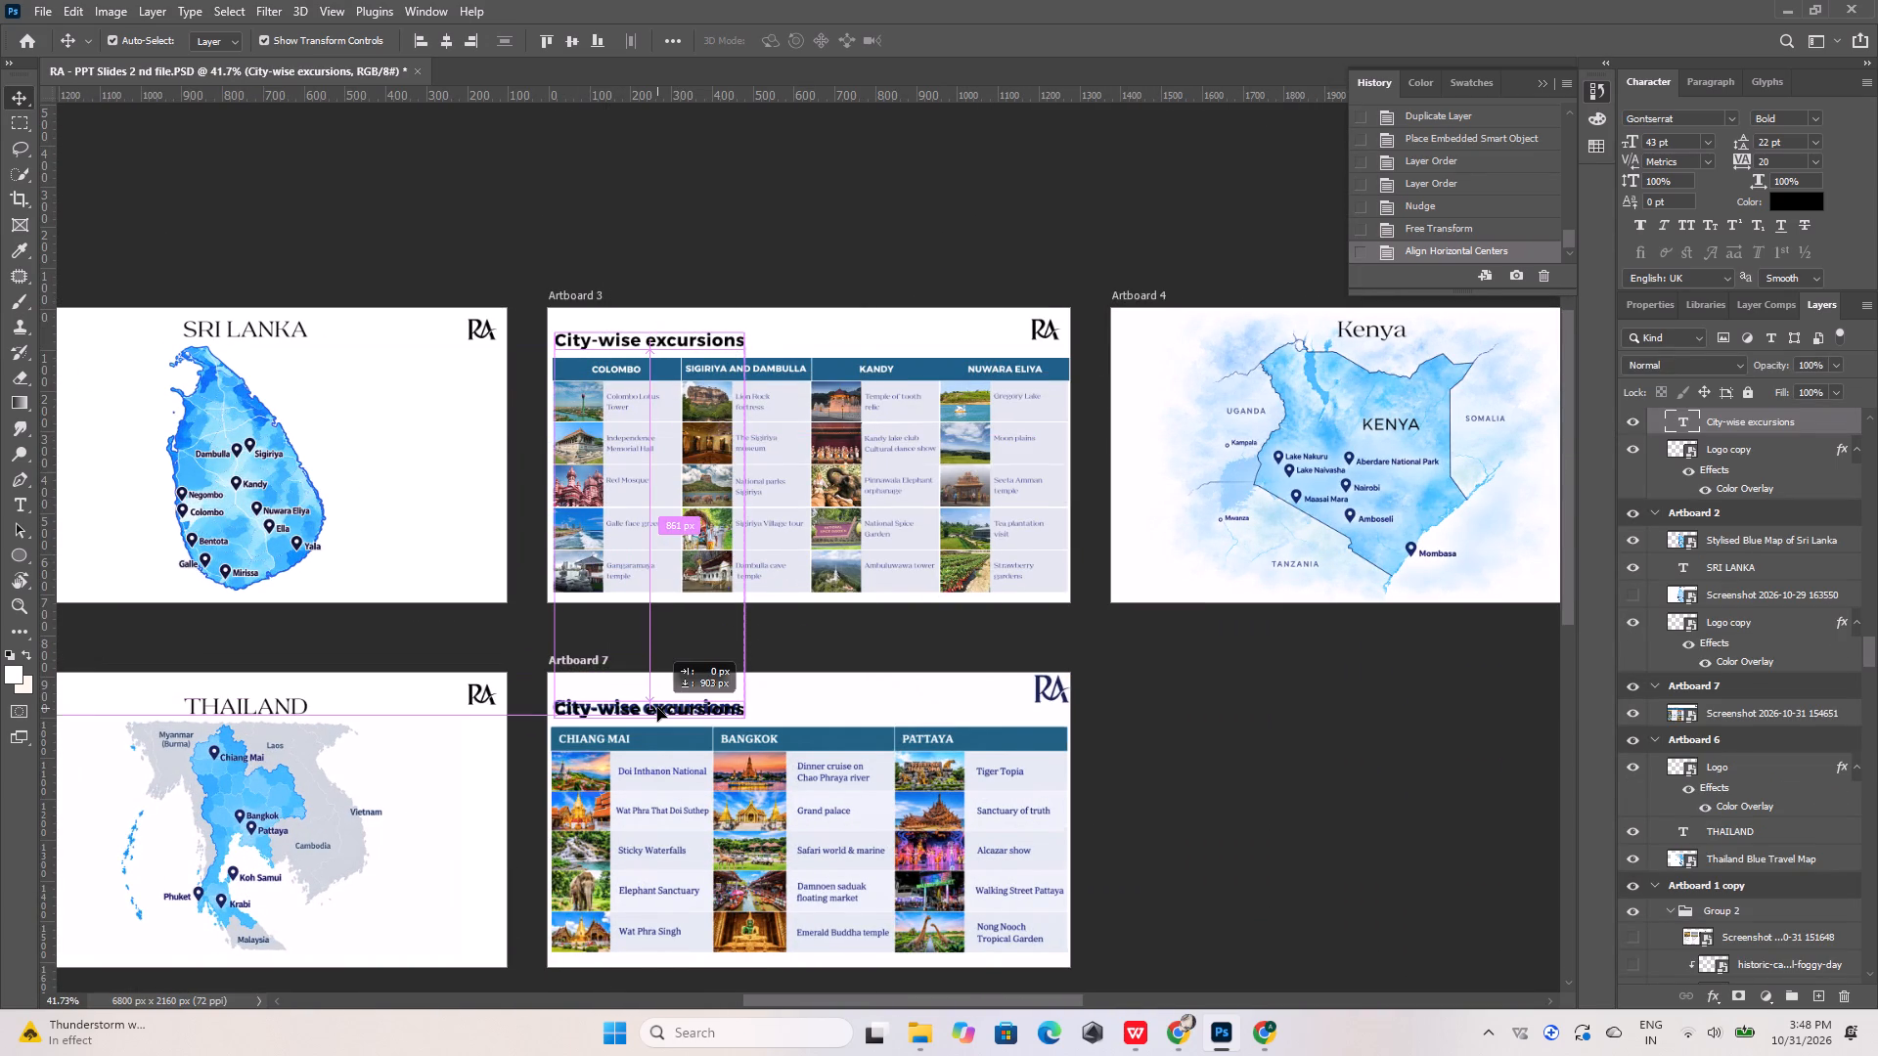
{"action": "left_click_drag", "start_coordinate": [657, 708], "coordinate": [658, 704], "text": "alt"}
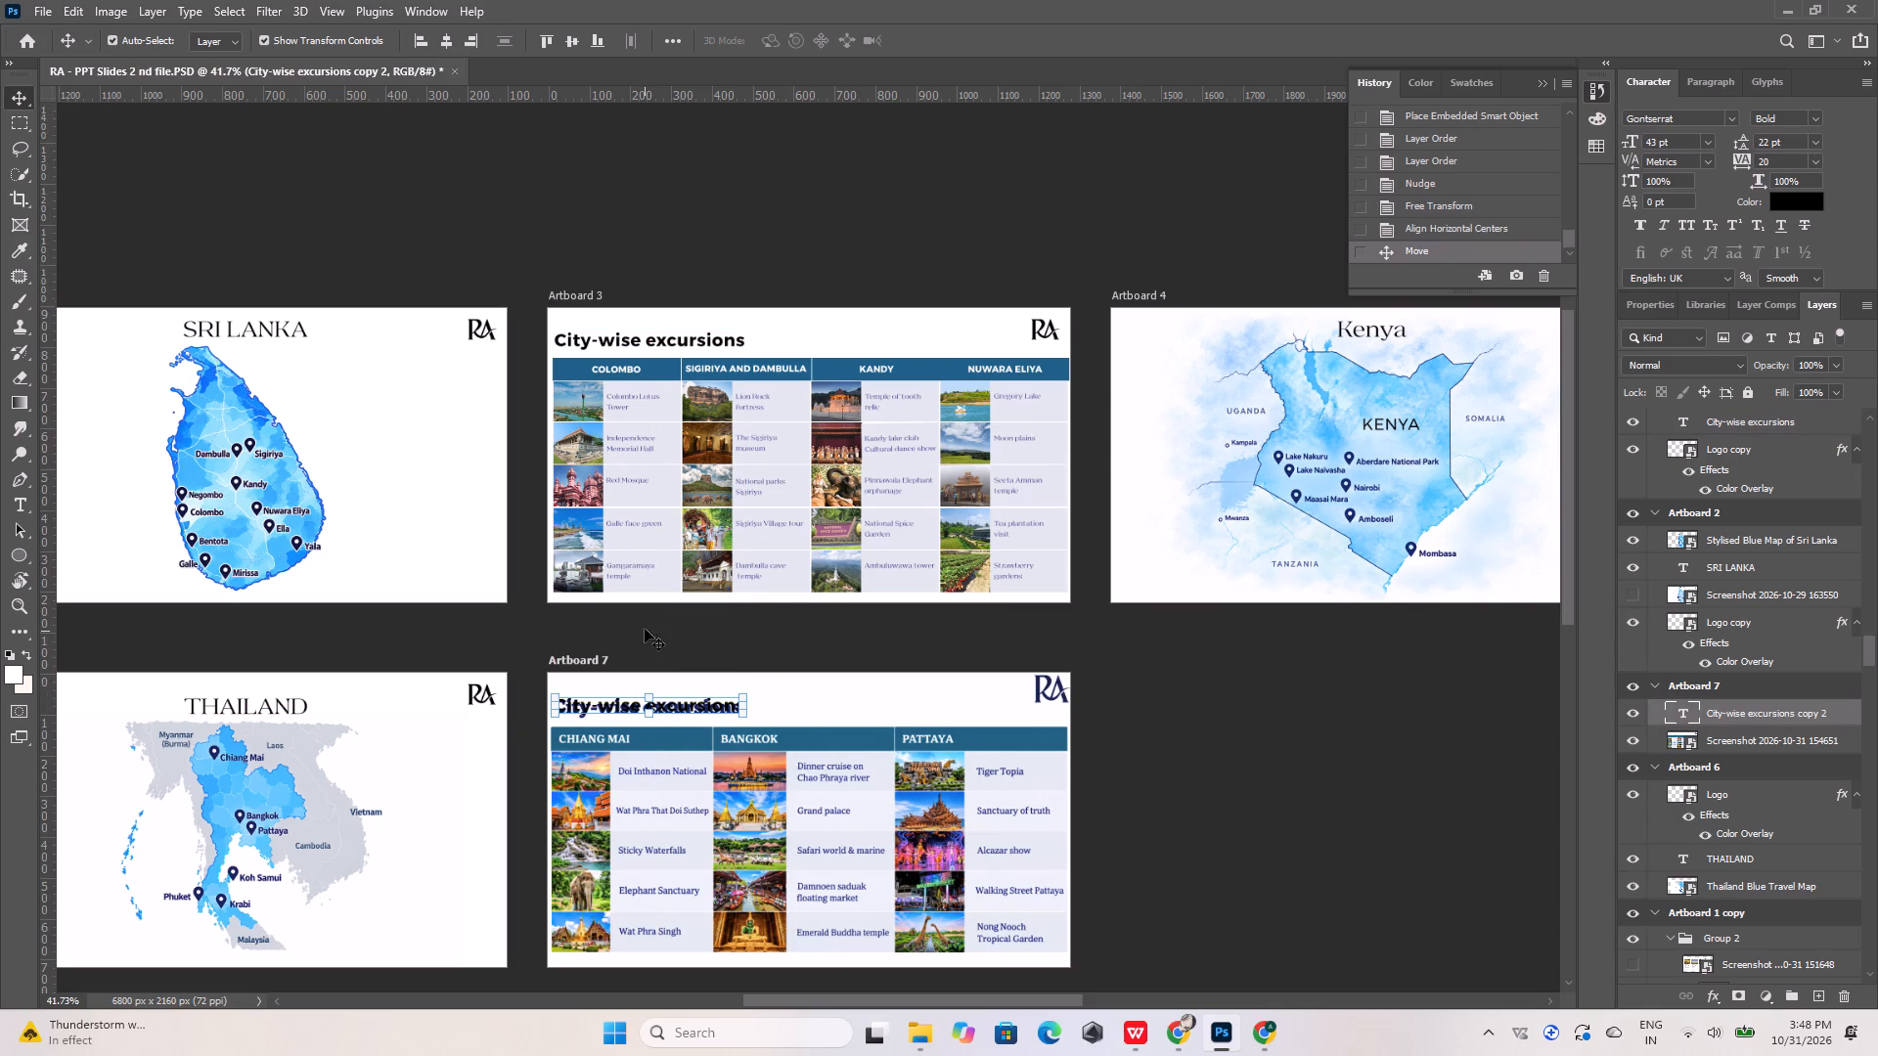
Duplicate the COLOMBO text and its blue header rectangle from Artboard 3 onto the CHIANG MAI header in Artboard 7.
{"action": "scroll", "coordinate": [641, 429], "scroll_direction": "up", "scroll_amount": 5, "text": "alt"}
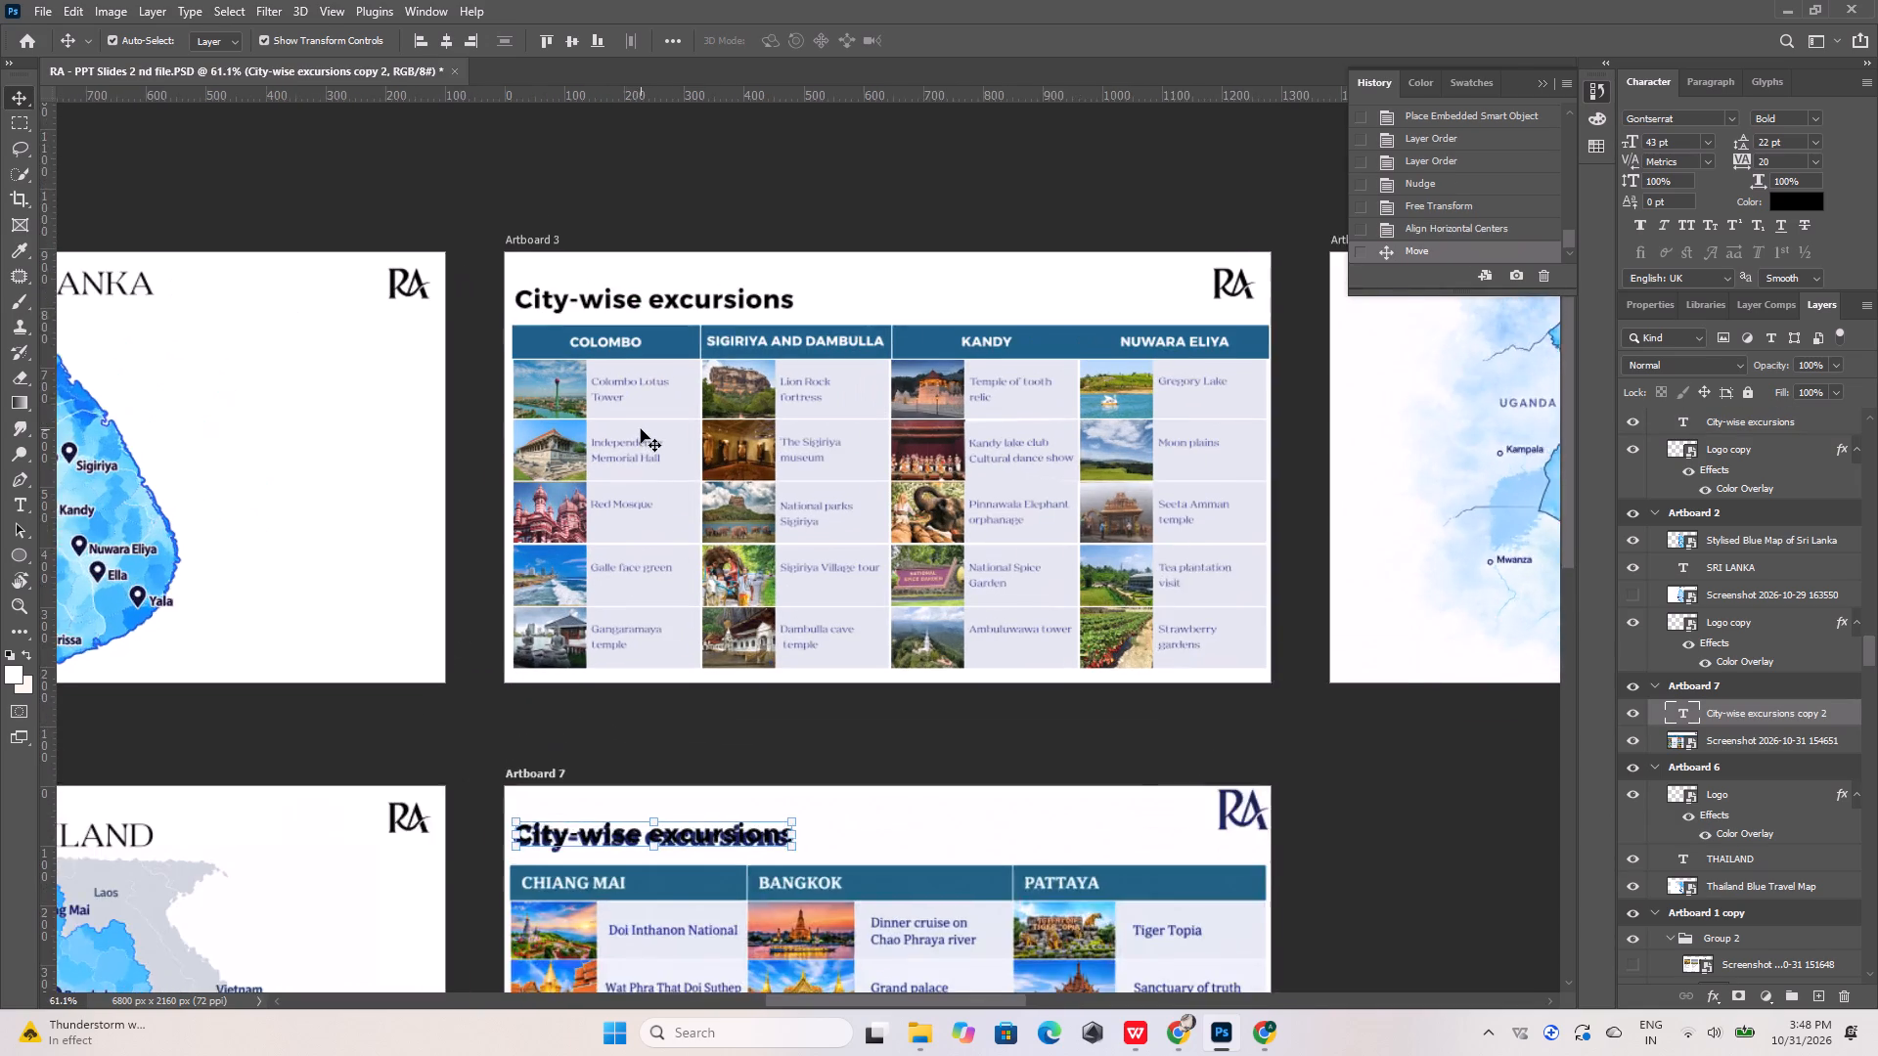
{"action": "scroll", "coordinate": [644, 403], "scroll_direction": "down", "scroll_amount": 9}
{"action": "left_click", "coordinate": [669, 188]}
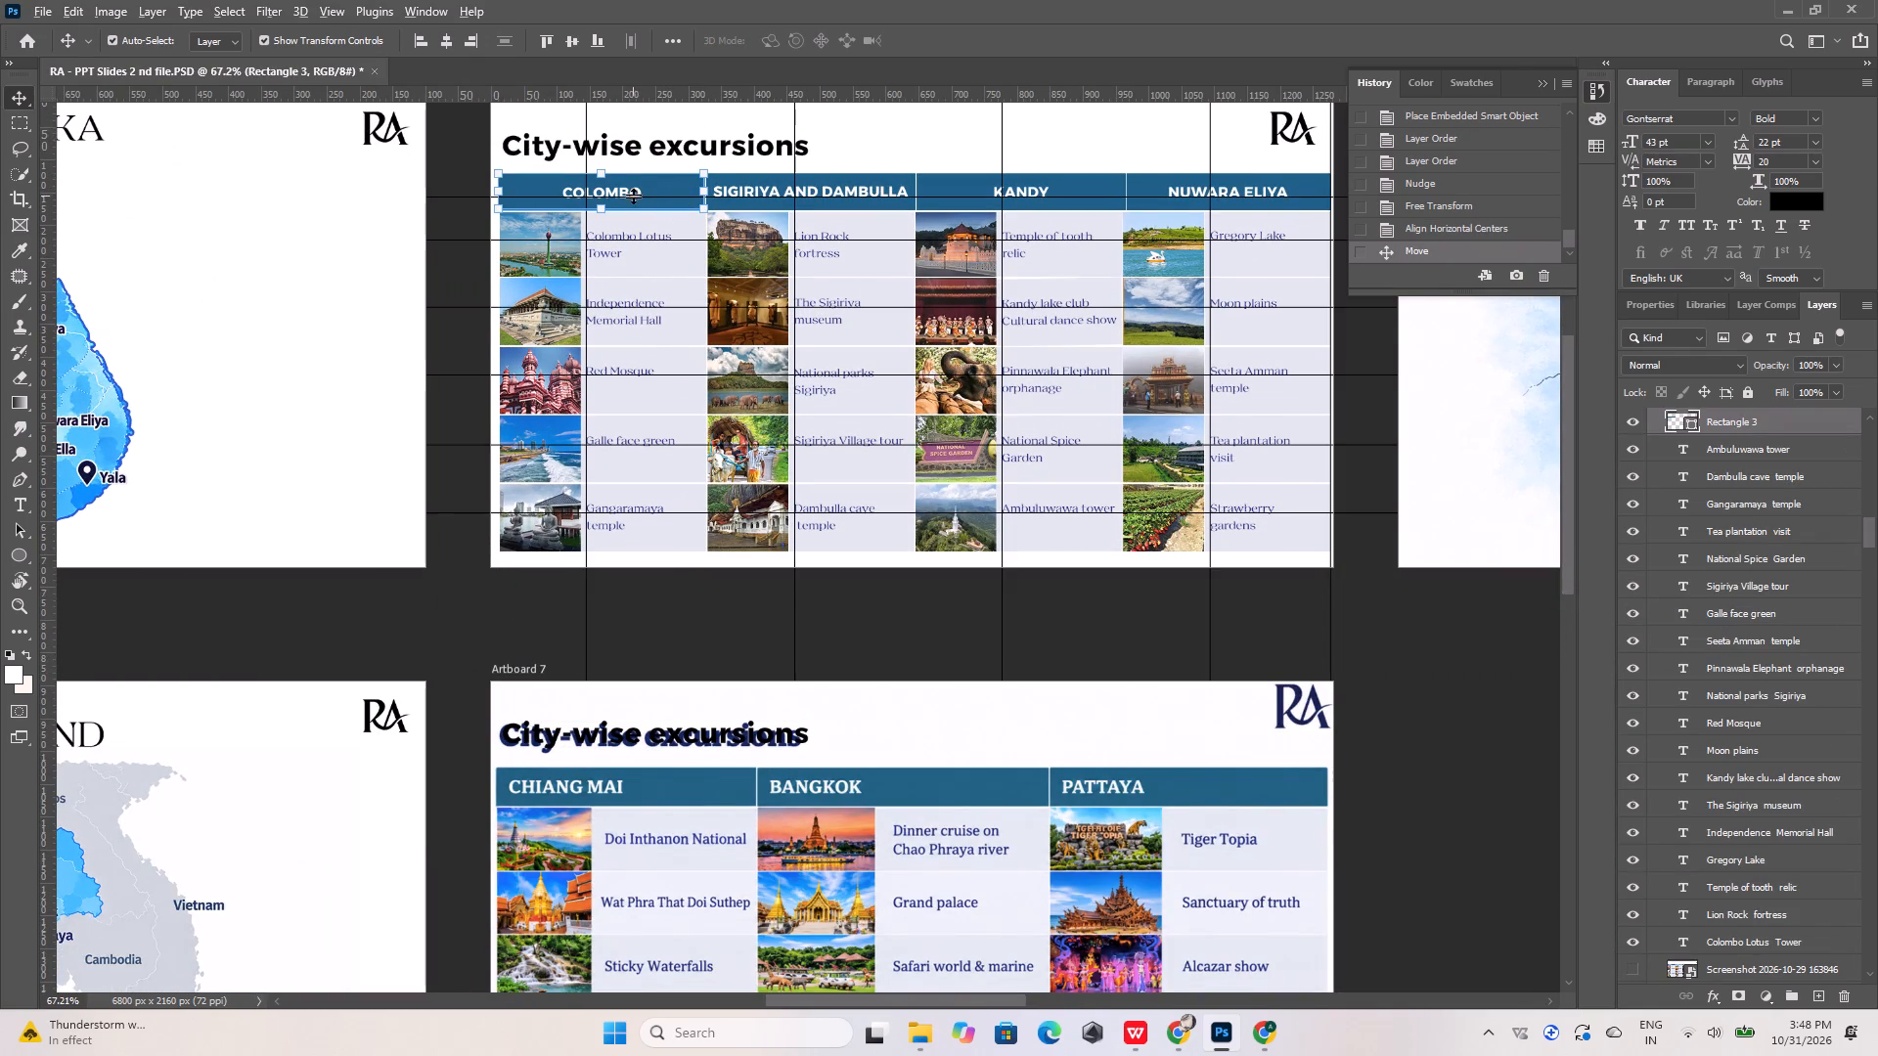
{"action": "scroll", "coordinate": [626, 194], "scroll_direction": "up", "scroll_amount": 9, "text": "alt"}
{"action": "left_click", "coordinate": [630, 182], "text": "alt"}
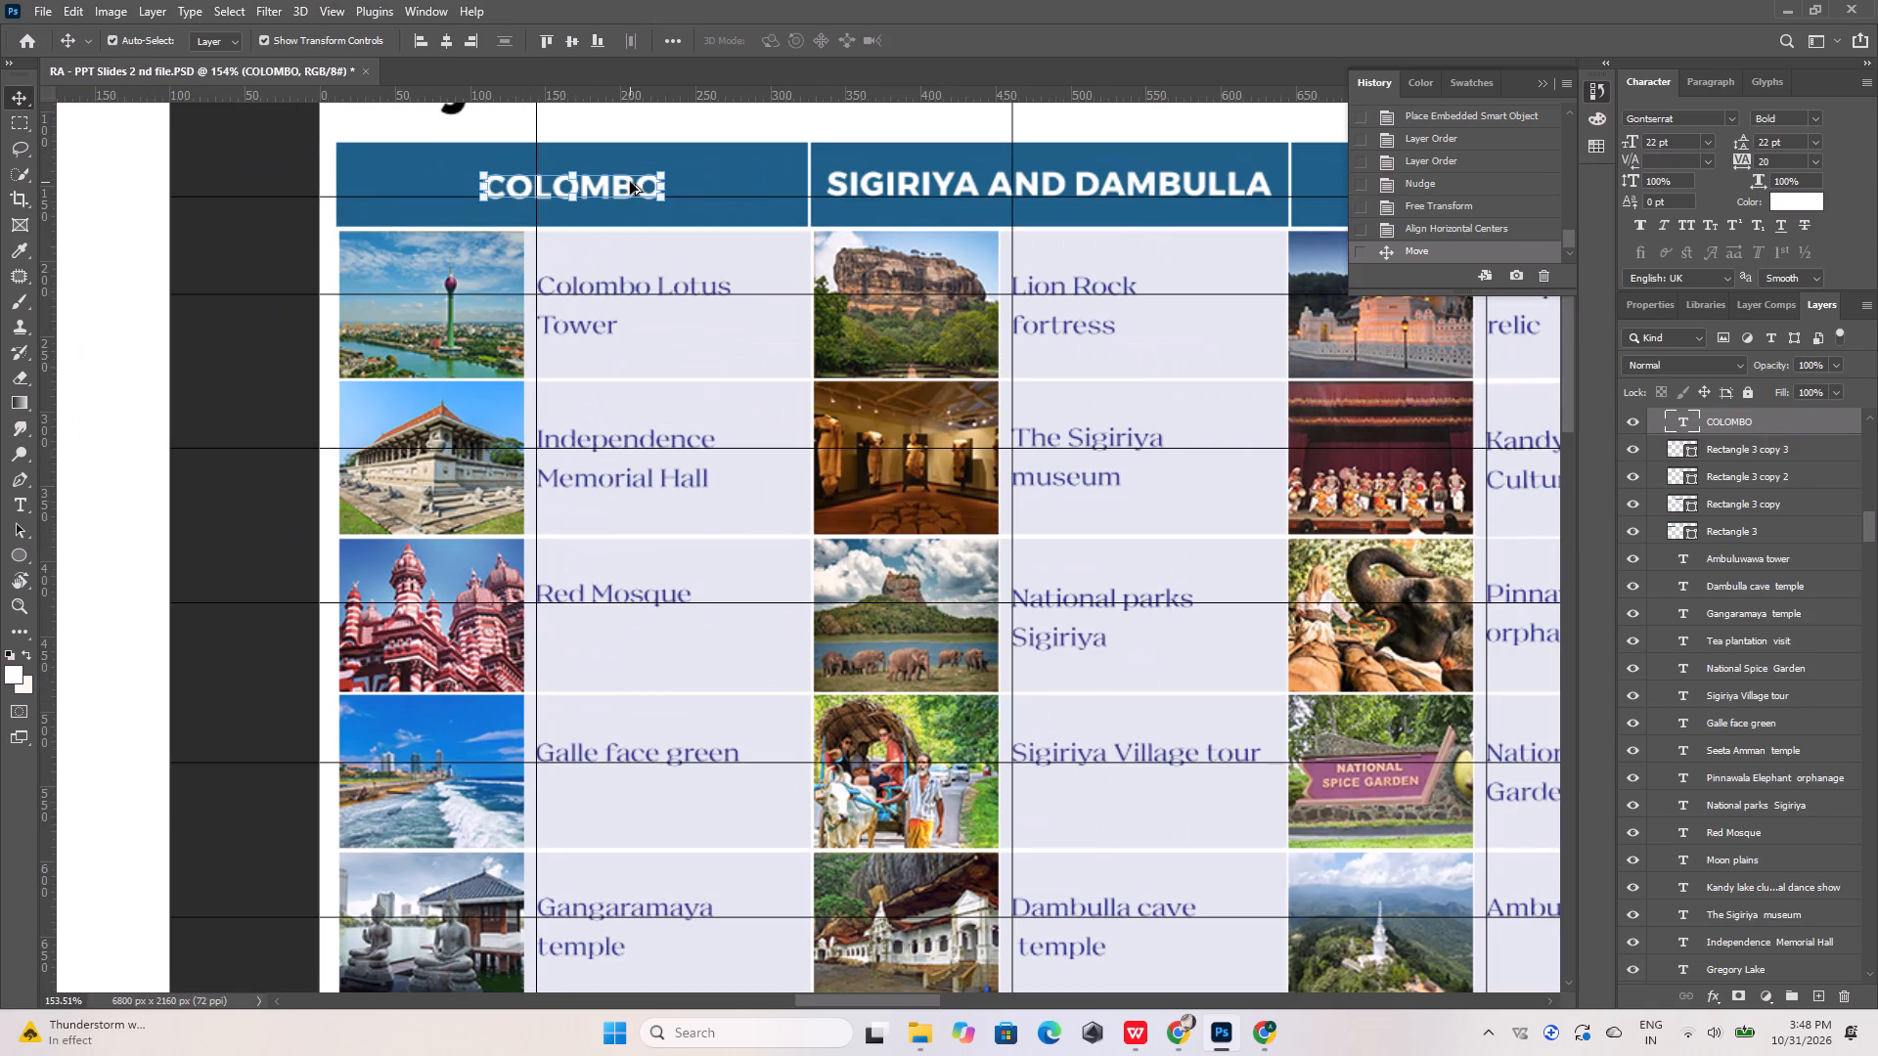
{"action": "left_click", "coordinate": [697, 165], "text": "shift"}
{"action": "scroll", "coordinate": [649, 180], "scroll_direction": "down", "scroll_amount": 9, "text": "alt"}
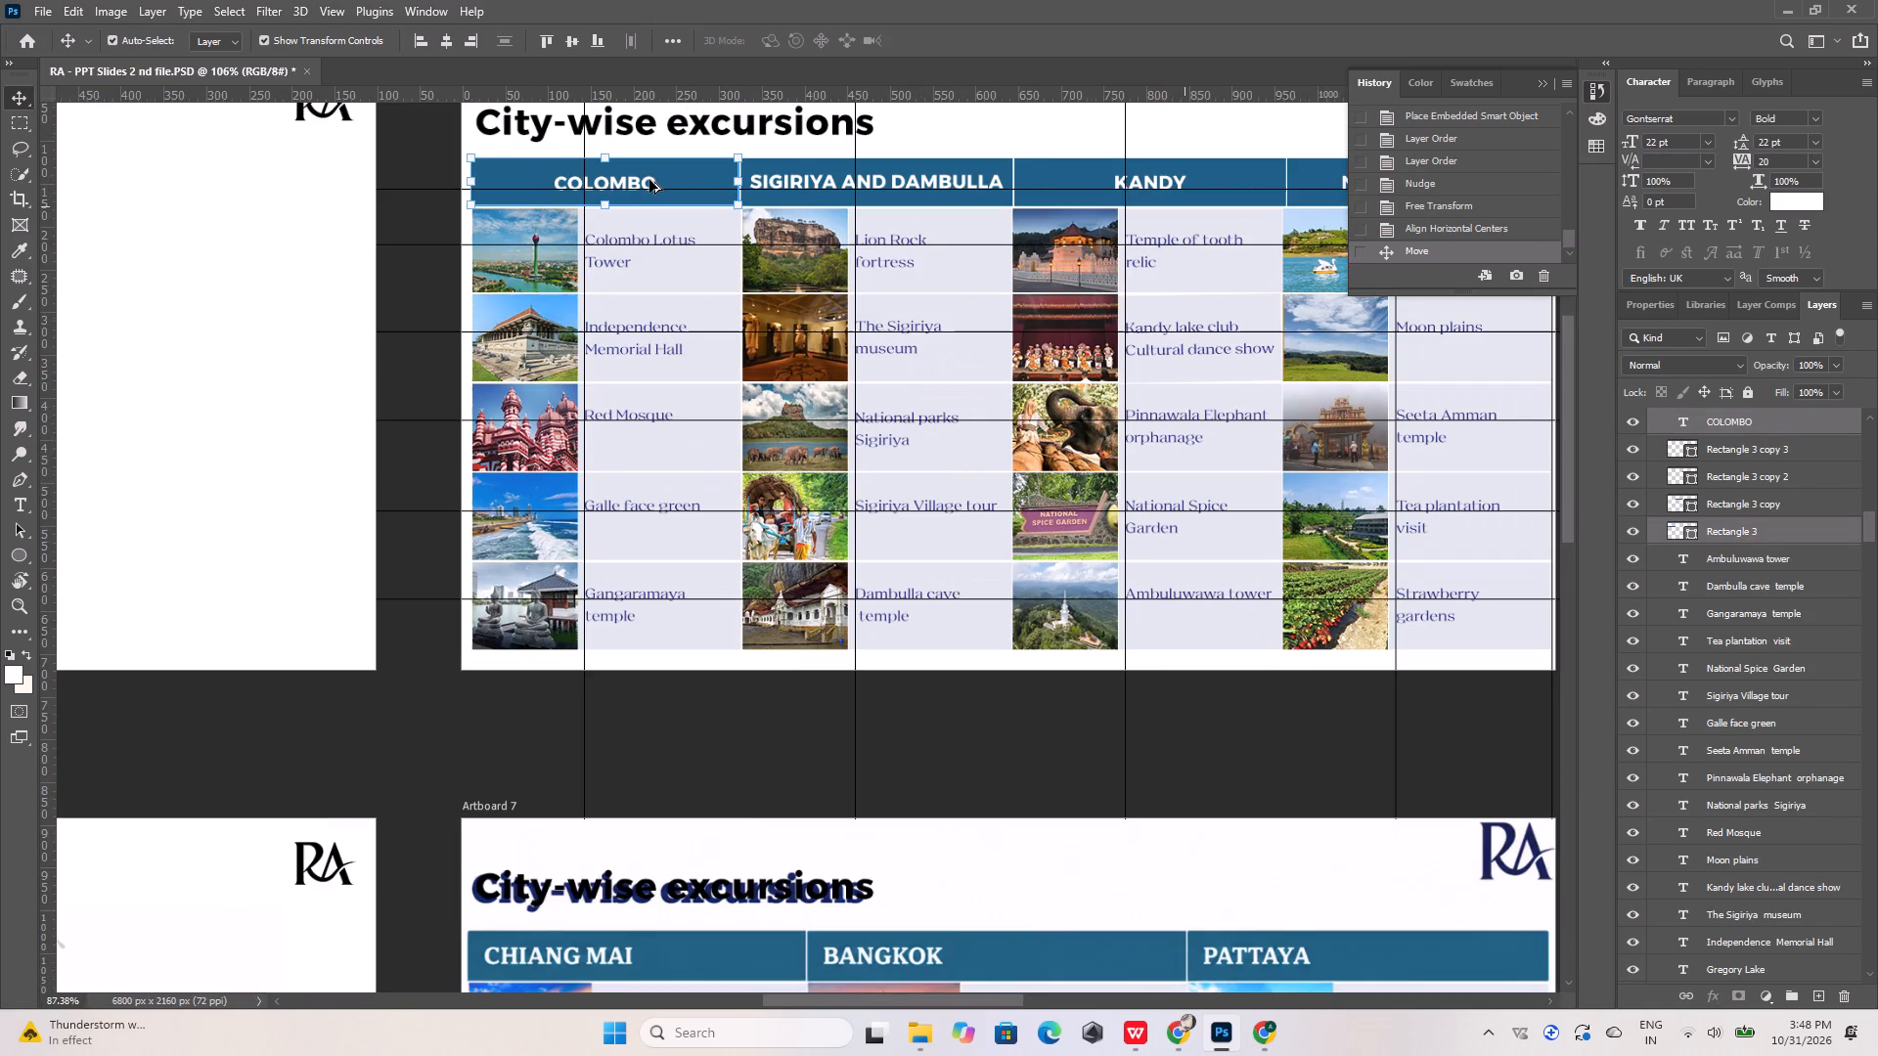
{"action": "left_click_drag", "start_coordinate": [649, 180], "coordinate": [649, 778], "text": "alt"}
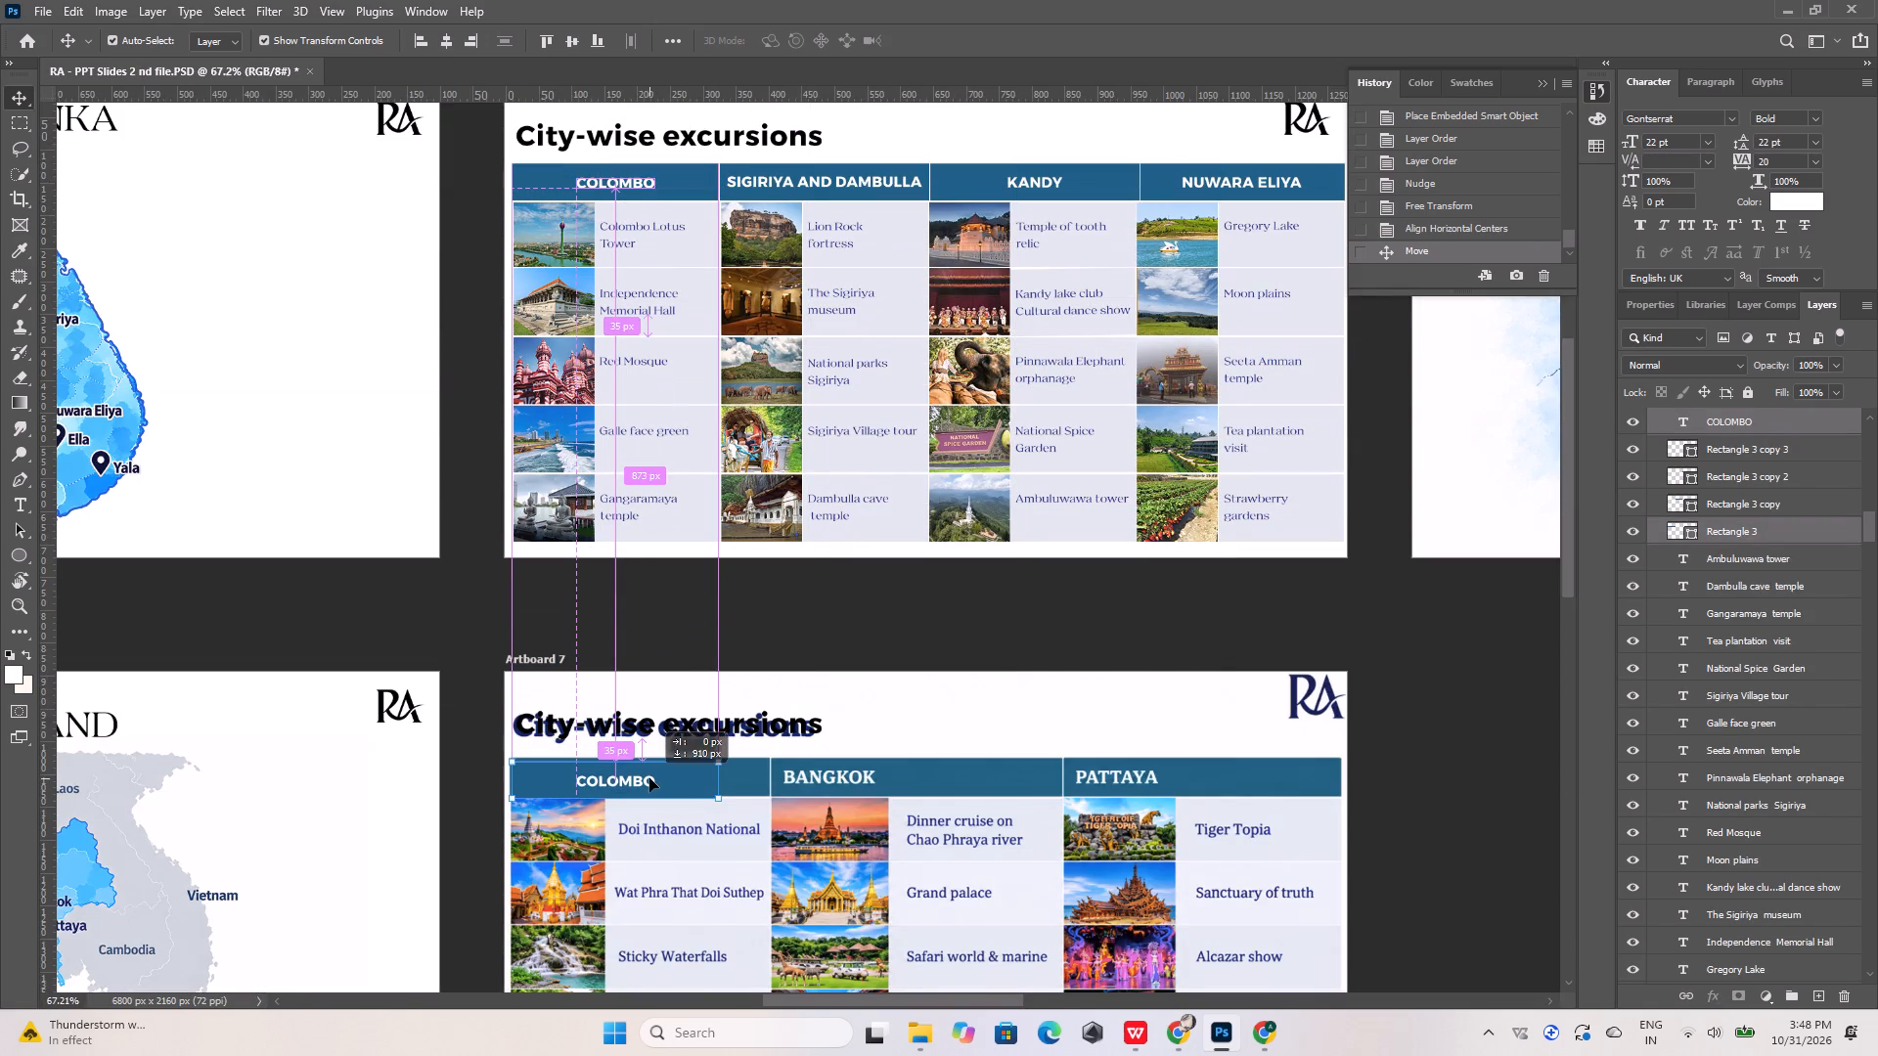
{"action": "left_click_drag", "start_coordinate": [649, 778], "coordinate": [654, 773], "text": "alt"}
Nudge the copied COLOMBO text and rectangle left and slightly down to line up with the screenshot's first header cell.
{"action": "scroll", "coordinate": [608, 783], "scroll_direction": "up", "scroll_amount": 11, "text": "alt"}
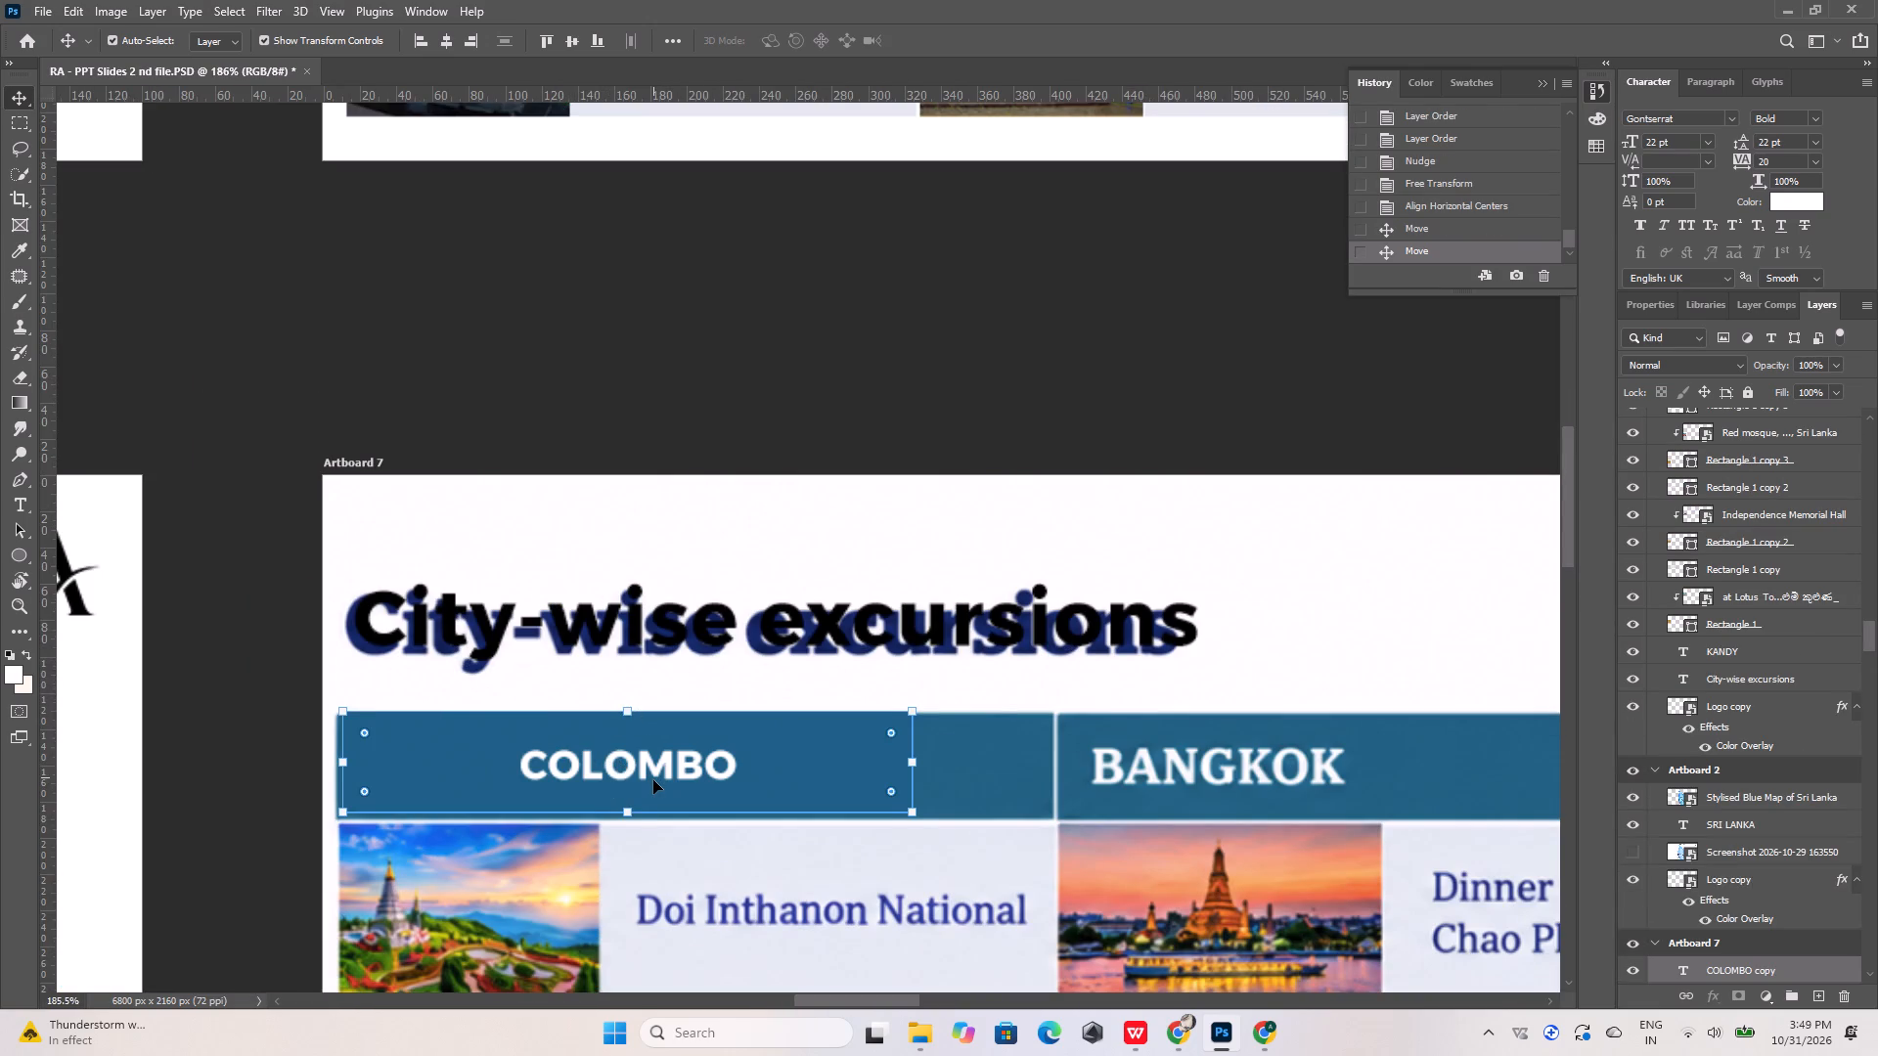
{"action": "key", "text": "Left"}
{"action": "key", "text": "Left"}
{"action": "key", "text": "Left"}
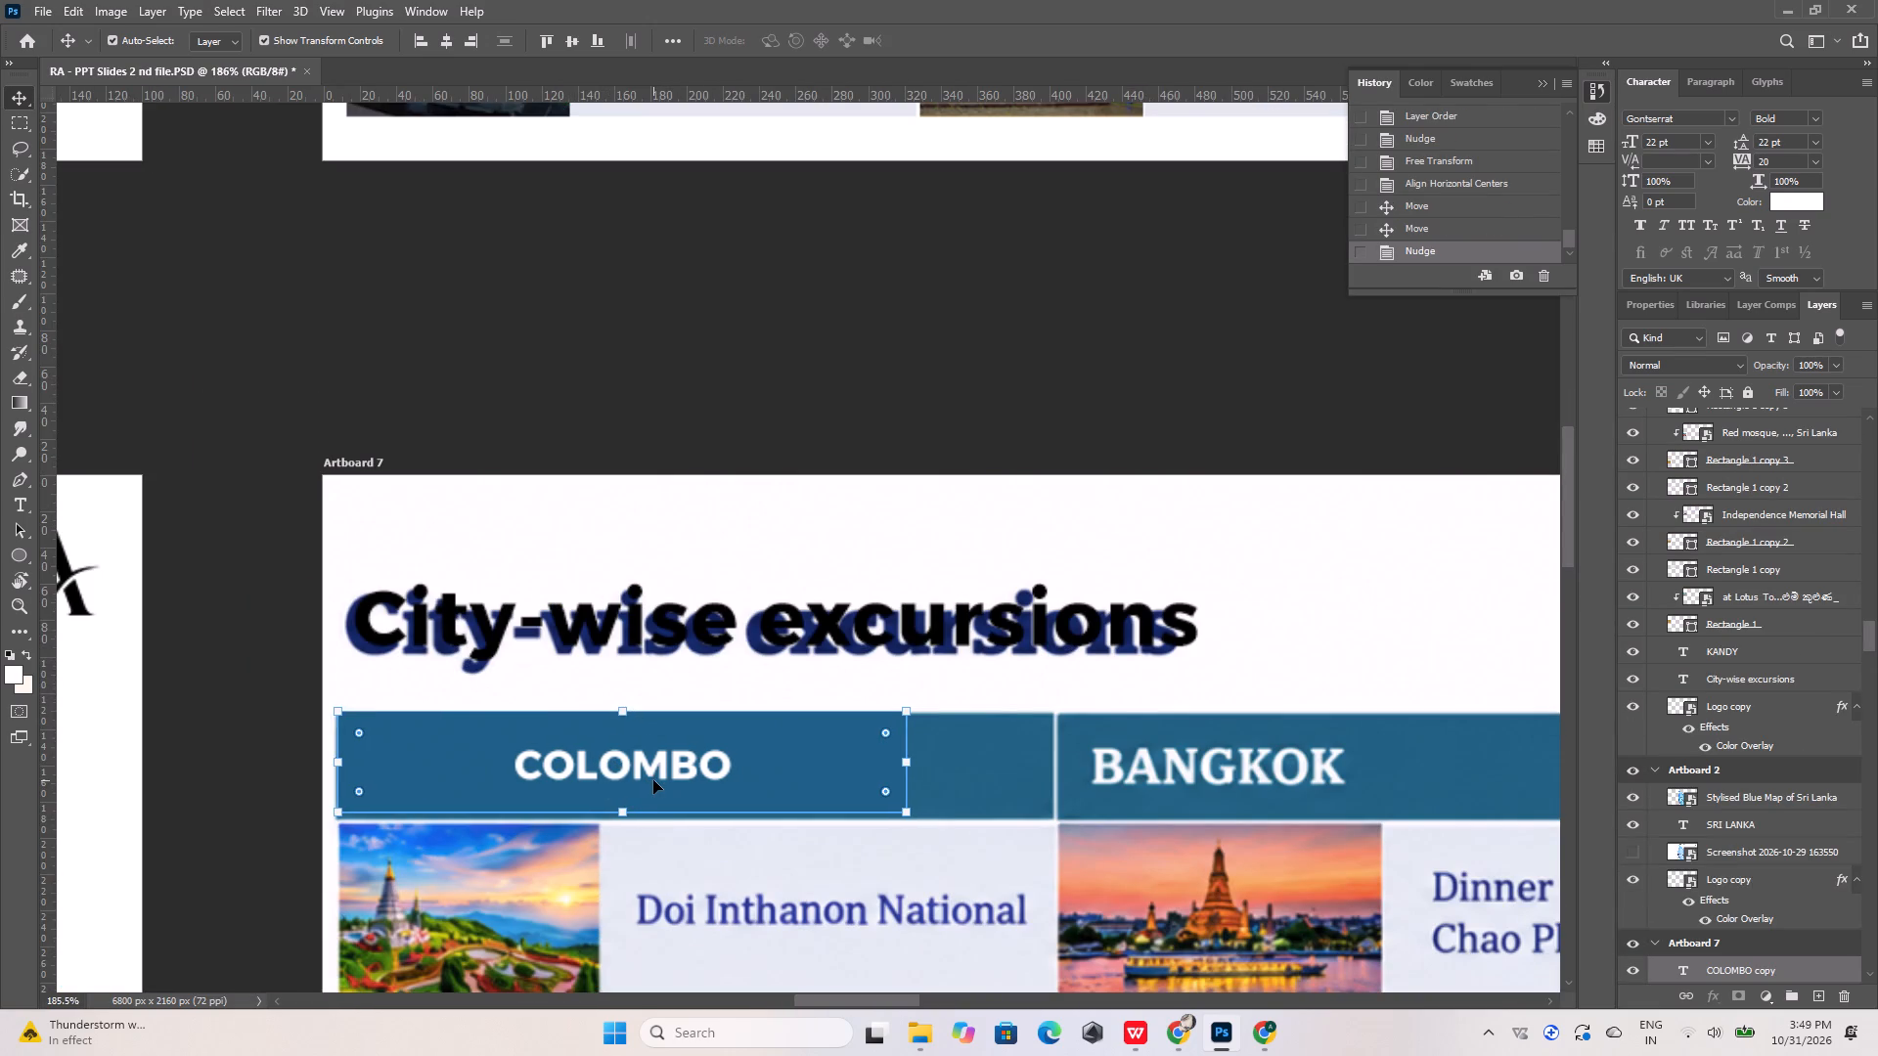
{"action": "left_click", "coordinate": [971, 791]}
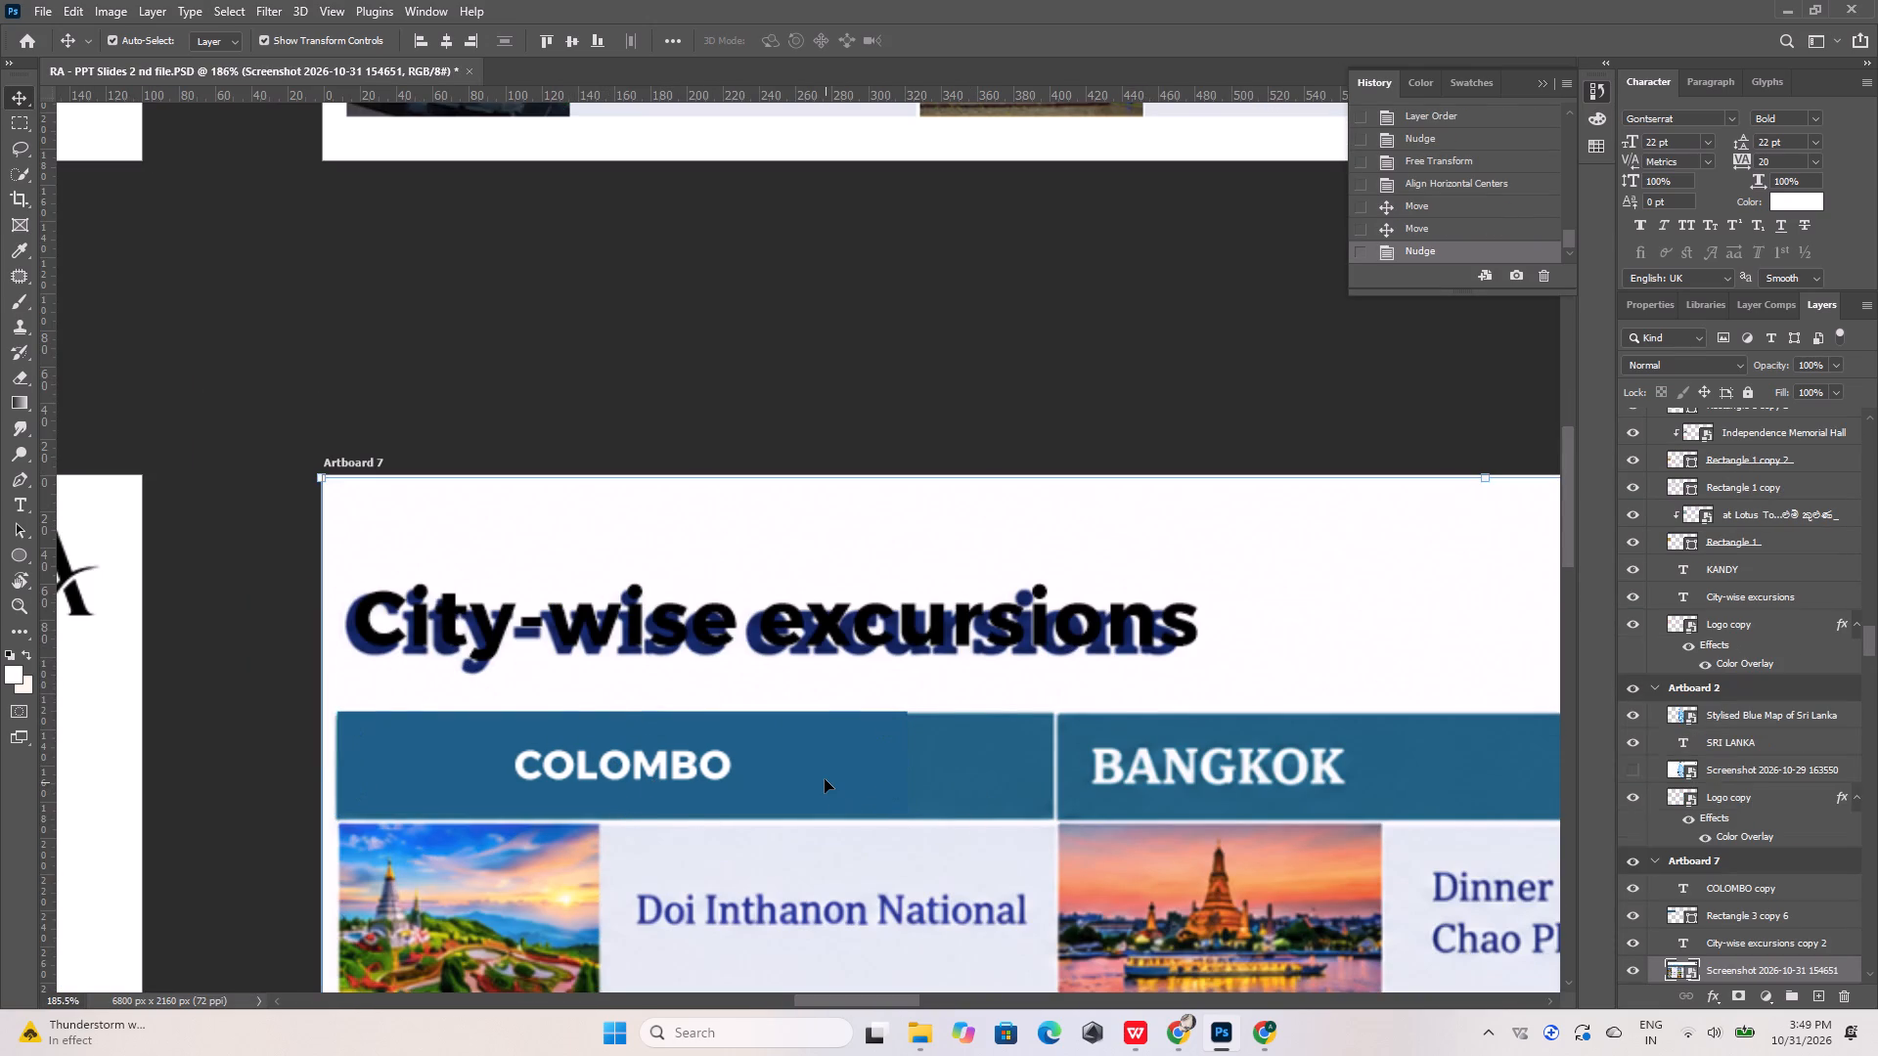
{"action": "left_click", "coordinate": [825, 779]}
{"action": "scroll", "coordinate": [831, 745], "scroll_direction": "up", "scroll_amount": 10, "text": "alt"}
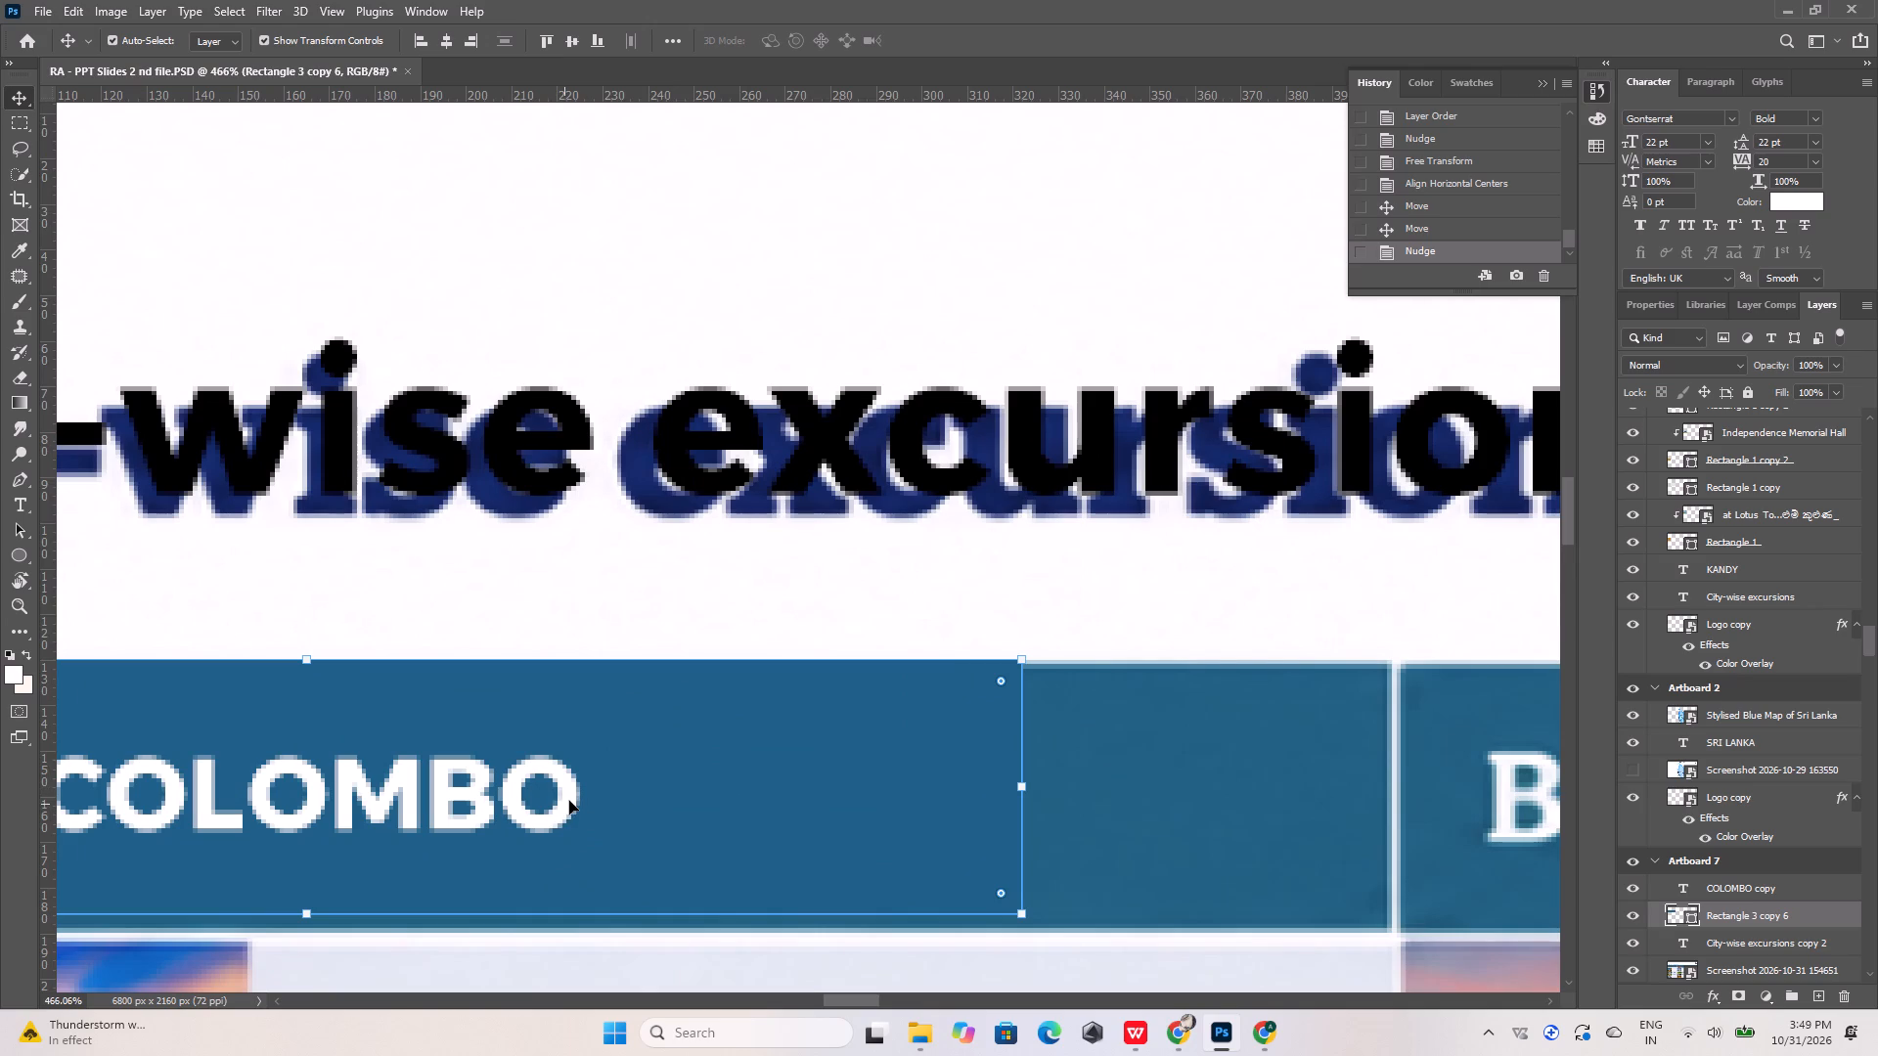
{"action": "left_click", "coordinate": [569, 801], "text": "shift"}
{"action": "key", "text": "Down"}
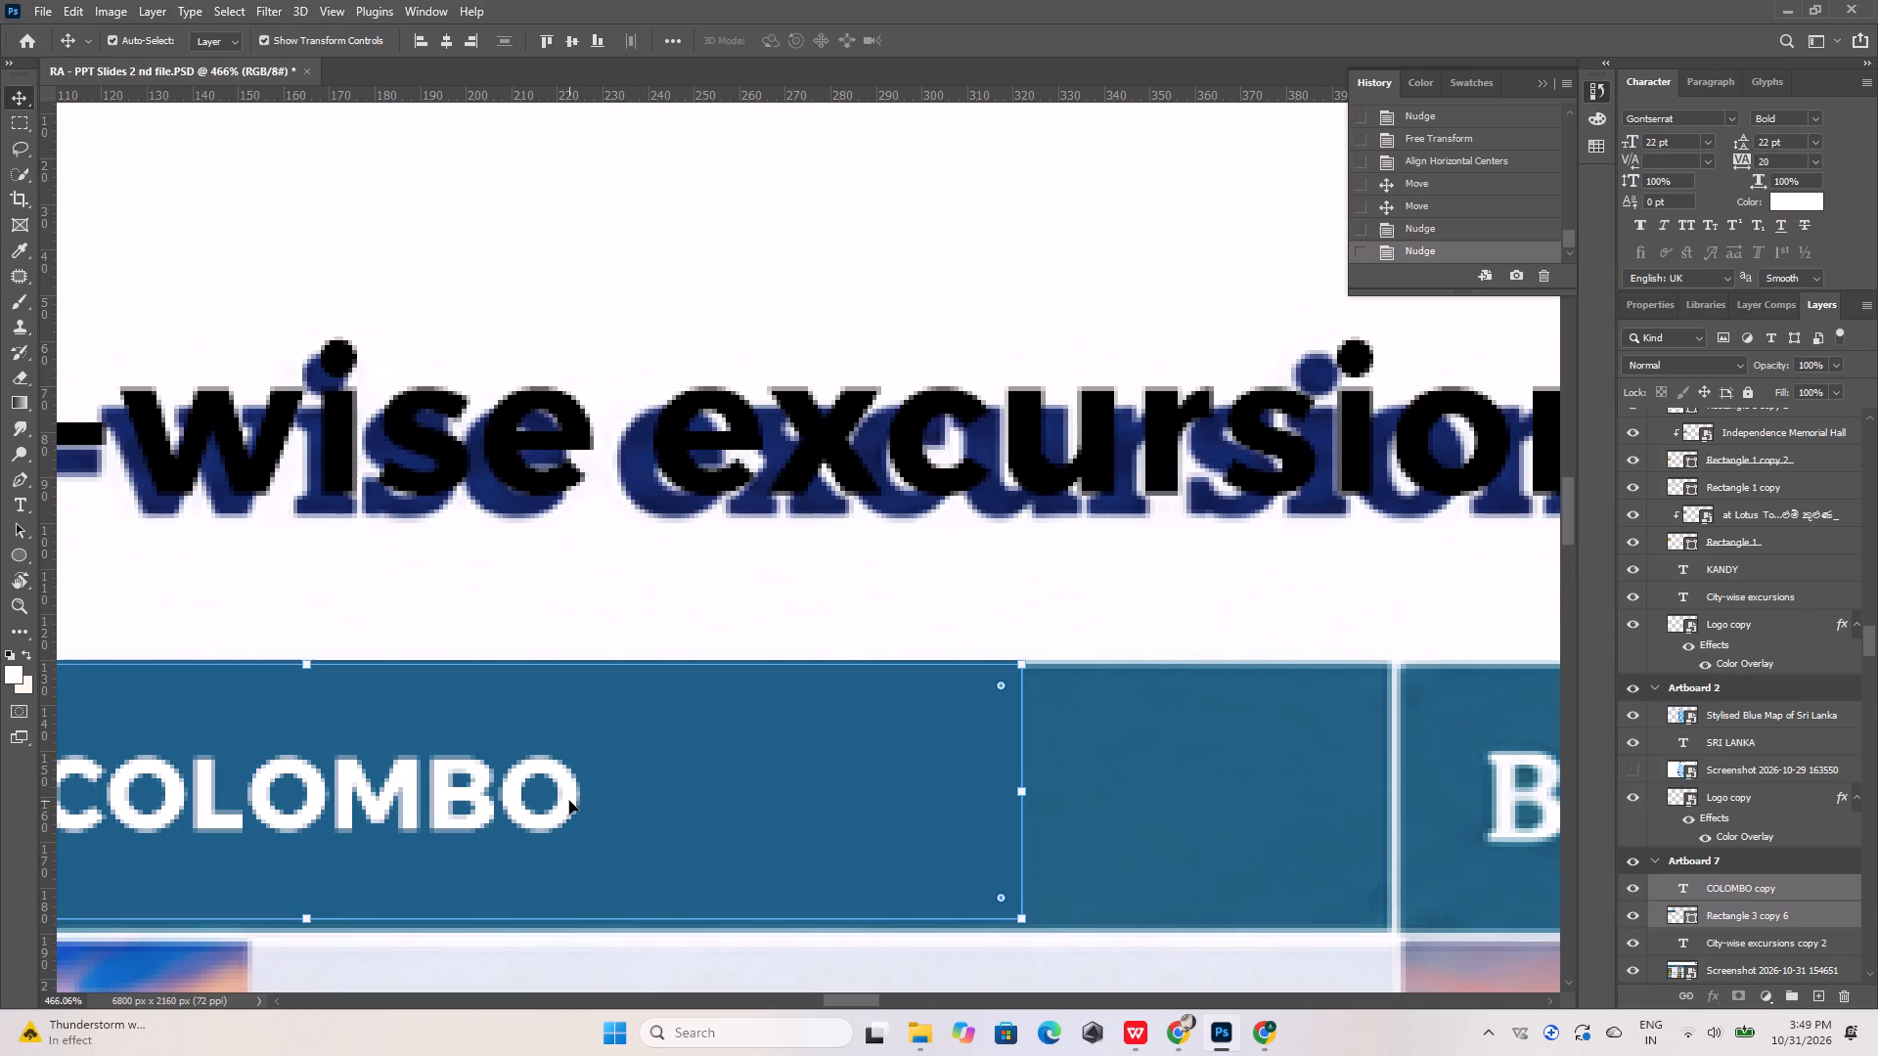
Stretch the copied COLOMBO text and rectangle to 103.57% height, down to the bottom edge of the header row.
{"action": "left_click", "coordinate": [776, 797]}
{"action": "left_click_drag", "start_coordinate": [316, 921], "coordinate": [320, 935]}
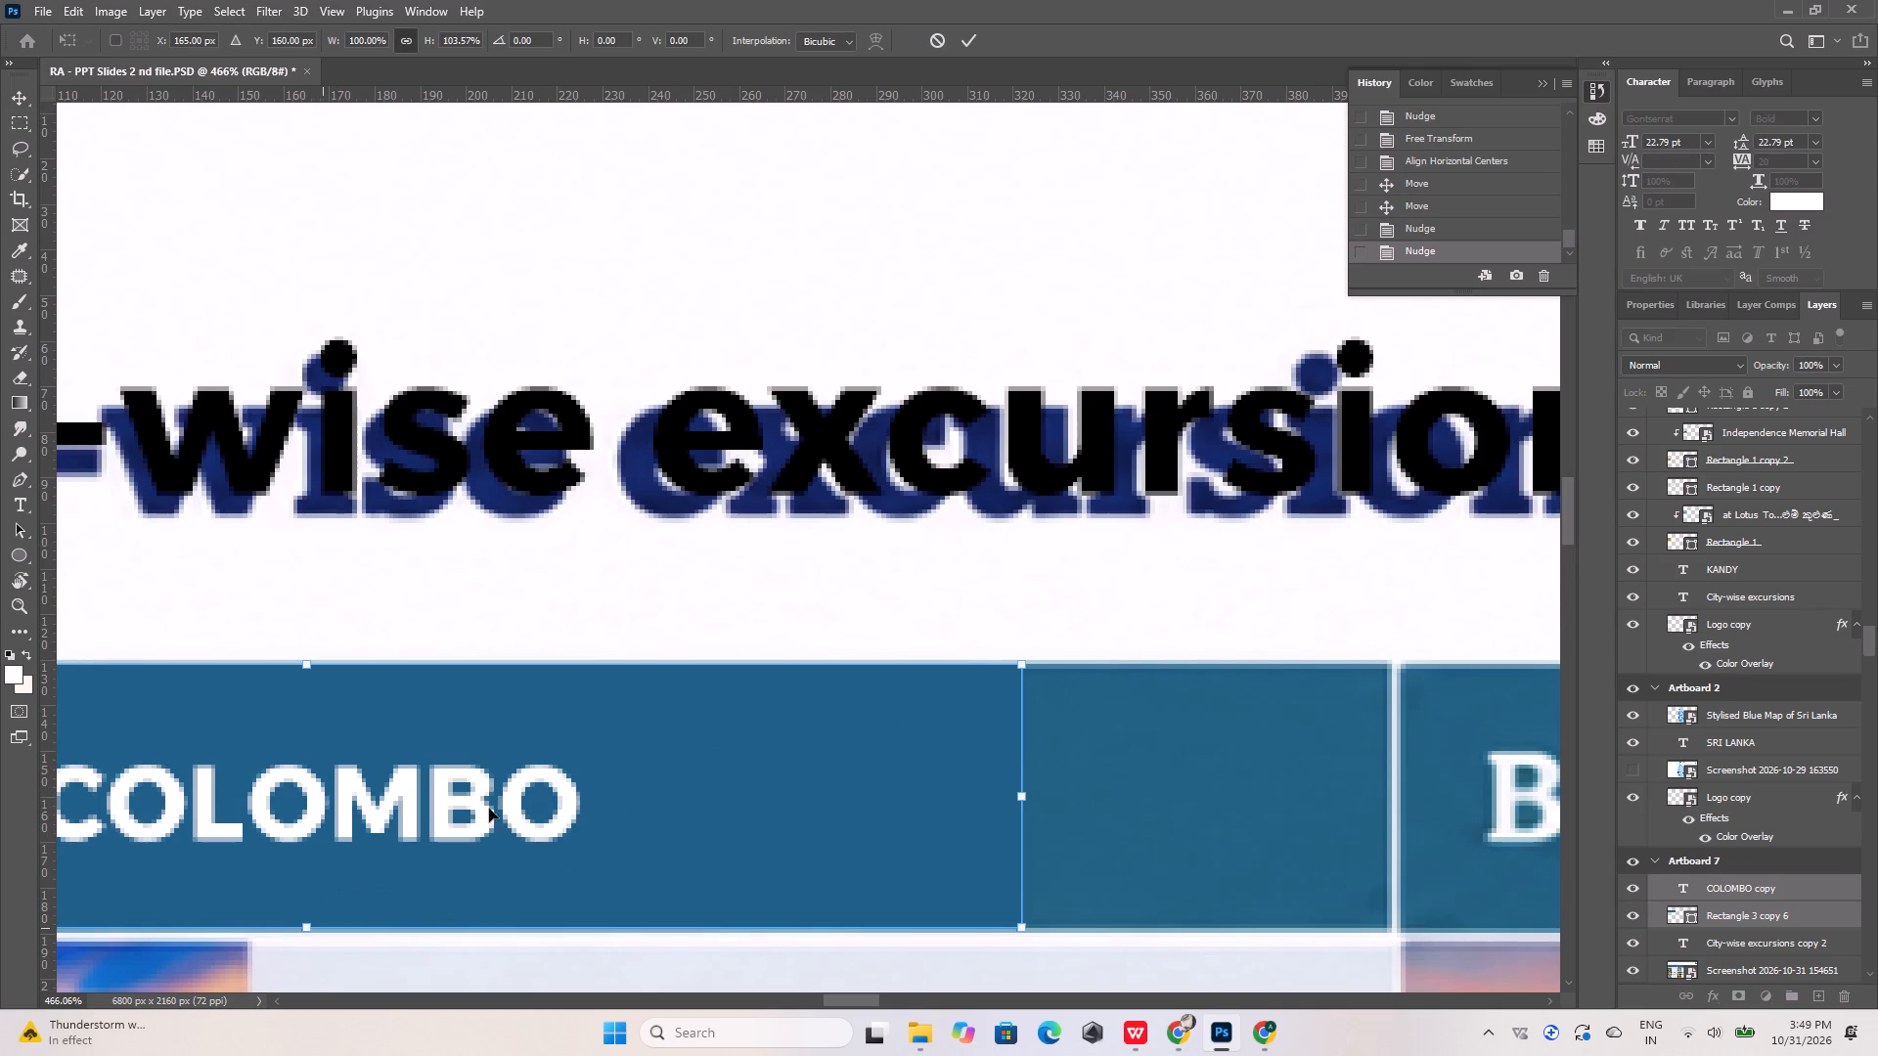
{"action": "left_click", "coordinate": [971, 39]}
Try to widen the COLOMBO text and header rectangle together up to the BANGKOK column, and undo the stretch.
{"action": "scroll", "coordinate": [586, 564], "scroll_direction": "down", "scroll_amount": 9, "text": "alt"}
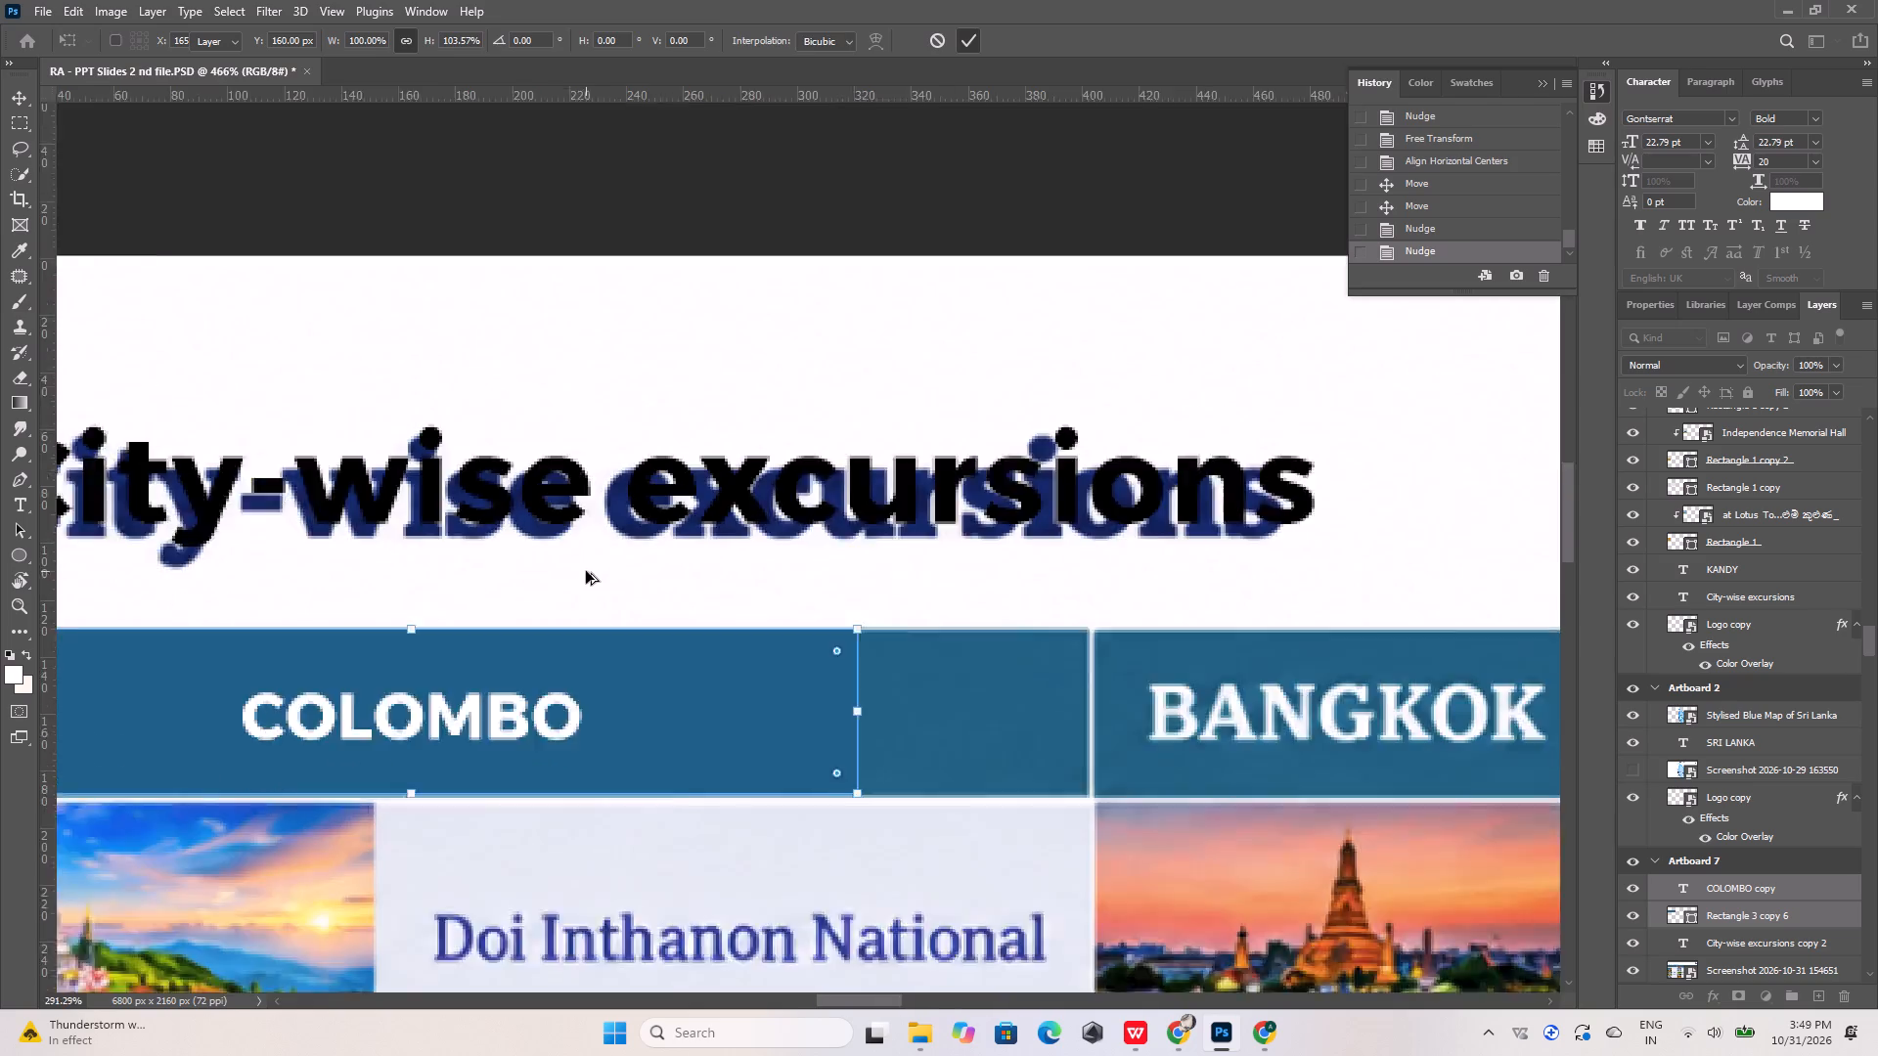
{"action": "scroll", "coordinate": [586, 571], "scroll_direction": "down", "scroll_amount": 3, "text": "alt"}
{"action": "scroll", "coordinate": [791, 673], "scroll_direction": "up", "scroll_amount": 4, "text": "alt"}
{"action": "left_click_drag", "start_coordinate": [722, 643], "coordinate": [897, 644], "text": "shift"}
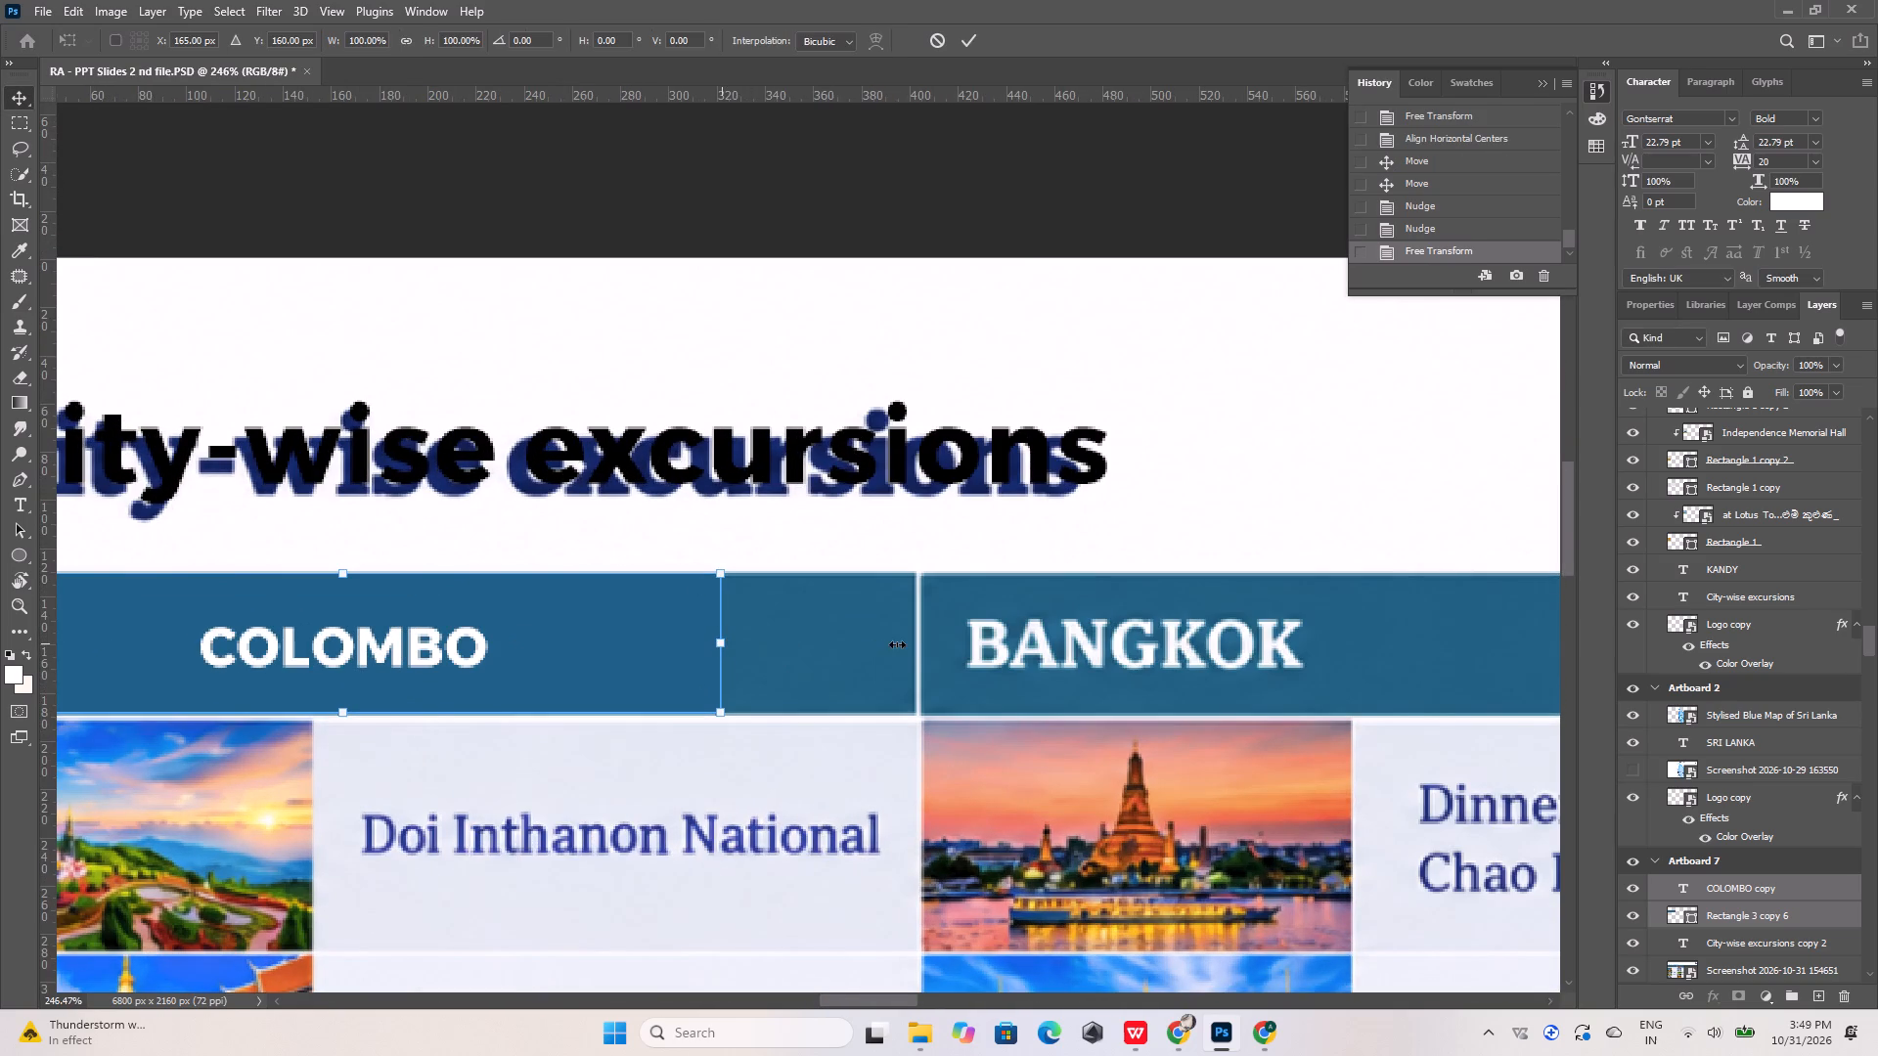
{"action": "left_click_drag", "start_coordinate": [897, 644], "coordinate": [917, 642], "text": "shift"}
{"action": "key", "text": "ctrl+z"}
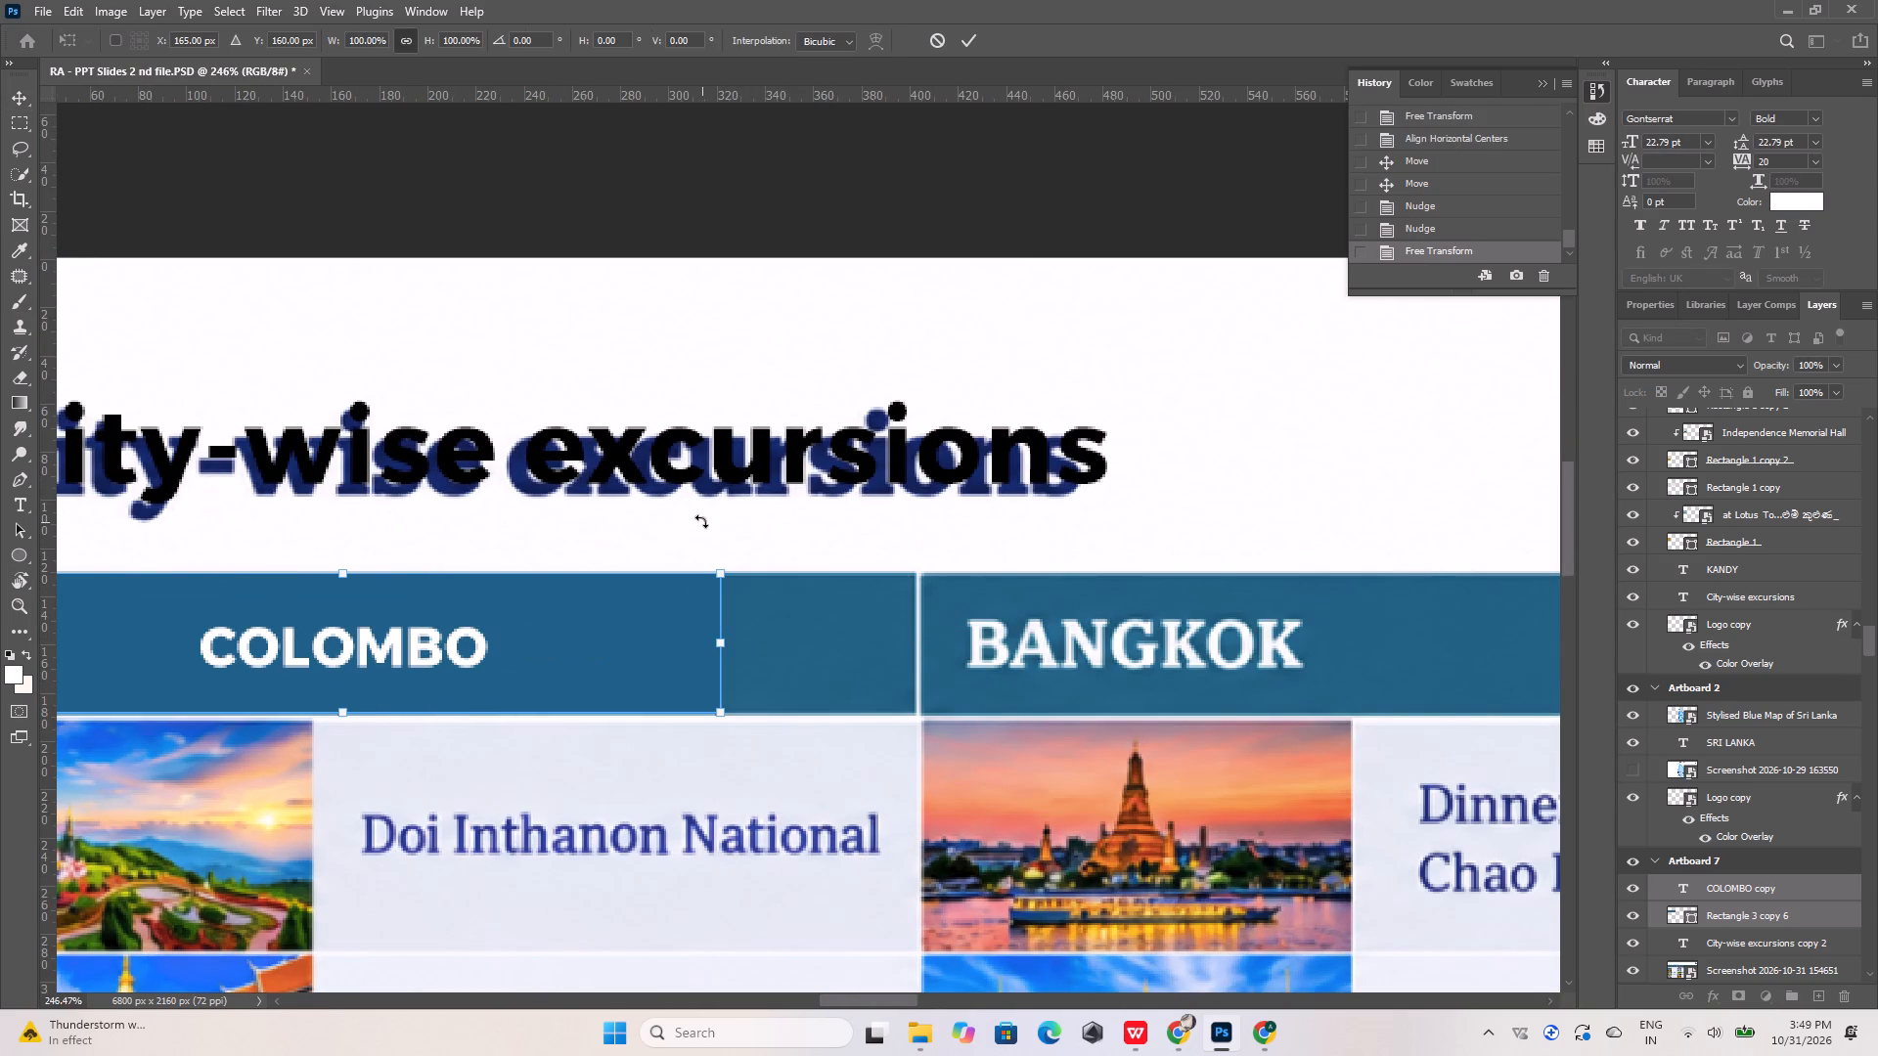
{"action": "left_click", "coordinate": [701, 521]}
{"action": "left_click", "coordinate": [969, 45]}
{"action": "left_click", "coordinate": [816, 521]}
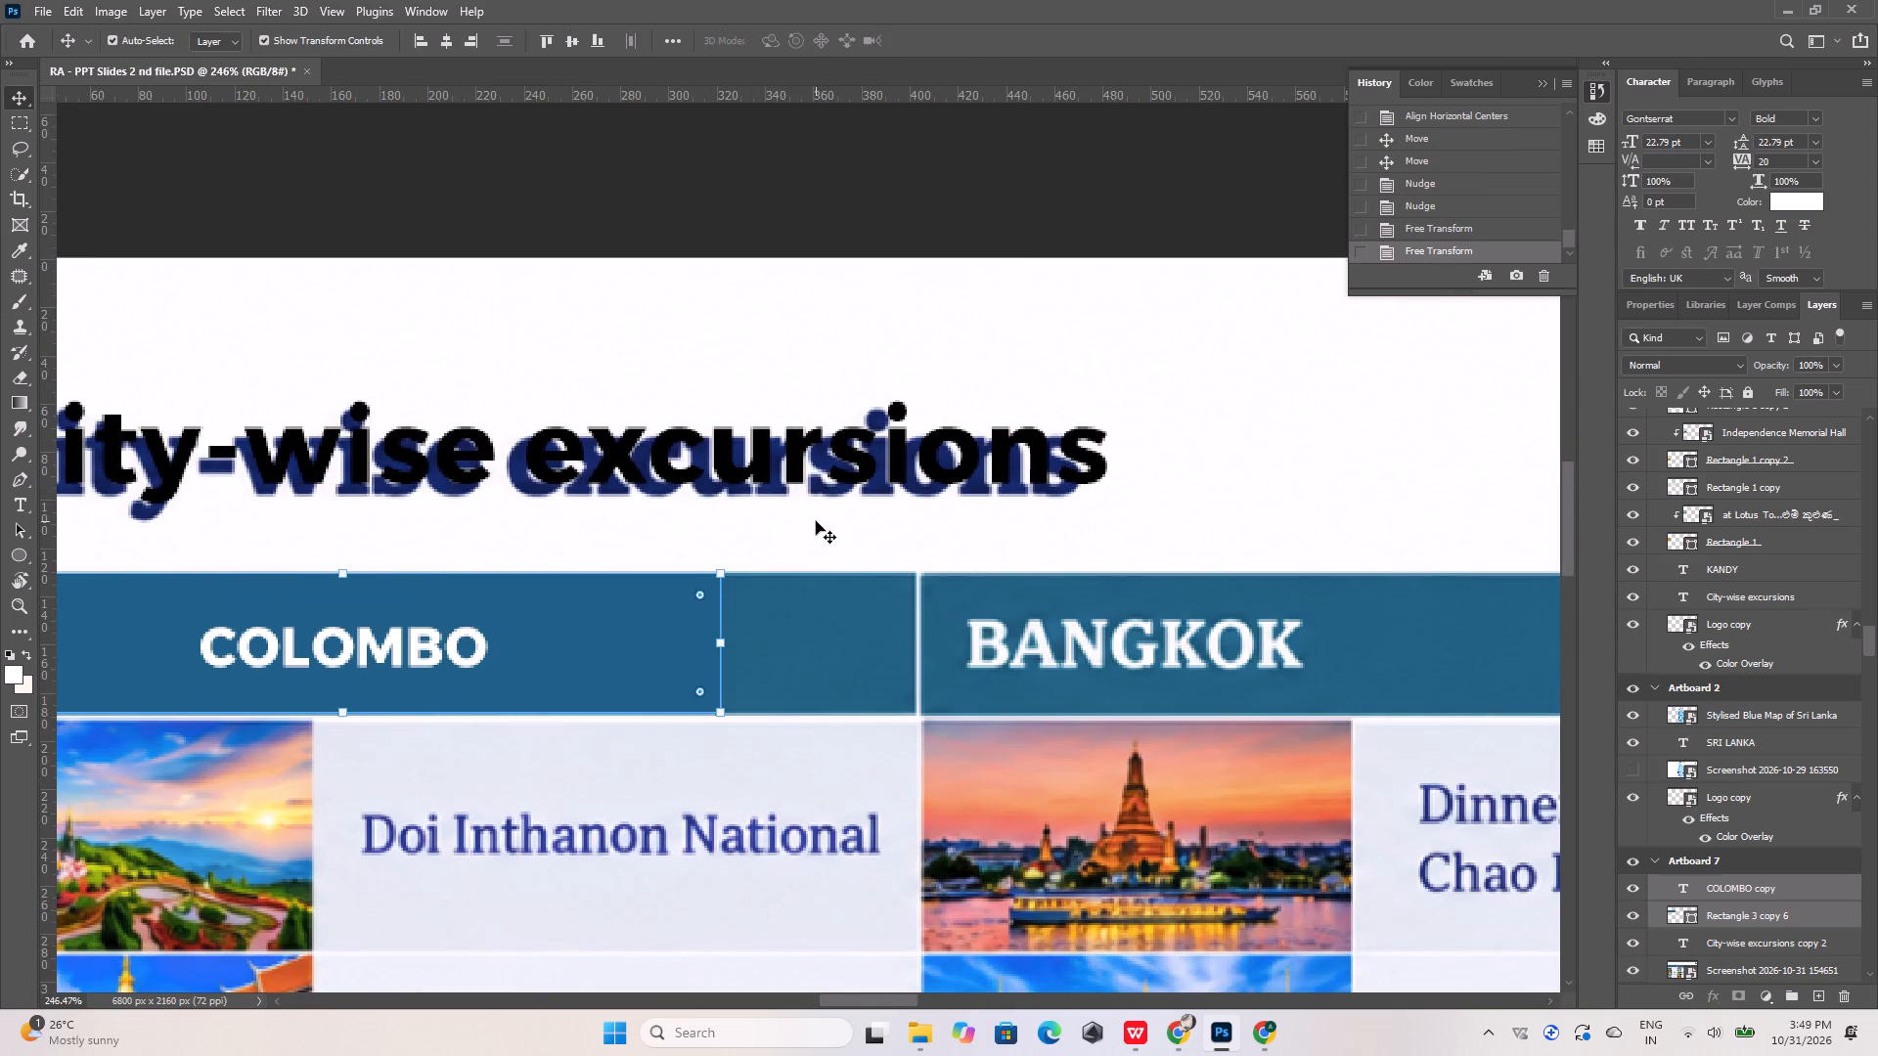
Widen only the header rectangle behind COLOMBO to 125% so it reaches the divider before the BANGKOK column.
{"action": "left_click", "coordinate": [649, 627]}
{"action": "left_click_drag", "start_coordinate": [723, 641], "coordinate": [739, 637], "text": "shift"}
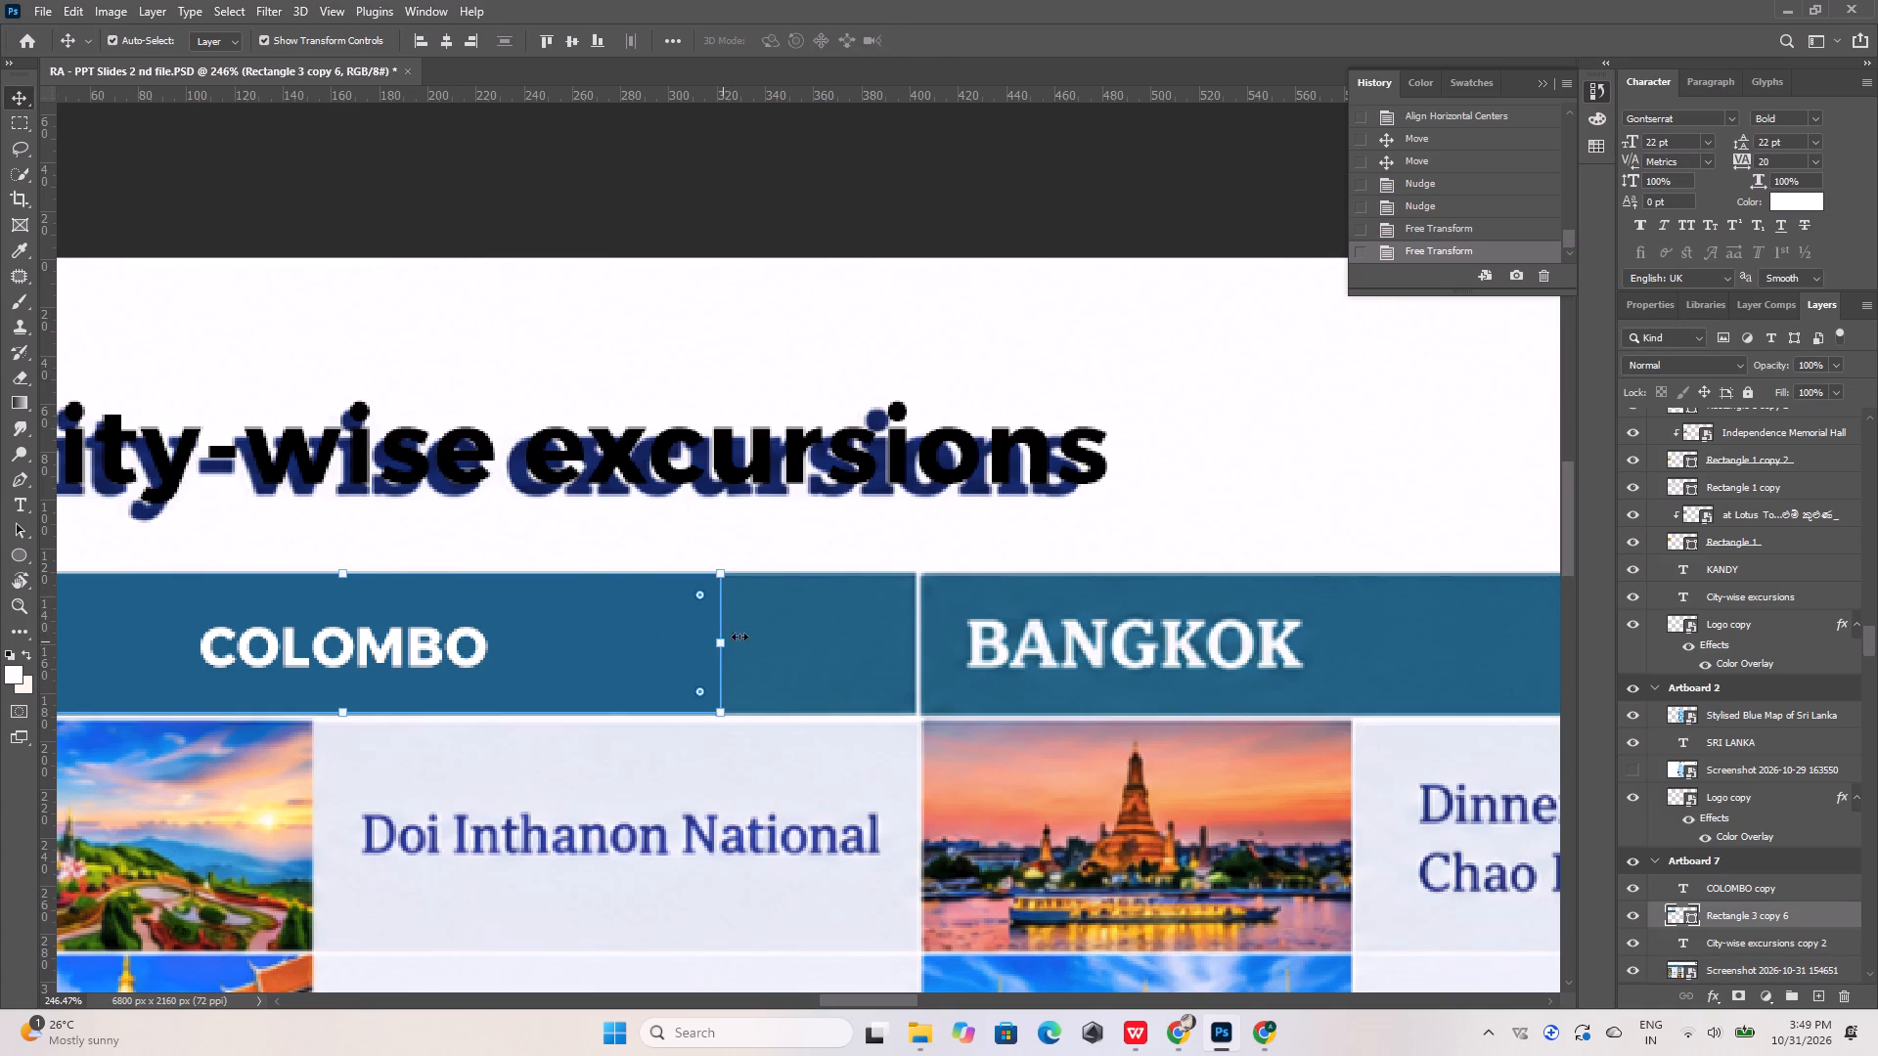
{"action": "left_click_drag", "start_coordinate": [739, 637], "coordinate": [918, 629], "text": "shift"}
{"action": "left_click", "coordinate": [940, 474]}
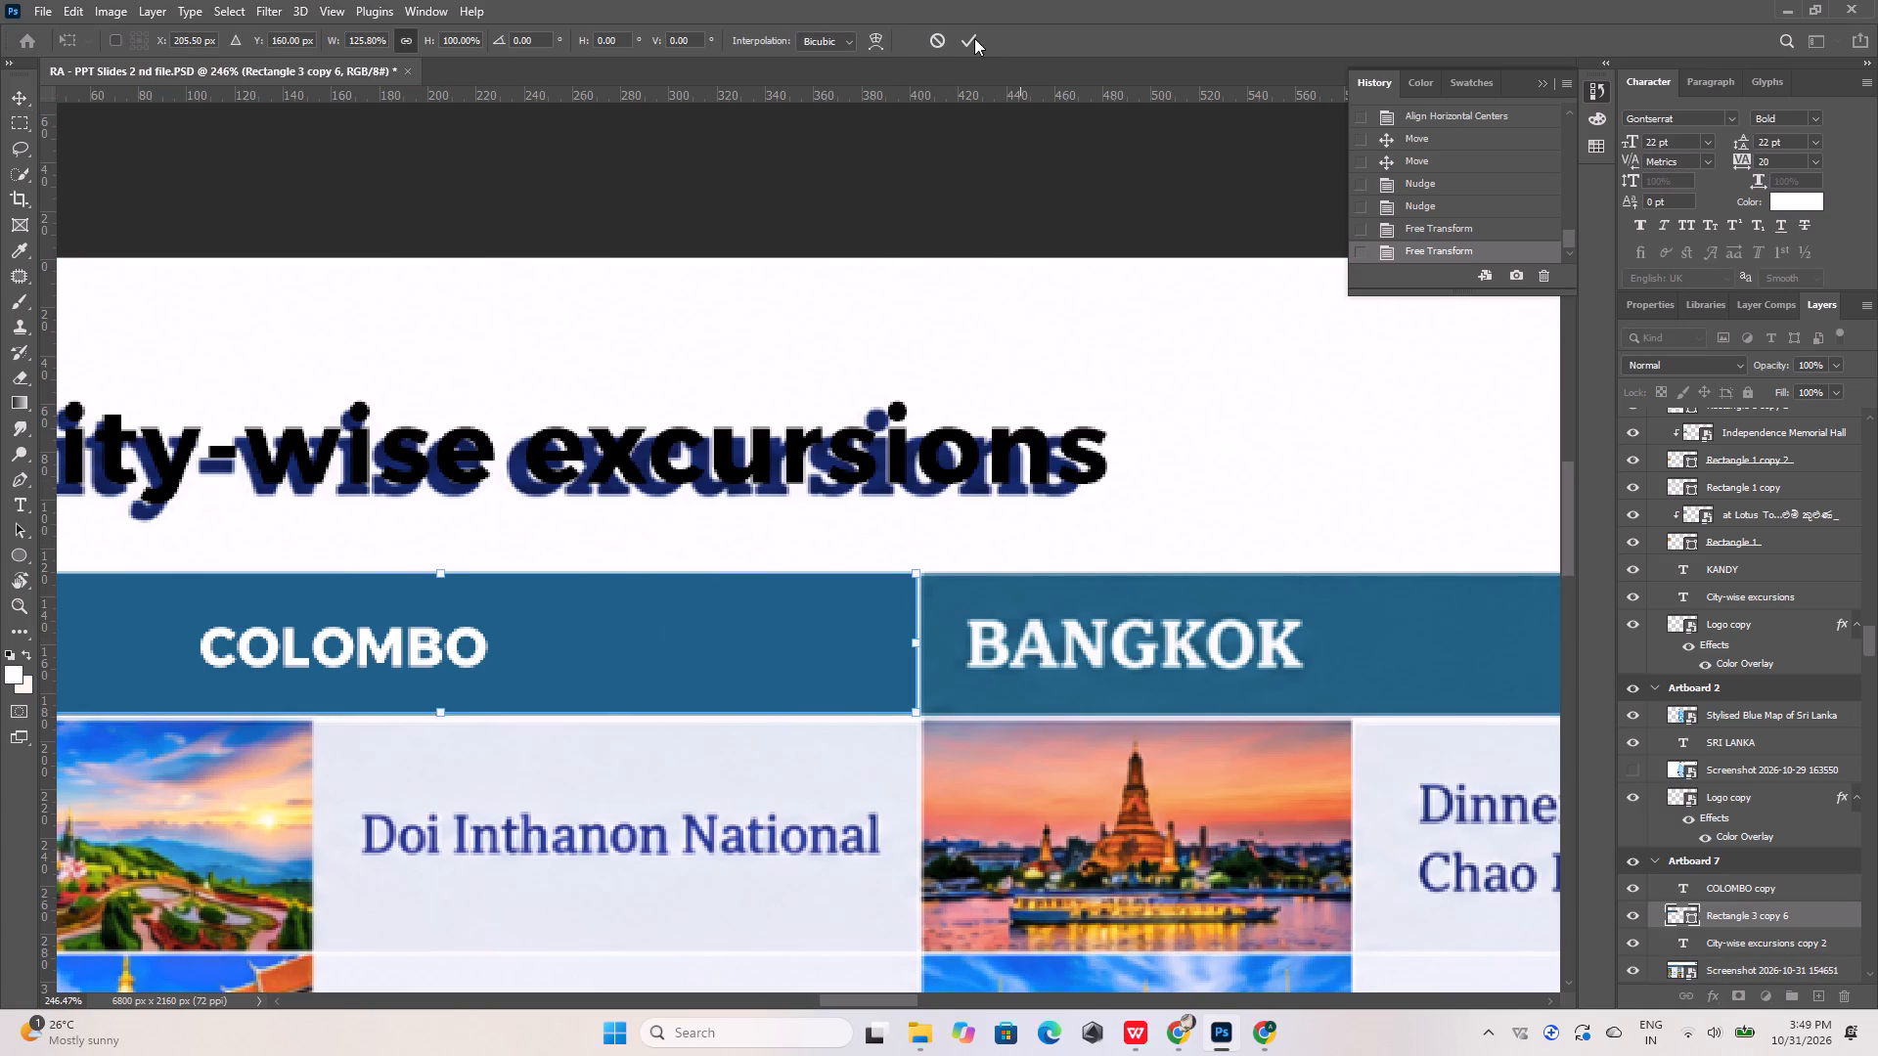
{"action": "left_click", "coordinate": [969, 36]}
Nudge the City-wise excursions title on Artboard 7 down to match the height of the screenshot's title.
{"action": "left_click", "coordinate": [1016, 444]}
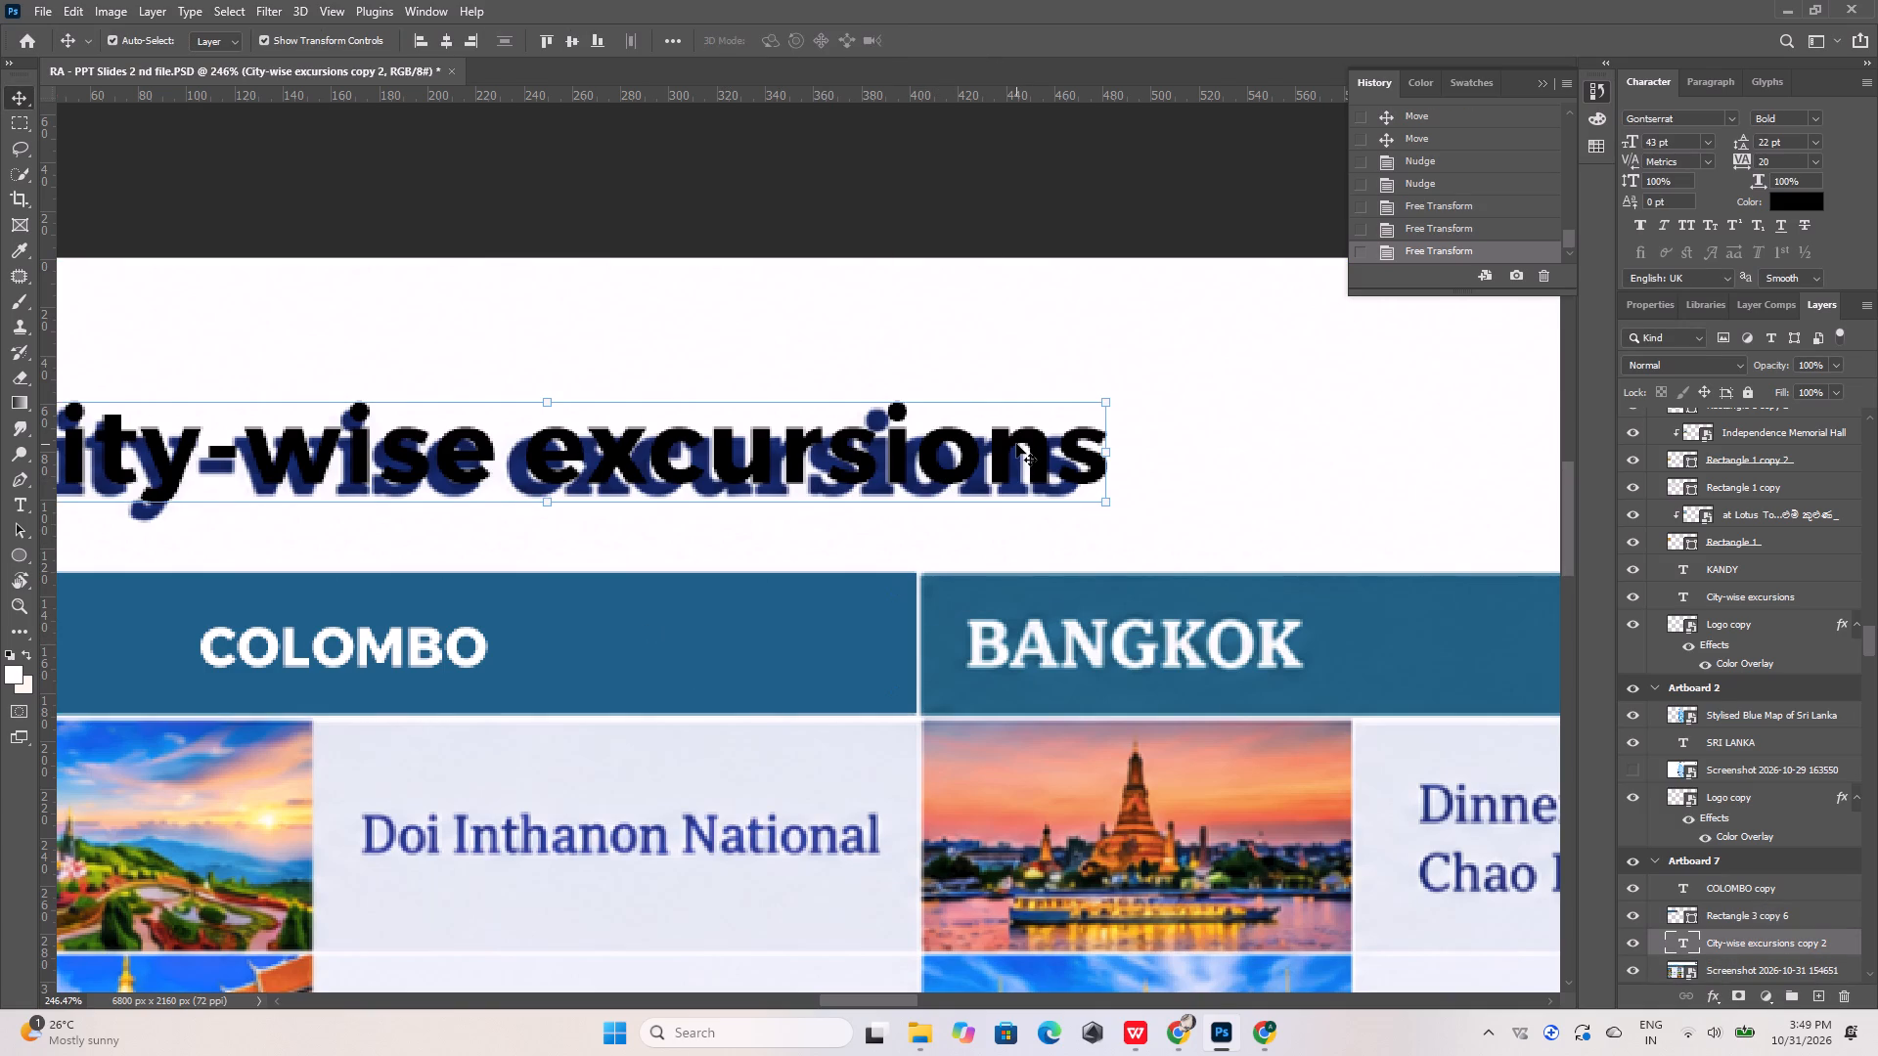
{"action": "key", "text": "Down"}
{"action": "key", "text": "Down"}
{"action": "key", "text": "Down"}
{"action": "key", "text": "Down"}
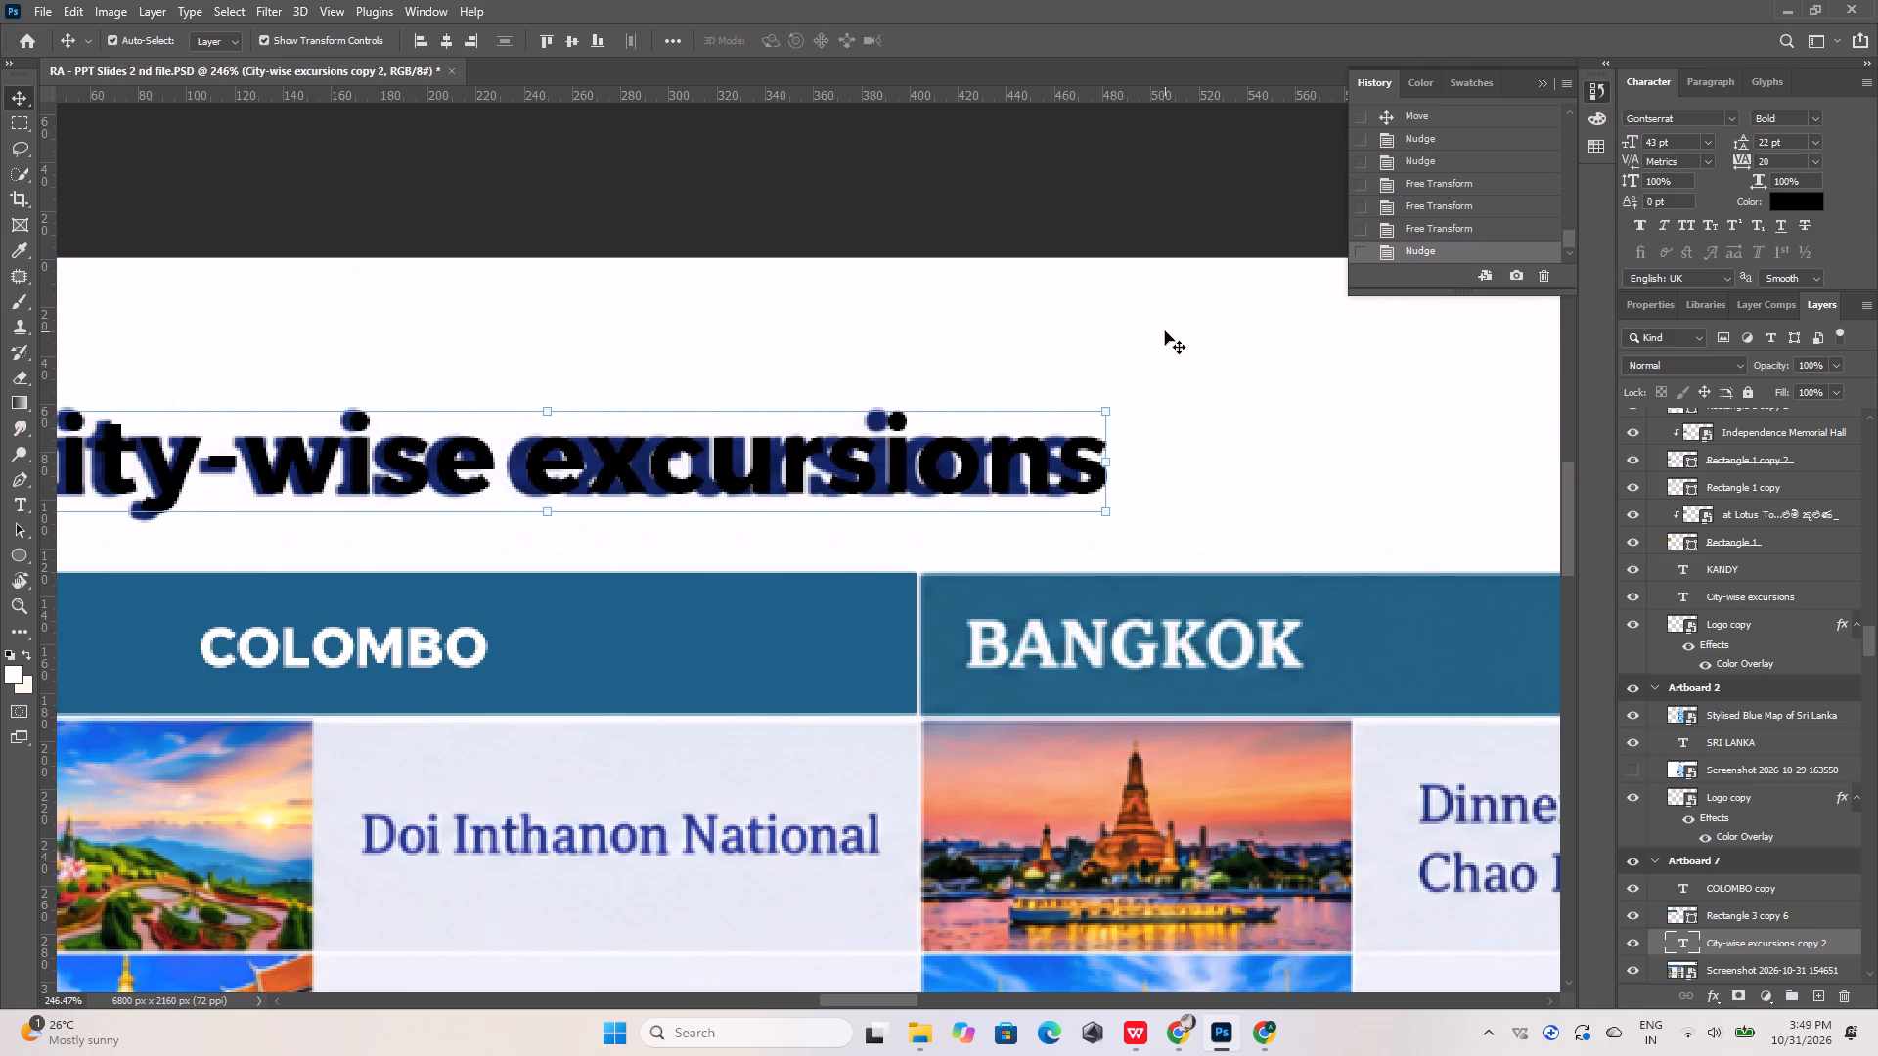
{"action": "left_click", "coordinate": [1172, 1029]}
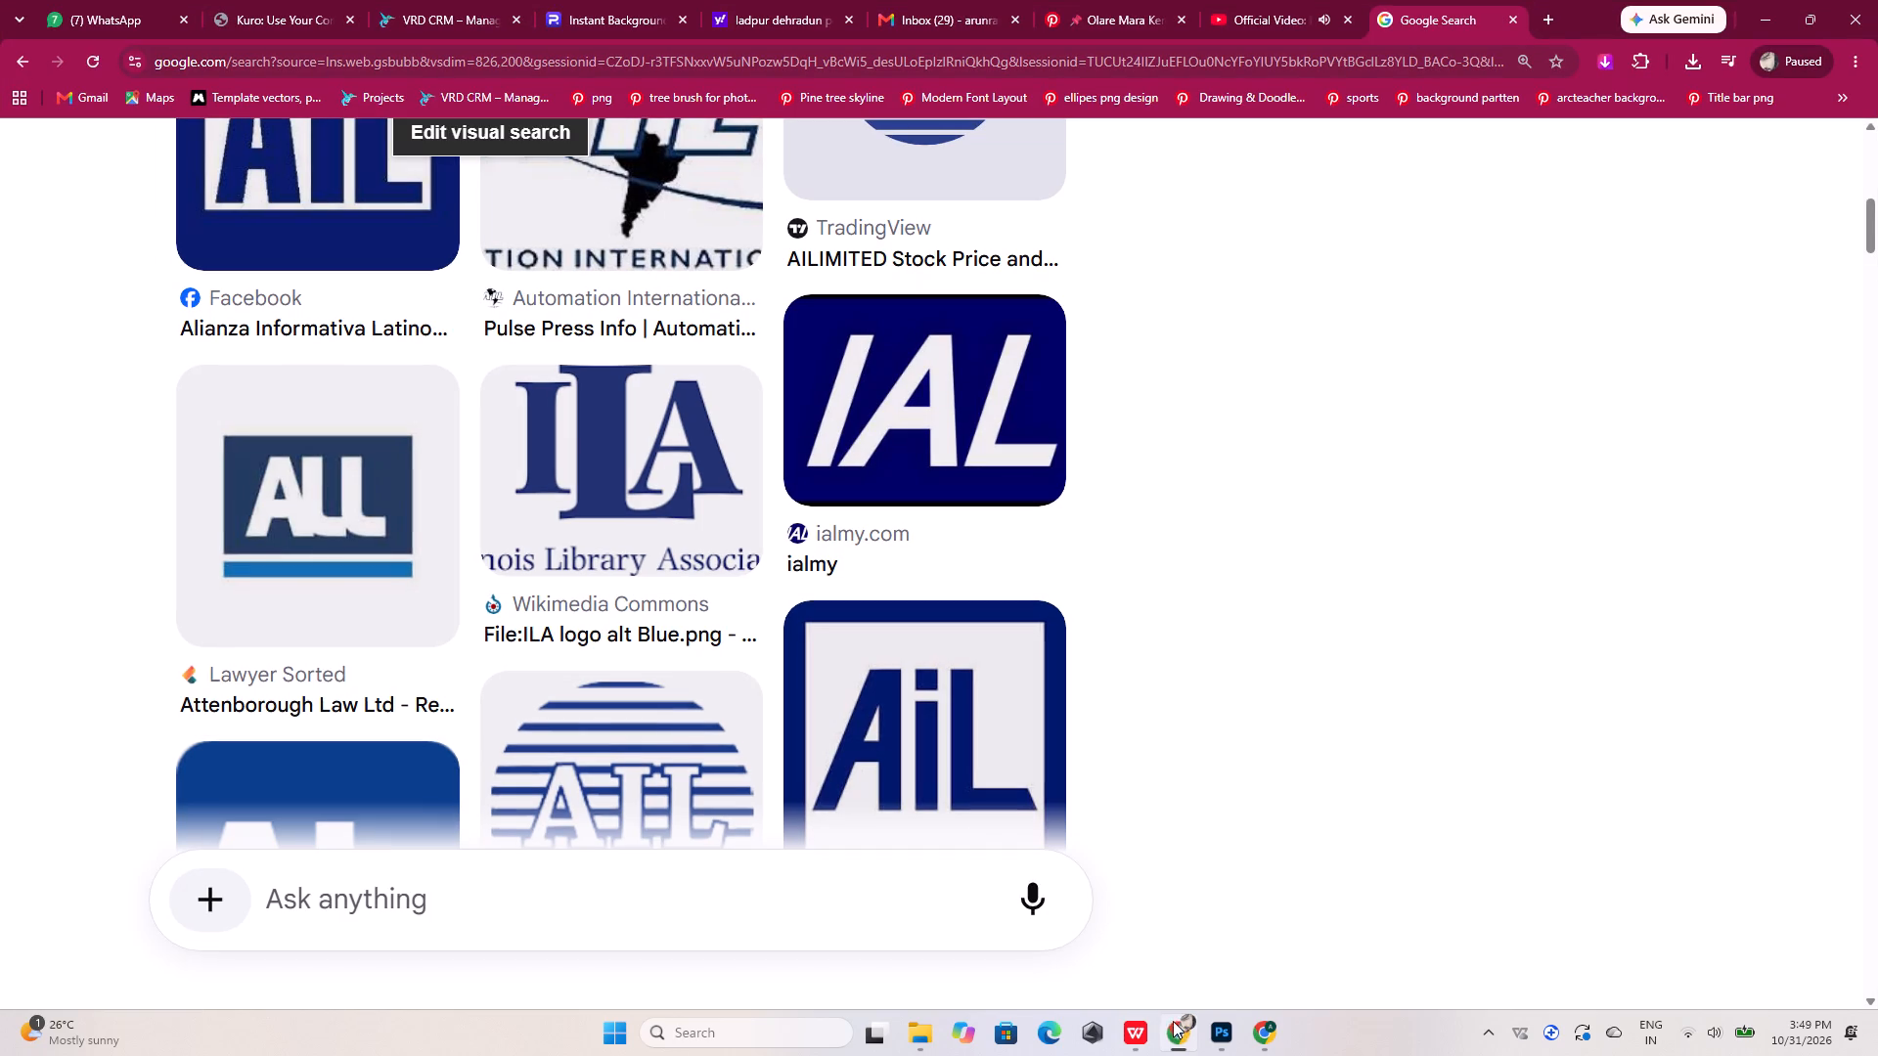
{"action": "scroll", "coordinate": [1221, 408], "scroll_direction": "up", "scroll_amount": 11}
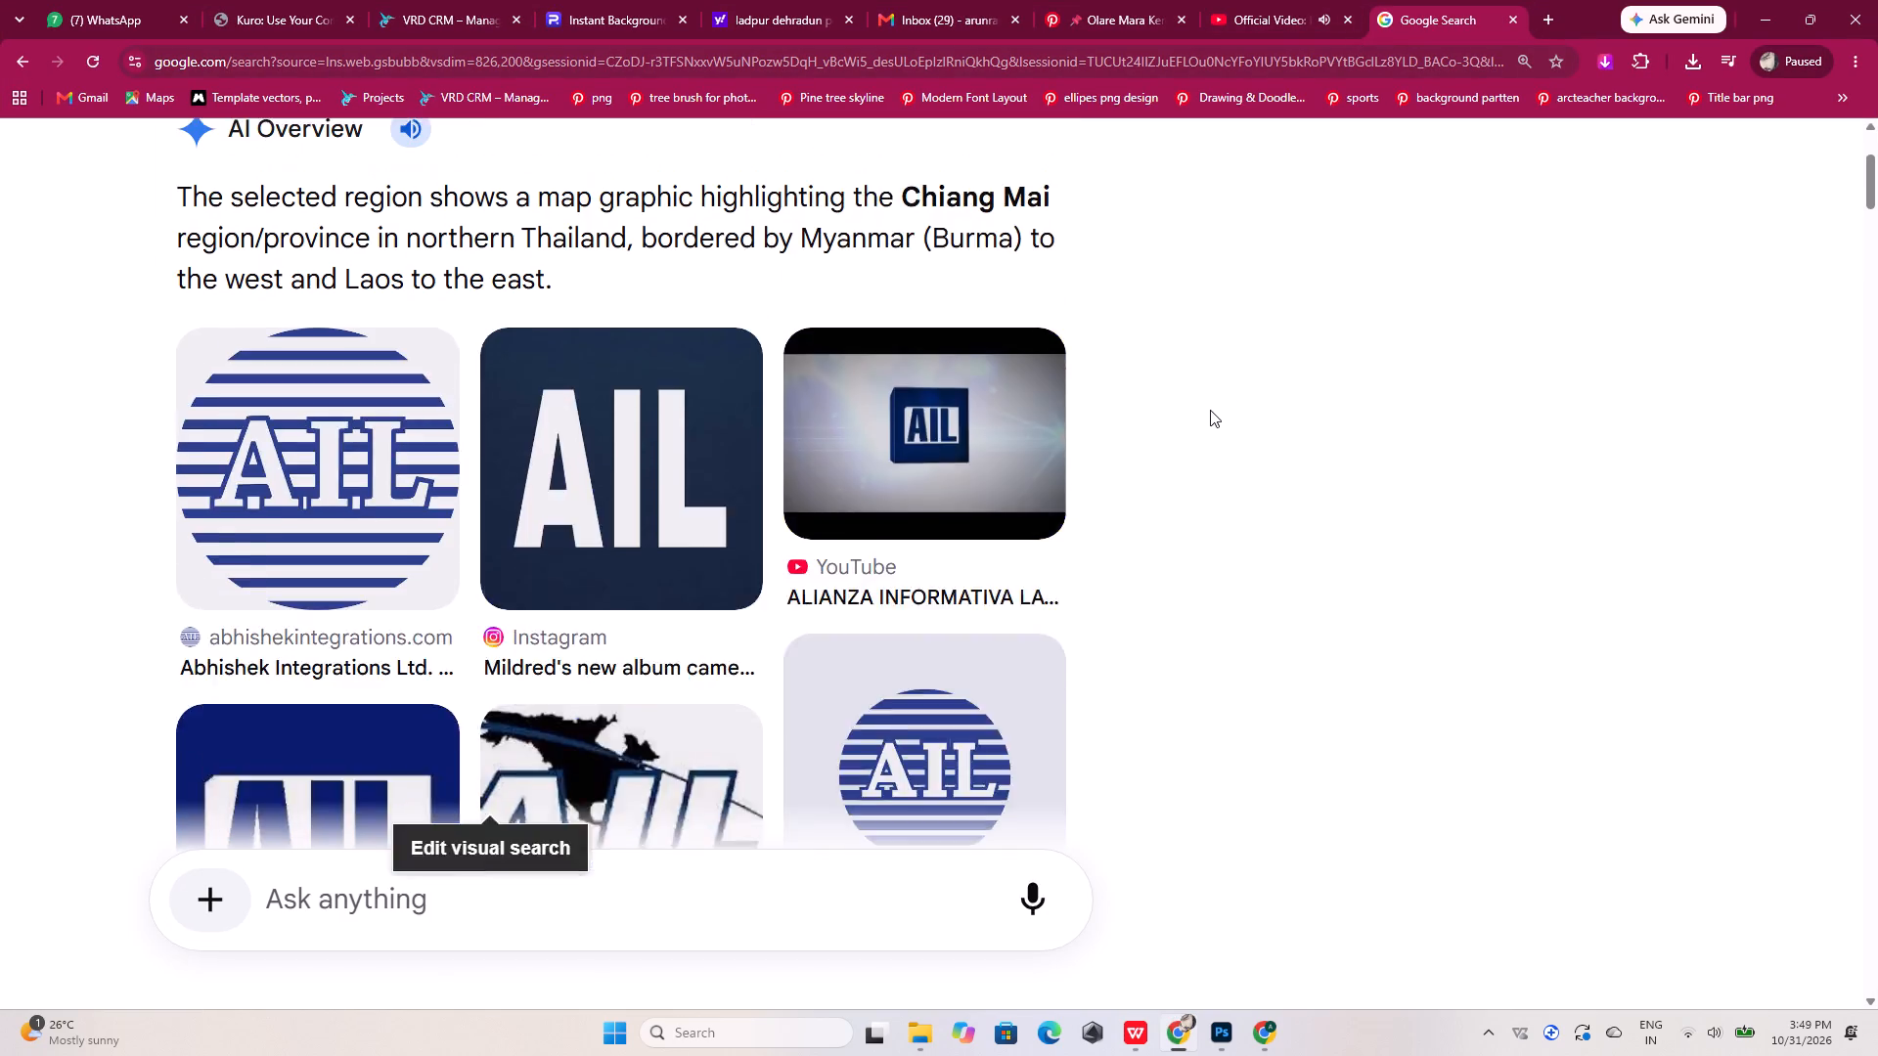
{"action": "scroll", "coordinate": [1210, 410], "scroll_direction": "up", "scroll_amount": 11}
{"action": "left_click", "coordinate": [1496, 211]}
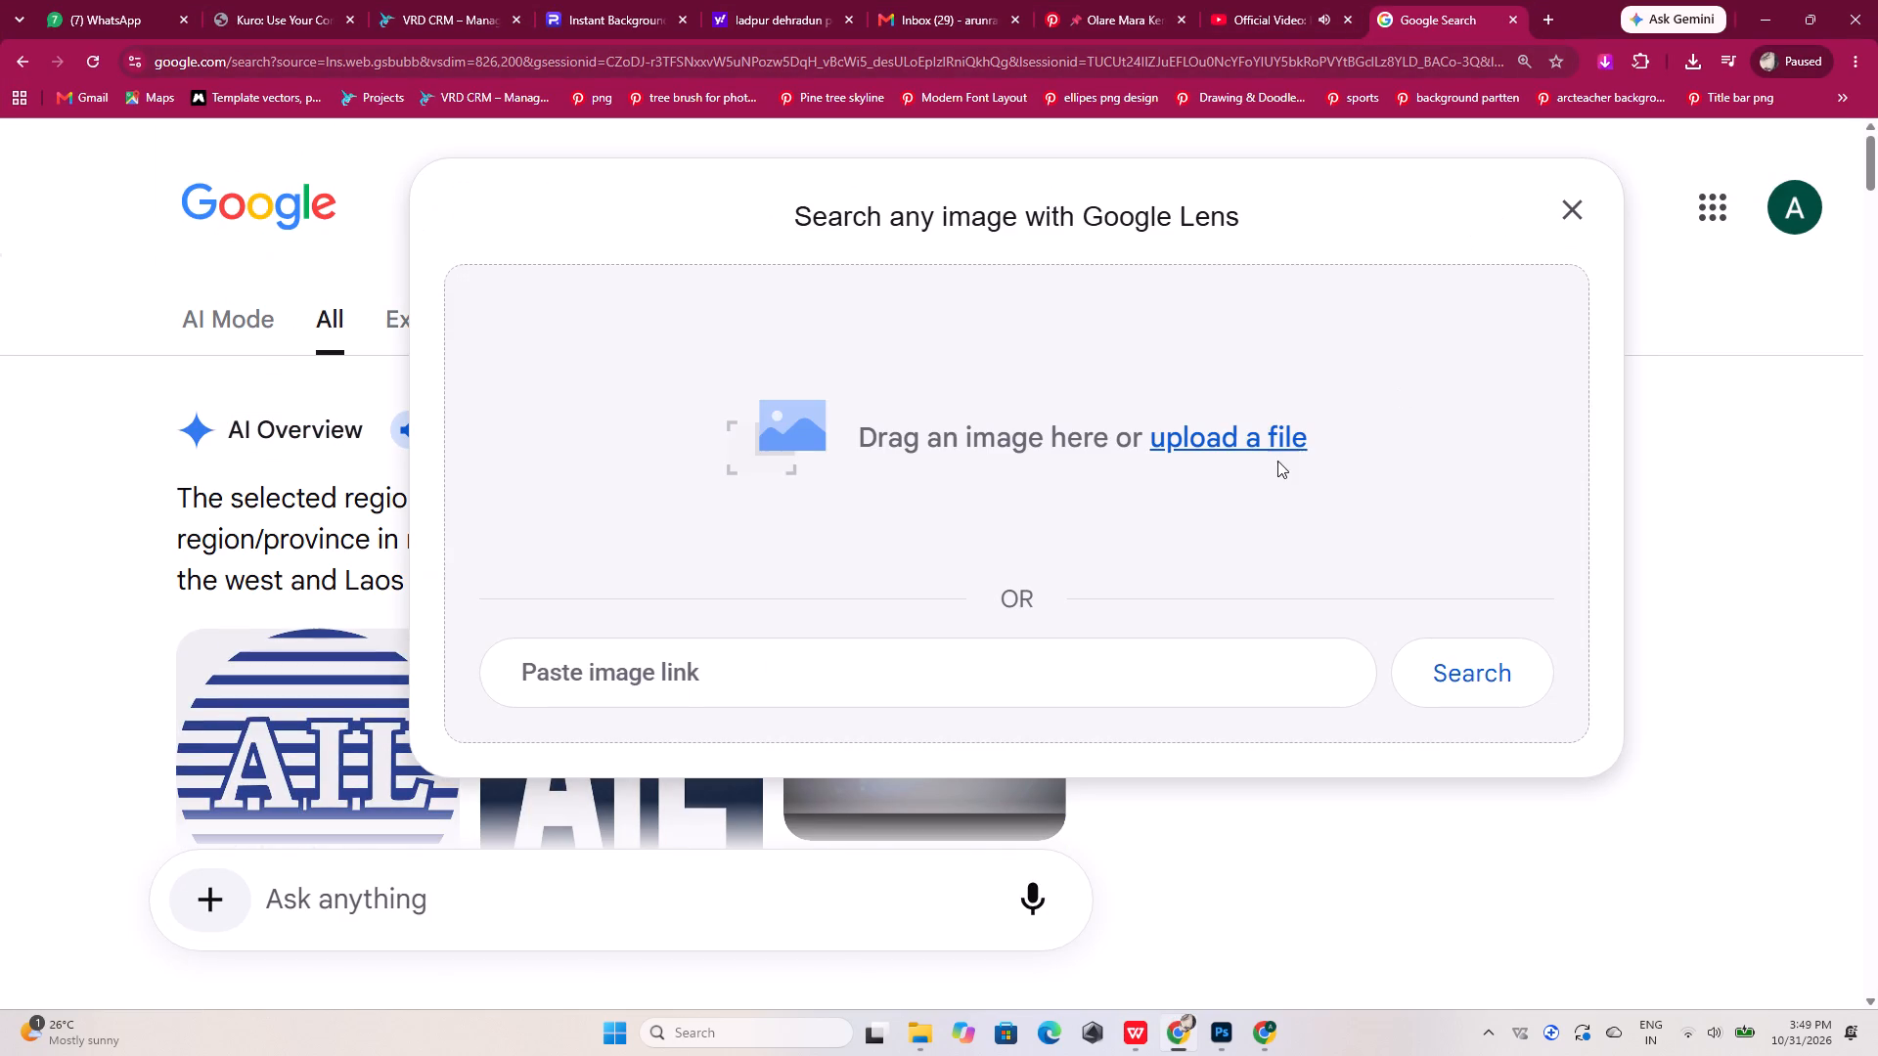
{"action": "left_click", "coordinate": [1272, 435]}
{"action": "scroll", "coordinate": [941, 560], "scroll_direction": "down", "scroll_amount": 9}
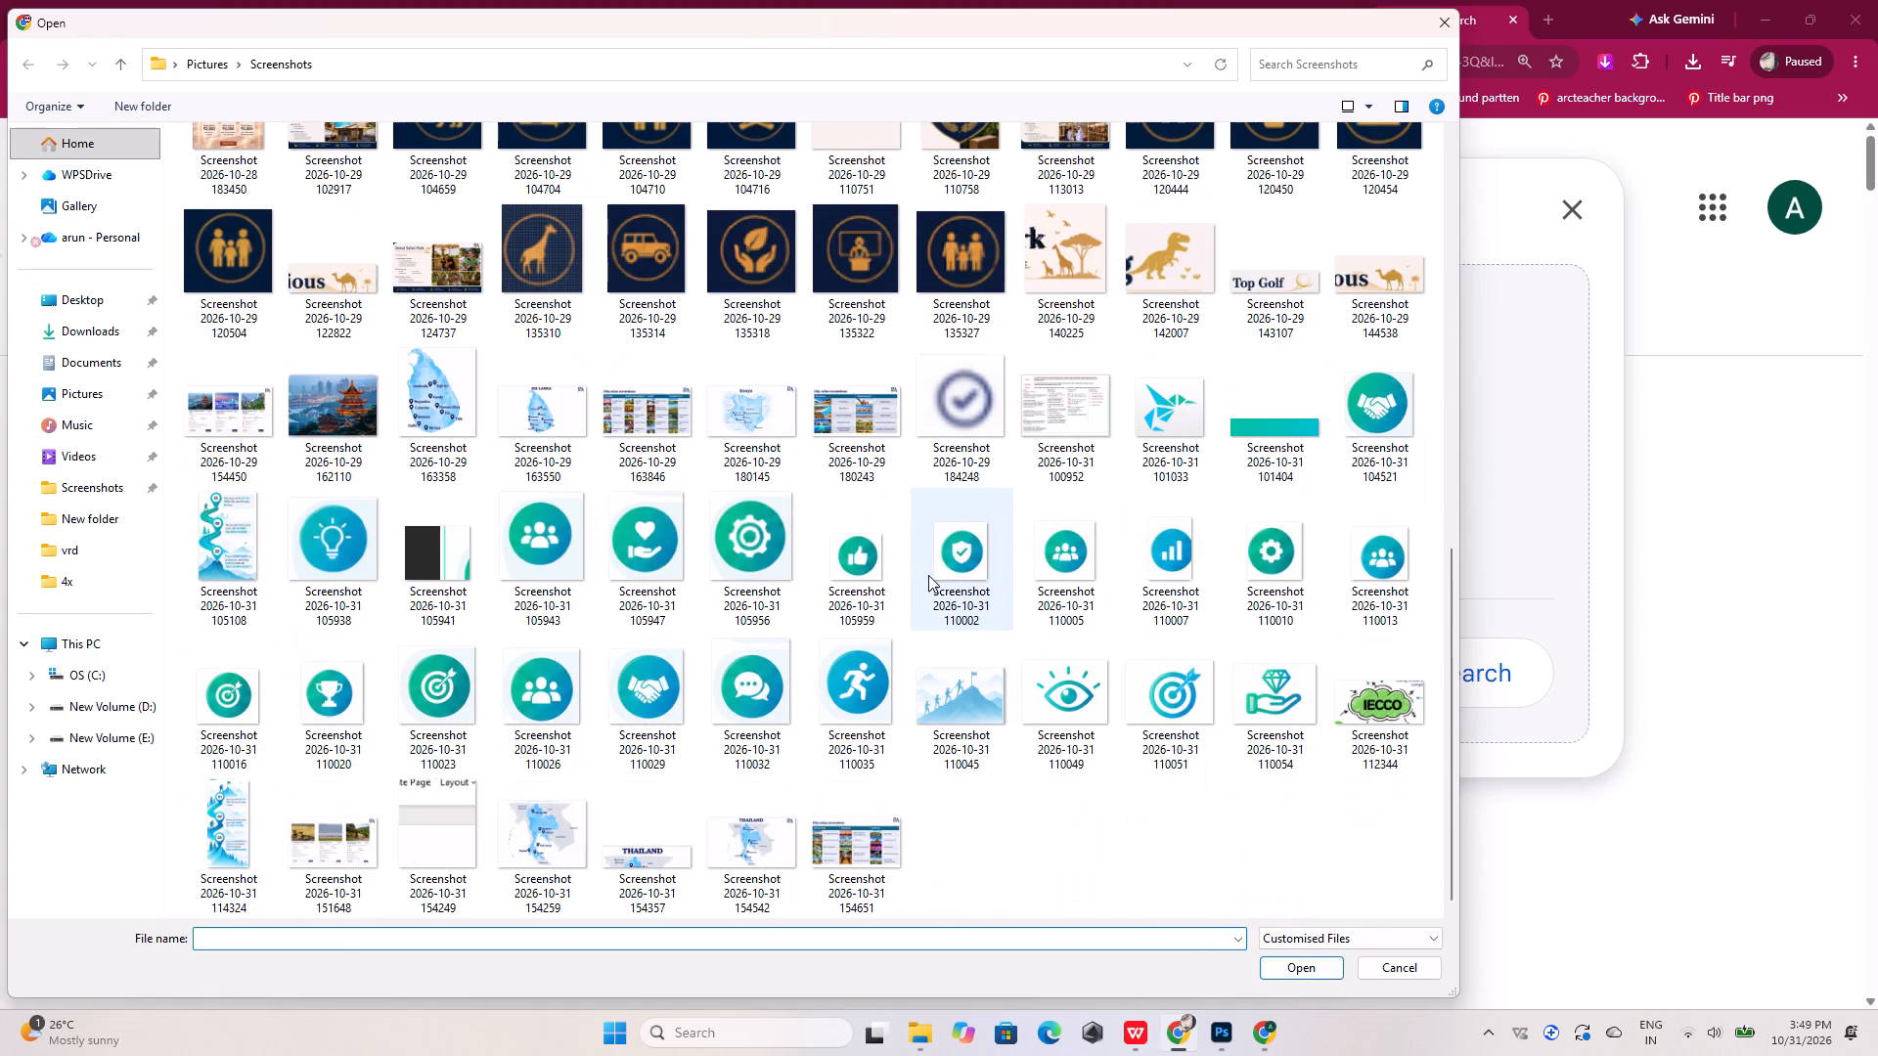
{"action": "scroll", "coordinate": [928, 575], "scroll_direction": "down", "scroll_amount": 4}
{"action": "left_click", "coordinate": [831, 827]}
{"action": "left_click", "coordinate": [1307, 953]}
{"action": "left_click", "coordinate": [1300, 963]}
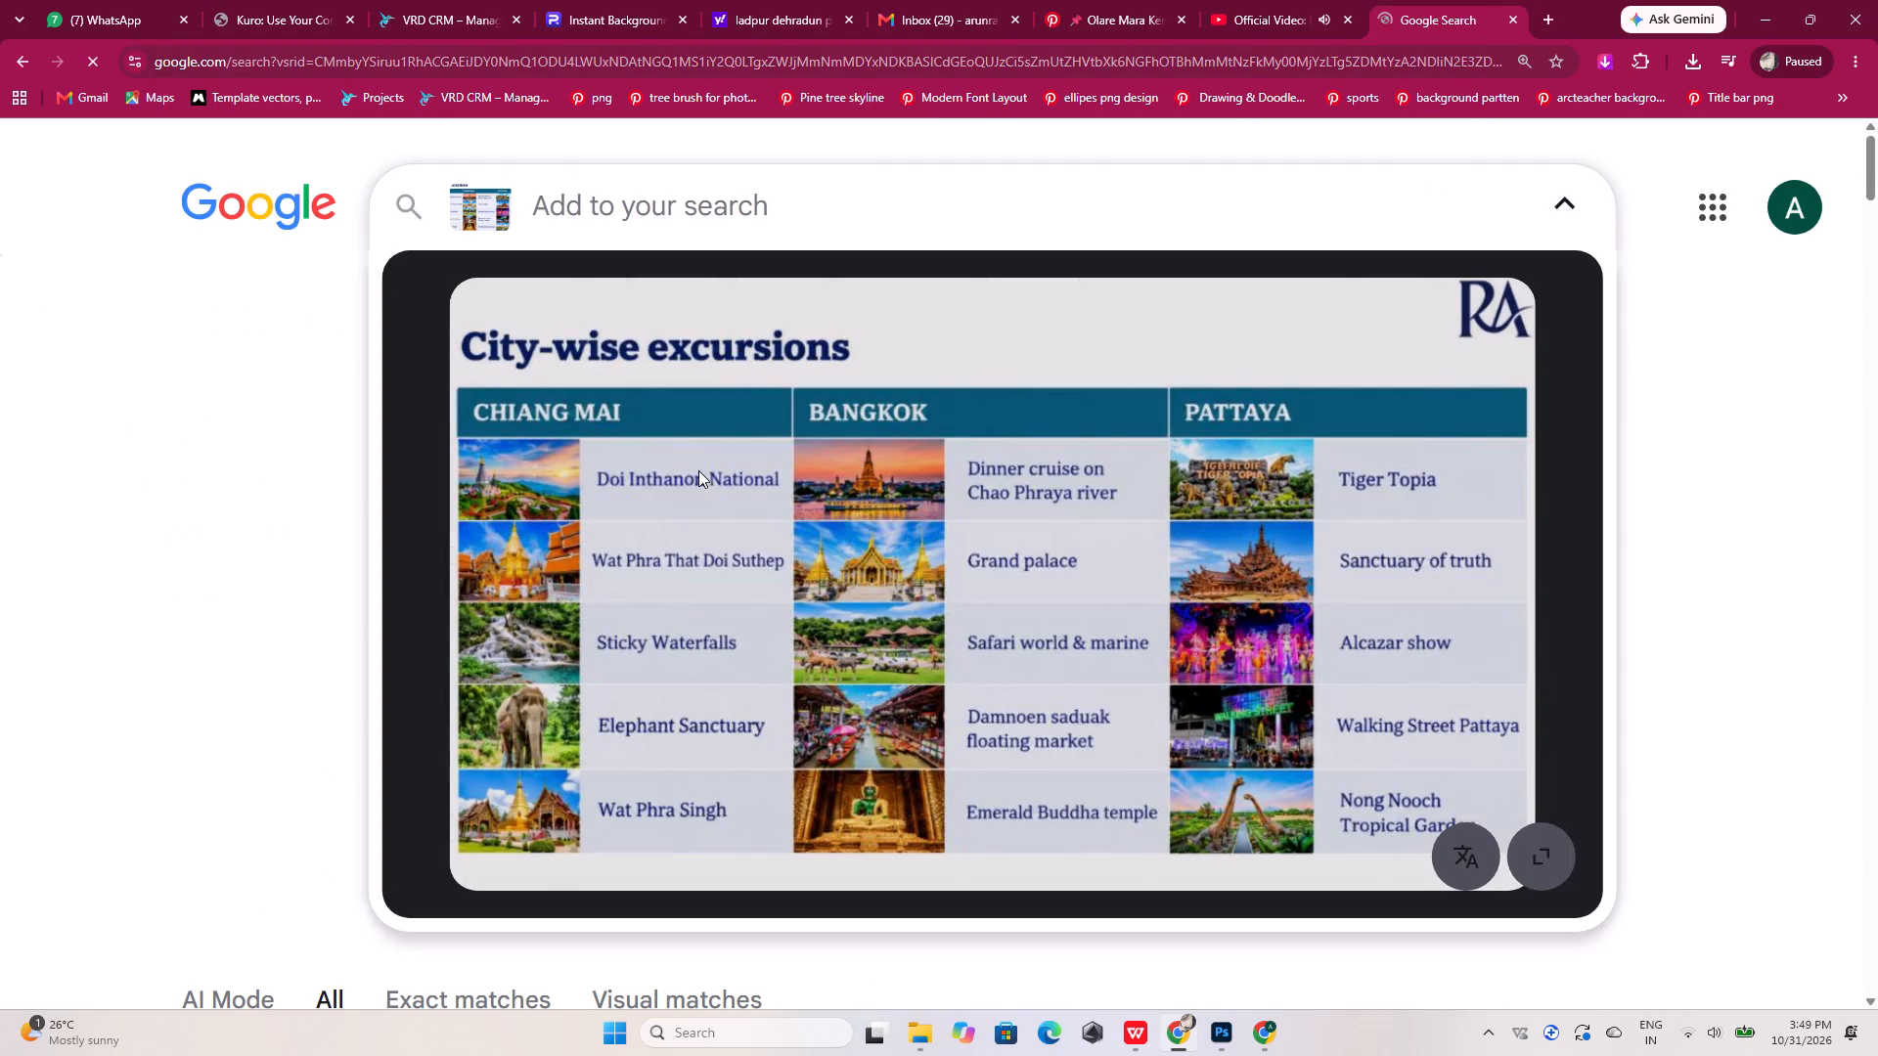
Select and copy the CHIANG MAI heading text from the uploaded image in Google Lens.
{"action": "double_click", "coordinate": [554, 415]}
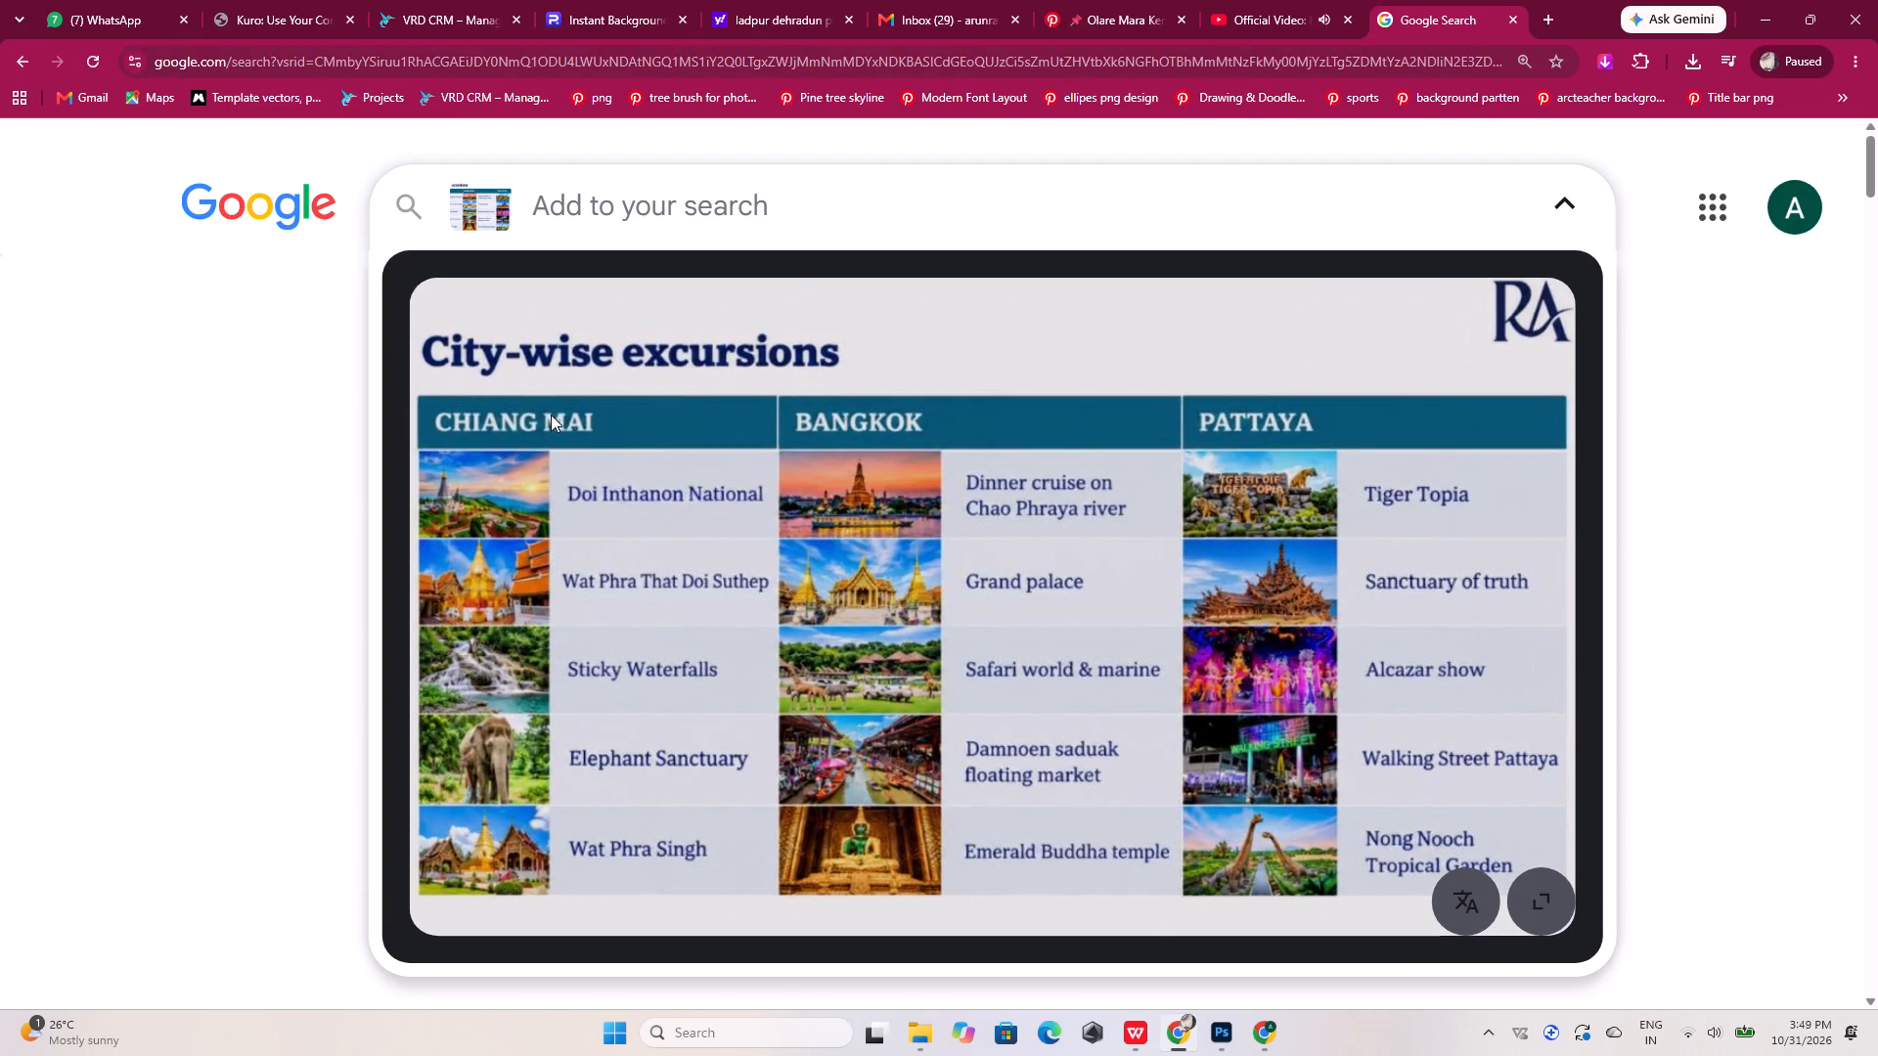
{"action": "double_click", "coordinate": [550, 417]}
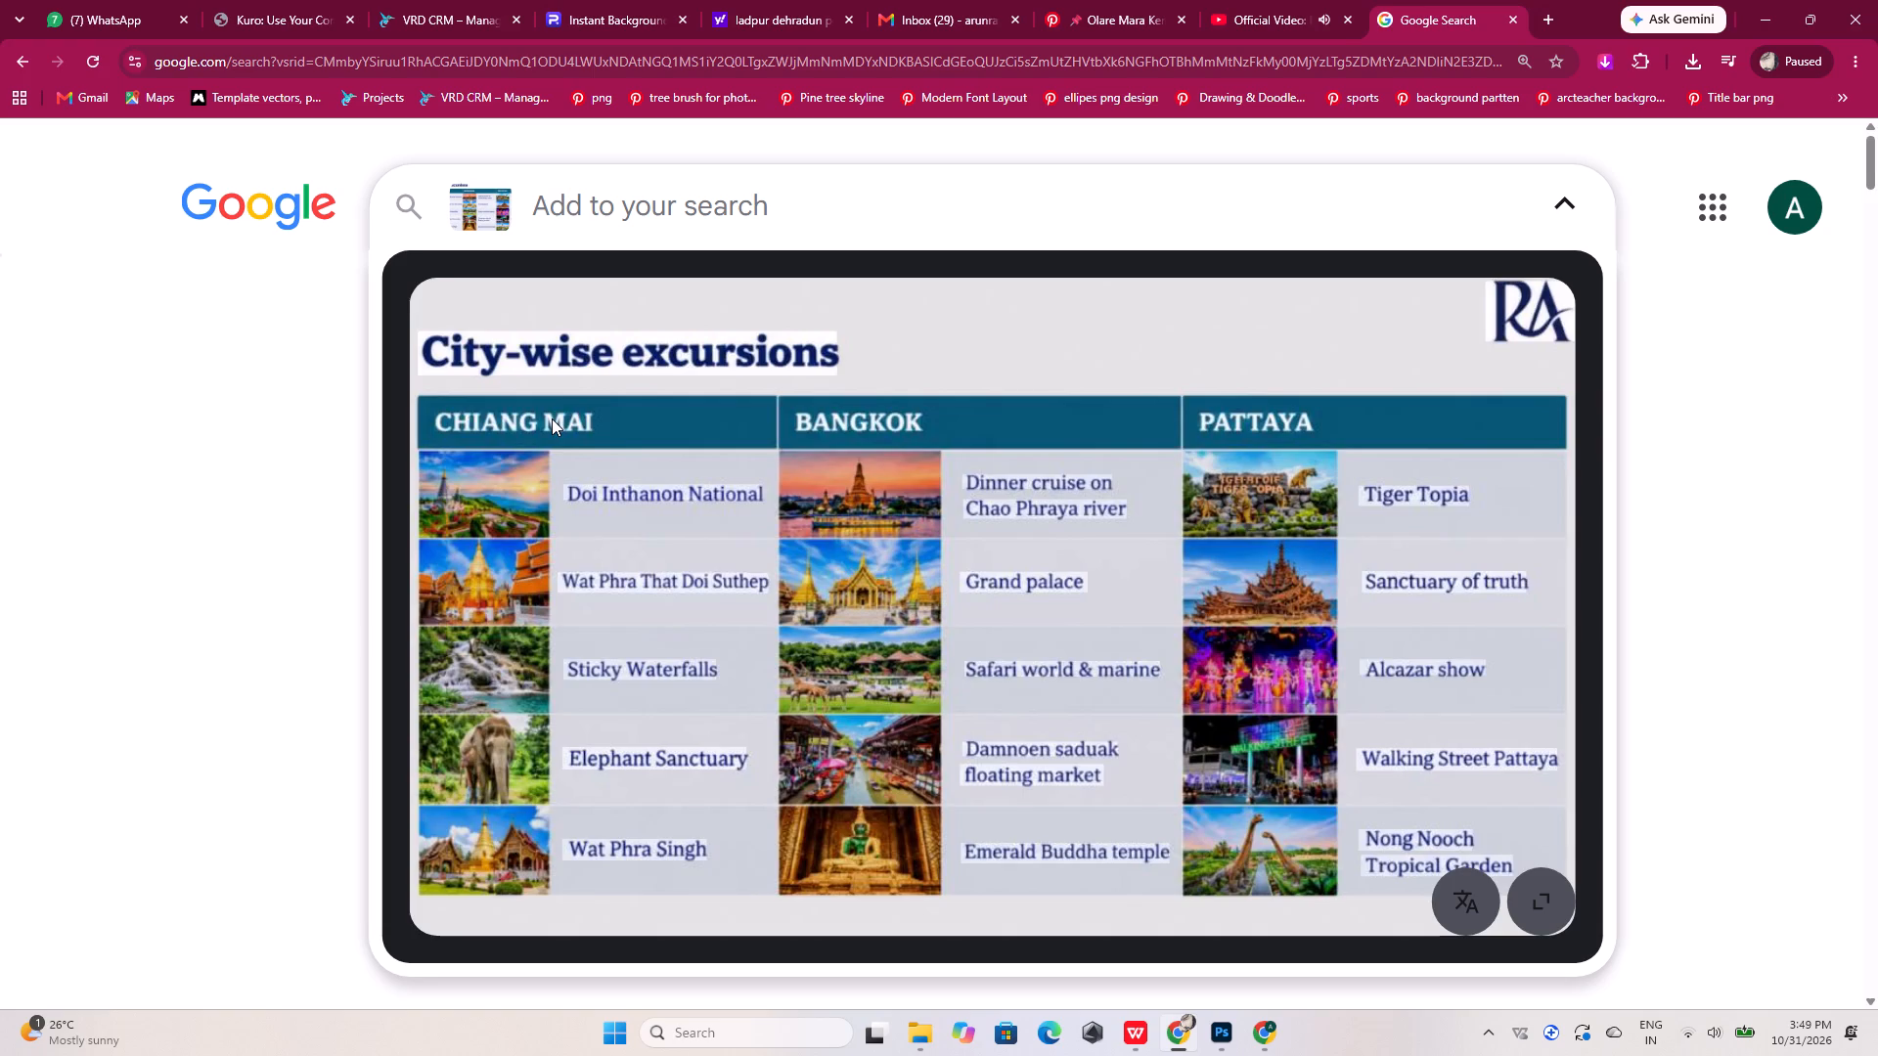
{"action": "double_click", "coordinate": [552, 418]}
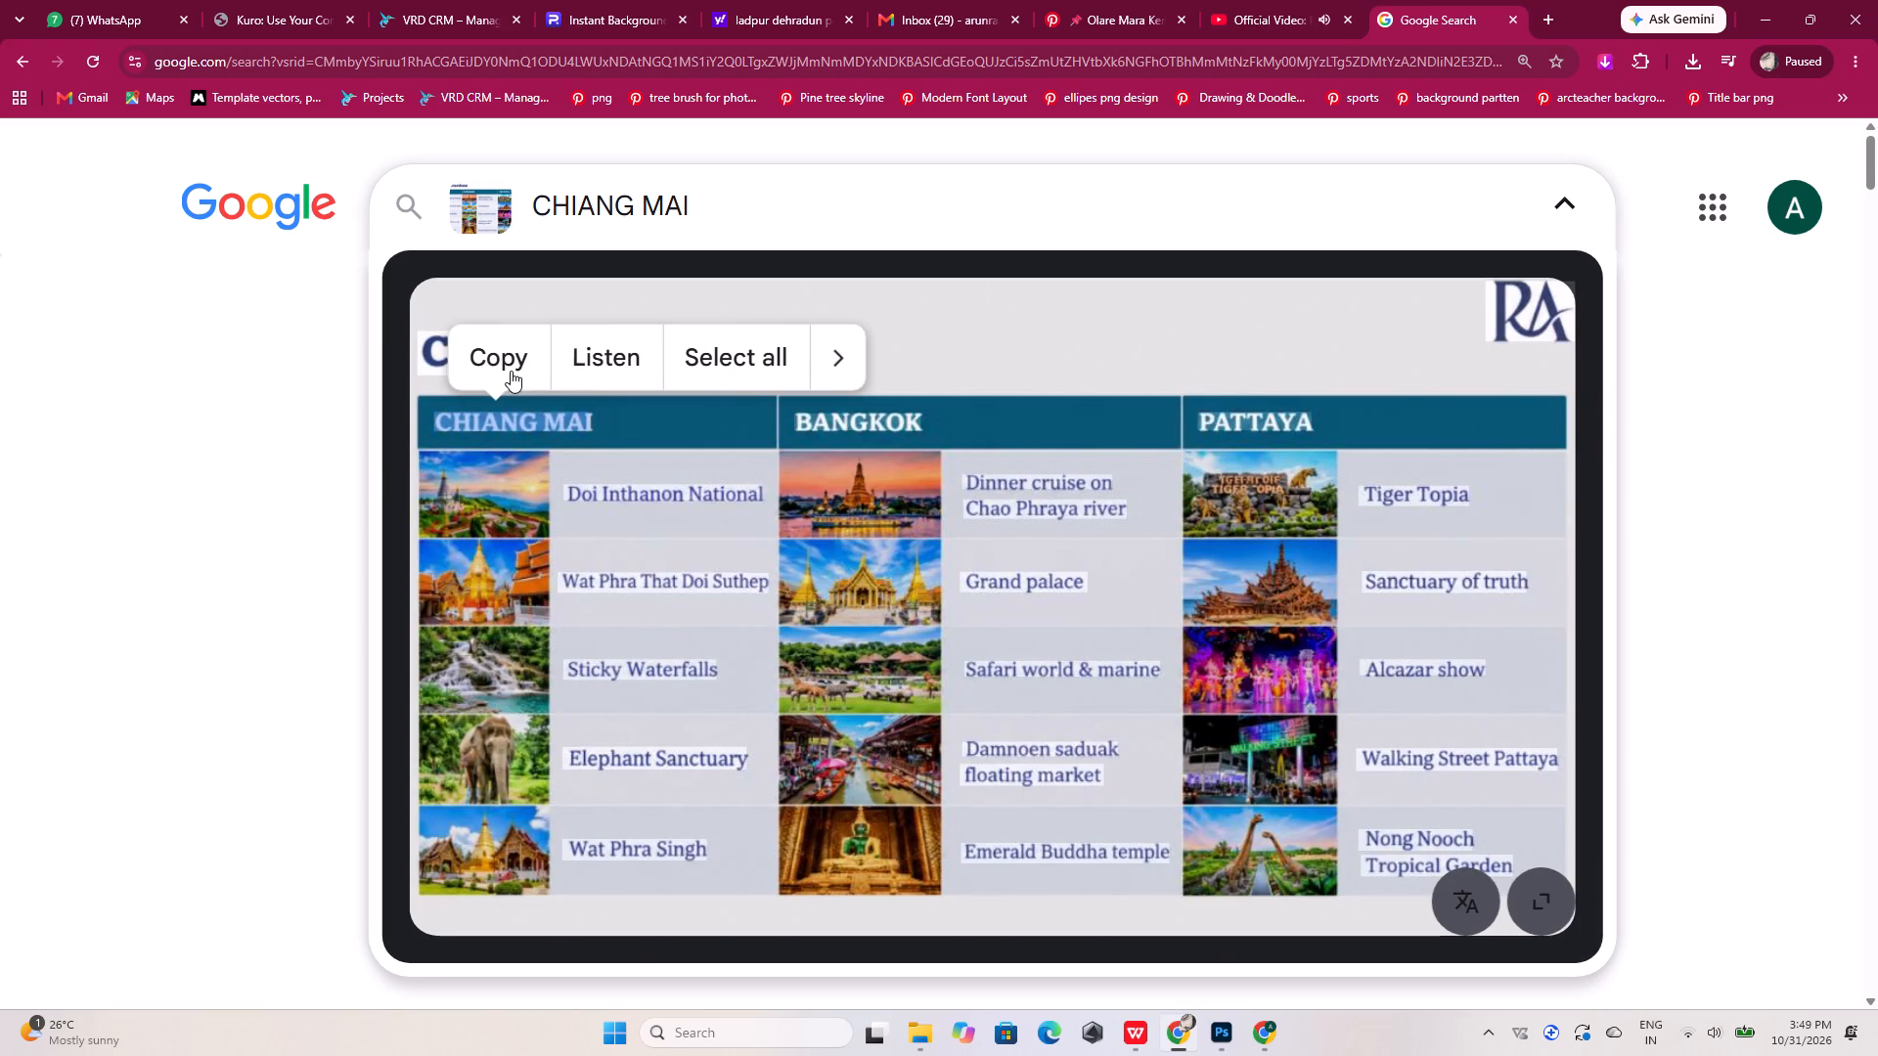
{"action": "left_click", "coordinate": [511, 371]}
Switch back to Photoshop and replace the COLOMBO header text on Artboard 7 with CHIANG MAI.
{"action": "left_click", "coordinate": [1209, 1021]}
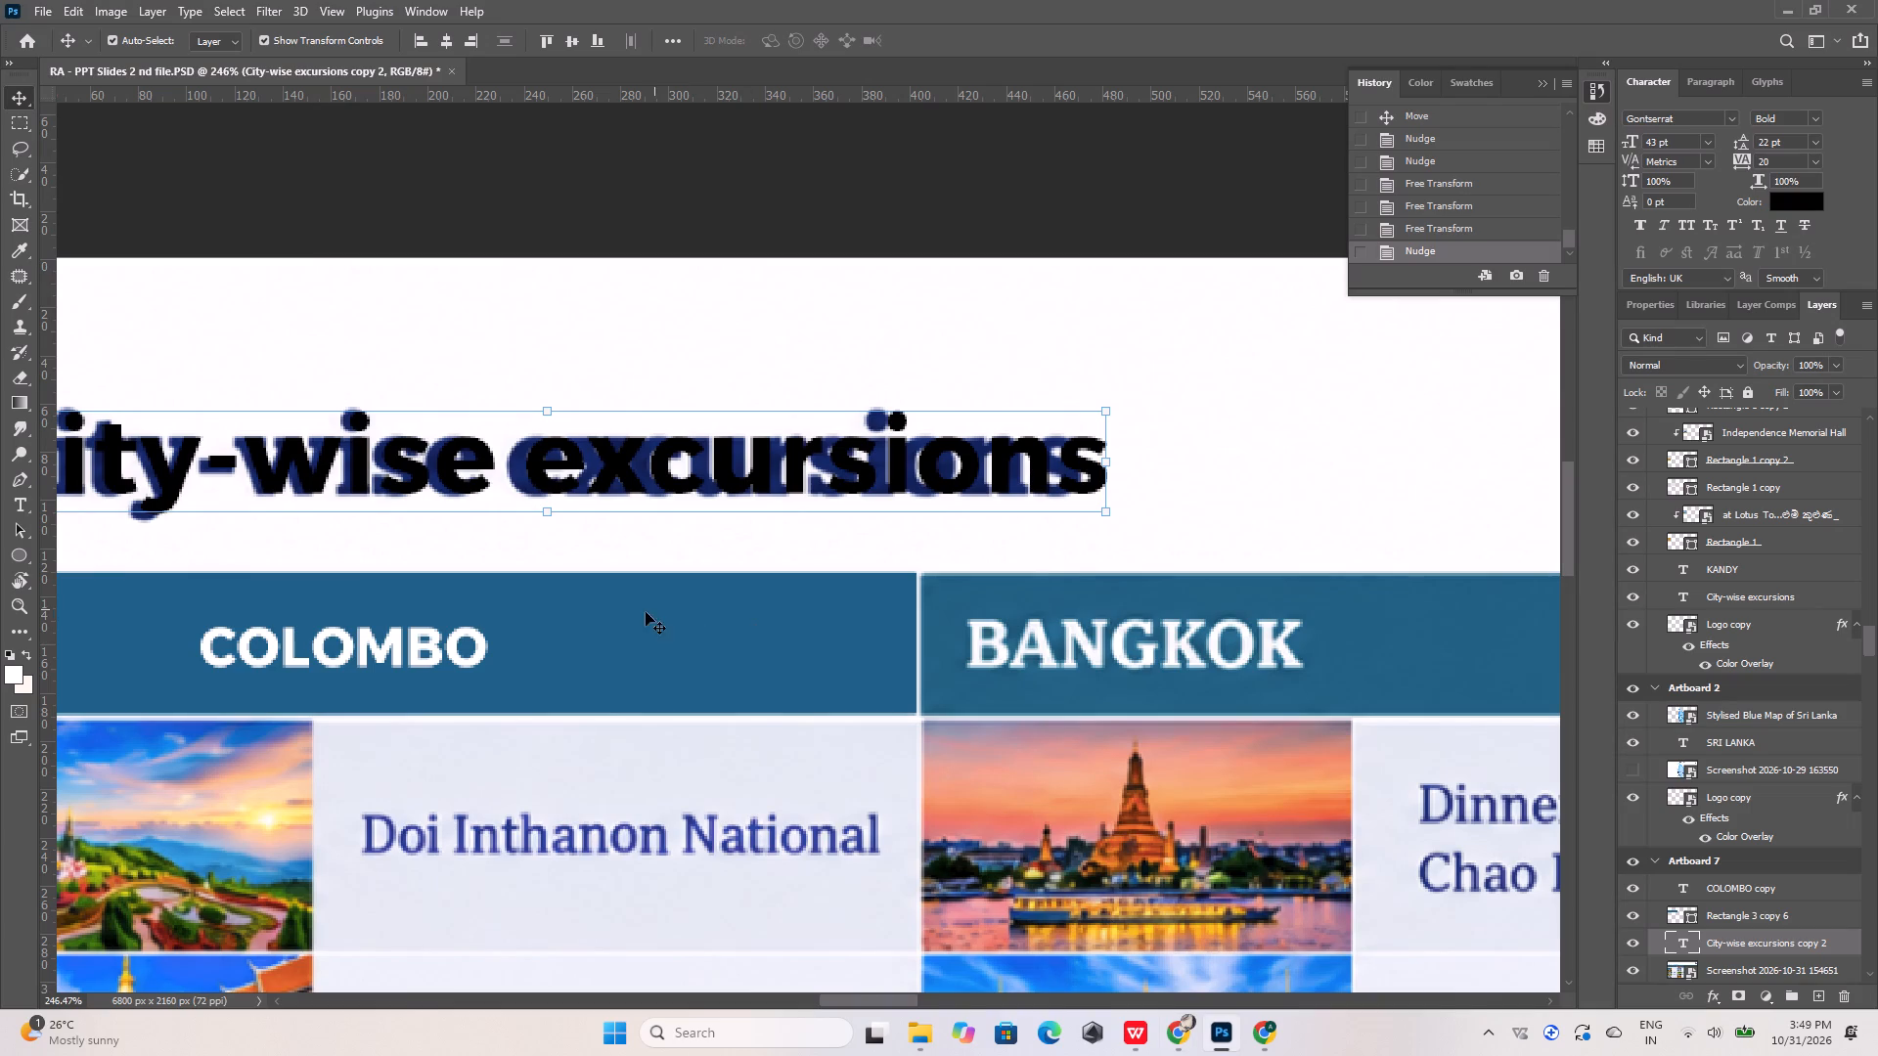
{"action": "scroll", "coordinate": [1022, 688], "scroll_direction": "down", "scroll_amount": 6, "text": "alt"}
{"action": "double_click", "coordinate": [610, 659]}
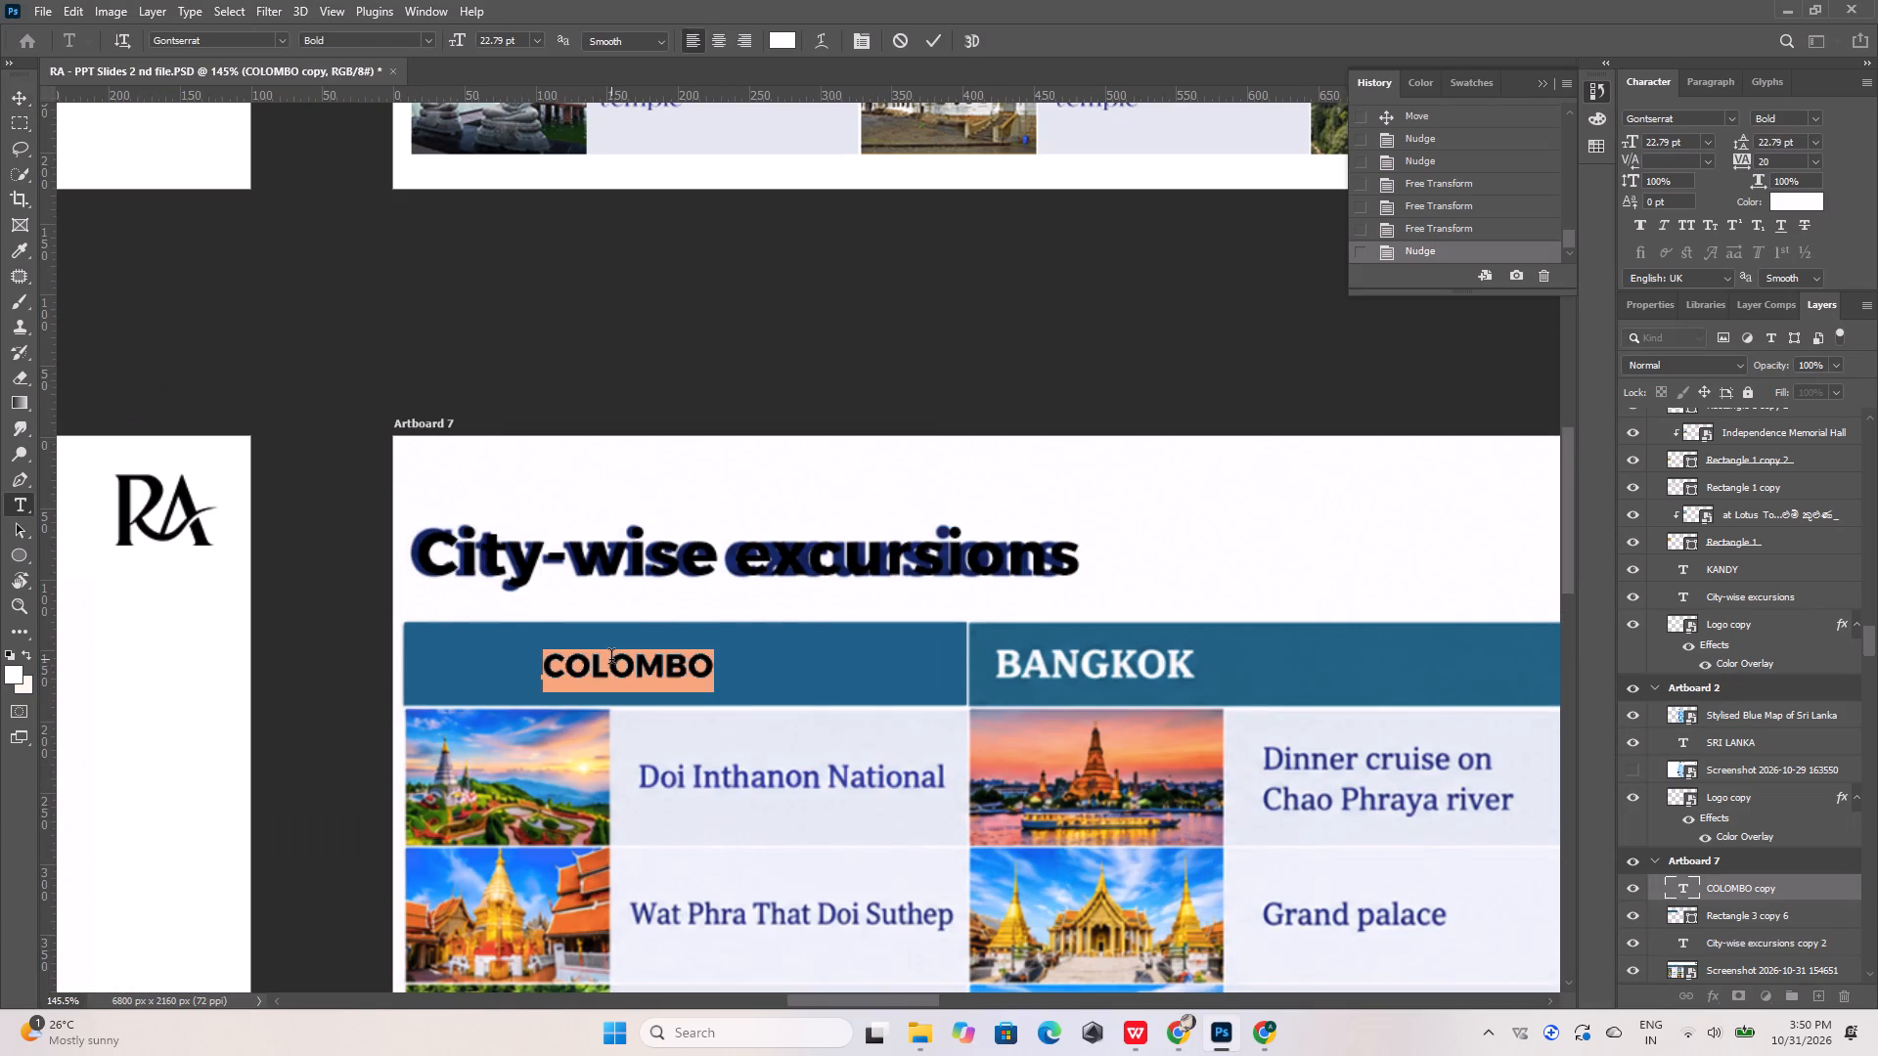
{"action": "key", "text": "ctrl+v"}
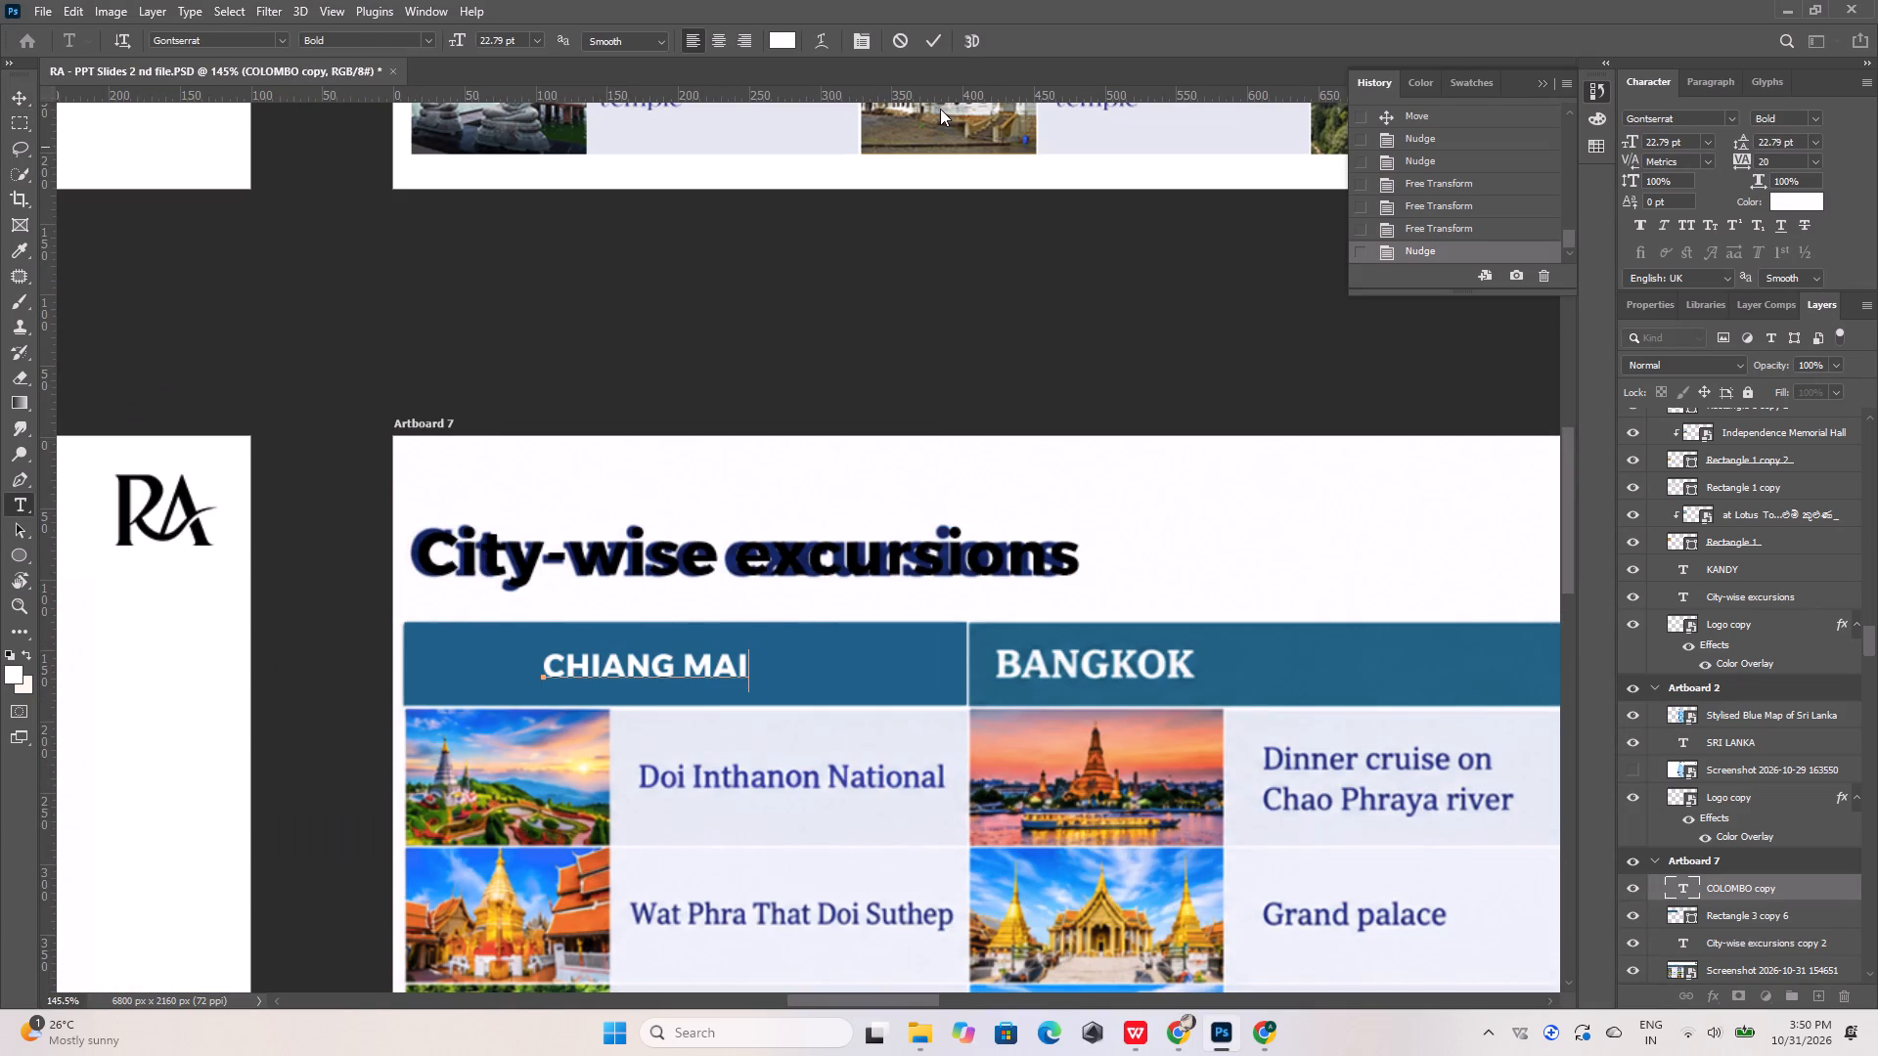
{"action": "left_click", "coordinate": [927, 36]}
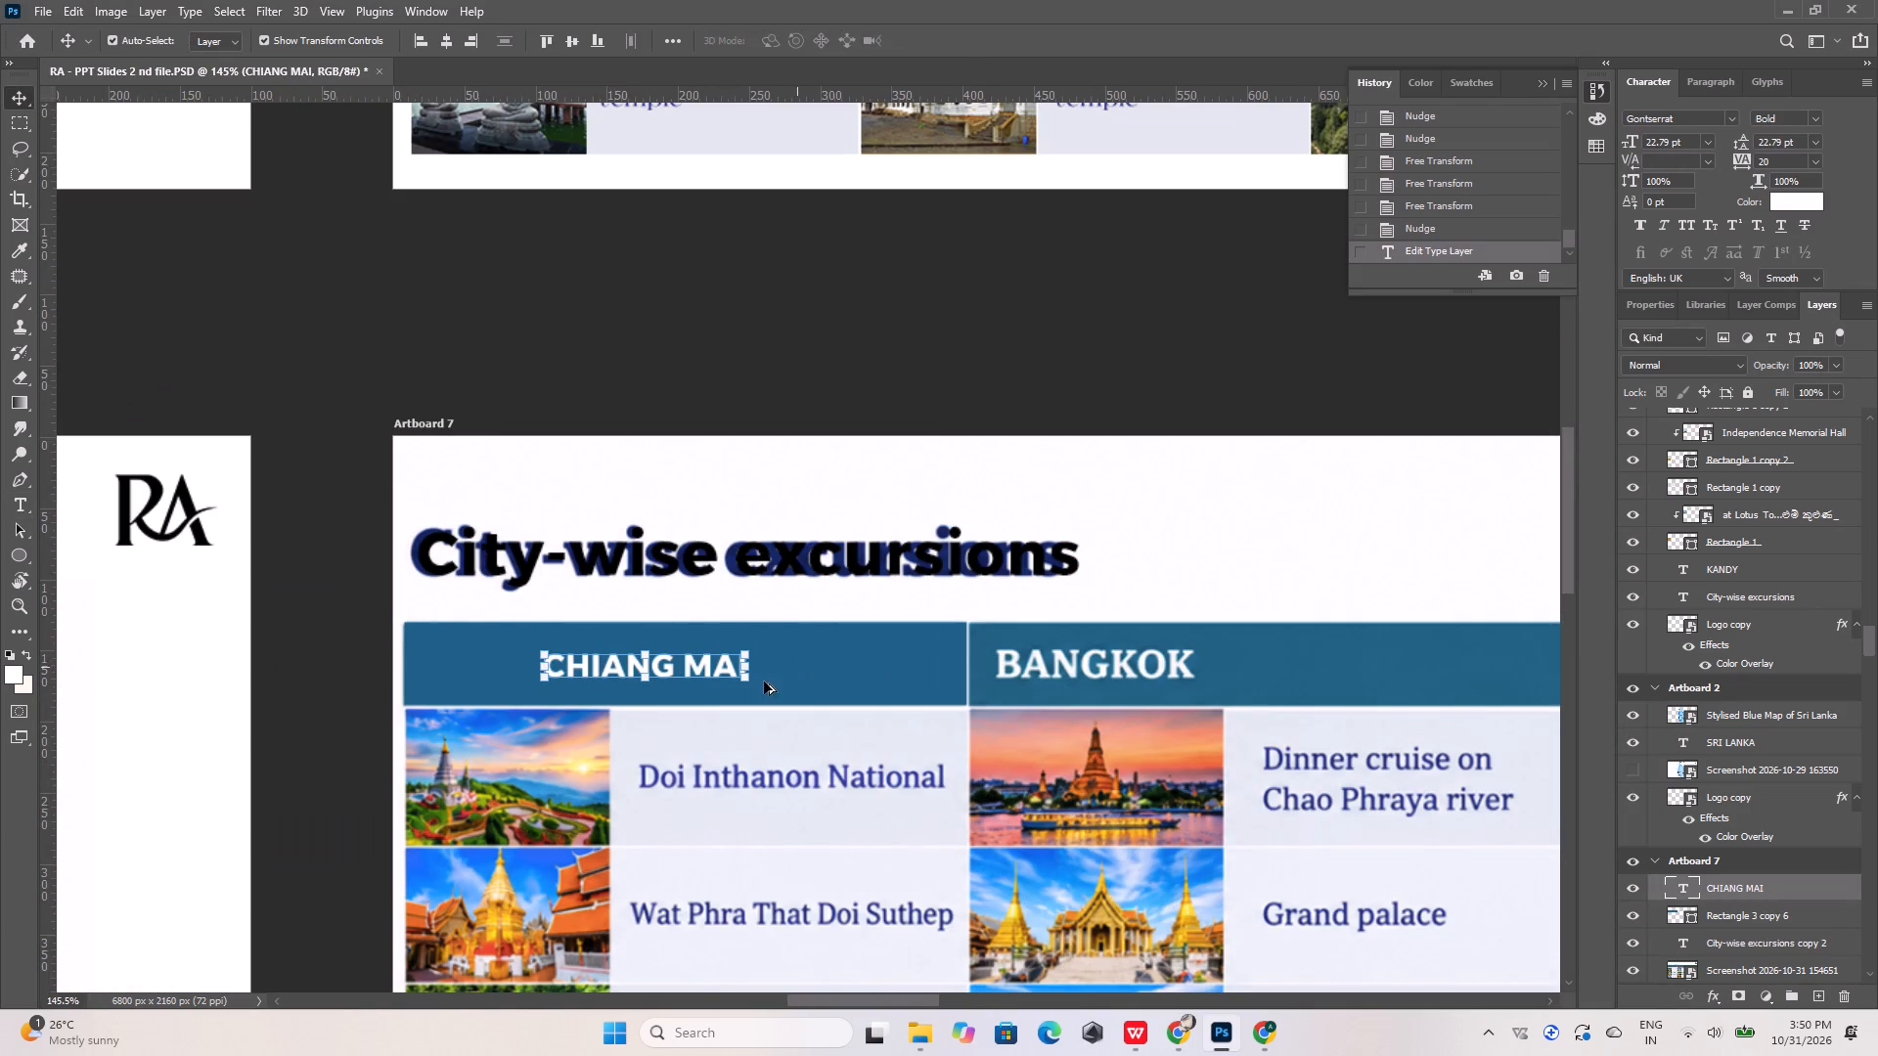
Duplicate the blue CHIANG MAI header rectangle onto the BANGKOK header cell on Artboard 7, aligned with that cell's edge next to PATTAYA.
{"action": "scroll", "coordinate": [650, 649], "scroll_direction": "down", "scroll_amount": 10, "text": "alt"}
{"action": "scroll", "coordinate": [829, 674], "scroll_direction": "up", "scroll_amount": 5, "text": "alt"}
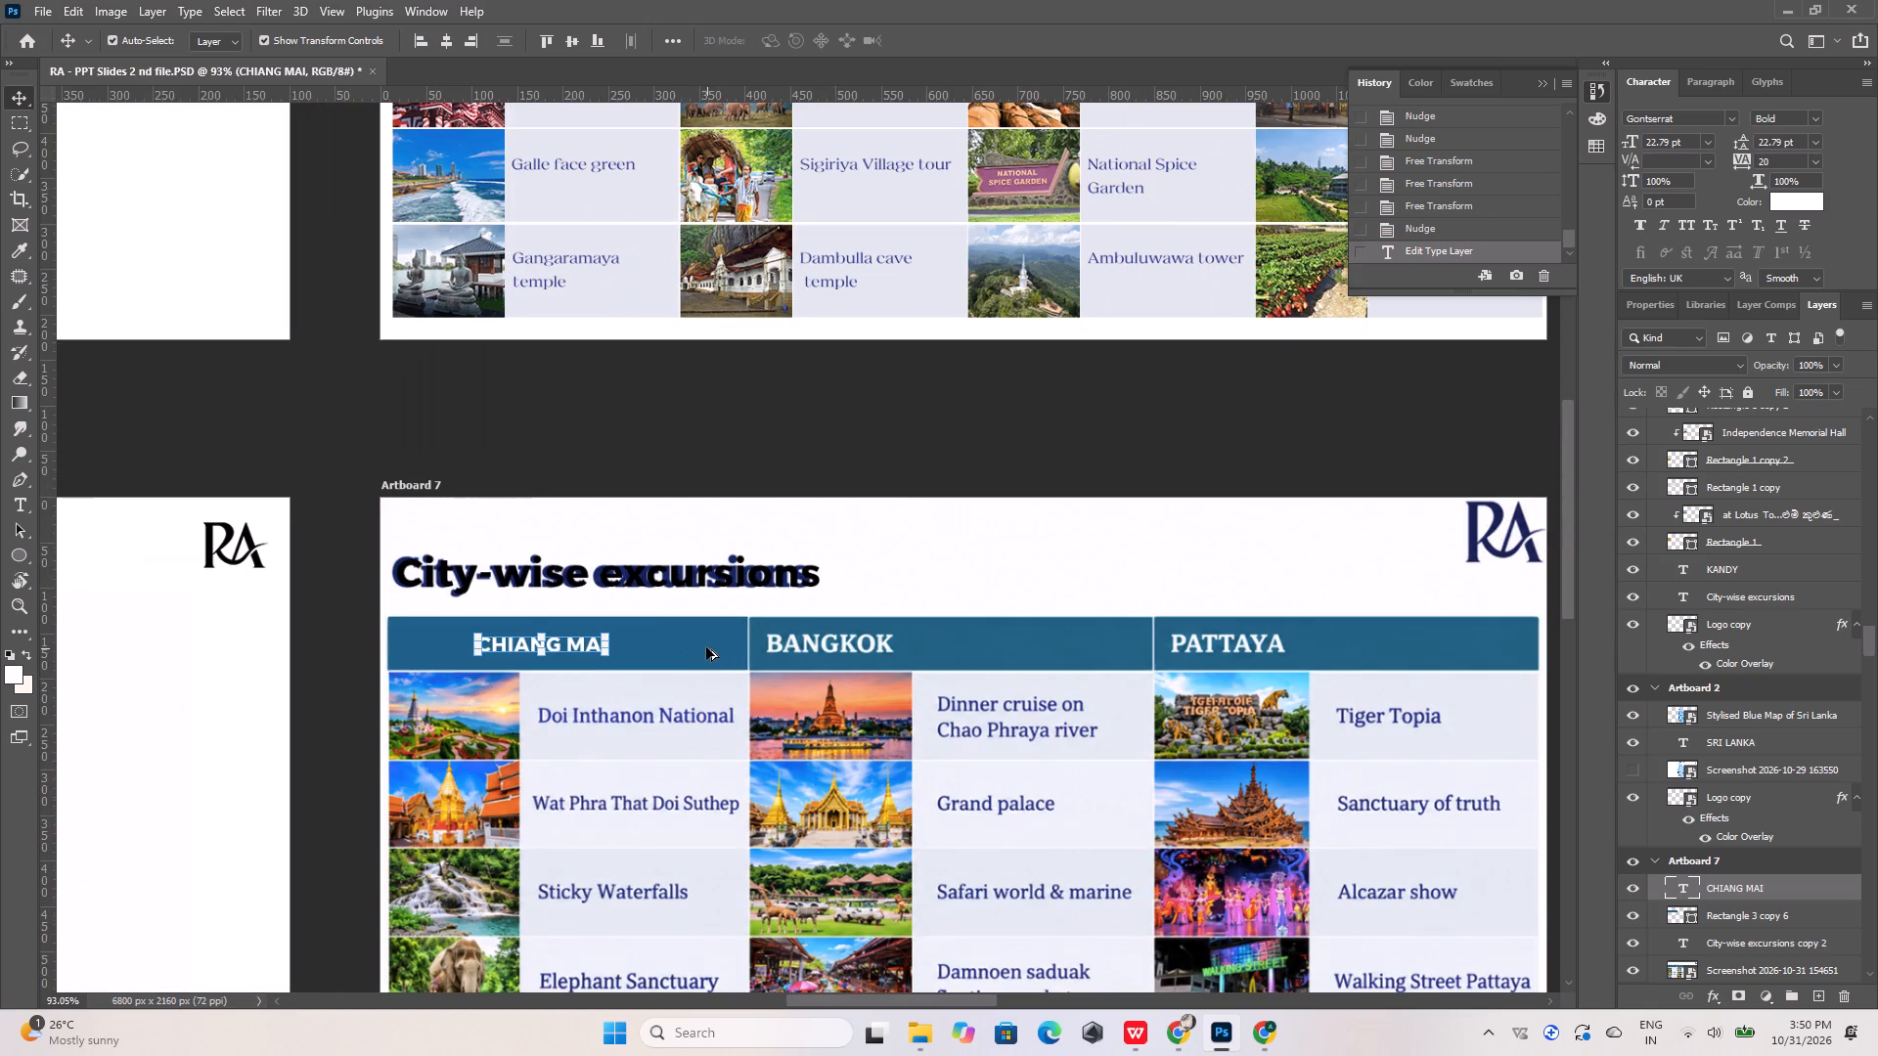
{"action": "scroll", "coordinate": [706, 647], "scroll_direction": "up", "scroll_amount": 2, "text": "alt"}
{"action": "left_click_drag", "start_coordinate": [693, 647], "coordinate": [1181, 657], "text": "alt"}
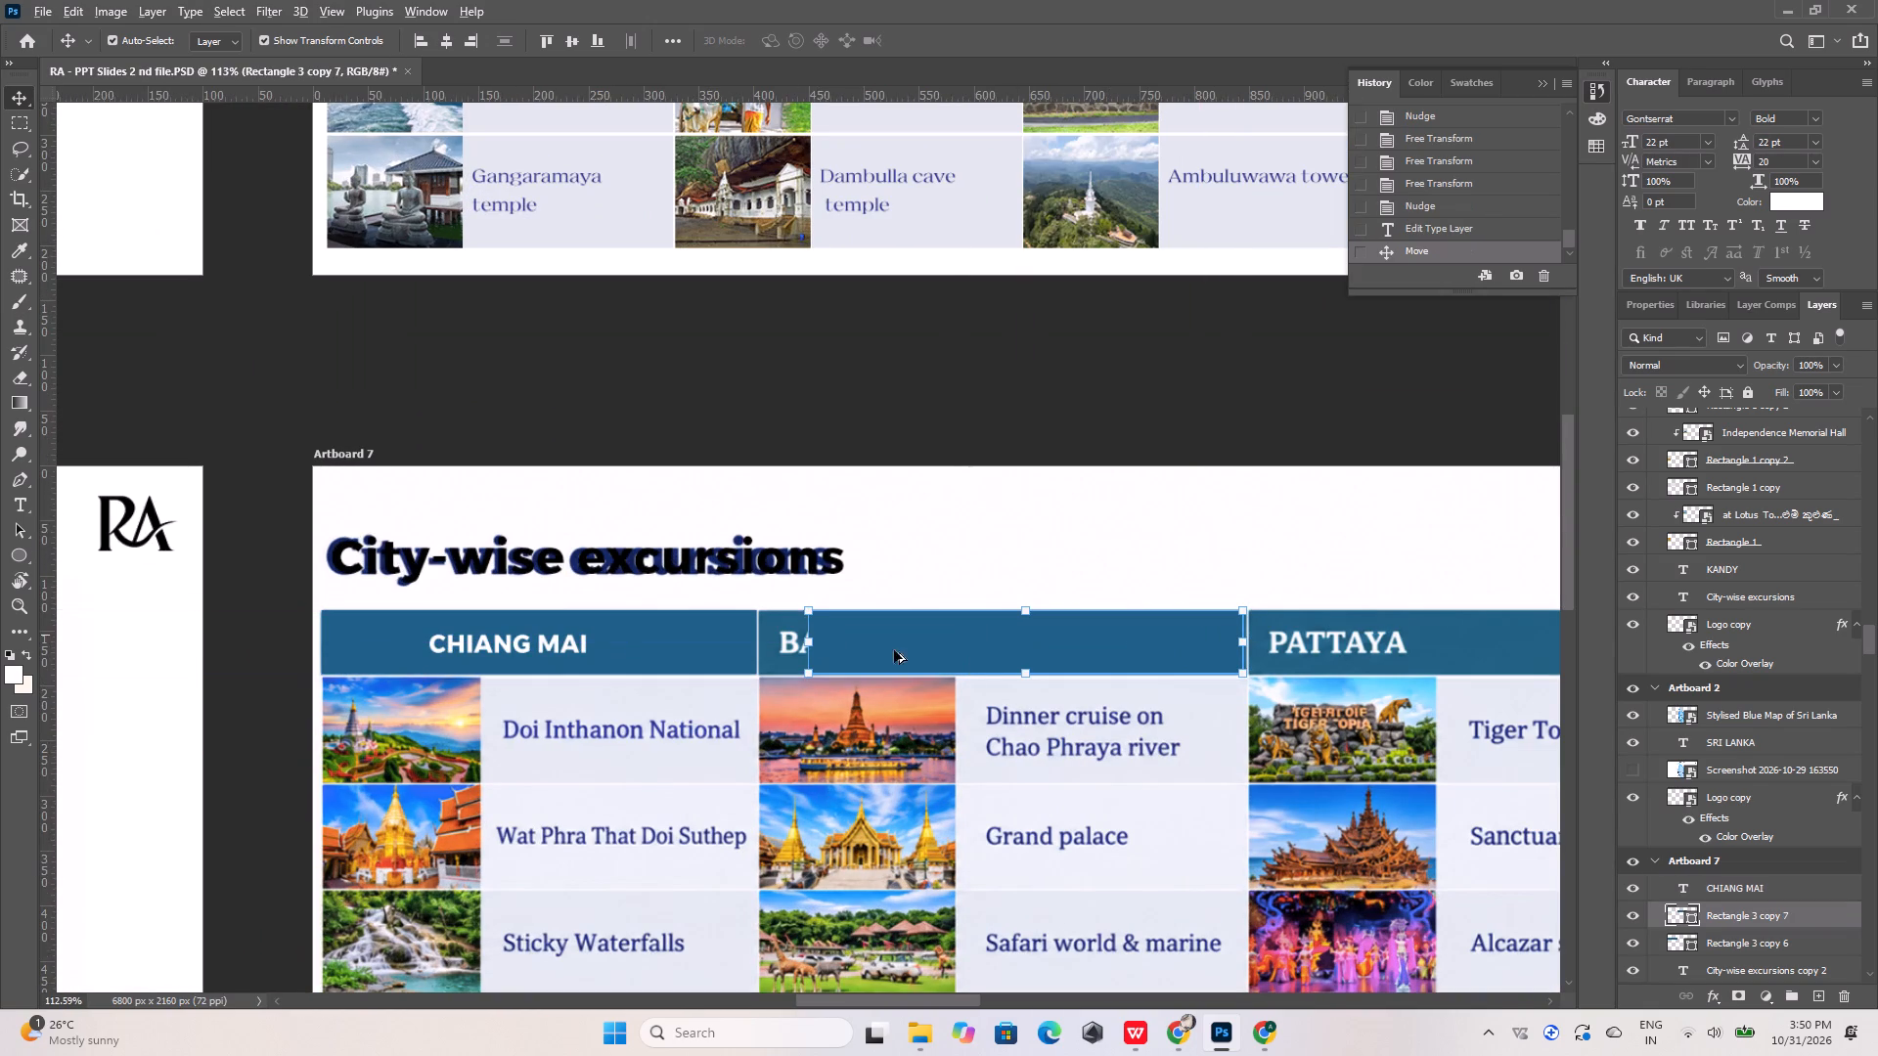
{"action": "scroll", "coordinate": [1331, 637], "scroll_direction": "up", "scroll_amount": 16, "text": "alt"}
{"action": "left_click_drag", "start_coordinate": [1030, 639], "coordinate": [1040, 638]}
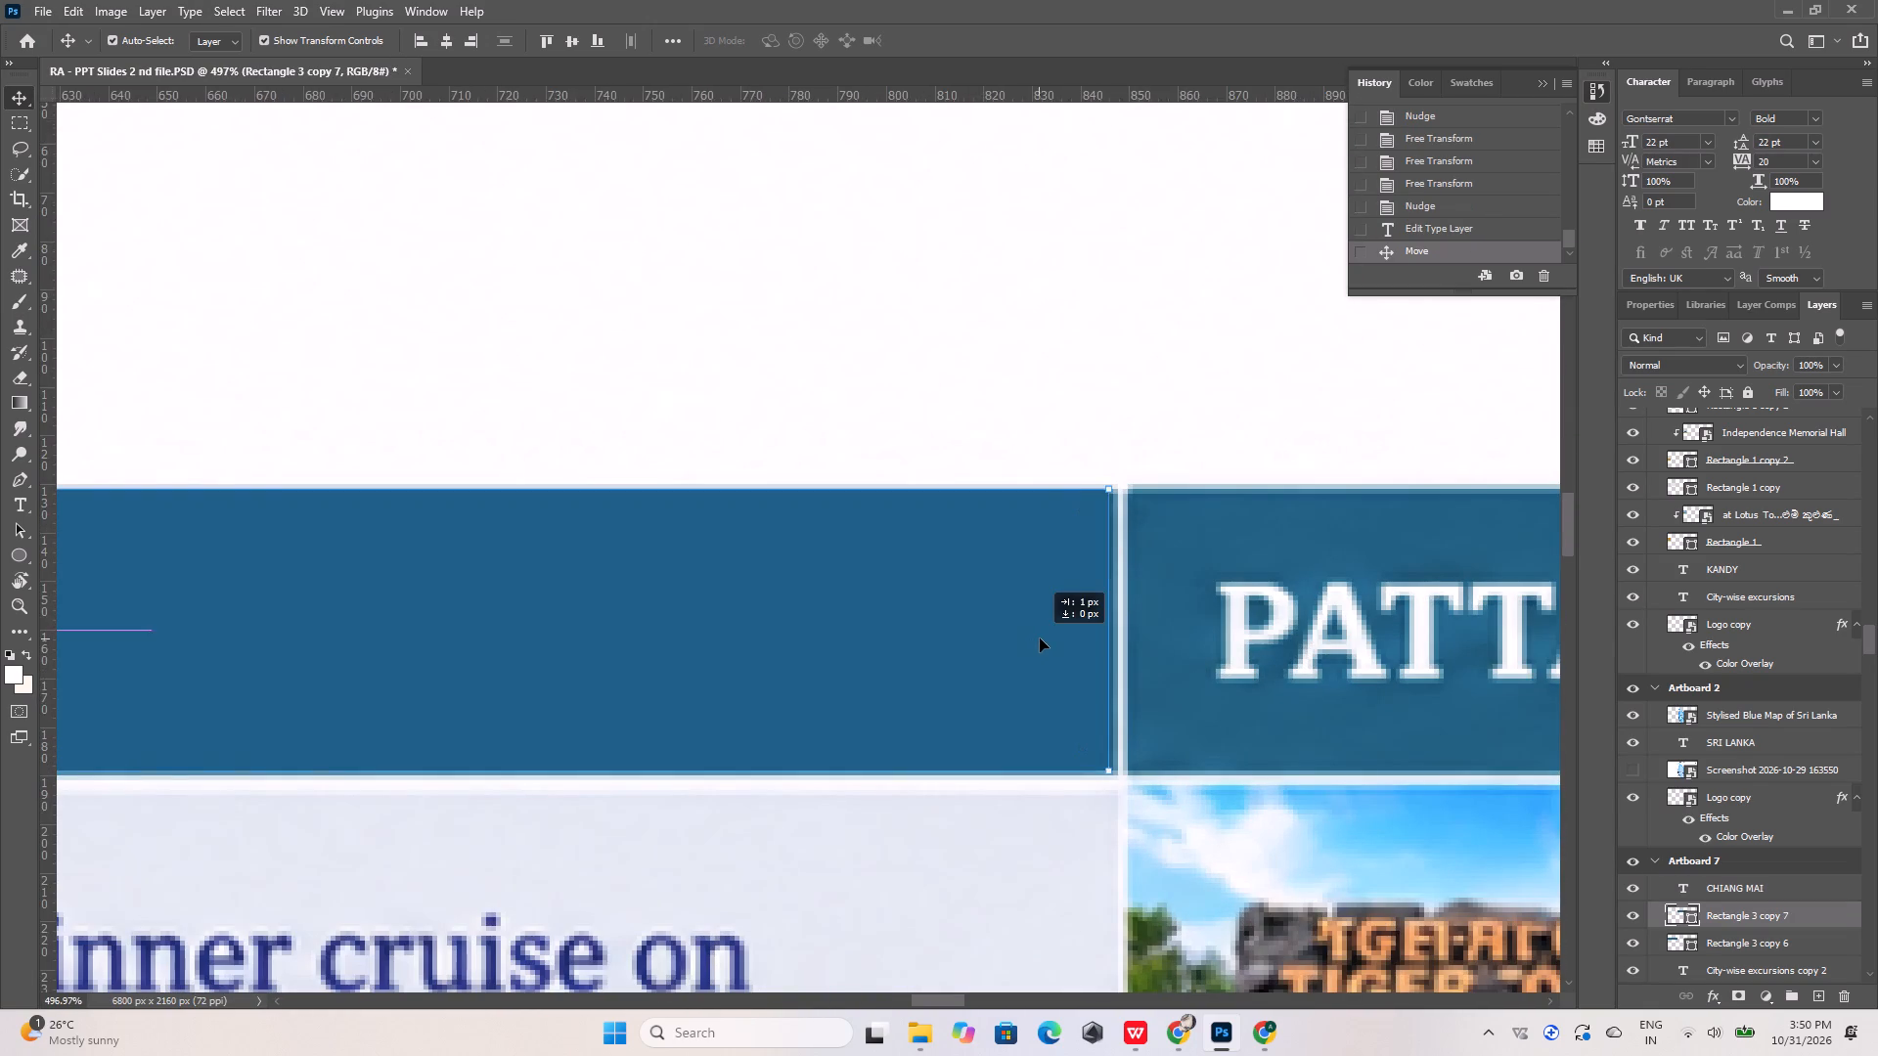
{"action": "left_click_drag", "start_coordinate": [1040, 638], "coordinate": [1042, 645]}
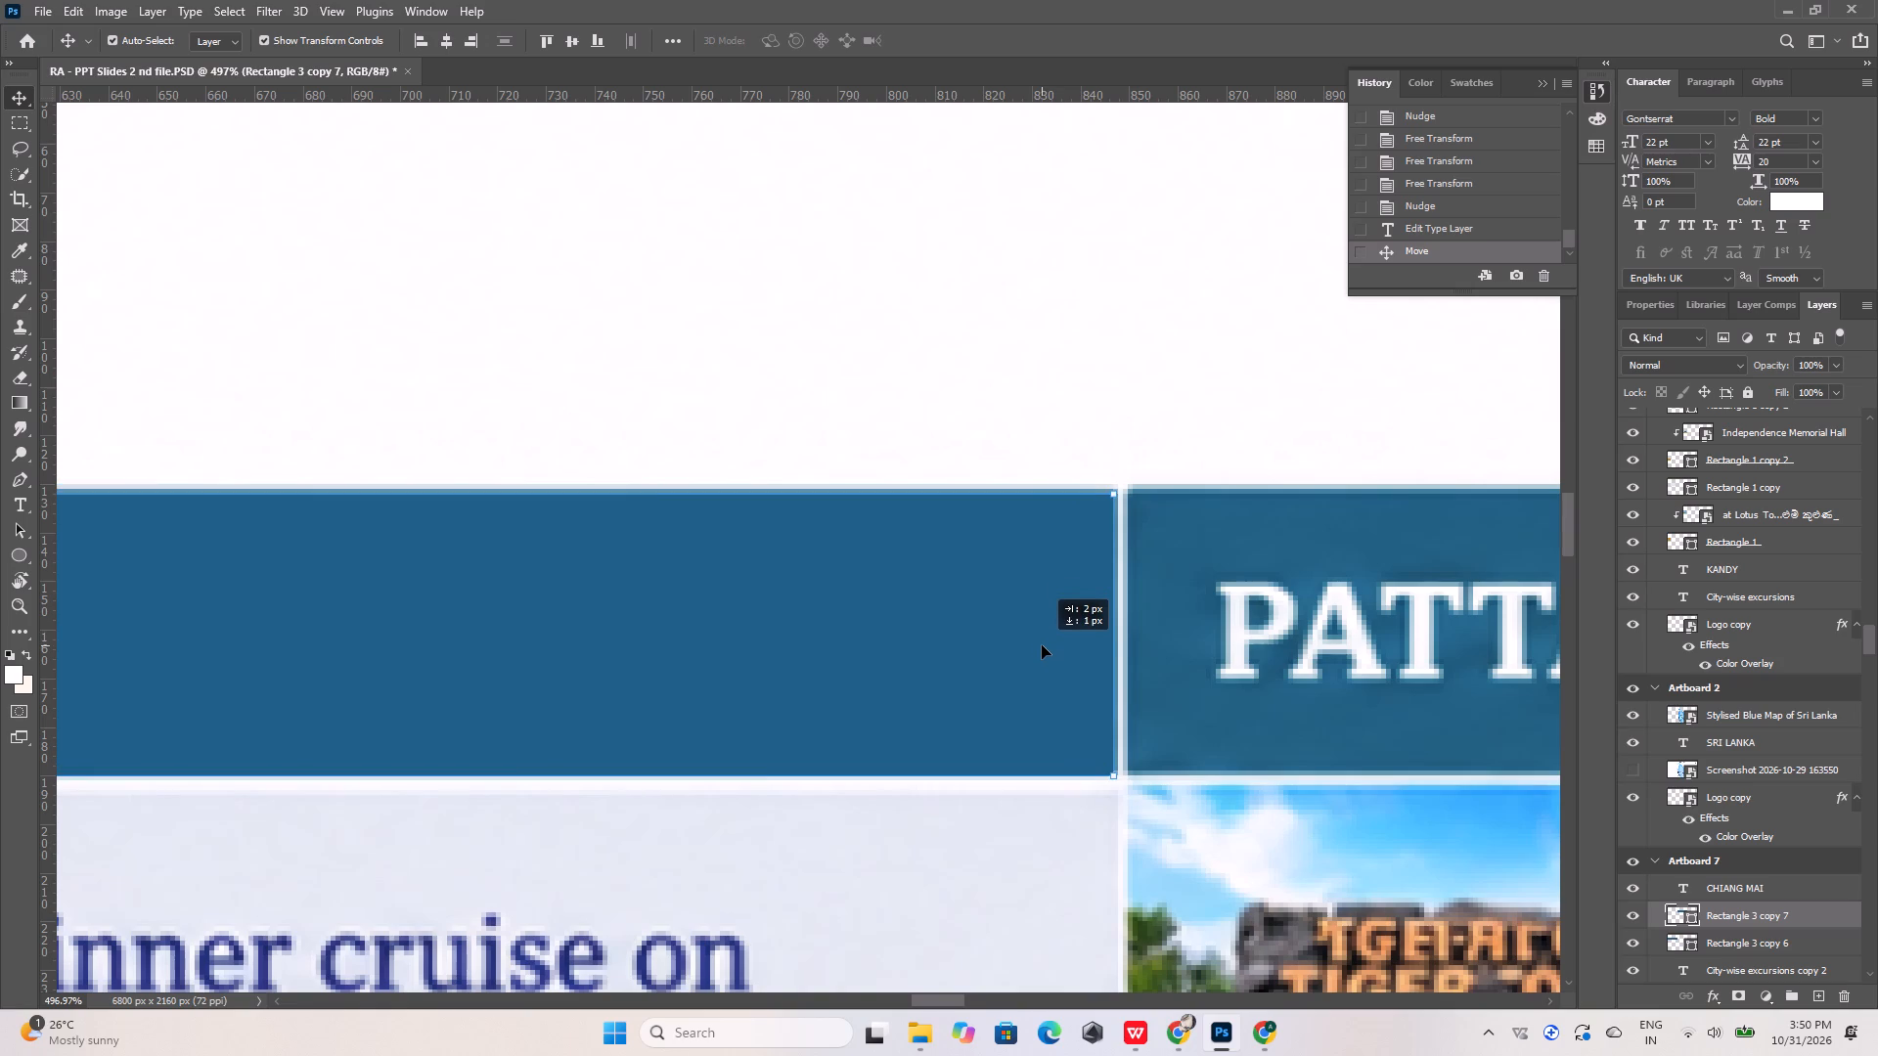
{"action": "left_click_drag", "start_coordinate": [1042, 645], "coordinate": [1060, 643]}
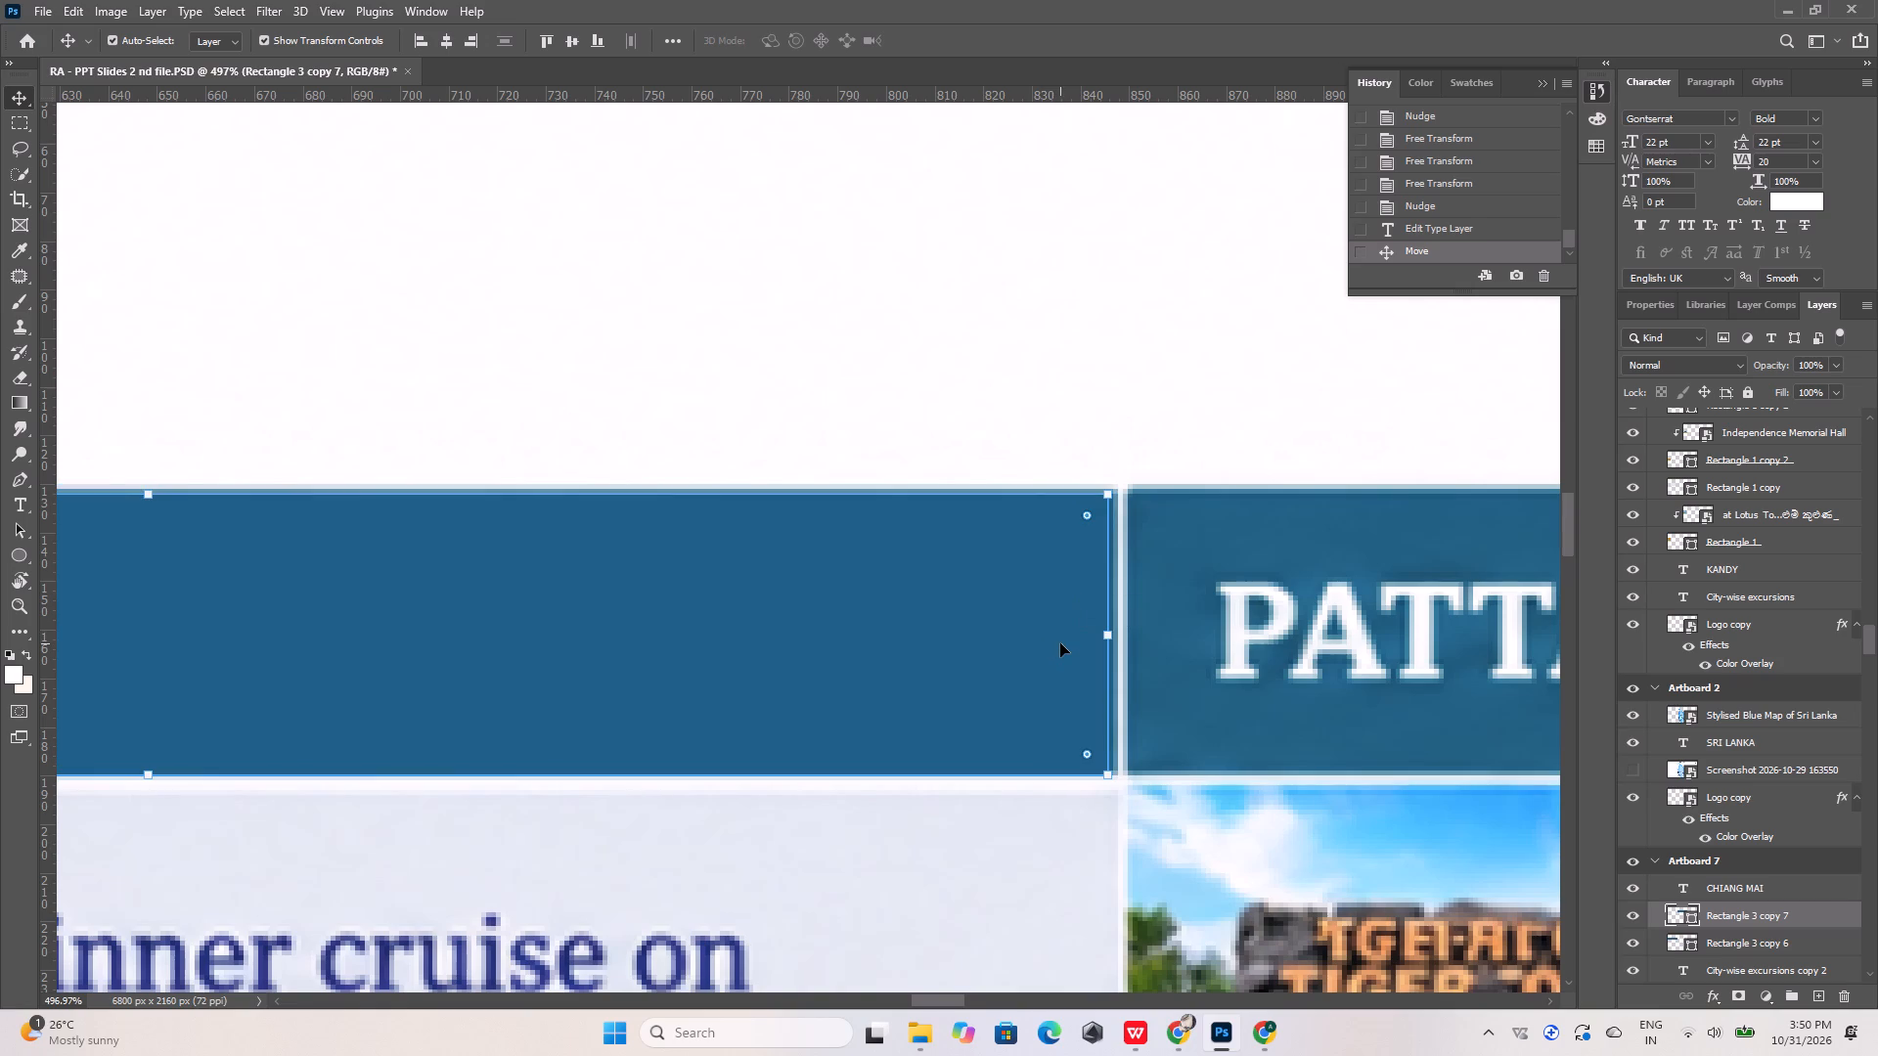
{"action": "left_click", "coordinate": [1053, 642]}
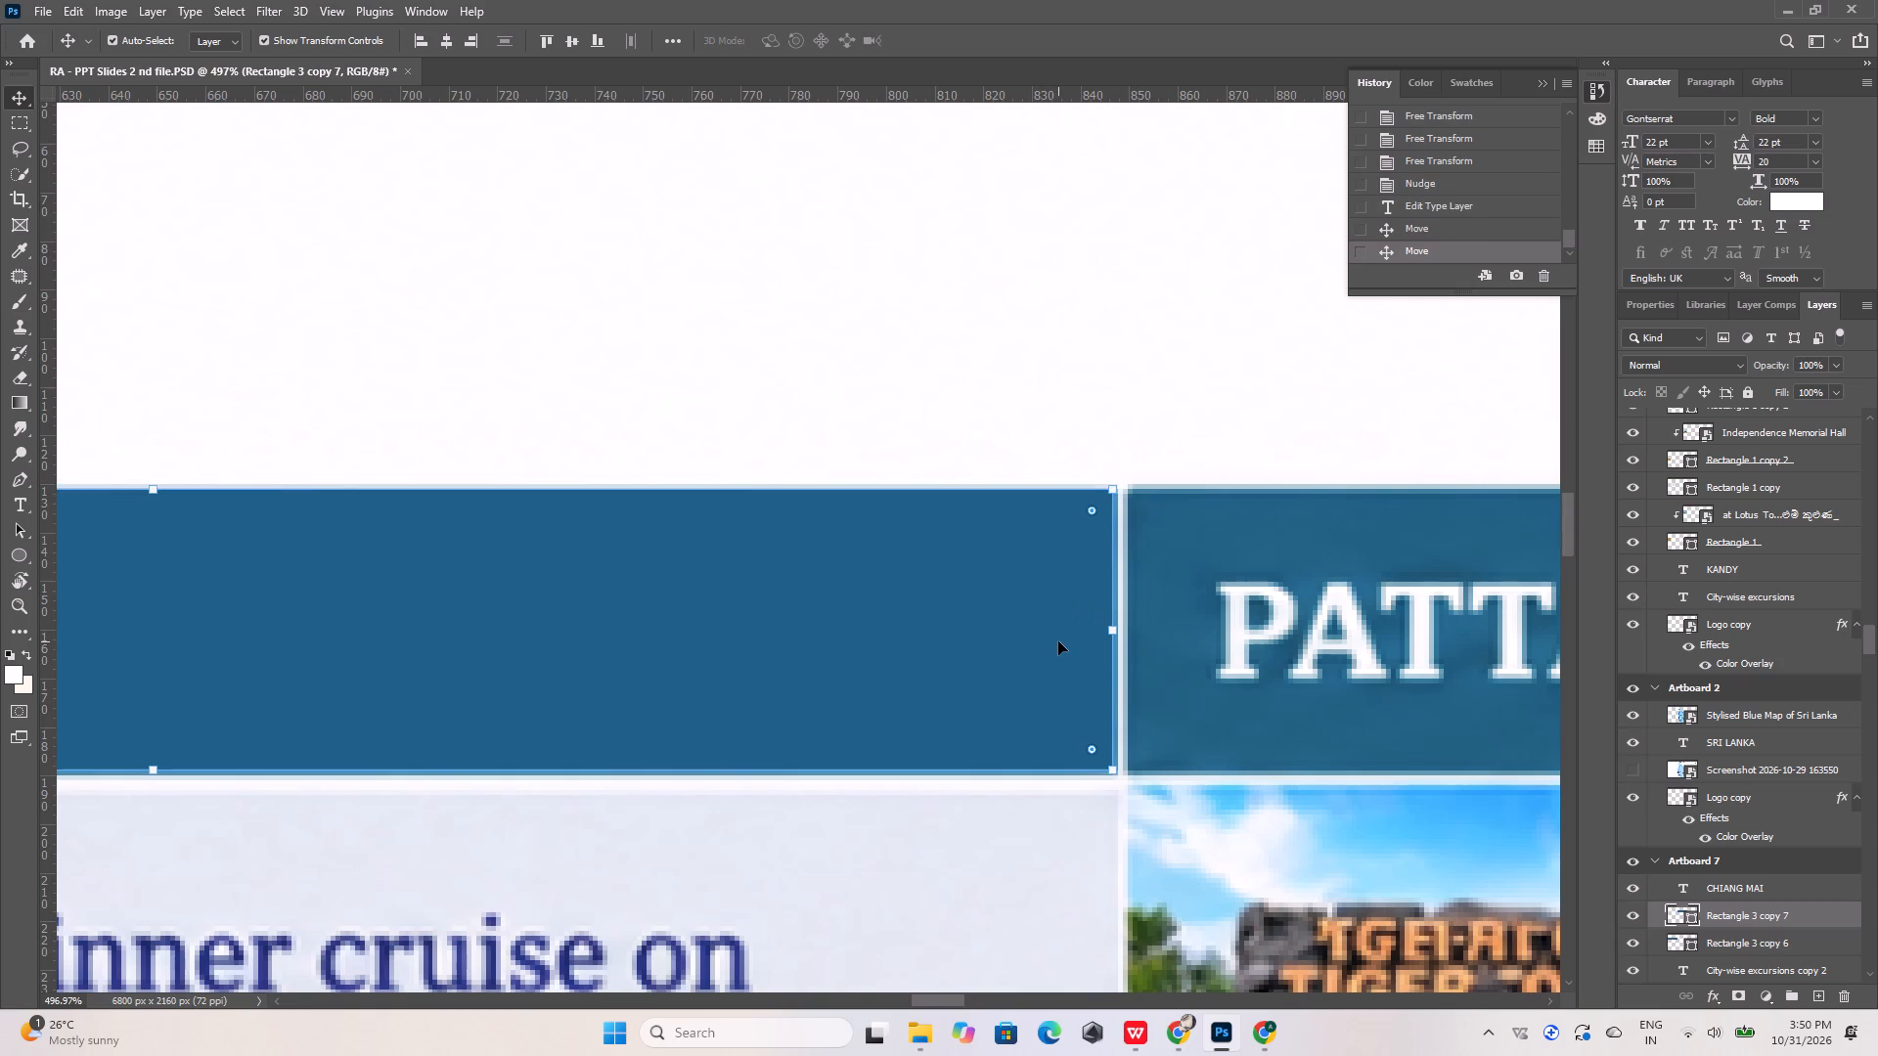
{"action": "left_click", "coordinate": [1058, 641], "text": "shift"}
Widen the duplicated header rectangle to about 112% so it covers the whole BANGKOK header cell.
{"action": "scroll", "coordinate": [1106, 665], "scroll_direction": "down", "scroll_amount": 5, "text": "alt"}
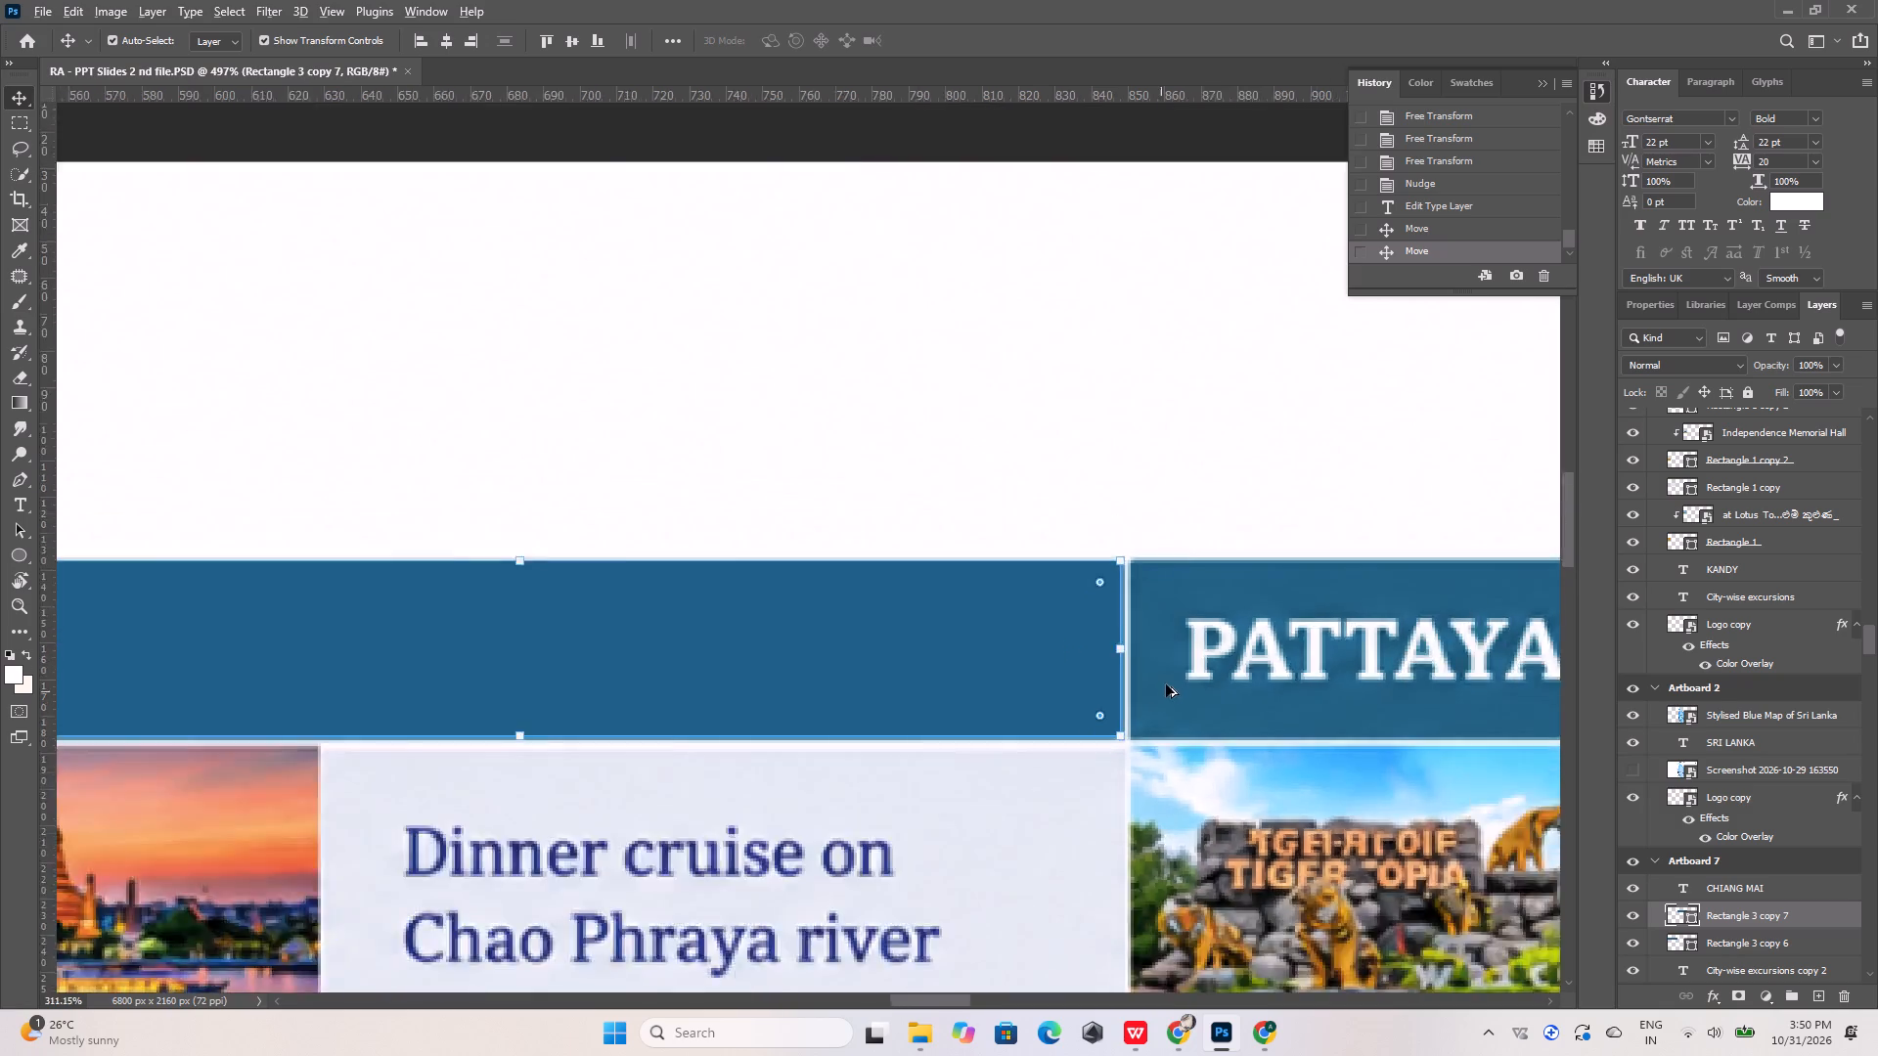
{"action": "scroll", "coordinate": [1166, 684], "scroll_direction": "down", "scroll_amount": 10, "text": "alt"}
{"action": "scroll", "coordinate": [624, 659], "scroll_direction": "up", "scroll_amount": 10, "text": "alt"}
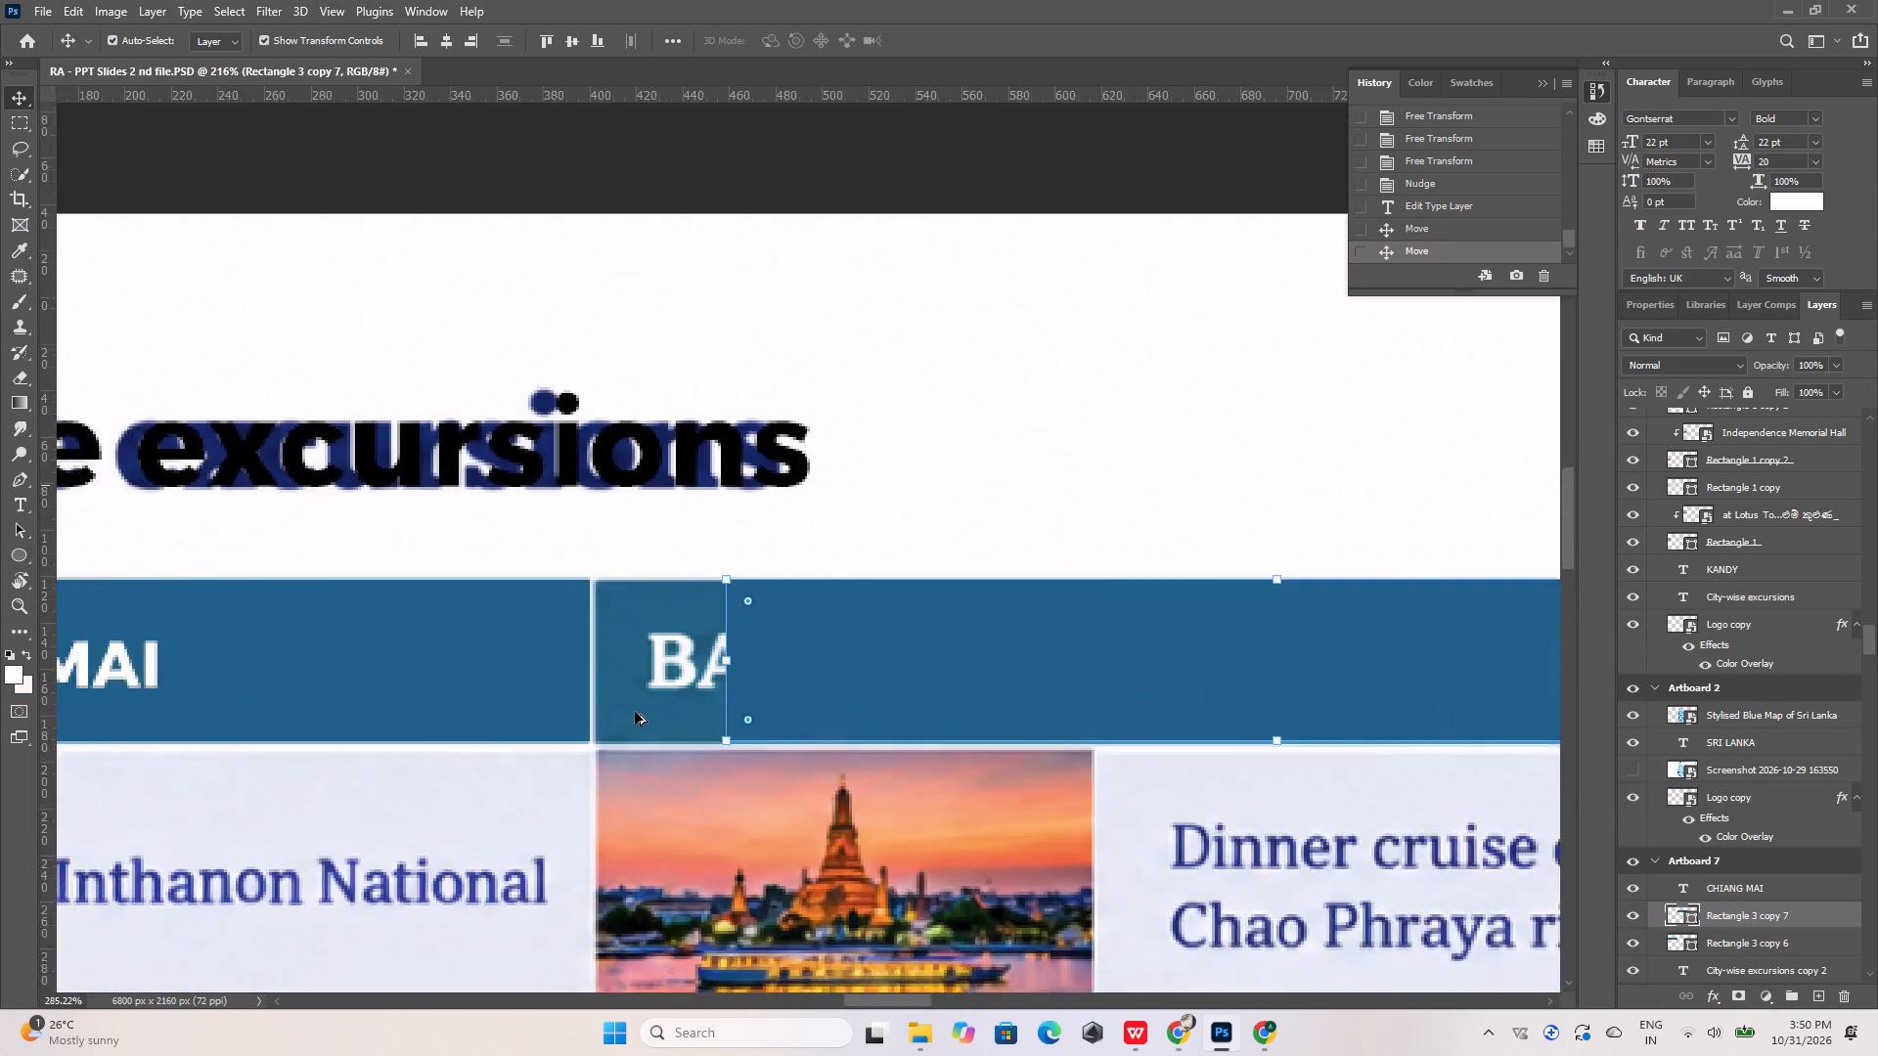
{"action": "scroll", "coordinate": [635, 712], "scroll_direction": "up", "scroll_amount": 6, "text": "alt"}
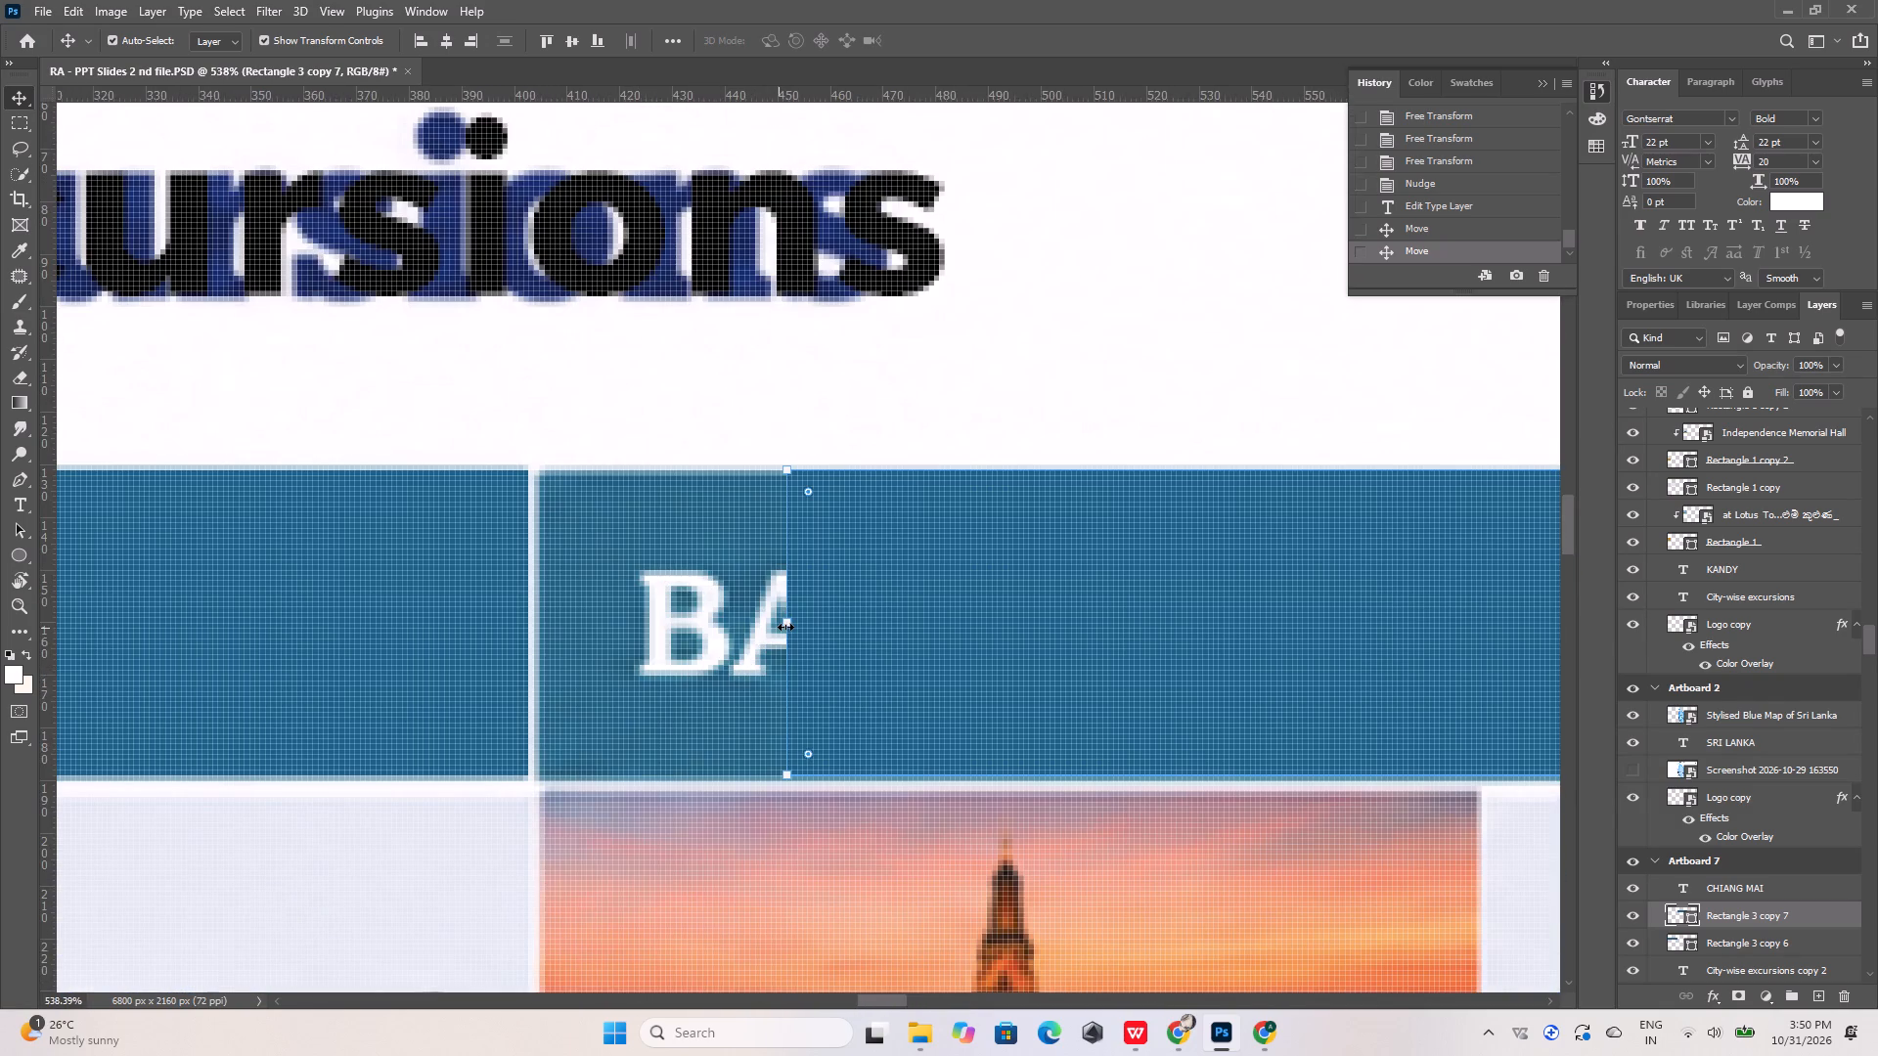
{"action": "left_click_drag", "start_coordinate": [785, 627], "coordinate": [641, 638], "text": "shift"}
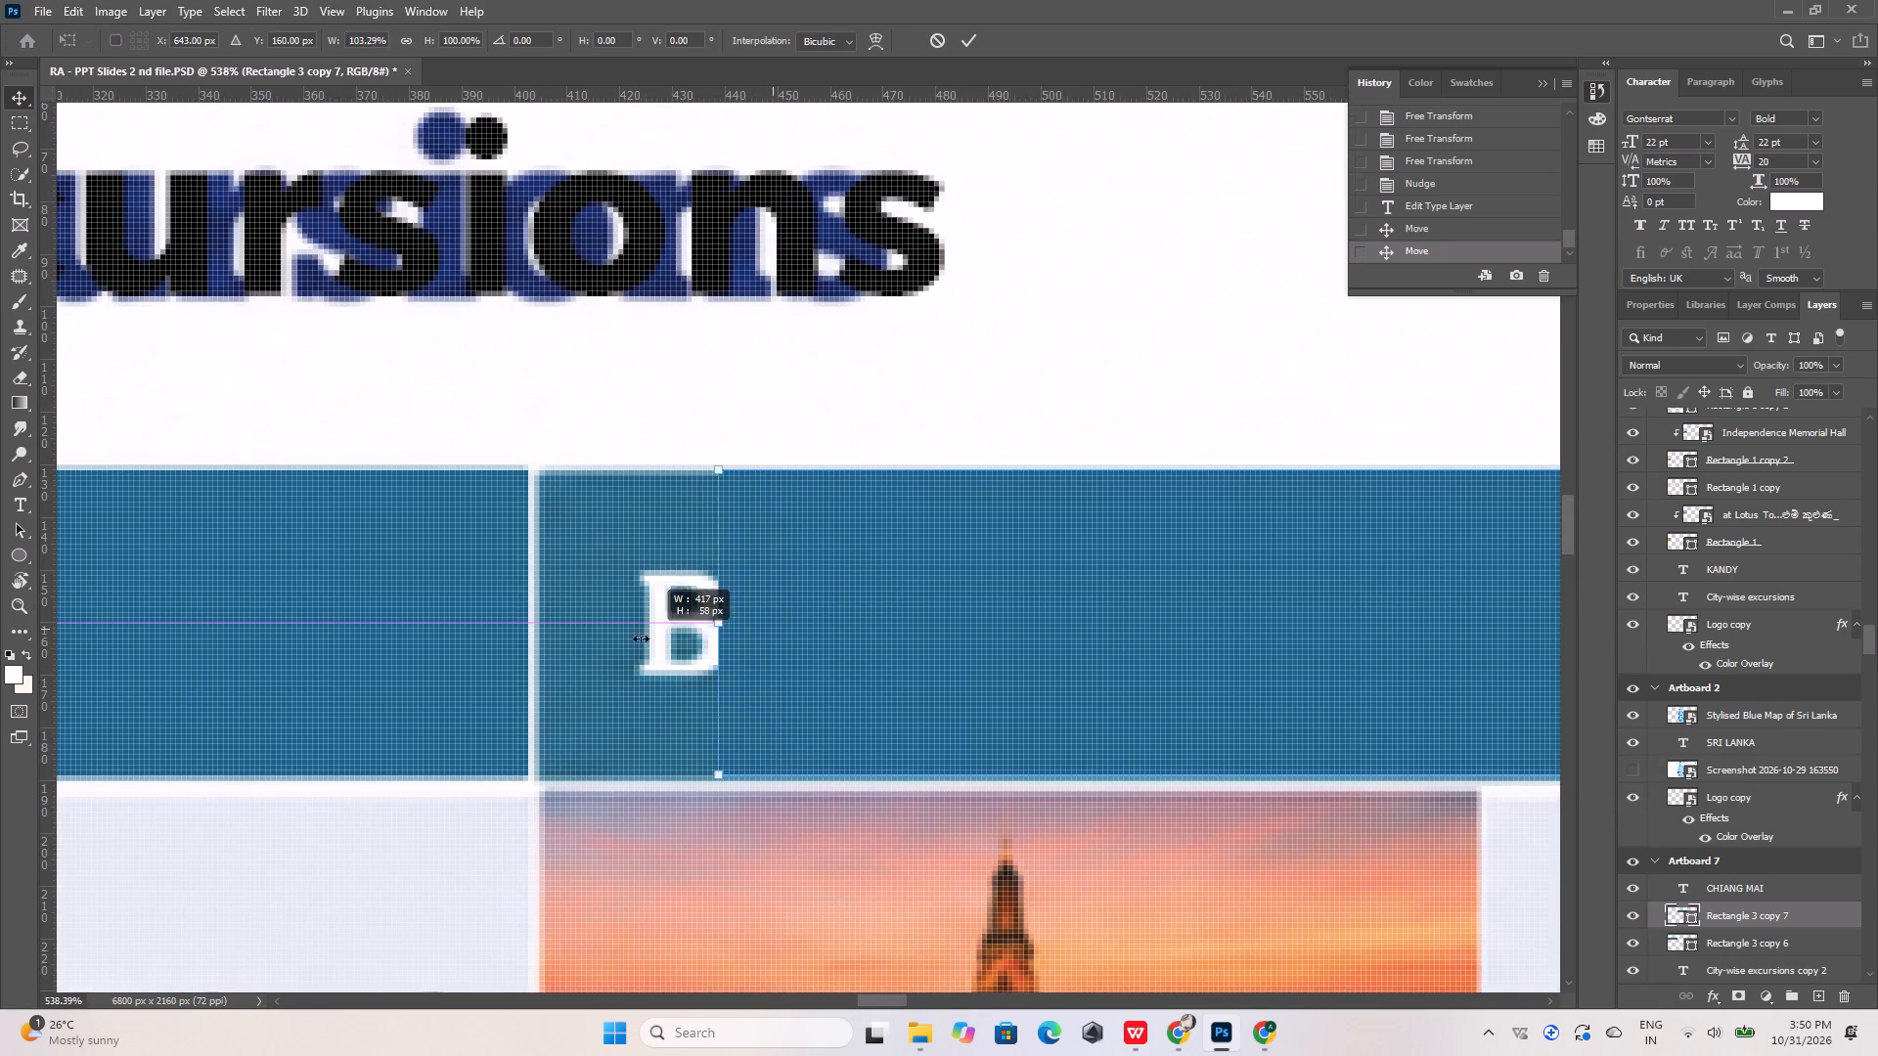
{"action": "left_click_drag", "start_coordinate": [641, 638], "coordinate": [537, 653], "text": "shift"}
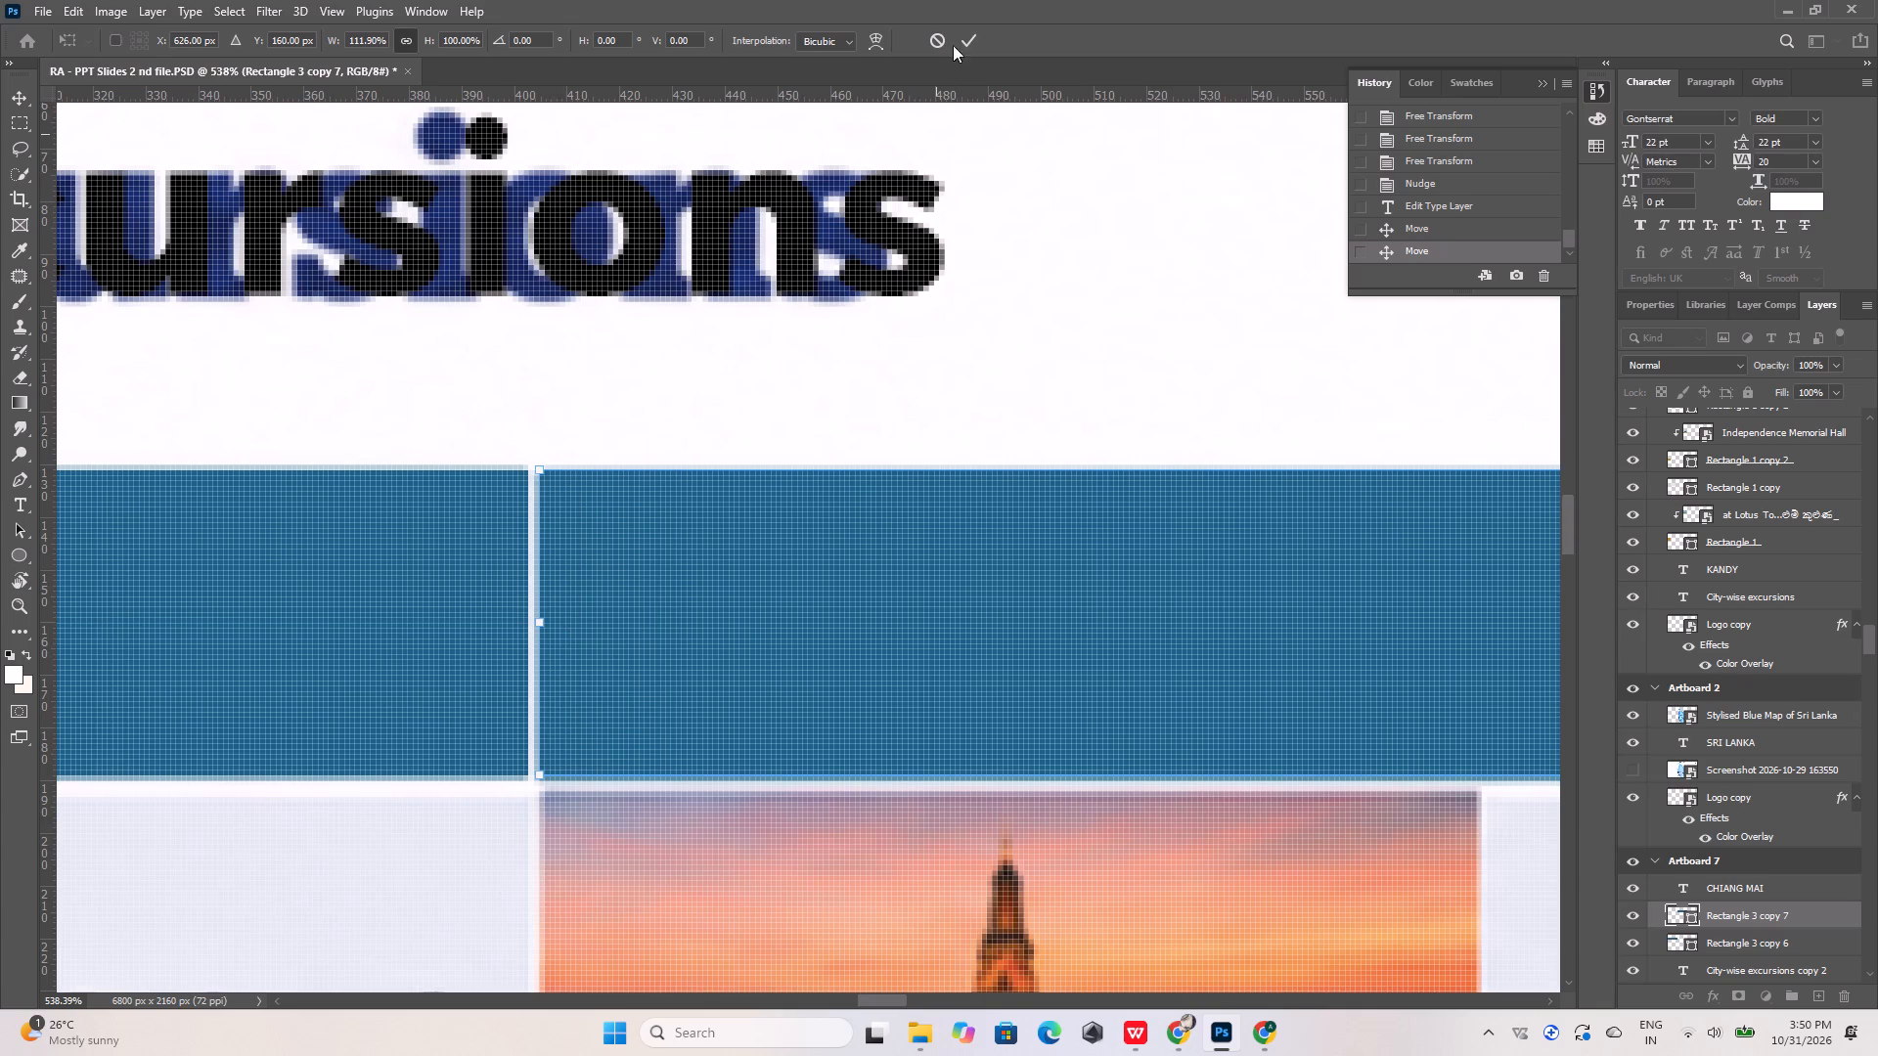
{"action": "left_click", "coordinate": [964, 39]}
Duplicate the CHIANG MAI heading into the second header cell and replace the copy's text with BANGKOK, copied from Google Lens in Chrome.
{"action": "scroll", "coordinate": [1010, 418], "scroll_direction": "down", "scroll_amount": 11, "text": "alt"}
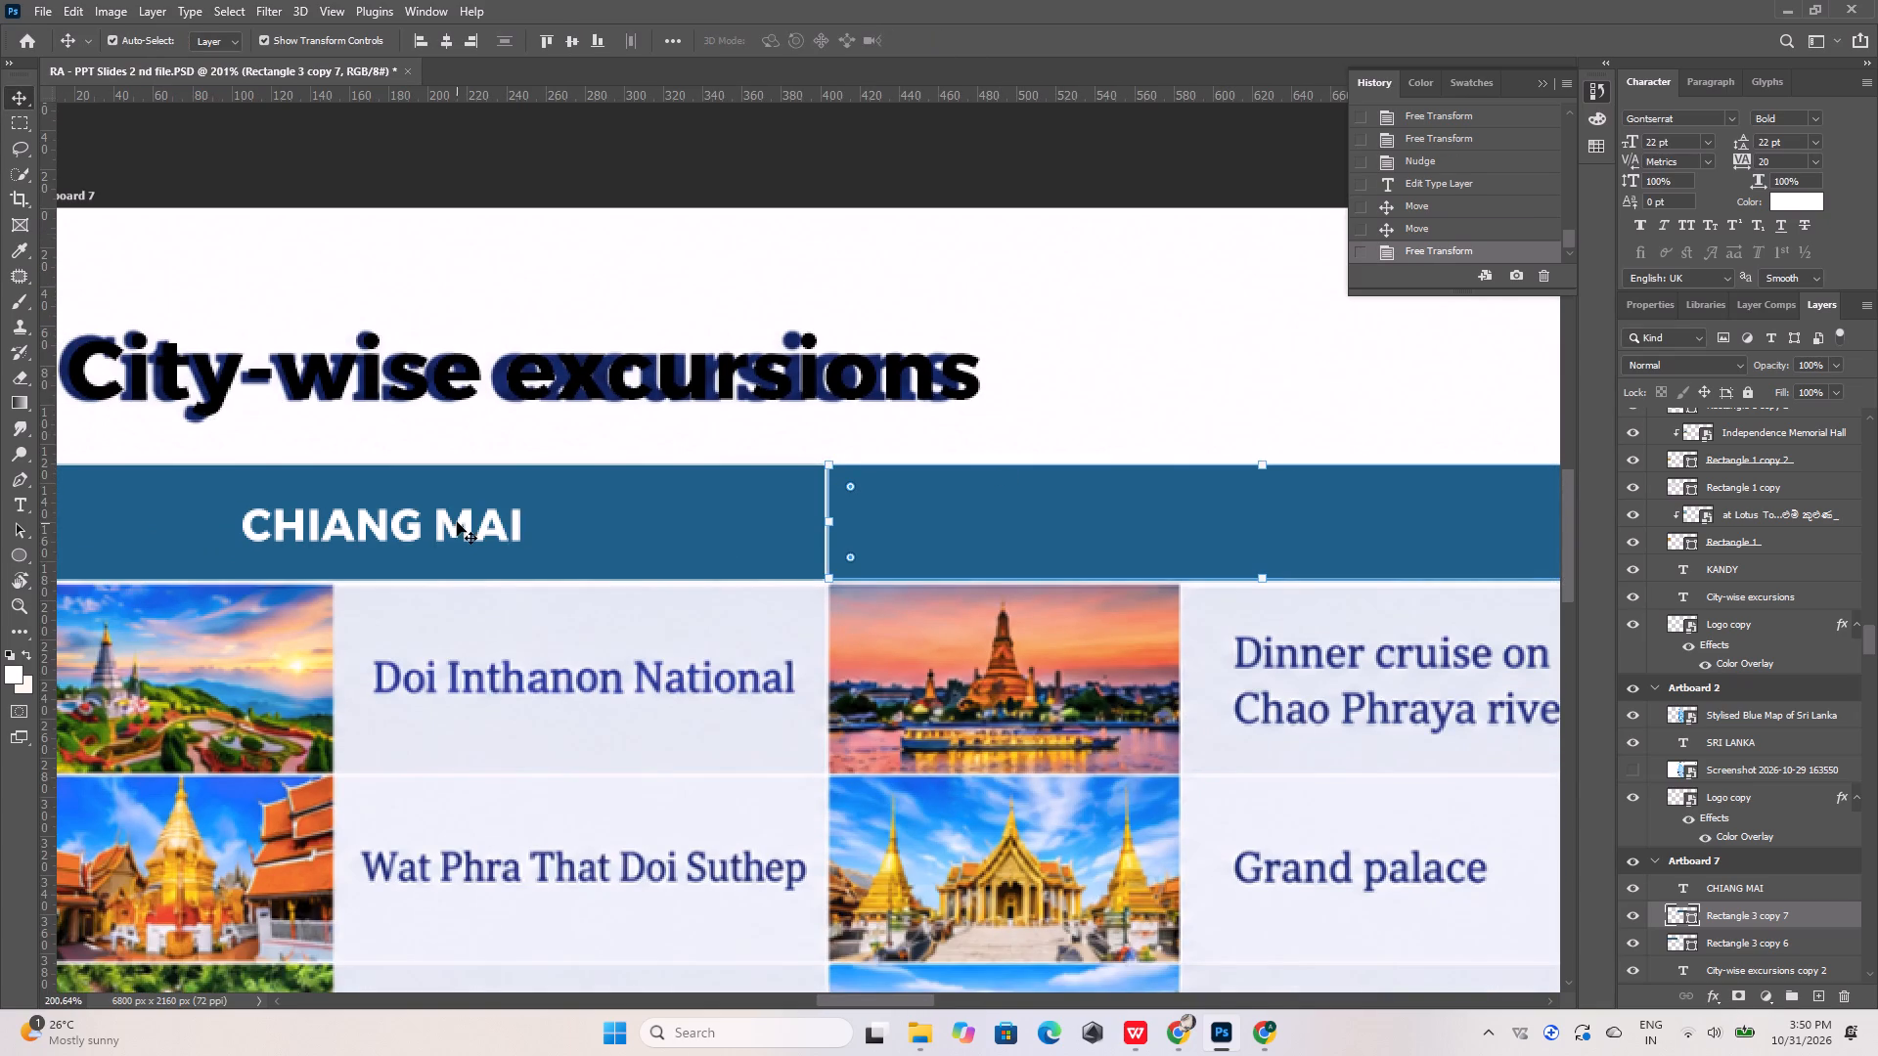
{"action": "left_click_drag", "start_coordinate": [457, 522], "coordinate": [1342, 532], "text": "alt"}
{"action": "double_click", "coordinate": [1284, 543]}
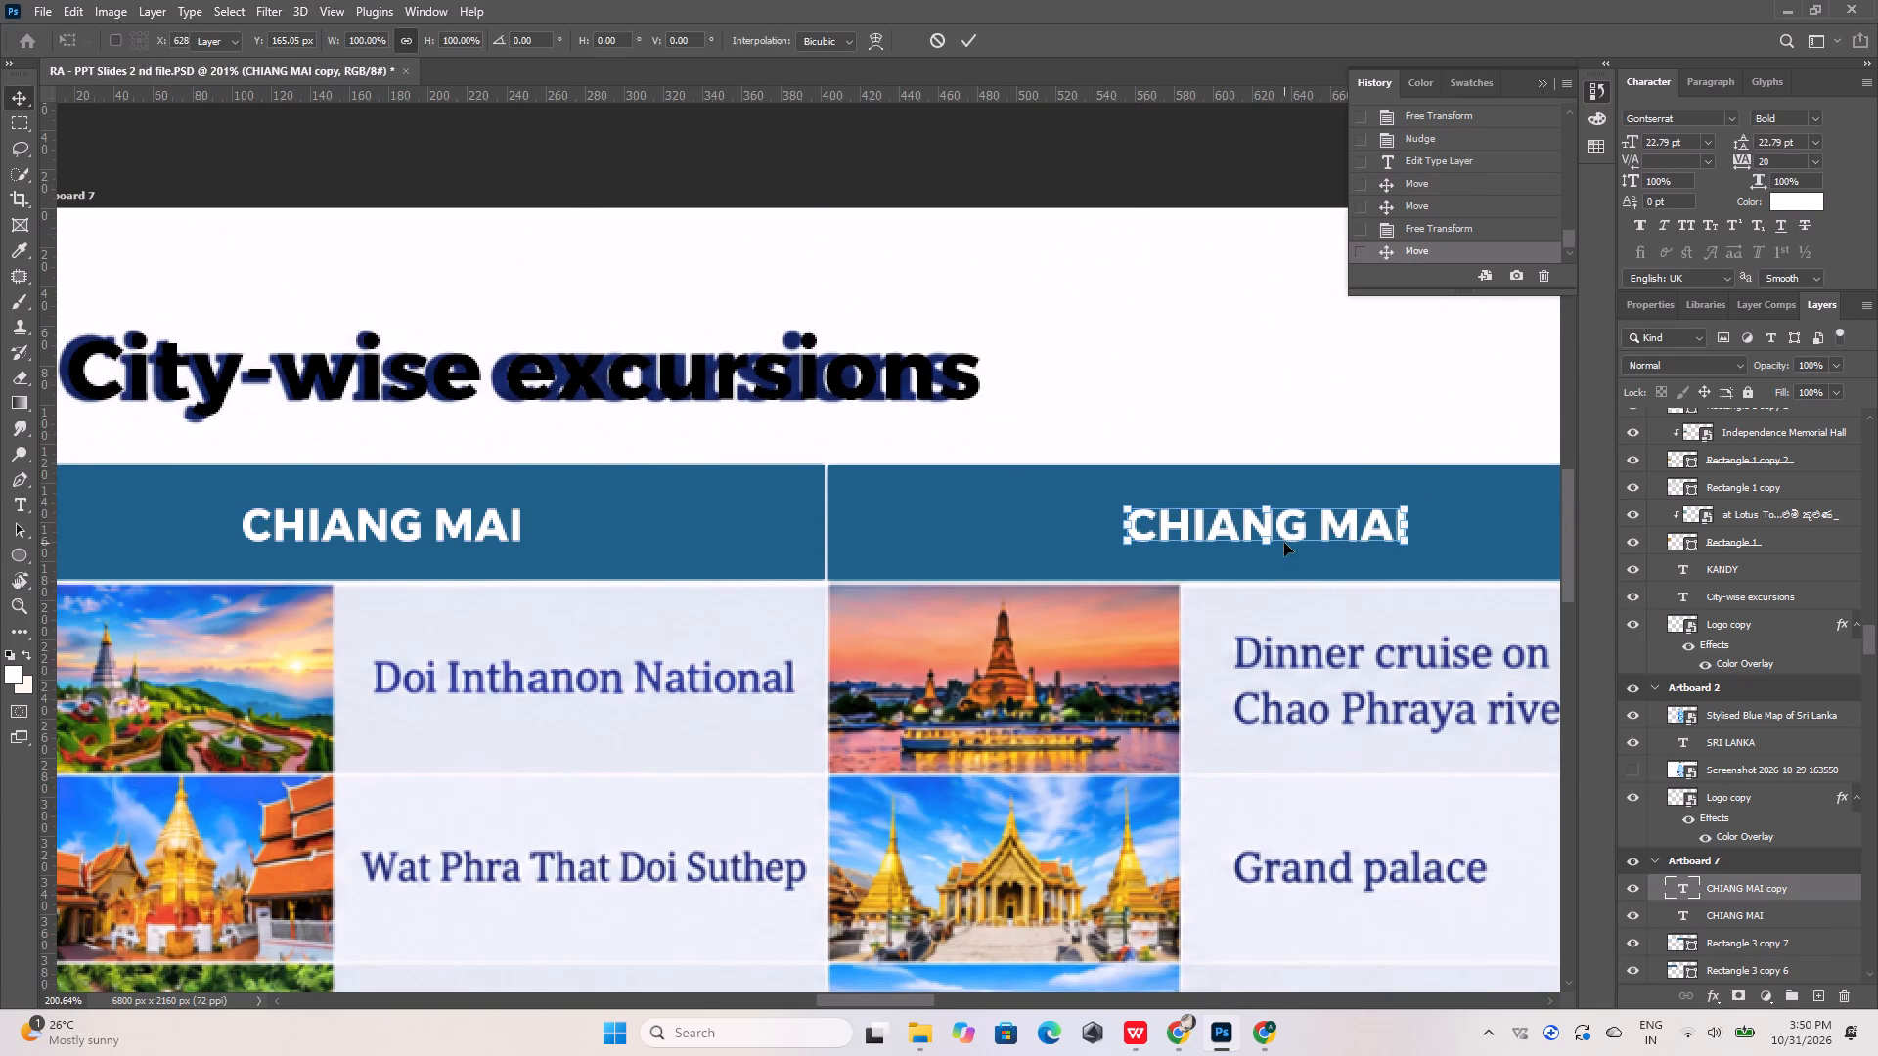
{"action": "double_click", "coordinate": [1297, 533]}
{"action": "left_click", "coordinate": [1219, 1039]}
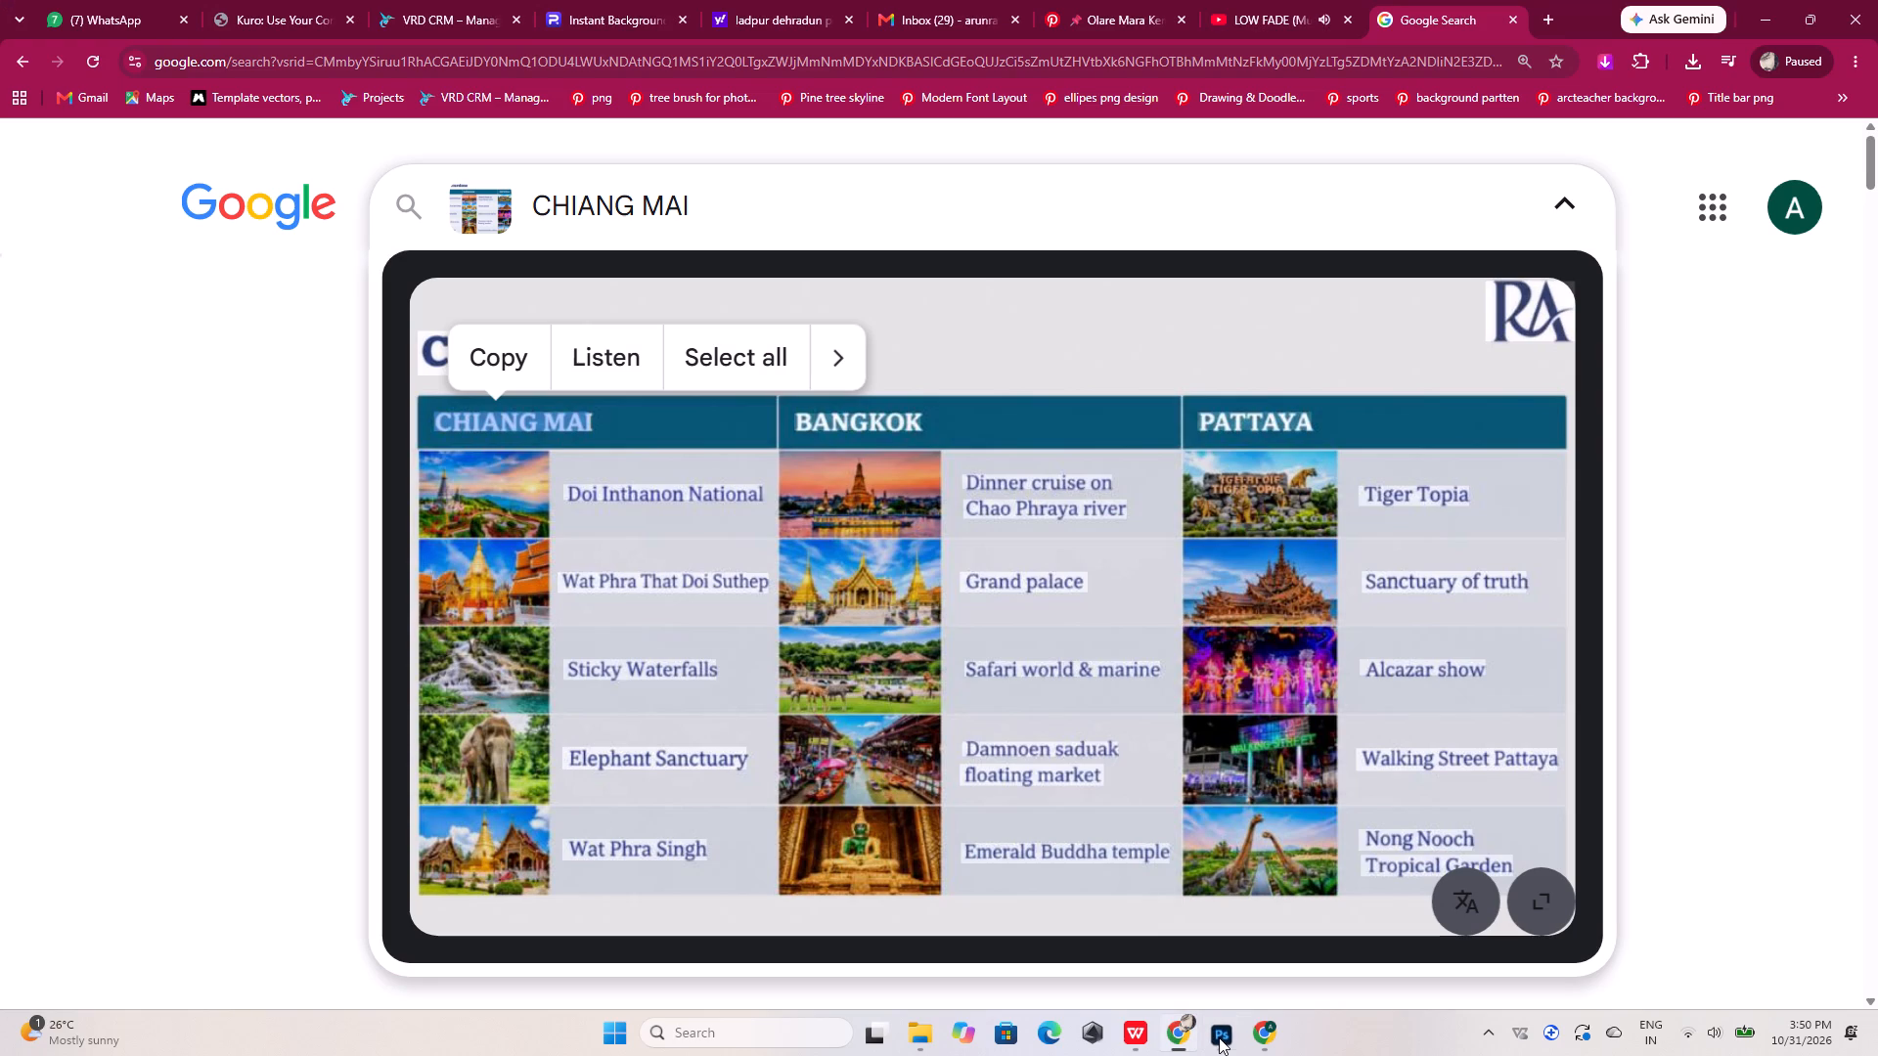
{"action": "left_click", "coordinate": [852, 422]}
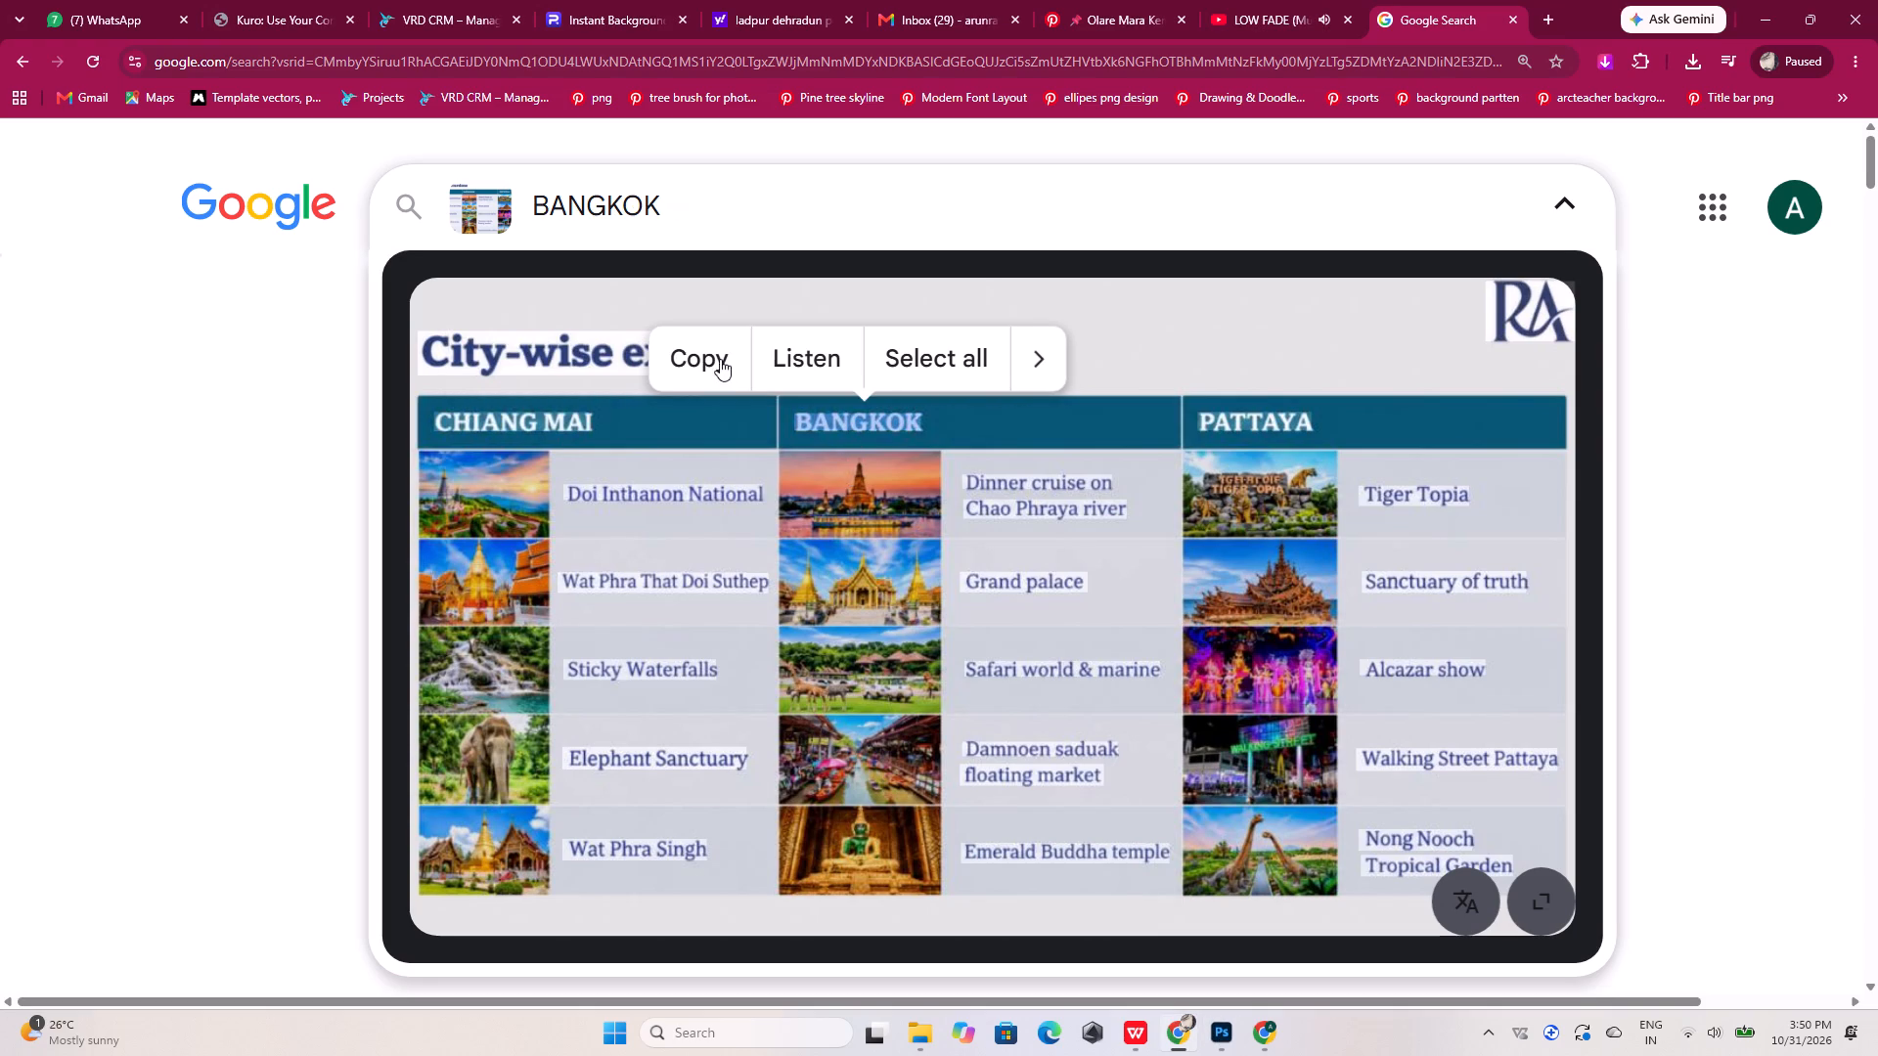
{"action": "left_click", "coordinate": [719, 356]}
{"action": "left_click", "coordinate": [1236, 1030]}
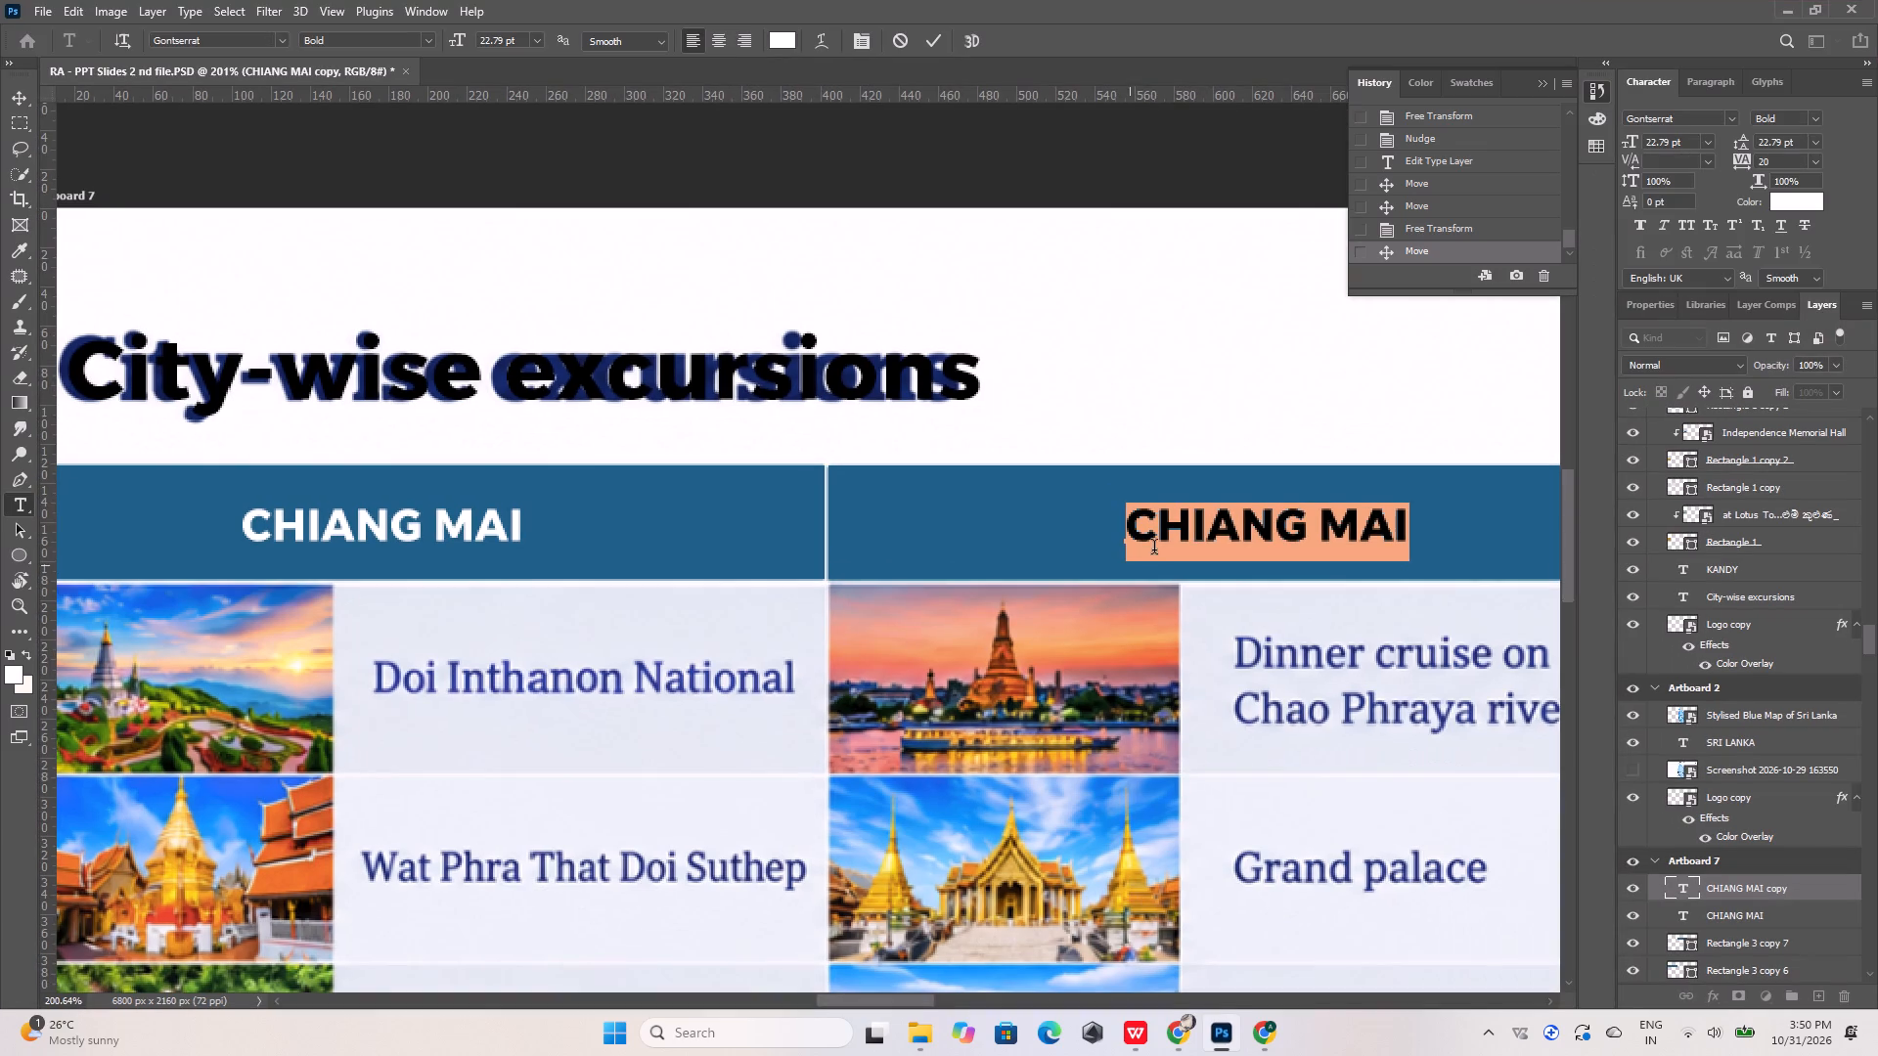
{"action": "key", "text": "ctrl+v"}
{"action": "left_click", "coordinate": [935, 46]}
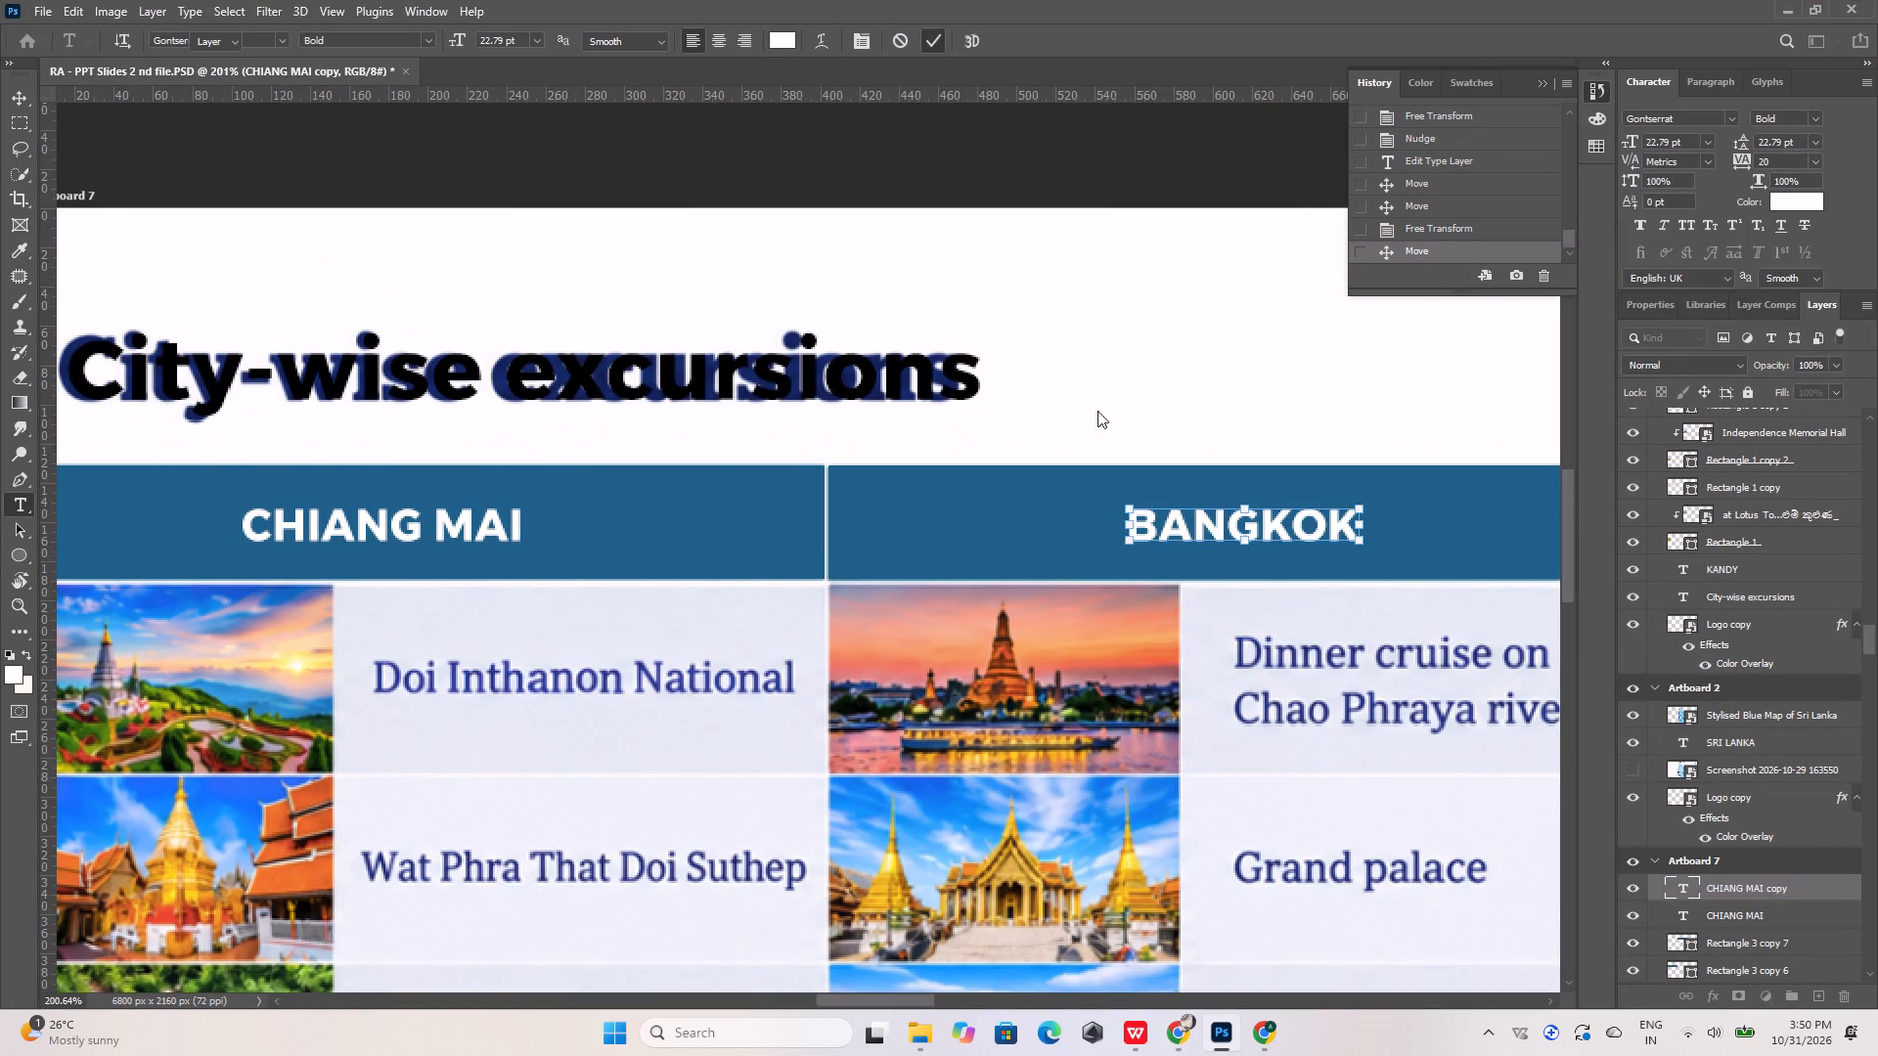
Centre the BANGKOK heading horizontally and vertically within its blue header rectangle.
{"action": "left_click", "coordinate": [1061, 501], "text": "shift"}
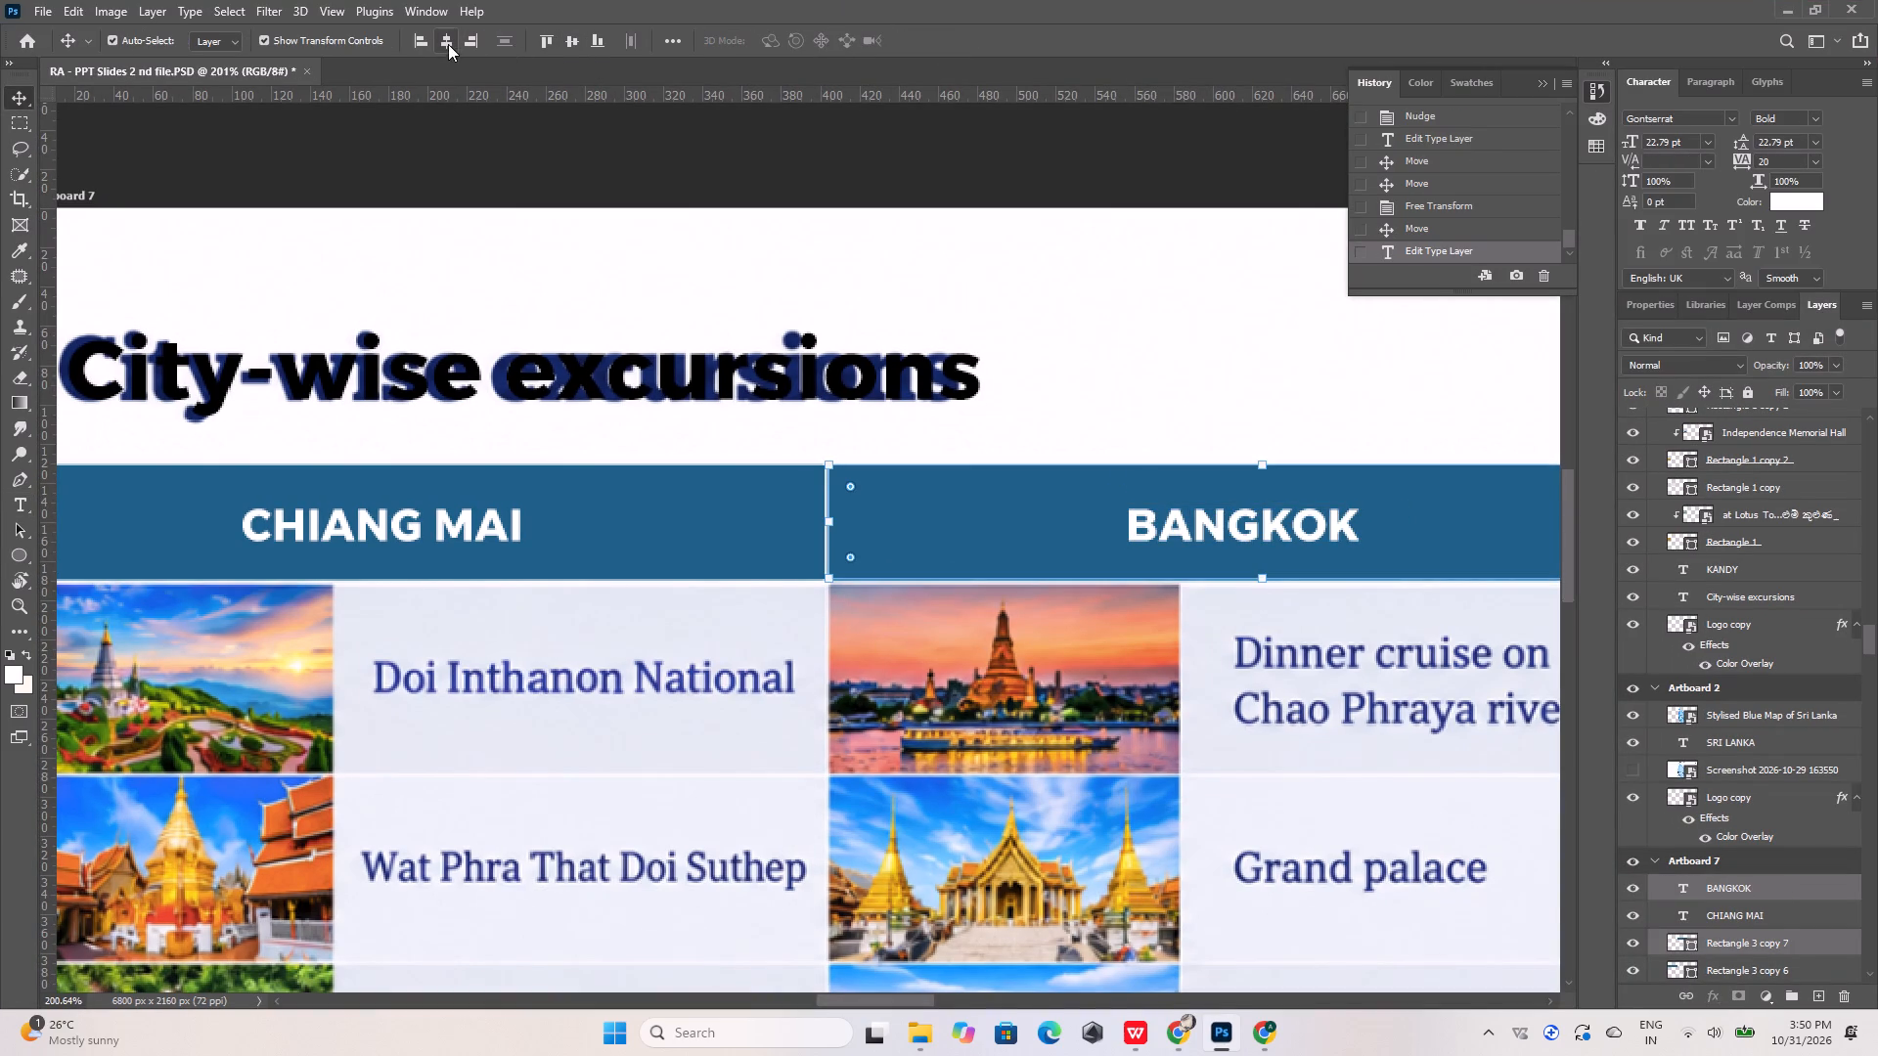
{"action": "left_click", "coordinate": [444, 38]}
{"action": "left_click", "coordinate": [573, 43]}
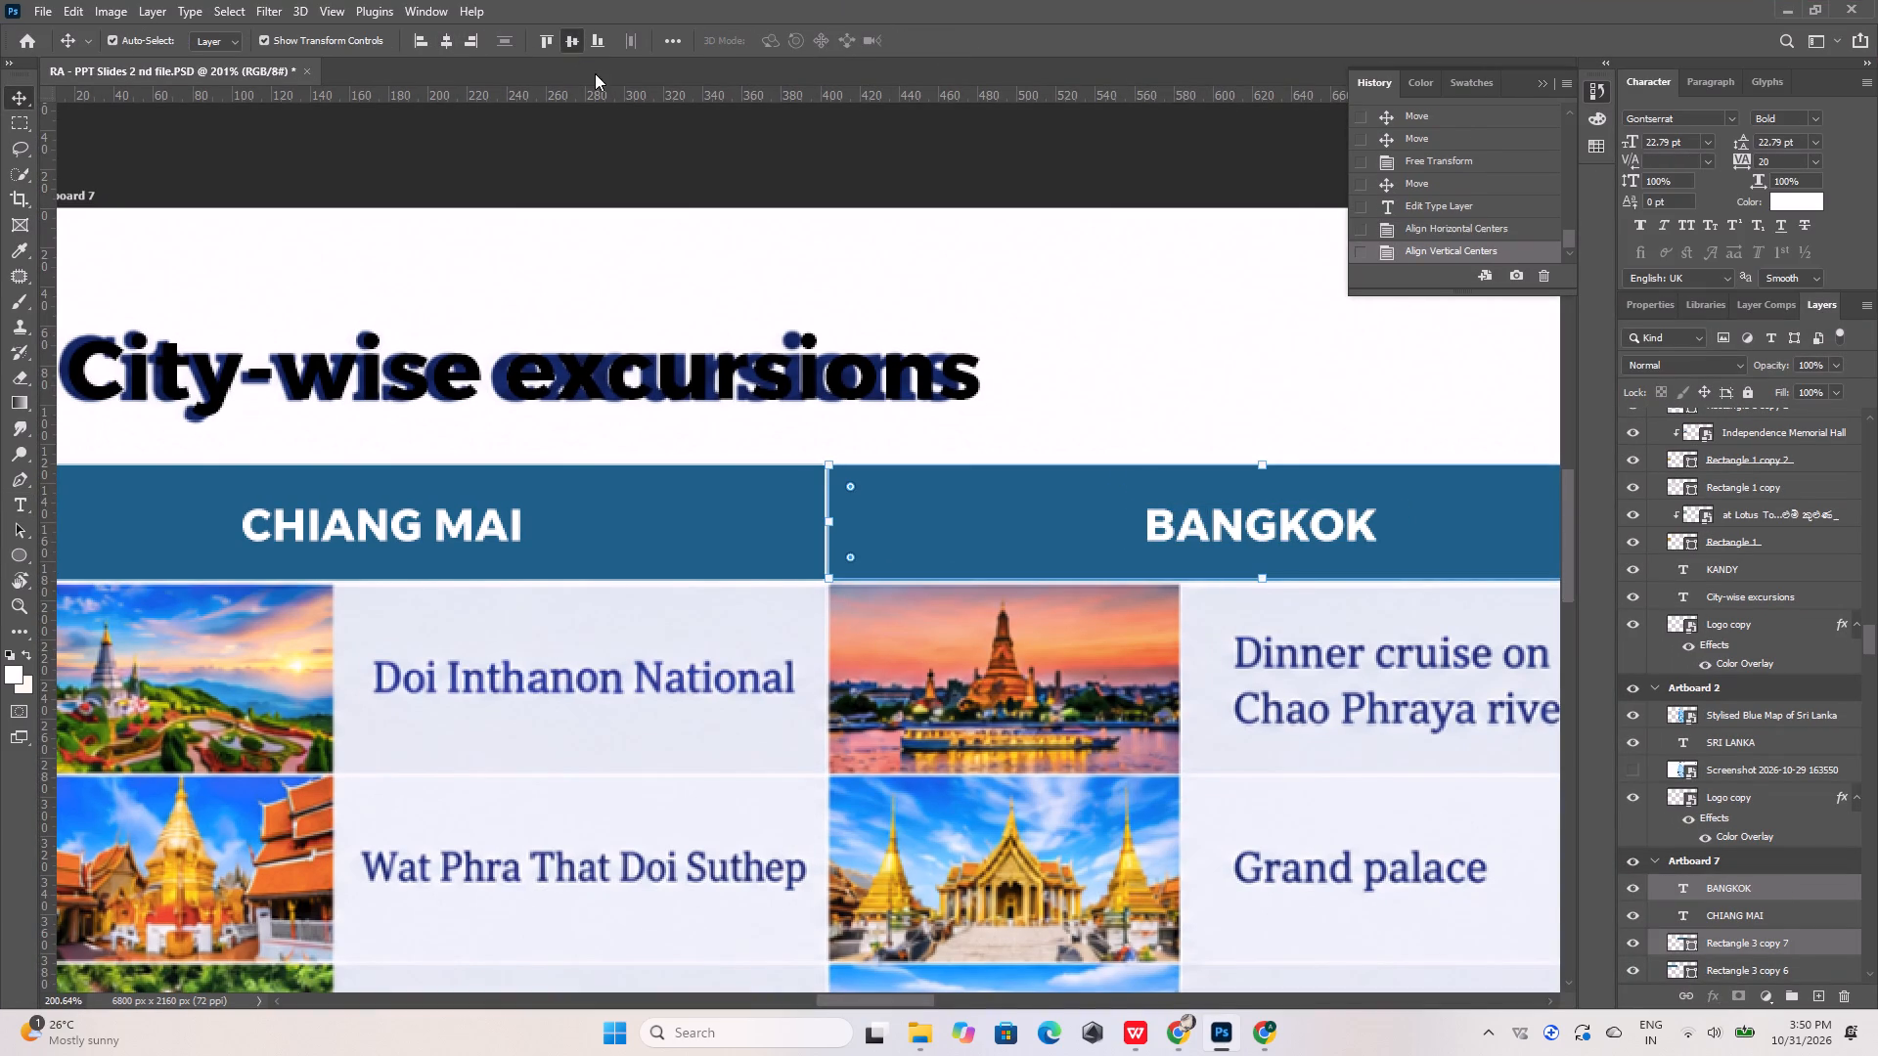
Centre the CHIANG MAI heading horizontally and vertically within its blue header rectangle.
{"action": "left_click", "coordinate": [597, 528]}
{"action": "left_click", "coordinate": [468, 518], "text": "shift"}
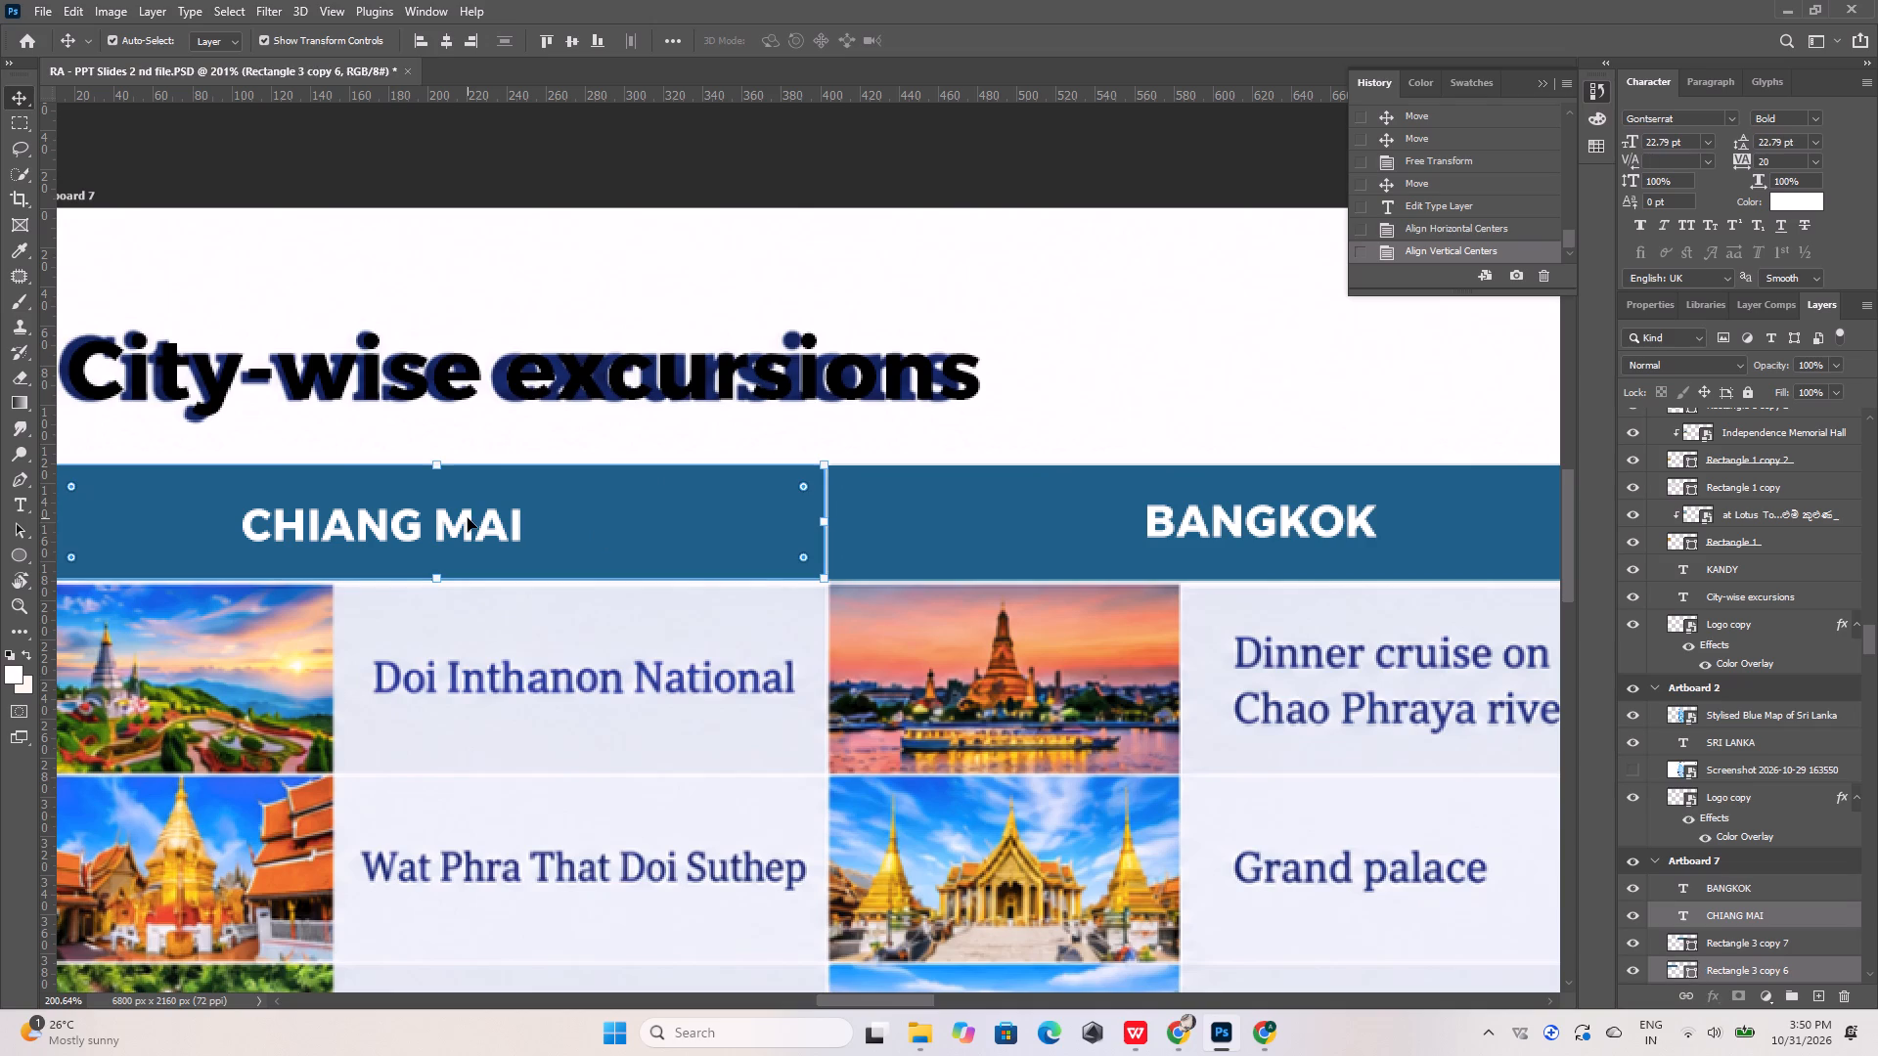
{"action": "left_click", "coordinate": [452, 47]}
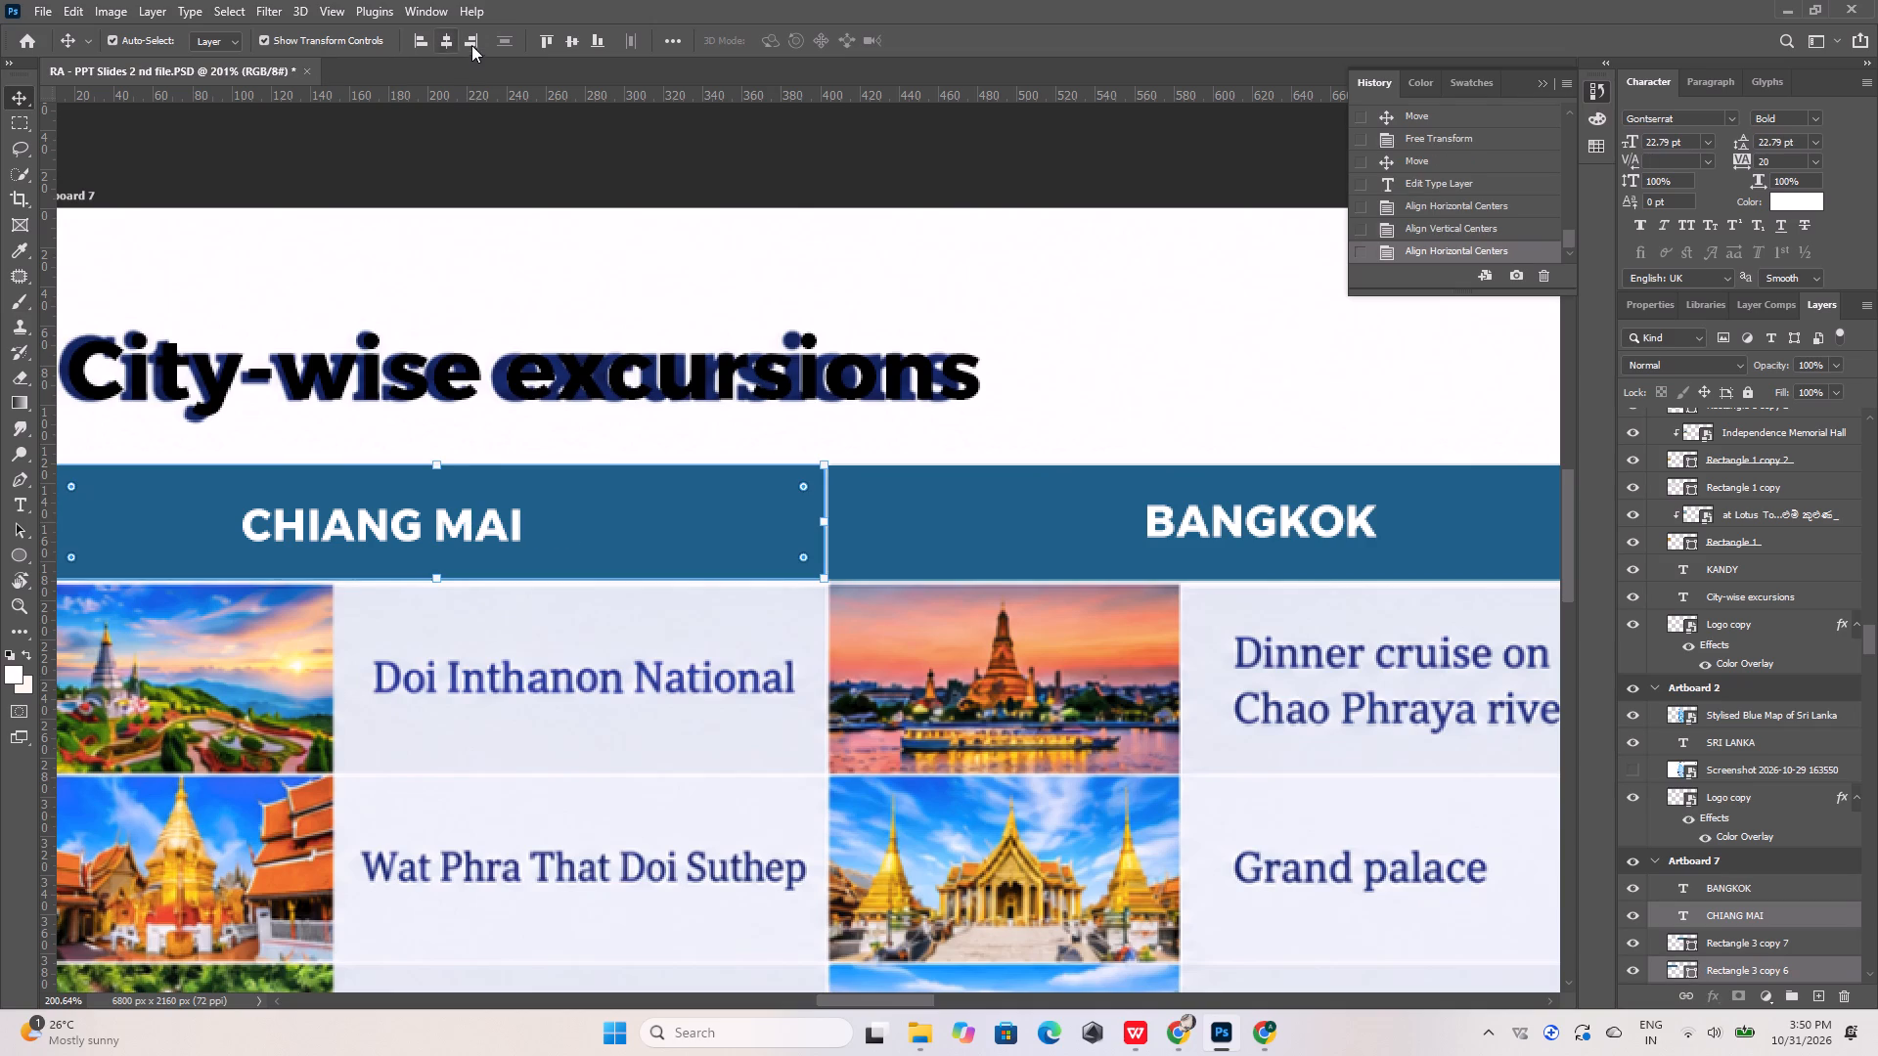
{"action": "left_click", "coordinate": [569, 42]}
{"action": "left_click", "coordinate": [573, 170]}
Duplicate the BANGKOK header rectangle onto the PATTAYA header cell, aligning its starting edge with the Tiger Topia image column.
{"action": "scroll", "coordinate": [560, 352], "scroll_direction": "down", "scroll_amount": 3, "text": "alt"}
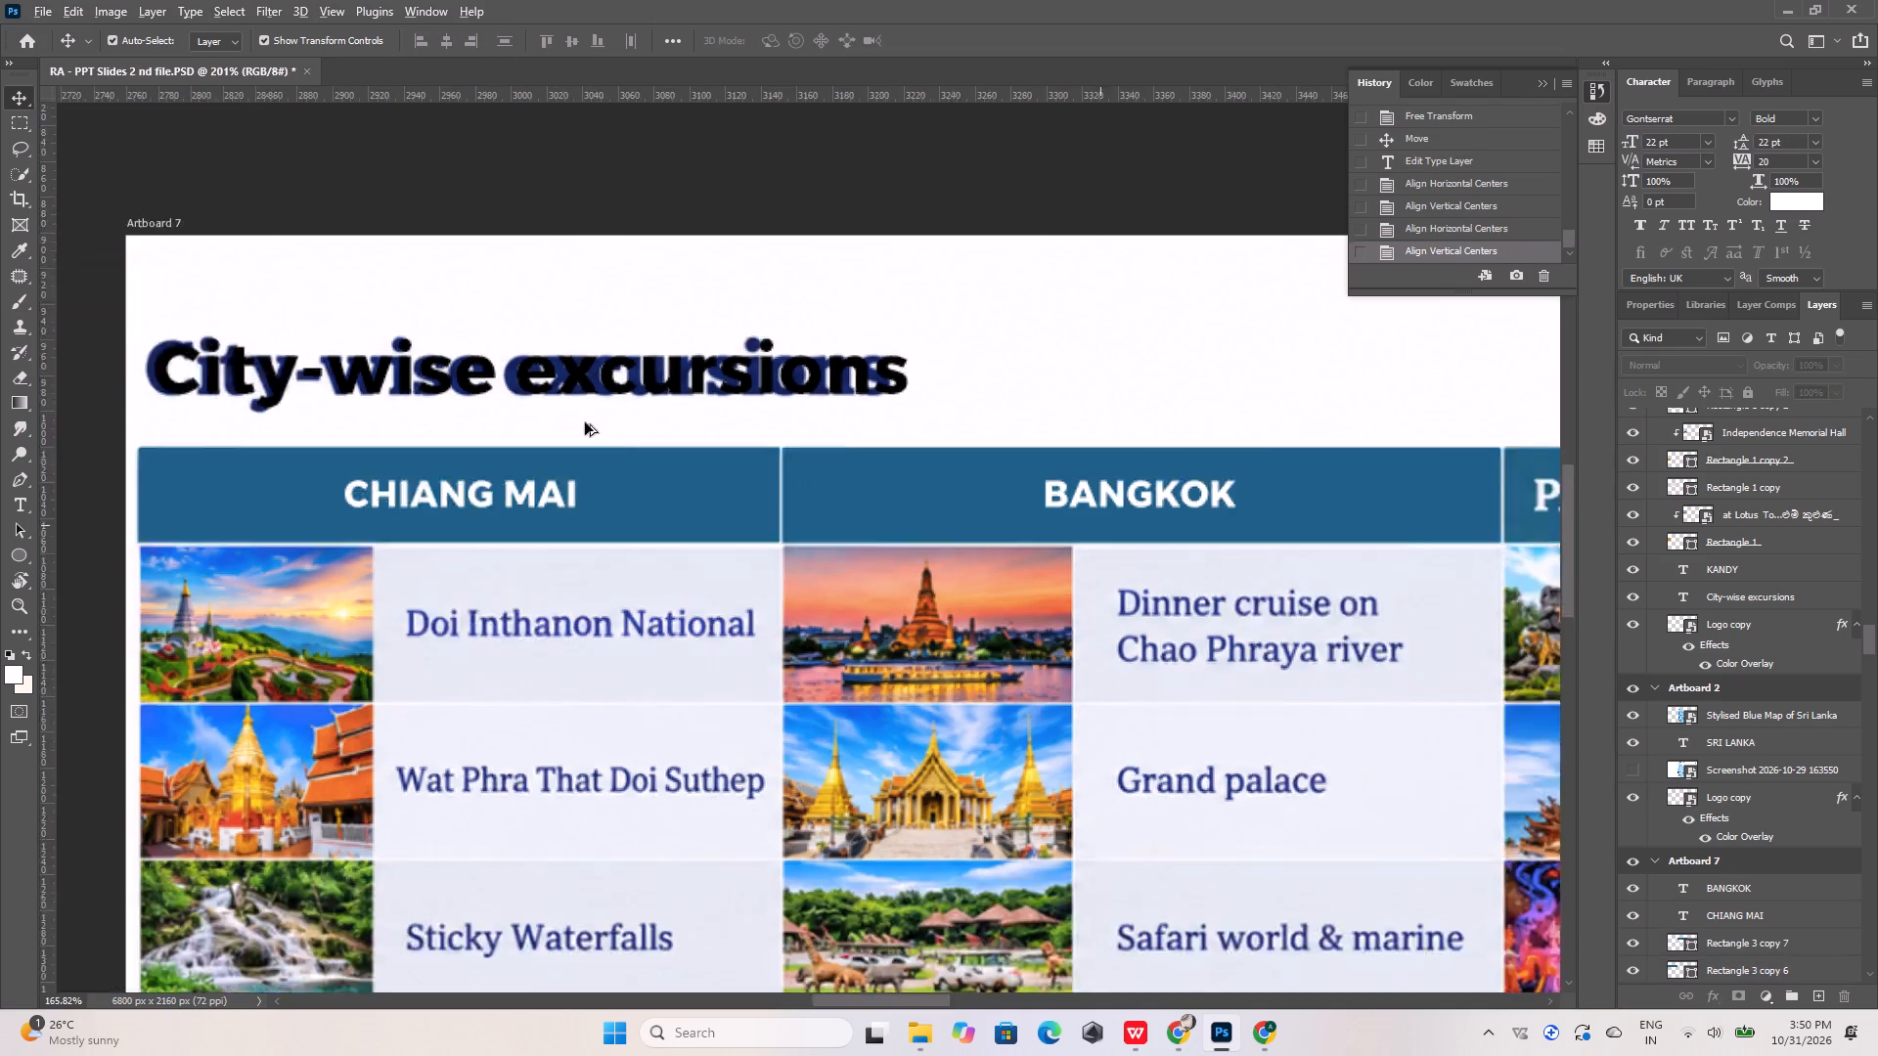
{"action": "scroll", "coordinate": [585, 422], "scroll_direction": "down", "scroll_amount": 5, "text": "alt"}
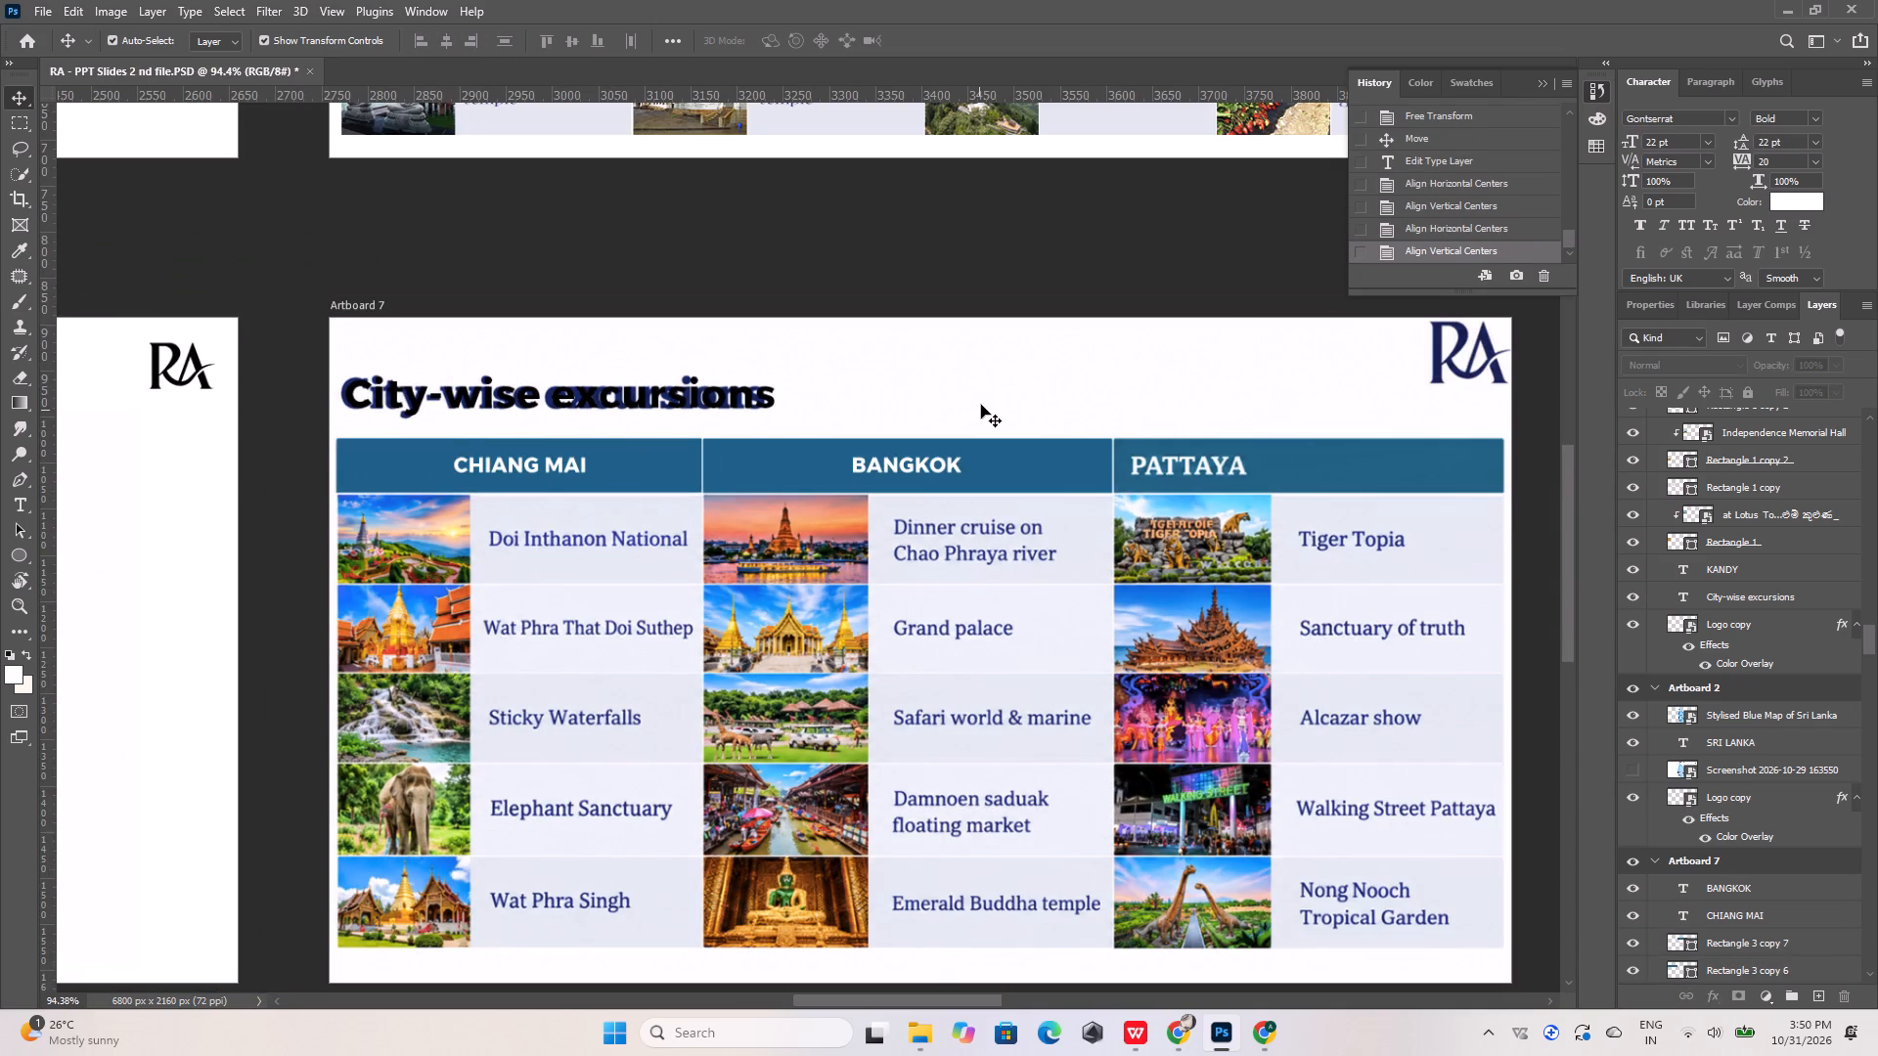
{"action": "scroll", "coordinate": [1329, 458], "scroll_direction": "up", "scroll_amount": 6, "text": "alt"}
{"action": "left_click", "coordinate": [865, 472]}
{"action": "left_click_drag", "start_coordinate": [799, 466], "coordinate": [1226, 473], "text": "alt"}
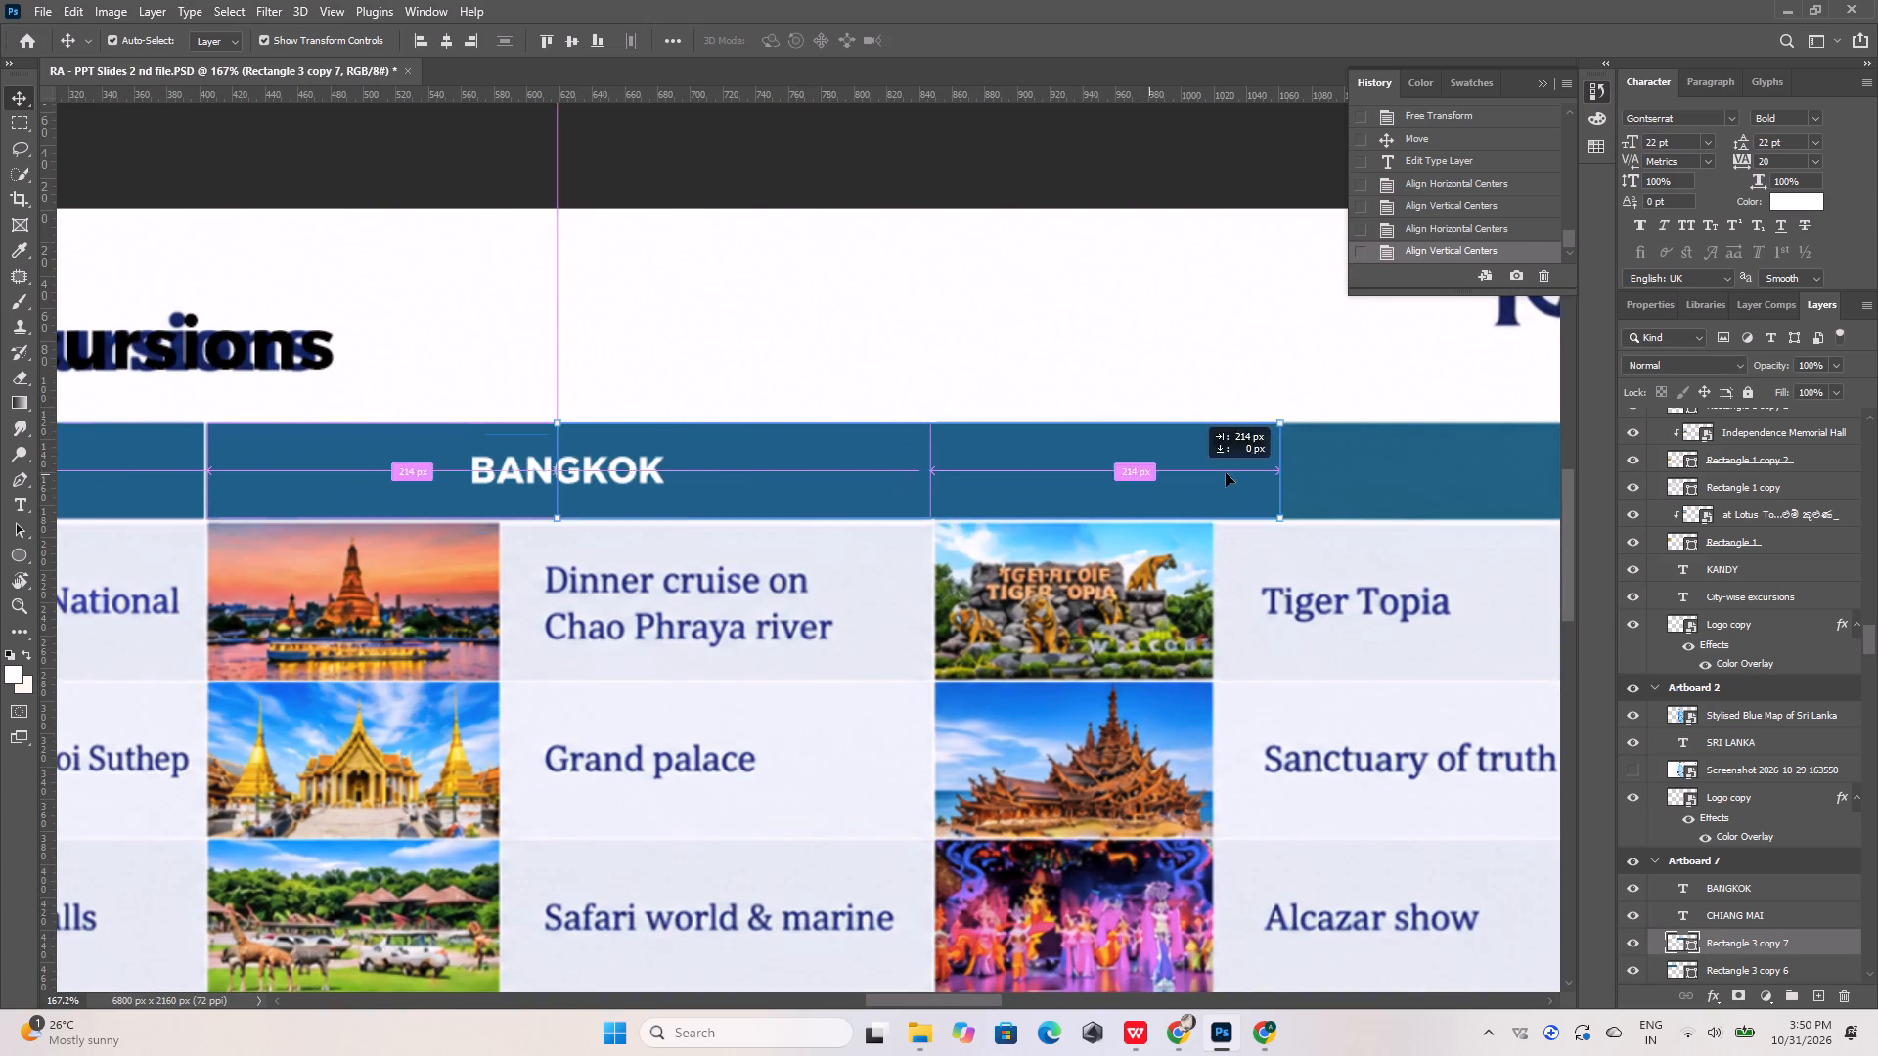
{"action": "left_click_drag", "start_coordinate": [1226, 473], "coordinate": [1310, 467], "text": "alt"}
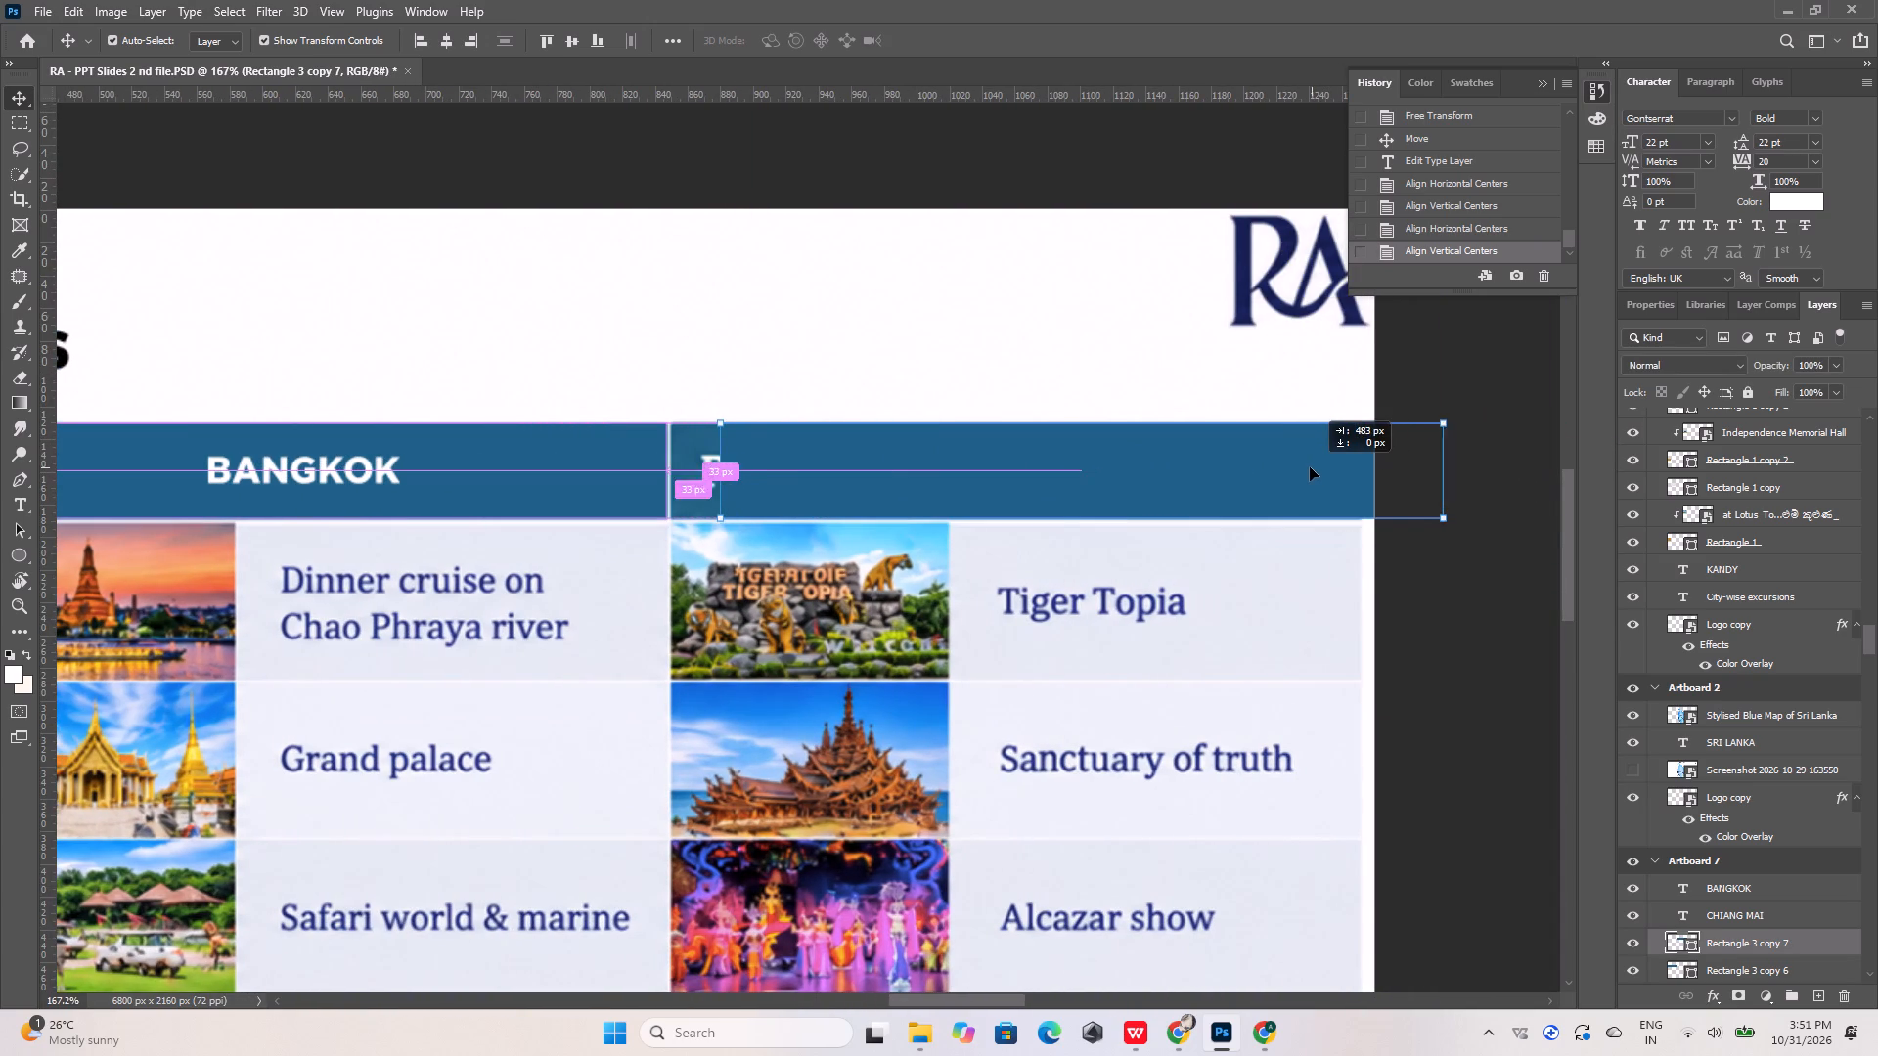
{"action": "left_click_drag", "start_coordinate": [1310, 467], "coordinate": [1267, 466], "text": "alt"}
{"action": "scroll", "coordinate": [672, 438], "scroll_direction": "up", "scroll_amount": 11, "text": "alt"}
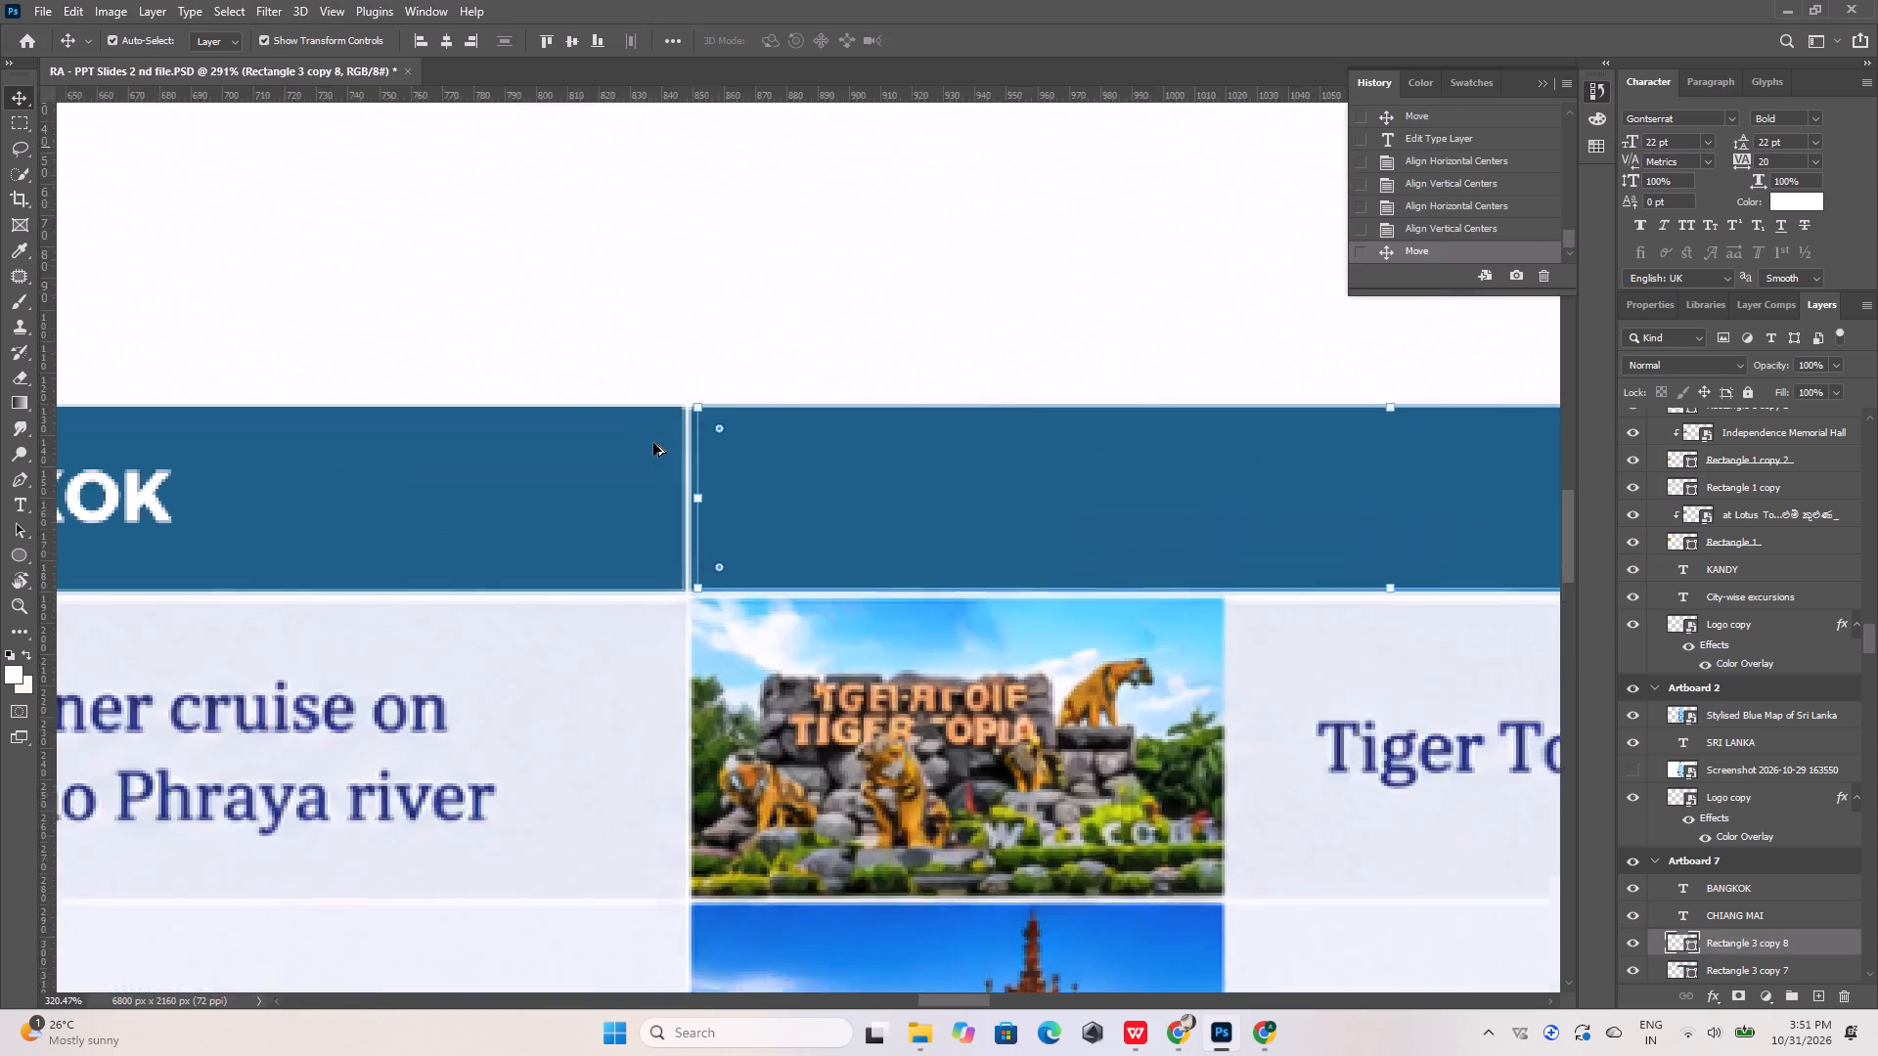
{"action": "scroll", "coordinate": [653, 443], "scroll_direction": "up", "scroll_amount": 6, "text": "alt"}
{"action": "left_click_drag", "start_coordinate": [896, 460], "coordinate": [882, 462]}
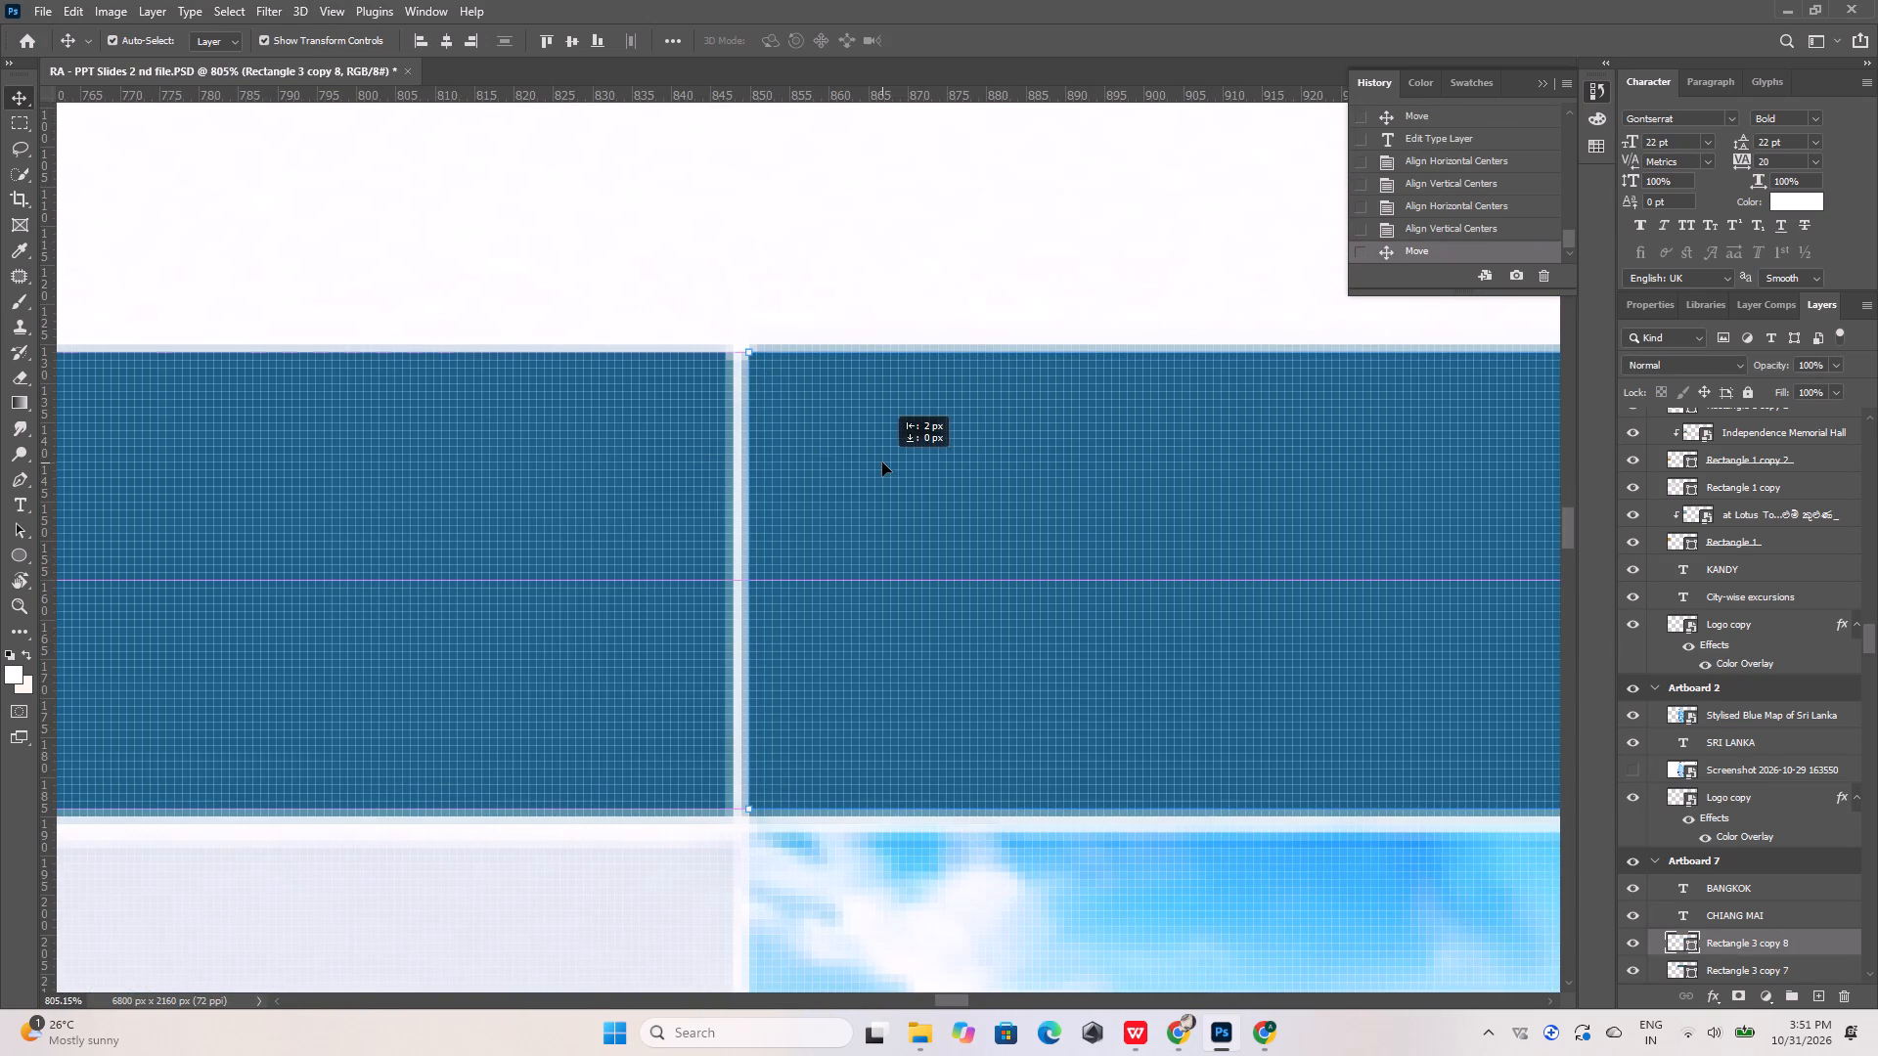
Duplicate the BANGKOK heading into the third header cell and centre it horizontally and vertically on the blue rectangle.
{"action": "scroll", "coordinate": [881, 462], "scroll_direction": "down", "scroll_amount": 17, "text": "alt"}
{"action": "left_click", "coordinate": [526, 487]}
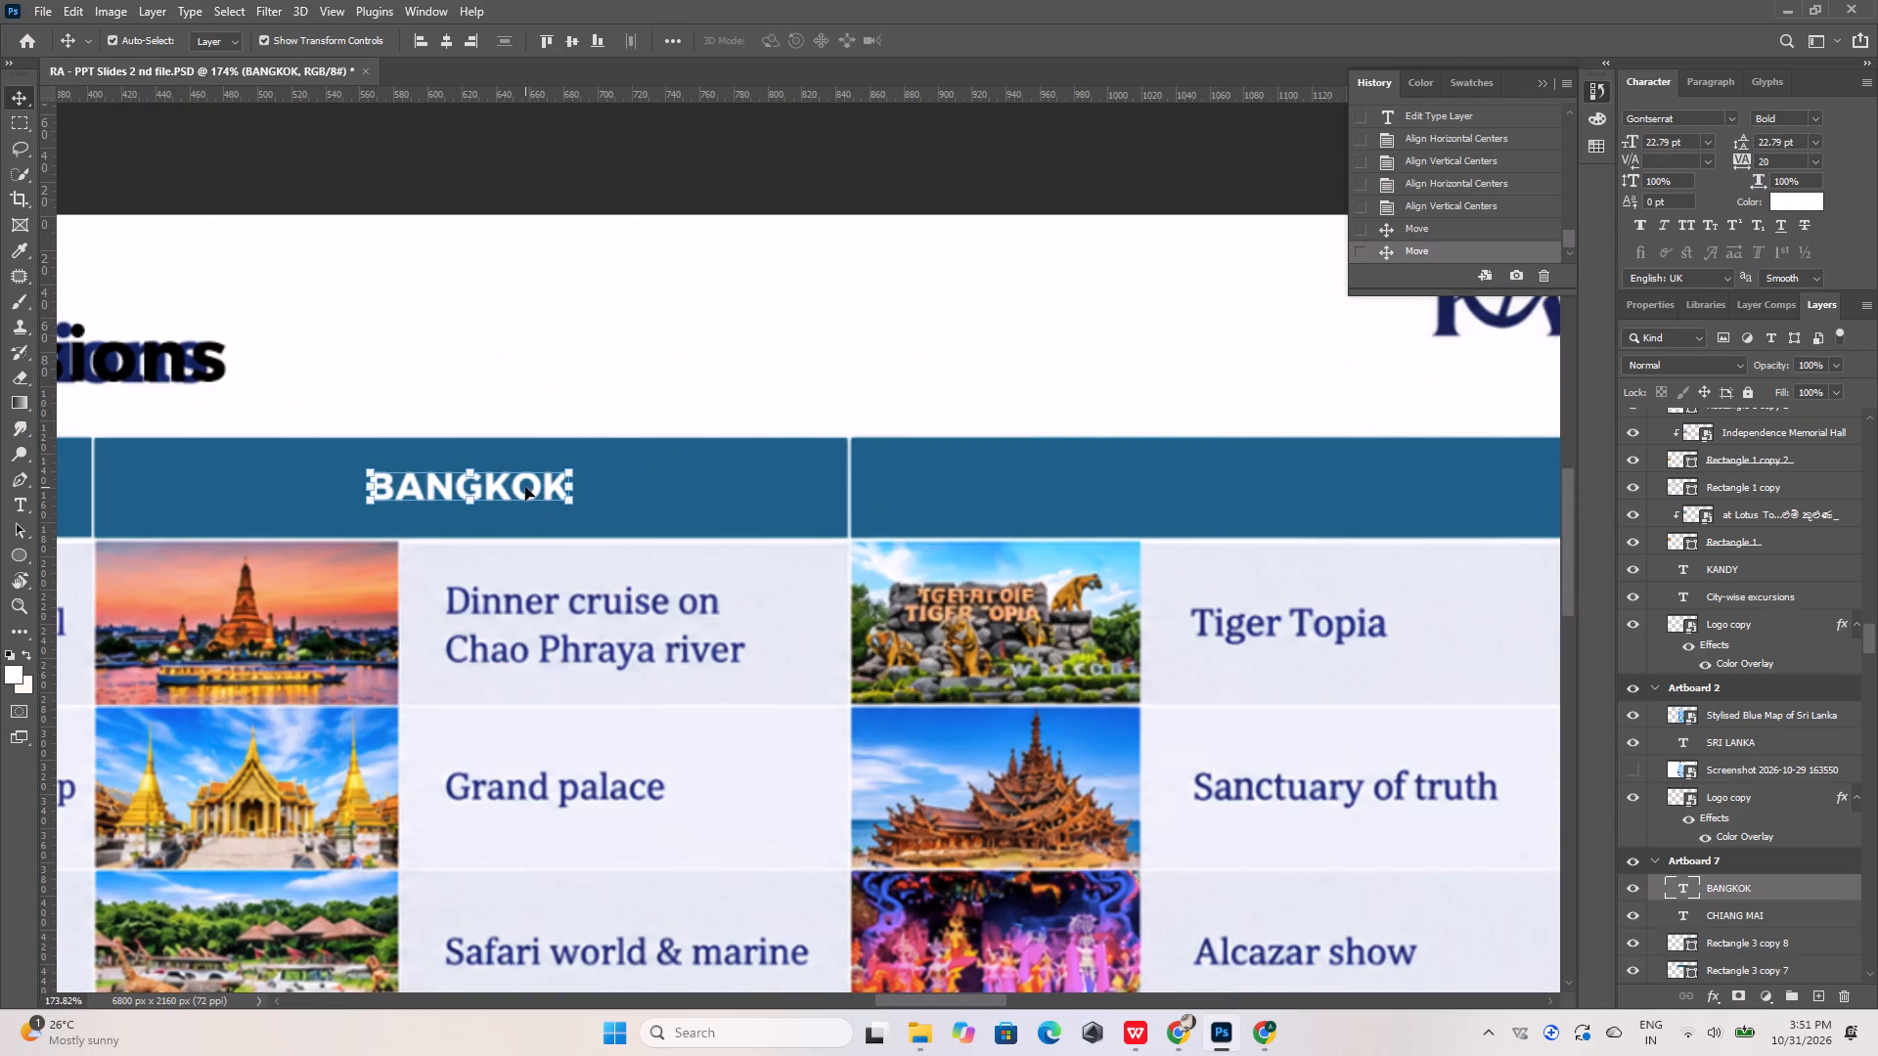
{"action": "left_click_drag", "start_coordinate": [525, 486], "coordinate": [1350, 501], "text": "alt"}
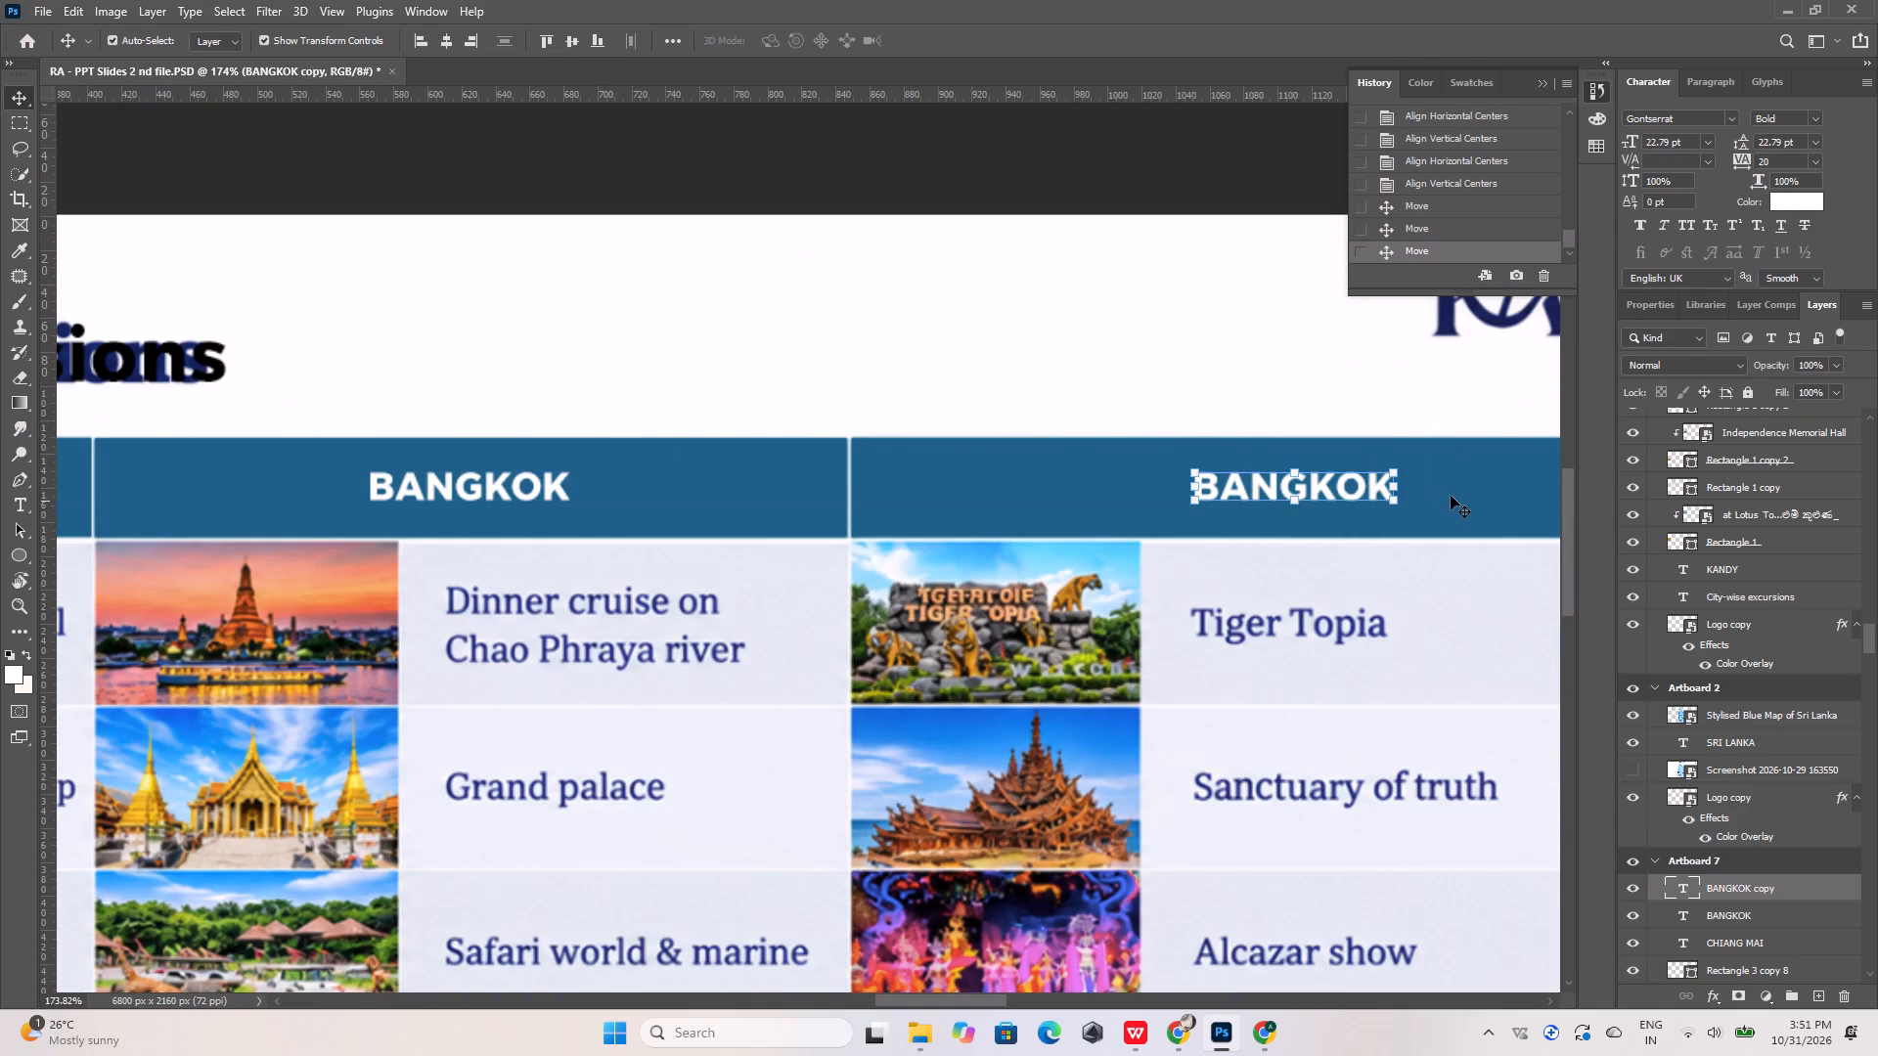
{"action": "left_click", "coordinate": [1451, 495], "text": "shift"}
{"action": "left_click", "coordinate": [447, 39]}
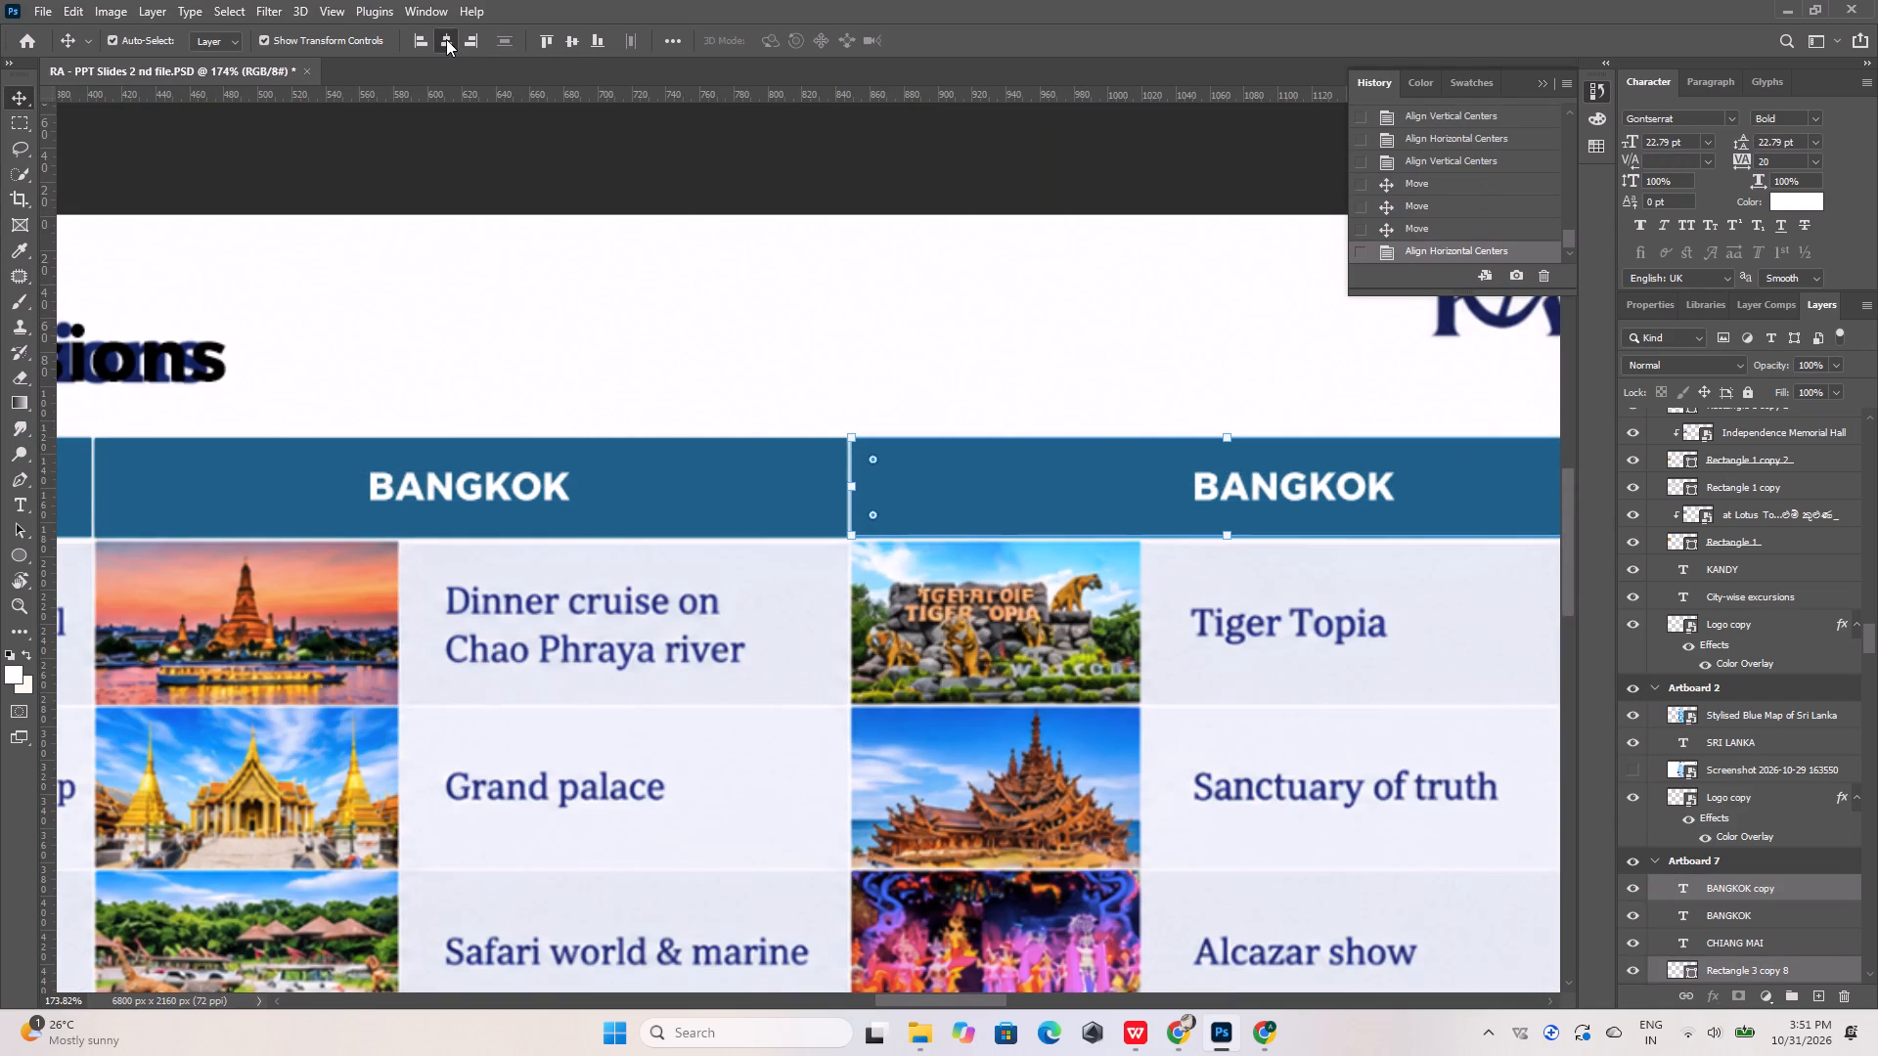
{"action": "left_click", "coordinate": [571, 40]}
{"action": "left_click", "coordinate": [657, 180]}
Replace the third header cell's text with PATTAYA, copied from the table image in Google Lens in Chrome.
{"action": "scroll", "coordinate": [788, 448], "scroll_direction": "down", "scroll_amount": 8, "text": "alt"}
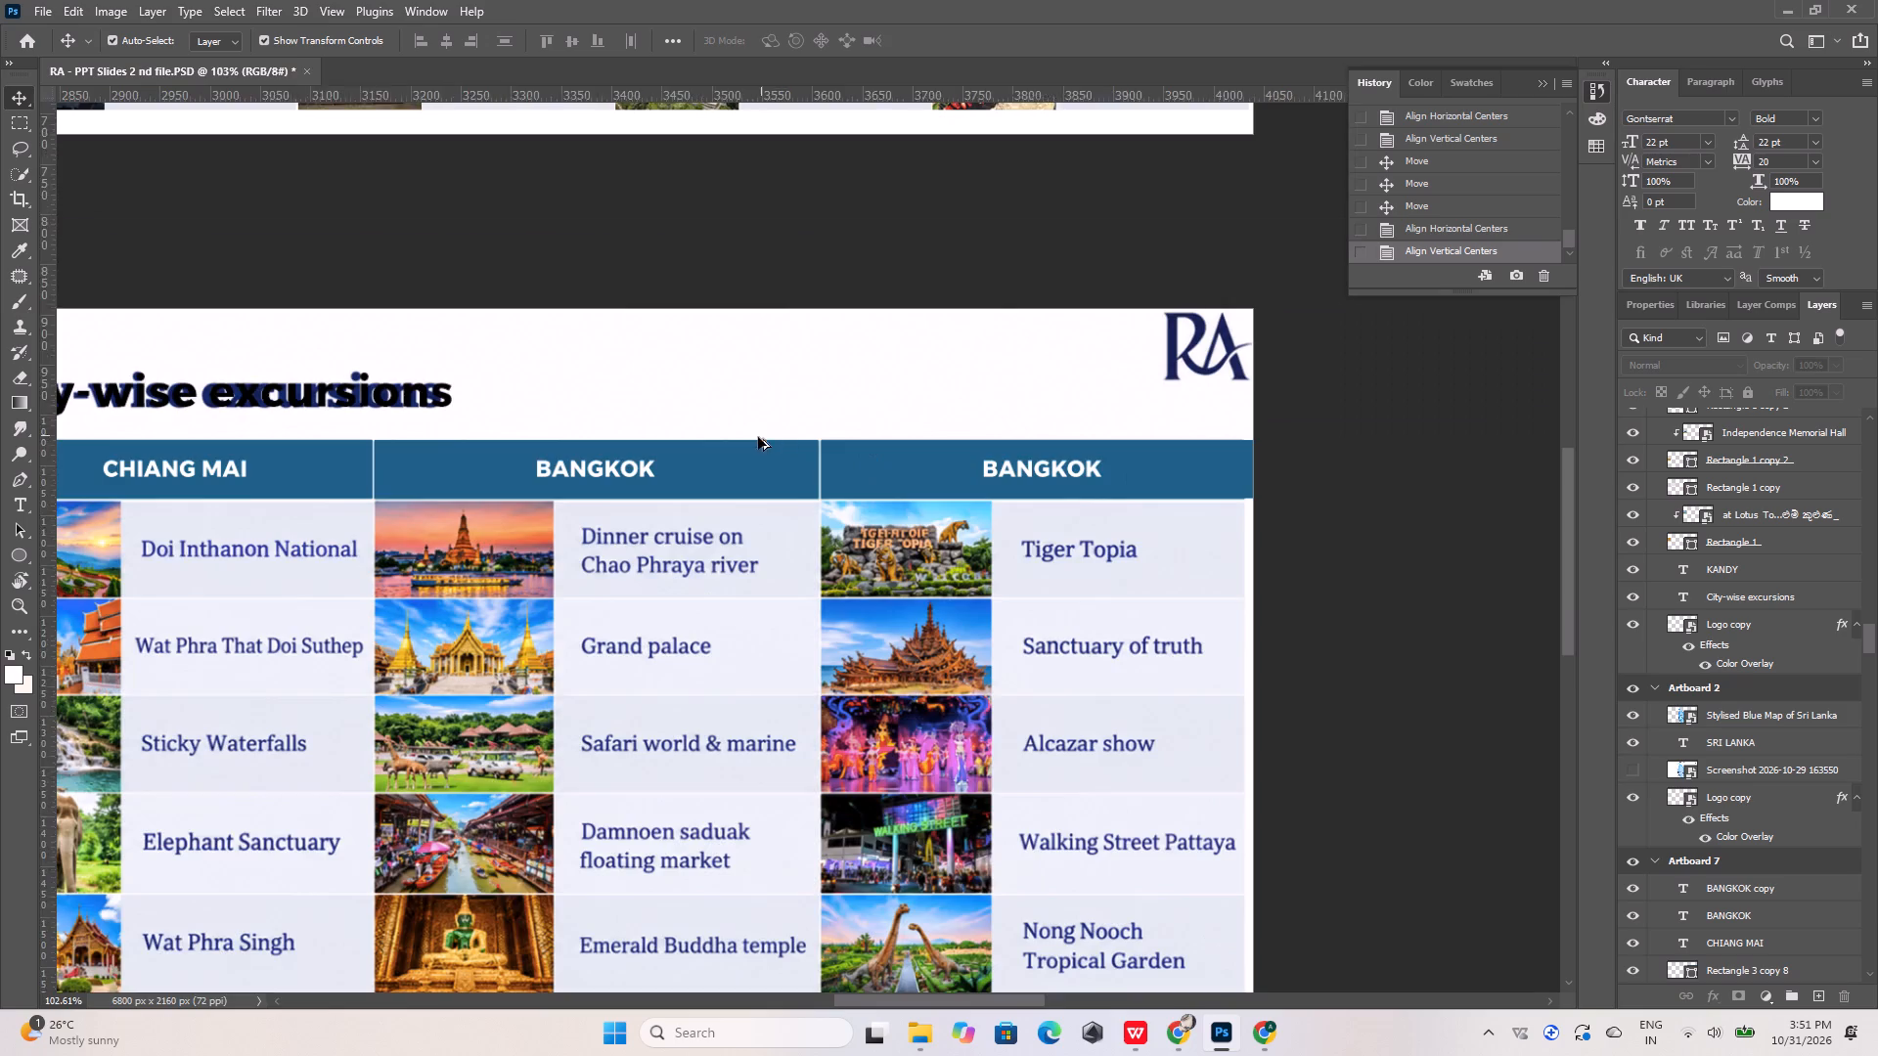
{"action": "scroll", "coordinate": [758, 437], "scroll_direction": "down", "scroll_amount": 3, "text": "alt"}
{"action": "double_click", "coordinate": [928, 456]}
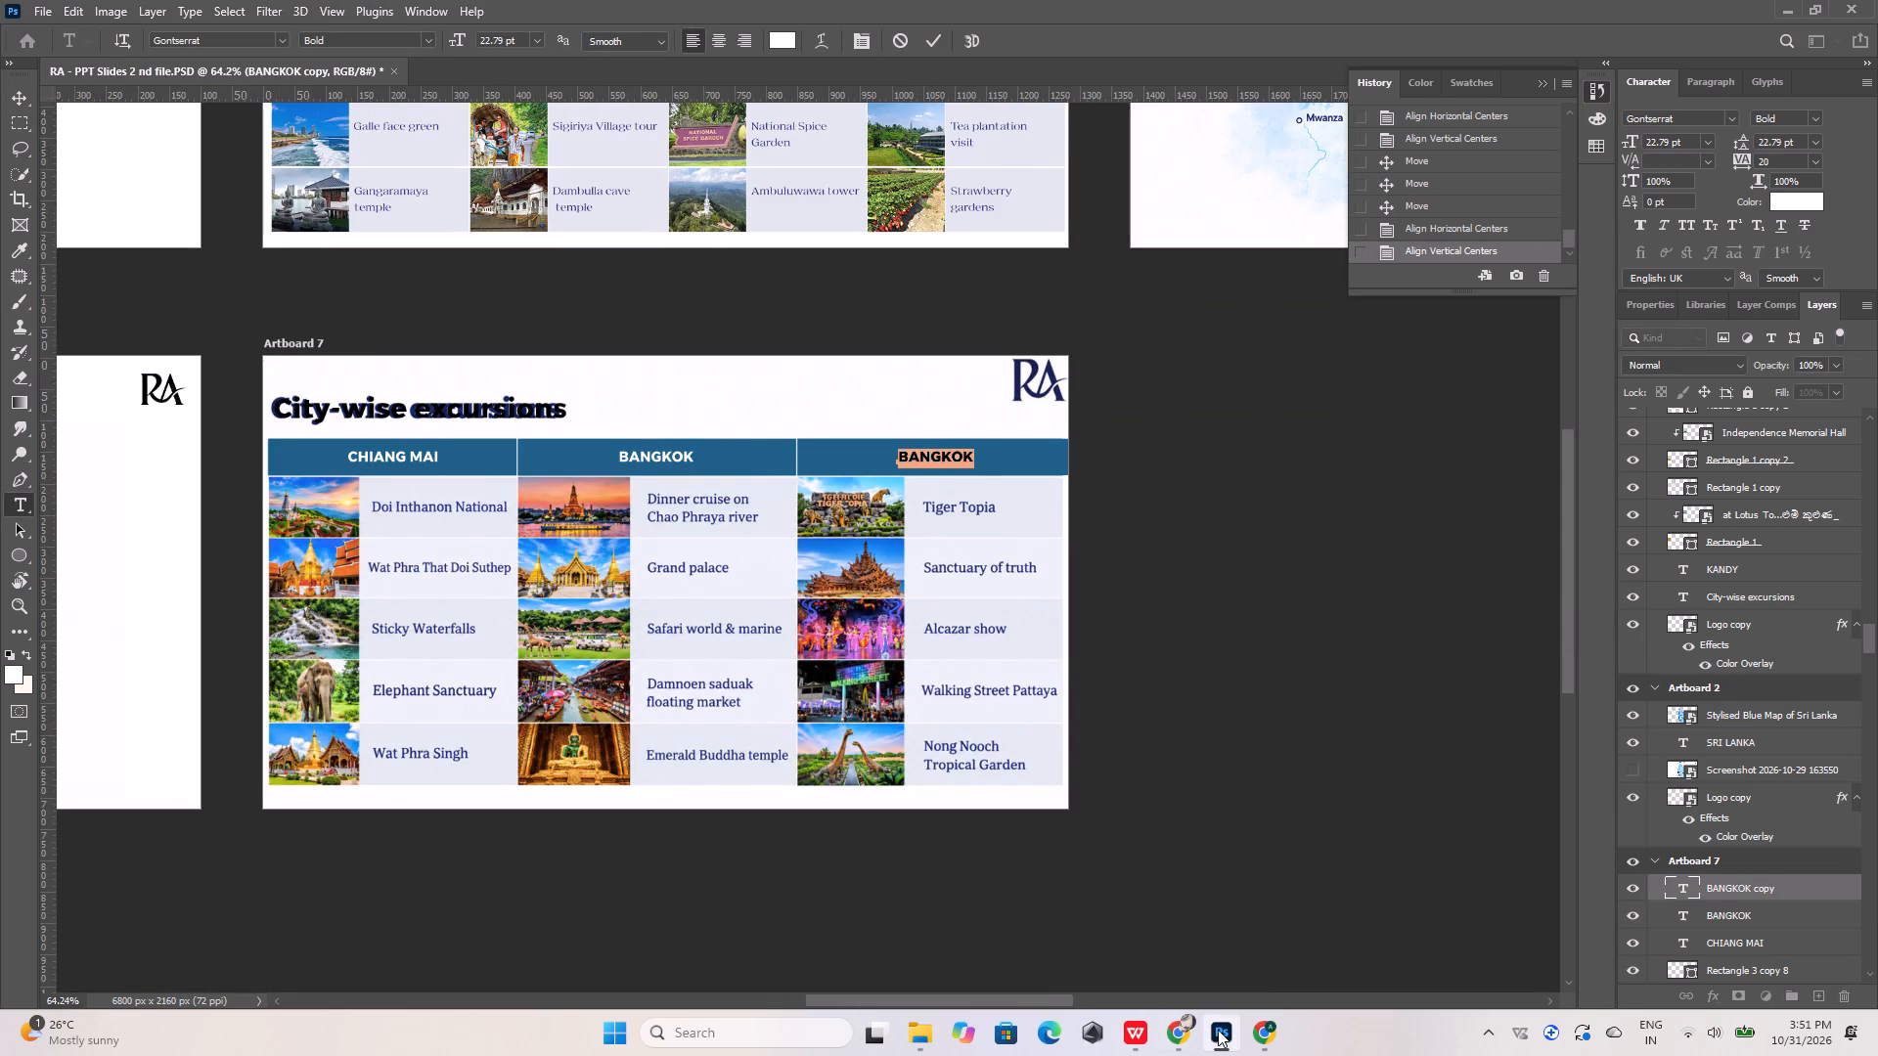
{"action": "left_click", "coordinate": [1182, 1027]}
{"action": "left_click_drag", "start_coordinate": [1196, 417], "coordinate": [1220, 415]}
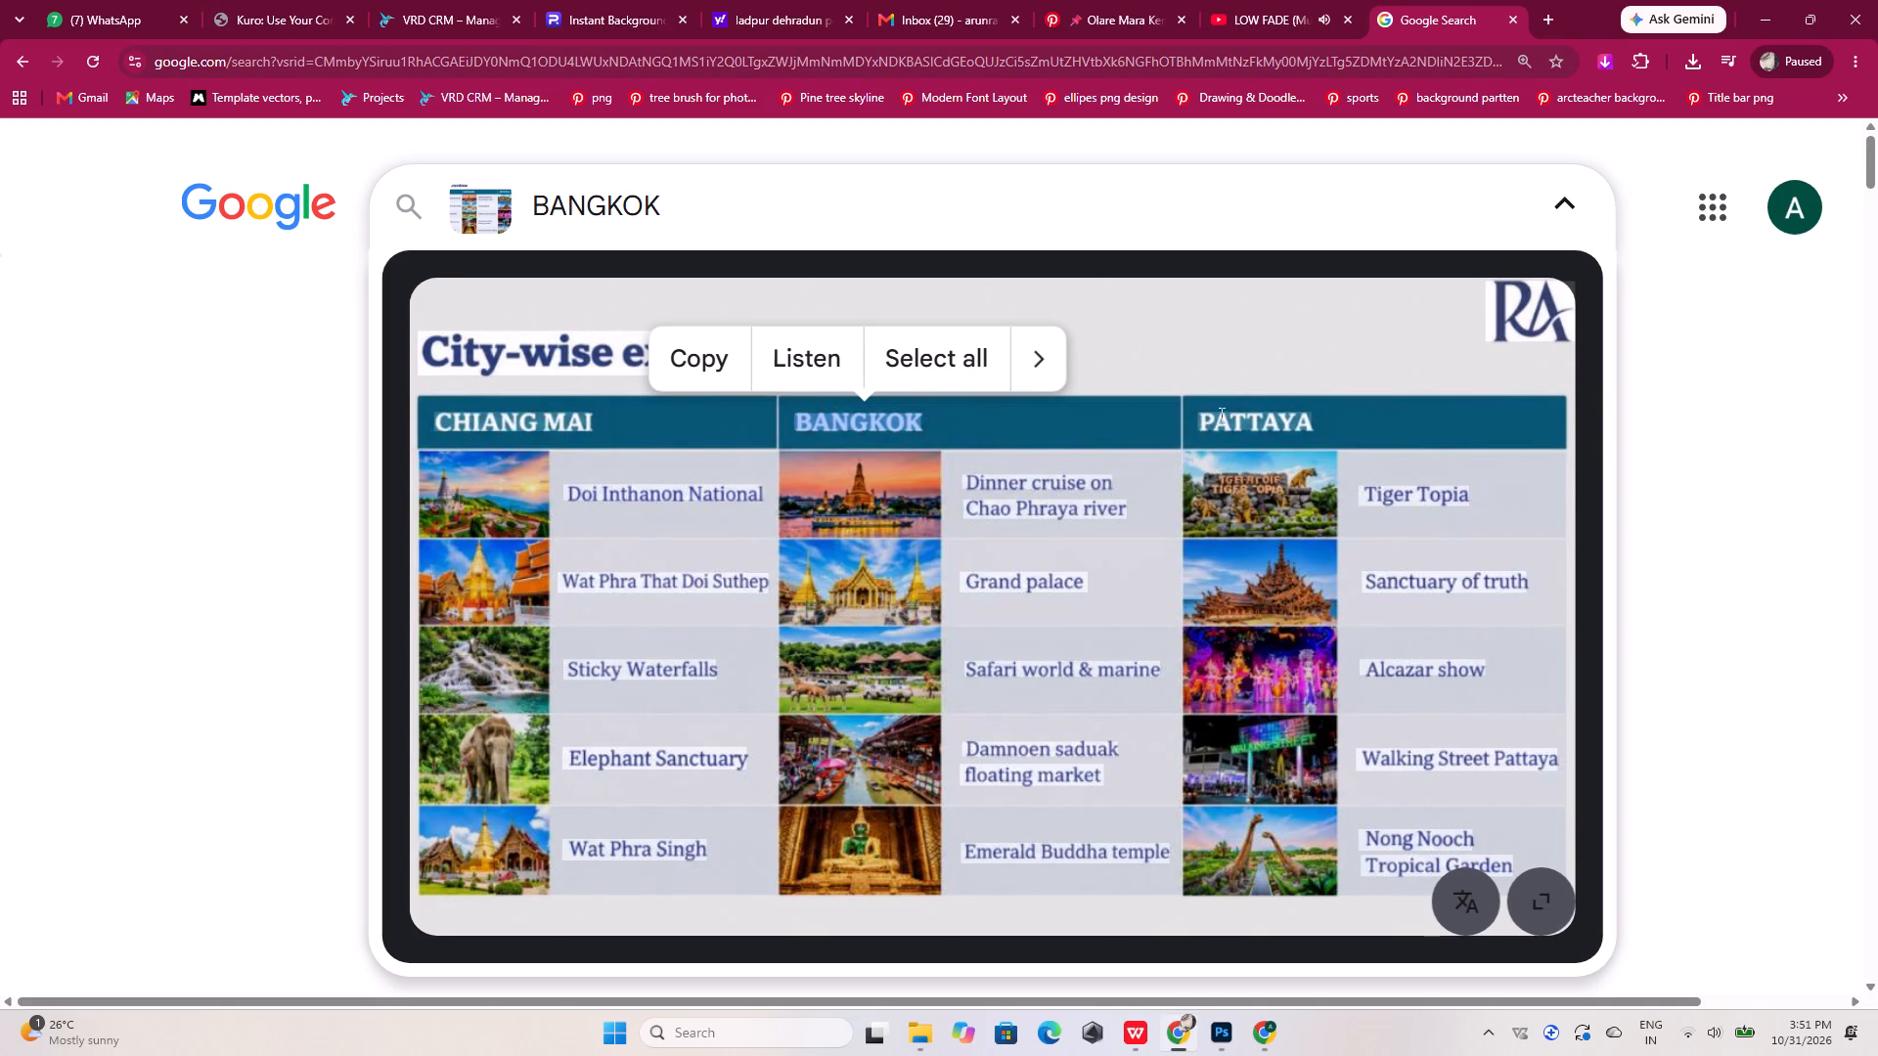
{"action": "left_click_drag", "start_coordinate": [1220, 415], "coordinate": [1287, 420]}
{"action": "left_click", "coordinate": [1299, 420]}
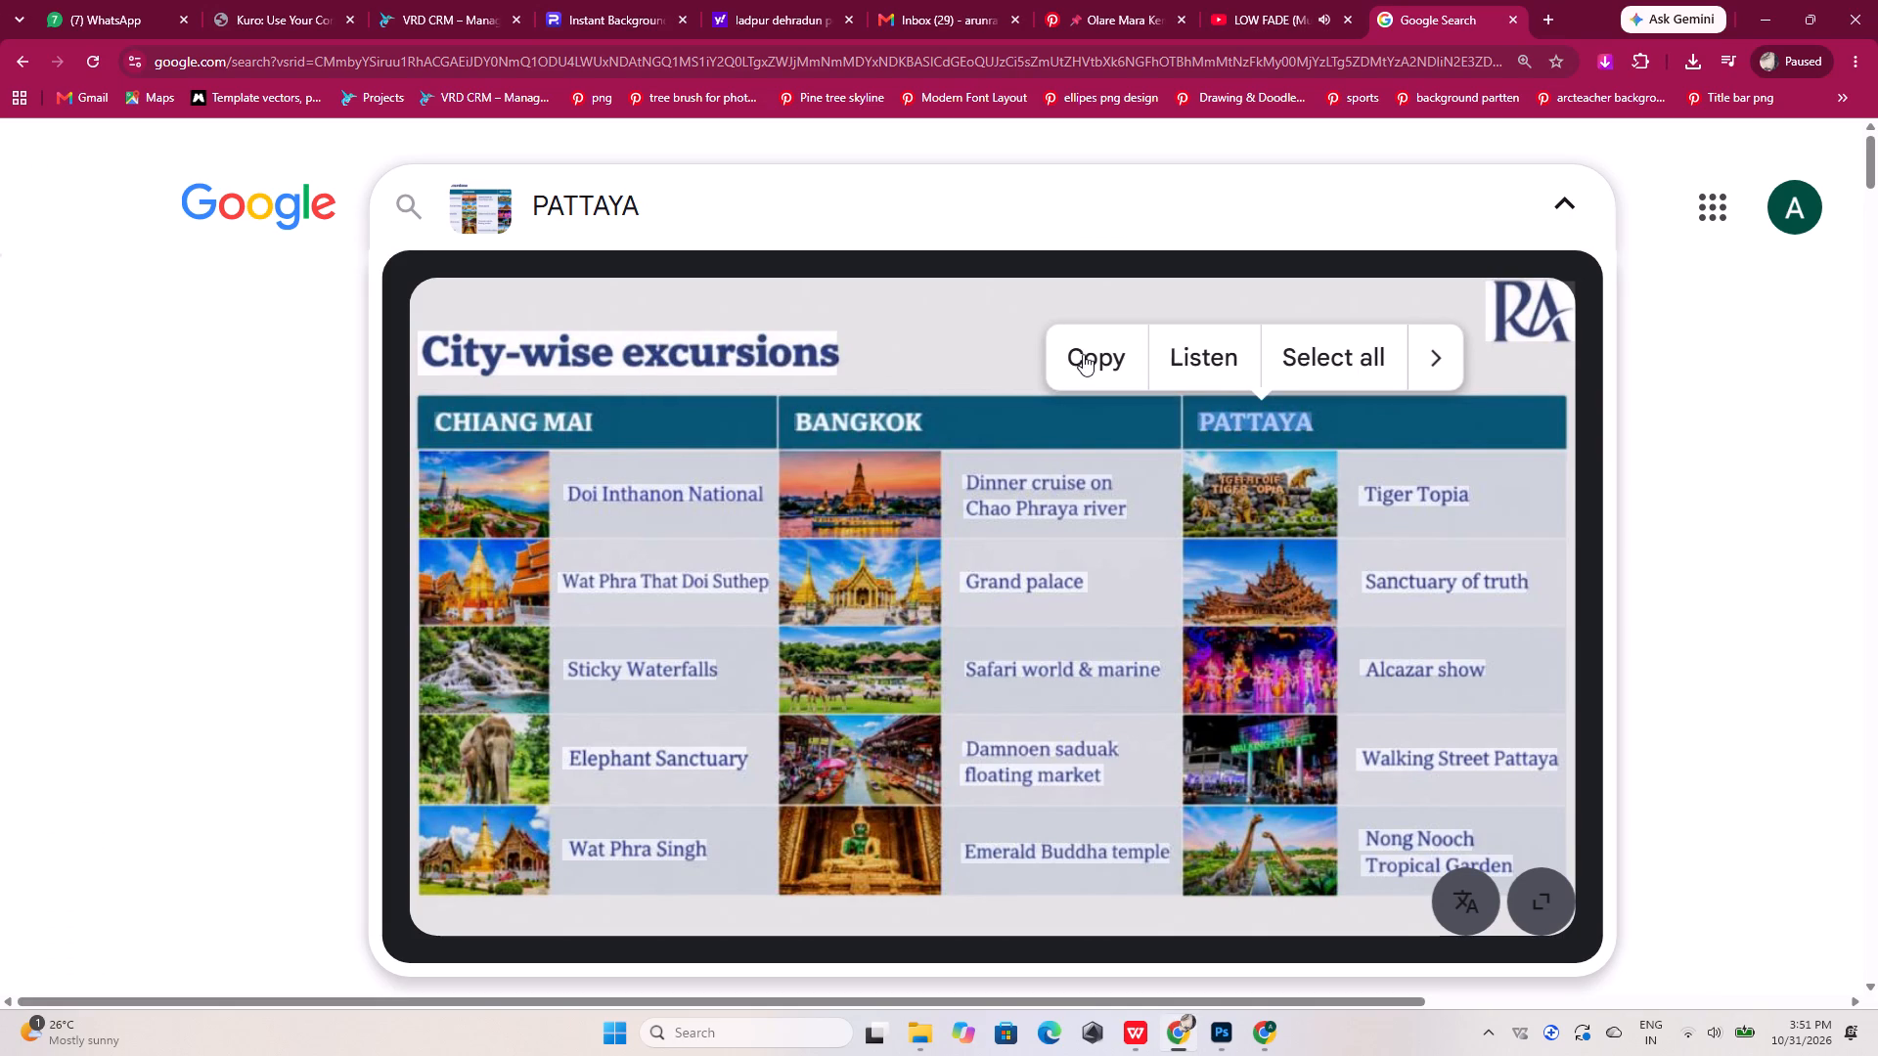
{"action": "left_click", "coordinate": [1084, 354]}
{"action": "left_click", "coordinate": [1220, 1036]}
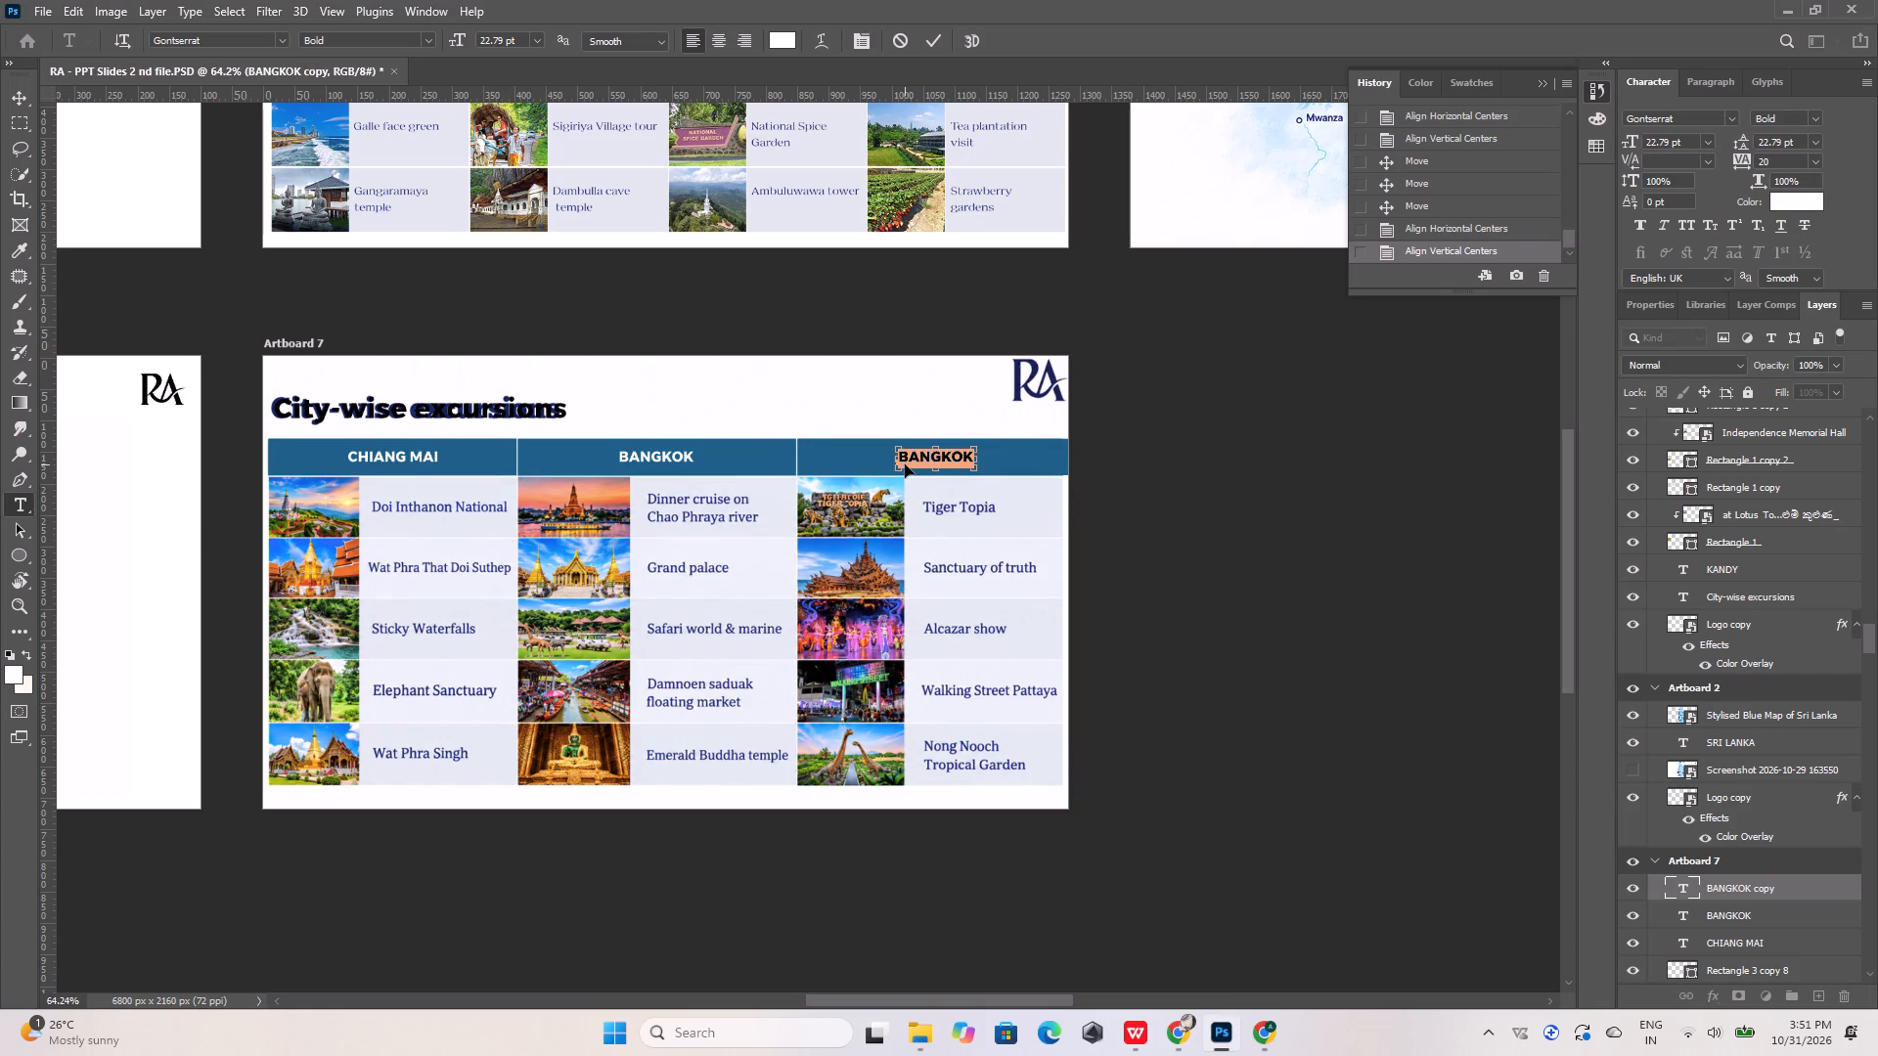
{"action": "key", "text": "ctrl+v"}
{"action": "left_click", "coordinate": [937, 40]}
{"action": "left_click", "coordinate": [1227, 357]}
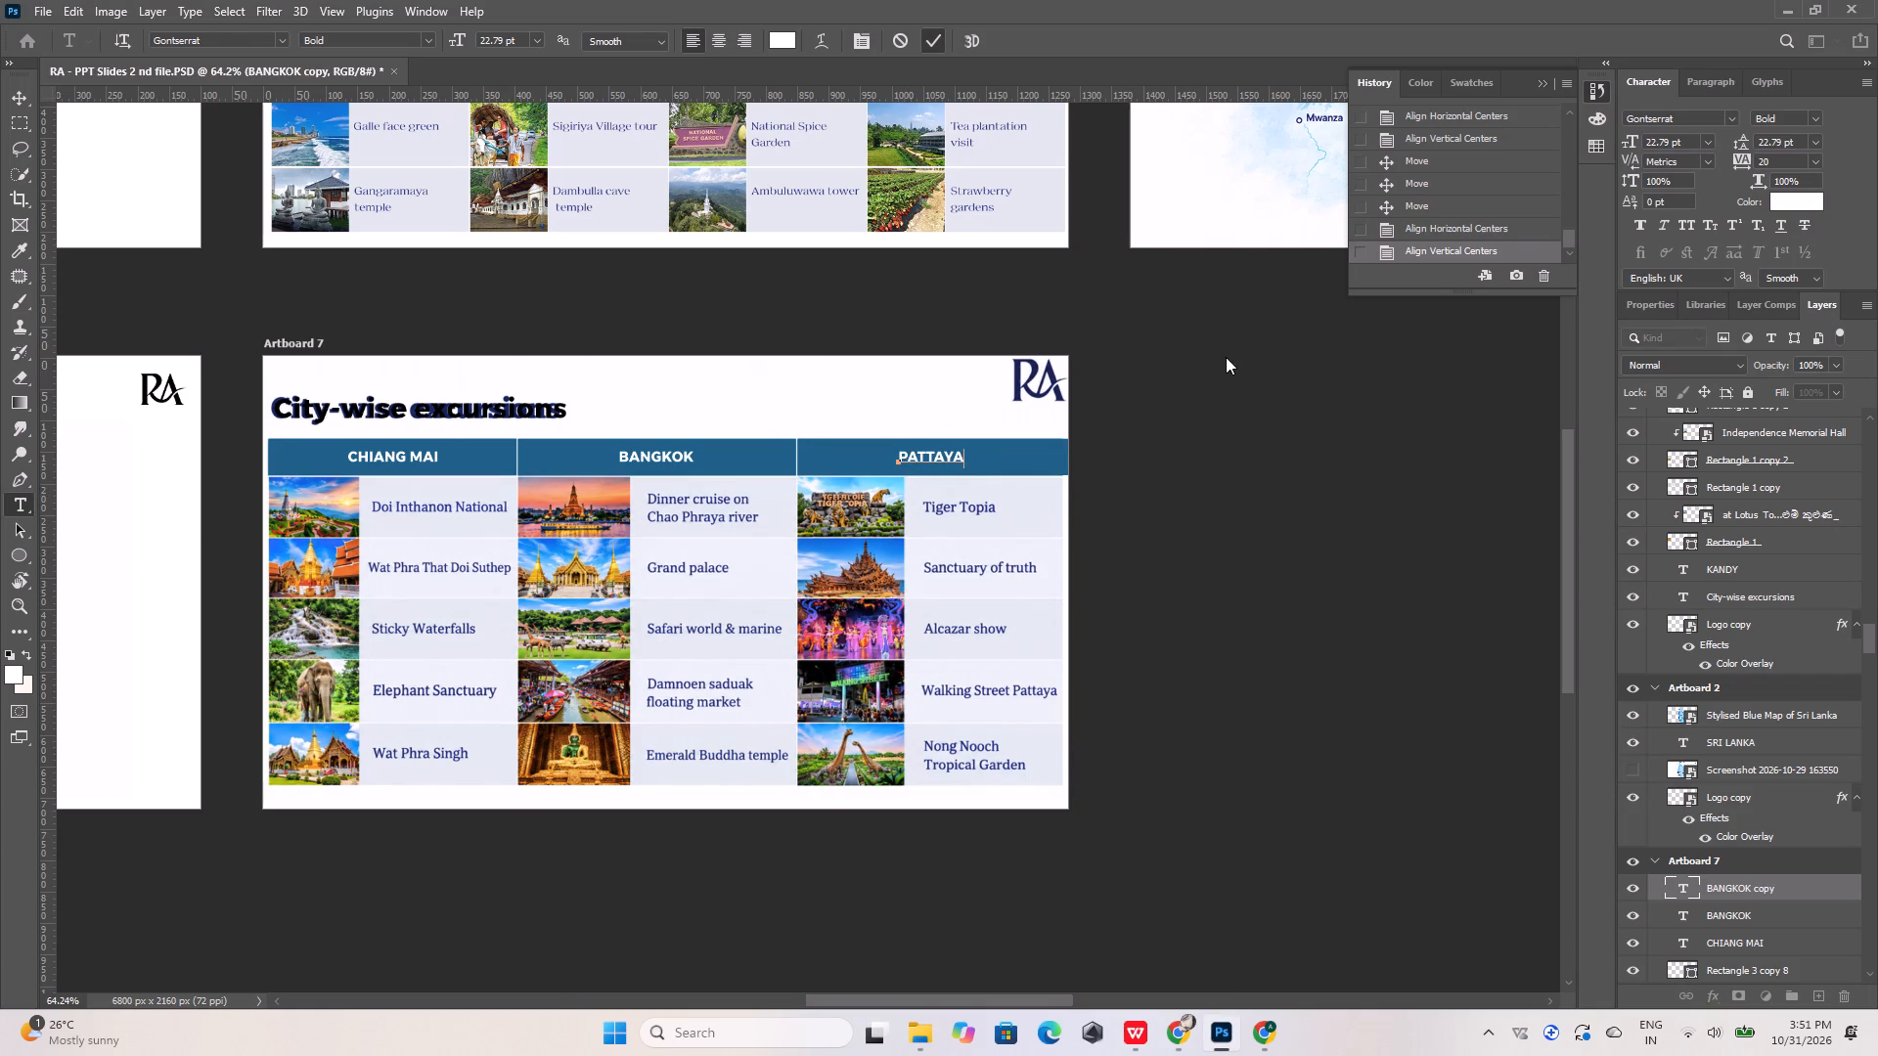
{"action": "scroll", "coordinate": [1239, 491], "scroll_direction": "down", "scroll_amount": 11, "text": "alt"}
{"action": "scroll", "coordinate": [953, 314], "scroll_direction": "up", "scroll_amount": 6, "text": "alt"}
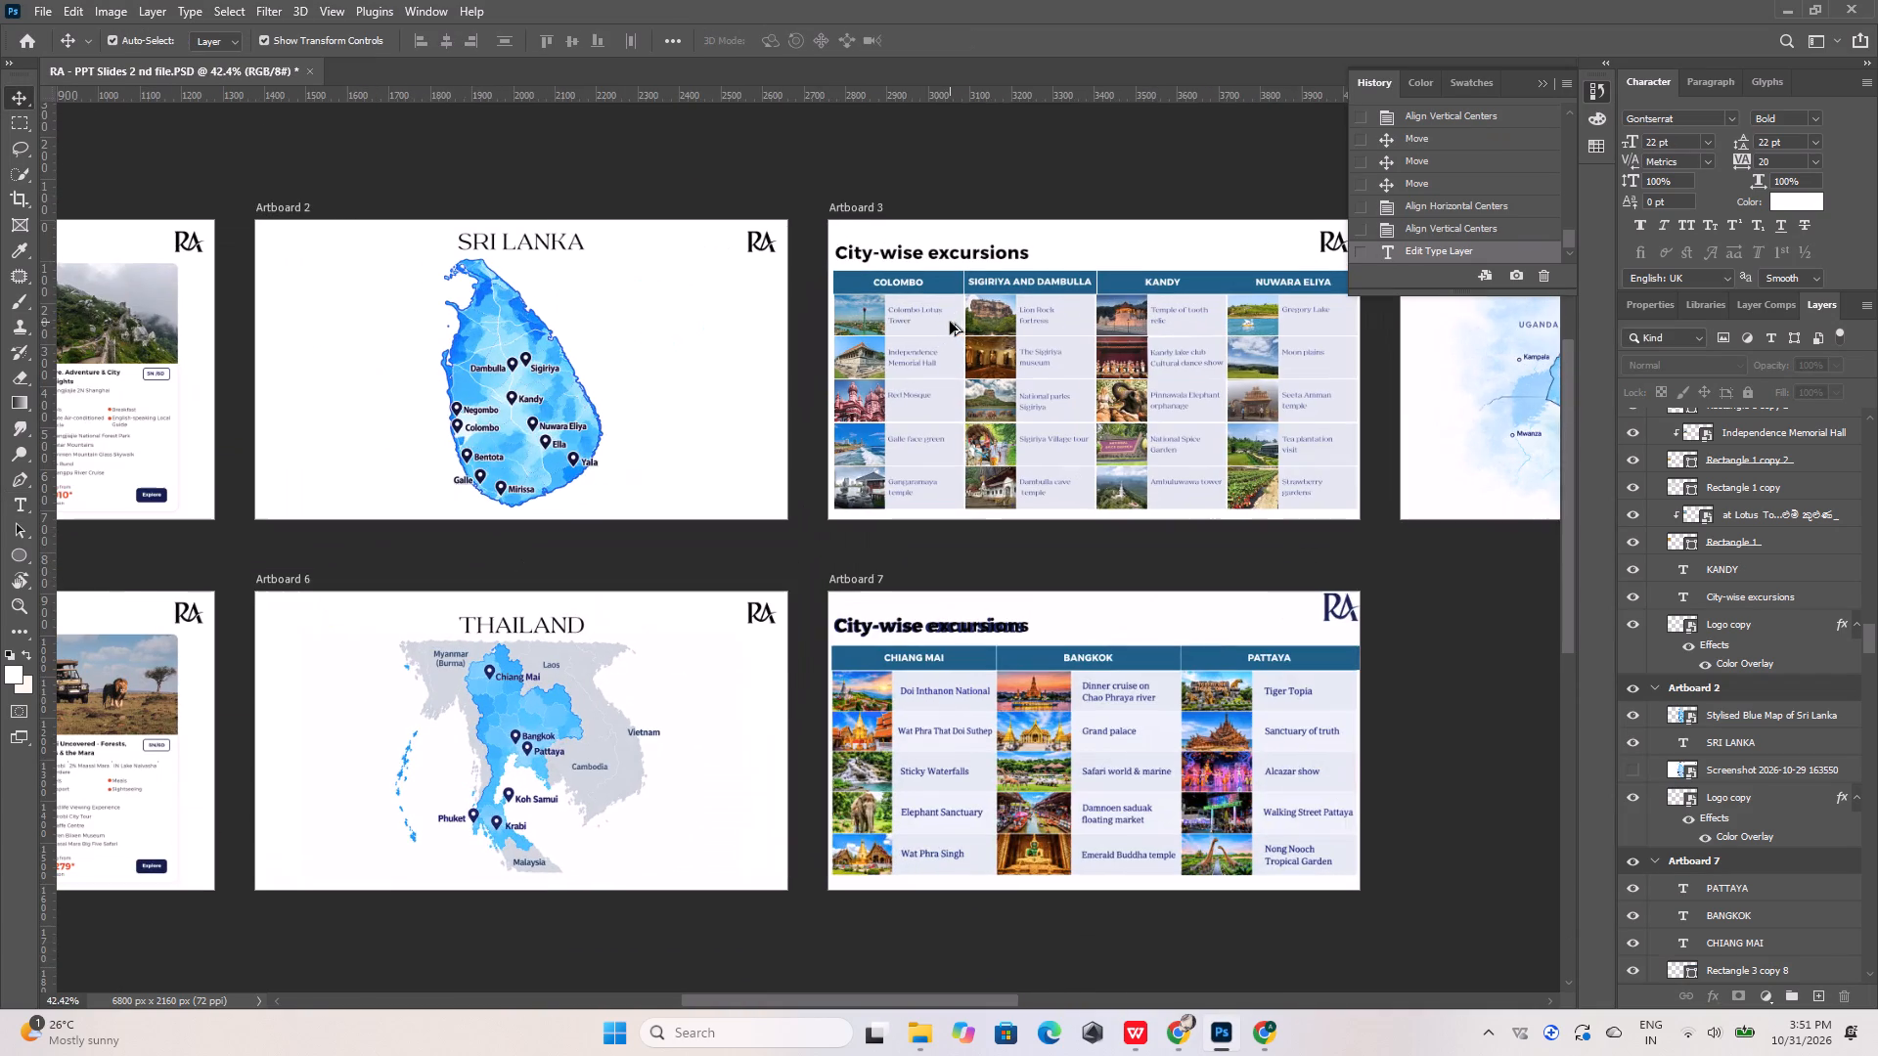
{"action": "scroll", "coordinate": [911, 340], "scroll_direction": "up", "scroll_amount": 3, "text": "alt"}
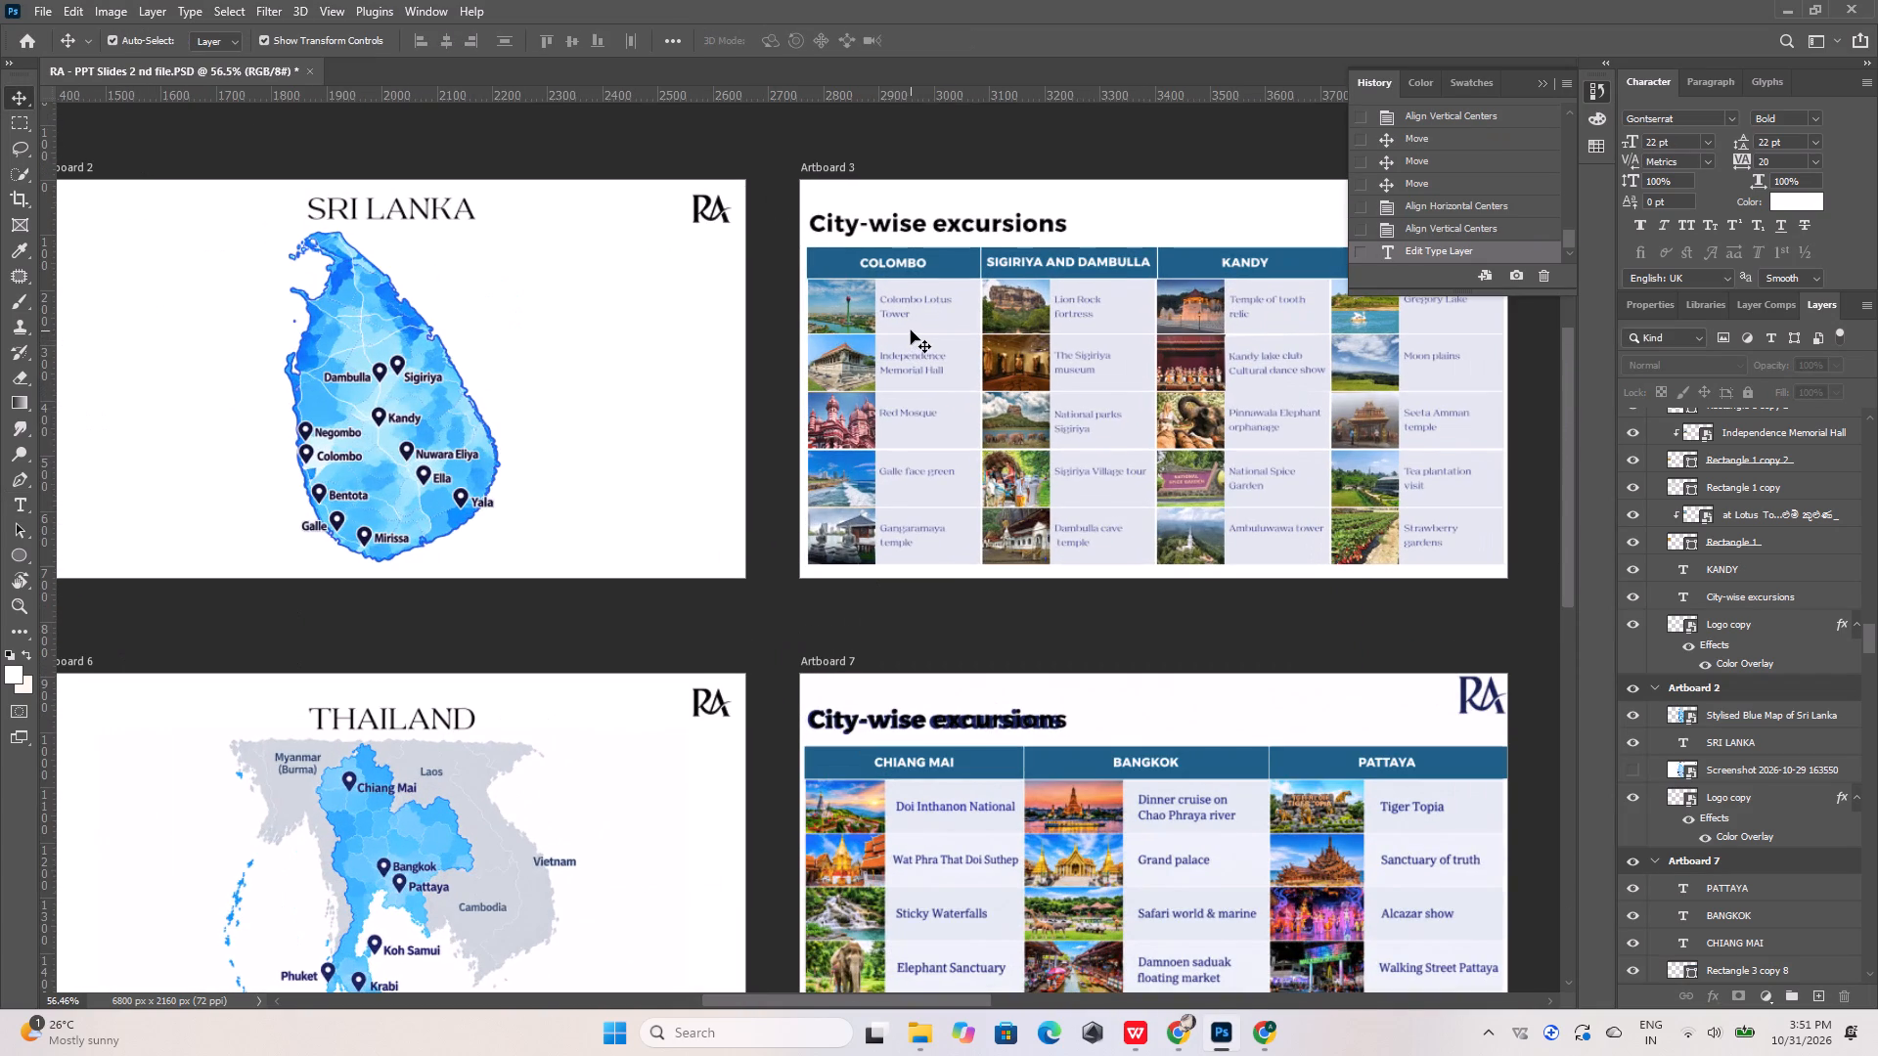
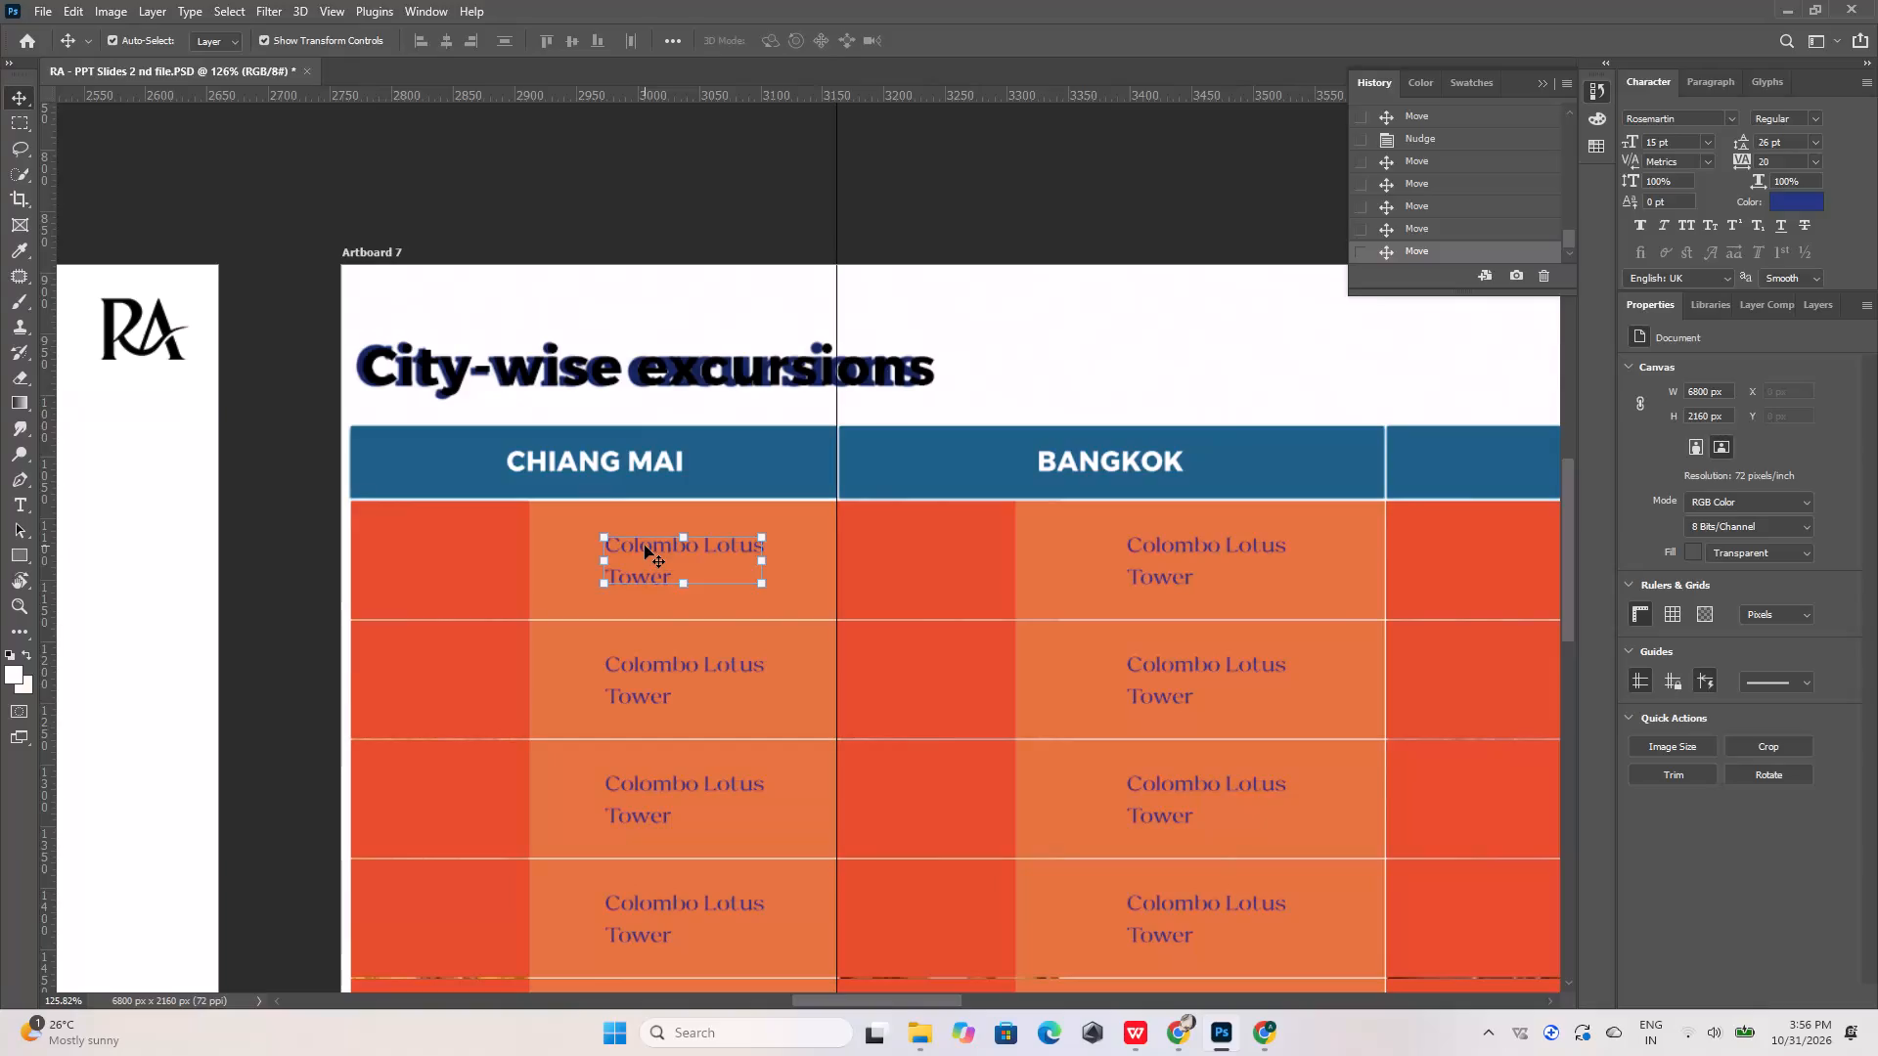
Replace the first Chiang Mai row's placeholder text with "Doi Inthanon National" and centre it horizontally and vertically in its orange cell.
{"action": "key", "text": "ctrl+v"}
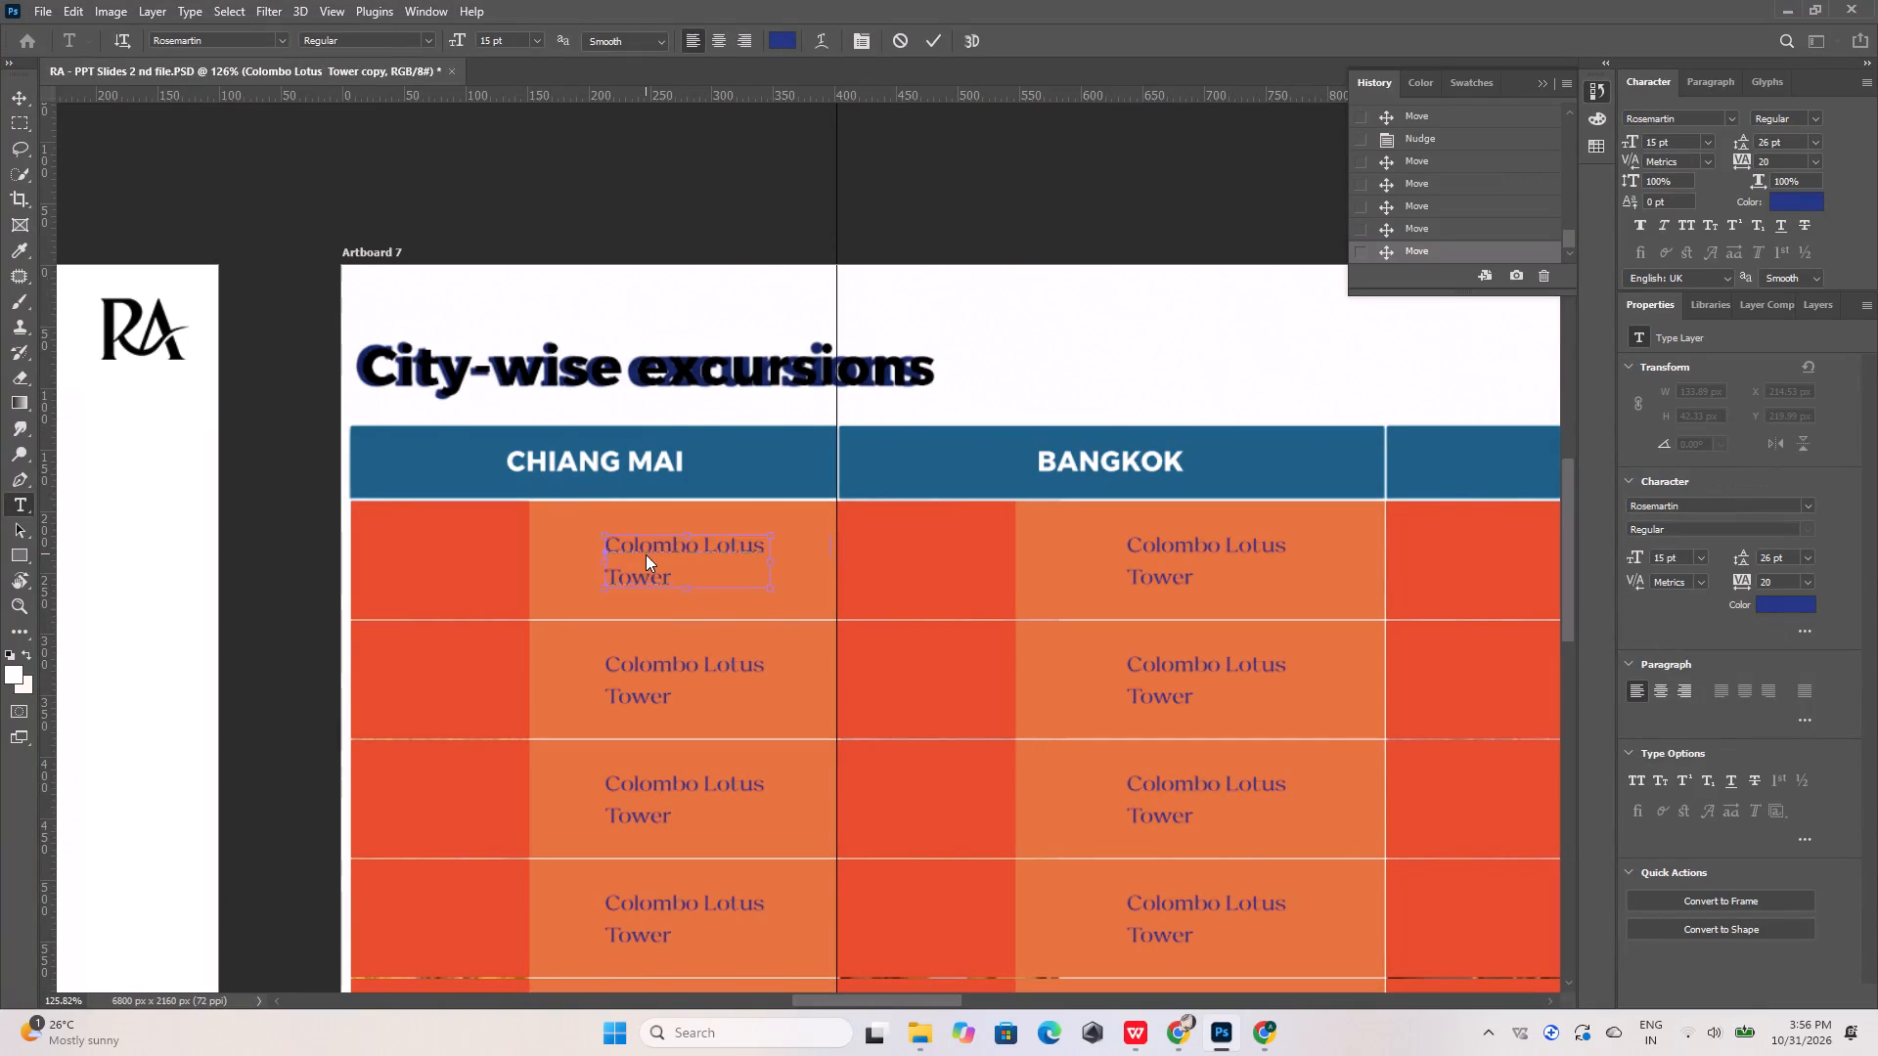
{"action": "left_click", "coordinate": [16, 94]}
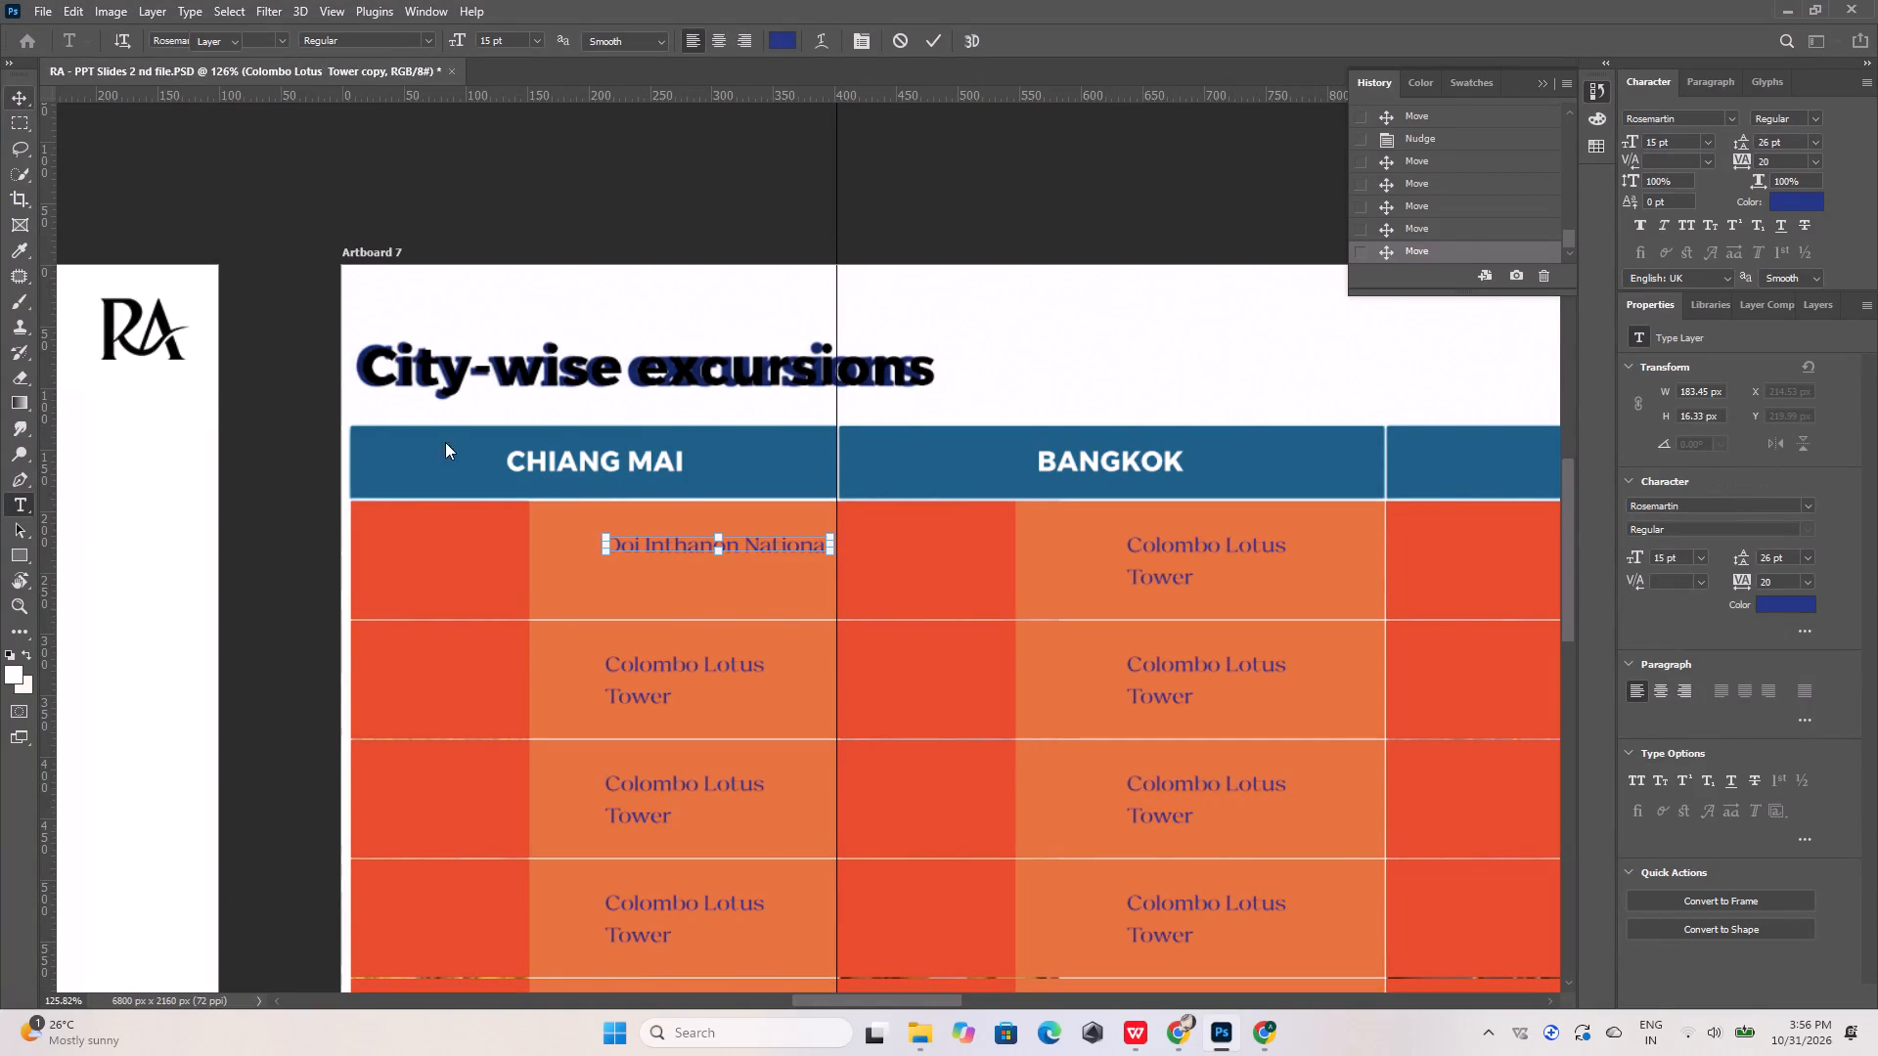
{"action": "left_click", "coordinate": [558, 557], "text": "shift"}
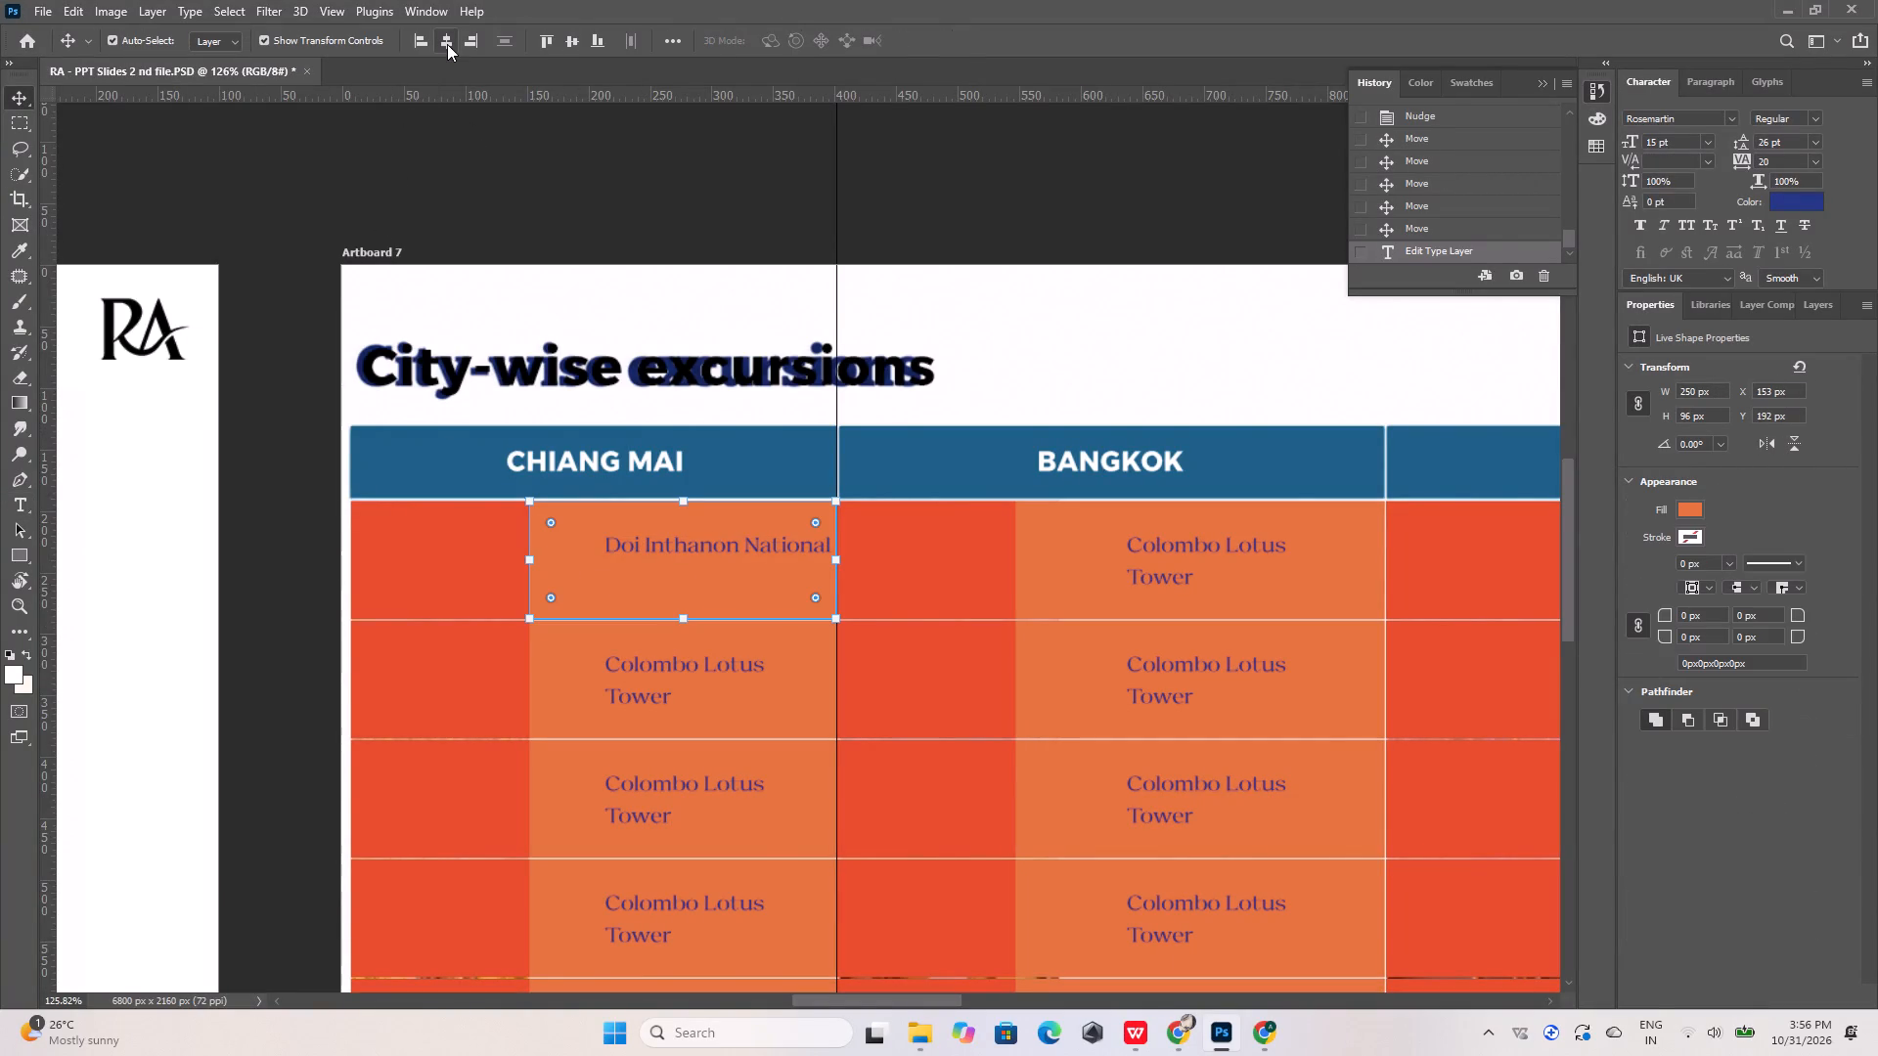
{"action": "left_click", "coordinate": [447, 43]}
{"action": "left_click", "coordinate": [570, 46]}
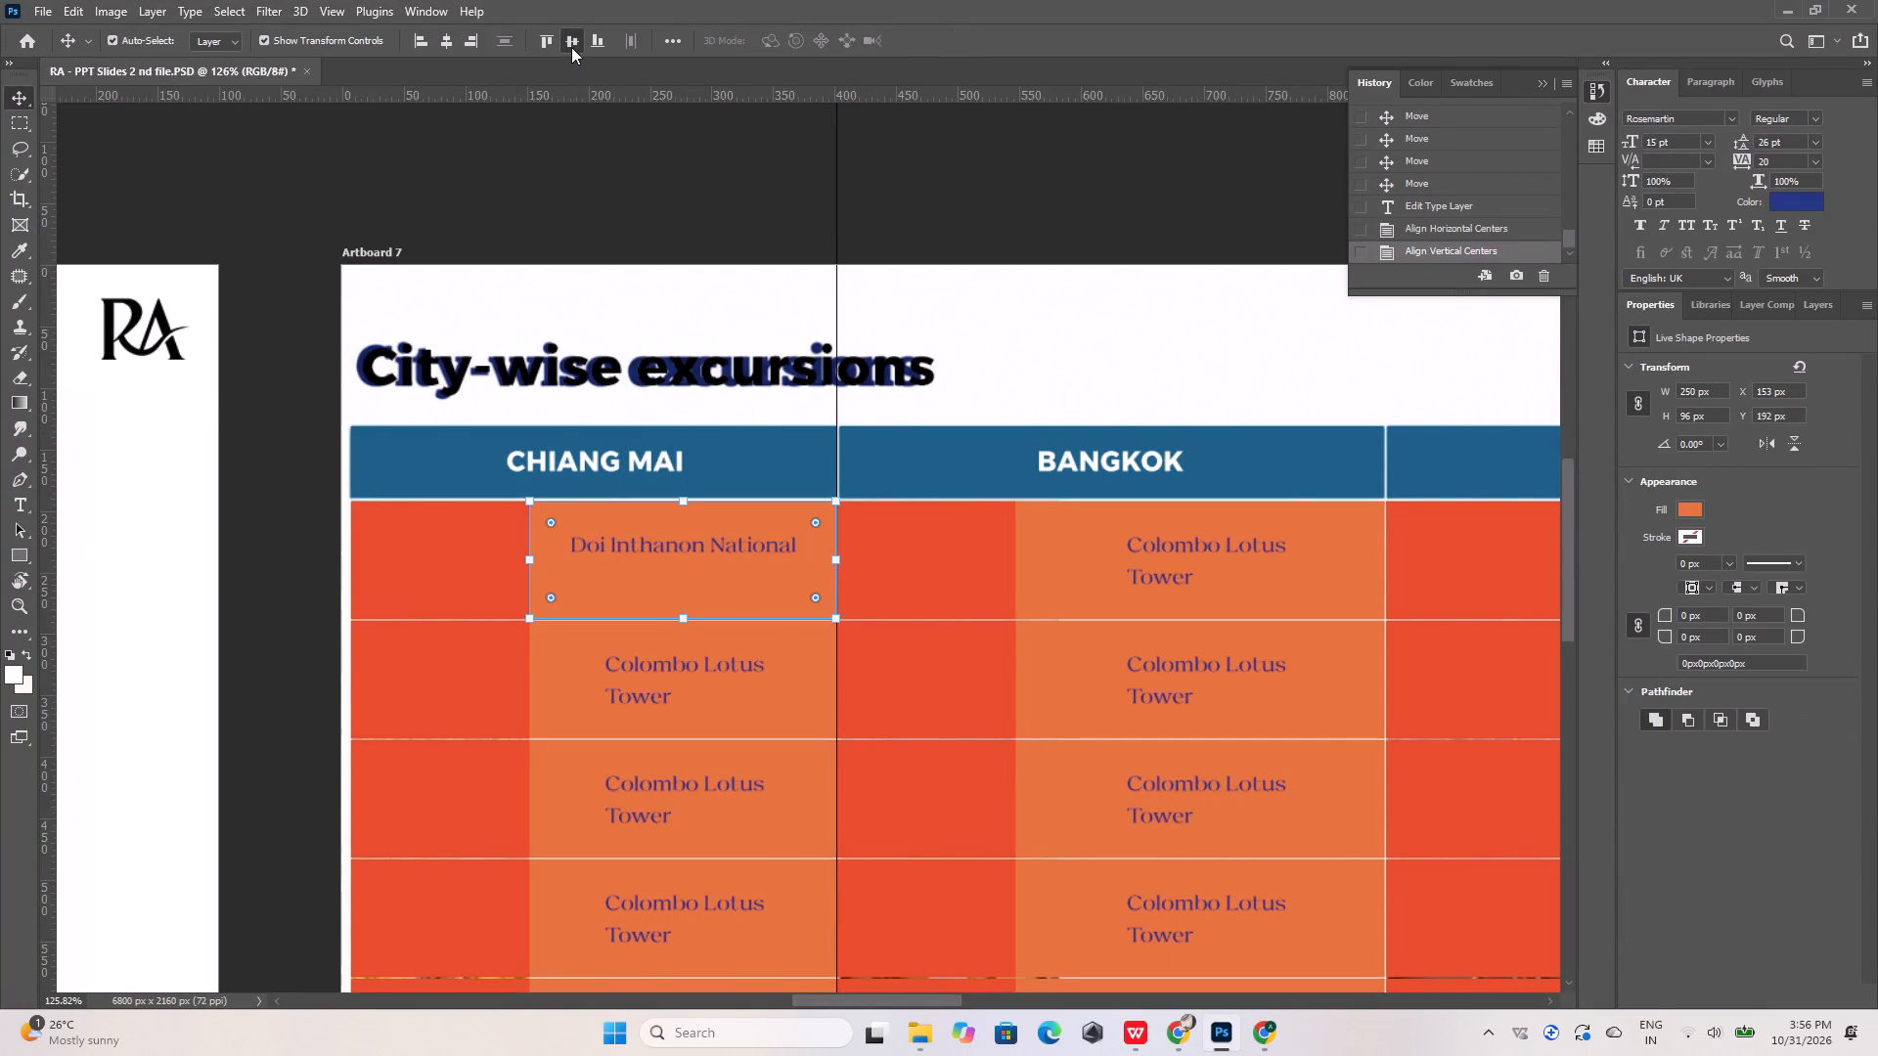
Replace the second Chiang Mai row's placeholder with "Wat Phra That Doi Suthep", copied from the reference image in Chrome.
{"action": "double_click", "coordinate": [670, 665]}
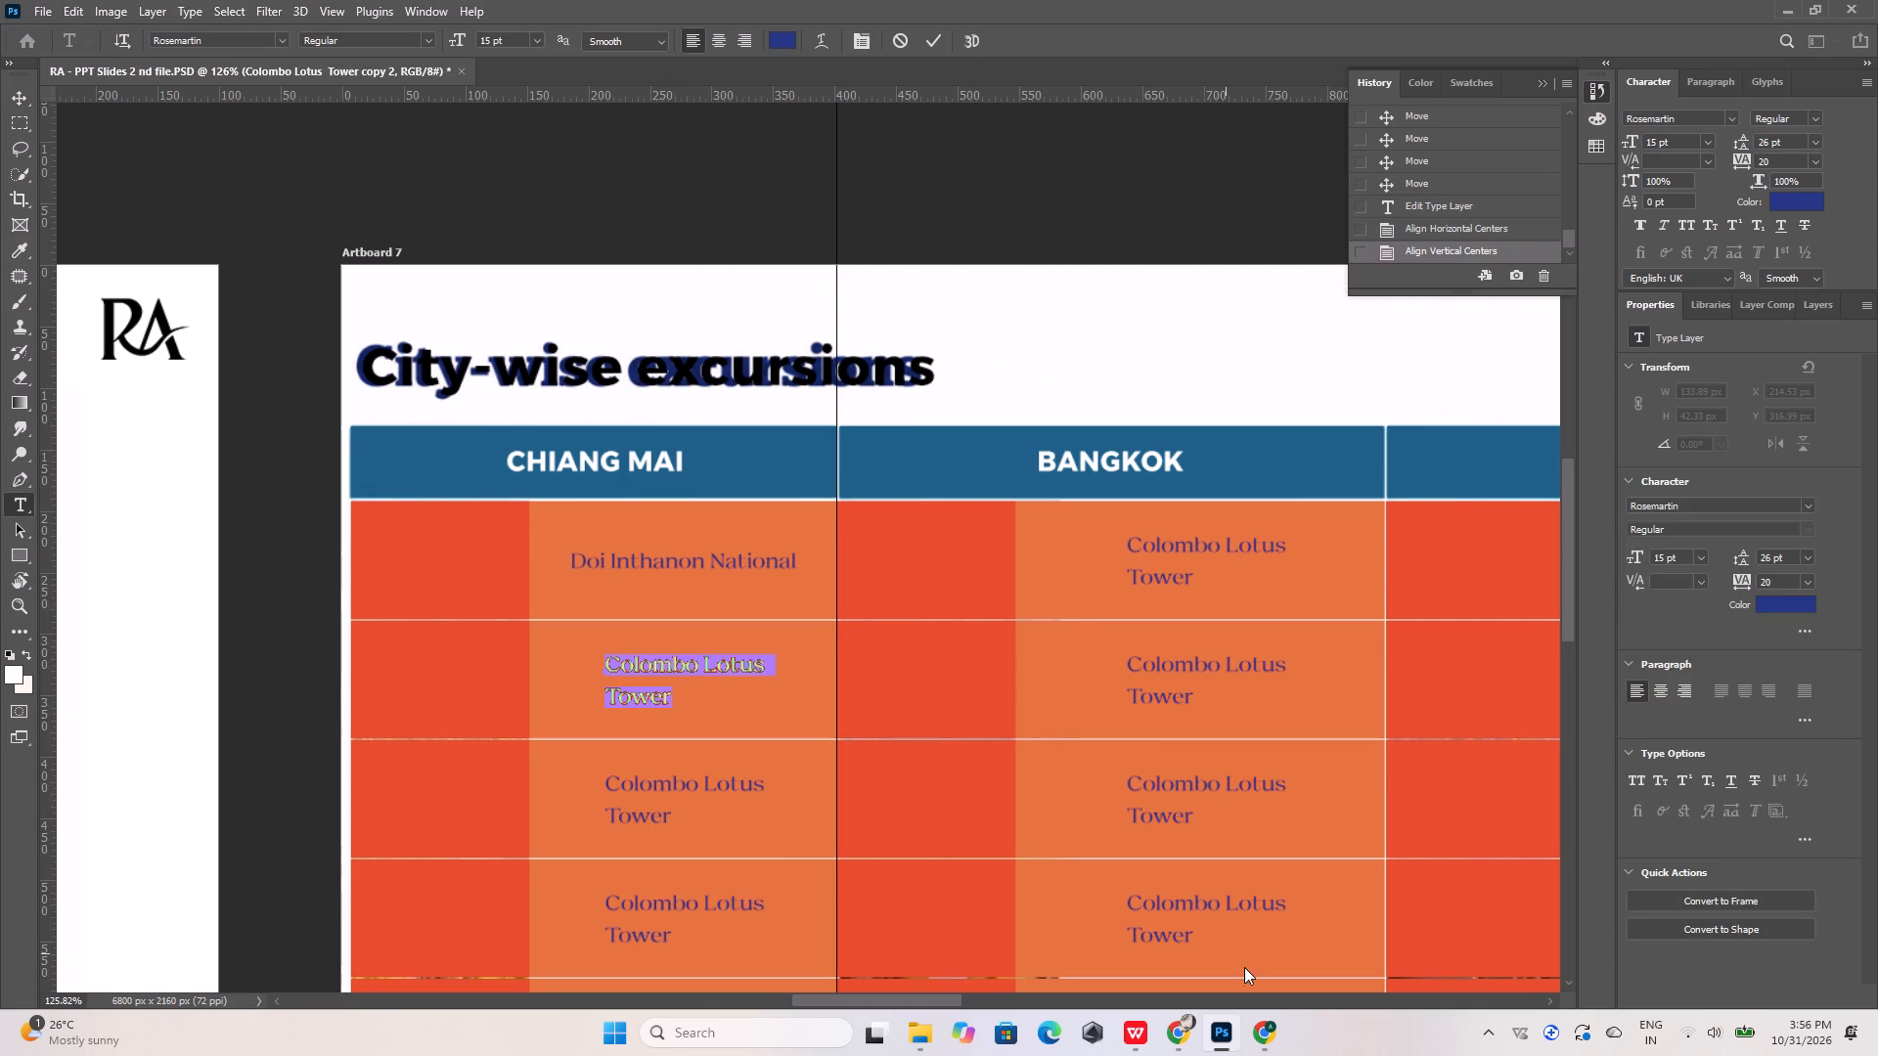
{"action": "left_click", "coordinate": [1267, 1034]}
{"action": "left_click", "coordinate": [1267, 1034]}
{"action": "left_click", "coordinate": [1176, 1030]}
{"action": "left_click_drag", "start_coordinate": [569, 582], "coordinate": [777, 592]}
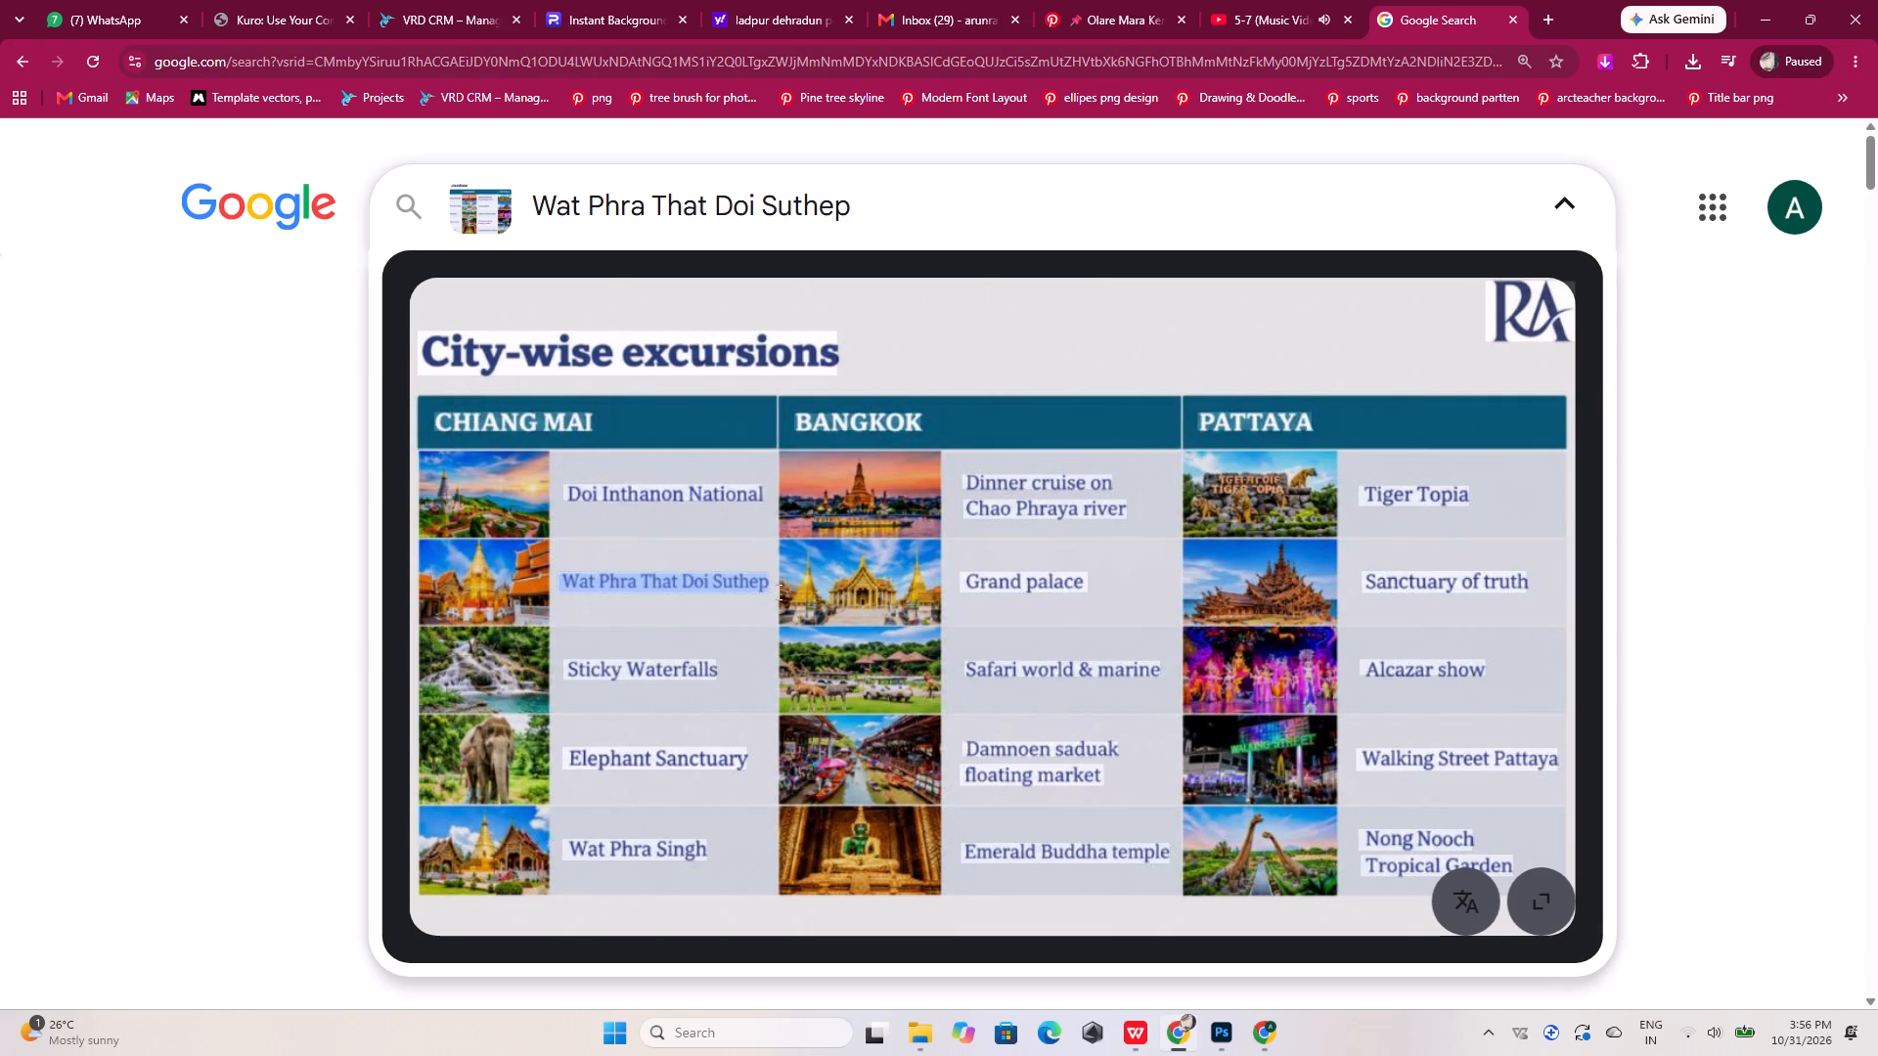
{"action": "left_click_drag", "start_coordinate": [777, 592], "coordinate": [780, 592]}
{"action": "left_click", "coordinate": [514, 525]}
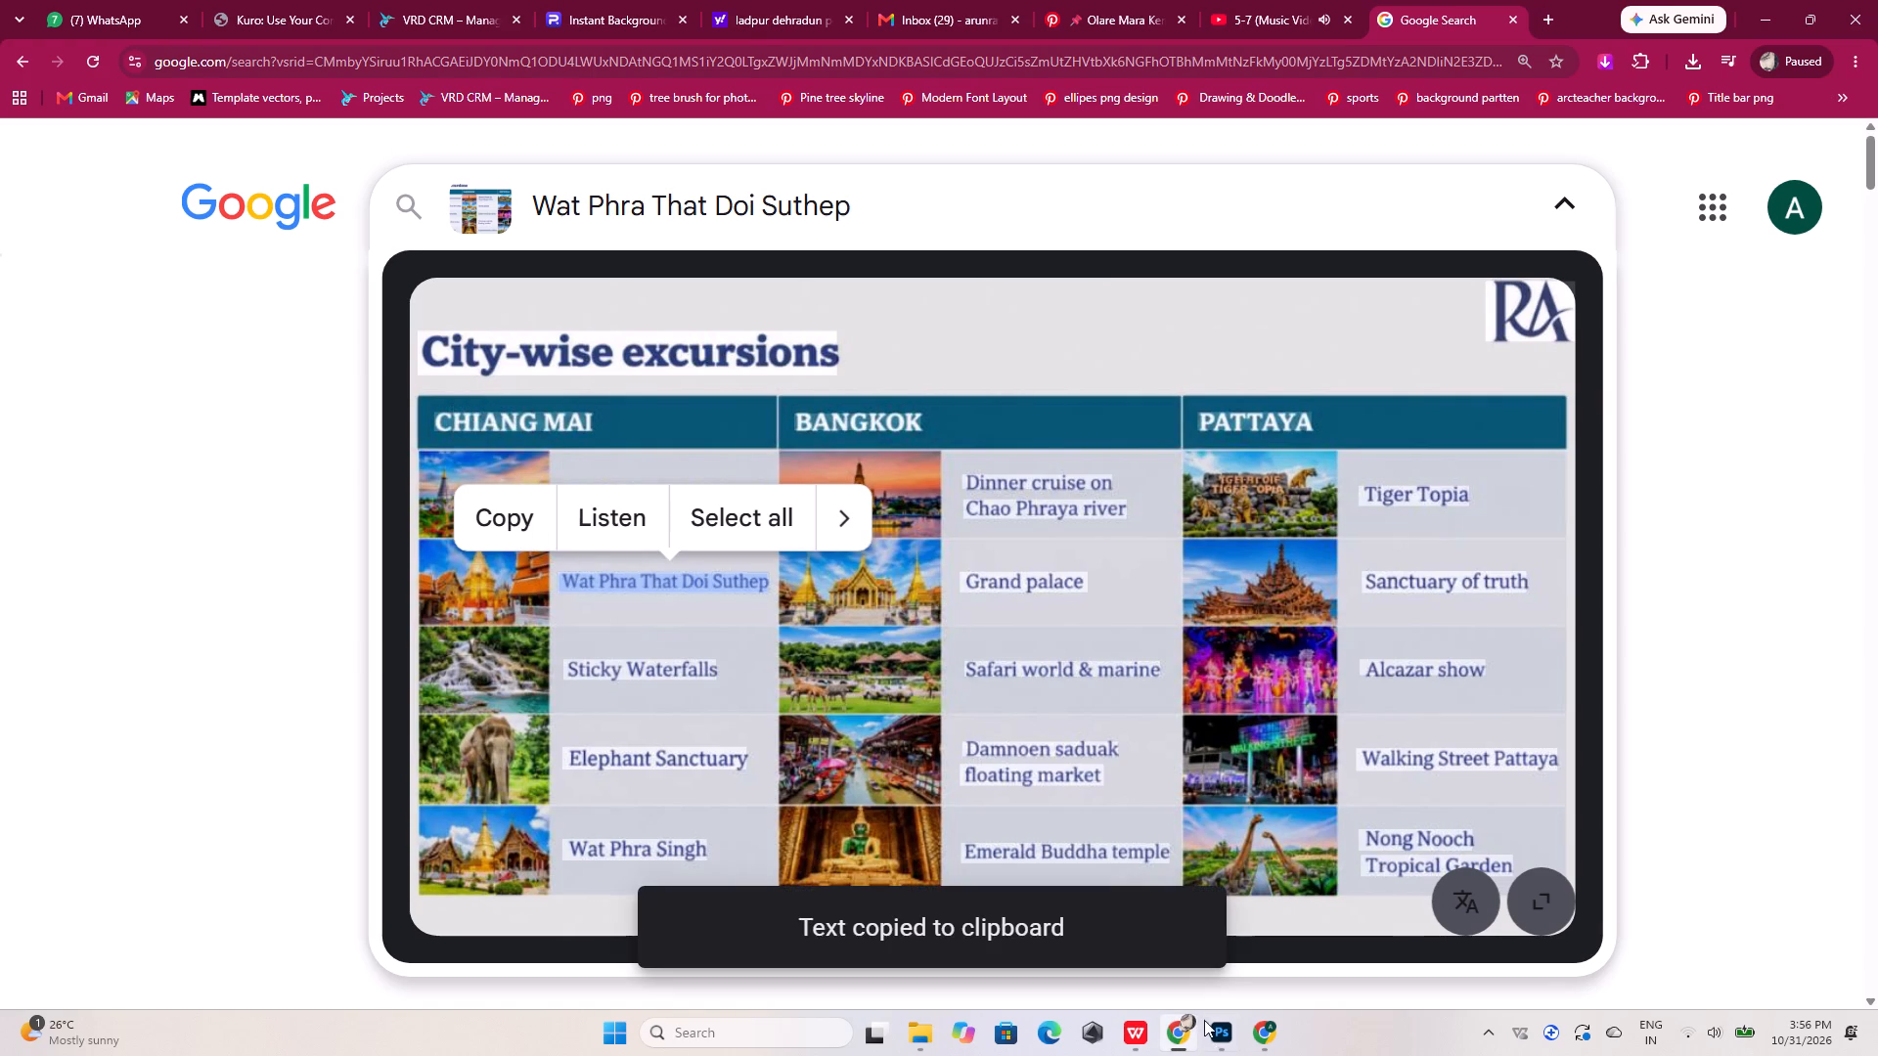
{"action": "left_click", "coordinate": [1215, 1024]}
{"action": "key", "text": "ctrl+v"}
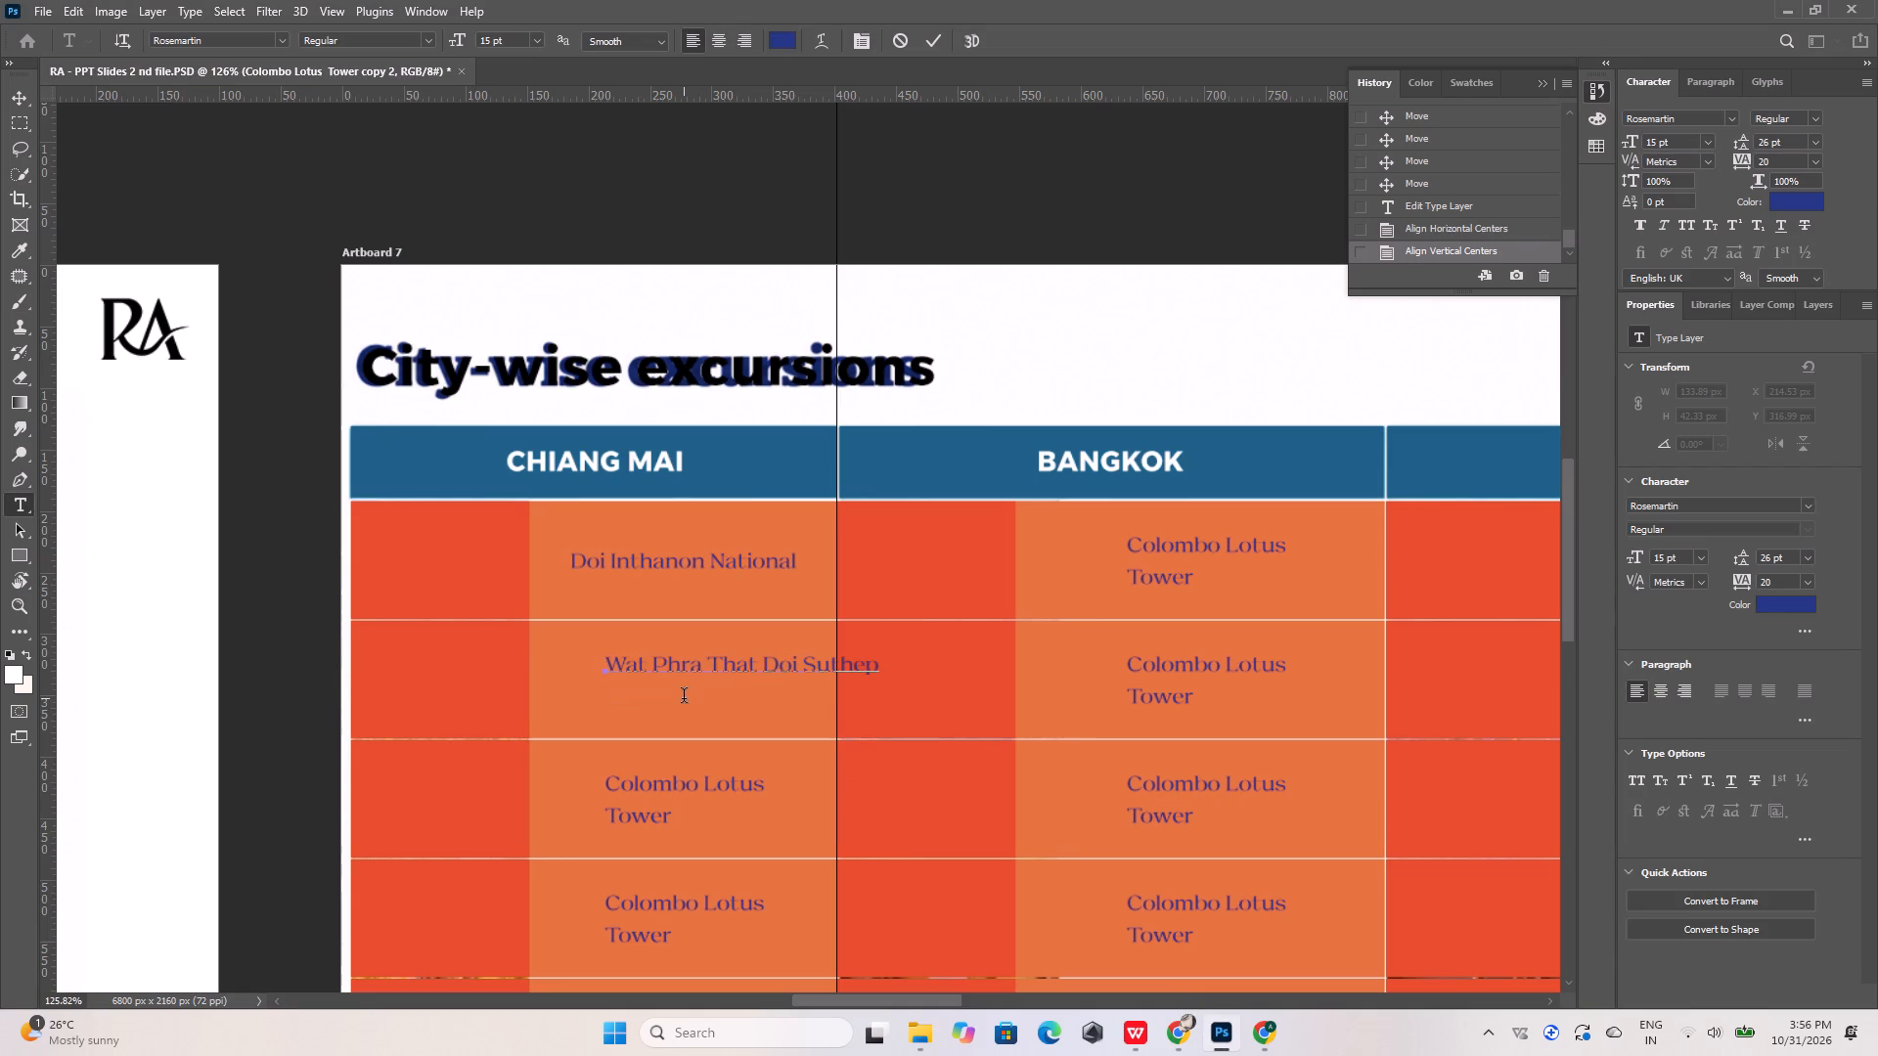
{"action": "left_click", "coordinate": [928, 44]}
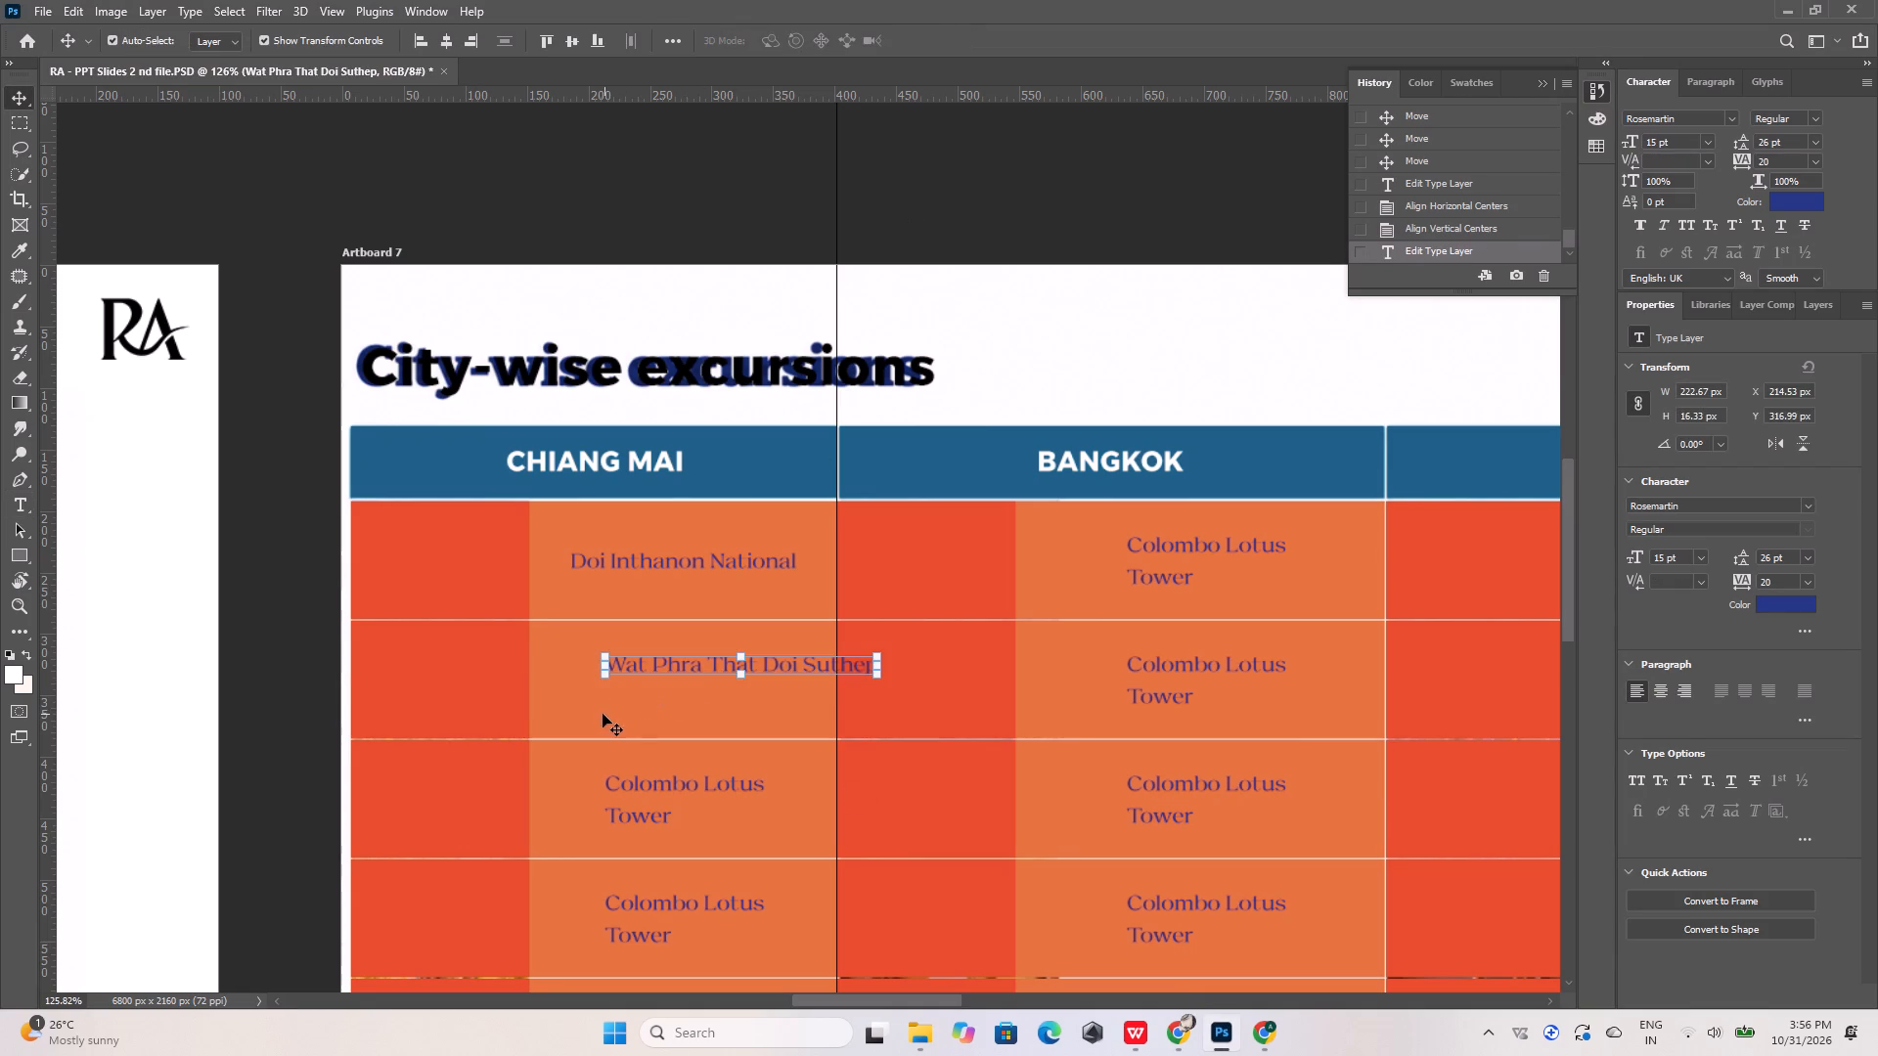
Centre the "Wat Phra That Doi Suthep" text horizontally and vertically on the orange rectangle behind it.
{"action": "left_click", "coordinate": [602, 714], "text": "shift"}
{"action": "left_click", "coordinate": [446, 41]}
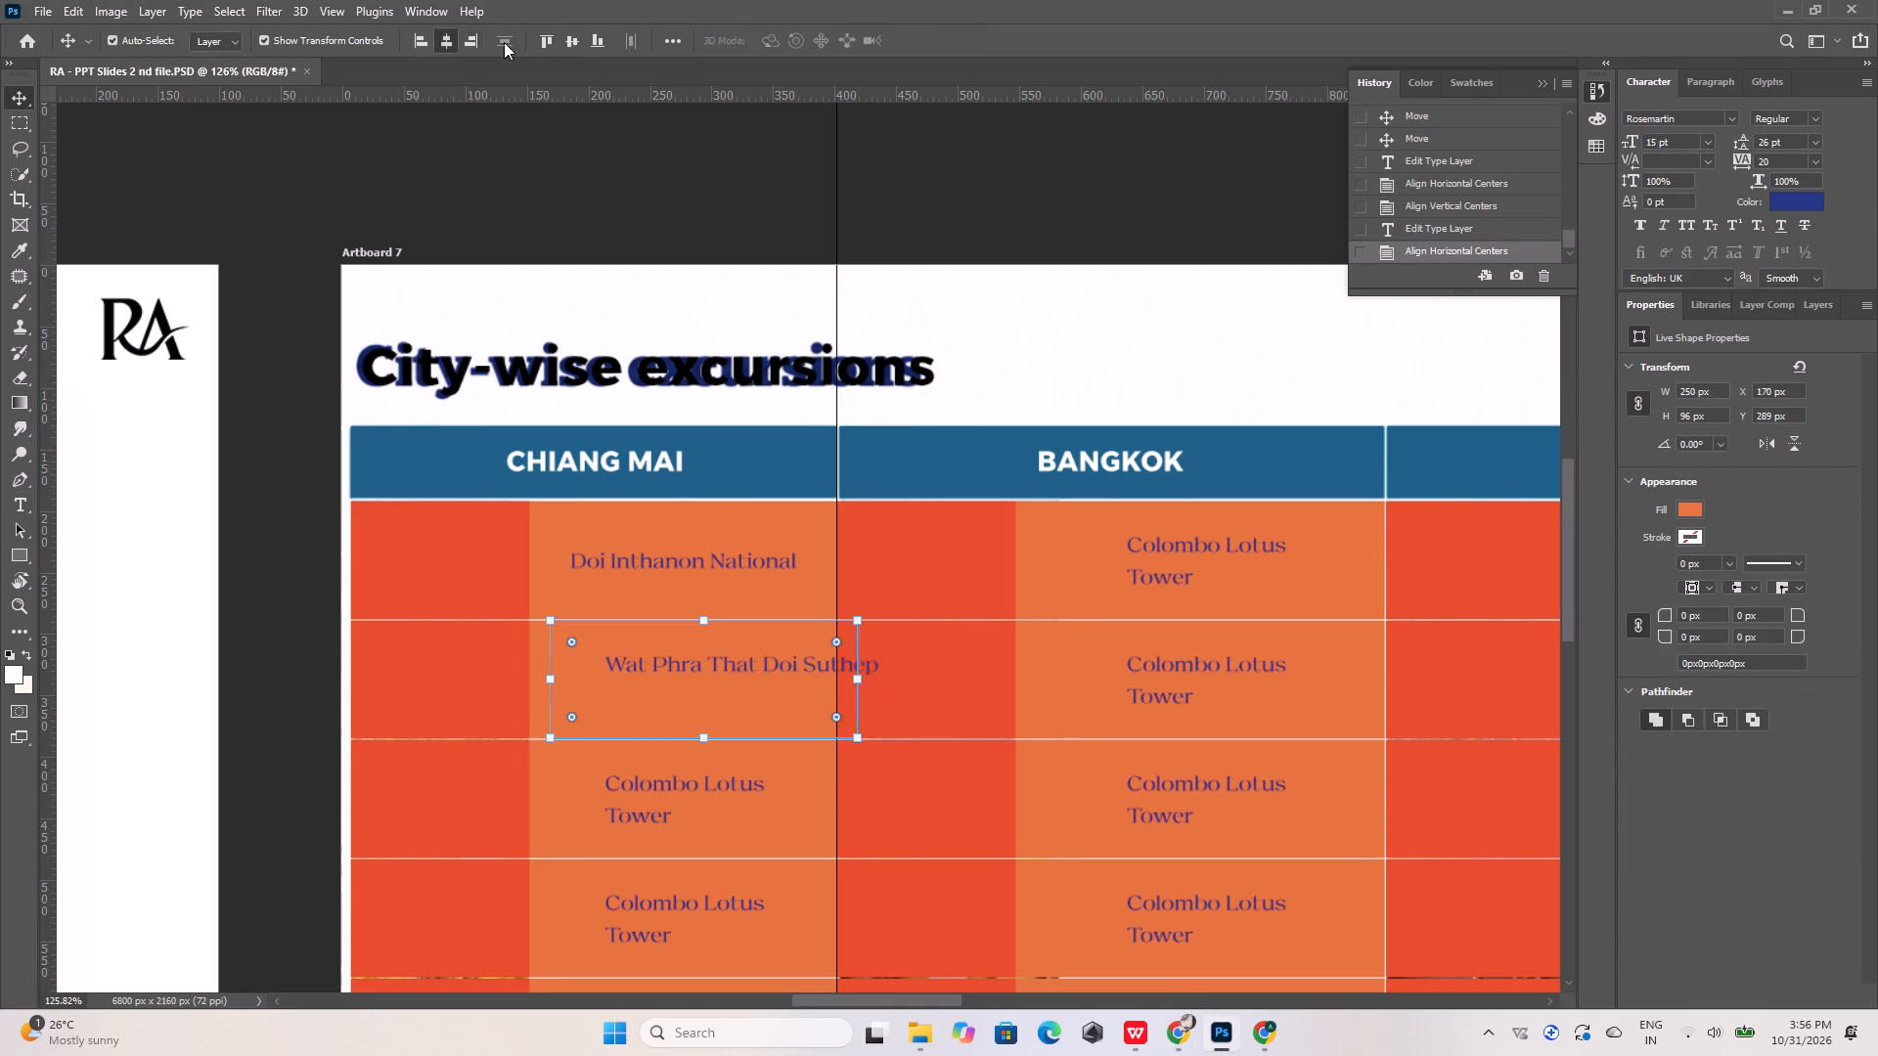
{"action": "left_click", "coordinate": [565, 43]}
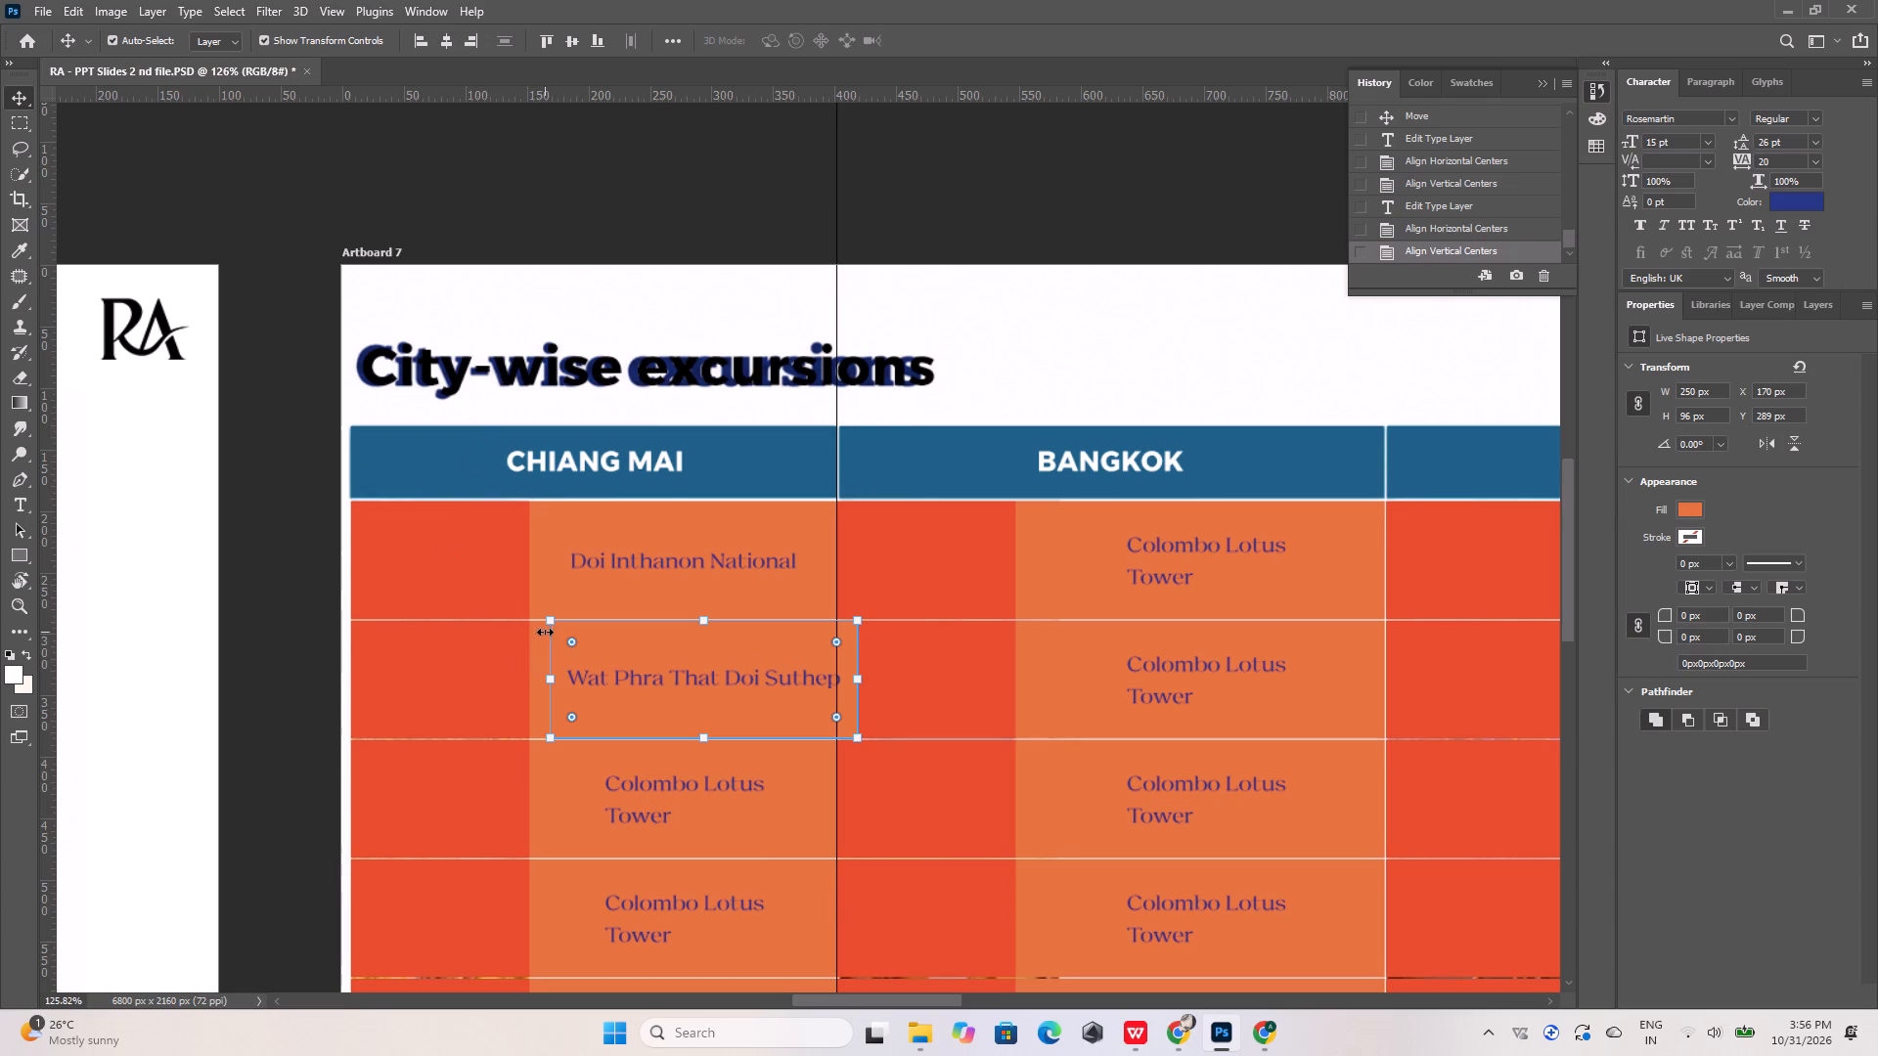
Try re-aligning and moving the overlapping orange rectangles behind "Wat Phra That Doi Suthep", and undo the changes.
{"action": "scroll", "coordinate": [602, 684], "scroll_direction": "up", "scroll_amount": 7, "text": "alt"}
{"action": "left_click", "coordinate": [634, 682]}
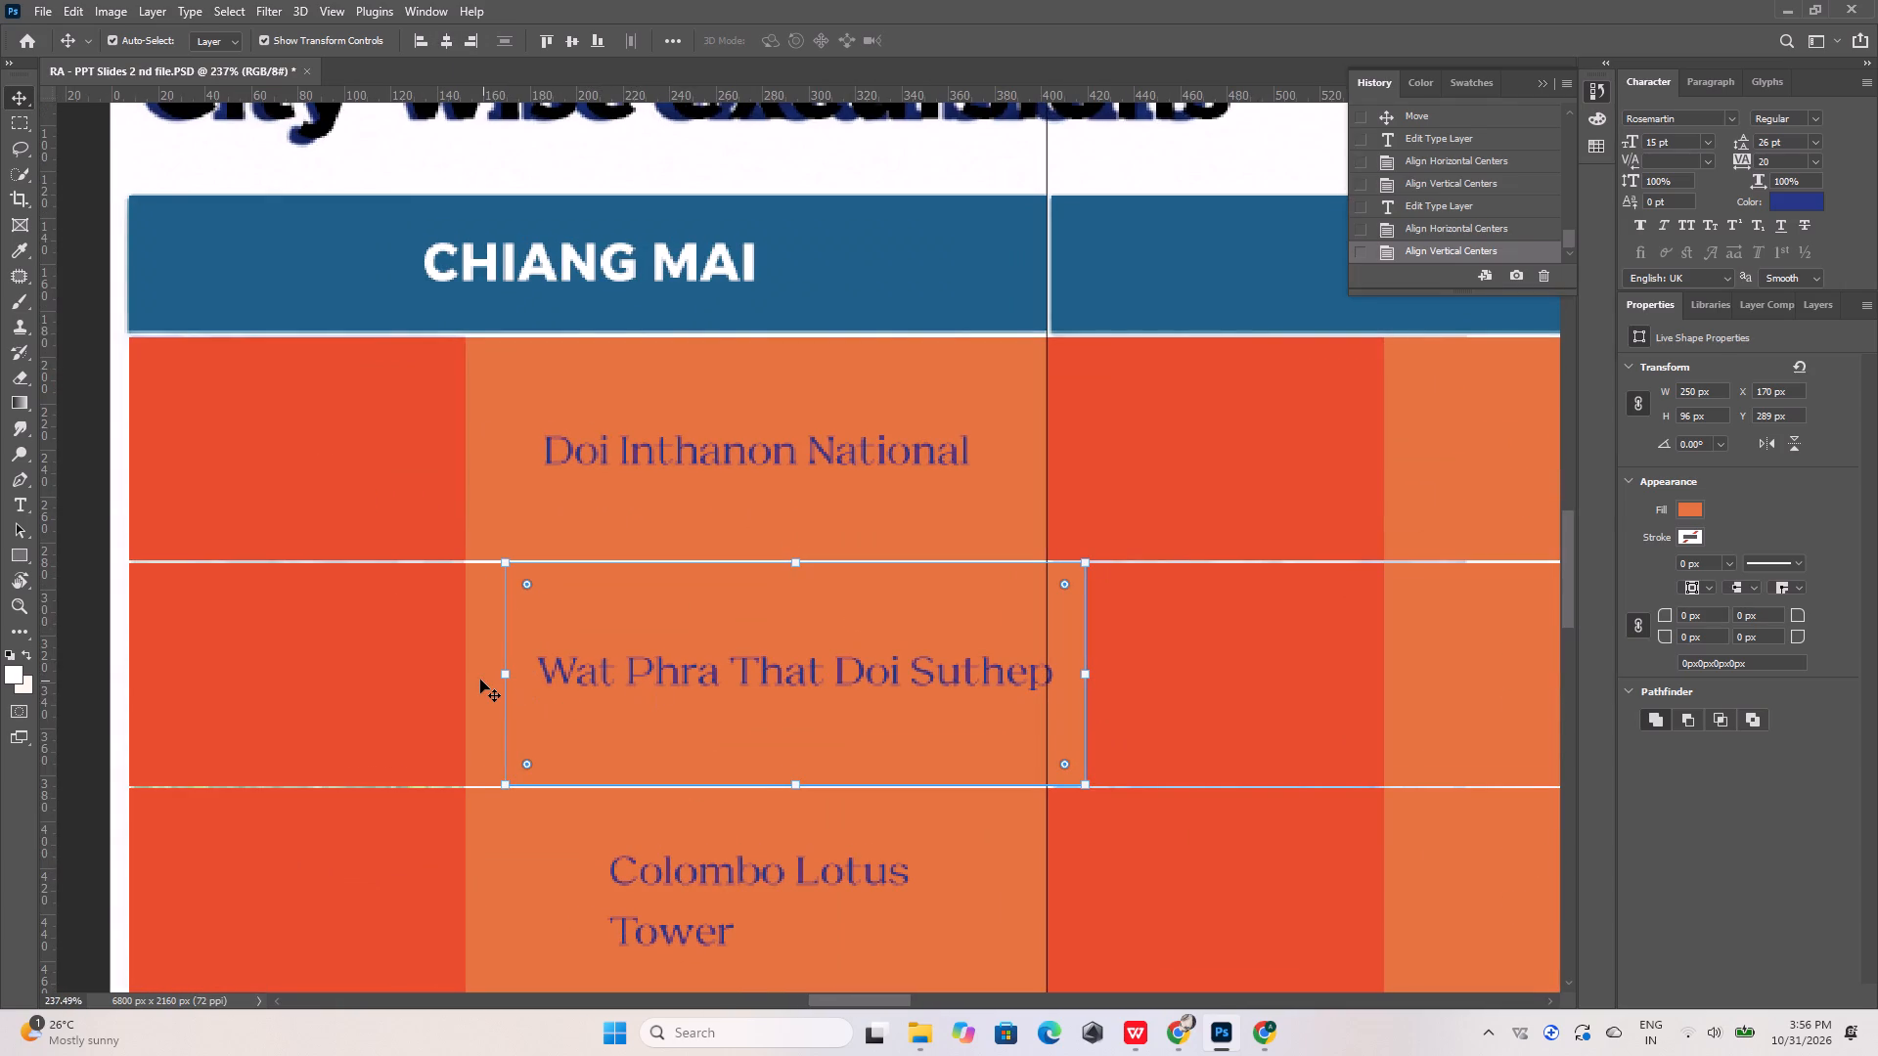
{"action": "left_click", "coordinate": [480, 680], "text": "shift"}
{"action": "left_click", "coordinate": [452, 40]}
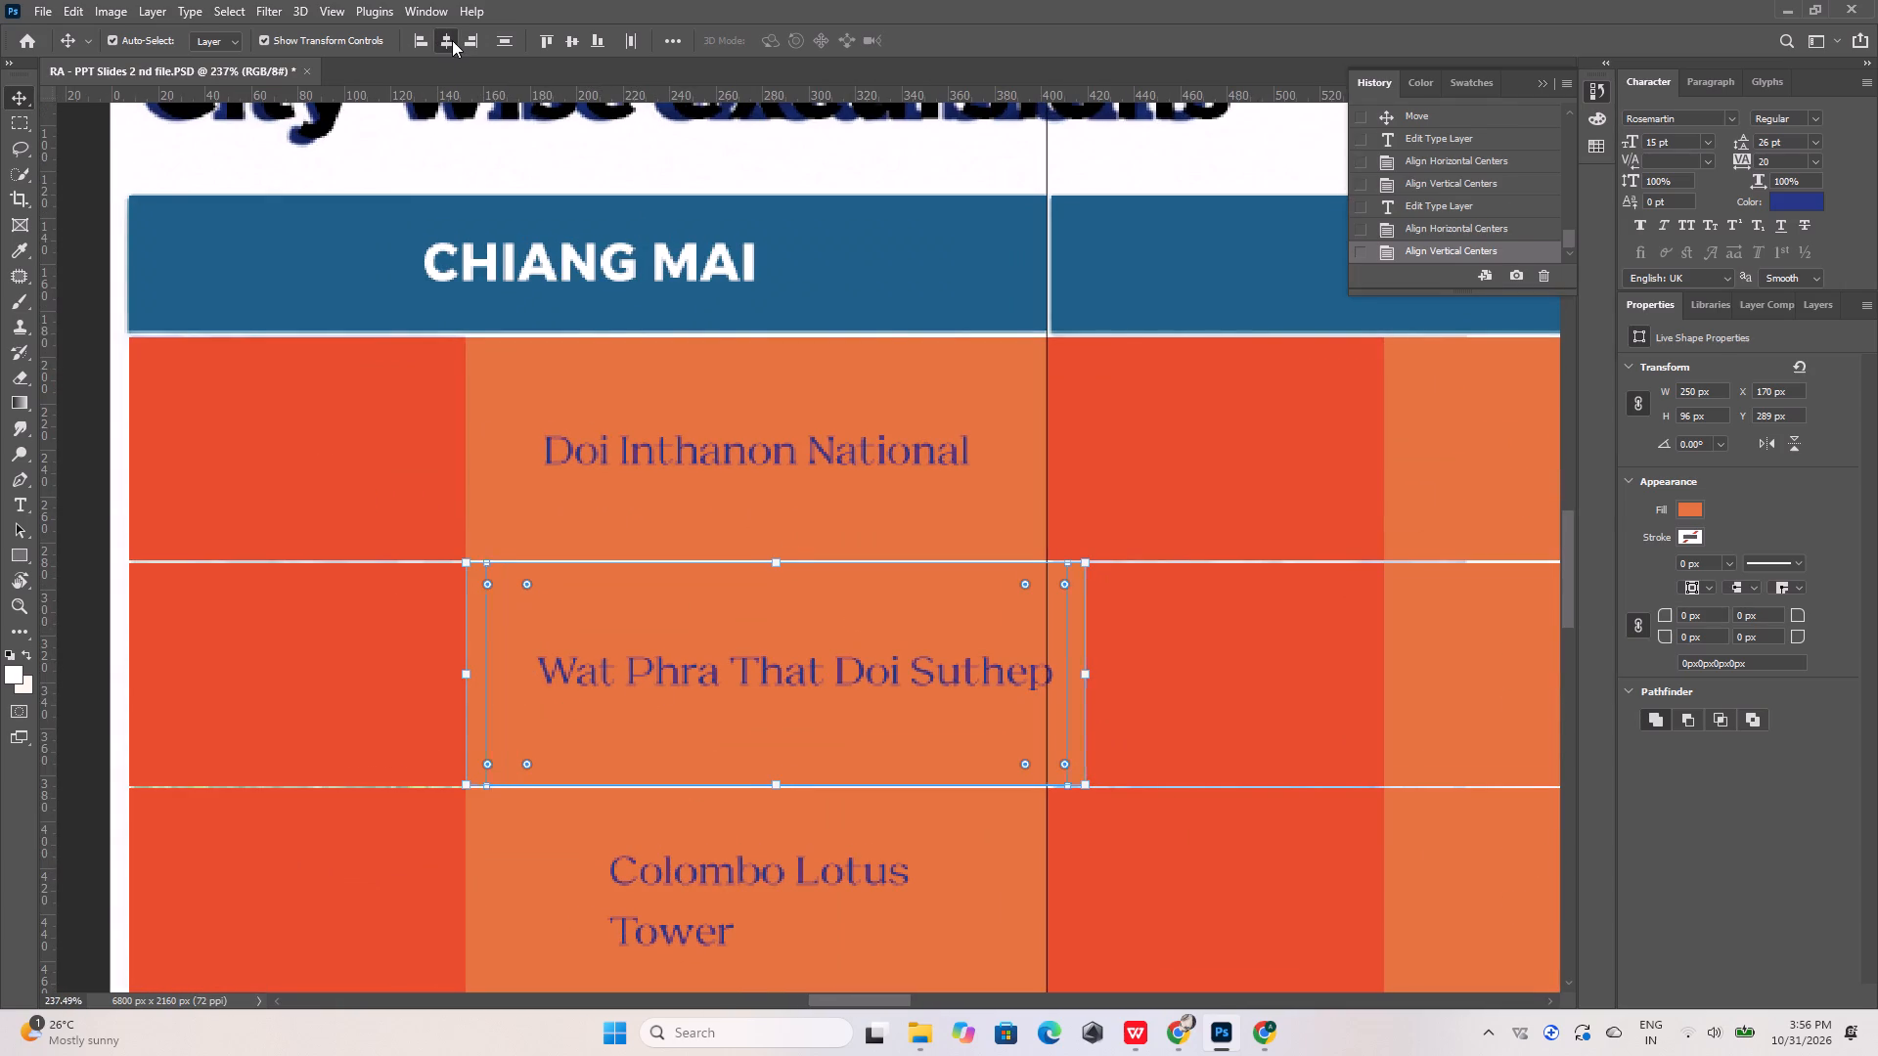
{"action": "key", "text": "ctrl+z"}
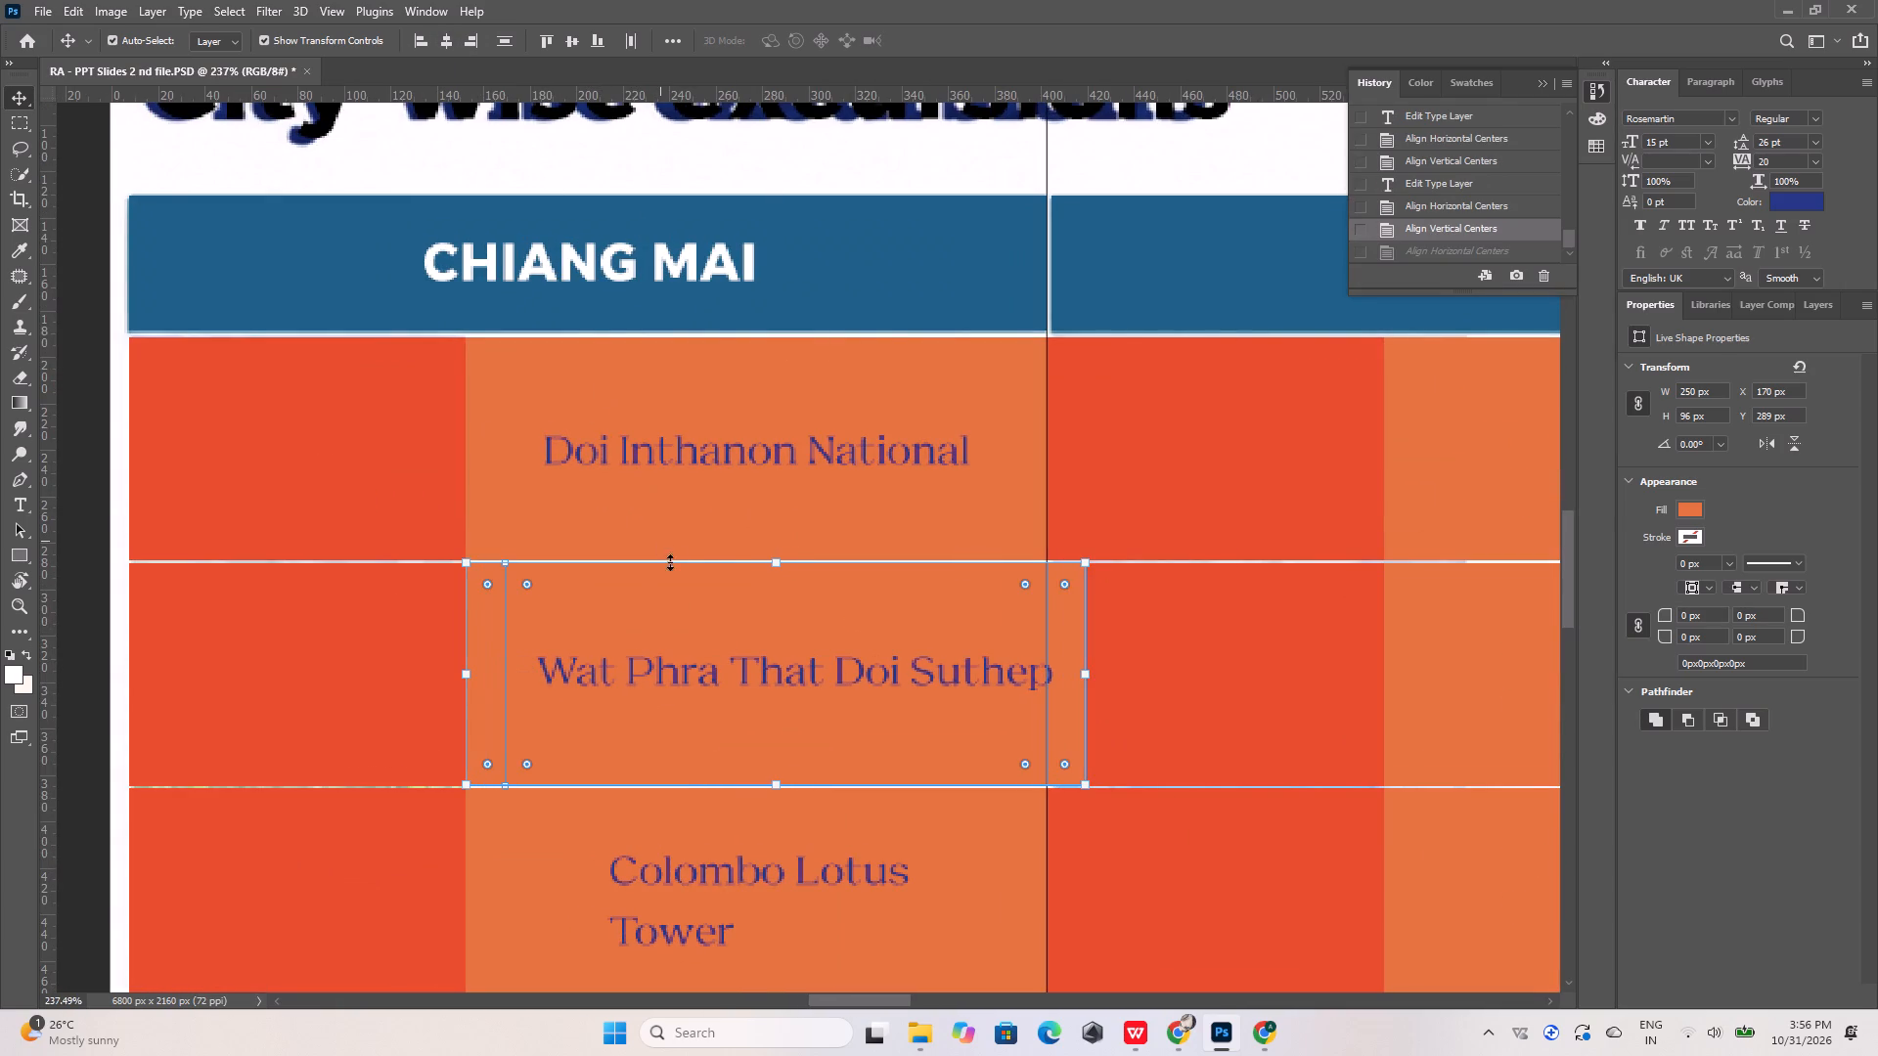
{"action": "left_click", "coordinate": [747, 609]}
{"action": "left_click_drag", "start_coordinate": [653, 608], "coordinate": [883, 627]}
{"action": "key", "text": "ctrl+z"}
Delete the offset duplicate orange rectangle behind the "Wat Phra That Doi Suthep" text.
{"action": "left_click", "coordinate": [1238, 439]}
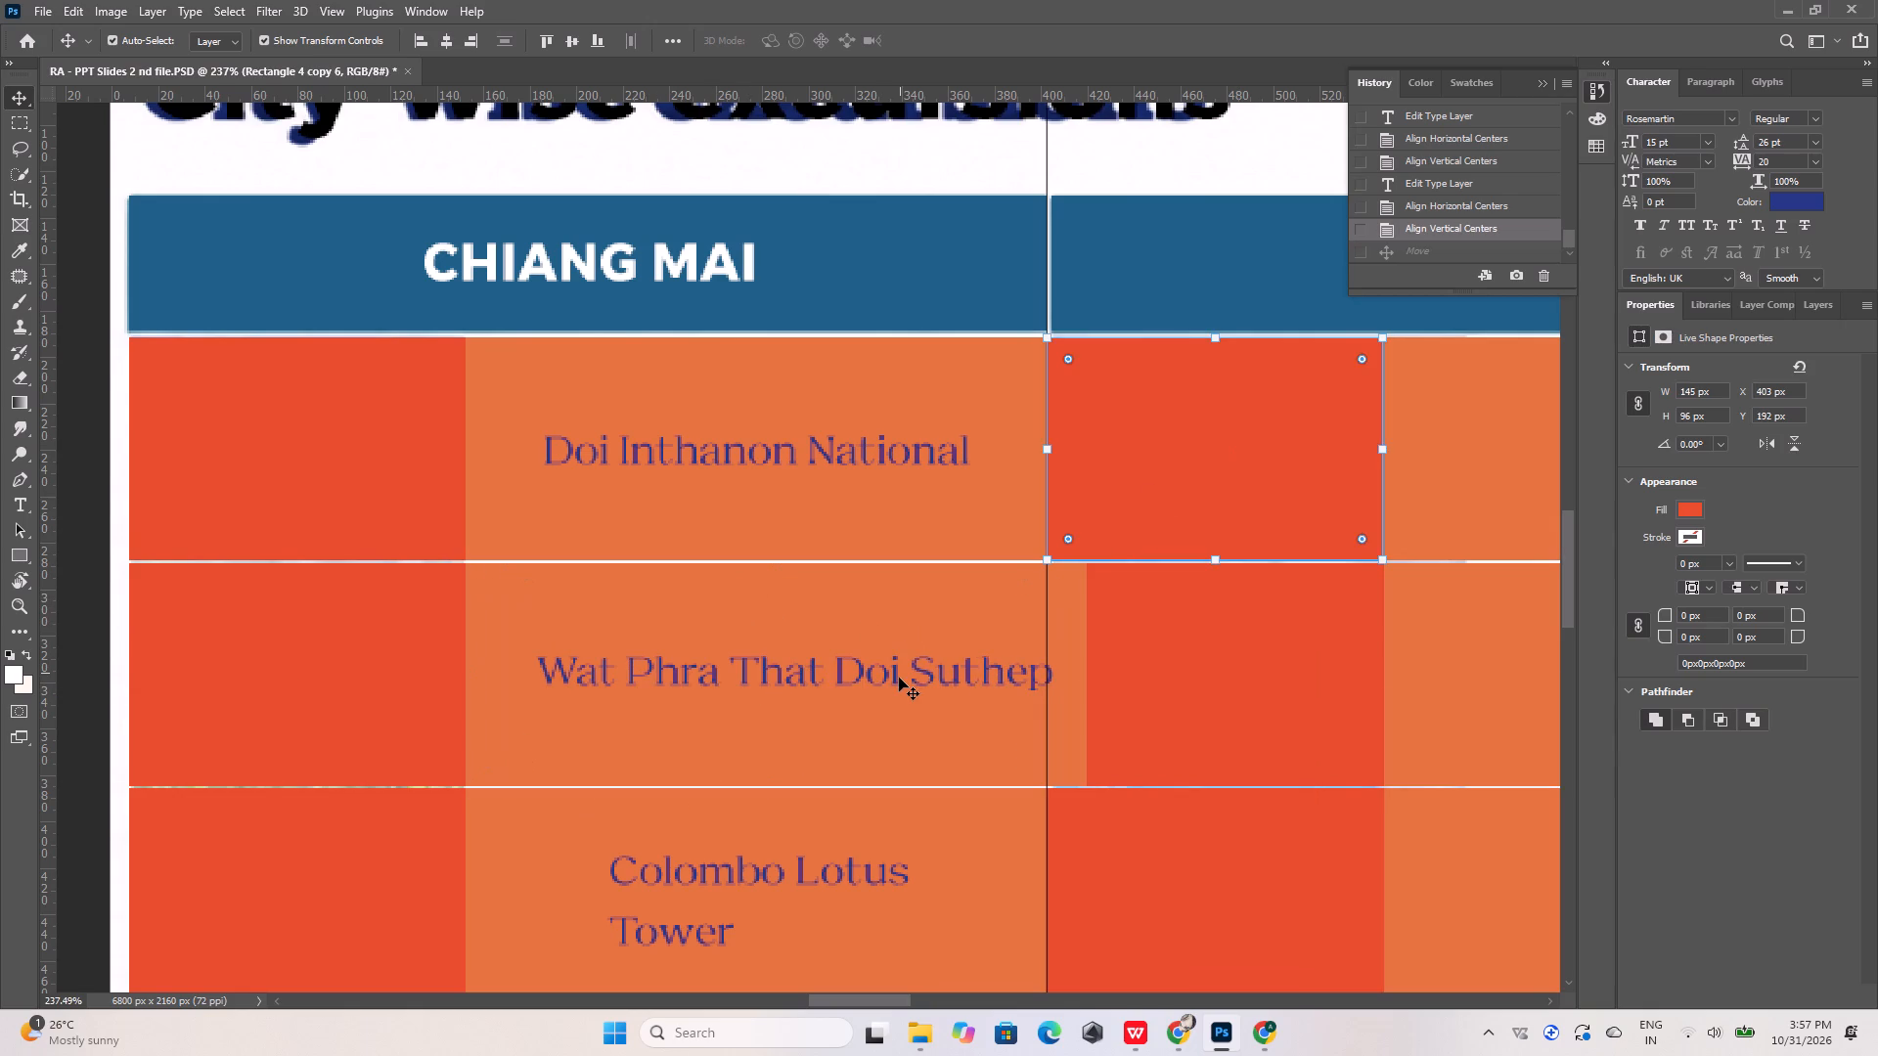
{"action": "left_click", "coordinate": [899, 678]}
{"action": "left_click", "coordinate": [950, 607]}
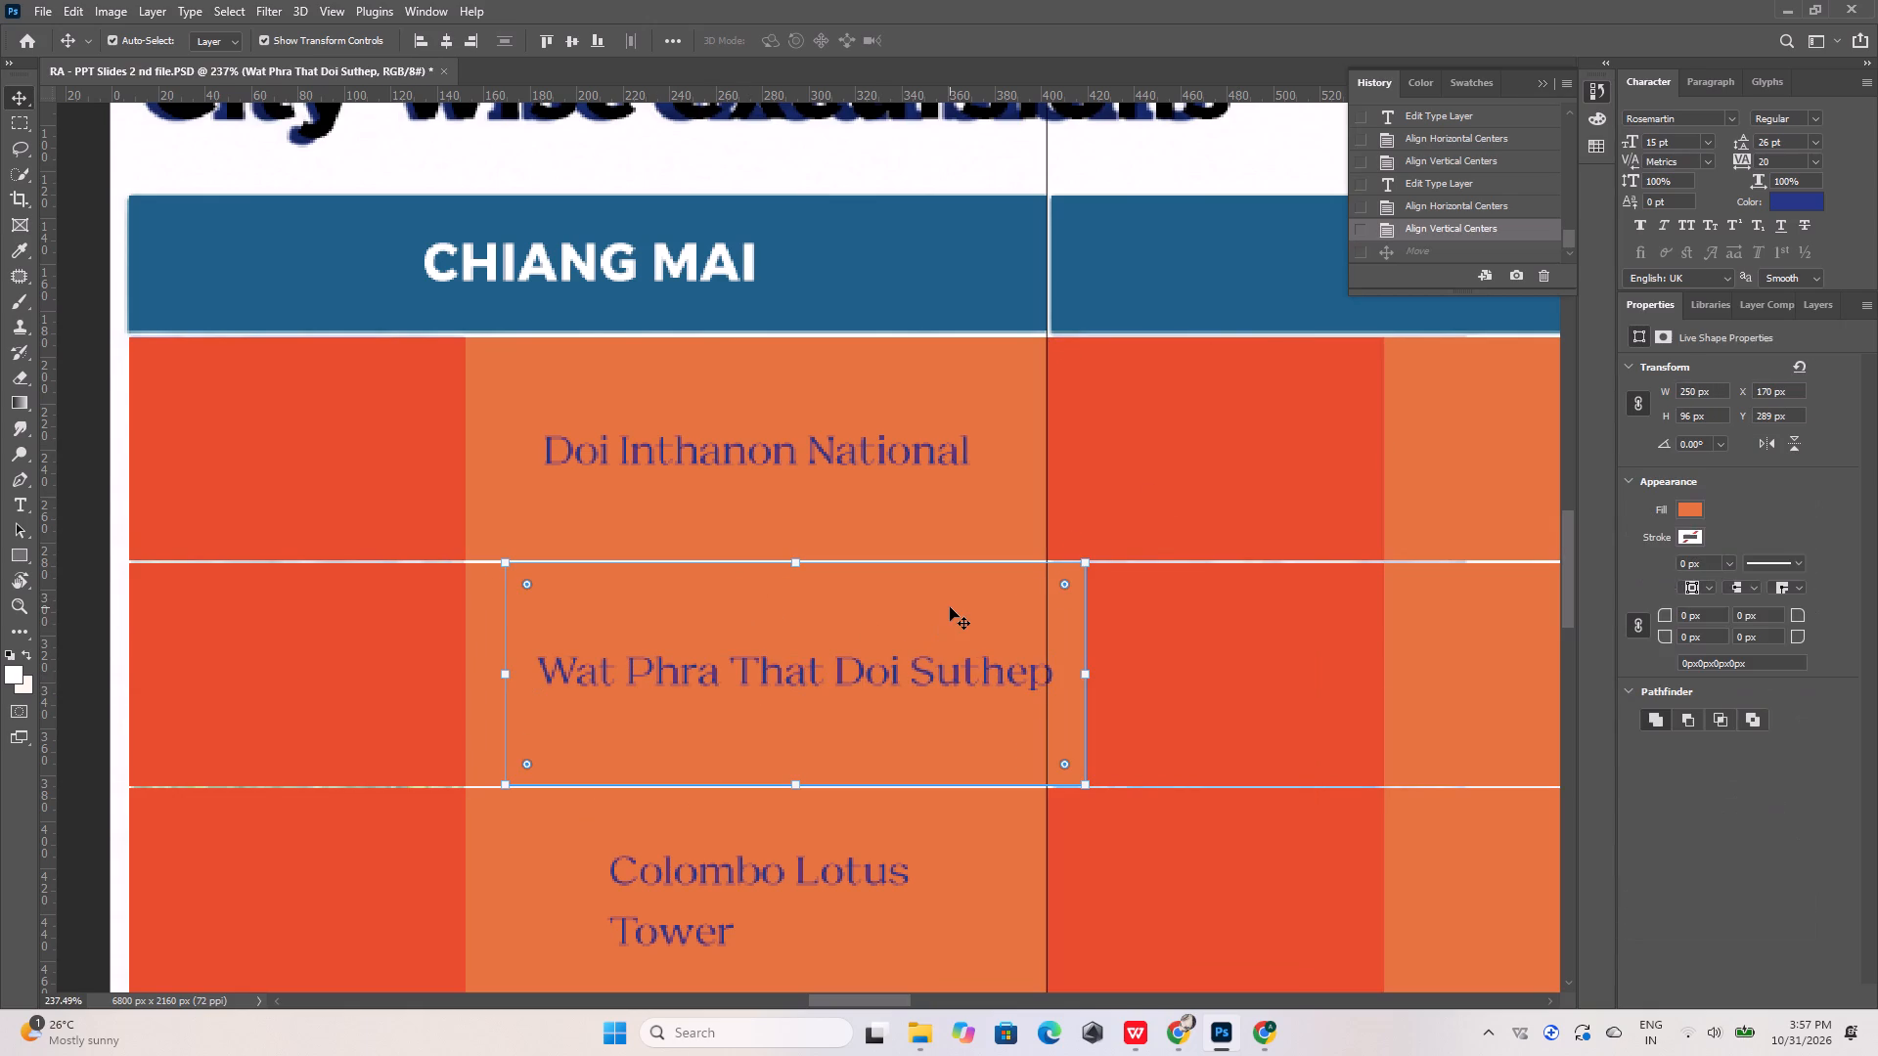
{"action": "key", "text": "Delete"}
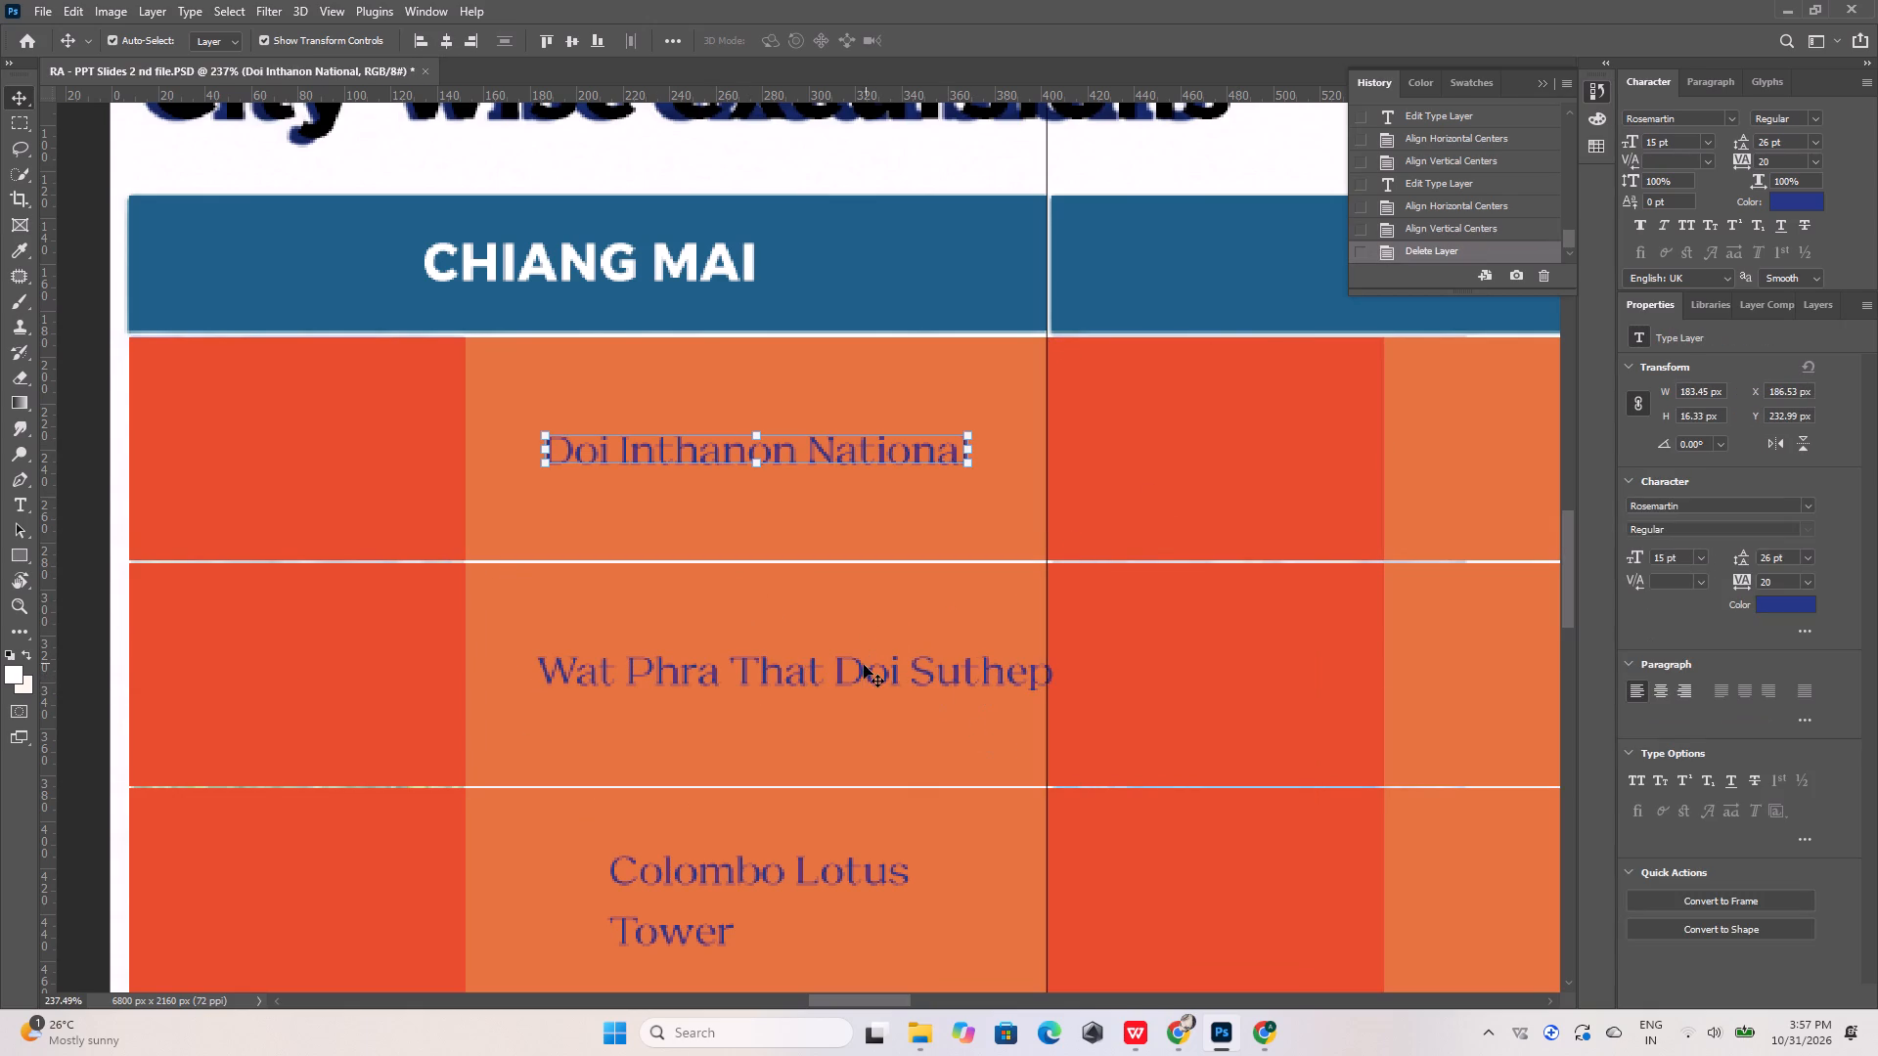
Centre "Wat Phra That Doi Suthep" horizontally with its remaining orange cell, and nudge both 1 px left to match the column.
{"action": "left_click", "coordinate": [862, 669]}
{"action": "left_click", "coordinate": [869, 602], "text": "shift"}
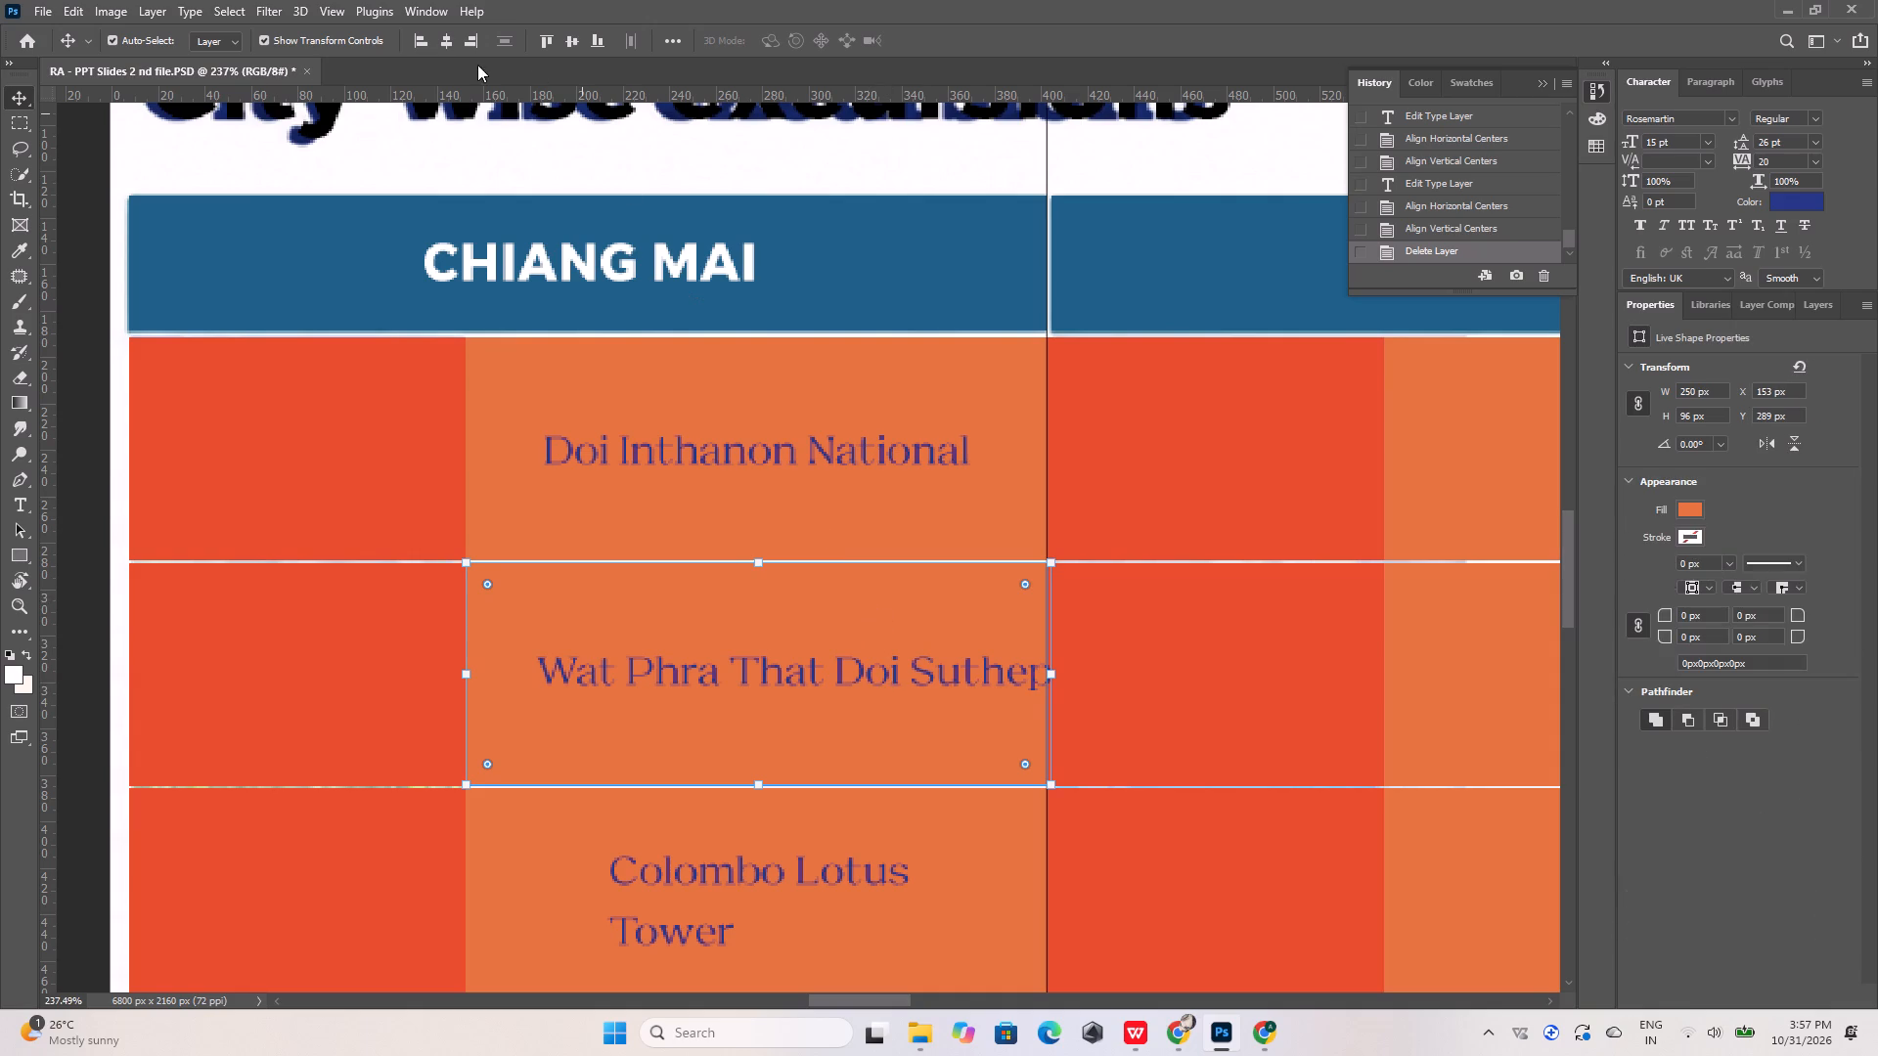
{"action": "left_click", "coordinate": [445, 43]}
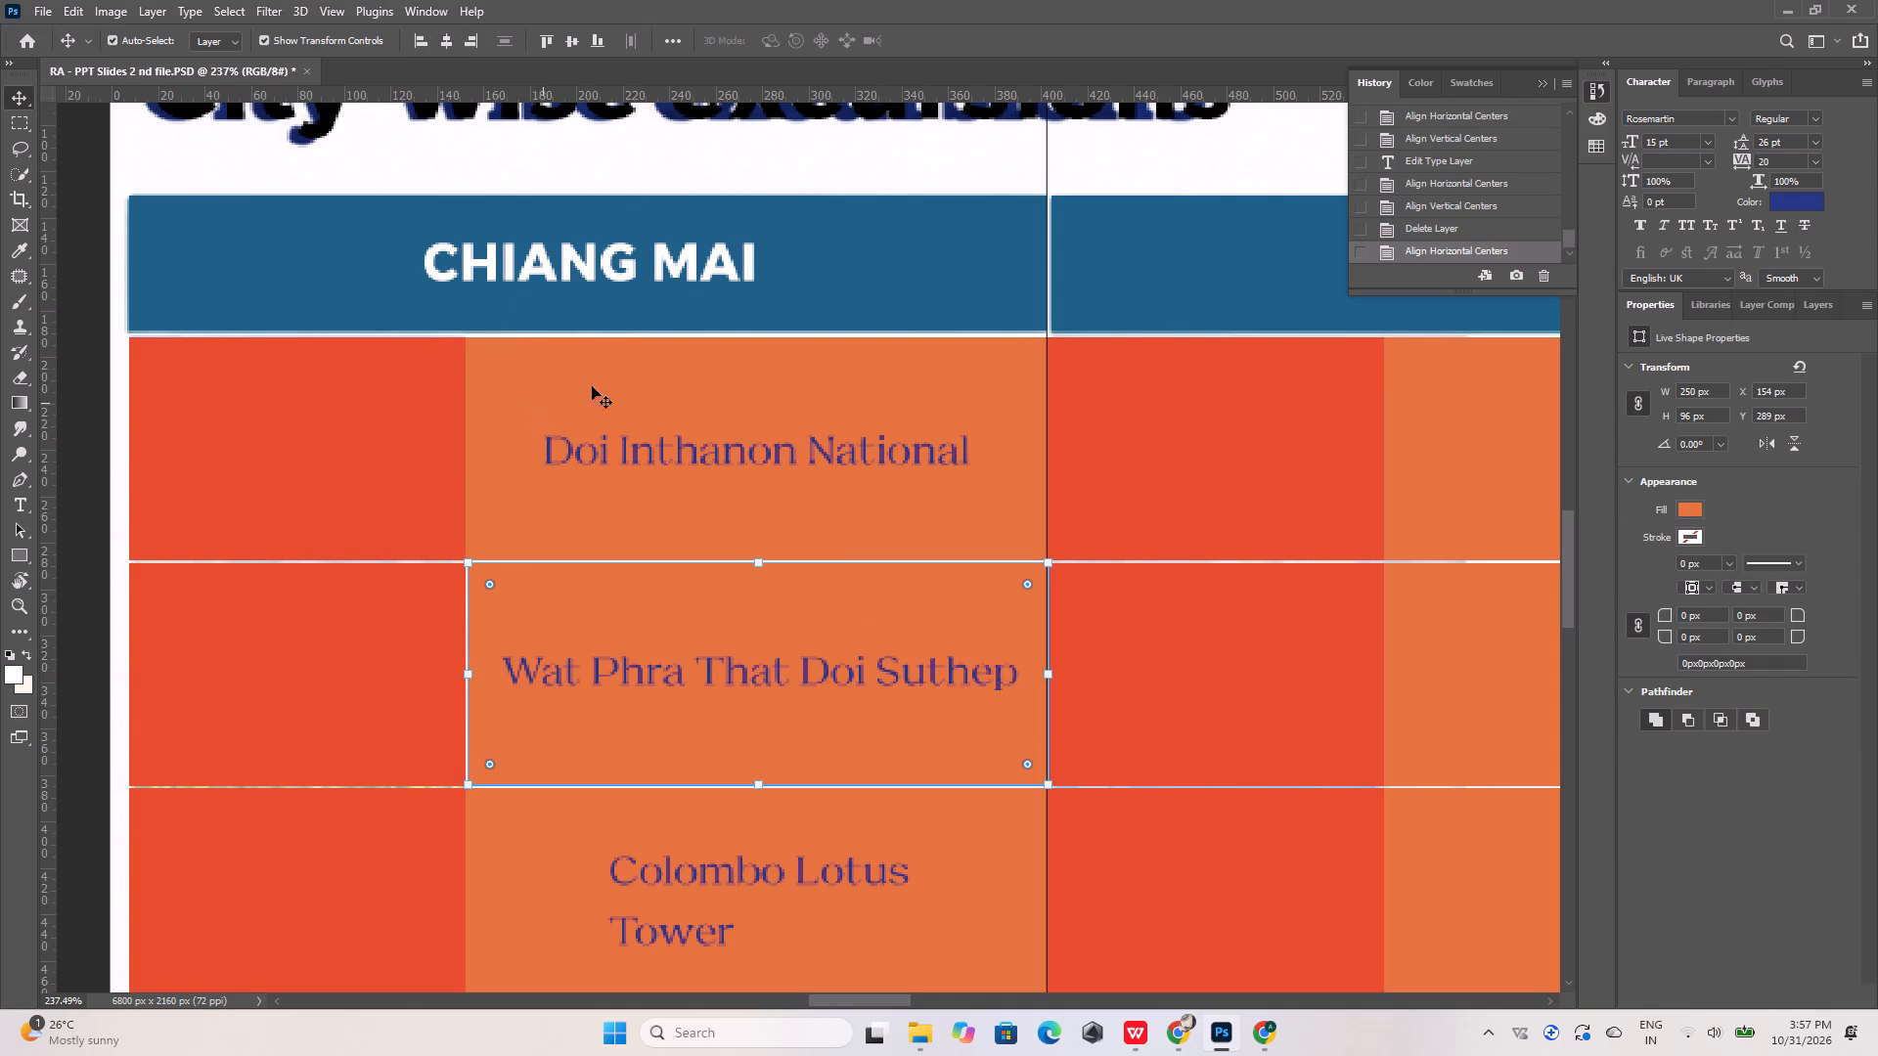
{"action": "left_click", "coordinate": [703, 603], "text": "shift"}
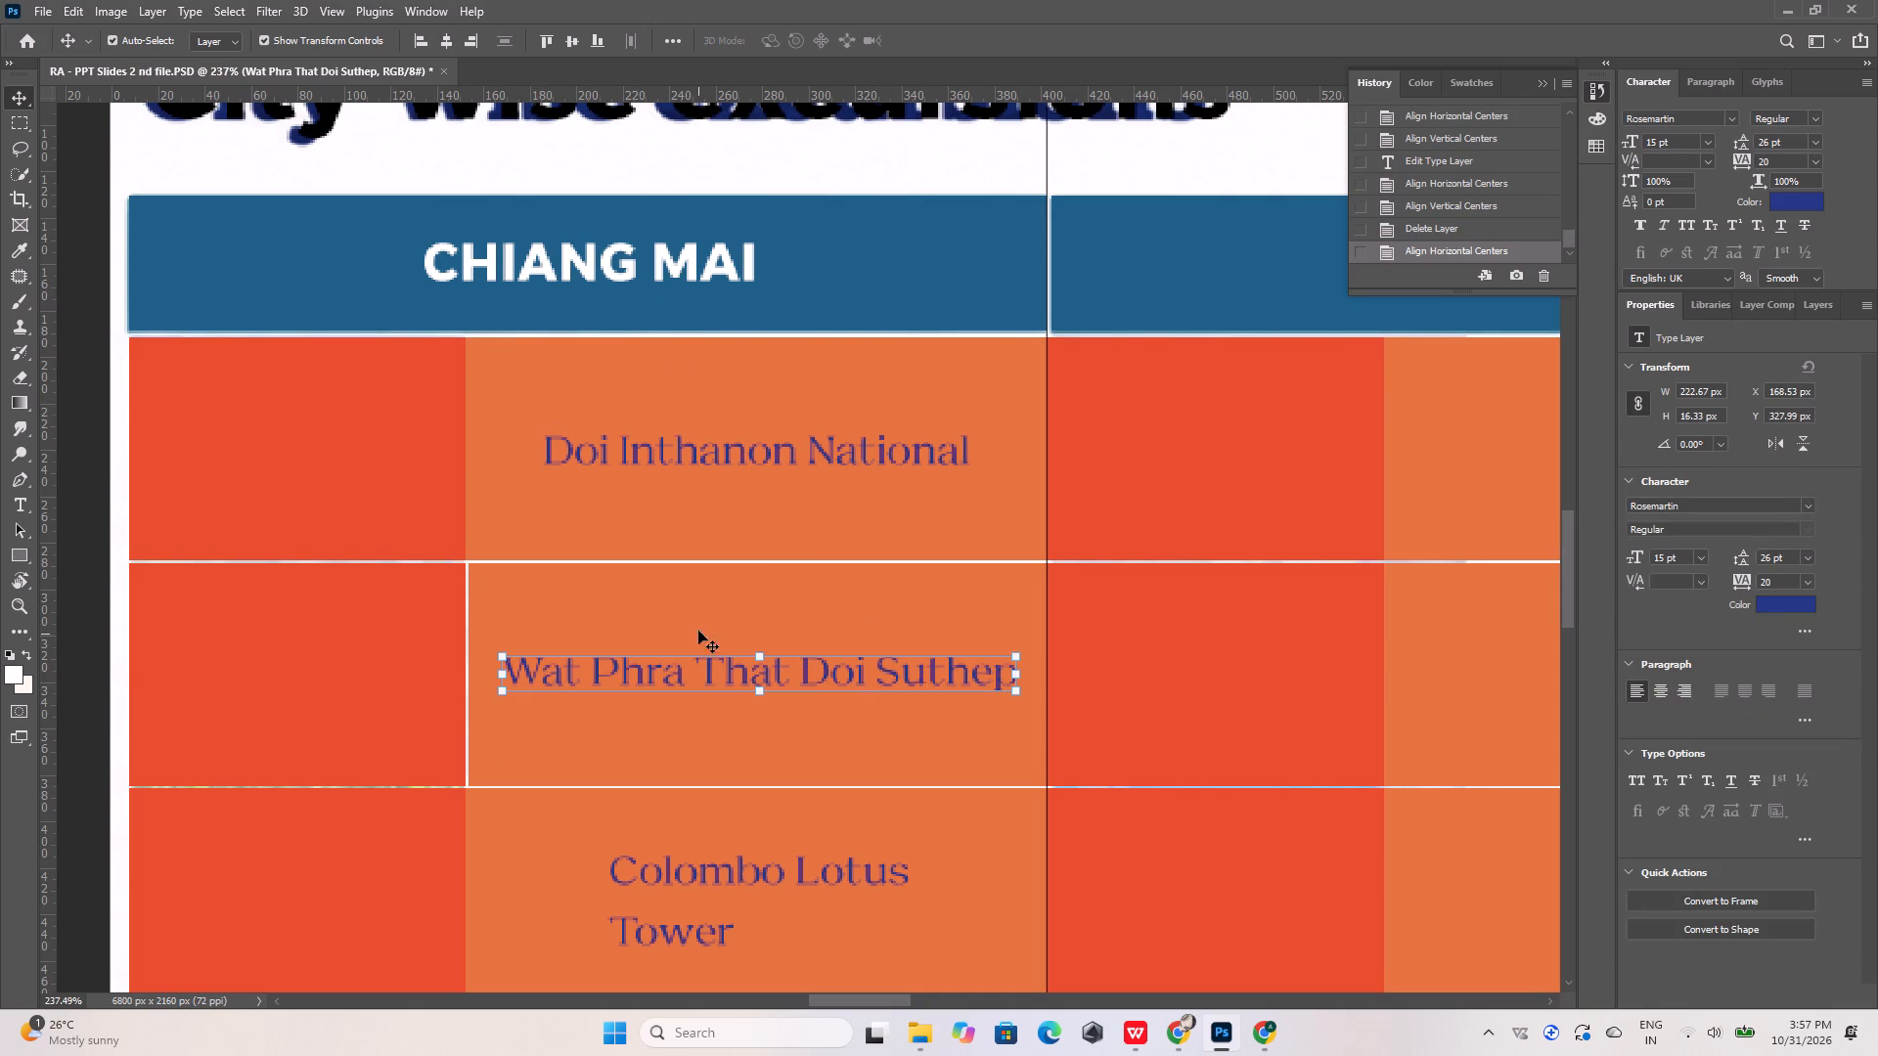
{"action": "left_click", "coordinate": [704, 614], "text": "shift"}
{"action": "scroll", "coordinate": [566, 649], "scroll_direction": "up", "scroll_amount": 5, "text": "alt"}
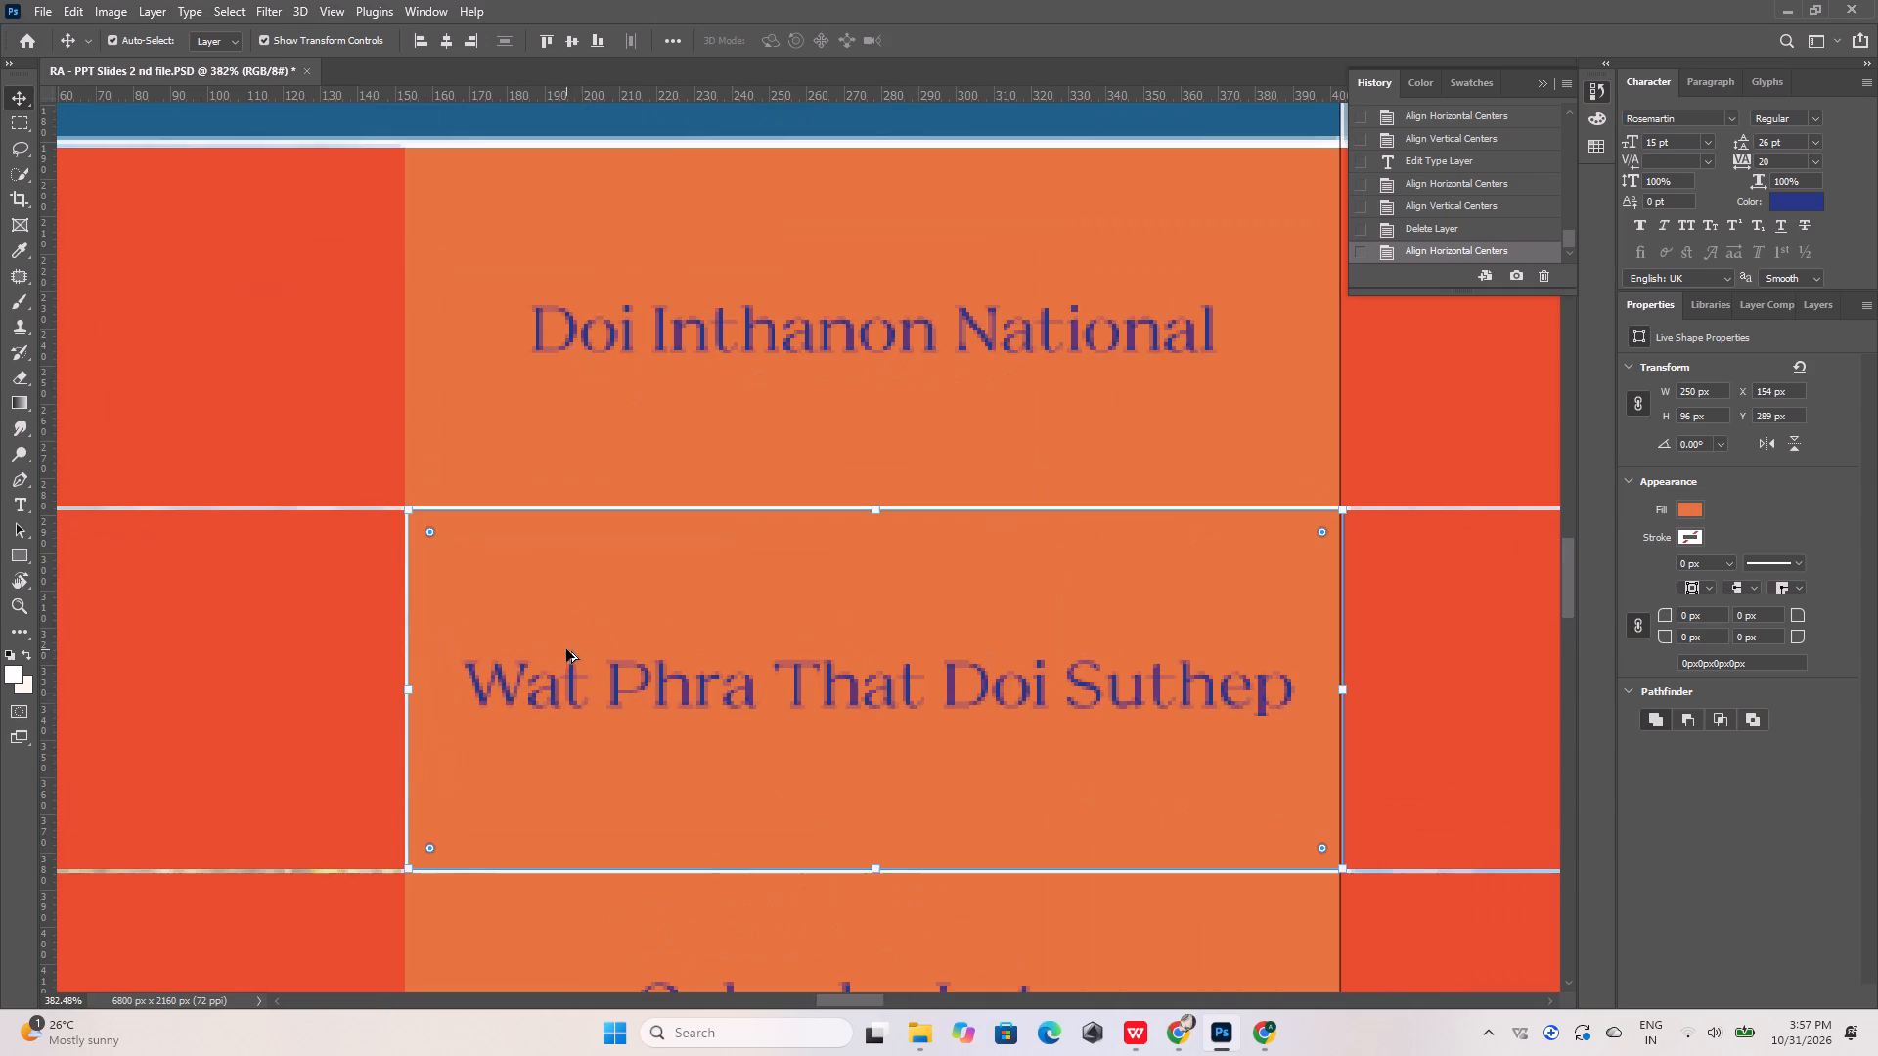
{"action": "key", "text": "Left"}
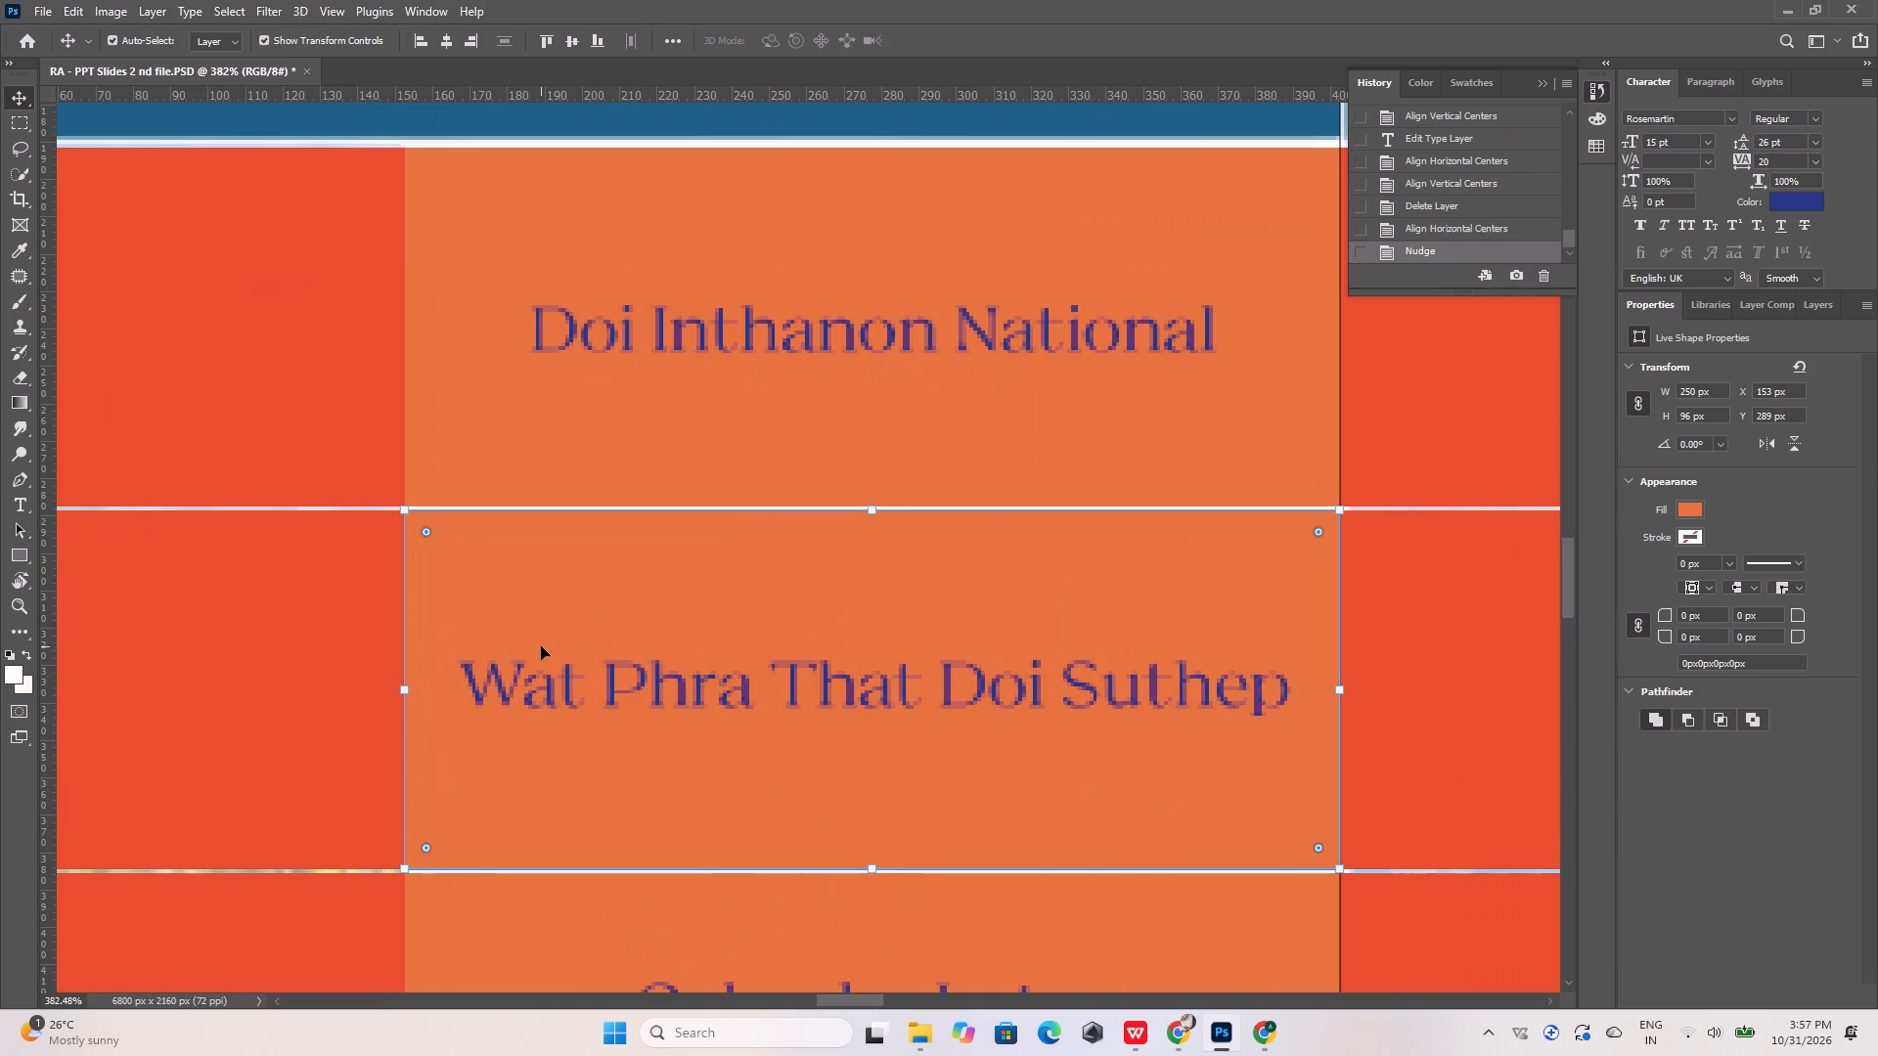
{"action": "left_click", "coordinate": [509, 410]}
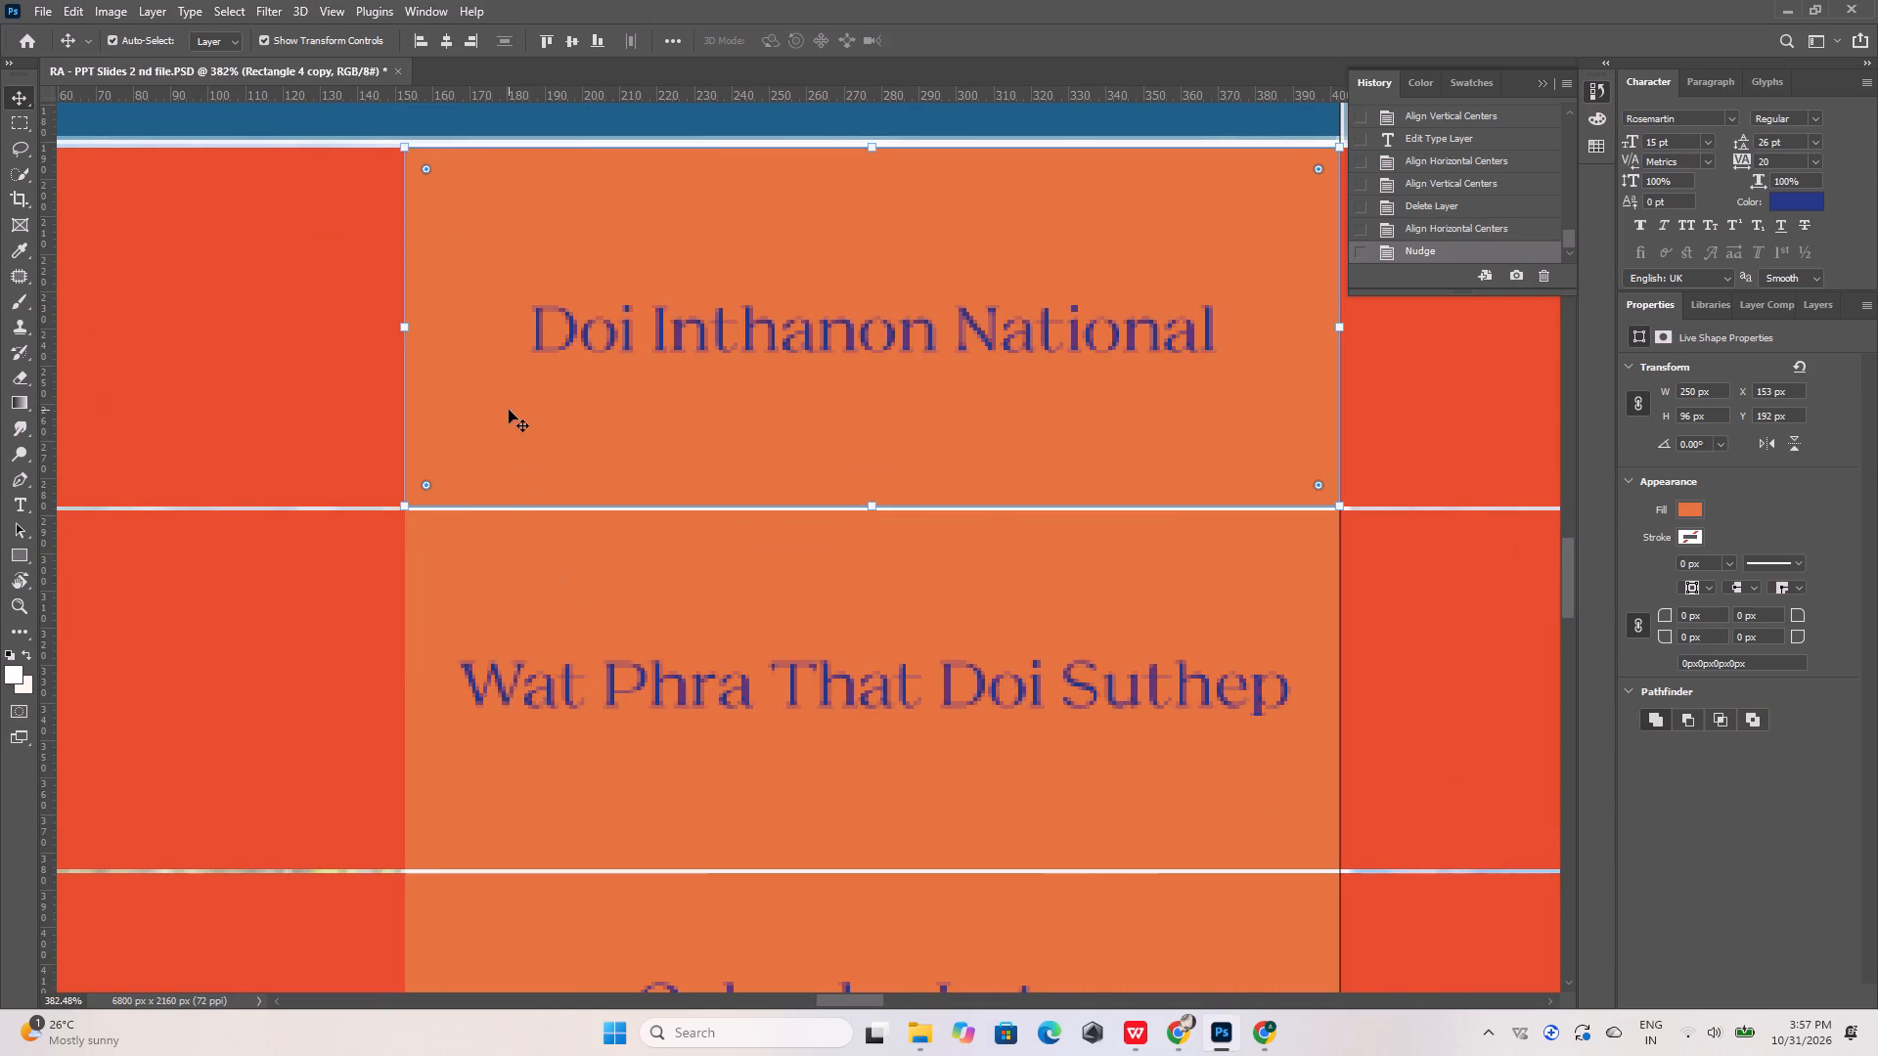
Replace the third Chiang Mai row's placeholder with "Sticky Waterfalls" from the Chrome reference image, removing any stray text layer.
{"action": "scroll", "coordinate": [514, 489], "scroll_direction": "down", "scroll_amount": 10, "text": "alt"}
{"action": "double_click", "coordinate": [649, 696]}
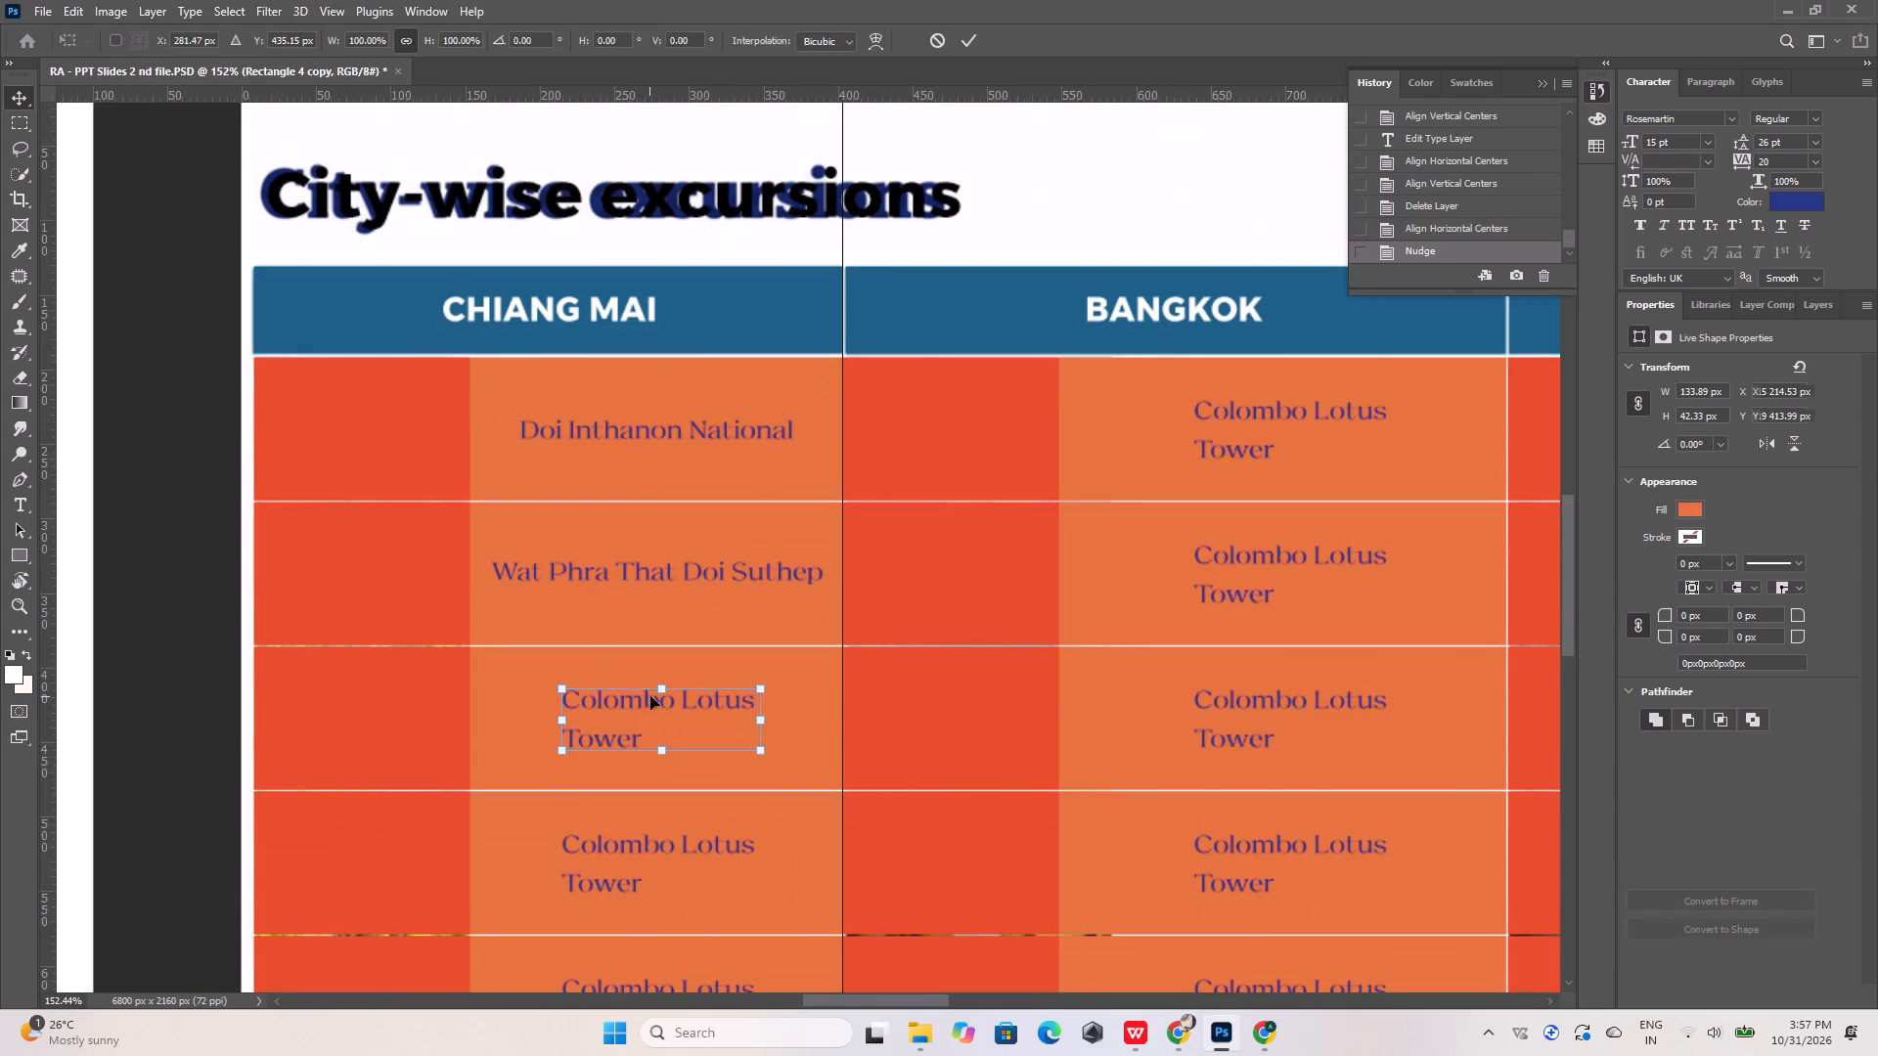
{"action": "double_click", "coordinate": [604, 706]}
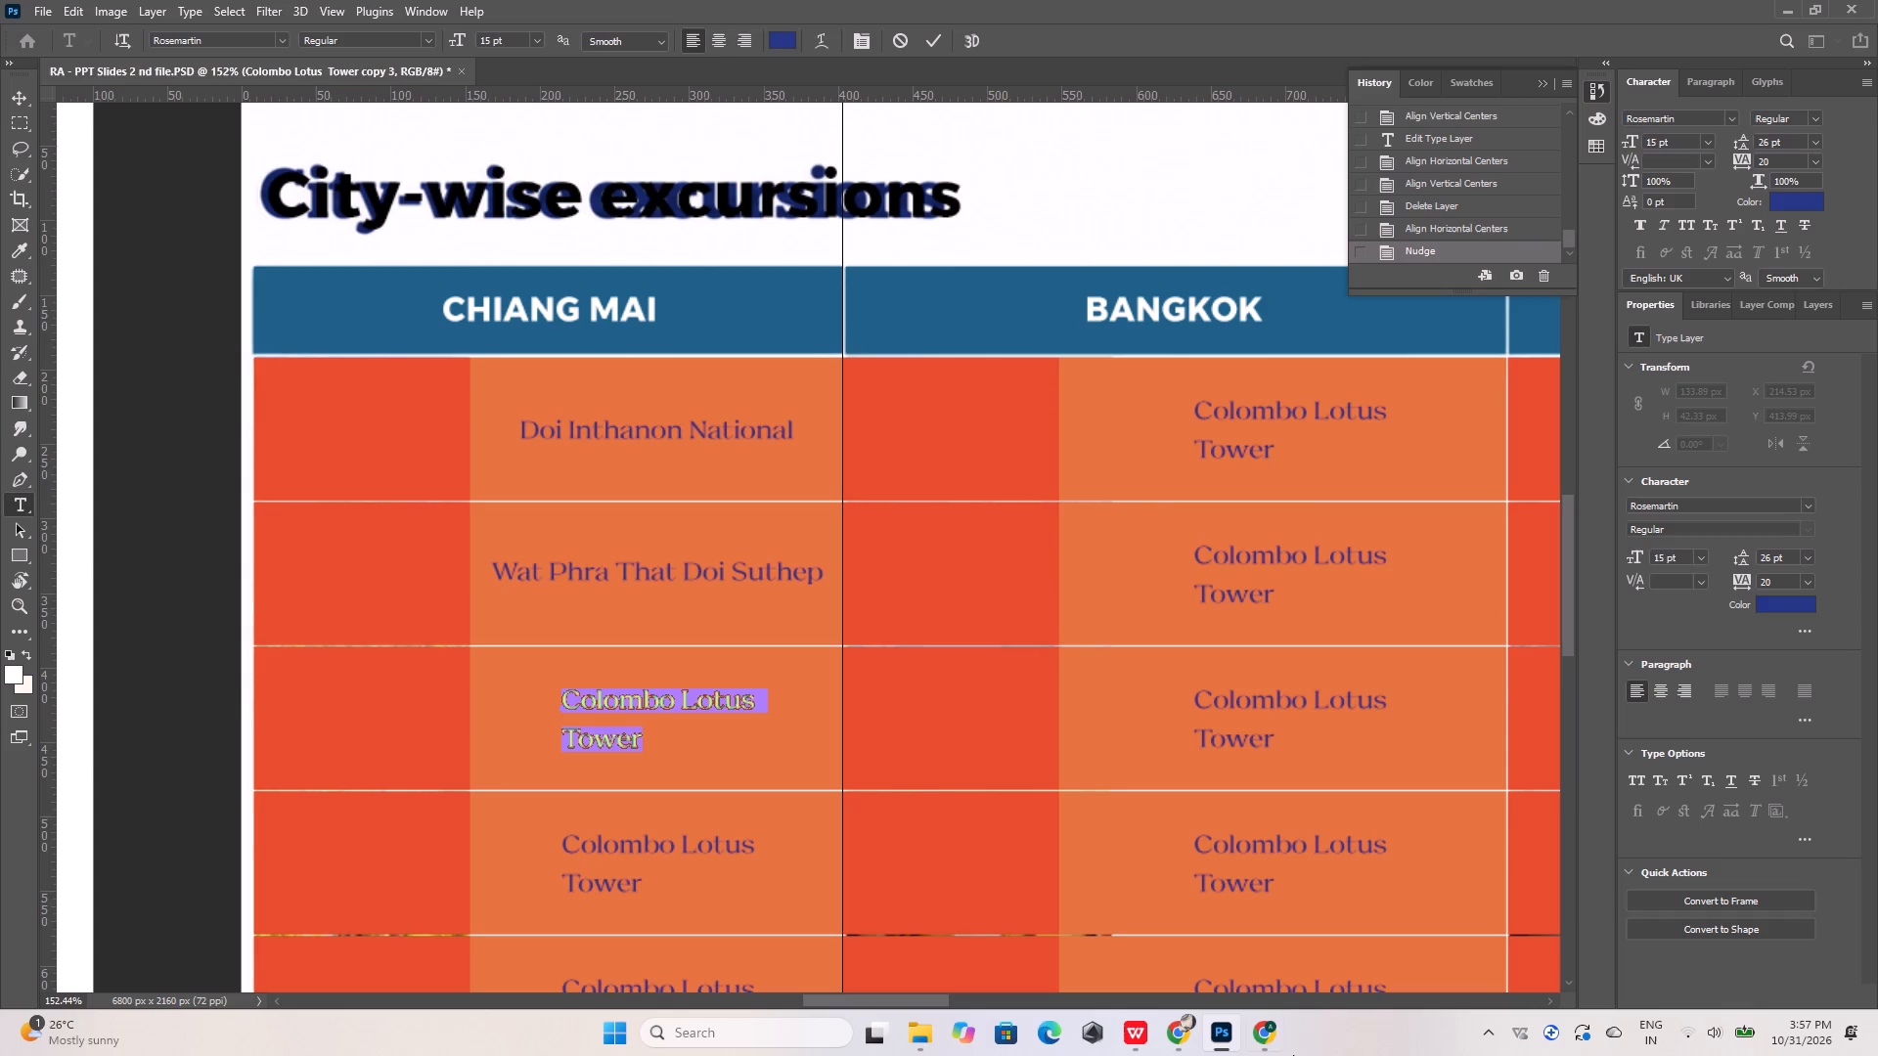
{"action": "left_click", "coordinate": [1186, 1030]}
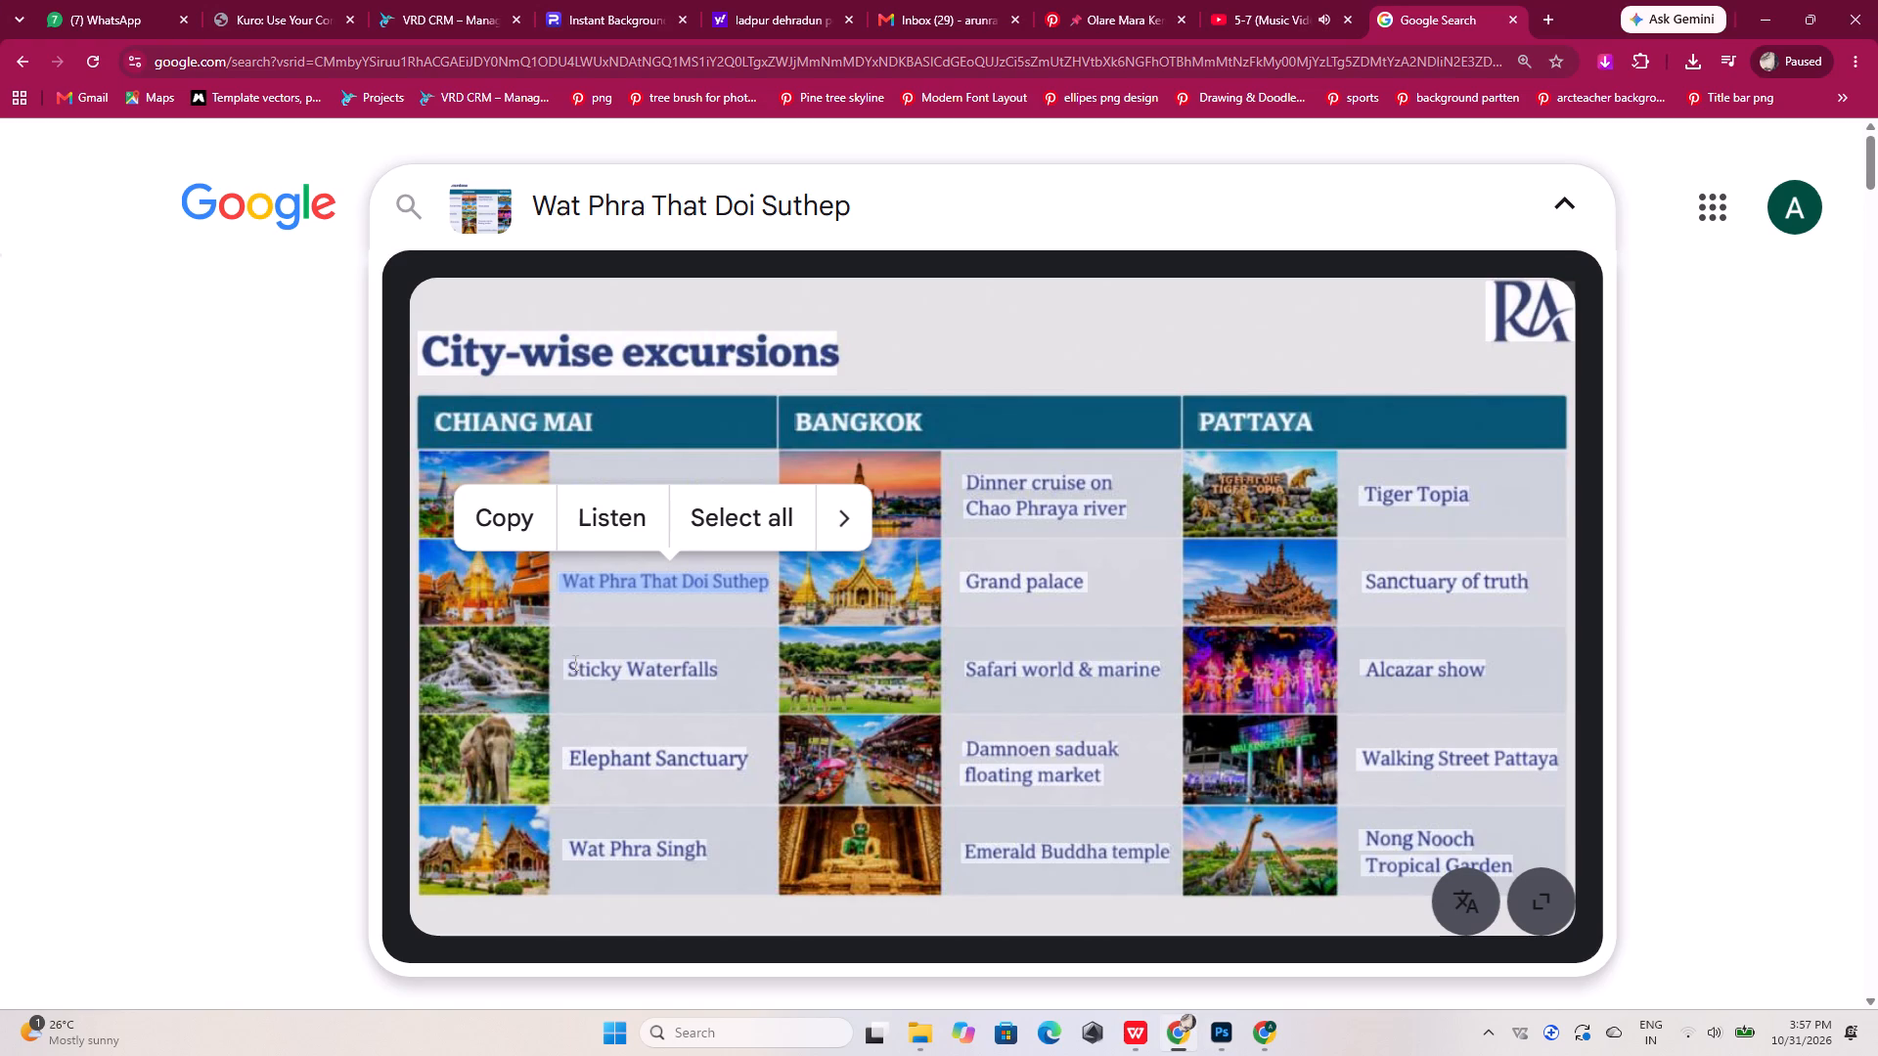
{"action": "left_click_drag", "start_coordinate": [571, 663], "coordinate": [743, 668]}
{"action": "left_click", "coordinate": [476, 594]}
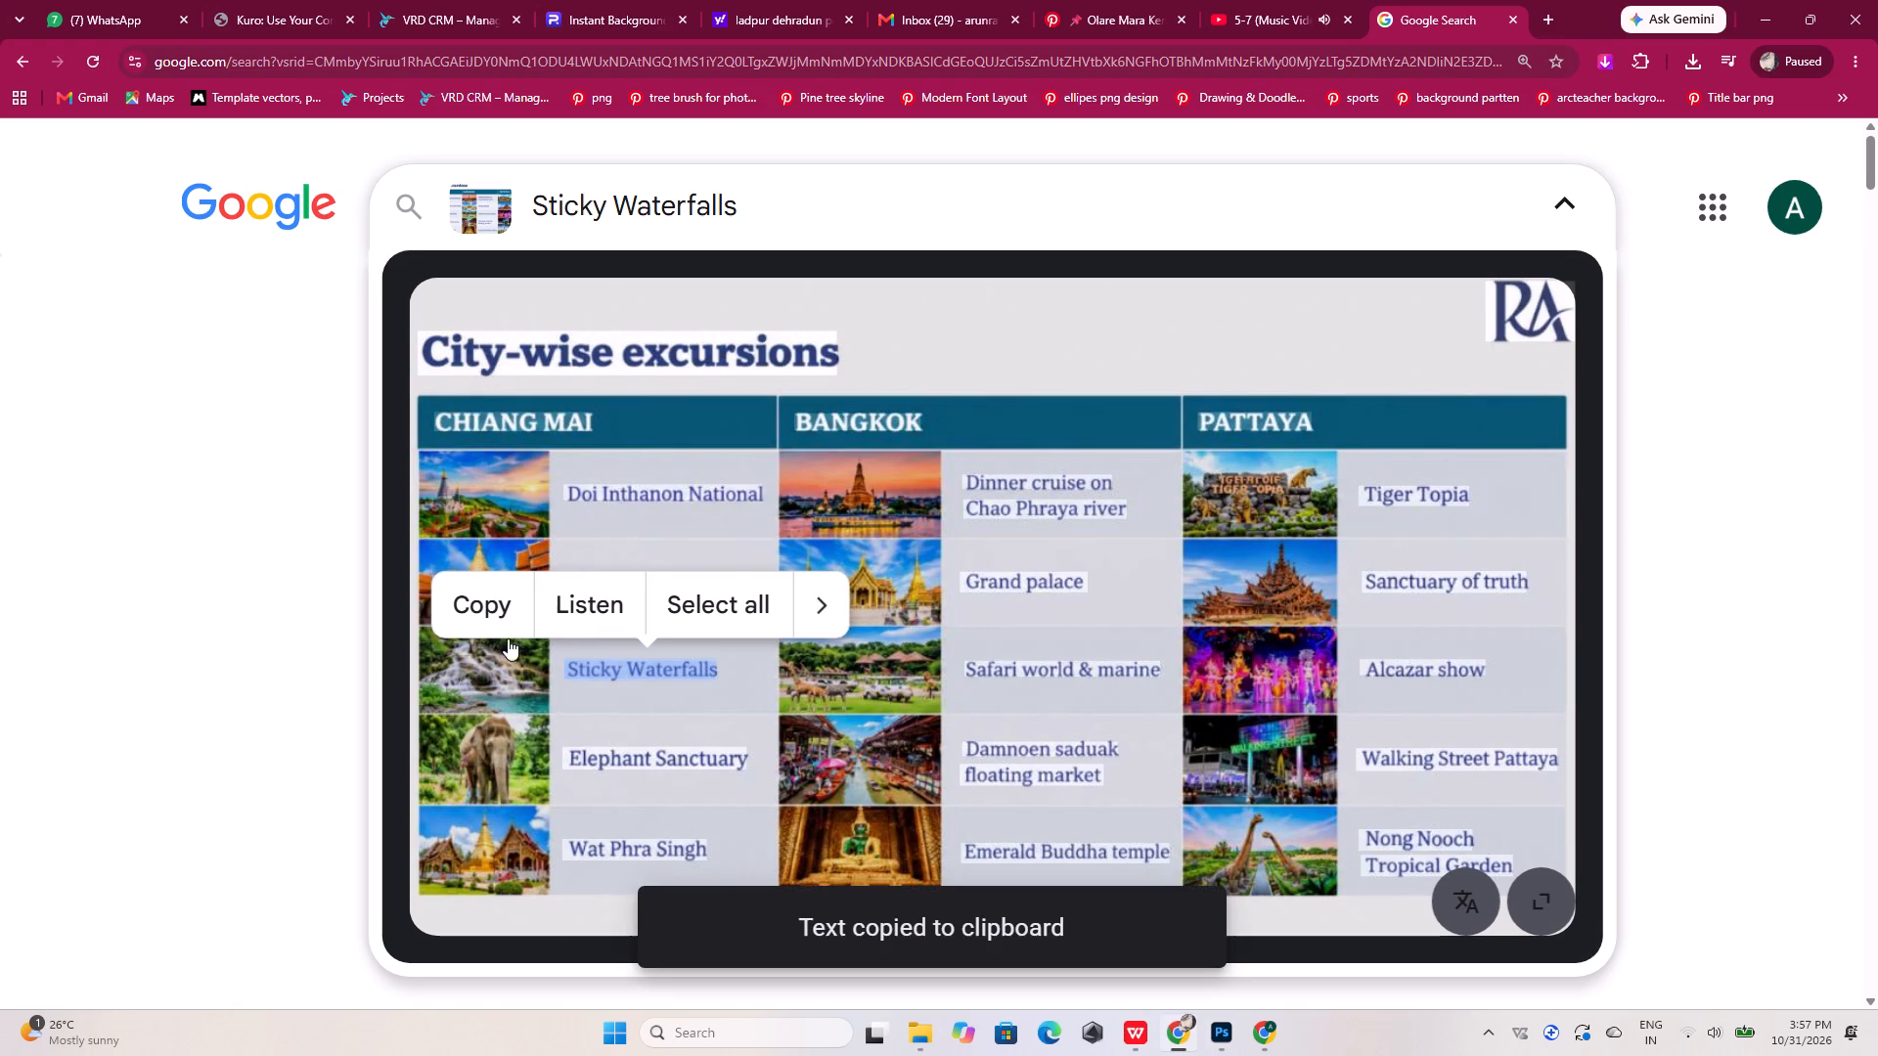
{"action": "left_click", "coordinate": [1215, 1030]}
{"action": "key", "text": "ctrl+v"}
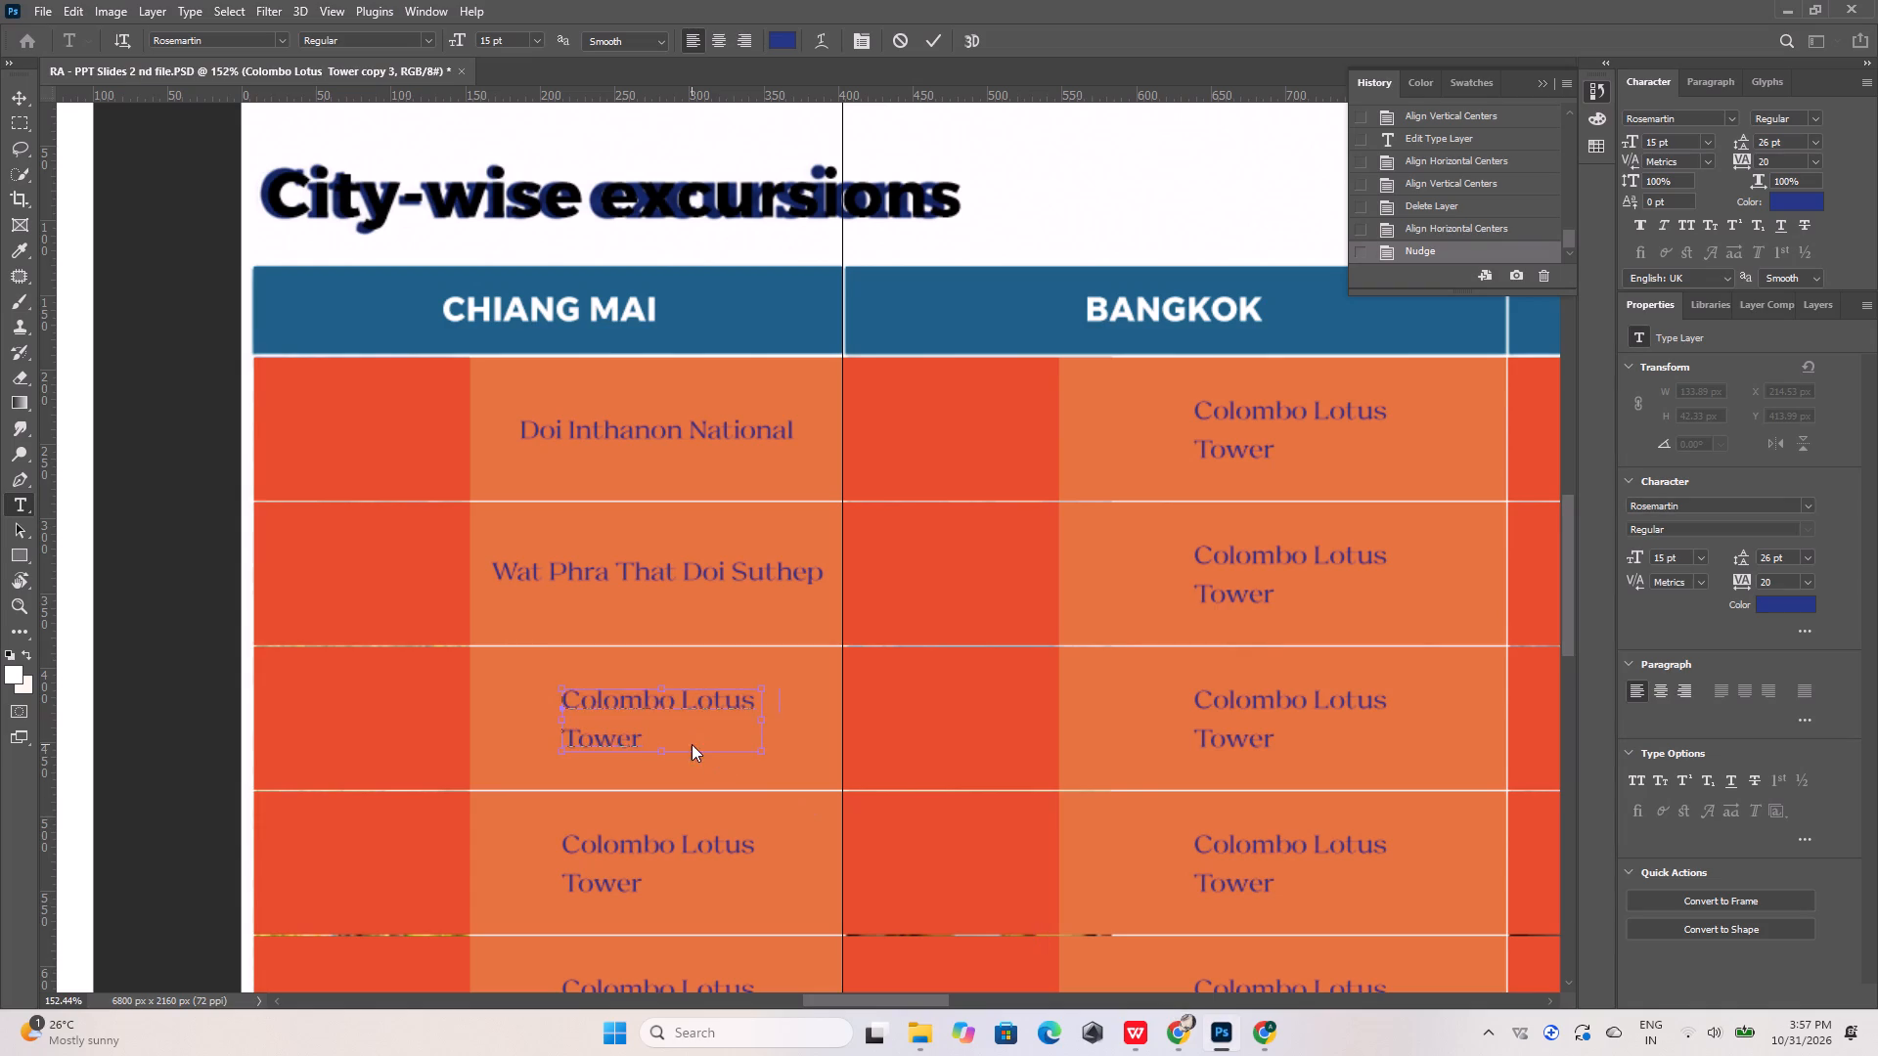
{"action": "left_click", "coordinate": [579, 767], "text": "shift"}
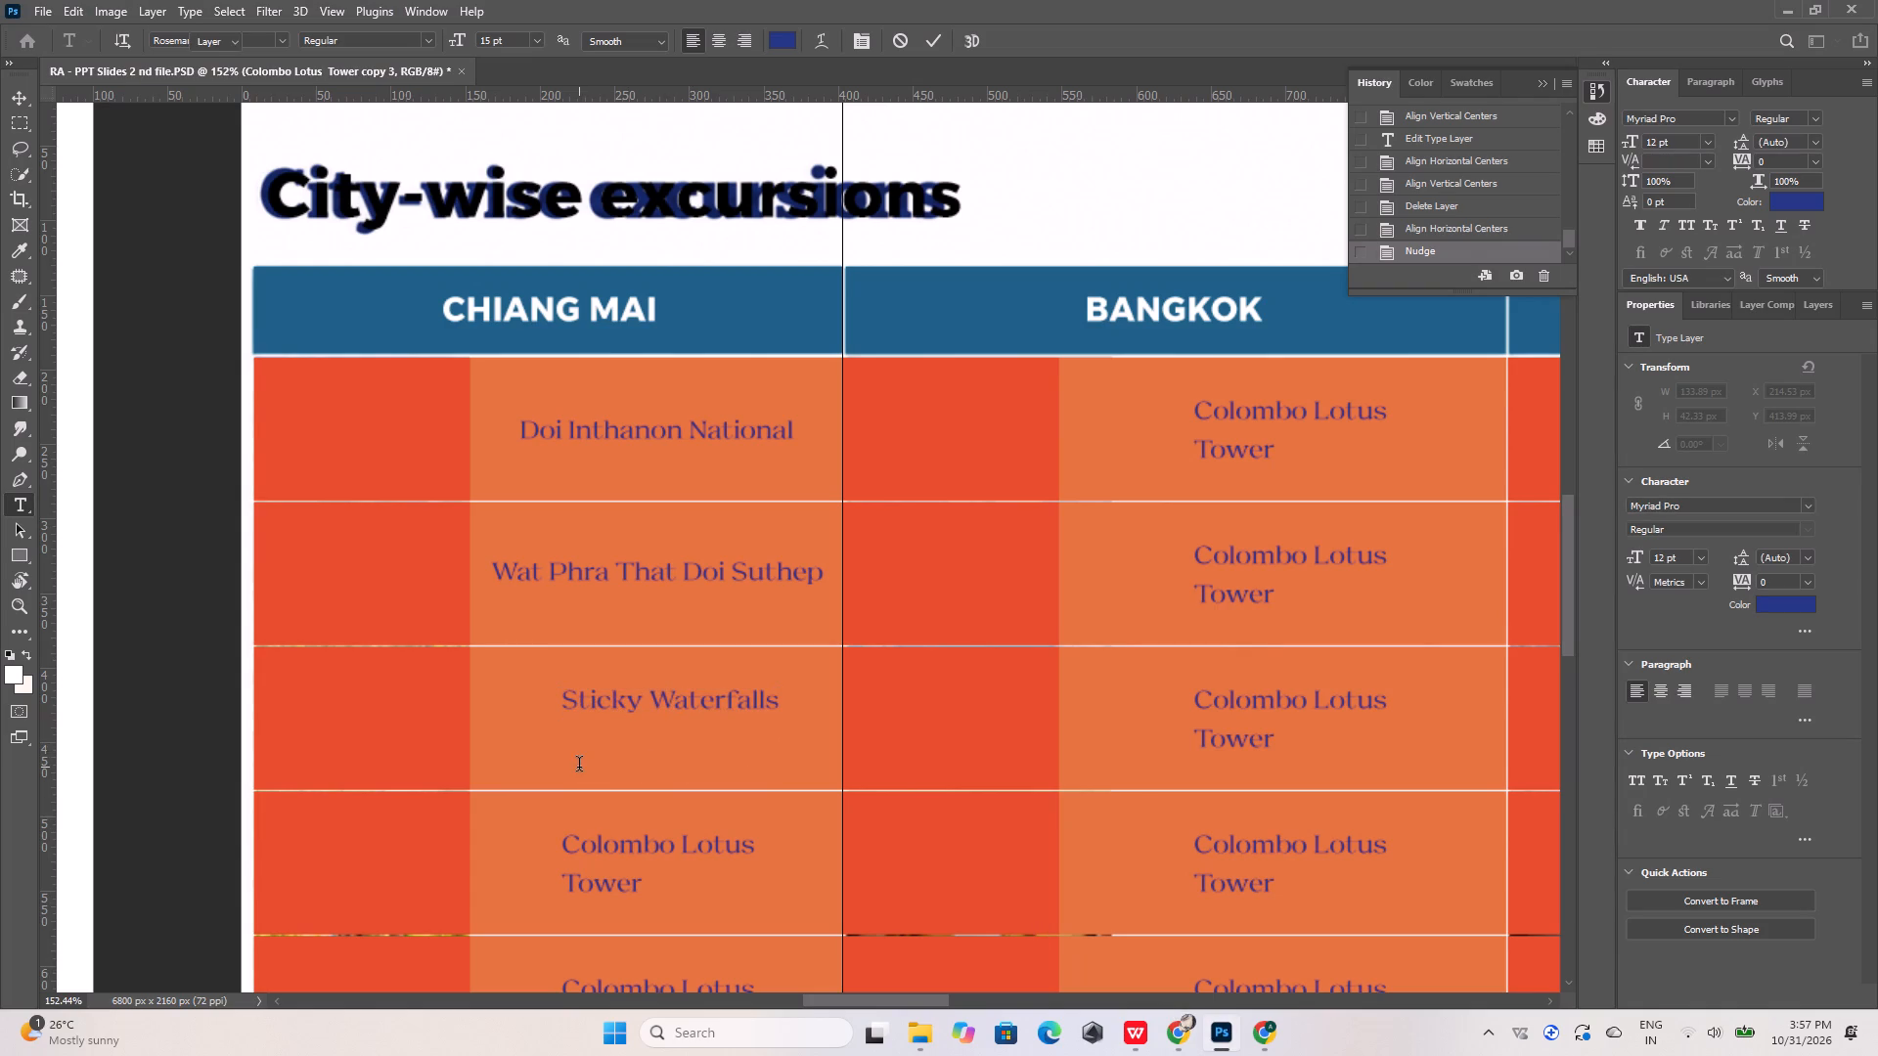
{"action": "left_click", "coordinate": [934, 41]}
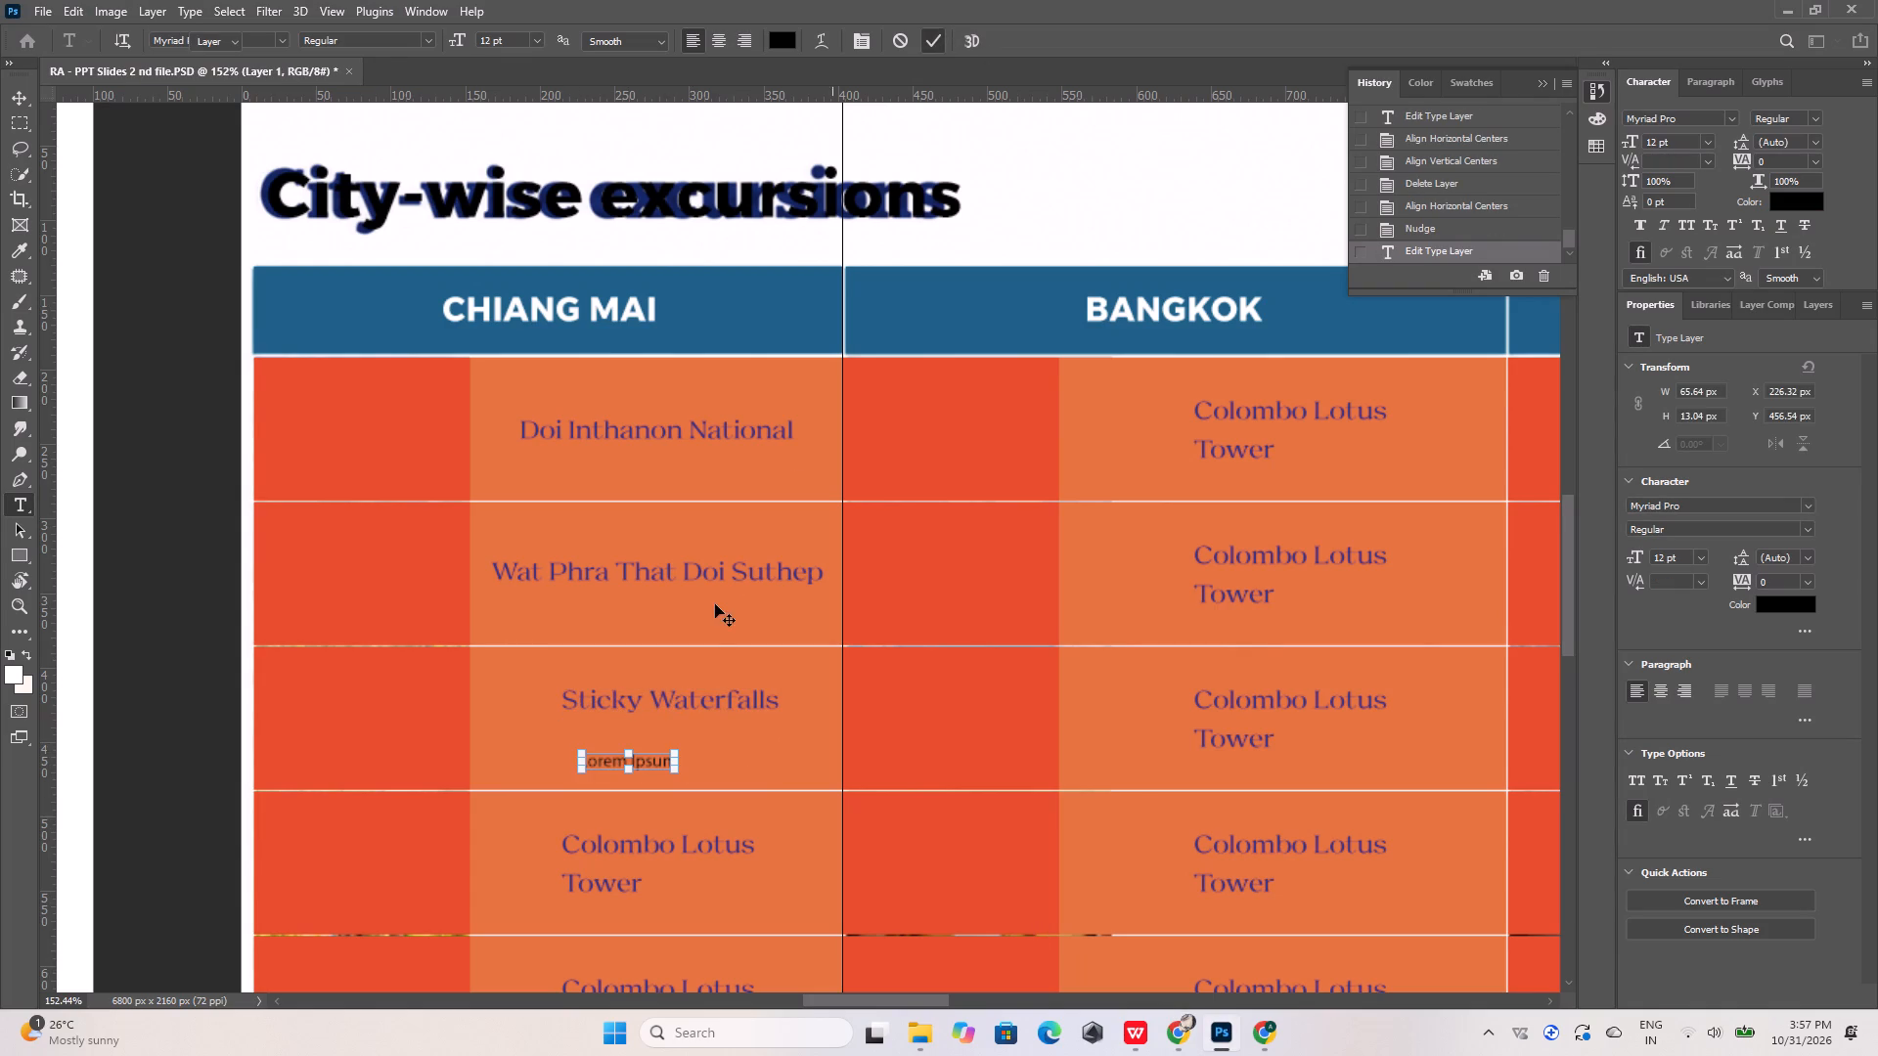
{"action": "key", "text": "Delete"}
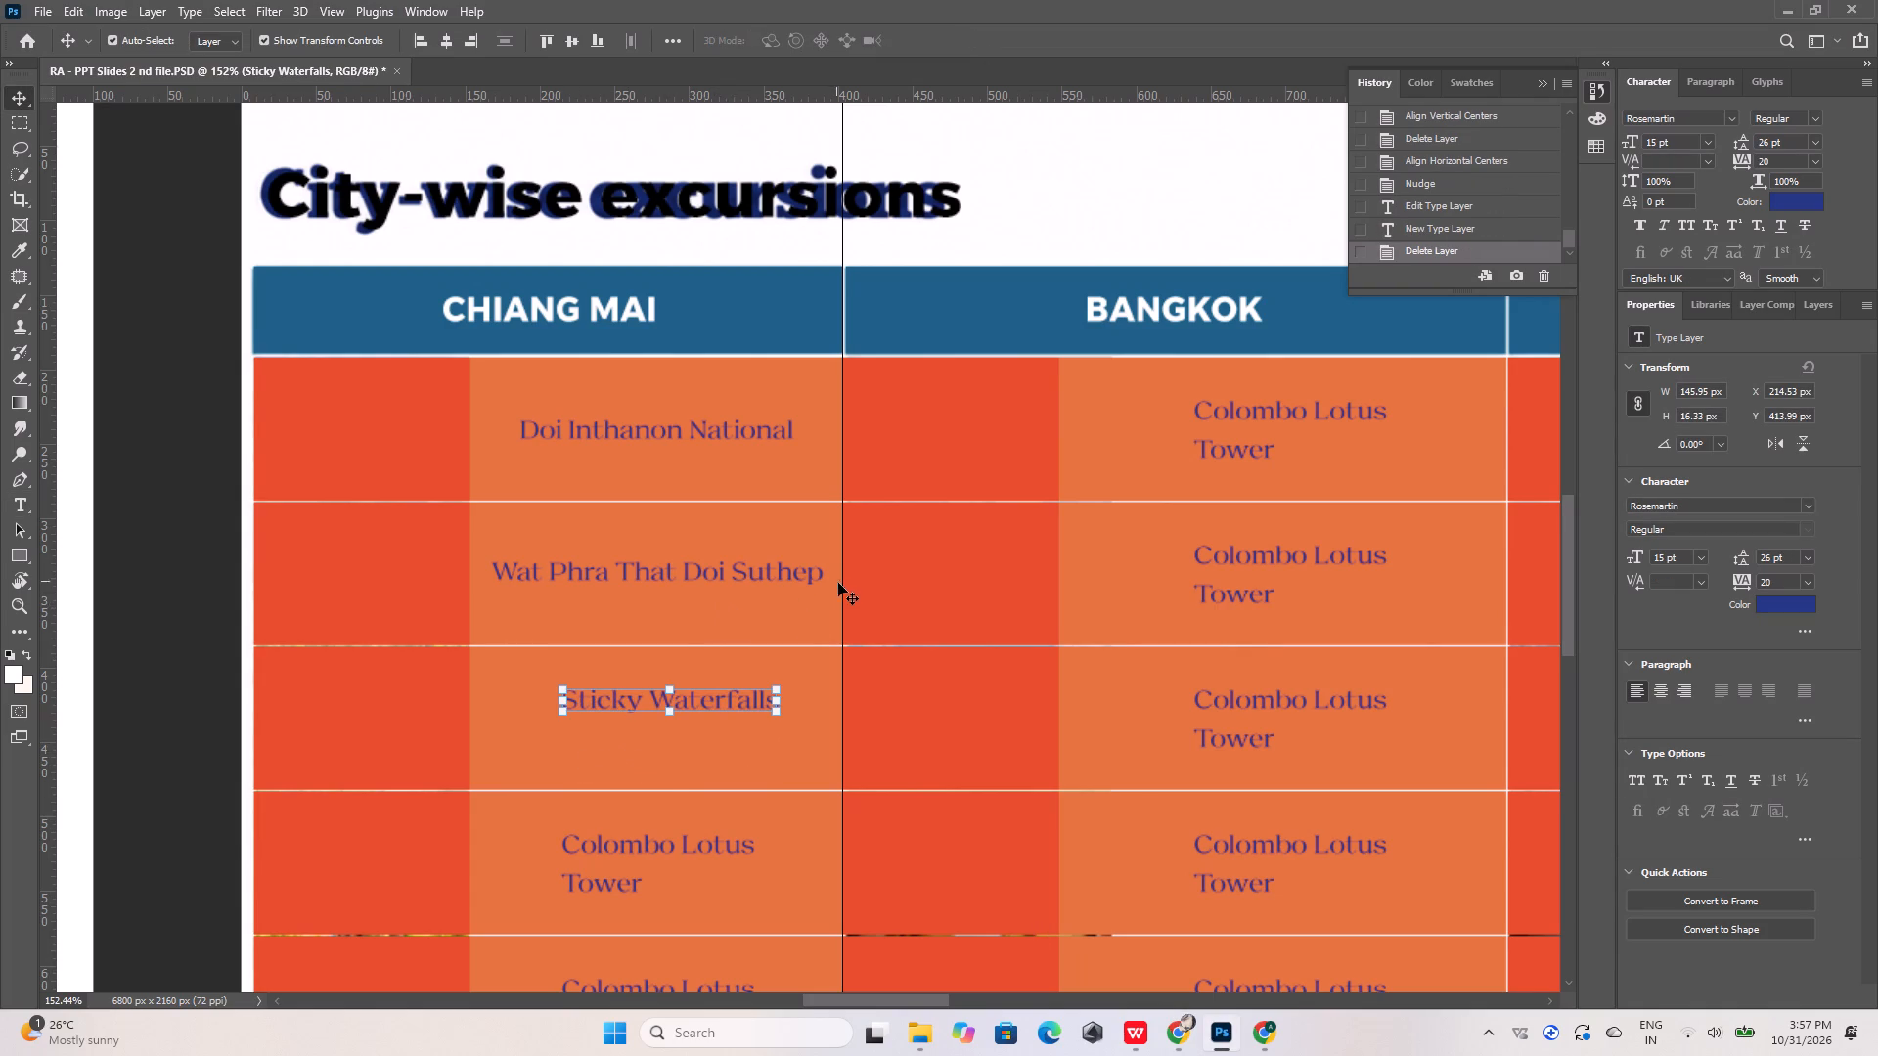
Centre the "Sticky Waterfalls" text horizontally and vertically in its orange cell.
{"action": "left_click", "coordinate": [669, 761], "text": "shift"}
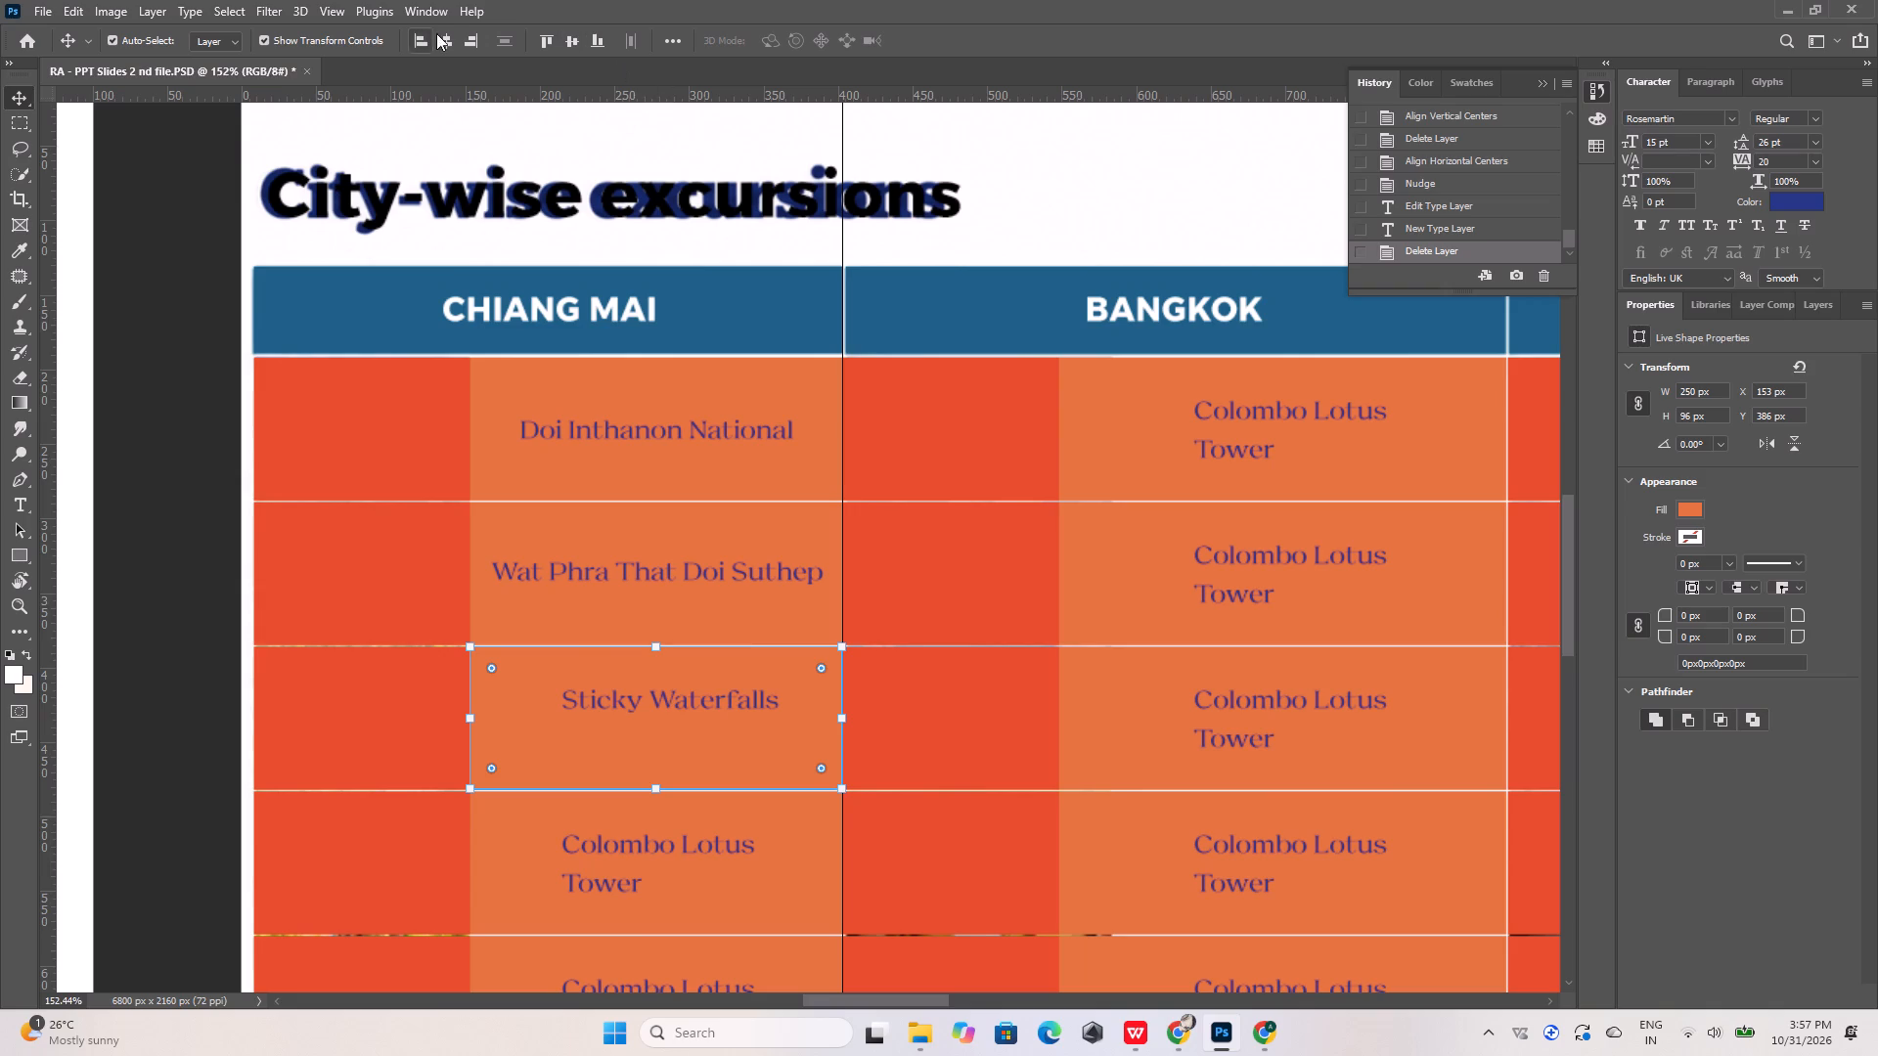
{"action": "left_click", "coordinate": [440, 39]}
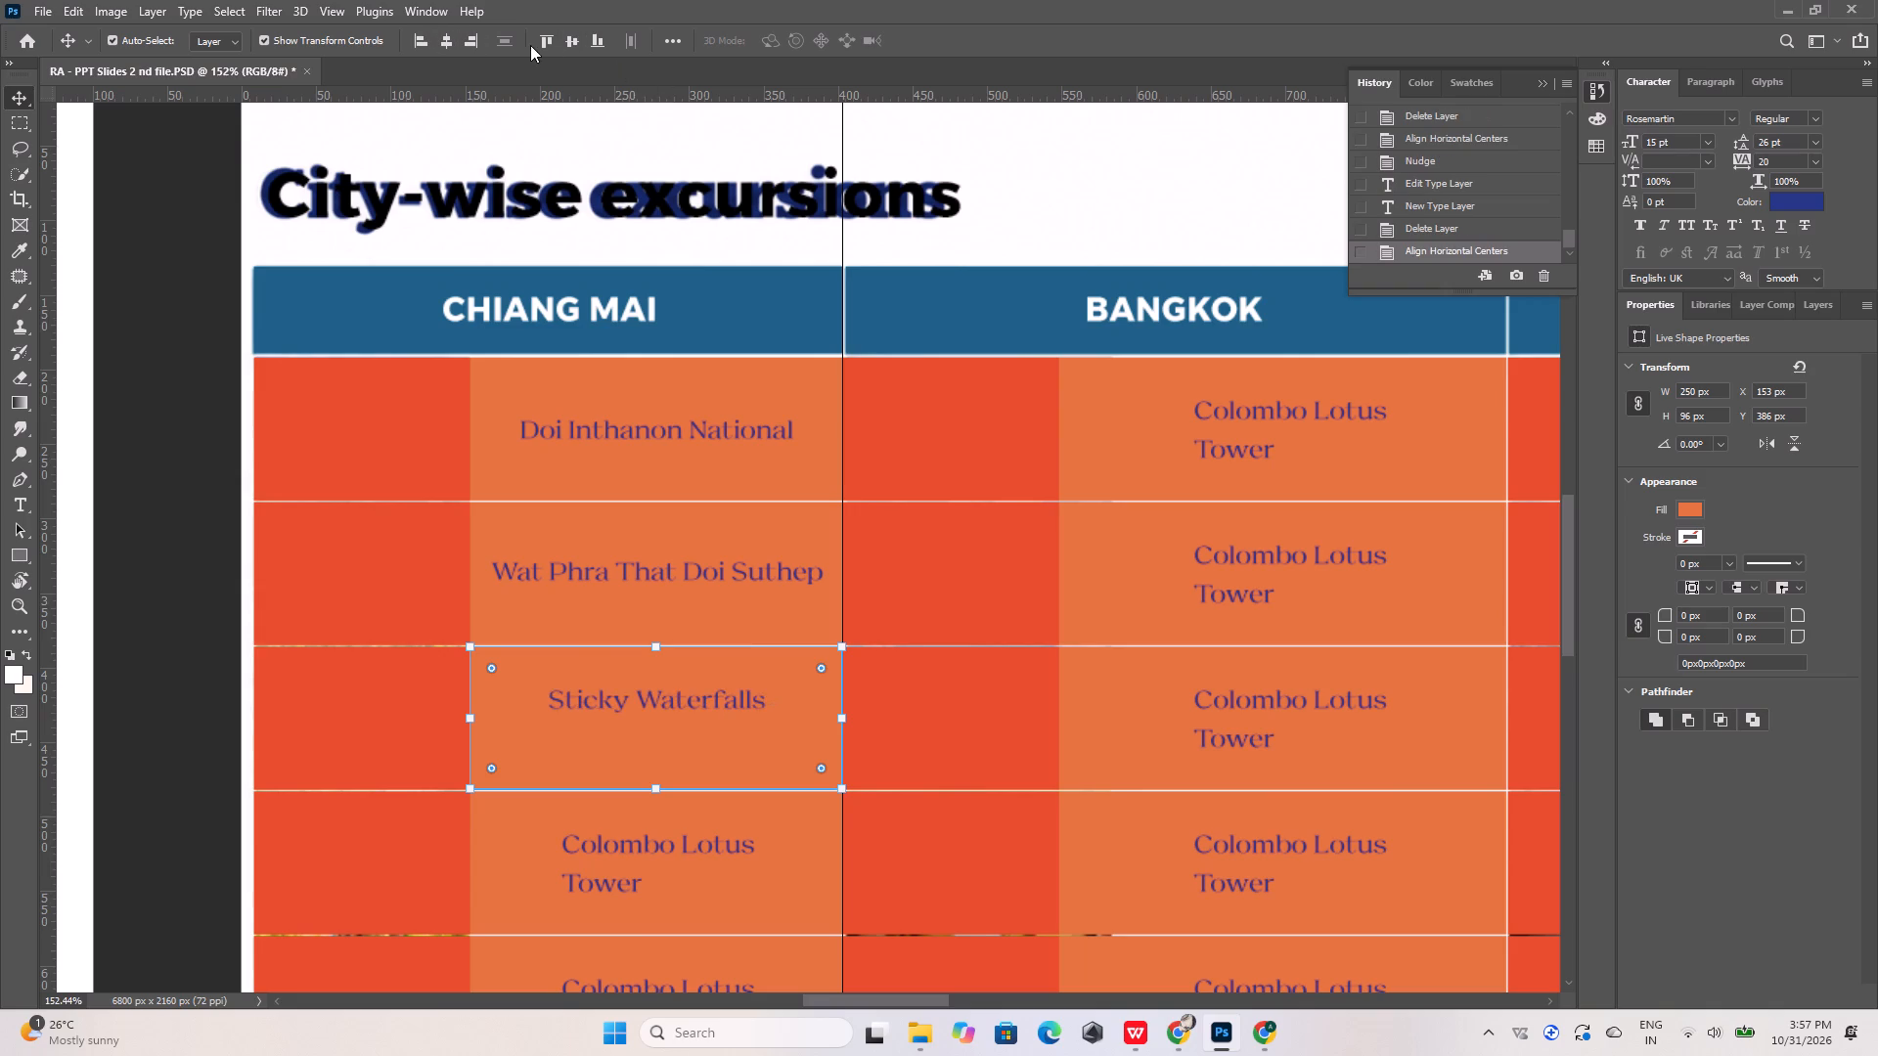
{"action": "left_click", "coordinate": [563, 37]}
Replace the fourth Chiang Mai row's placeholder with "Elephant Sanctuary" copied from the Chrome reference image.
{"action": "double_click", "coordinate": [646, 849]}
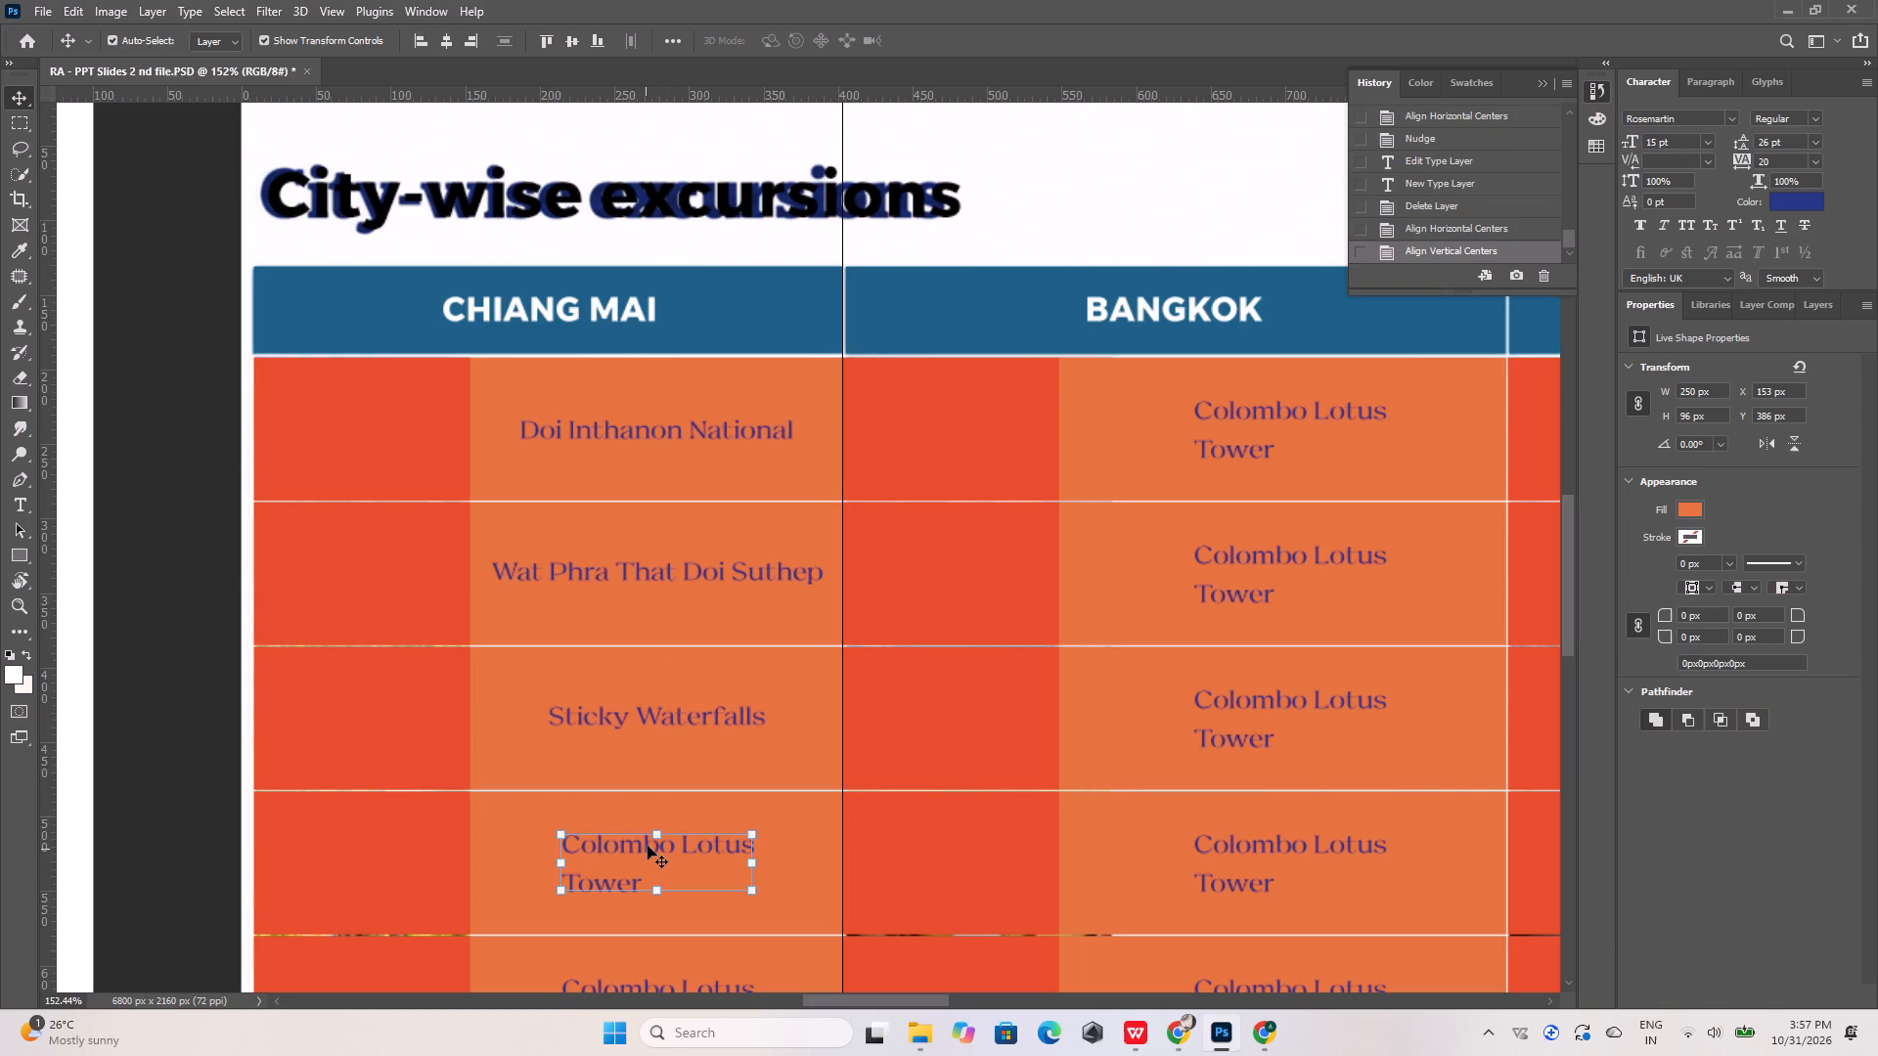
{"action": "left_click", "coordinate": [1177, 1034]}
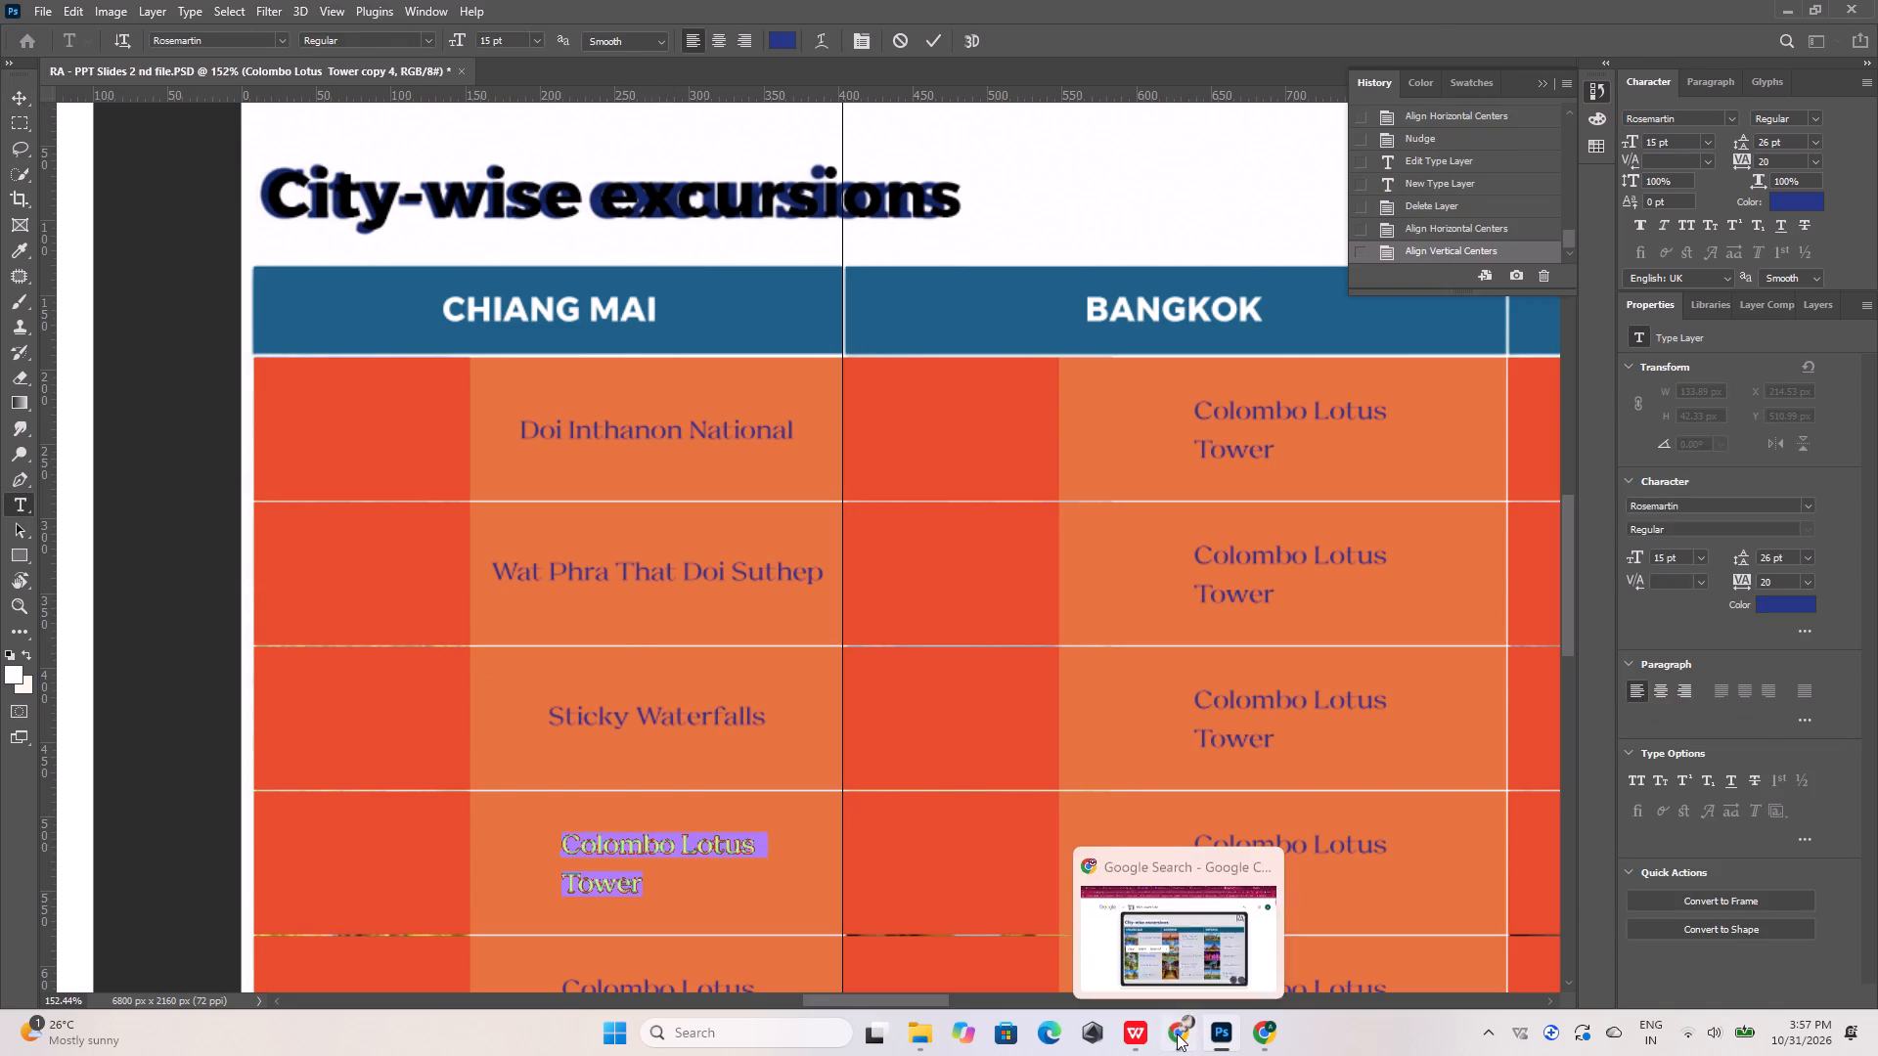
{"action": "left_click_drag", "start_coordinate": [566, 759], "coordinate": [722, 767]}
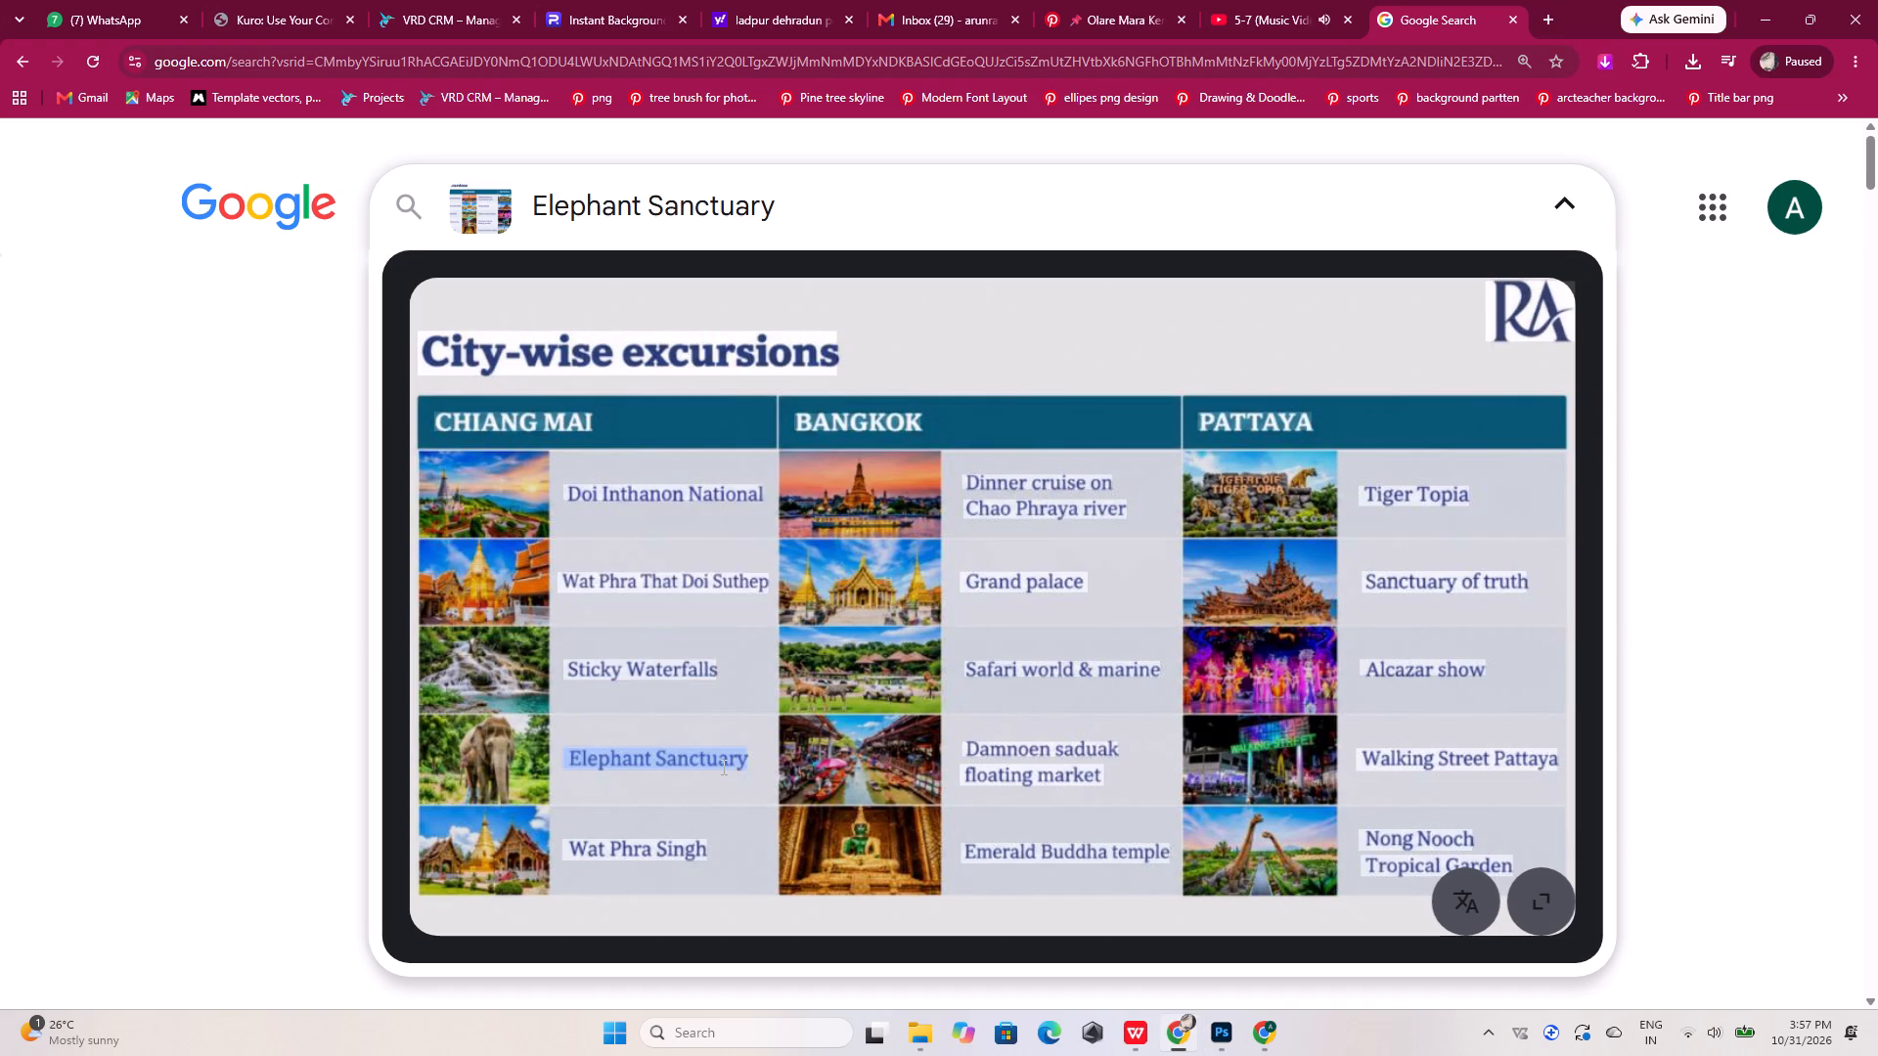
{"action": "left_click_drag", "start_coordinate": [722, 767], "coordinate": [728, 767]}
{"action": "key", "text": "ctrl+x"}
{"action": "key", "text": "ctrl+x"}
{"action": "key", "text": "ctrl+x"}
{"action": "key", "text": "ctrl+x"}
{"action": "key", "text": "ctrl+x"}
{"action": "key", "text": "ctrl+x"}
{"action": "key", "text": "ctrl+x"}
{"action": "key", "text": "ctrl+x"}
{"action": "key", "text": "ctrl+x"}
{"action": "key", "text": "ctrl+x"}
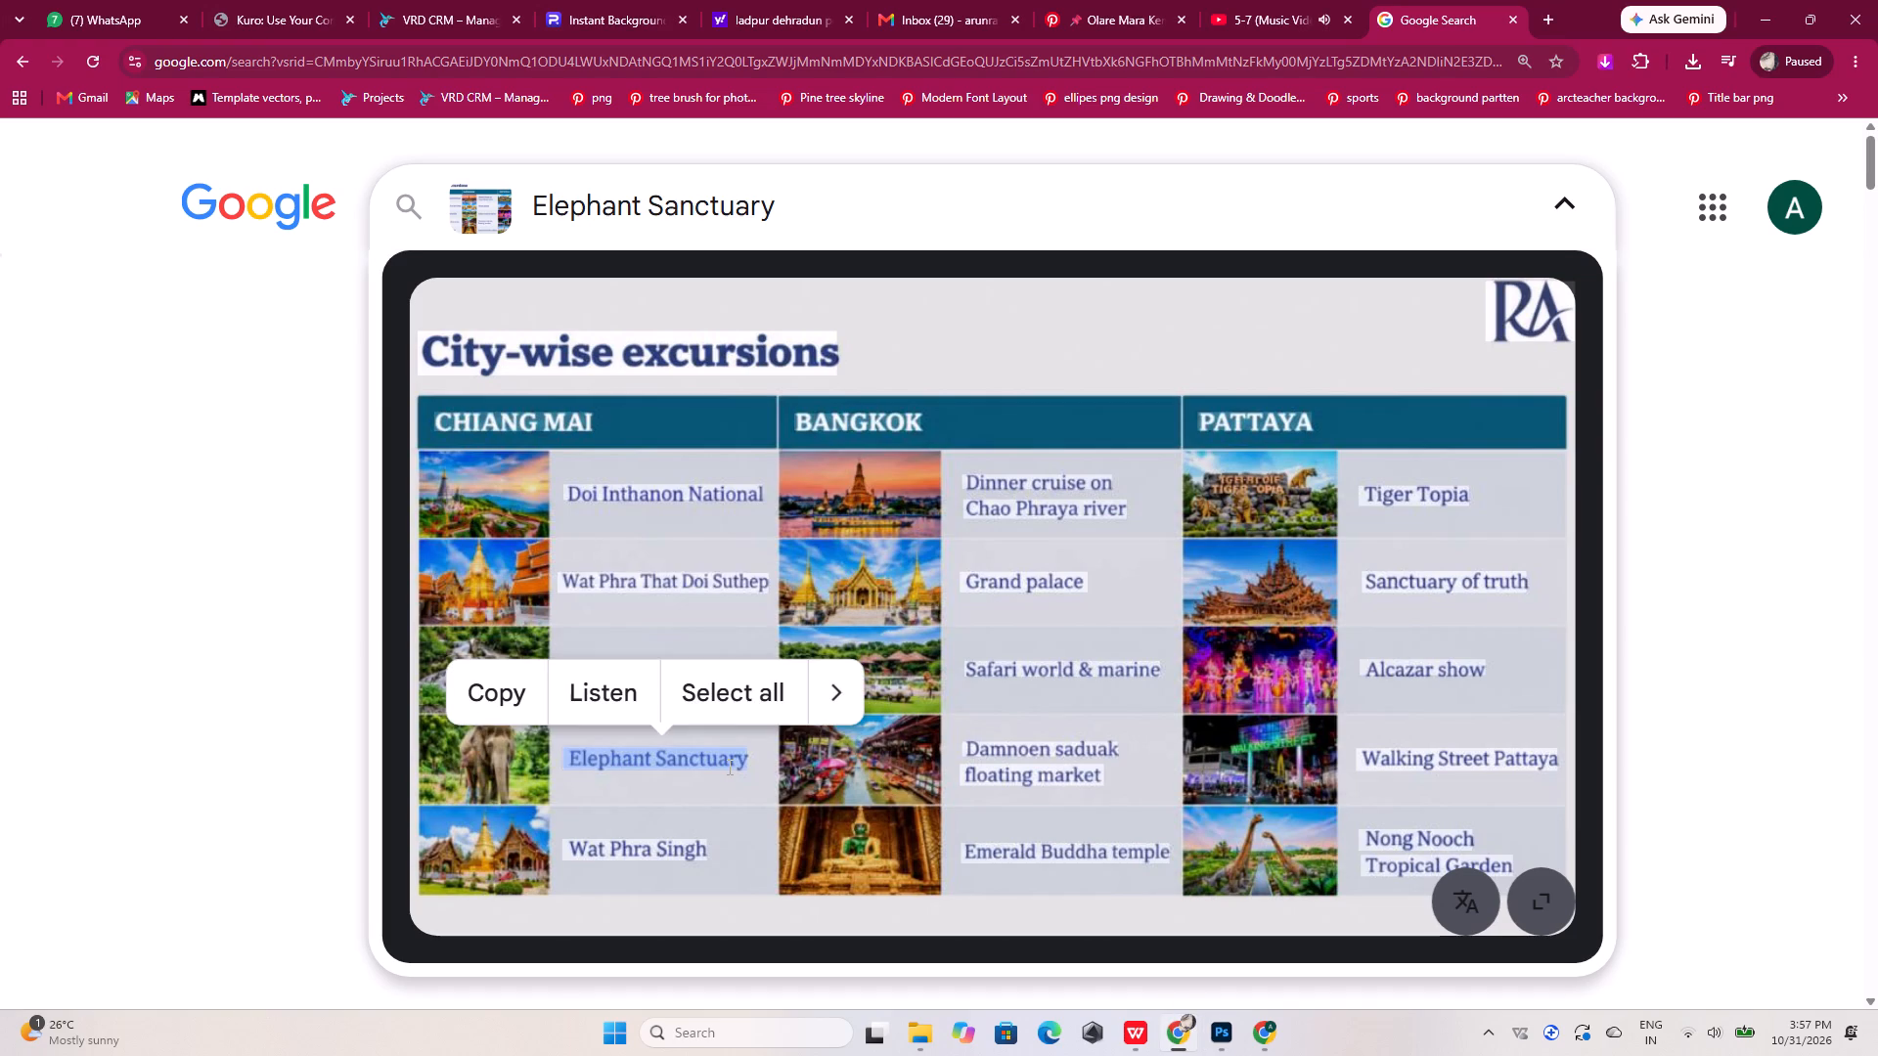
{"action": "key", "text": "ctrl+c"}
{"action": "left_click", "coordinate": [1221, 1025]}
{"action": "key", "text": "ctrl+v"}
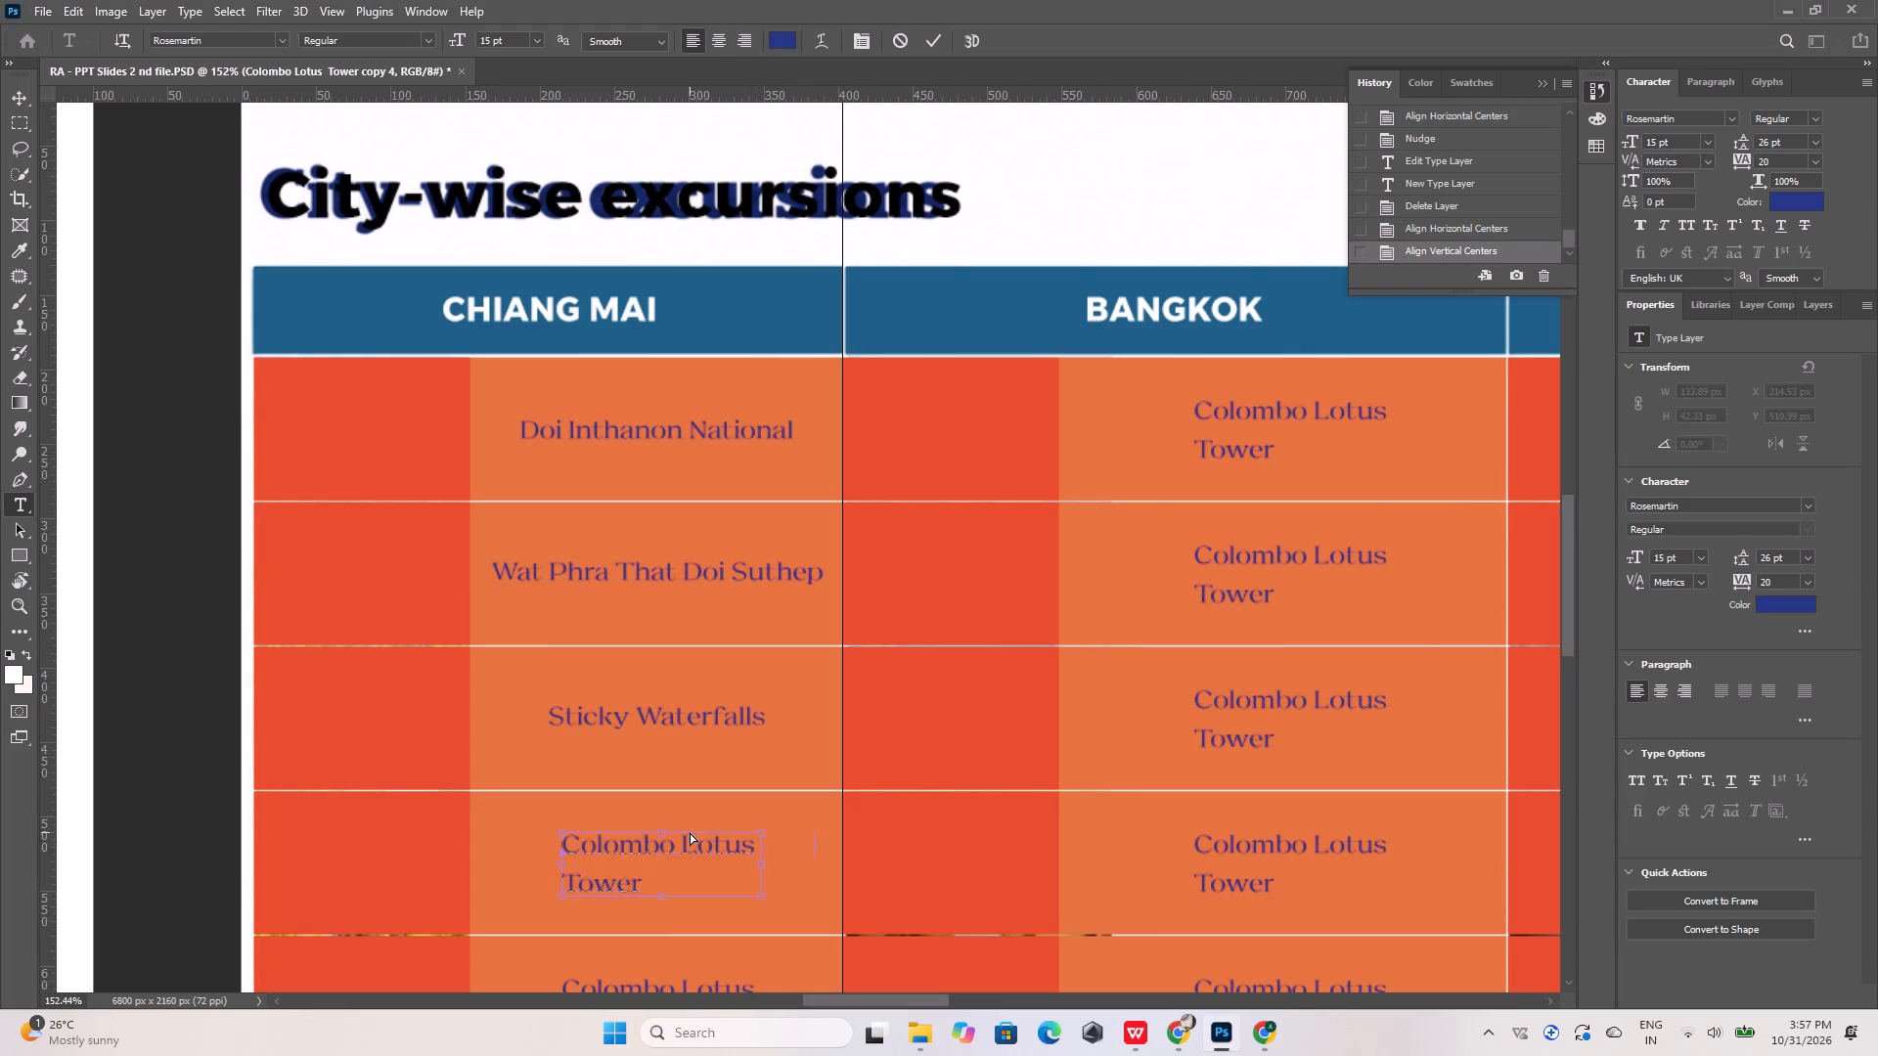
{"action": "left_click", "coordinate": [926, 55]}
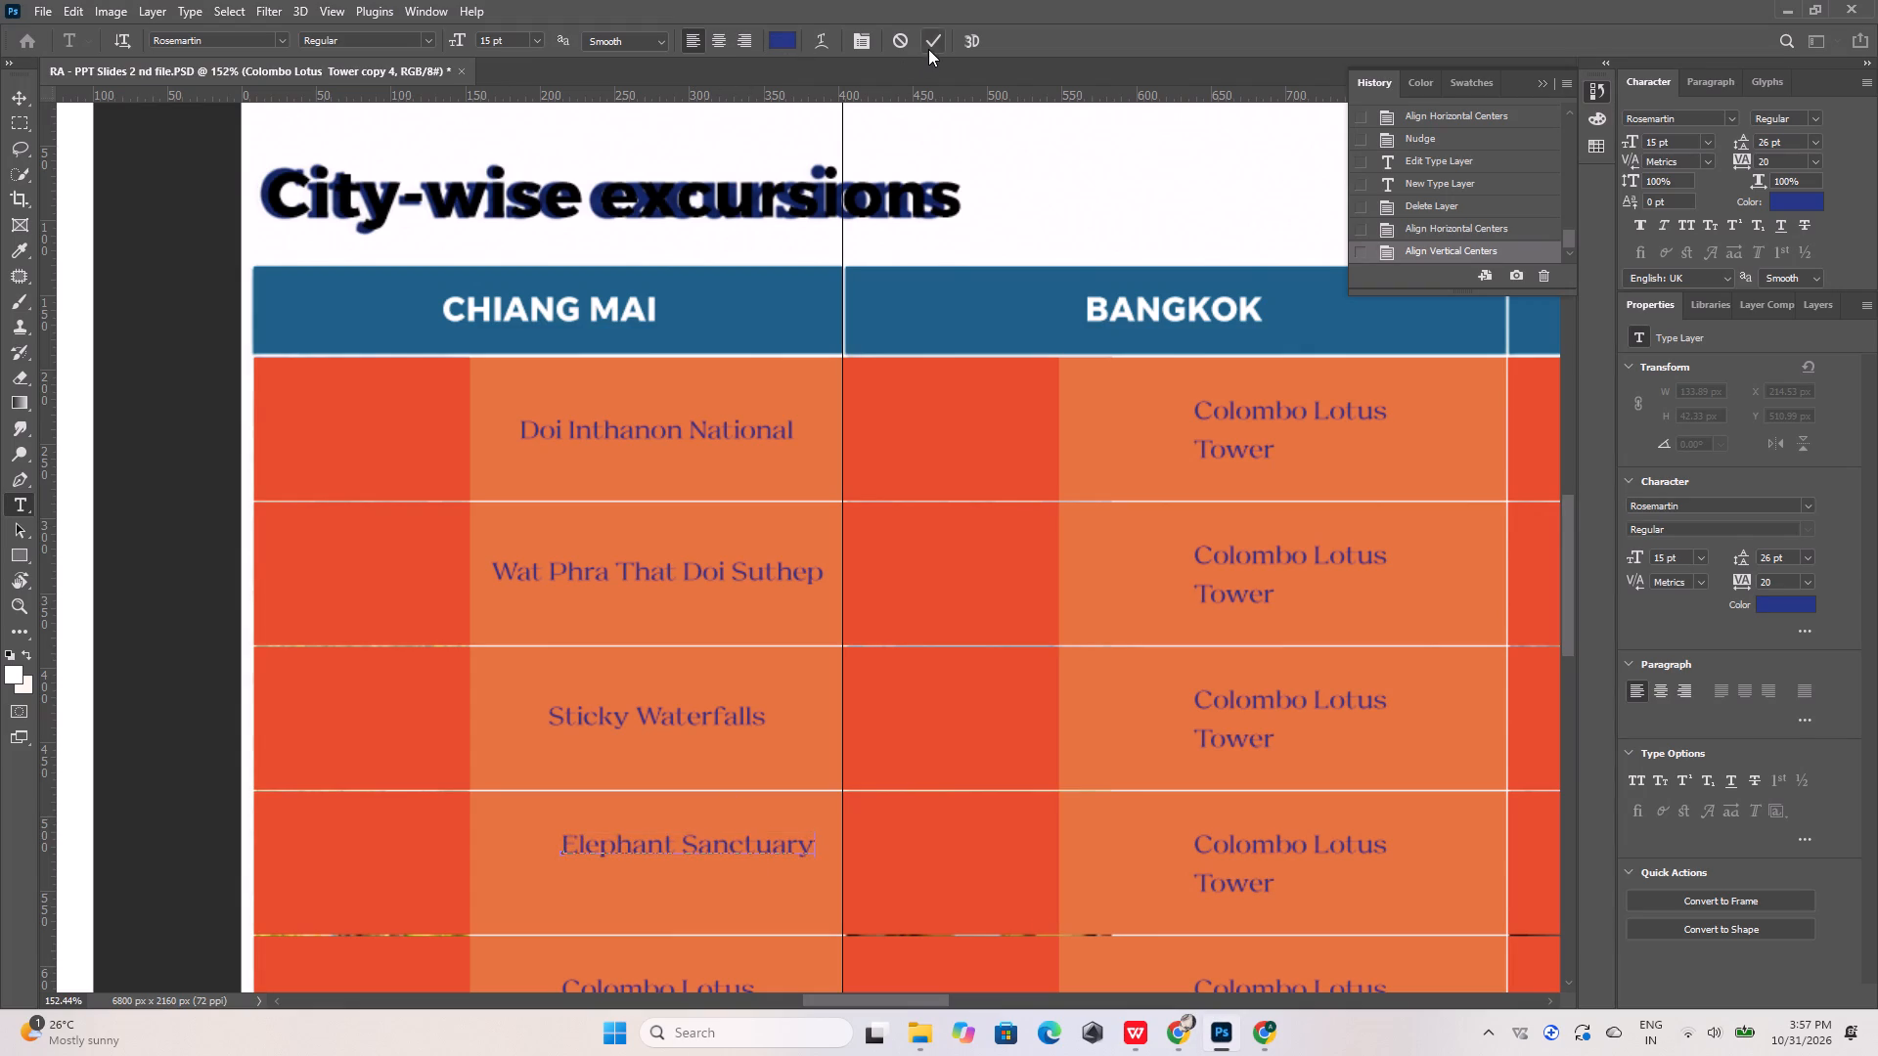
{"action": "left_click", "coordinate": [932, 37]}
Centre the "Elephant Sanctuary" text horizontally and vertically in its orange cell.
{"action": "left_click", "coordinate": [655, 892], "text": "shift"}
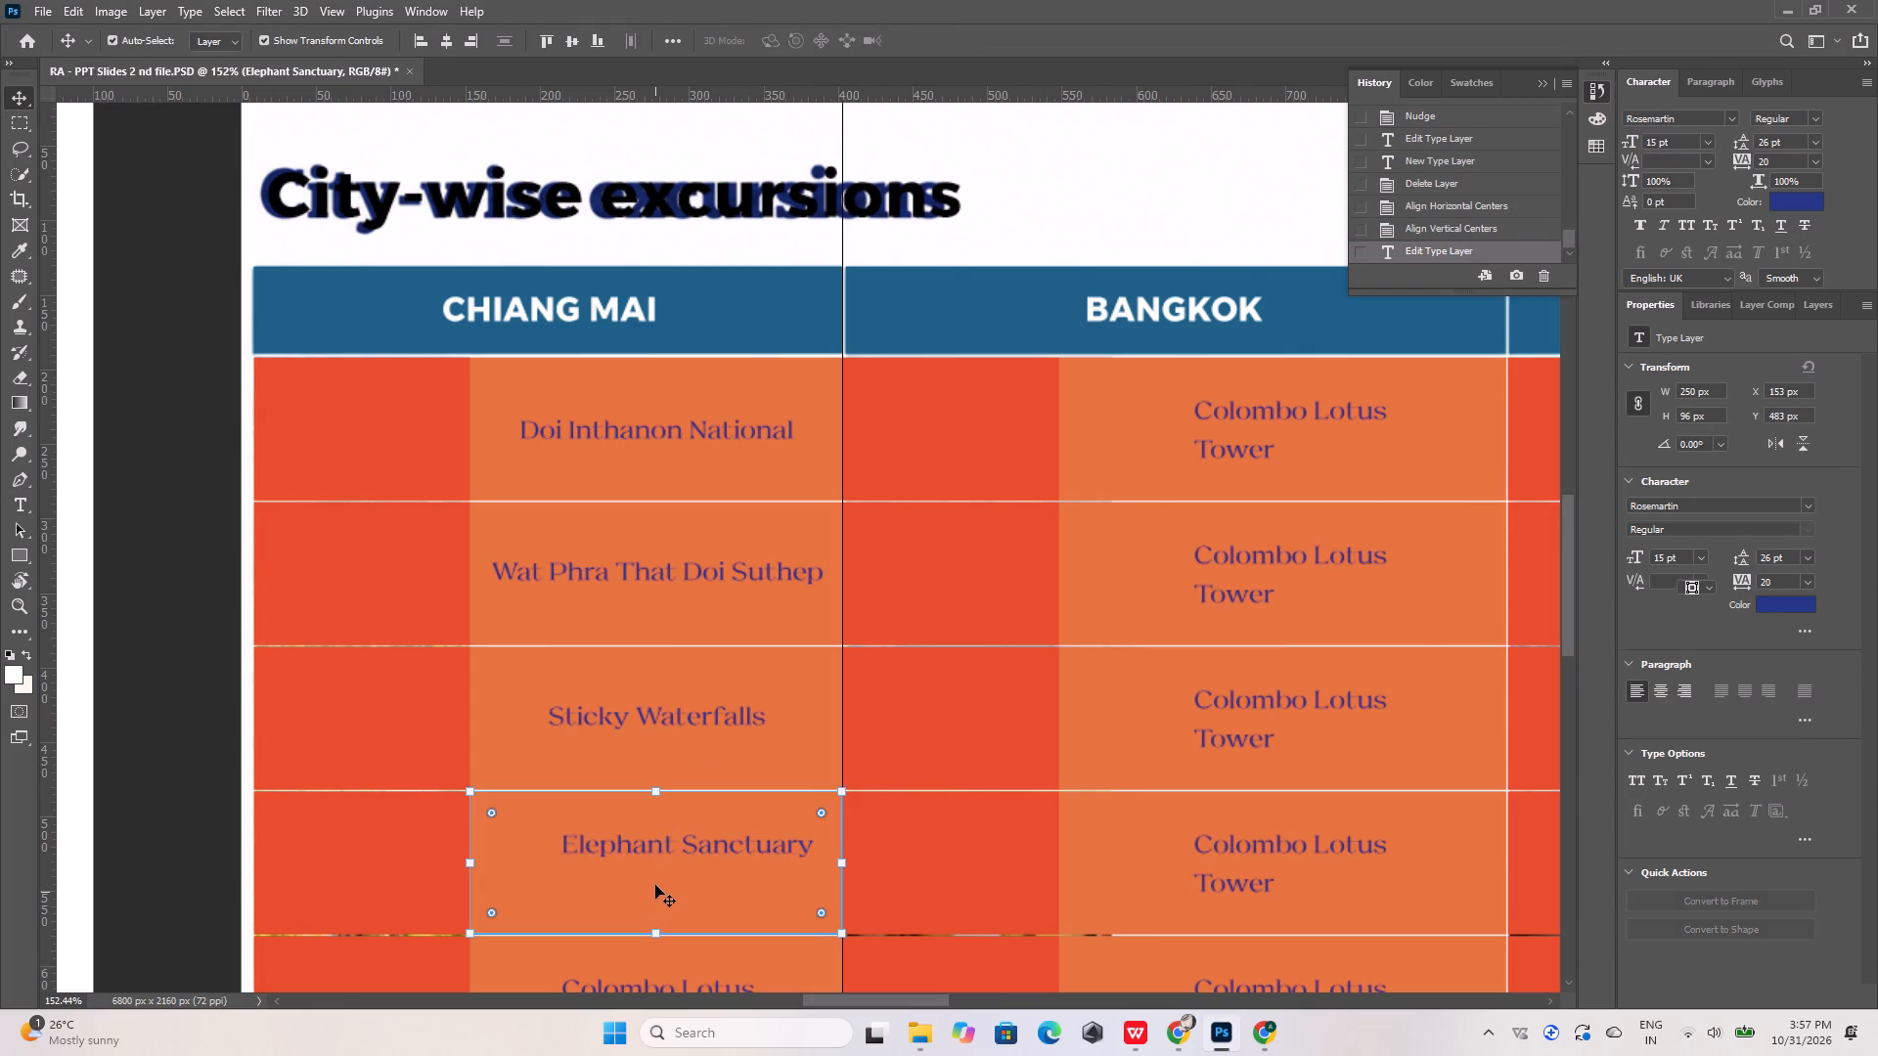
{"action": "left_click", "coordinate": [449, 41]}
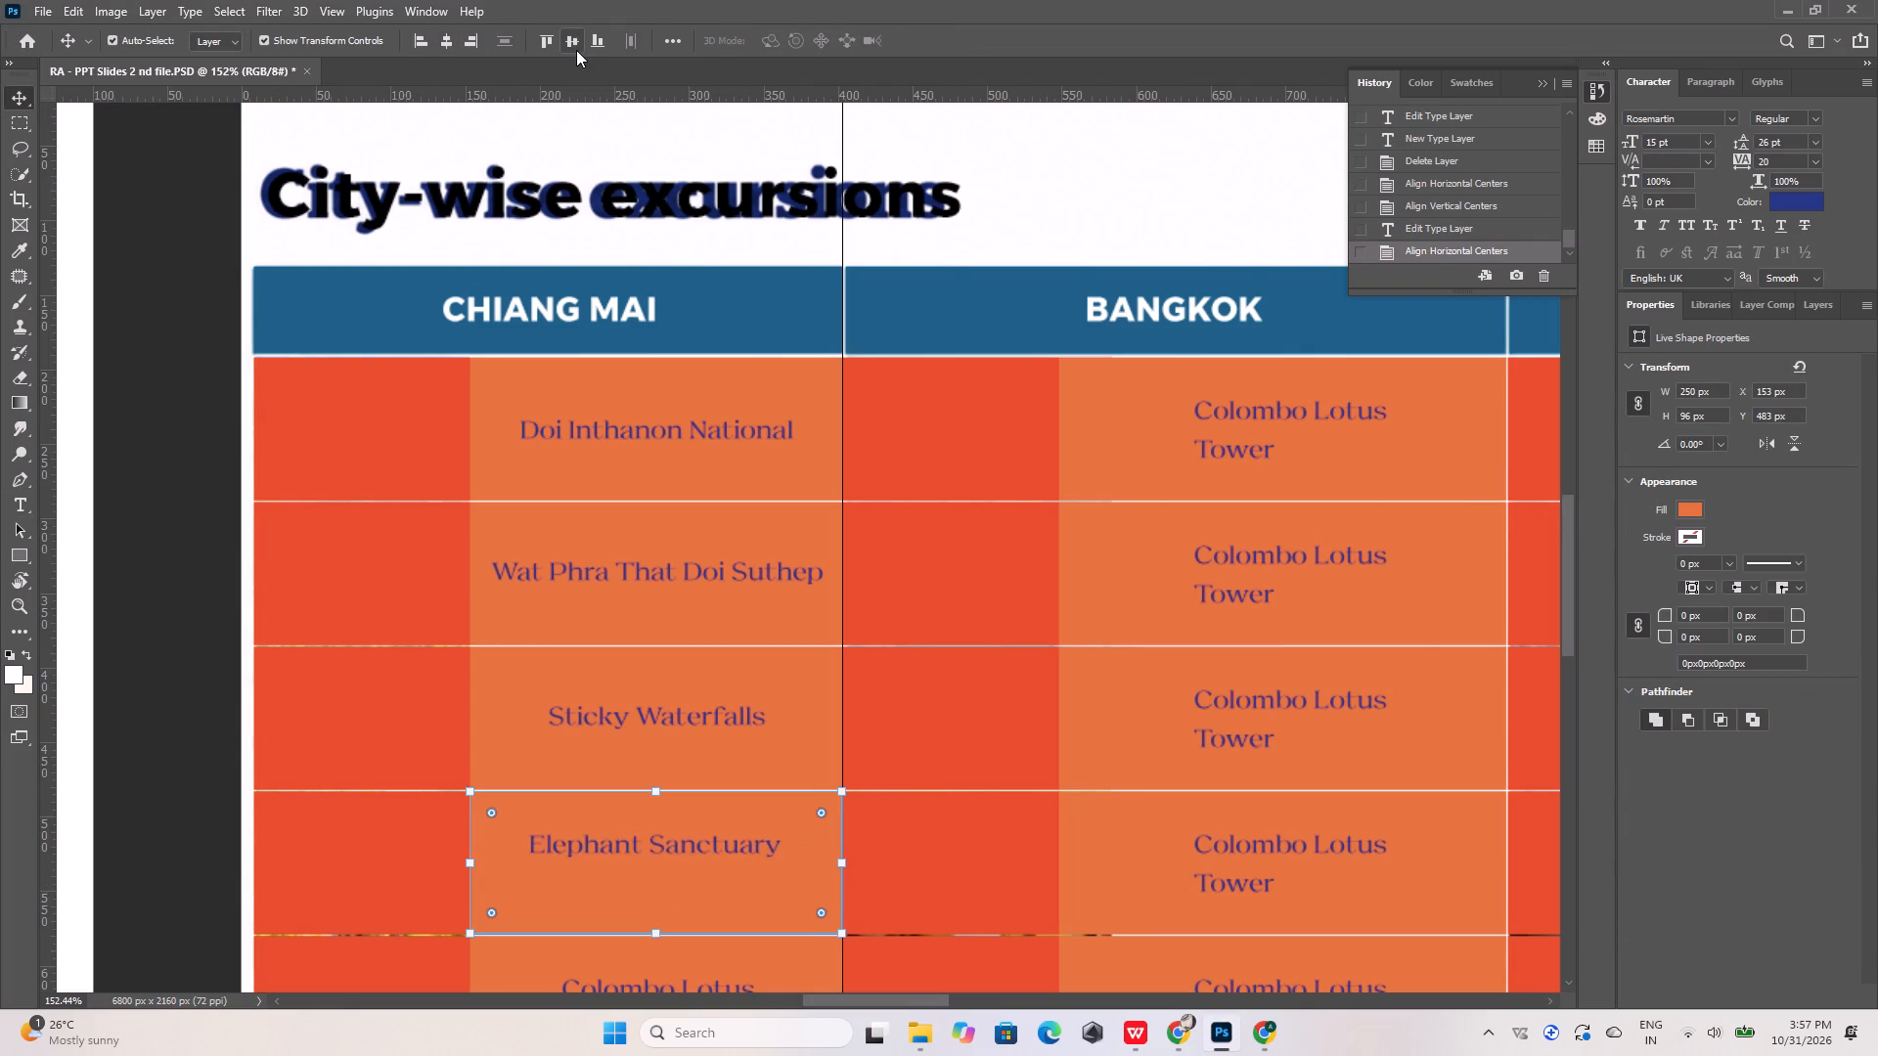
{"action": "left_click", "coordinate": [572, 40]}
Replace the fifth Chiang Mai row's placeholder with "Wat Phra Singh" copied from the Chrome reference image.
{"action": "scroll", "coordinate": [662, 462], "scroll_direction": "down", "scroll_amount": 17}
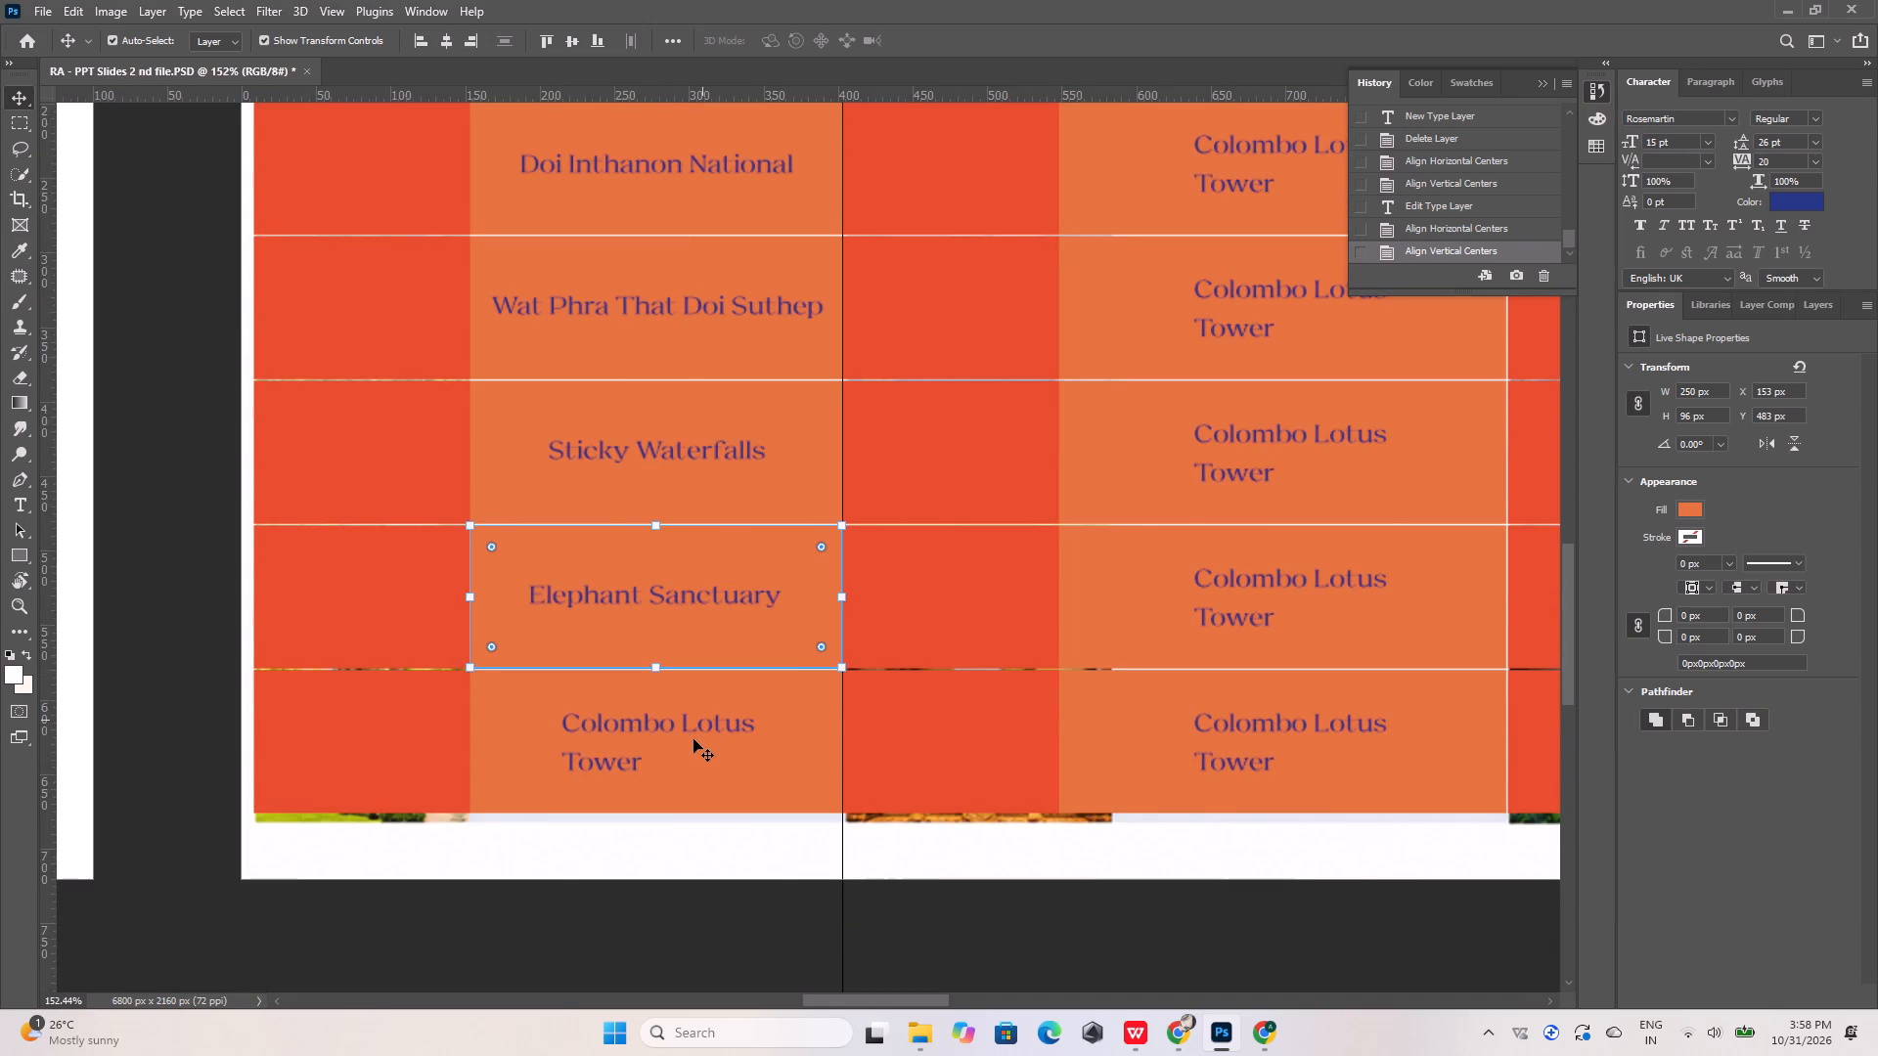
{"action": "double_click", "coordinate": [689, 727]}
{"action": "left_click", "coordinate": [1224, 1030]}
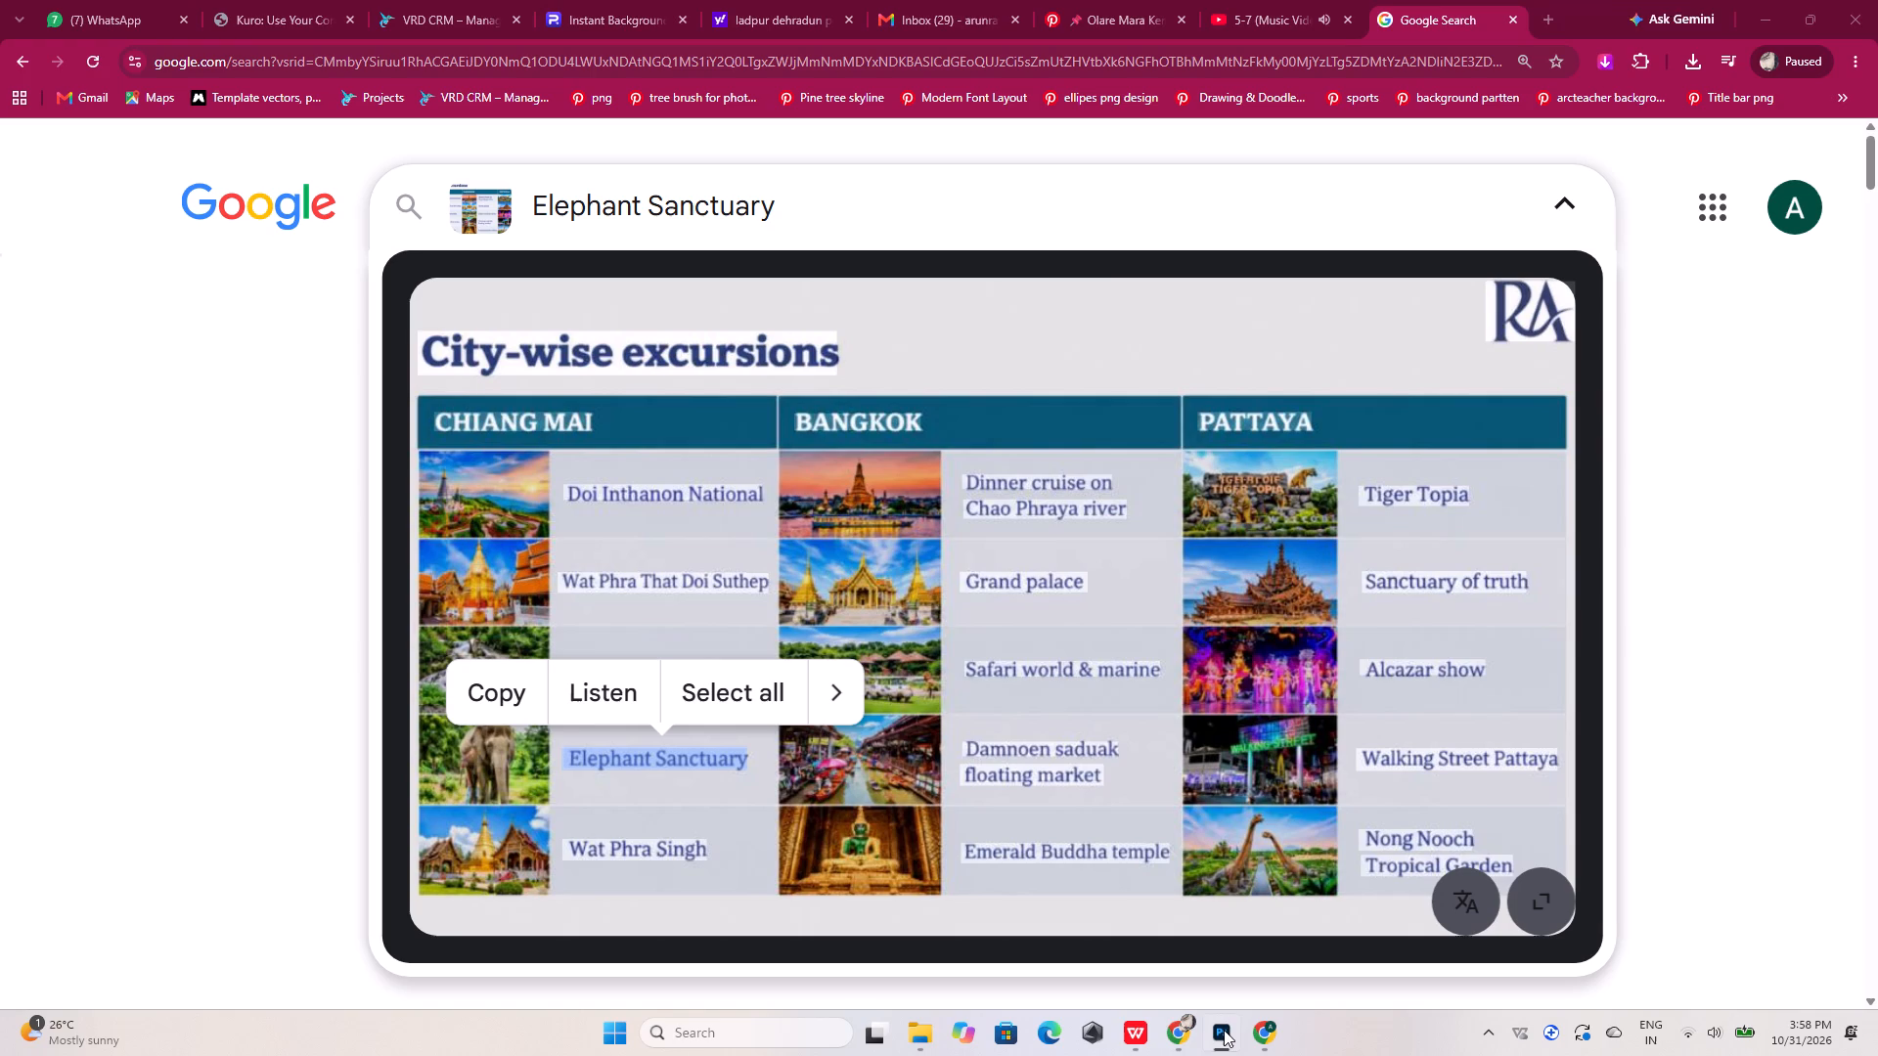
{"action": "left_click_drag", "start_coordinate": [570, 846], "coordinate": [602, 849]}
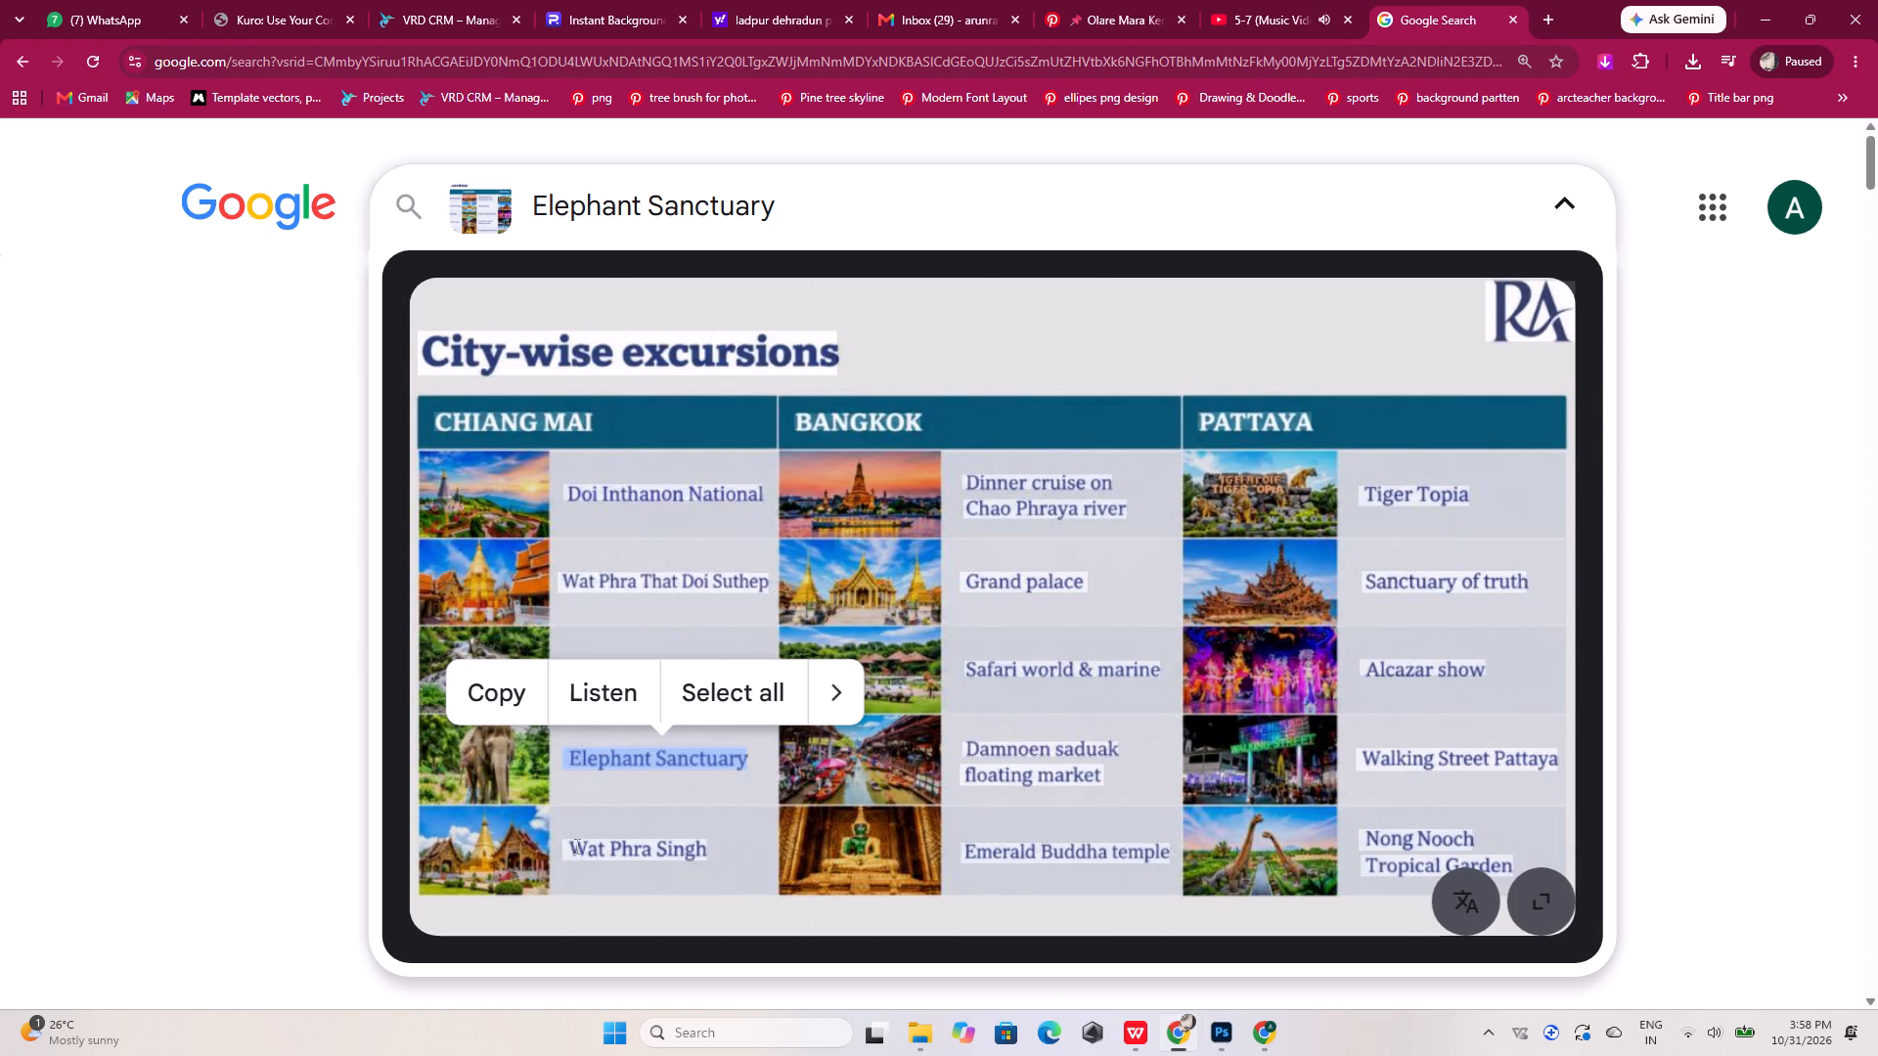
{"action": "left_click_drag", "start_coordinate": [602, 849], "coordinate": [697, 853]}
{"action": "left_click", "coordinate": [498, 783]}
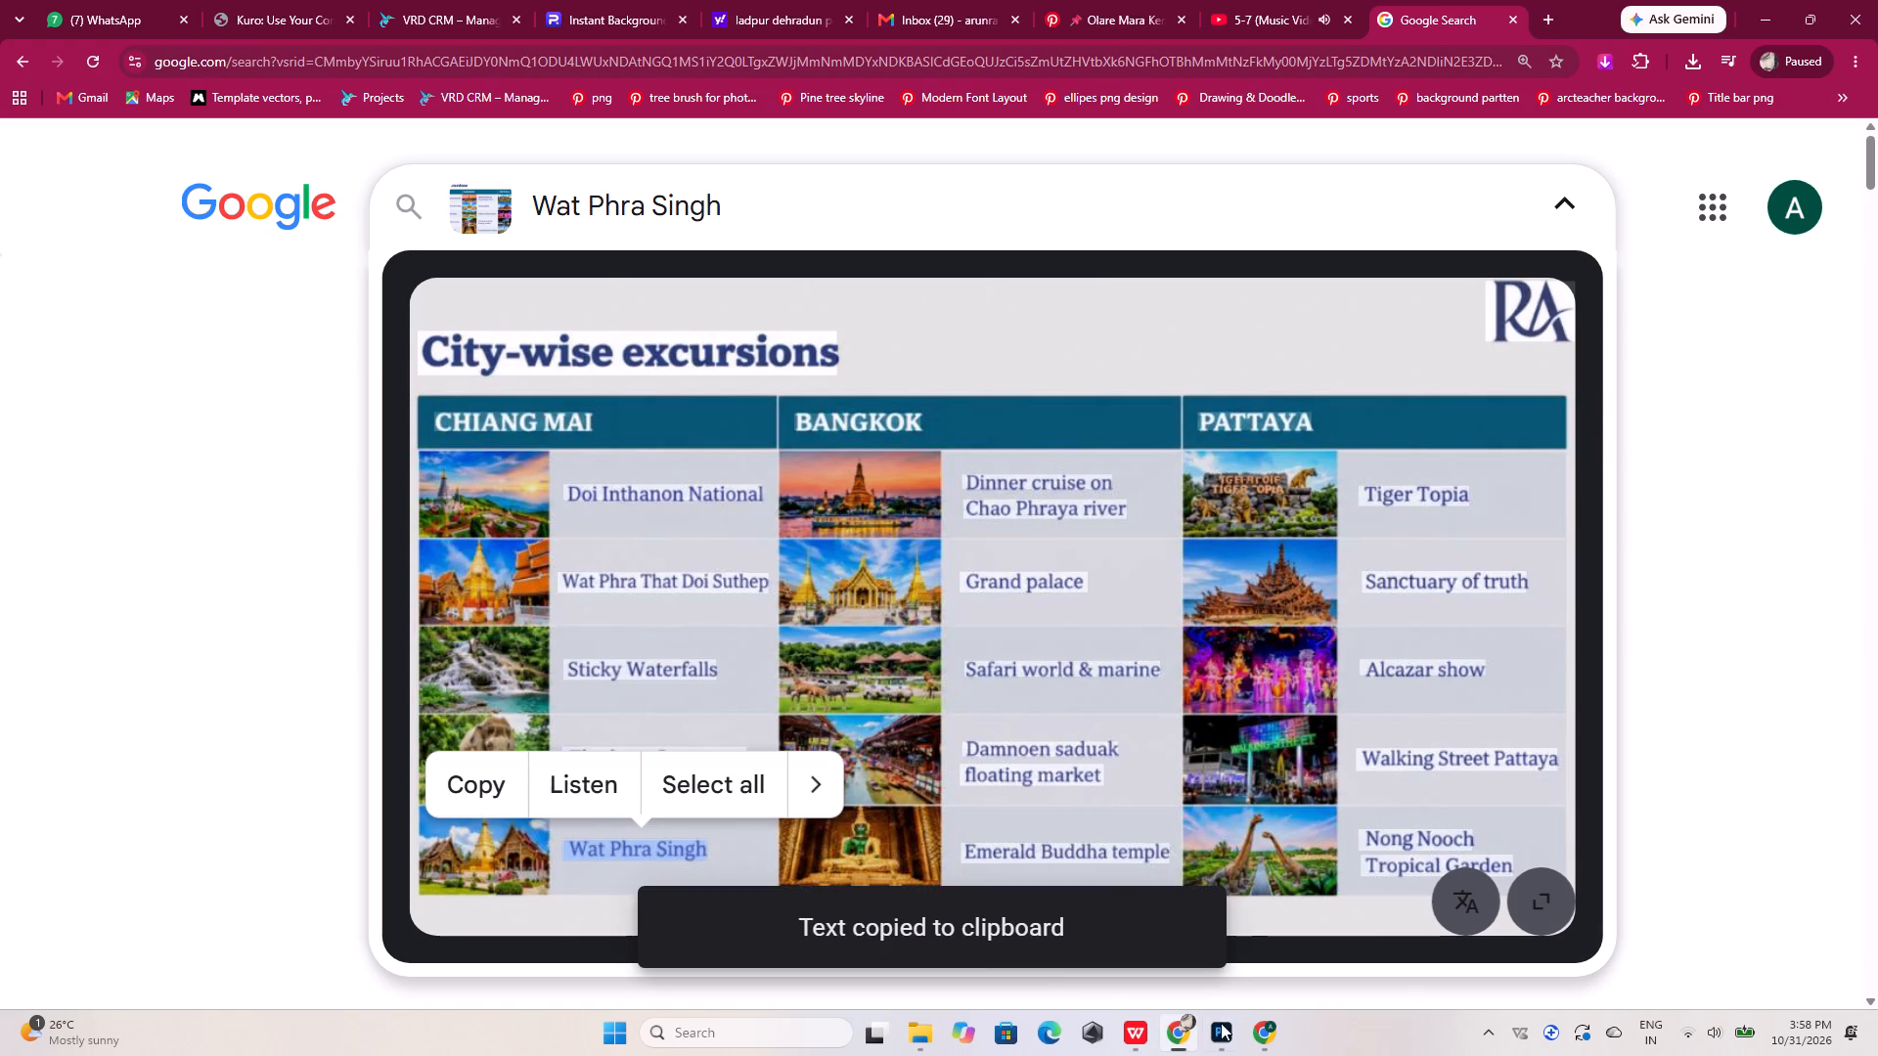
{"action": "left_click", "coordinate": [1223, 1031]}
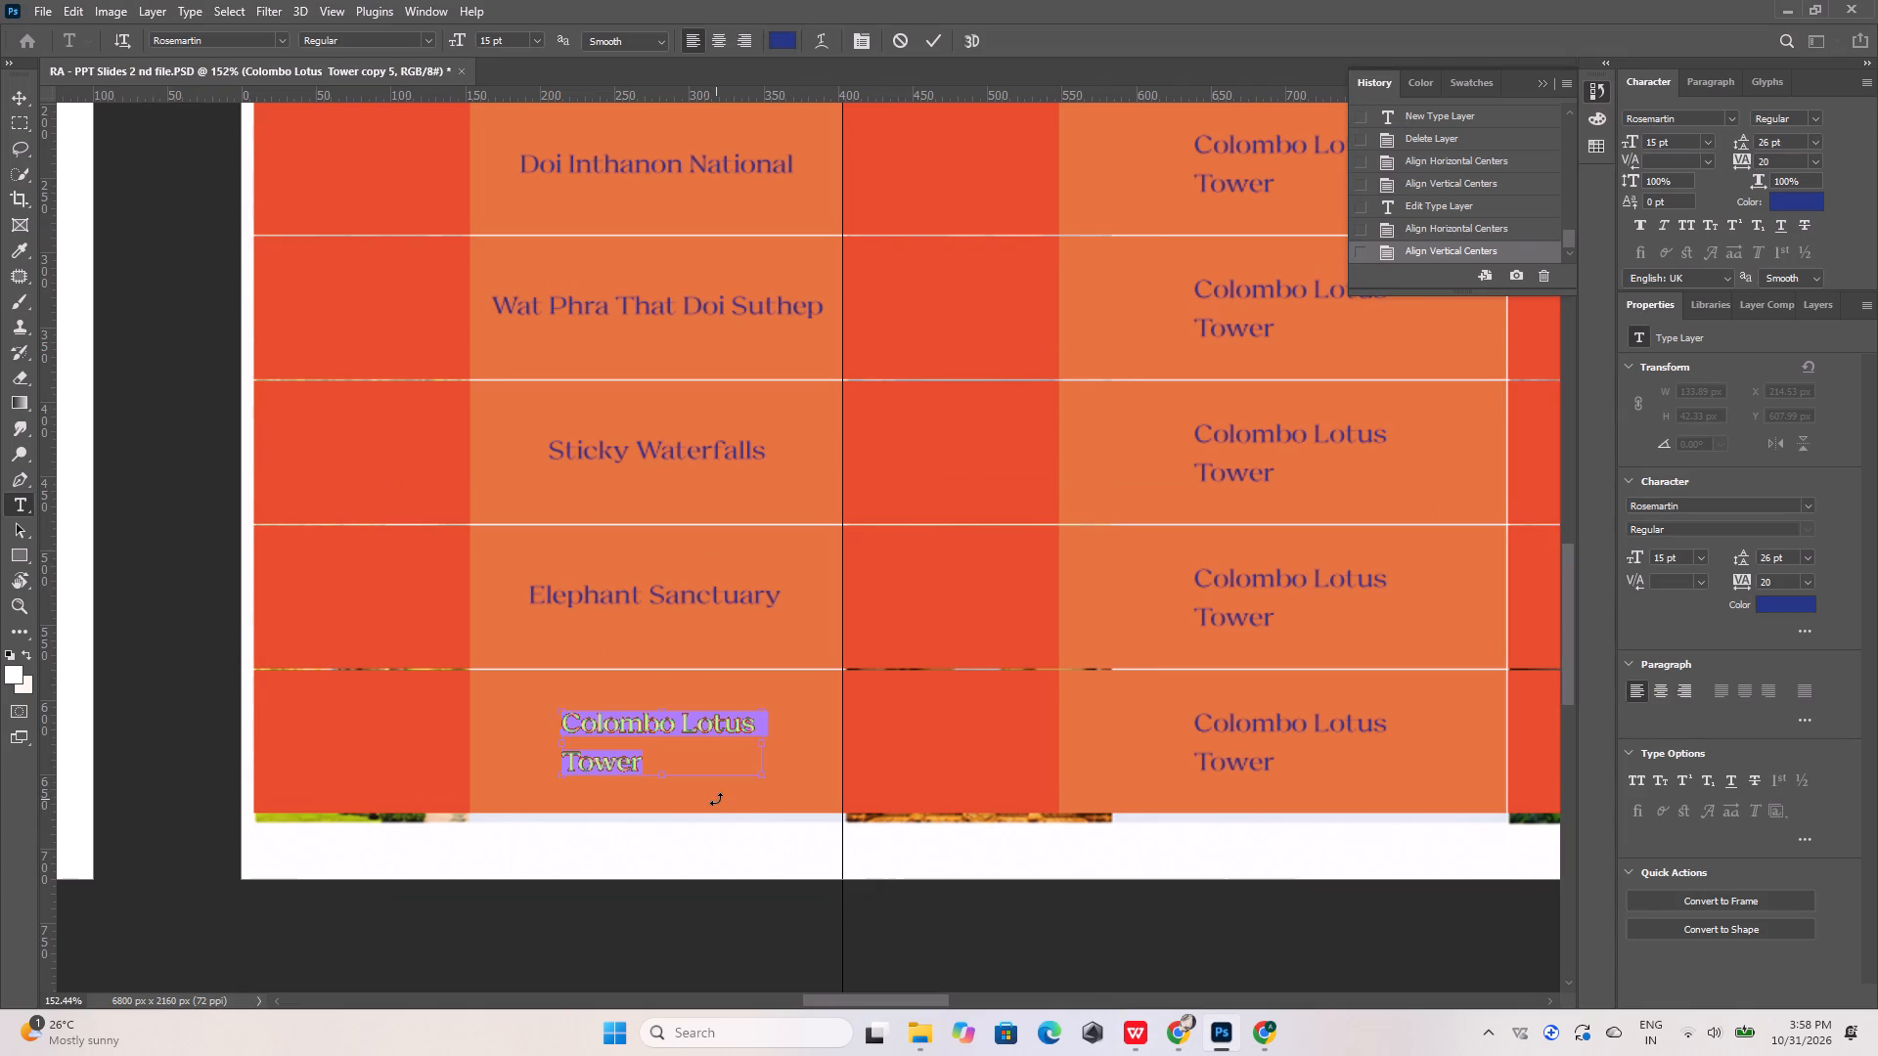
{"action": "key", "text": "ctrl+v"}
{"action": "left_click", "coordinate": [929, 47]}
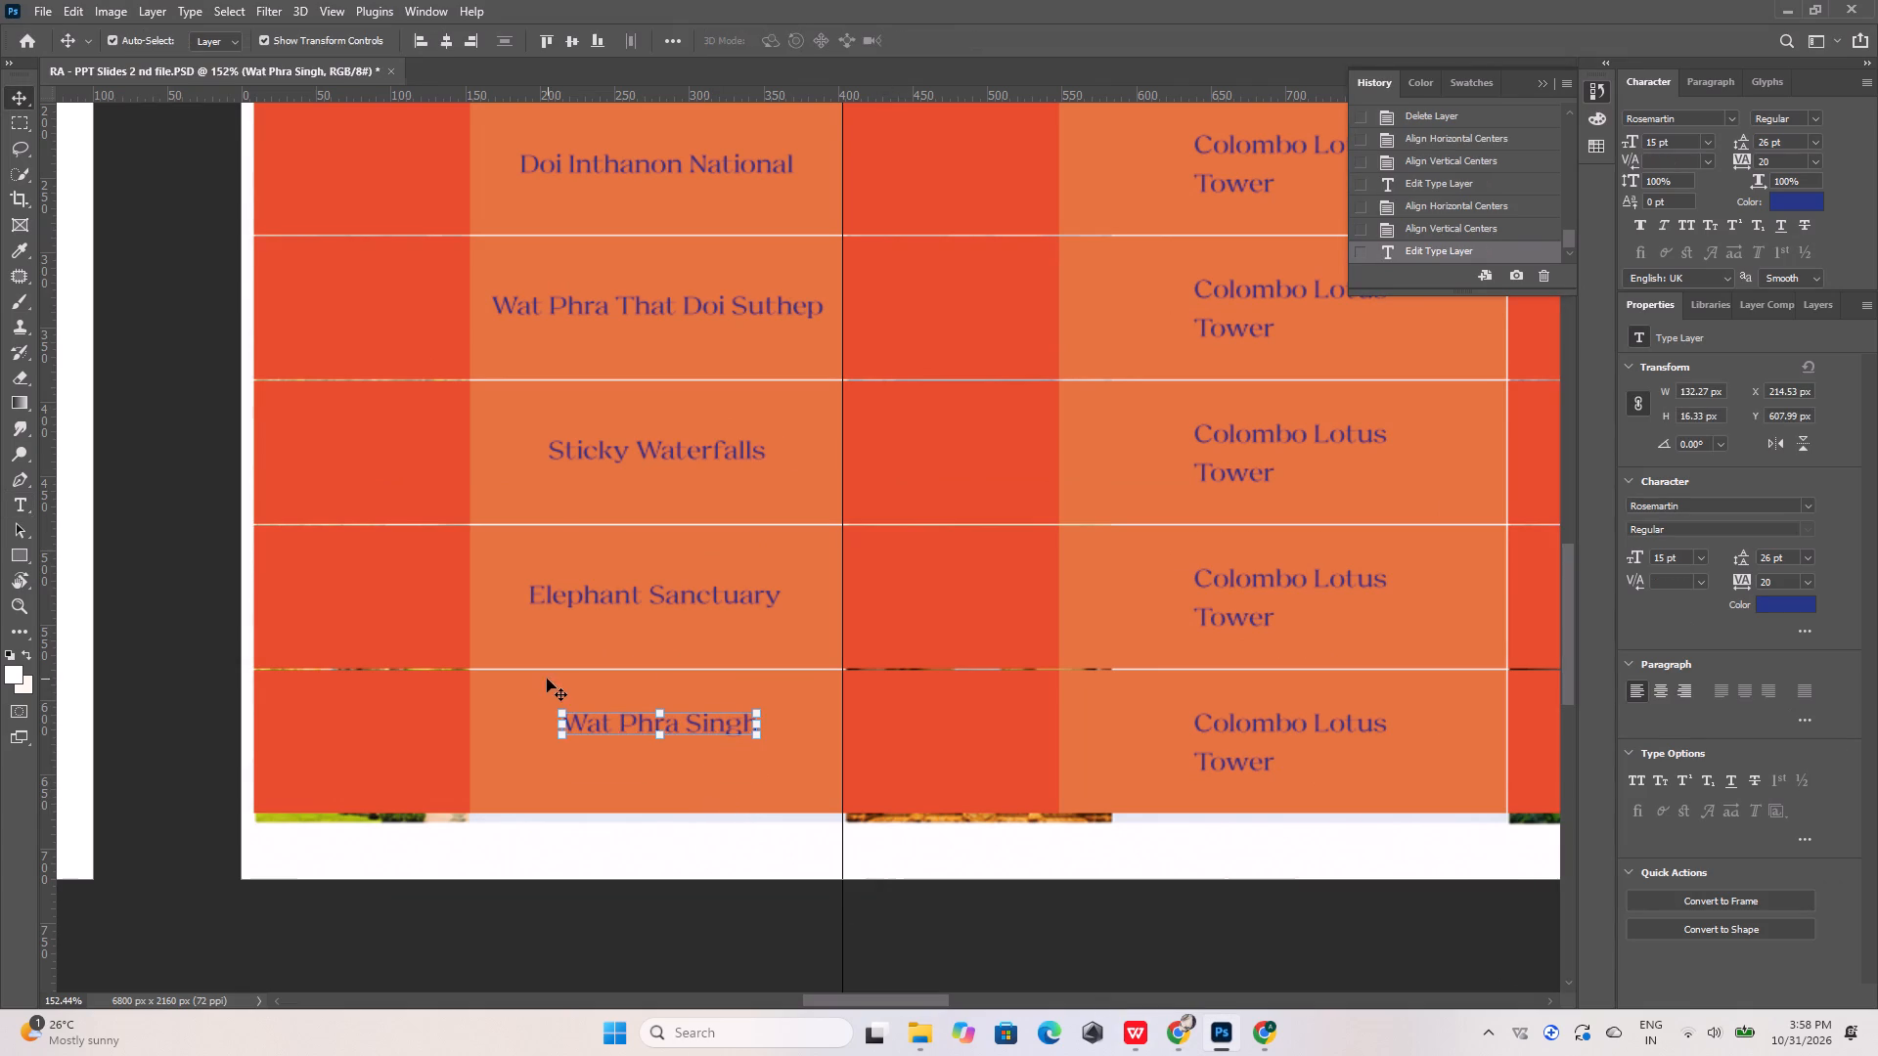
Centre the "Wat Phra Singh" text horizontally and vertically in its orange cell.
{"action": "left_click", "coordinate": [529, 695], "text": "shift"}
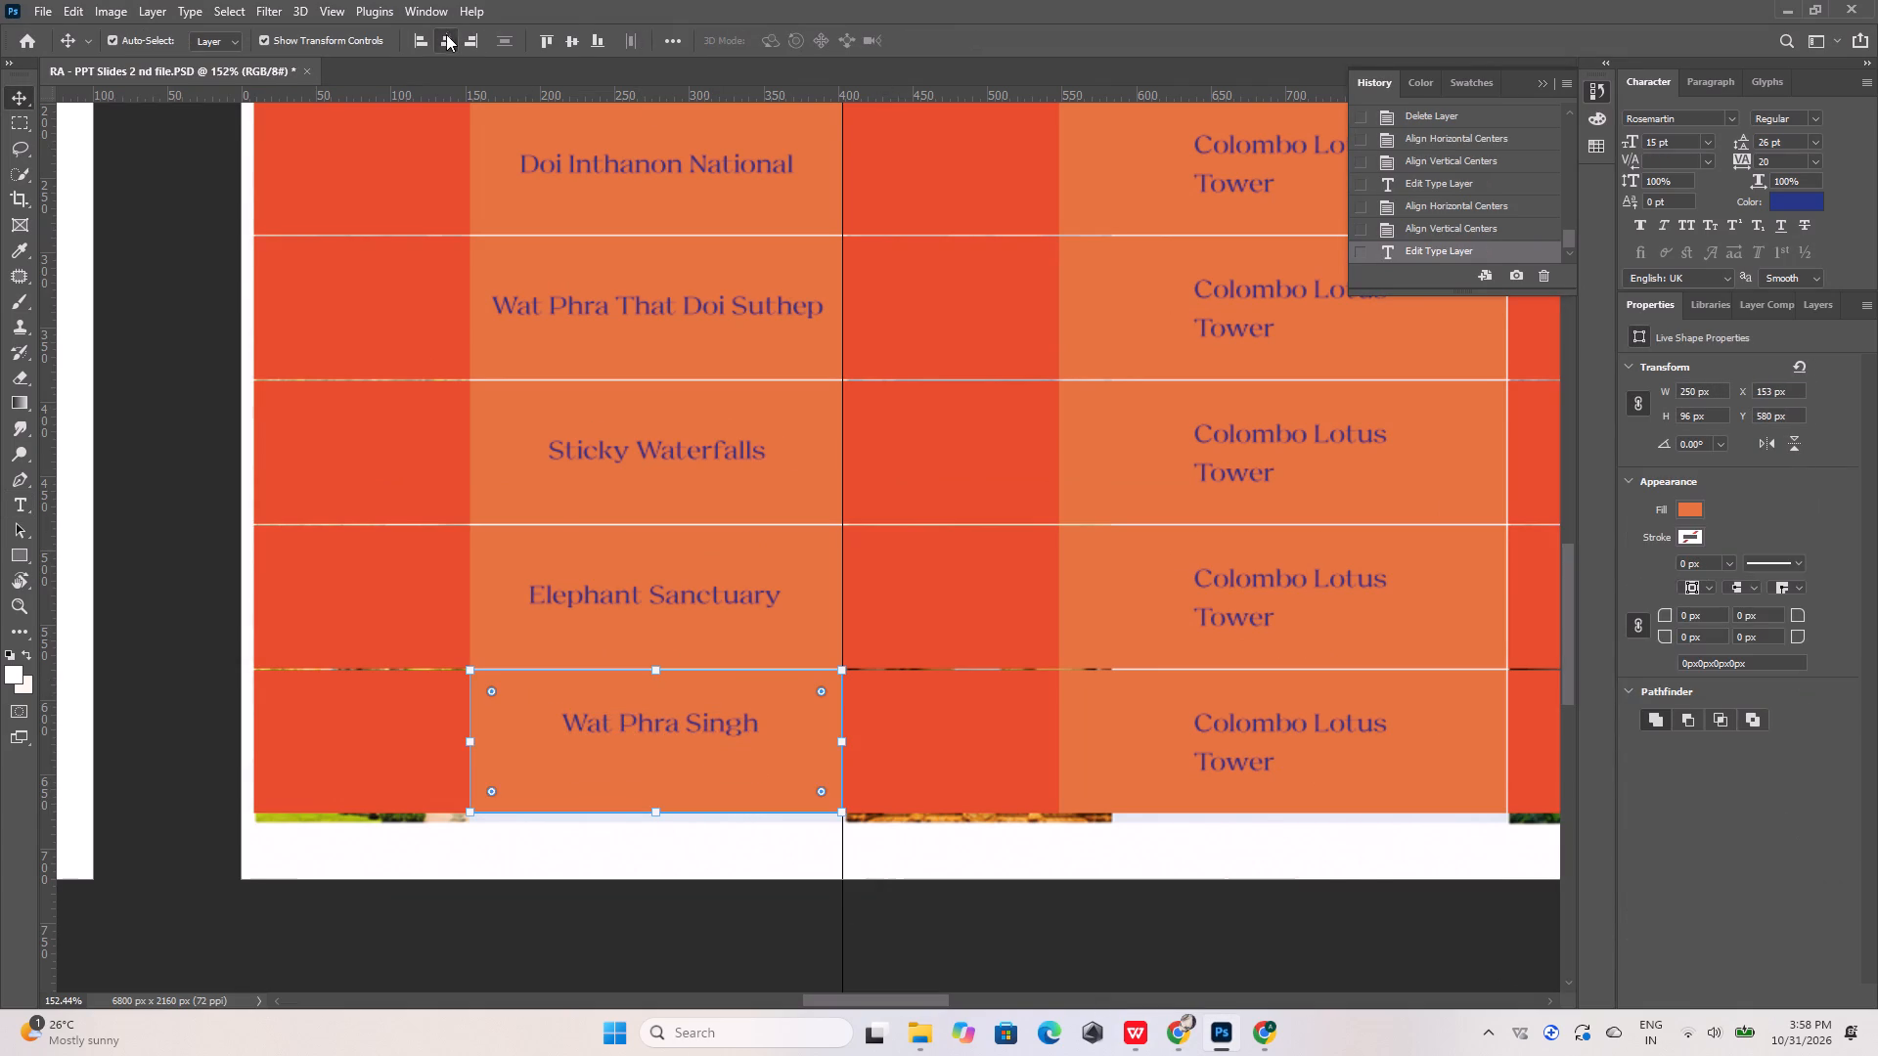
{"action": "left_click", "coordinate": [446, 34]}
{"action": "left_click", "coordinate": [574, 42]}
Replace the first Bangkok row's placeholder with "Dinner cruise on Chao Phraya river" copied from the Chrome reference image.
{"action": "scroll", "coordinate": [457, 595], "scroll_direction": "down", "scroll_amount": 12, "text": "alt"}
{"action": "scroll", "coordinate": [738, 416], "scroll_direction": "up", "scroll_amount": 10, "text": "alt"}
{"action": "double_click", "coordinate": [745, 469]}
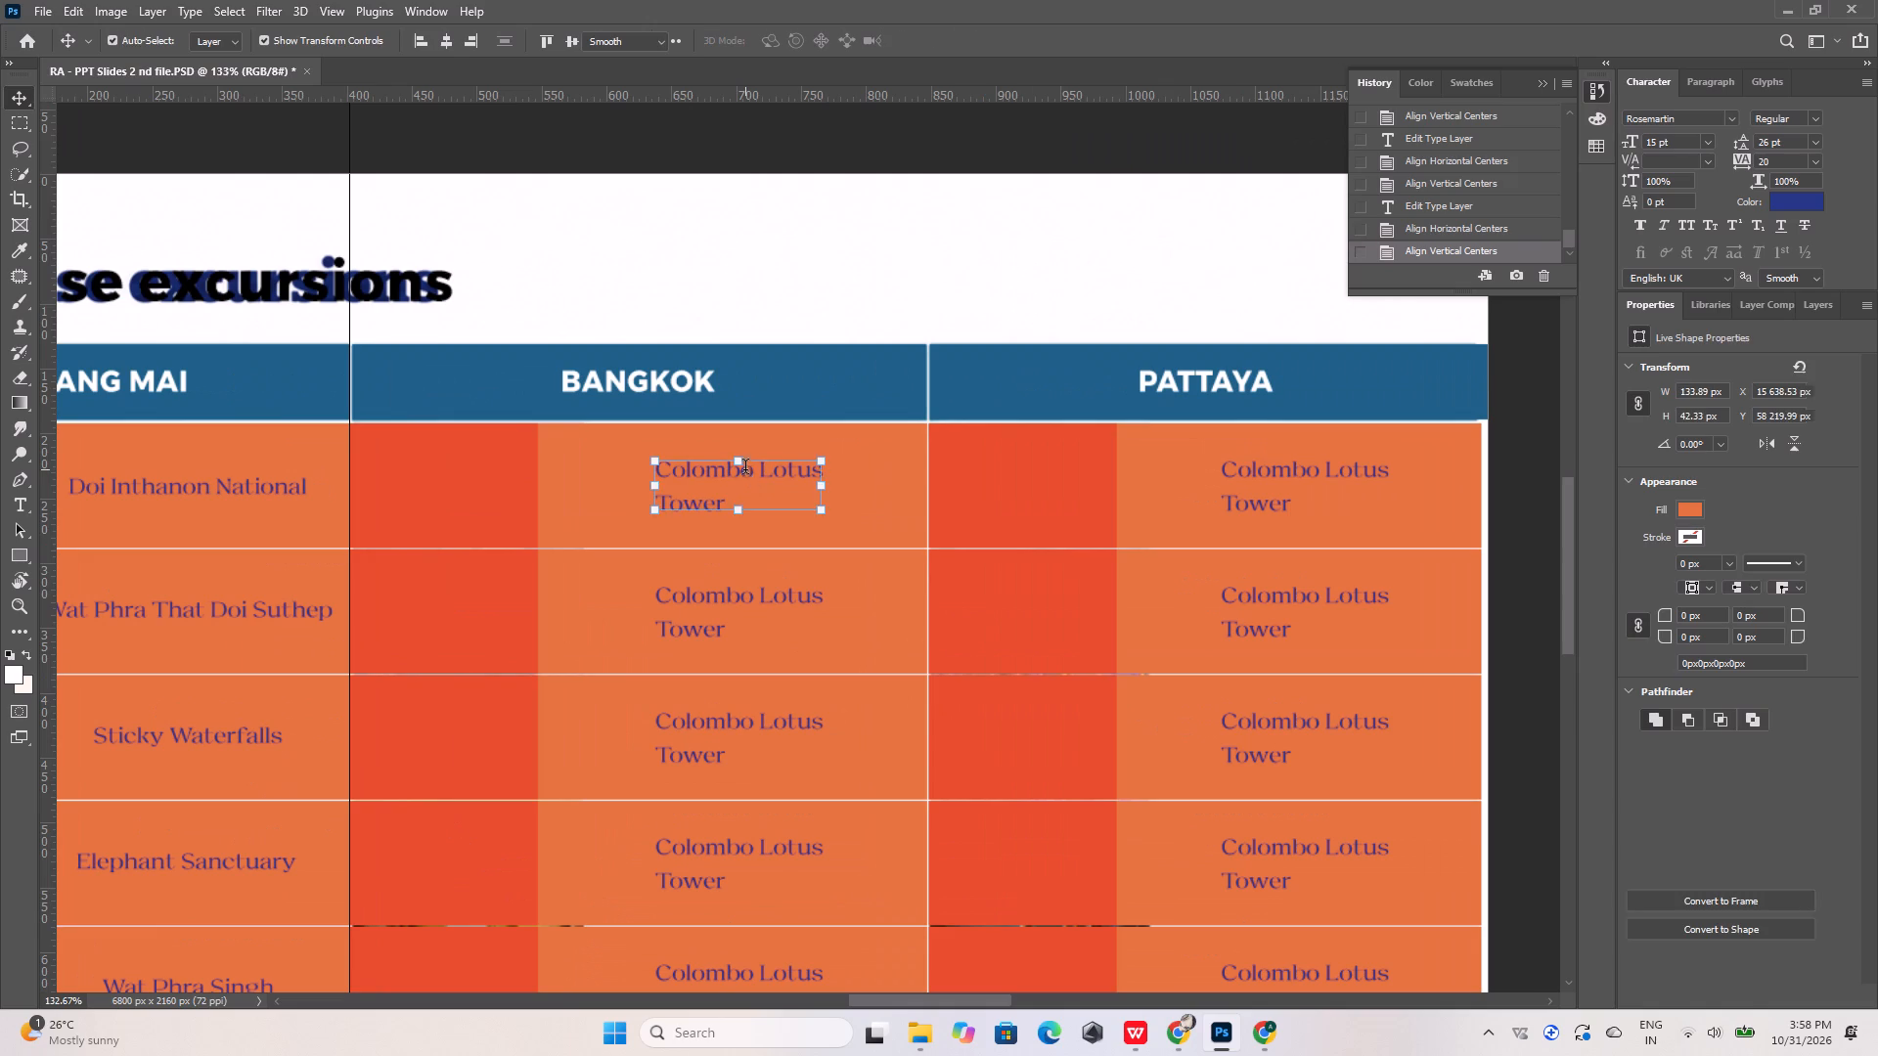
{"action": "left_click", "coordinate": [1174, 1026]}
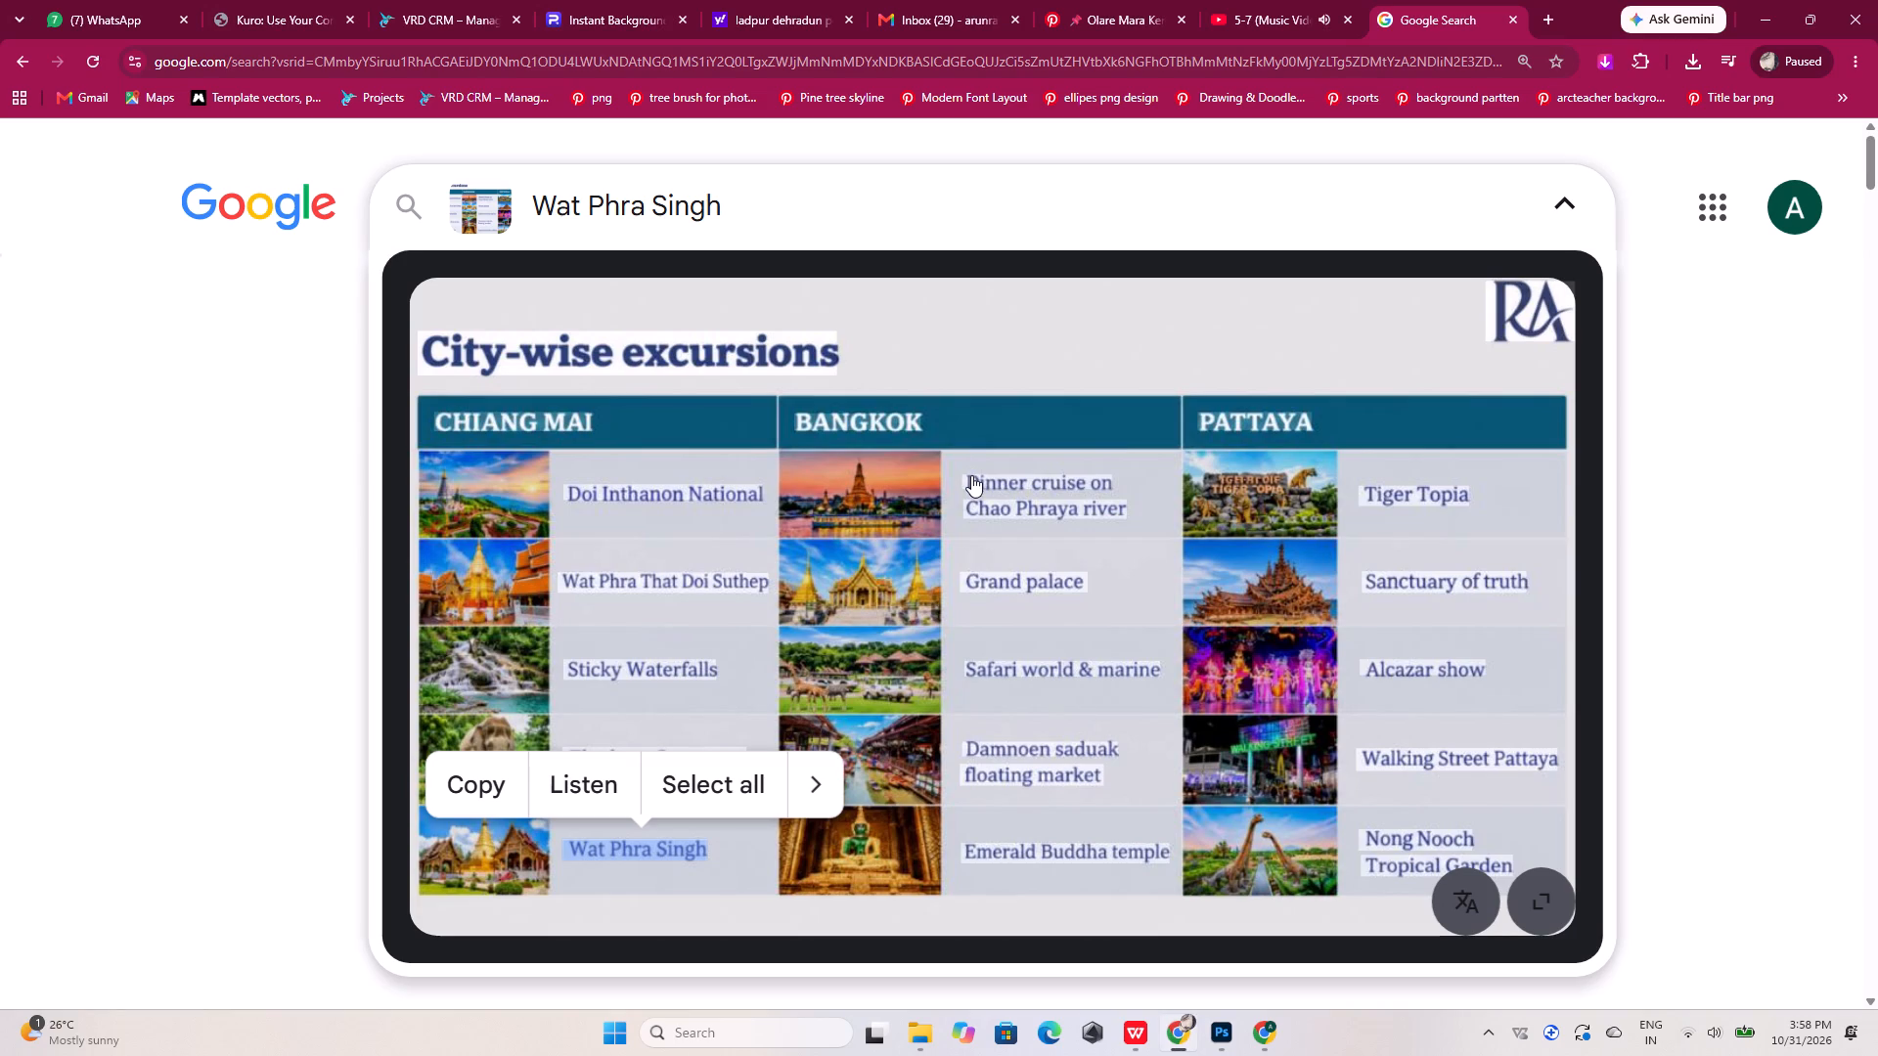
{"action": "left_click_drag", "start_coordinate": [971, 475], "coordinate": [997, 474]}
{"action": "left_click", "coordinate": [974, 478]}
{"action": "left_click_drag", "start_coordinate": [974, 478], "coordinate": [1097, 503]}
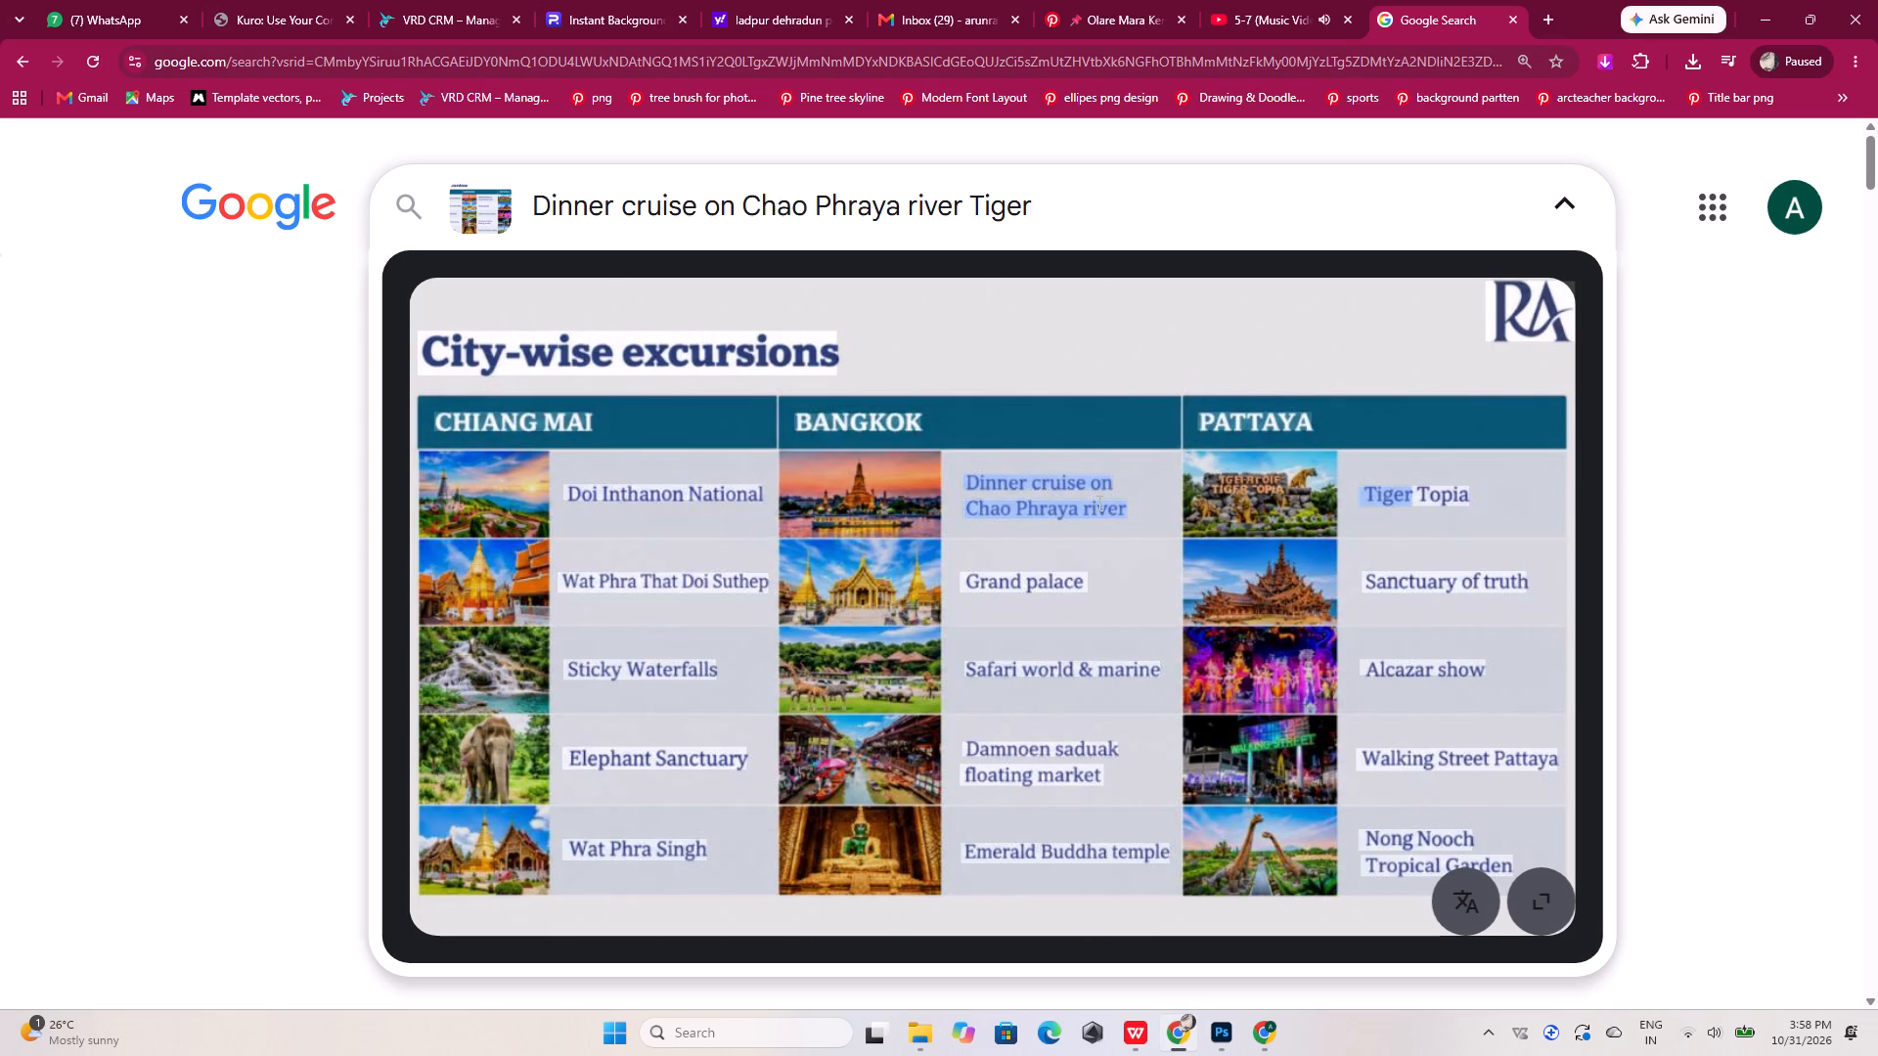
{"action": "left_click_drag", "start_coordinate": [1097, 503], "coordinate": [1102, 503]}
{"action": "left_click", "coordinate": [908, 424]}
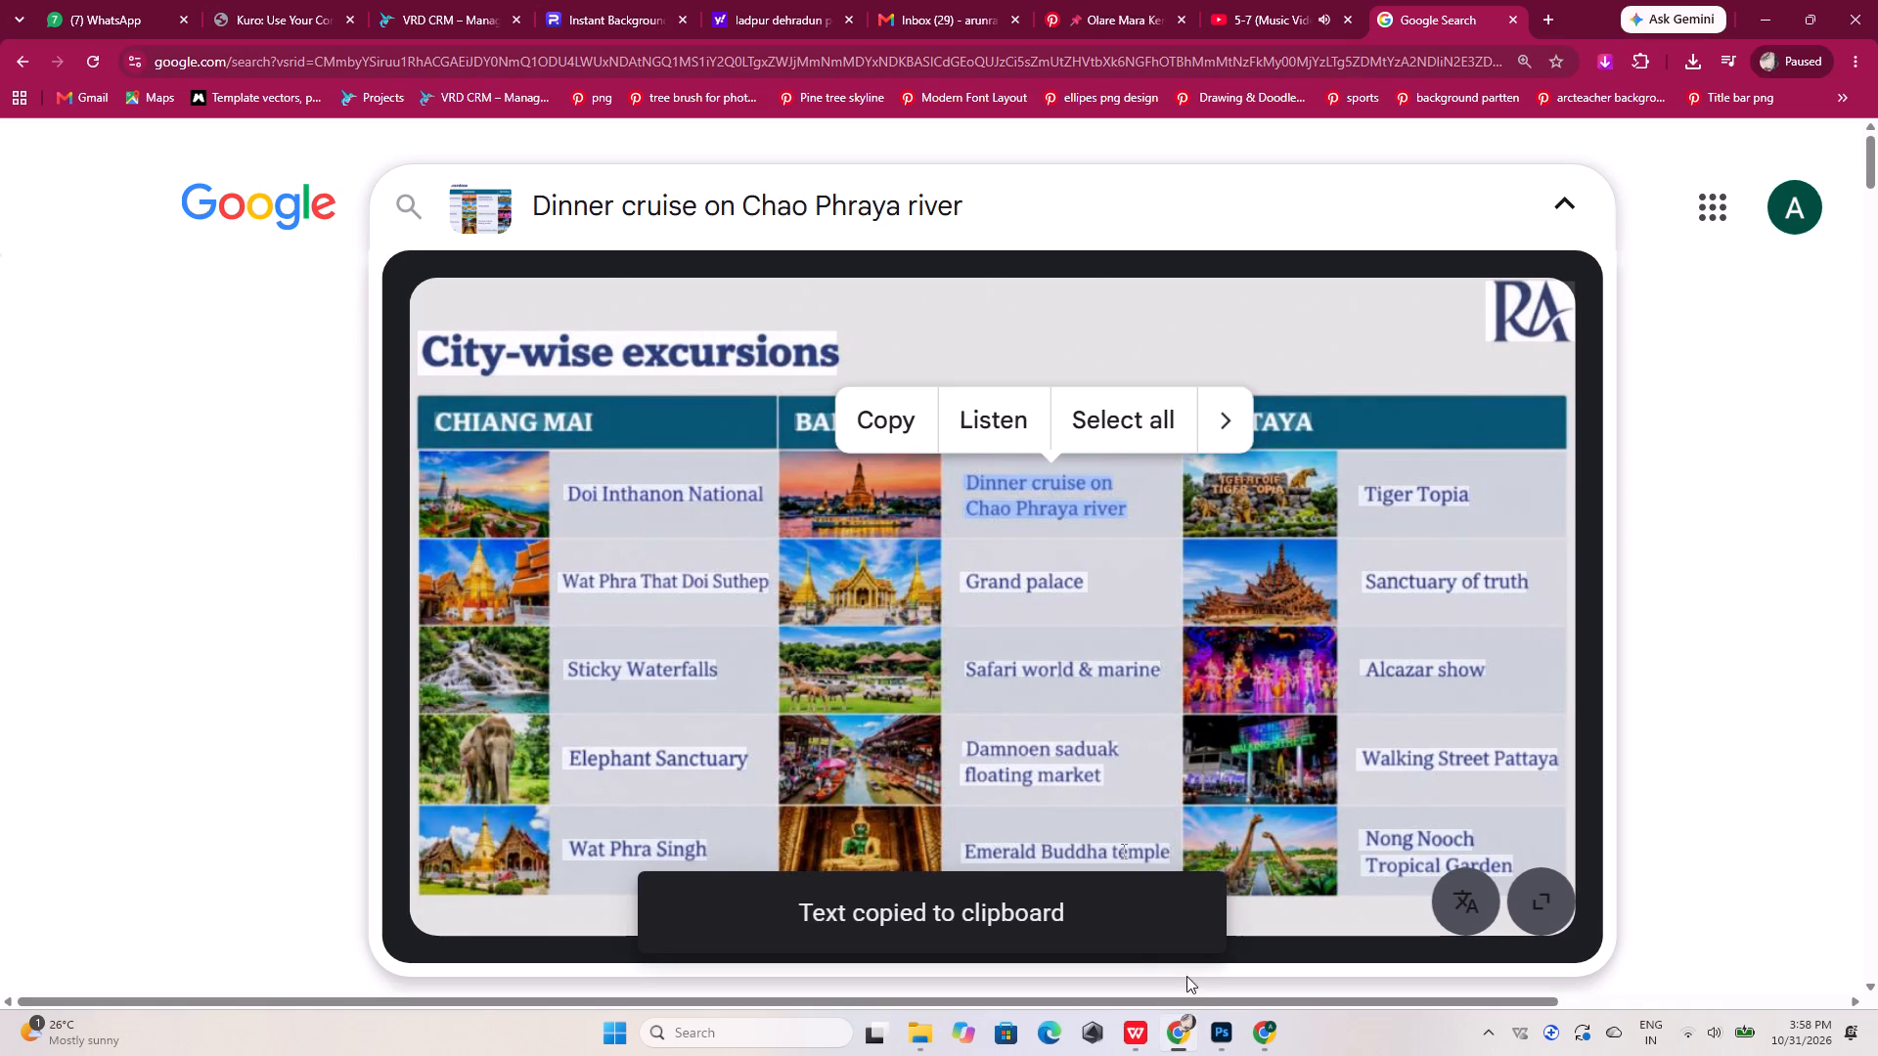
{"action": "left_click", "coordinate": [1226, 1027]}
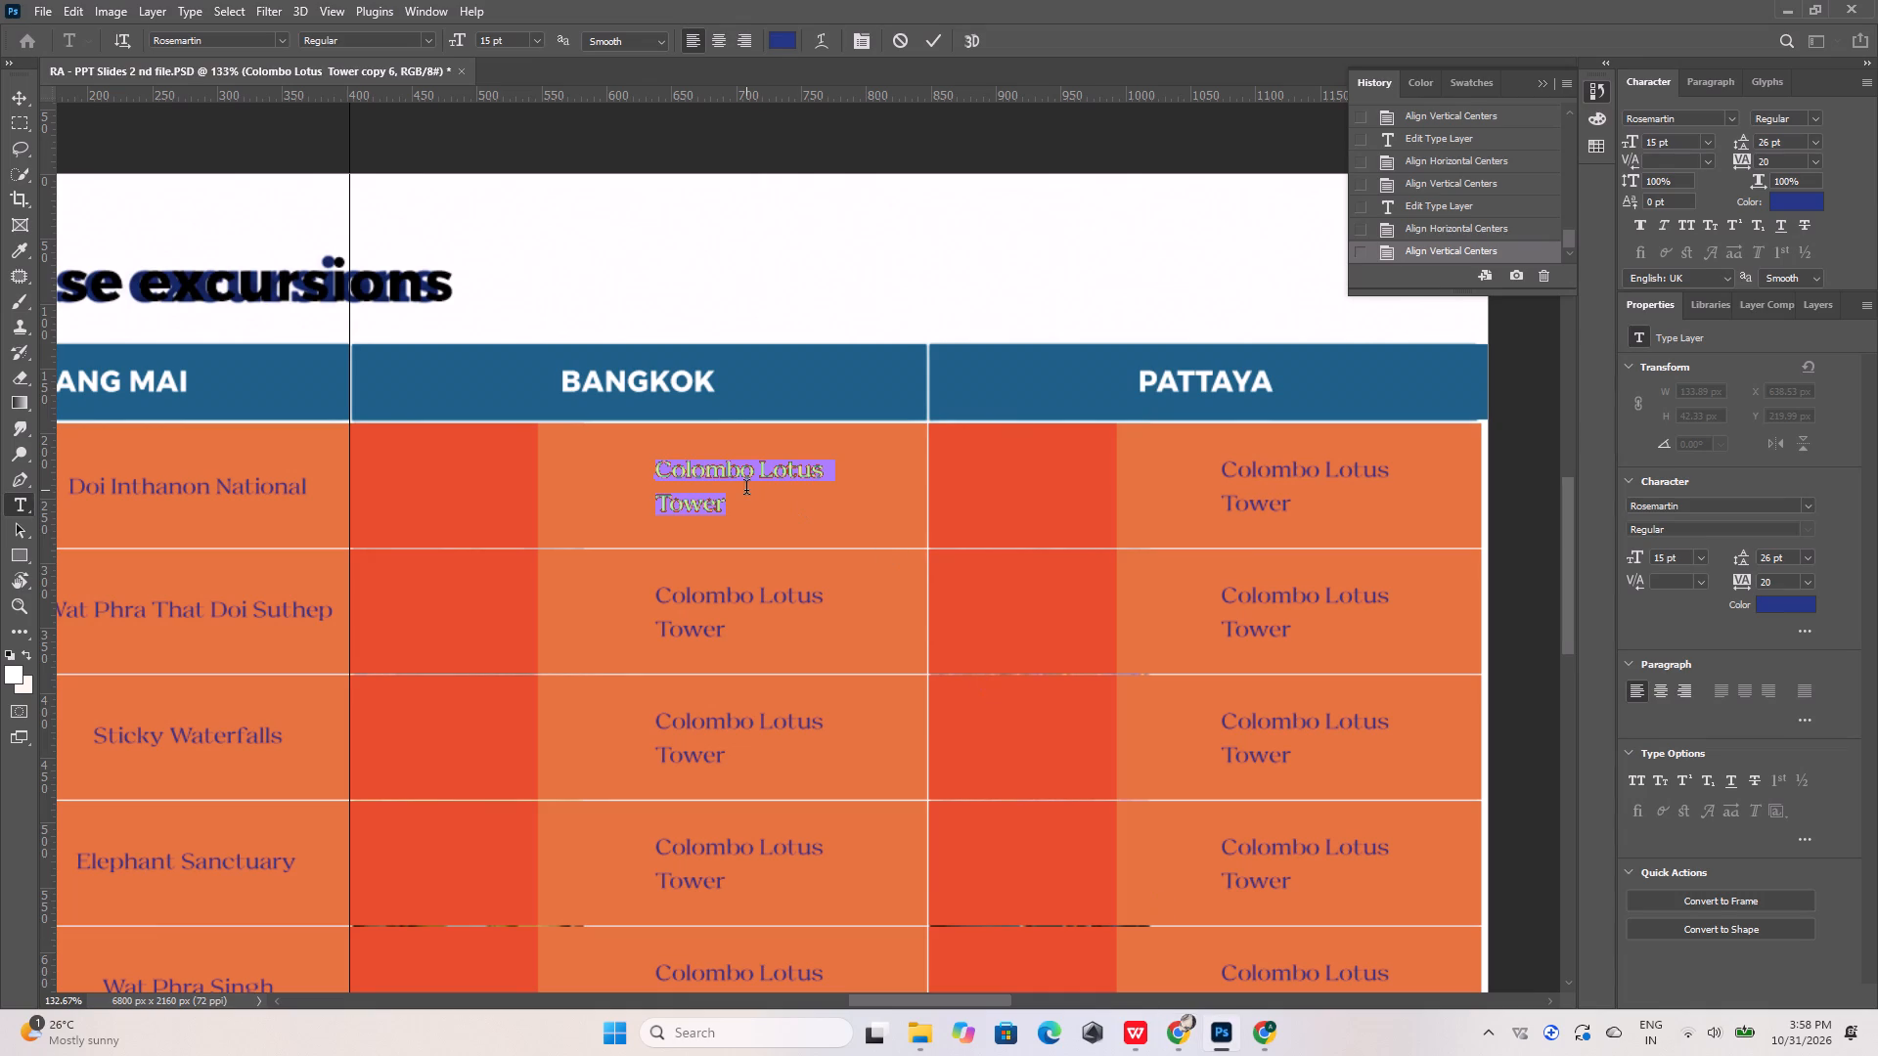
{"action": "key", "text": "ctrl+v"}
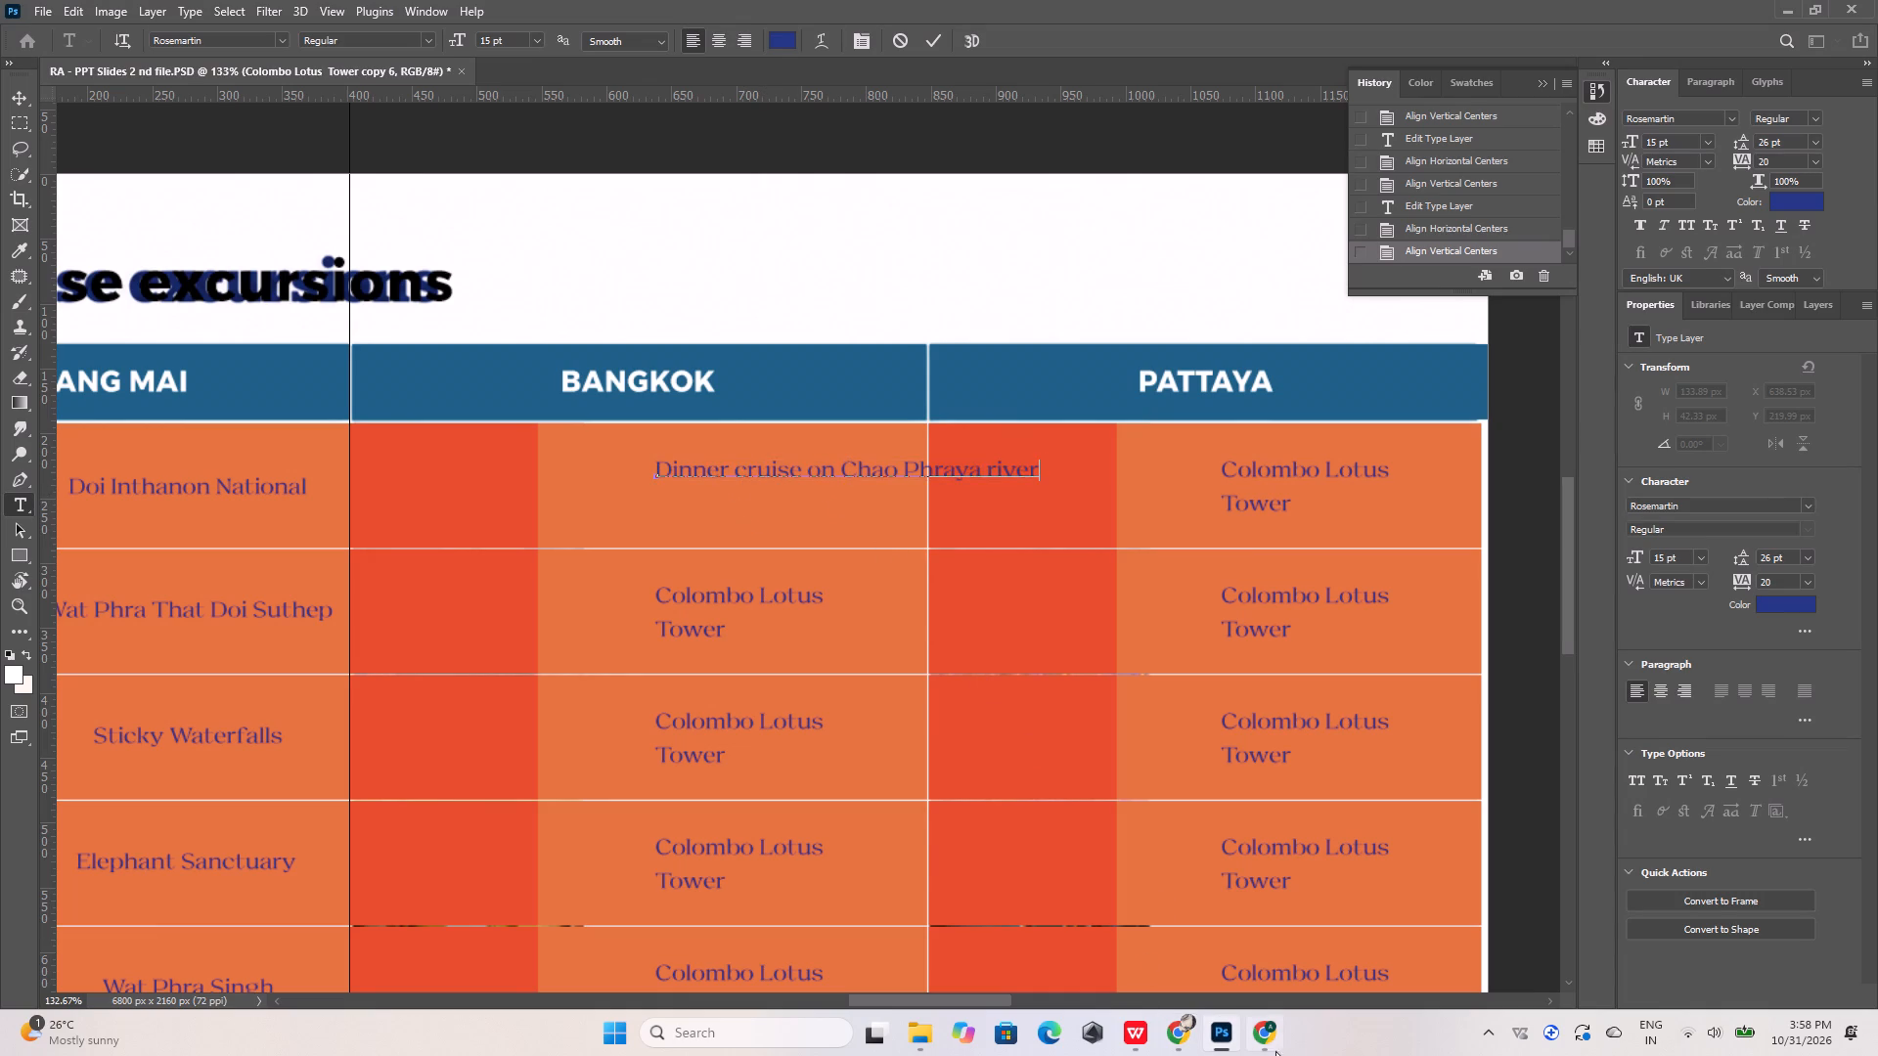
{"action": "left_click", "coordinate": [1223, 1034]}
{"action": "left_click", "coordinate": [1223, 1034]}
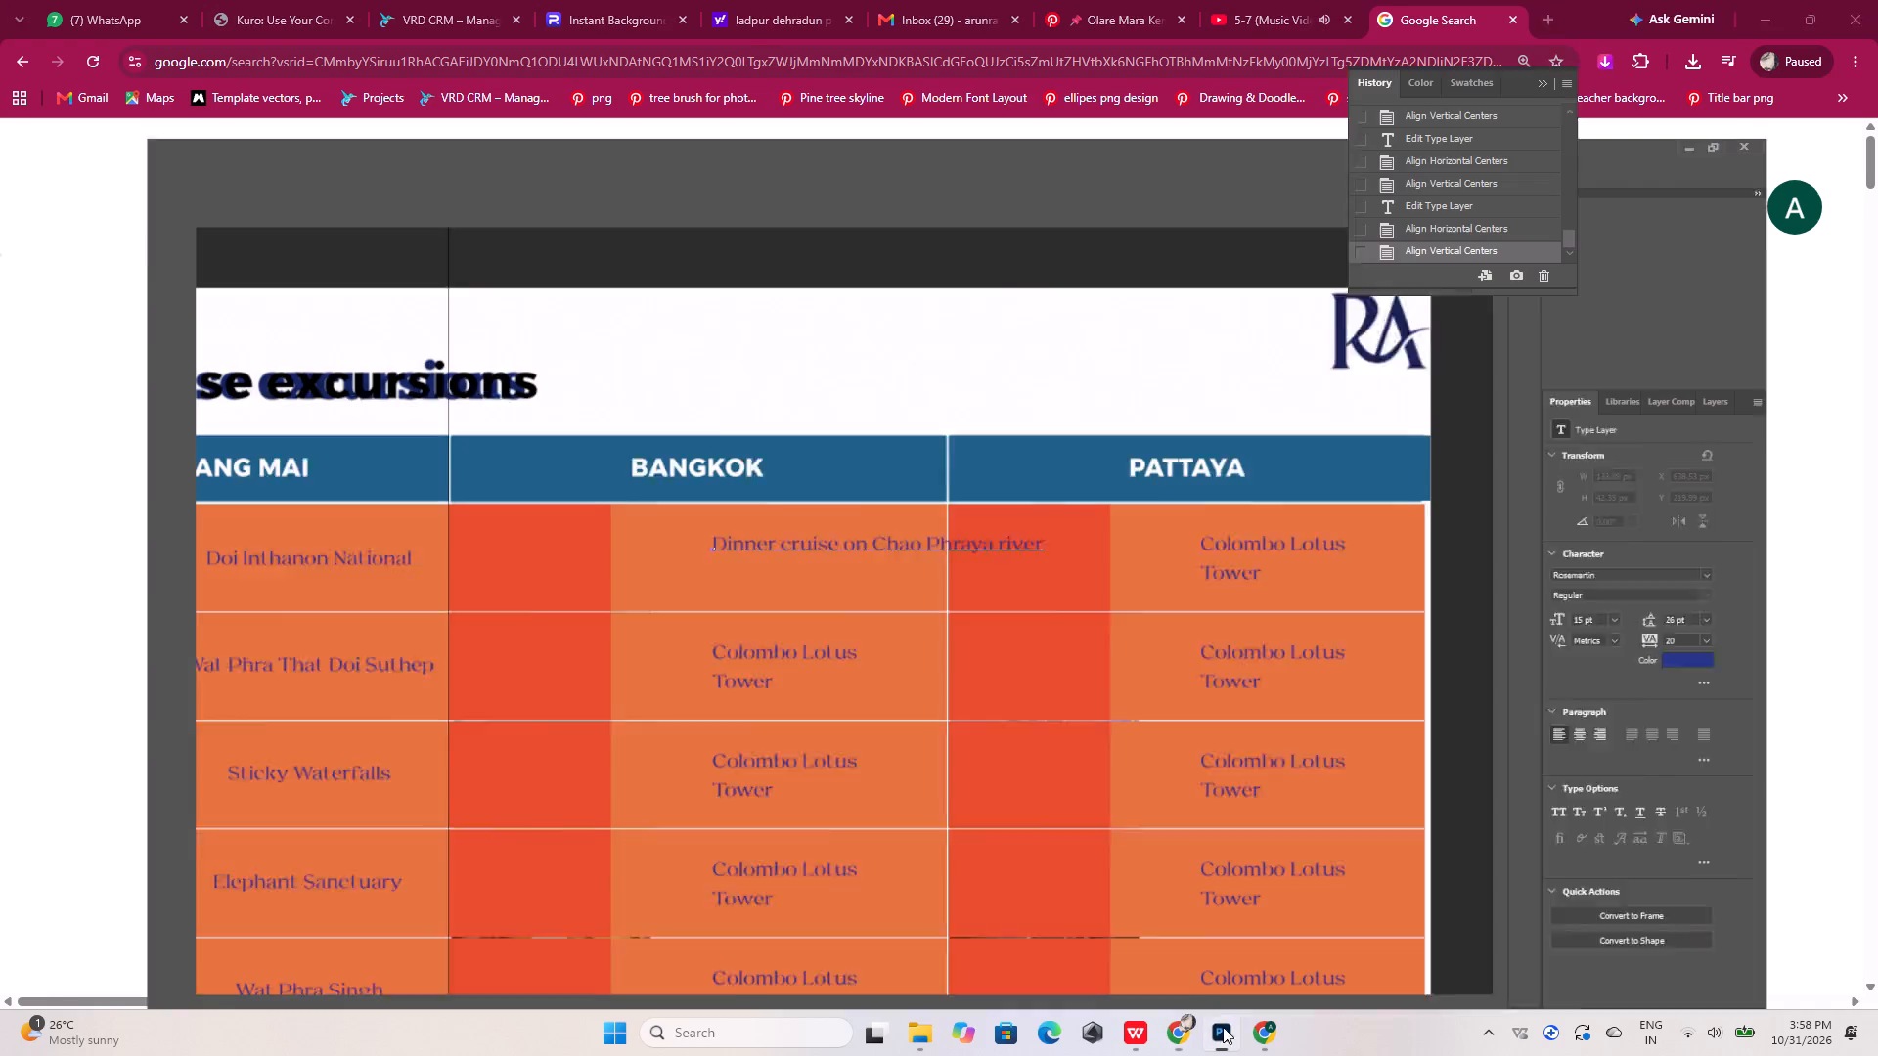
Break the first Bangkok row's text into two lines, with "Chao Phraya river" on the second line.
{"action": "scroll", "coordinate": [887, 476], "scroll_direction": "up", "scroll_amount": 5, "text": "alt"}
{"action": "left_click", "coordinate": [814, 464]}
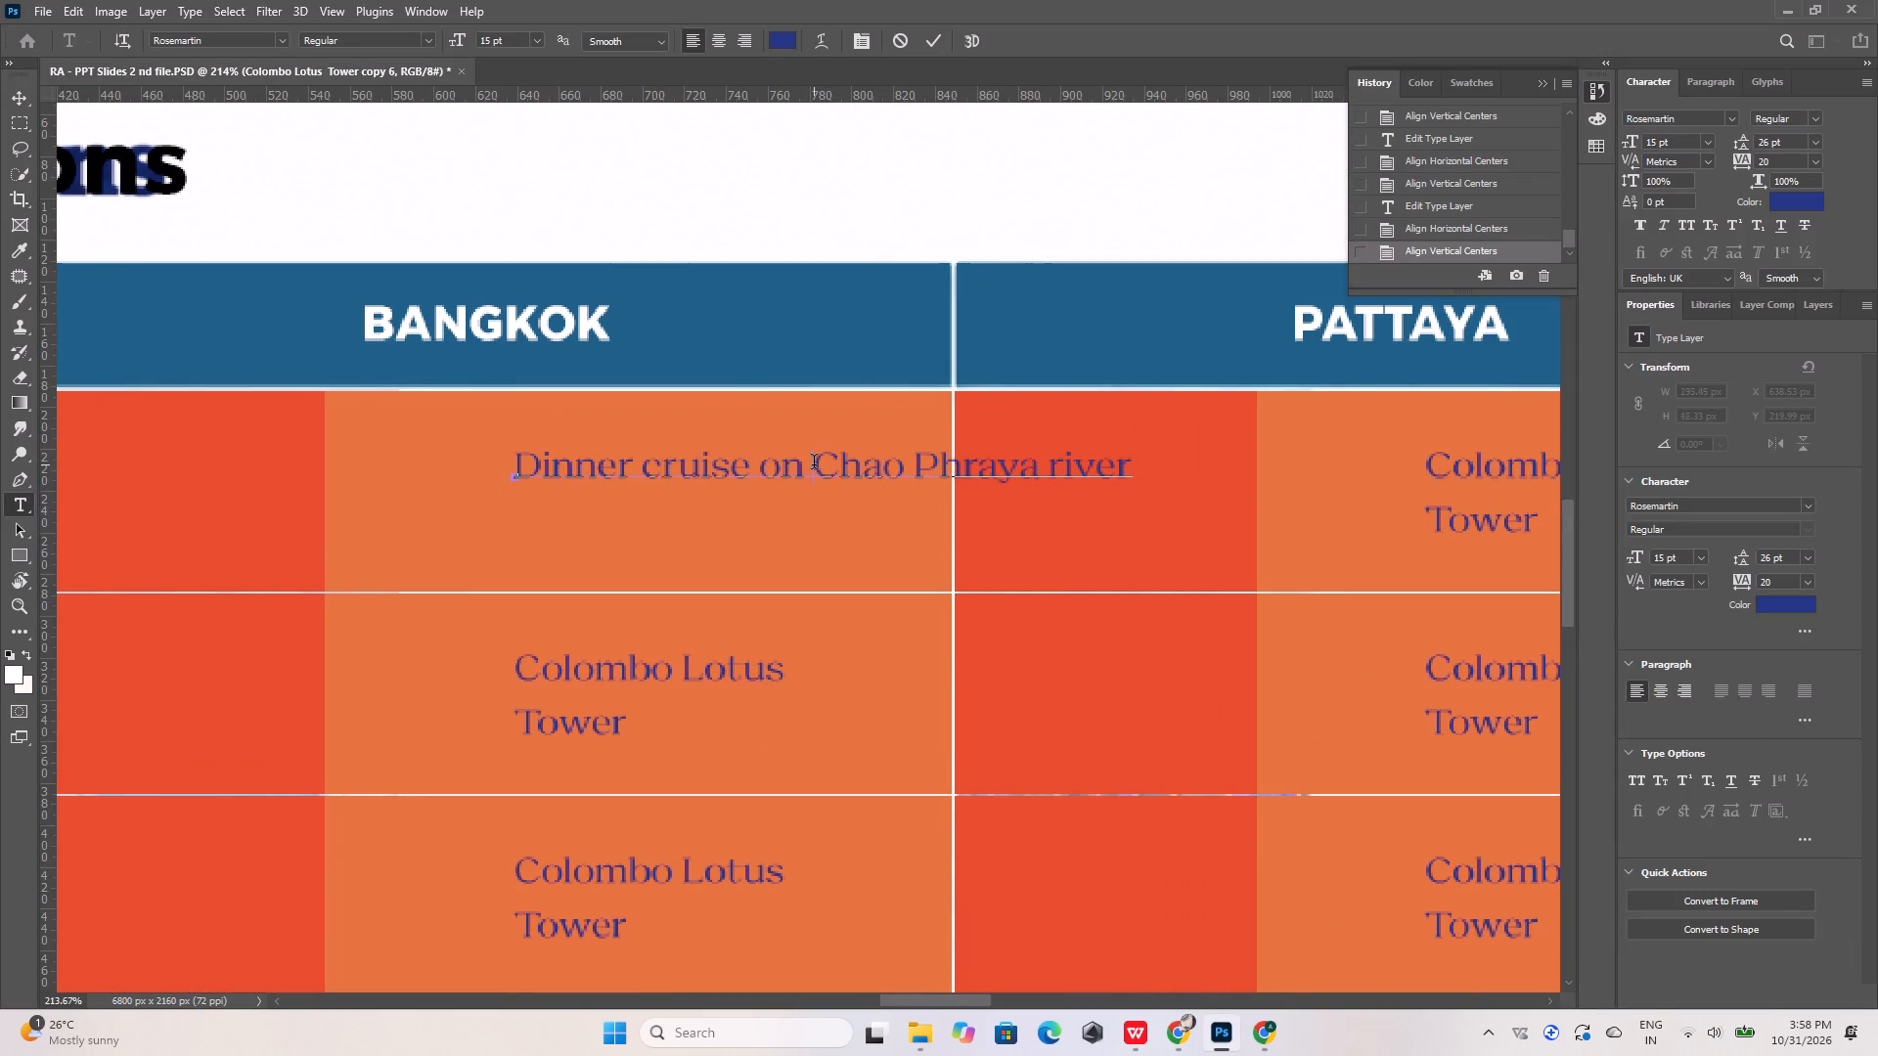
{"action": "left_click", "coordinate": [814, 464]}
{"action": "left_click", "coordinate": [811, 463]}
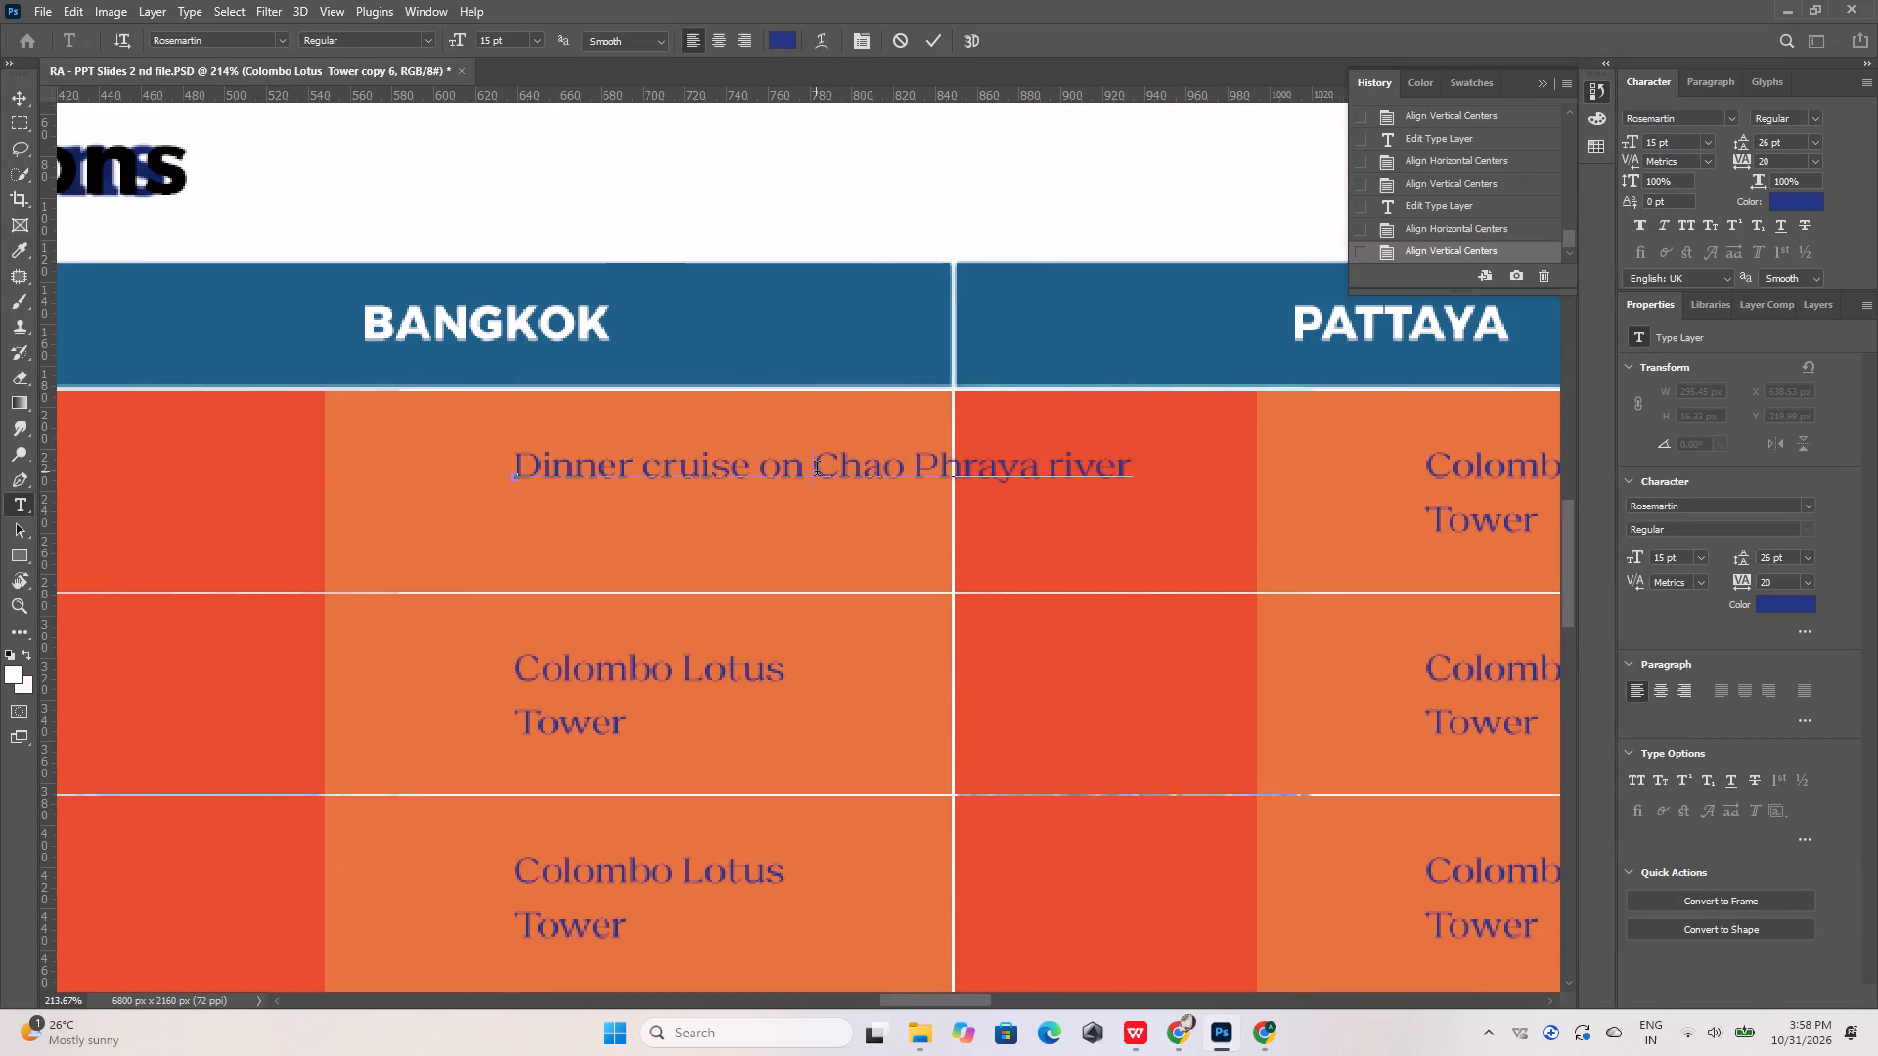
{"action": "left_click", "coordinate": [817, 471]}
{"action": "left_click", "coordinate": [927, 37]}
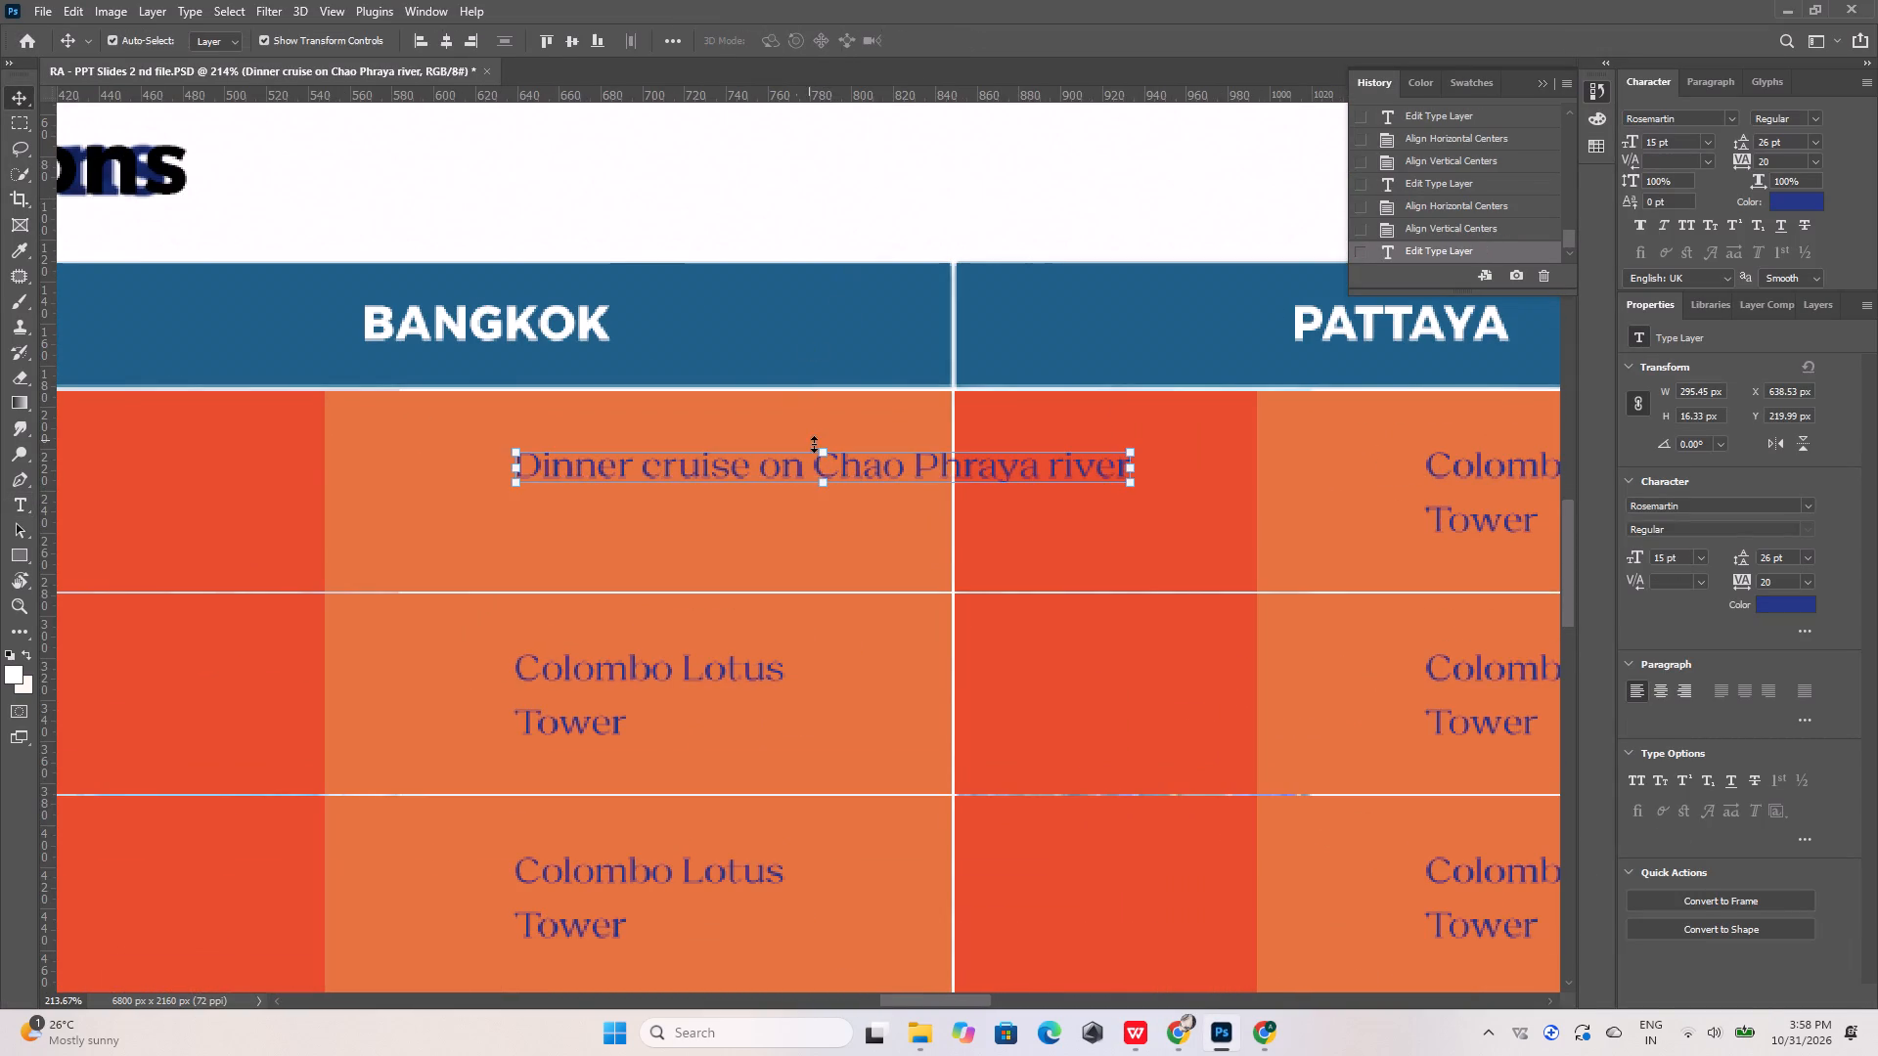
{"action": "double_click", "coordinate": [814, 467]}
{"action": "left_click", "coordinate": [814, 467]}
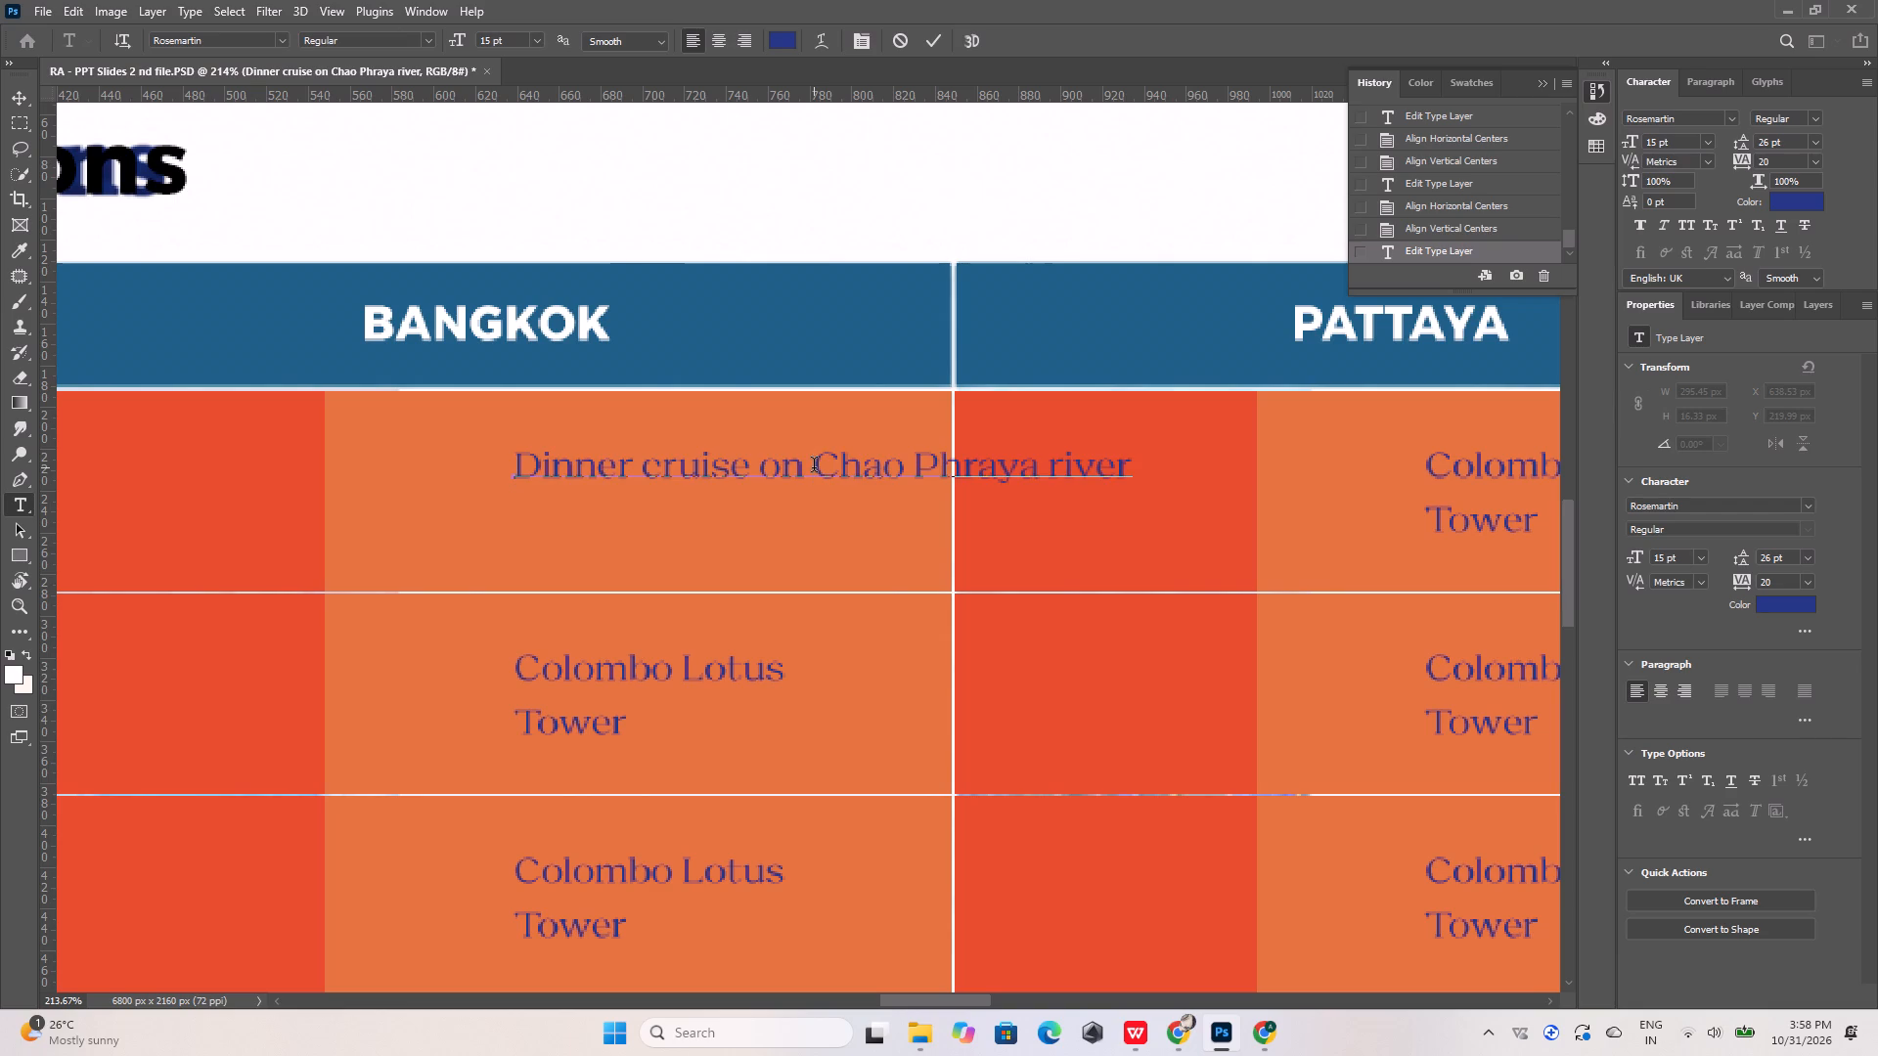
{"action": "key", "text": "Return"}
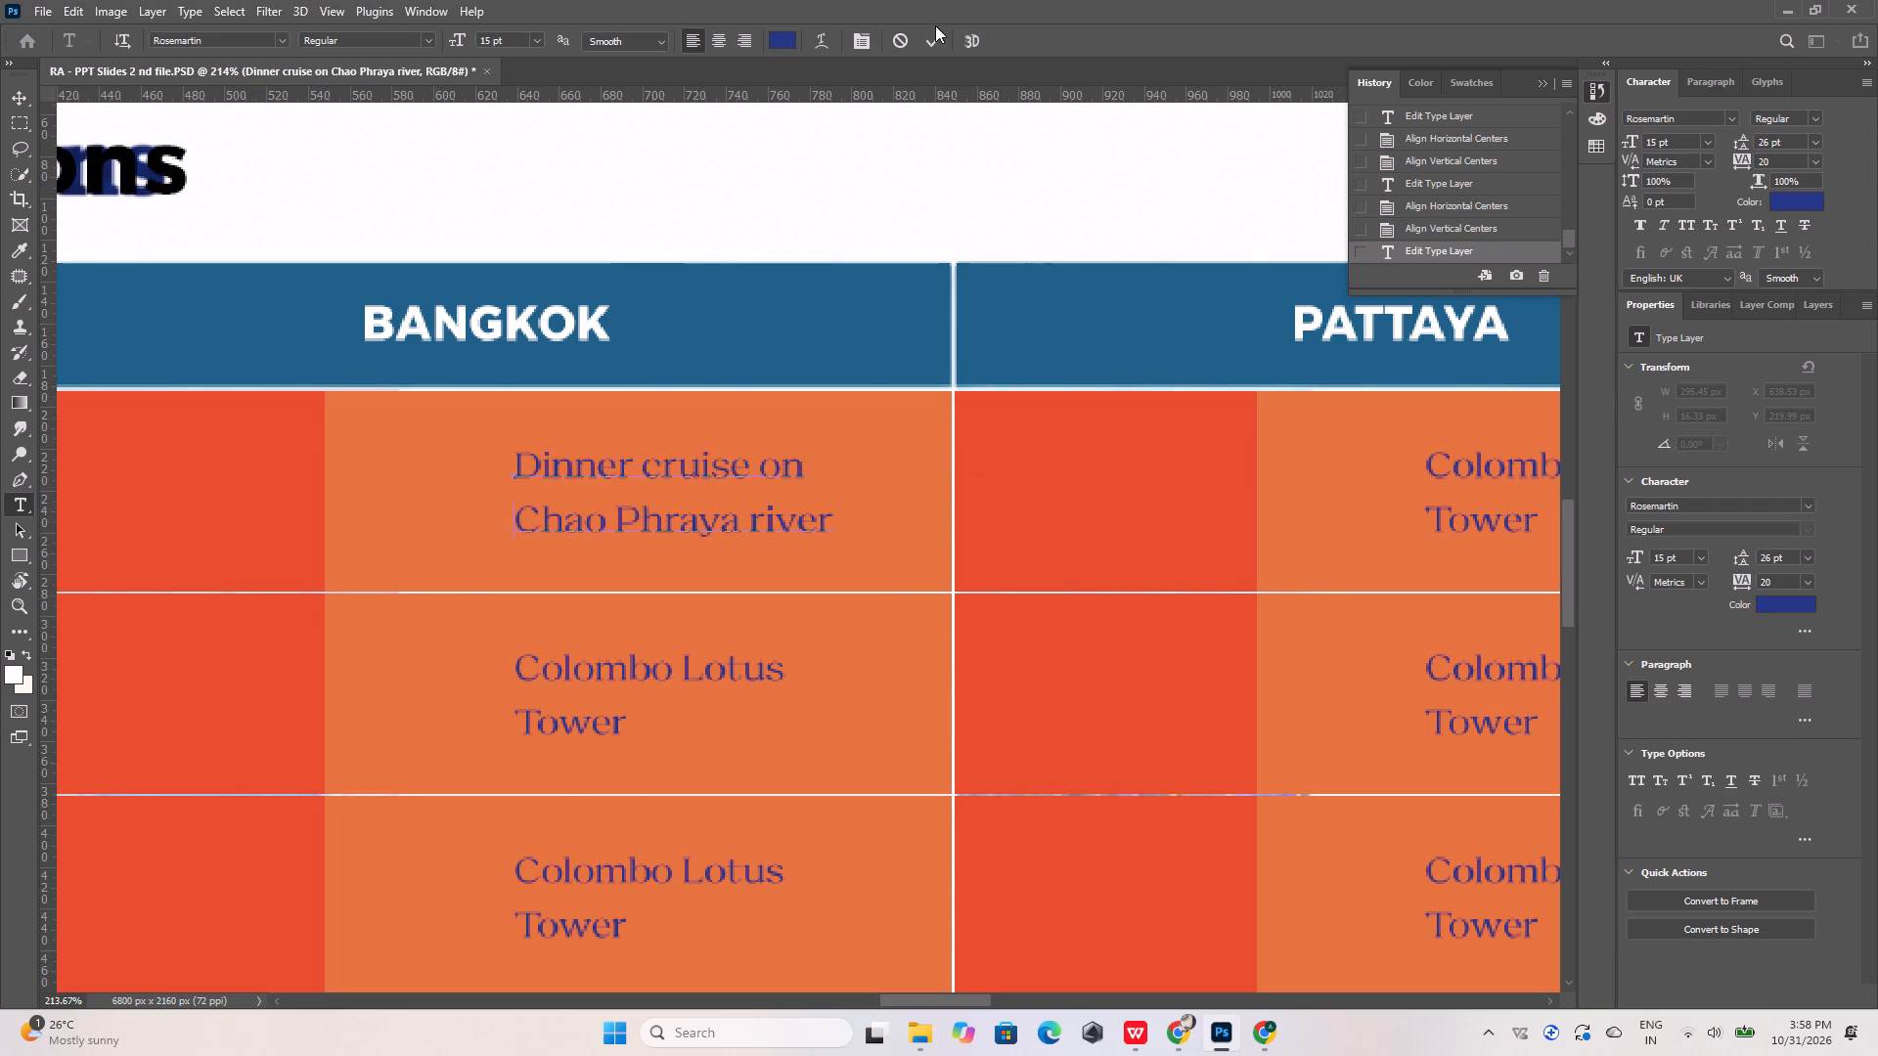
{"action": "left_click", "coordinate": [933, 36]}
Centre the two-line "Dinner cruise on Chao Phraya river" text horizontally and vertically in its orange cell.
{"action": "left_click", "coordinate": [879, 470], "text": "shift"}
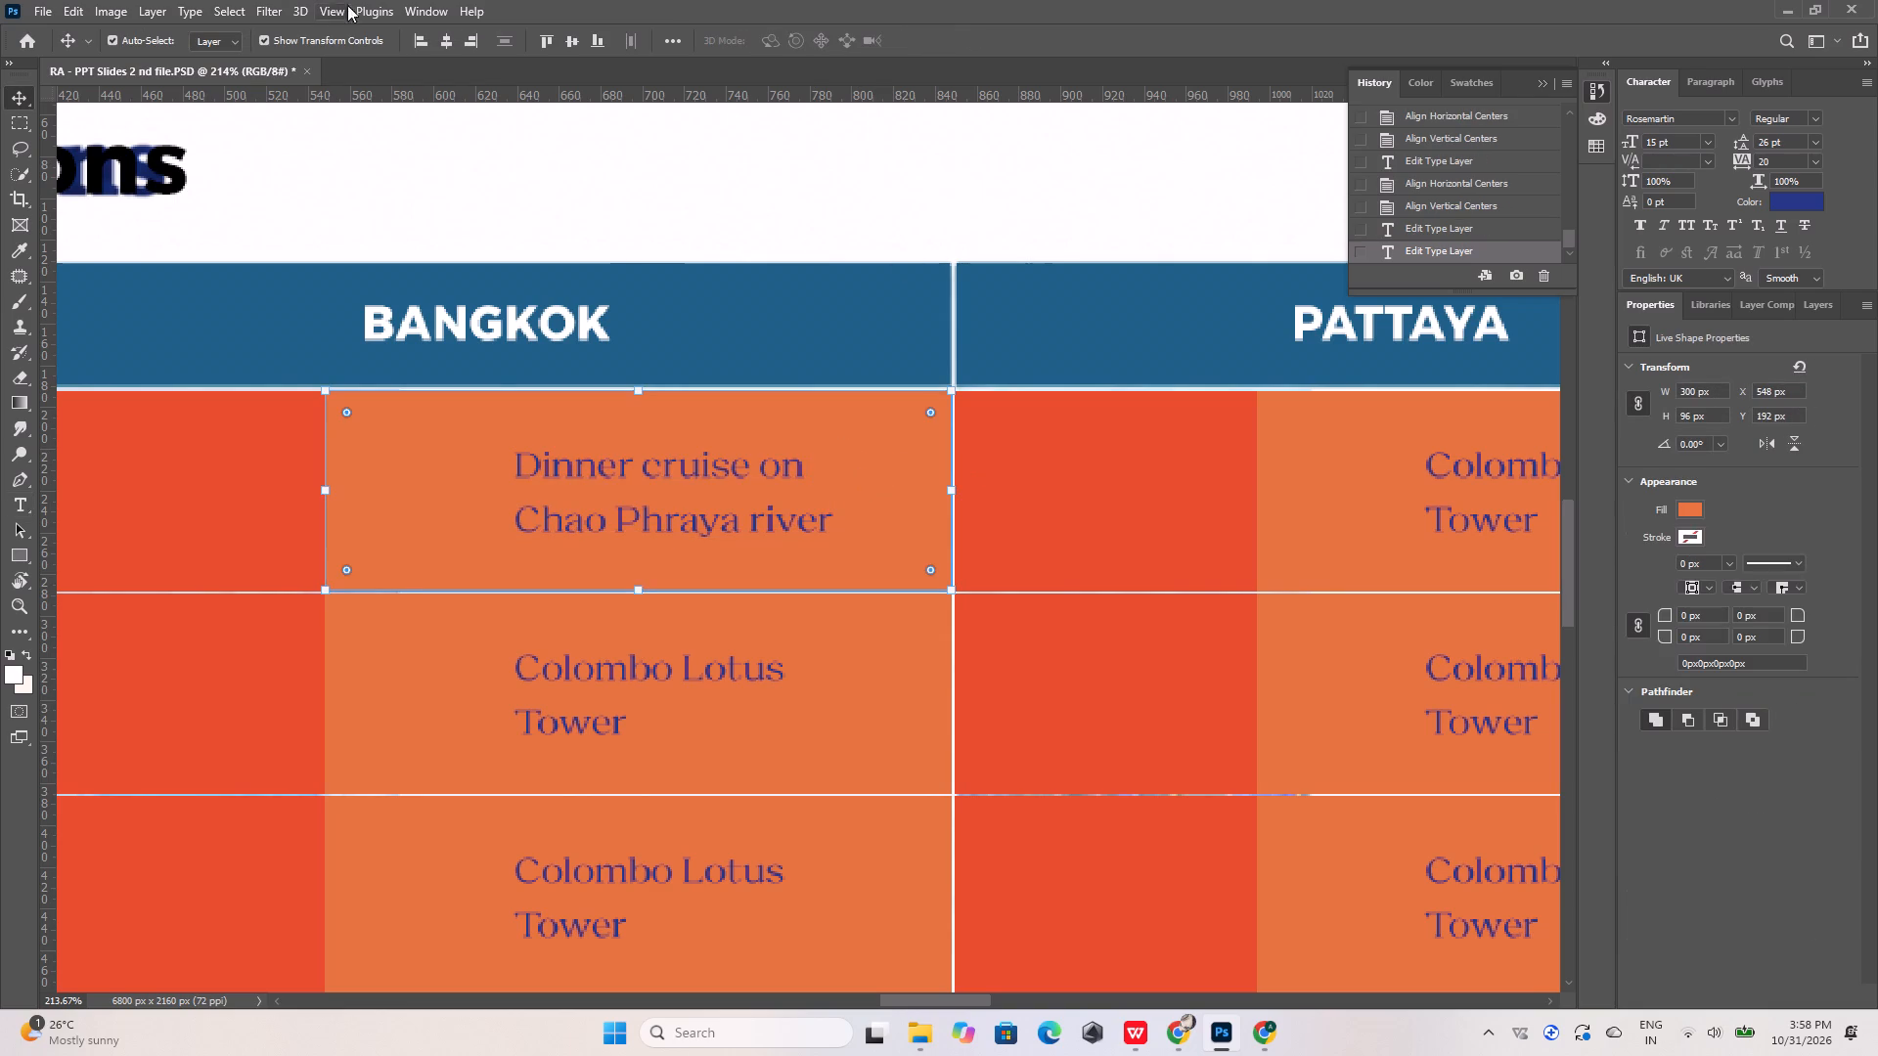
{"action": "left_click", "coordinate": [450, 40]}
{"action": "left_click", "coordinate": [567, 38]}
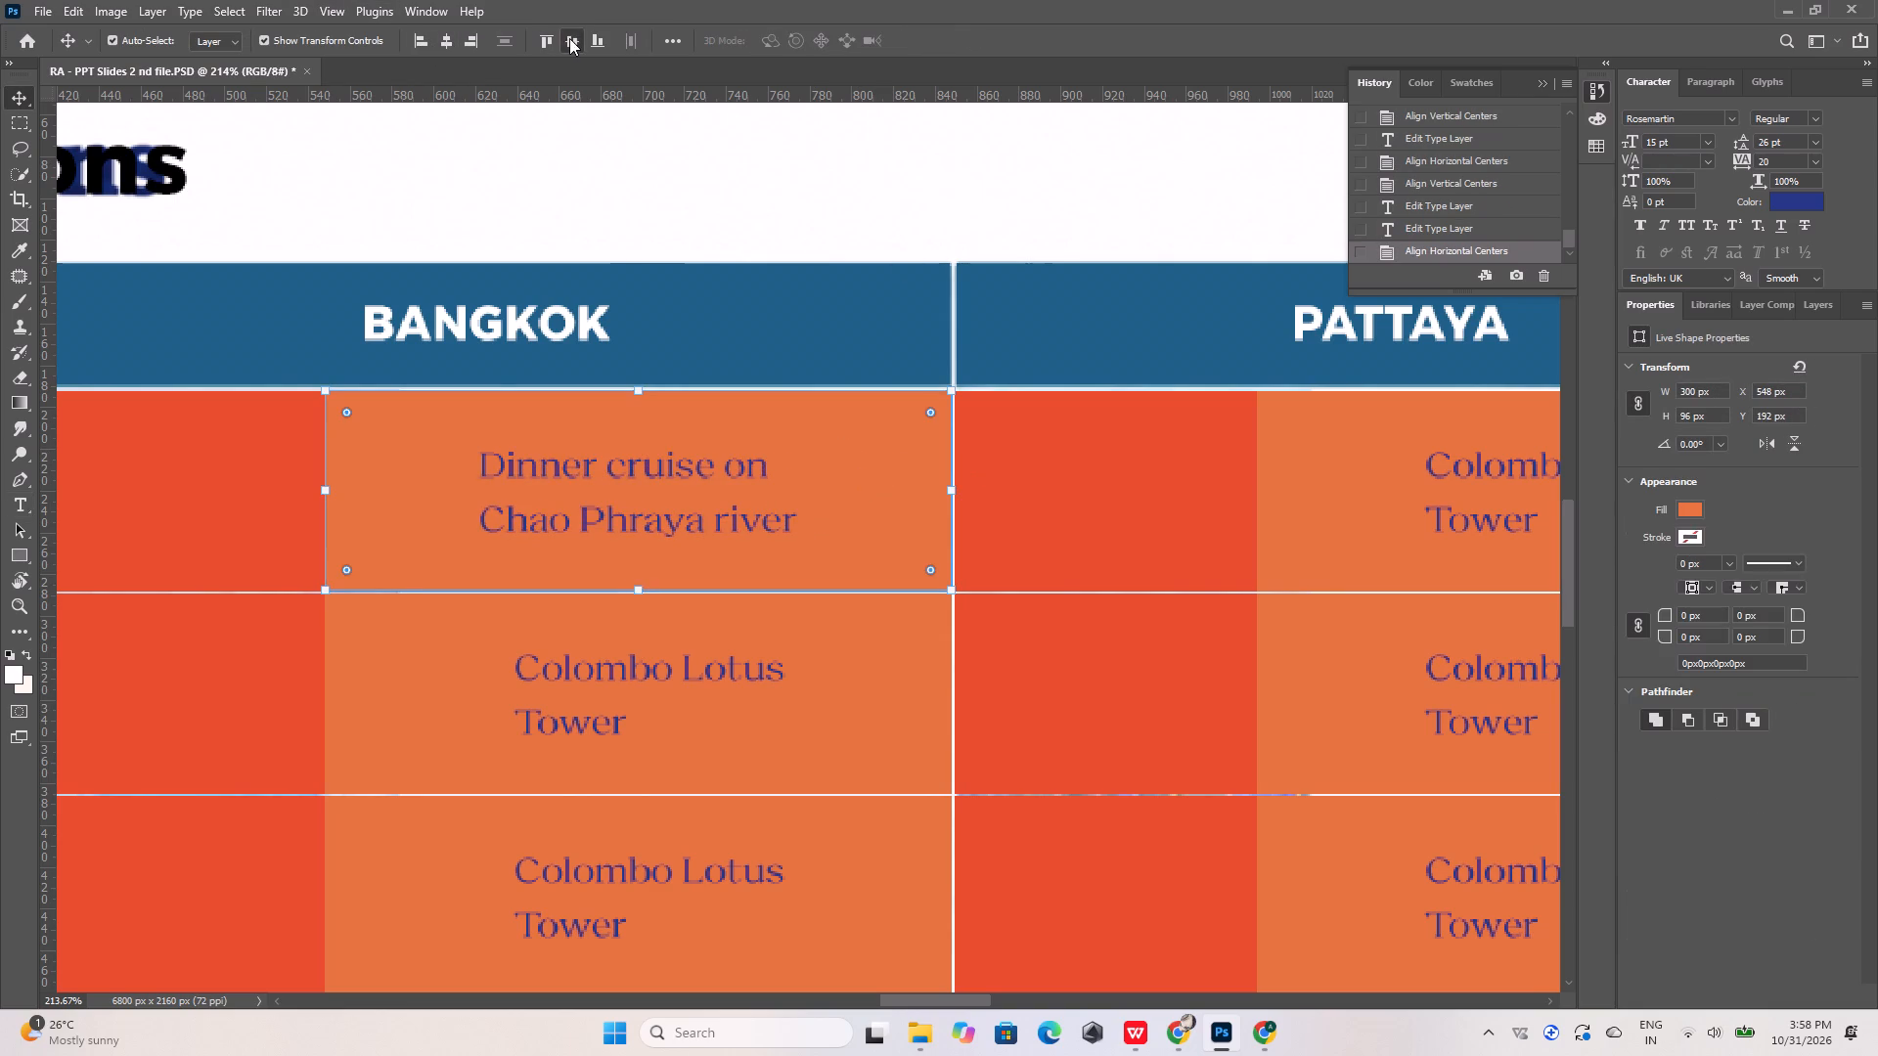
Replace the second Bangkok row's placeholder with "Grand palace" copied from the Chrome reference image.
{"action": "double_click", "coordinate": [603, 674]}
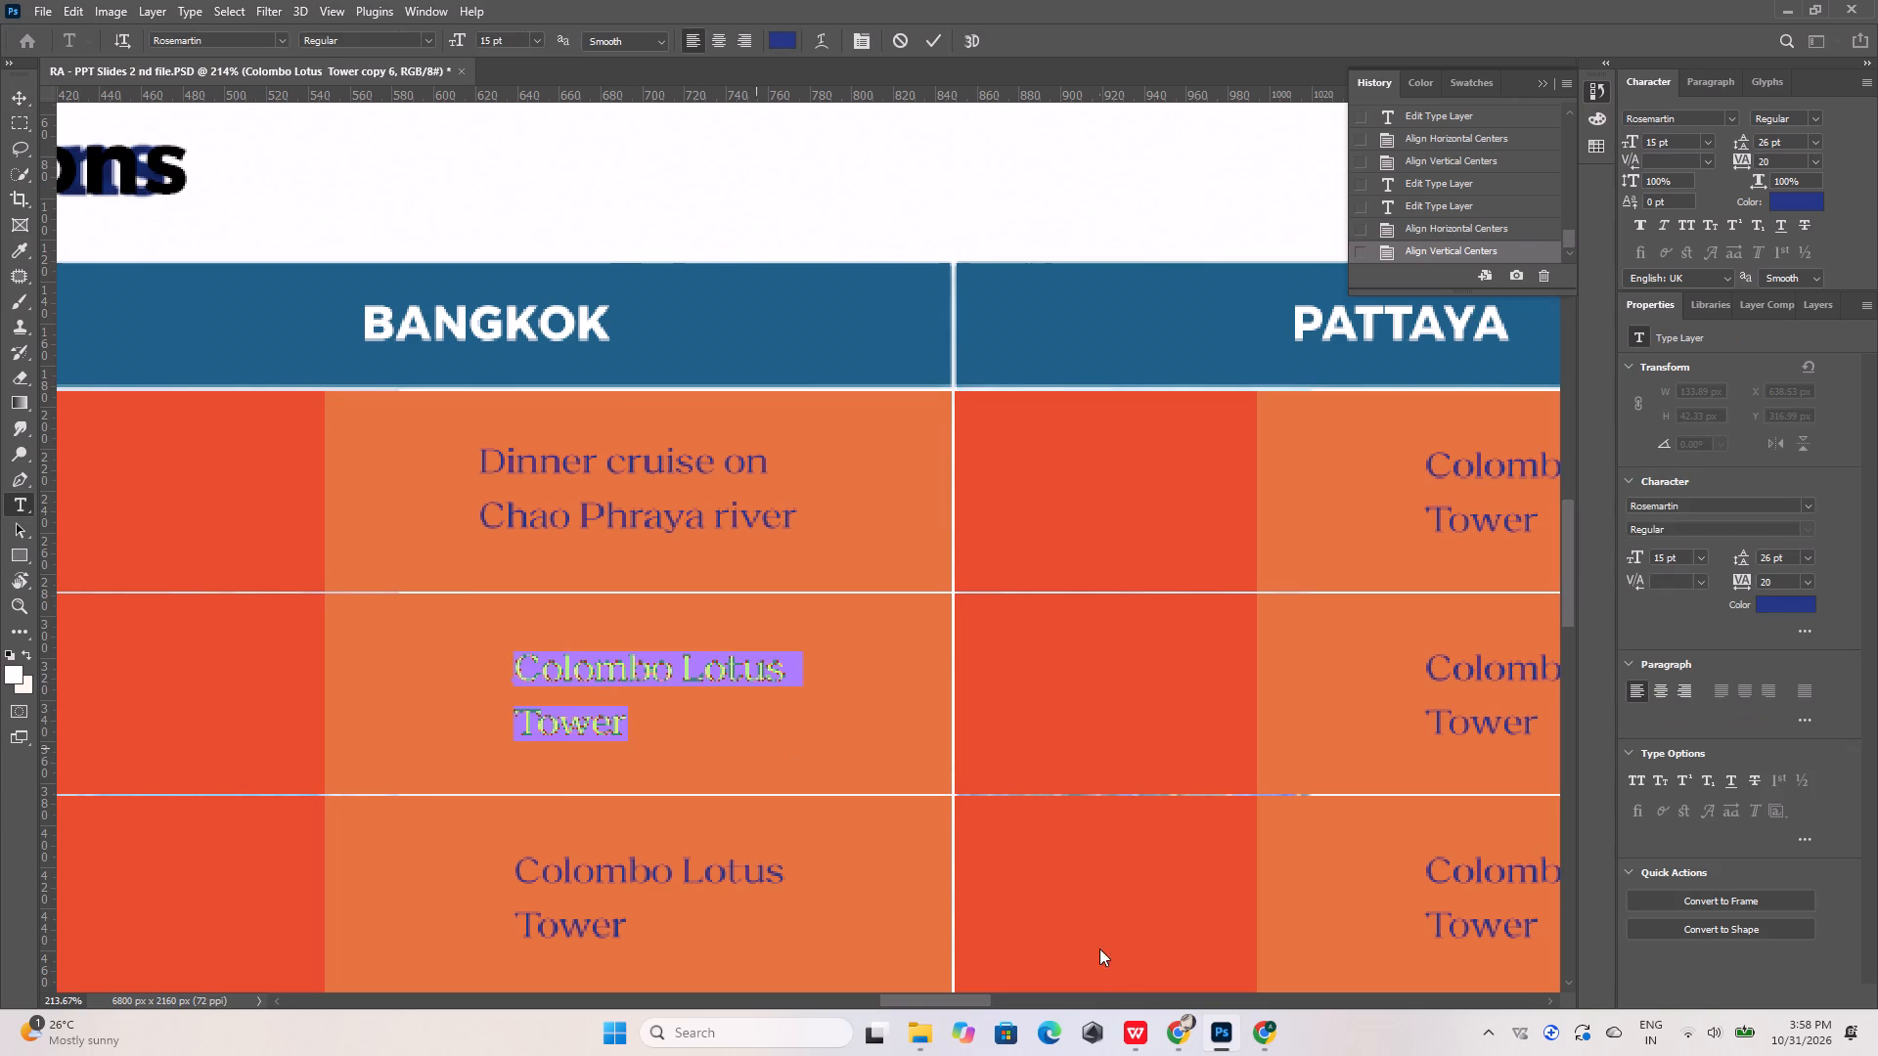
{"action": "left_click", "coordinate": [1180, 1029]}
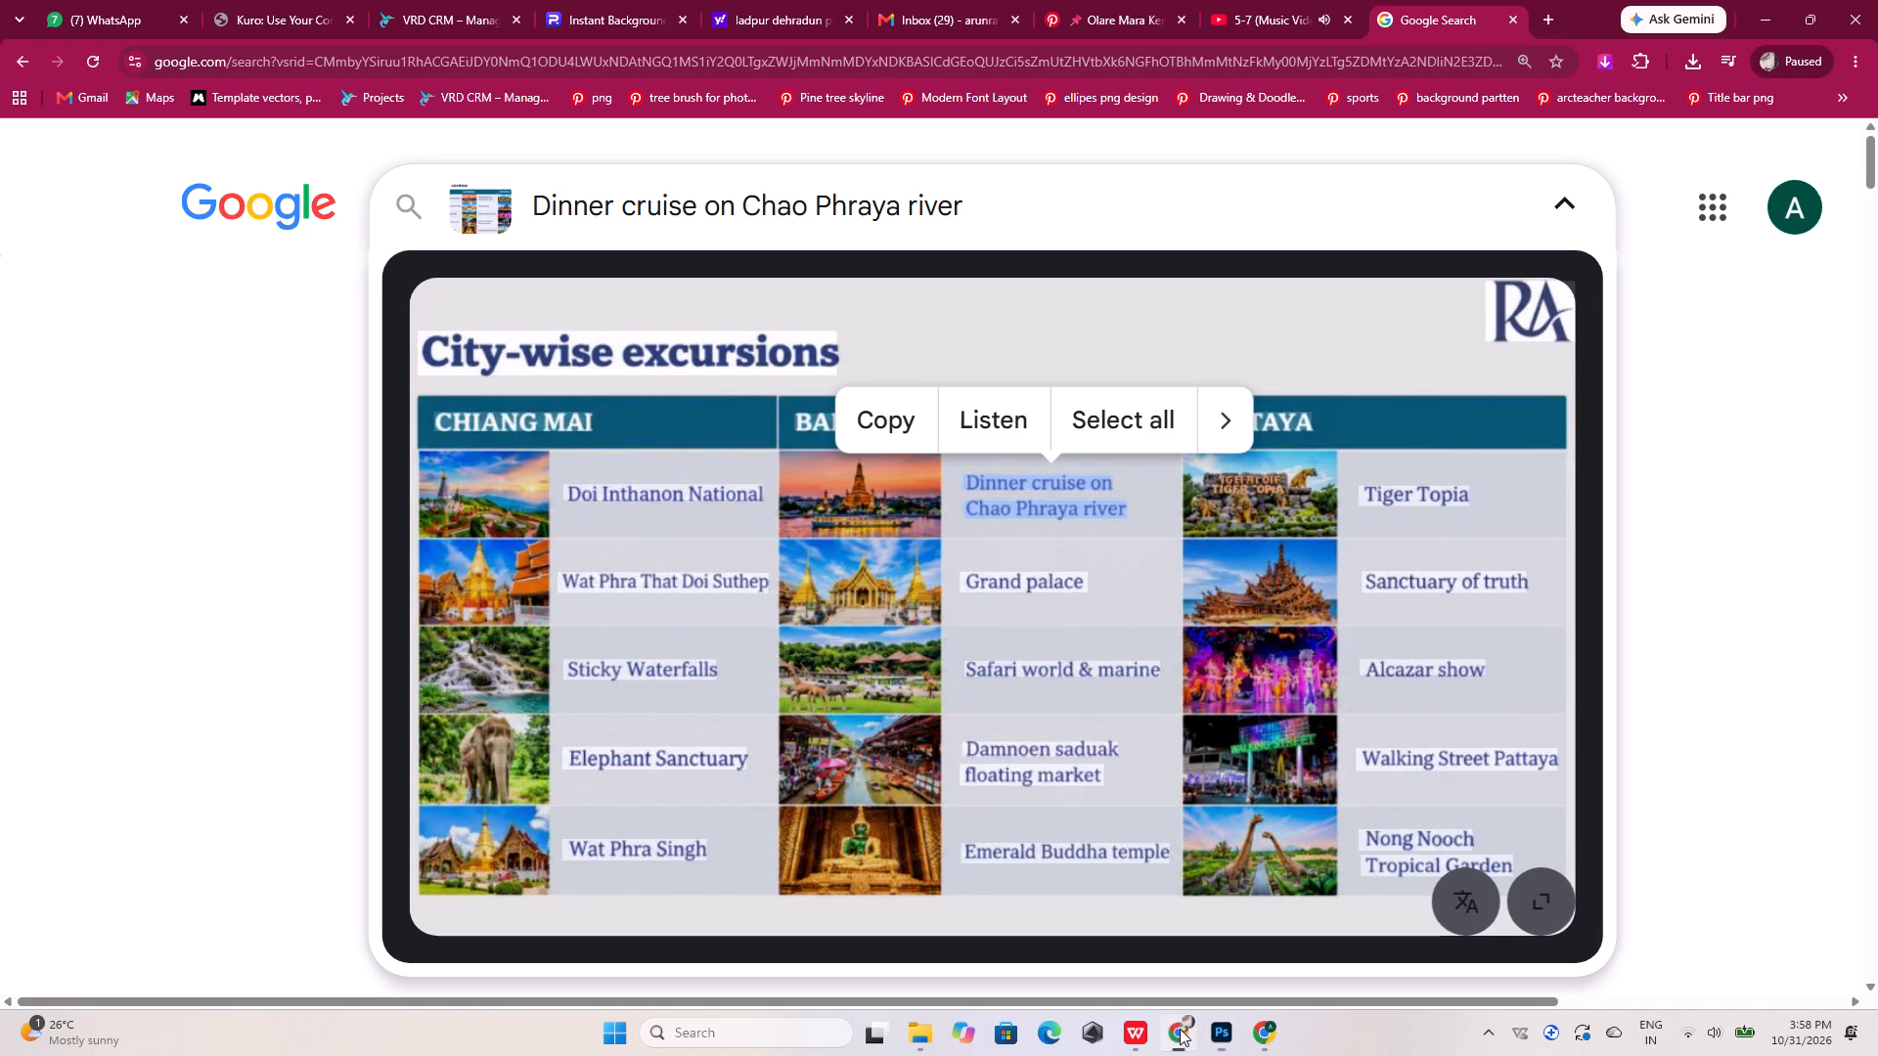
{"action": "left_click_drag", "start_coordinate": [969, 577], "coordinate": [1079, 573]}
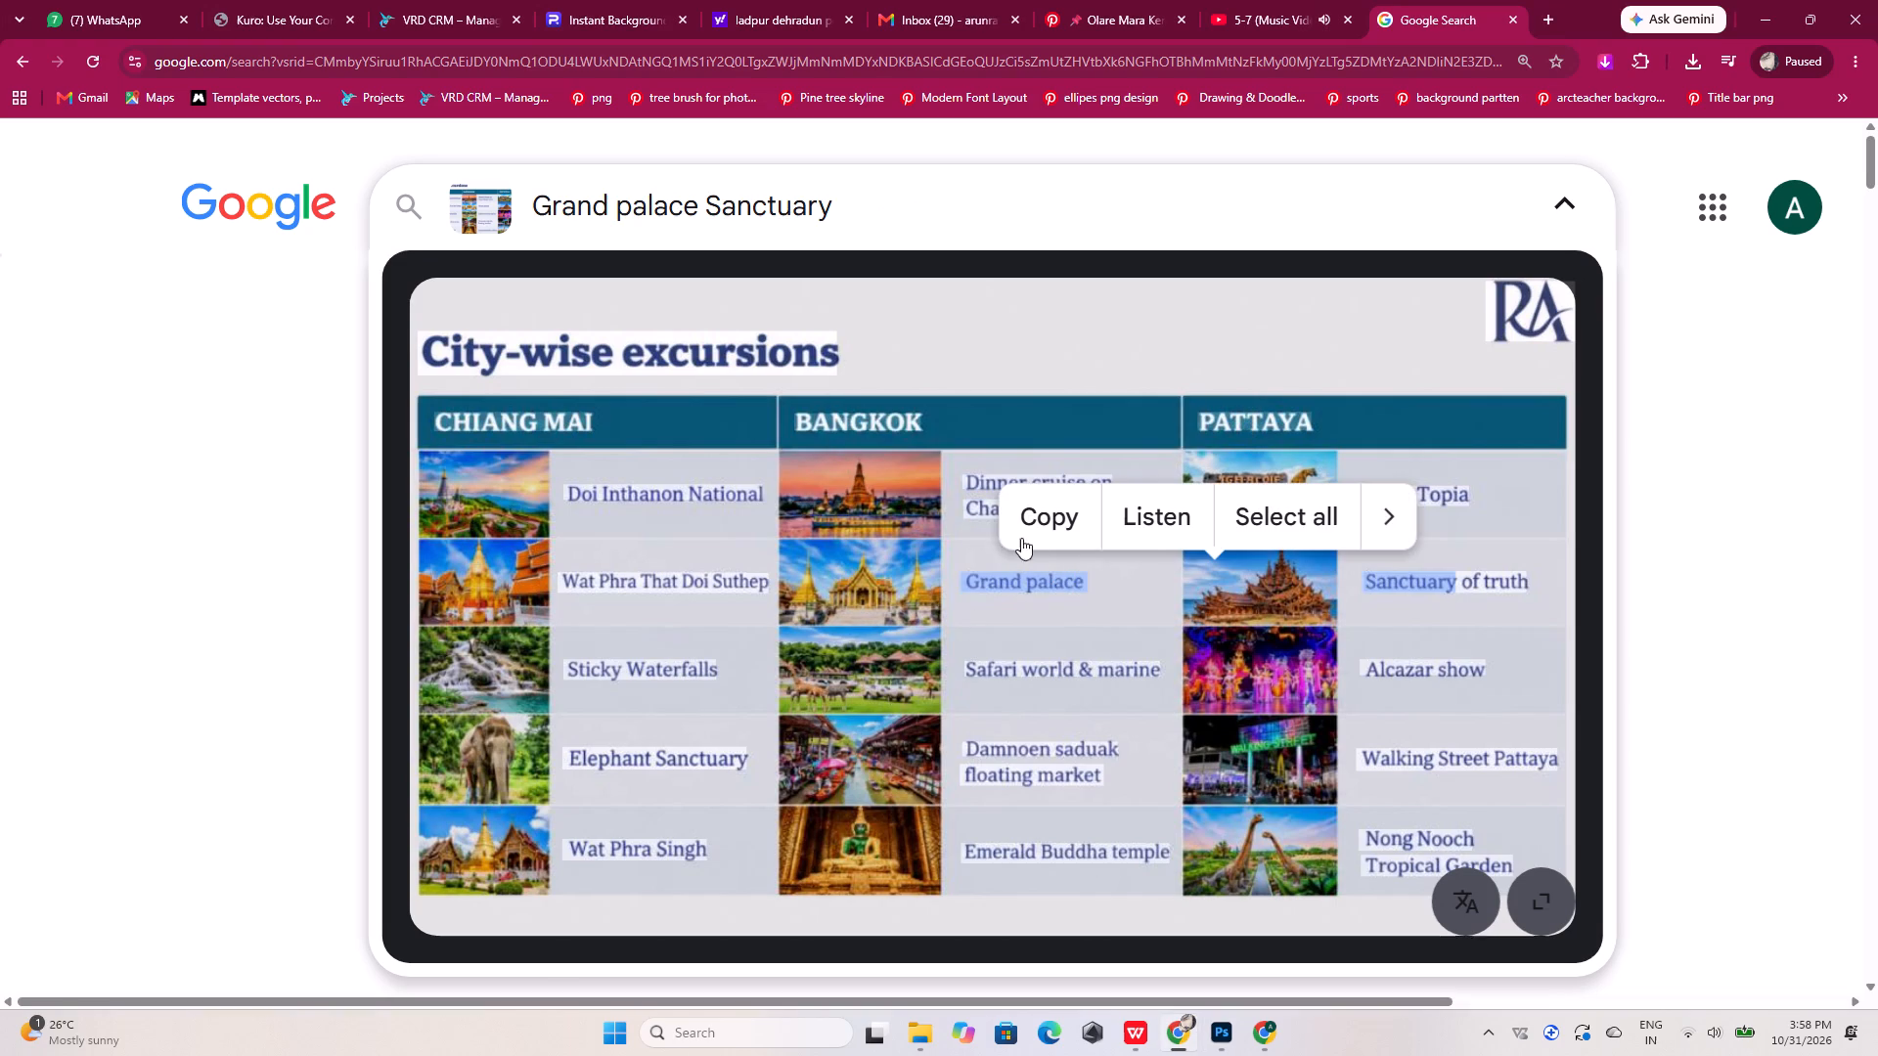
{"action": "left_click", "coordinate": [1033, 582]}
{"action": "left_click_drag", "start_coordinate": [1086, 577], "coordinate": [980, 582]}
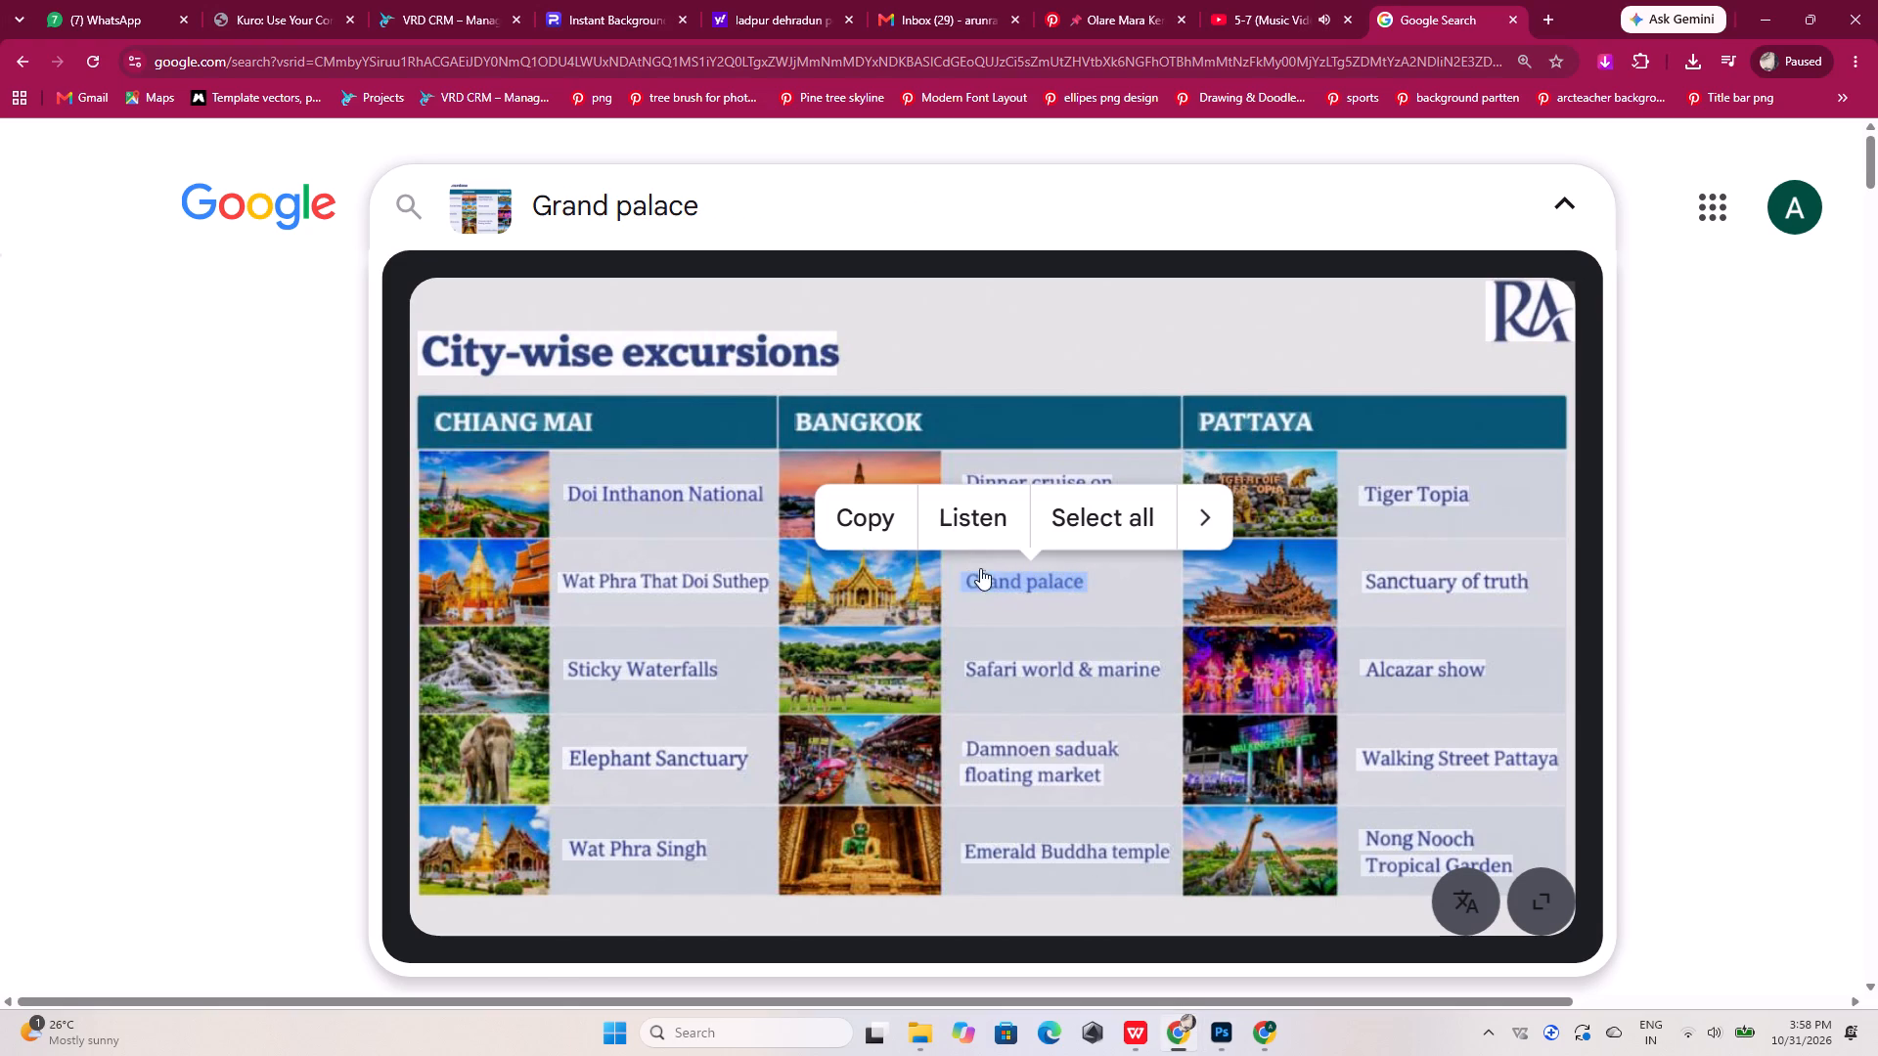
{"action": "left_click", "coordinate": [886, 524]}
{"action": "left_click", "coordinate": [1216, 1032]}
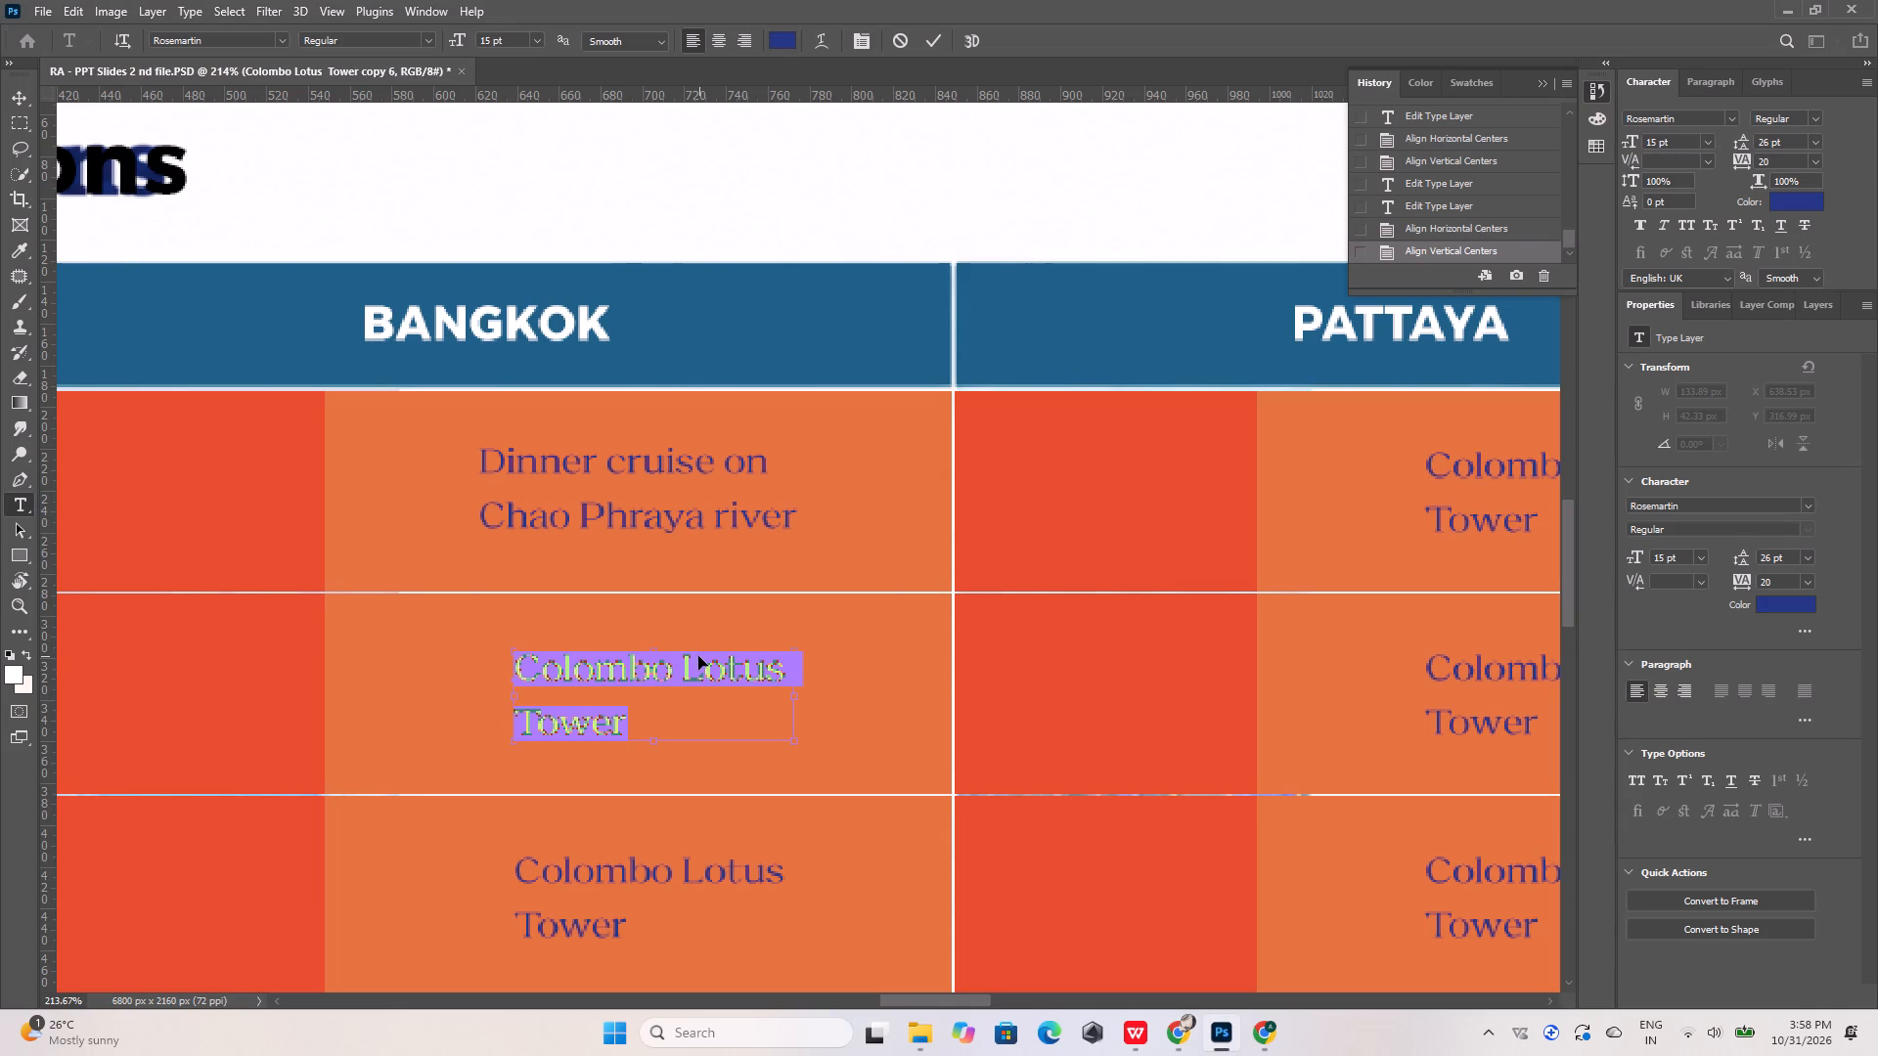
{"action": "key", "text": "ctrl+v"}
{"action": "left_click", "coordinate": [933, 45]}
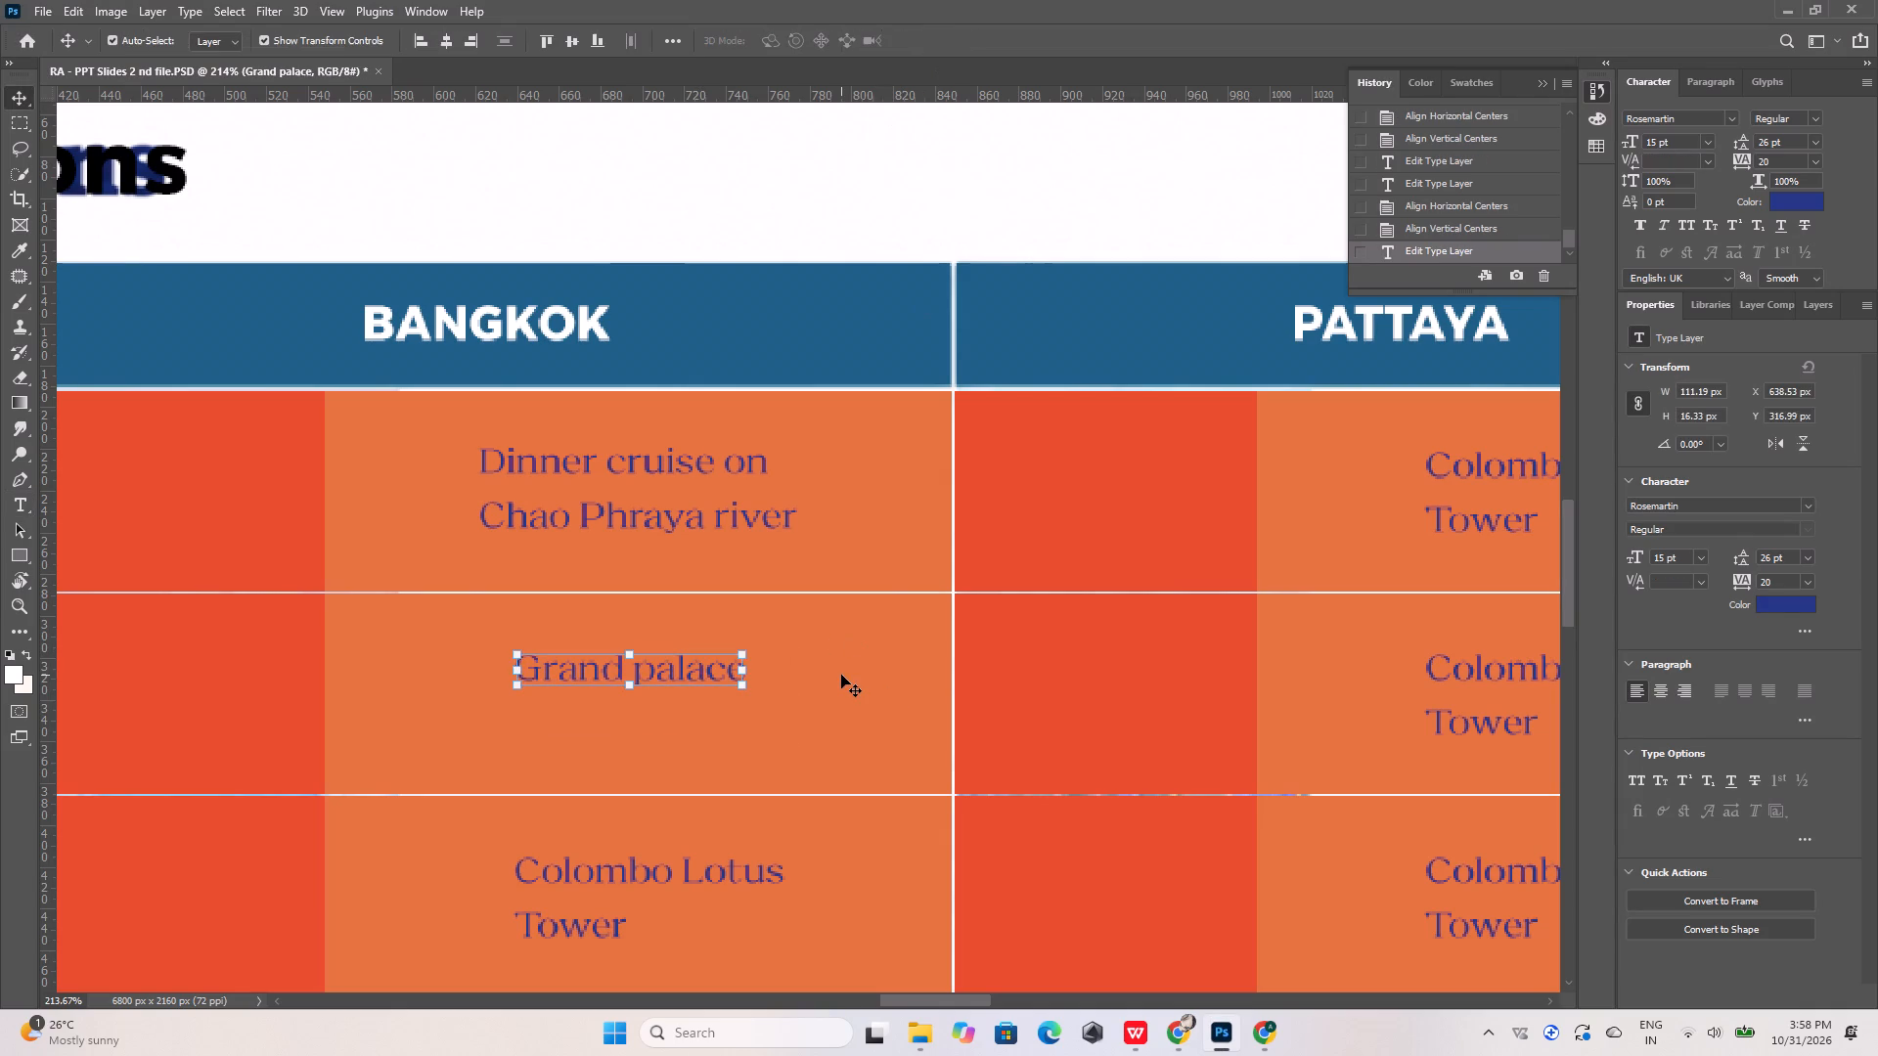
Centre the "Grand palace" text horizontally and vertically in its orange cell.
{"action": "left_click", "coordinate": [841, 675], "text": "shift"}
{"action": "left_click", "coordinate": [448, 36]}
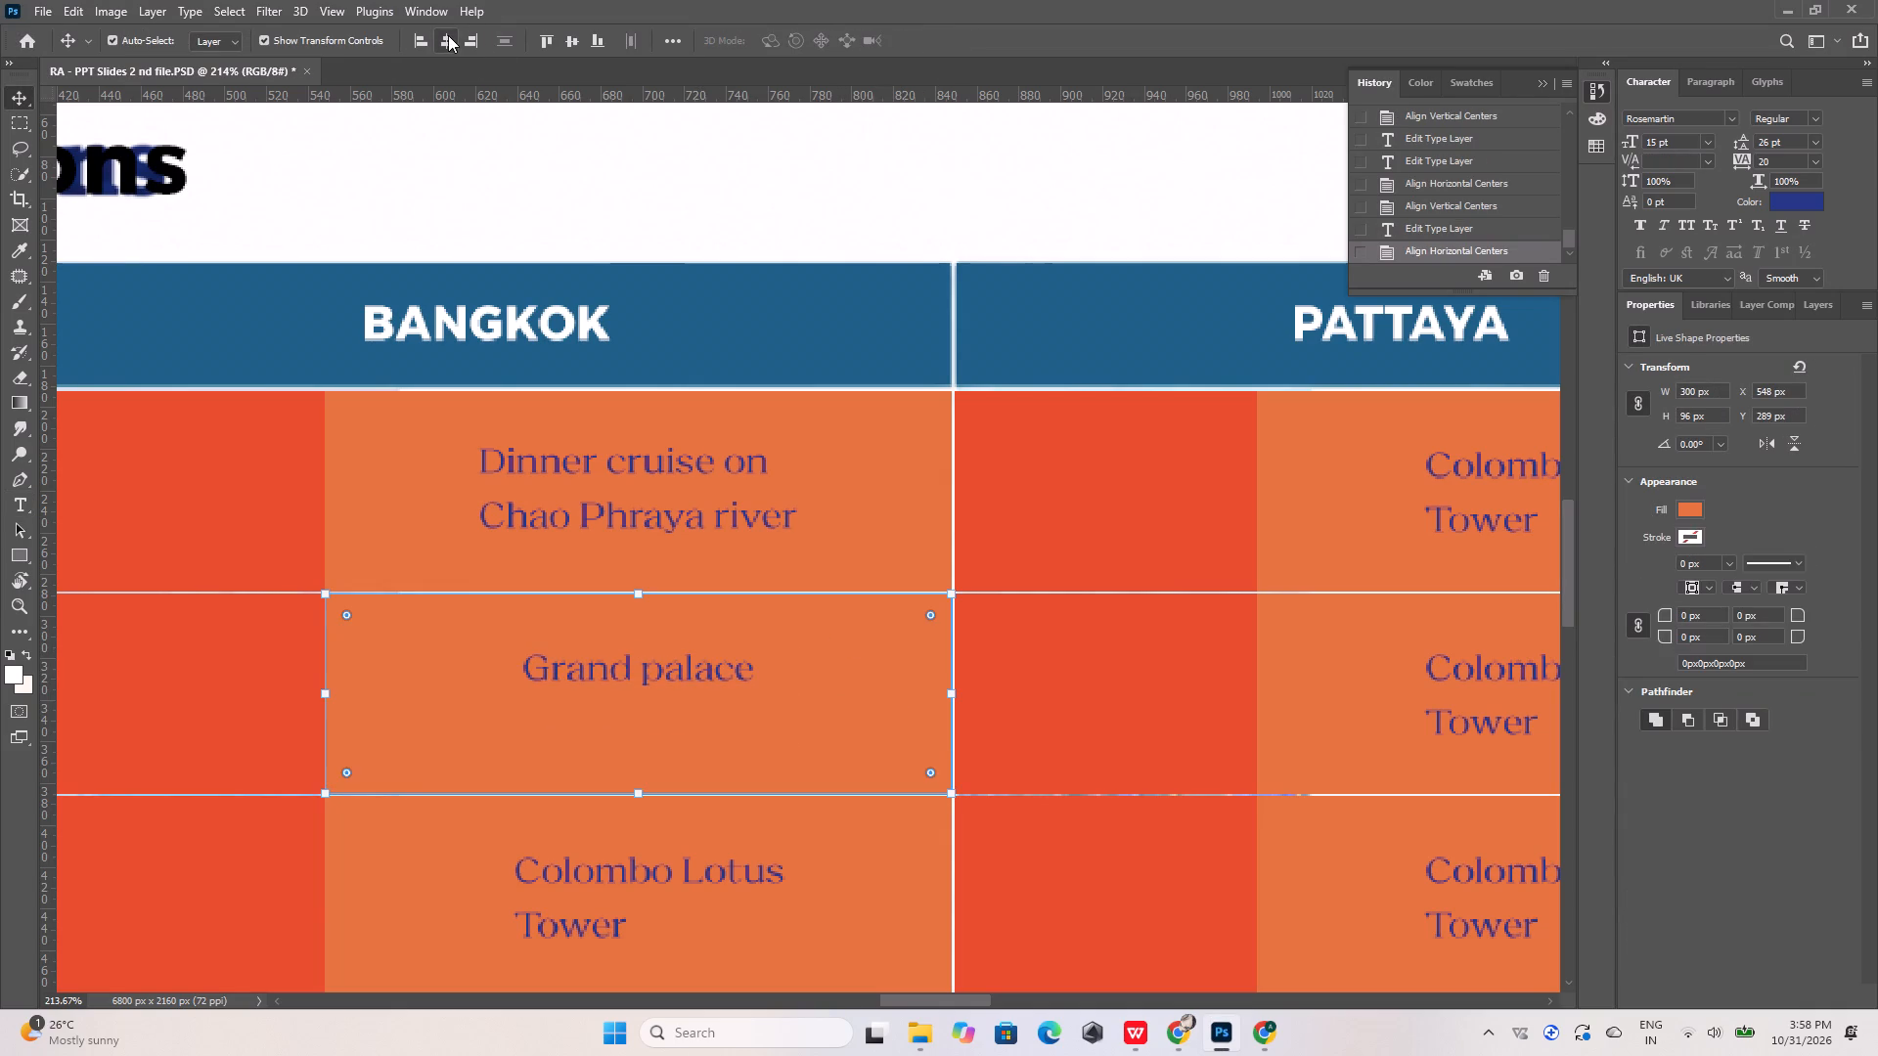
{"action": "left_click", "coordinate": [567, 38]}
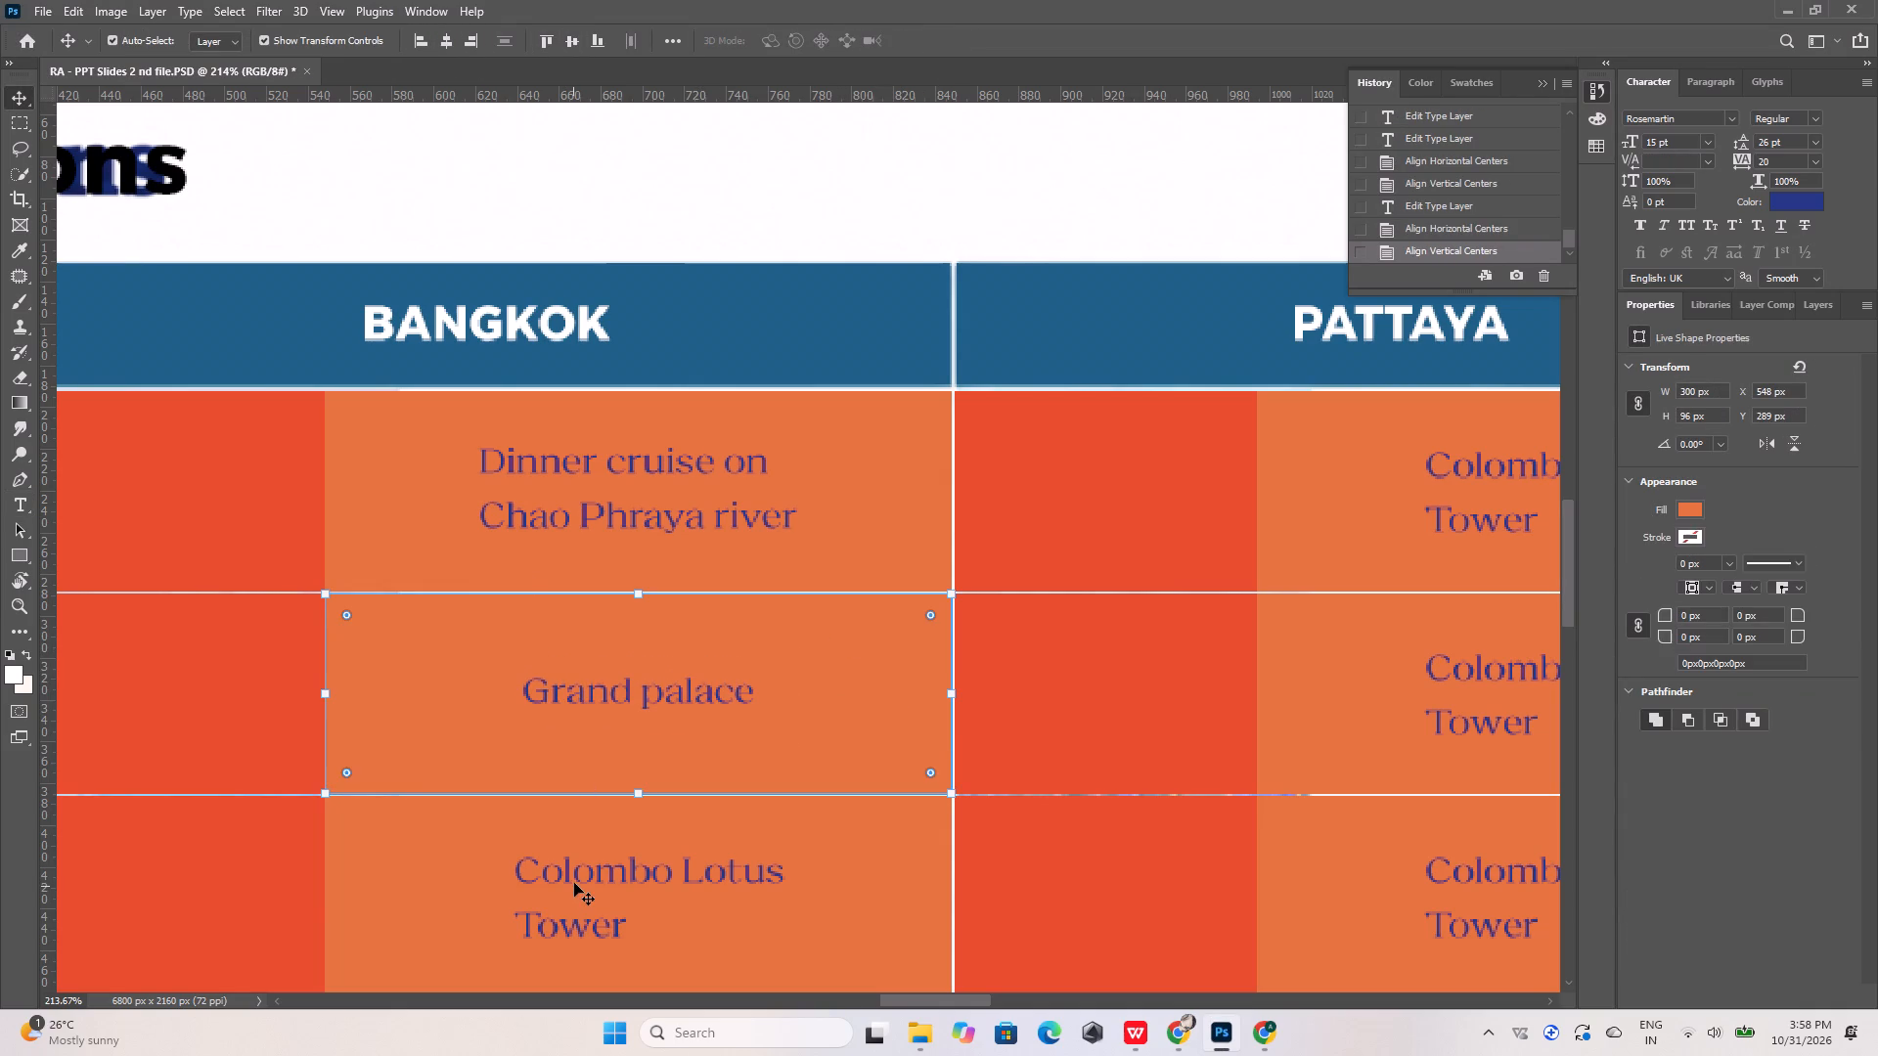
Replace the third Bangkok row's placeholder with "Safari world & marine" copied from the Chrome reference image.
{"action": "double_click", "coordinate": [574, 883]}
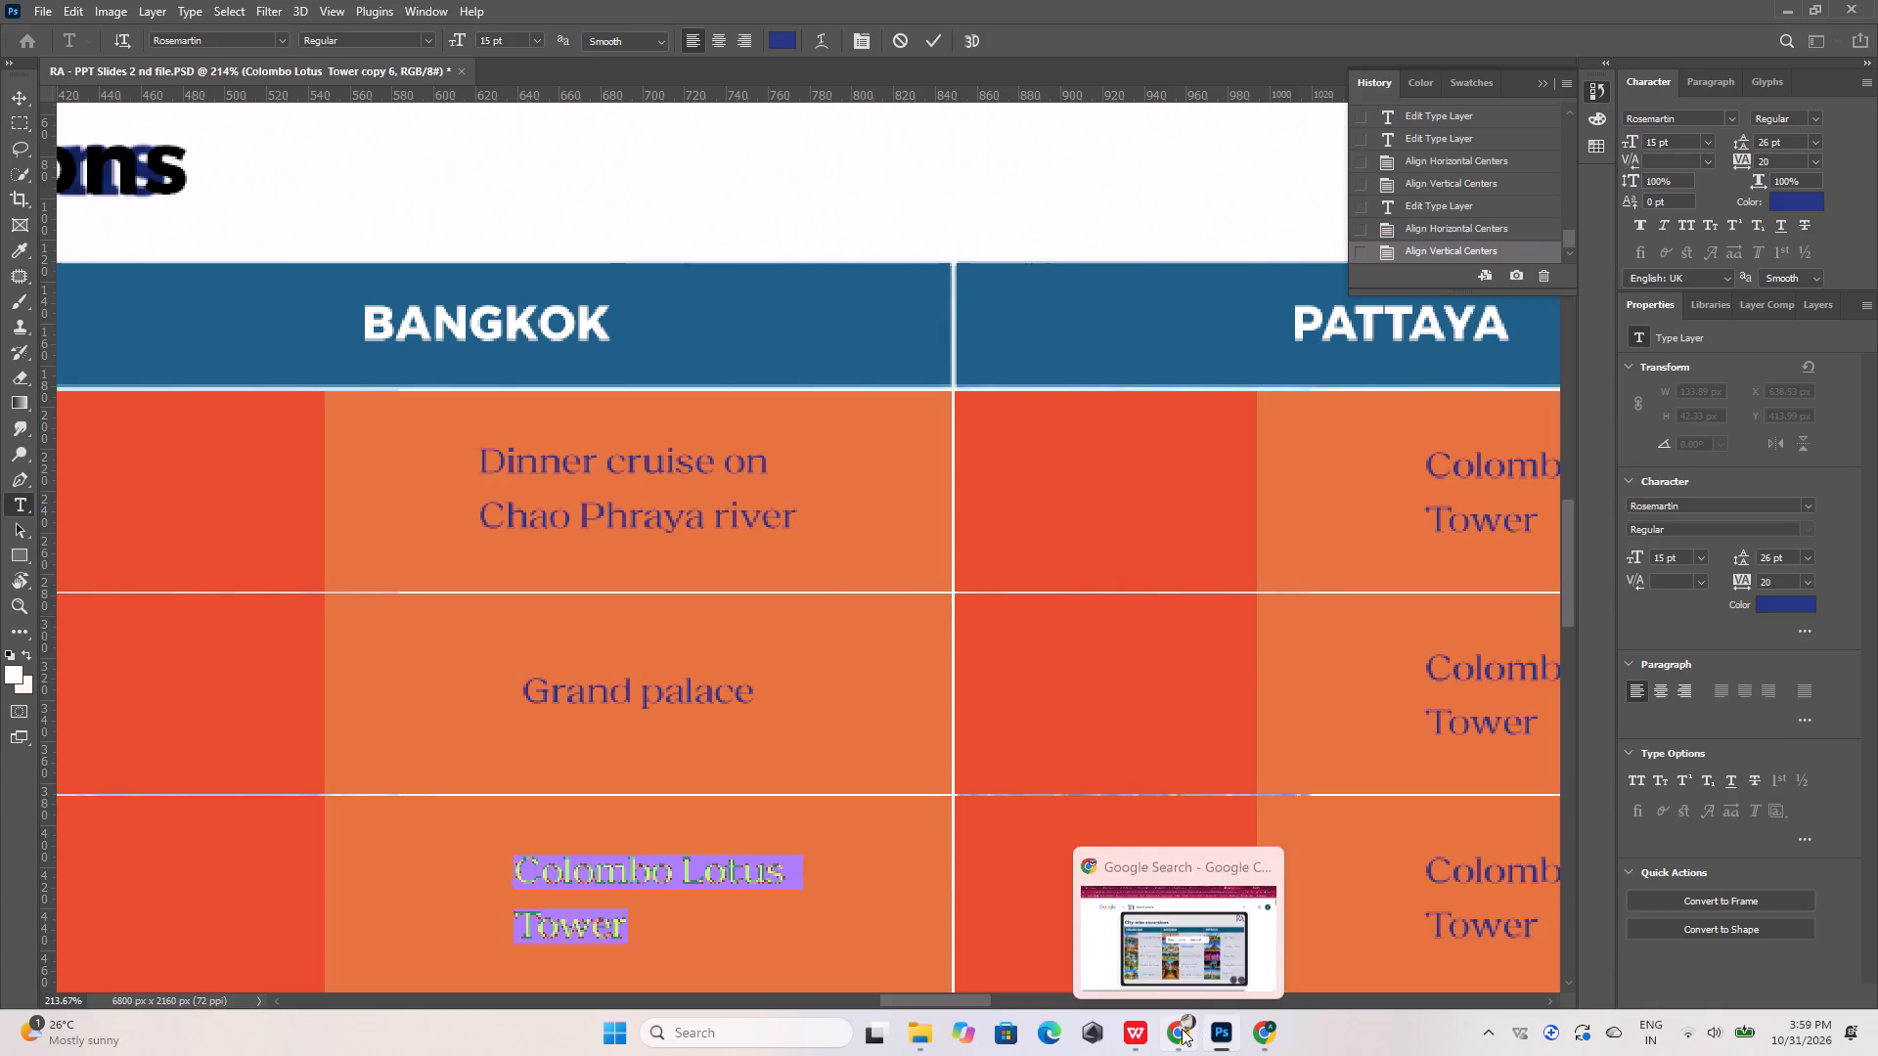
{"action": "left_click", "coordinate": [1182, 1029]}
{"action": "left_click_drag", "start_coordinate": [970, 668], "coordinate": [1099, 671]}
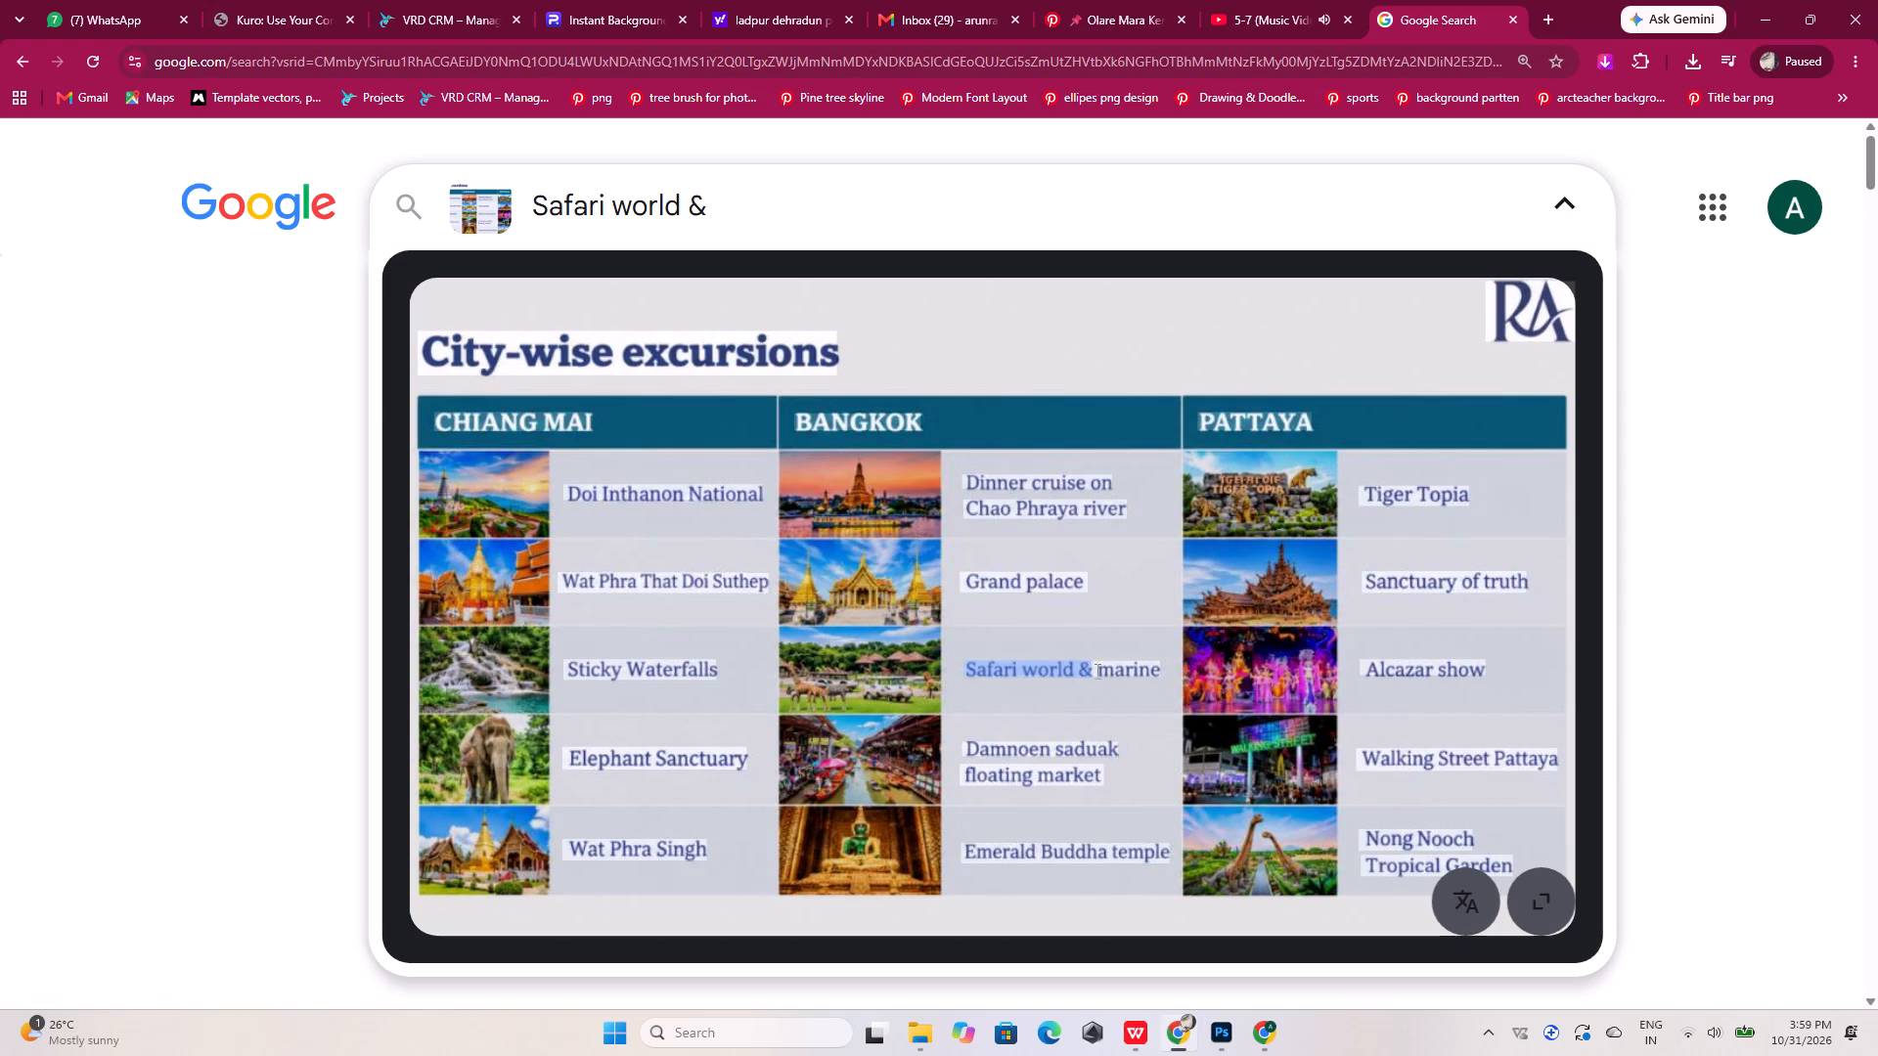
{"action": "left_click_drag", "start_coordinate": [1099, 671], "coordinate": [1155, 673]}
{"action": "left_click", "coordinate": [910, 608]}
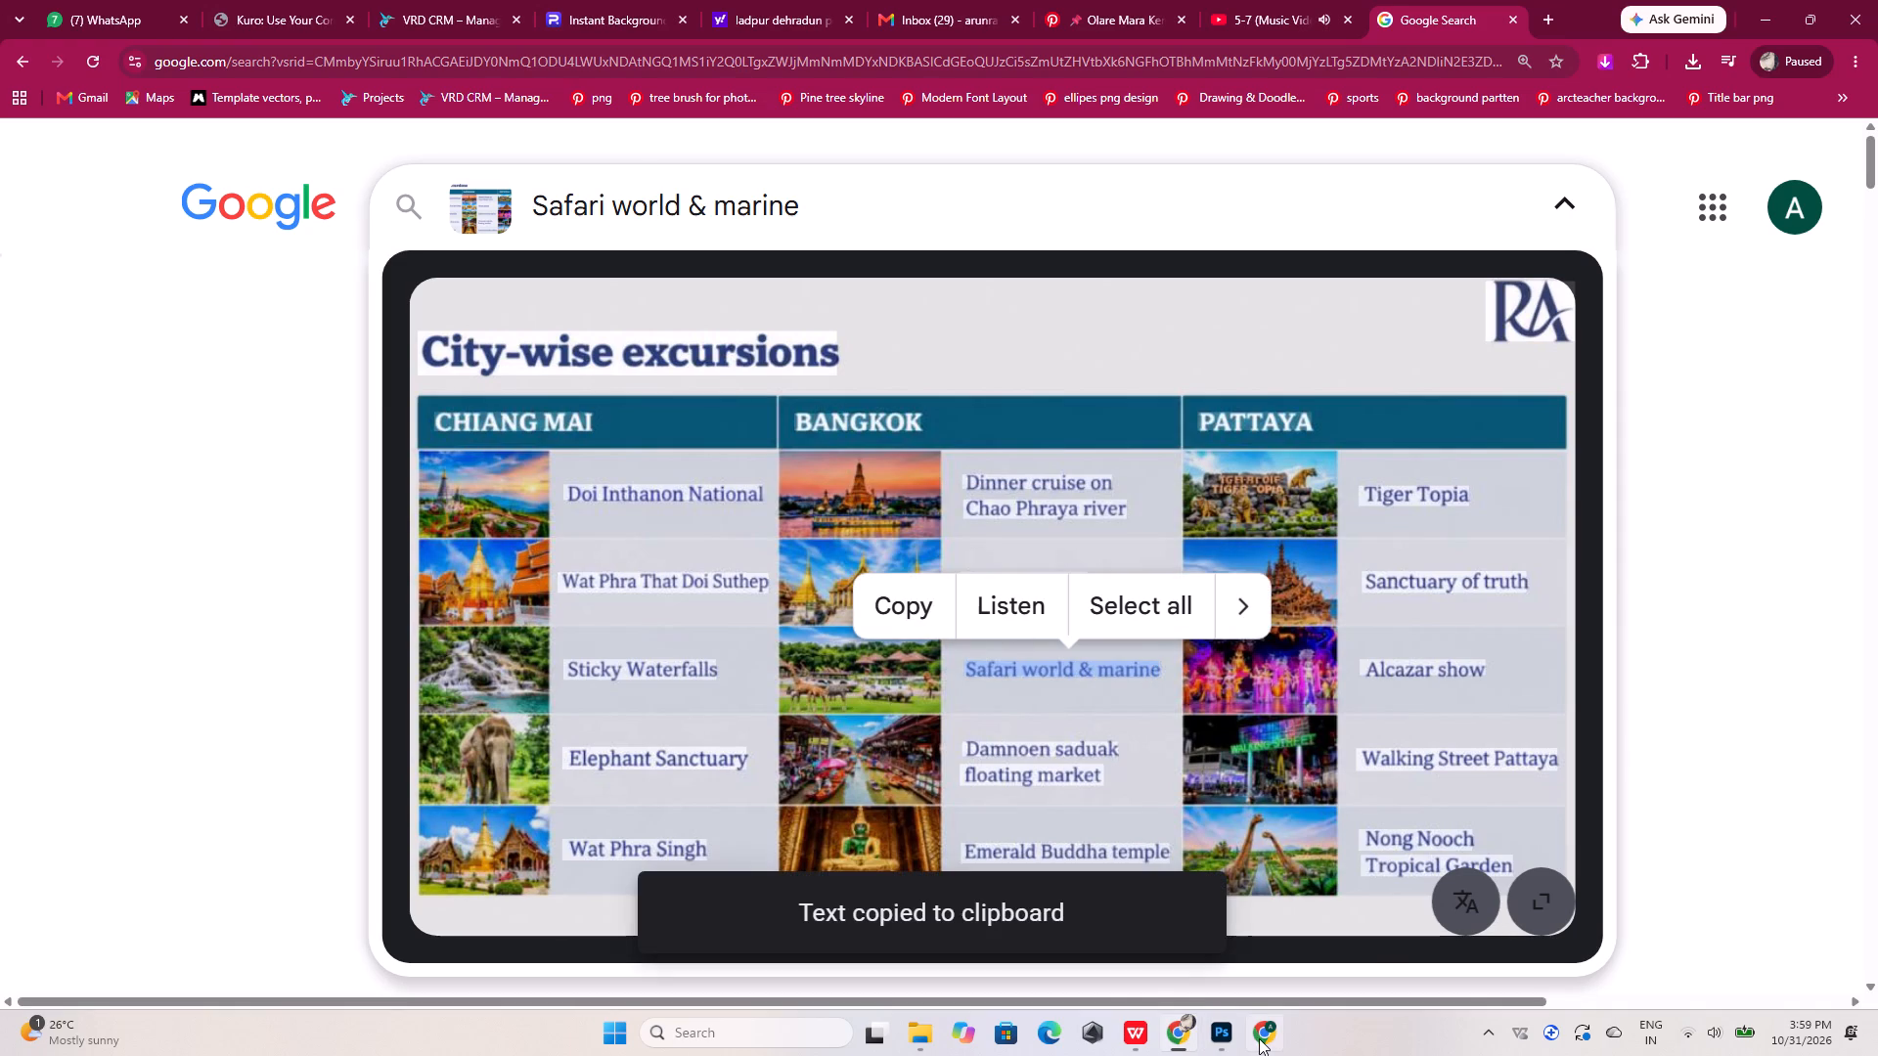
{"action": "left_click", "coordinate": [1259, 1038]}
{"action": "left_click", "coordinate": [1226, 1034]}
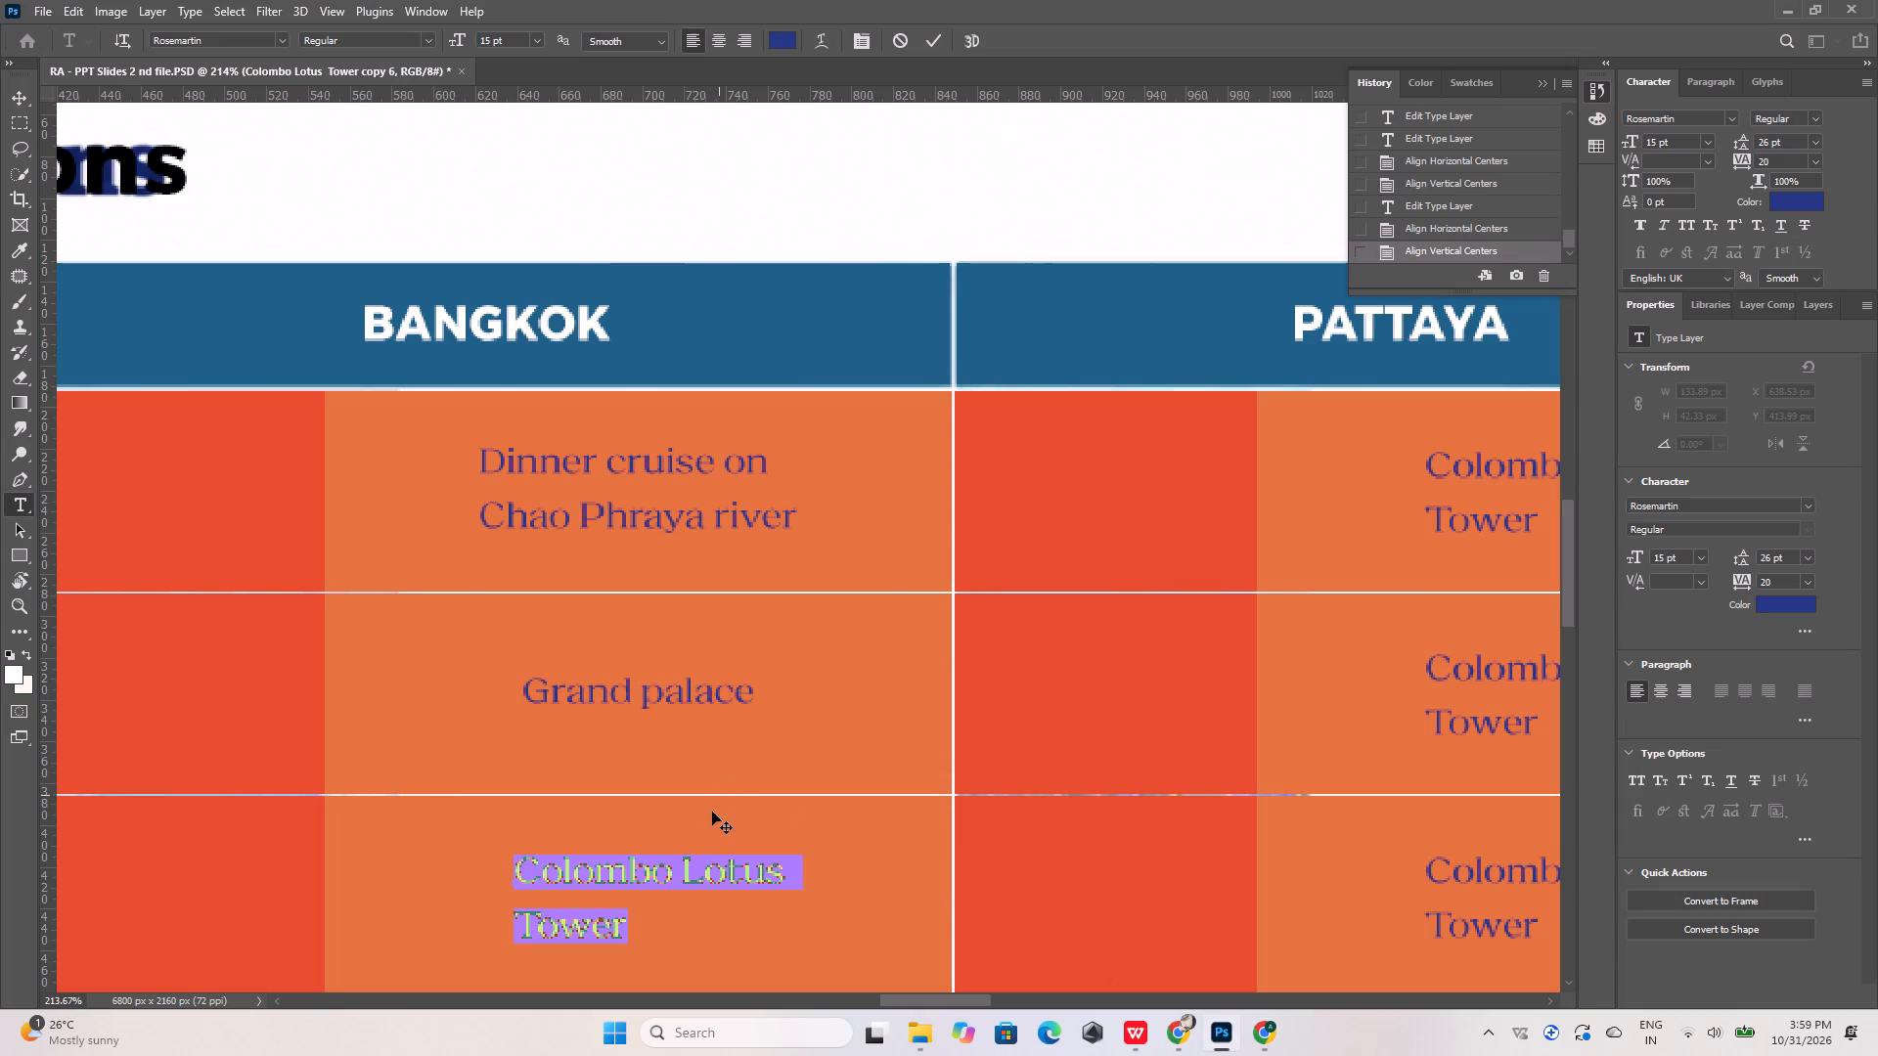
{"action": "key", "text": "ctrl+v"}
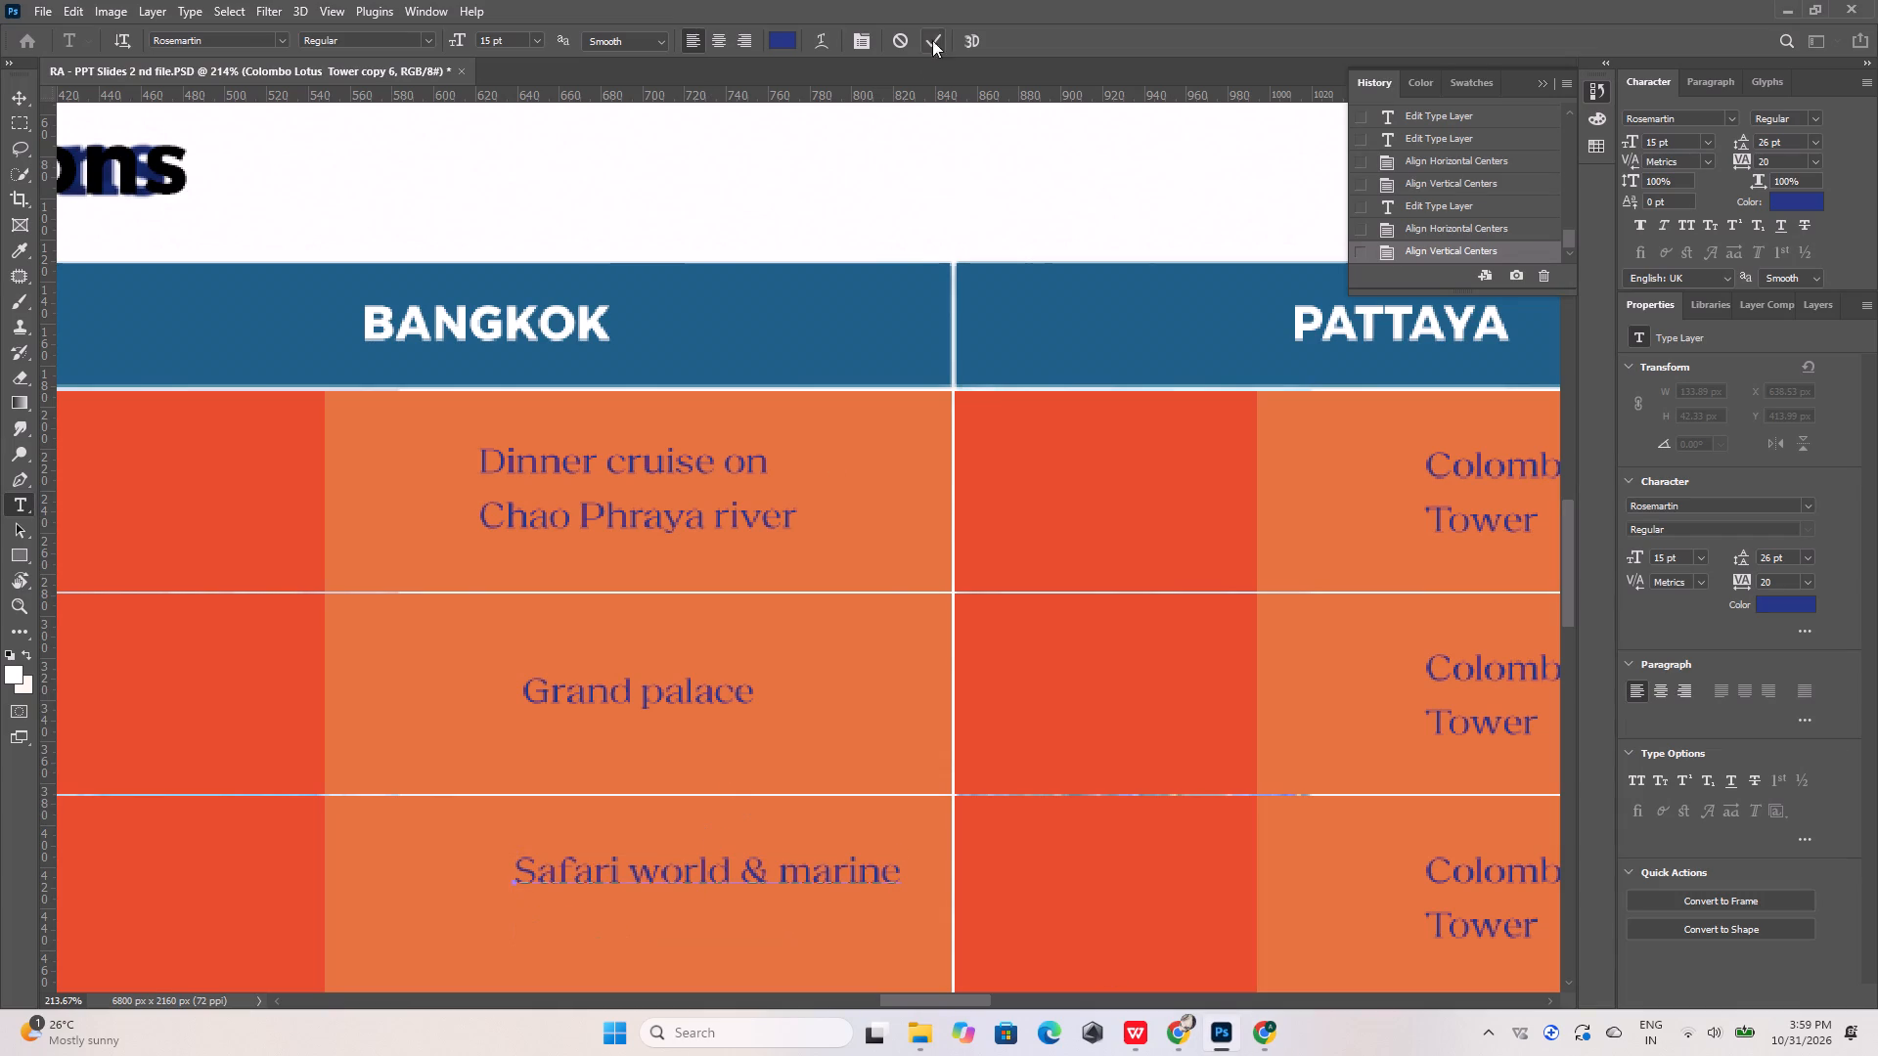
{"action": "left_click", "coordinate": [934, 33]}
Centre the "Safari world & marine" text horizontally and vertically in its orange cell.
{"action": "left_click", "coordinate": [471, 899], "text": "shift"}
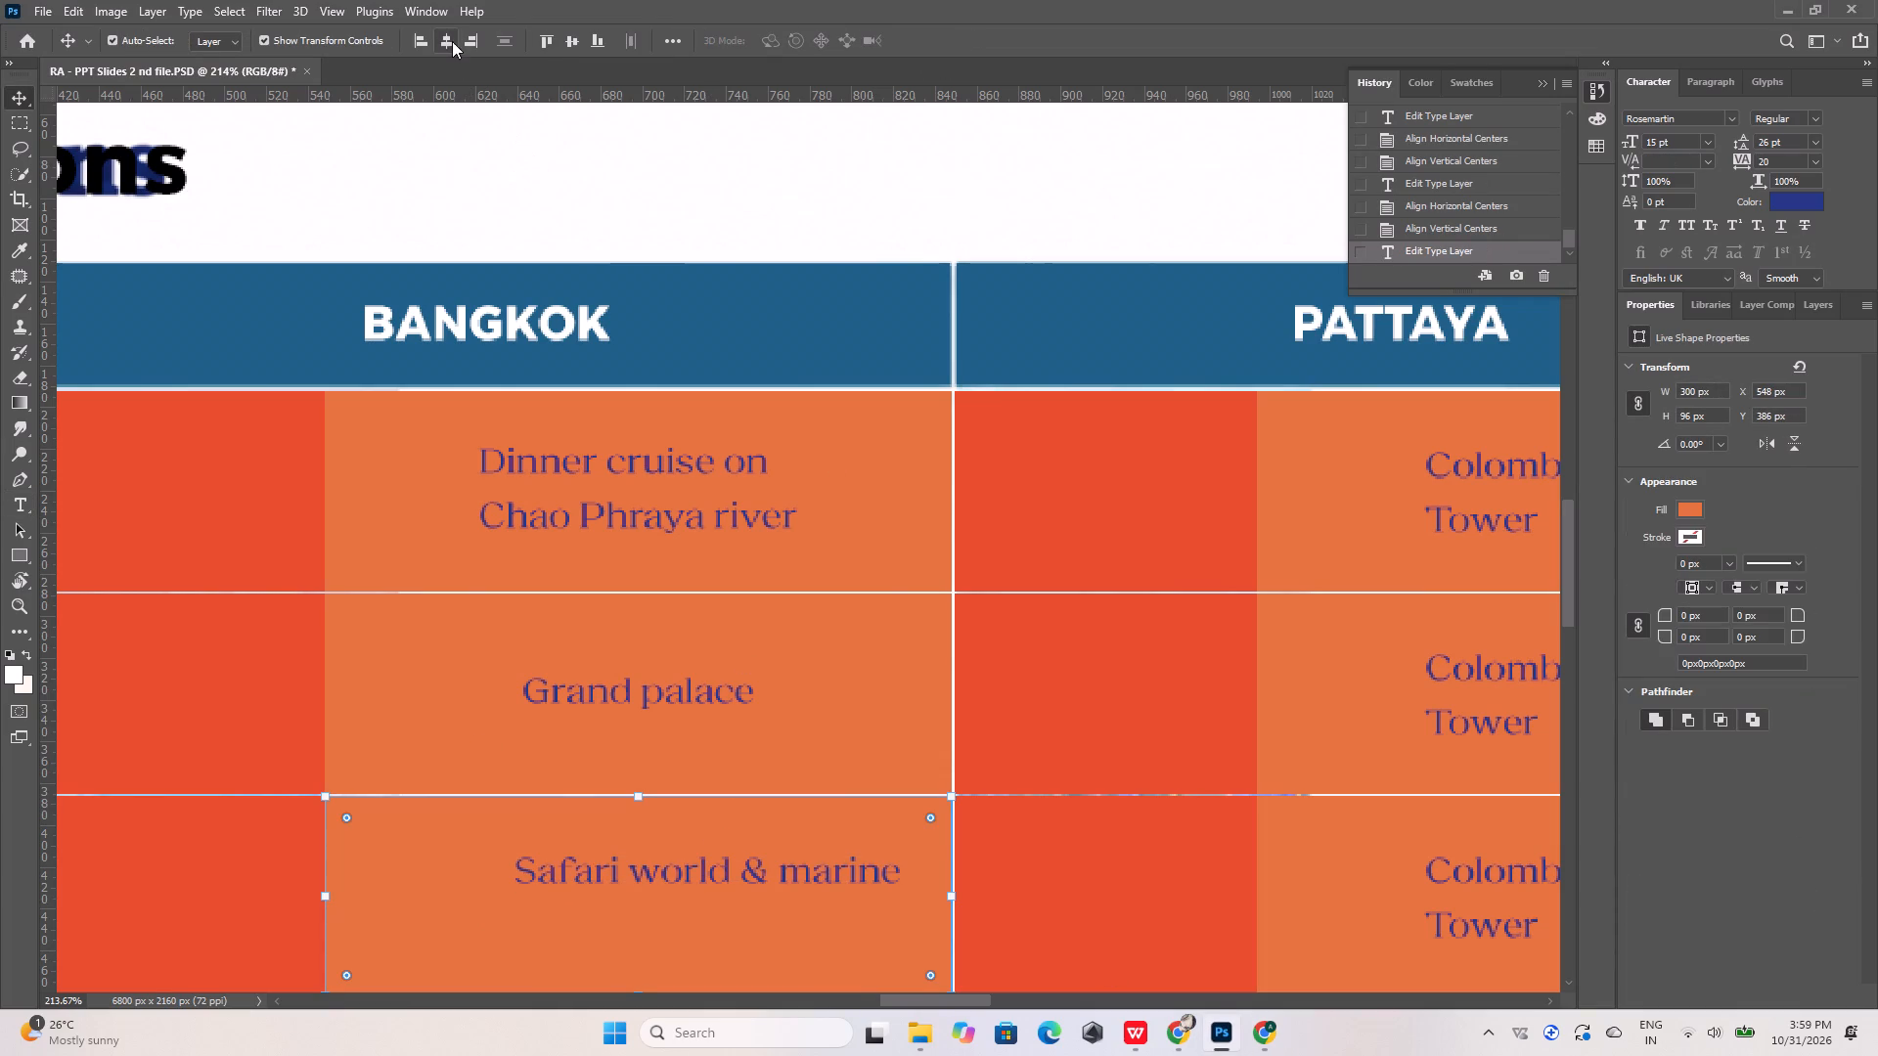
{"action": "left_click", "coordinate": [444, 38]}
{"action": "left_click", "coordinate": [570, 41]}
Replace the fourth Bangkok row's placeholder with "Damnoen saduak floating market" copied from the Chrome reference image.
{"action": "scroll", "coordinate": [579, 258], "scroll_direction": "down", "scroll_amount": 7, "text": "alt"}
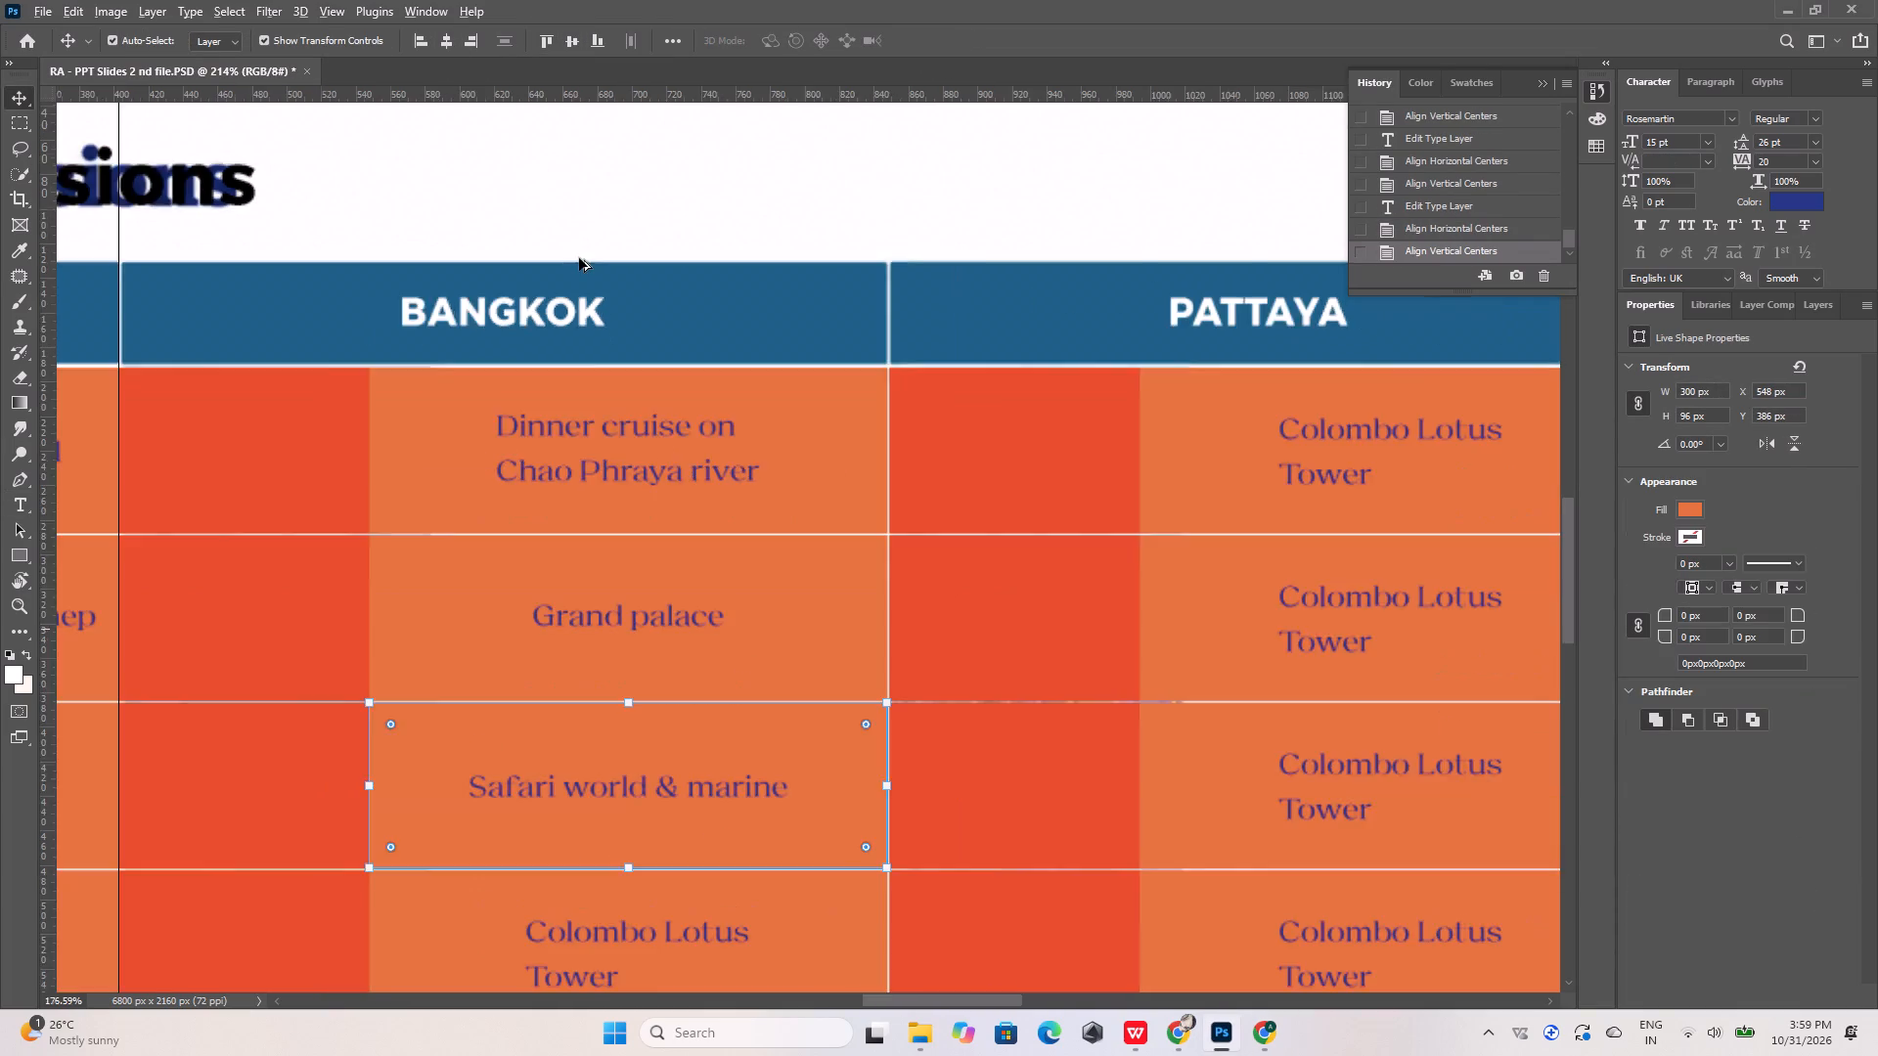
{"action": "scroll", "coordinate": [579, 258], "scroll_direction": "down", "scroll_amount": 2, "text": "alt"}
{"action": "scroll", "coordinate": [587, 488], "scroll_direction": "up", "scroll_amount": 5, "text": "alt"}
{"action": "double_click", "coordinate": [579, 678]}
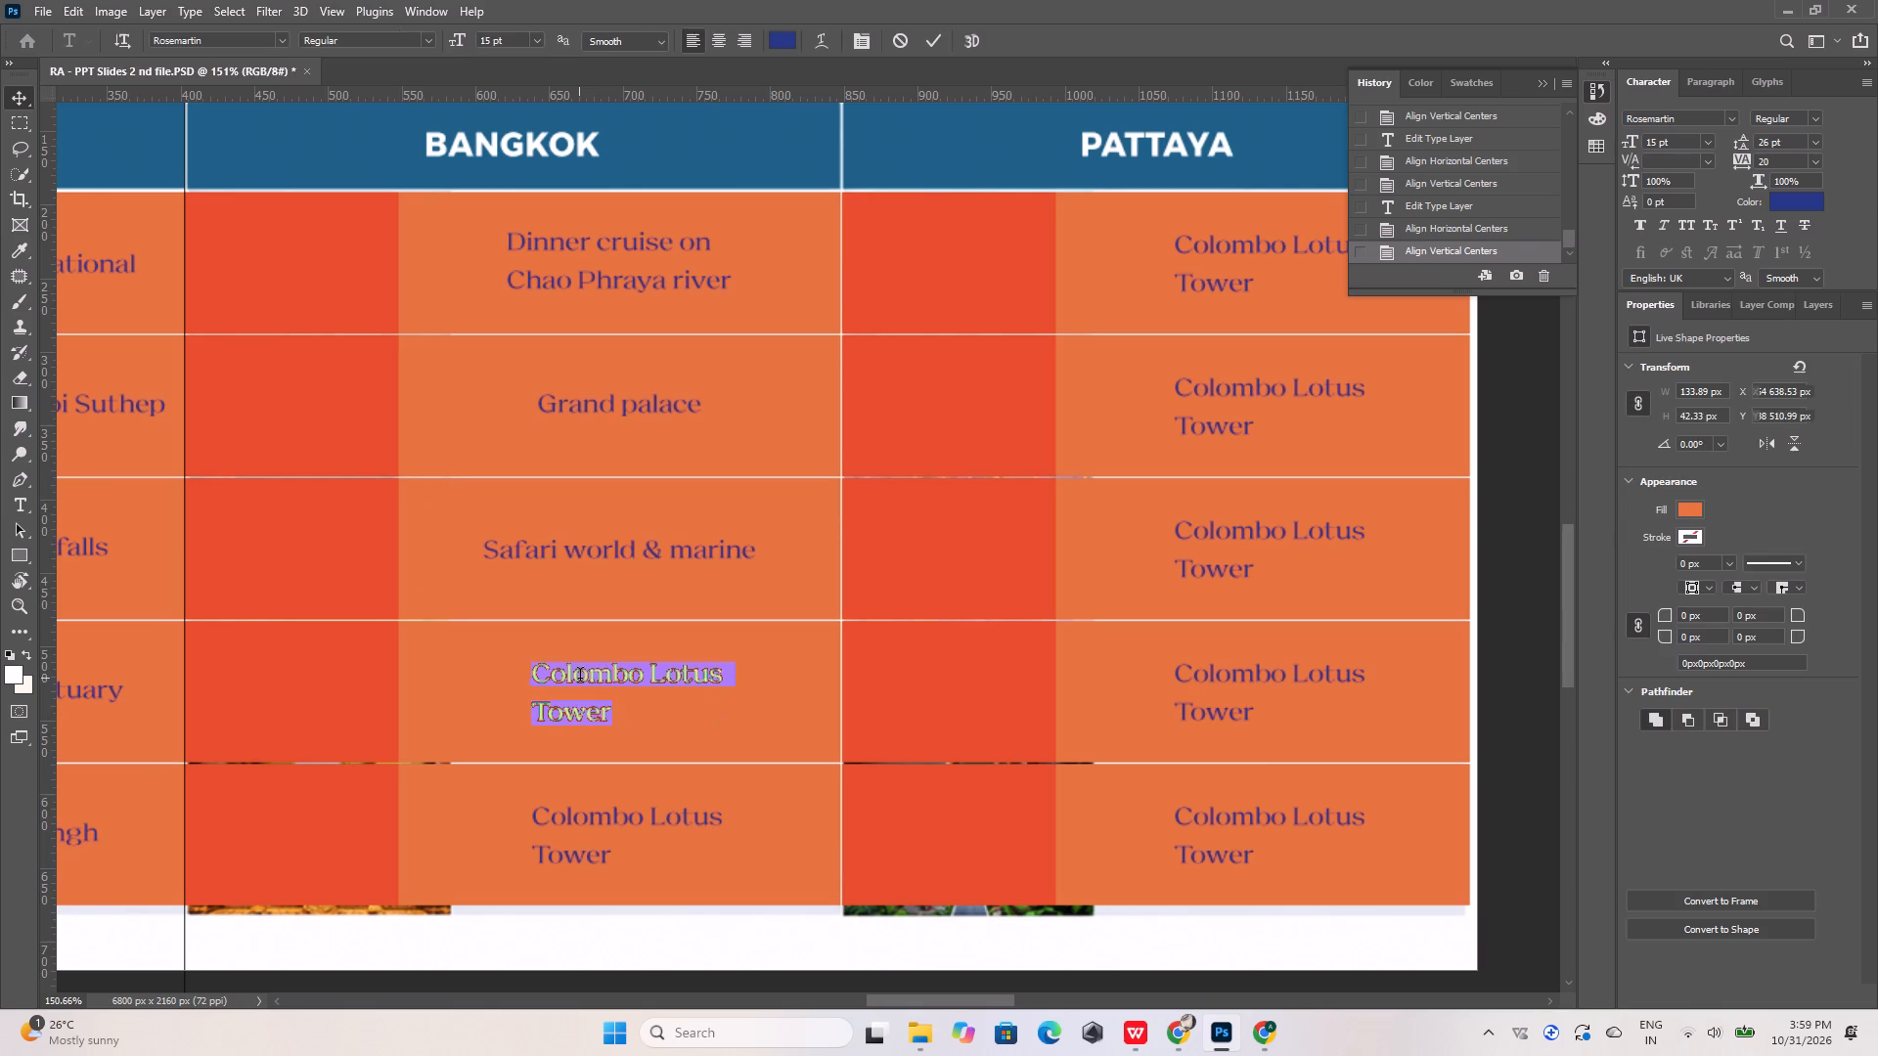
{"action": "left_click", "coordinate": [1263, 1036]}
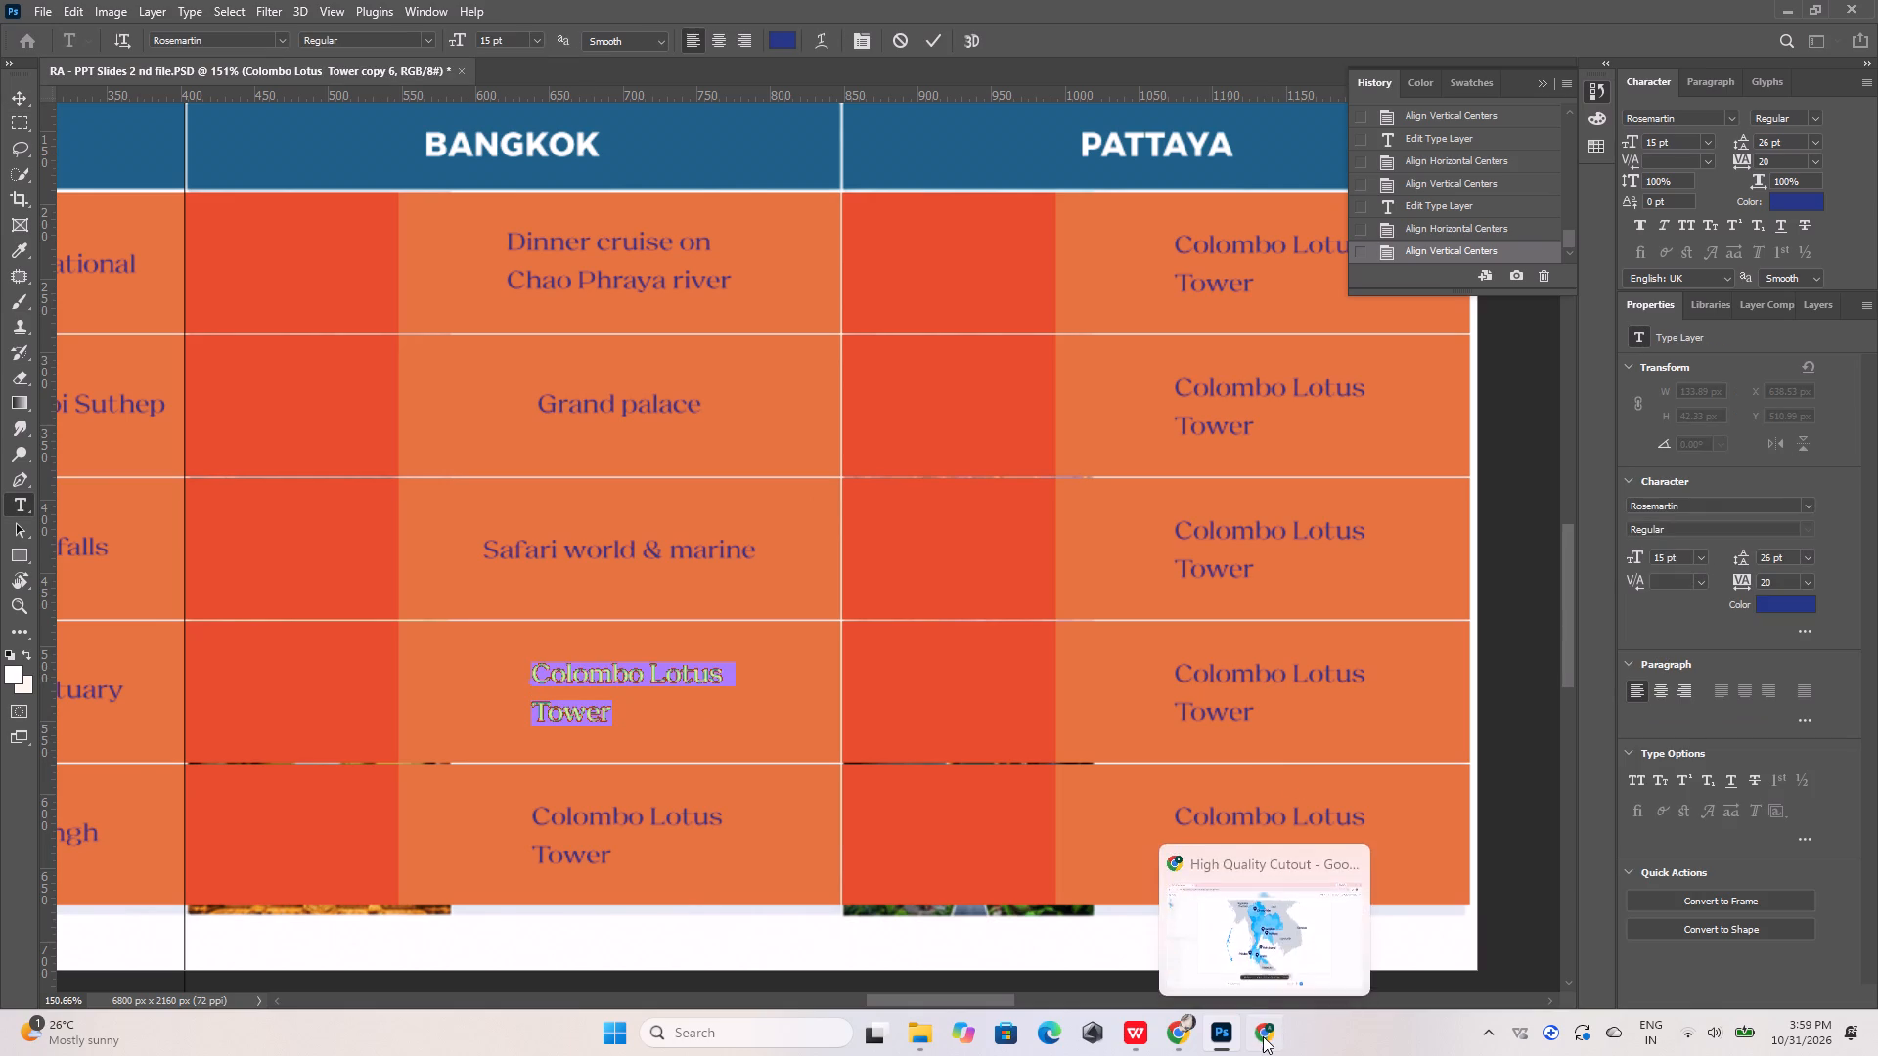
{"action": "left_click", "coordinate": [1263, 1036]}
{"action": "left_click", "coordinate": [1187, 1033]}
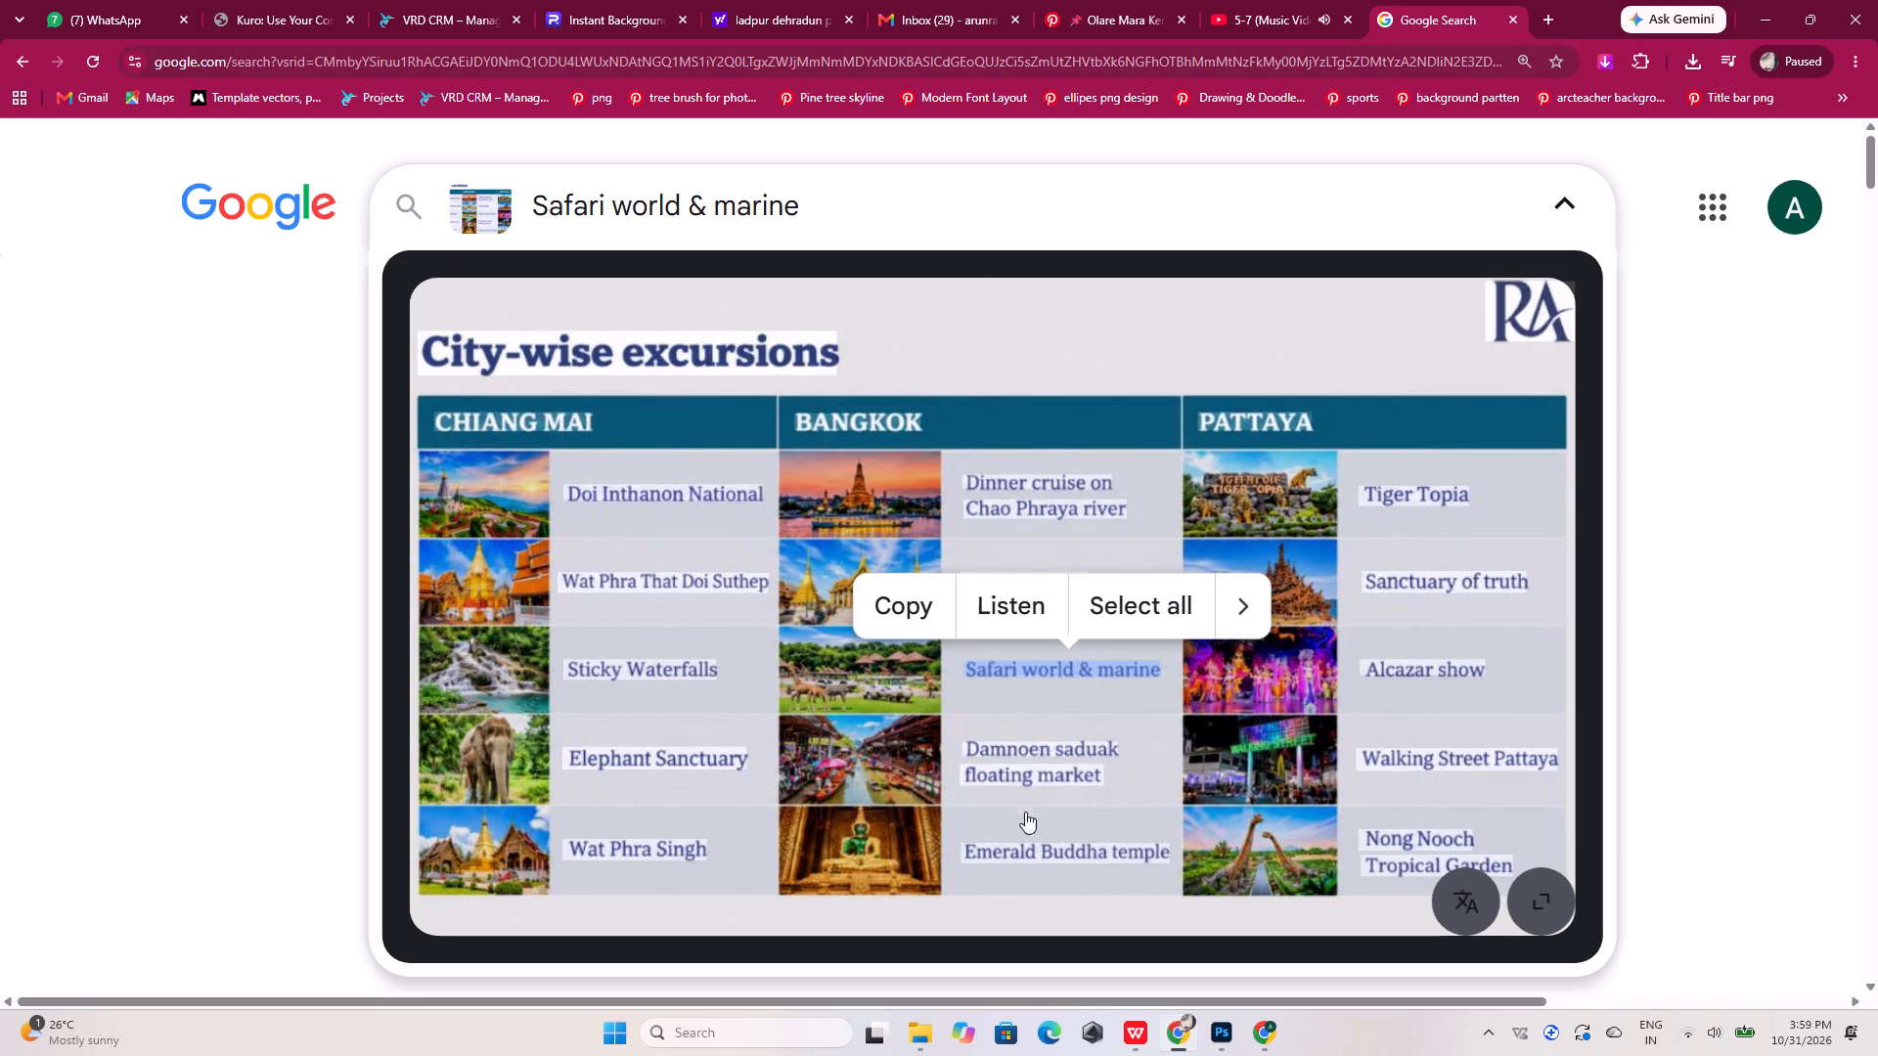
{"action": "left_click_drag", "start_coordinate": [1105, 777], "coordinate": [1039, 778]}
{"action": "left_click_drag", "start_coordinate": [1097, 775], "coordinate": [1096, 775]}
{"action": "left_click_drag", "start_coordinate": [1096, 775], "coordinate": [985, 746]}
{"action": "left_click", "coordinate": [891, 686]}
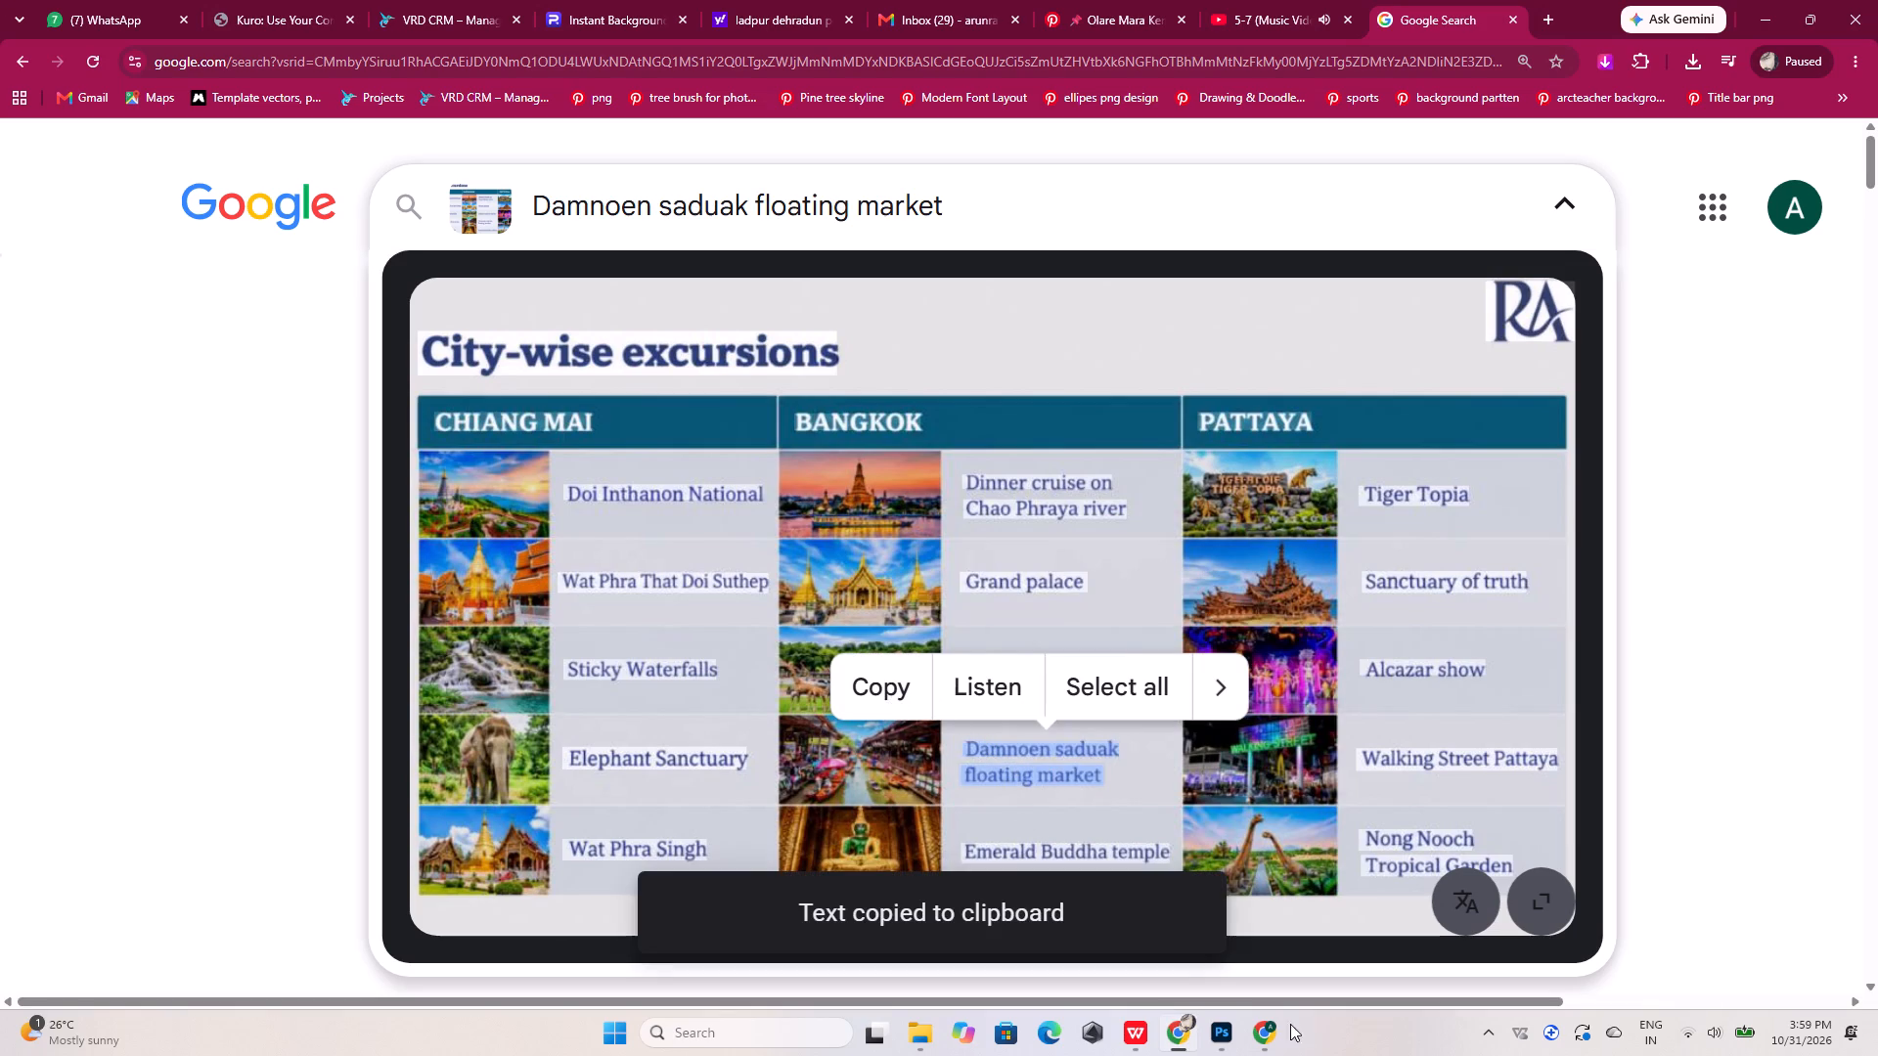
{"action": "left_click", "coordinate": [1218, 1026]}
{"action": "key", "text": "ctrl+v"}
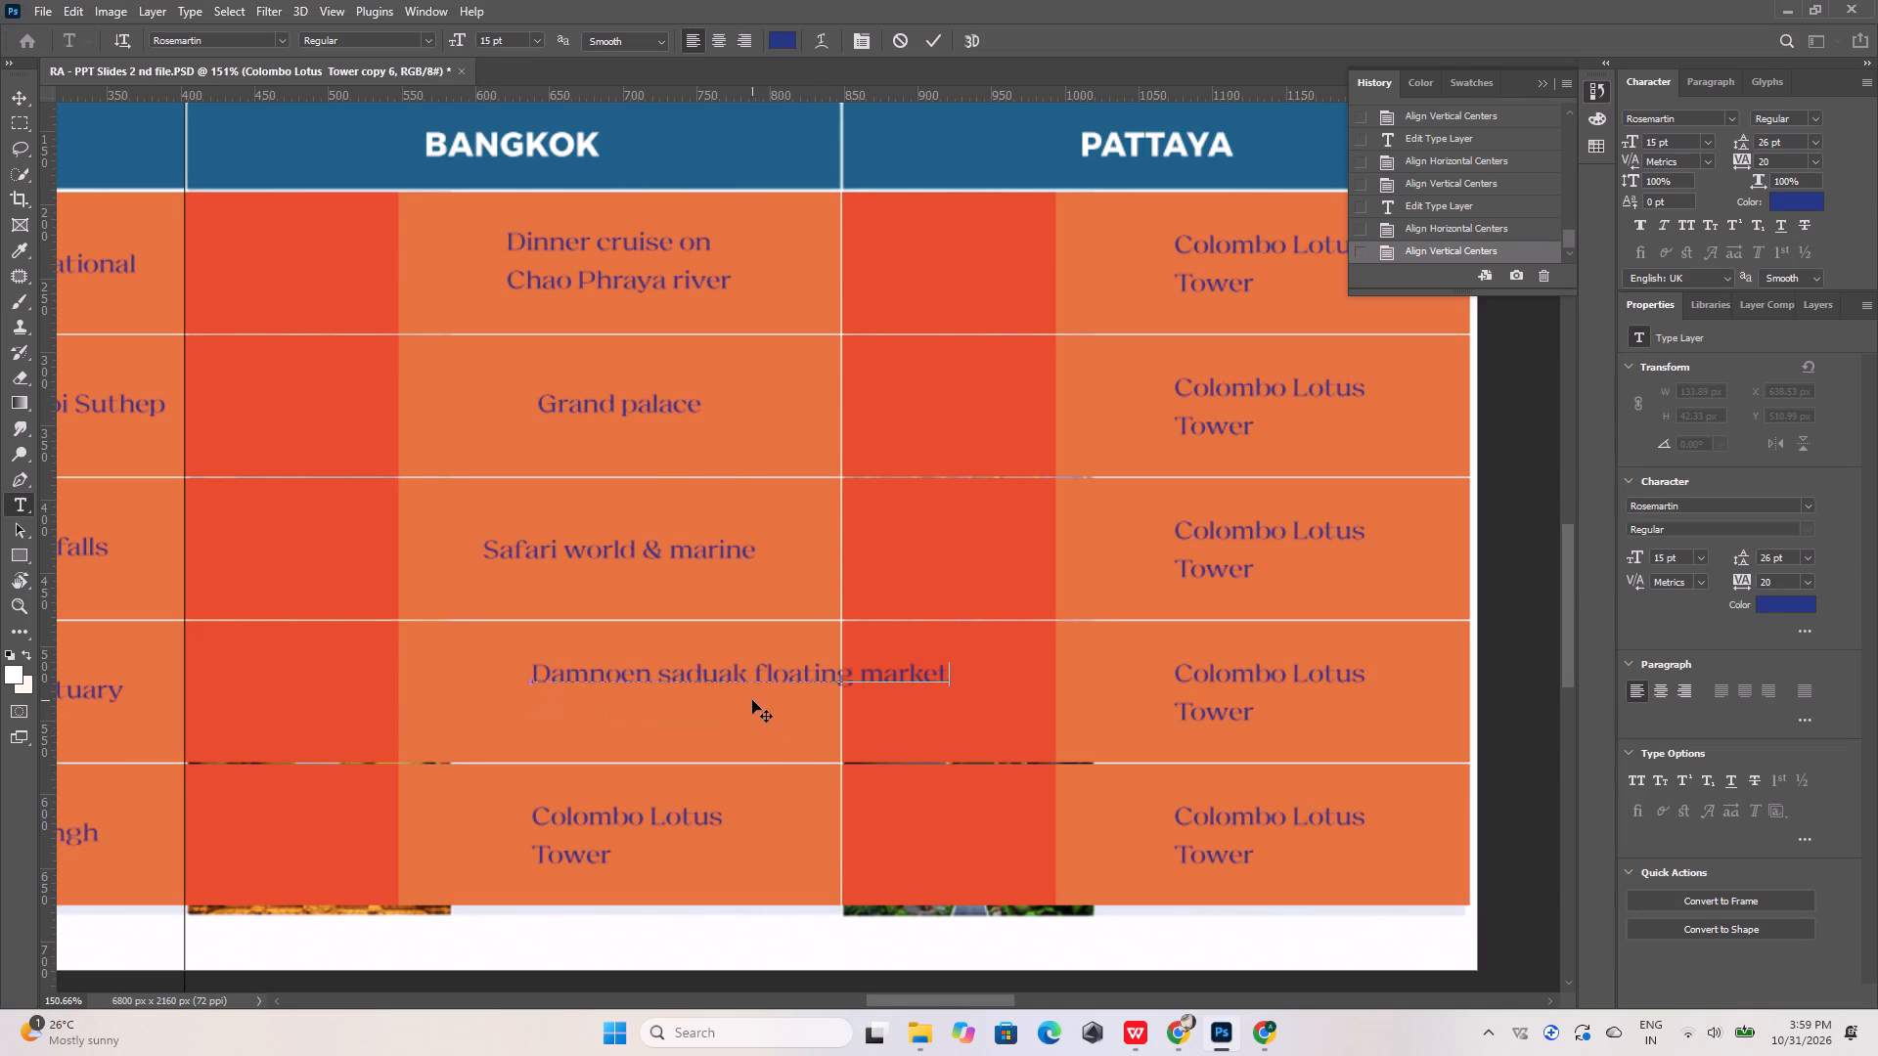
{"action": "left_click", "coordinate": [758, 677]}
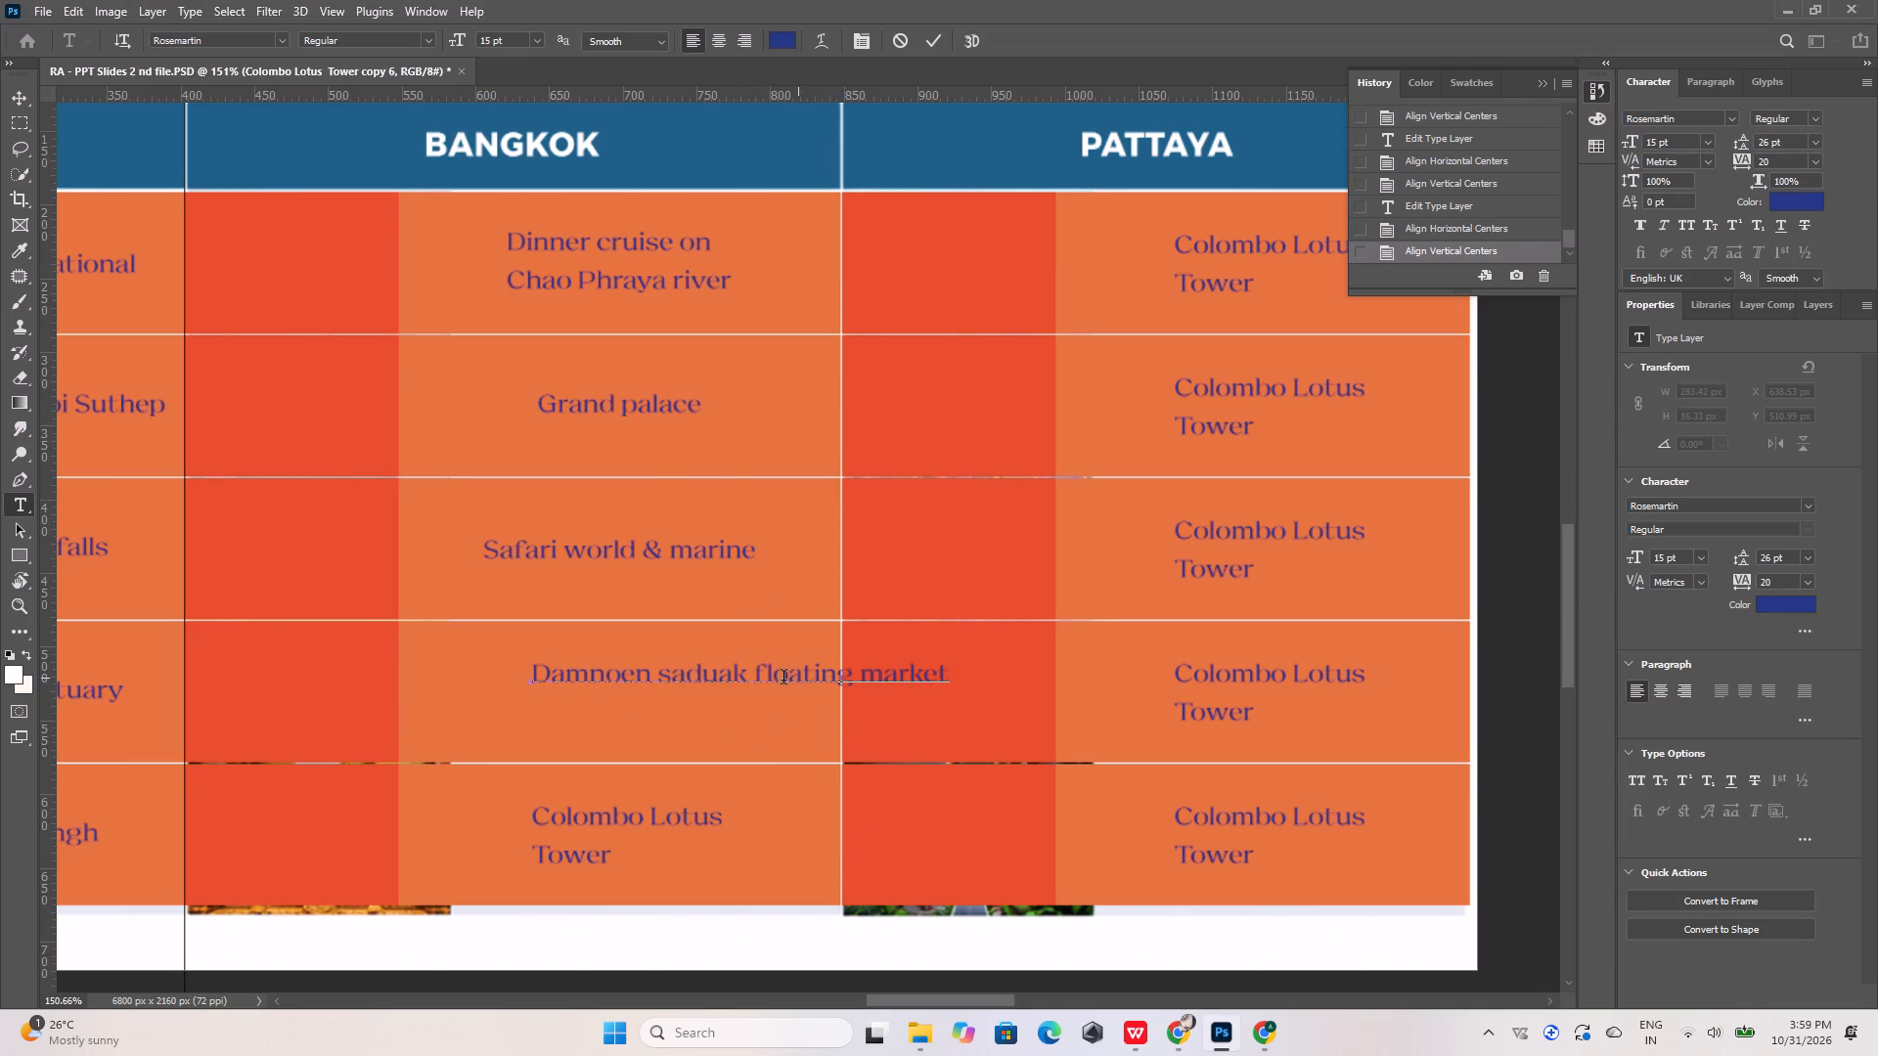
{"action": "left_click", "coordinate": [761, 676]}
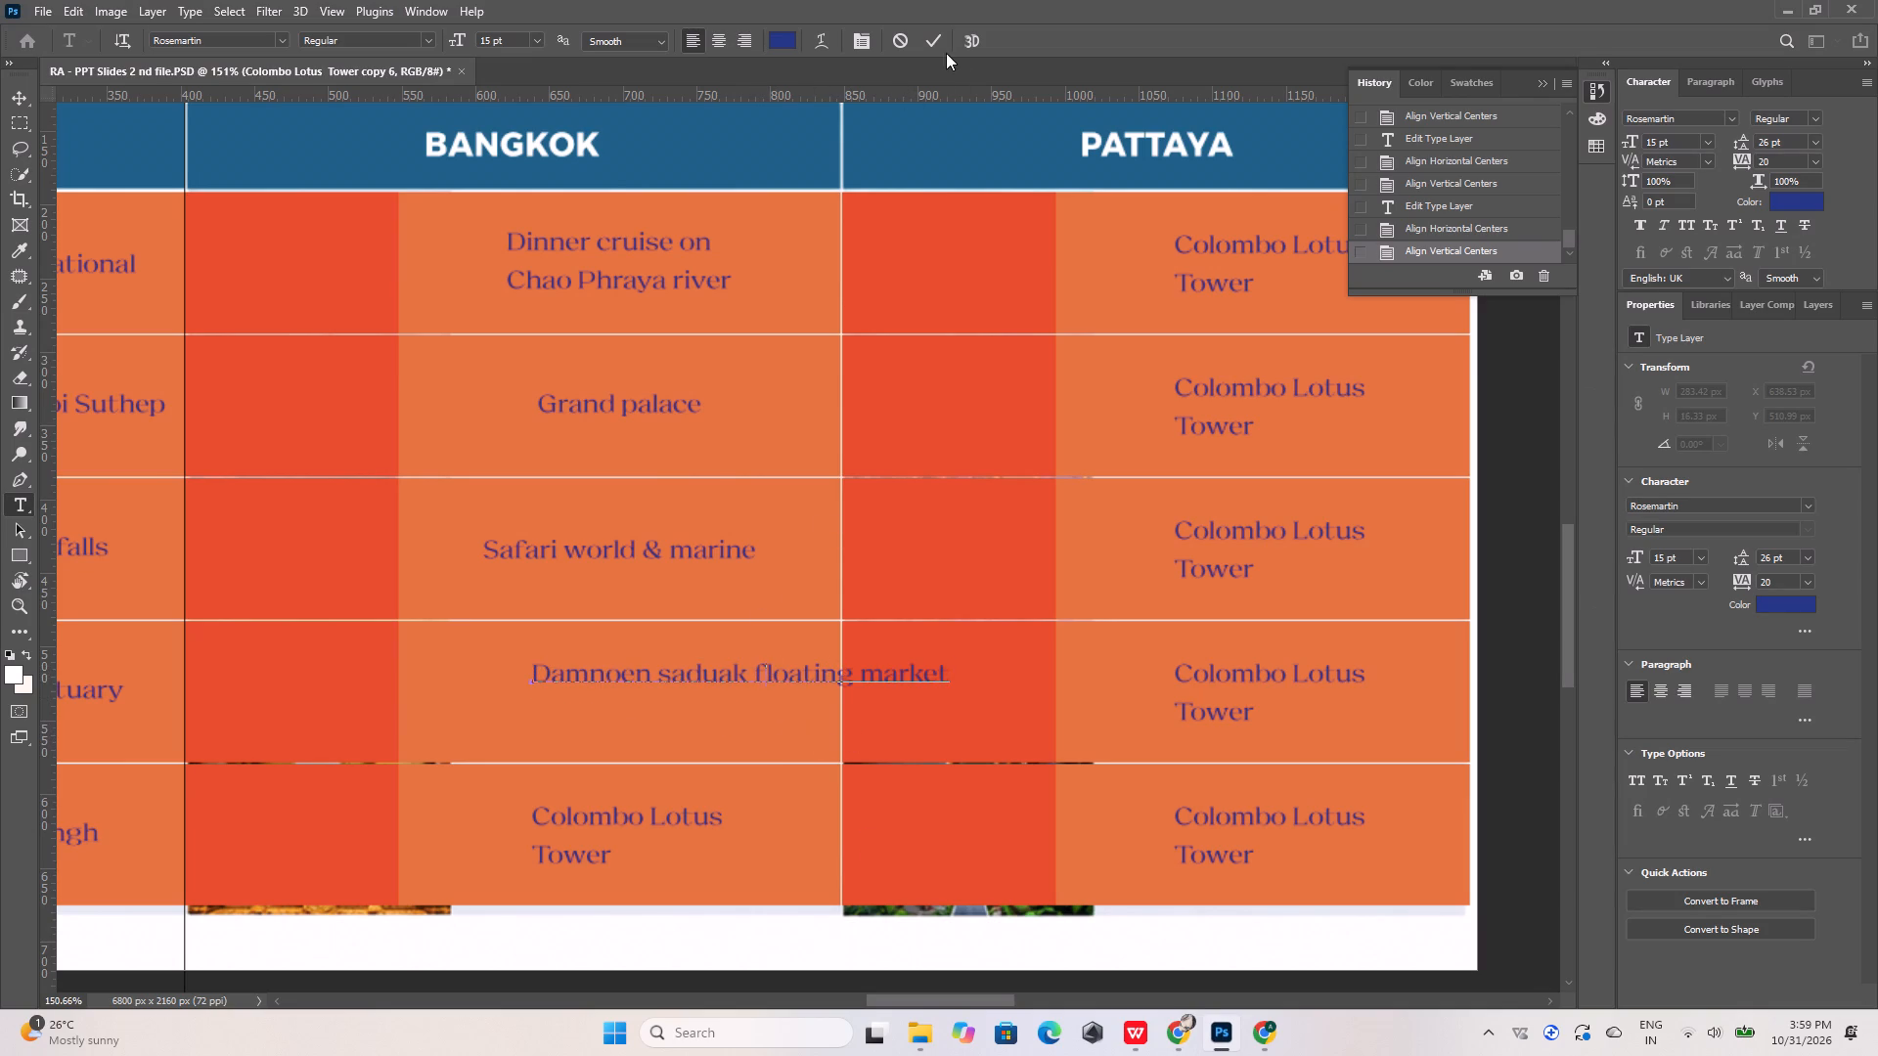
{"action": "left_click", "coordinate": [938, 42]}
Break the fourth Bangkok row's text into two lines, with "floating market" on the second line.
{"action": "double_click", "coordinate": [757, 668]}
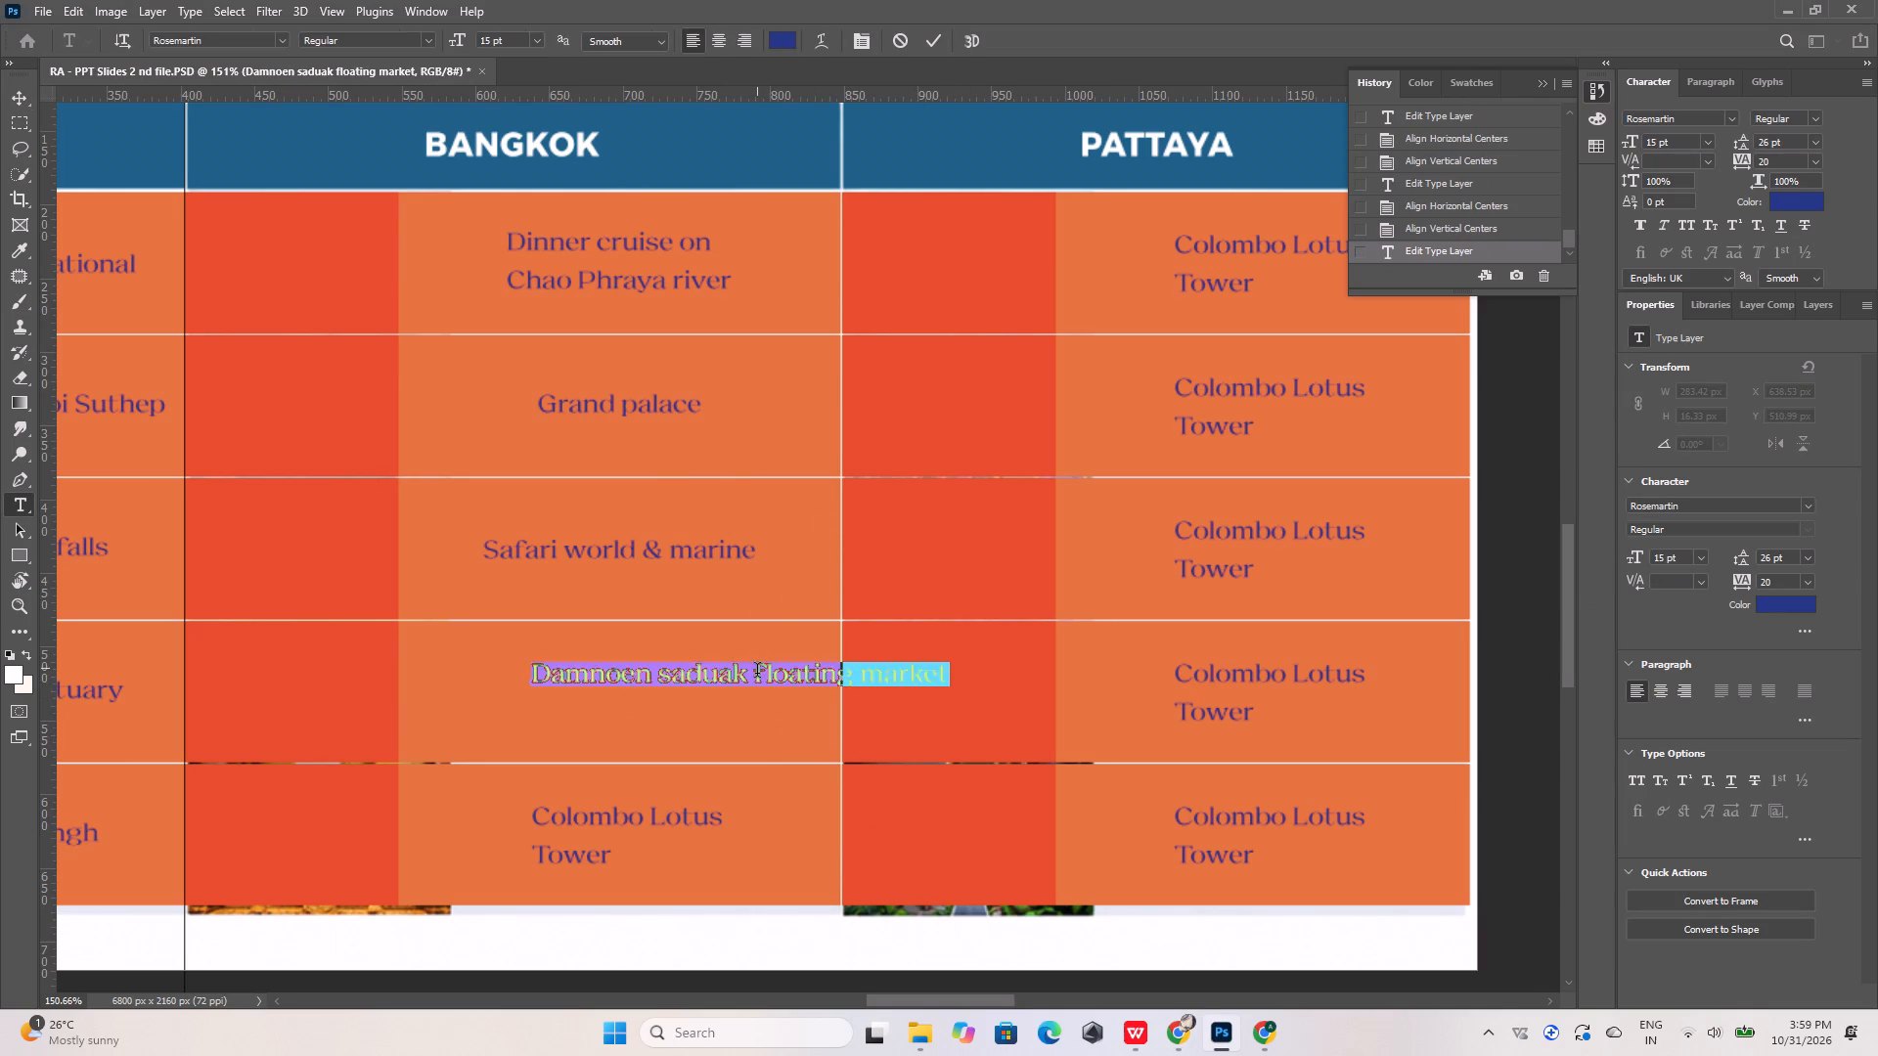
{"action": "left_click", "coordinate": [757, 673]}
{"action": "key", "text": "Return"}
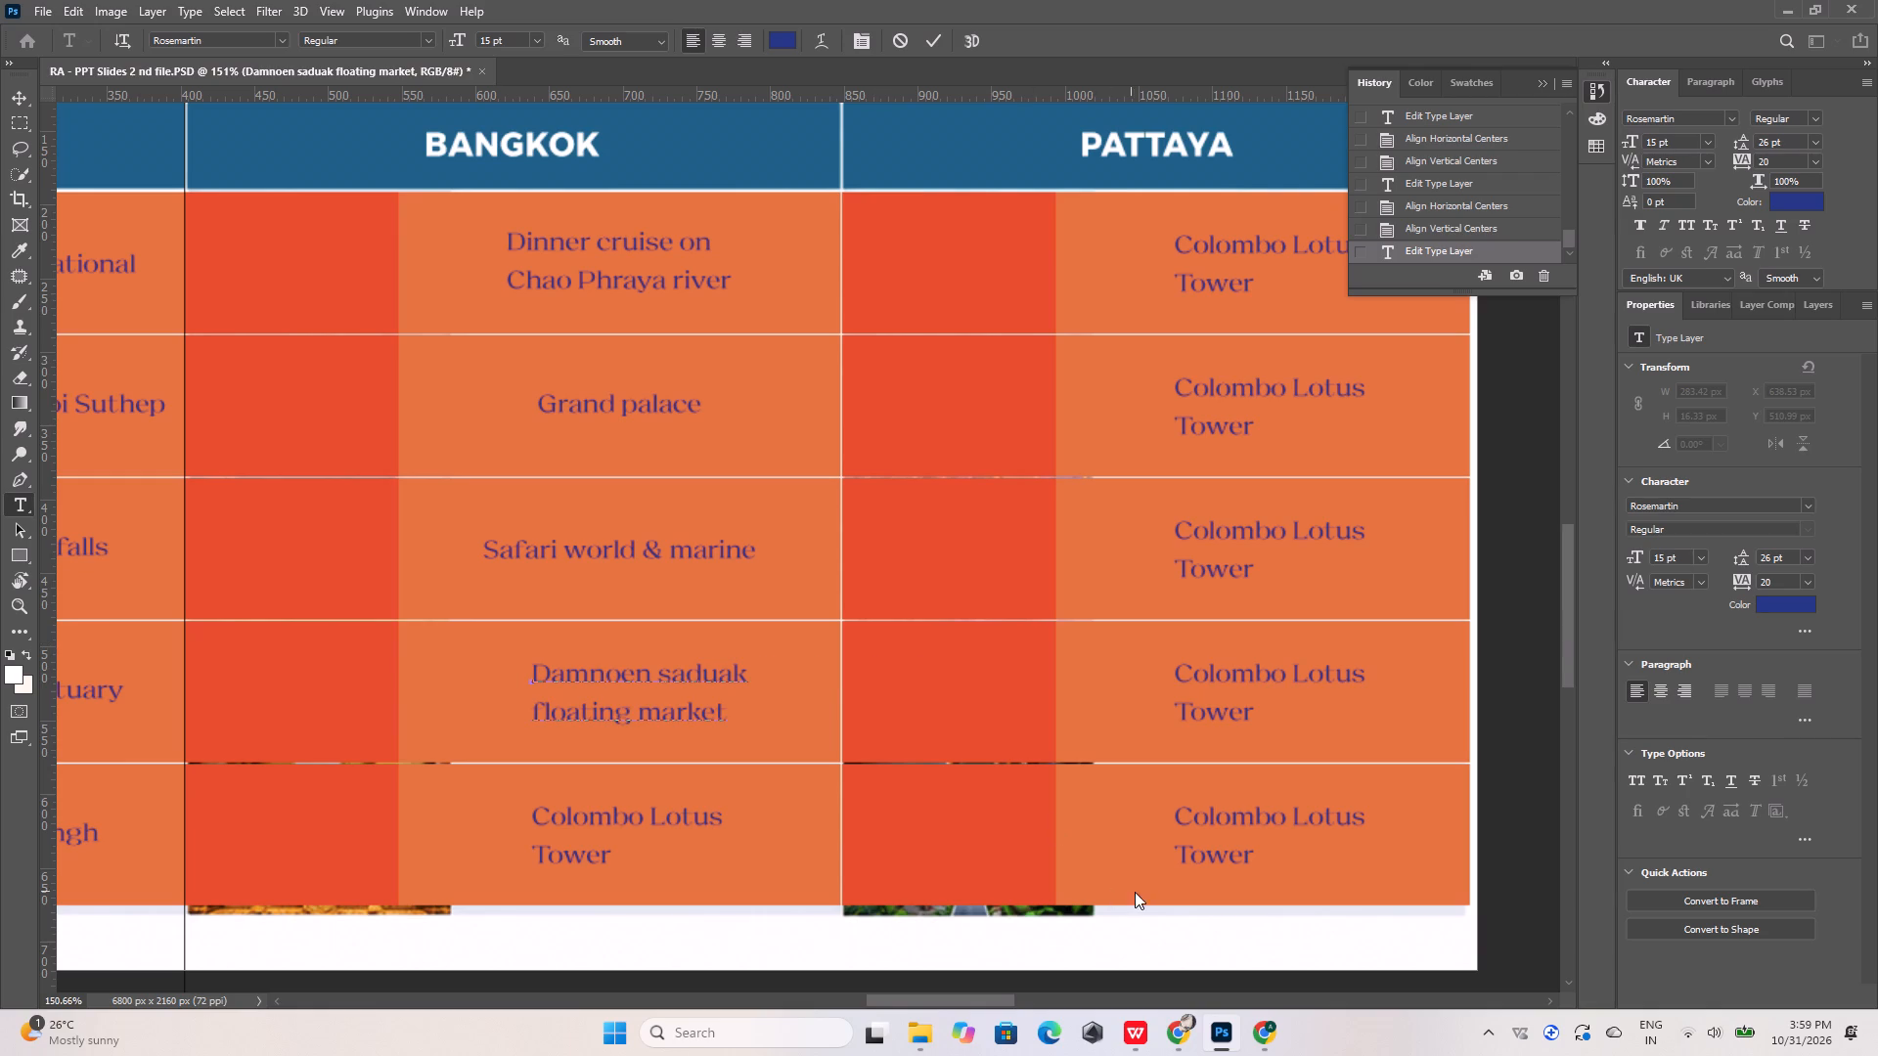
{"action": "left_click", "coordinate": [1262, 1035]}
{"action": "left_click", "coordinate": [1264, 1034]}
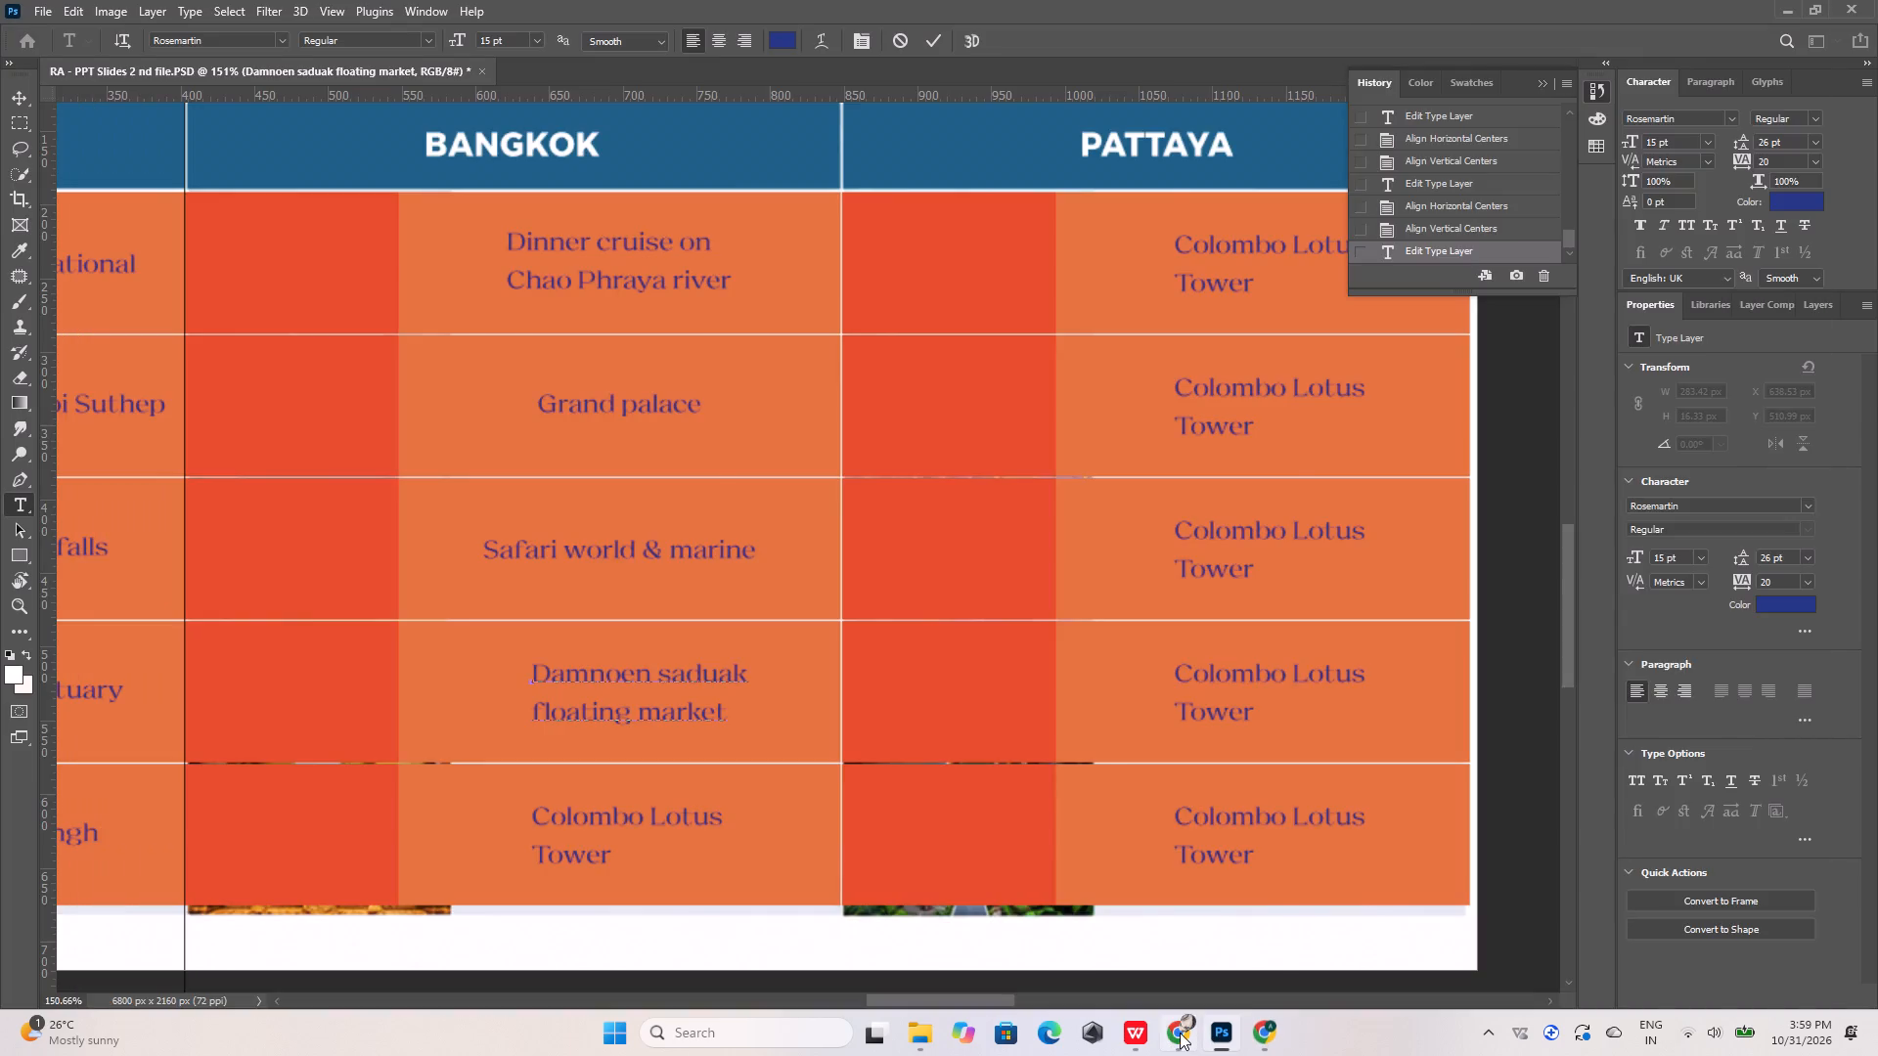
{"action": "left_click", "coordinate": [1183, 1033]}
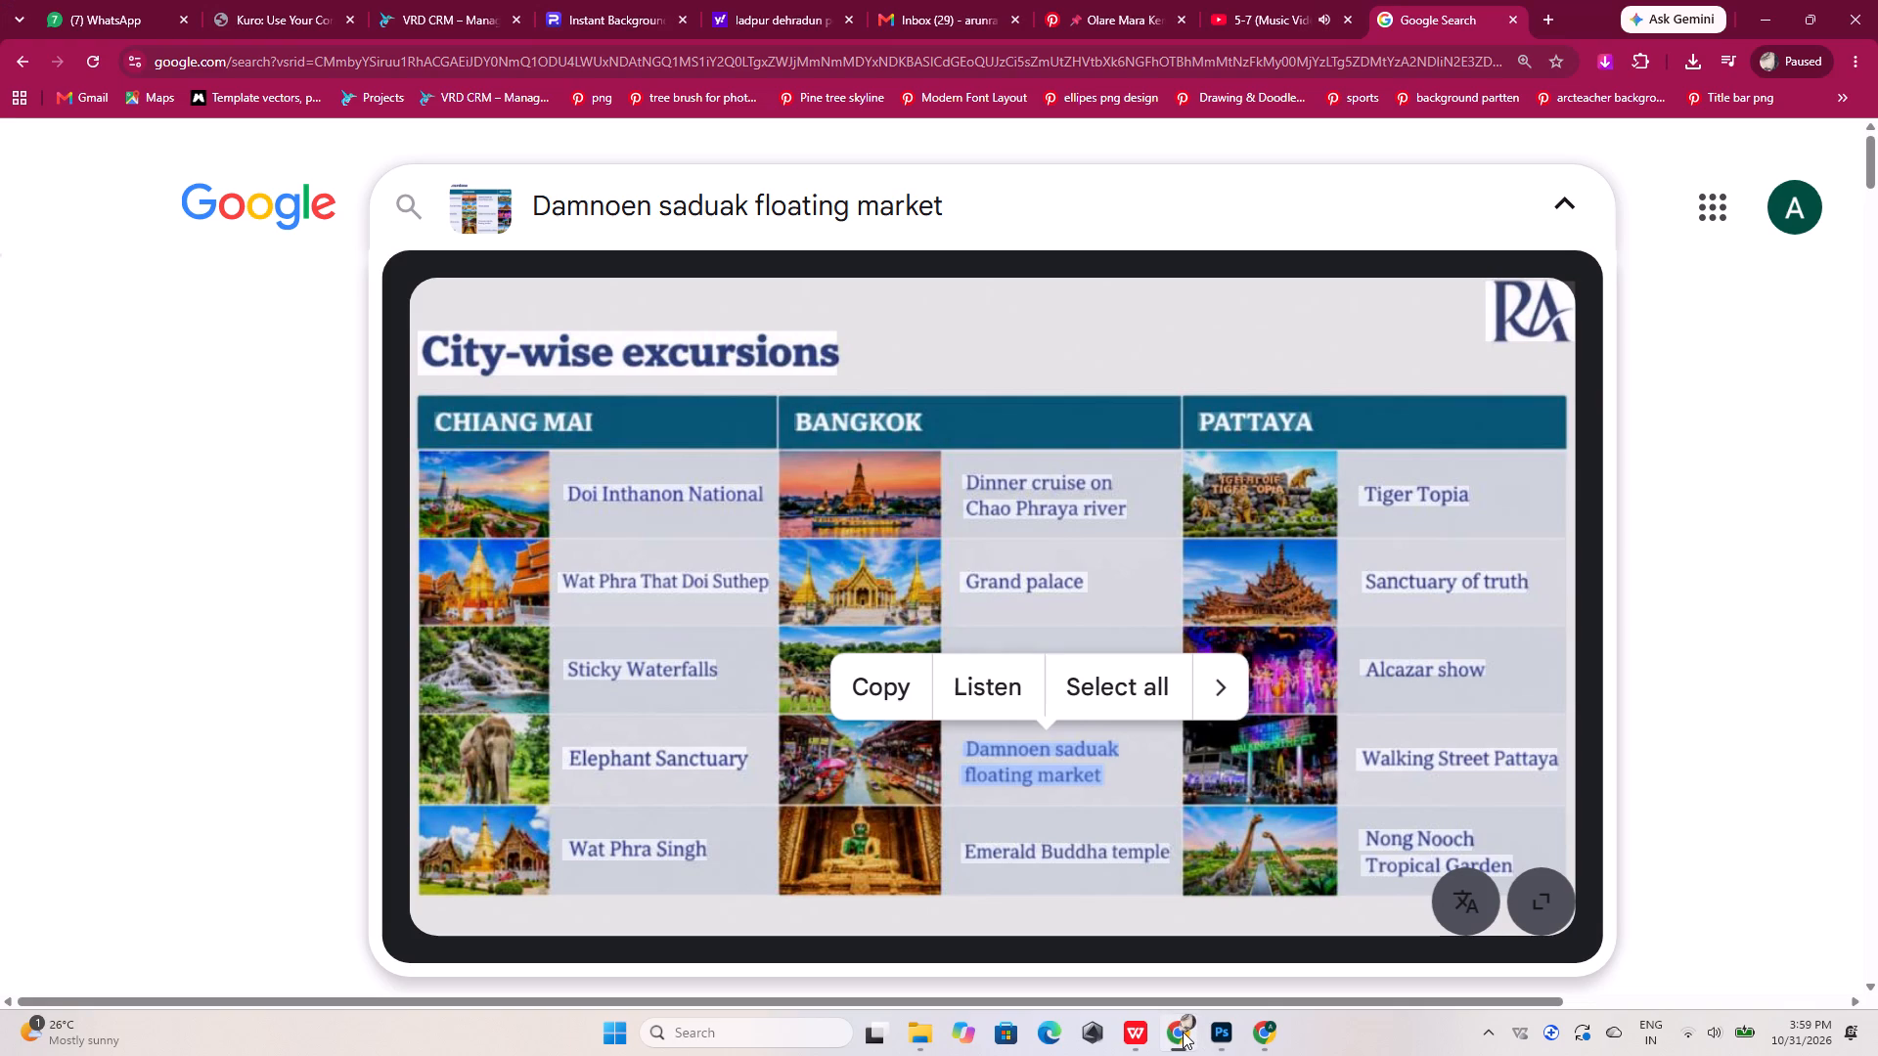
{"action": "left_click", "coordinate": [1183, 1032]}
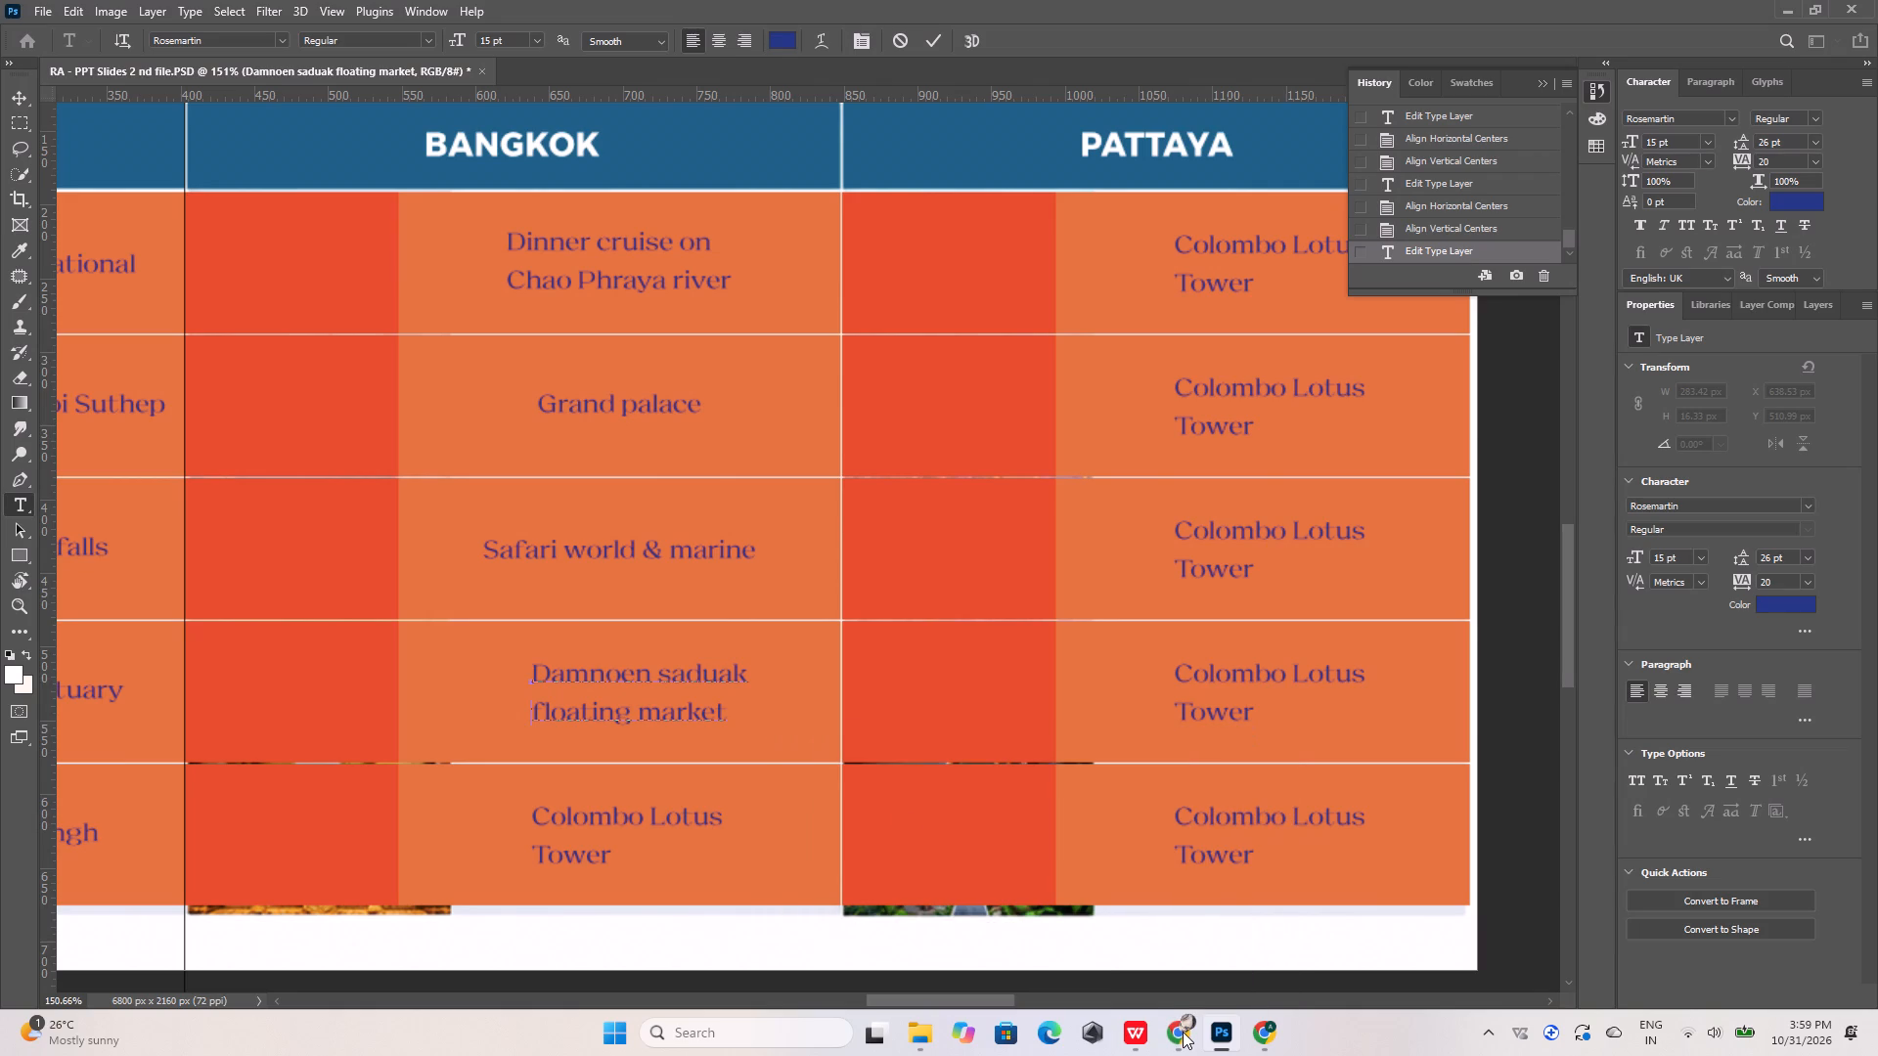
{"action": "left_click", "coordinate": [793, 709]}
{"action": "left_click", "coordinate": [937, 43]}
Centre the two-line "Damnoen saduak floating market" text horizontally and vertically in its orange cell.
{"action": "left_click", "coordinate": [791, 700], "text": "shift"}
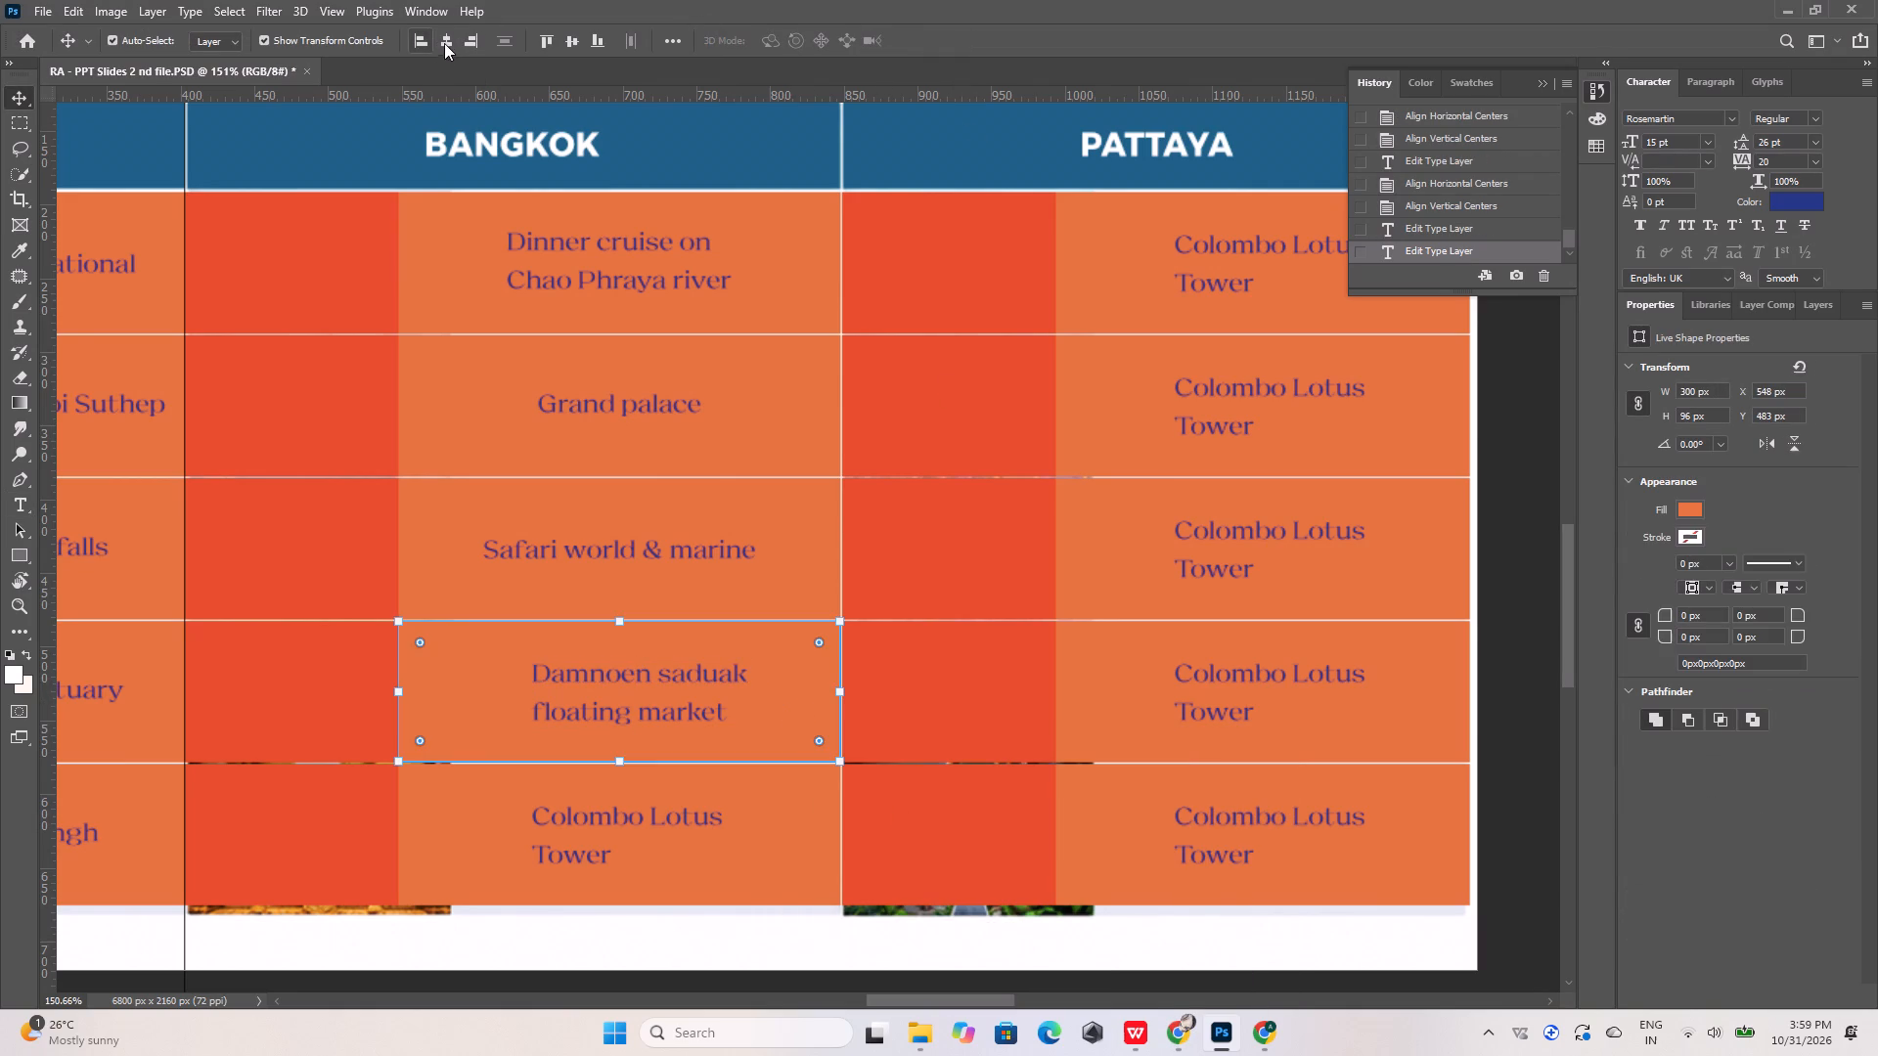
{"action": "left_click", "coordinate": [446, 39]}
{"action": "left_click", "coordinate": [566, 37]}
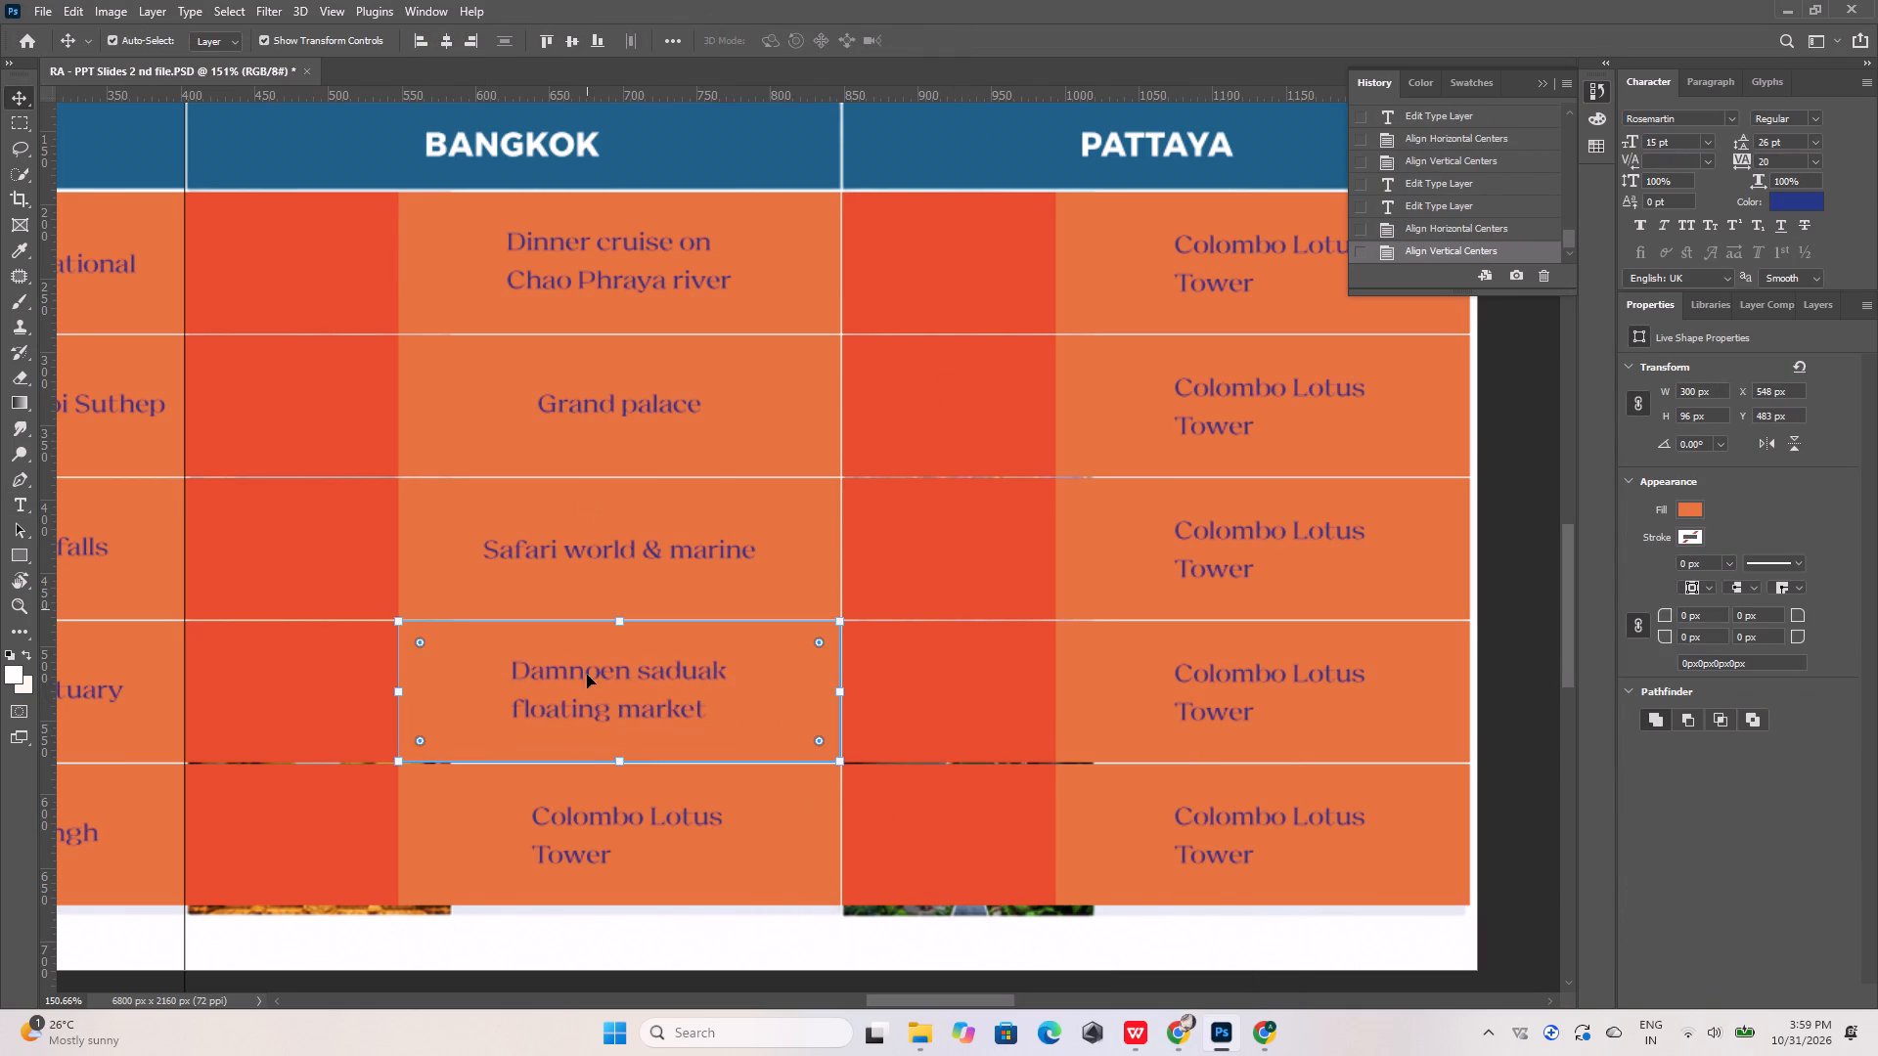
Replace the fifth Bangkok row's placeholder with "Emerald Buddha temple" copied from the Chrome reference image.
{"action": "left_click", "coordinate": [596, 805]}
{"action": "double_click", "coordinate": [601, 812]}
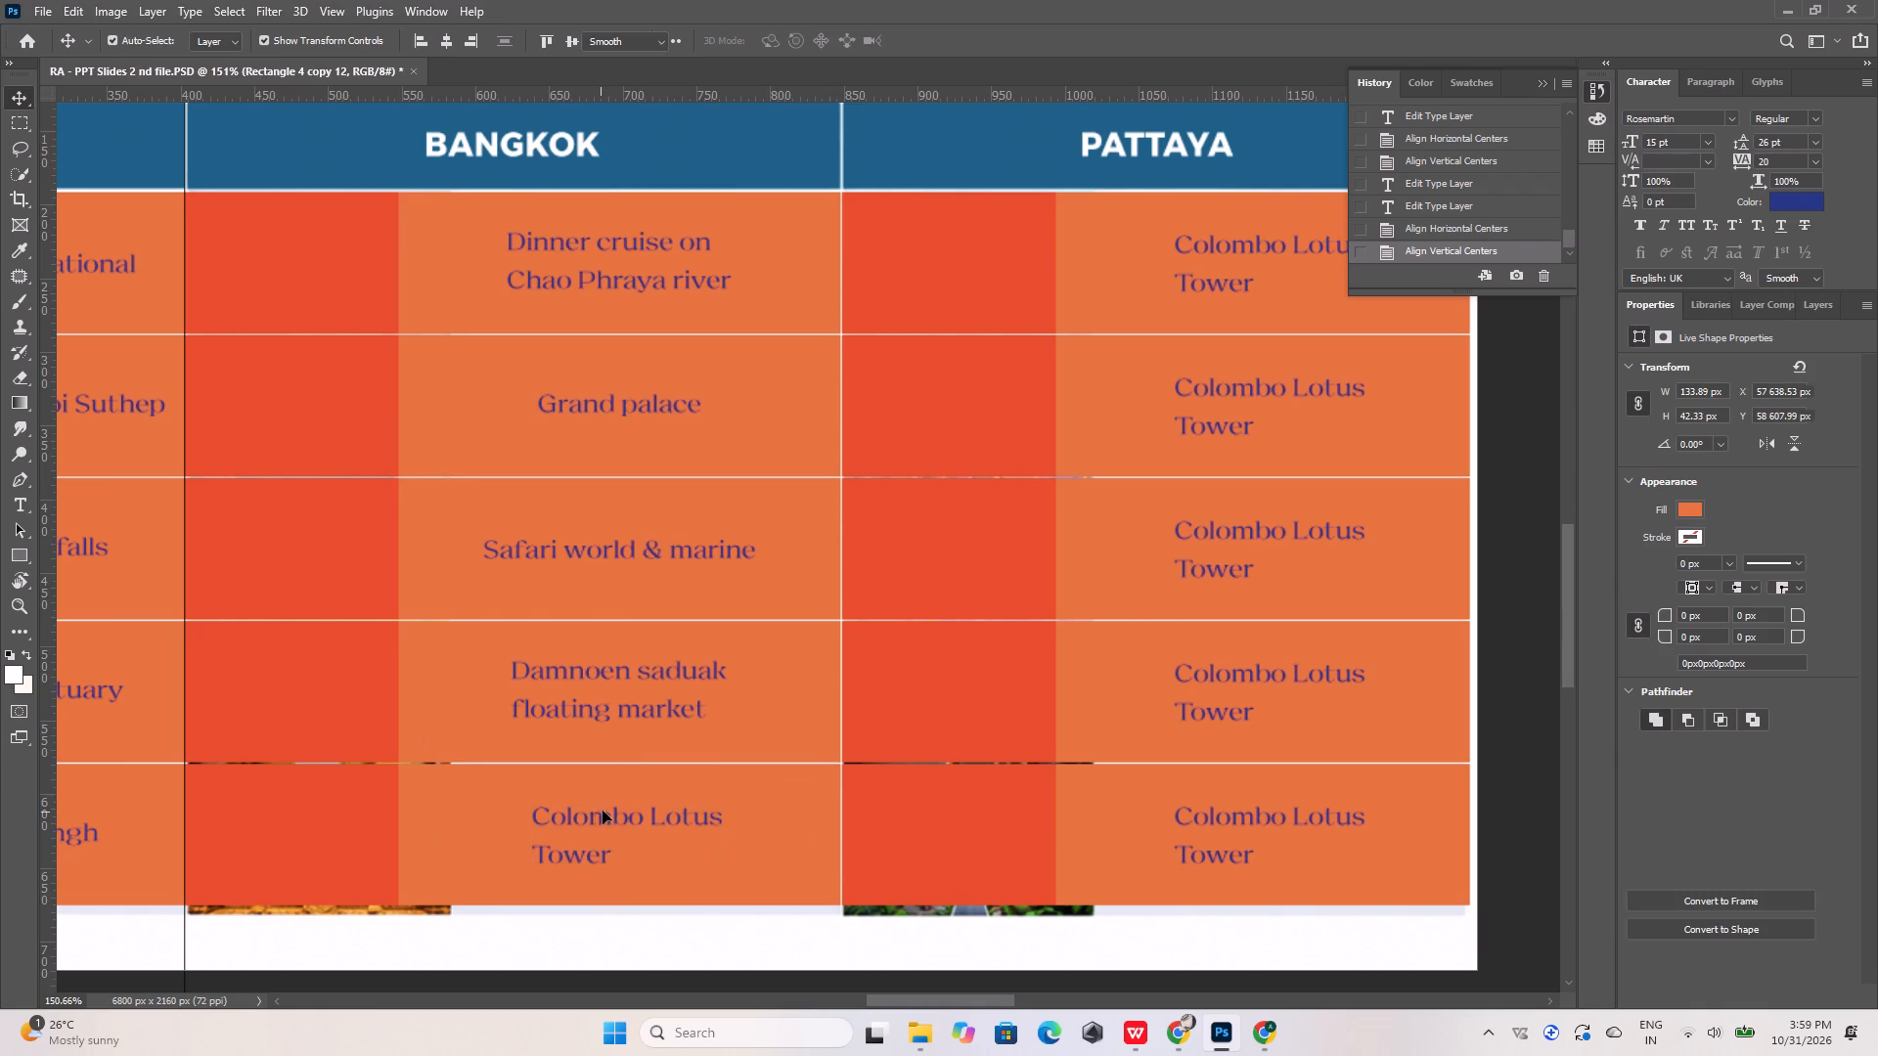
{"action": "left_click", "coordinate": [1176, 1034]}
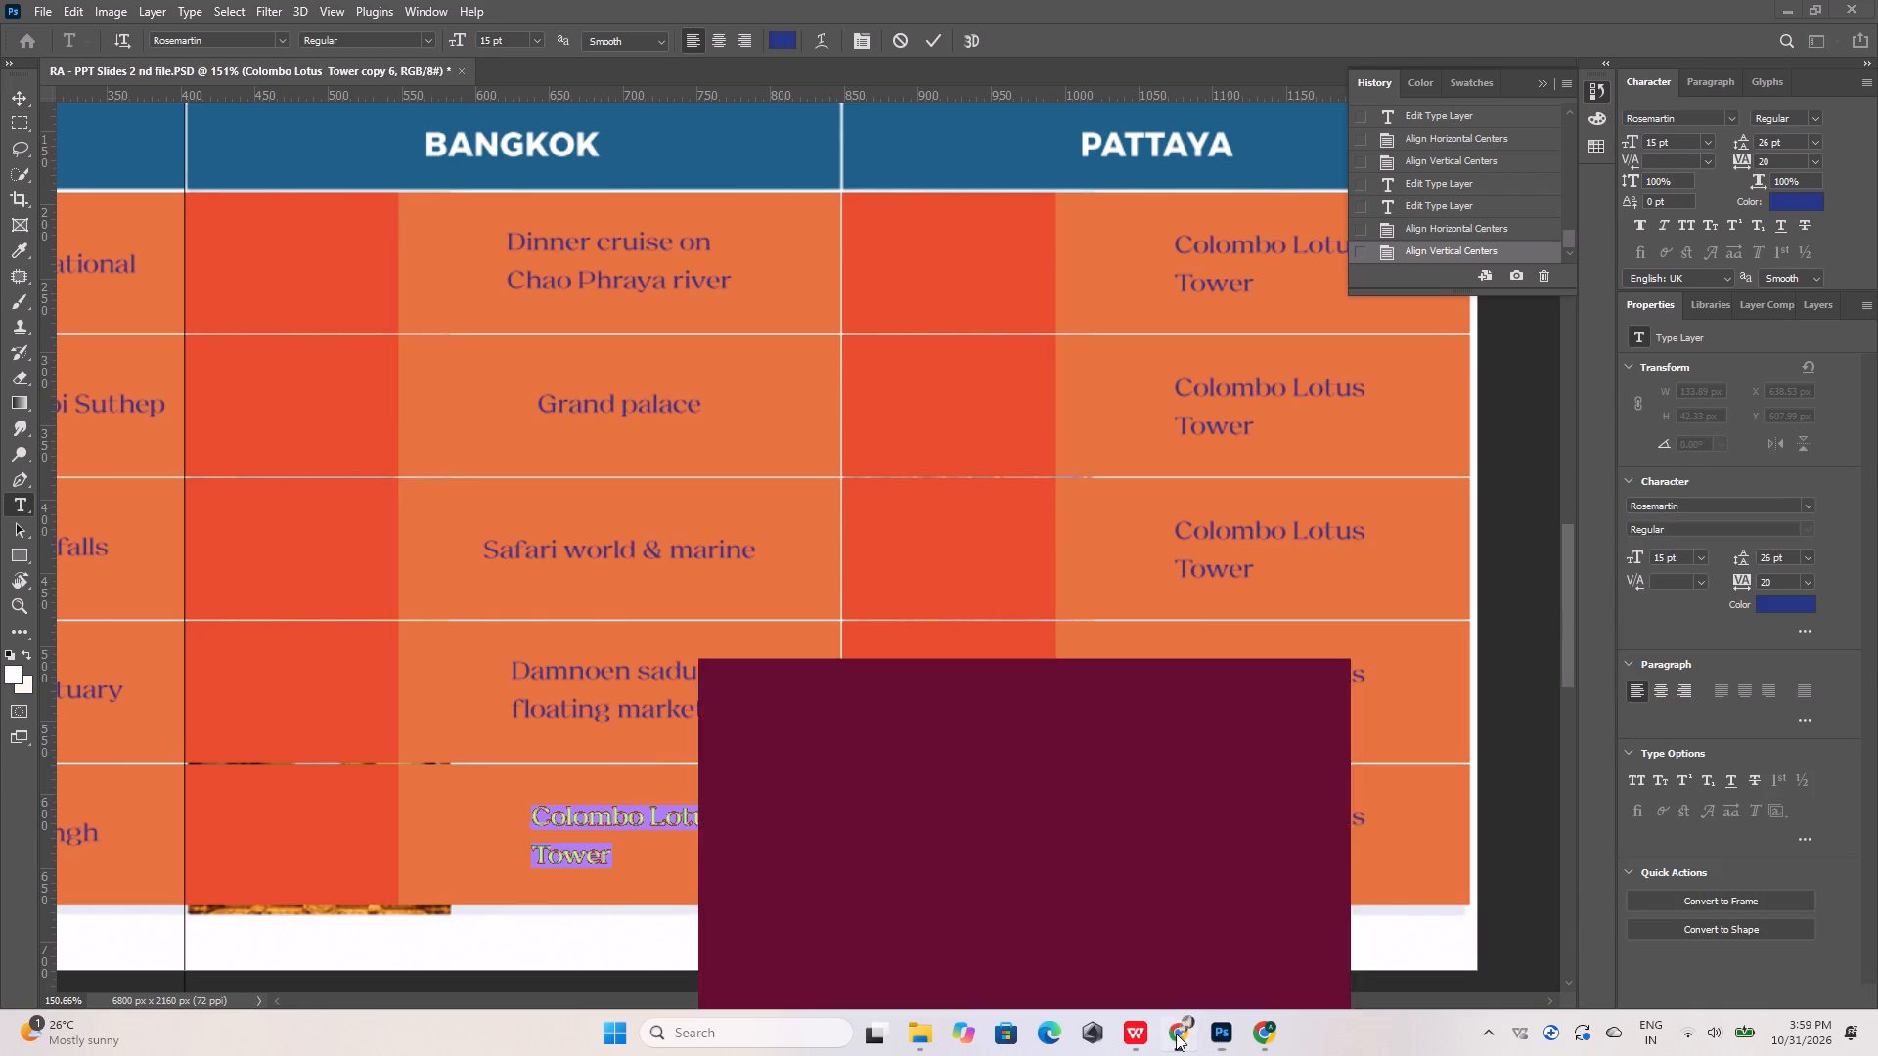
{"action": "left_click_drag", "start_coordinate": [970, 852], "coordinate": [1138, 851]}
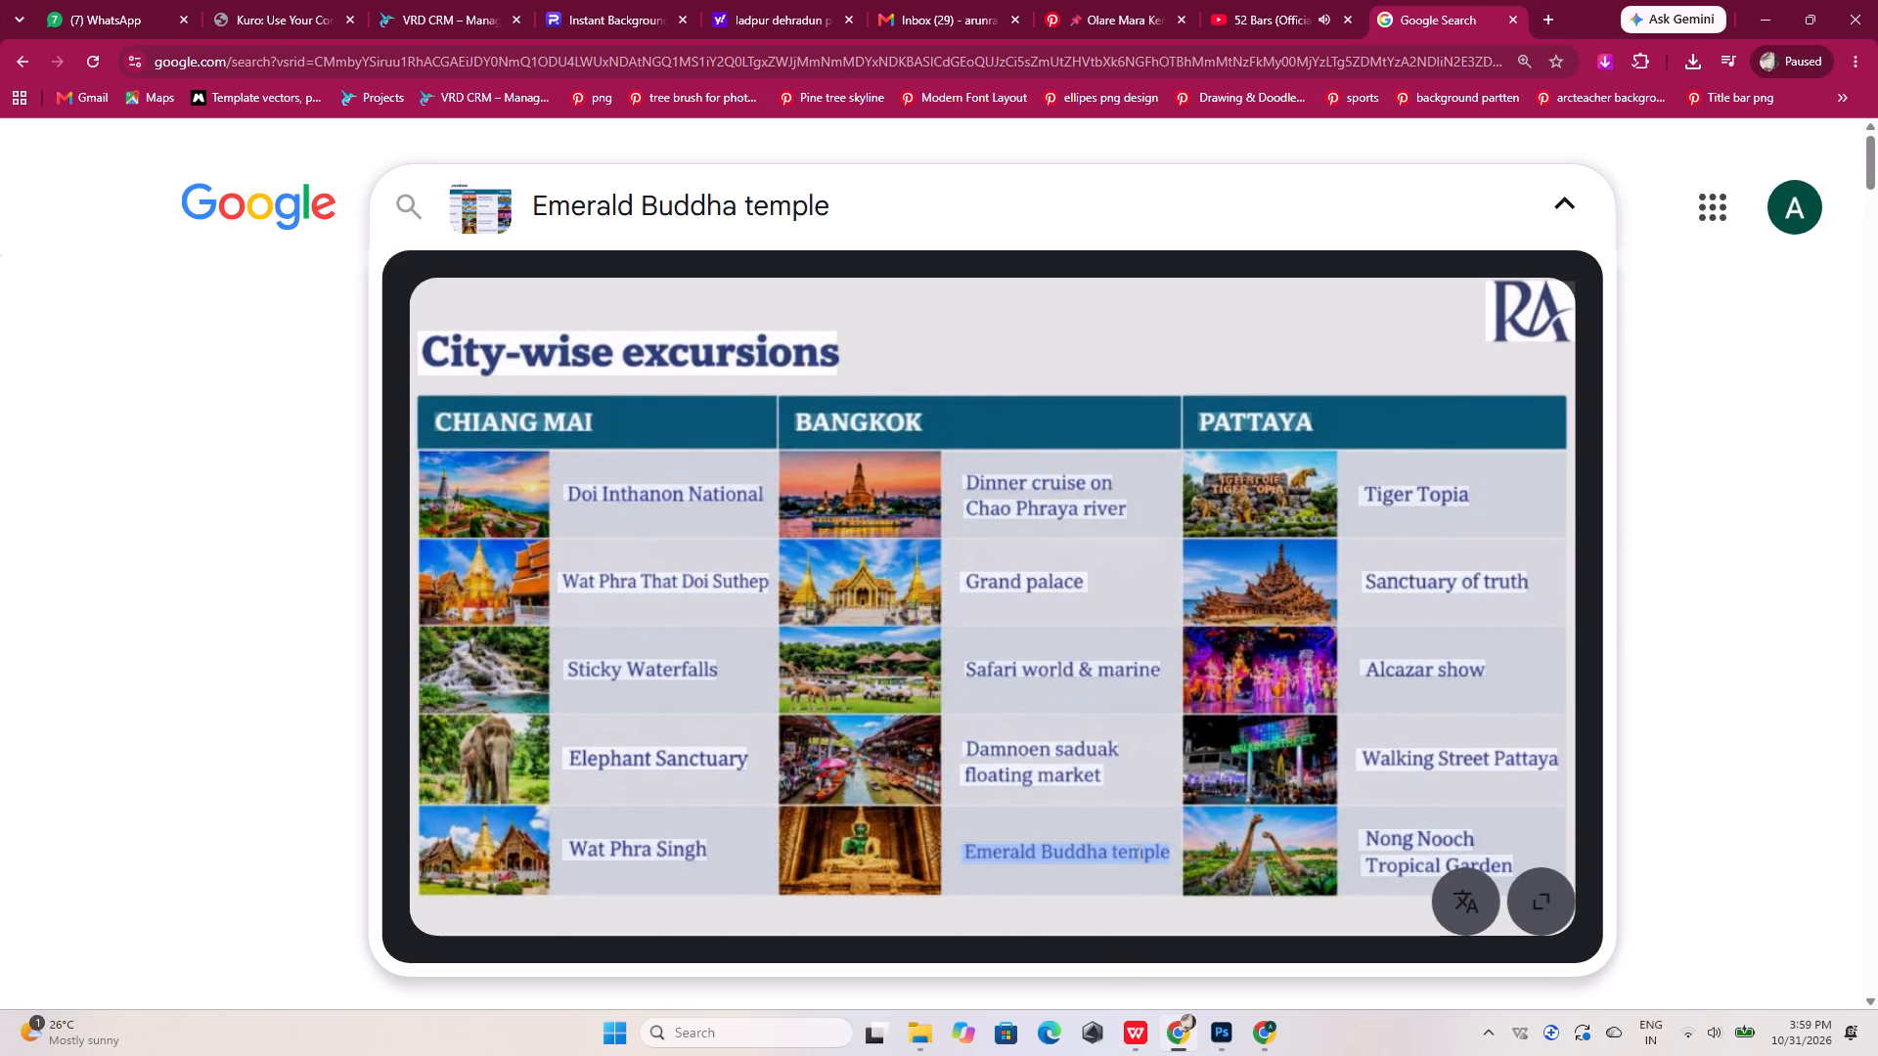
{"action": "left_click_drag", "start_coordinate": [1138, 851], "coordinate": [1141, 850]}
{"action": "left_click", "coordinate": [921, 793]}
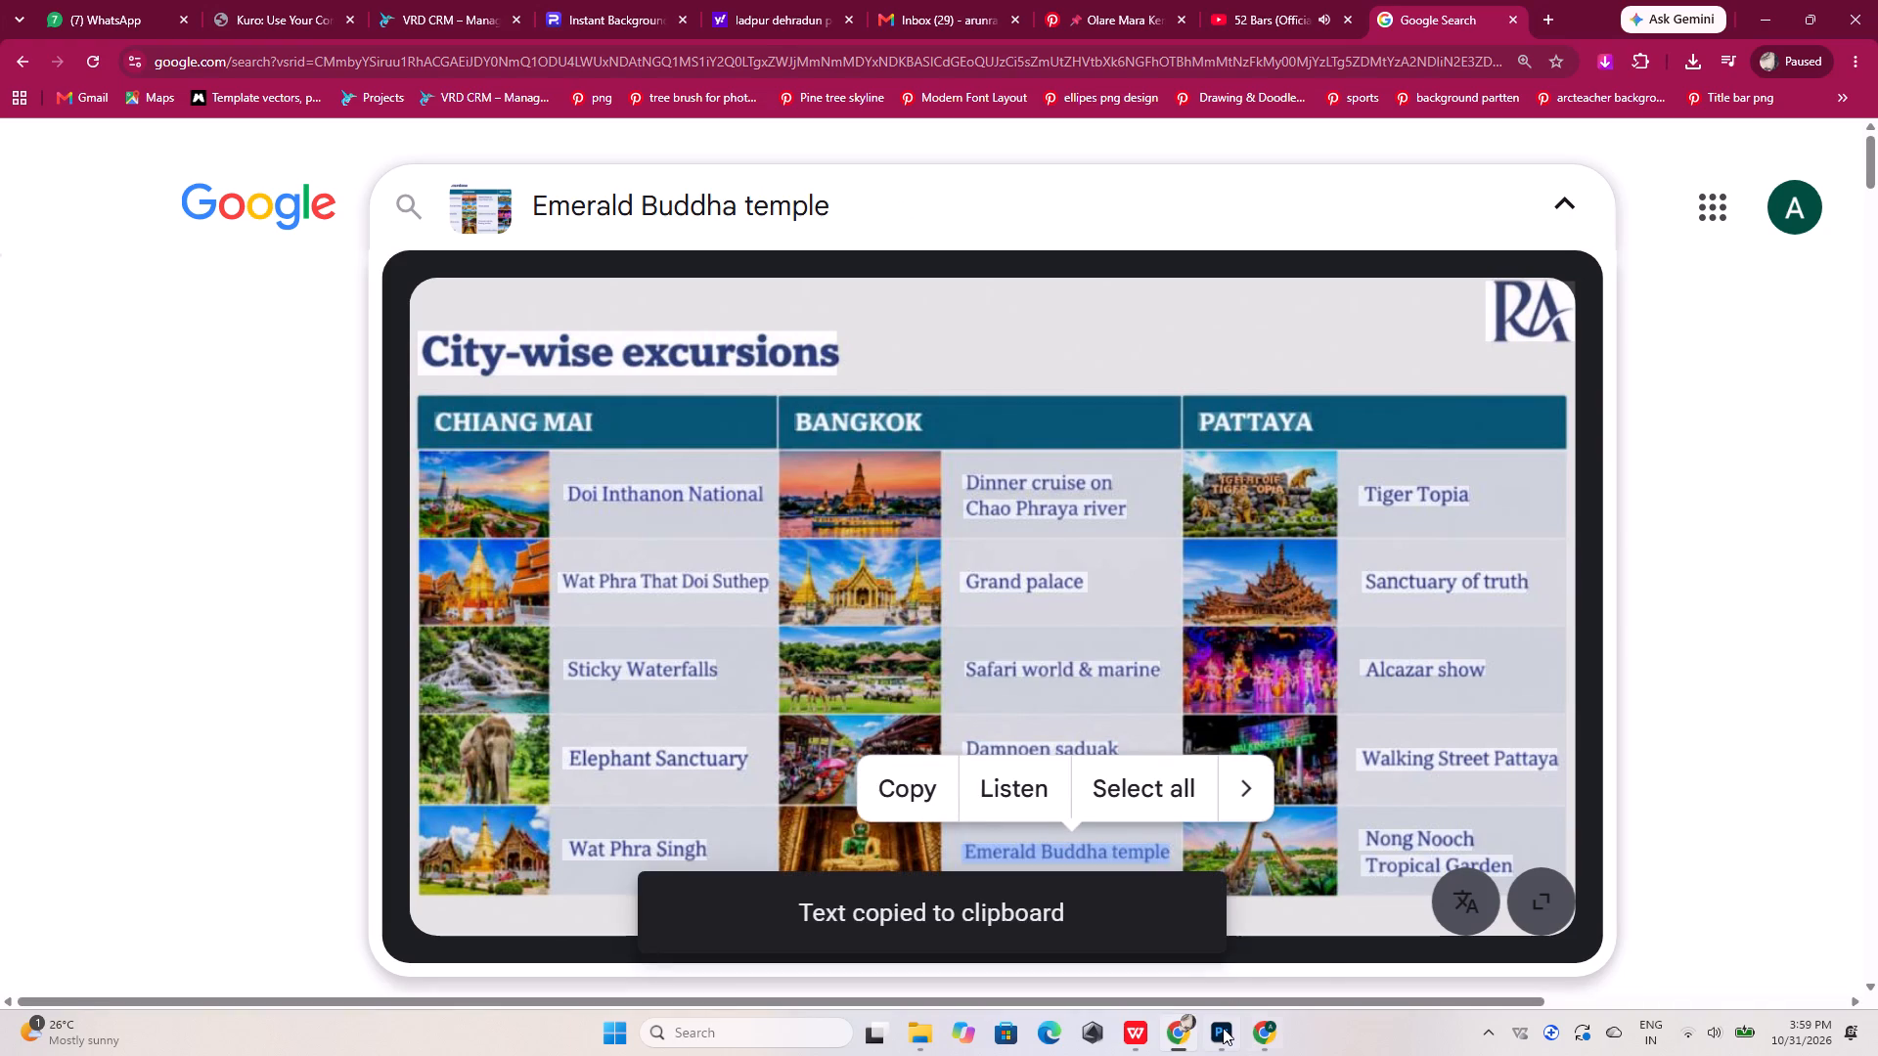
{"action": "left_click", "coordinate": [1222, 1028]}
{"action": "key", "text": "ctrl+v"}
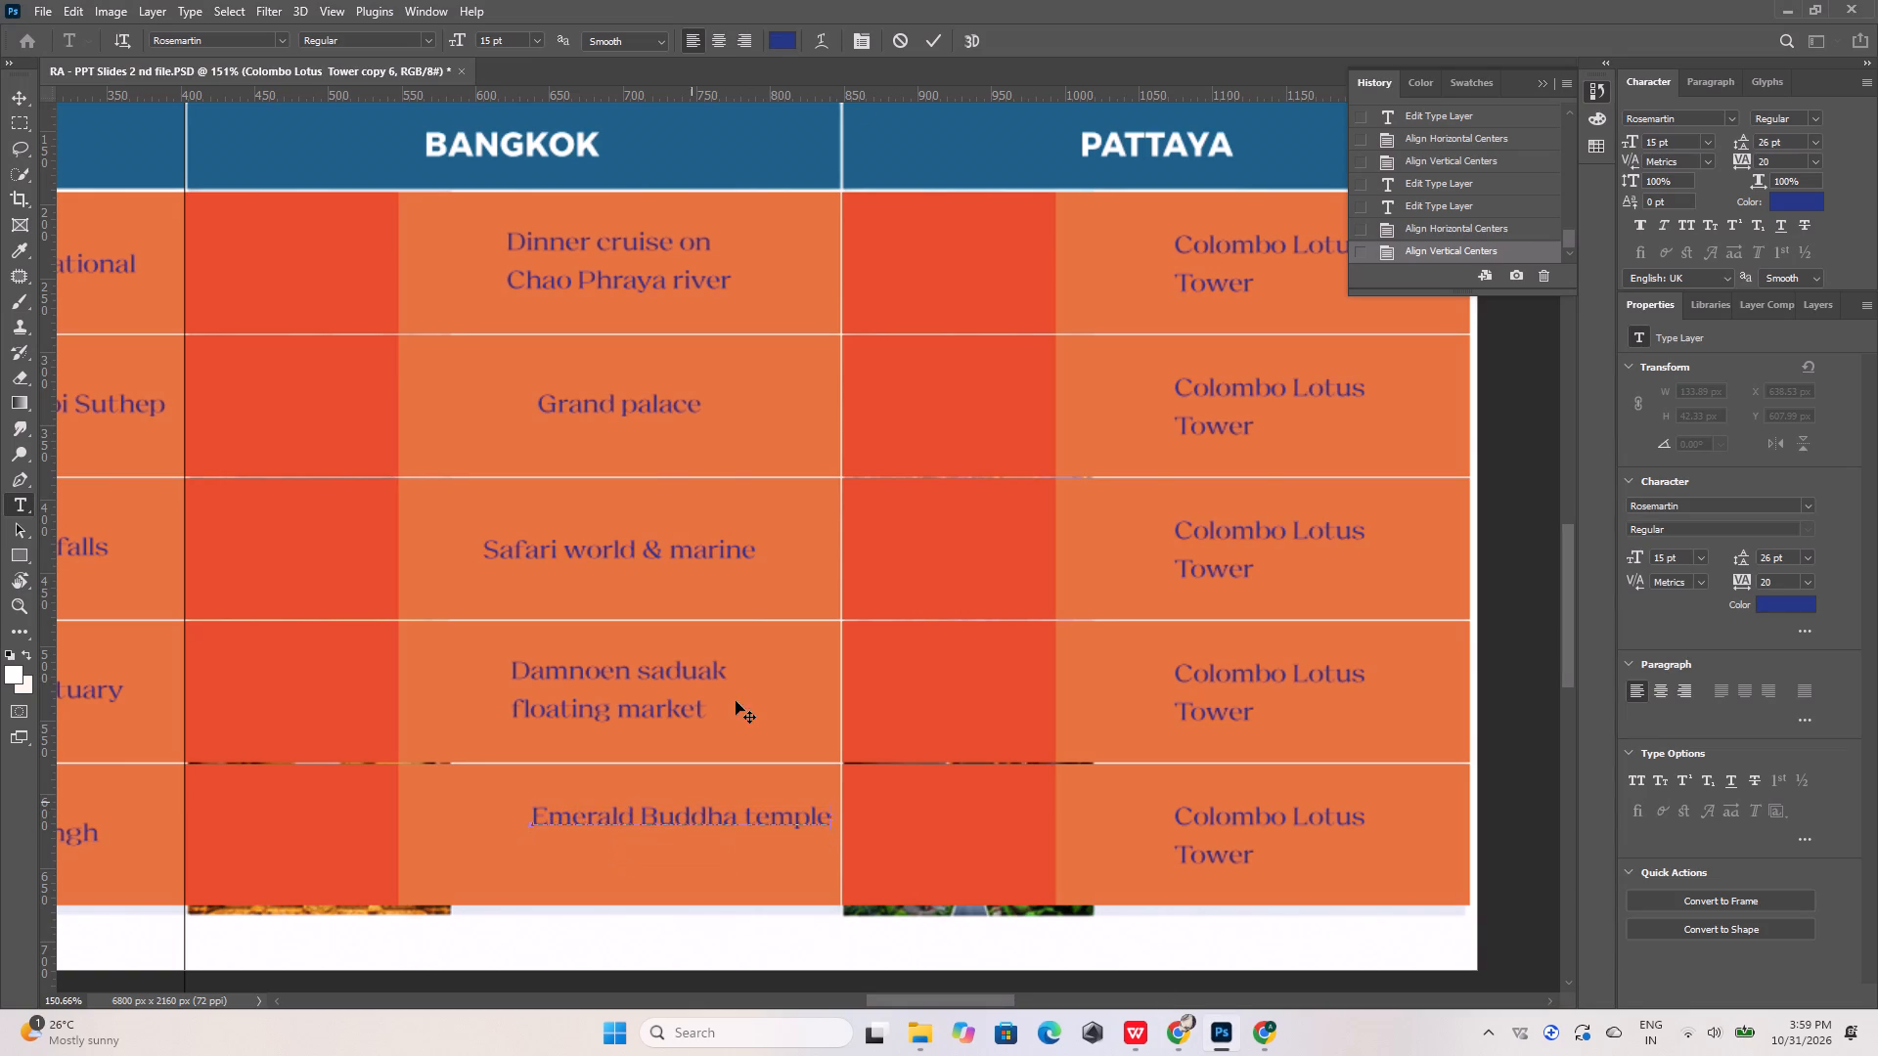
{"action": "left_click", "coordinate": [939, 42]}
Delete the extra, narrower orange rectangle stacked behind the "Emerald Buddha temple" text in the fifth Bangkok row.
{"action": "left_click", "coordinate": [473, 804], "text": "shift"}
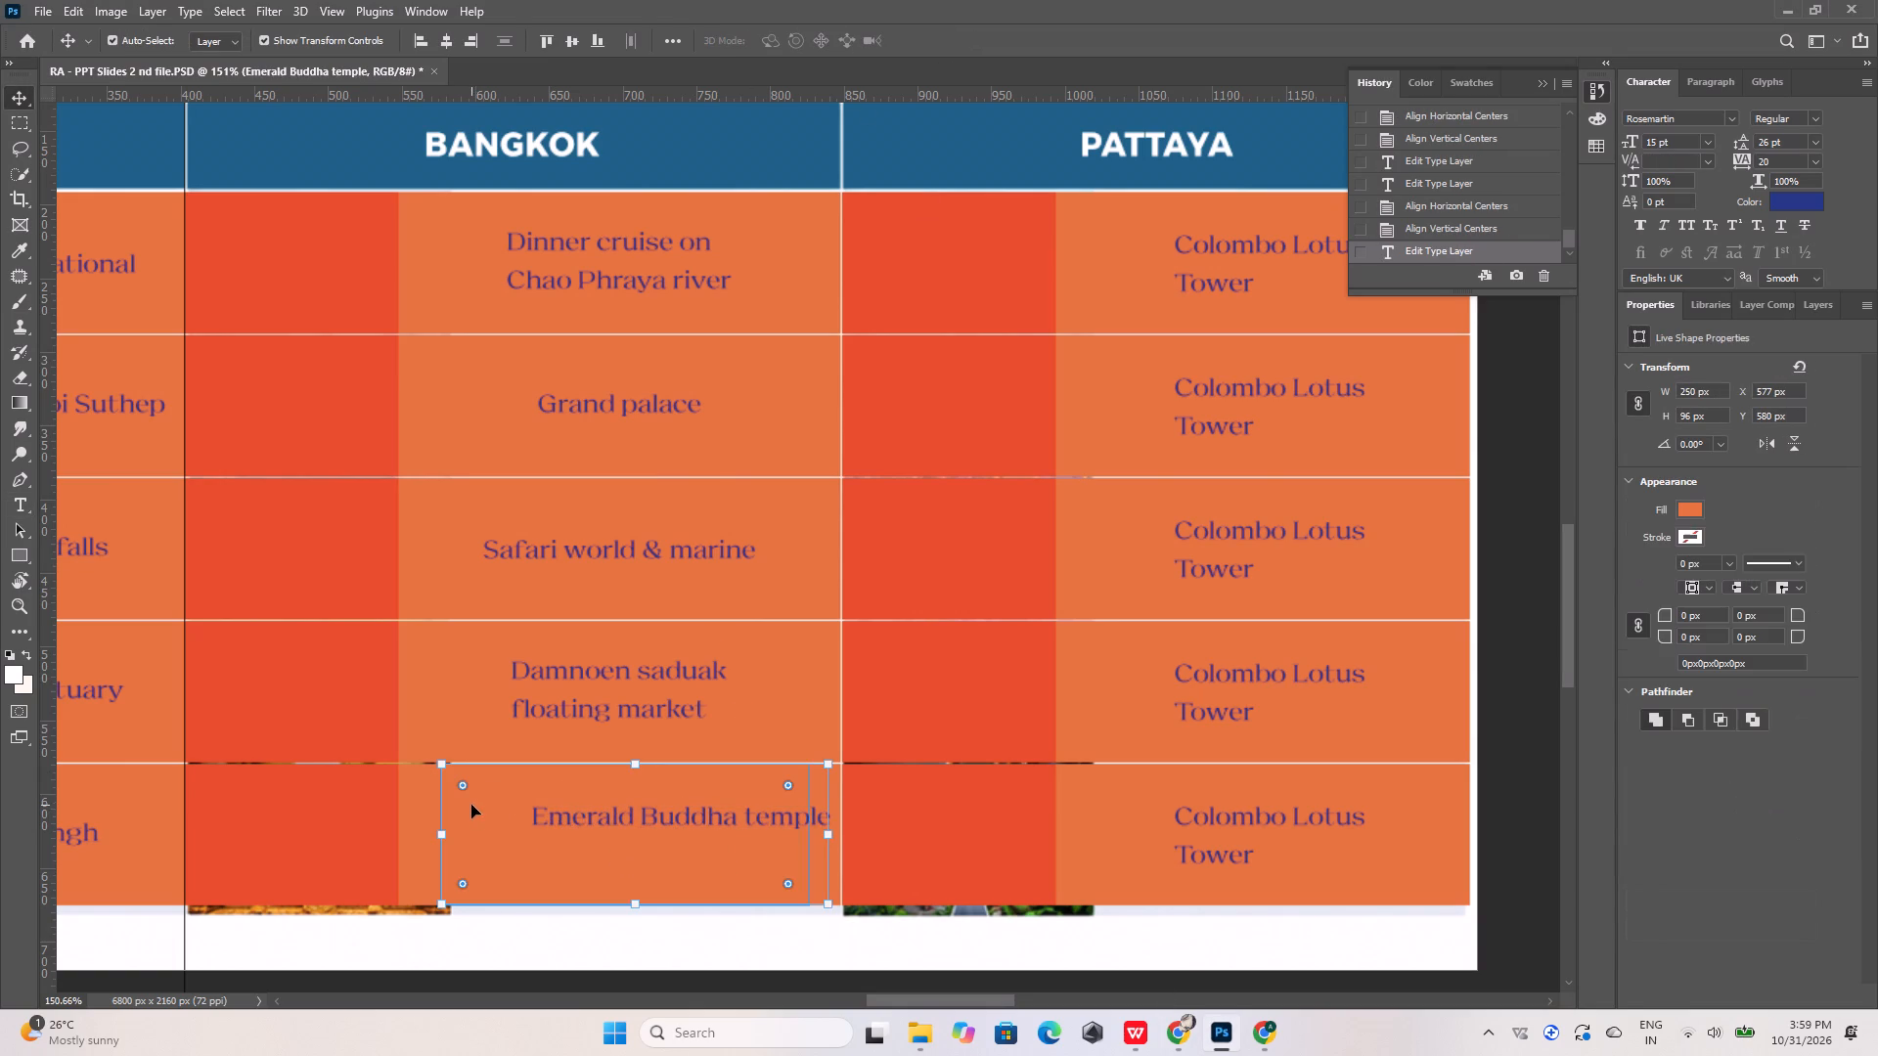
{"action": "left_click", "coordinate": [422, 833]}
{"action": "left_click", "coordinate": [965, 42]}
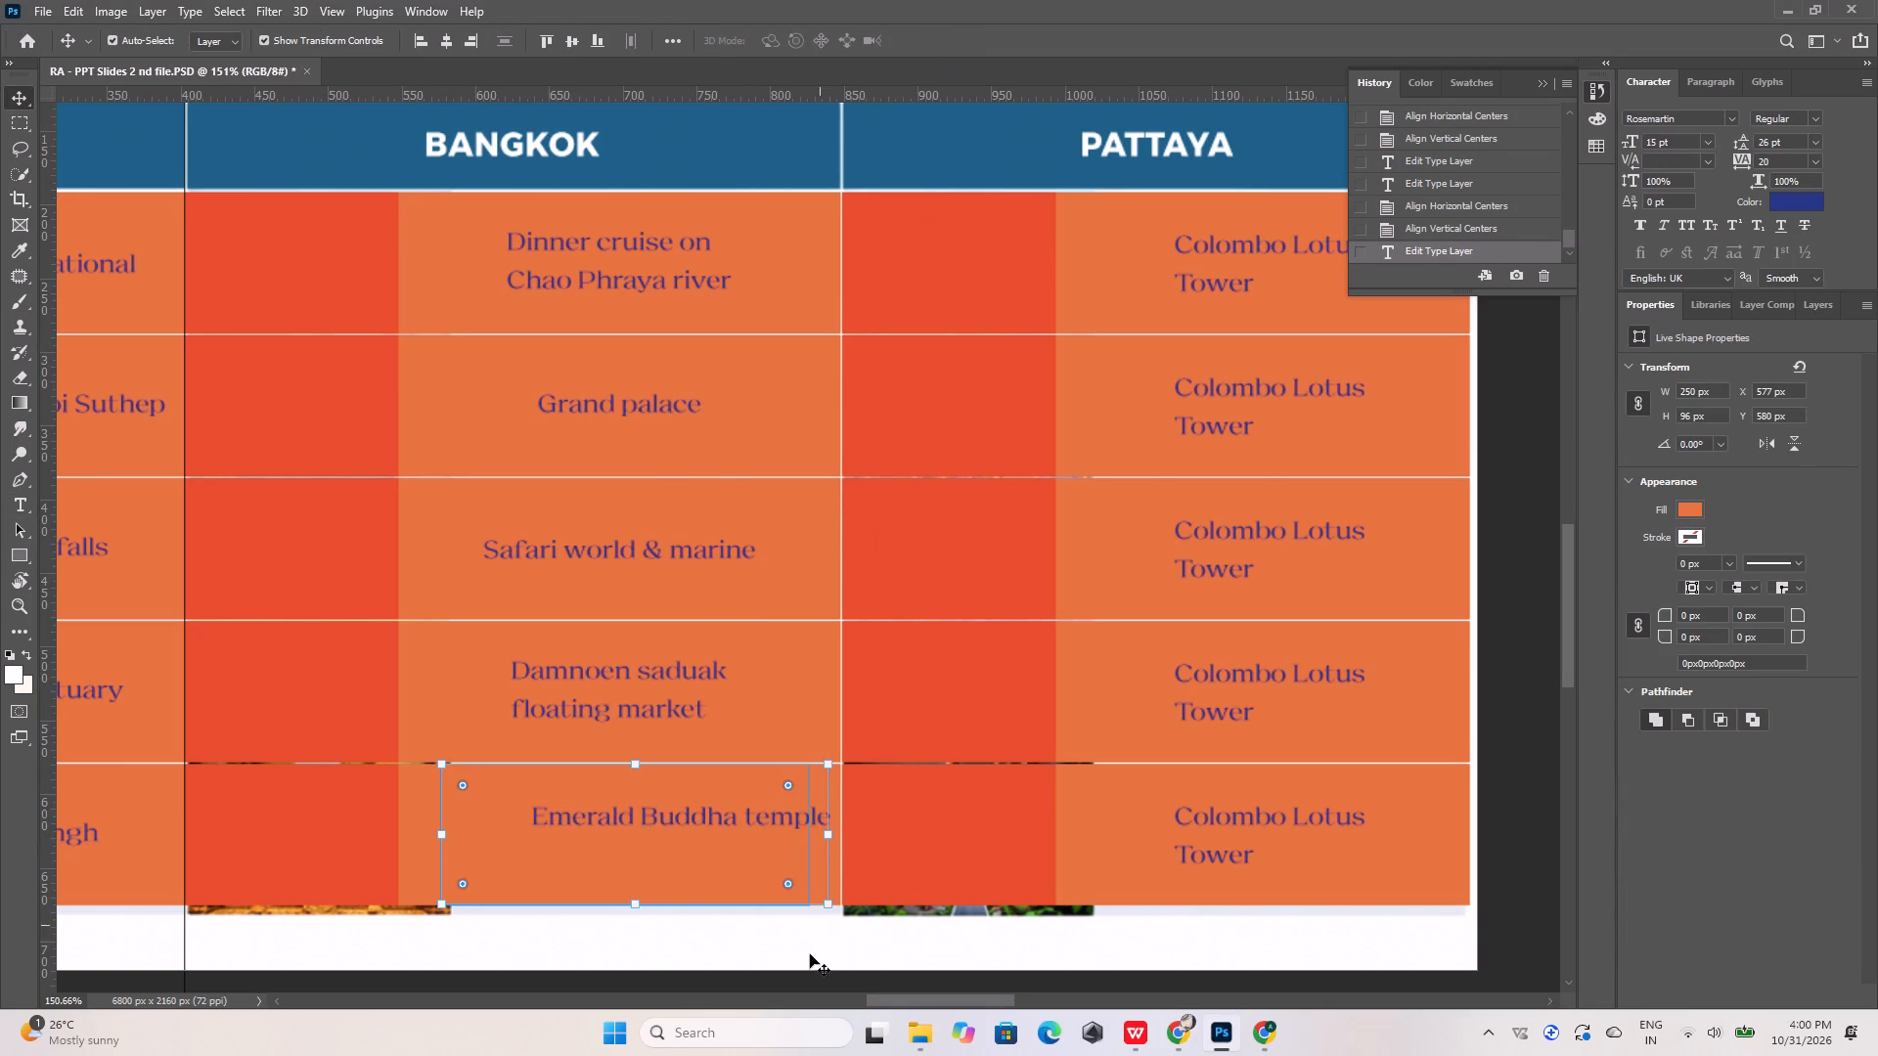
{"action": "left_click", "coordinate": [804, 951]}
{"action": "left_click", "coordinate": [510, 849]}
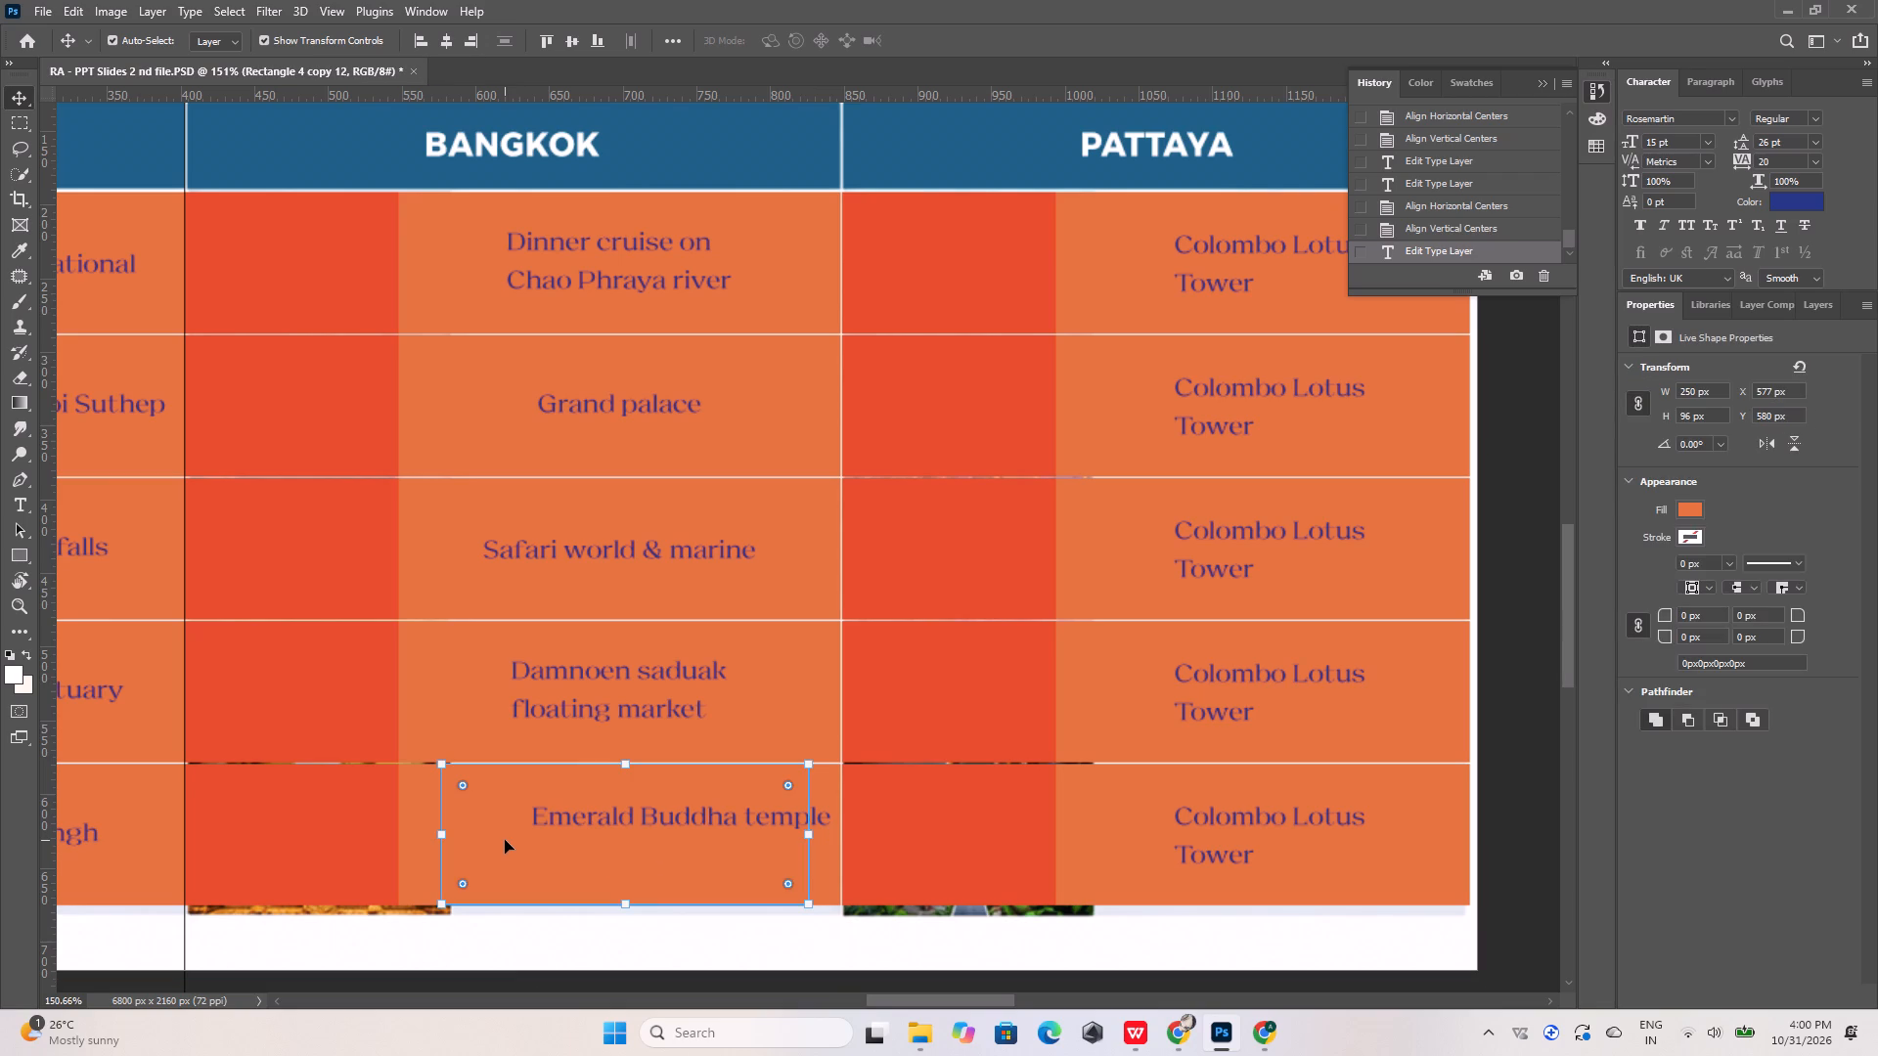
{"action": "key", "text": "Delete"}
Centre the "Emerald Buddha temple" text horizontally and vertically in its full-width orange cell.
{"action": "left_click", "coordinate": [567, 814]}
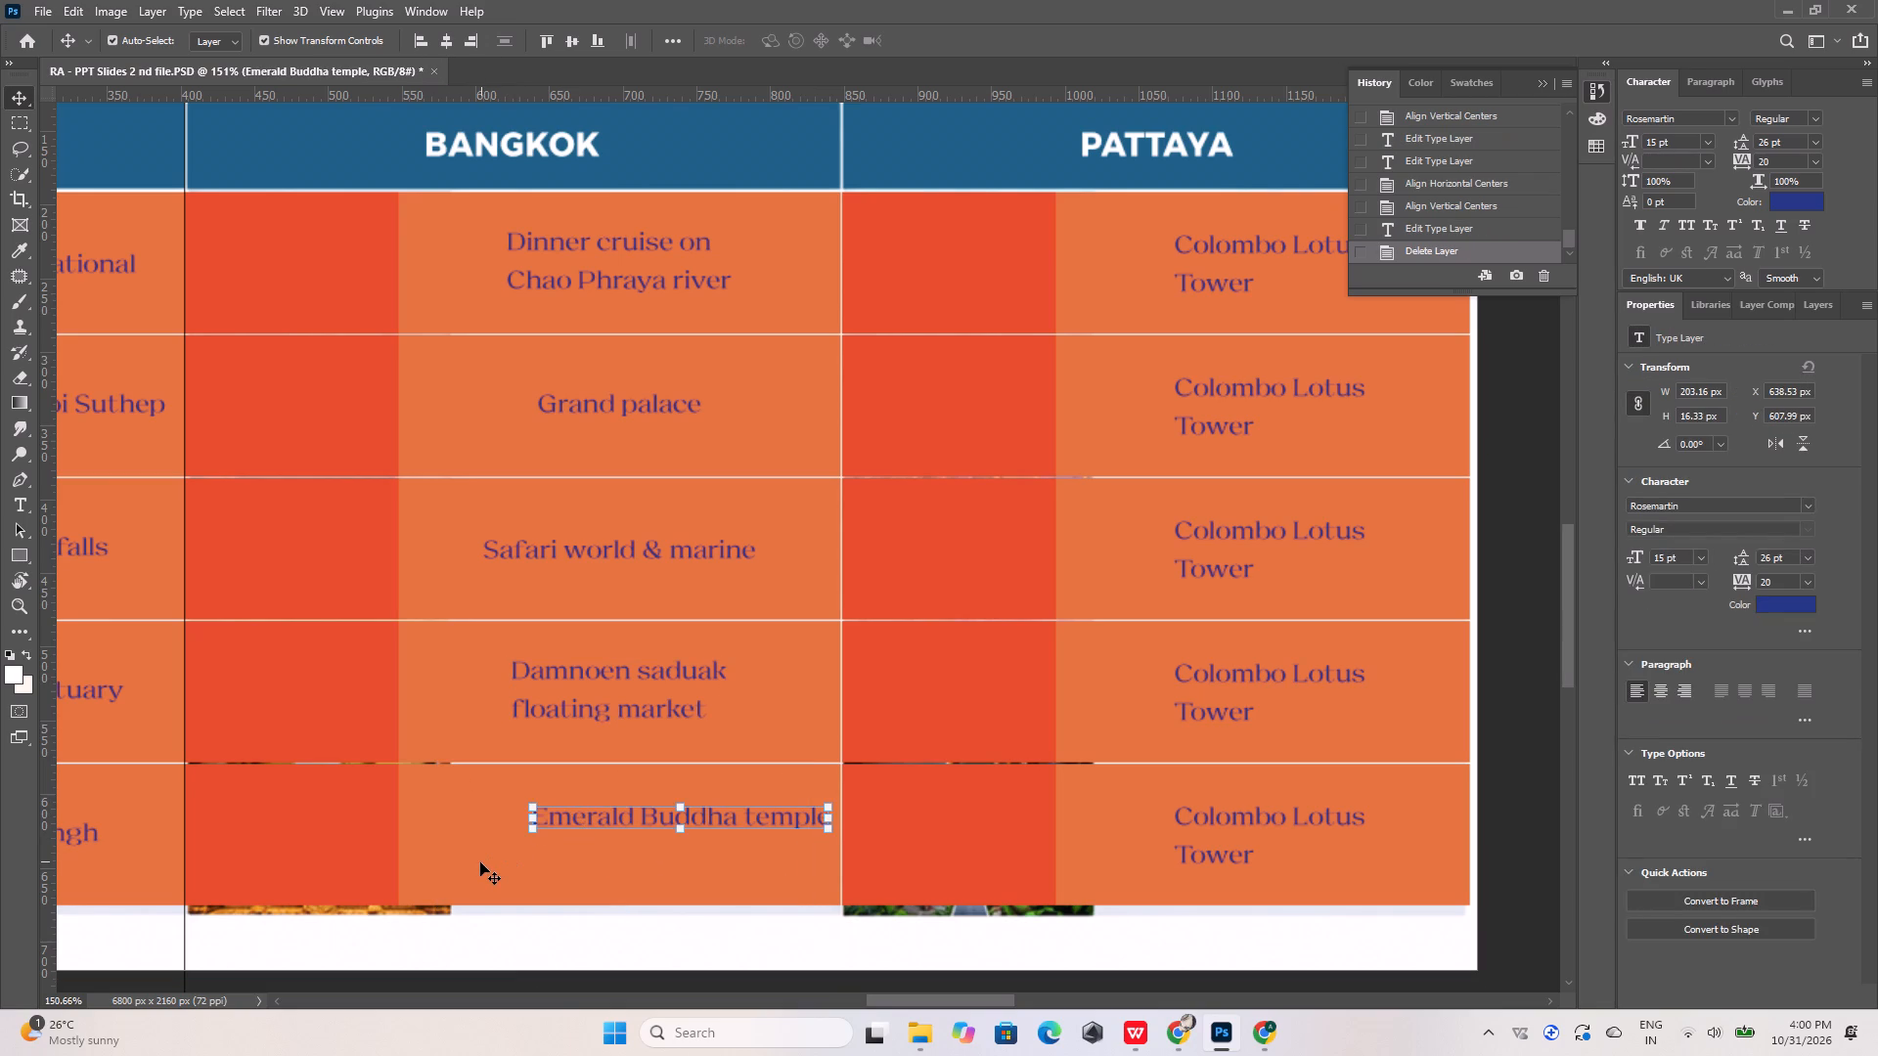
{"action": "left_click", "coordinate": [480, 862], "text": "shift"}
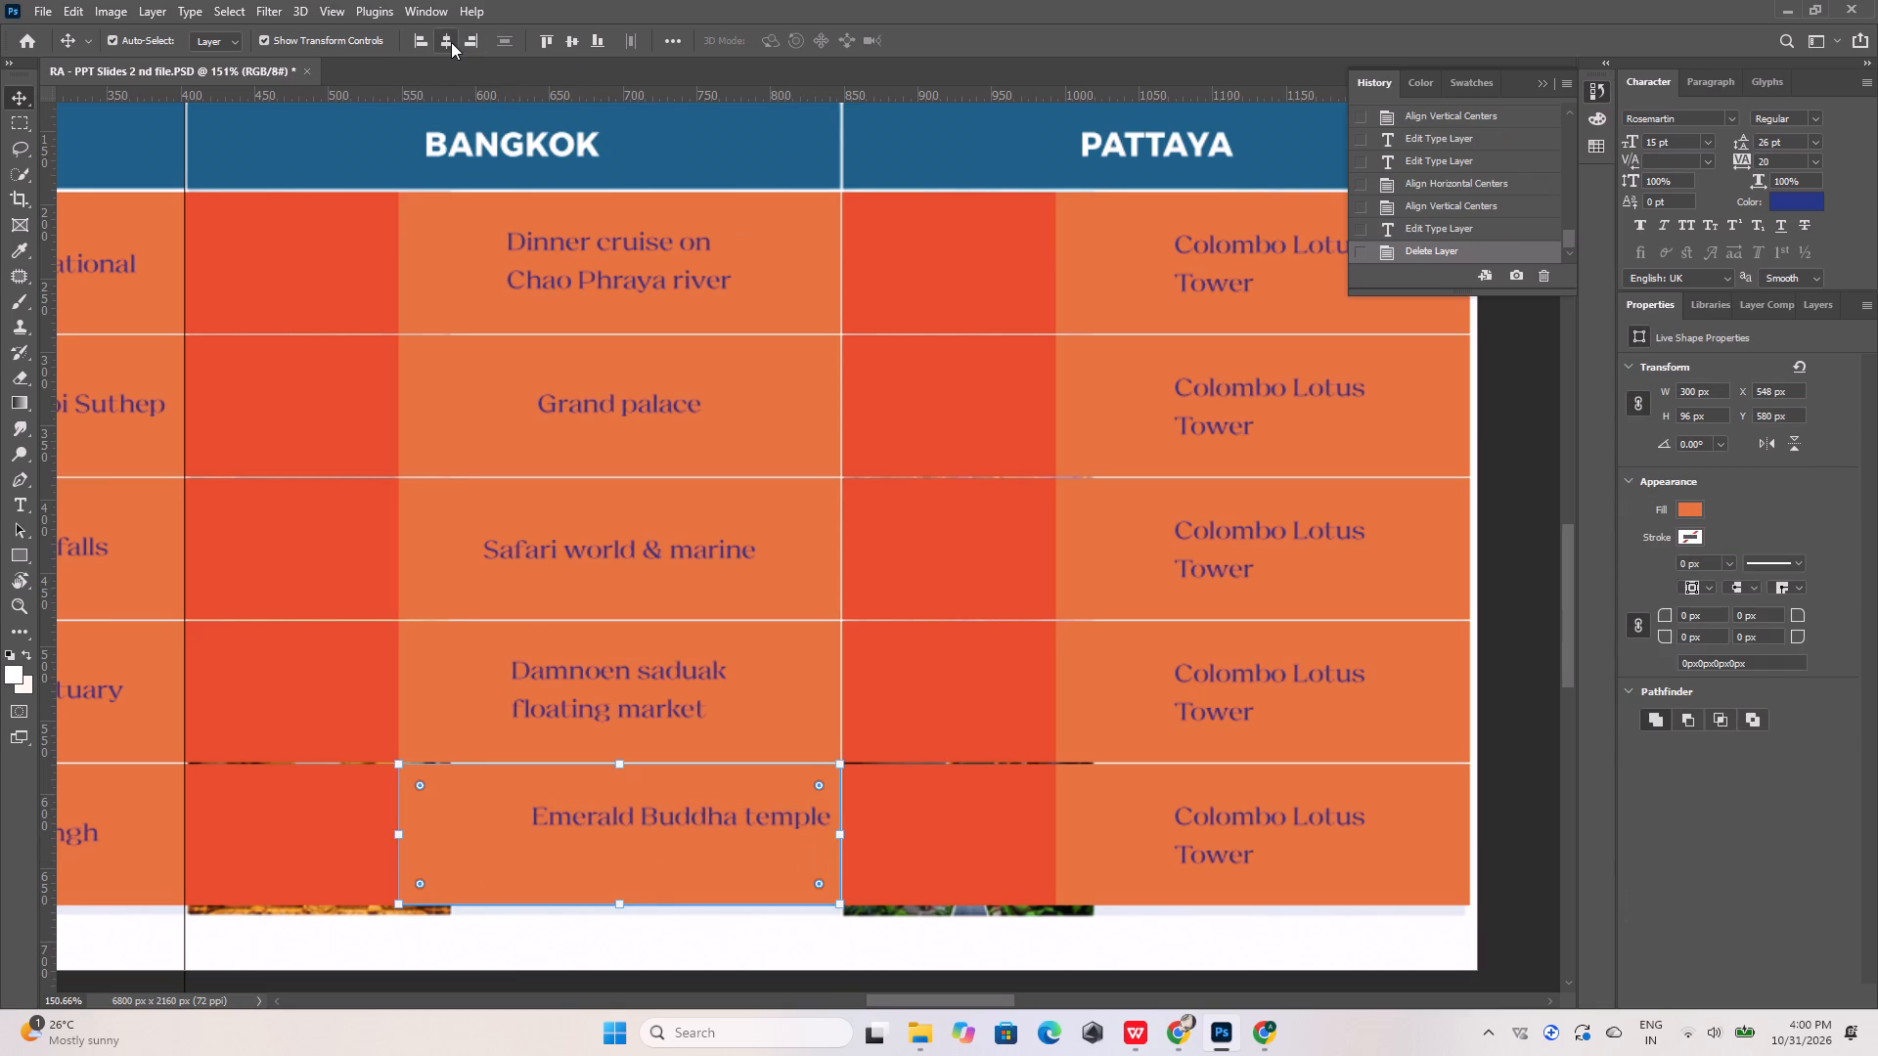
{"action": "left_click", "coordinate": [451, 42]}
{"action": "left_click", "coordinate": [571, 40]}
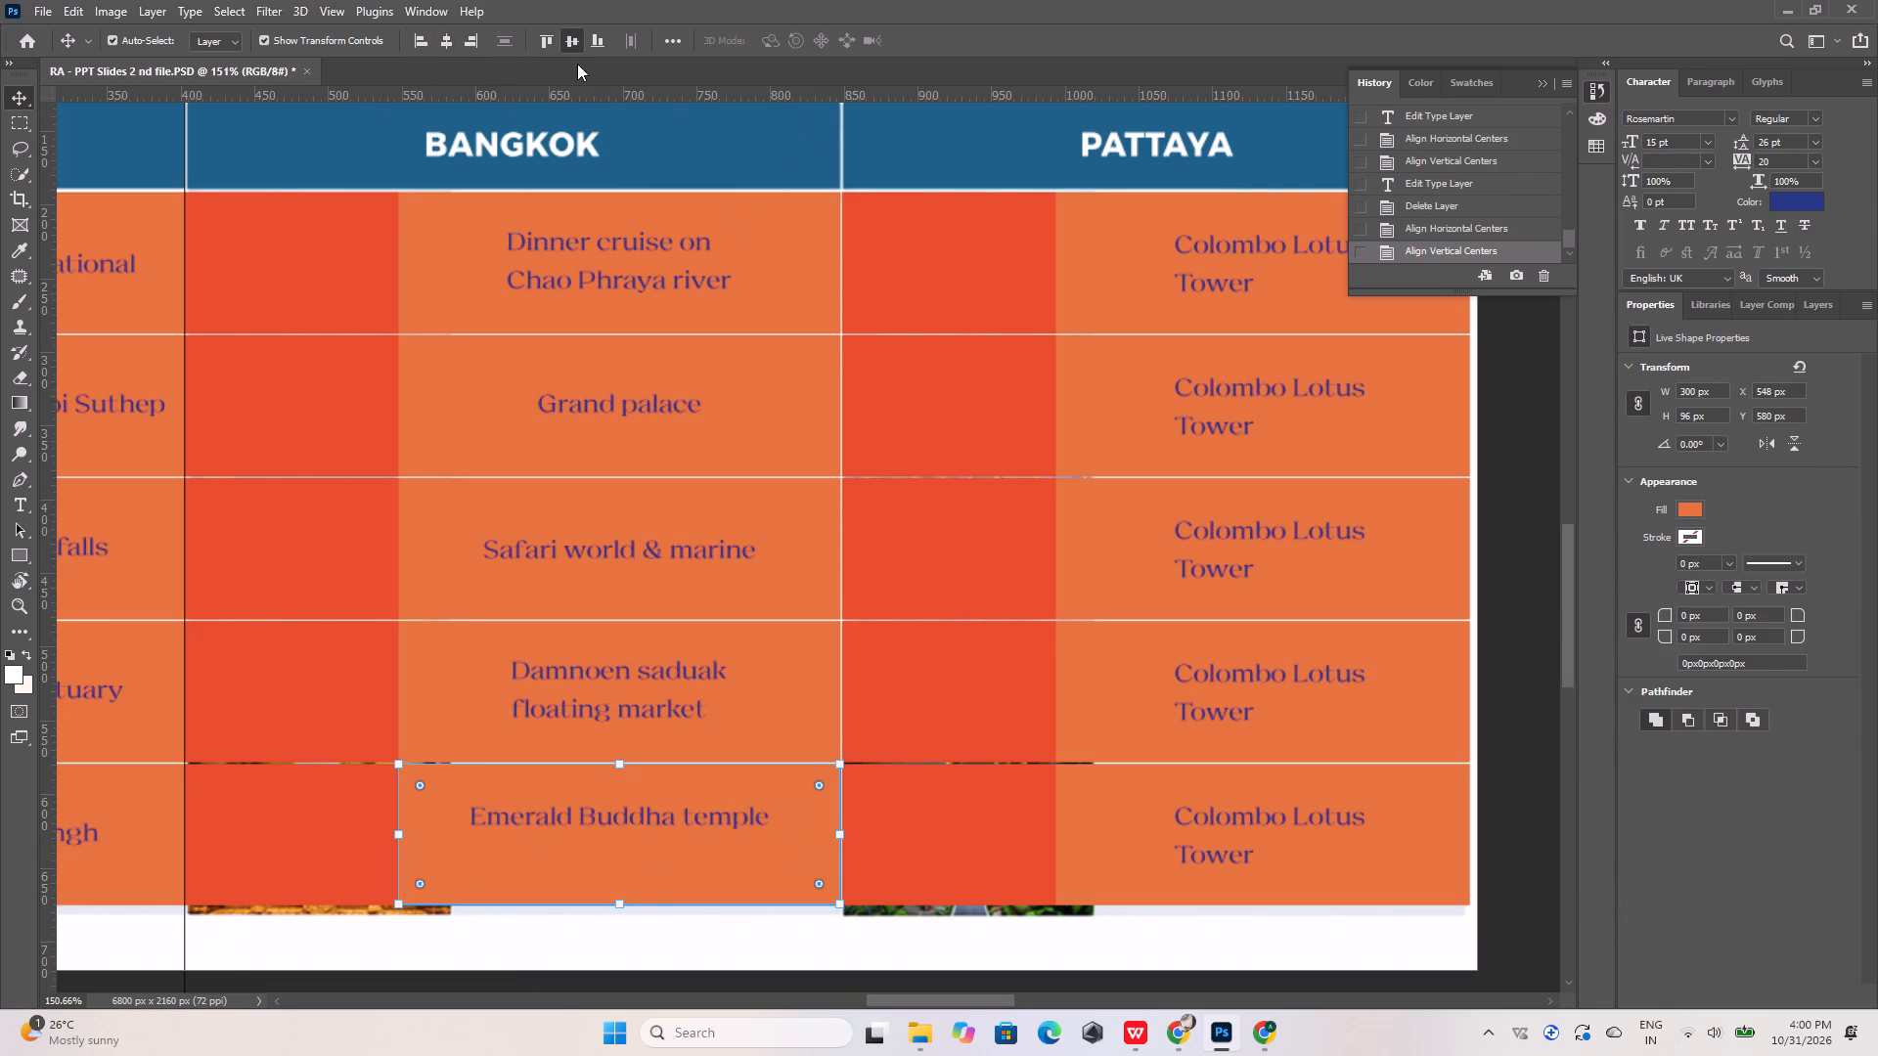
Replace the first Pattaya row's placeholder with "Tiger Topia" copied from the Chrome reference image.
{"action": "scroll", "coordinate": [571, 532], "scroll_direction": "down", "scroll_amount": 10, "text": "alt"}
{"action": "scroll", "coordinate": [832, 431], "scroll_direction": "up", "scroll_amount": 4, "text": "alt"}
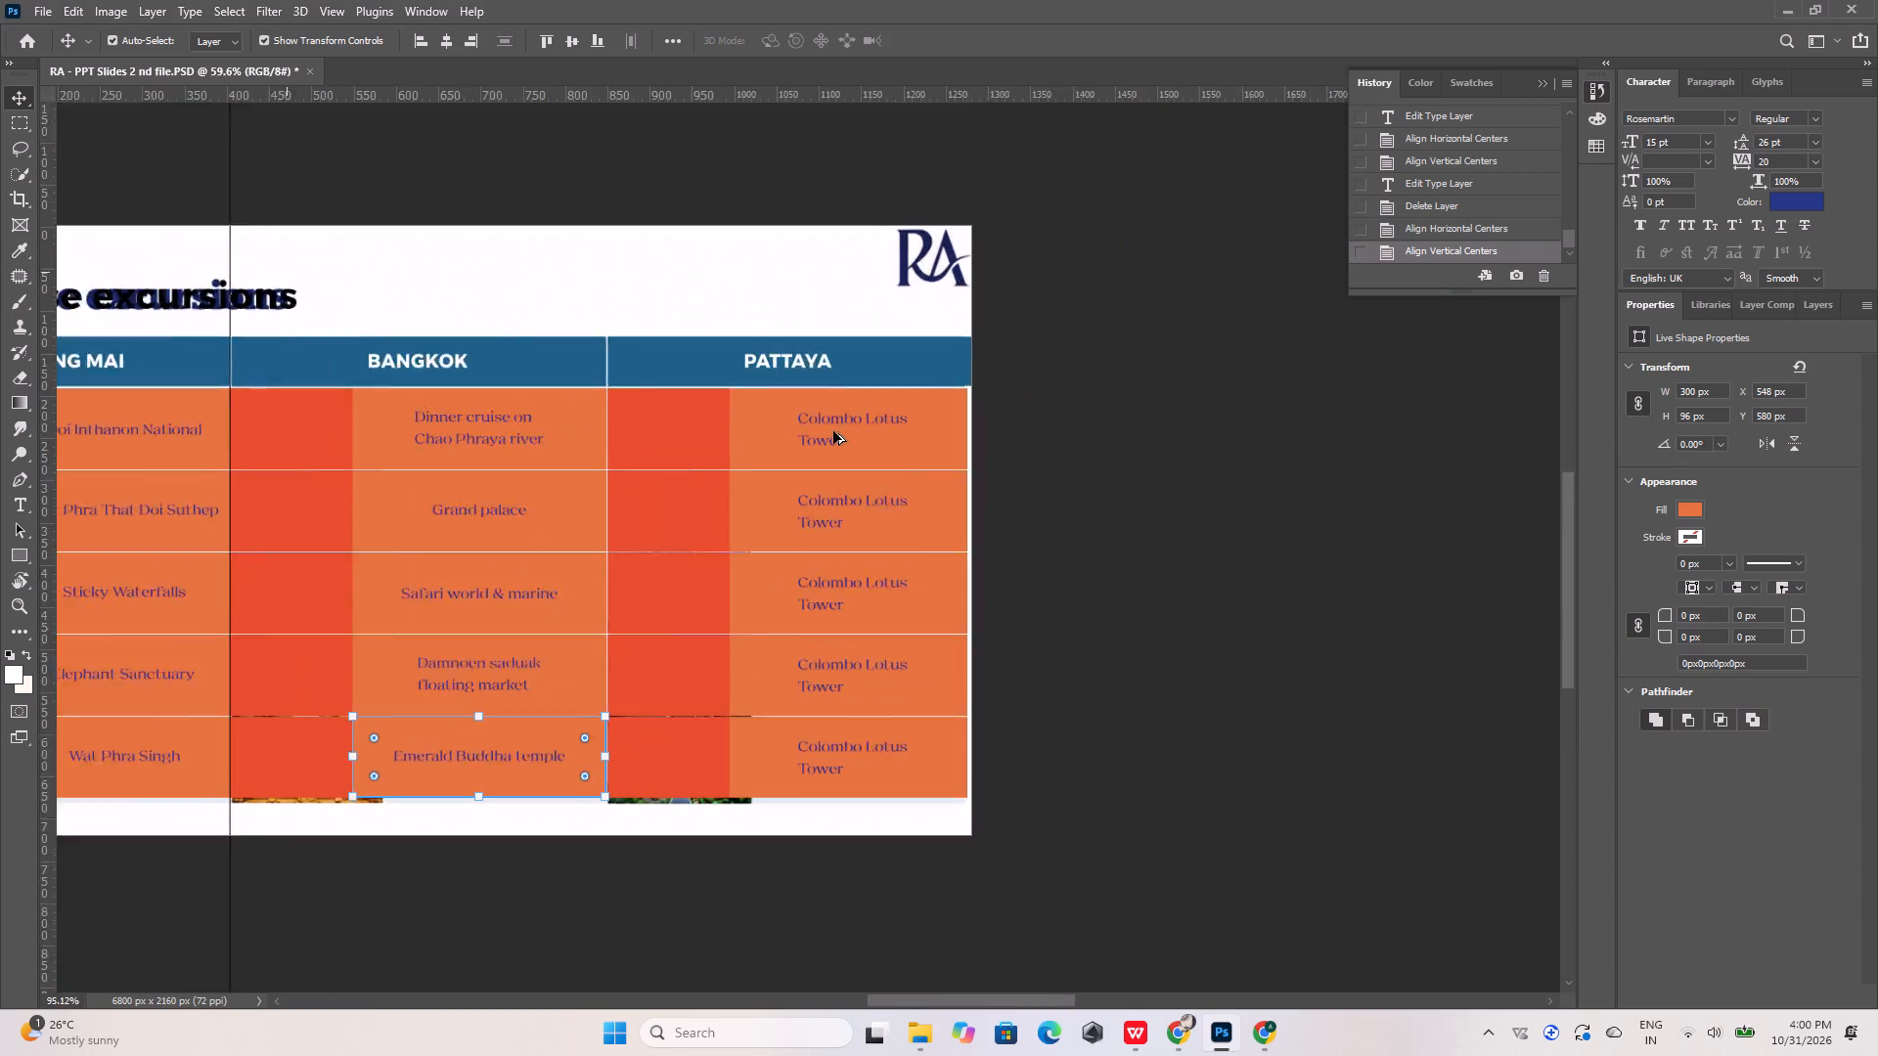
{"action": "scroll", "coordinate": [833, 431], "scroll_direction": "up", "scroll_amount": 6, "text": "alt"}
{"action": "double_click", "coordinate": [840, 416]}
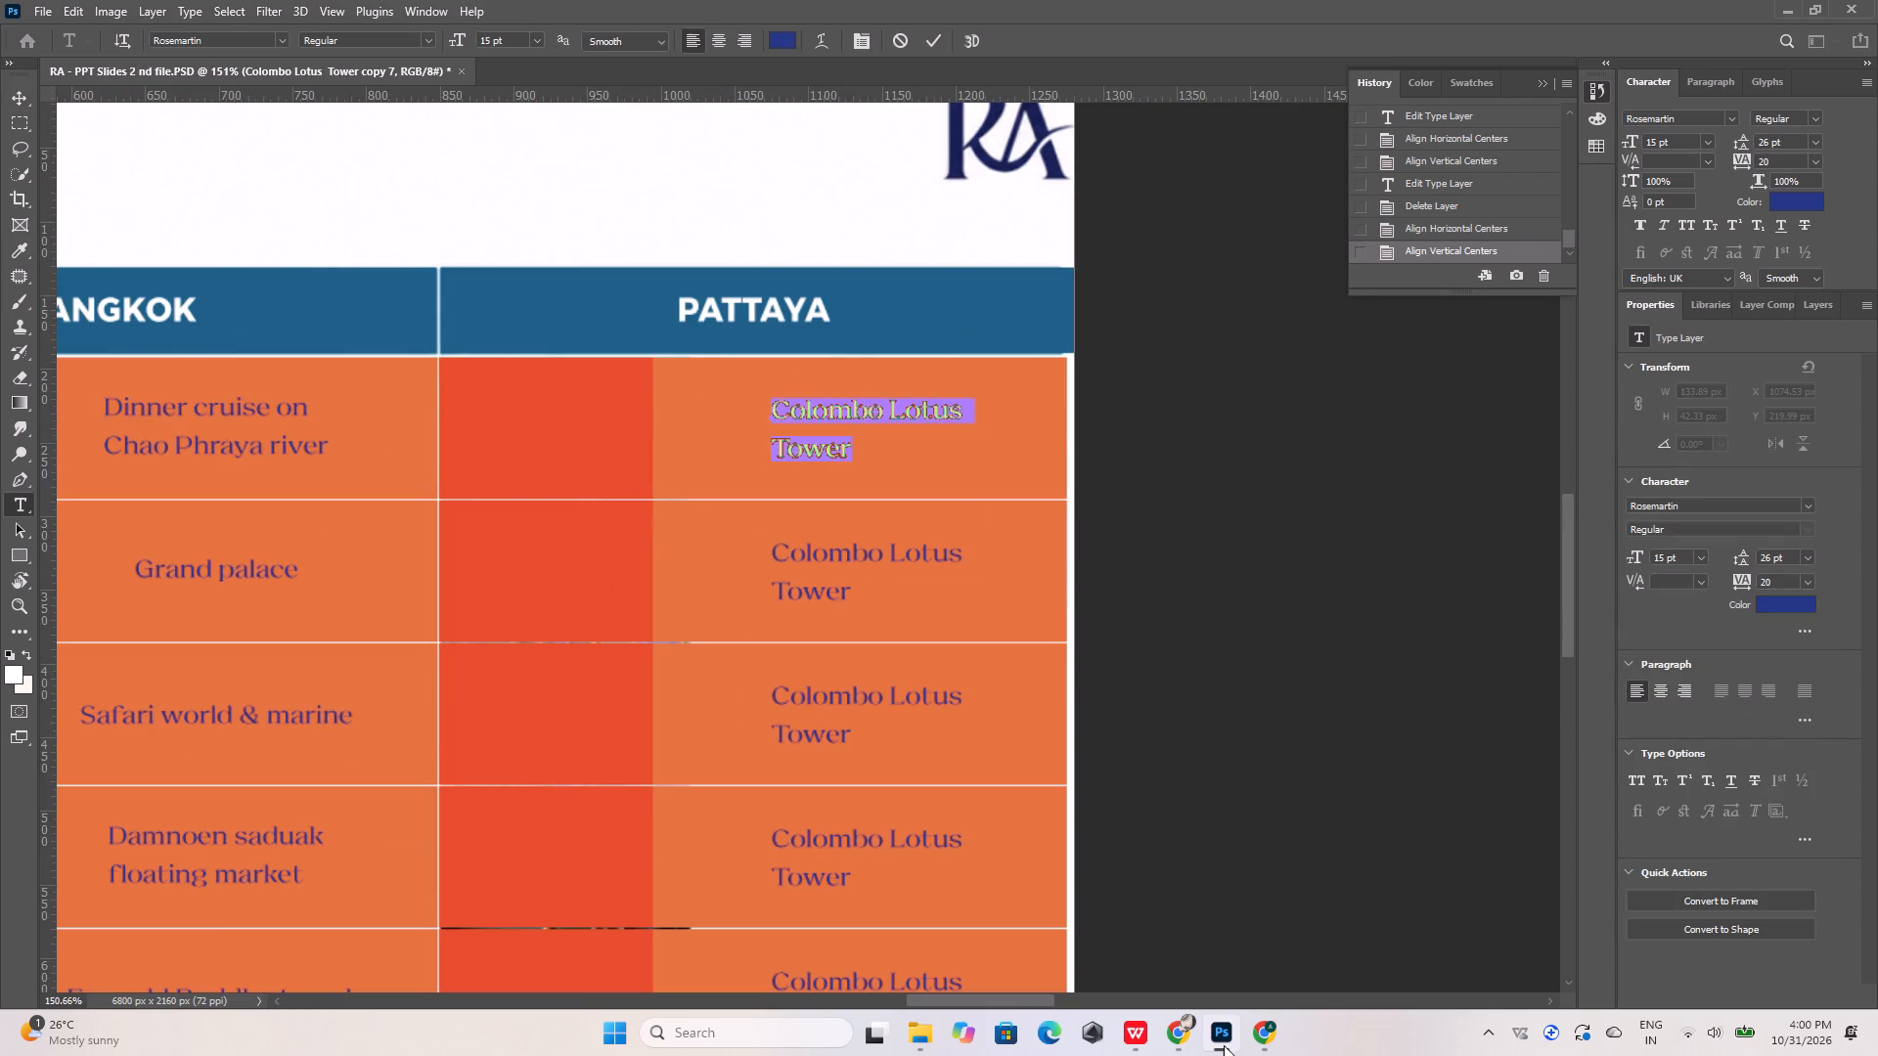
{"action": "left_click", "coordinate": [1181, 1038]}
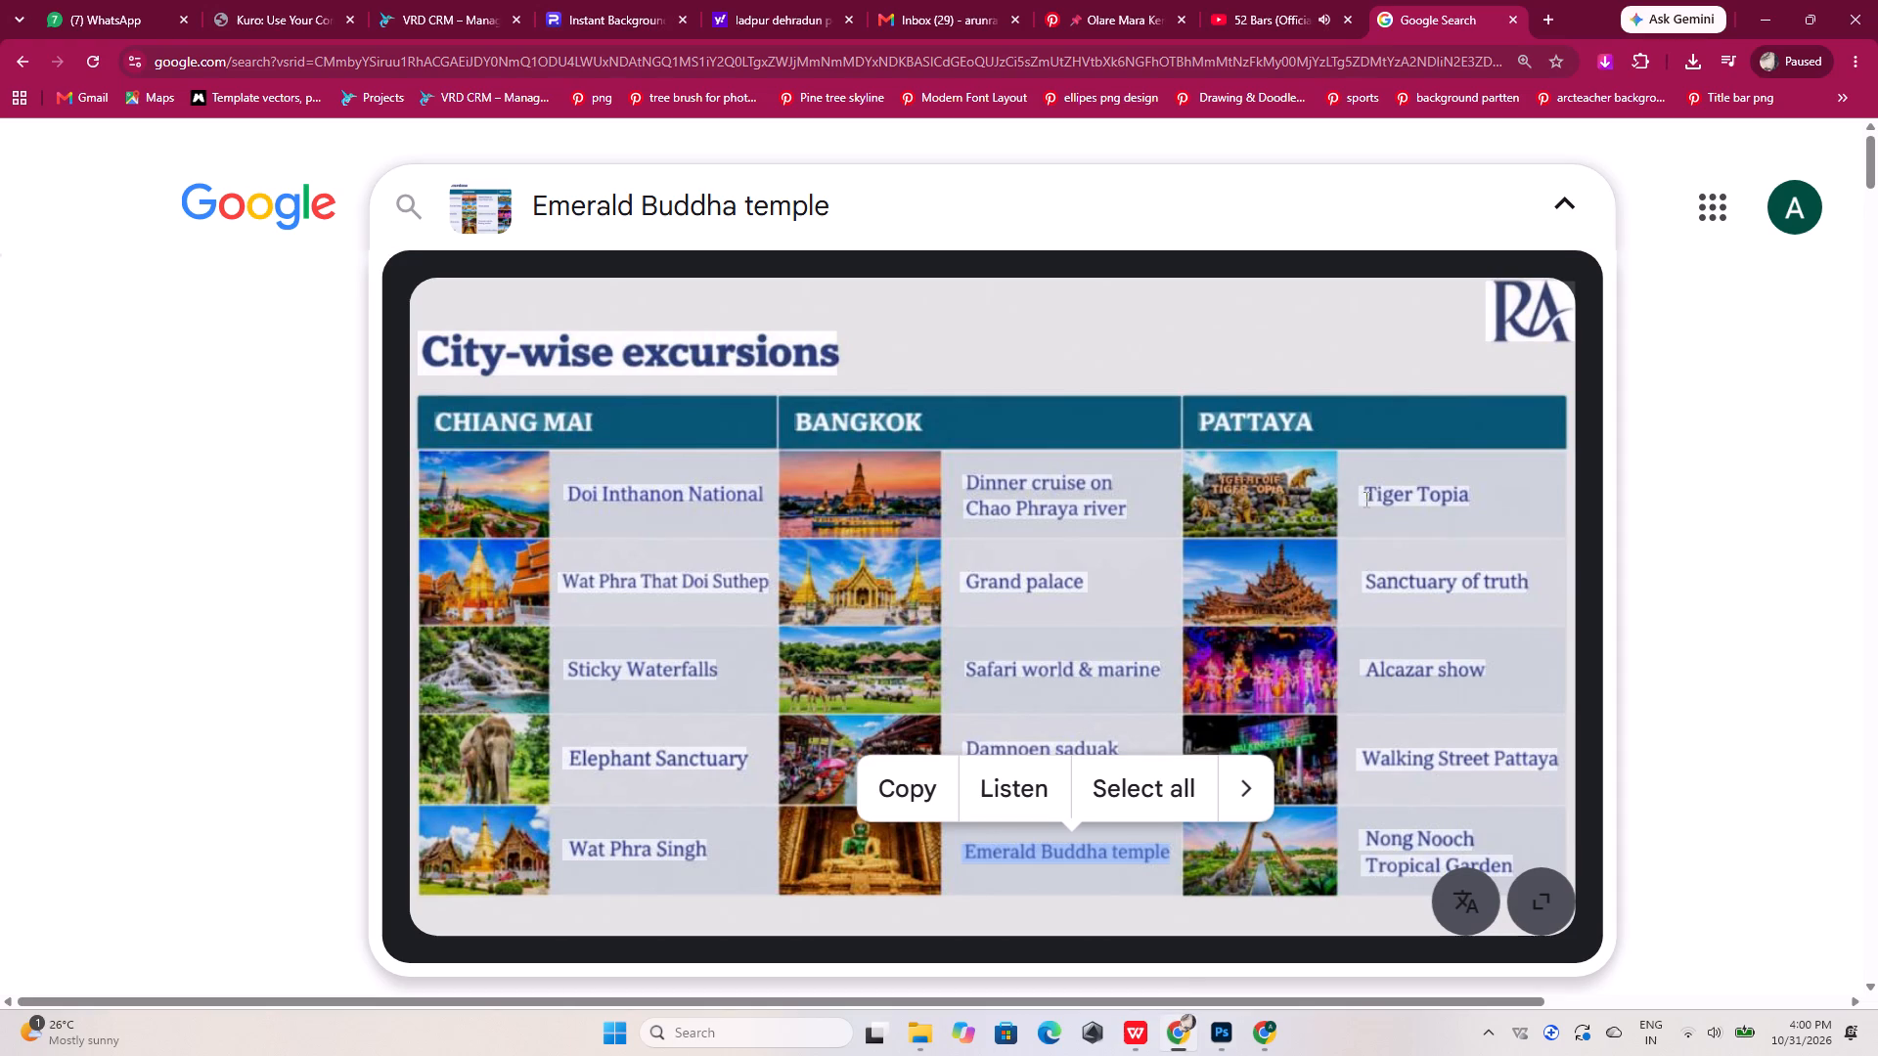
{"action": "left_click_drag", "start_coordinate": [1365, 499], "coordinate": [1472, 491]}
{"action": "left_click", "coordinate": [1118, 437]}
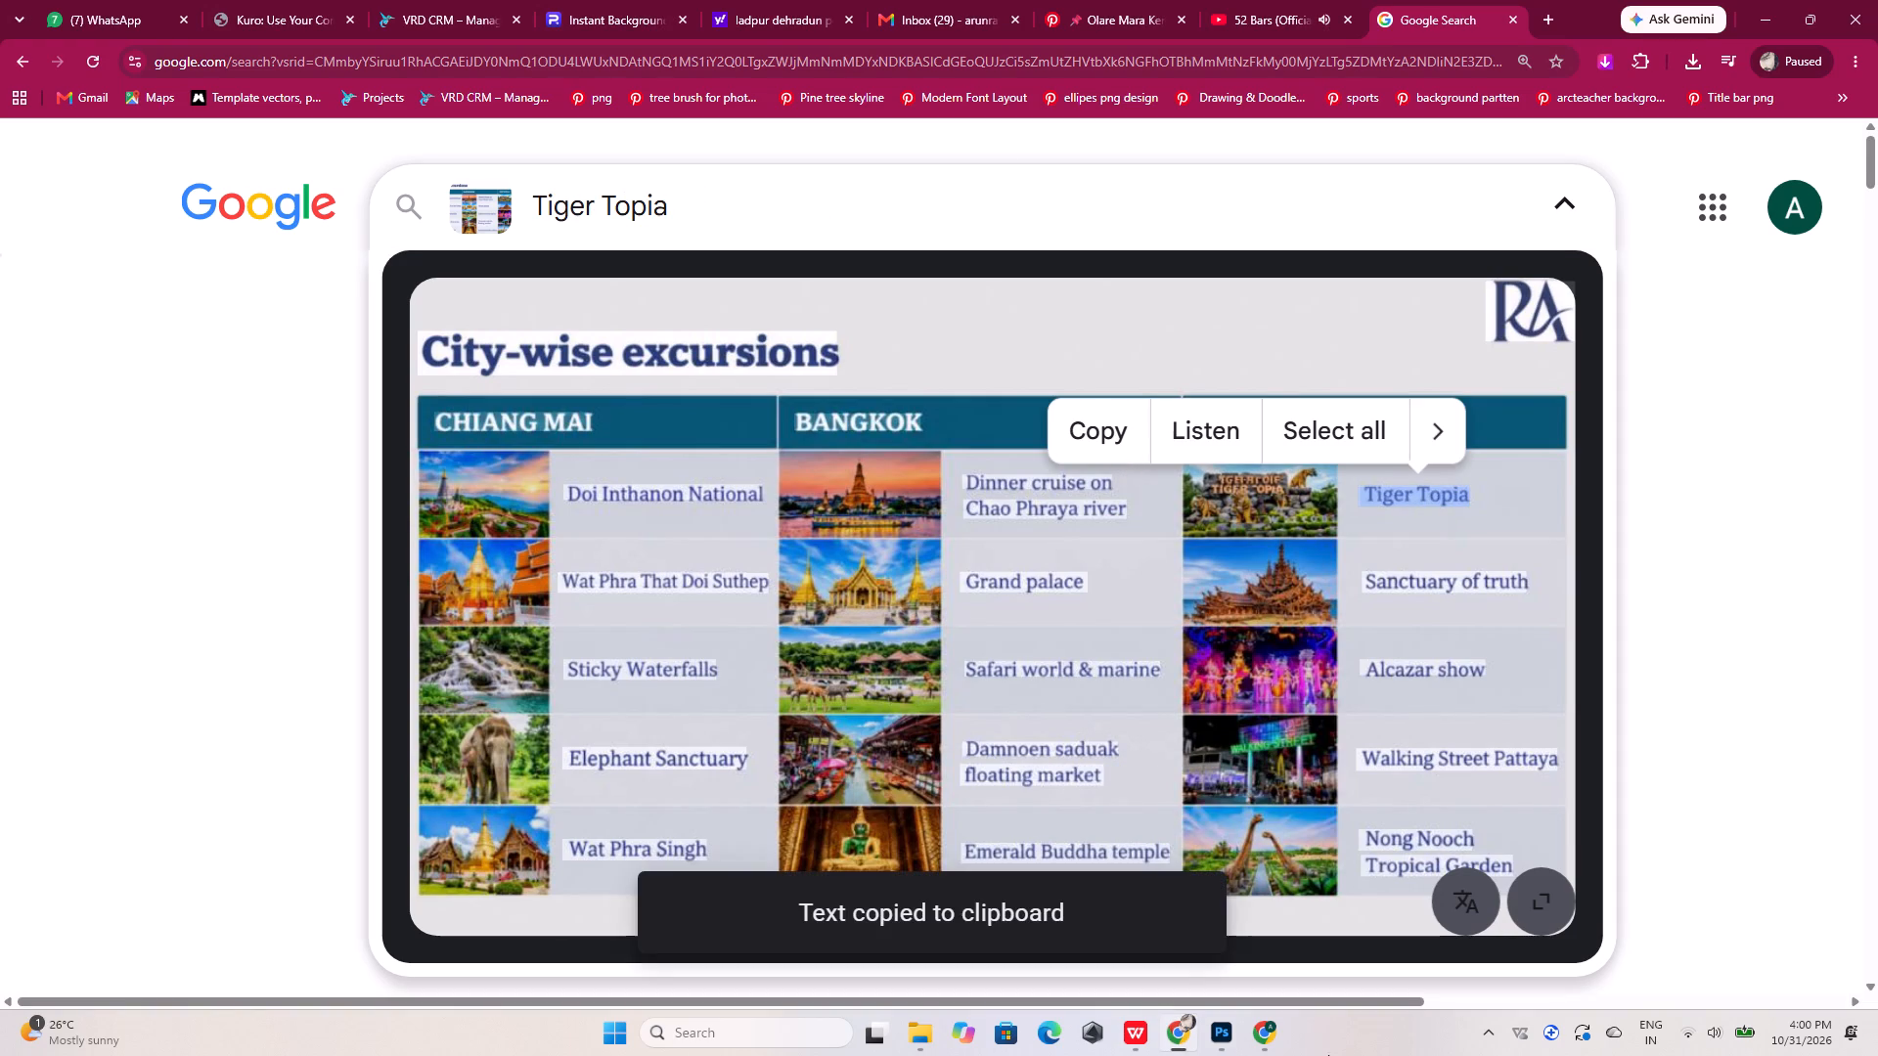
{"action": "left_click", "coordinate": [1222, 1026]}
{"action": "key", "text": "ctrl+v"}
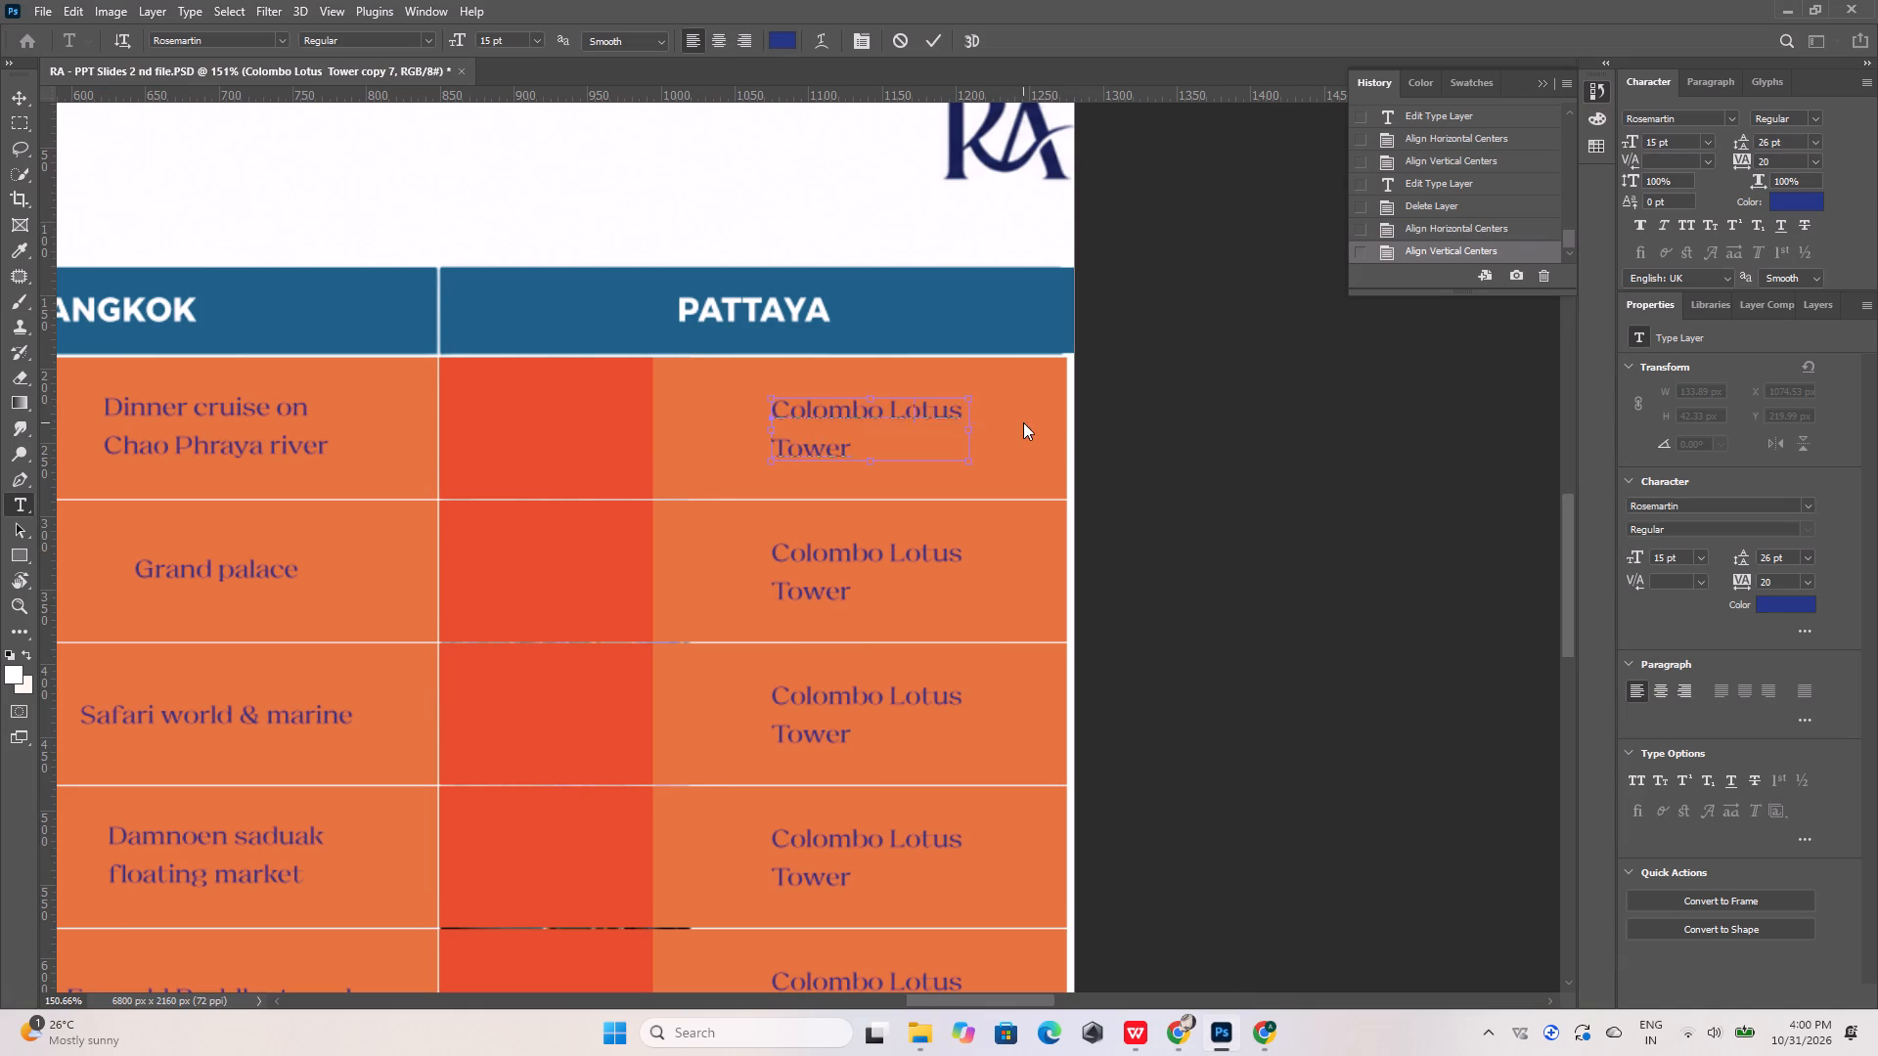
{"action": "left_click", "coordinate": [928, 35]}
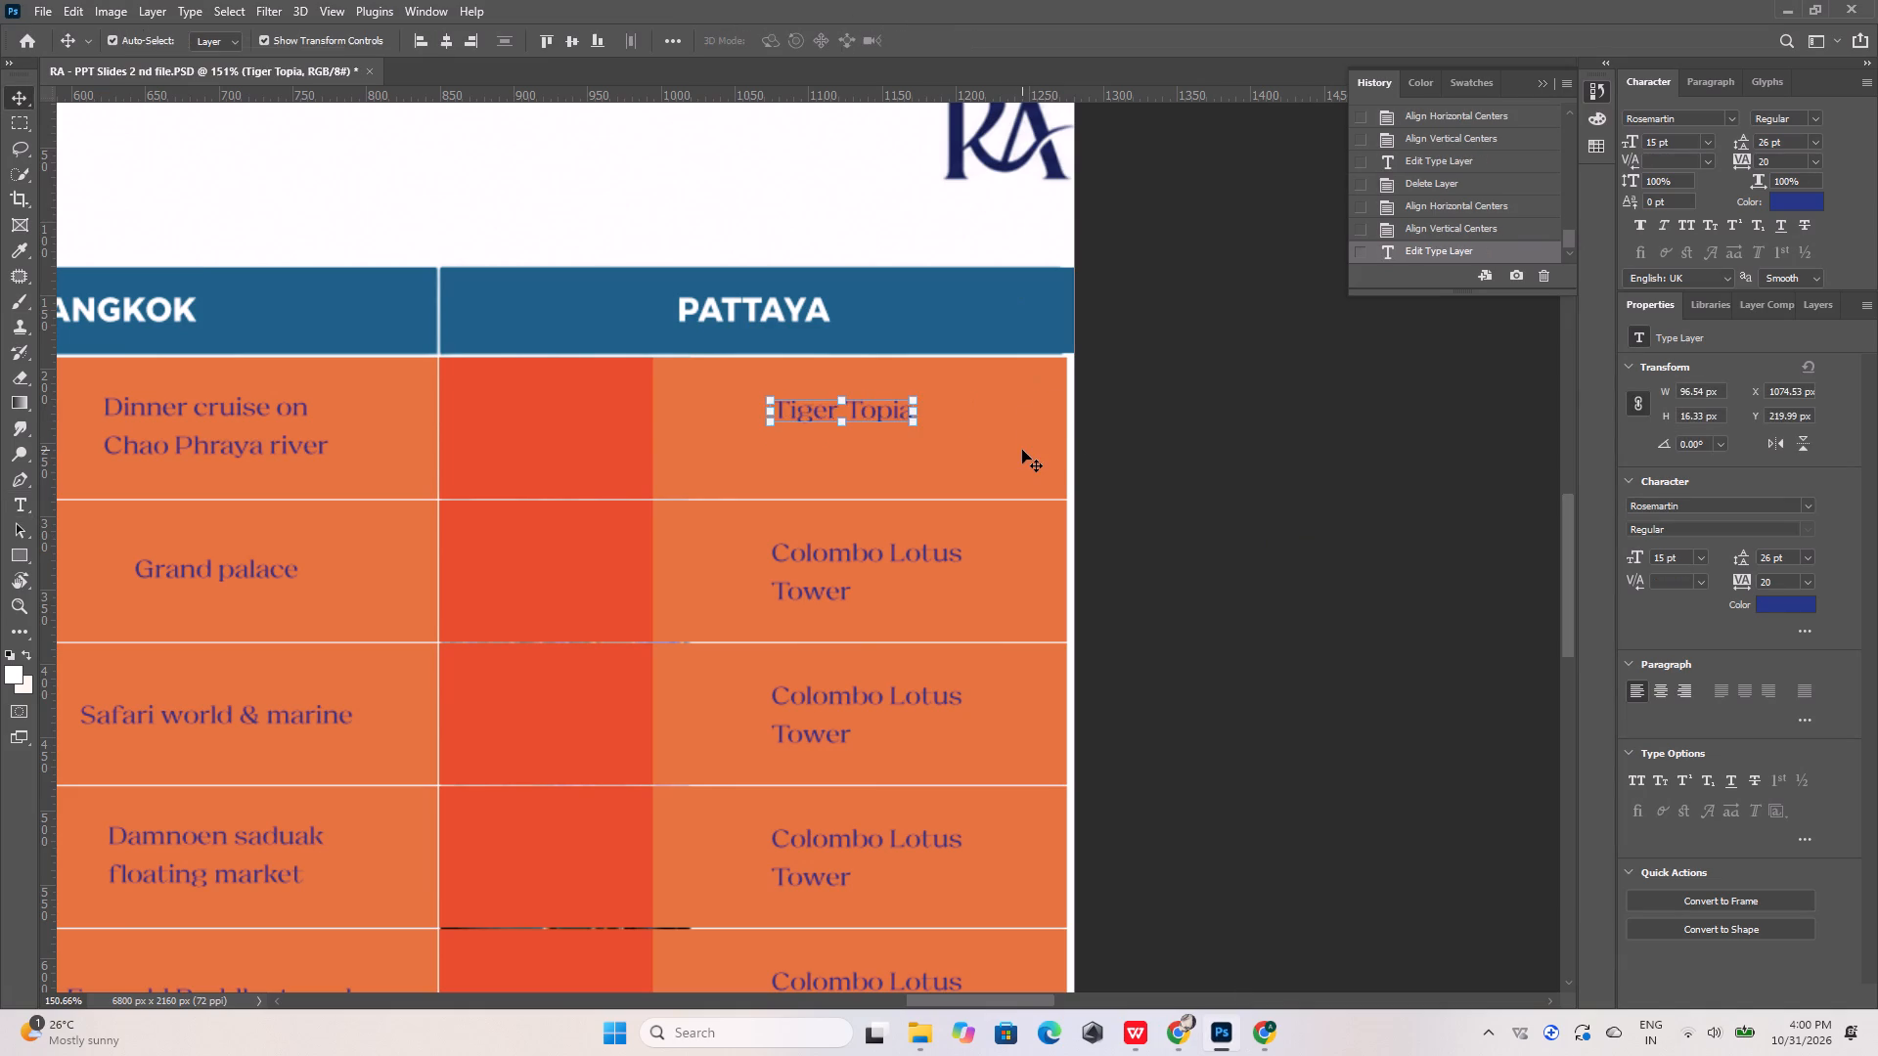
Centre the "Tiger Topia" text vertically and horizontally in its orange cell.
{"action": "left_click", "coordinate": [1022, 450], "text": "shift"}
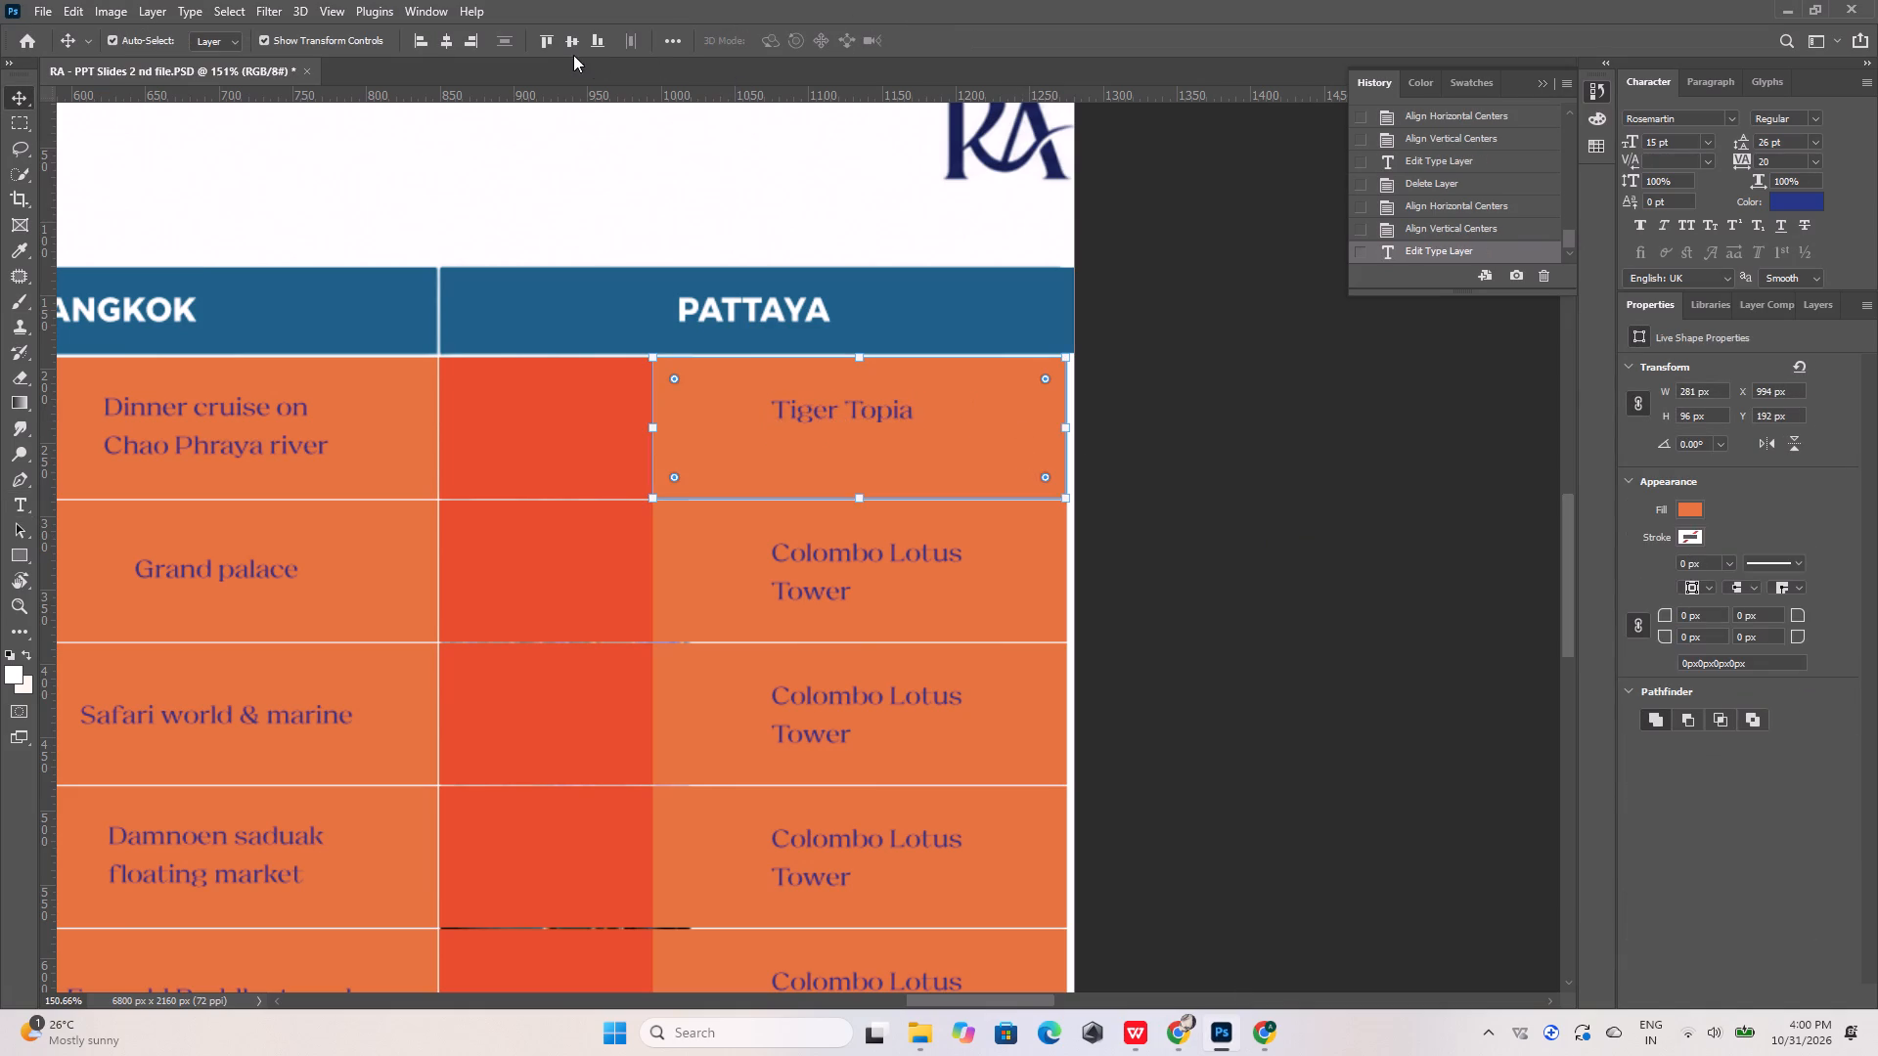
{"action": "left_click", "coordinate": [570, 42]}
{"action": "left_click", "coordinate": [447, 41]}
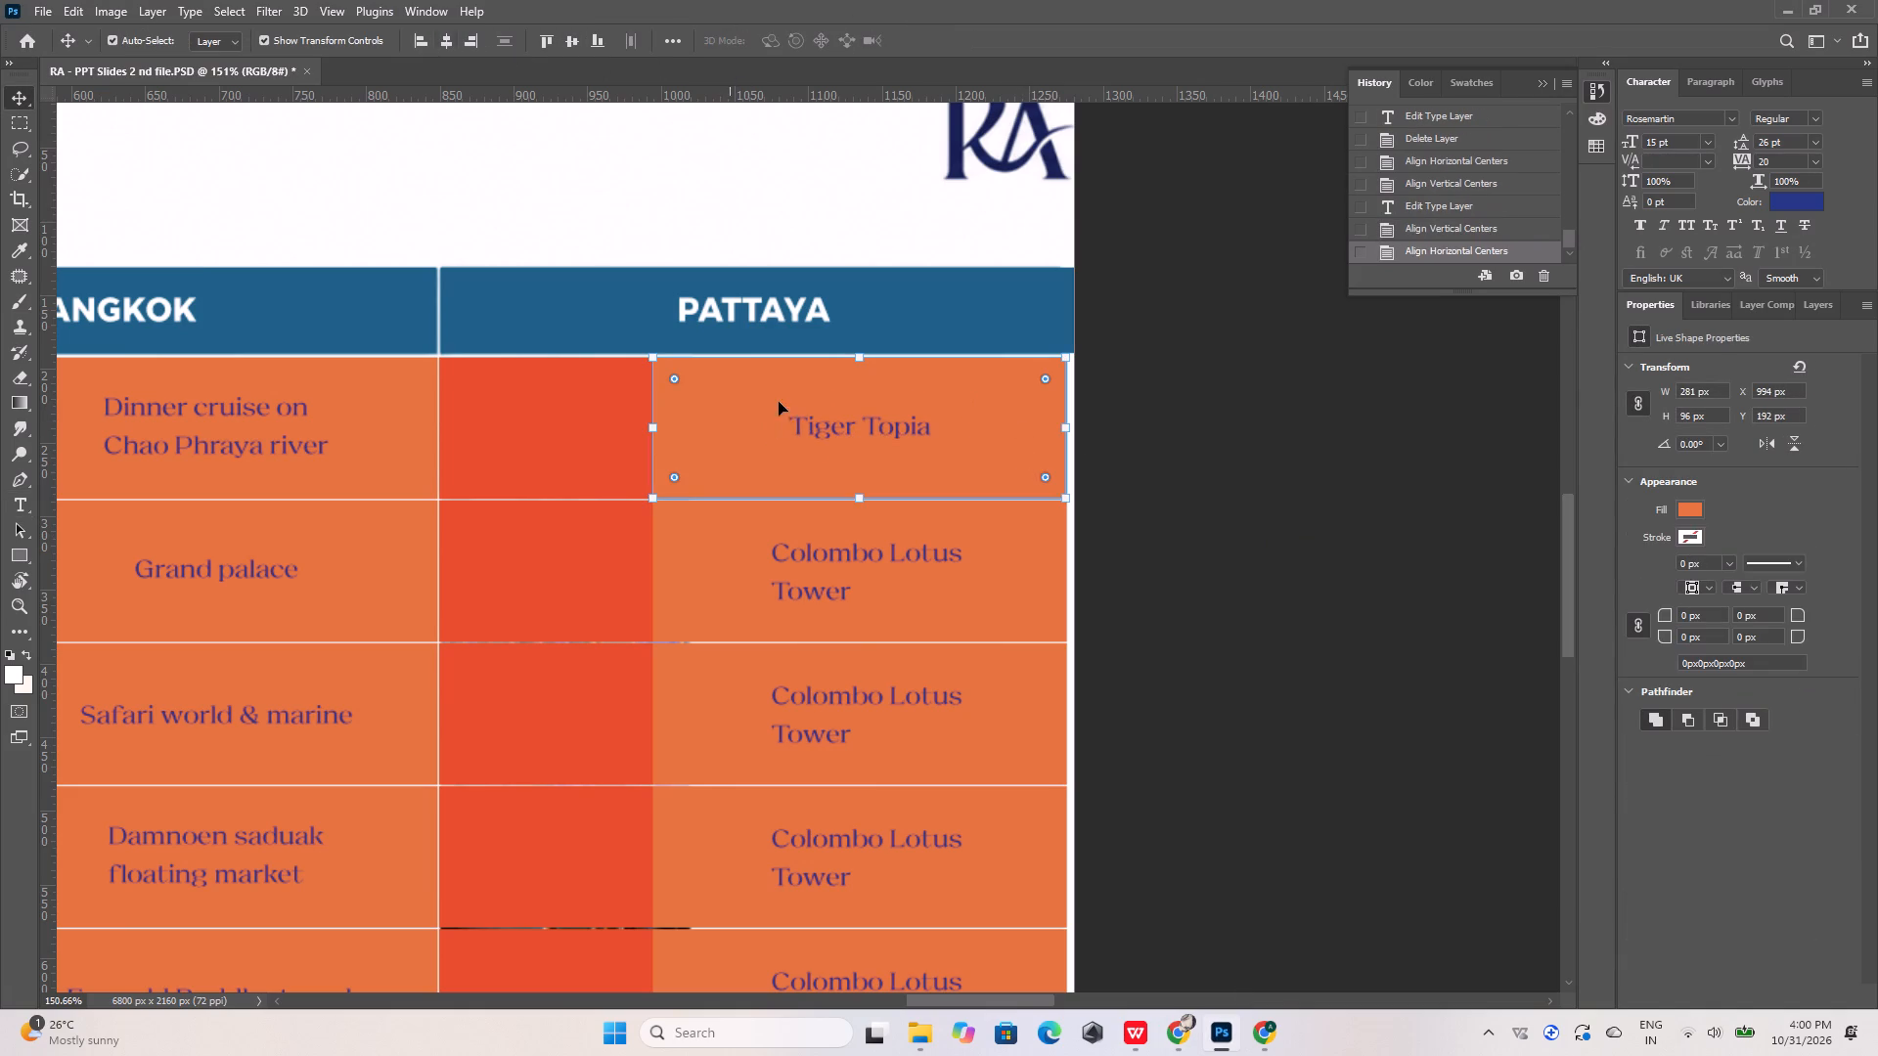
Replace the second Pattaya row's placeholder with "Sanctuary of truth" copied from the Chrome reference image.
{"action": "double_click", "coordinate": [864, 548]}
{"action": "double_click", "coordinate": [868, 557]}
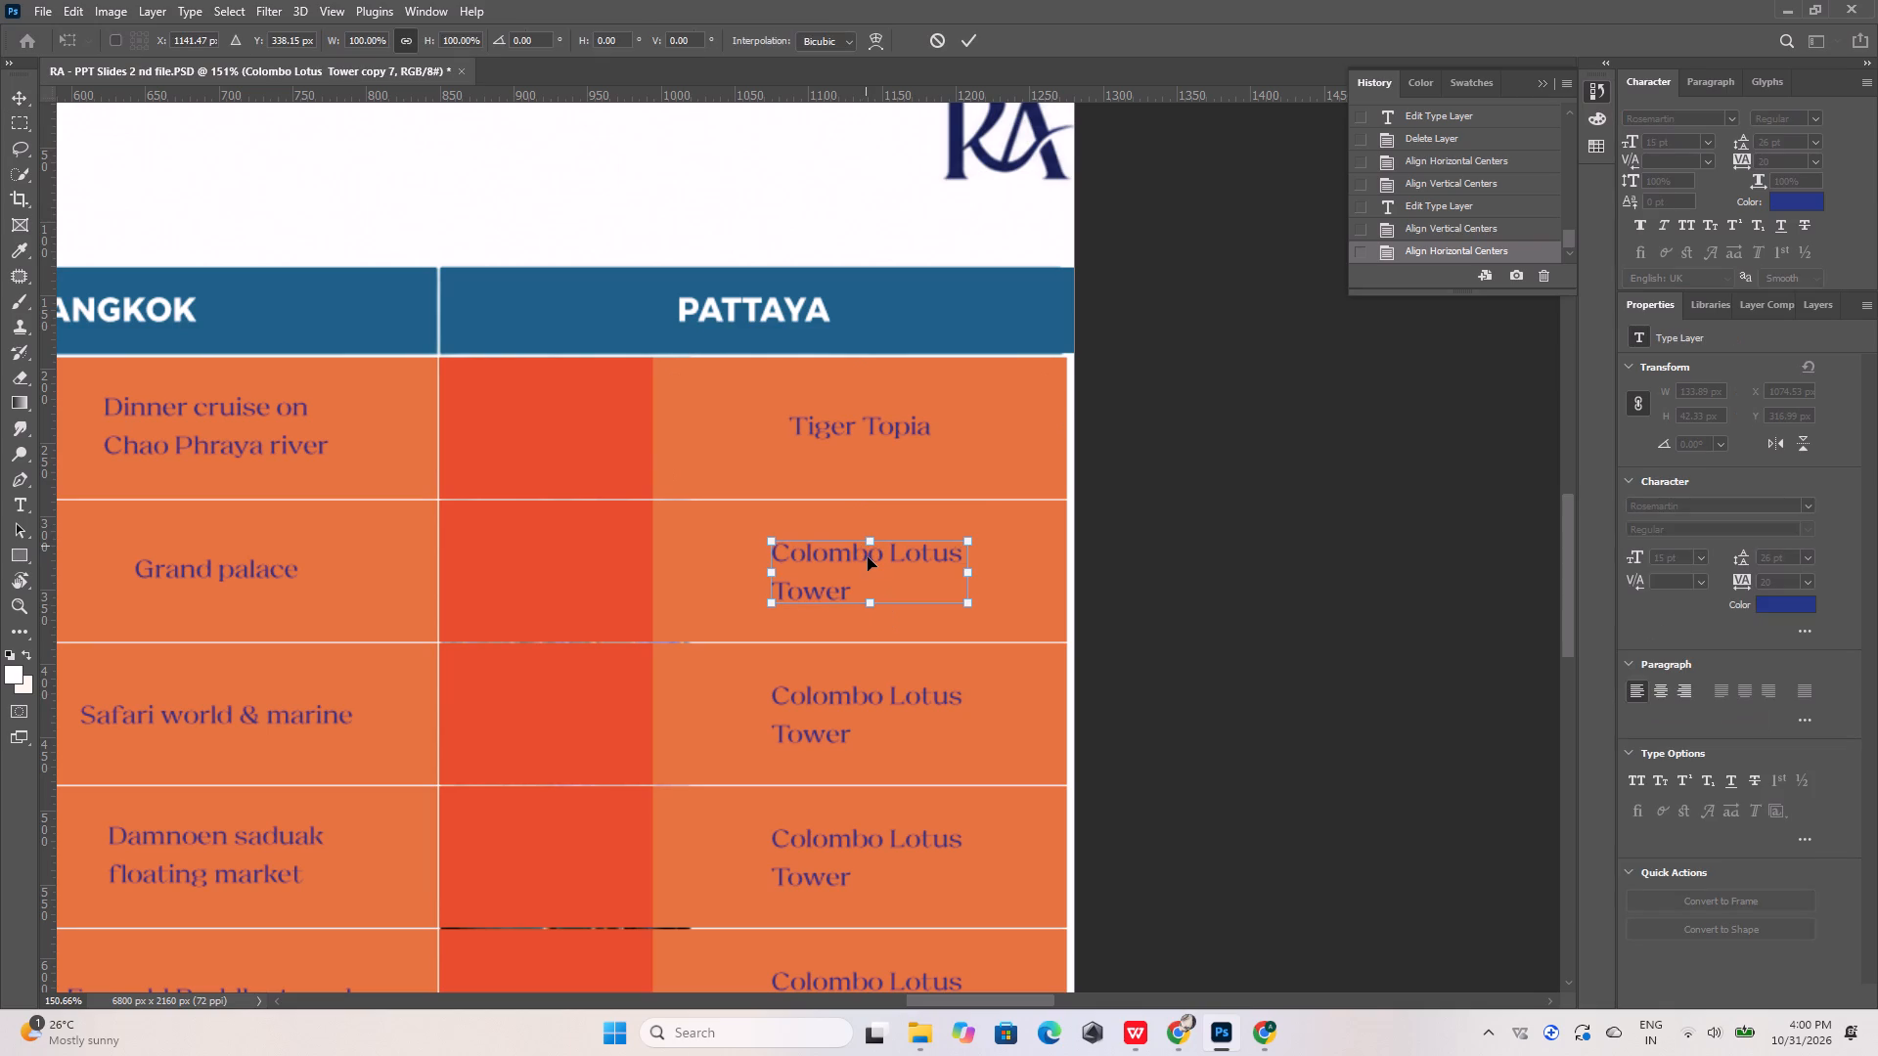
{"action": "double_click", "coordinate": [869, 558]}
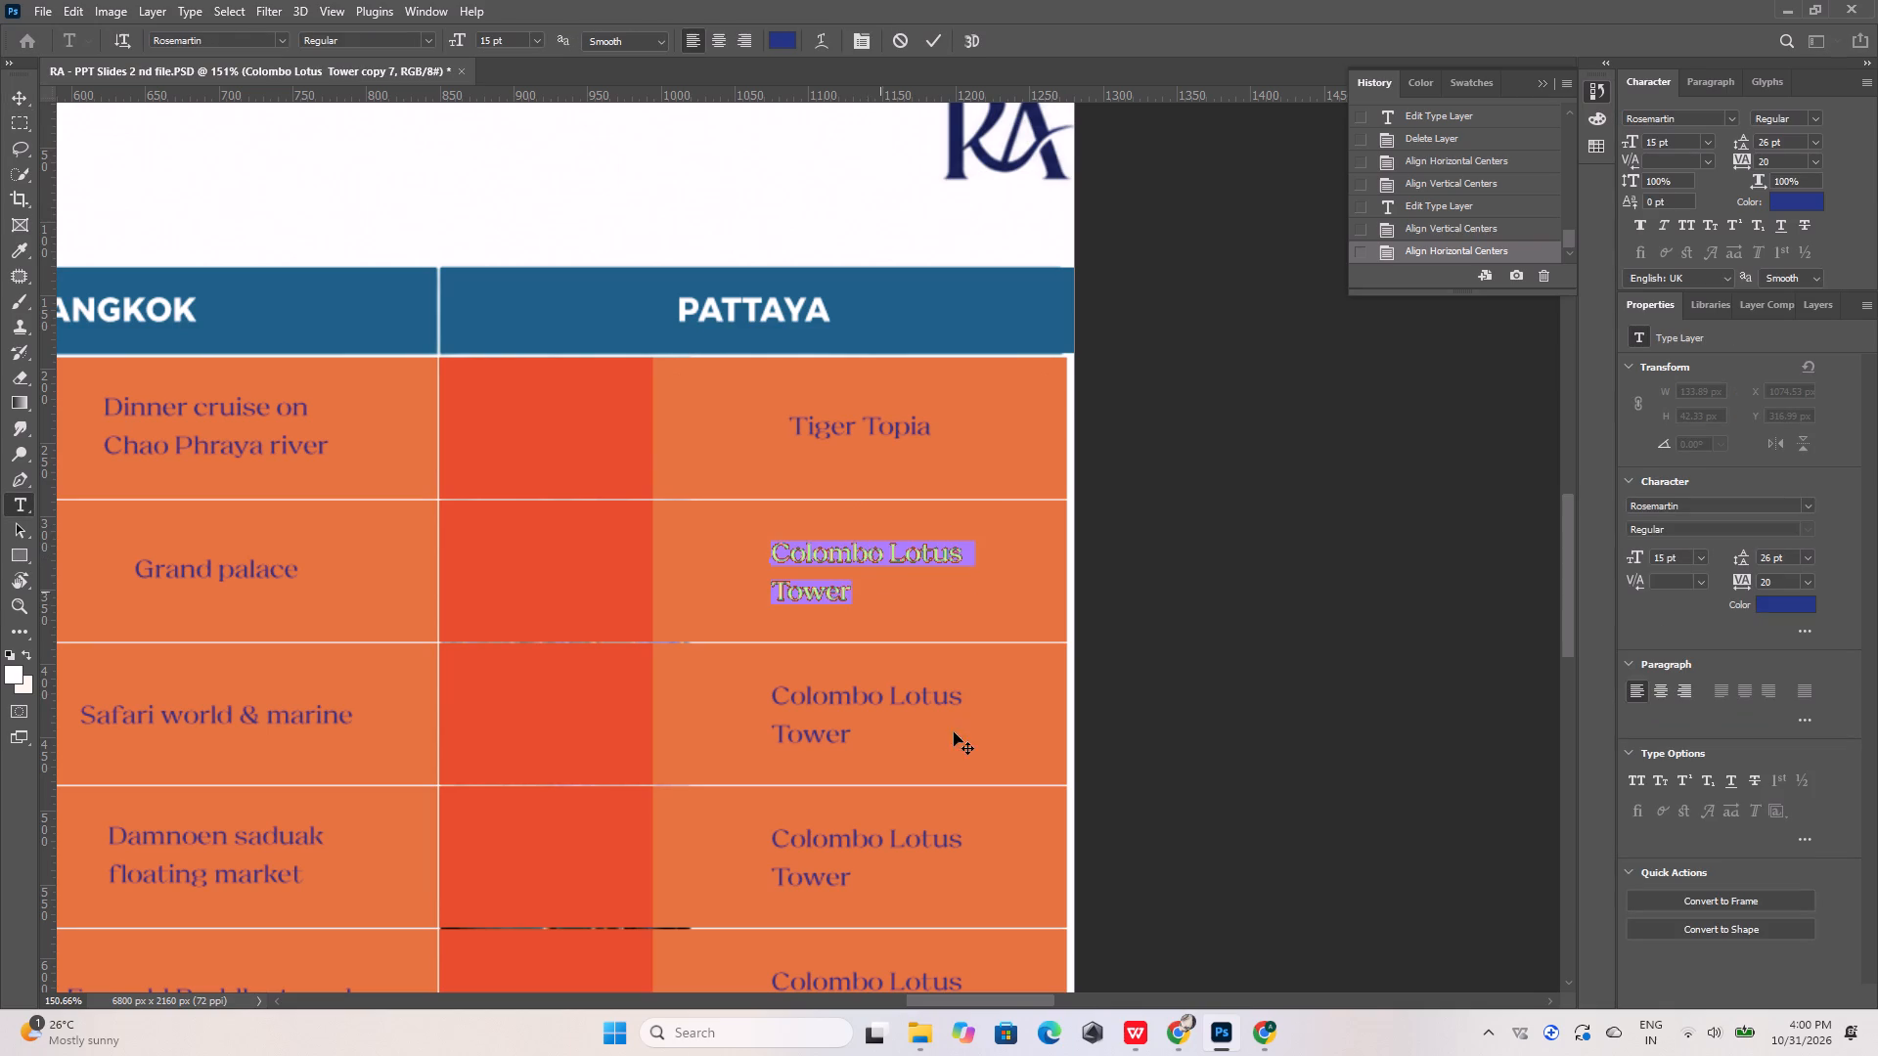
{"action": "left_click", "coordinate": [1167, 1026]}
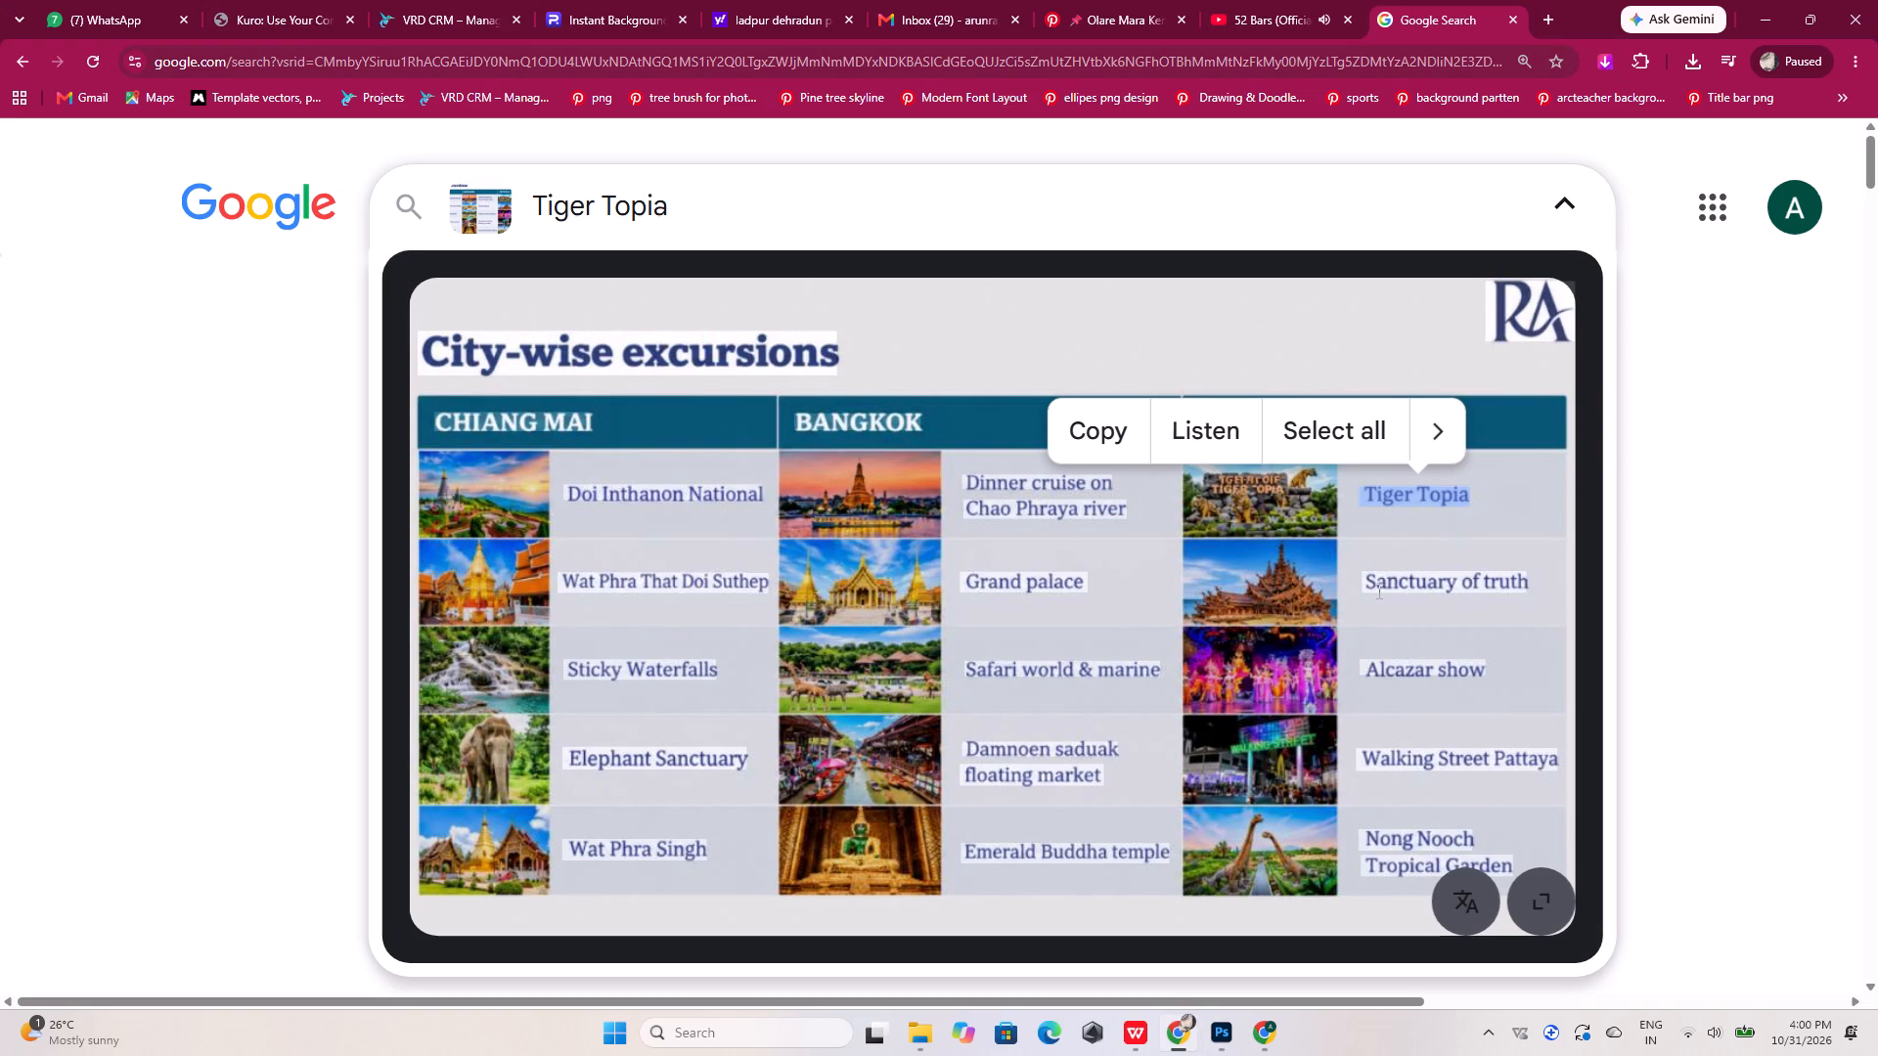
{"action": "left_click_drag", "start_coordinate": [1369, 583], "coordinate": [1533, 568]}
{"action": "left_click", "coordinate": [1159, 523]}
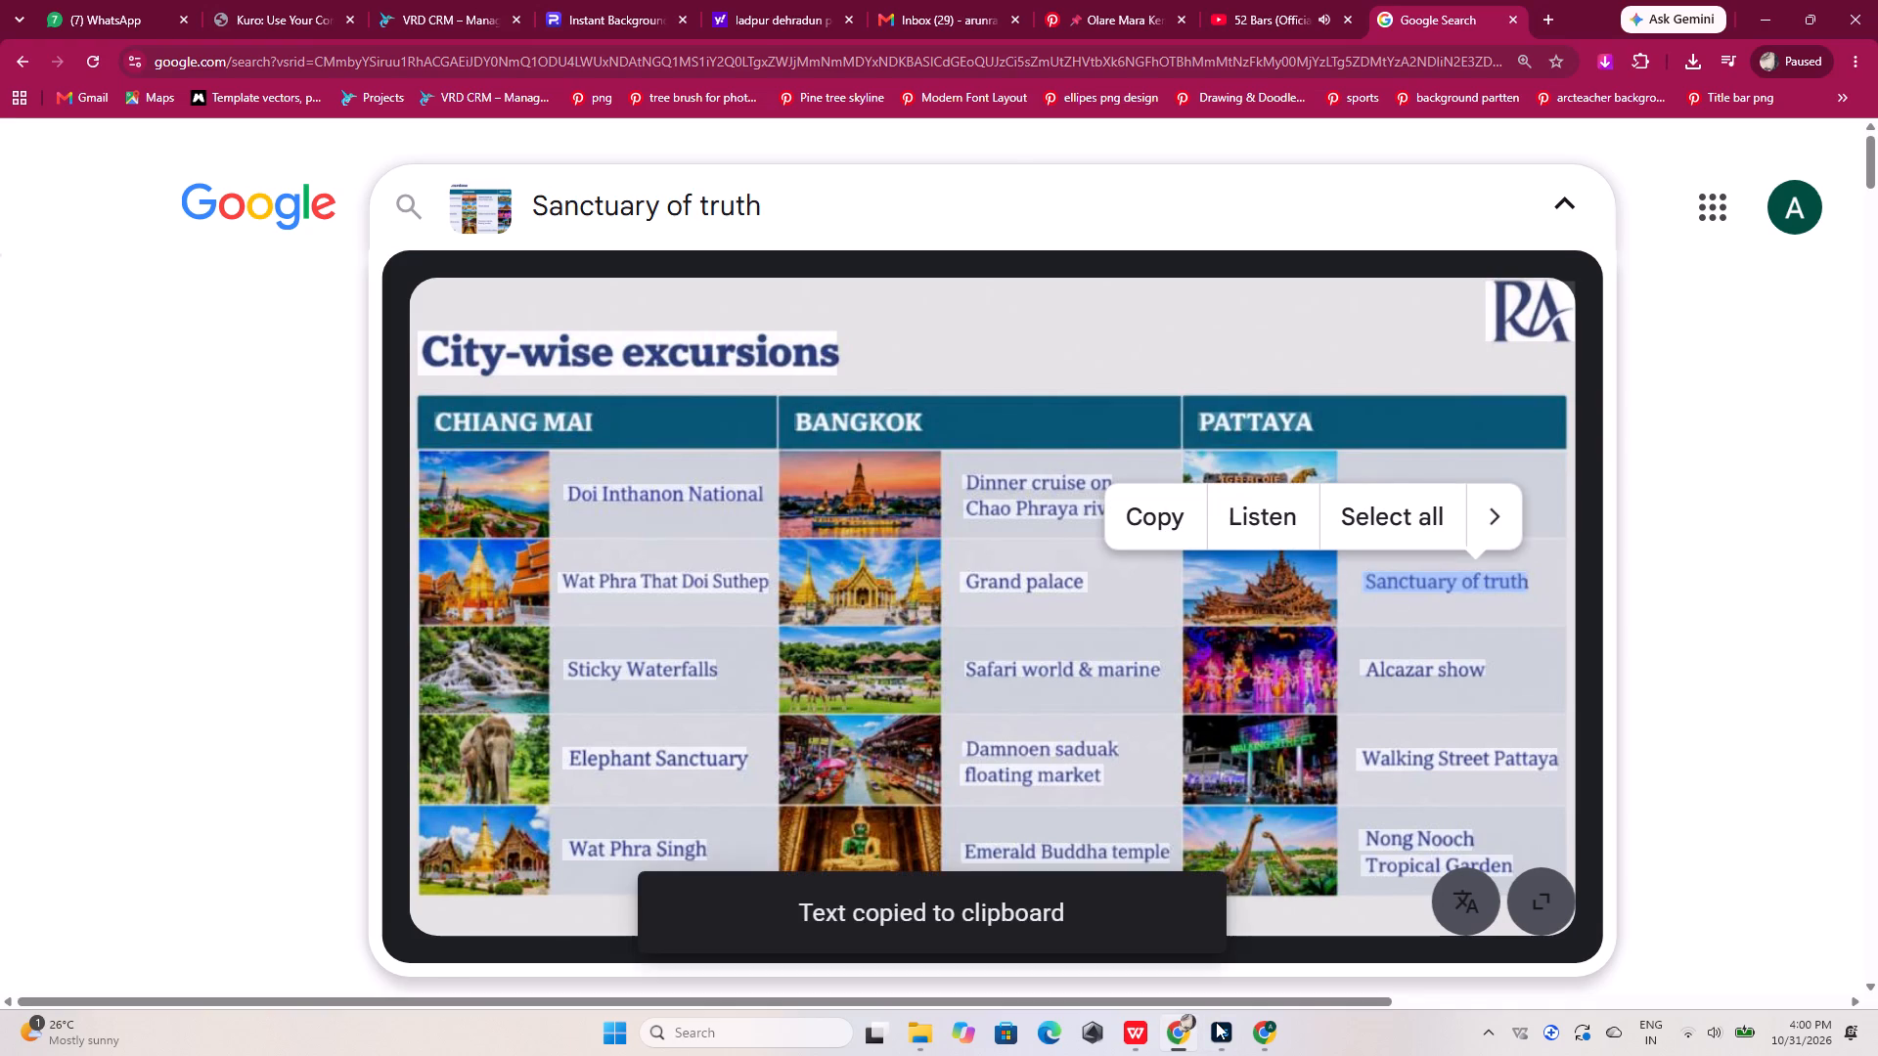
{"action": "left_click", "coordinate": [1231, 1040]}
{"action": "key", "text": "ctrl+v"}
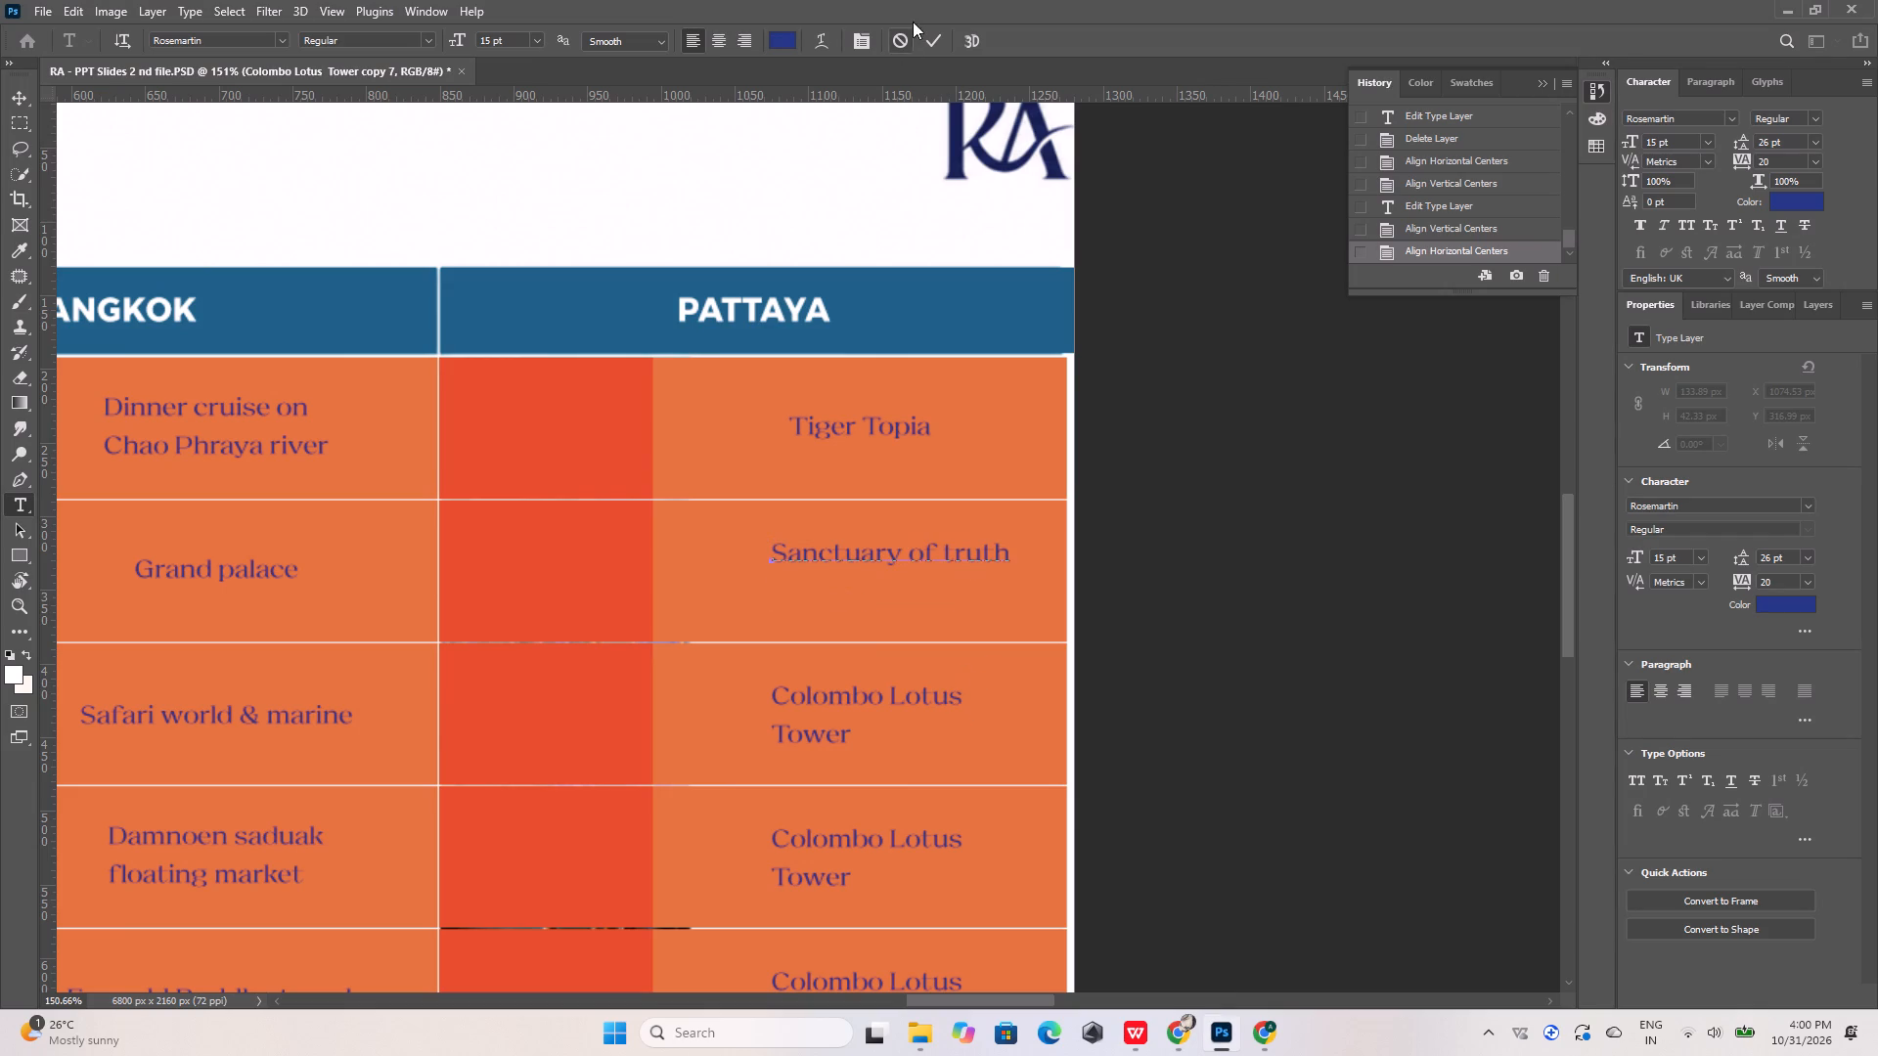
{"action": "left_click", "coordinate": [930, 37]}
Centre the "Sanctuary of truth" text horizontally and vertically in its orange cell.
{"action": "left_click", "coordinate": [987, 616], "text": "shift"}
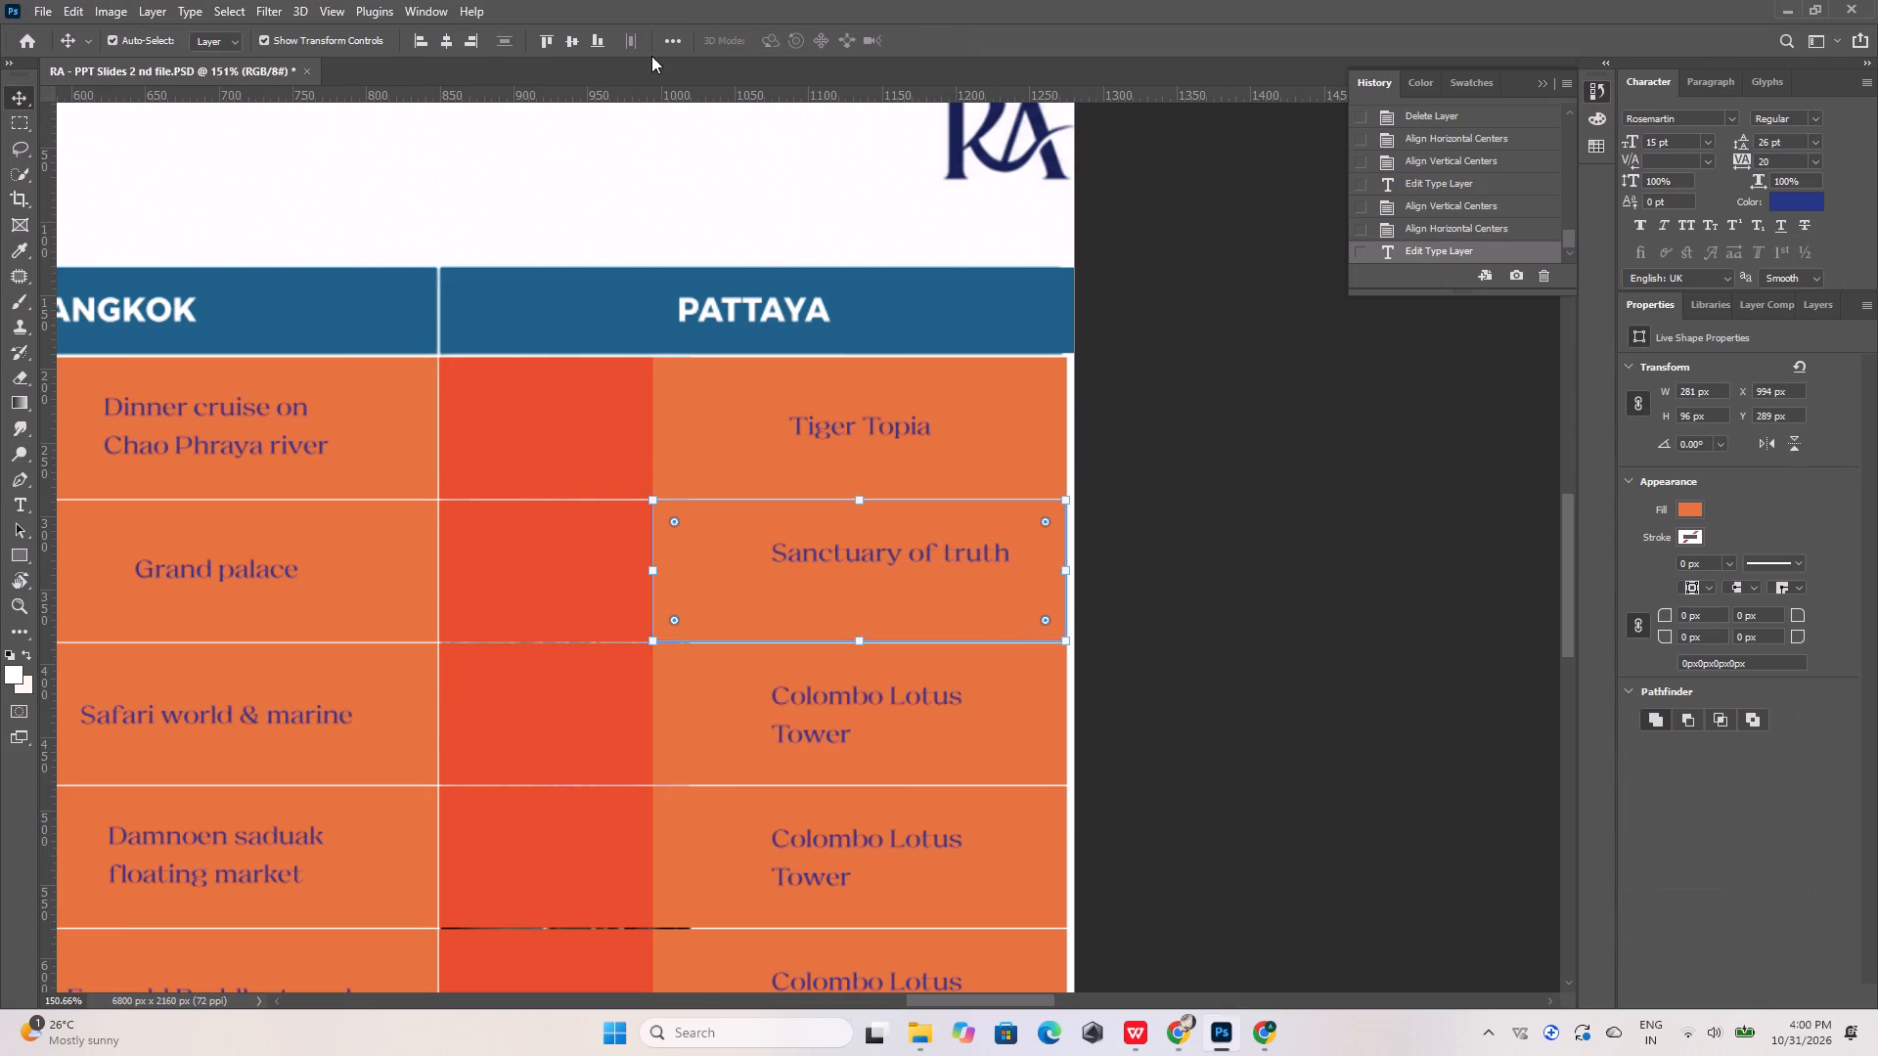
{"action": "left_click", "coordinate": [446, 41]}
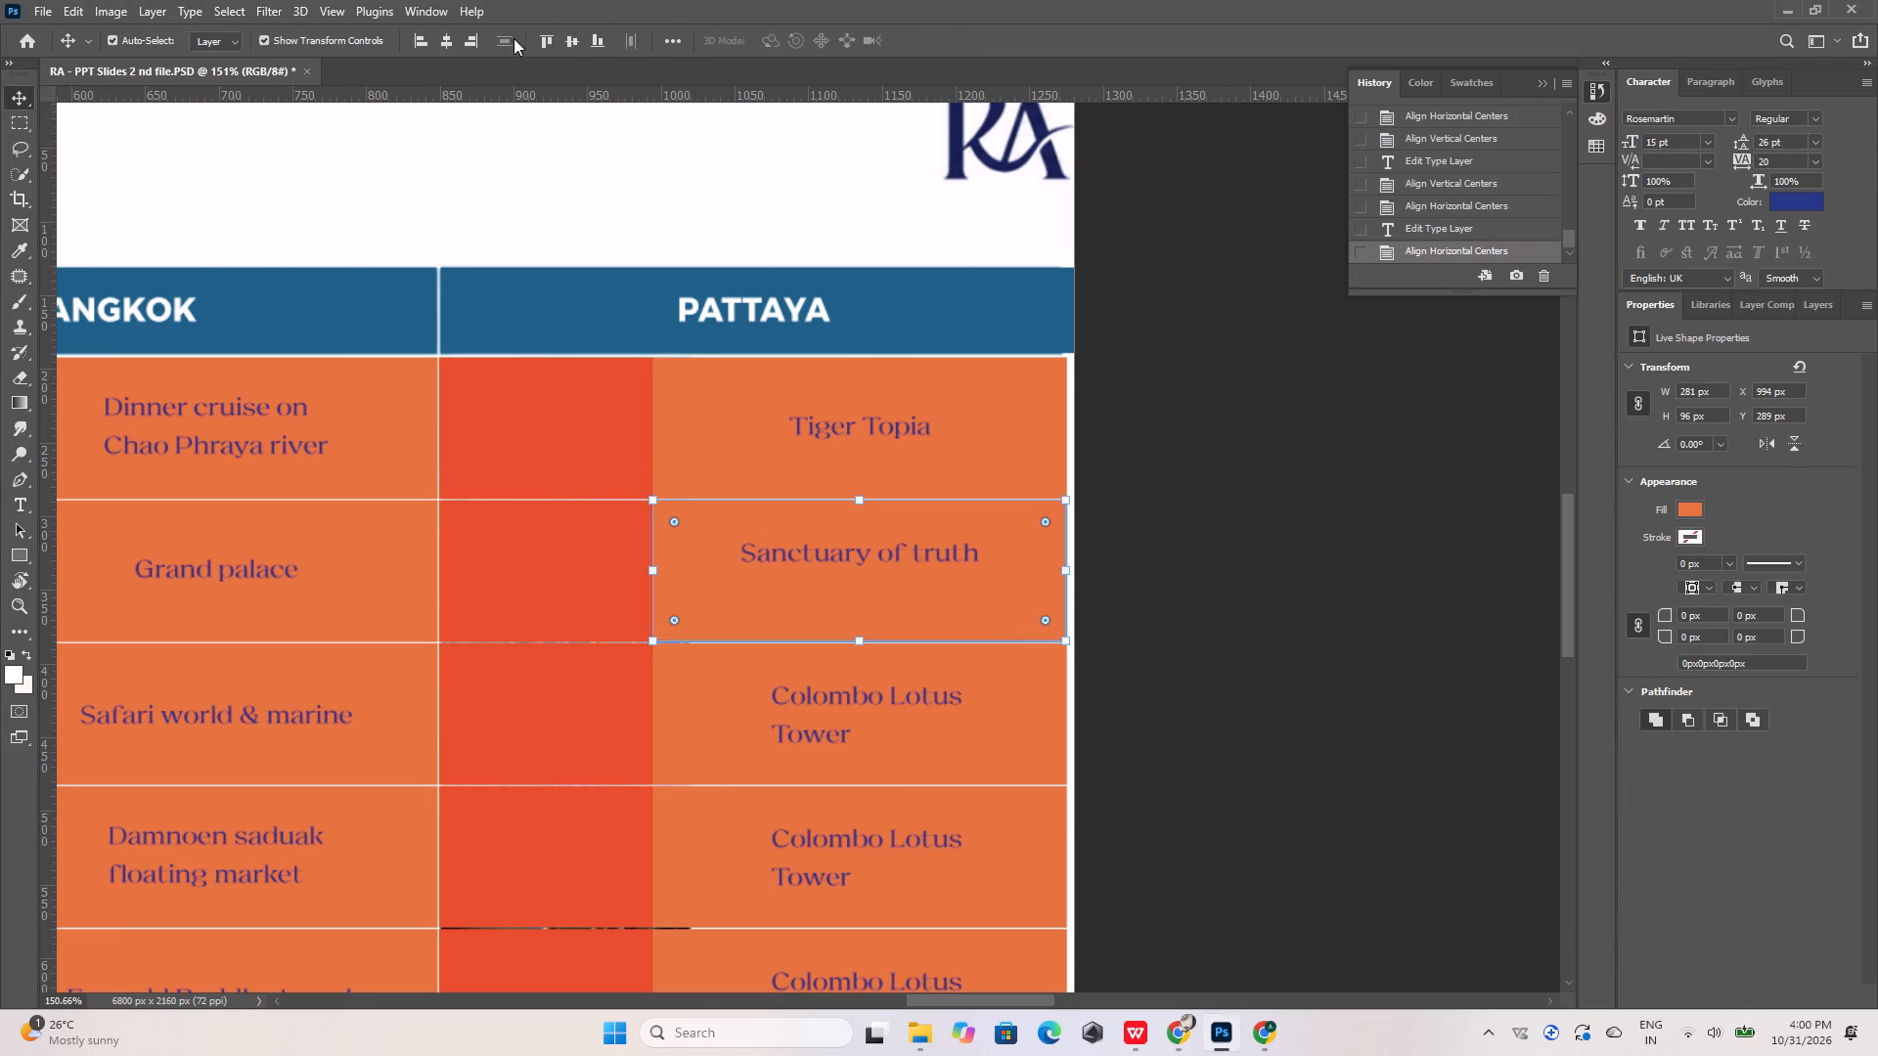
{"action": "left_click", "coordinate": [568, 40]}
{"action": "left_click", "coordinate": [1291, 503]}
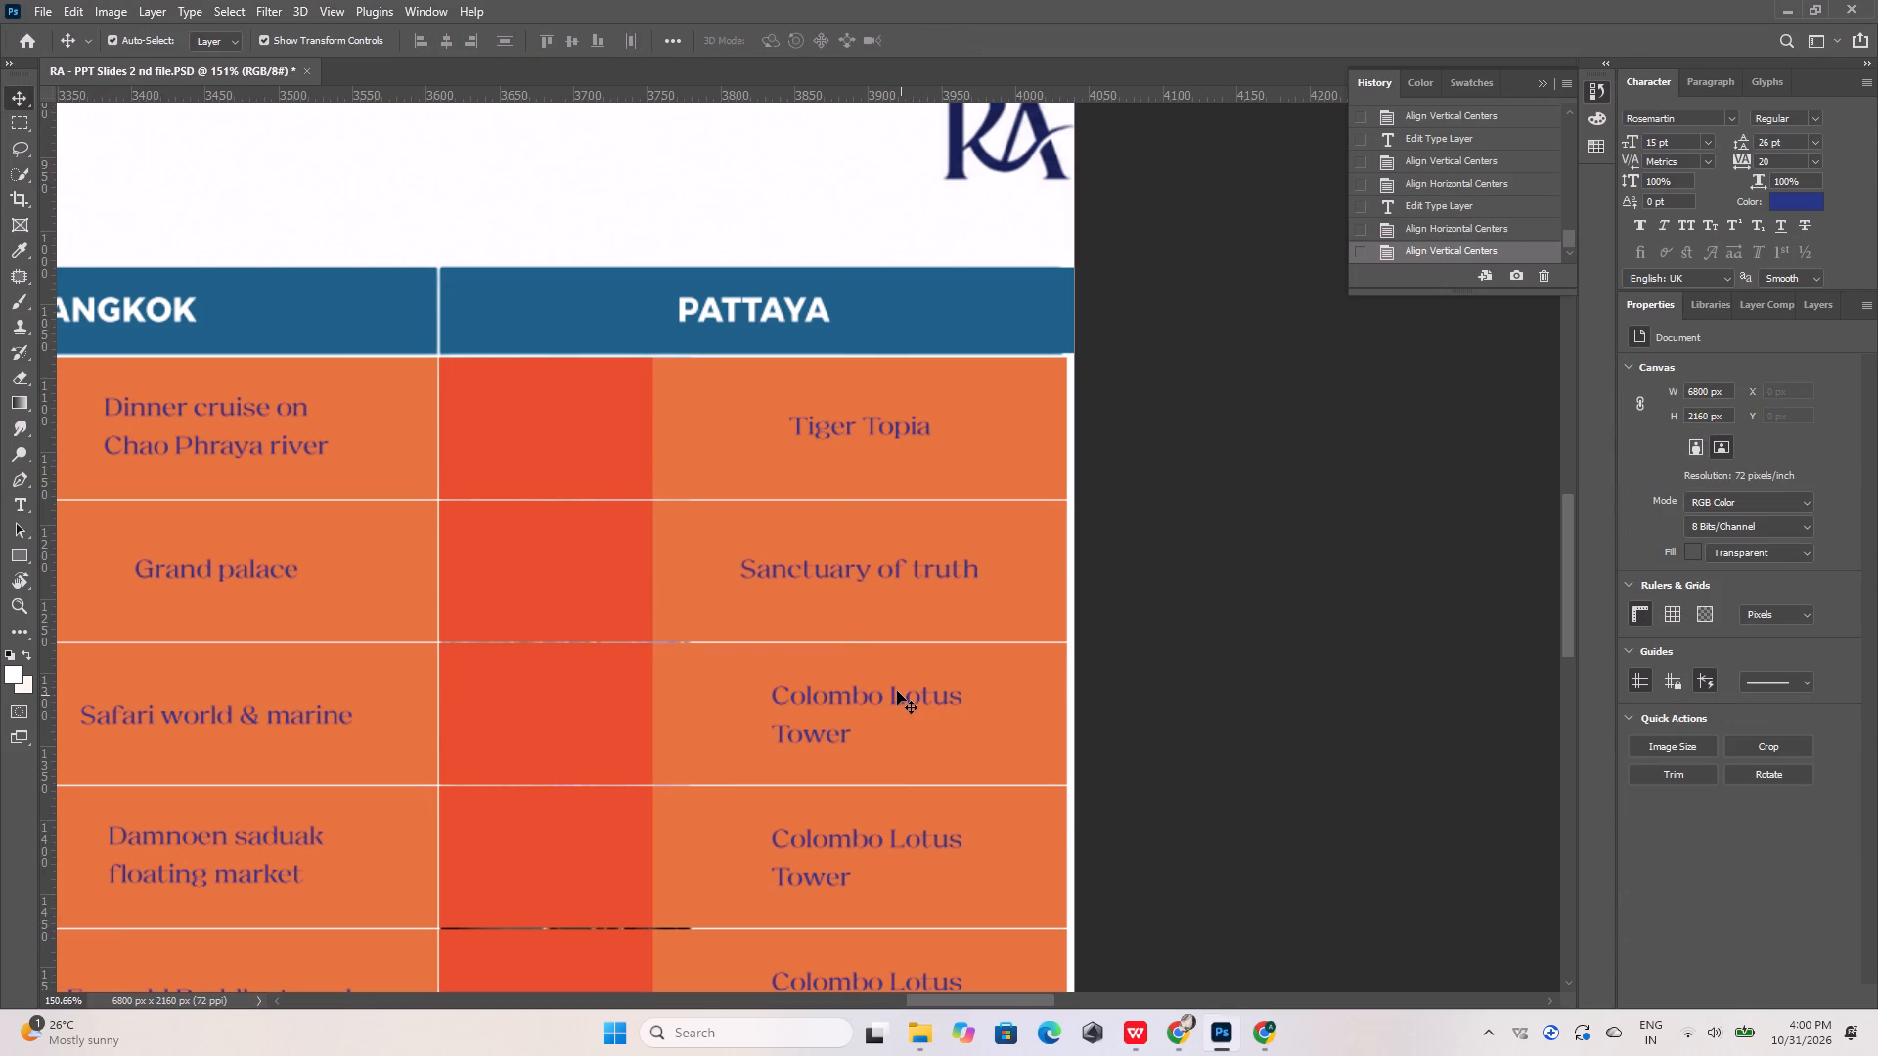
Replace the third Pattaya row's placeholder with "Alcazar show" copied from the Chrome reference image.
{"action": "double_click", "coordinate": [897, 691]}
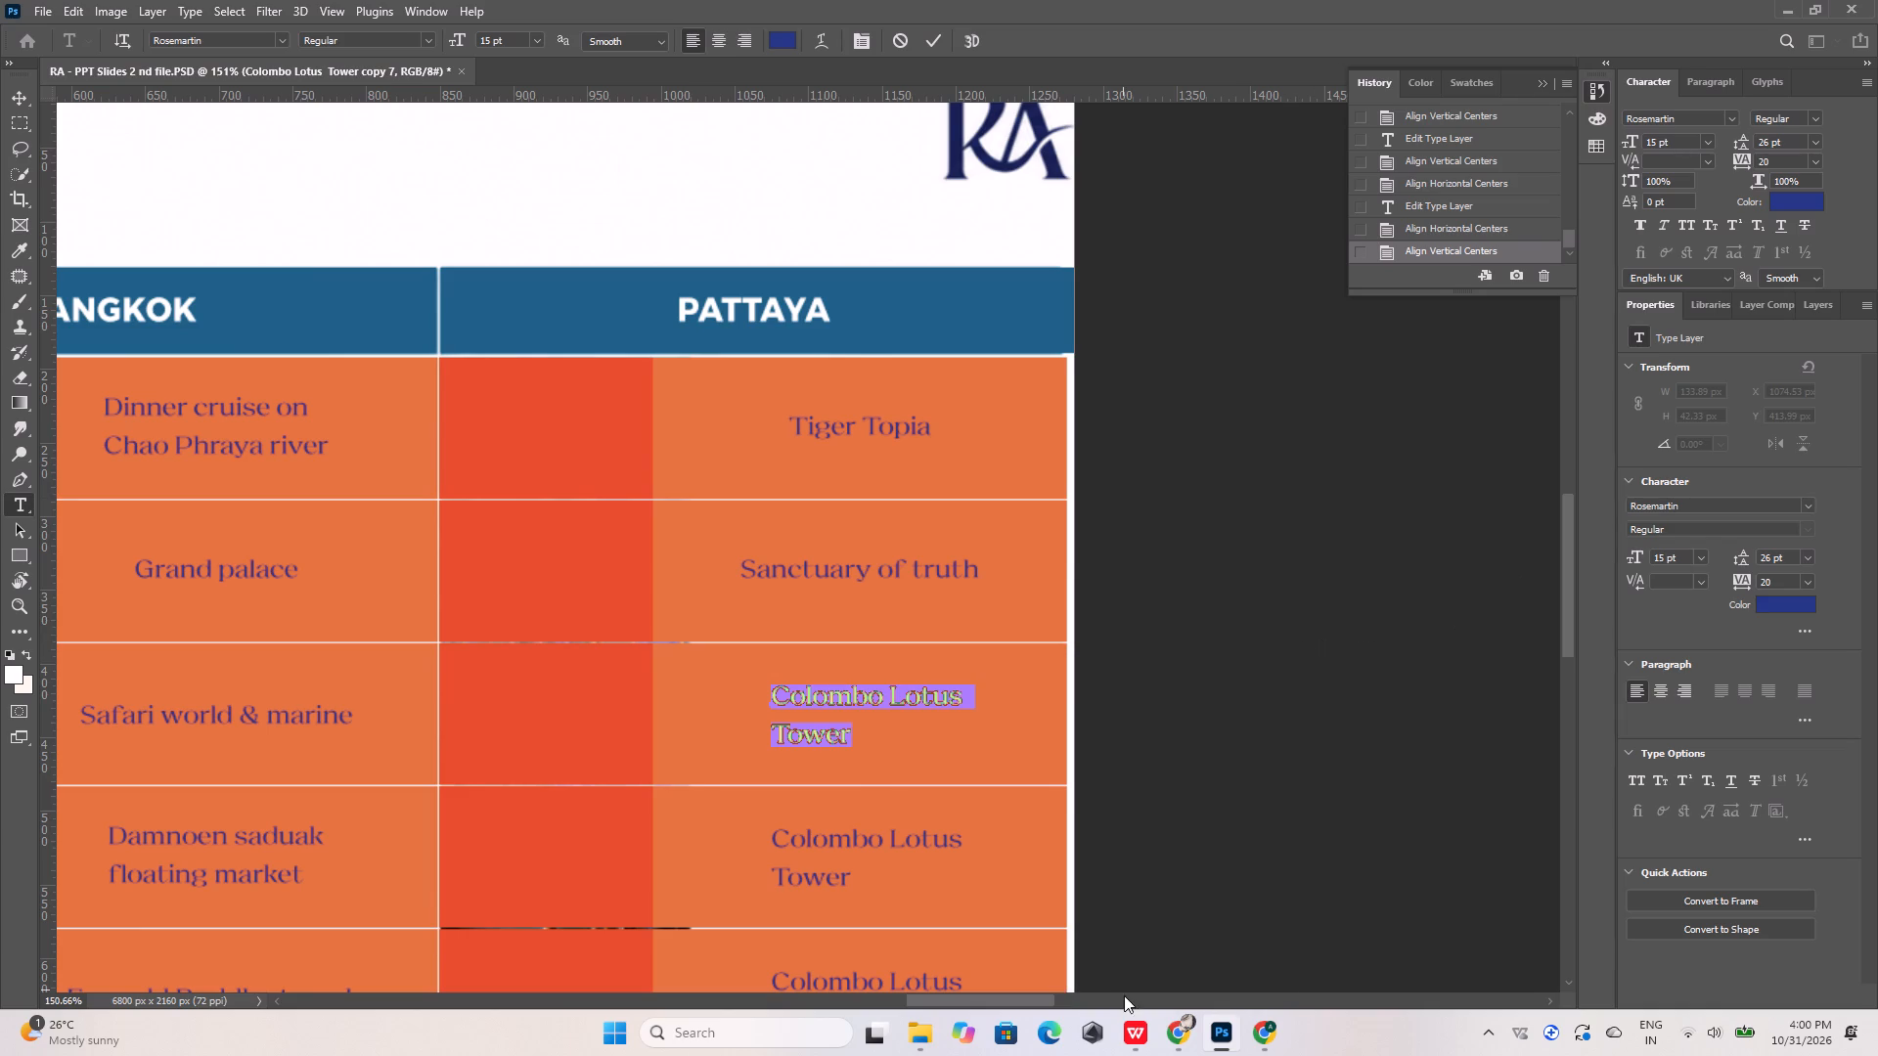
{"action": "left_click", "coordinate": [1136, 1037]}
{"action": "left_click", "coordinate": [1136, 1037]}
{"action": "left_click", "coordinate": [1174, 1031]}
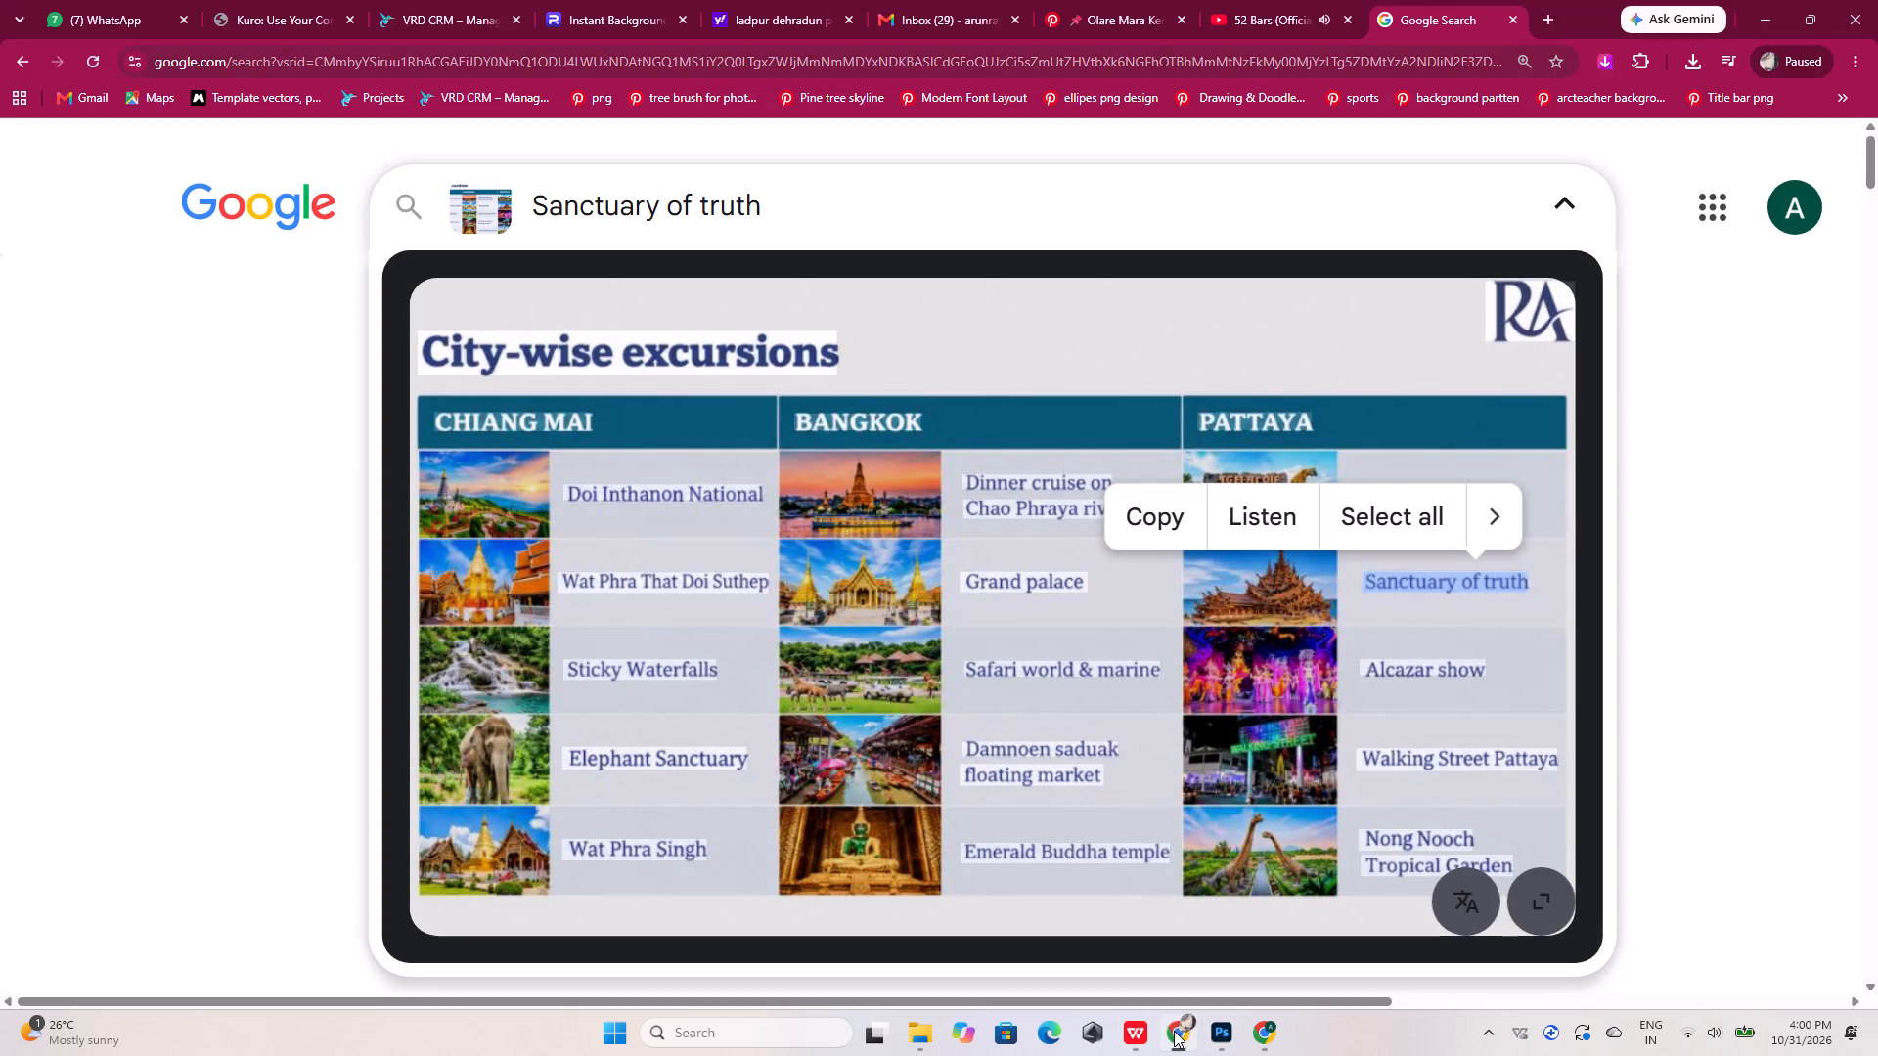
{"action": "left_click_drag", "start_coordinate": [1365, 663], "coordinate": [1488, 663]}
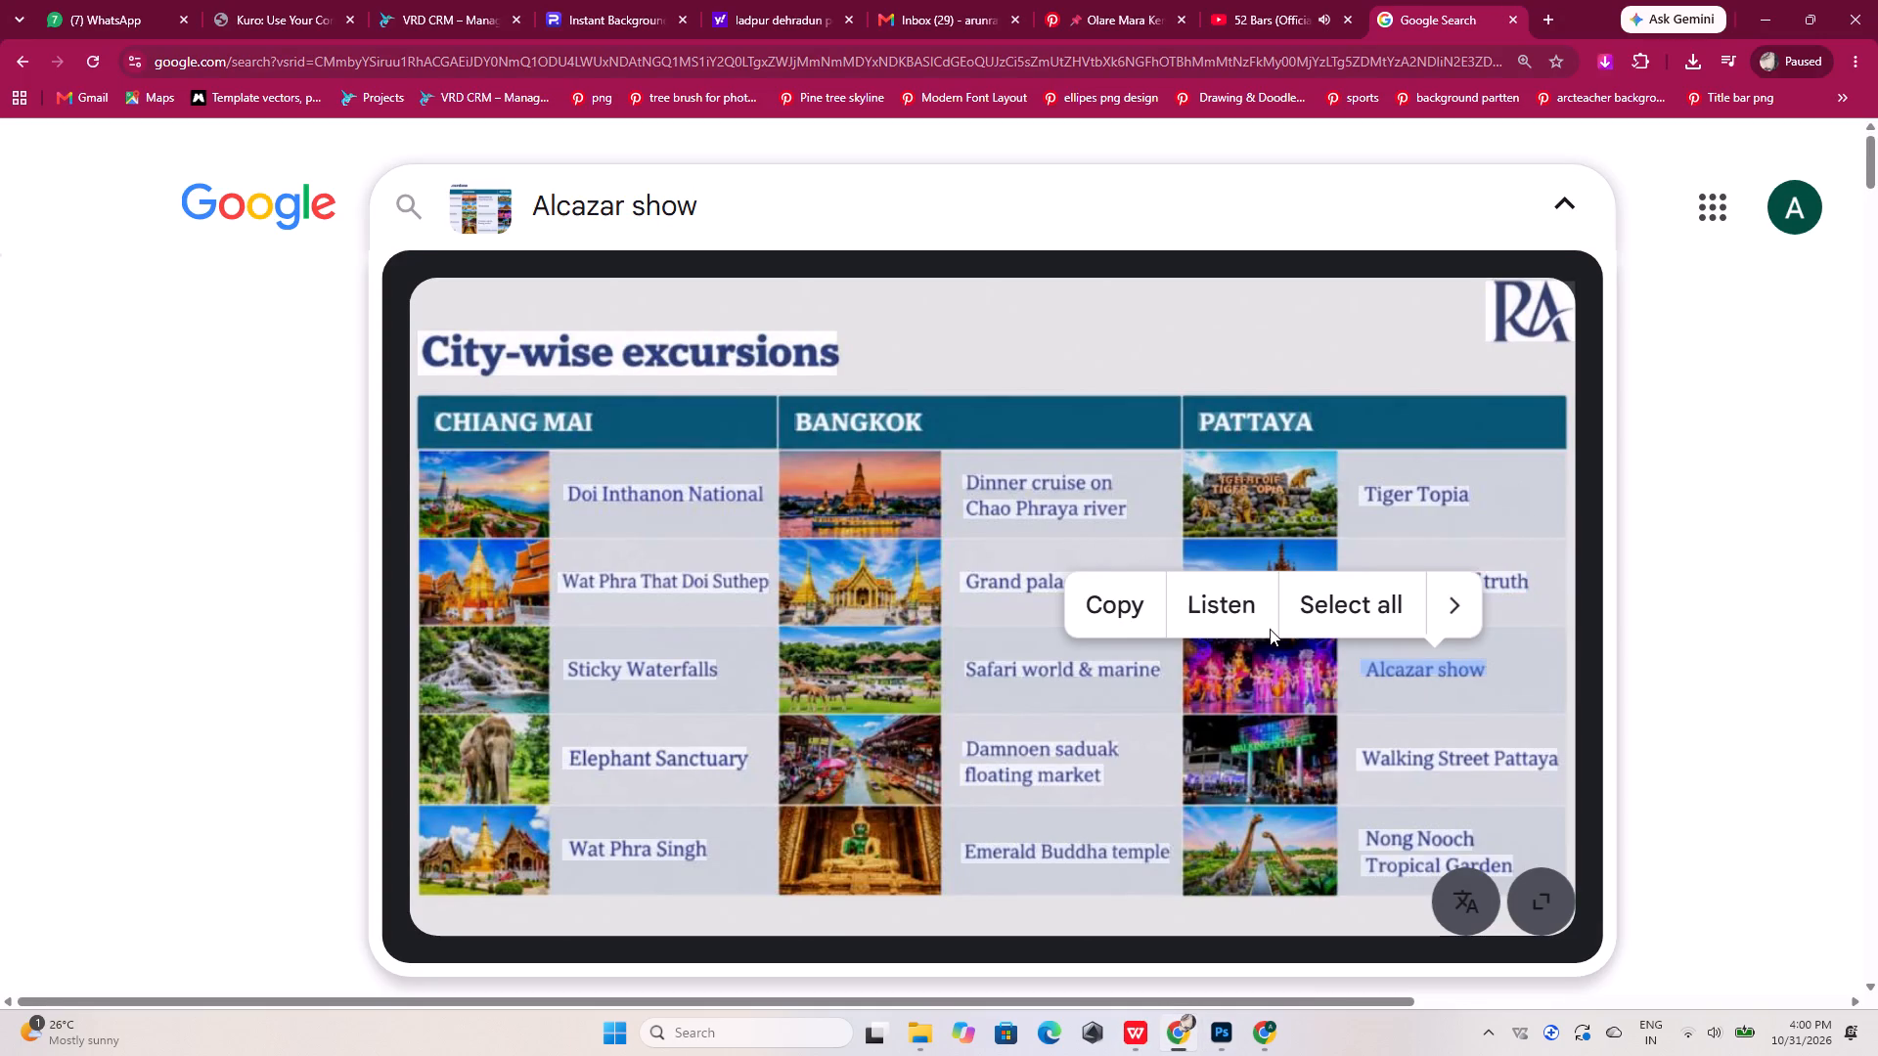
{"action": "left_click", "coordinate": [1126, 603]}
{"action": "left_click", "coordinate": [1258, 1032]}
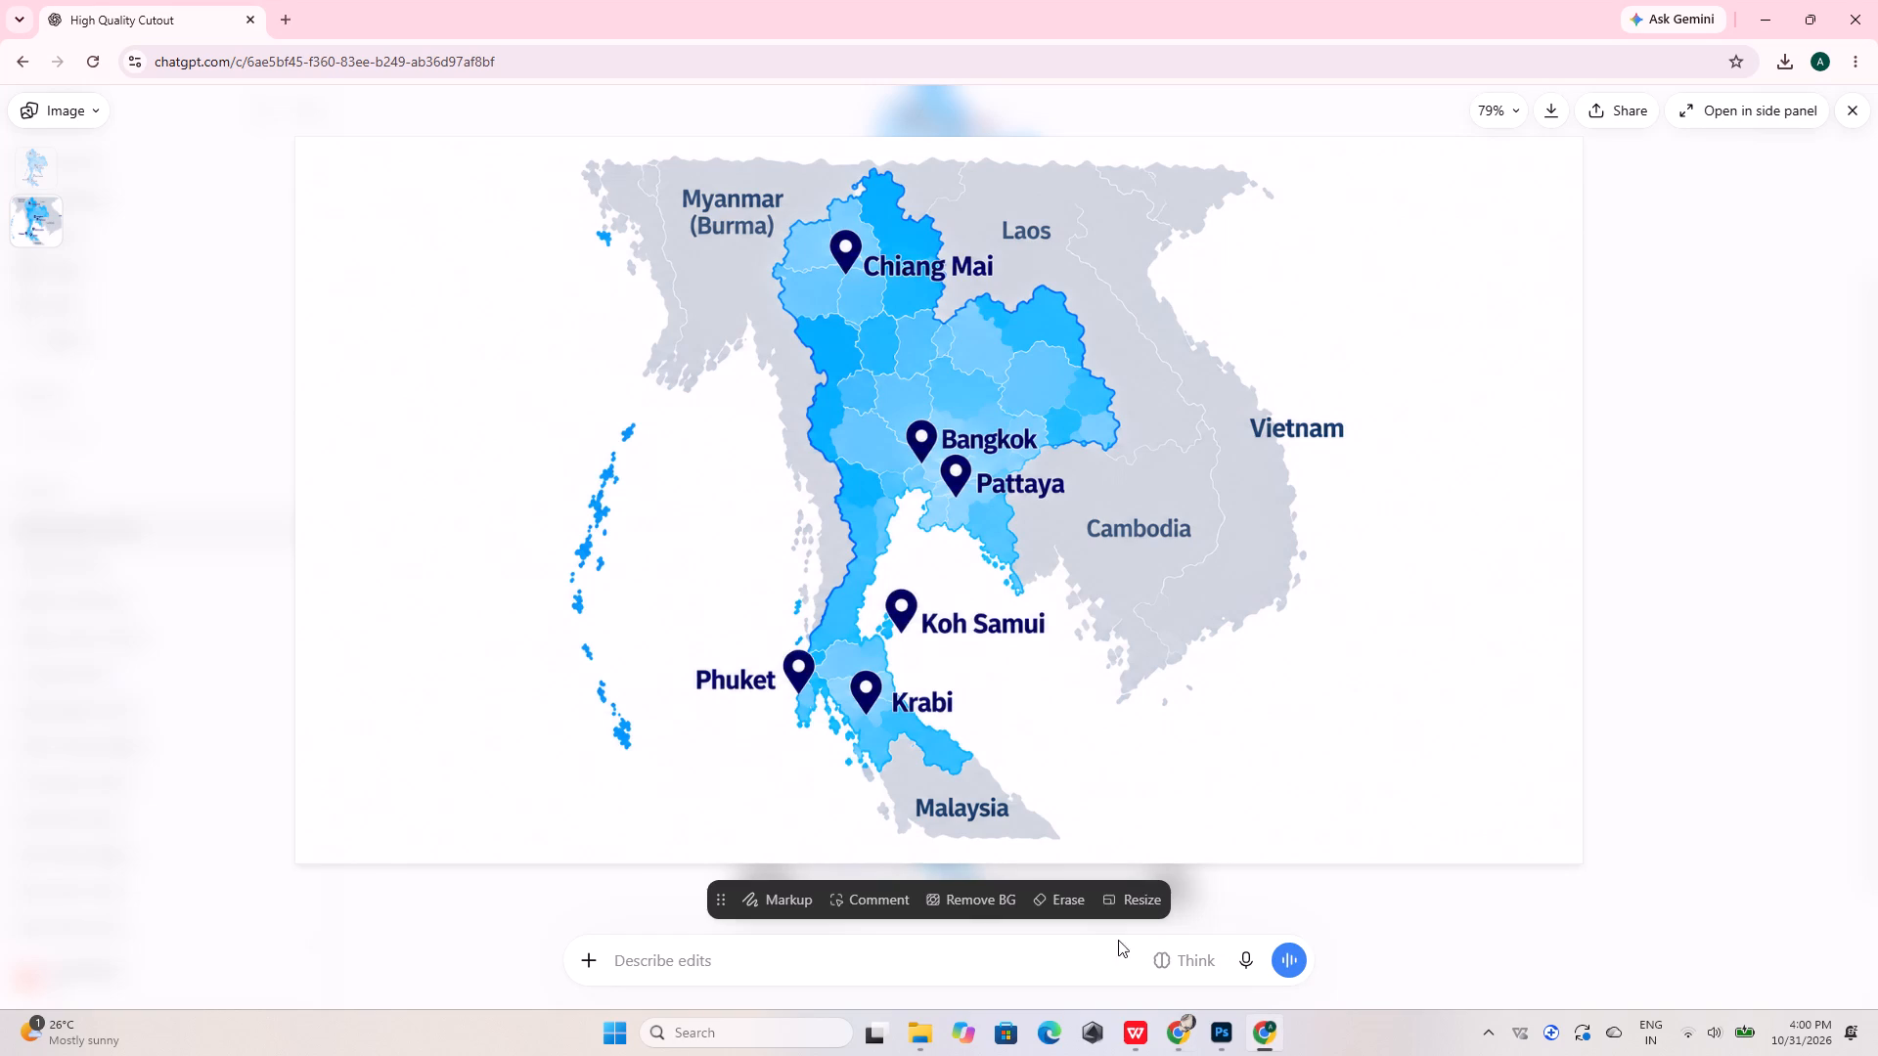
{"action": "left_click", "coordinate": [1232, 1034]}
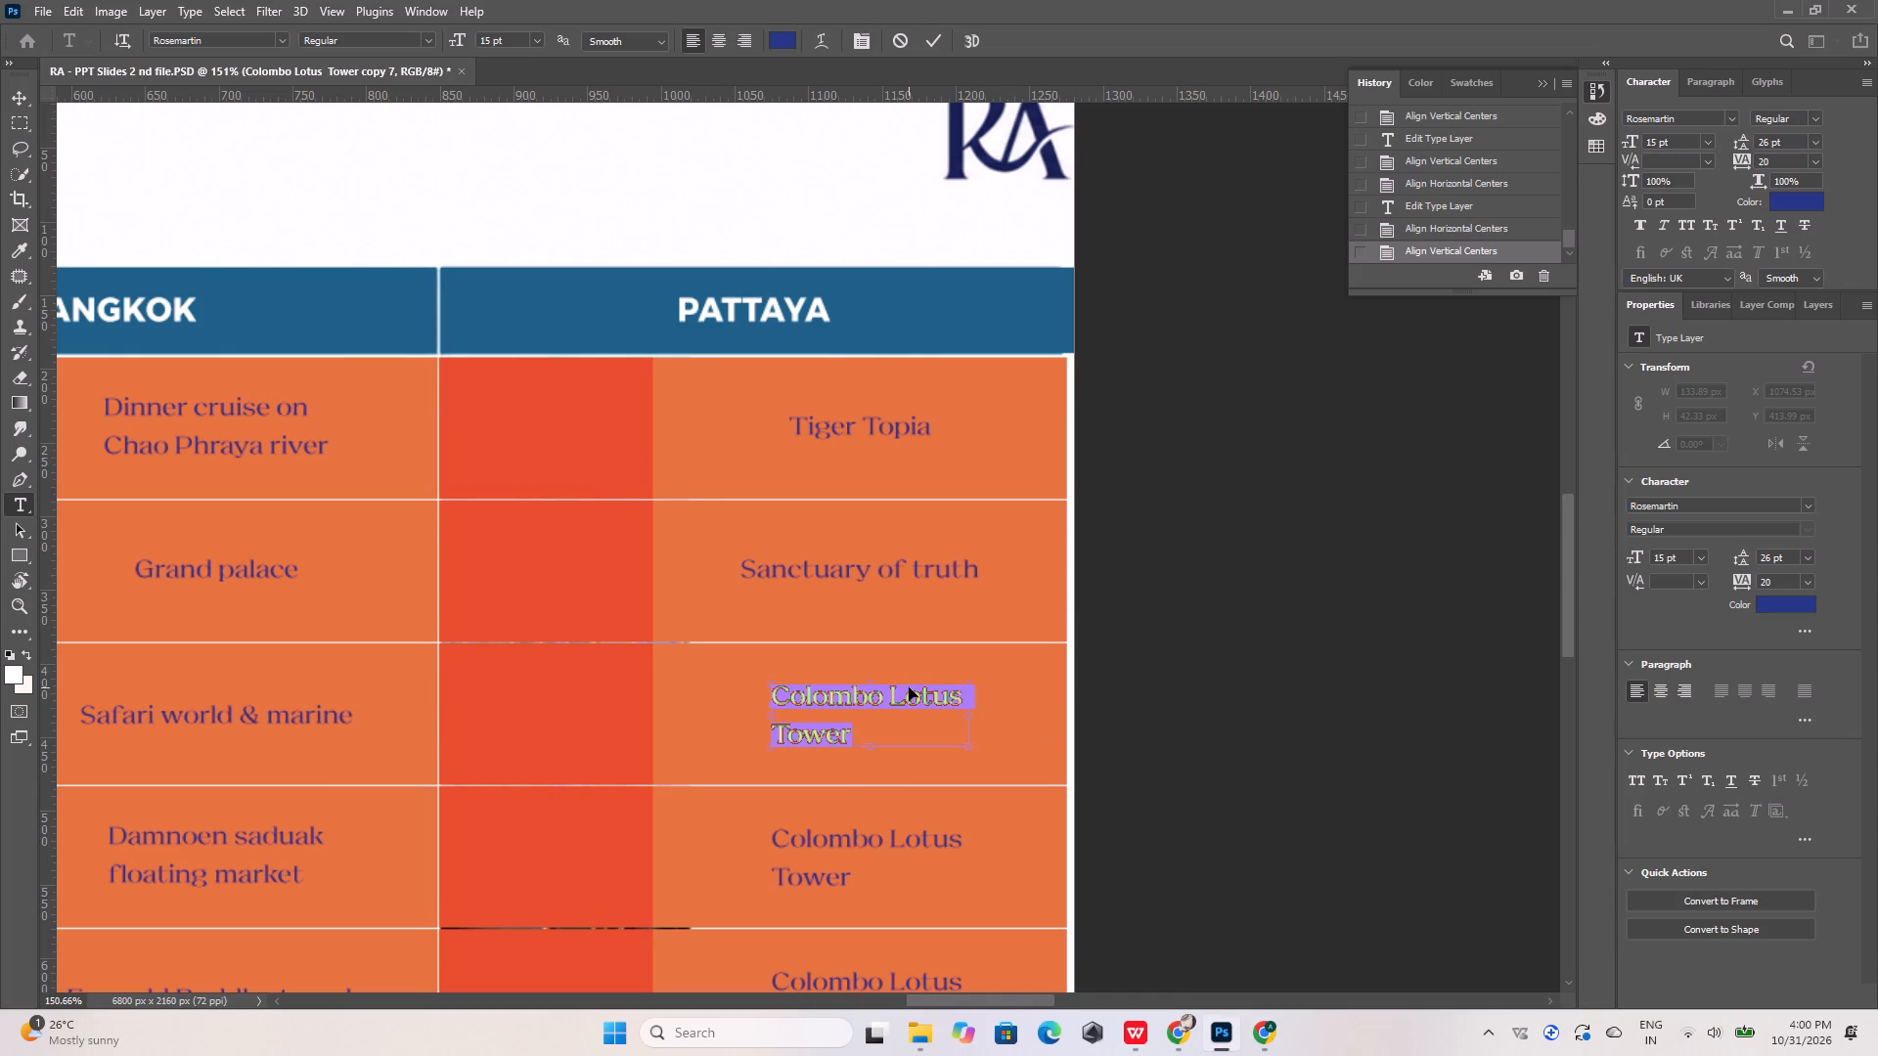
{"action": "key", "text": "ctrl+v"}
{"action": "left_click", "coordinate": [931, 45]}
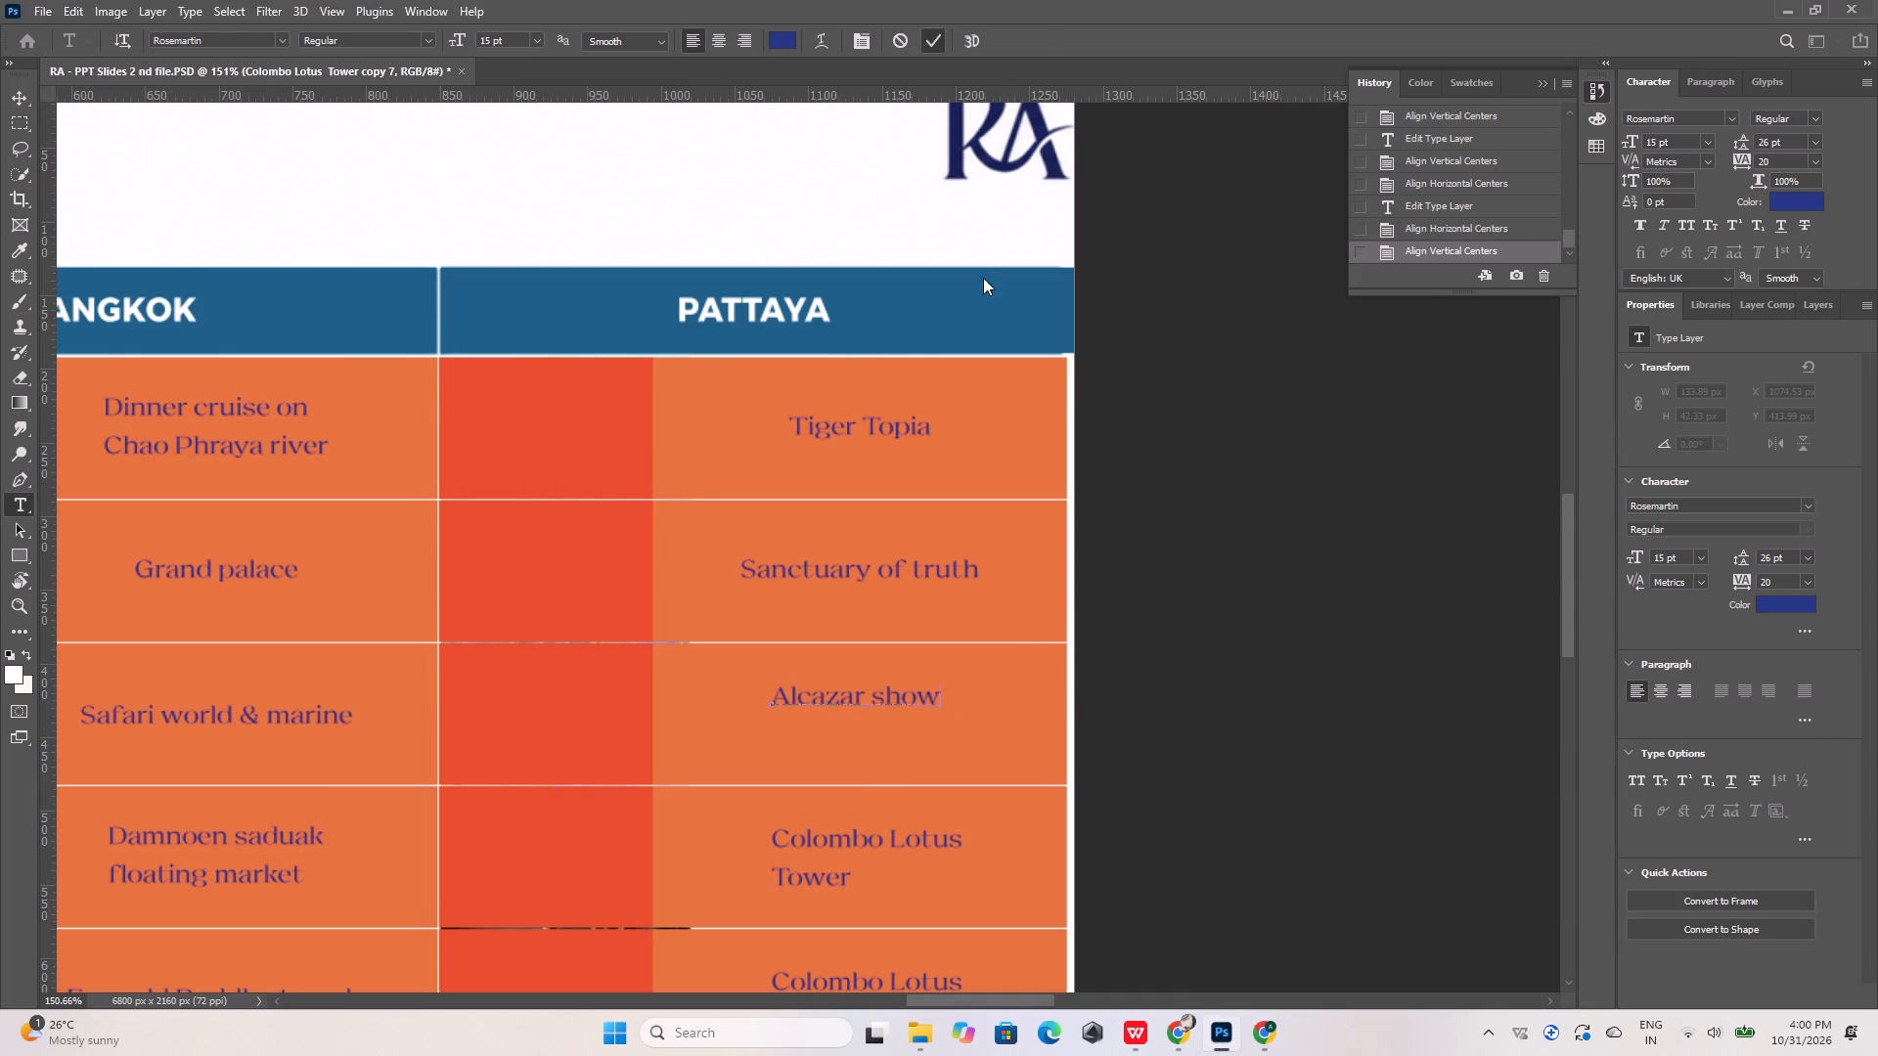
Centre the "Alcazar show" text horizontally and vertically in its orange cell.
{"action": "left_click", "coordinate": [1008, 700], "text": "shift"}
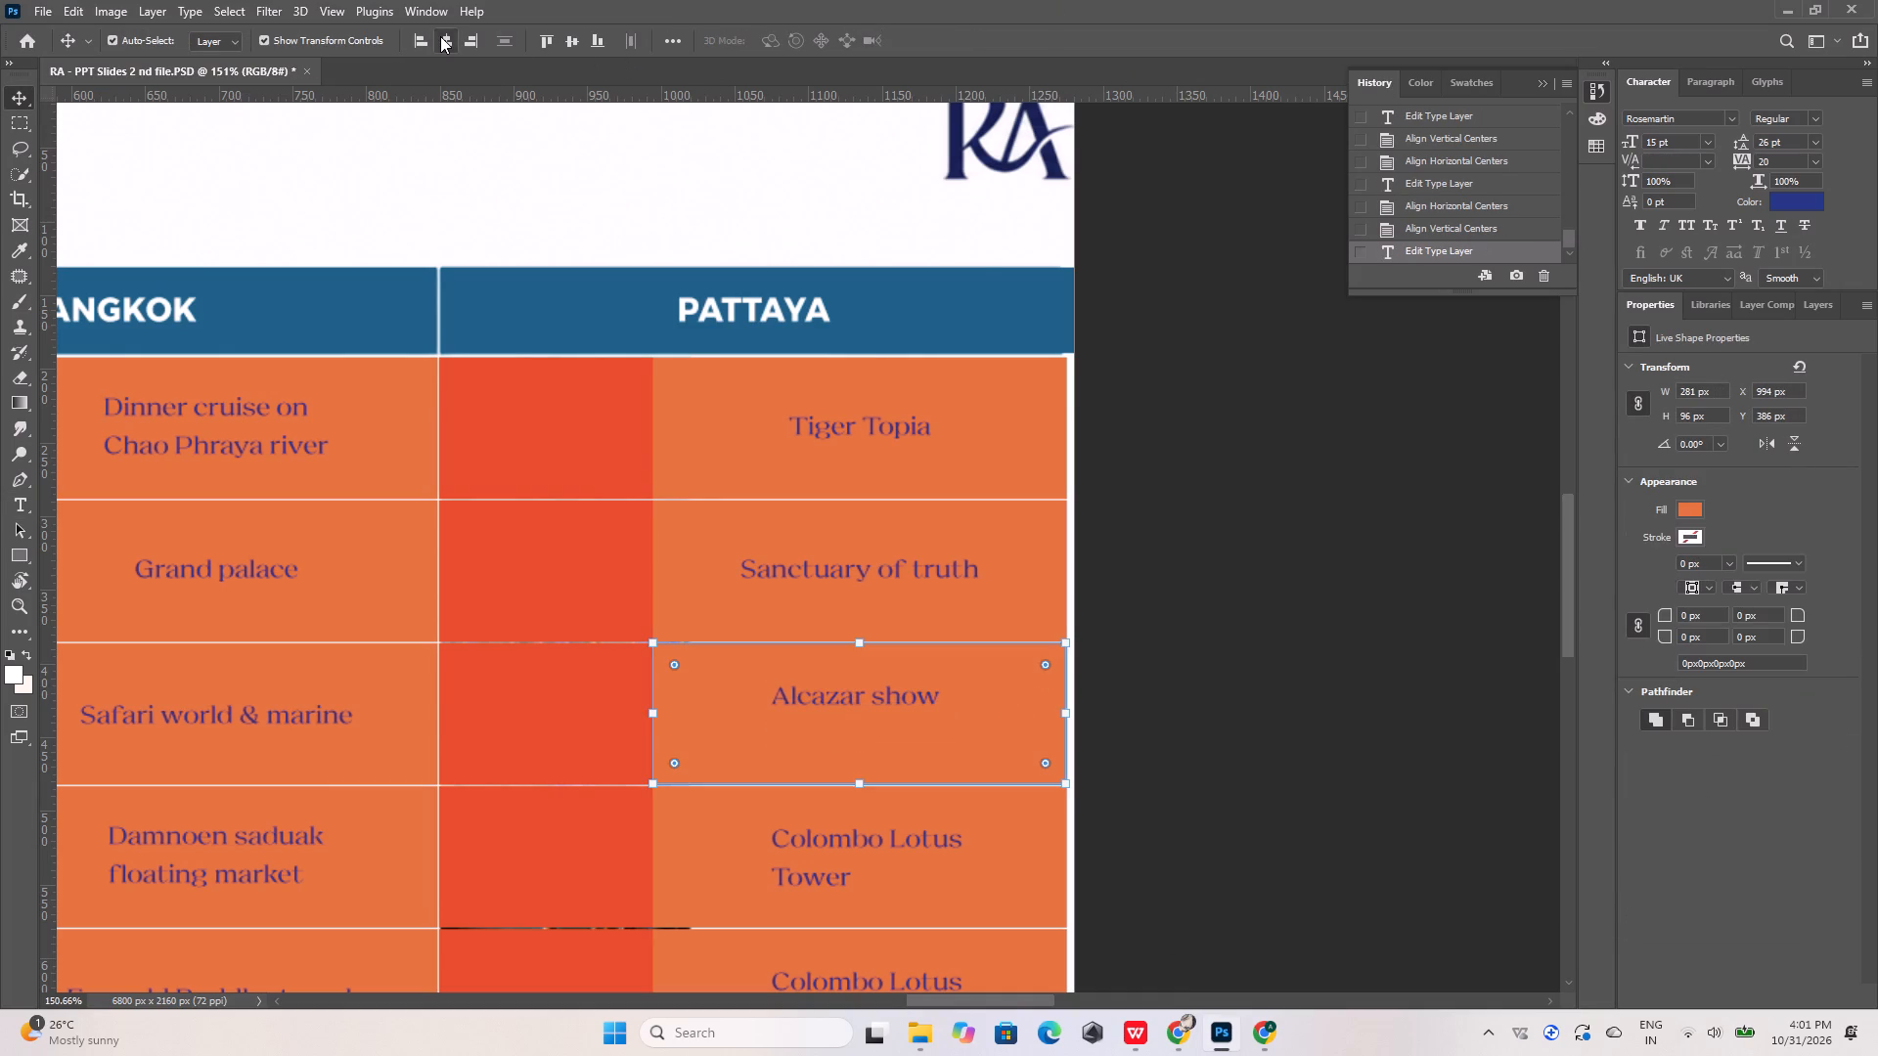
{"action": "left_click", "coordinate": [440, 36]}
{"action": "left_click", "coordinate": [571, 40]}
{"action": "left_click", "coordinate": [1325, 594]}
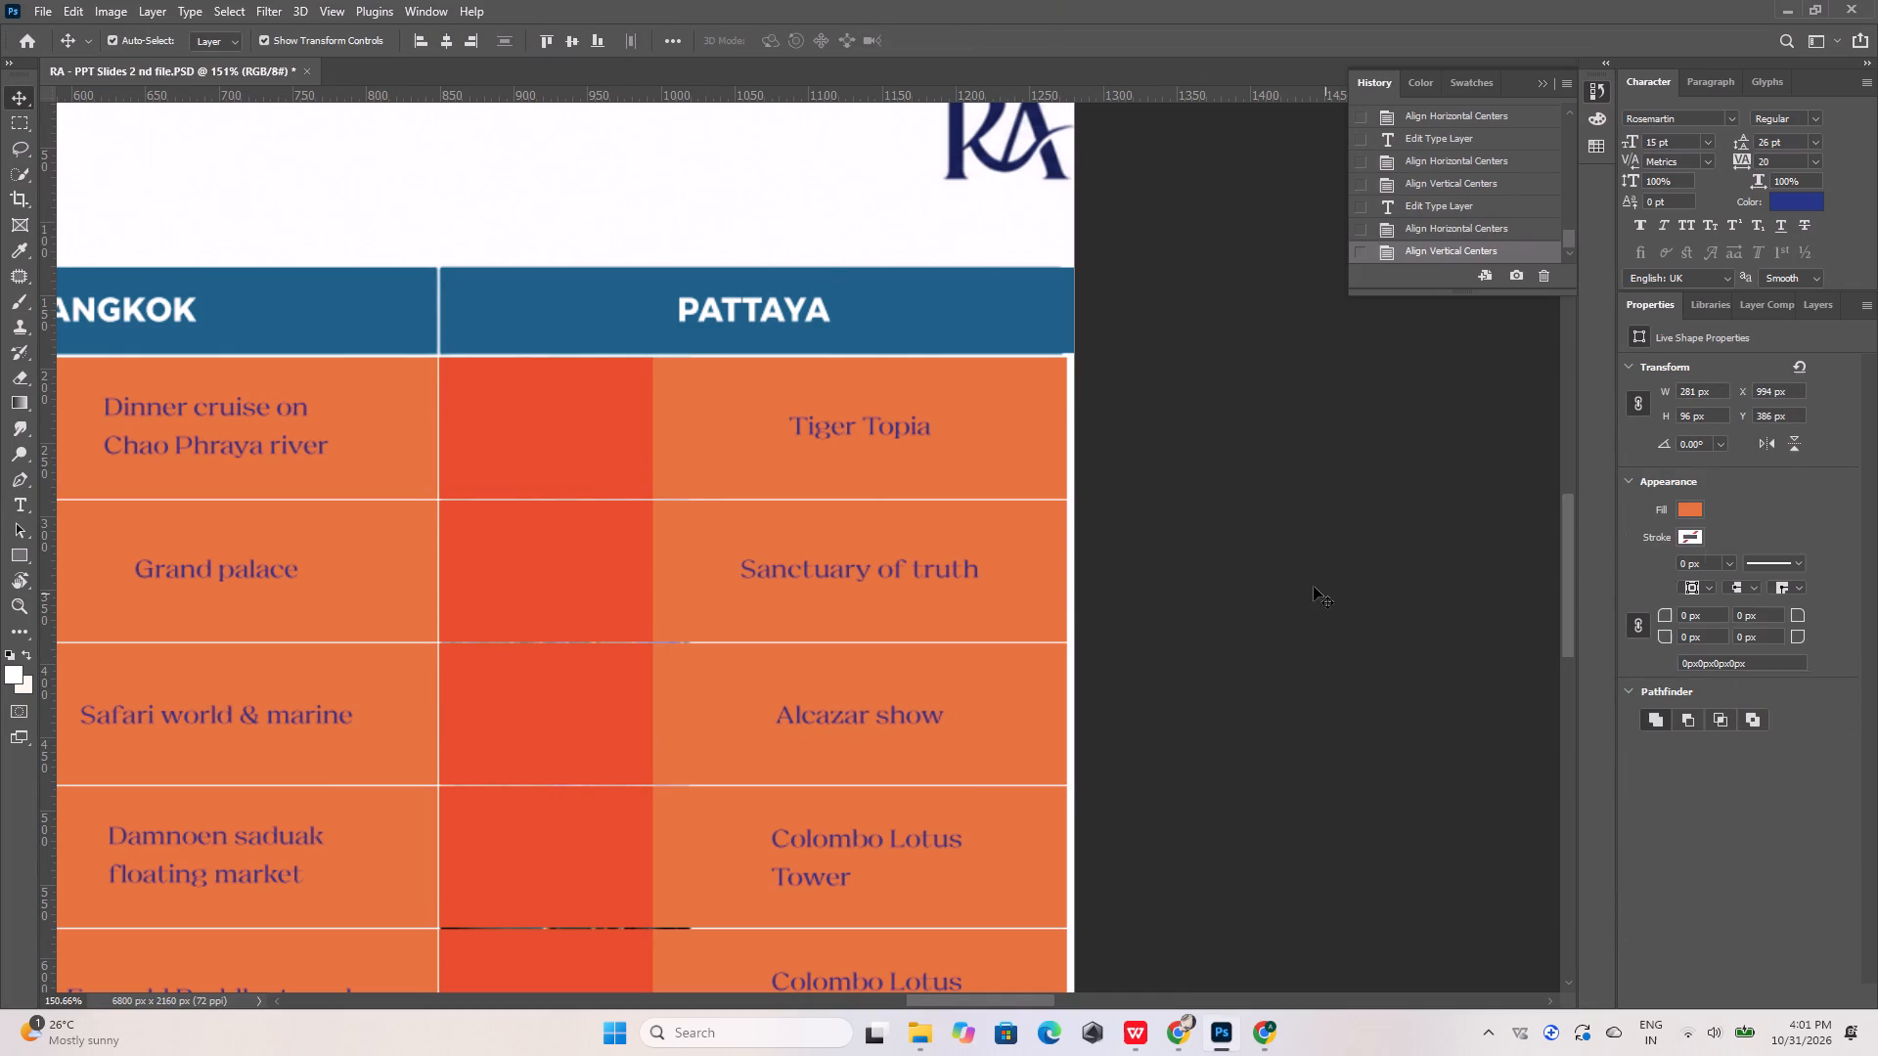
Replace the fourth Pattaya row's placeholder with "Walking Street Pattaya" copied from the Chrome reference image.
{"action": "double_click", "coordinate": [926, 838]}
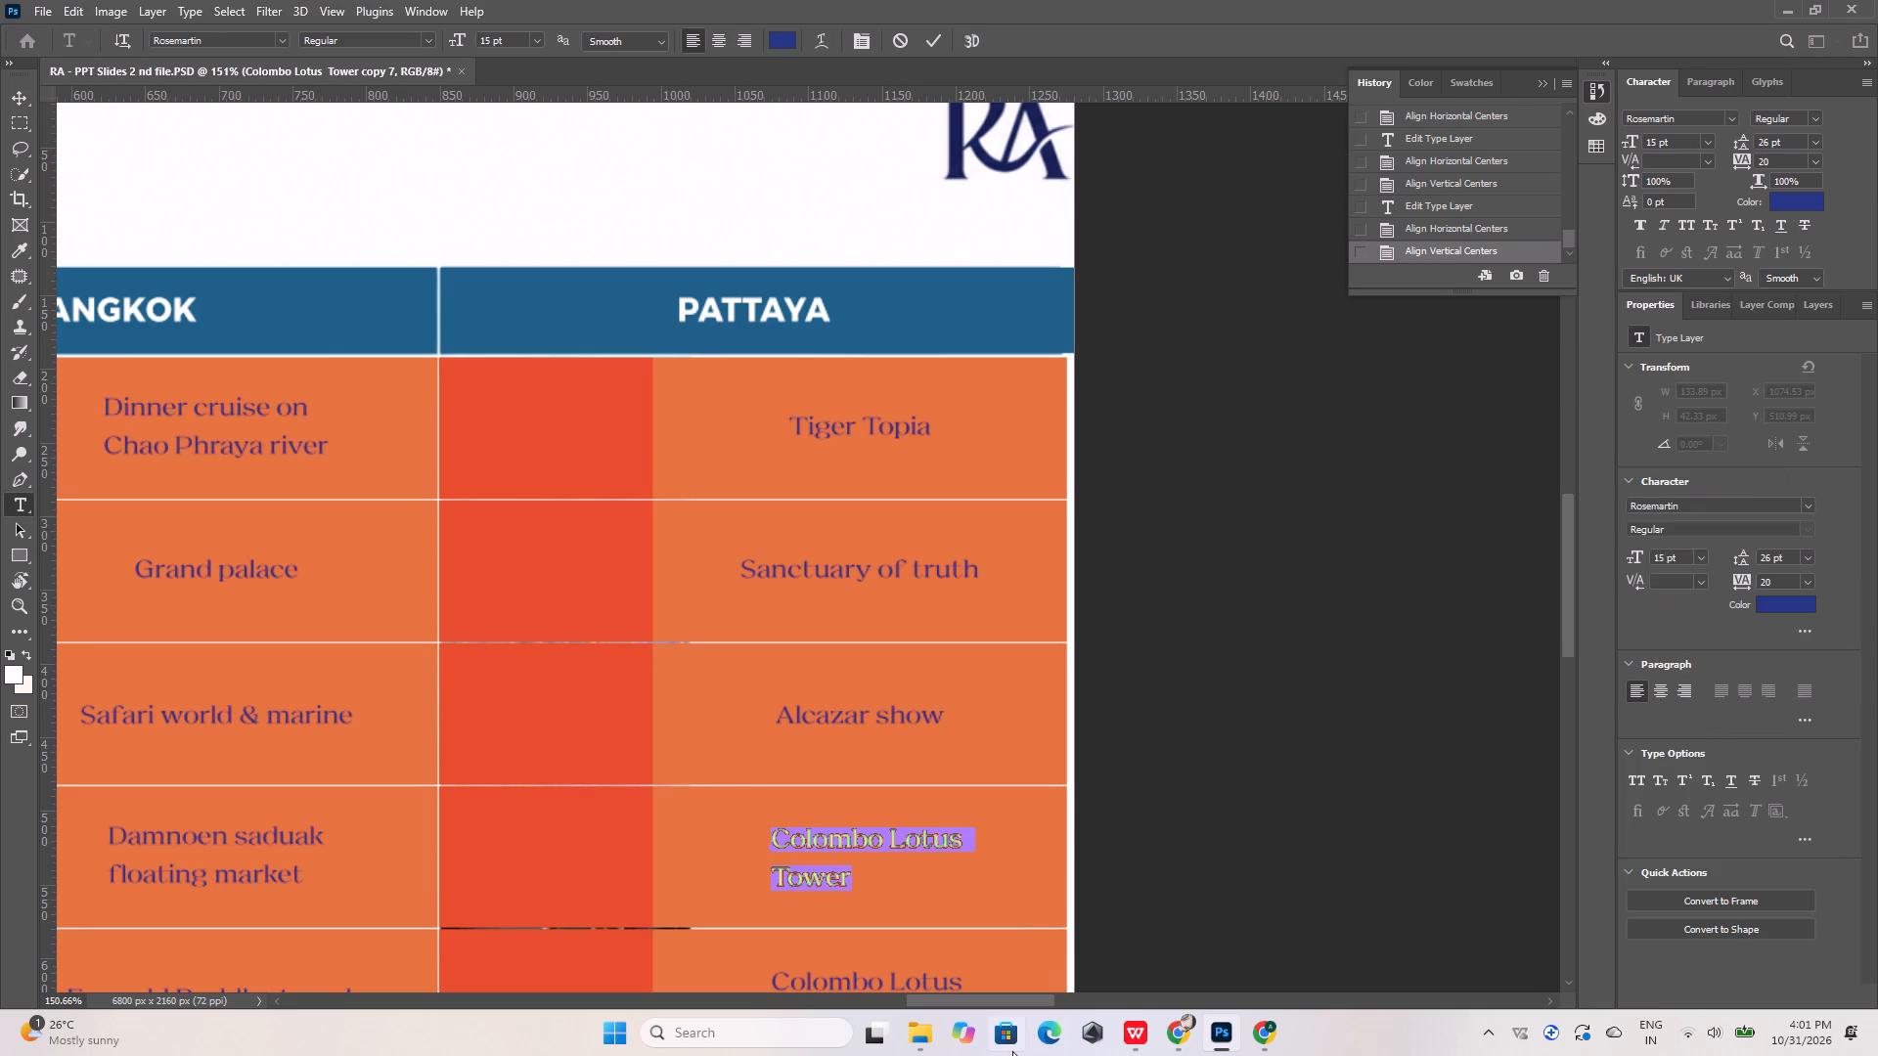
{"action": "left_click", "coordinate": [922, 1029]}
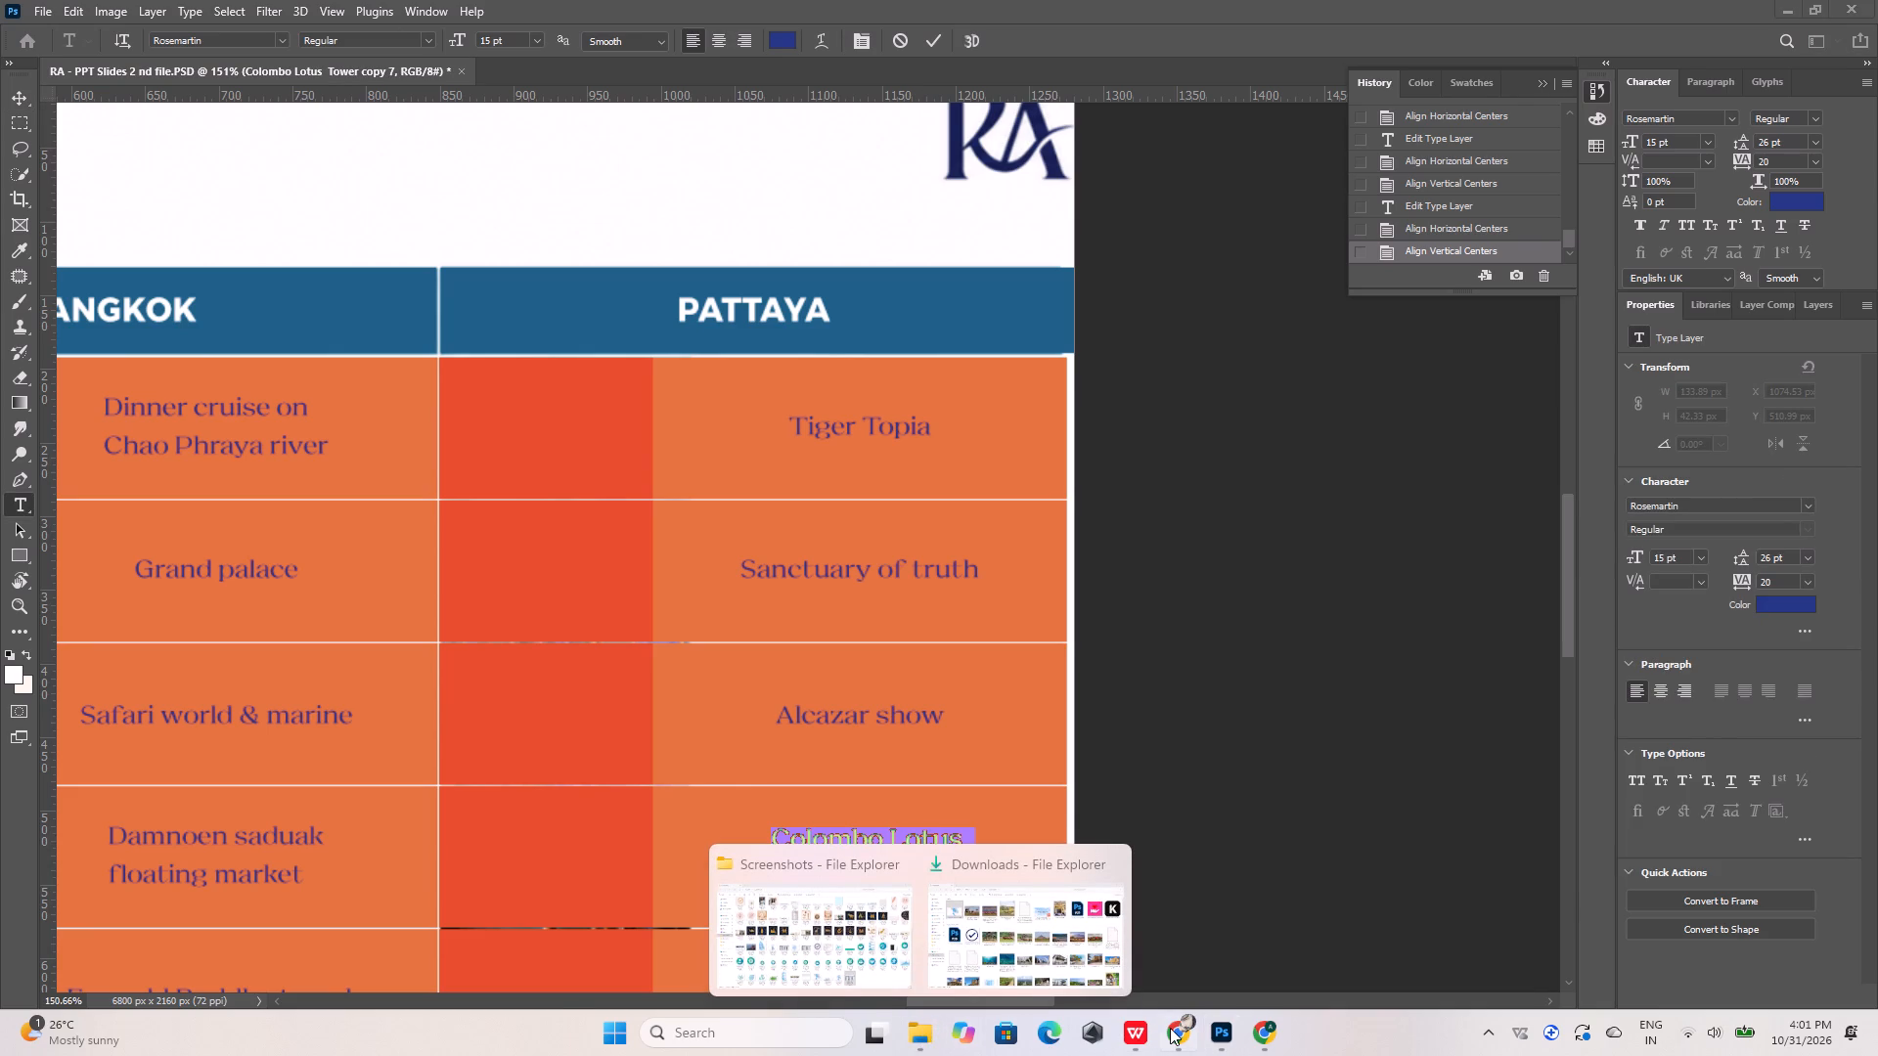
{"action": "left_click", "coordinate": [1170, 1028]}
{"action": "left_click", "coordinate": [1367, 757]}
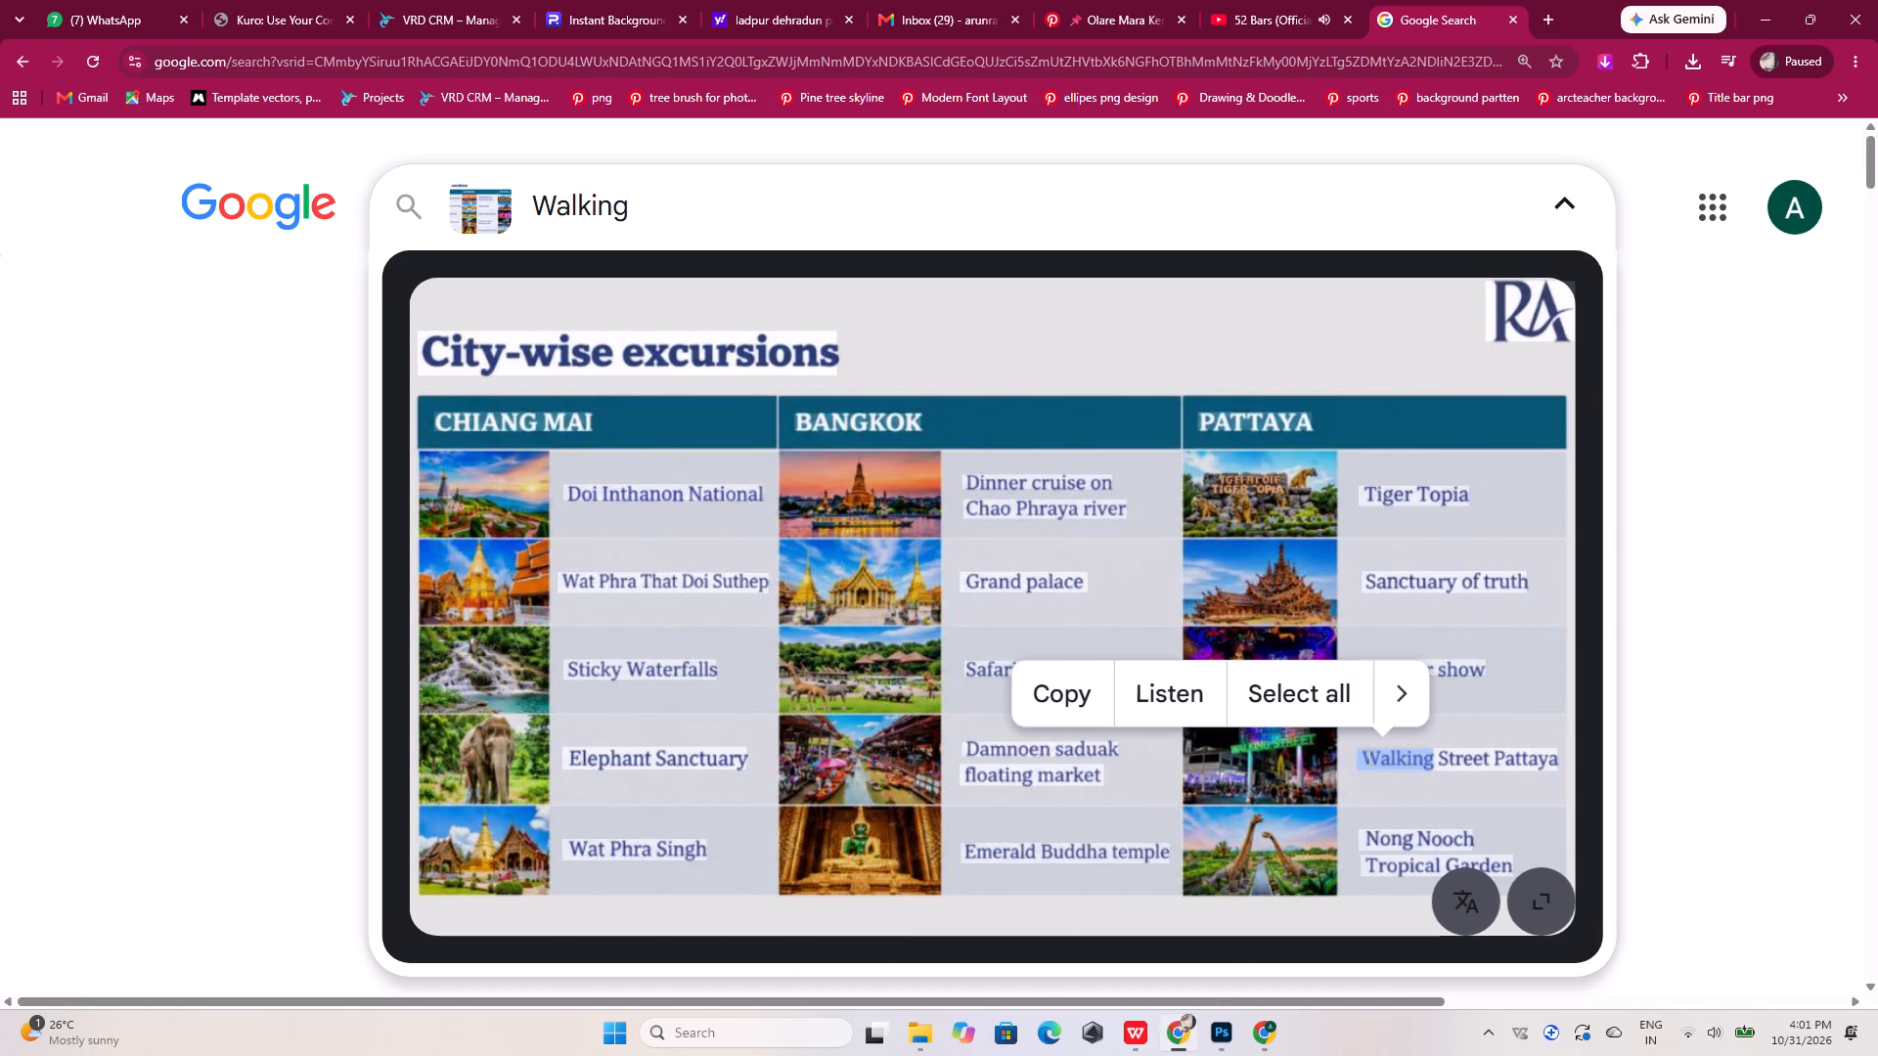
{"action": "left_click_drag", "start_coordinate": [1367, 757], "coordinate": [1549, 758]}
{"action": "left_click", "coordinate": [1187, 691]}
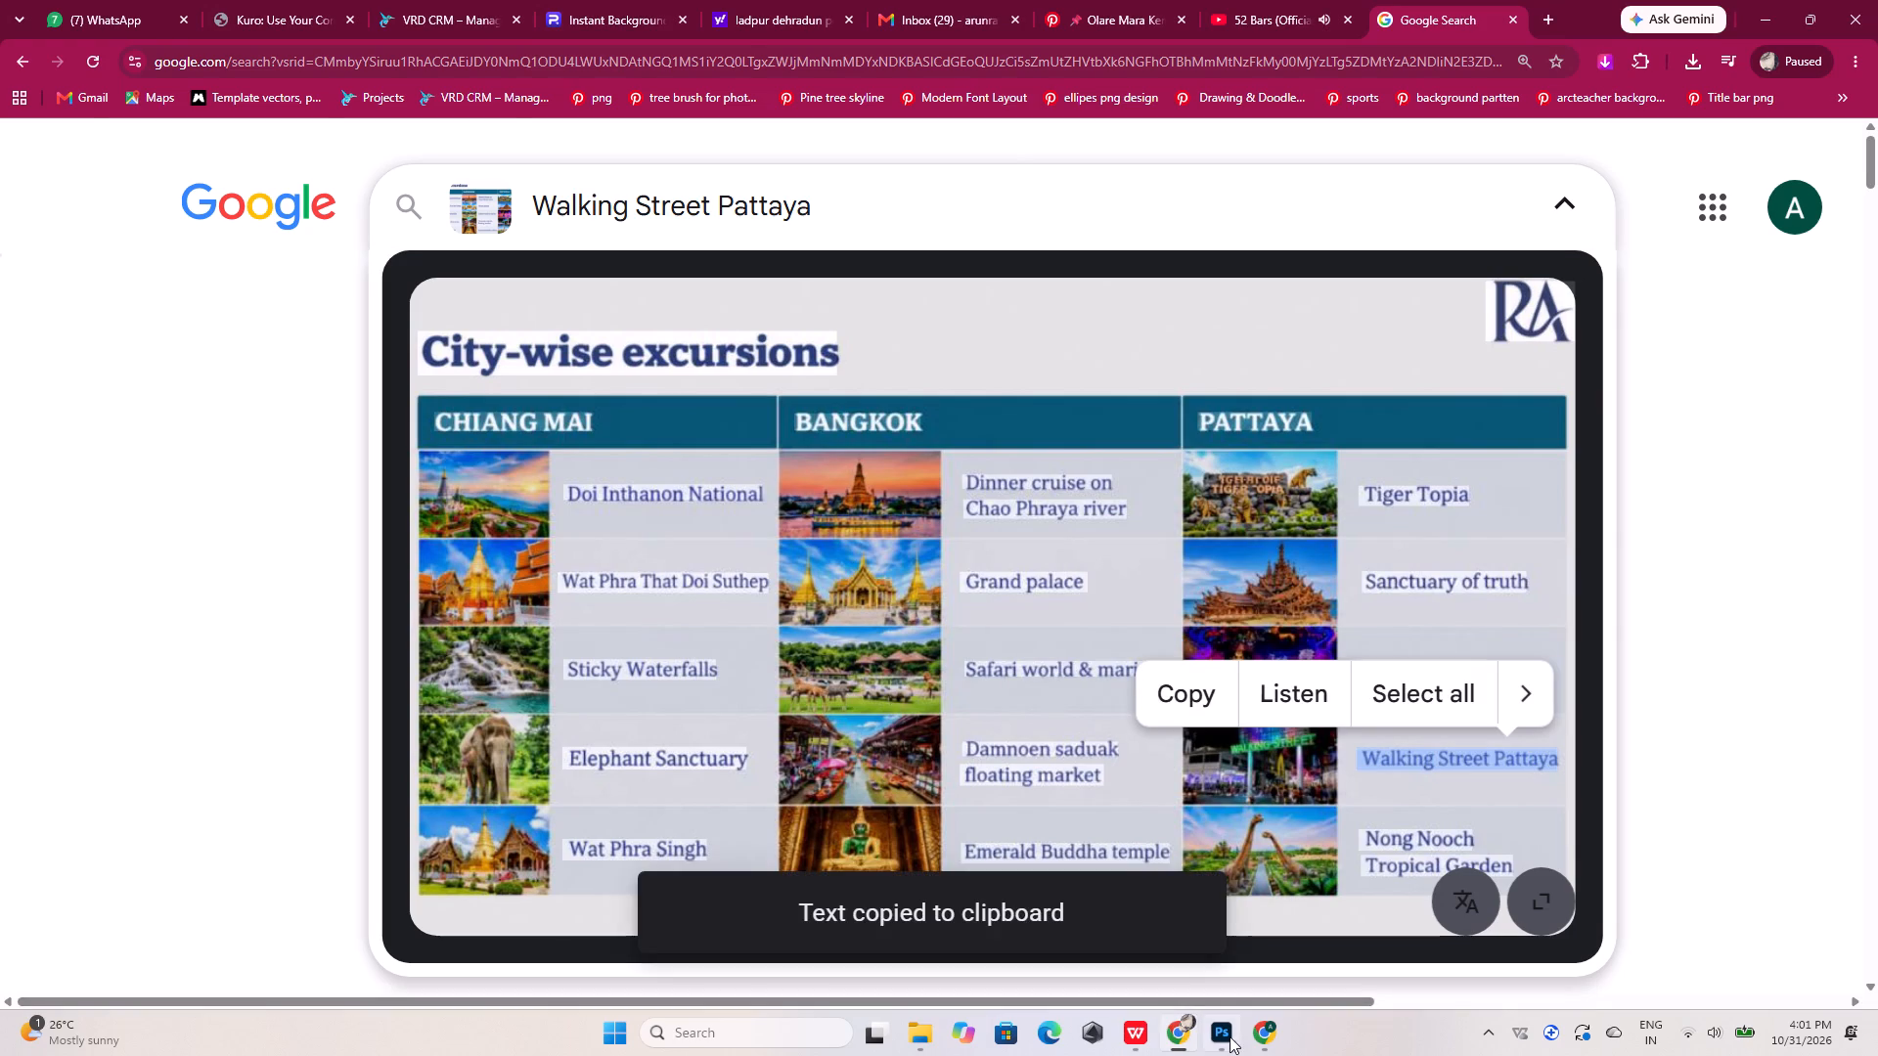
{"action": "left_click", "coordinate": [1228, 1034]}
{"action": "key", "text": "ctrl+v"}
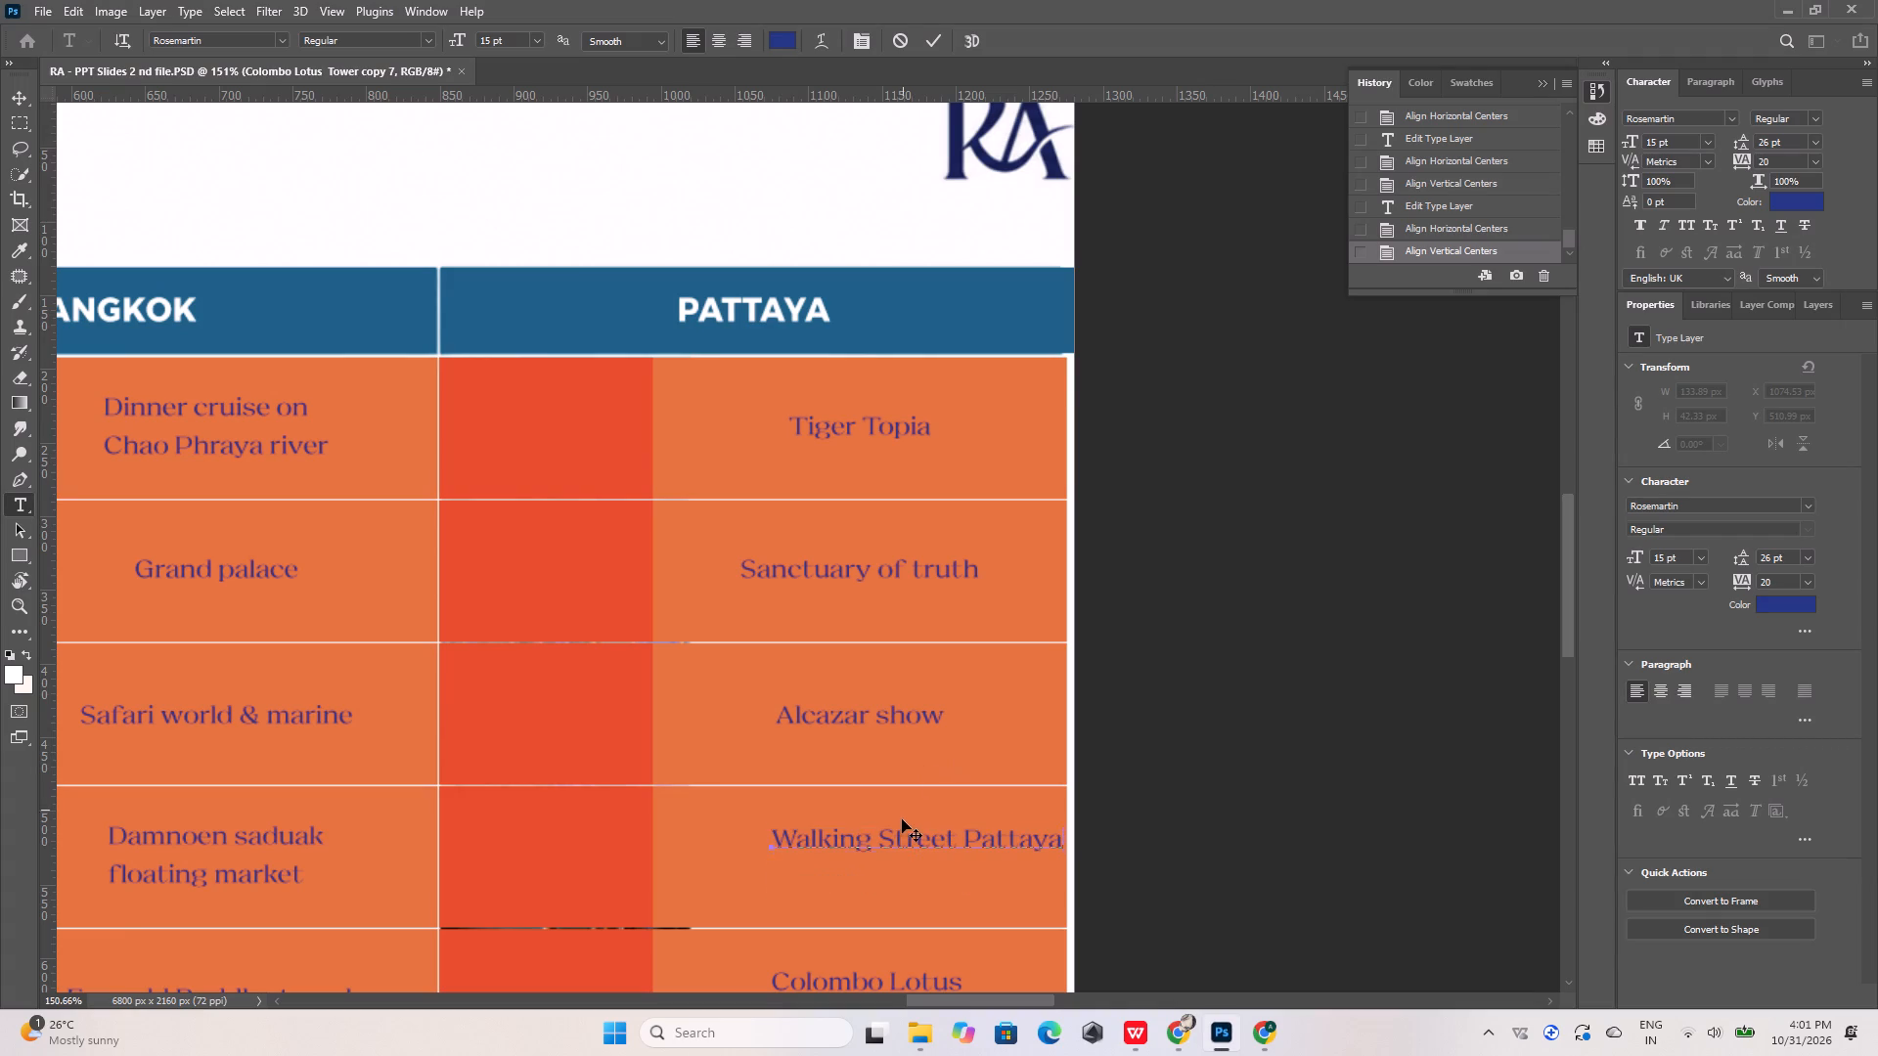
{"action": "left_click", "coordinate": [934, 38]}
Centre the "Walking Street Pattaya" text horizontally and vertically in its orange cell.
{"action": "left_click", "coordinate": [700, 845], "text": "shift"}
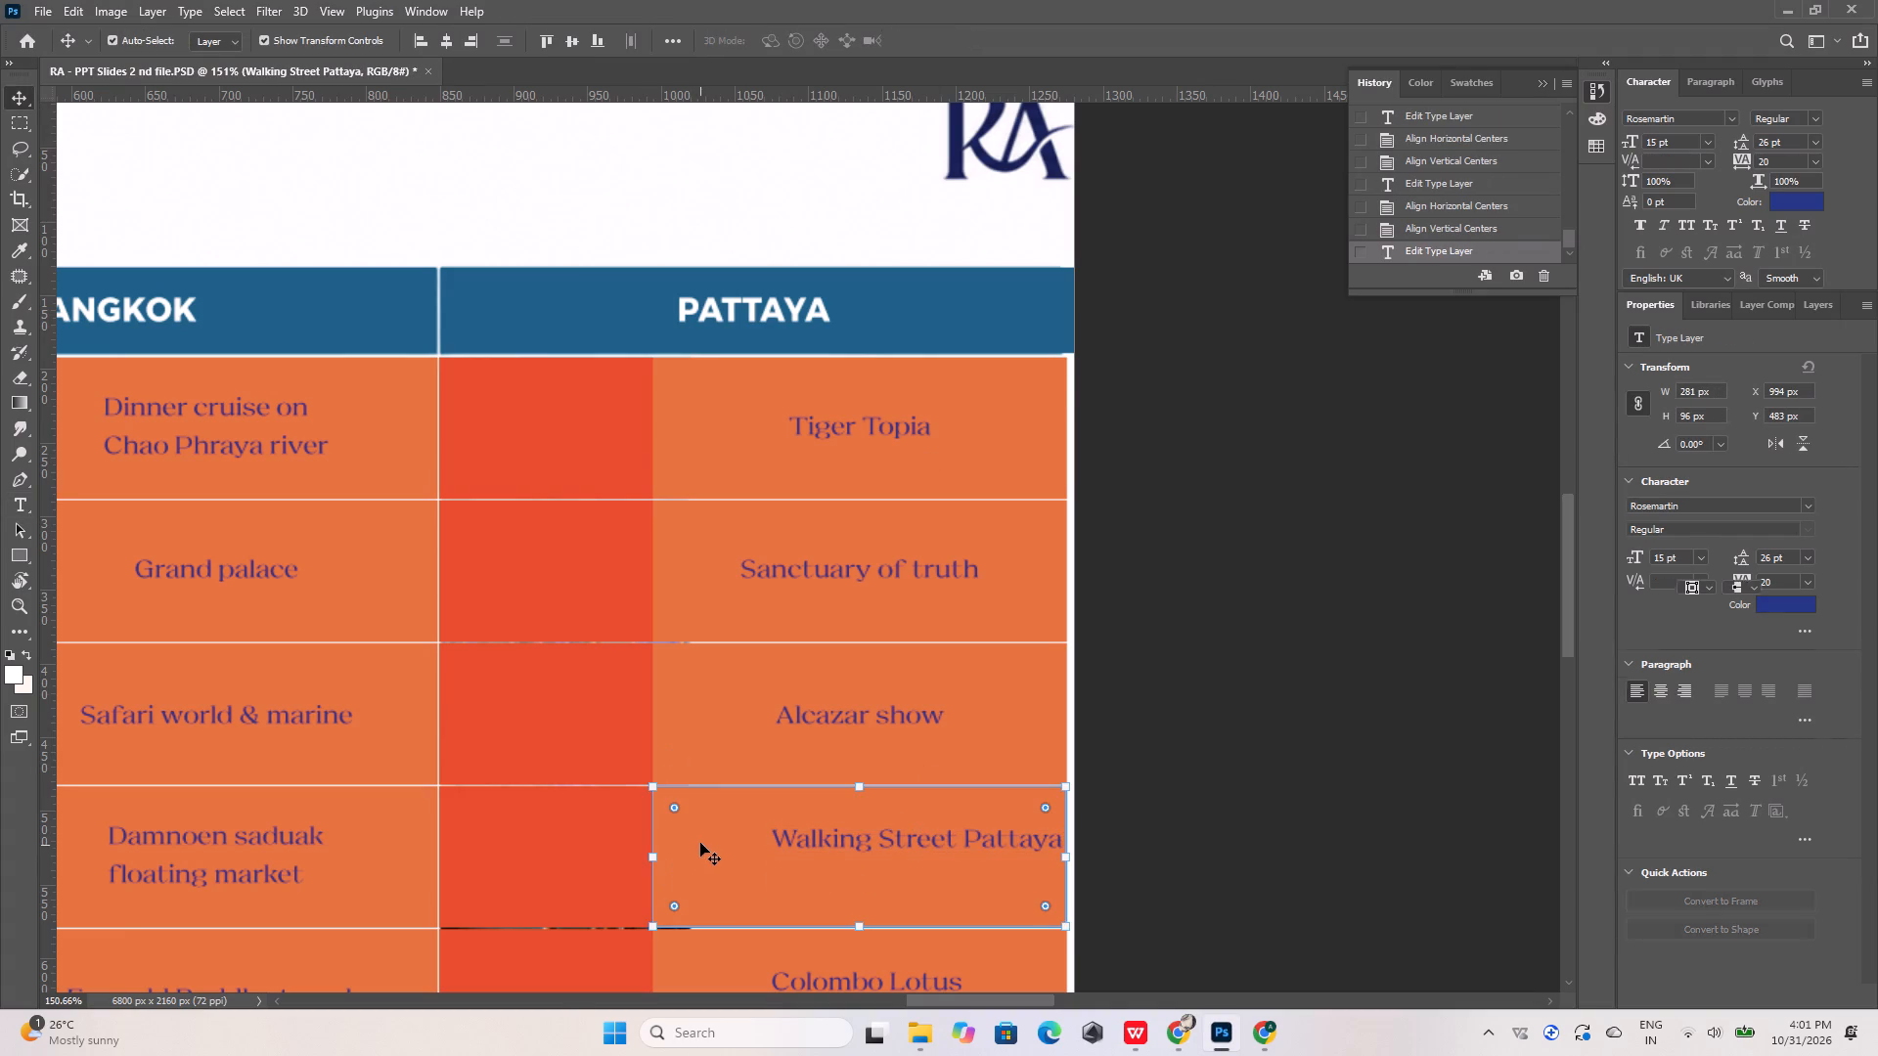
{"action": "left_click", "coordinate": [449, 42]}
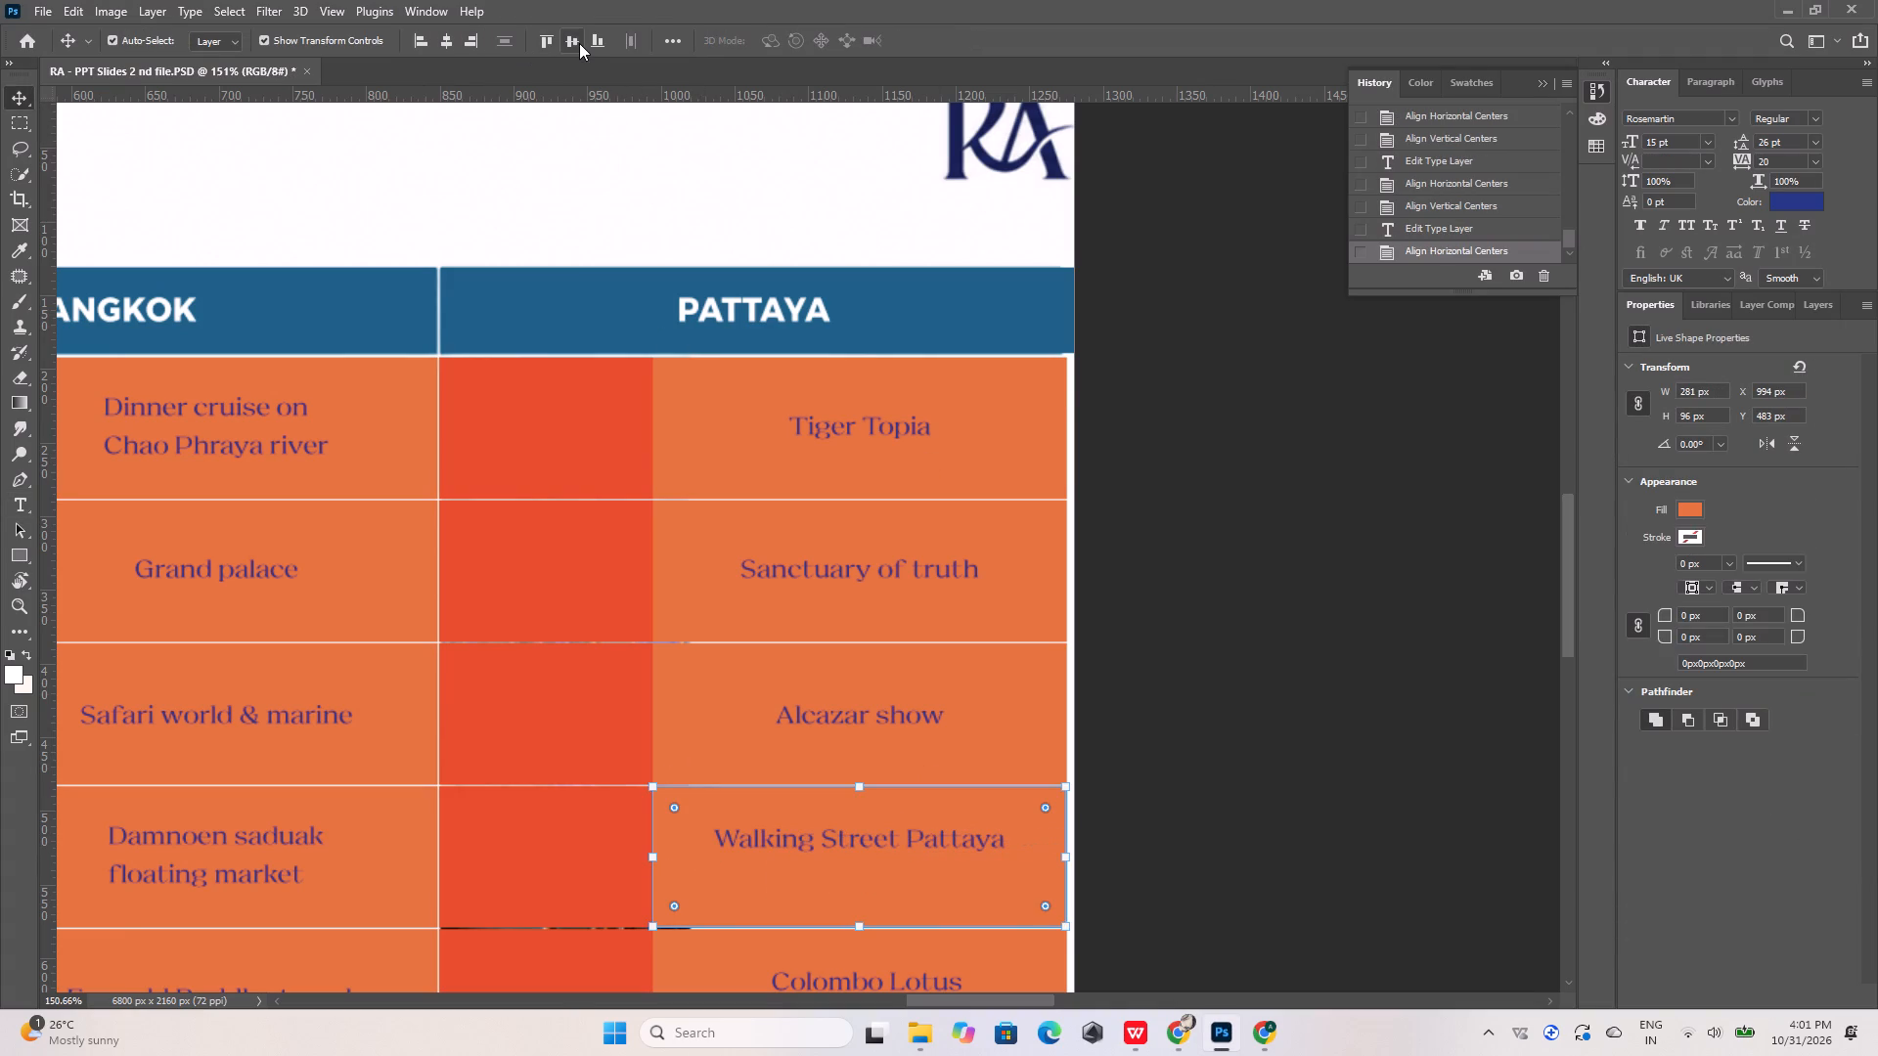
{"action": "left_click", "coordinate": [579, 43]}
{"action": "left_click", "coordinate": [1152, 552]}
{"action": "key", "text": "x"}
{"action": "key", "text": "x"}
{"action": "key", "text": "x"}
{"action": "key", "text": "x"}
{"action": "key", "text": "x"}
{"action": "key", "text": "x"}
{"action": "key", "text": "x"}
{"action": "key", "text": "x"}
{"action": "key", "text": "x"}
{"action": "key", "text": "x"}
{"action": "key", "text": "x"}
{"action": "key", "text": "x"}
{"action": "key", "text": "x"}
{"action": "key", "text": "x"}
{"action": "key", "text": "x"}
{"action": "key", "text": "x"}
Replace the last Pattaya row's placeholder with "Nong Nooch Tropical Garden" copied from the Chrome reference image, breaking the line before "Tropical".
{"action": "scroll", "coordinate": [1149, 423], "scroll_direction": "down", "scroll_amount": 11}
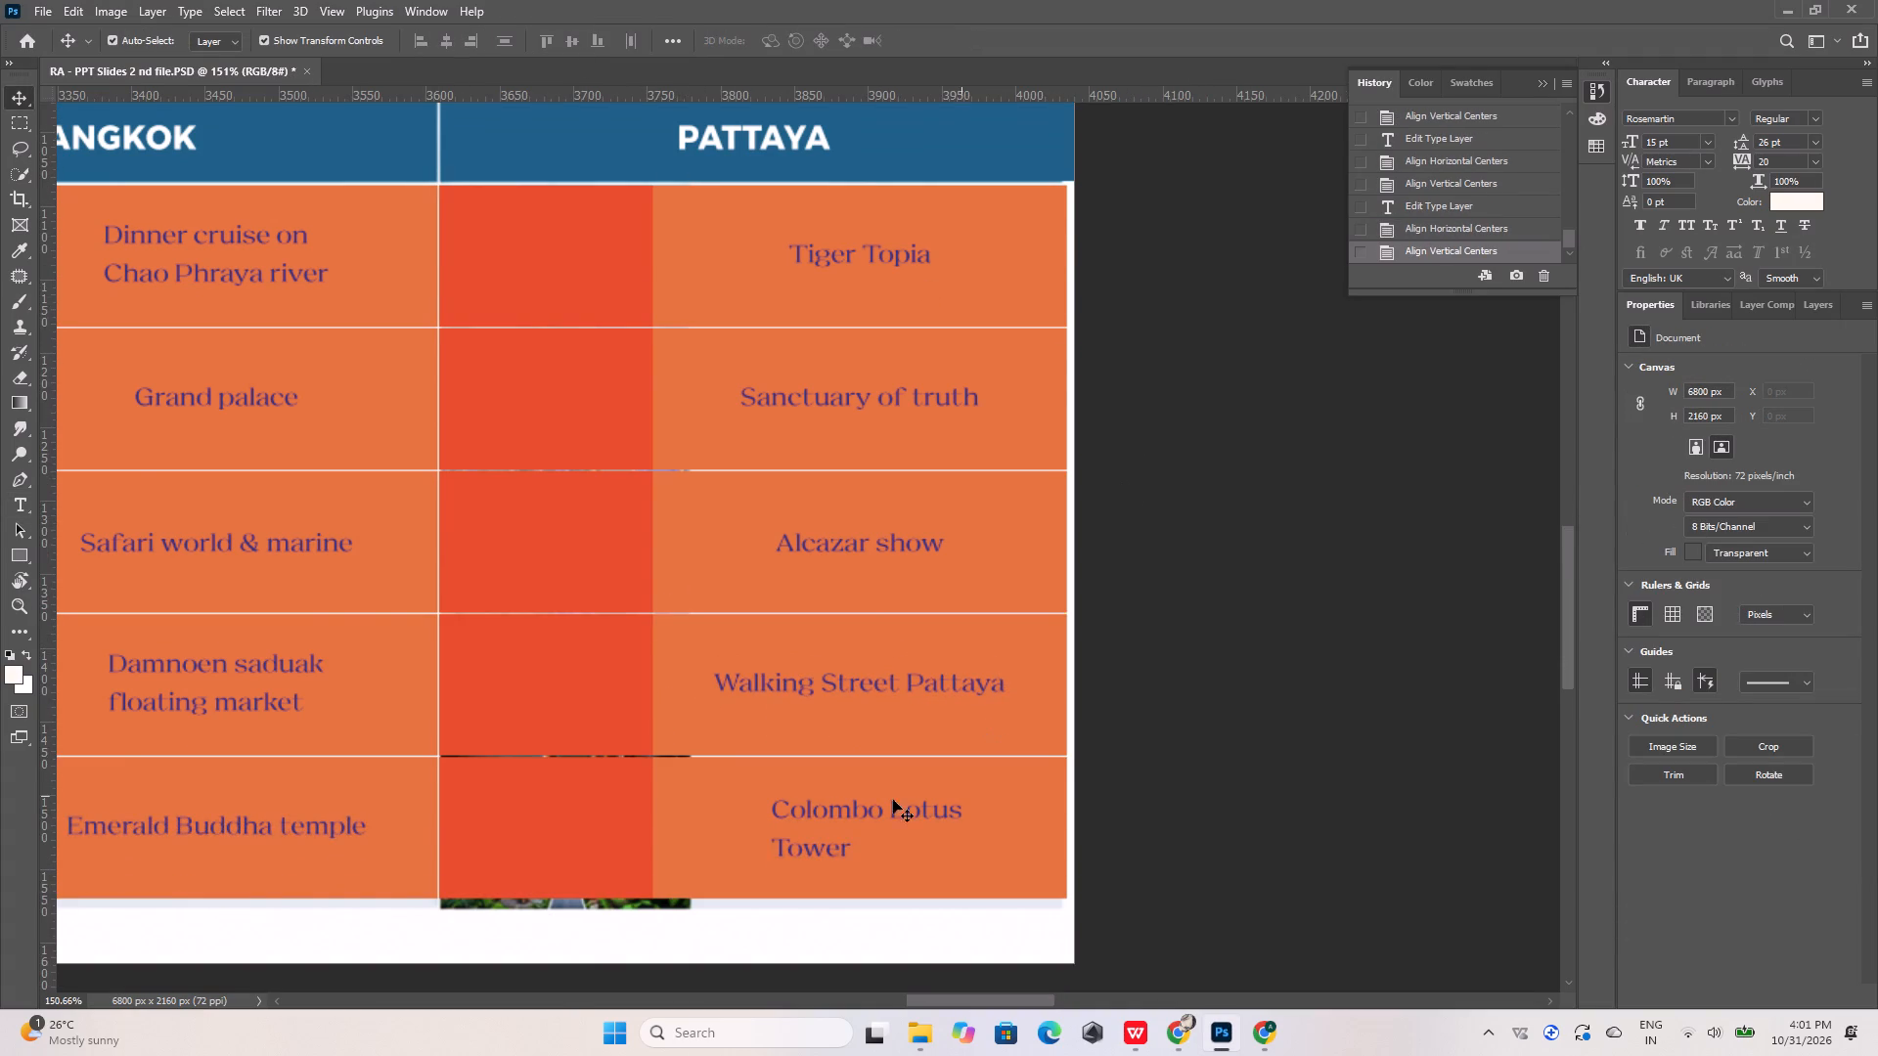
{"action": "double_click", "coordinate": [841, 817]}
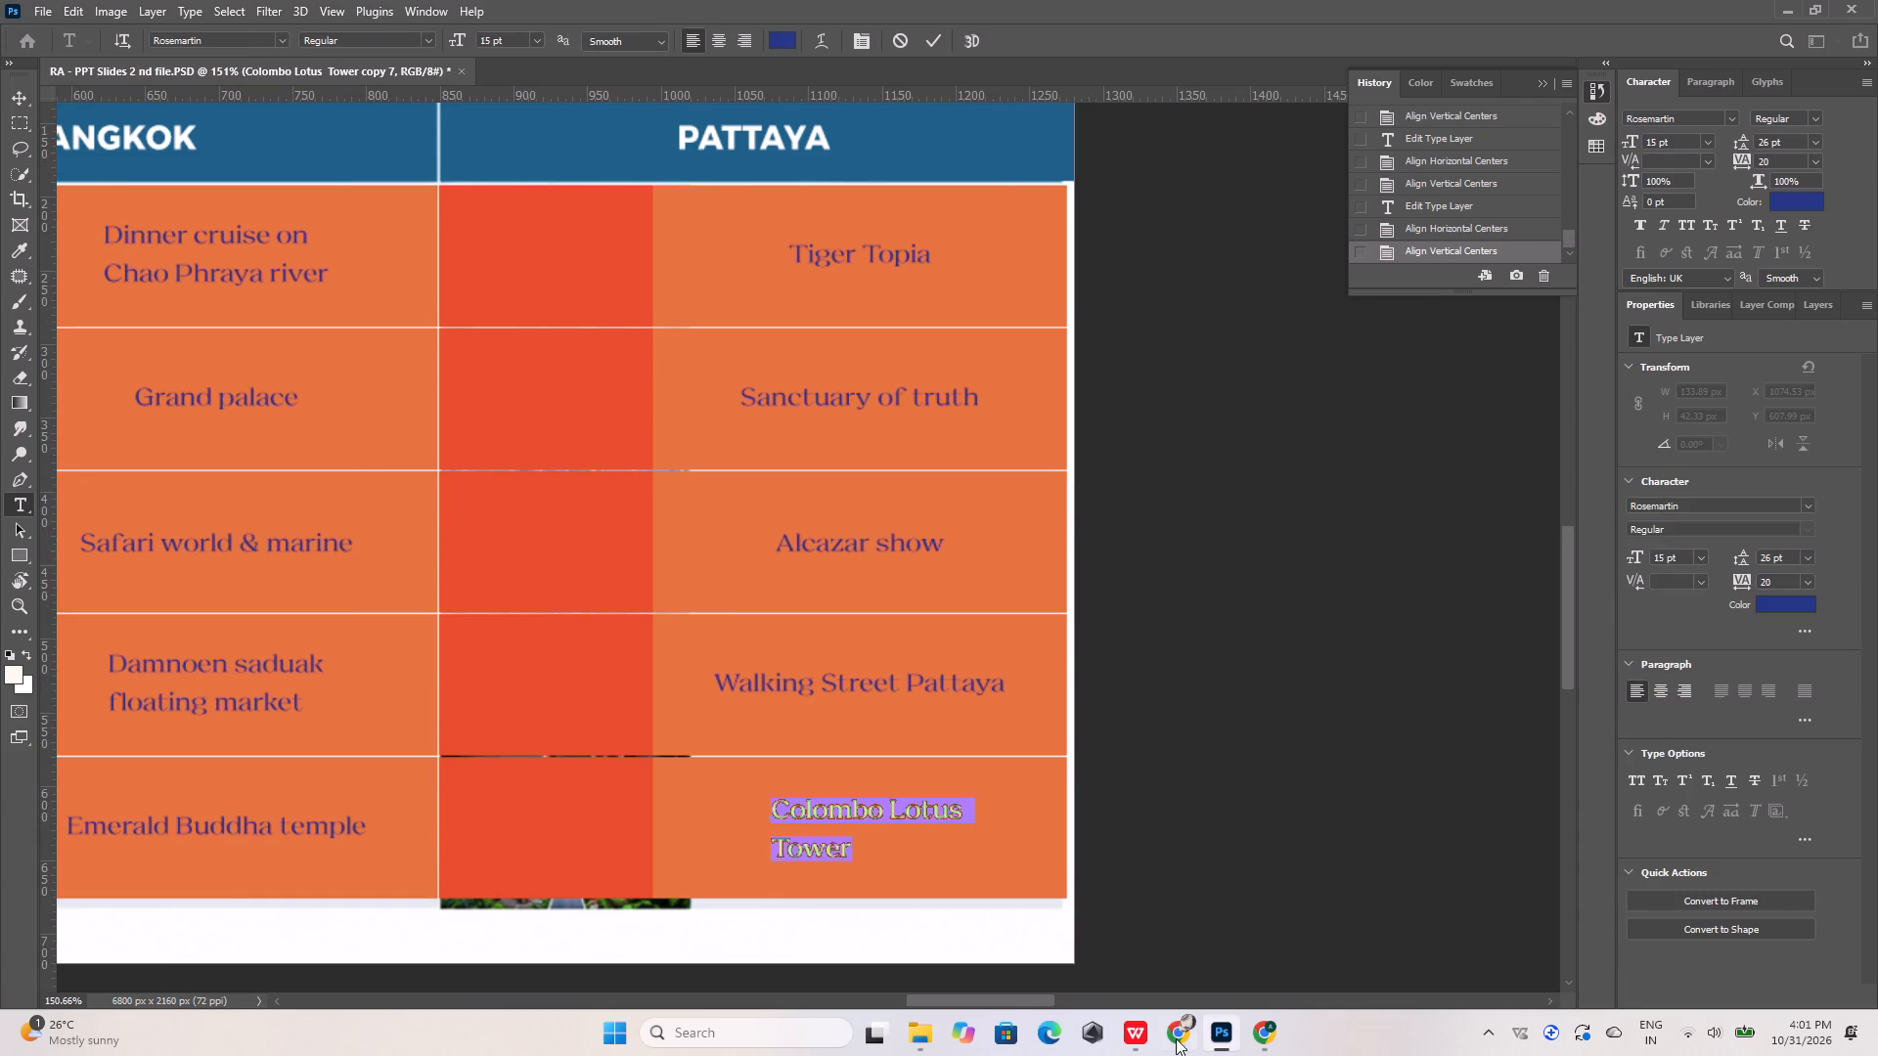
{"action": "left_click", "coordinate": [1172, 1034]}
{"action": "left_click_drag", "start_coordinate": [1367, 834], "coordinate": [1366, 834]}
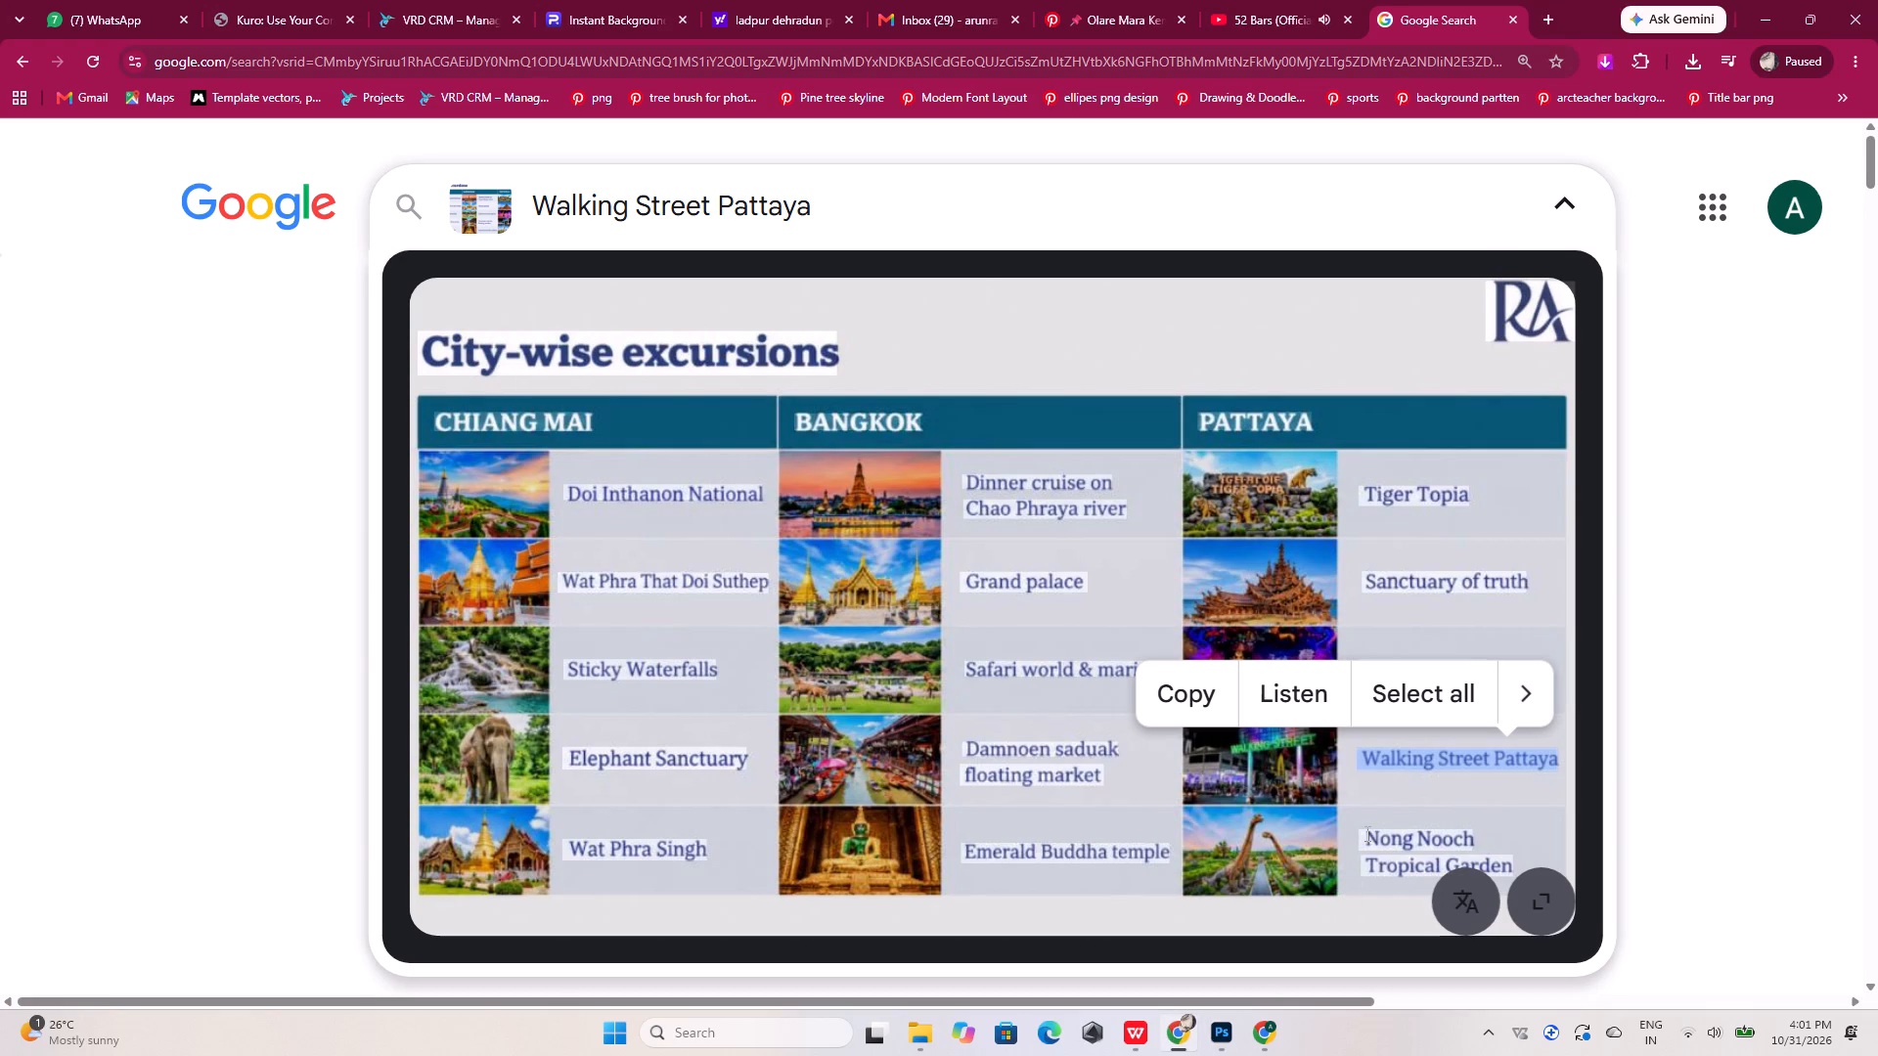
{"action": "left_click_drag", "start_coordinate": [1366, 834], "coordinate": [1508, 864]}
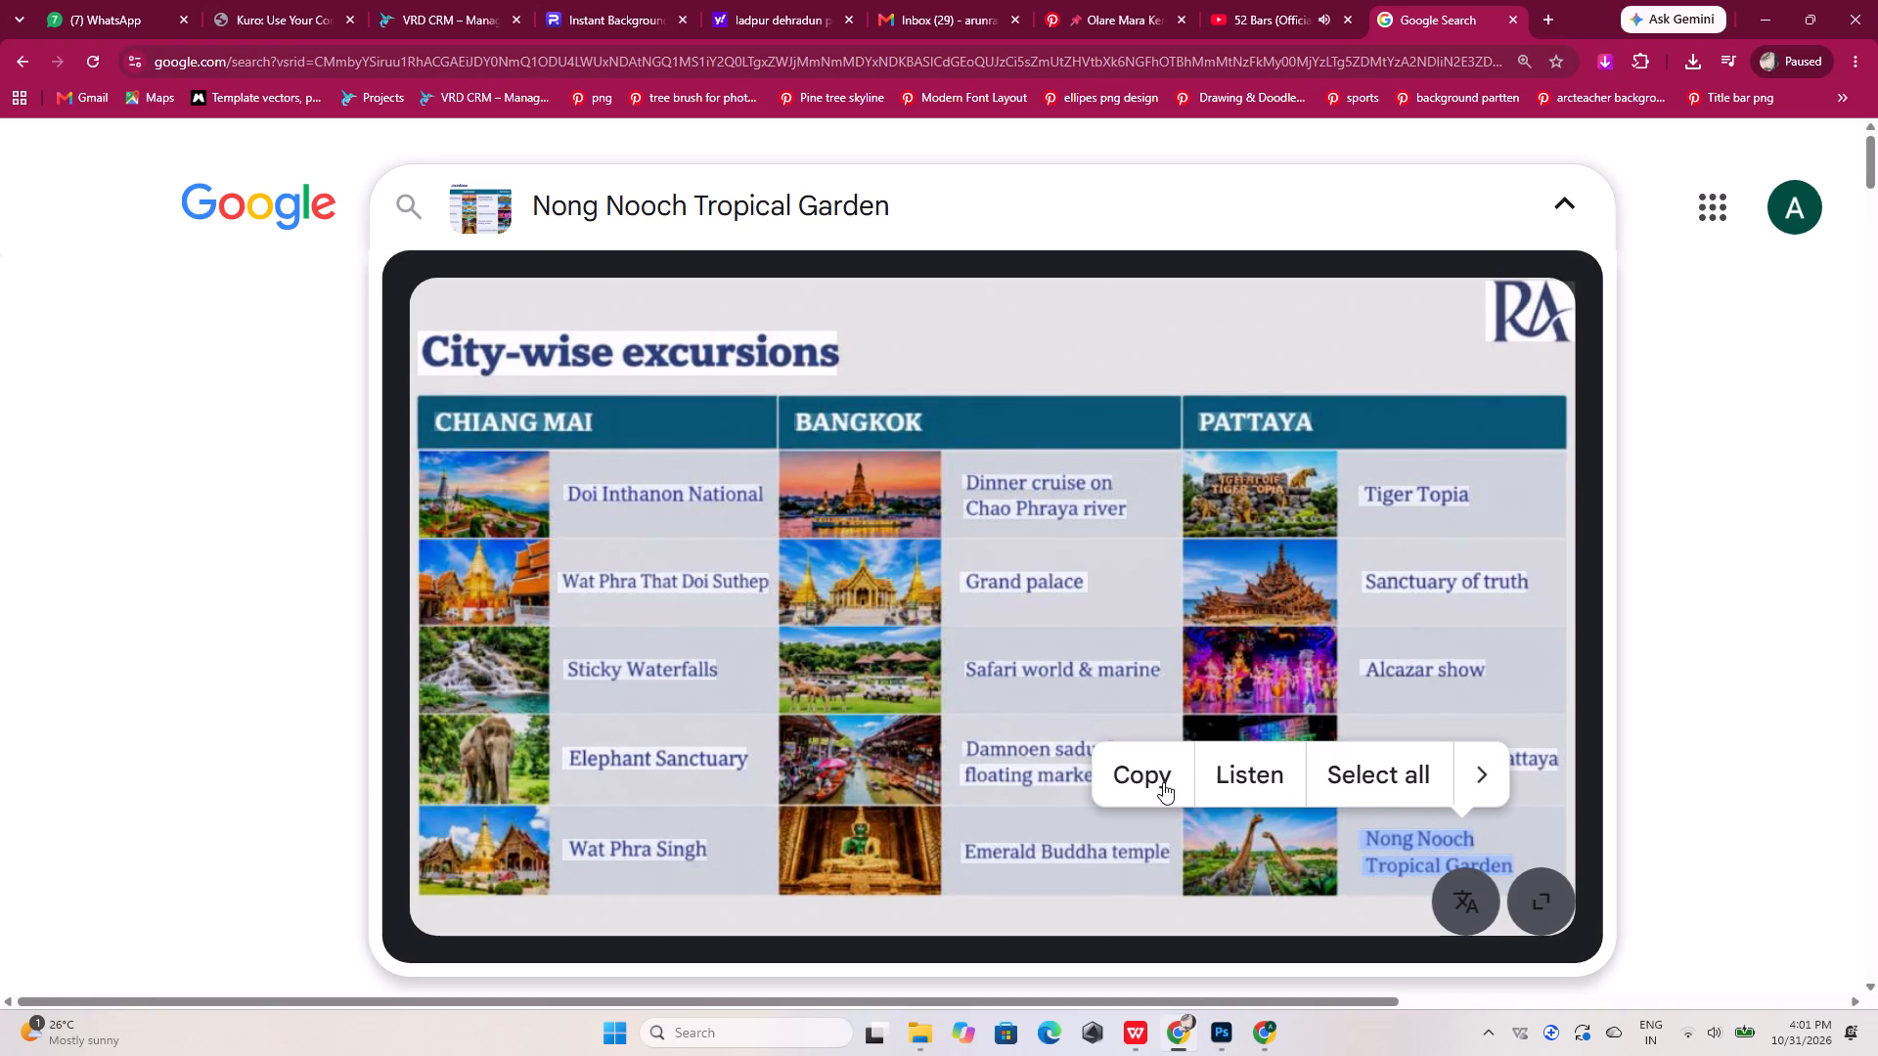
{"action": "left_click", "coordinate": [1156, 774]}
{"action": "left_click", "coordinate": [1267, 1028]}
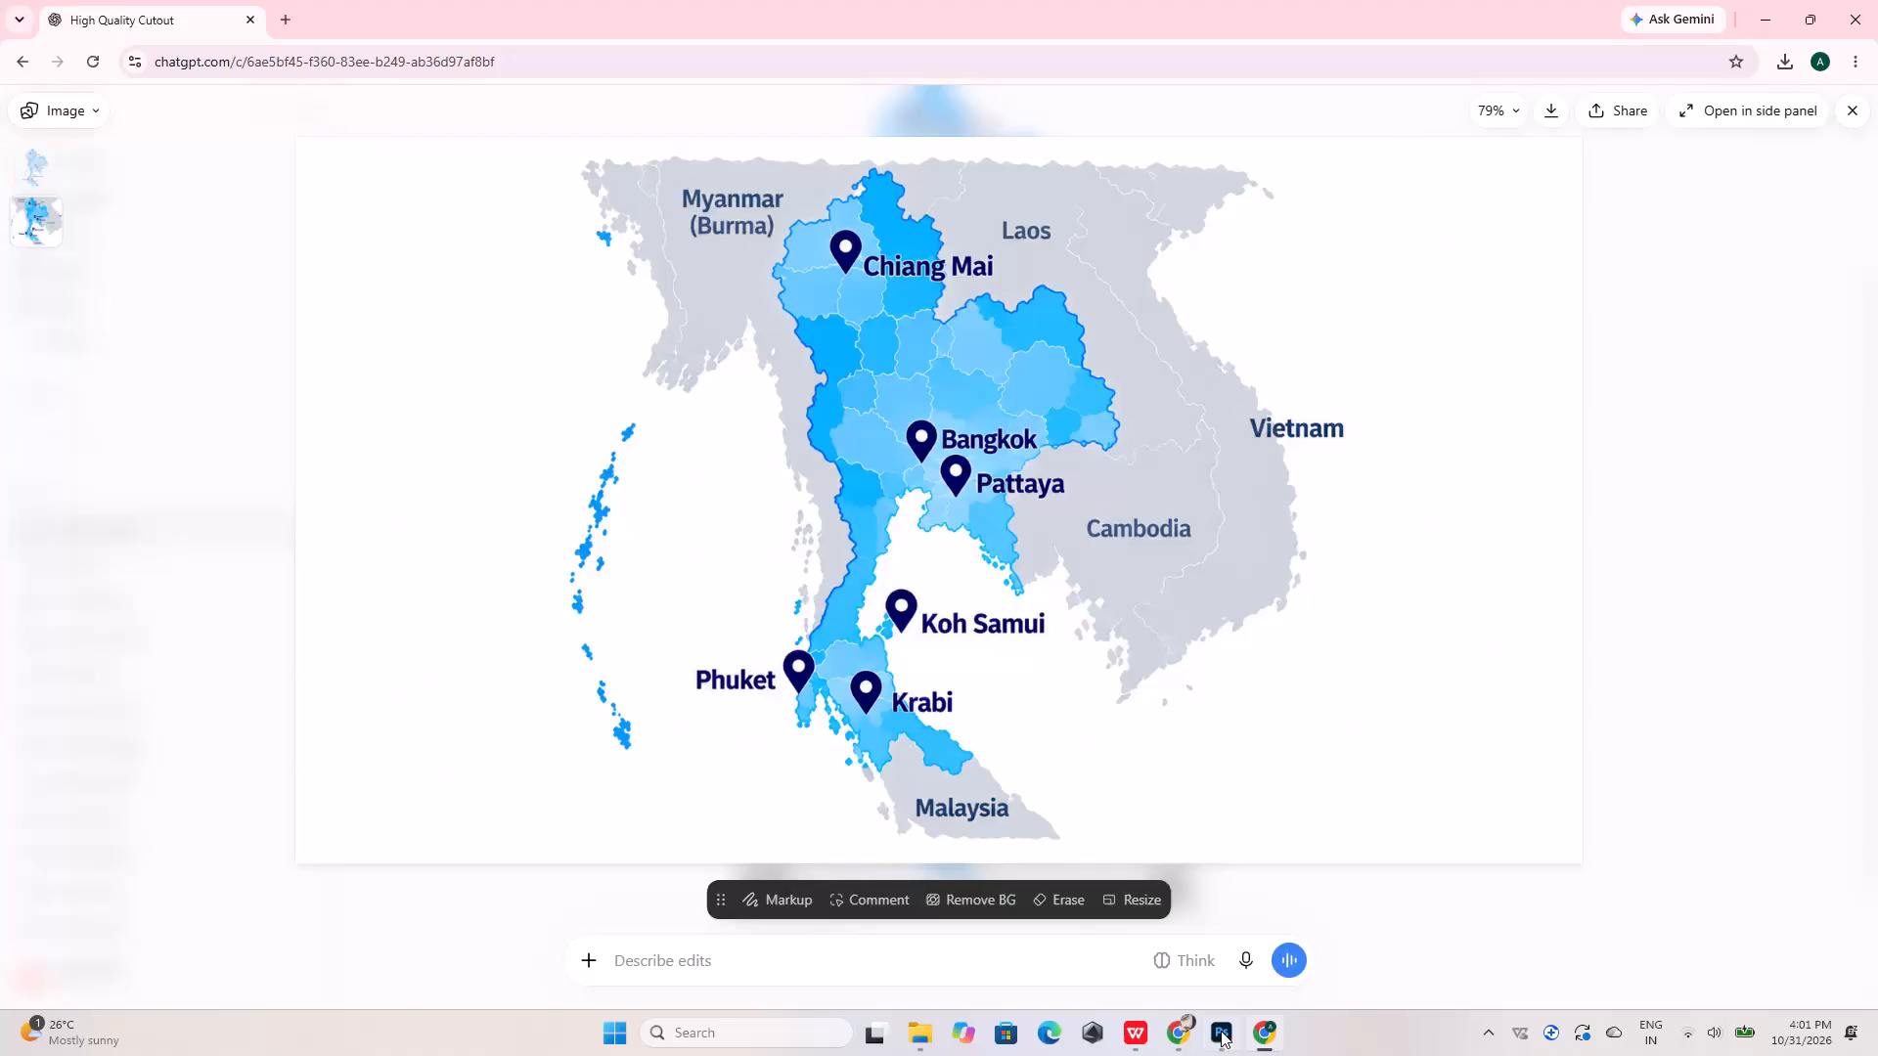
{"action": "left_click", "coordinate": [1225, 1031]}
{"action": "key", "text": "ctrl+v"}
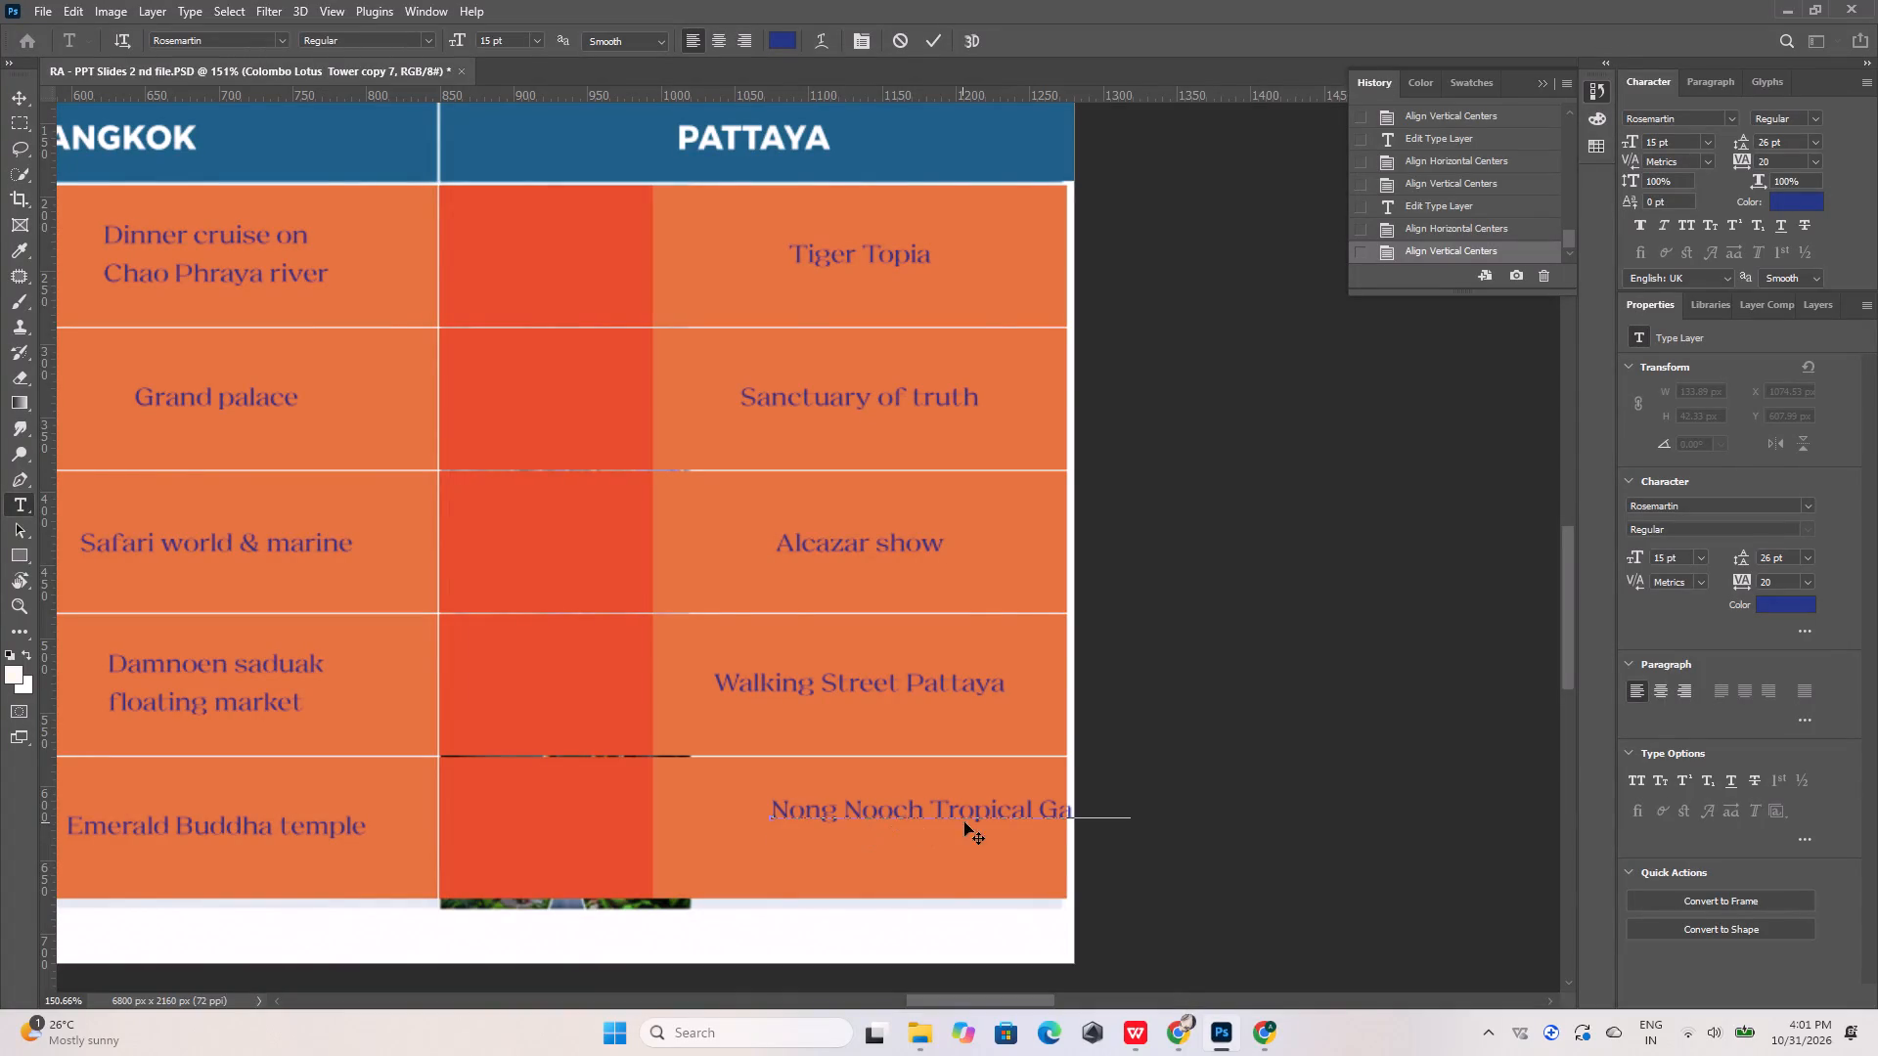
{"action": "left_click", "coordinate": [1259, 1034]}
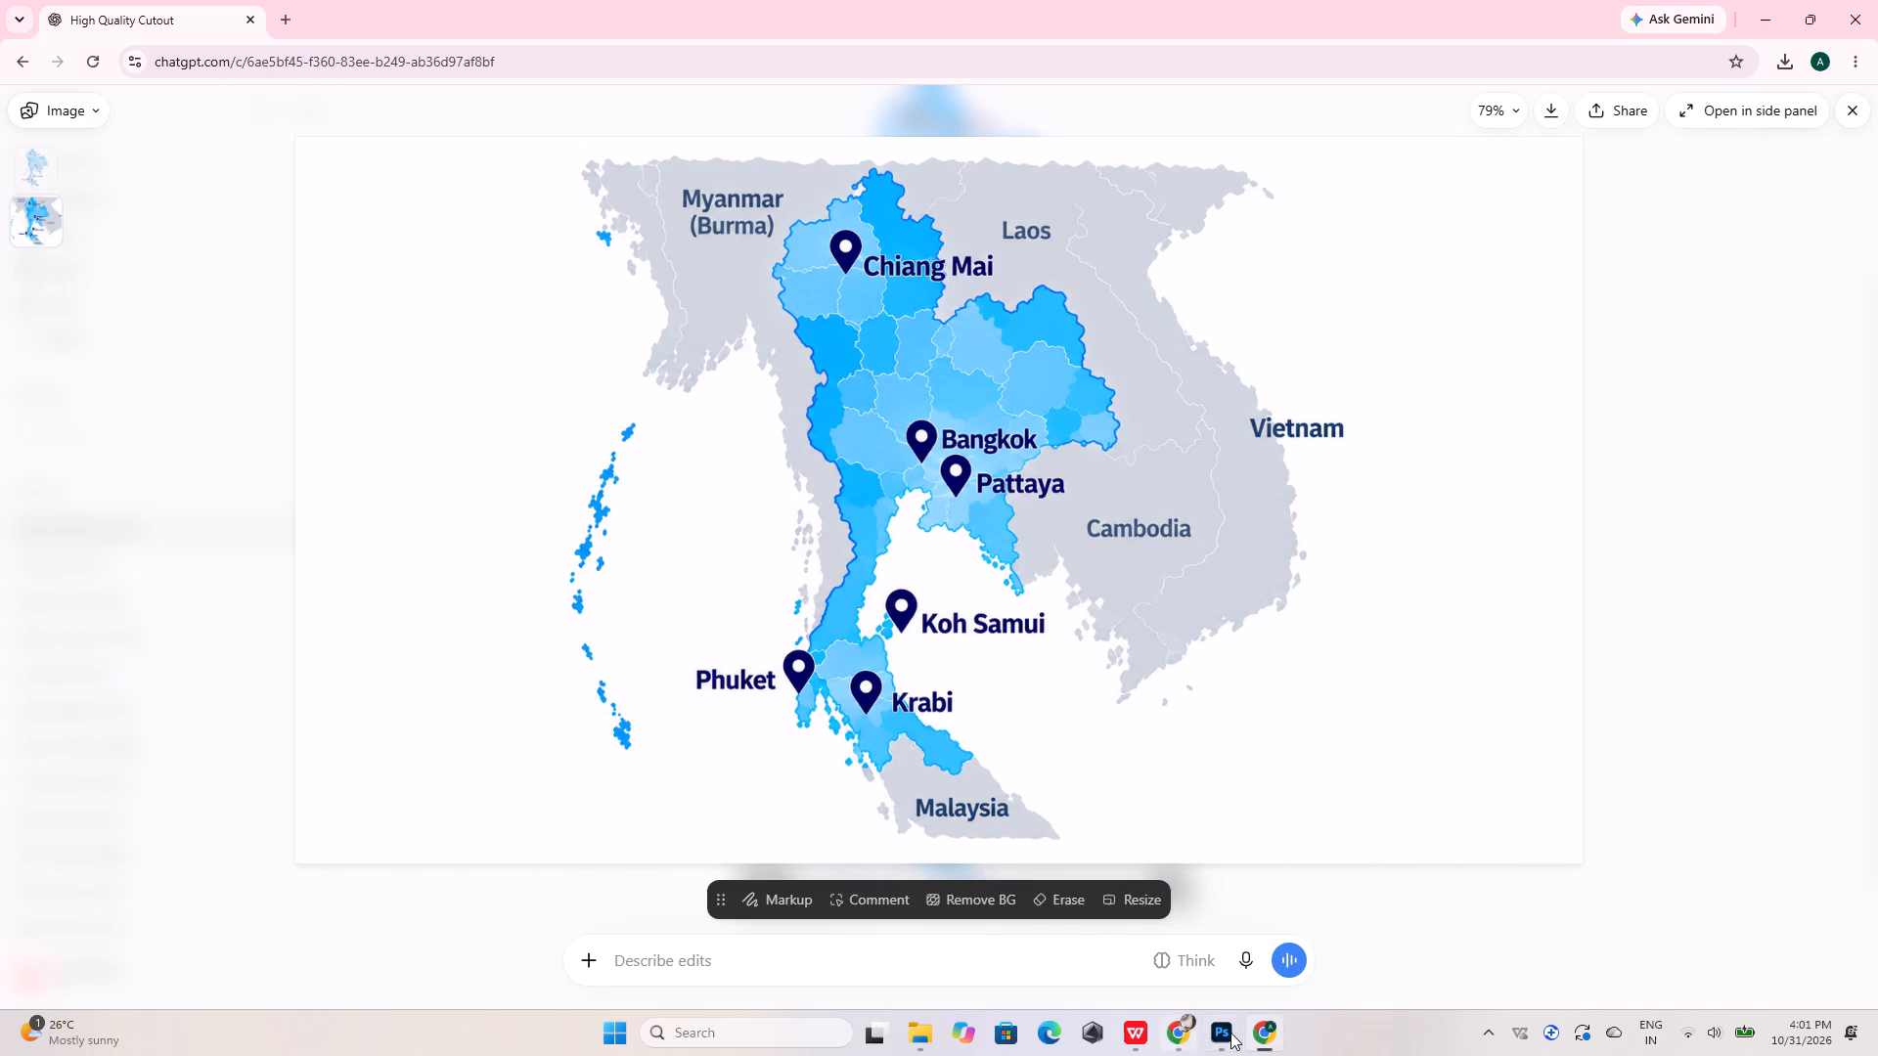
{"action": "left_click", "coordinate": [1233, 1032]}
{"action": "left_click", "coordinate": [1175, 1033]}
{"action": "left_click", "coordinate": [1175, 1033]}
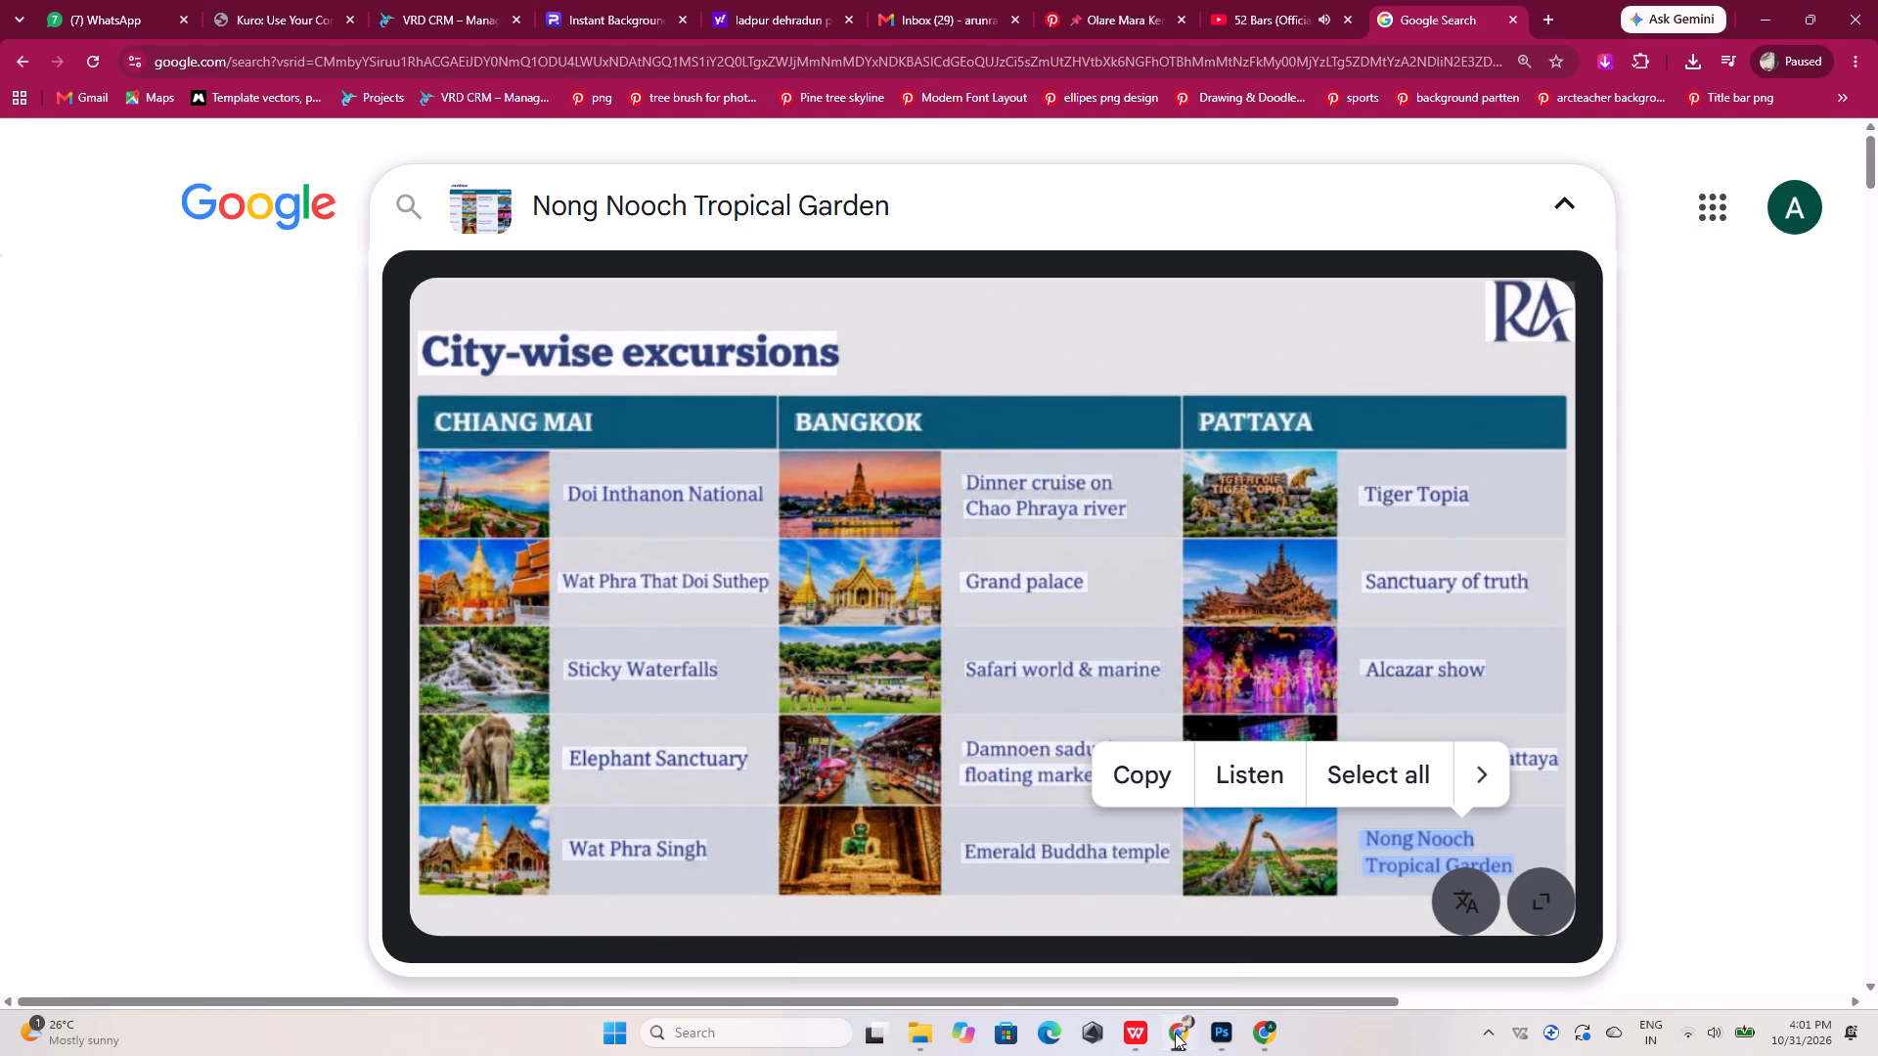
{"action": "left_click", "coordinate": [933, 810]}
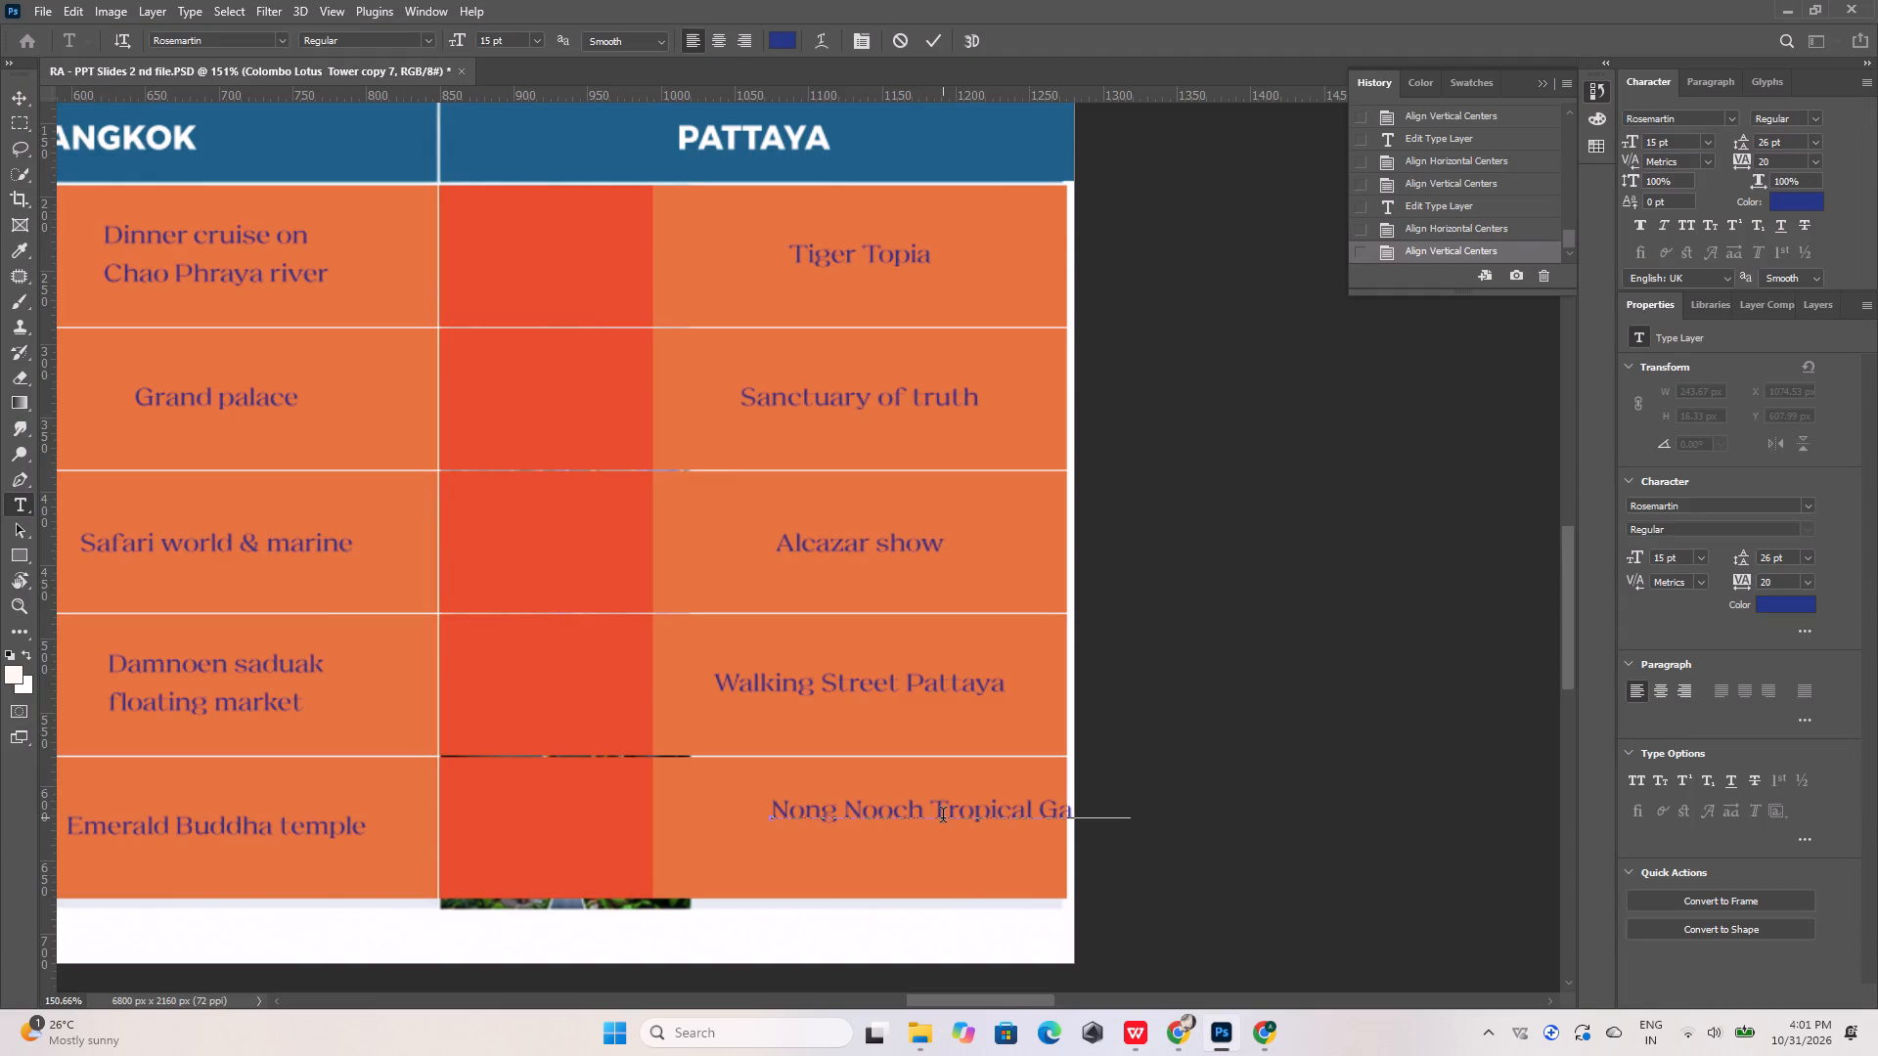
{"action": "key", "text": "Return"}
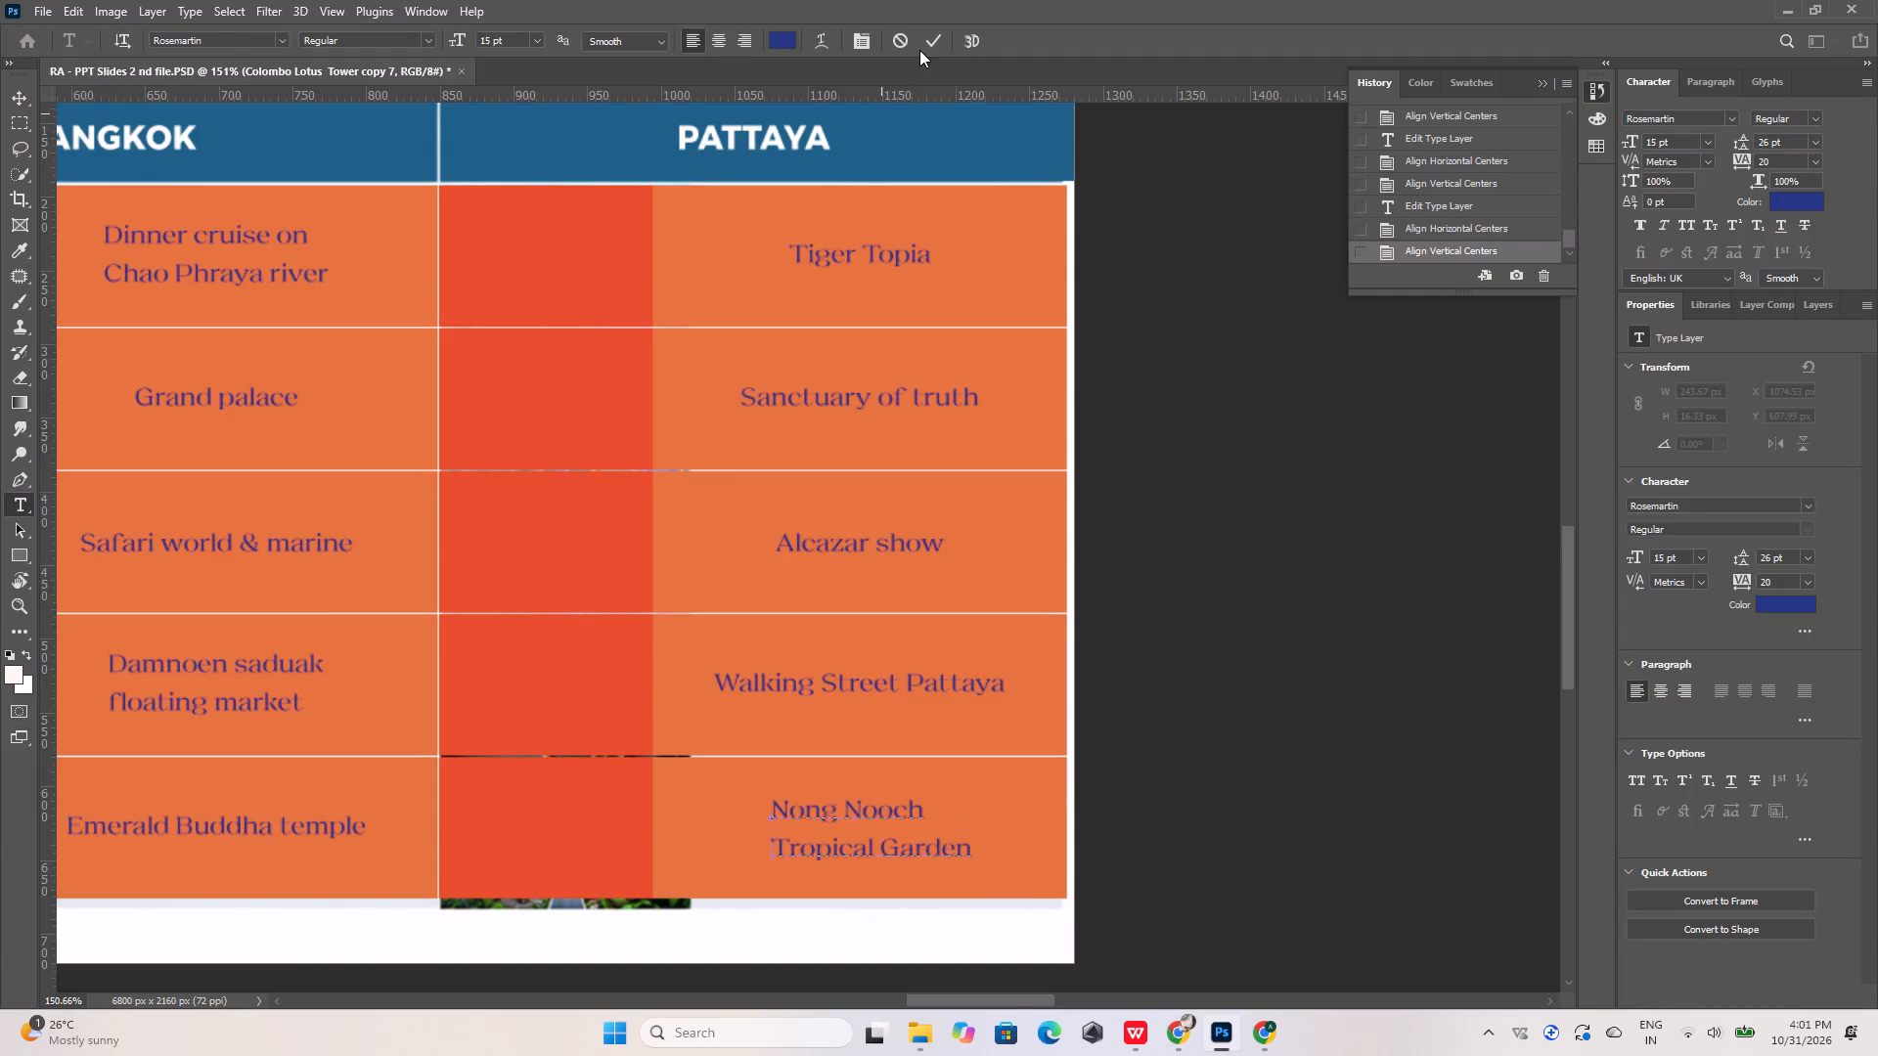
{"action": "left_click", "coordinate": [931, 44]}
Delete the extra, narrower orange rectangle lying in the last Pattaya cell.
{"action": "left_click", "coordinate": [1040, 788], "text": "shift"}
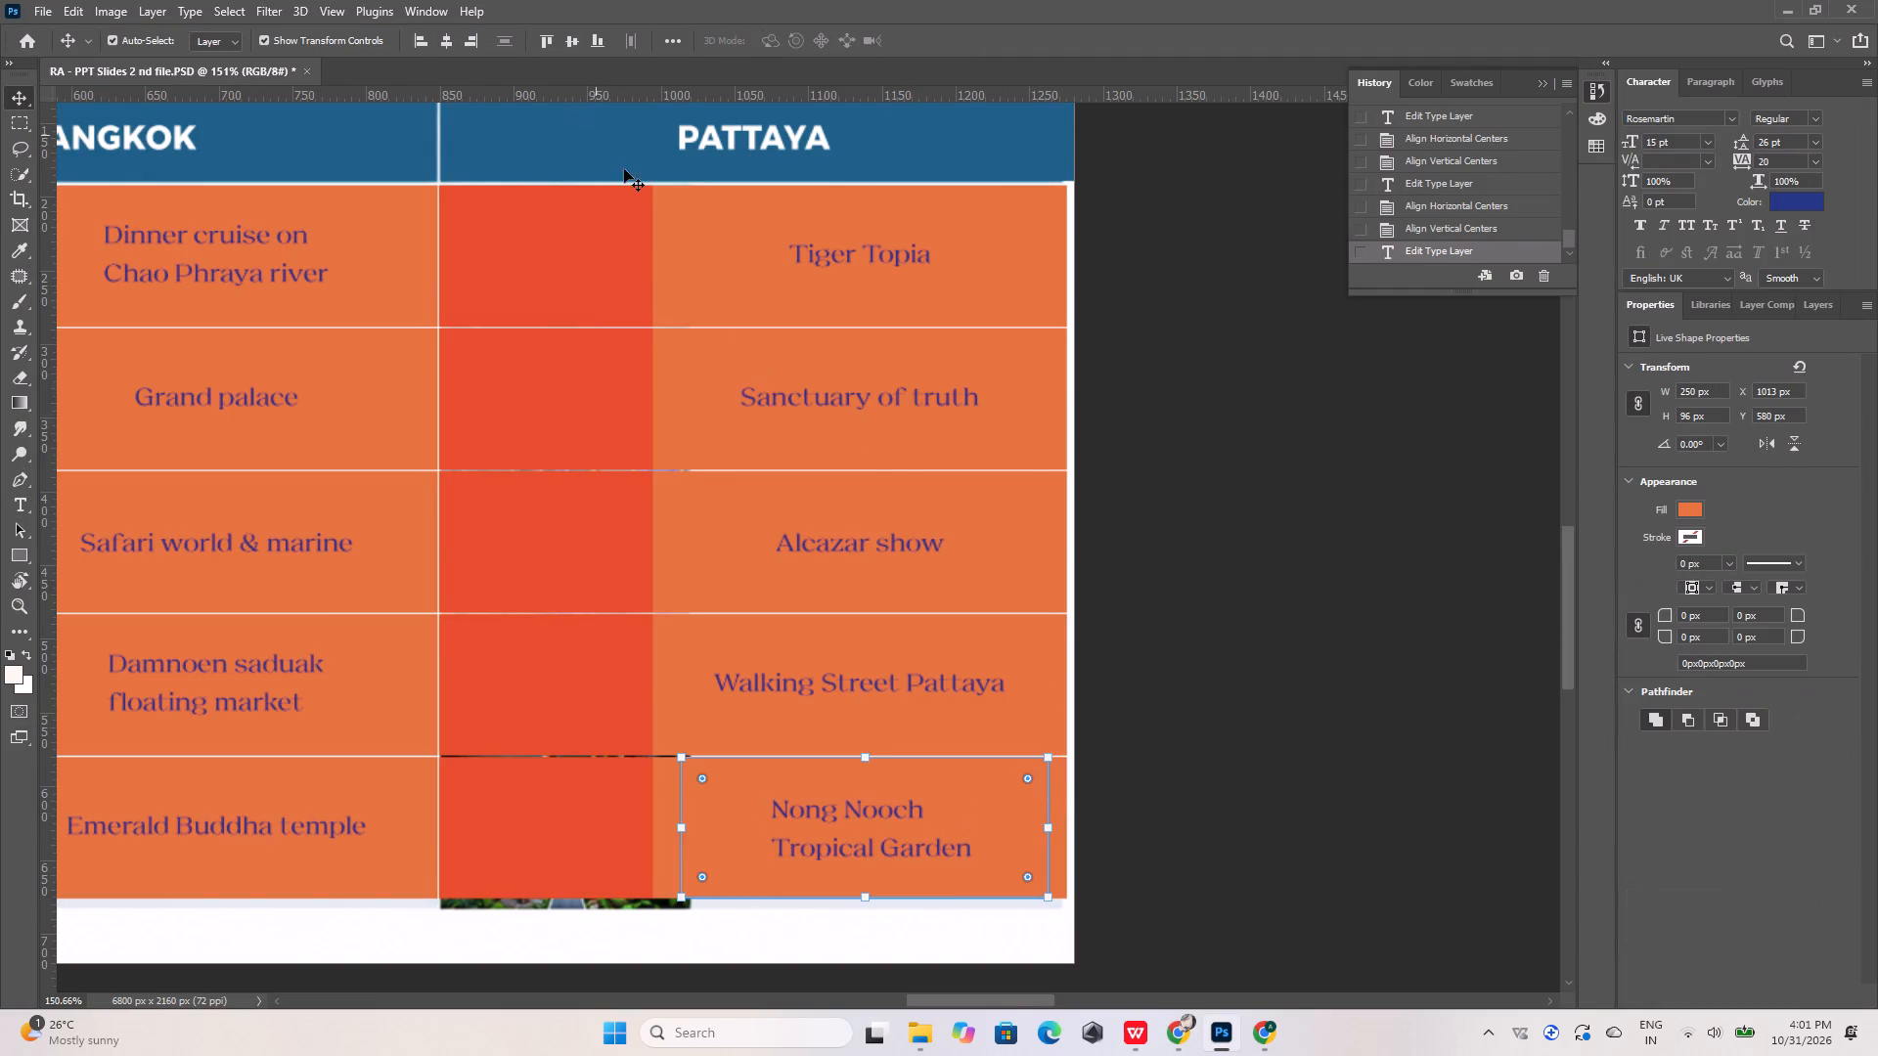
{"action": "left_click", "coordinate": [1192, 763]}
{"action": "left_click", "coordinate": [1020, 803]}
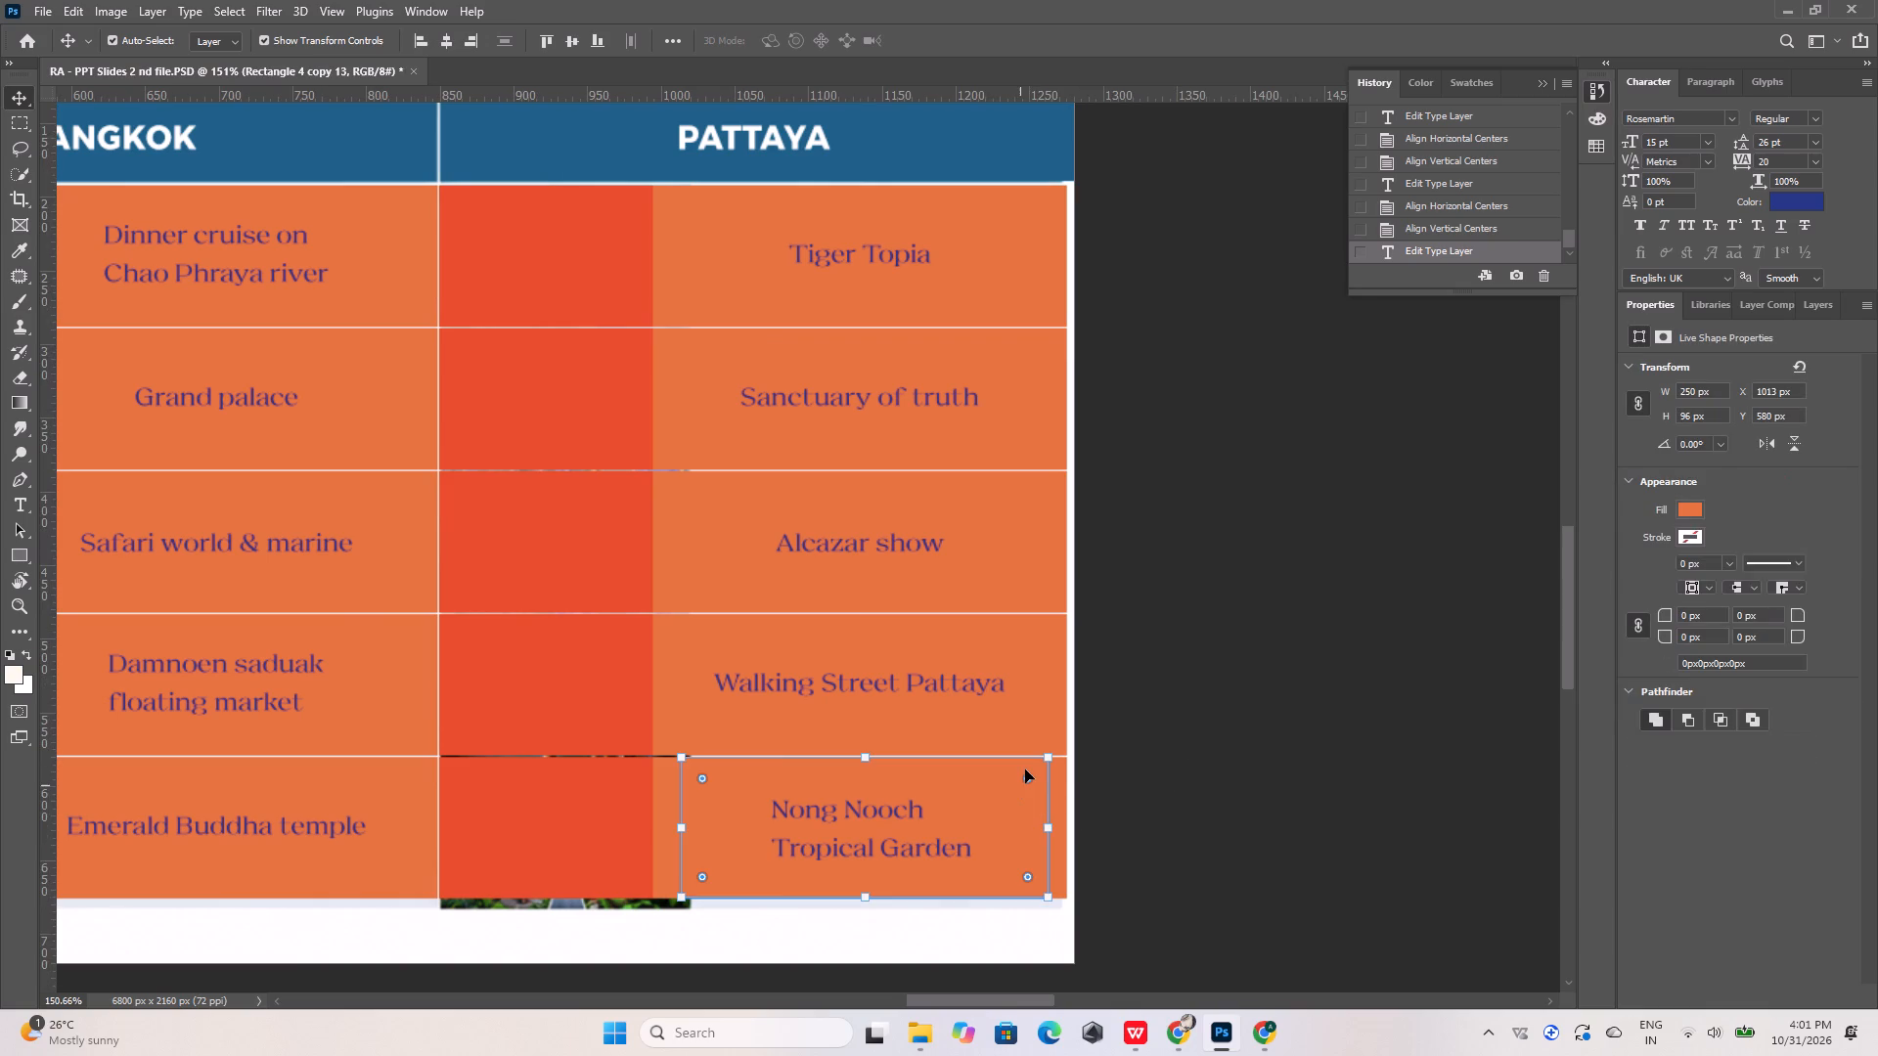
{"action": "key", "text": "Delete"}
Centre the "Nong Nooch Tropical Garden" text horizontally and vertically in its orange cell.
{"action": "left_click", "coordinate": [1013, 817]}
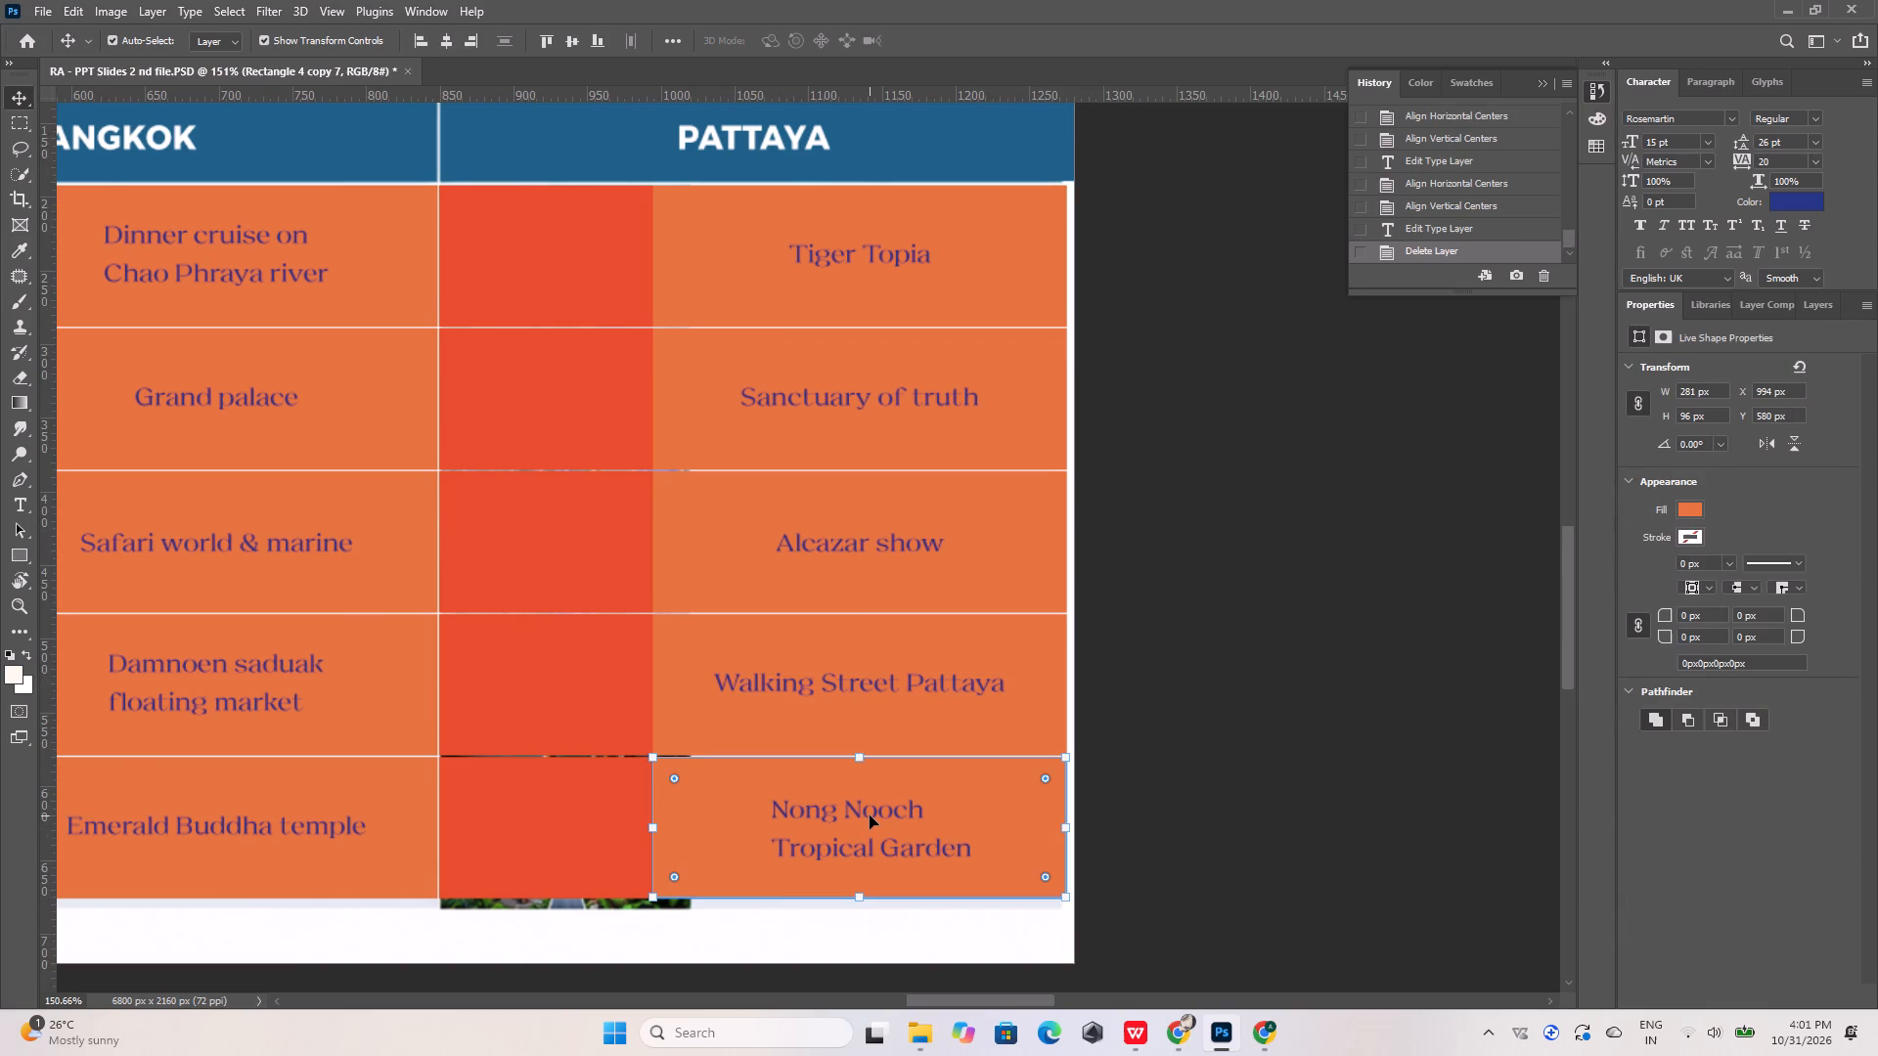
{"action": "left_click", "coordinate": [870, 815], "text": "shift"}
{"action": "left_click", "coordinate": [445, 44]}
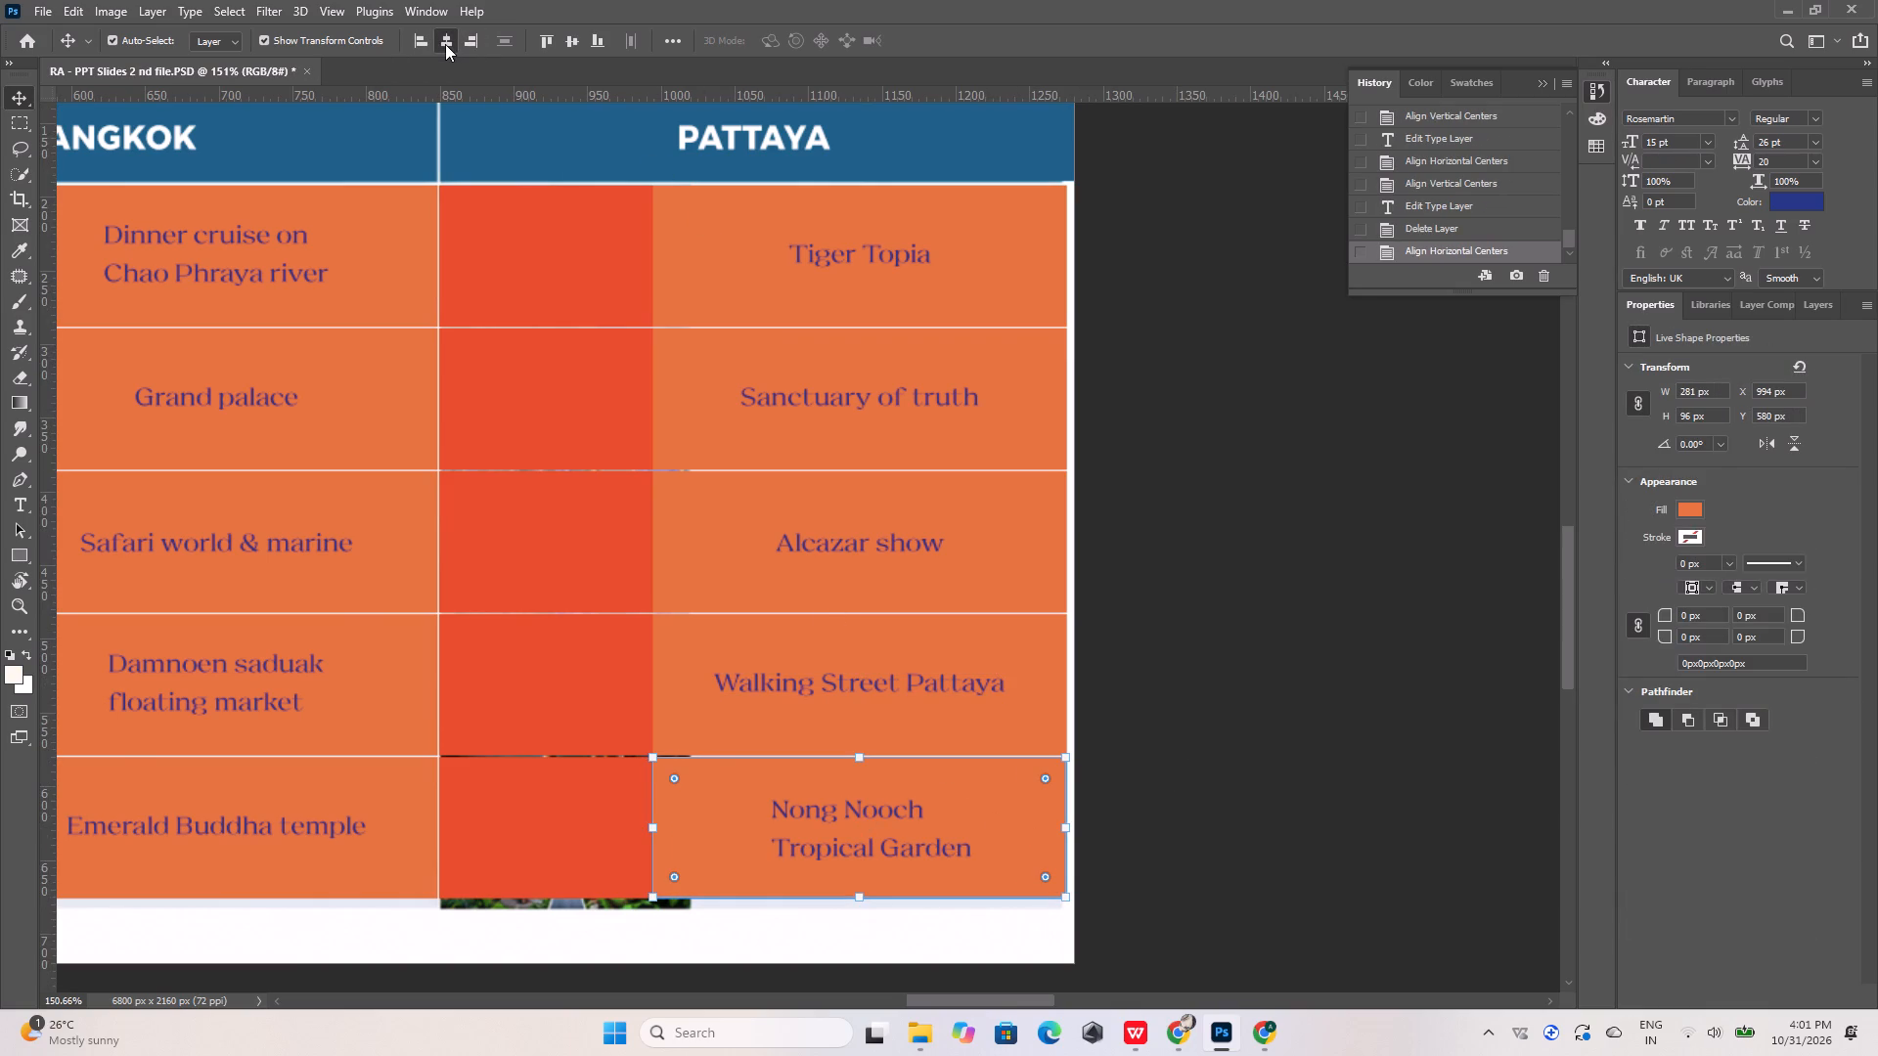
{"action": "left_click", "coordinate": [574, 36]}
{"action": "left_click", "coordinate": [1263, 563]}
Look over the Thailand slides and search the layer list for Artboard 7's reference screenshot layer.
{"action": "scroll", "coordinate": [1255, 650], "scroll_direction": "down", "scroll_amount": 9, "text": "alt"}
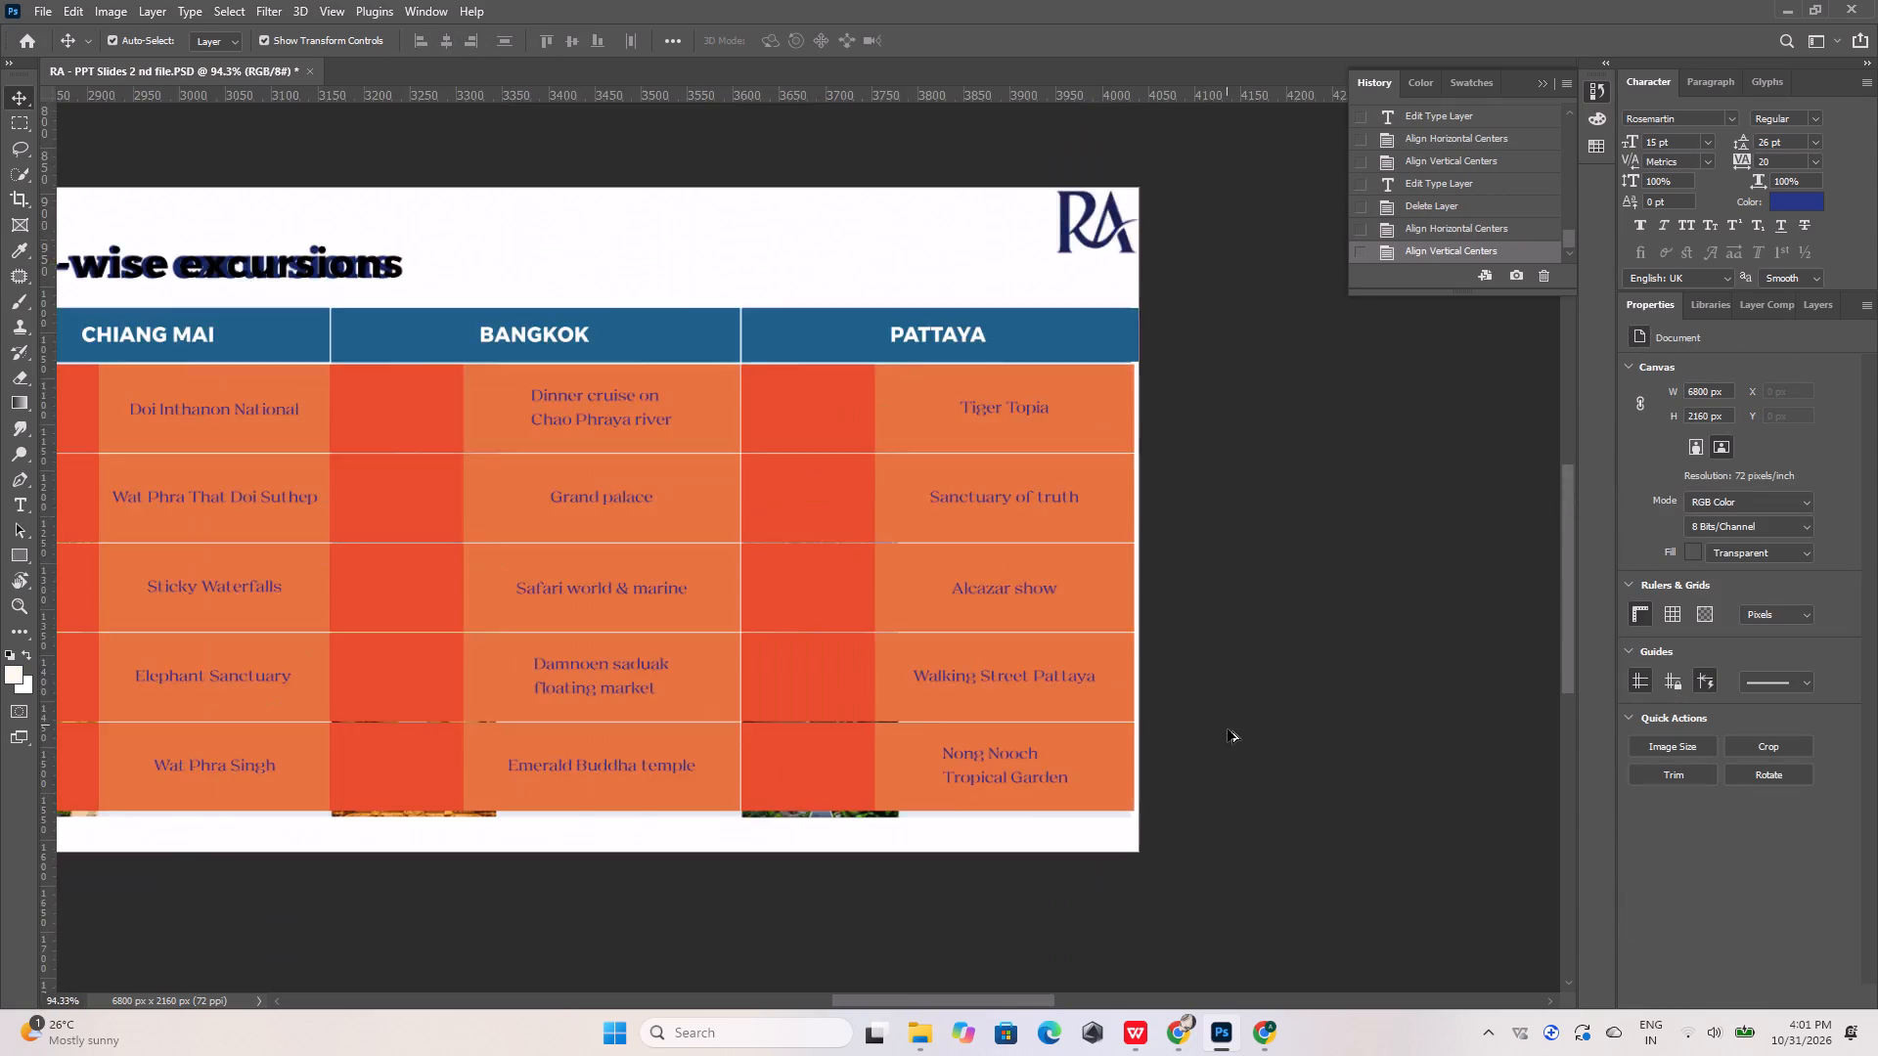
{"action": "scroll", "coordinate": [1228, 729], "scroll_direction": "down", "scroll_amount": 6, "text": "alt"}
{"action": "scroll", "coordinate": [731, 643], "scroll_direction": "up", "scroll_amount": 15, "text": "alt"}
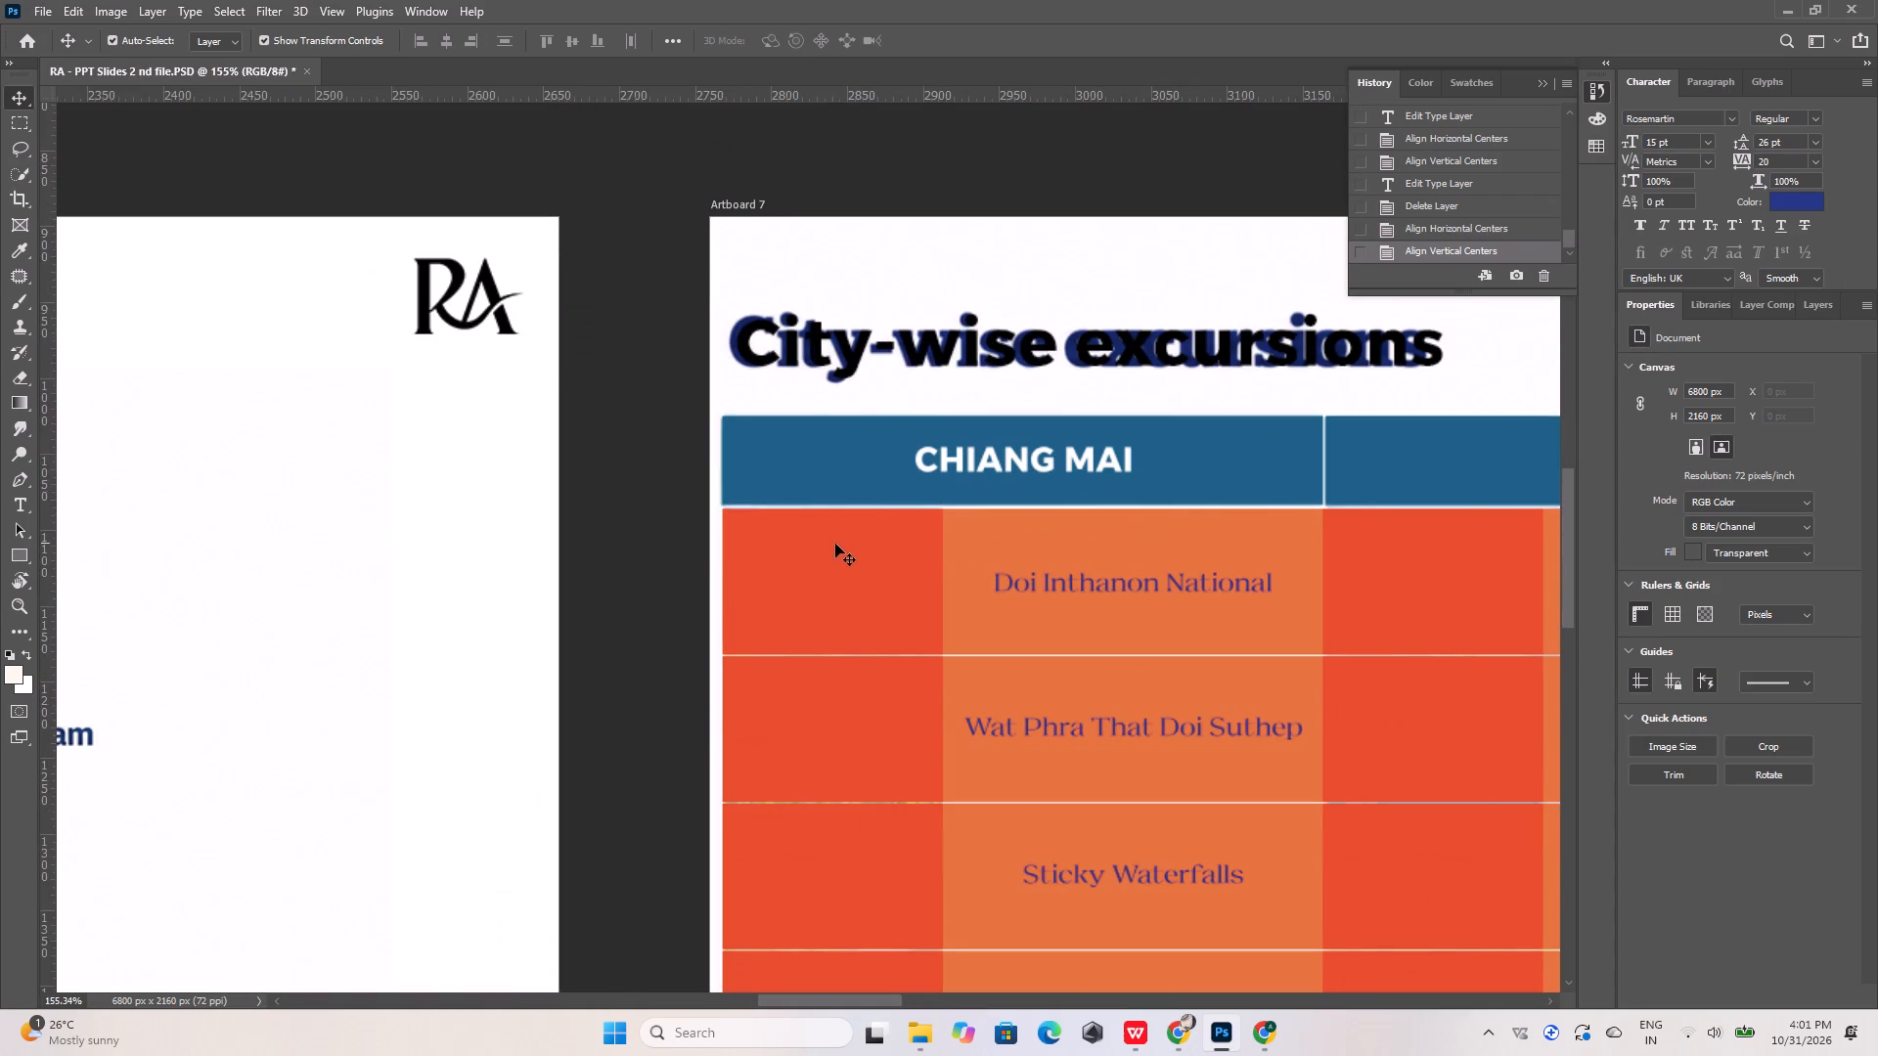
{"action": "scroll", "coordinate": [740, 571], "scroll_direction": "down", "scroll_amount": 10, "text": "alt"}
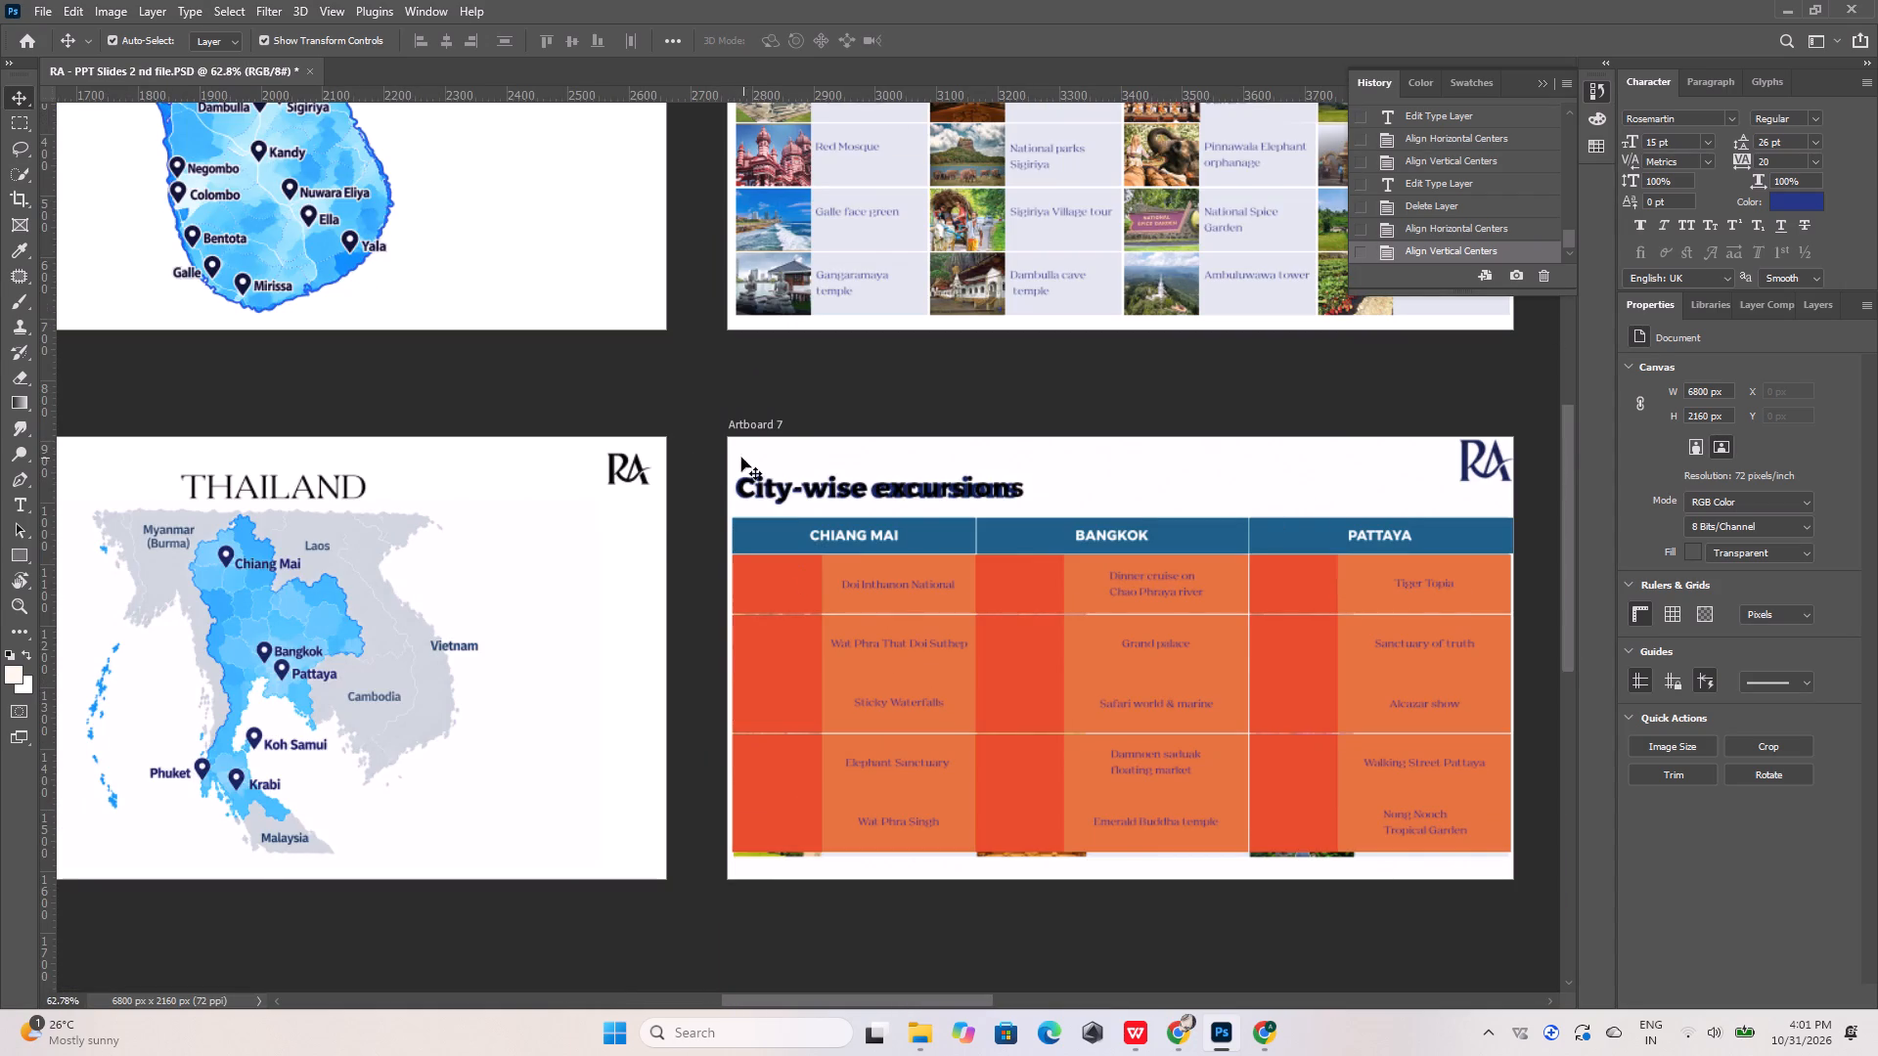
{"action": "left_click", "coordinate": [634, 480]}
{"action": "left_click", "coordinate": [637, 470]}
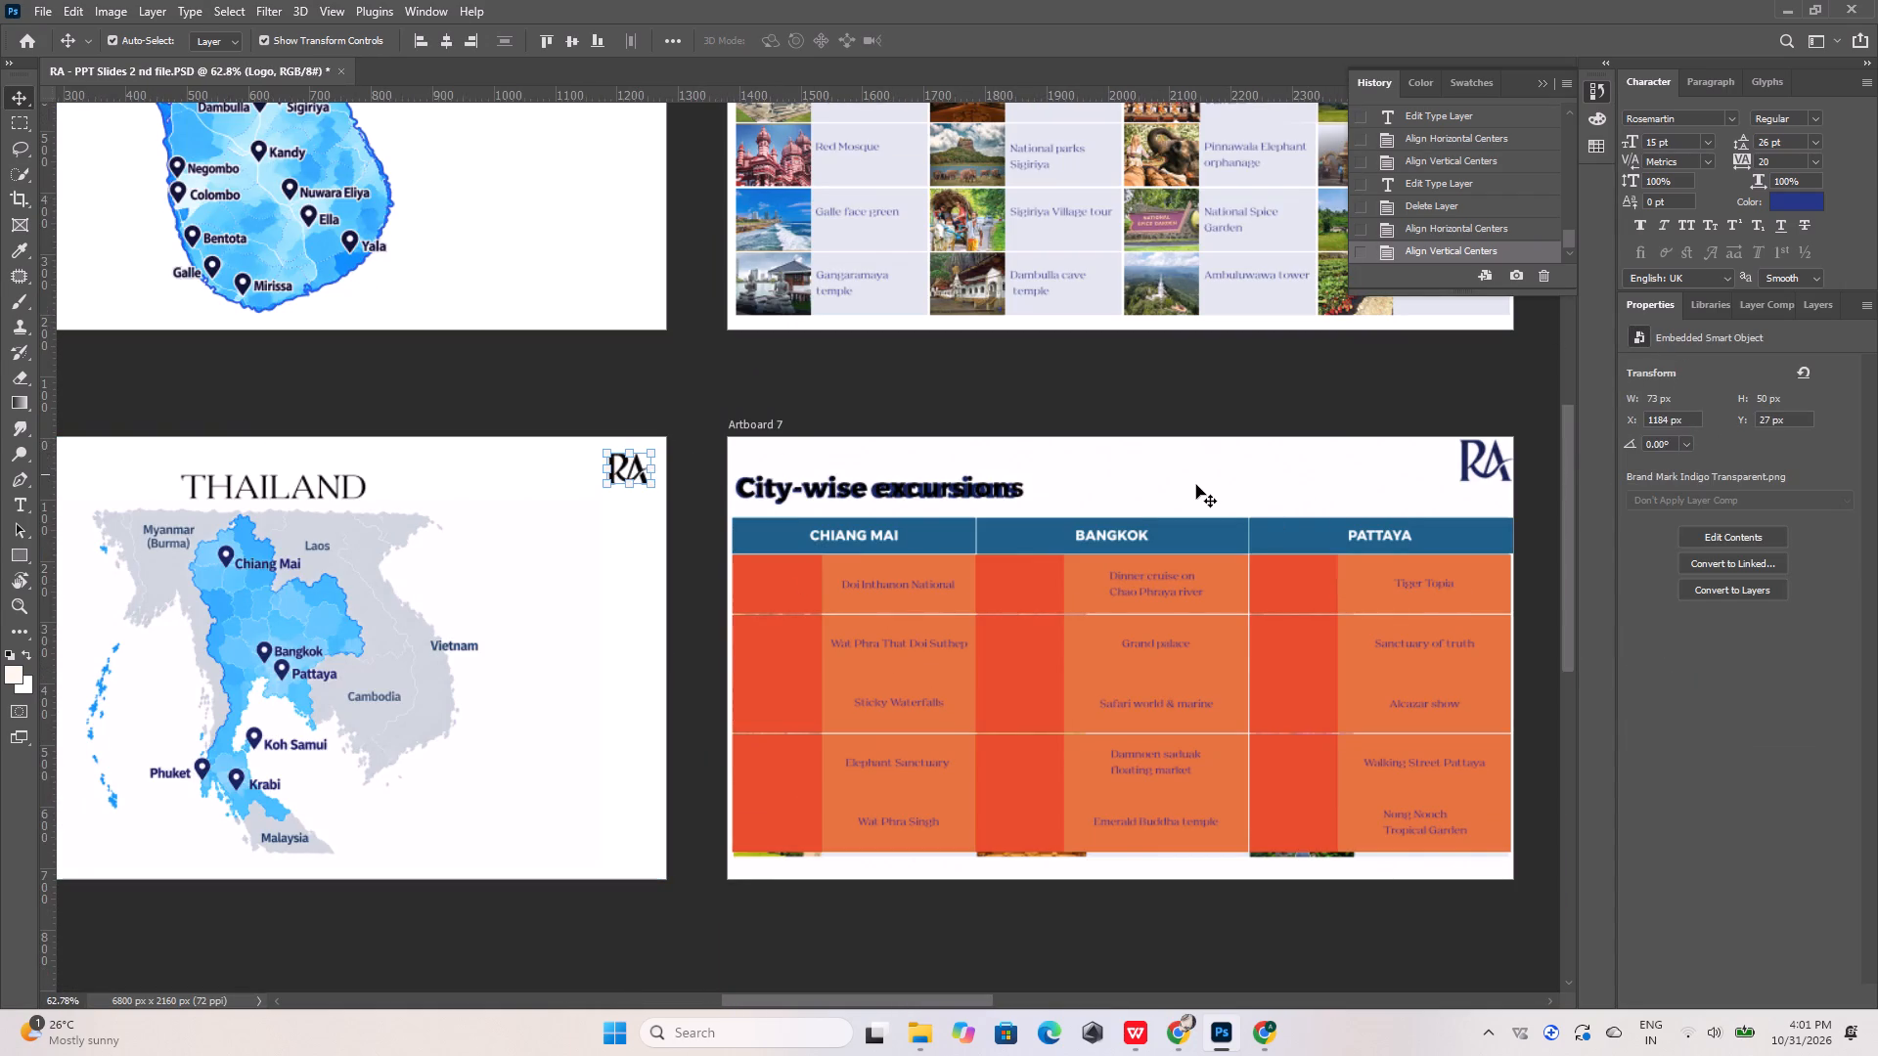
{"action": "left_click", "coordinate": [1196, 485]}
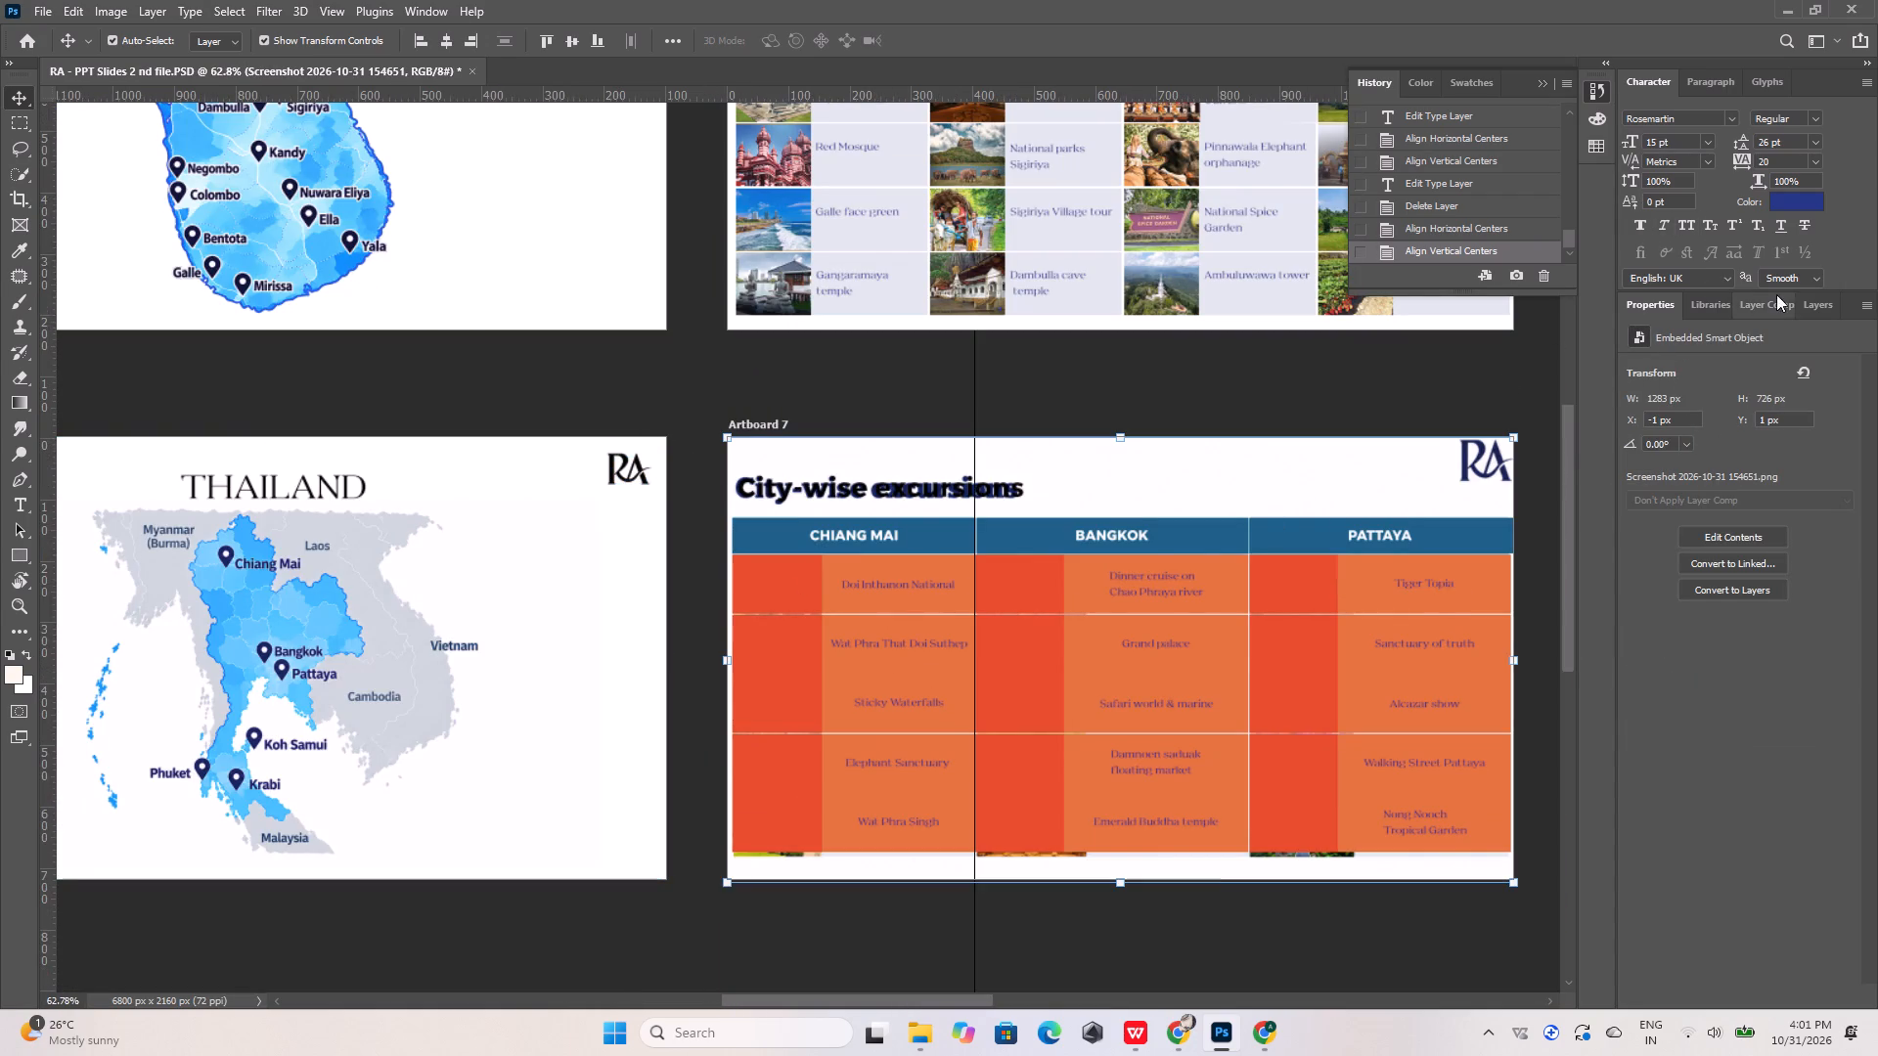
{"action": "left_click", "coordinate": [1809, 307]}
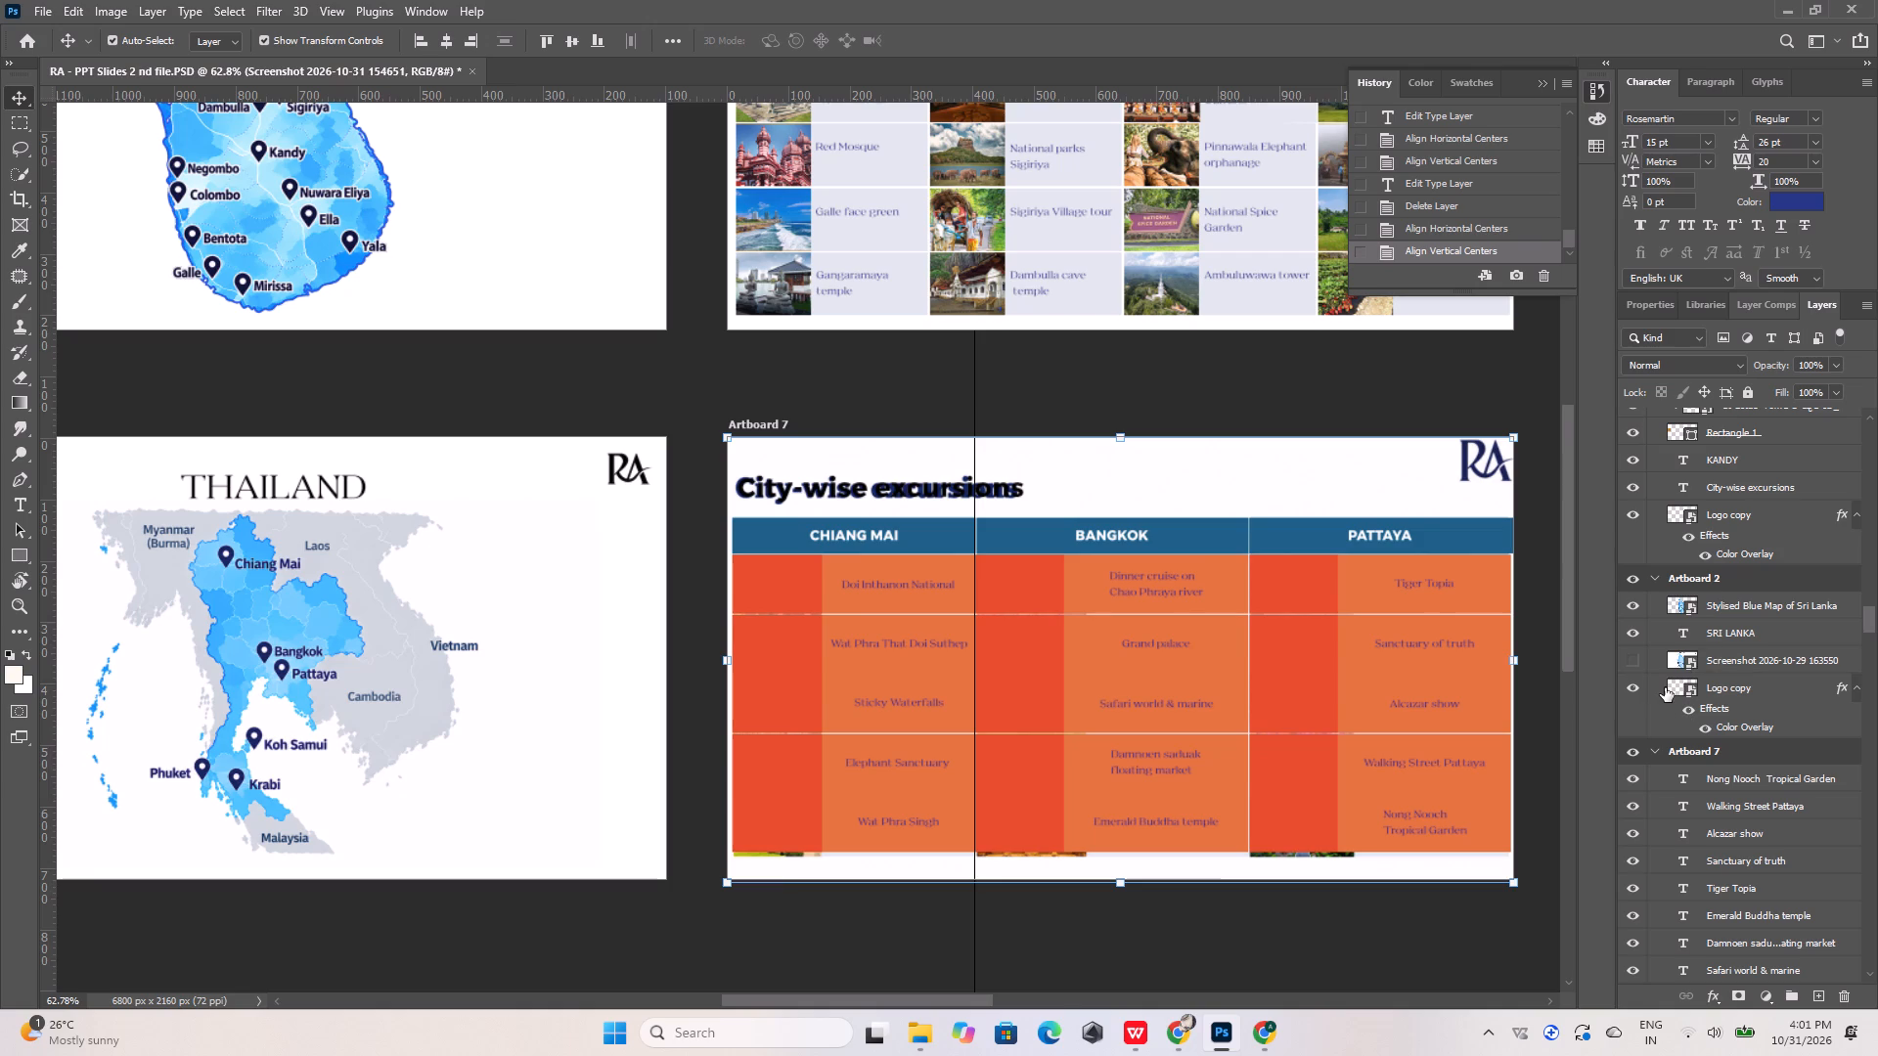
{"action": "scroll", "coordinate": [1721, 742], "scroll_direction": "up", "scroll_amount": 12}
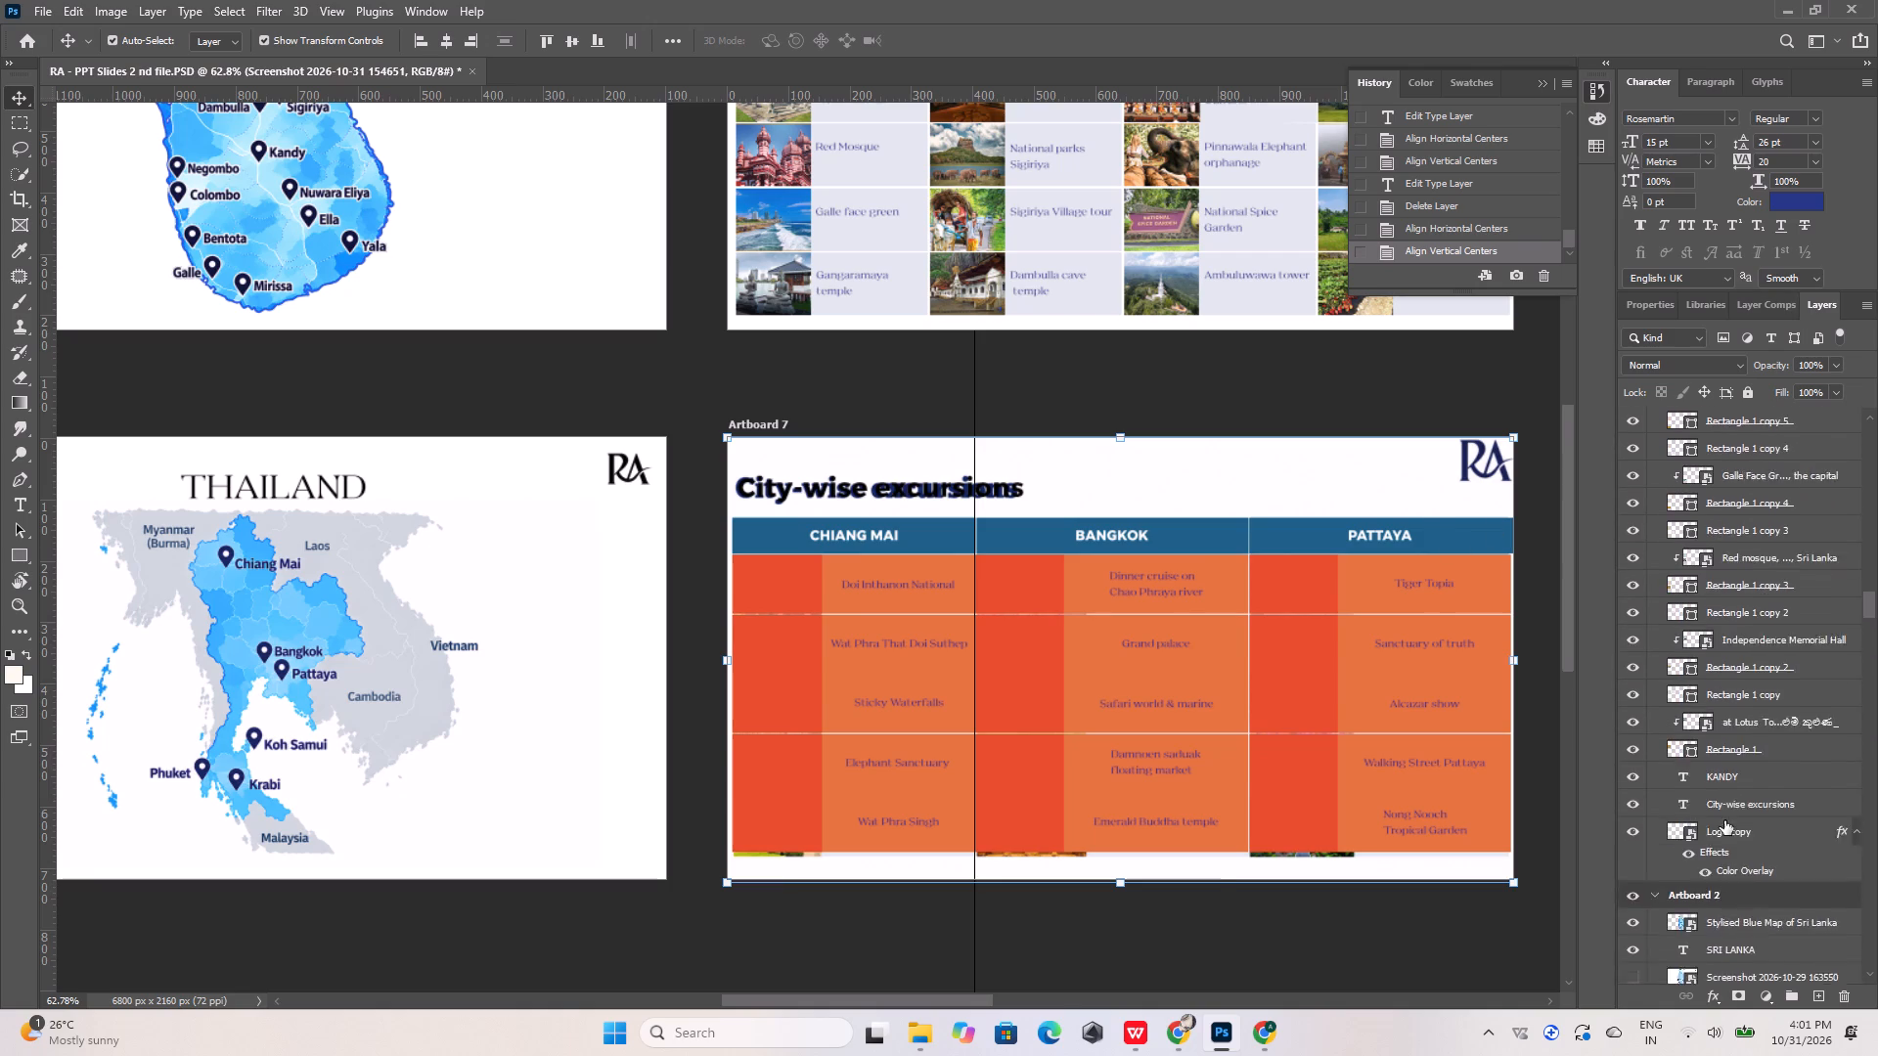
{"action": "scroll", "coordinate": [1724, 820], "scroll_direction": "up", "scroll_amount": 13}
{"action": "left_click", "coordinate": [1360, 470]}
{"action": "scroll", "coordinate": [1742, 661], "scroll_direction": "down", "scroll_amount": 9}
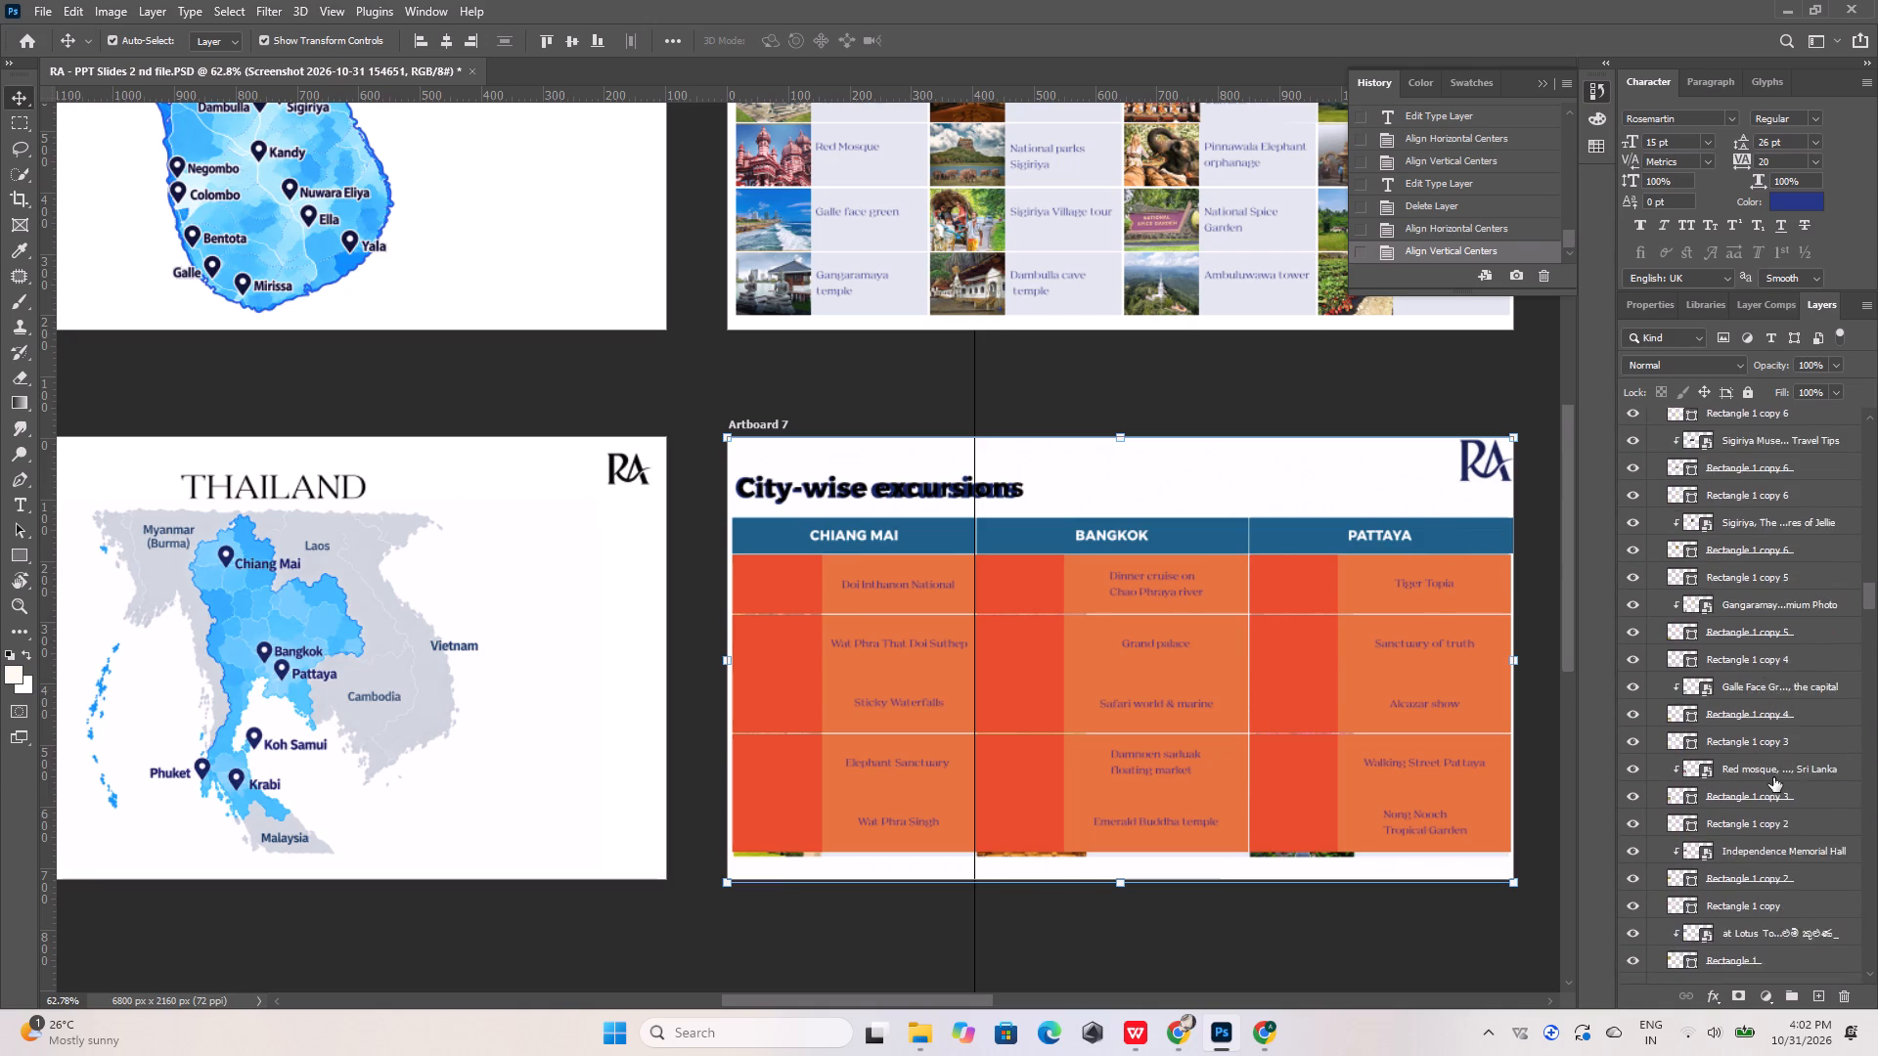
{"action": "scroll", "coordinate": [1773, 777], "scroll_direction": "down", "scroll_amount": 9}
{"action": "scroll", "coordinate": [1728, 790], "scroll_direction": "up", "scroll_amount": 20}
{"action": "scroll", "coordinate": [1728, 790], "scroll_direction": "up", "scroll_amount": 1}
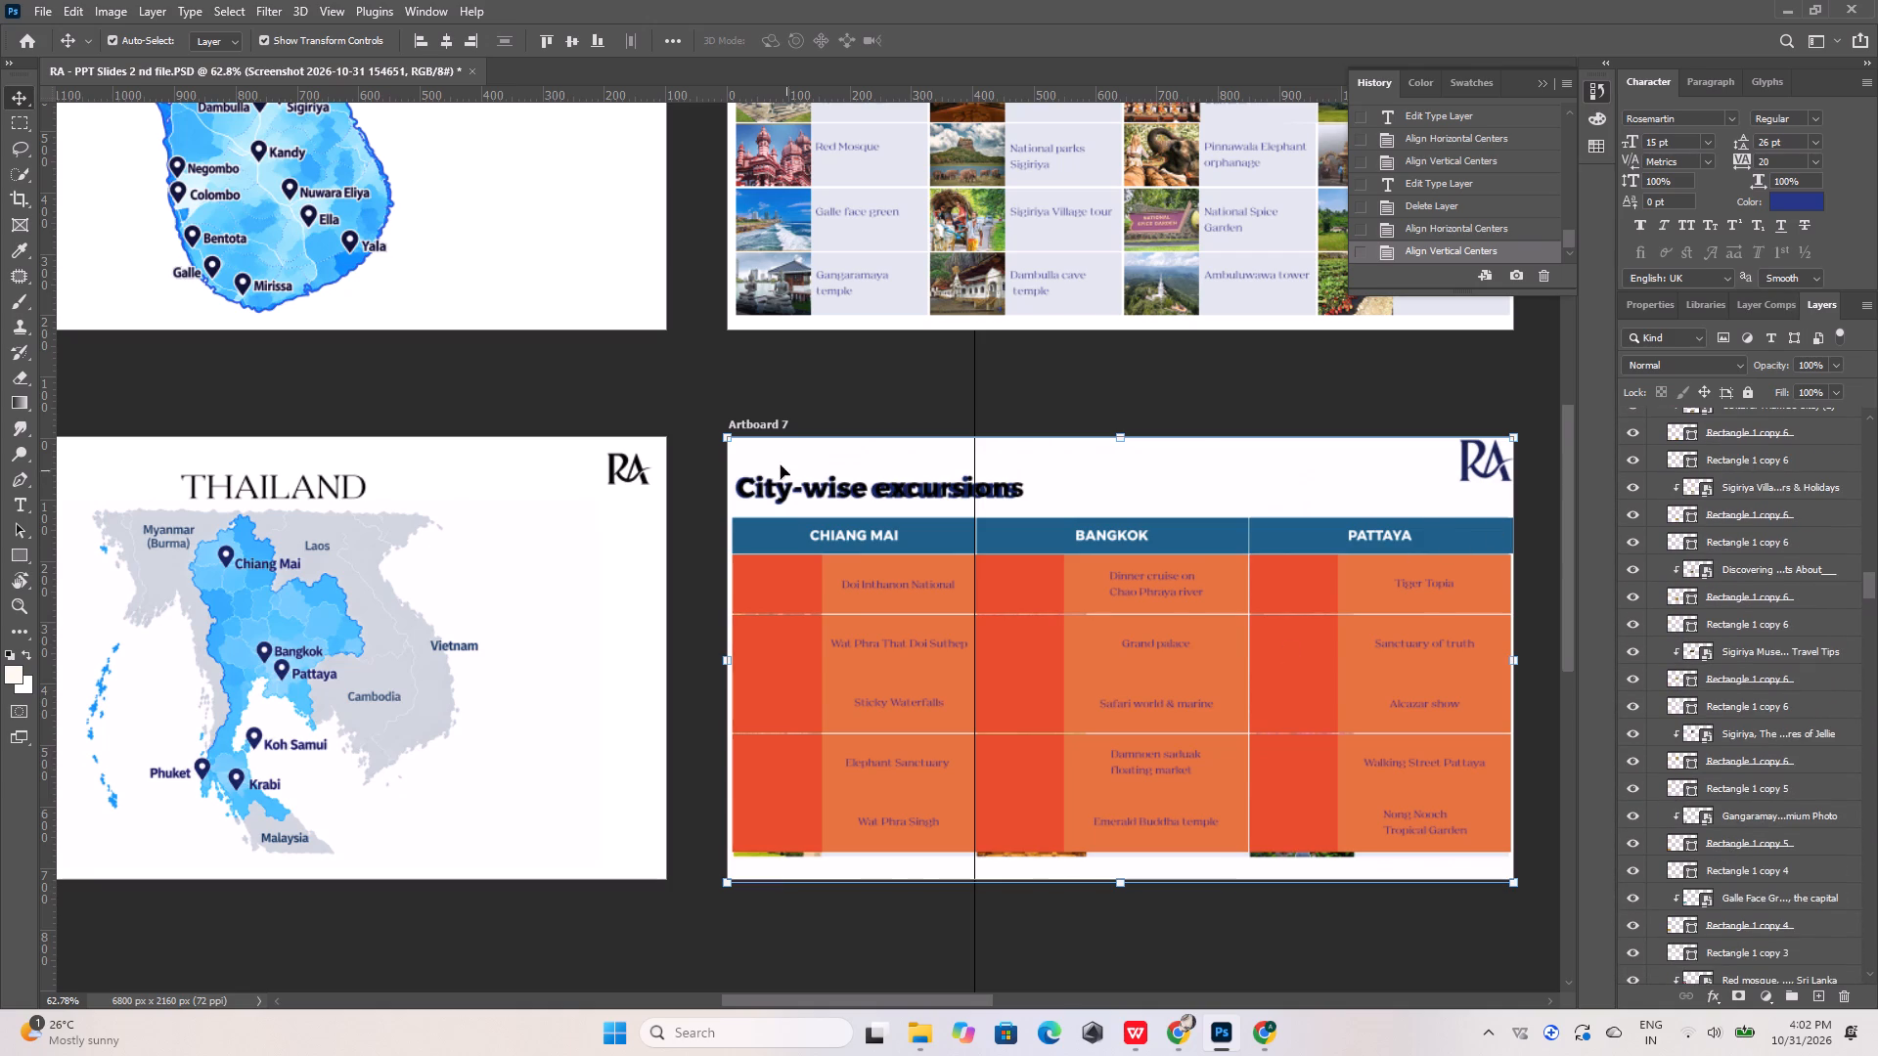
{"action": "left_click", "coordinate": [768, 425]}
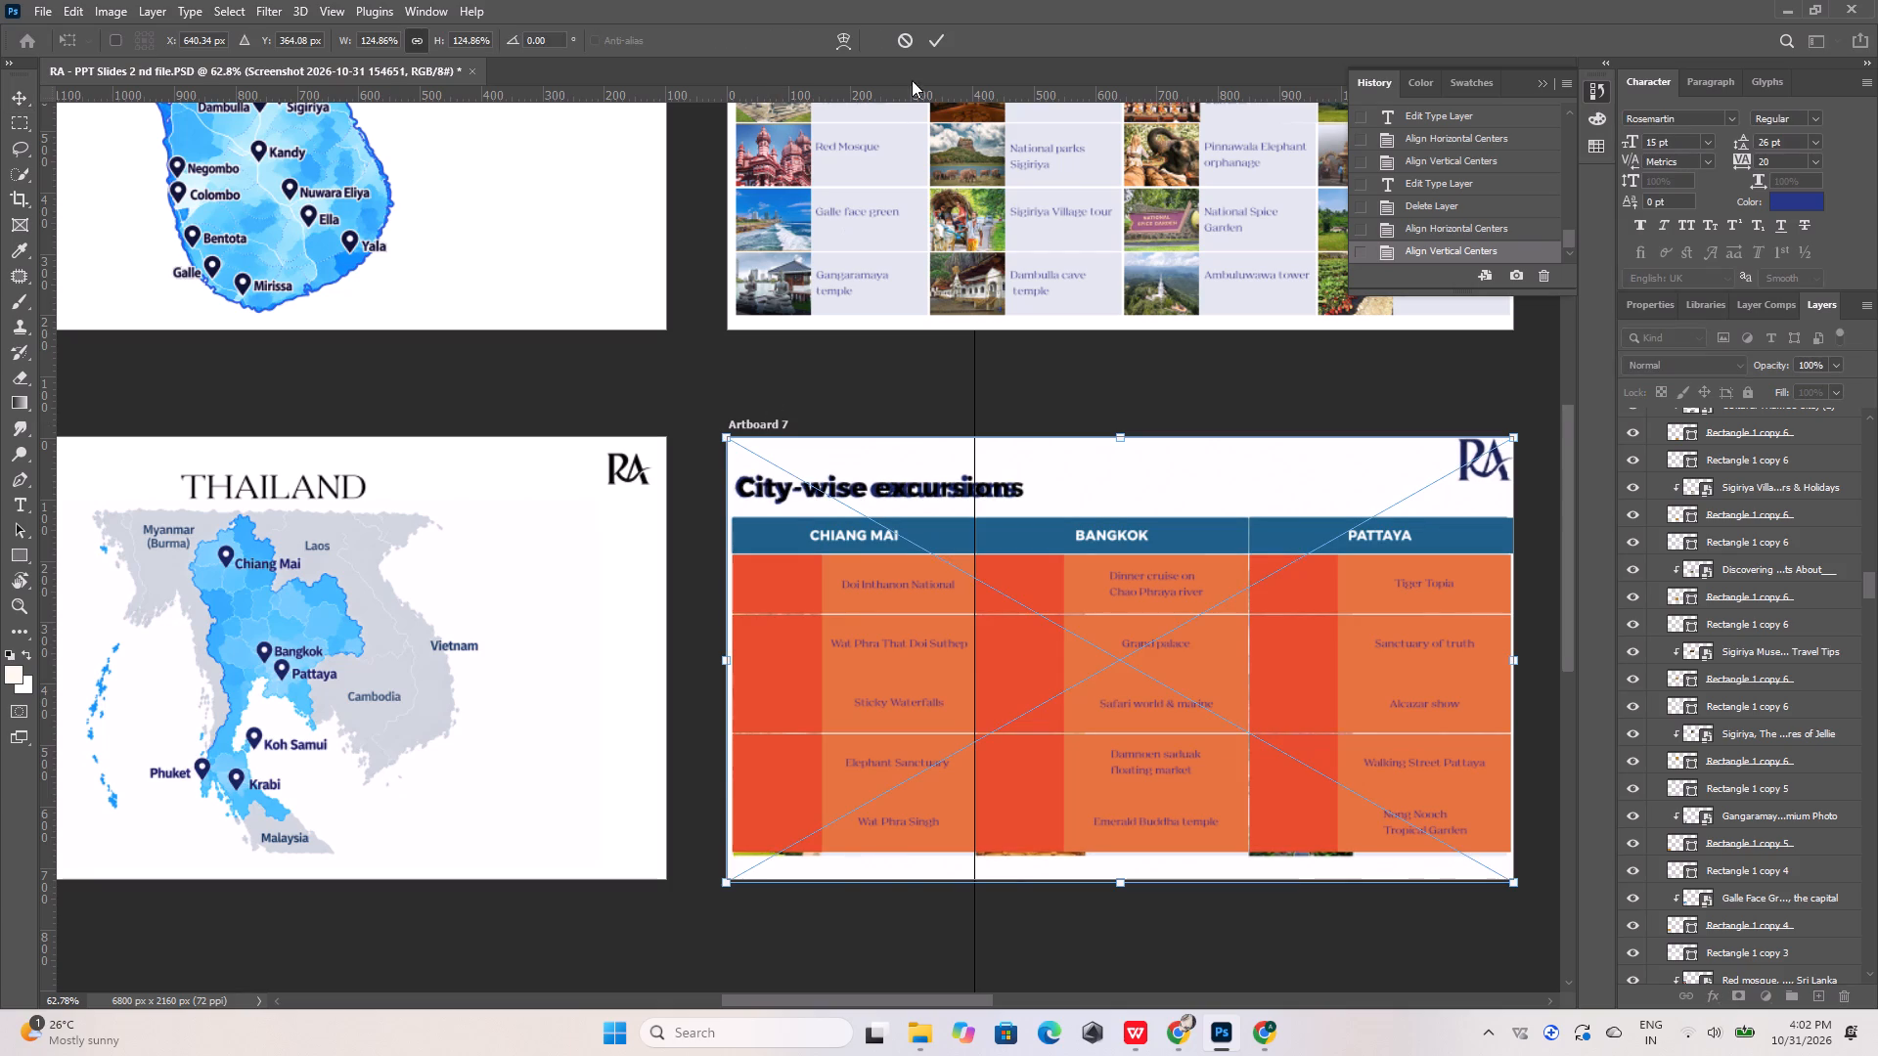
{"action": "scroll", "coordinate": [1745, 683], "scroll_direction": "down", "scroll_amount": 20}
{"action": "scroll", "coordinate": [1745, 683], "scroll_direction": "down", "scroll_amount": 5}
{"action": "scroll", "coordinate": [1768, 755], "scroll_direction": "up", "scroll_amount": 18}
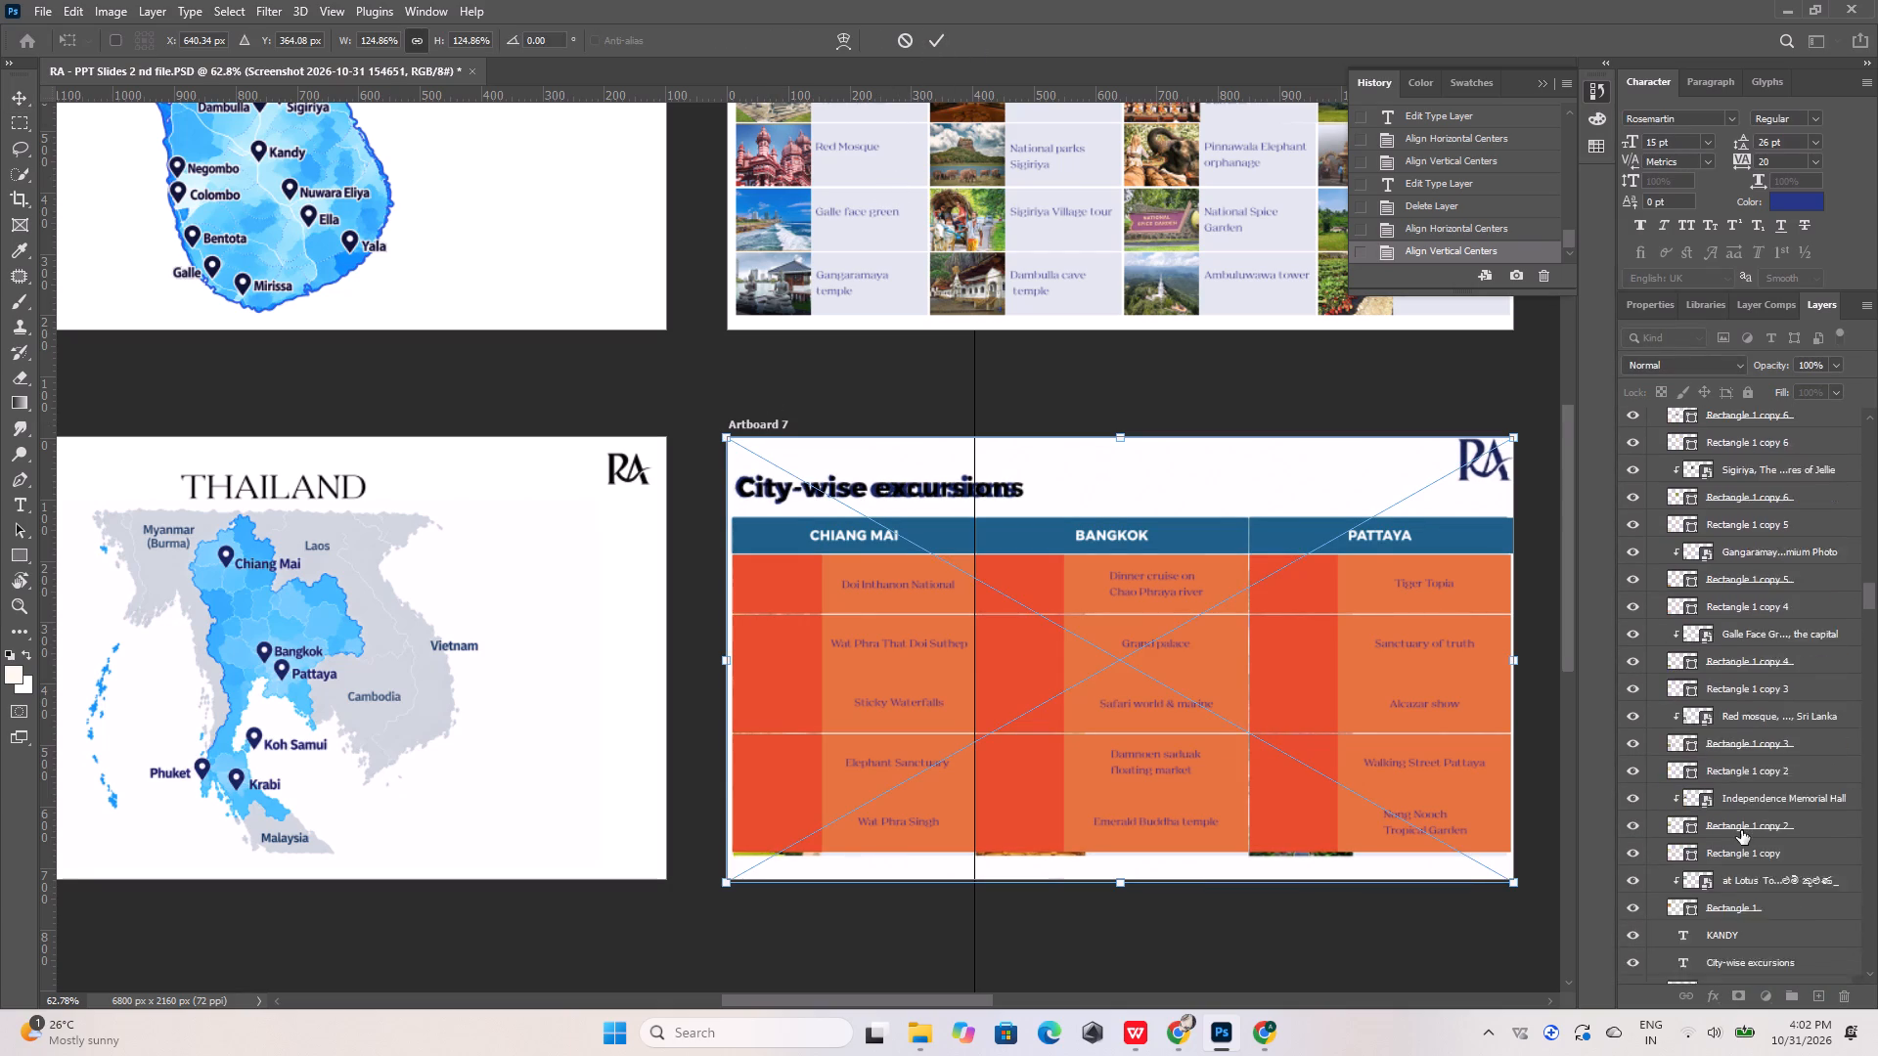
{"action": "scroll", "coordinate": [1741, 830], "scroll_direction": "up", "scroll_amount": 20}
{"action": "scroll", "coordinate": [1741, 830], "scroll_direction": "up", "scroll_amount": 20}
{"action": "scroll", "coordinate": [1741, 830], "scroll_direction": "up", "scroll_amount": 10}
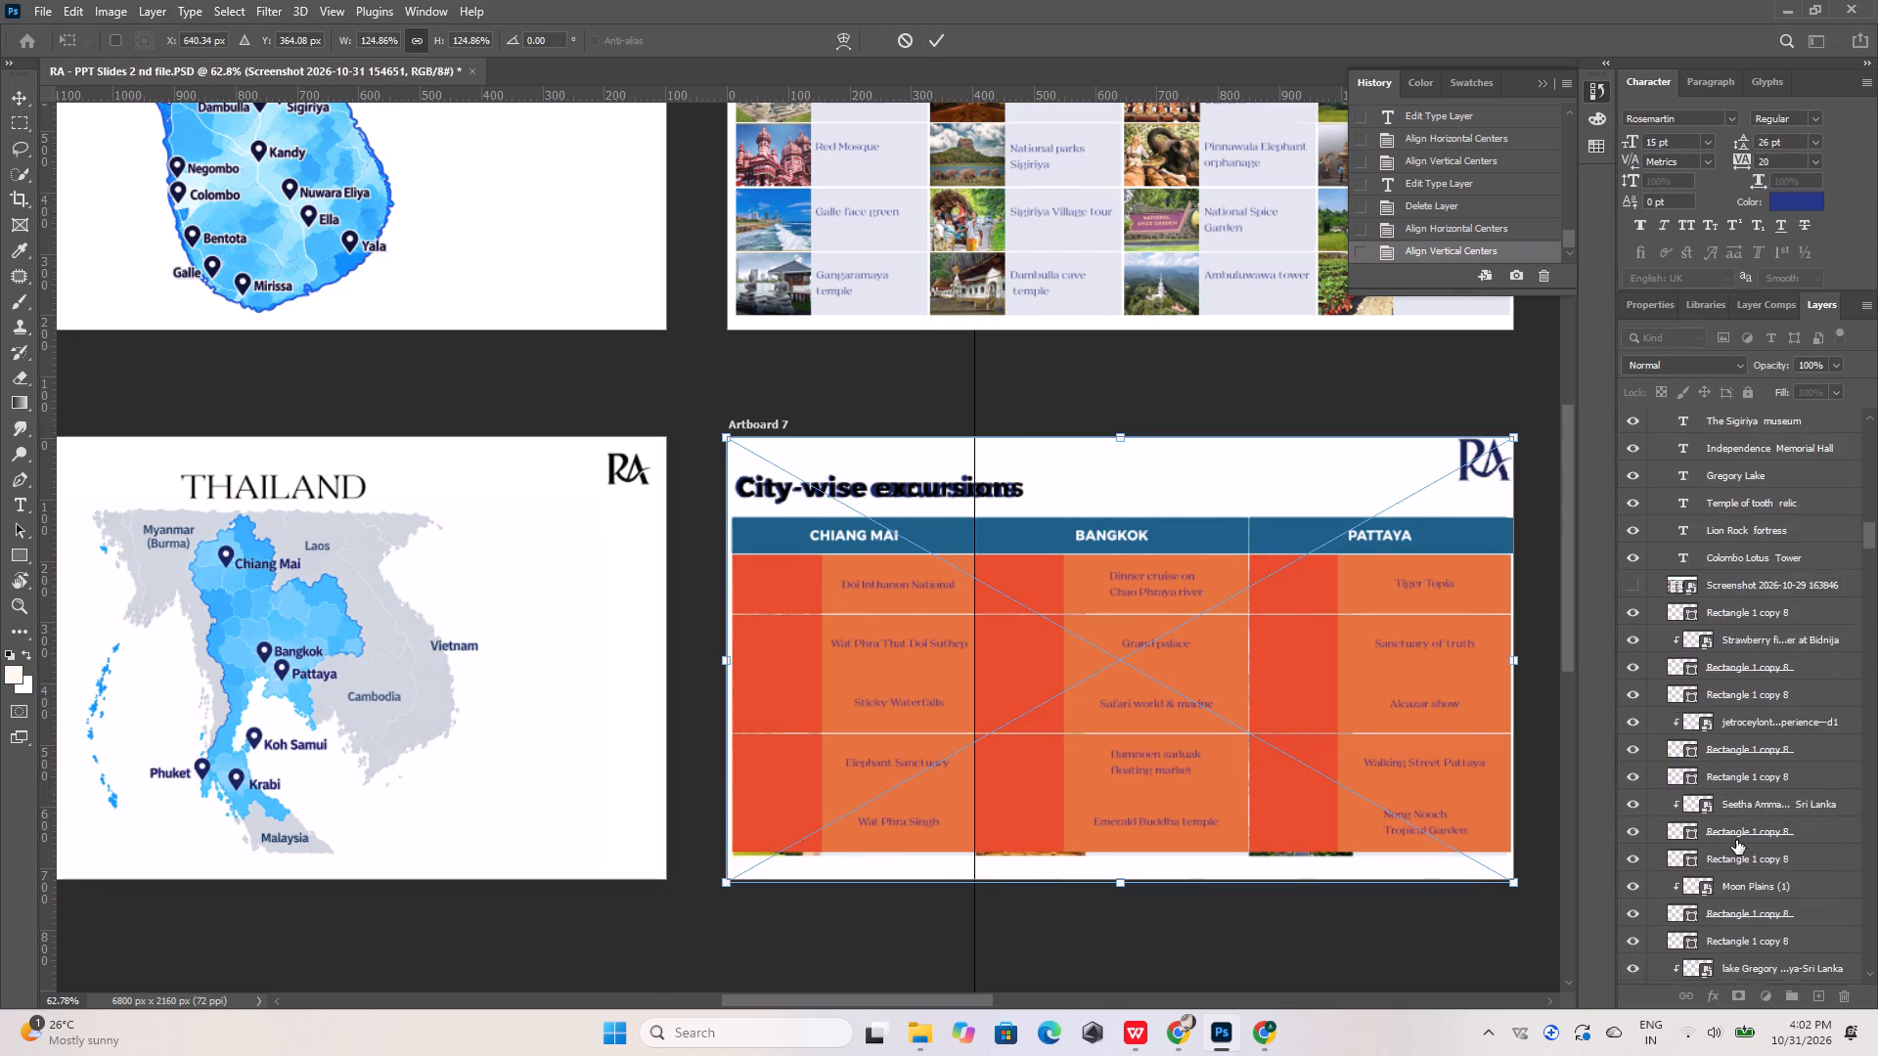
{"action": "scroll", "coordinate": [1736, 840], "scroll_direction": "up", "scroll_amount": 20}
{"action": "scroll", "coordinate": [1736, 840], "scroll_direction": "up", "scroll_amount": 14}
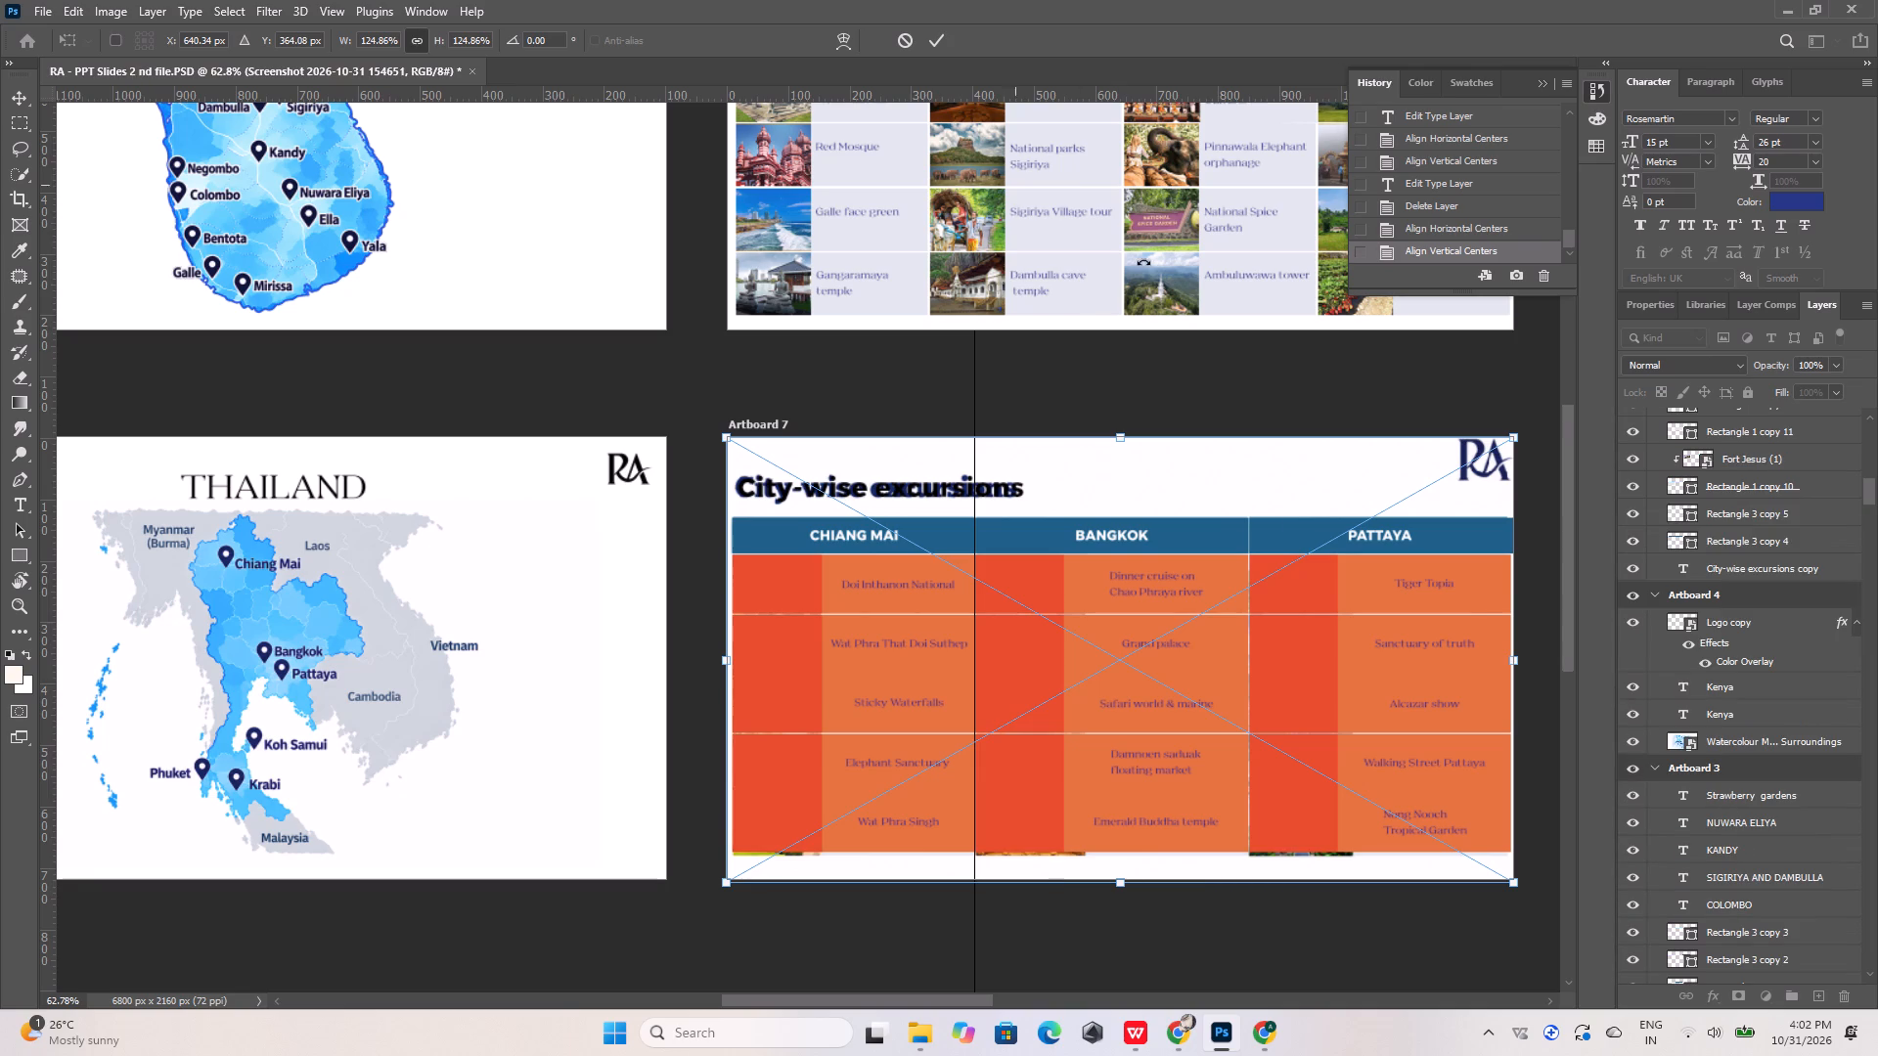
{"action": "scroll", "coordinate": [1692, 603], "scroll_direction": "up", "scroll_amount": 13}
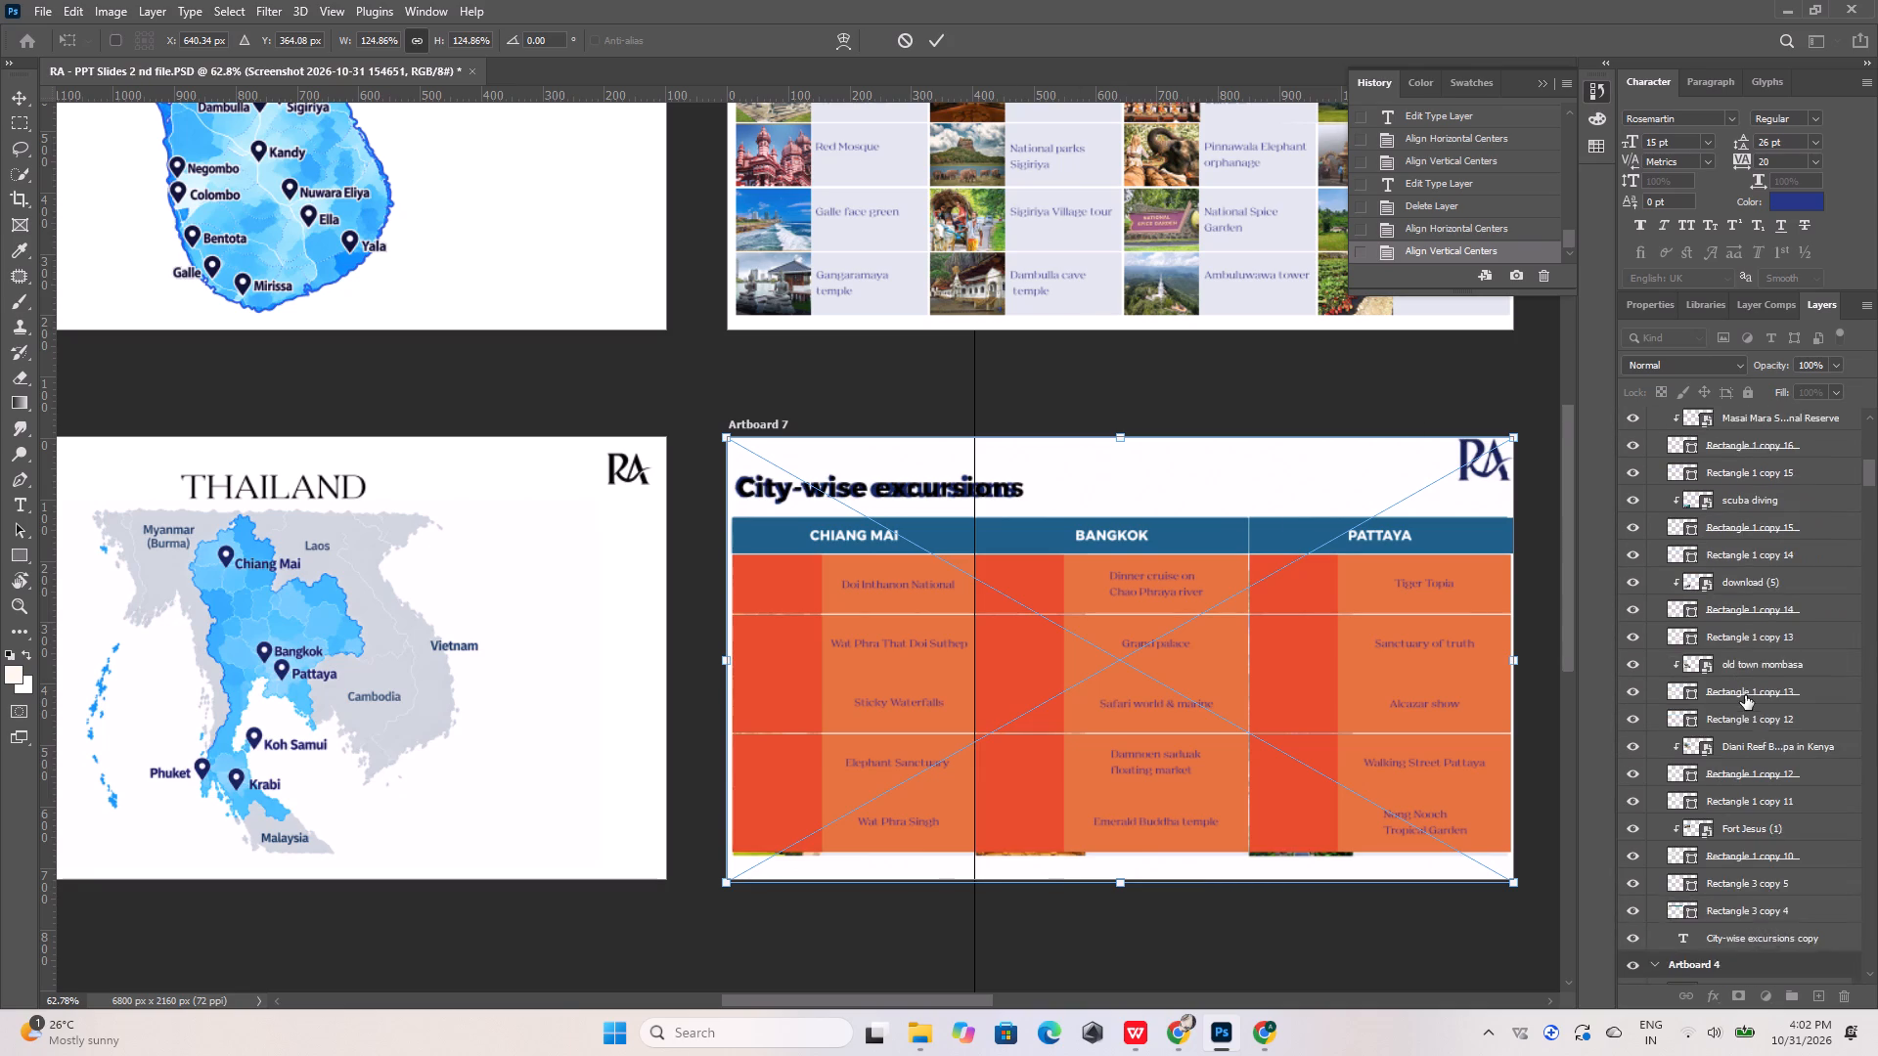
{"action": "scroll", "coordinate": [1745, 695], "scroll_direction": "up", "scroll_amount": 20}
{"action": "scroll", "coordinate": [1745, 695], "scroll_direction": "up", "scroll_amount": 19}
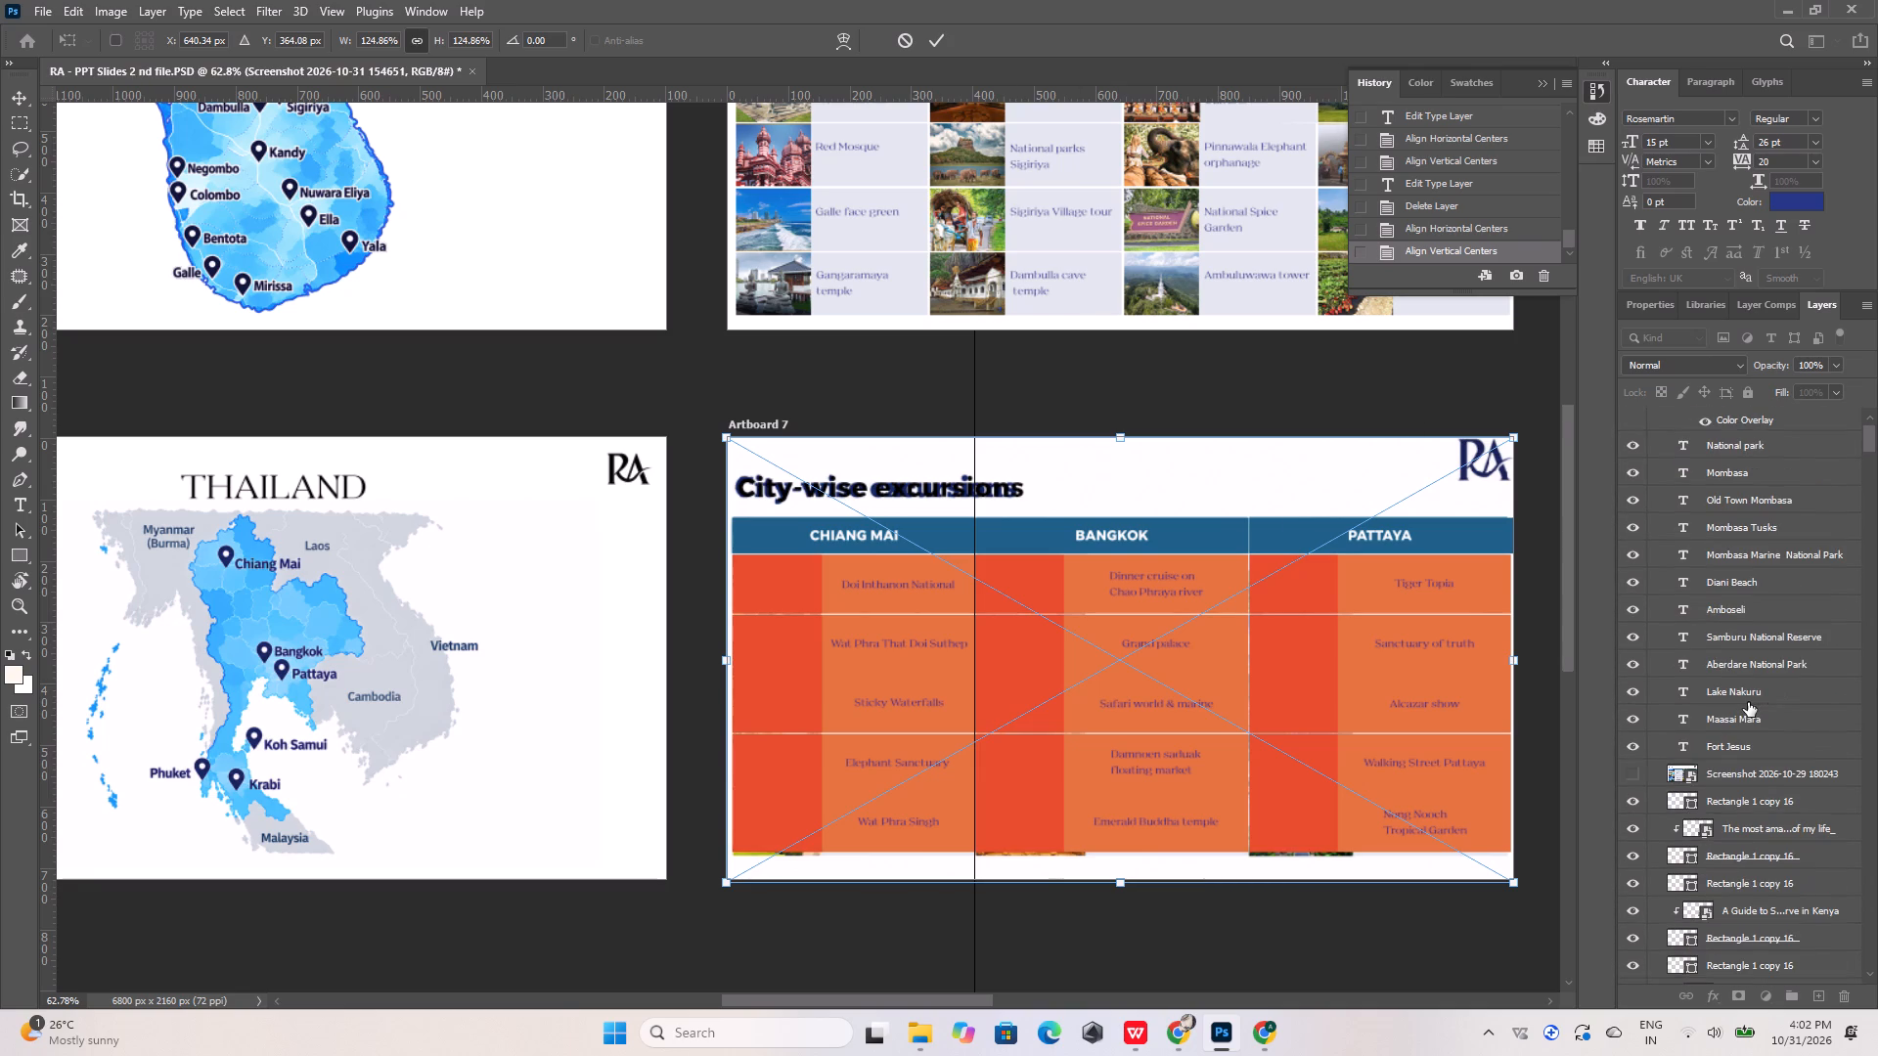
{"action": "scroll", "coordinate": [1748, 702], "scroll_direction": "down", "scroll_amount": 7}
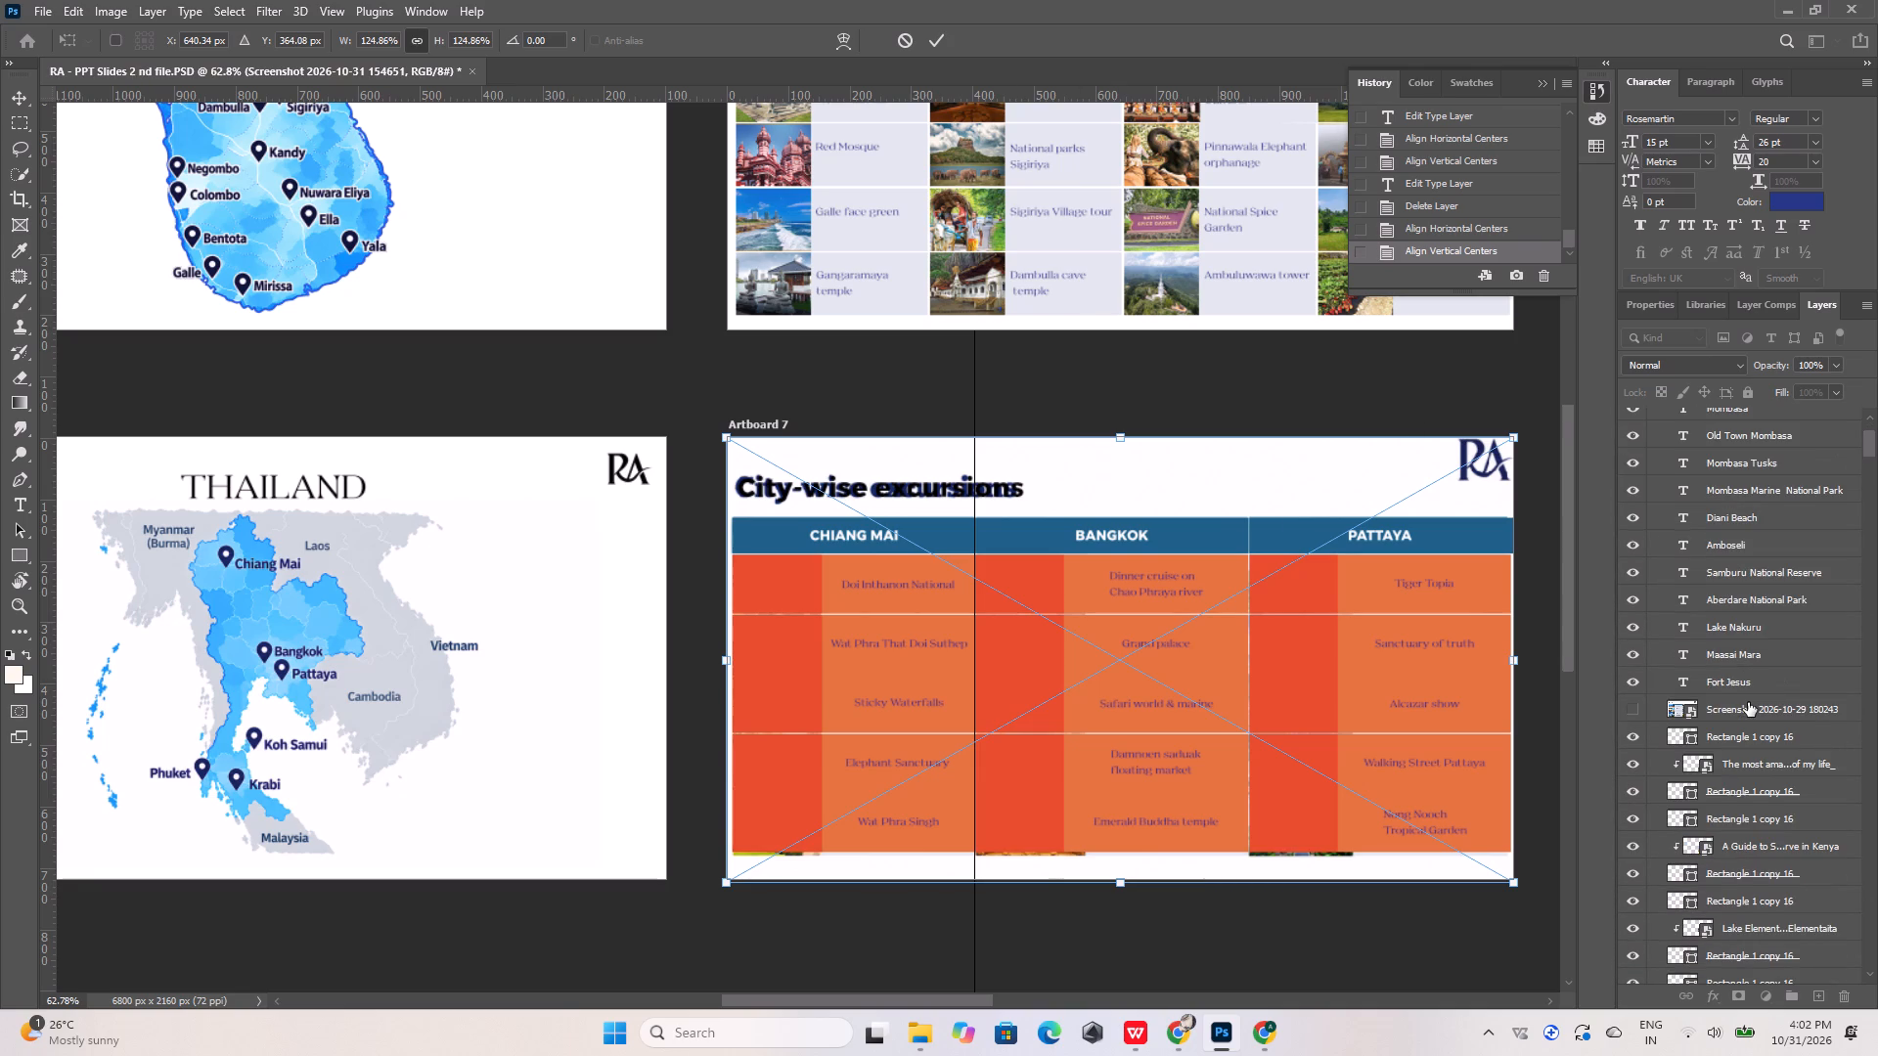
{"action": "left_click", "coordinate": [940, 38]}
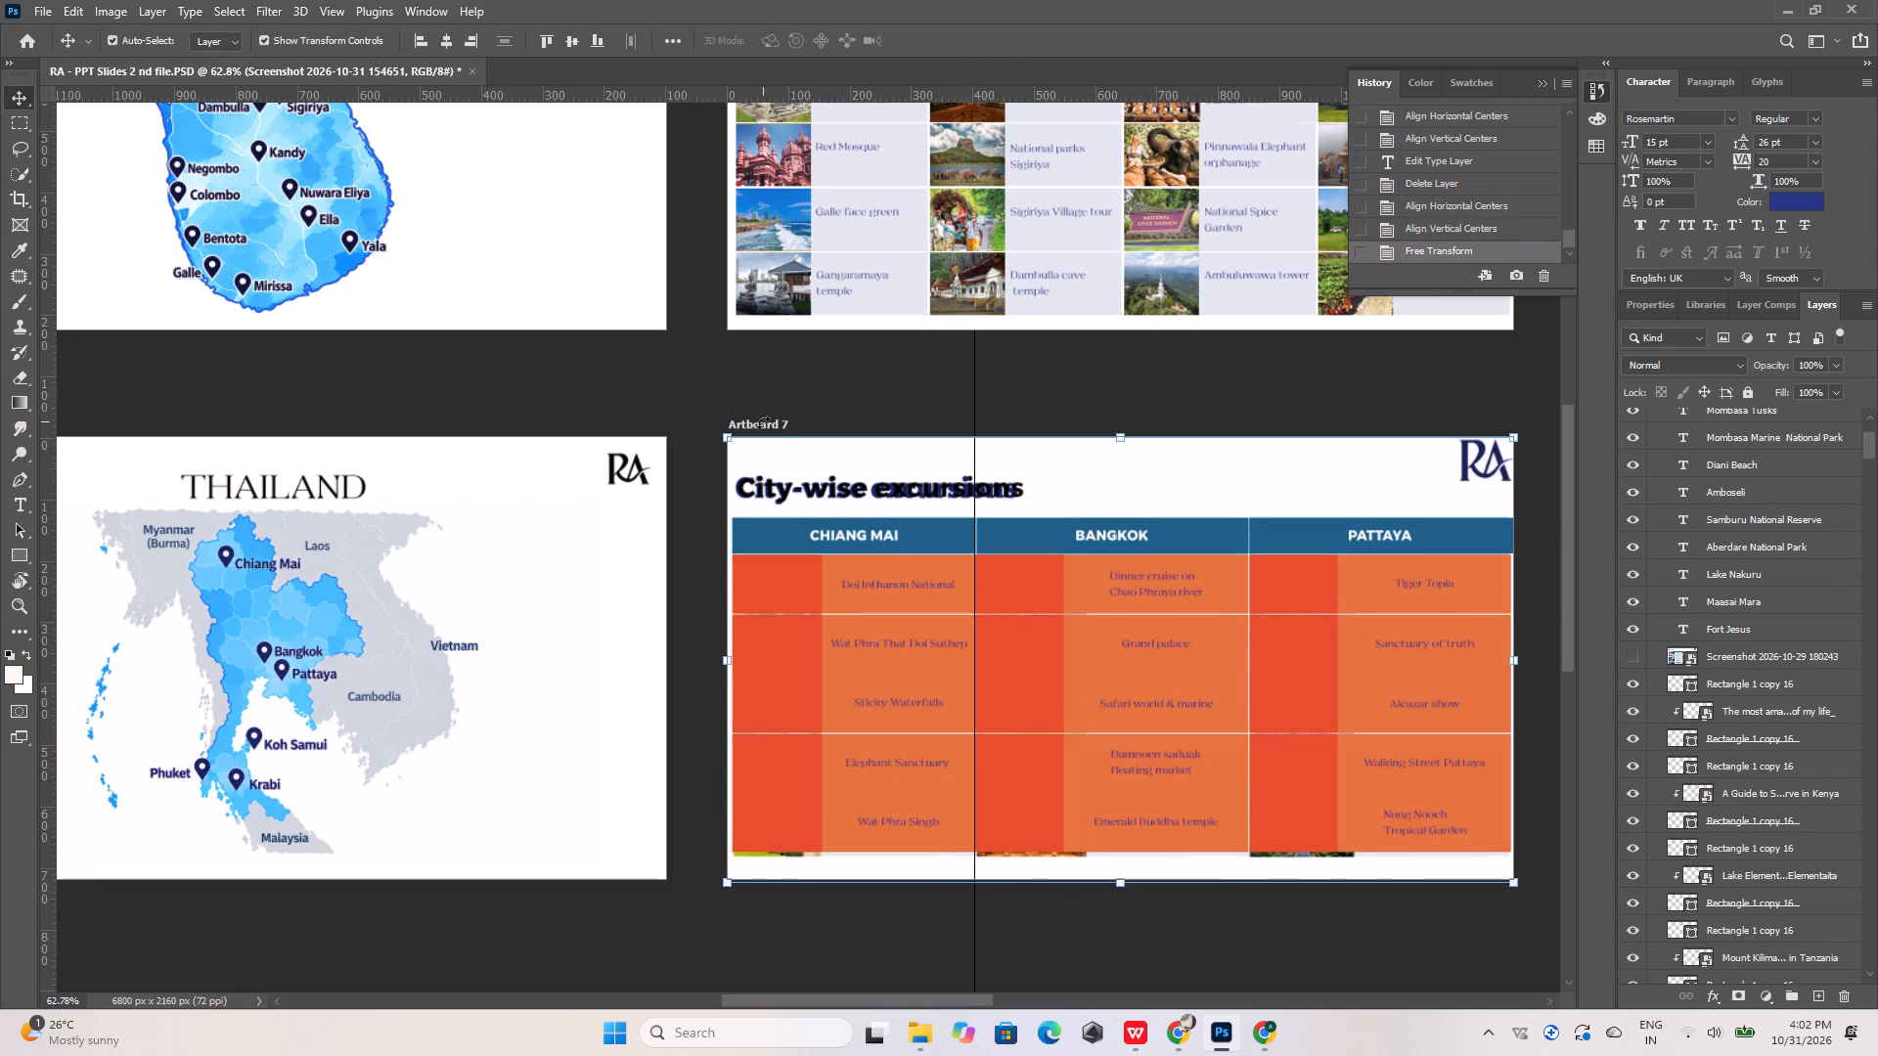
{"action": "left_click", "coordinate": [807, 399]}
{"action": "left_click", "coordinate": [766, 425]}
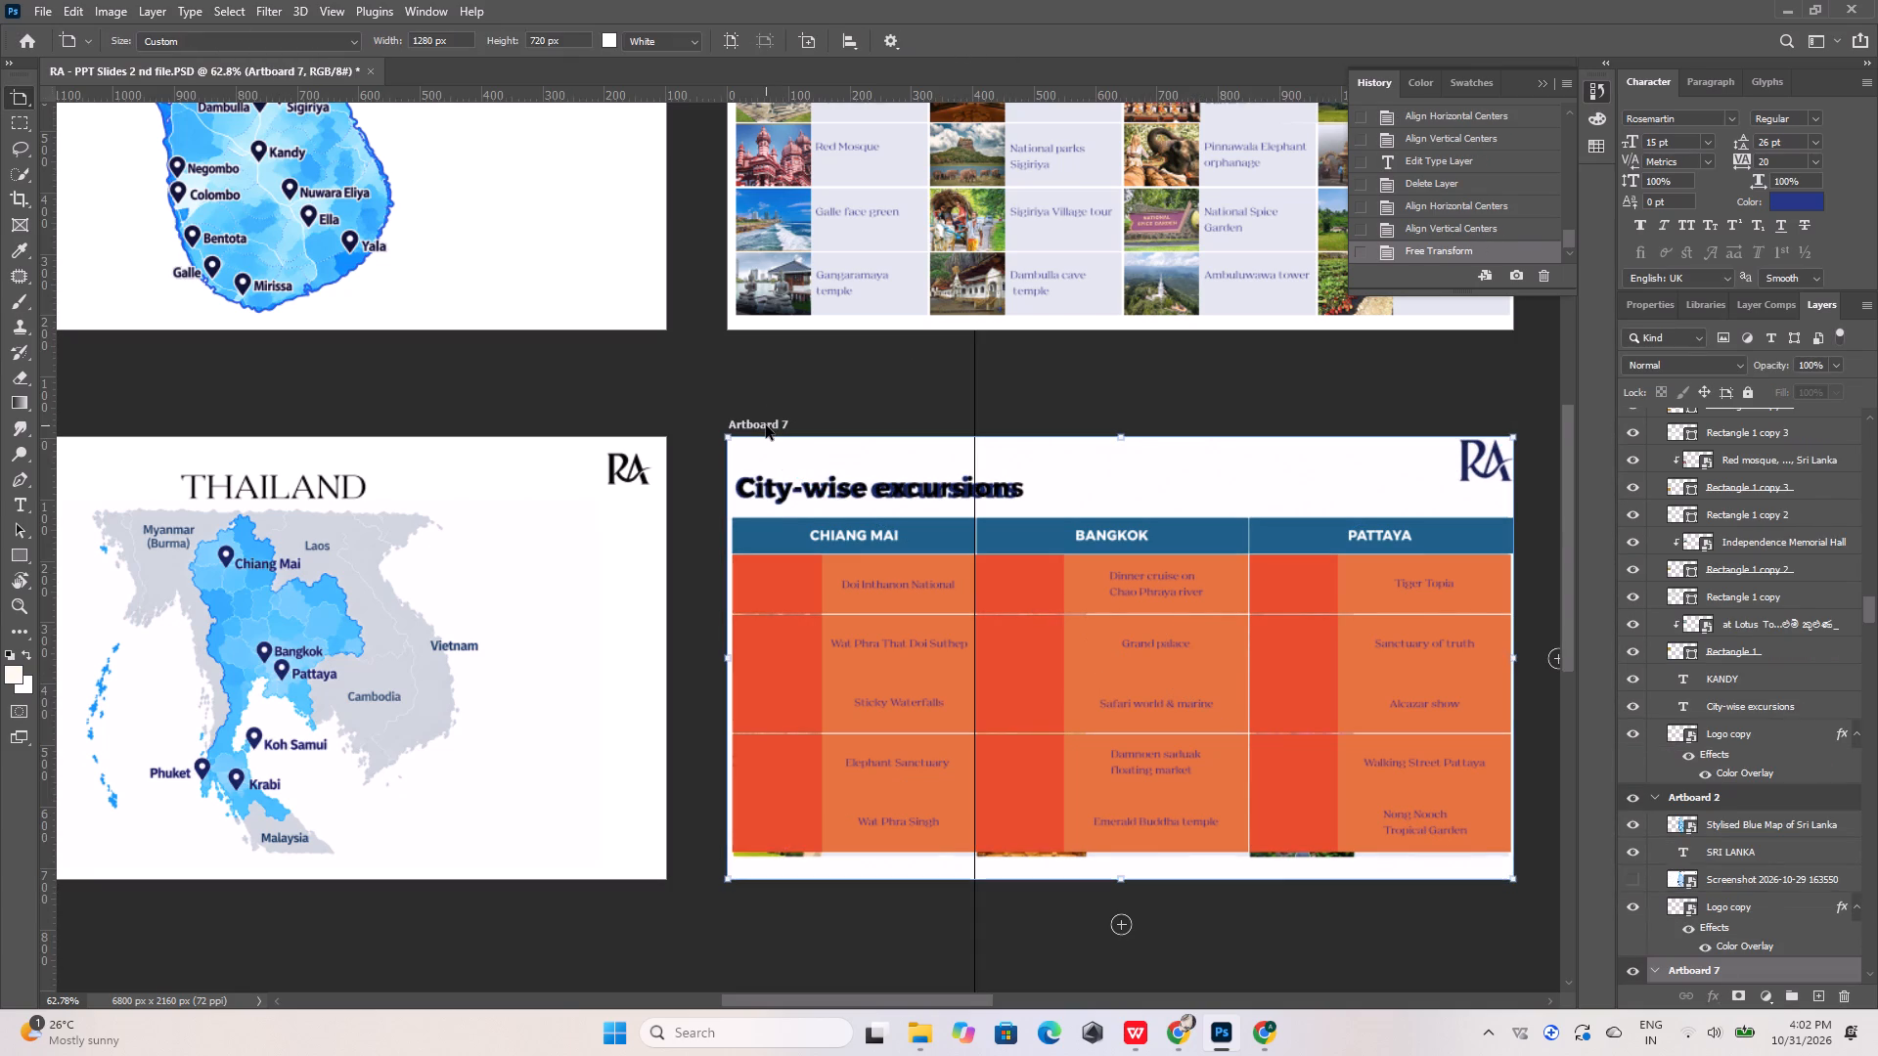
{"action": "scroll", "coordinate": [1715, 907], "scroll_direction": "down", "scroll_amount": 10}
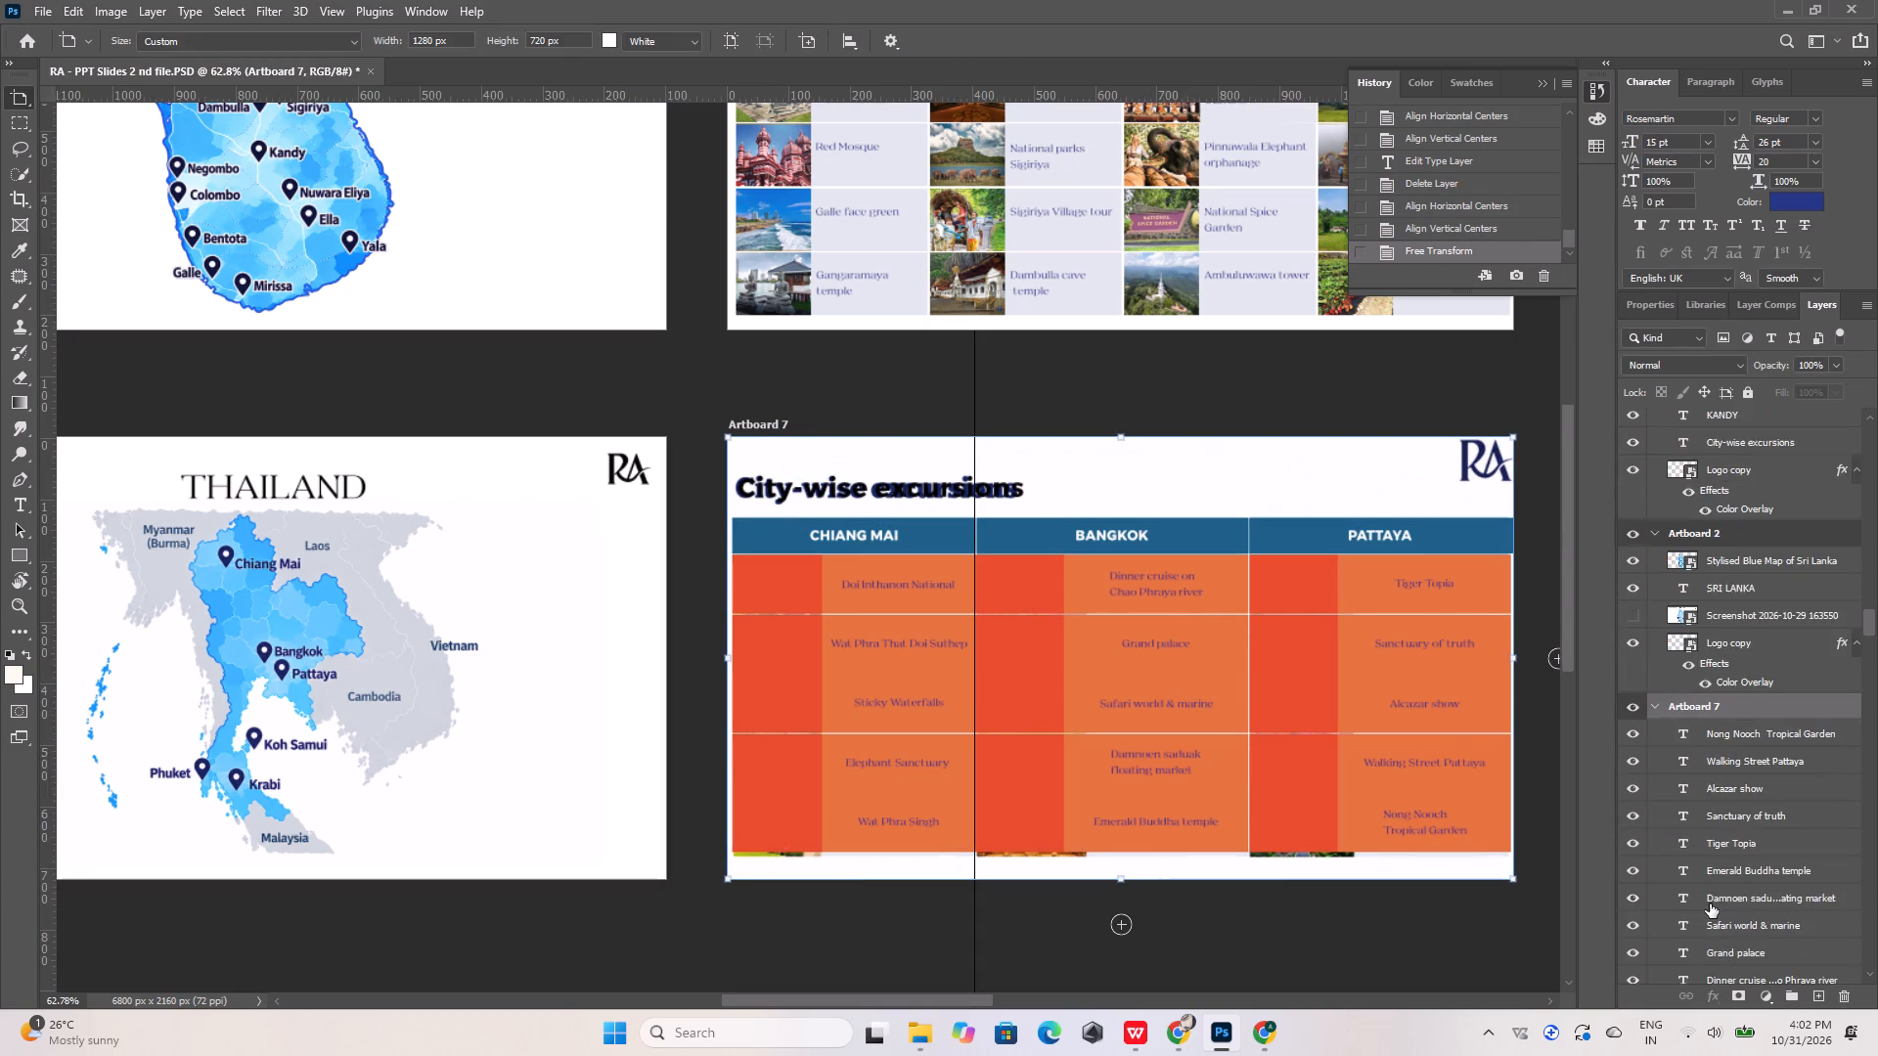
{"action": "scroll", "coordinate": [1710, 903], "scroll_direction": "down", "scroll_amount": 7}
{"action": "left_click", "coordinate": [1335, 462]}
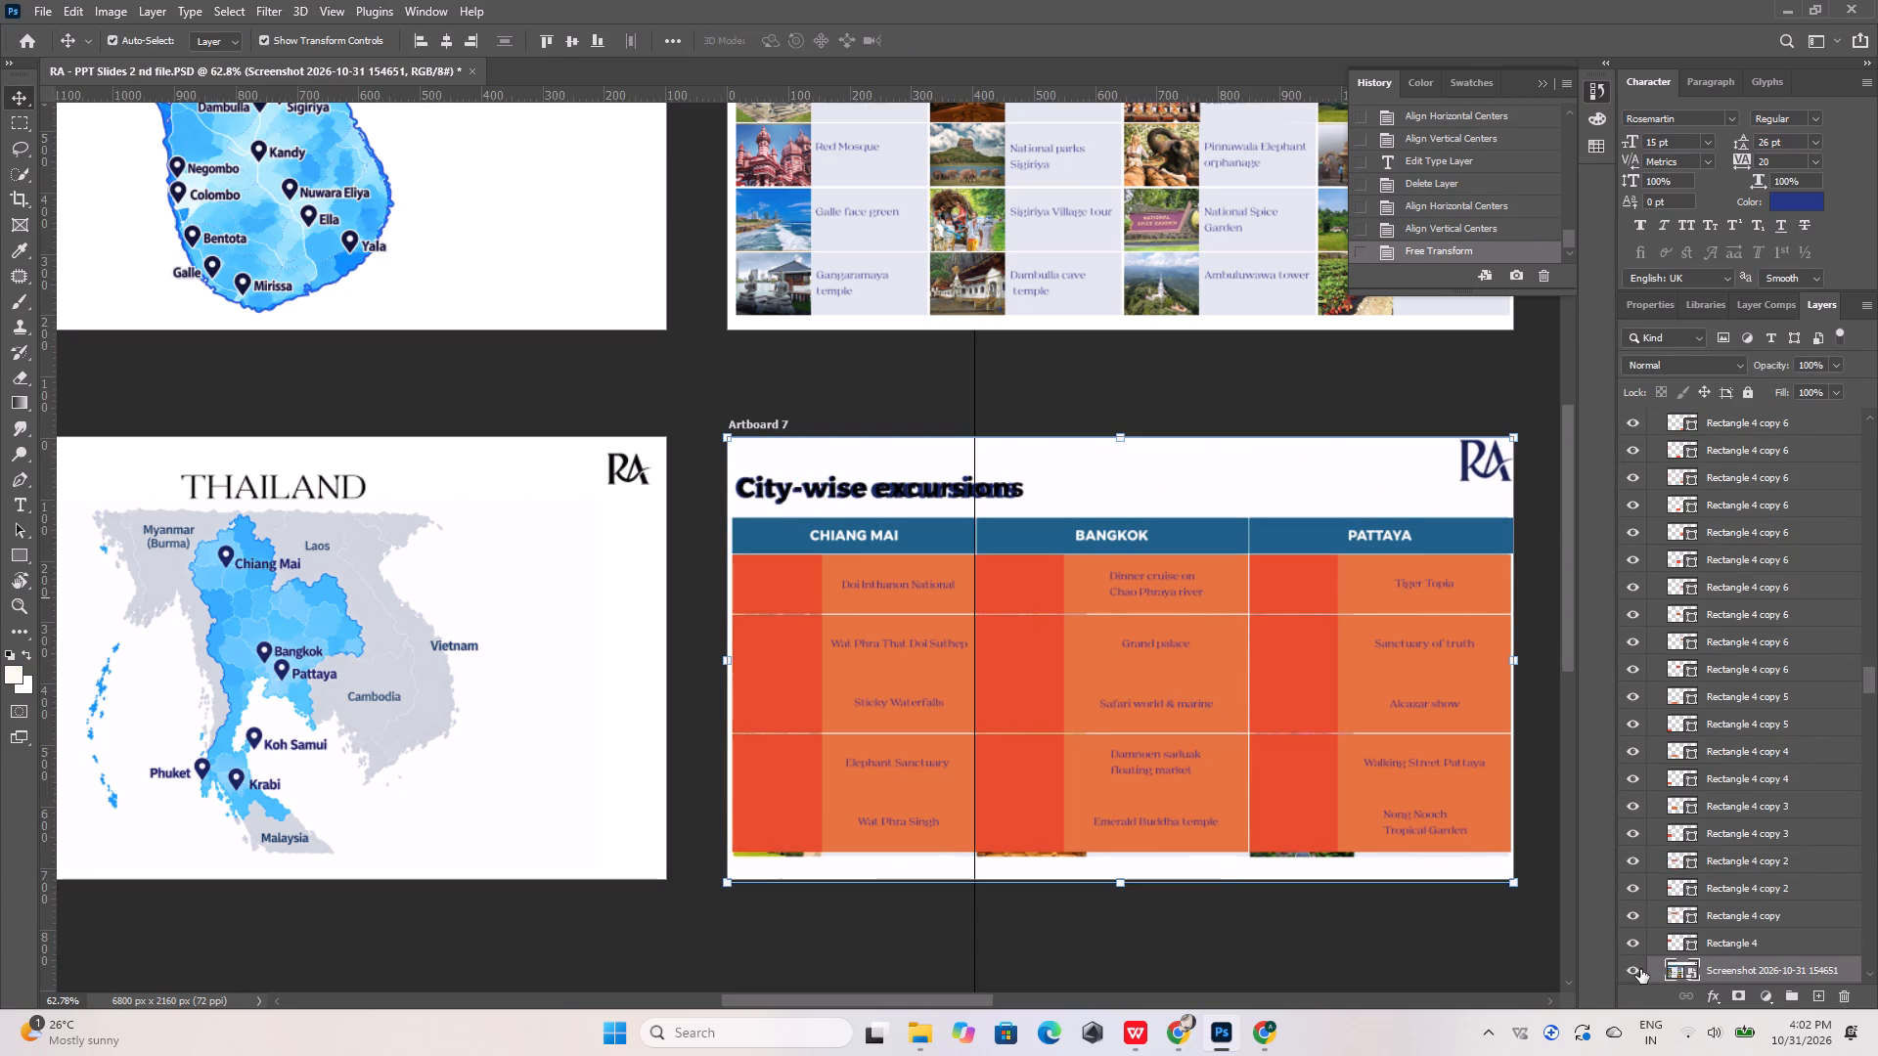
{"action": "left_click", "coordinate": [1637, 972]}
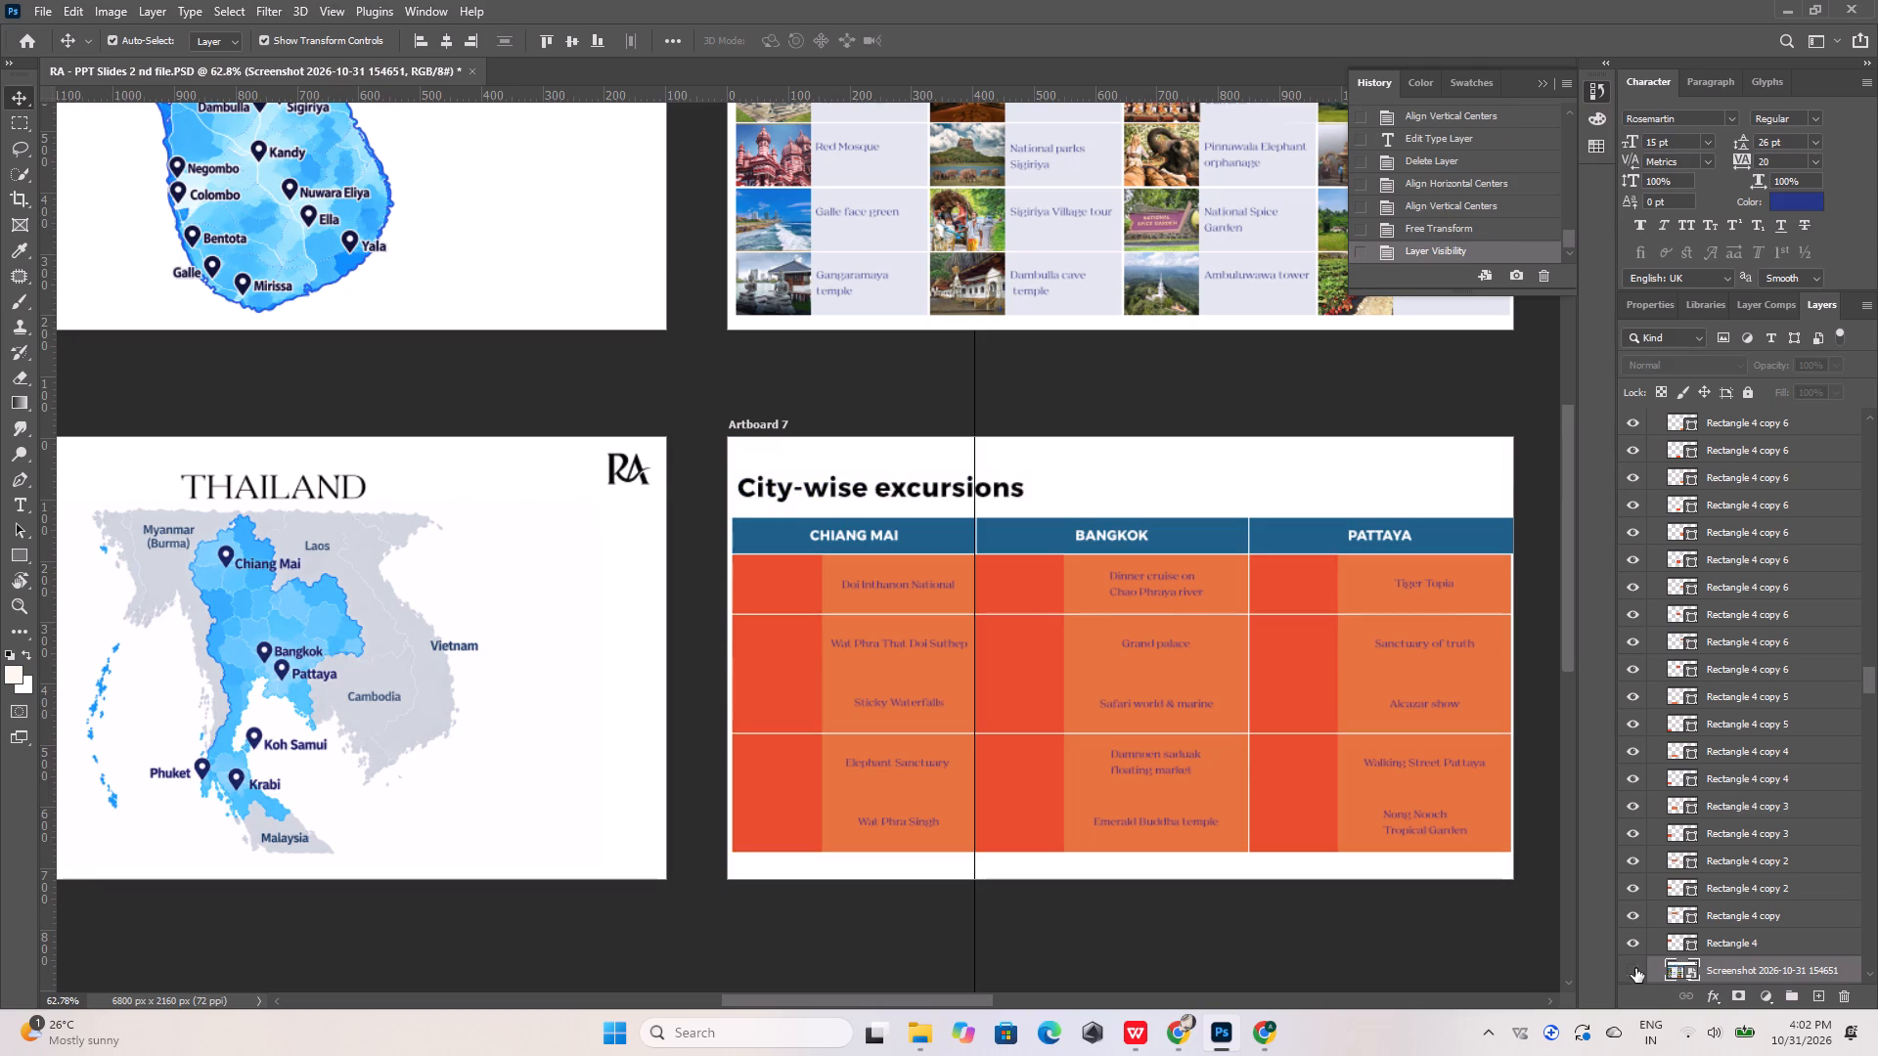
Copy the RA logo from the Thailand map slide and paste it in the same position on Artboard 7.
{"action": "left_click", "coordinate": [639, 467]}
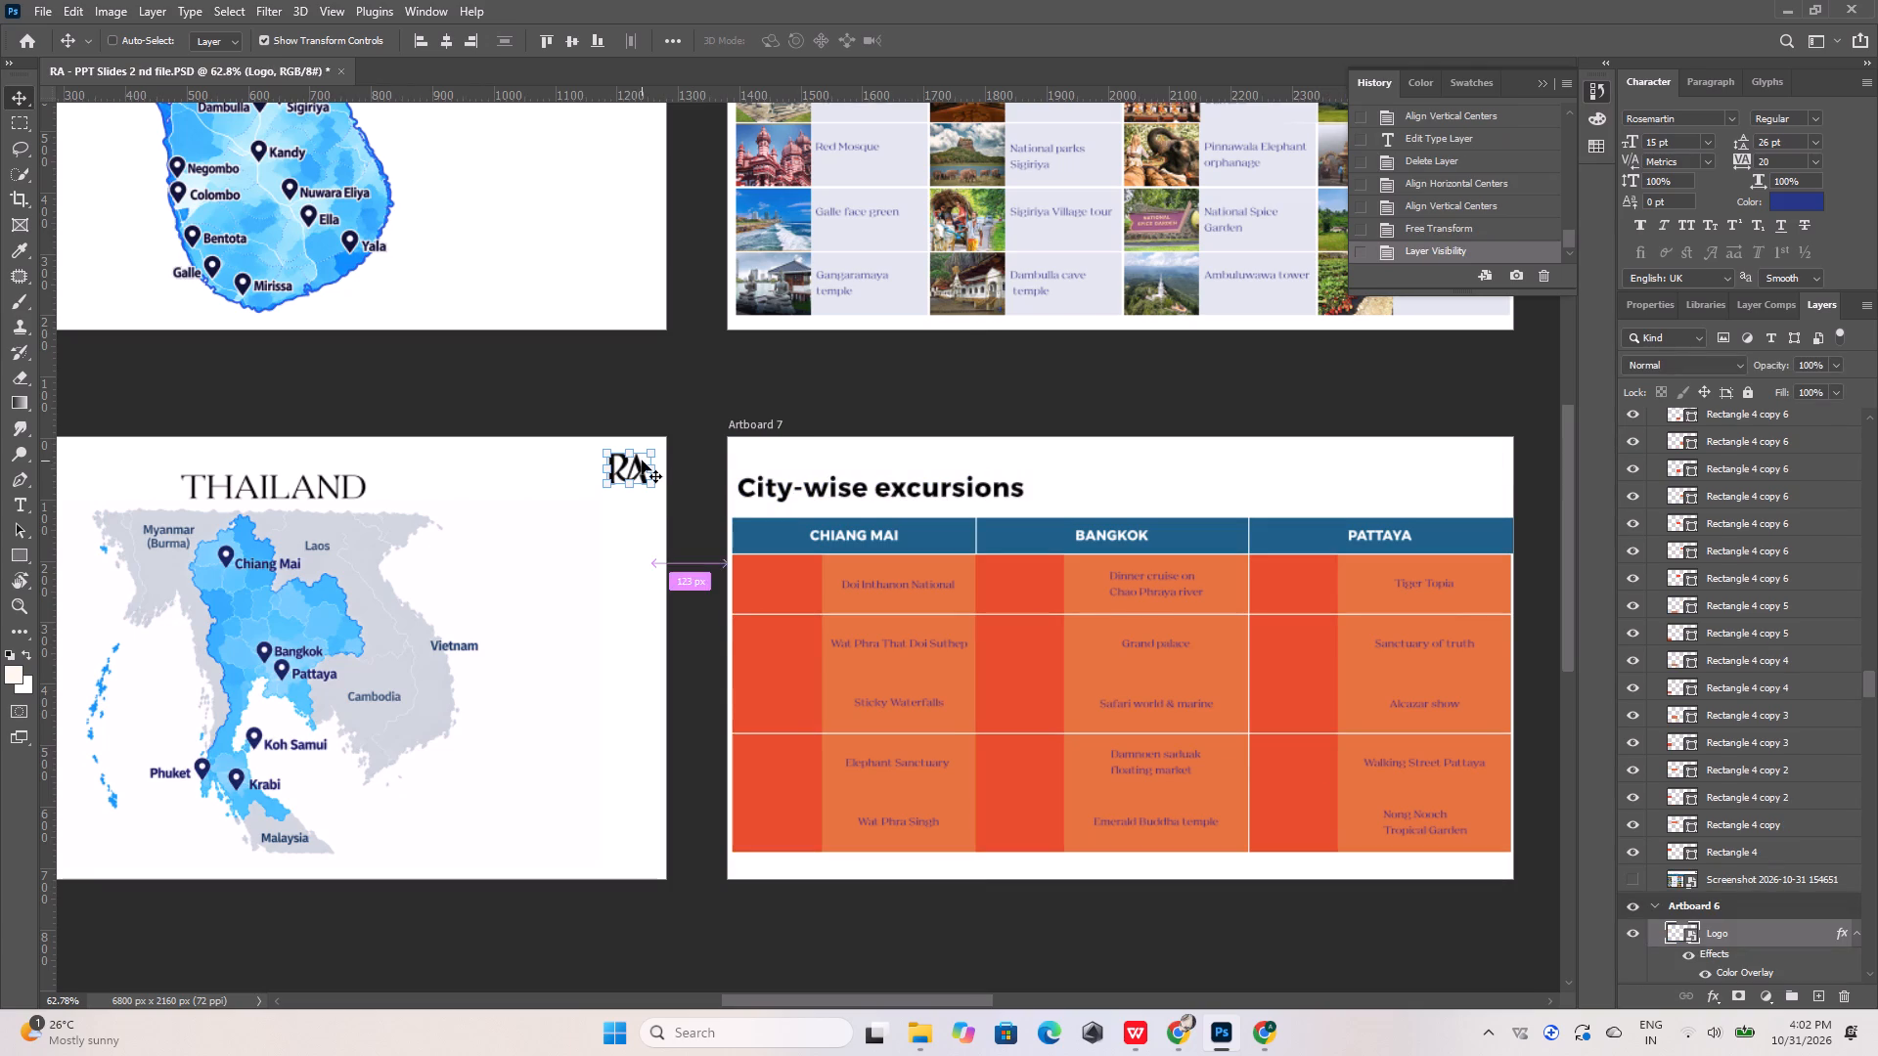
{"action": "key", "text": "ctrl+c"}
{"action": "left_click", "coordinate": [1367, 481]}
{"action": "key", "text": "ctrl+shift+v"}
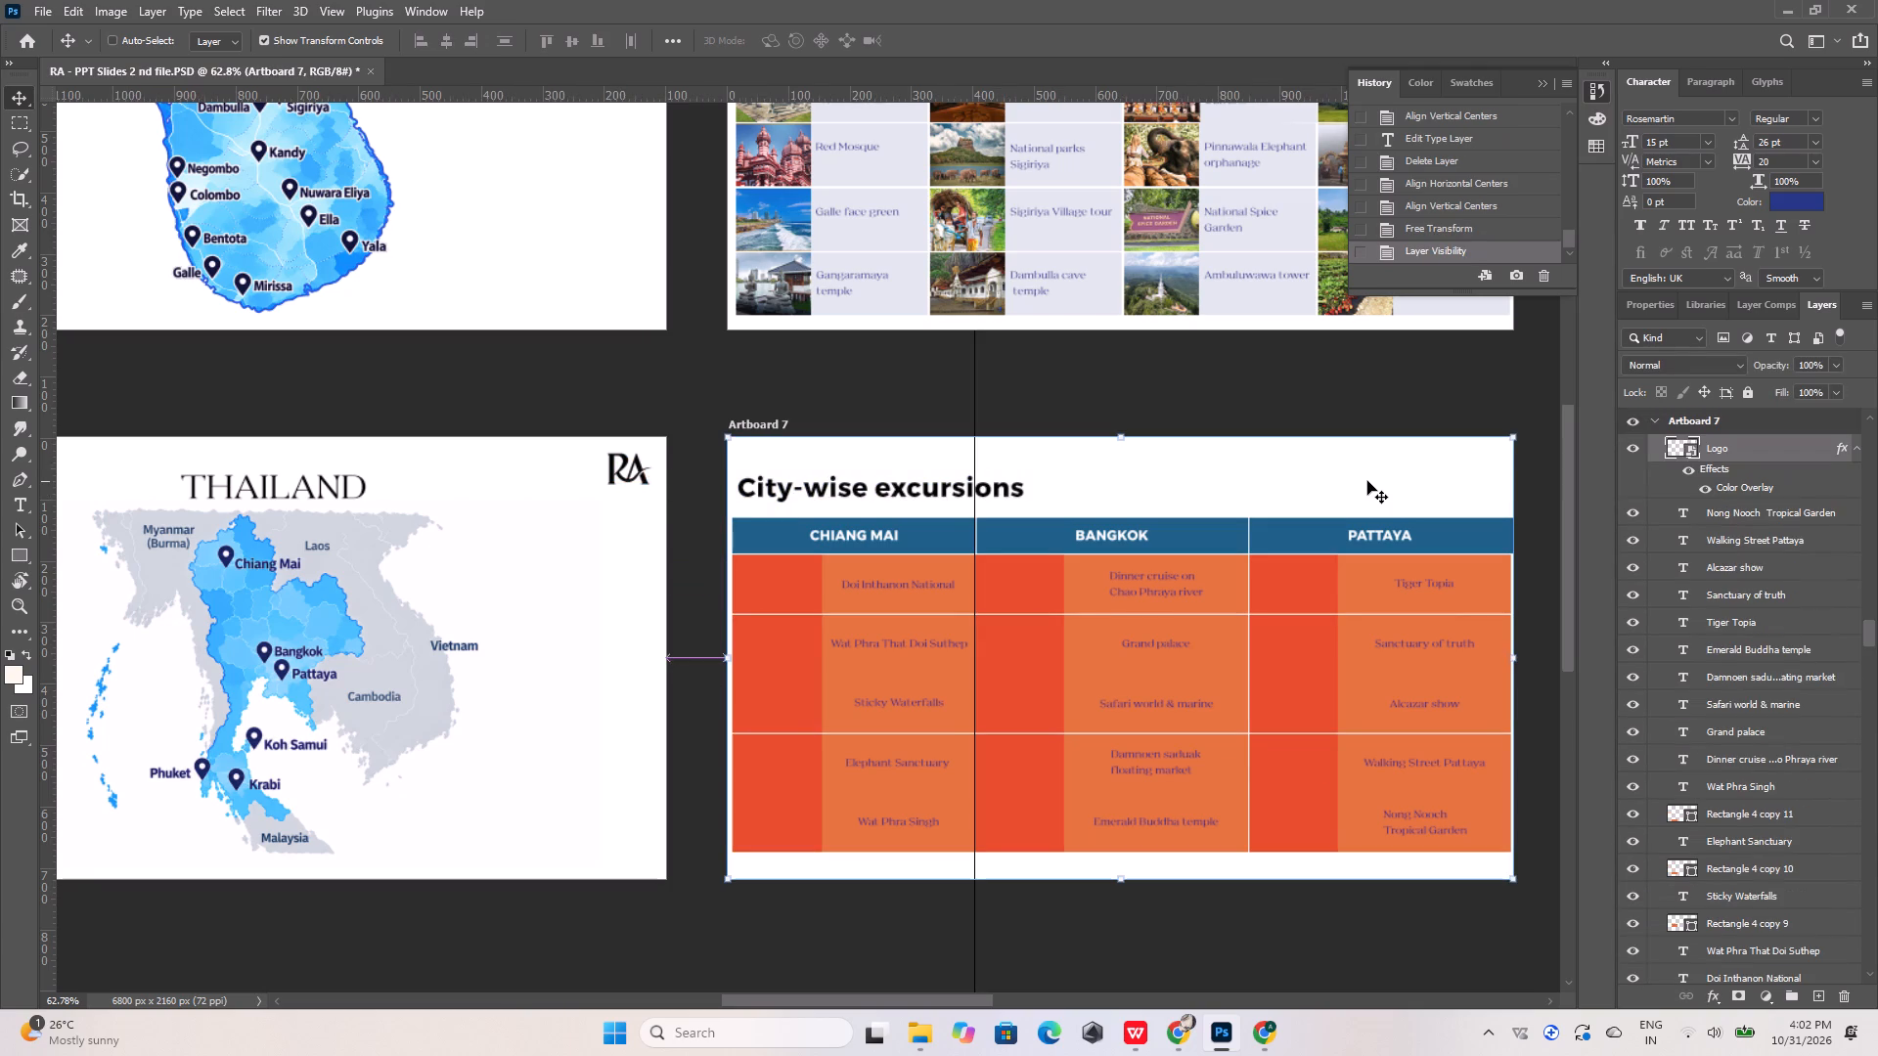
{"action": "left_click", "coordinate": [1273, 389]}
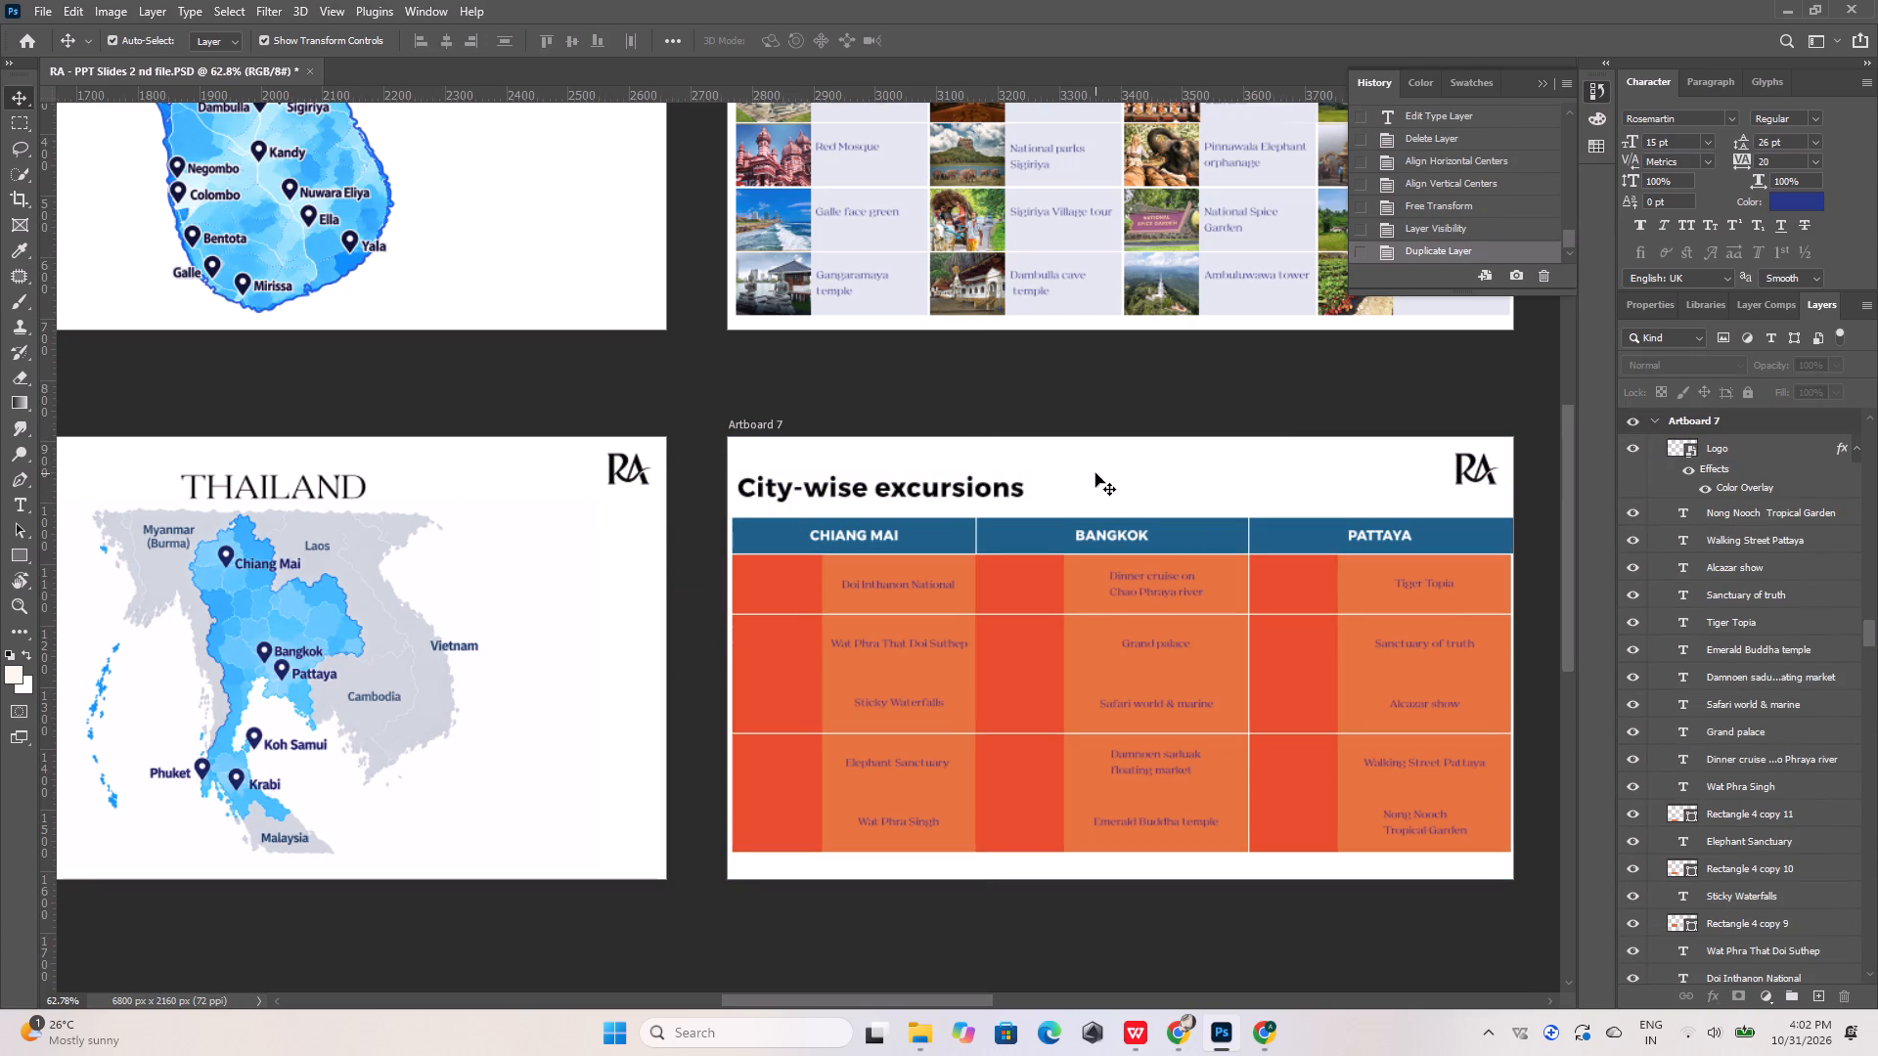
Show the reference screenshot layer again and move it up among Artboard 7's "Rectangle 4 copy 6" layers.
{"action": "scroll", "coordinate": [961, 863], "scroll_direction": "down", "scroll_amount": 6, "text": "alt"}
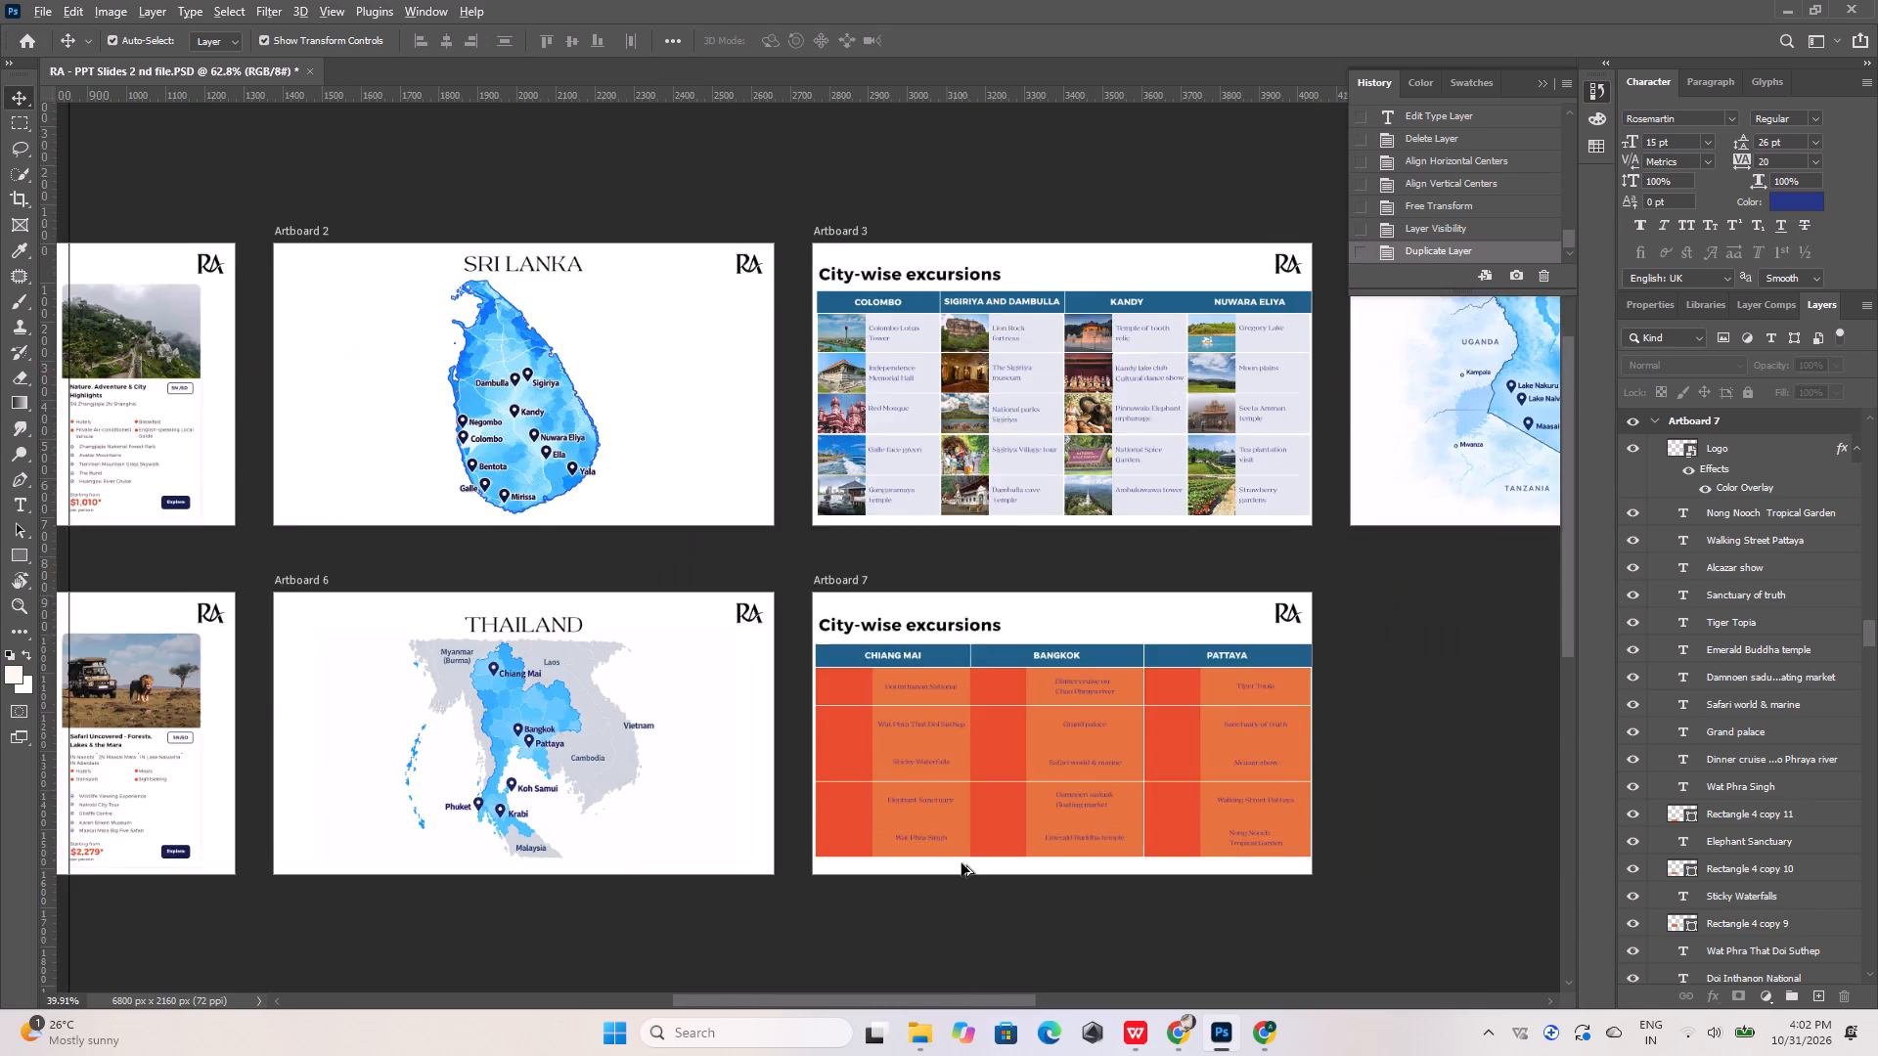
{"action": "scroll", "coordinate": [842, 359], "scroll_direction": "up", "scroll_amount": 9, "text": "alt"}
{"action": "scroll", "coordinate": [895, 394], "scroll_direction": "down", "scroll_amount": 10, "text": "alt"}
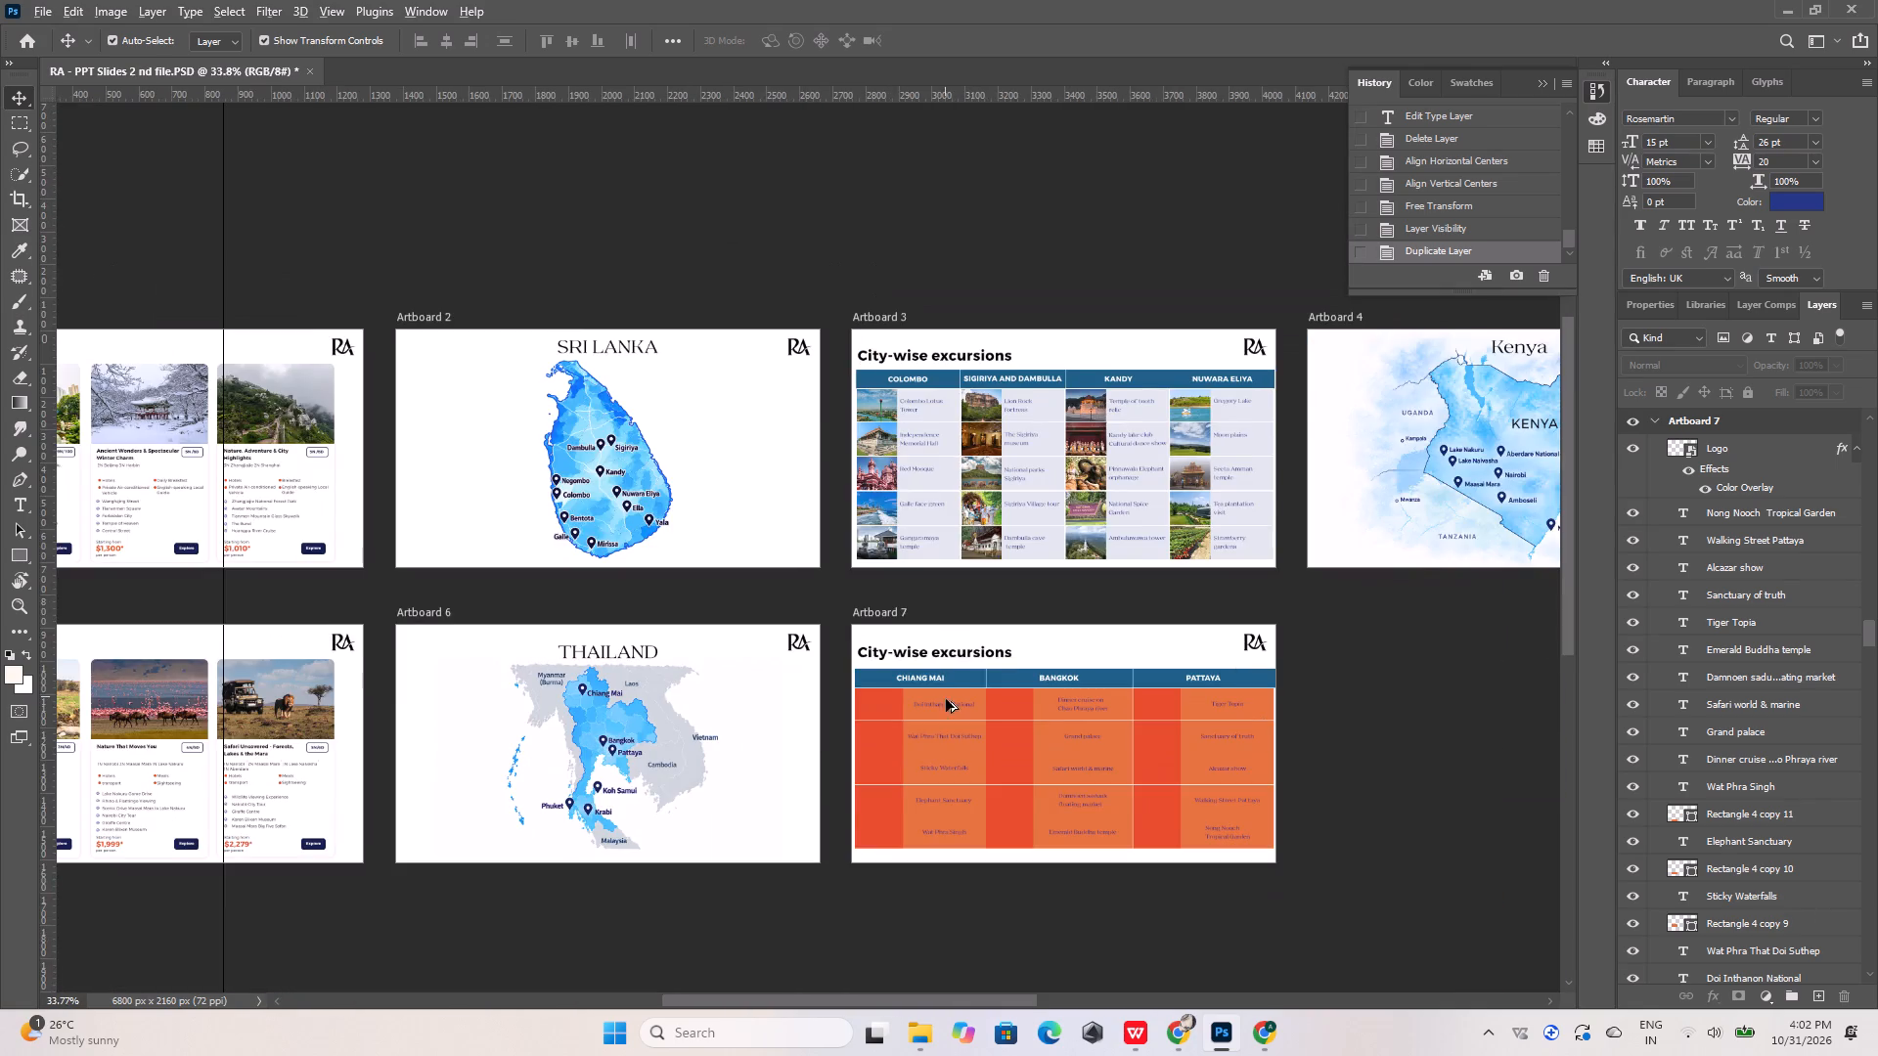
{"action": "scroll", "coordinate": [946, 699], "scroll_direction": "up", "scroll_amount": 5, "text": "alt"}
{"action": "scroll", "coordinate": [1725, 595], "scroll_direction": "up", "scroll_amount": 3}
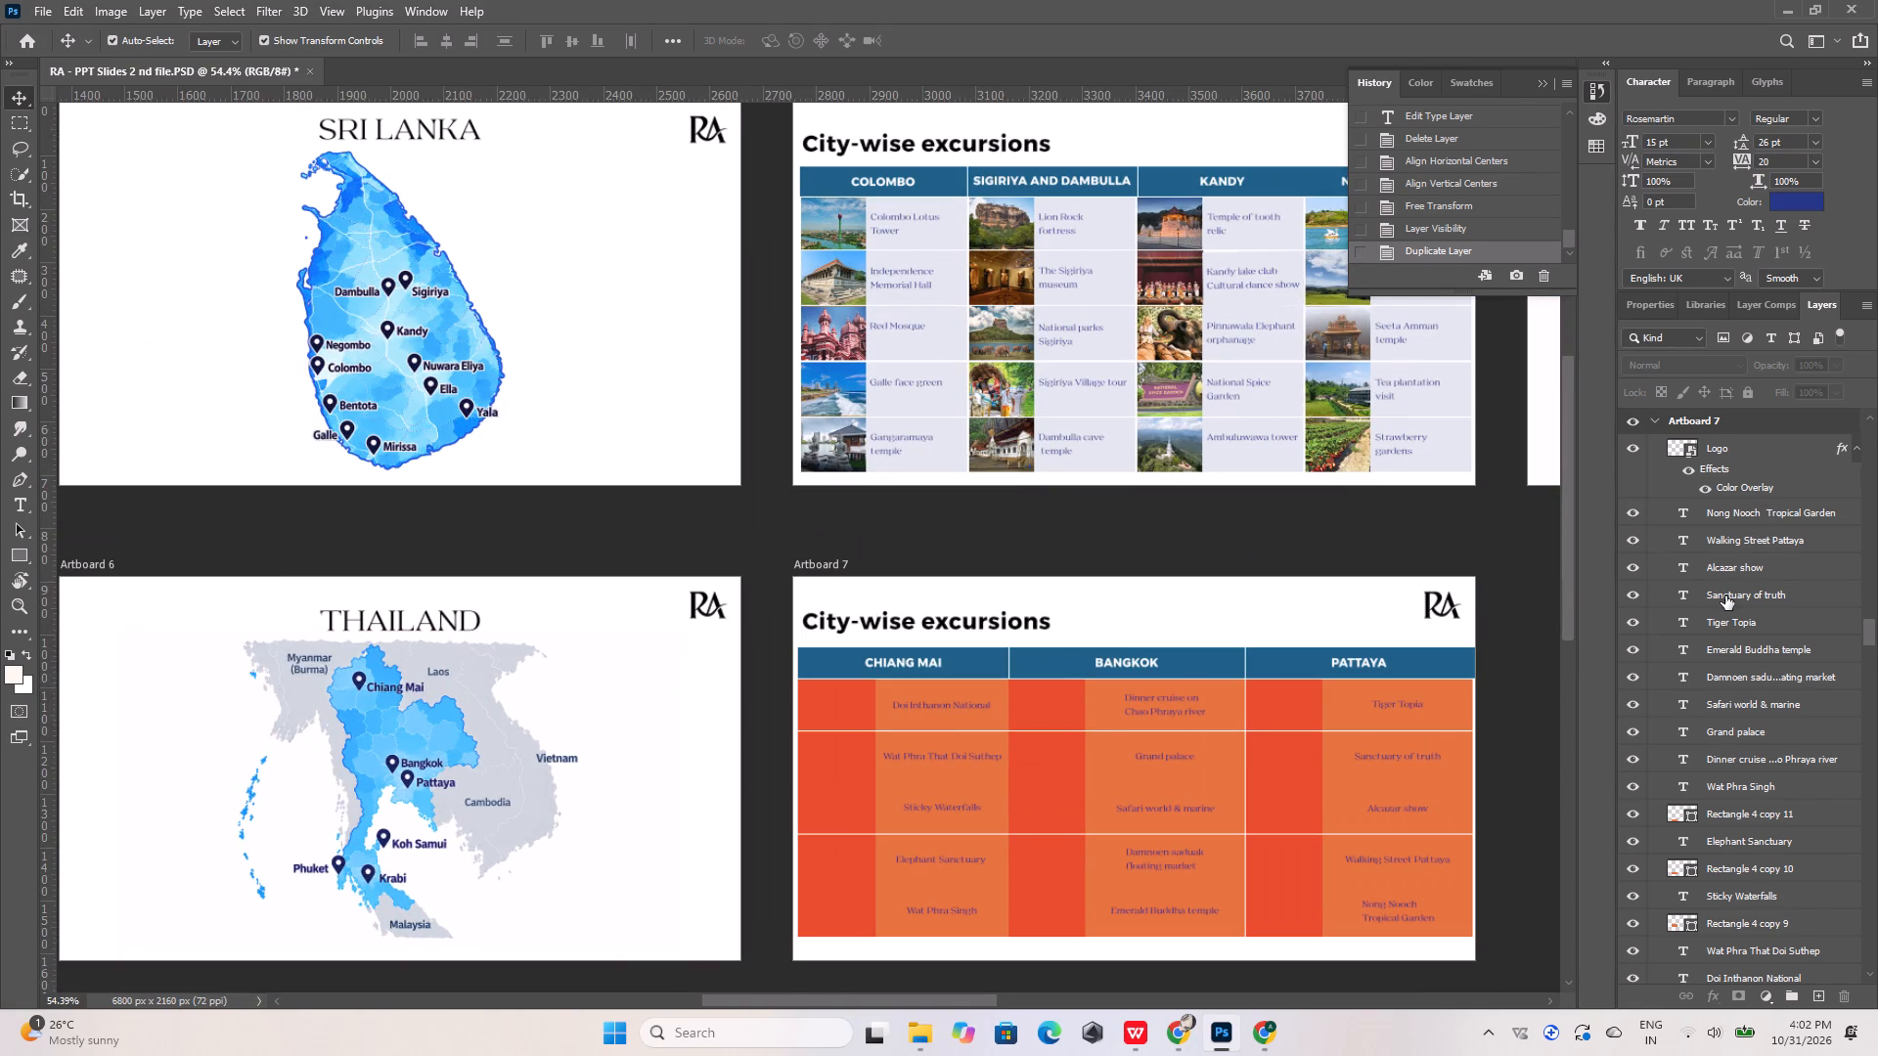
{"action": "scroll", "coordinate": [1725, 595], "scroll_direction": "up", "scroll_amount": 2}
{"action": "scroll", "coordinate": [1722, 603], "scroll_direction": "down", "scroll_amount": 20}
{"action": "scroll", "coordinate": [1722, 603], "scroll_direction": "down", "scroll_amount": 14}
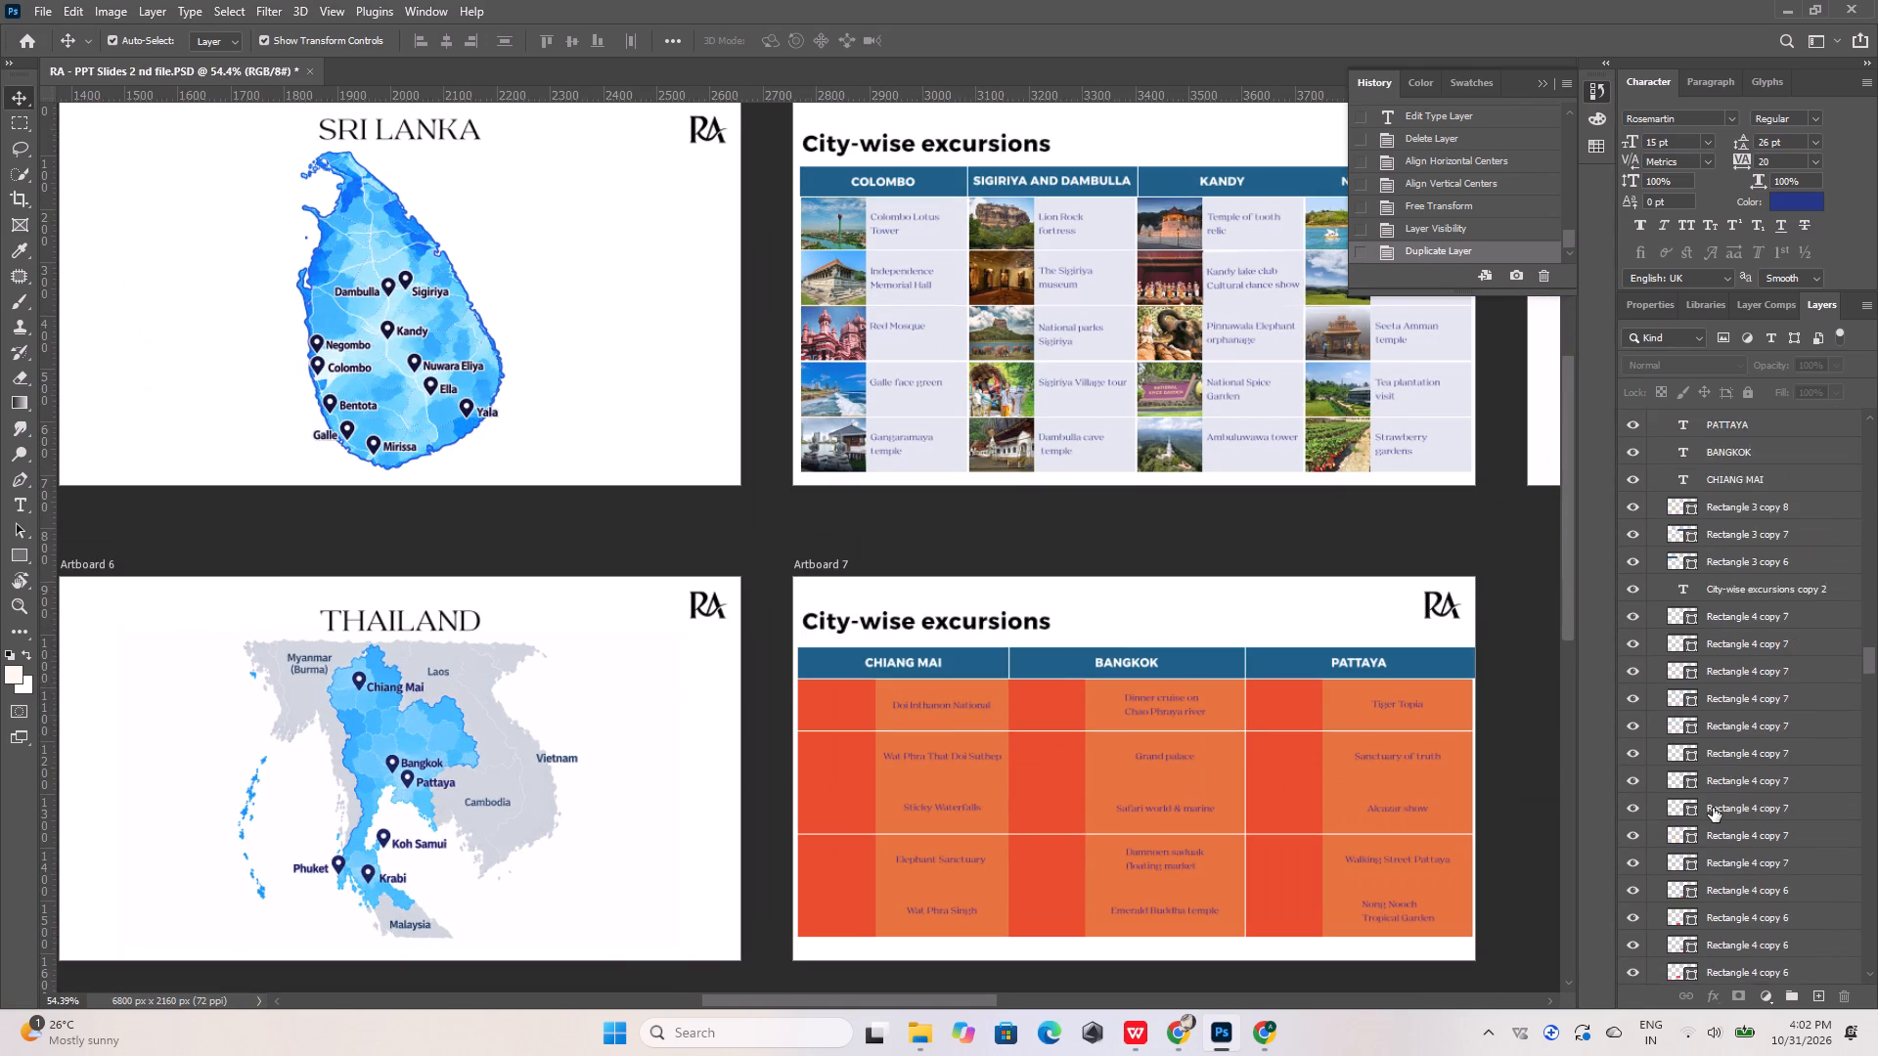
{"action": "scroll", "coordinate": [1713, 808], "scroll_direction": "down", "scroll_amount": 20}
{"action": "scroll", "coordinate": [1713, 808], "scroll_direction": "down", "scroll_amount": 4}
{"action": "left_click", "coordinate": [1634, 621]}
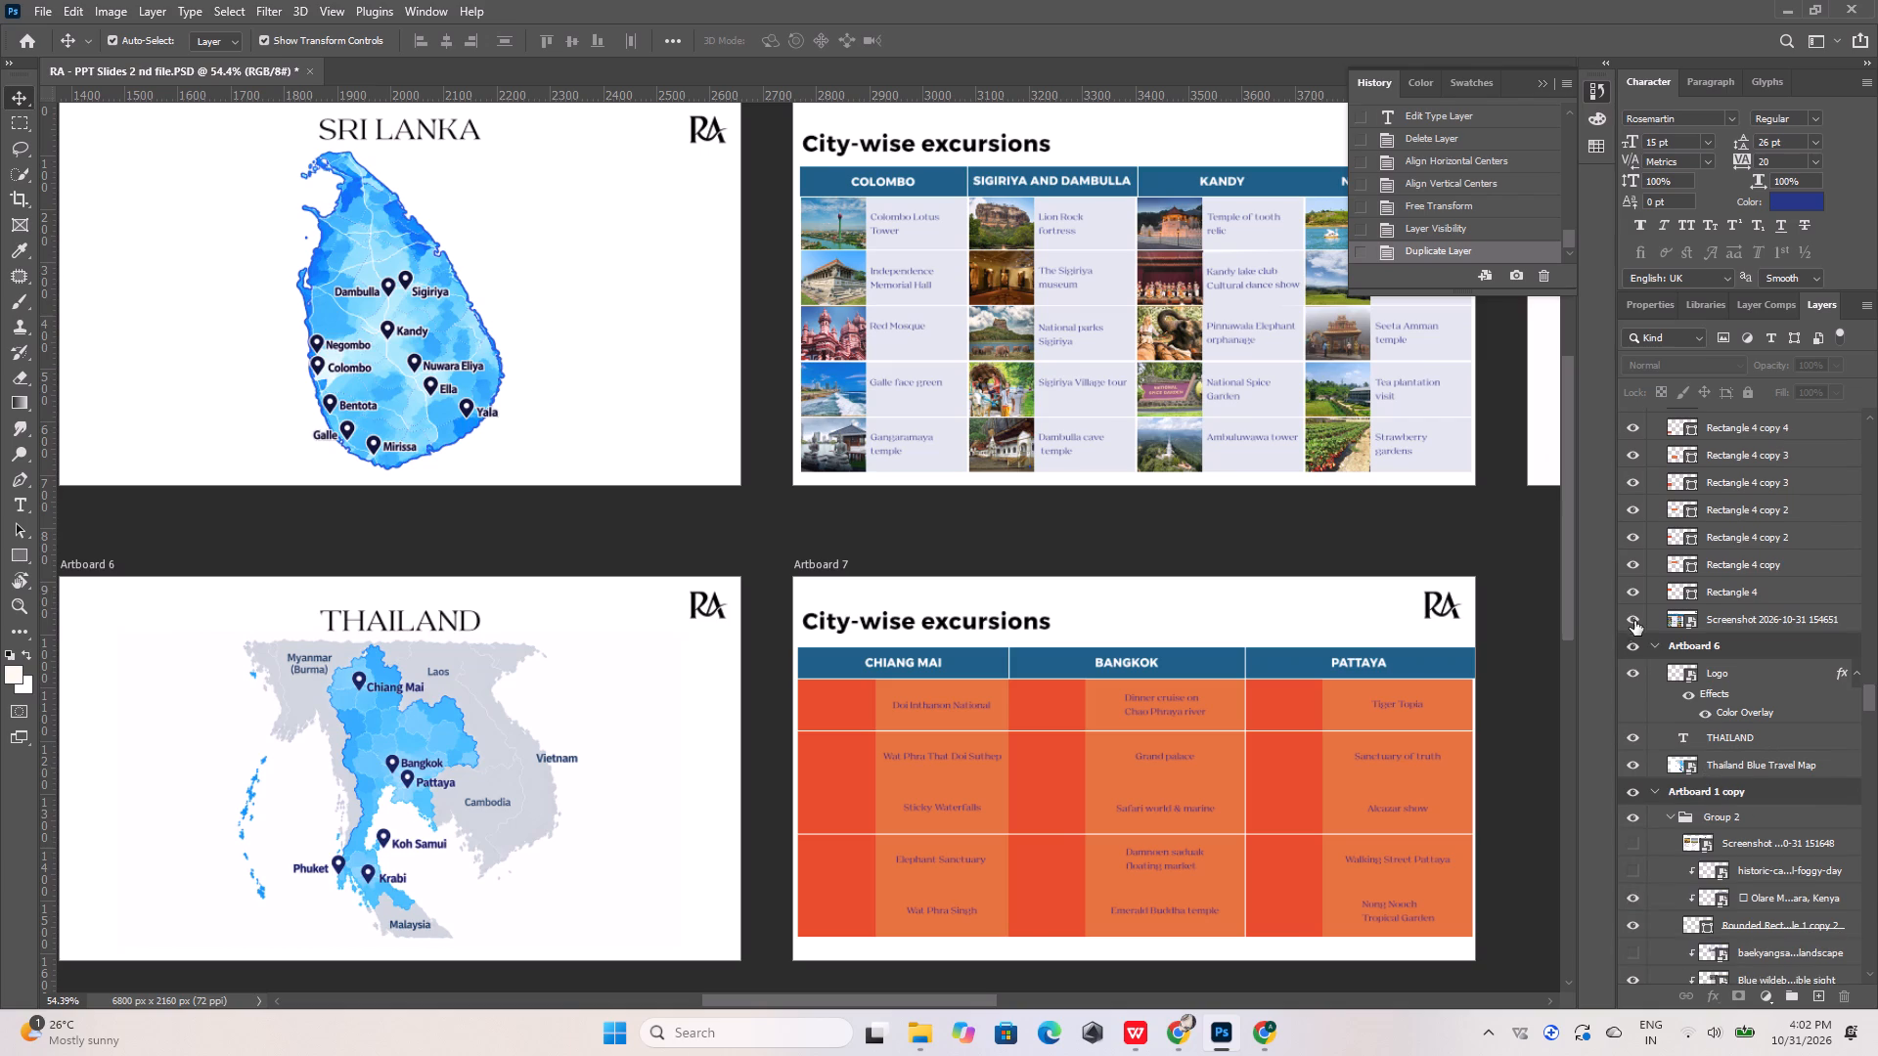
{"action": "scroll", "coordinate": [1658, 718], "scroll_direction": "up", "scroll_amount": 11}
{"action": "left_click_drag", "start_coordinate": [1751, 908], "coordinate": [1735, 428]}
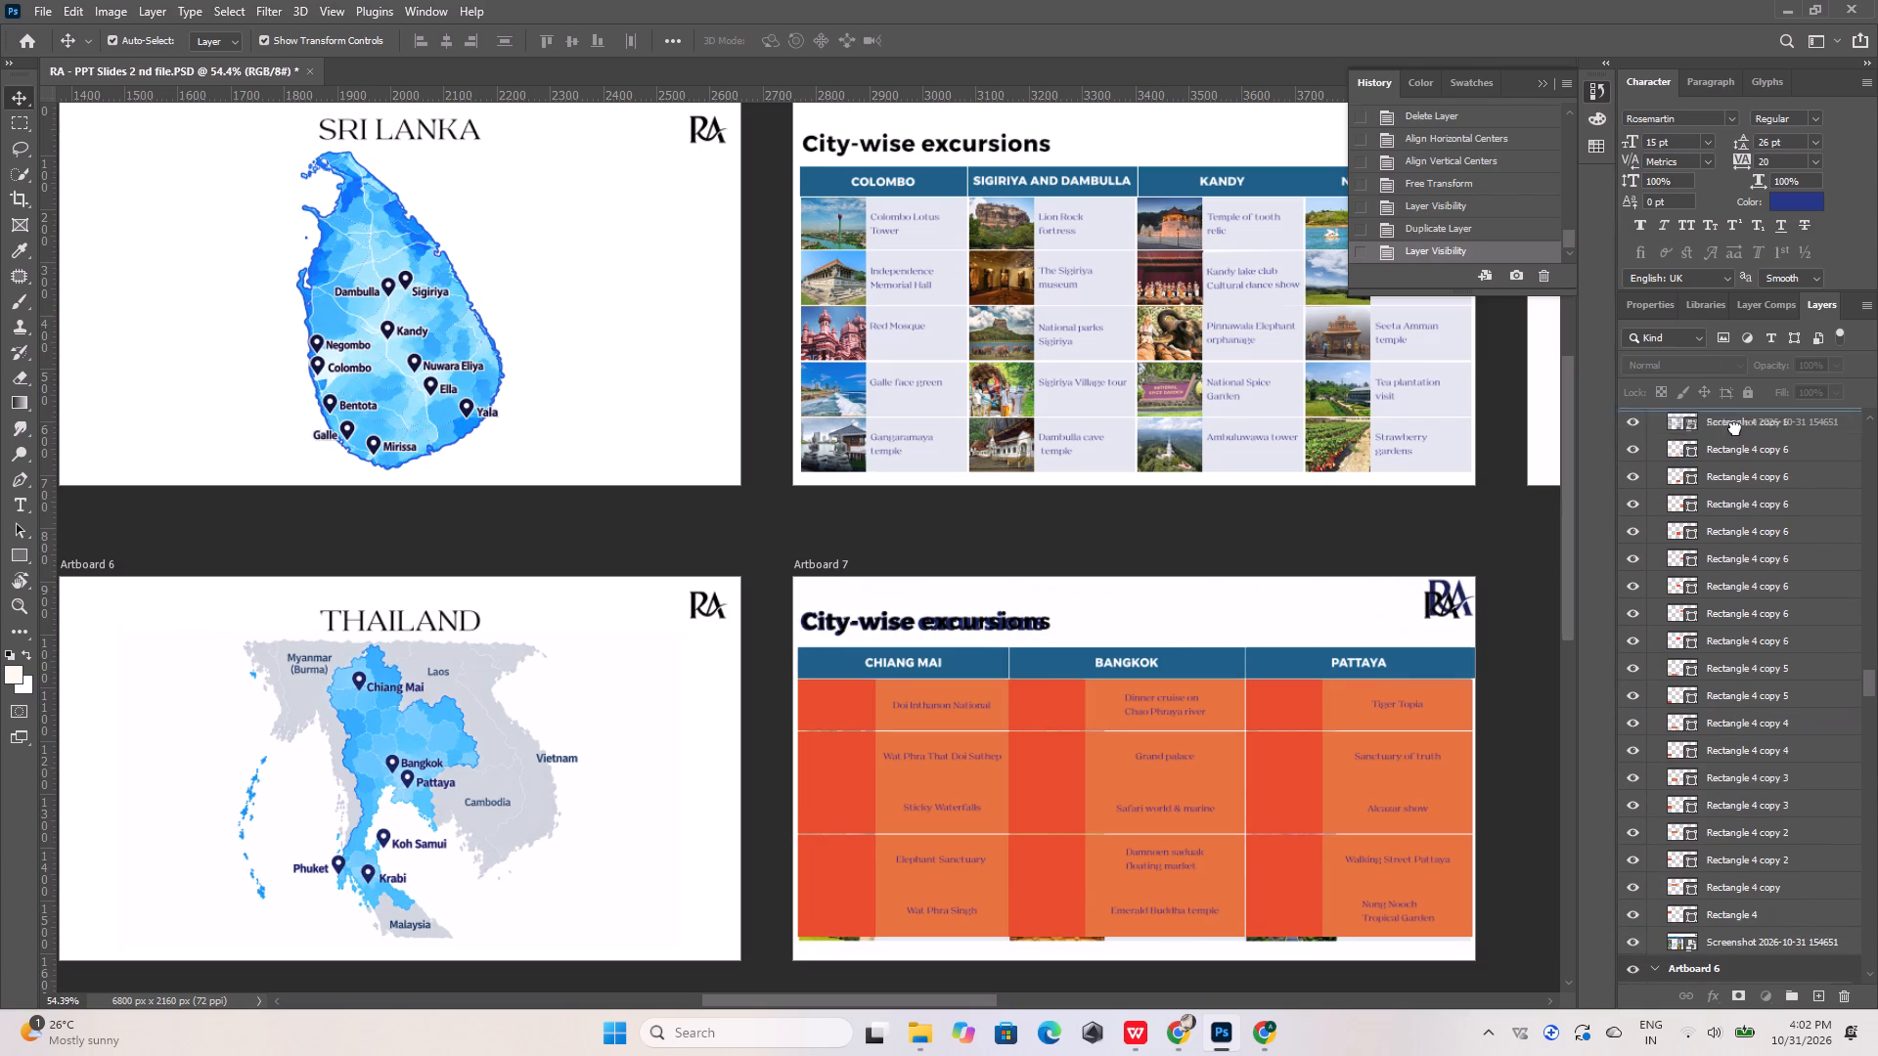
{"action": "left_click_drag", "start_coordinate": [1735, 428], "coordinate": [1737, 447]}
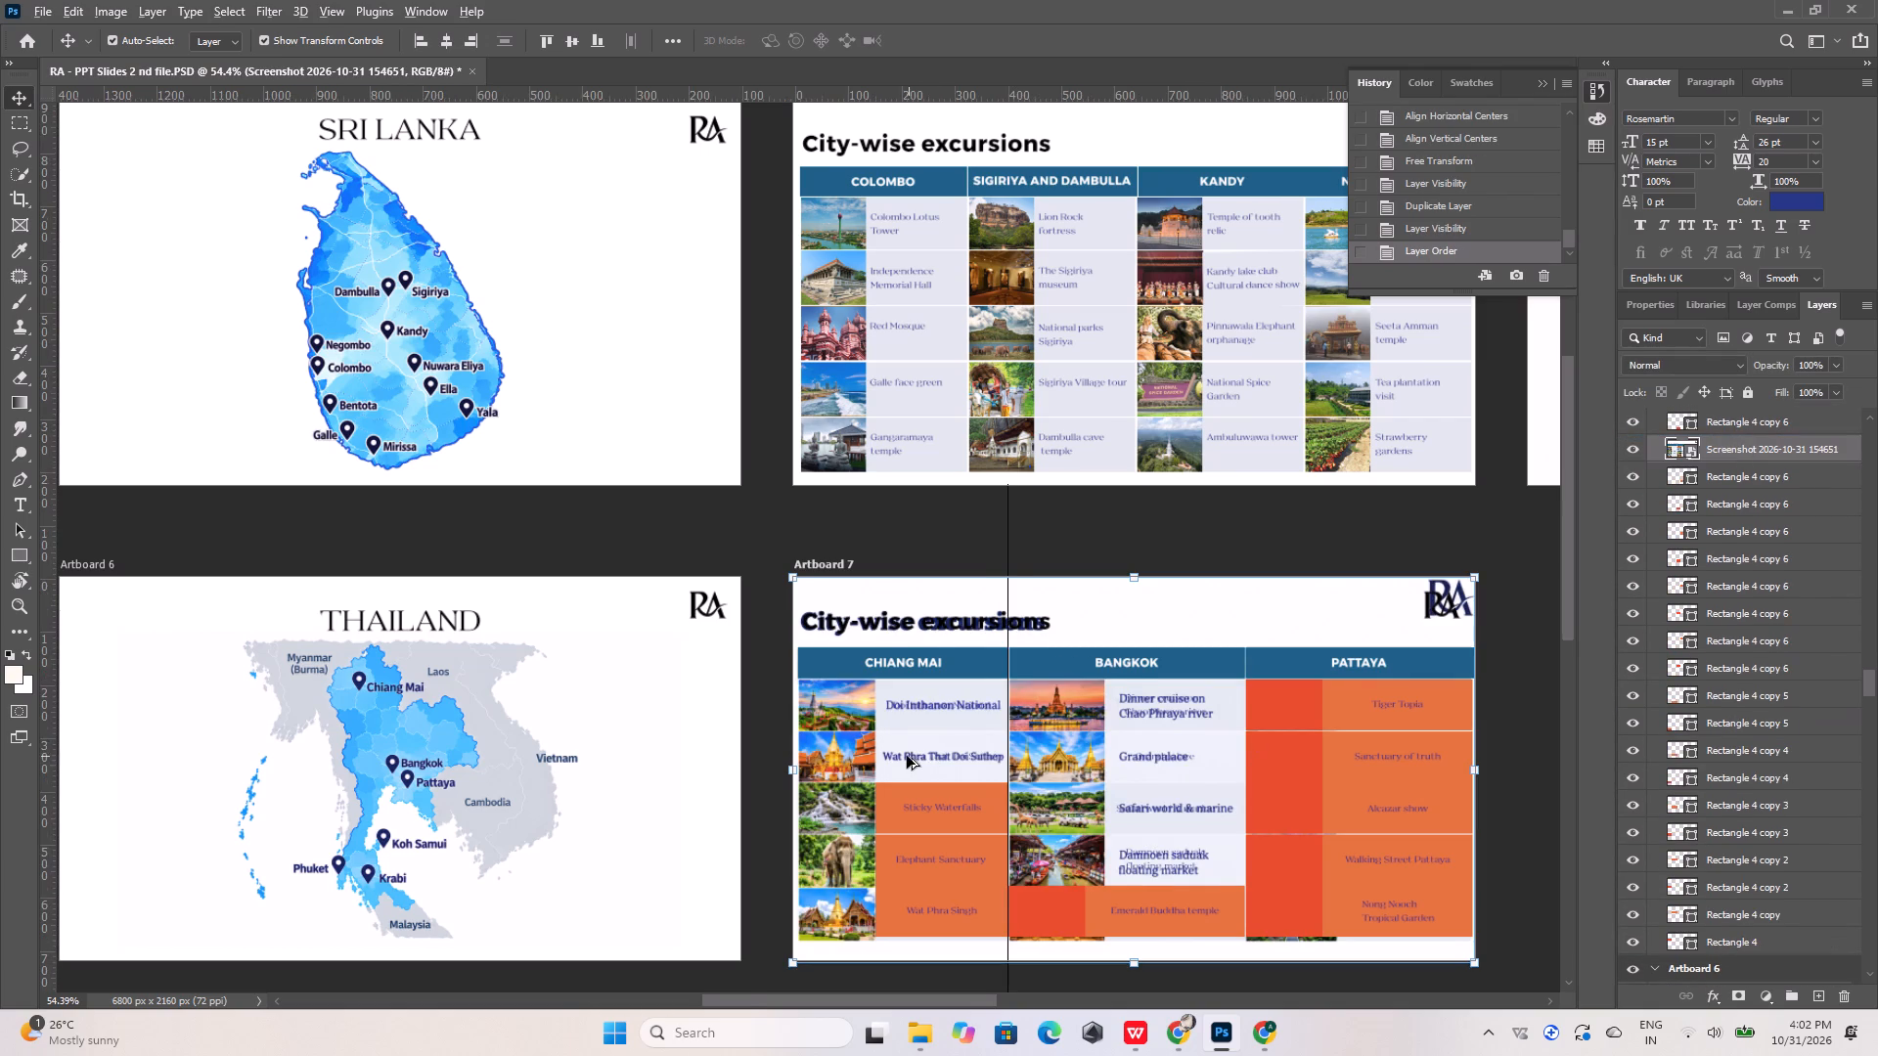
Recolour the Tiger Topia cell on Artboard 7 with the pale lavender fill sampled from the reference's Doi Inthanon National cell.
{"action": "scroll", "coordinate": [907, 756], "scroll_direction": "up", "scroll_amount": 6, "text": "alt"}
{"action": "scroll", "coordinate": [907, 756], "scroll_direction": "down", "scroll_amount": 5, "text": "alt"}
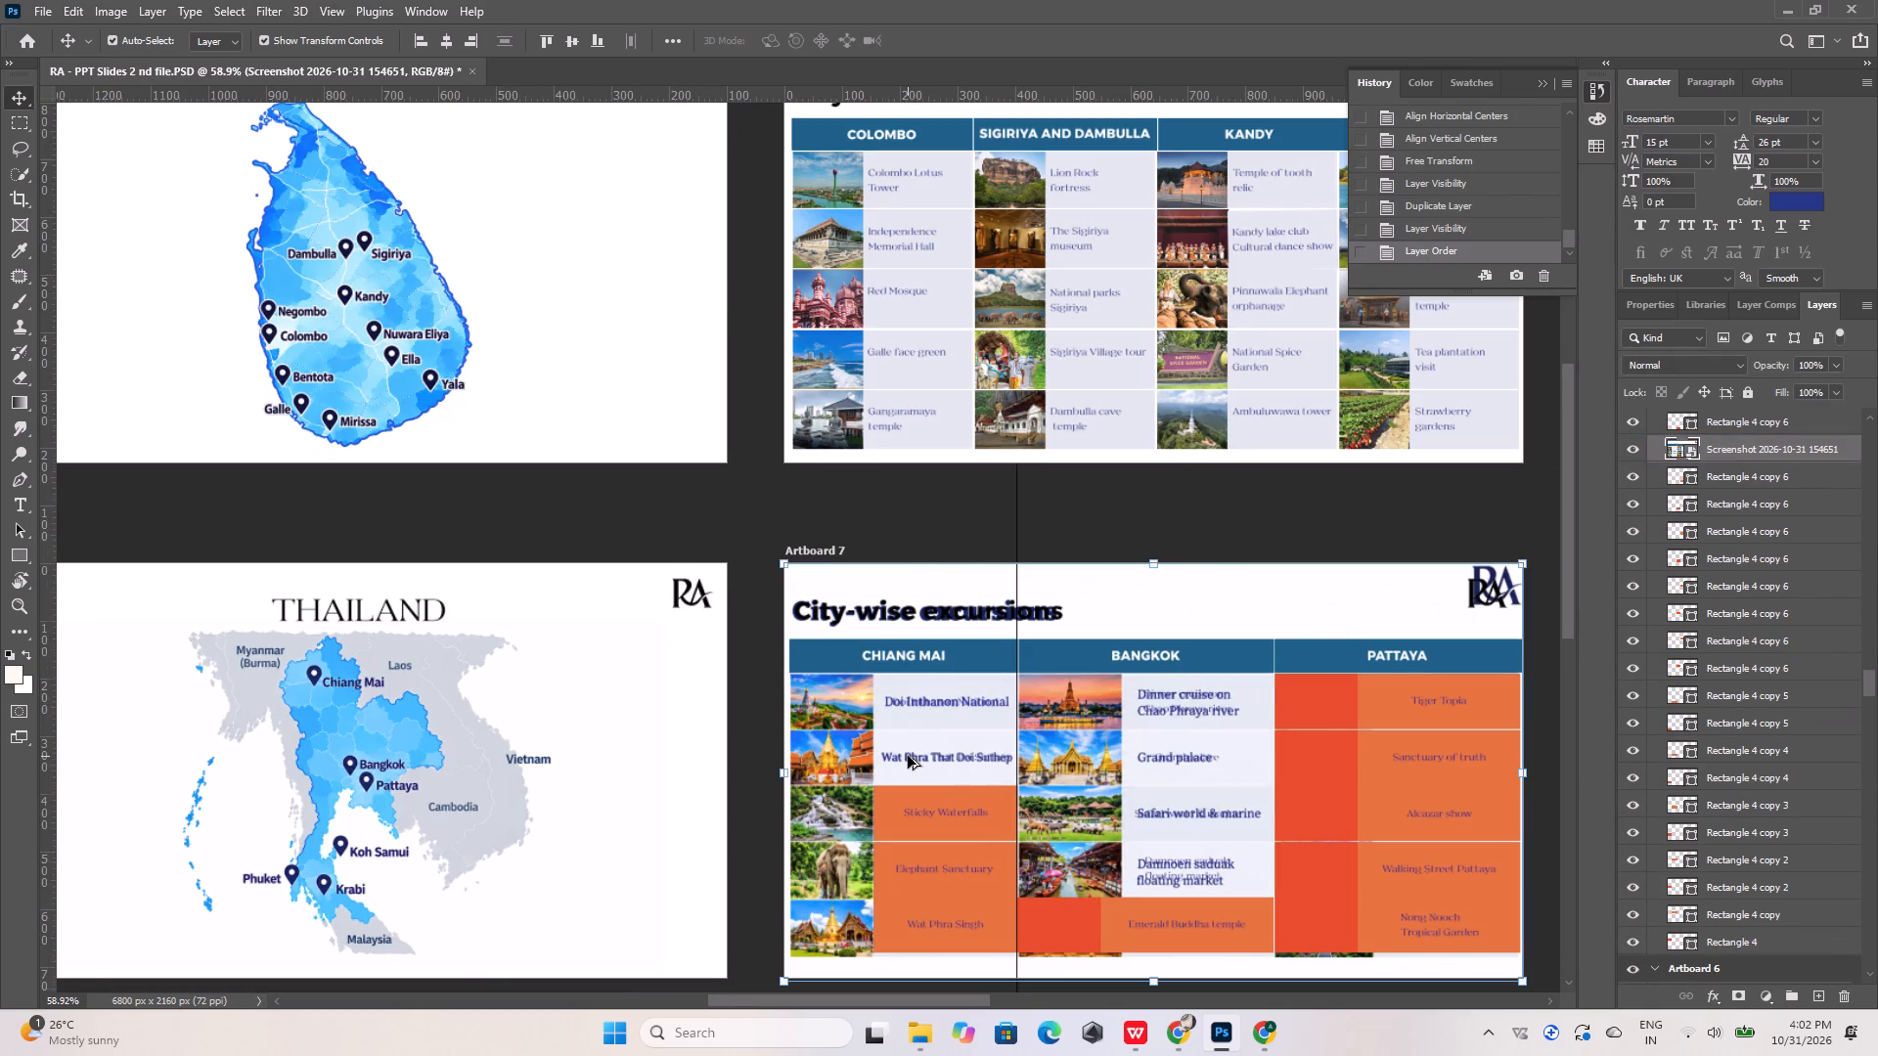
{"action": "scroll", "coordinate": [1522, 726], "scroll_direction": "up", "scroll_amount": 3, "text": "alt"}
{"action": "left_click", "coordinate": [1499, 712]}
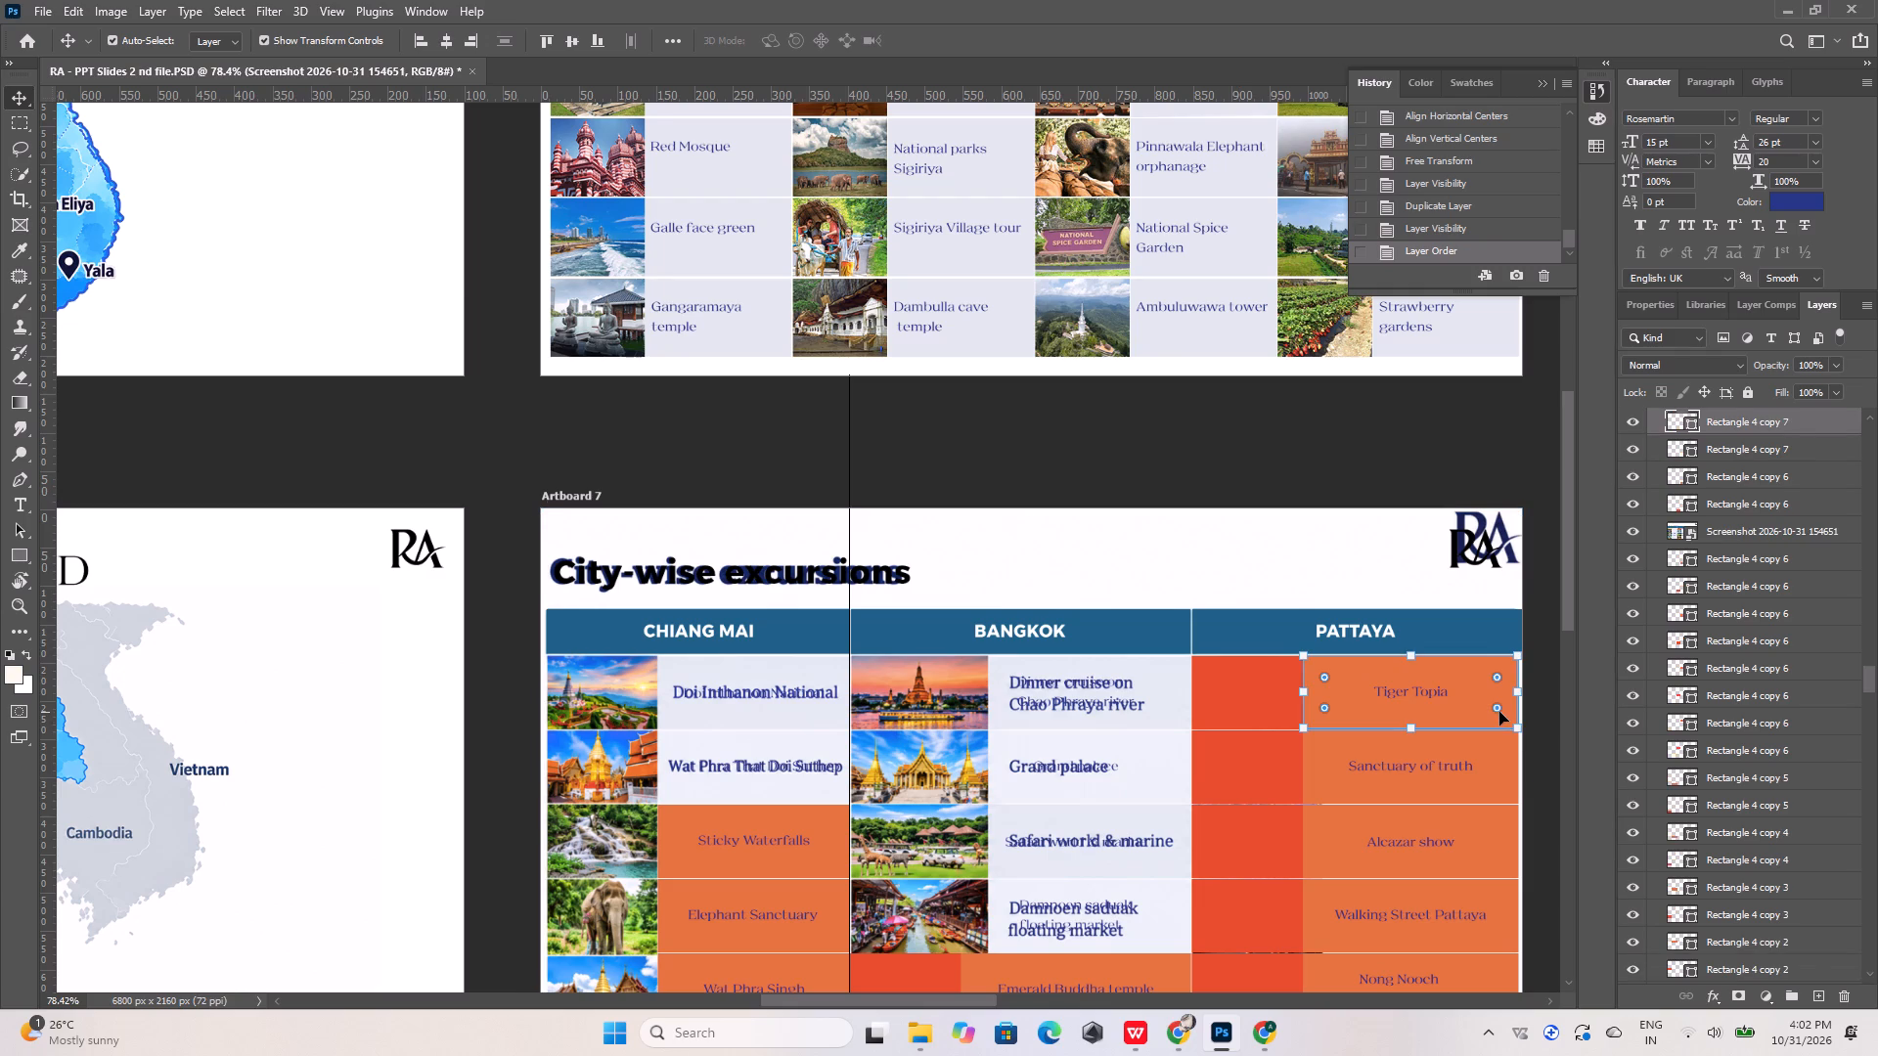
{"action": "left_click", "coordinate": [8, 556]}
{"action": "left_click", "coordinate": [227, 42]}
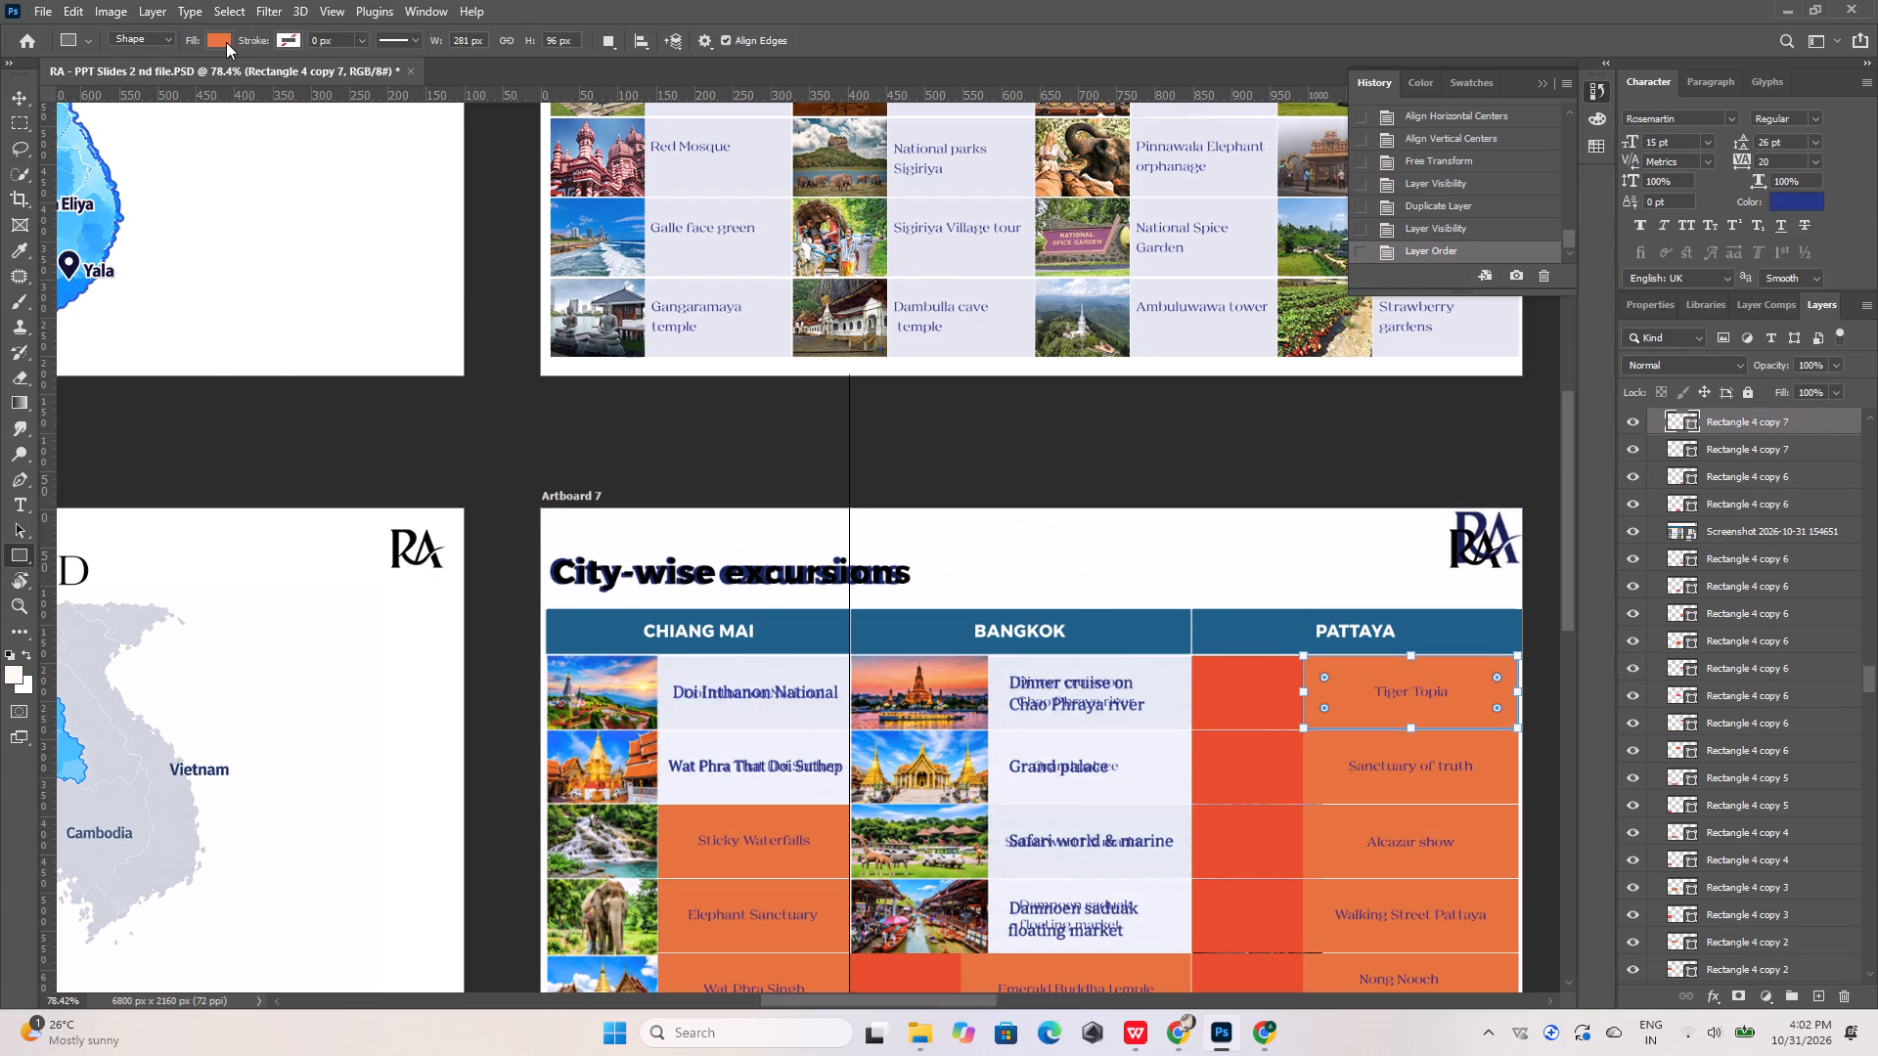
{"action": "left_click", "coordinate": [346, 80]}
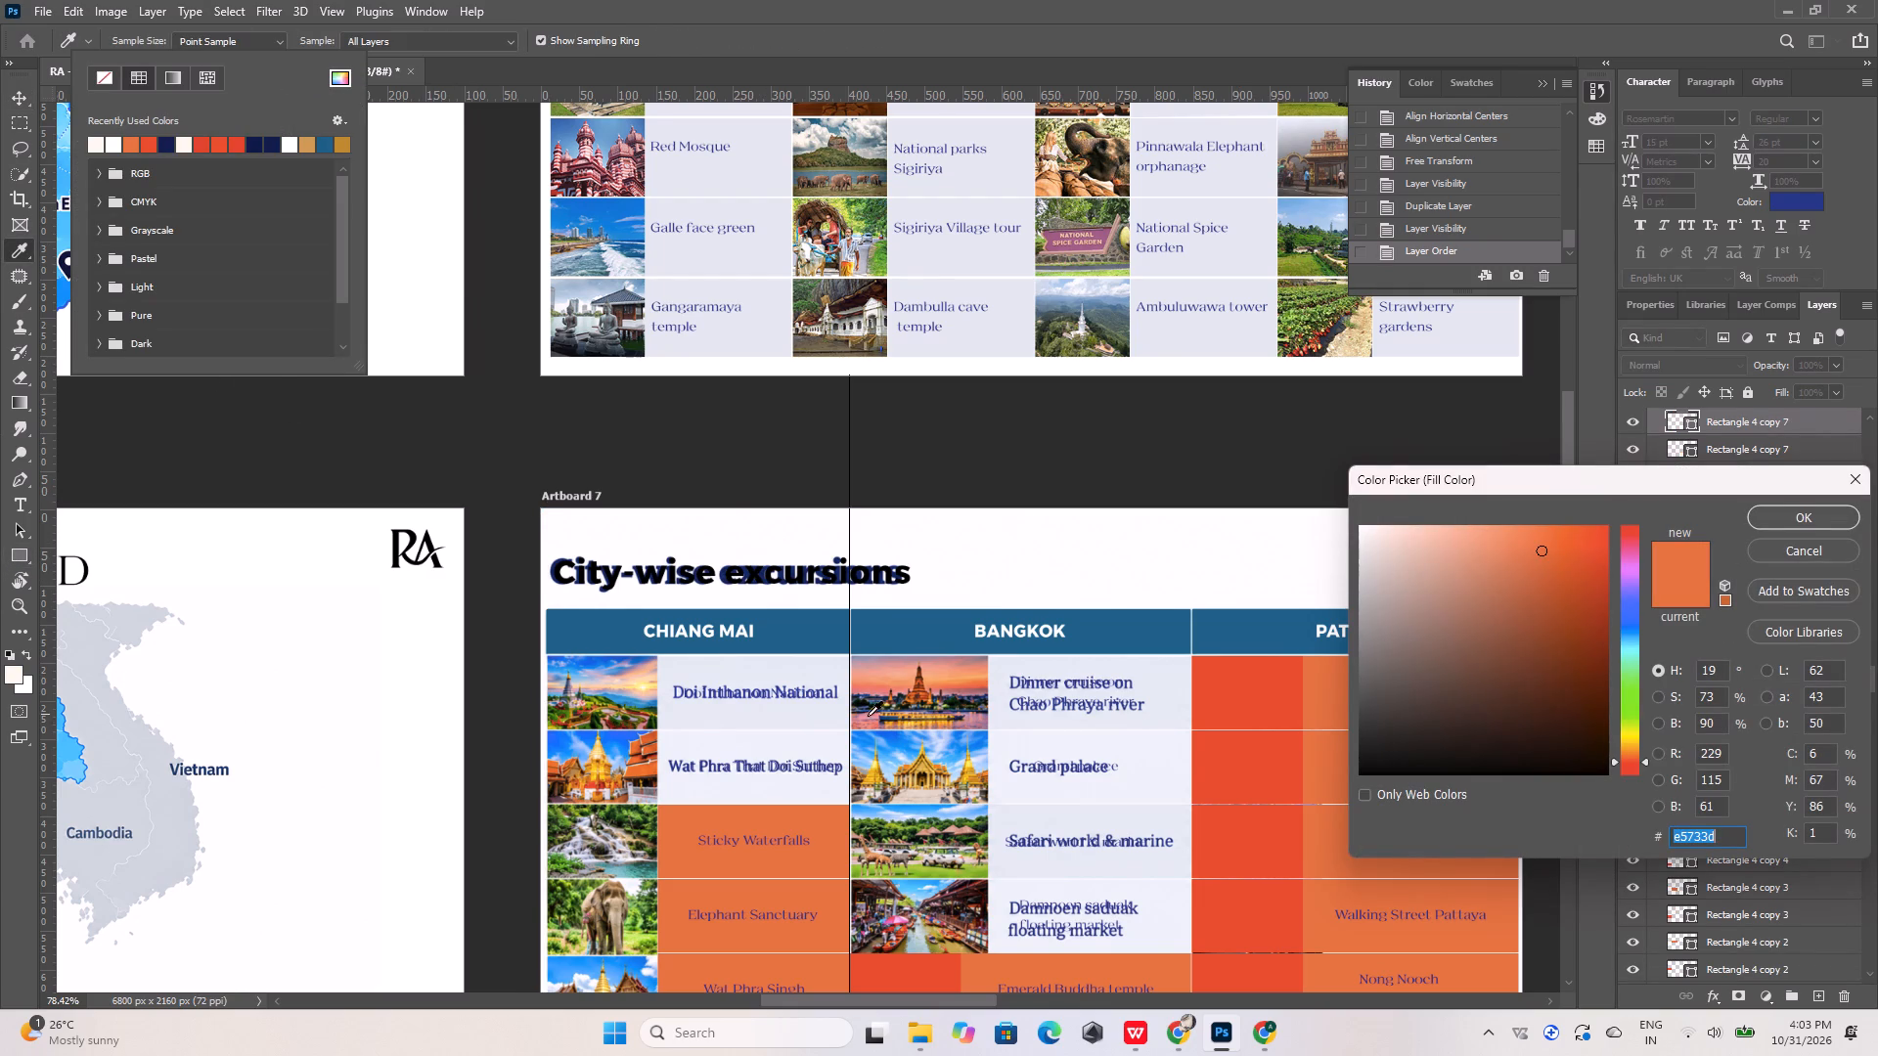
{"action": "left_click", "coordinate": [784, 669]}
{"action": "left_click", "coordinate": [1775, 516]}
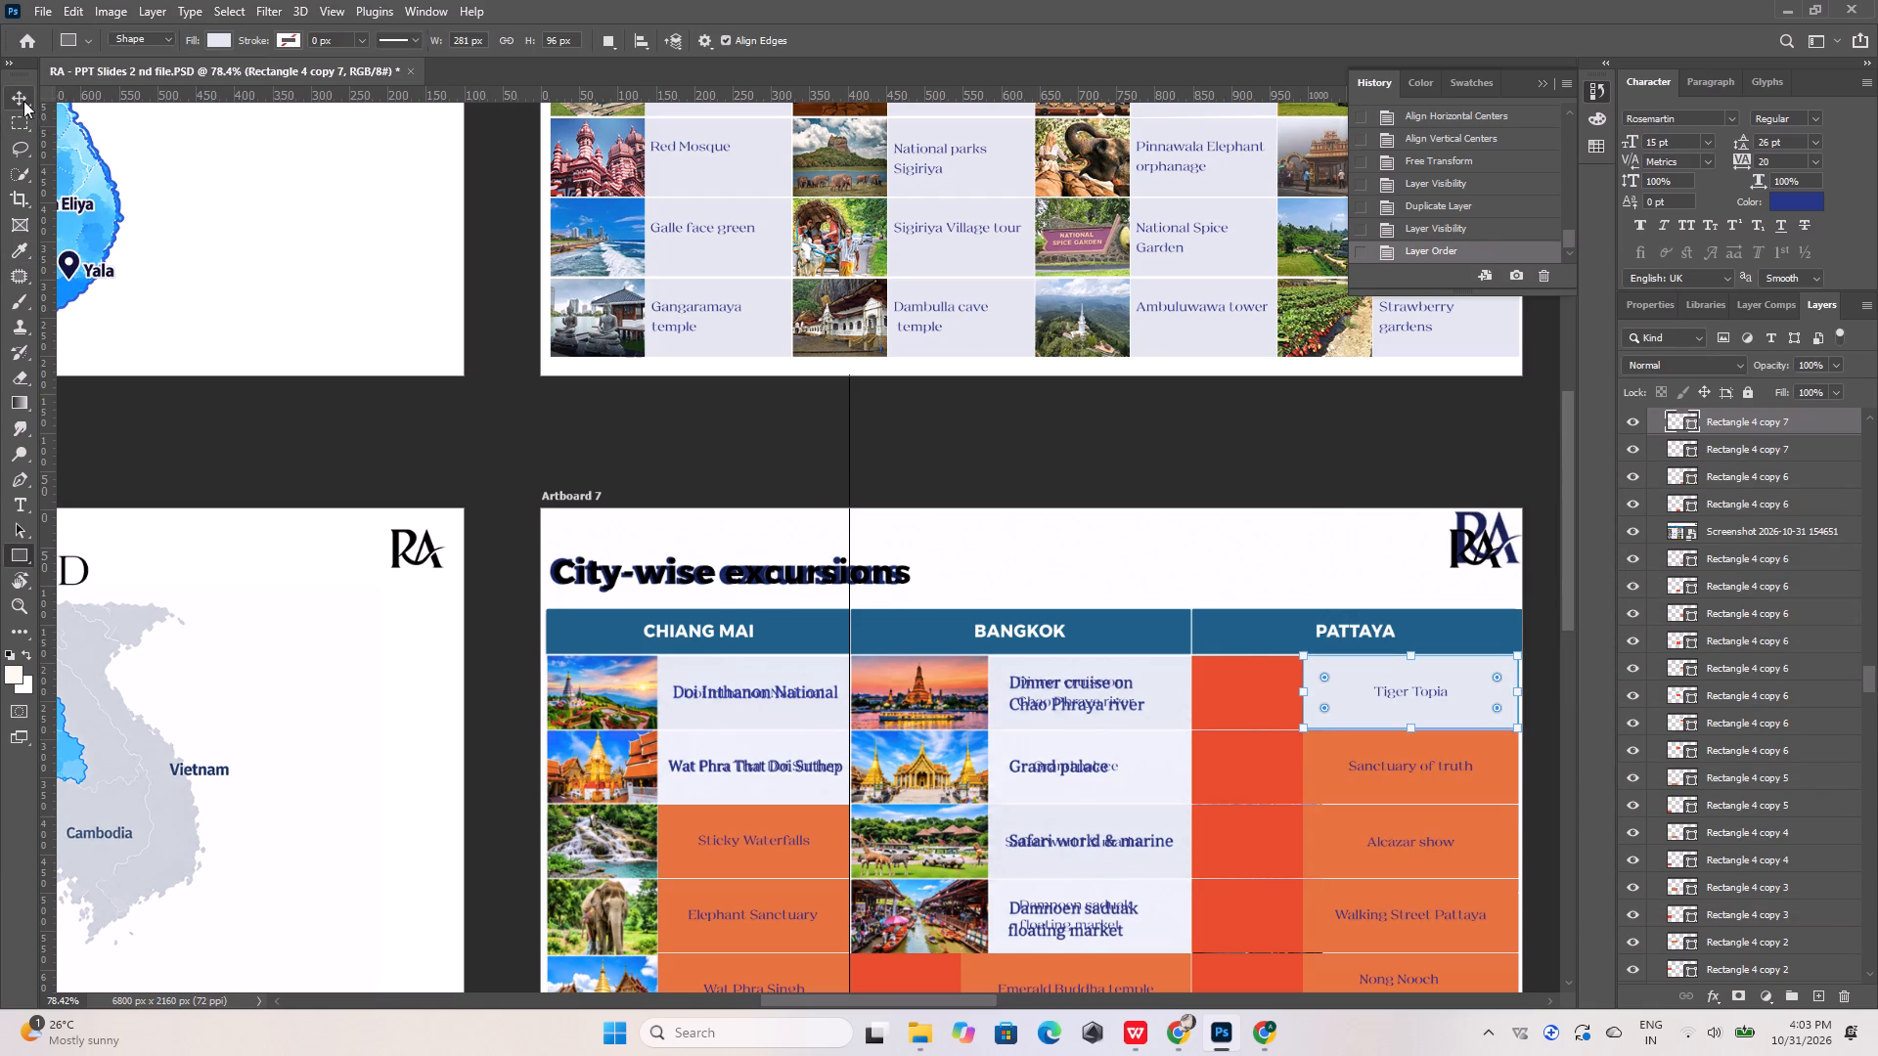
{"action": "left_click", "coordinate": [23, 101]}
{"action": "left_click", "coordinate": [1011, 555]}
{"action": "left_click", "coordinate": [1632, 540]}
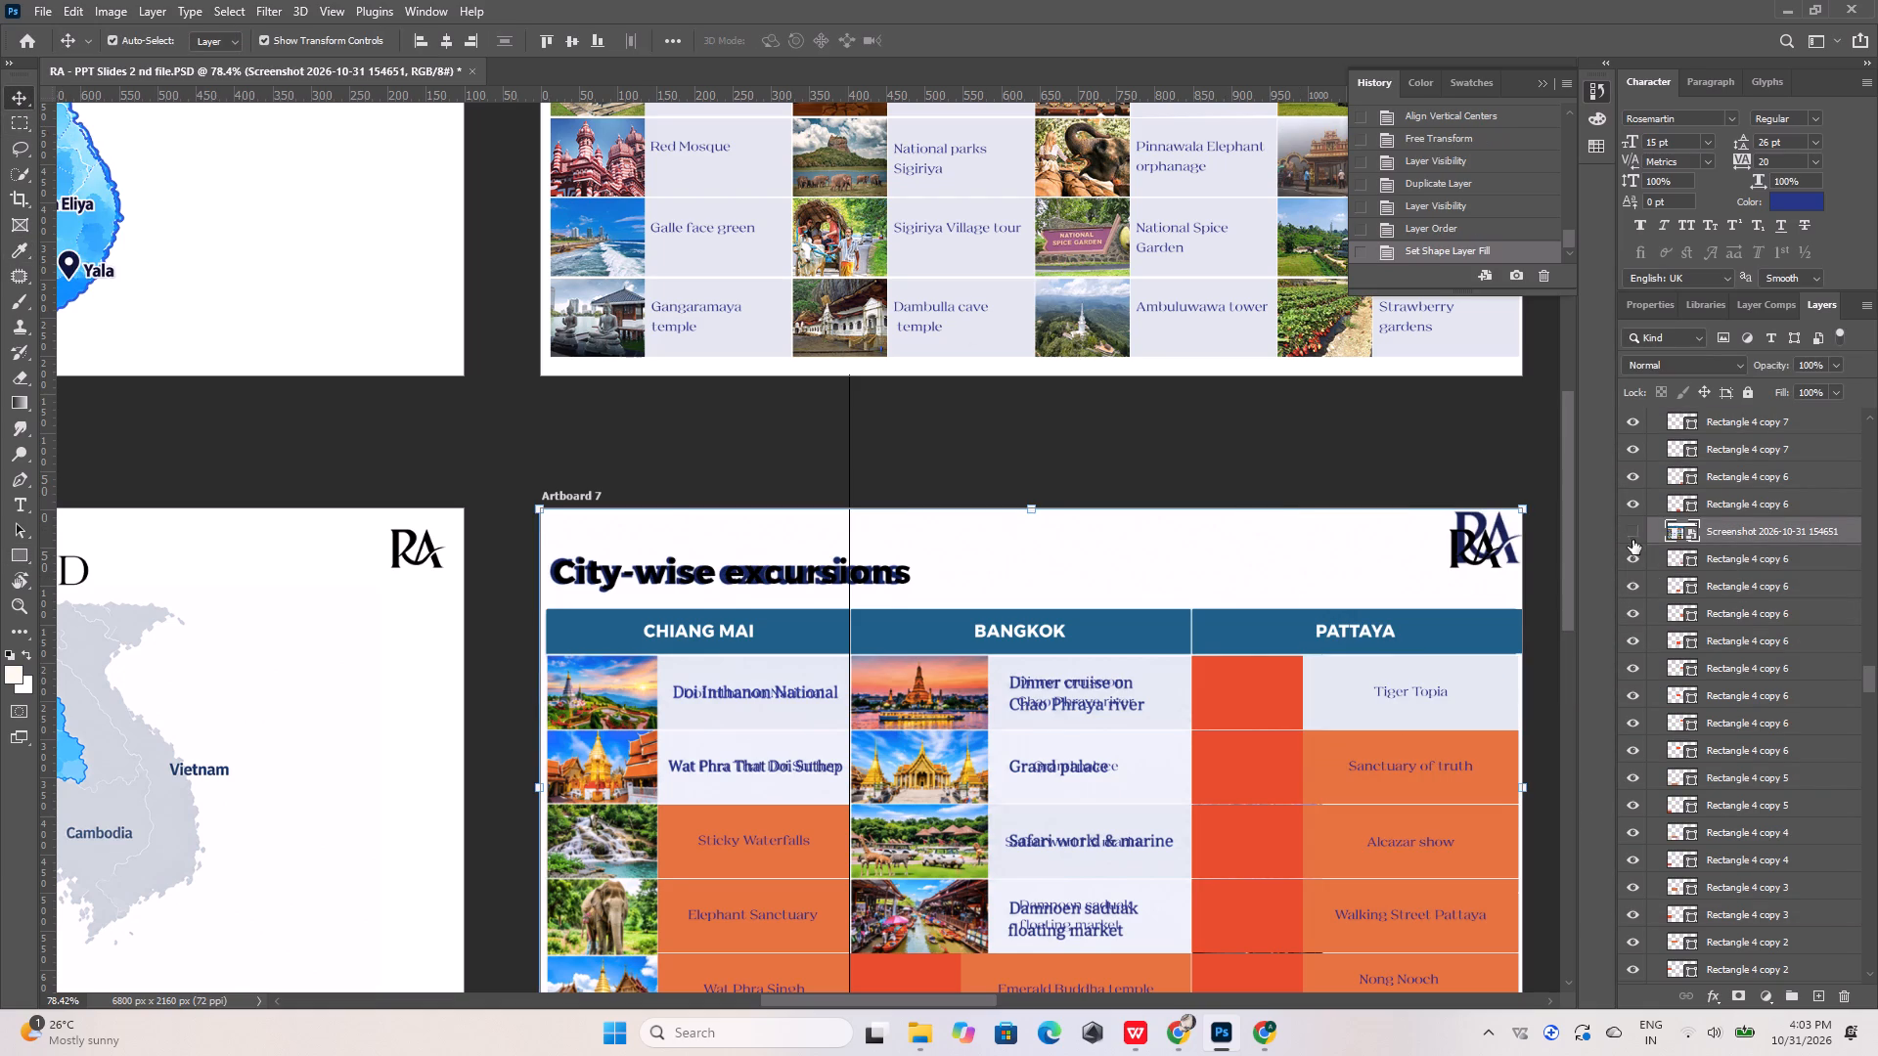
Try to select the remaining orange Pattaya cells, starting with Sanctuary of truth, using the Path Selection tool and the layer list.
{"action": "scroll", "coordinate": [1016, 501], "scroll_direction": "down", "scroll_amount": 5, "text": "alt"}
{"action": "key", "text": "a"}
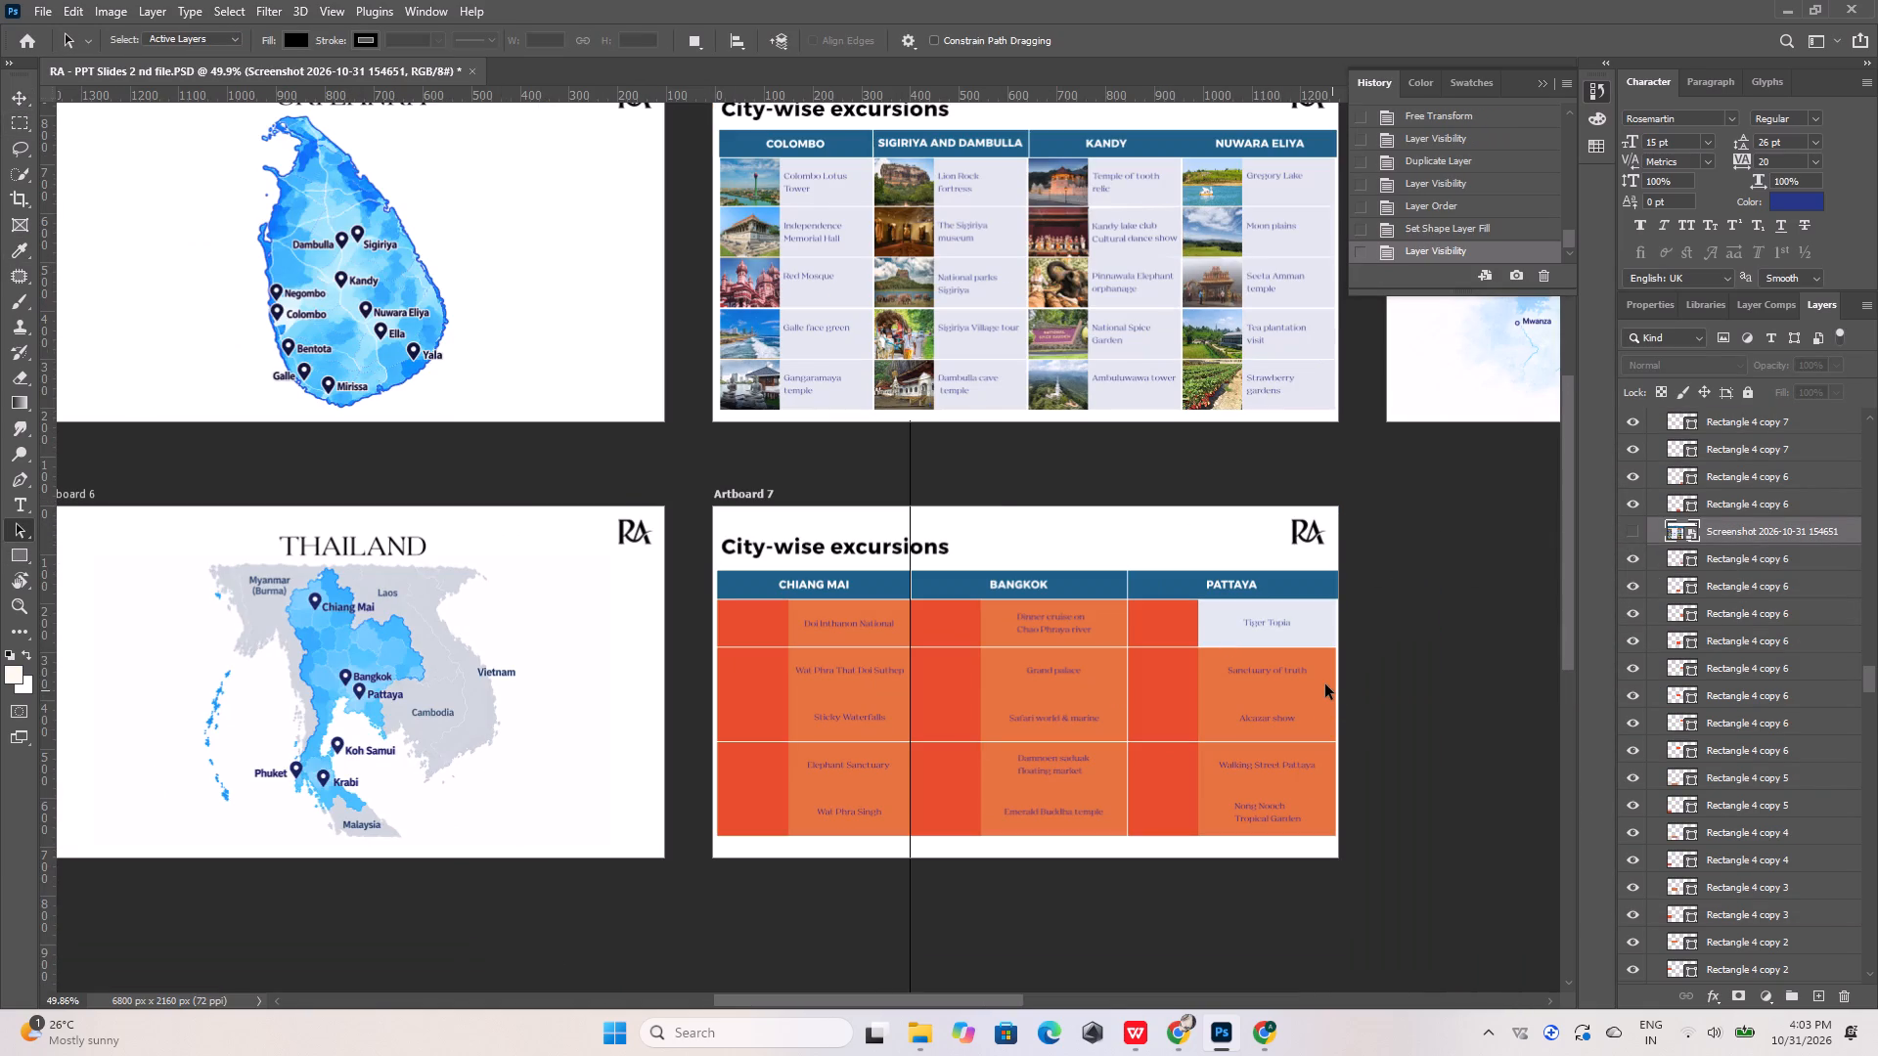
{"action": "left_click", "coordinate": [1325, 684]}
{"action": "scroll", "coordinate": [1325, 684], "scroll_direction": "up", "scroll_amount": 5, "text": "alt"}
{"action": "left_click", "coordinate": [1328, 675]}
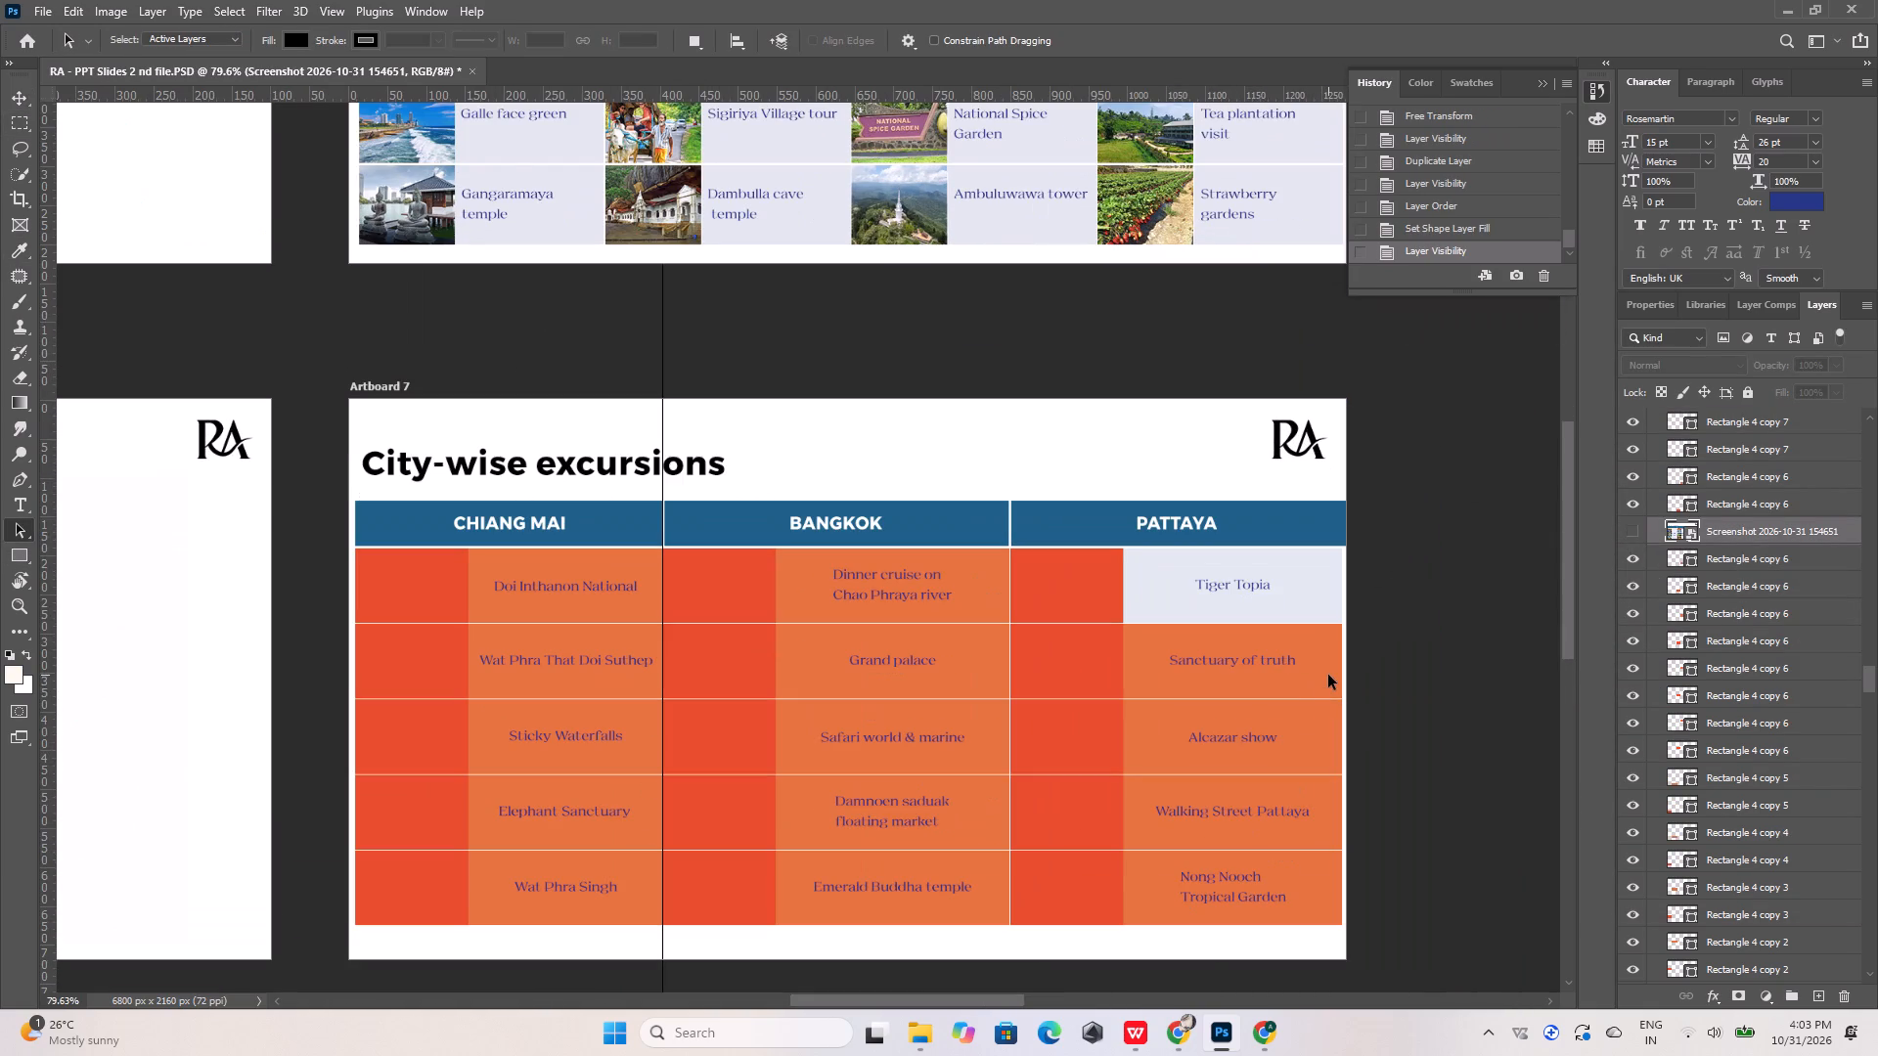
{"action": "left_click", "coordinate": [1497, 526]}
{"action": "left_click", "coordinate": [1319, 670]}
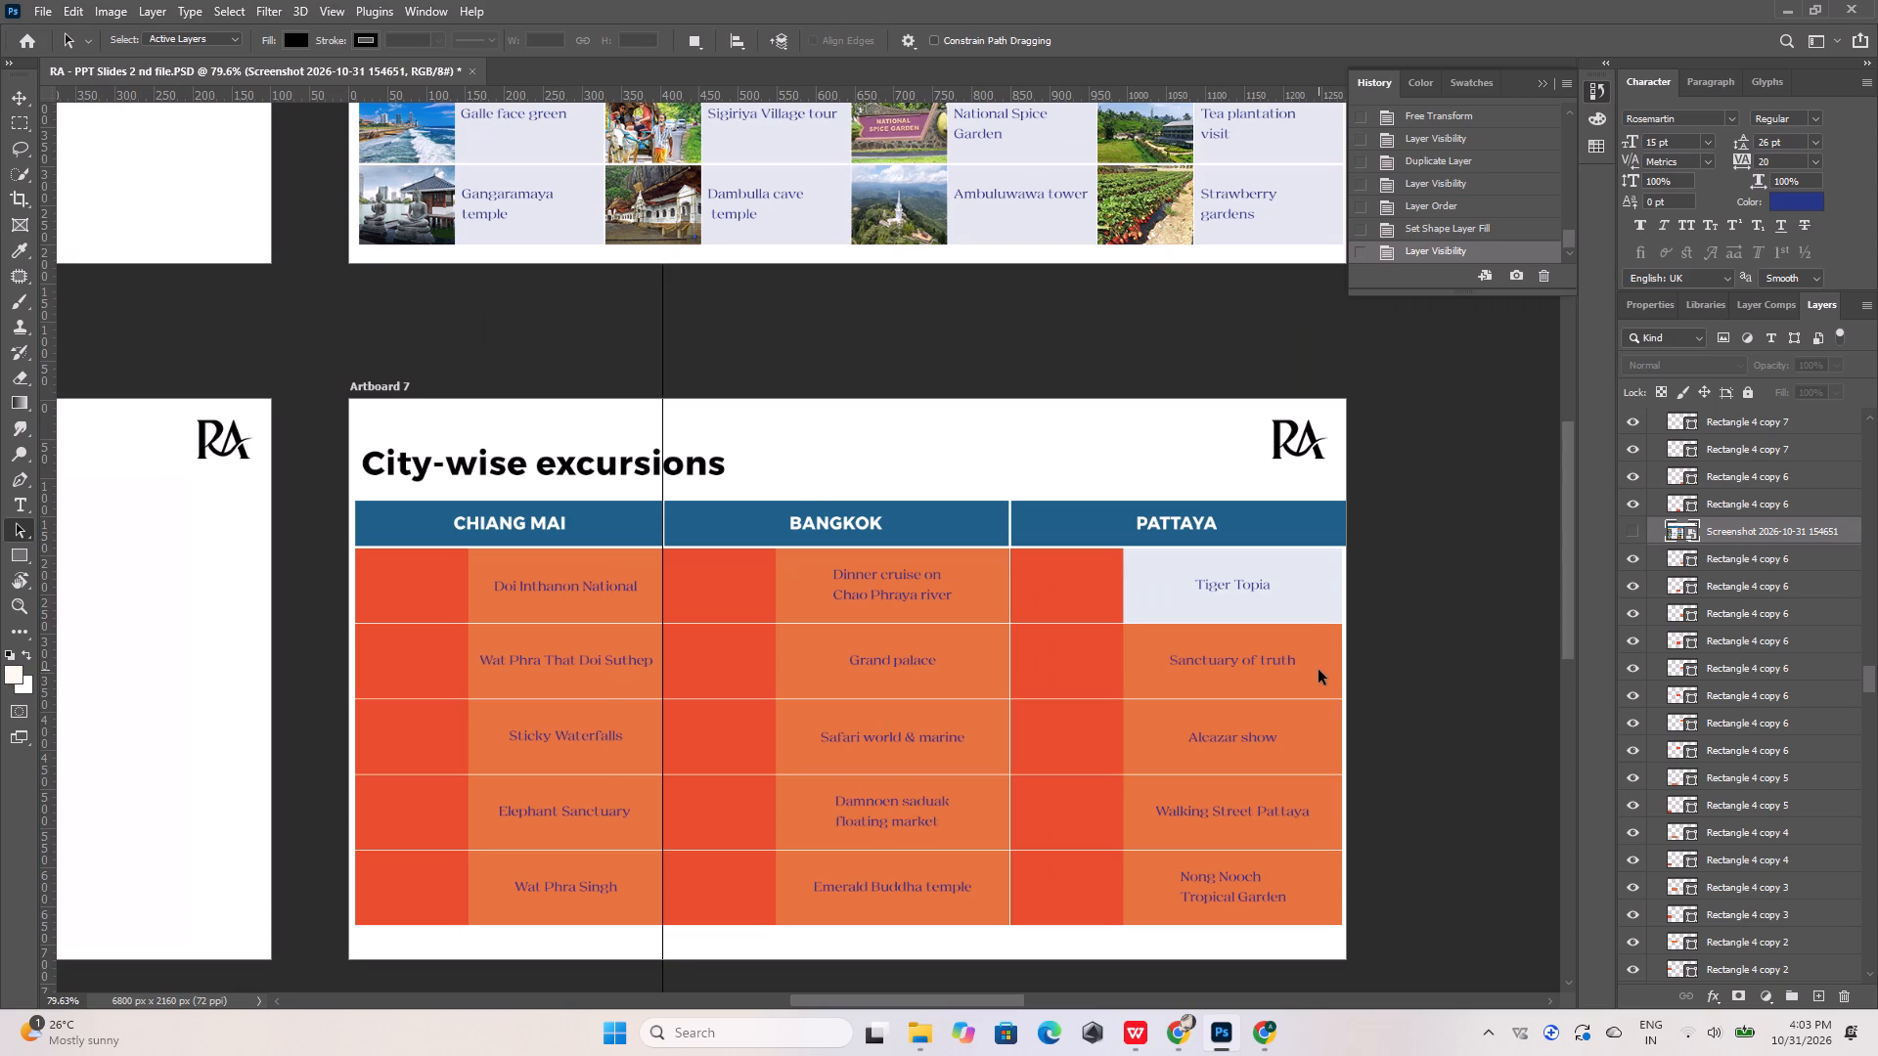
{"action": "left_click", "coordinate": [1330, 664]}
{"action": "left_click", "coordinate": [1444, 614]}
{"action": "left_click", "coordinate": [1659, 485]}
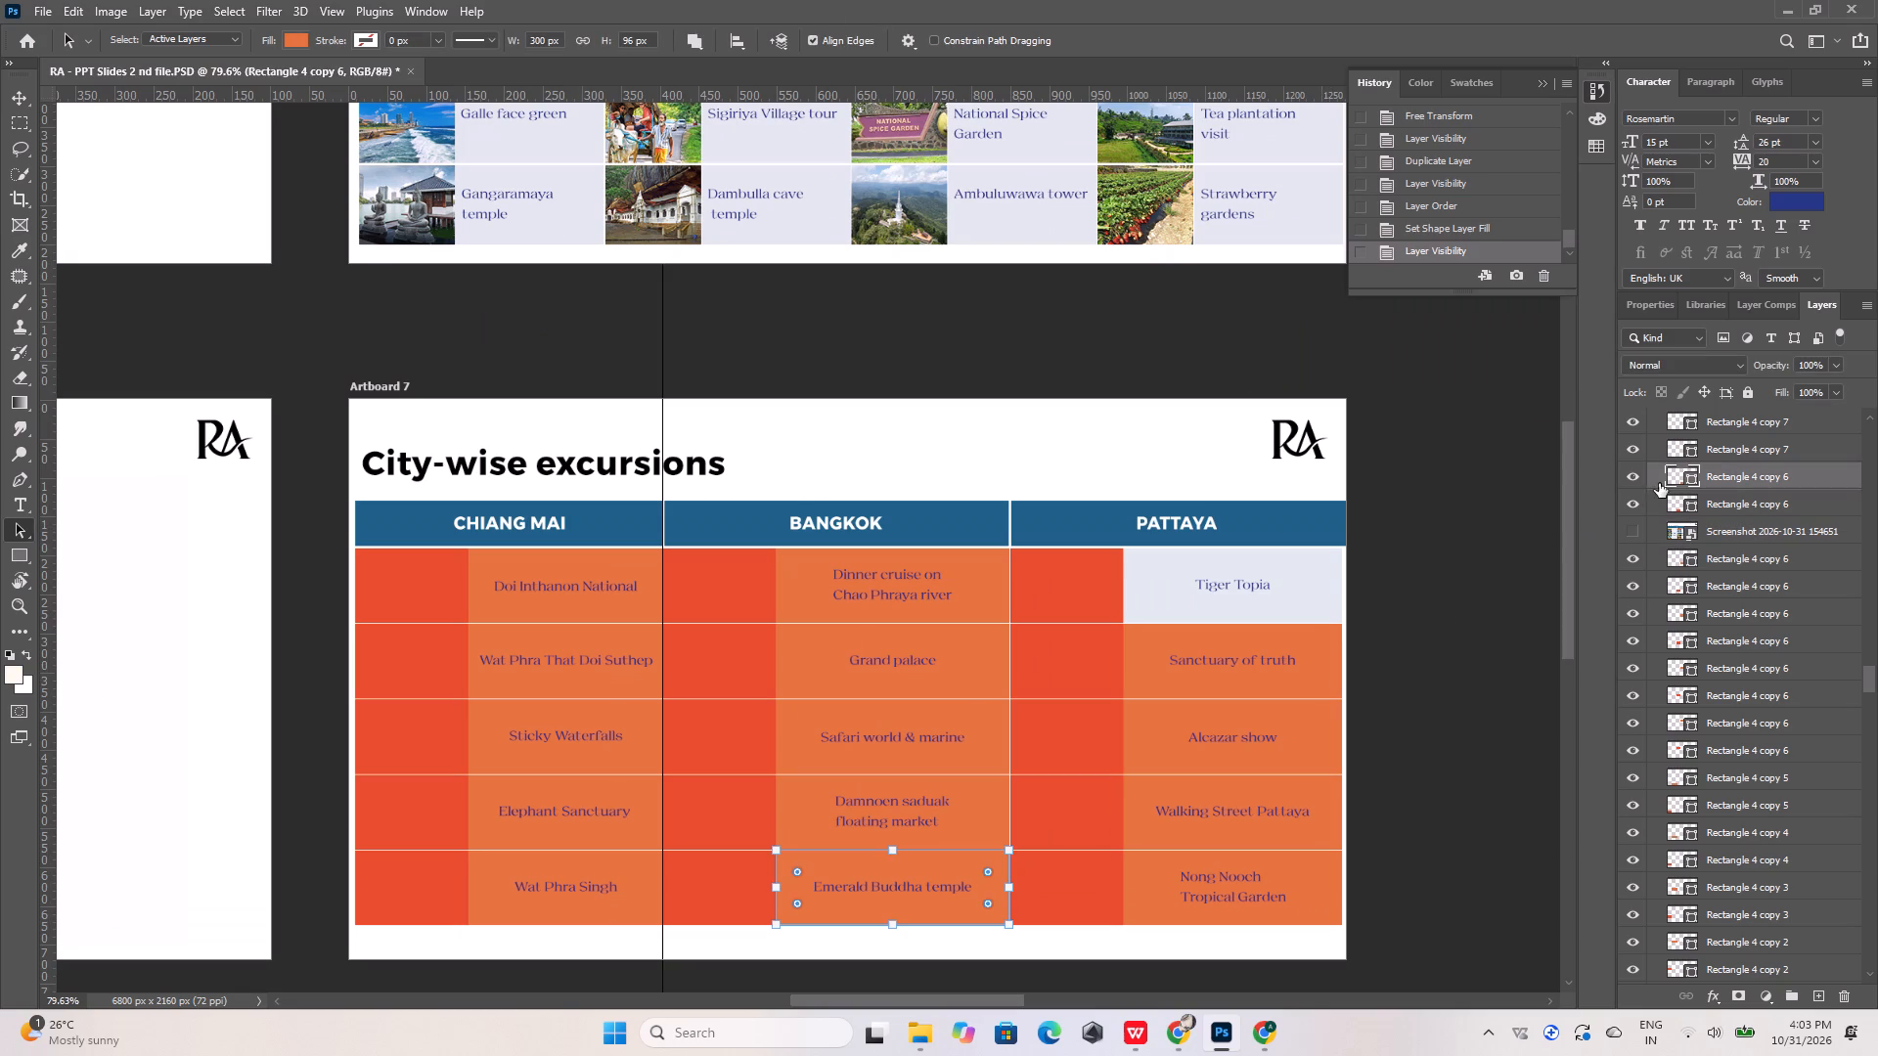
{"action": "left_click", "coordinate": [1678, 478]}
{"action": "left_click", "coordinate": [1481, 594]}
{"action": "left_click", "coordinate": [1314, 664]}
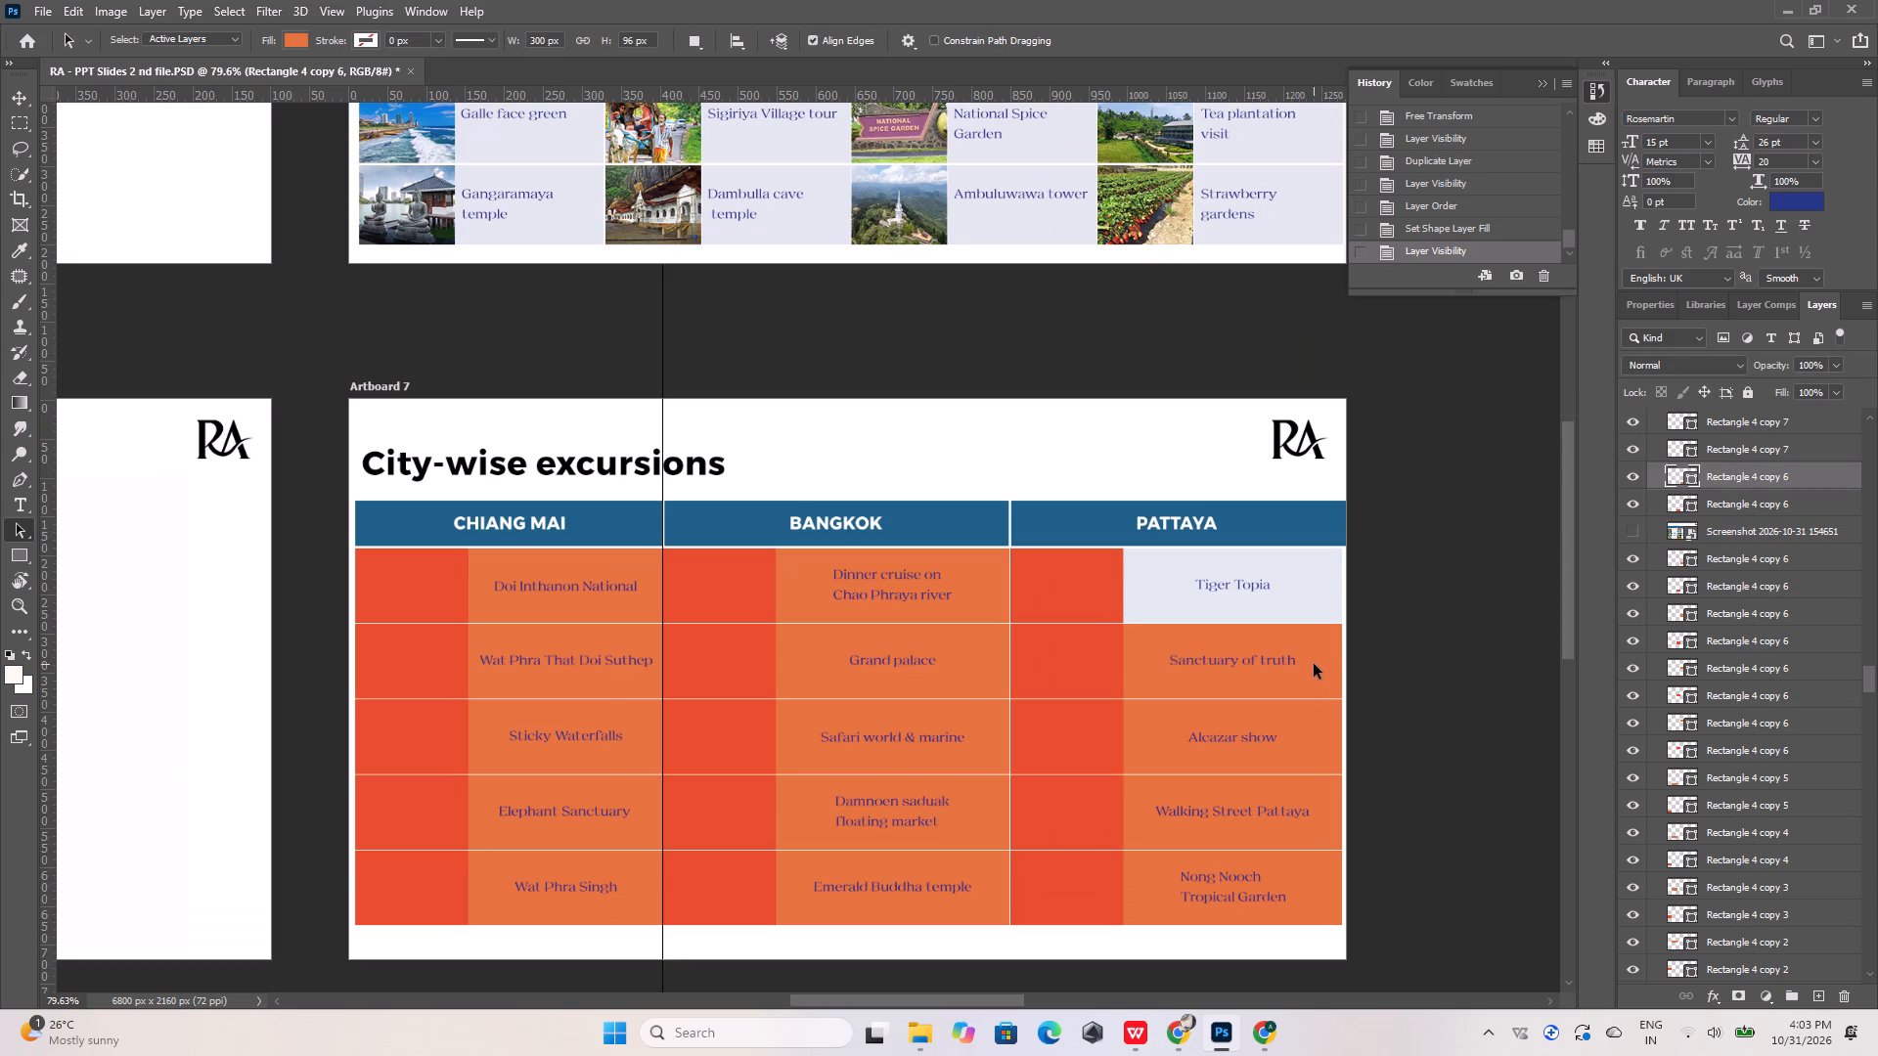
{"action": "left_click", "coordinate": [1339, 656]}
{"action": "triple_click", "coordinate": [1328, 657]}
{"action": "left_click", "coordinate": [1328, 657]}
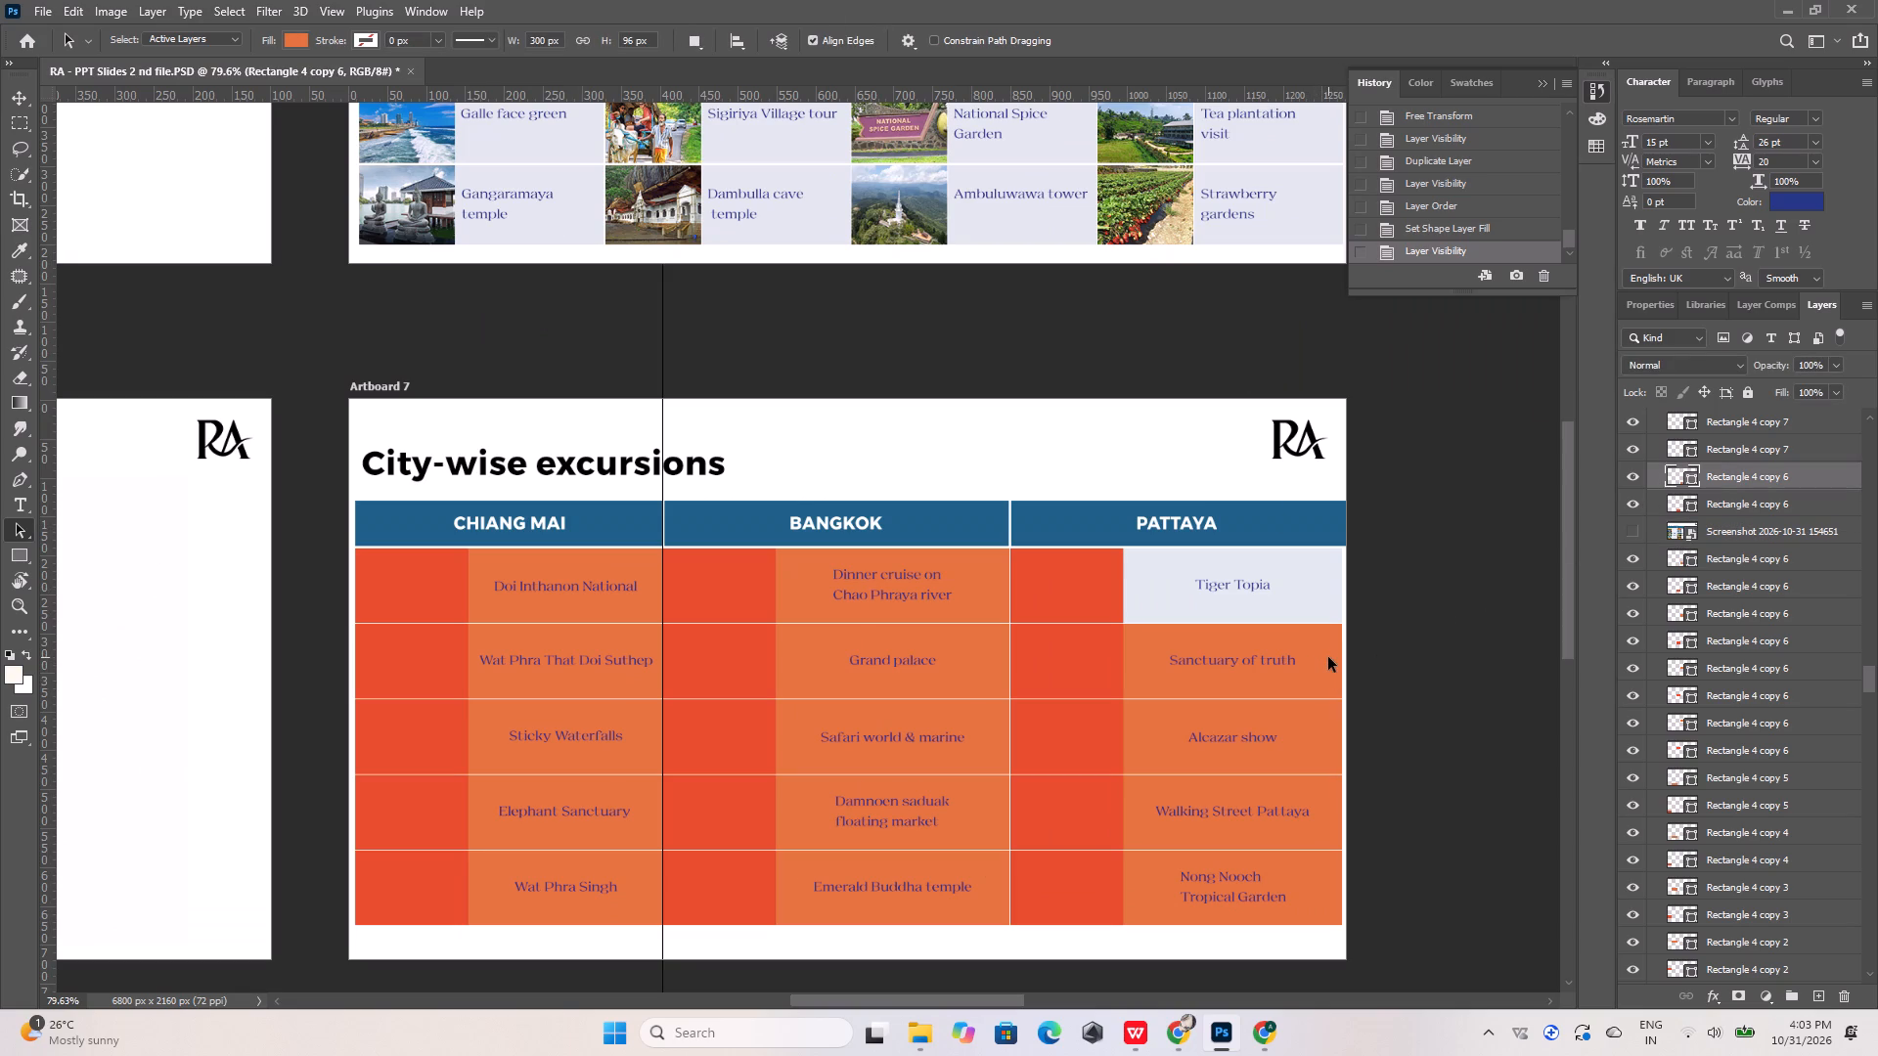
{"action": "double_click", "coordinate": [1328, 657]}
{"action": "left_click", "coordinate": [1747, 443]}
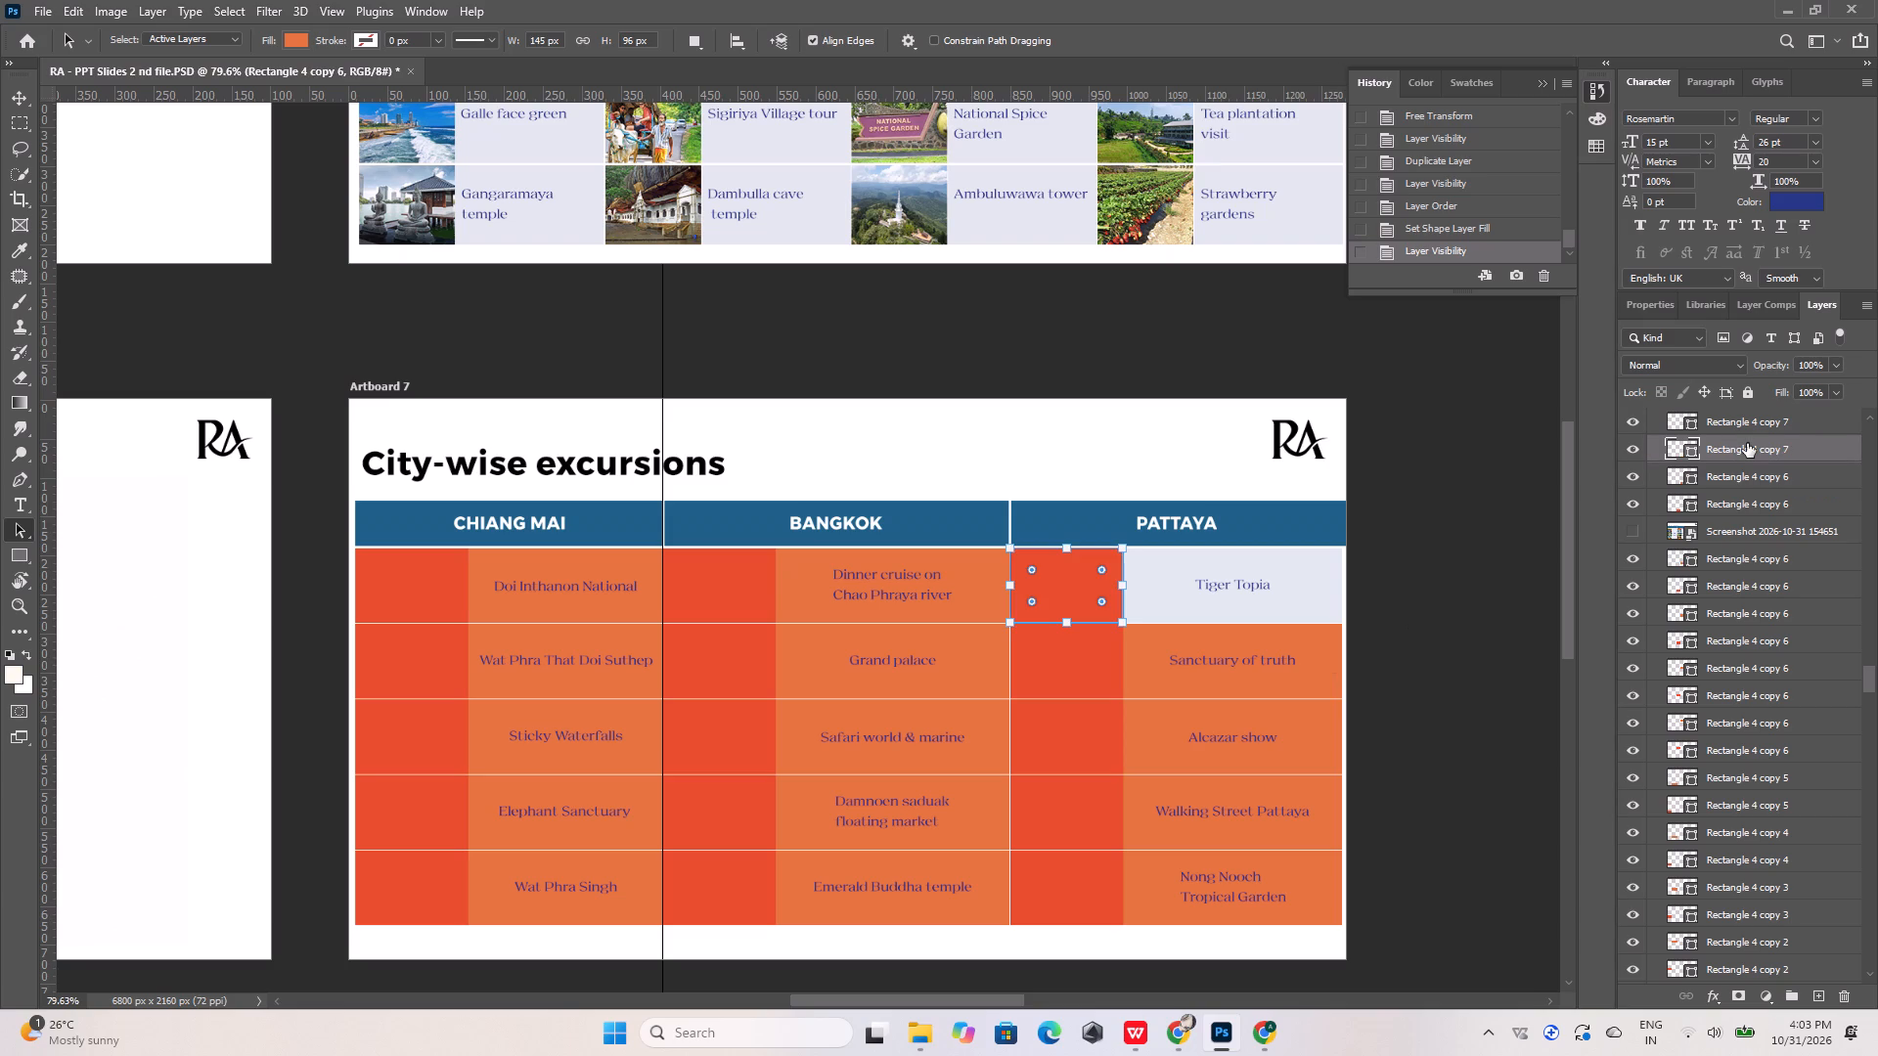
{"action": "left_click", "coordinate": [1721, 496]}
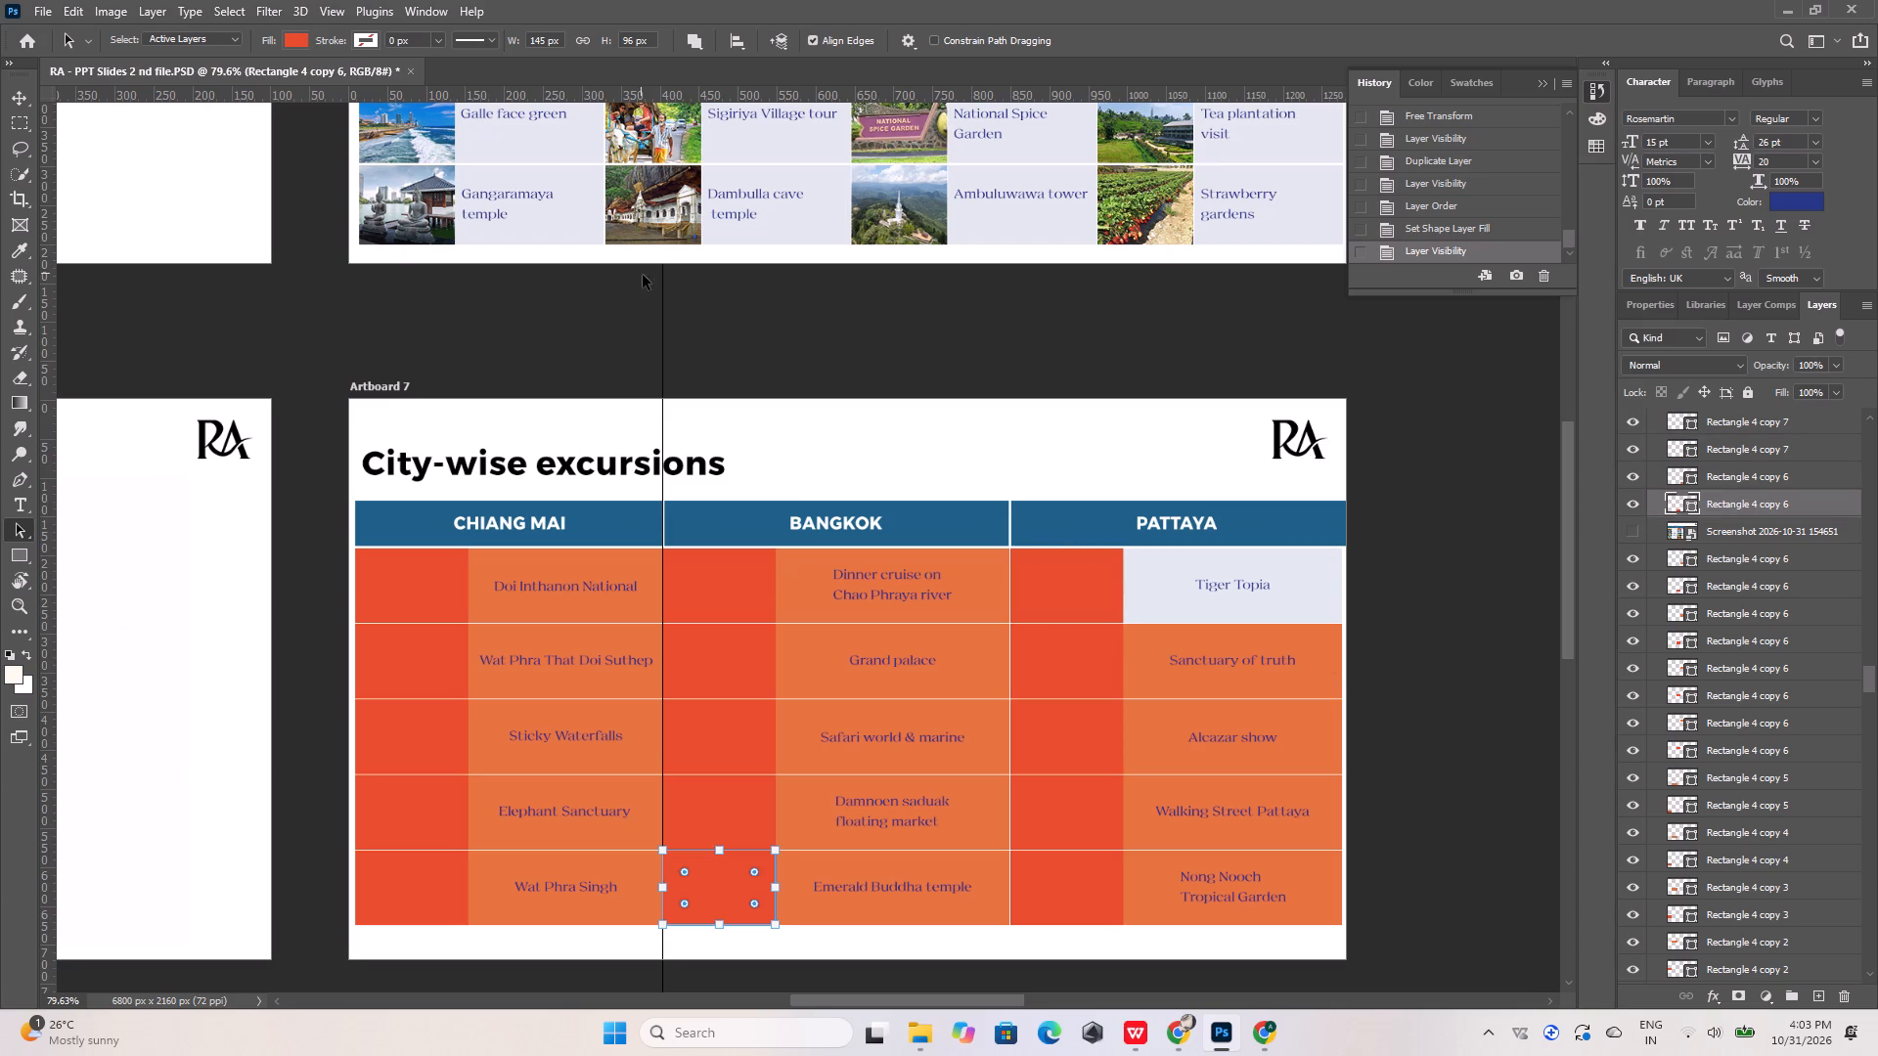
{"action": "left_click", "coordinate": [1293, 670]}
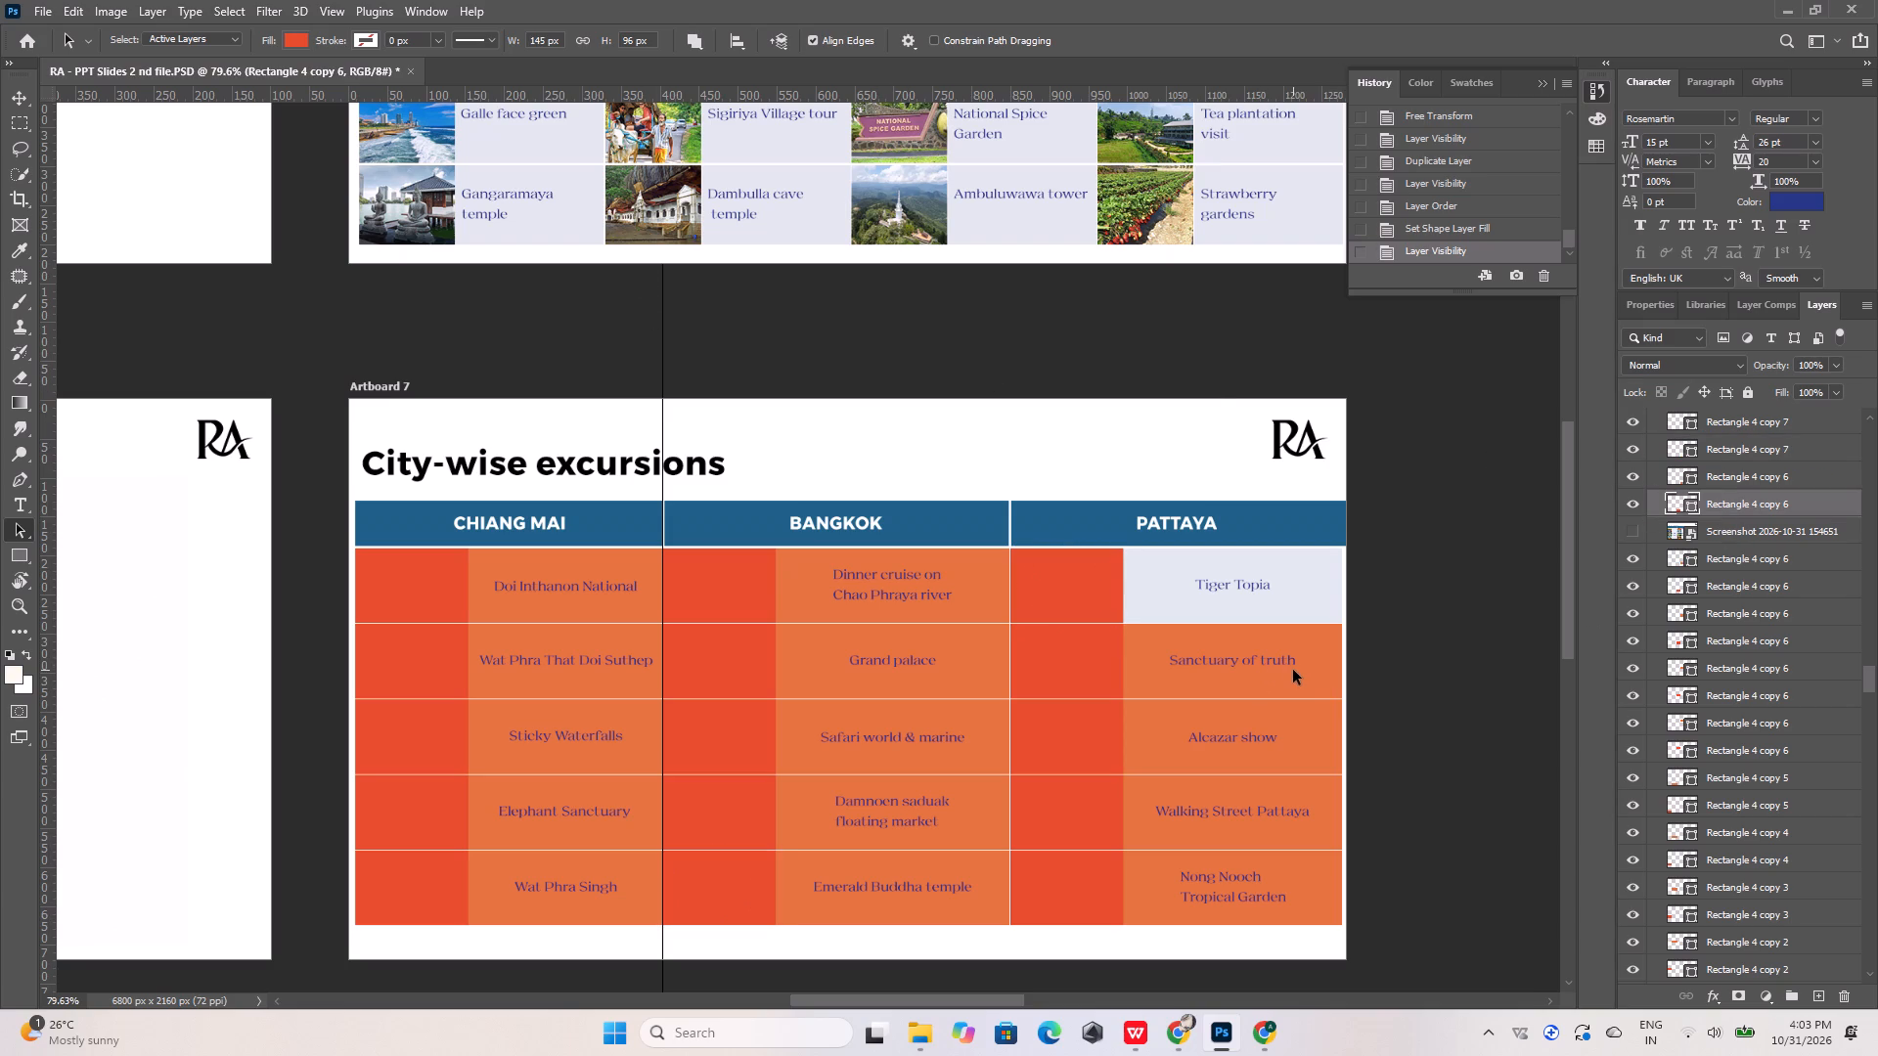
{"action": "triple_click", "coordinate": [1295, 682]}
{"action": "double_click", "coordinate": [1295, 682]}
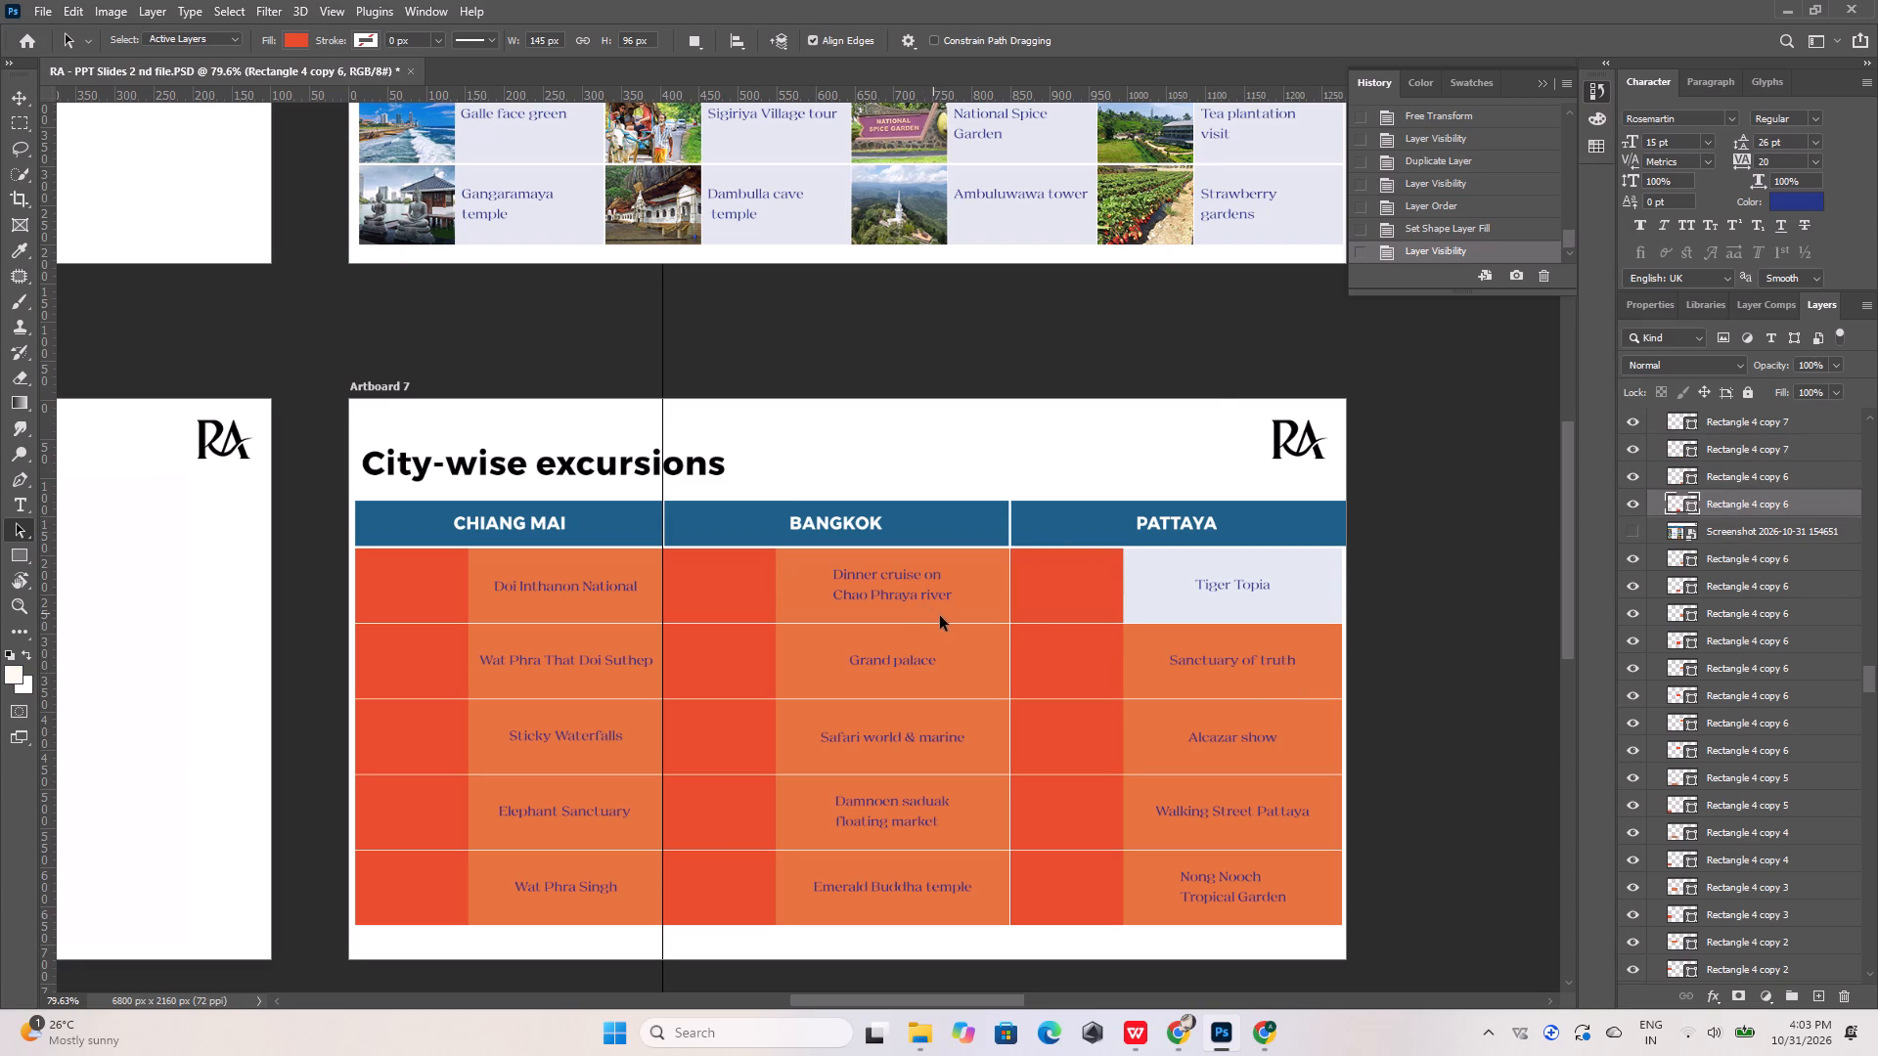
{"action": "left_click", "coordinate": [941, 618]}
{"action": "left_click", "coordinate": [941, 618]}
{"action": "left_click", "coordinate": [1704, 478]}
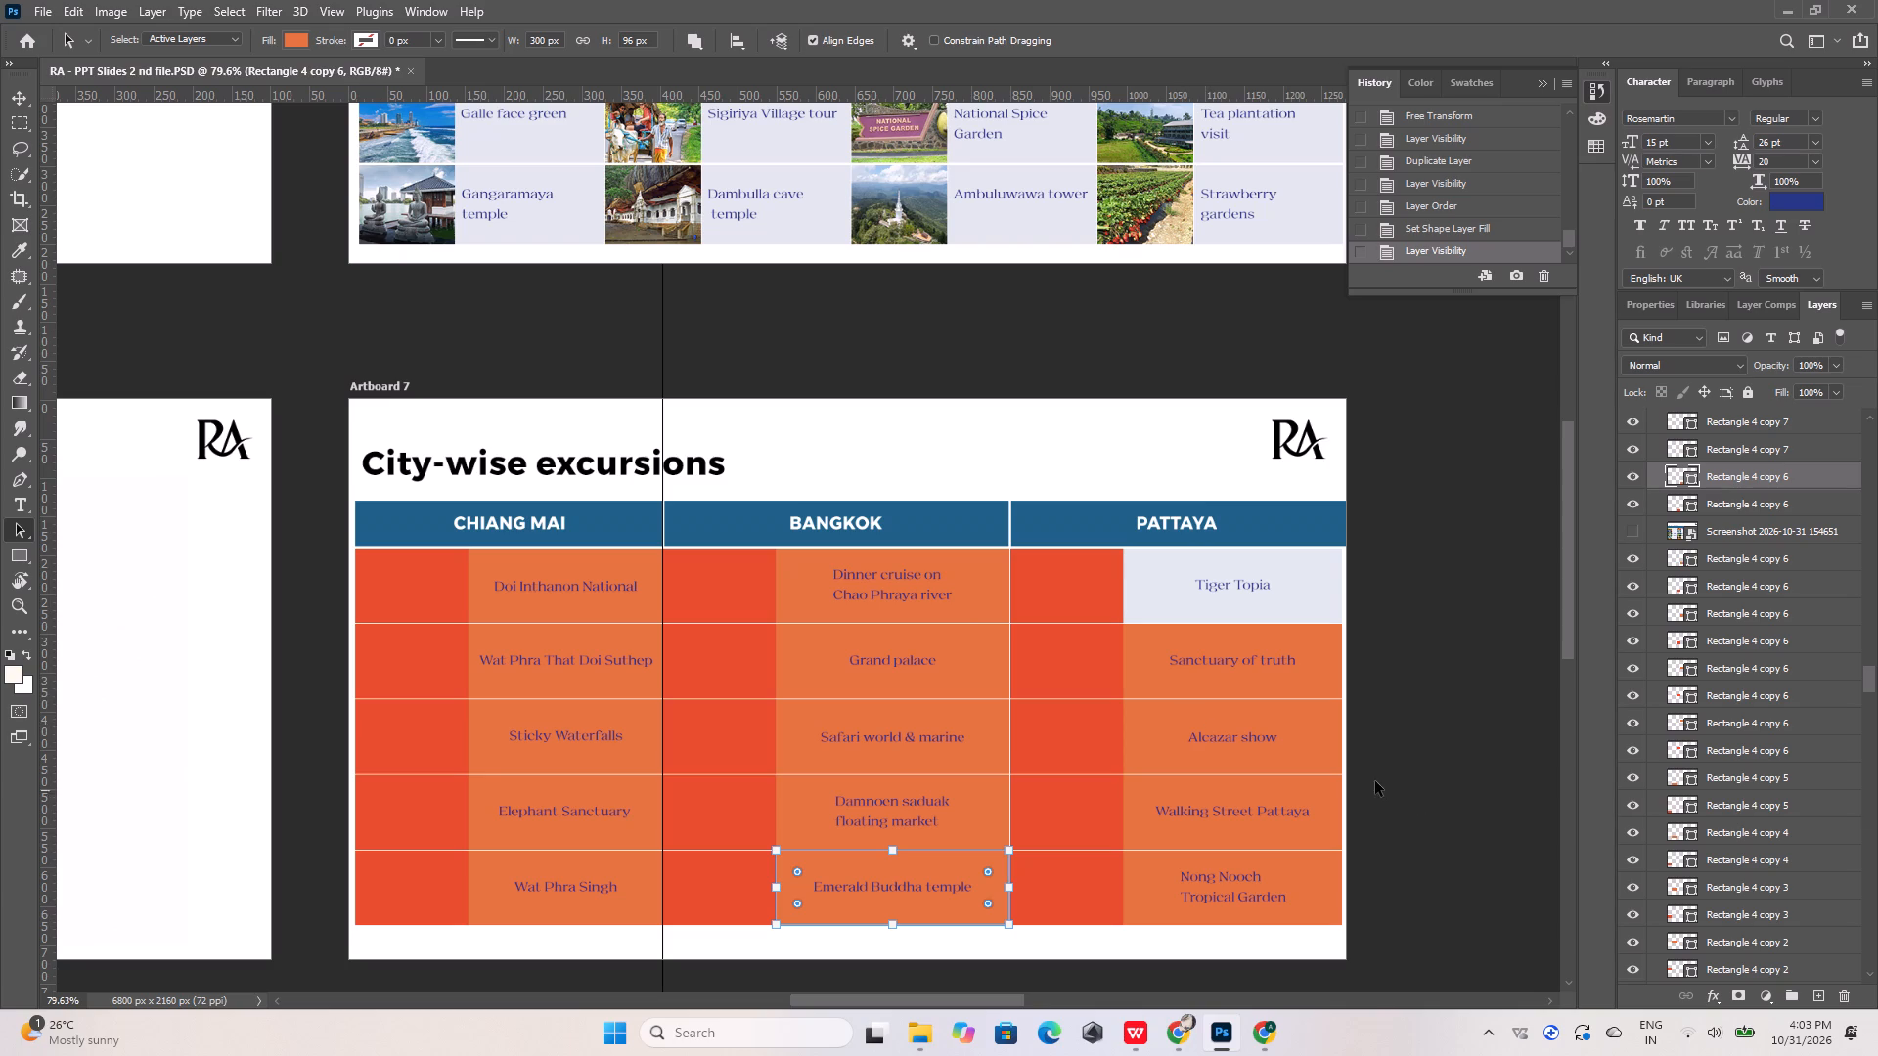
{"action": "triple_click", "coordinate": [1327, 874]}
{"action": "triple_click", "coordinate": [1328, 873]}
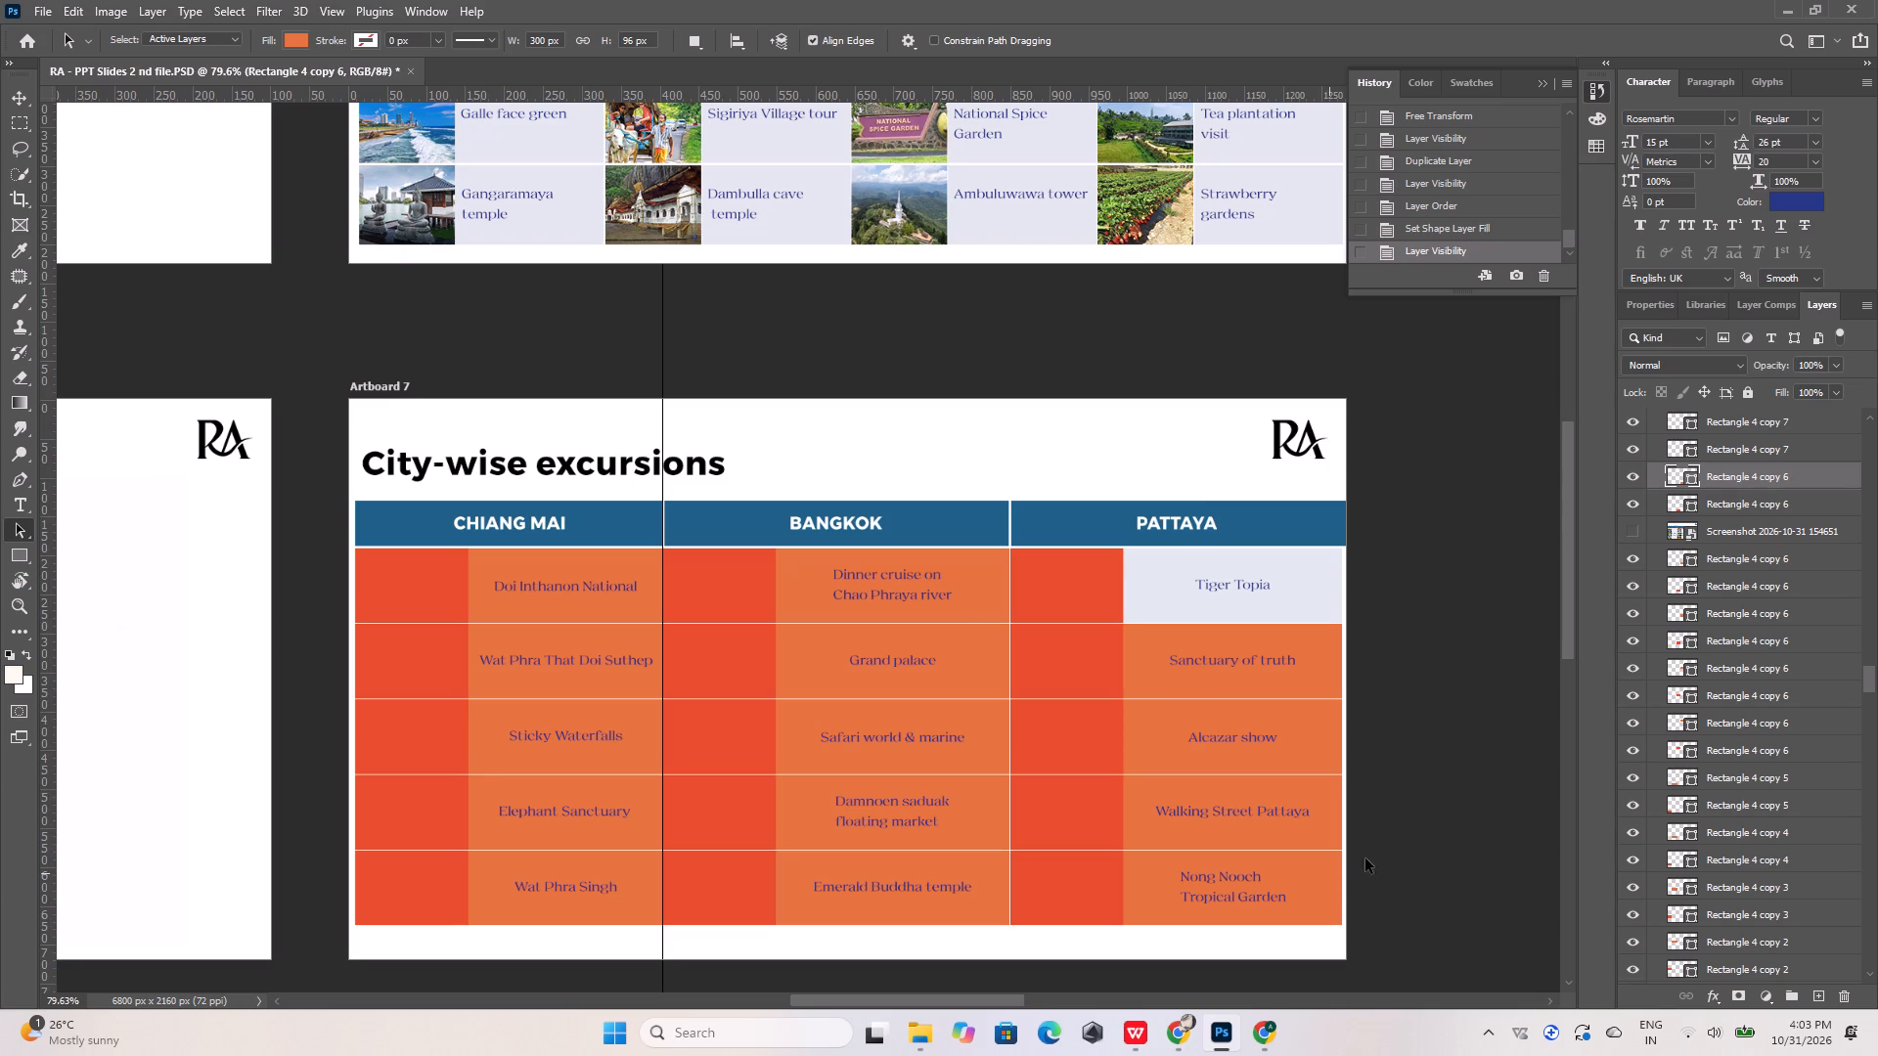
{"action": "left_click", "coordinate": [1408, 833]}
Save the document on the computer over "RA - PPT Slides 2 nd file" in Downloads, in Photoshop format with Maximize Compatibility.
{"action": "left_click", "coordinate": [33, 1]}
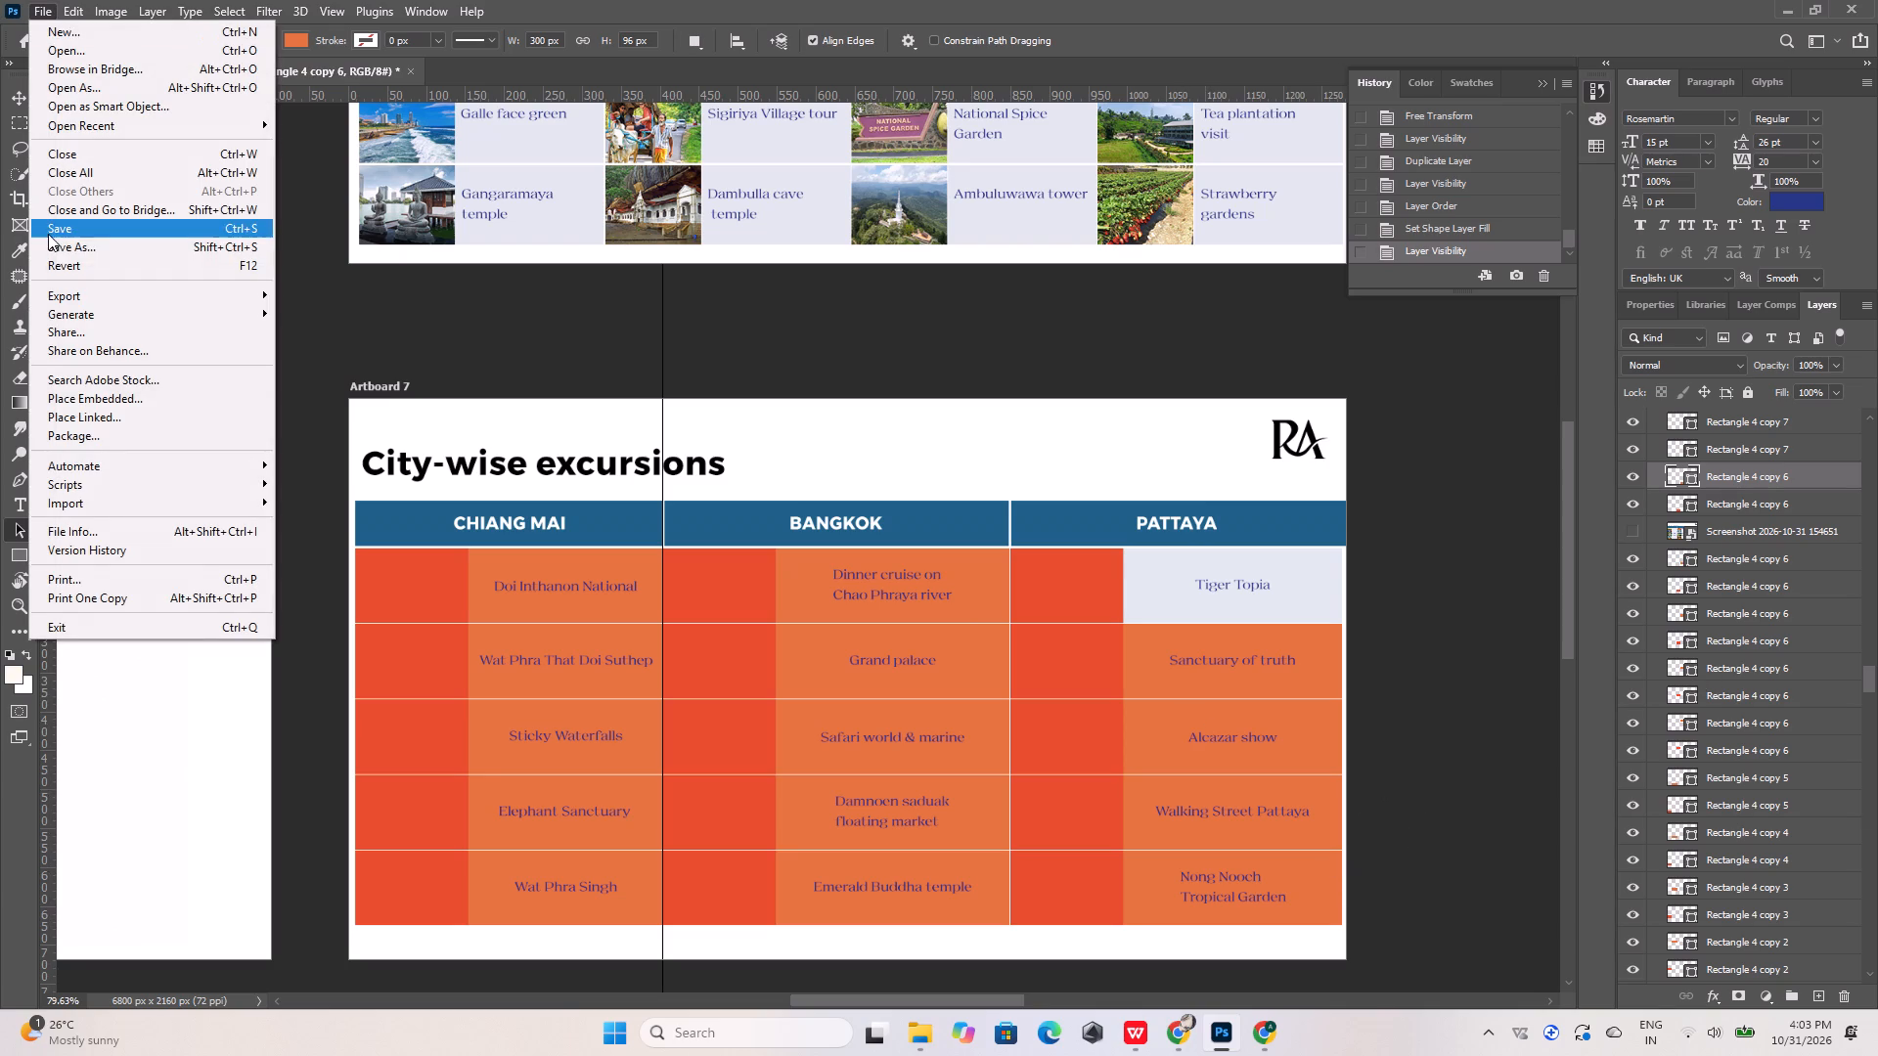
{"action": "left_click", "coordinate": [67, 248]}
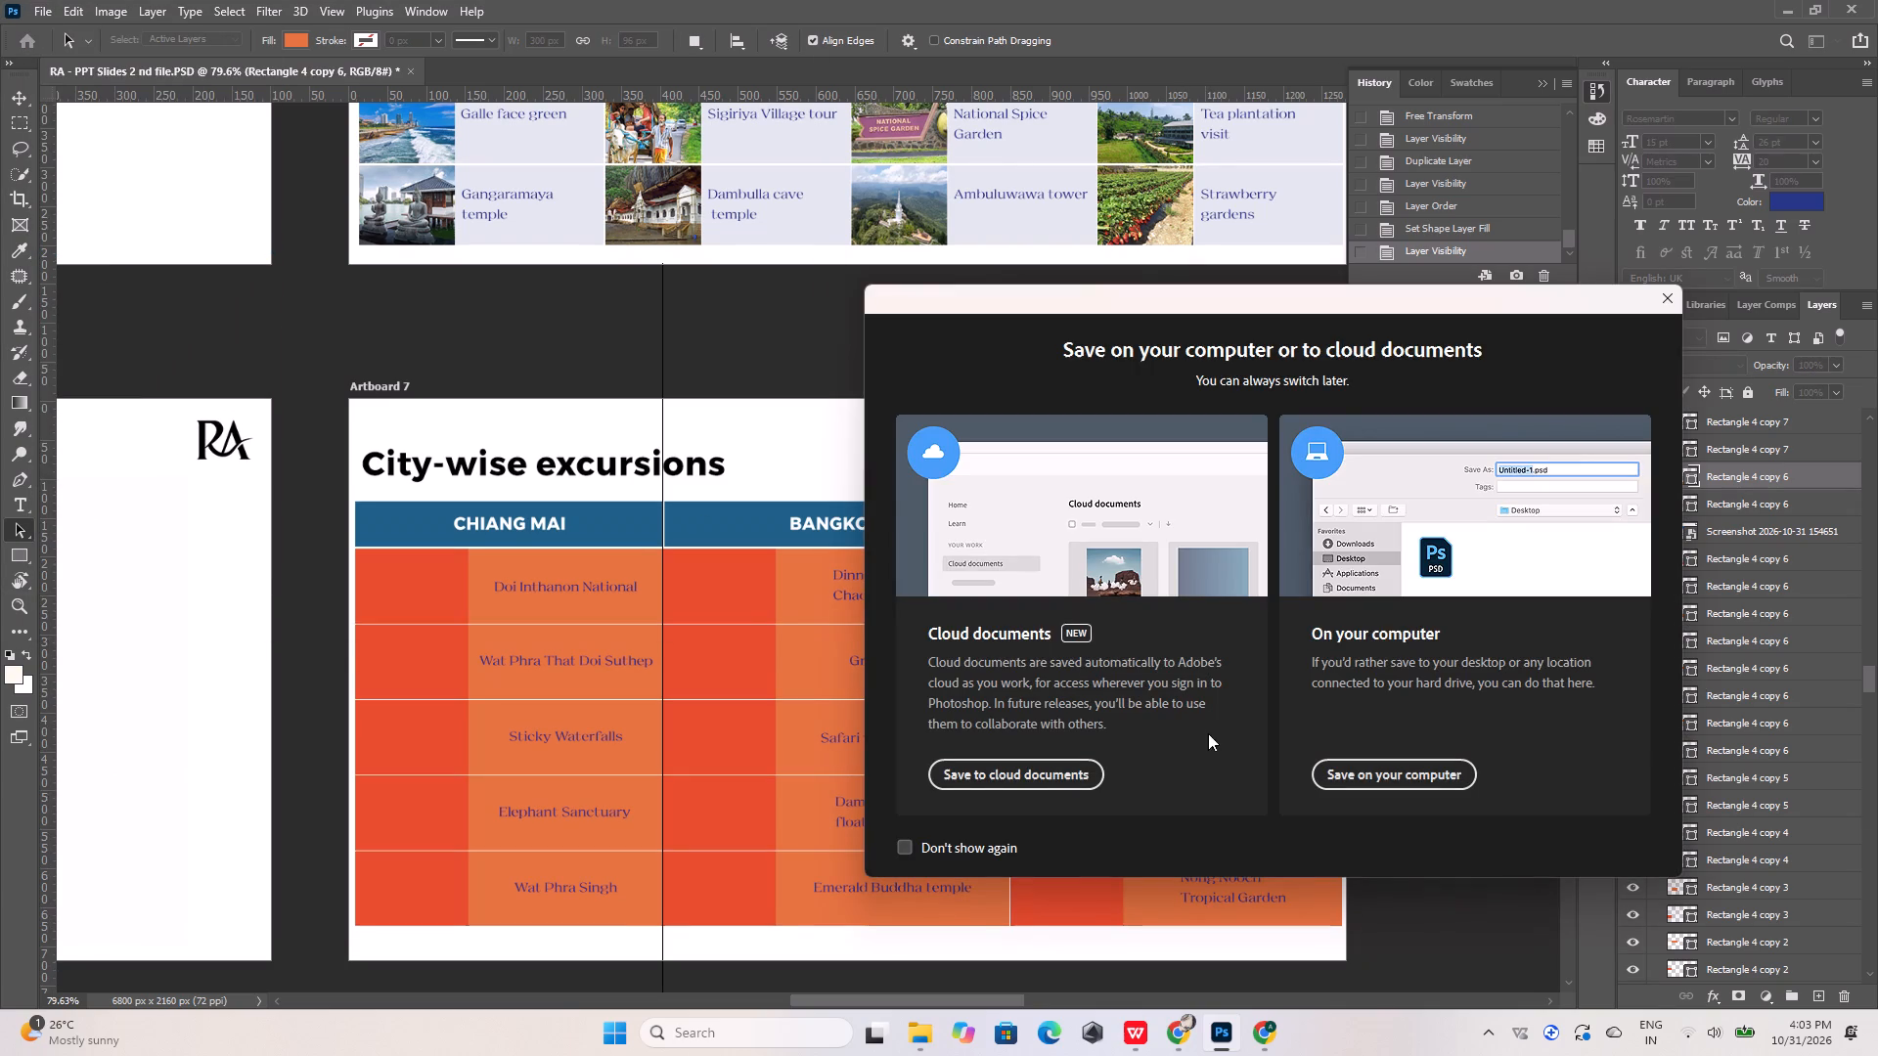
{"action": "left_click", "coordinate": [1371, 789]}
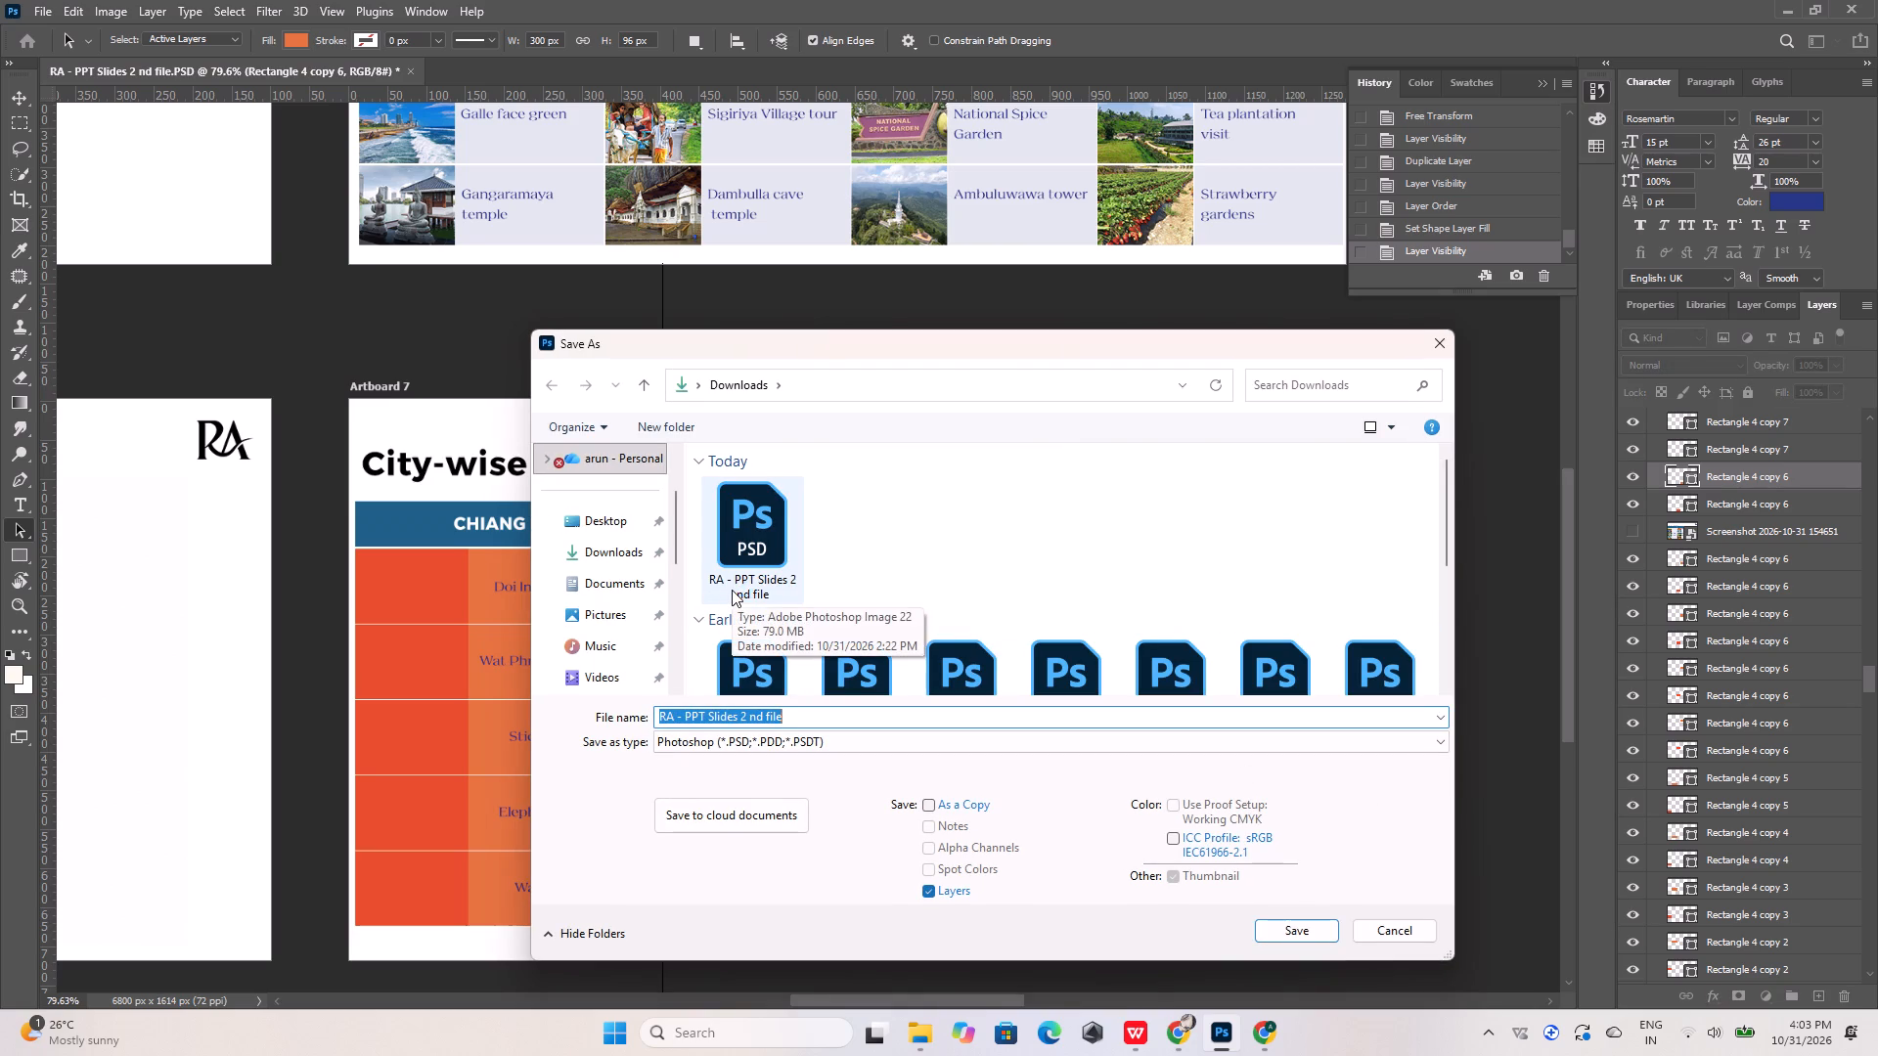
{"action": "left_click", "coordinate": [765, 544]}
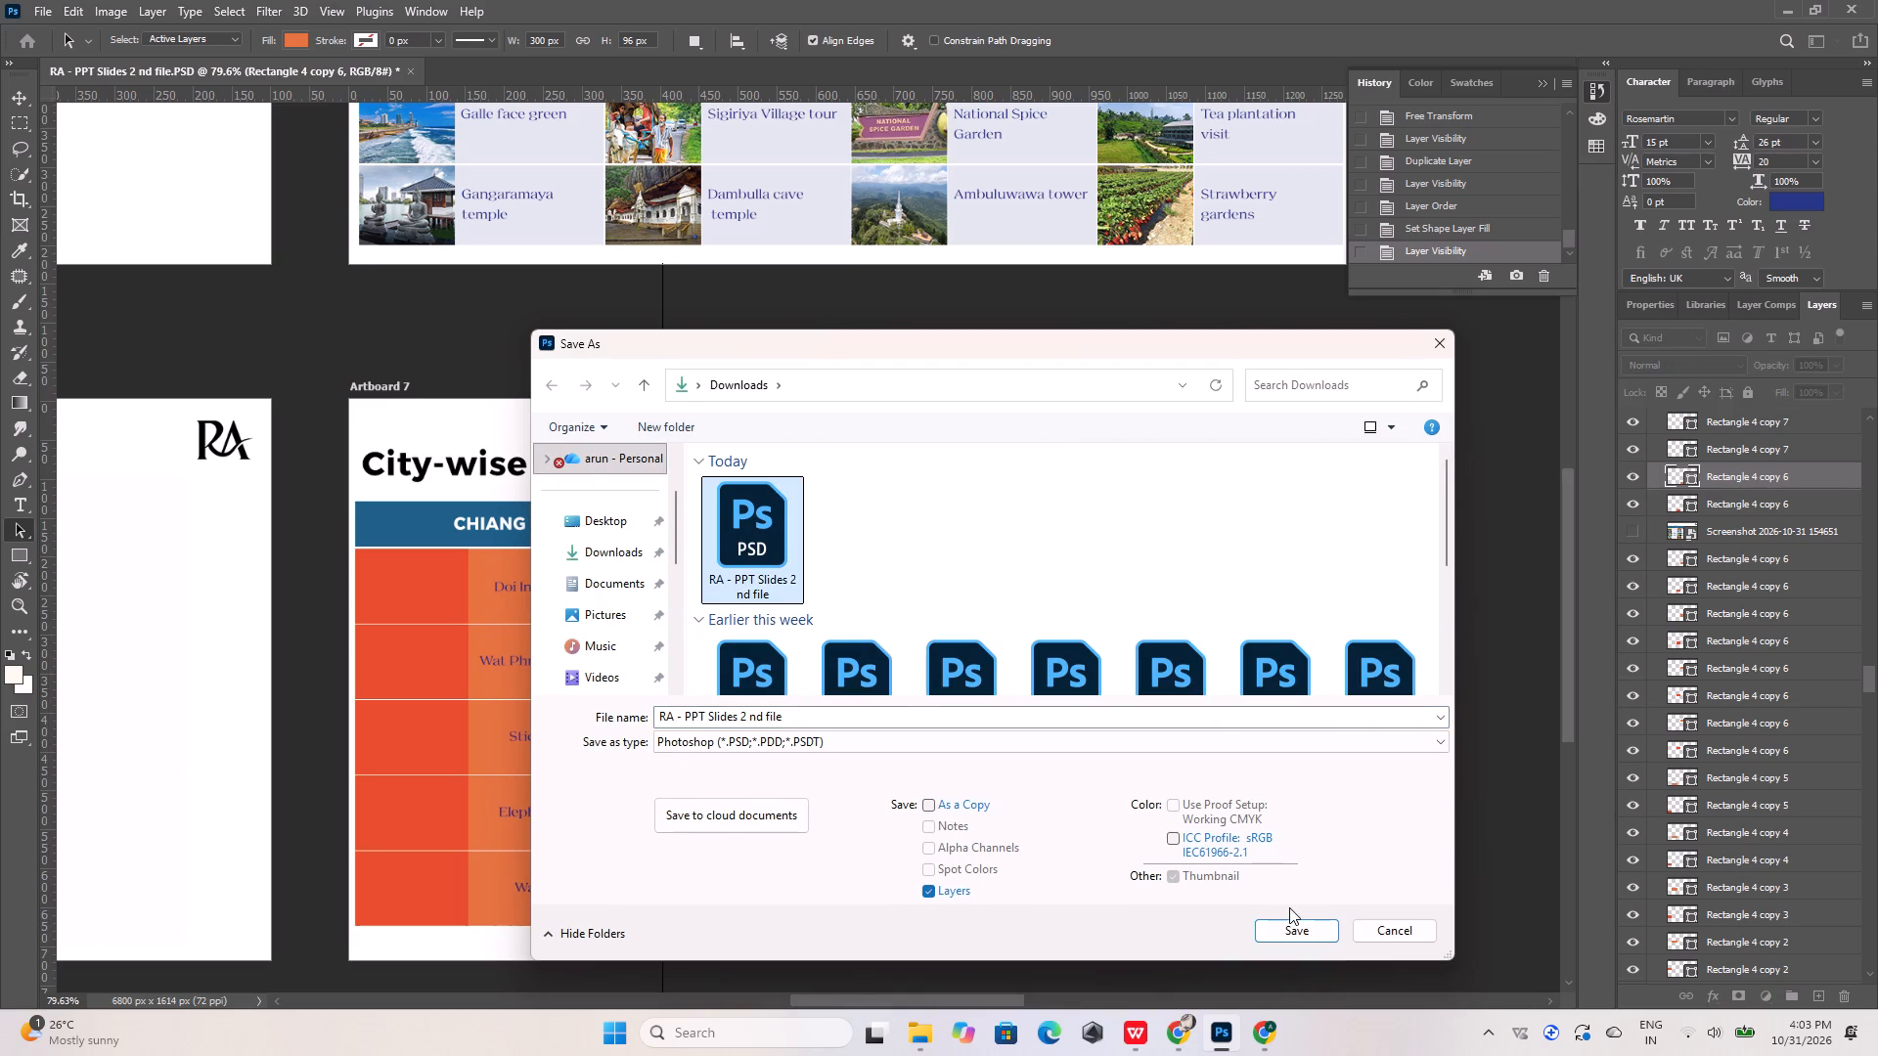
{"action": "left_click", "coordinate": [1295, 923]}
{"action": "left_click", "coordinate": [976, 513]}
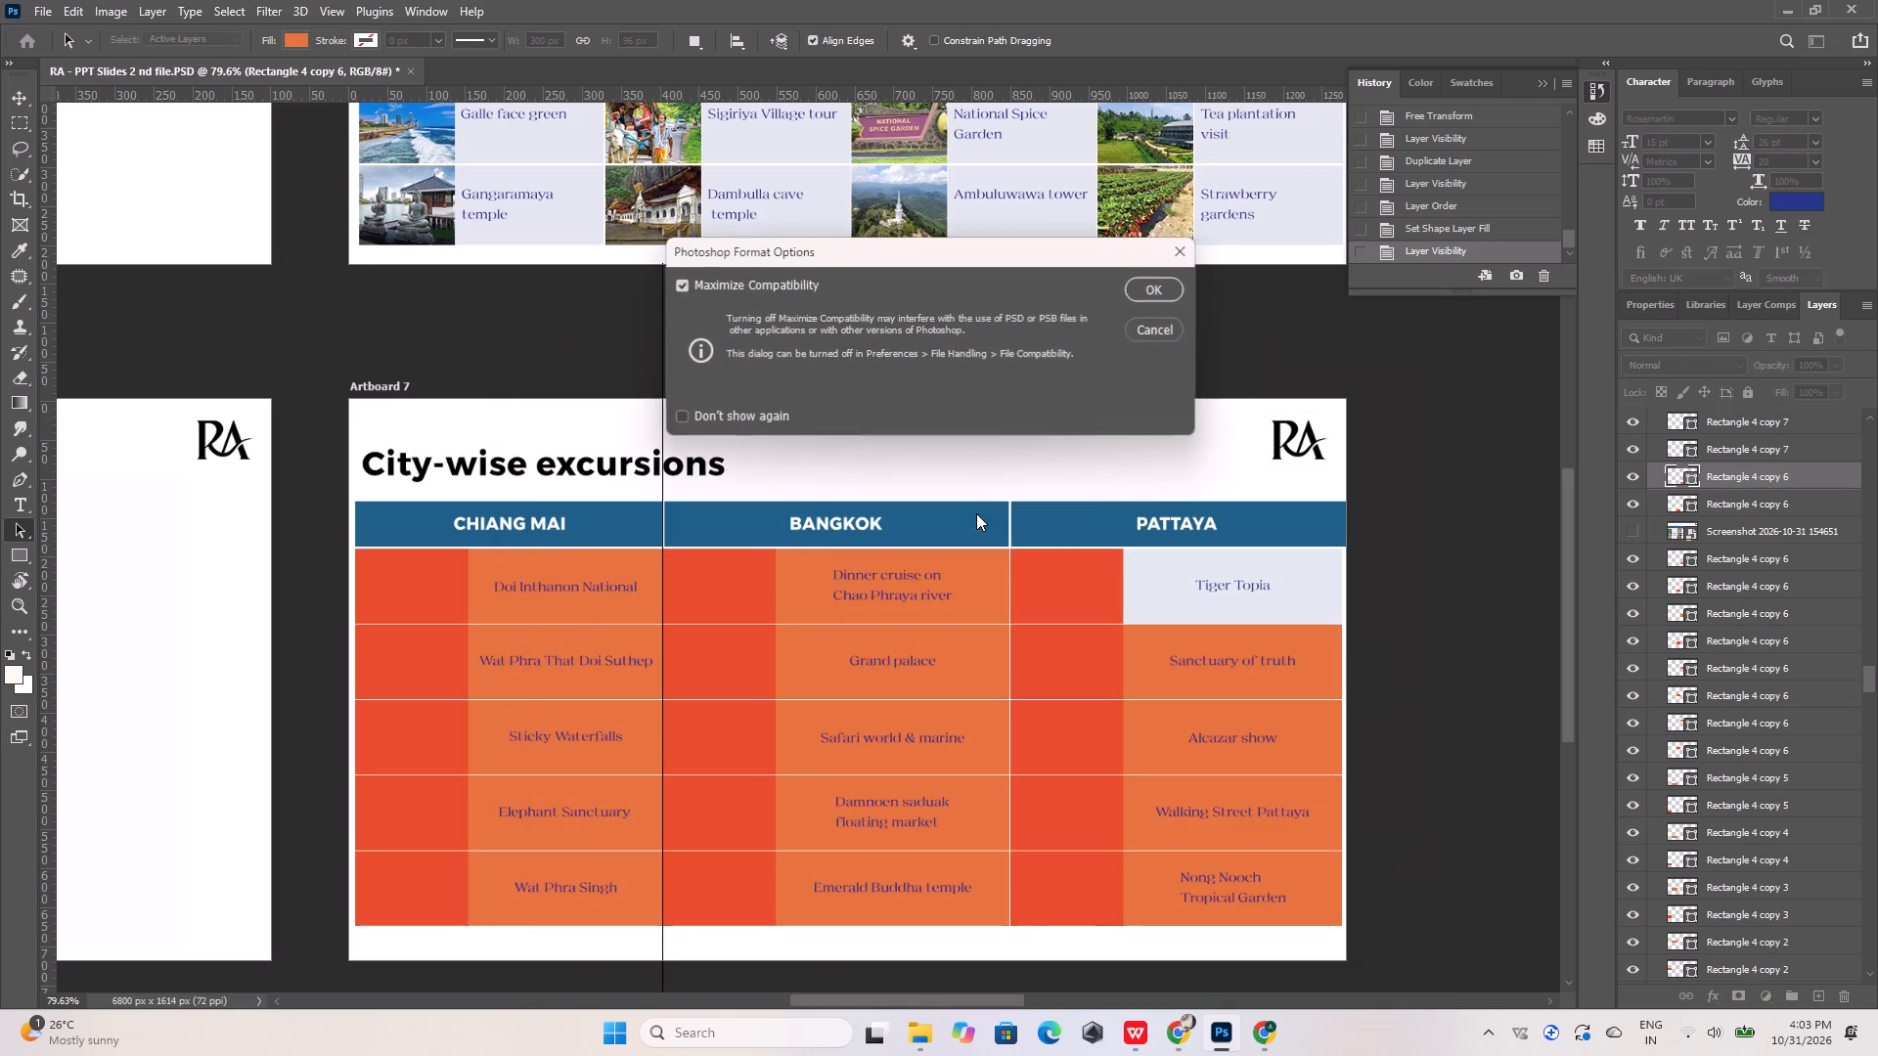
{"action": "left_click", "coordinate": [1144, 293]}
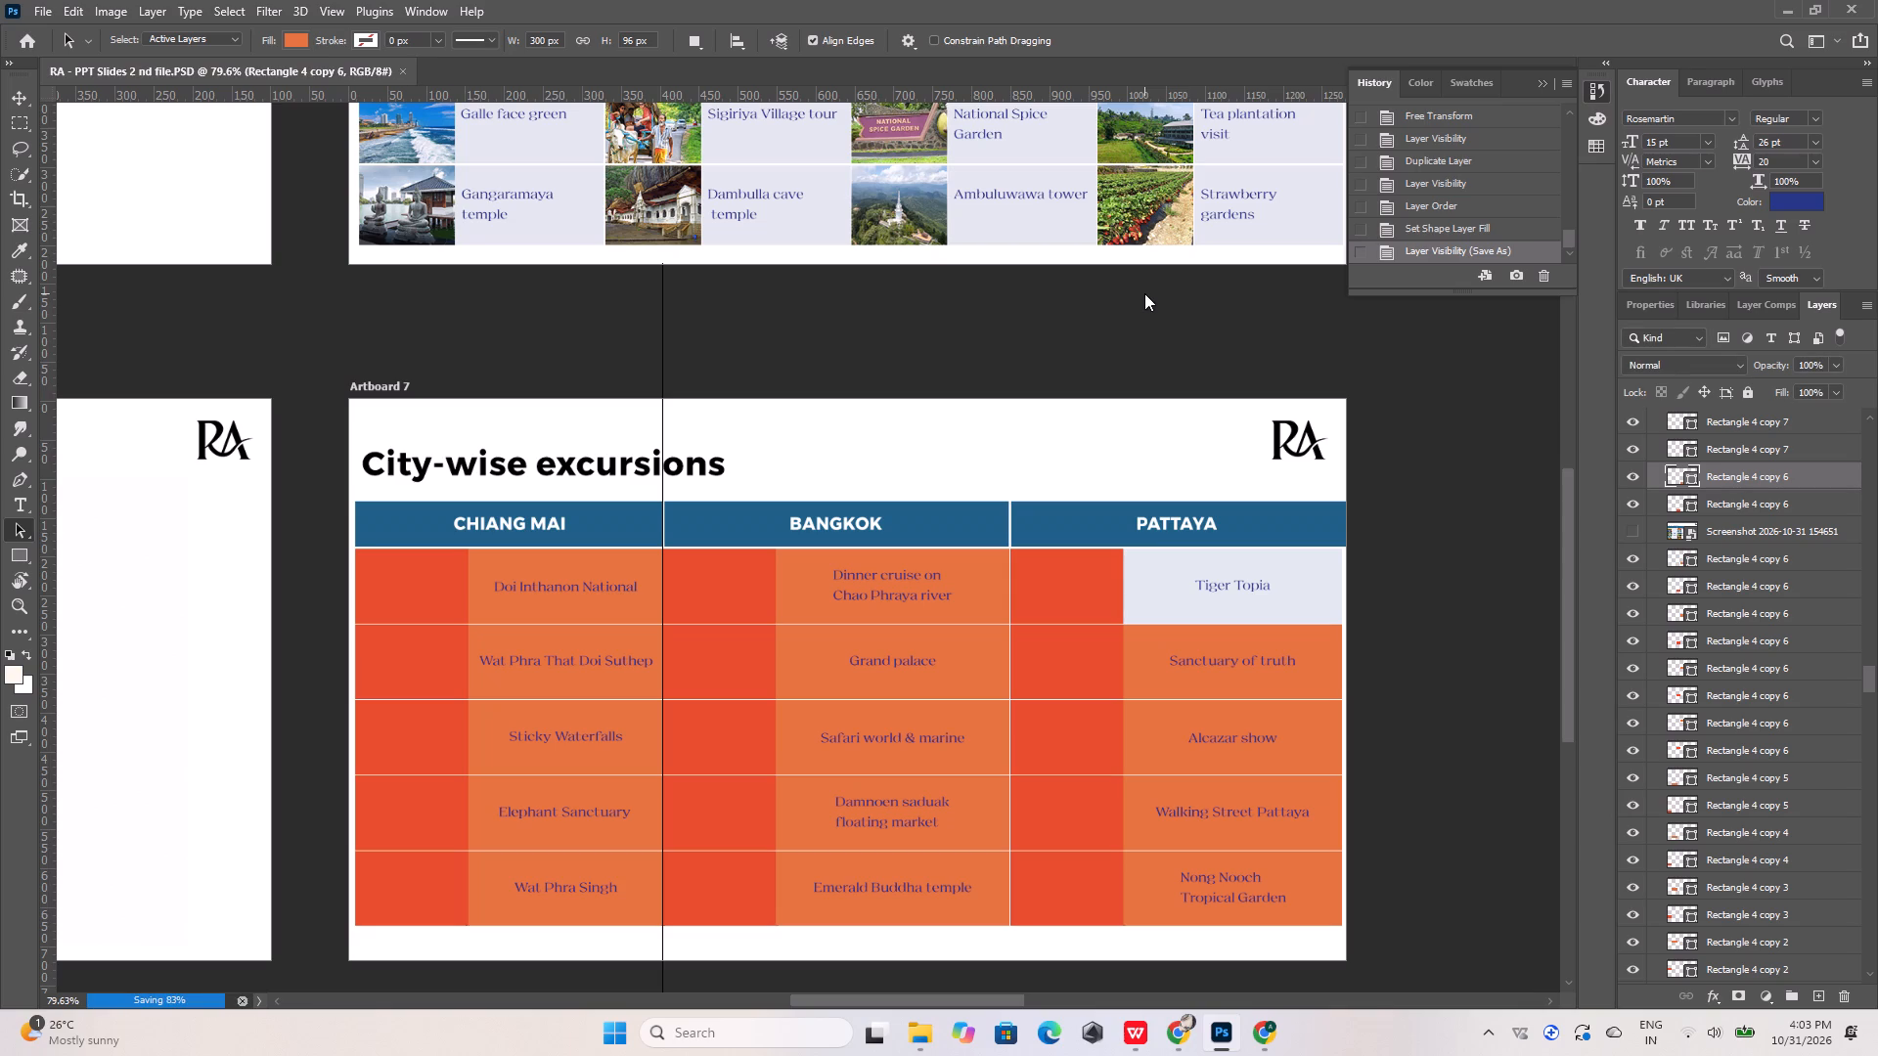
{"action": "left_click", "coordinate": [1144, 293]}
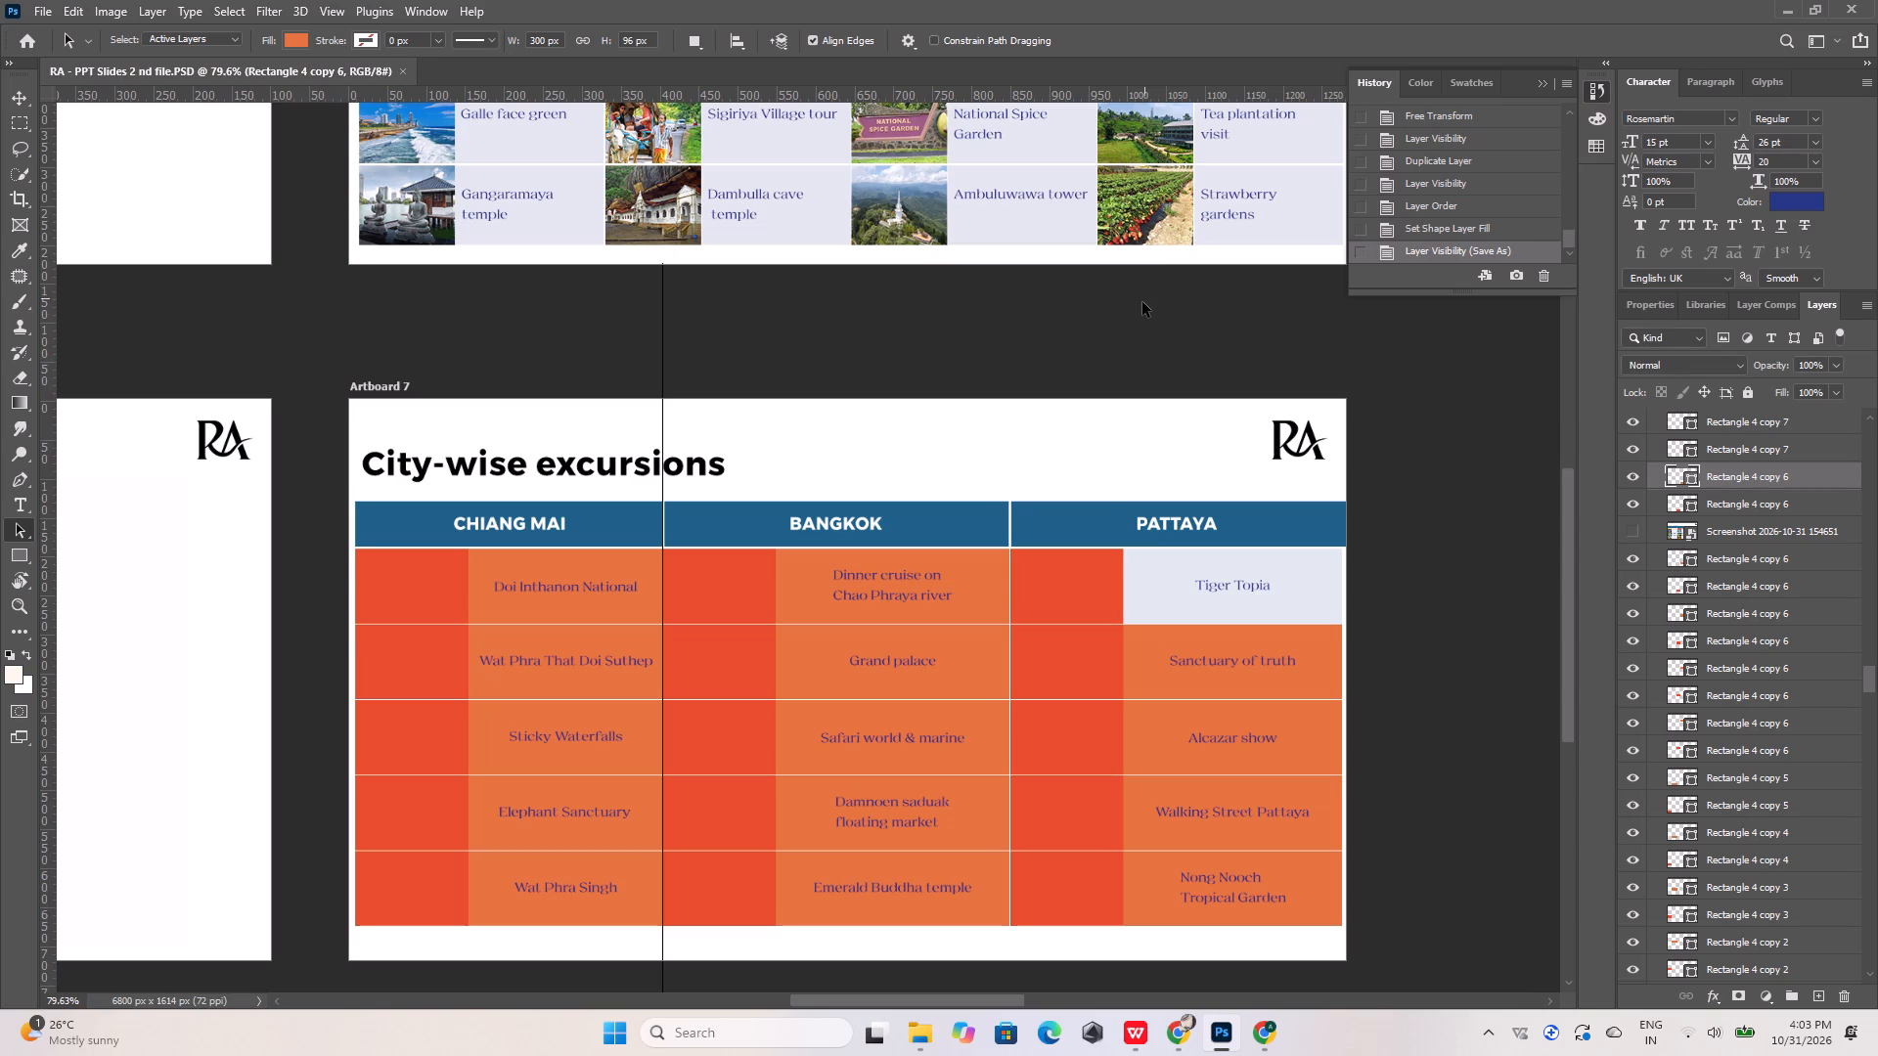
{"action": "left_click", "coordinate": [1160, 665]}
{"action": "left_click", "coordinate": [1160, 665]}
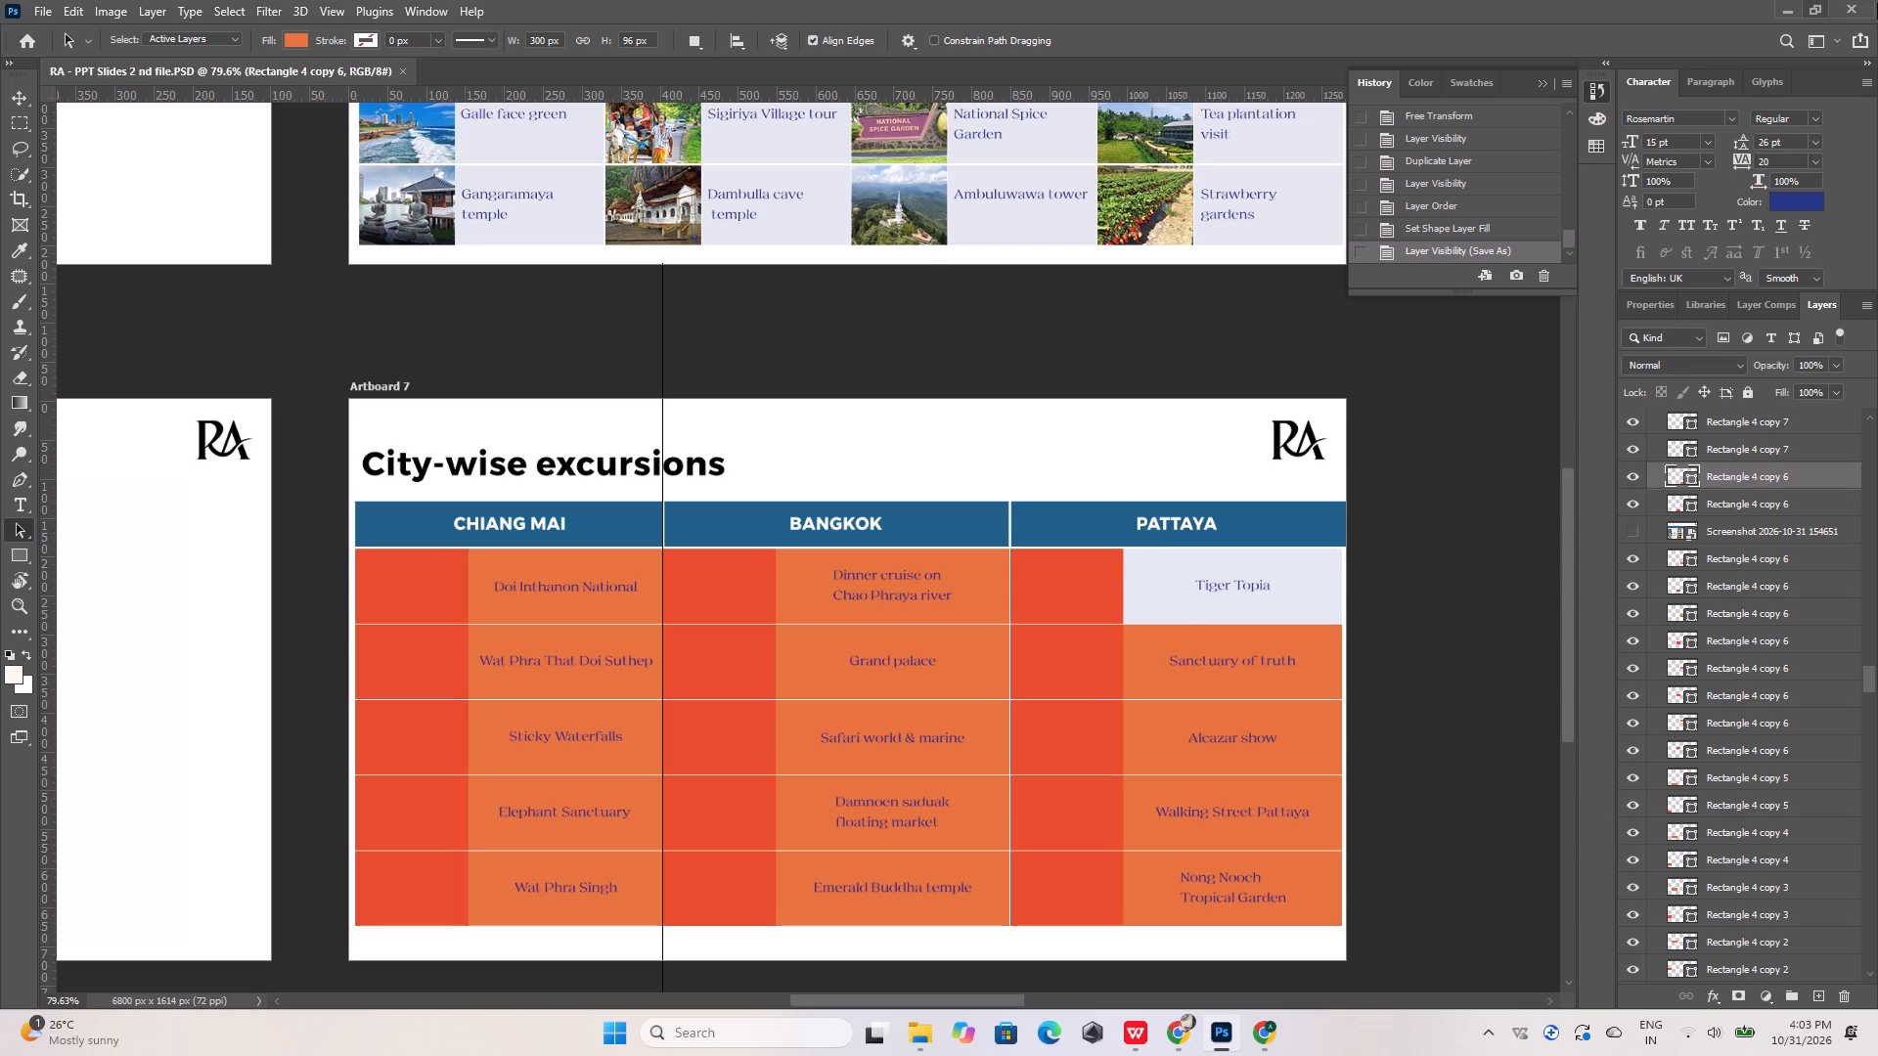
Close Photoshop and the Chrome window showing the Thailand map.
{"action": "left_click", "coordinate": [1862, 5]}
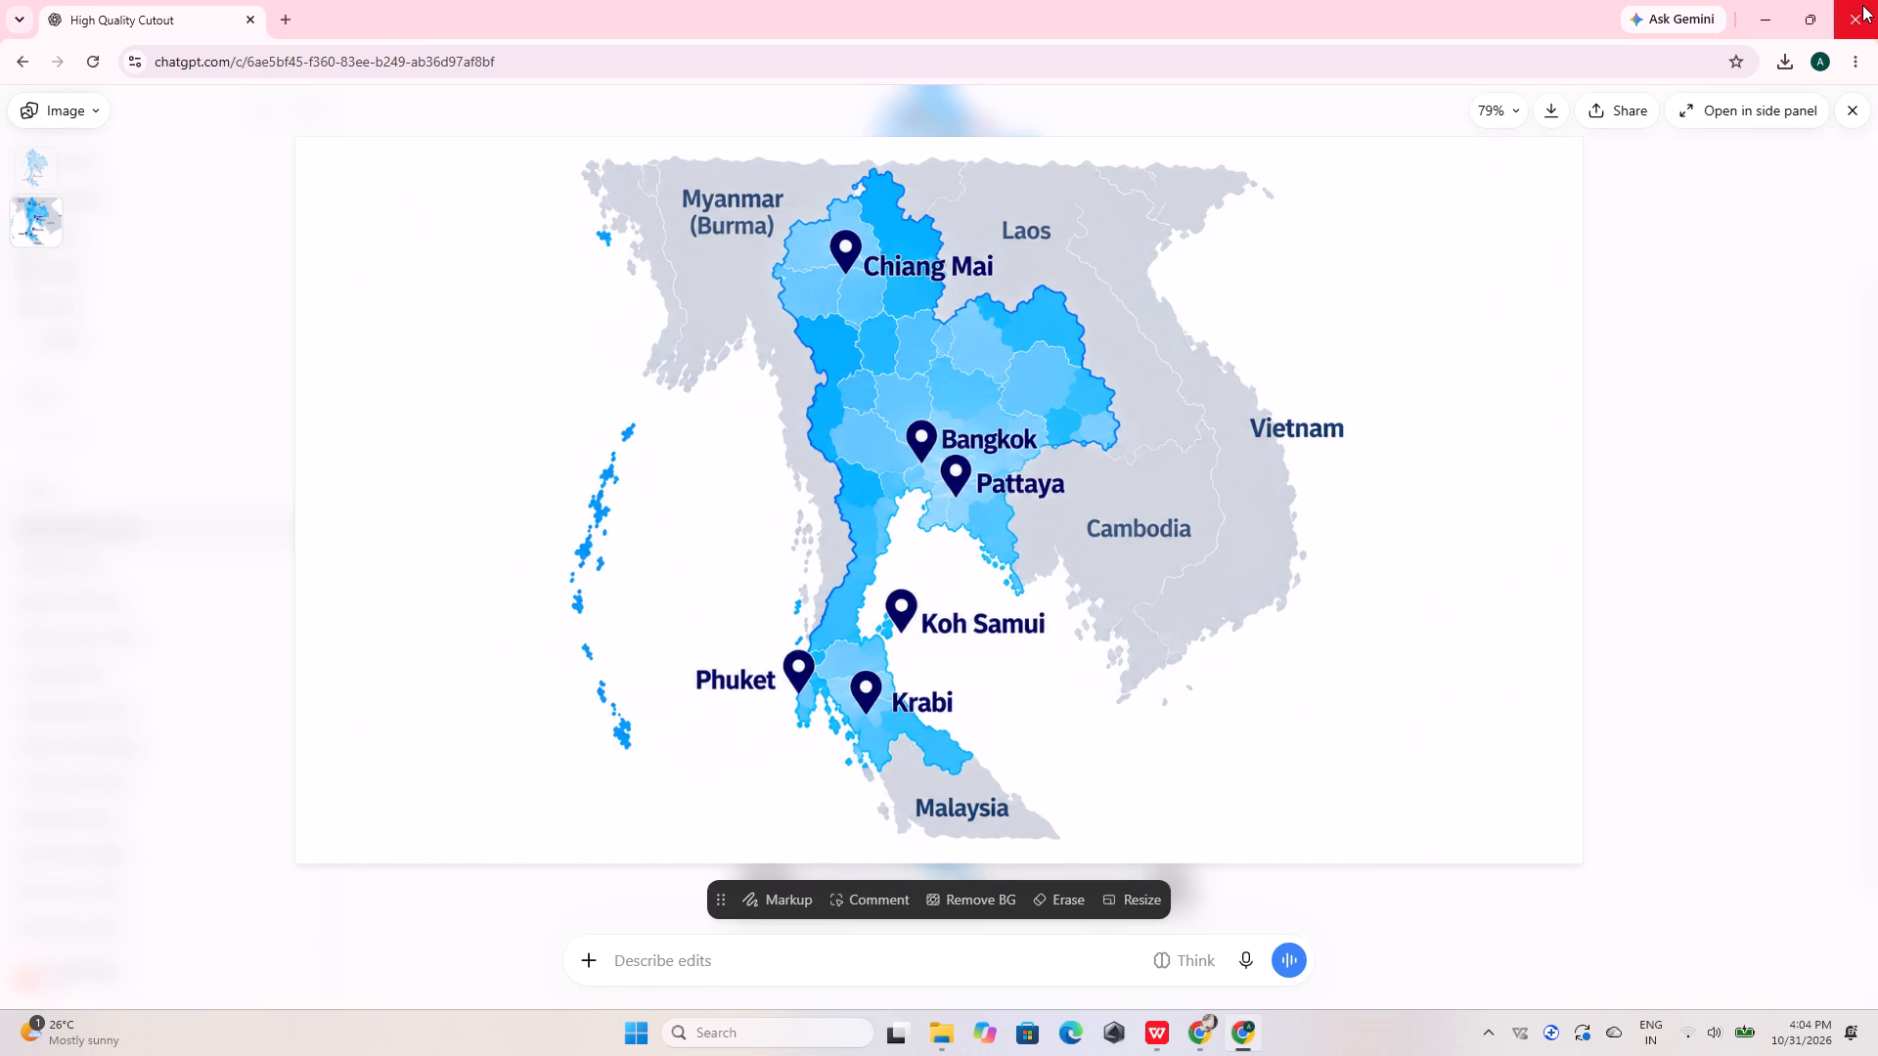
{"action": "left_click", "coordinate": [1862, 5]}
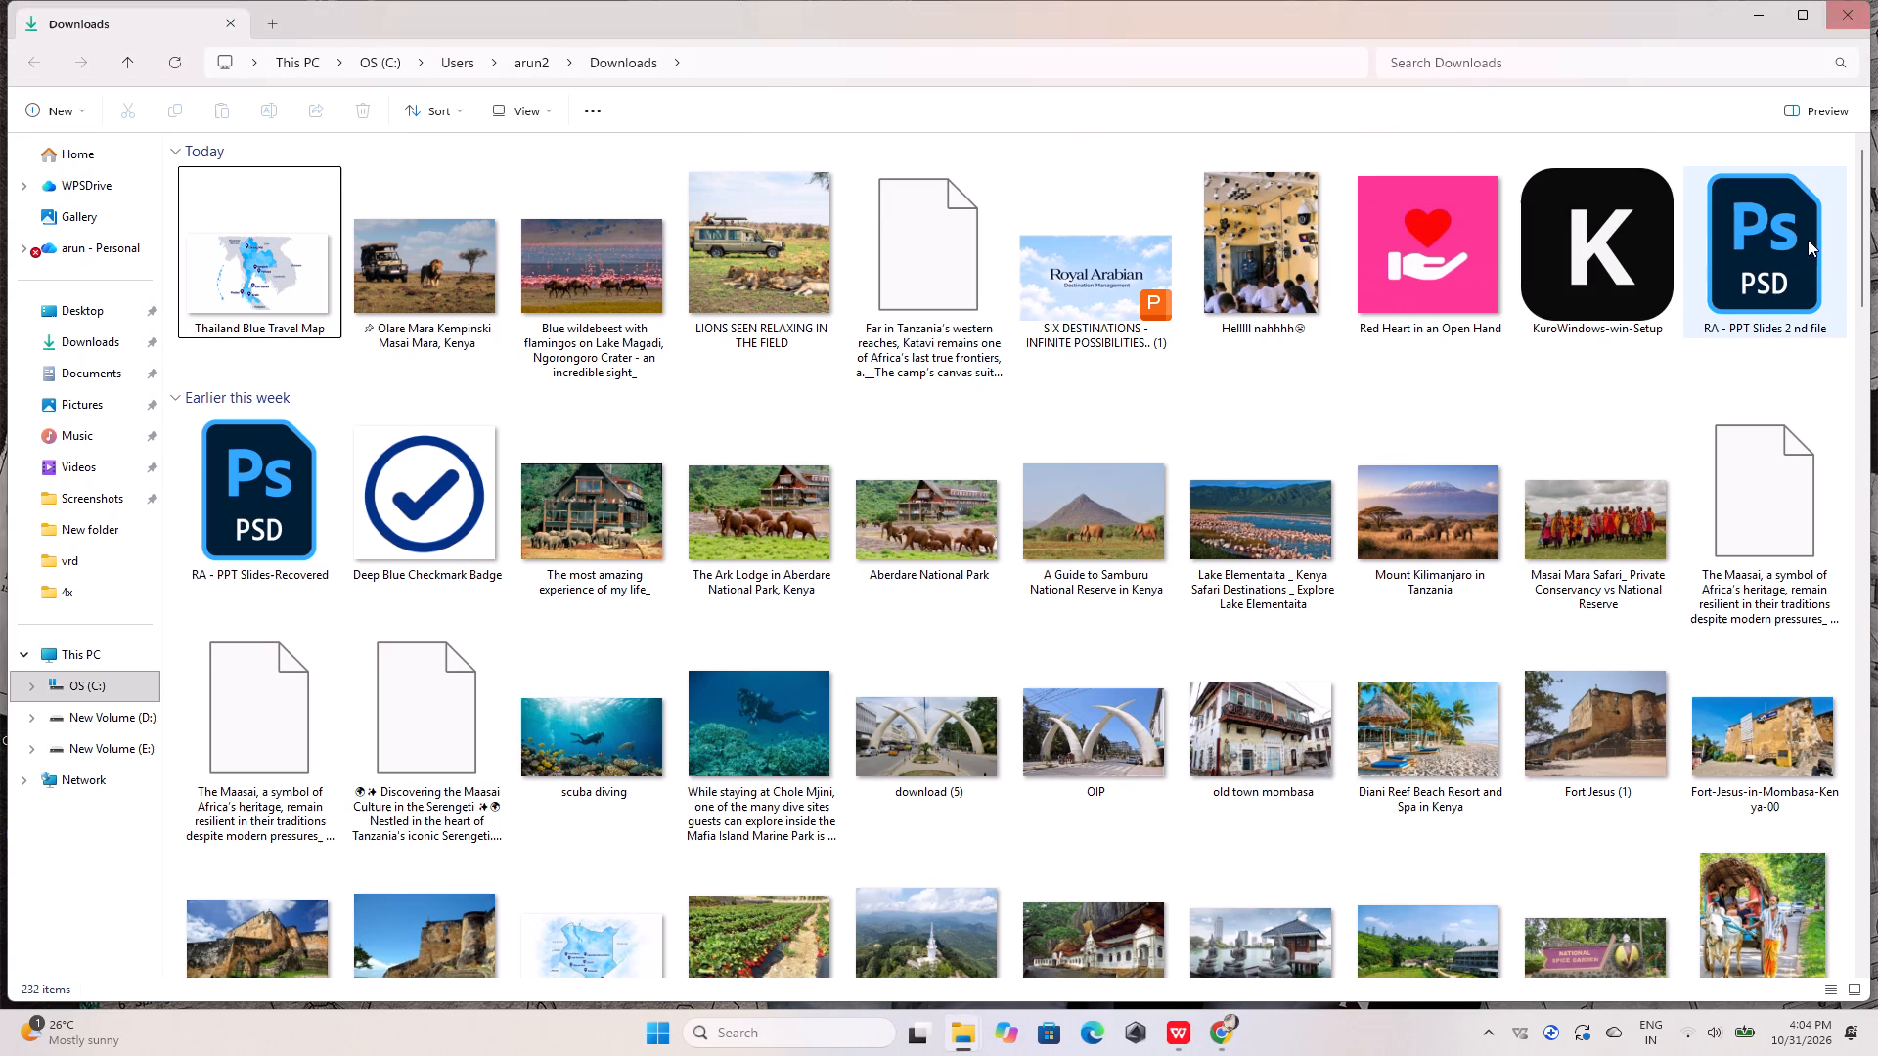
Reopen "RA - PPT Slides 2 nd file" from the Downloads folder in Photoshop, quitting the Creative Cloud repair prompt.
{"action": "double_click", "coordinate": [1795, 285]}
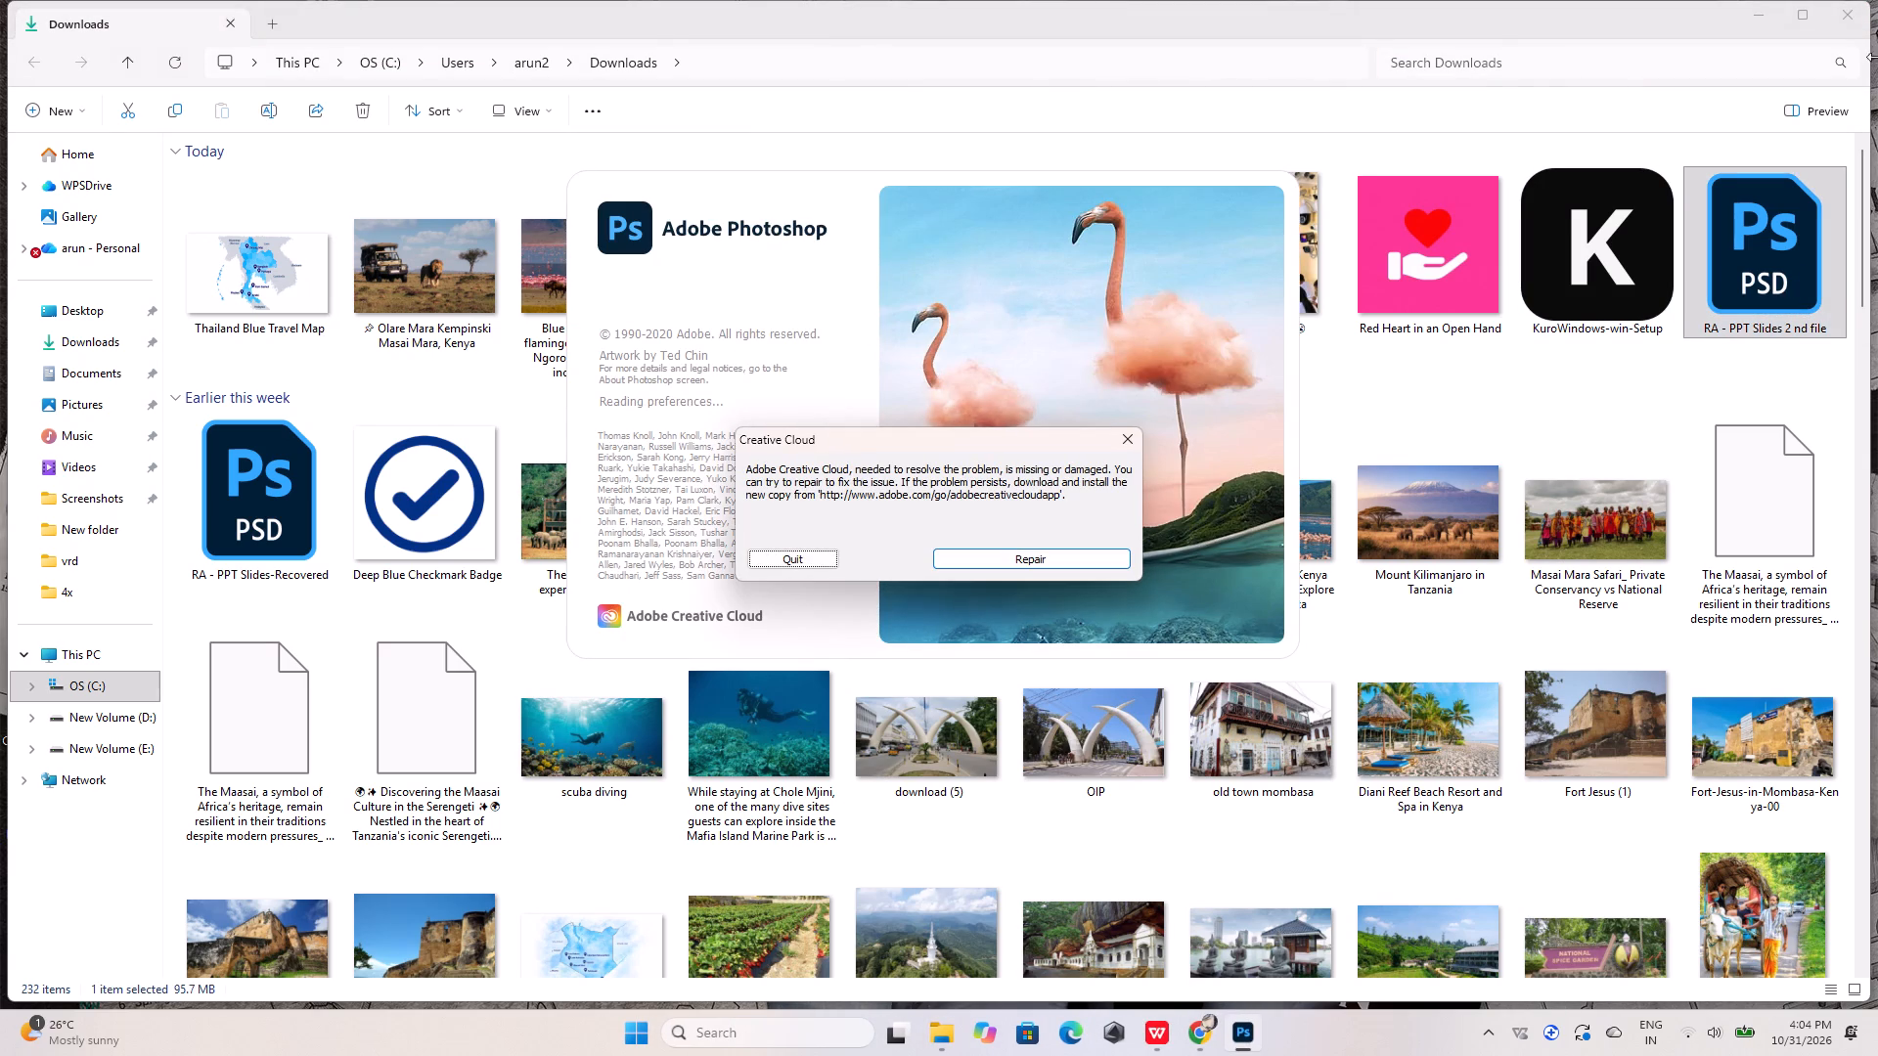
{"action": "left_click", "coordinate": [822, 552]}
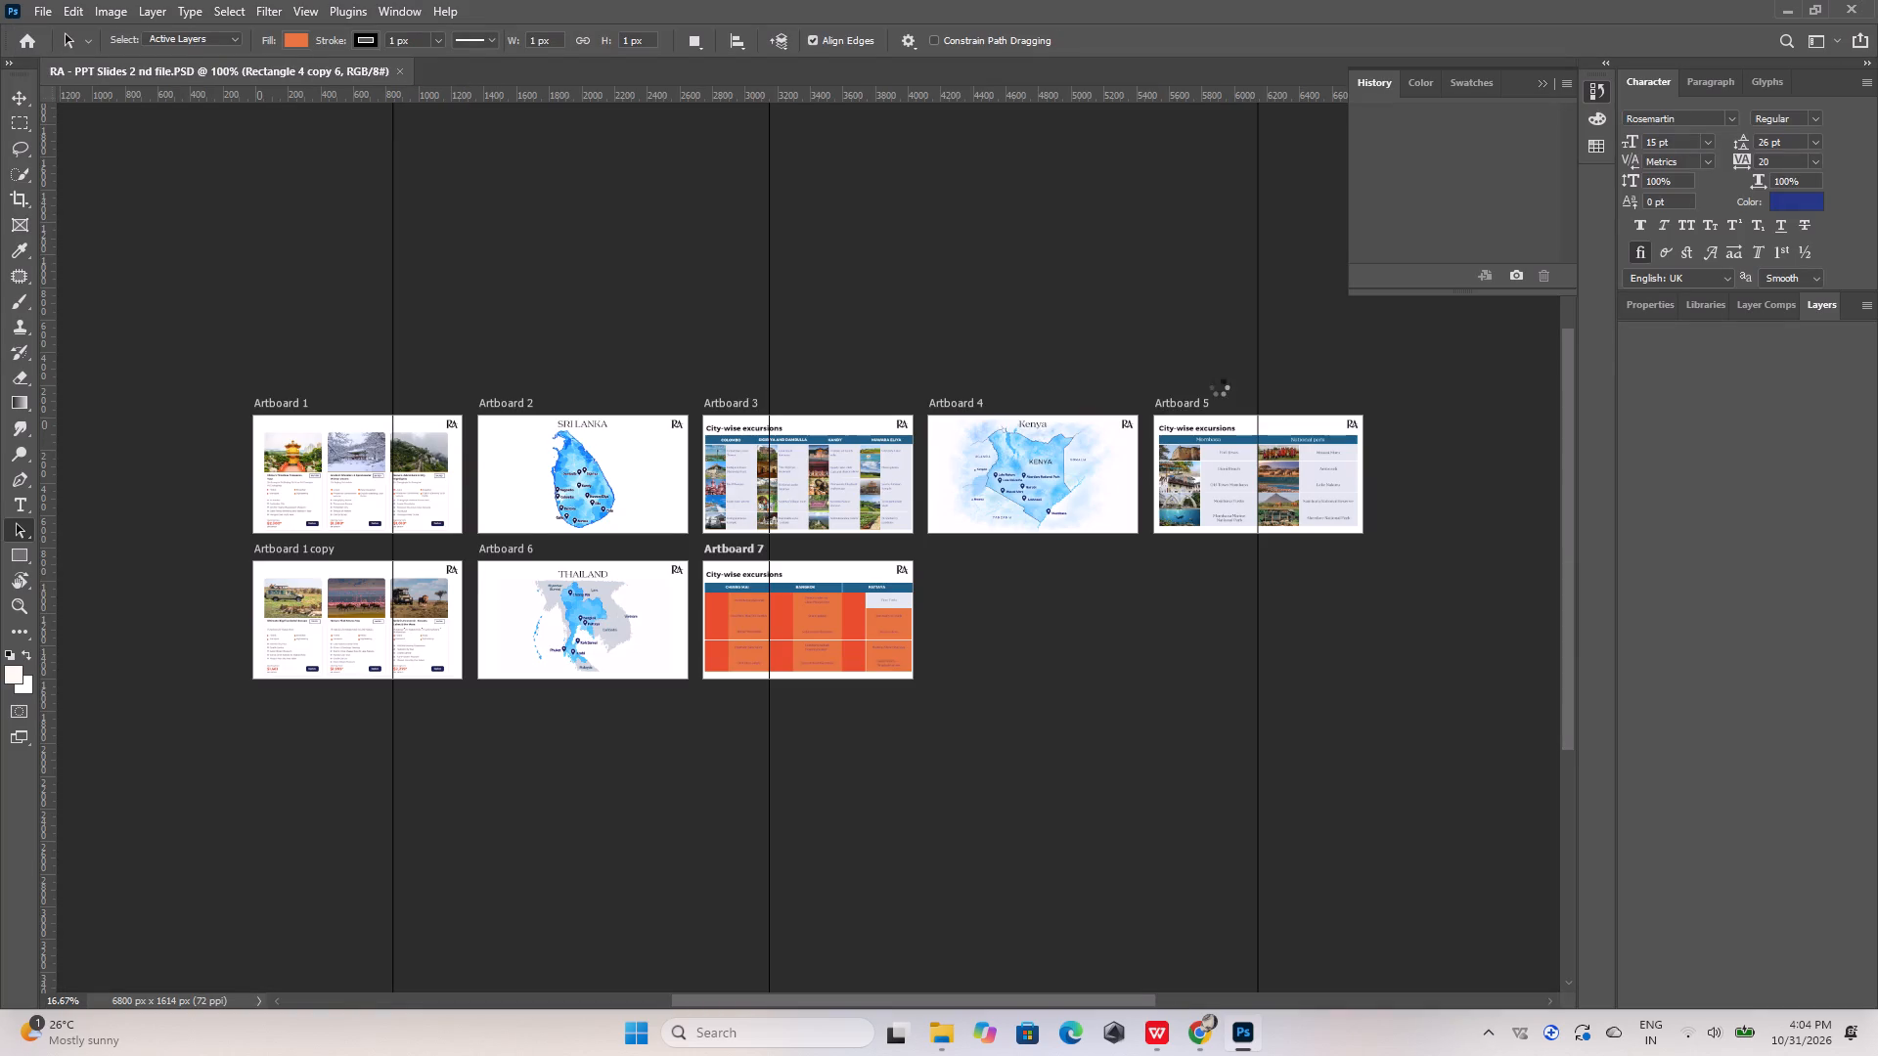
Fill the Sanctuary of truth, Alcazar show and Walking Street Pattaya cells with the recently used pale lavender.
{"action": "scroll", "coordinate": [827, 673], "scroll_direction": "up", "scroll_amount": 10, "text": "alt"}
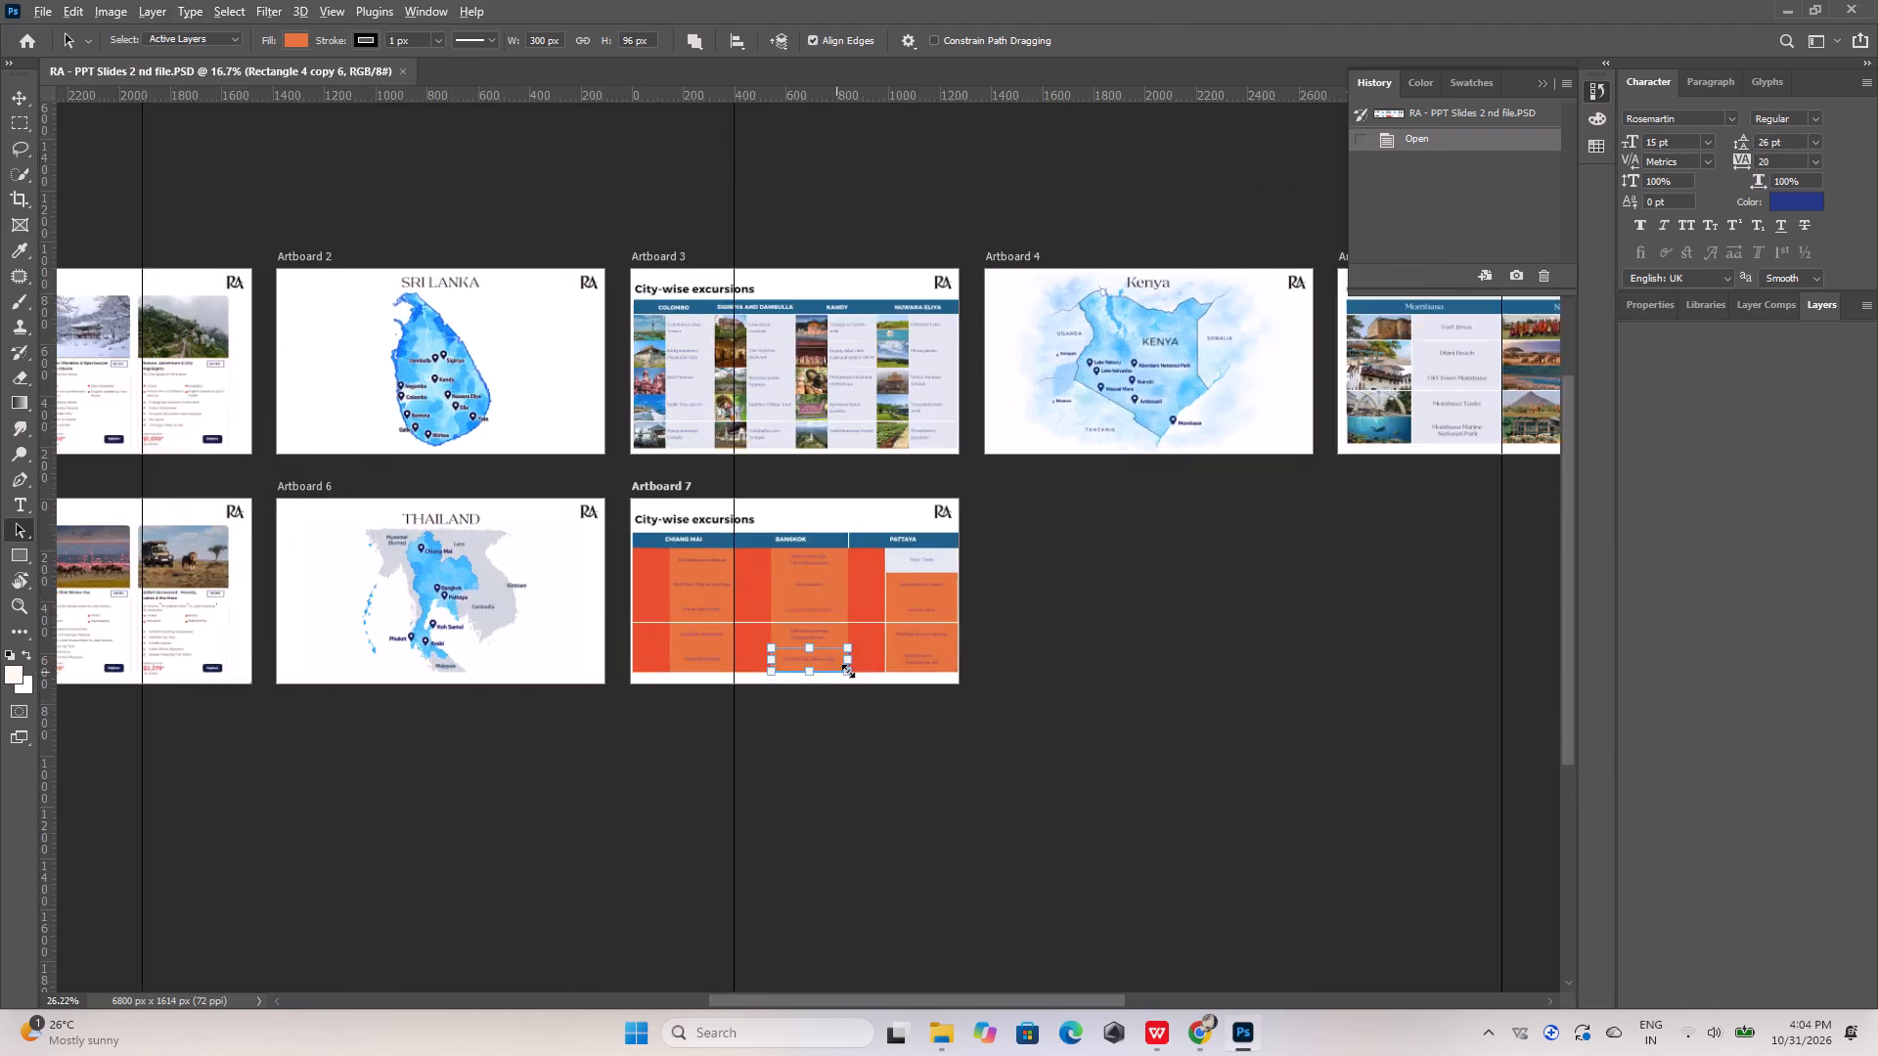
{"action": "scroll", "coordinate": [848, 671], "scroll_direction": "up", "scroll_amount": 7, "text": "alt"}
{"action": "left_click", "coordinate": [1164, 416]}
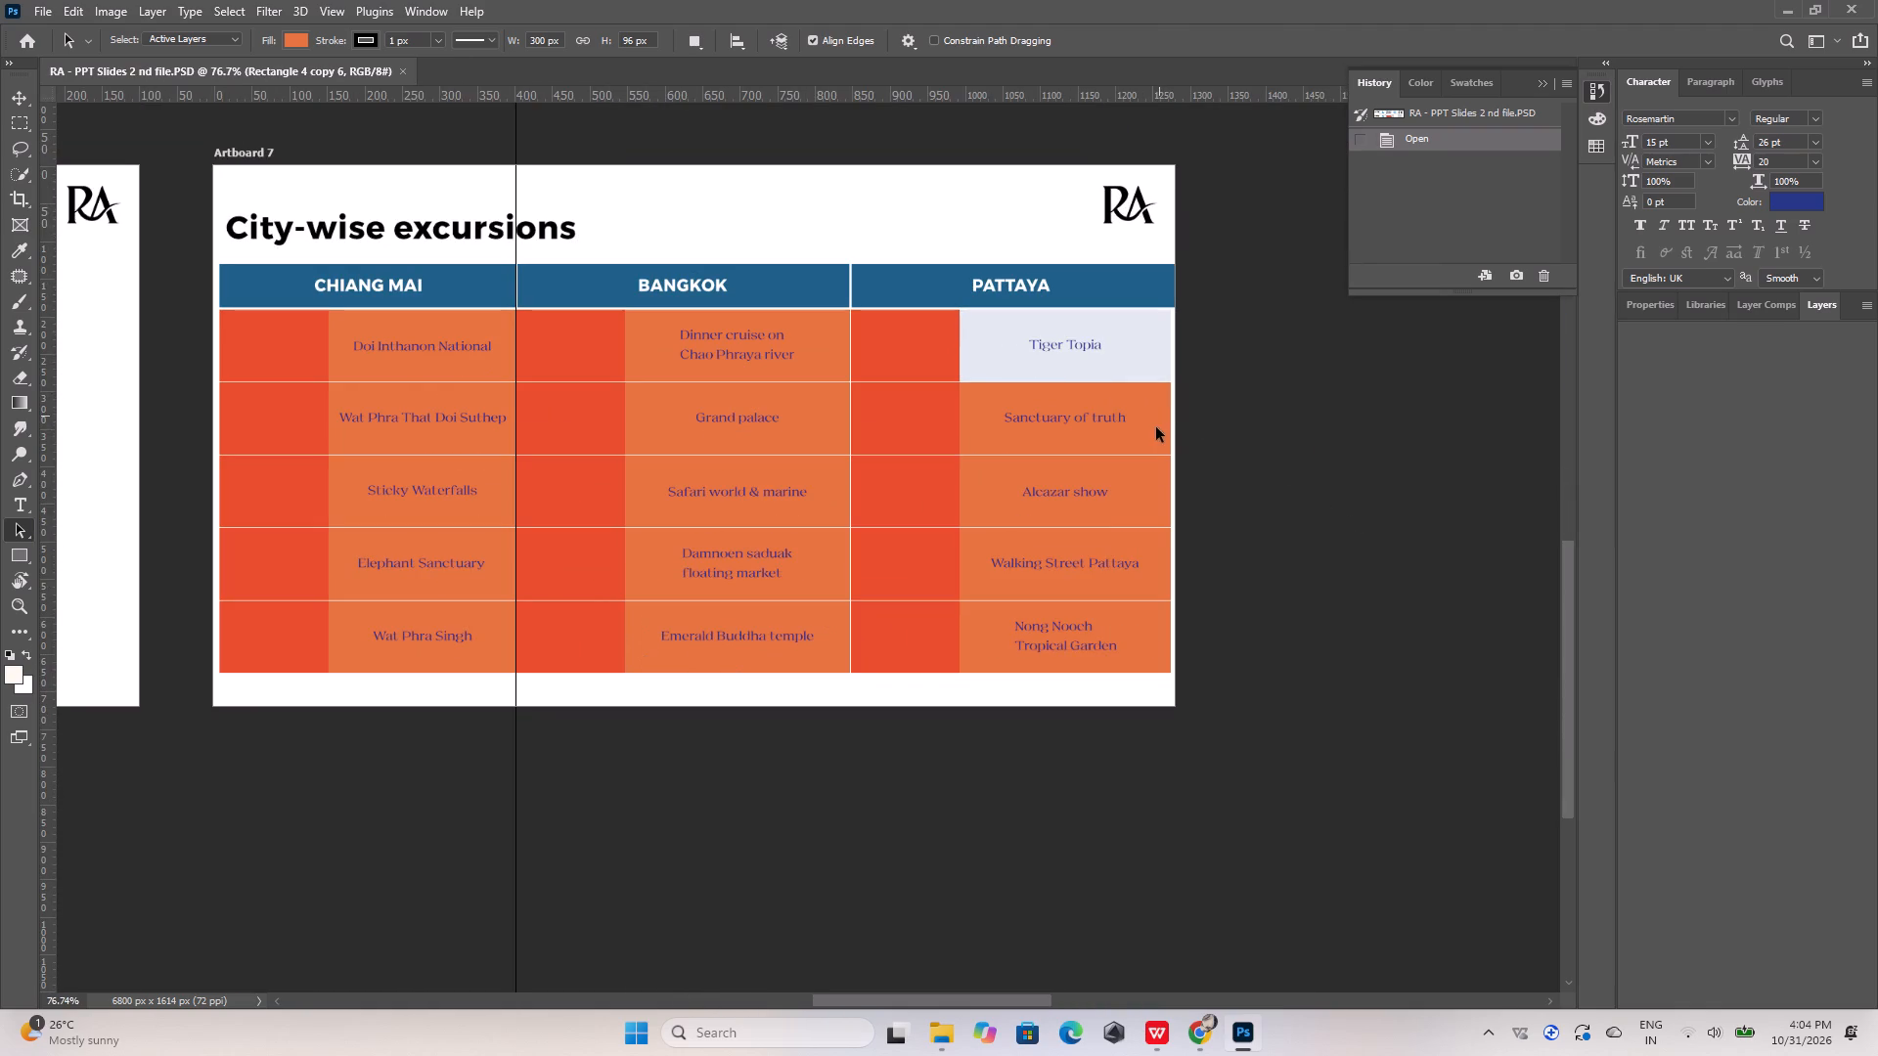
{"action": "triple_click", "coordinate": [1156, 427]}
{"action": "left_click", "coordinate": [22, 93]}
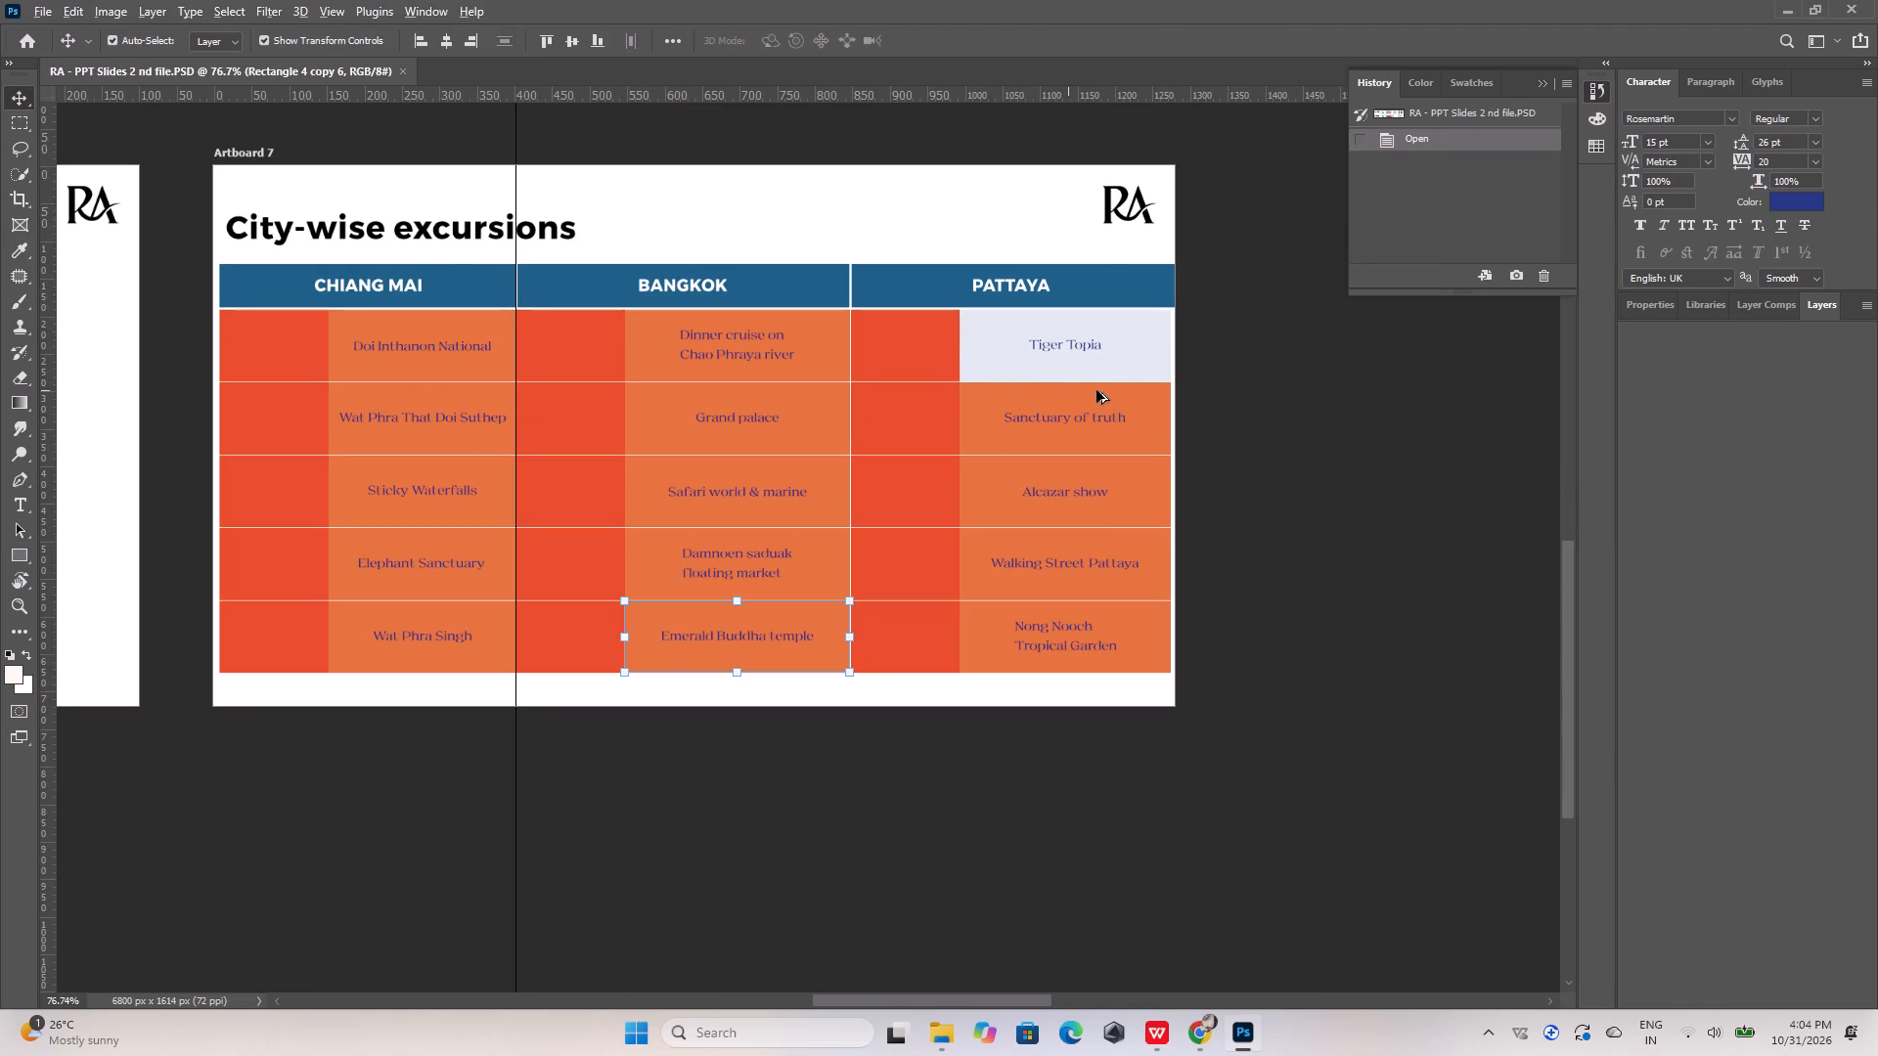
{"action": "scroll", "coordinate": [1121, 389], "scroll_direction": "down", "scroll_amount": 9, "text": "alt"}
{"action": "left_click", "coordinate": [1112, 409]}
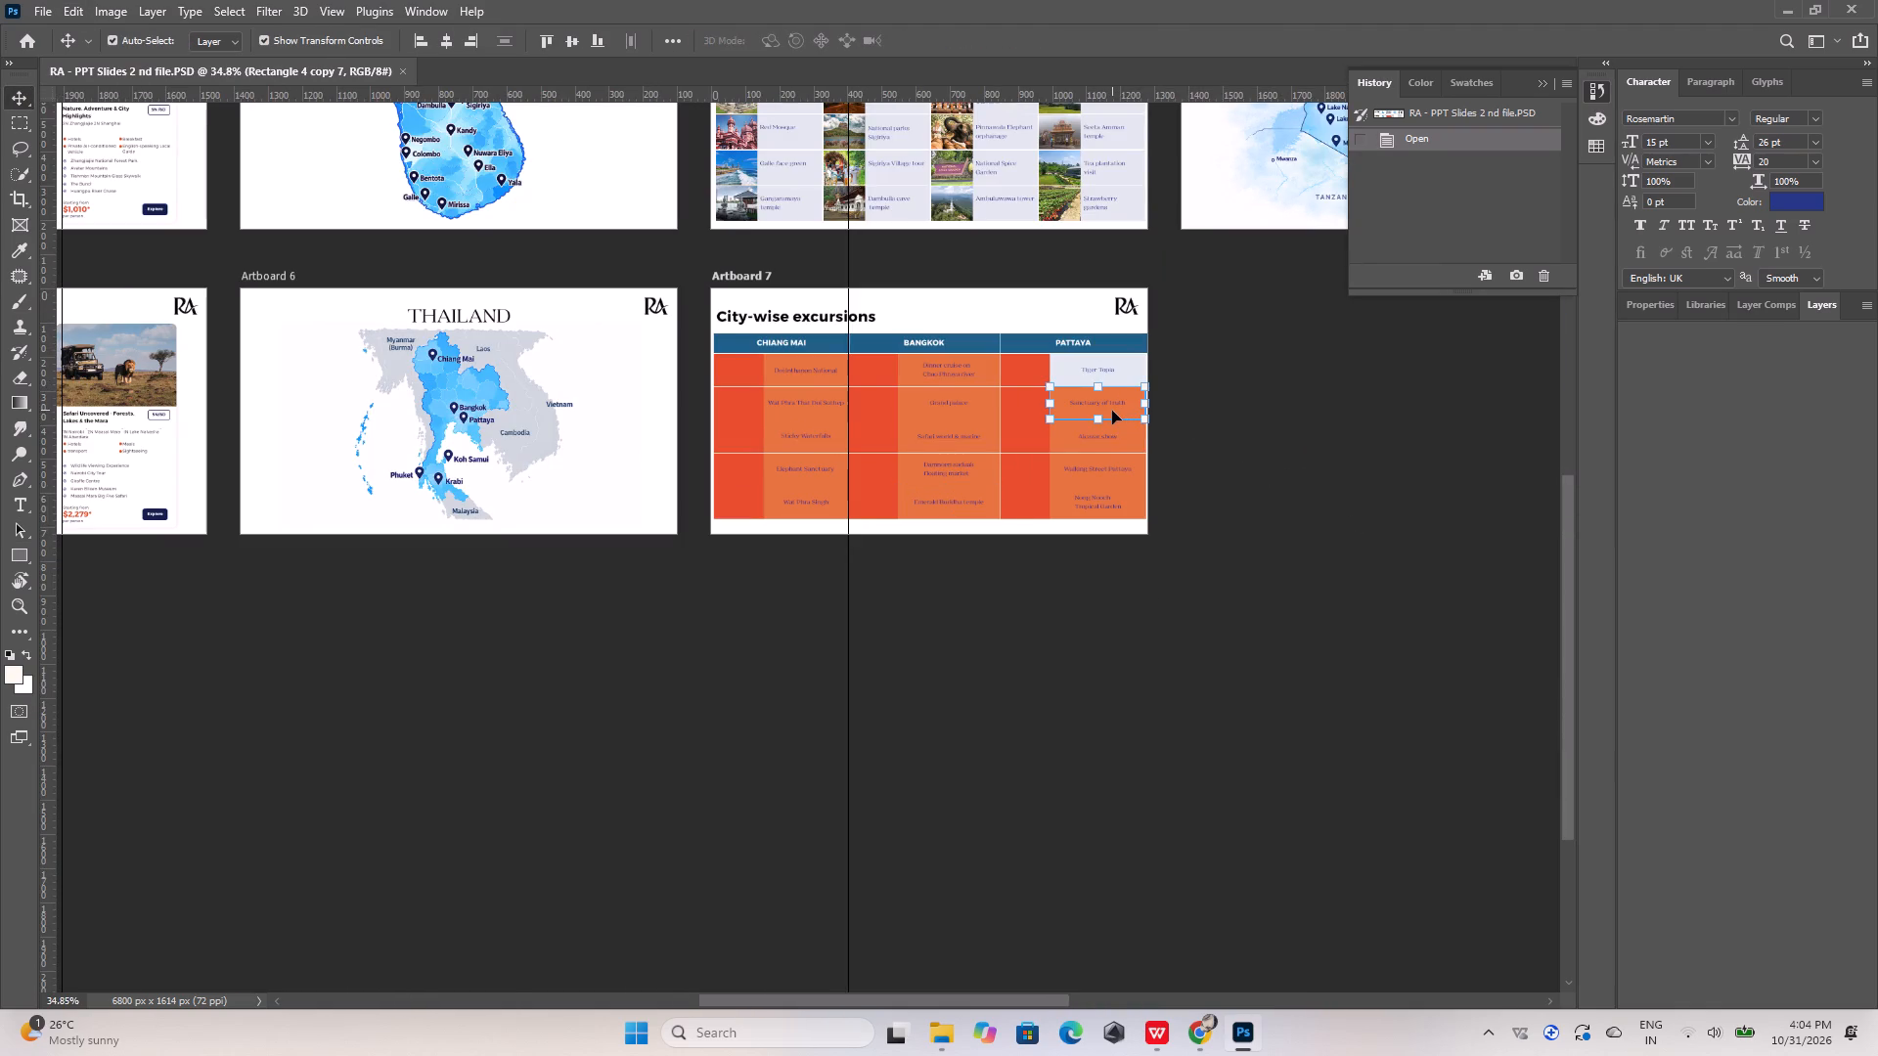
{"action": "scroll", "coordinate": [1114, 423], "scroll_direction": "up", "scroll_amount": 5, "text": "alt"}
{"action": "left_click", "coordinate": [1144, 447], "text": "shift"}
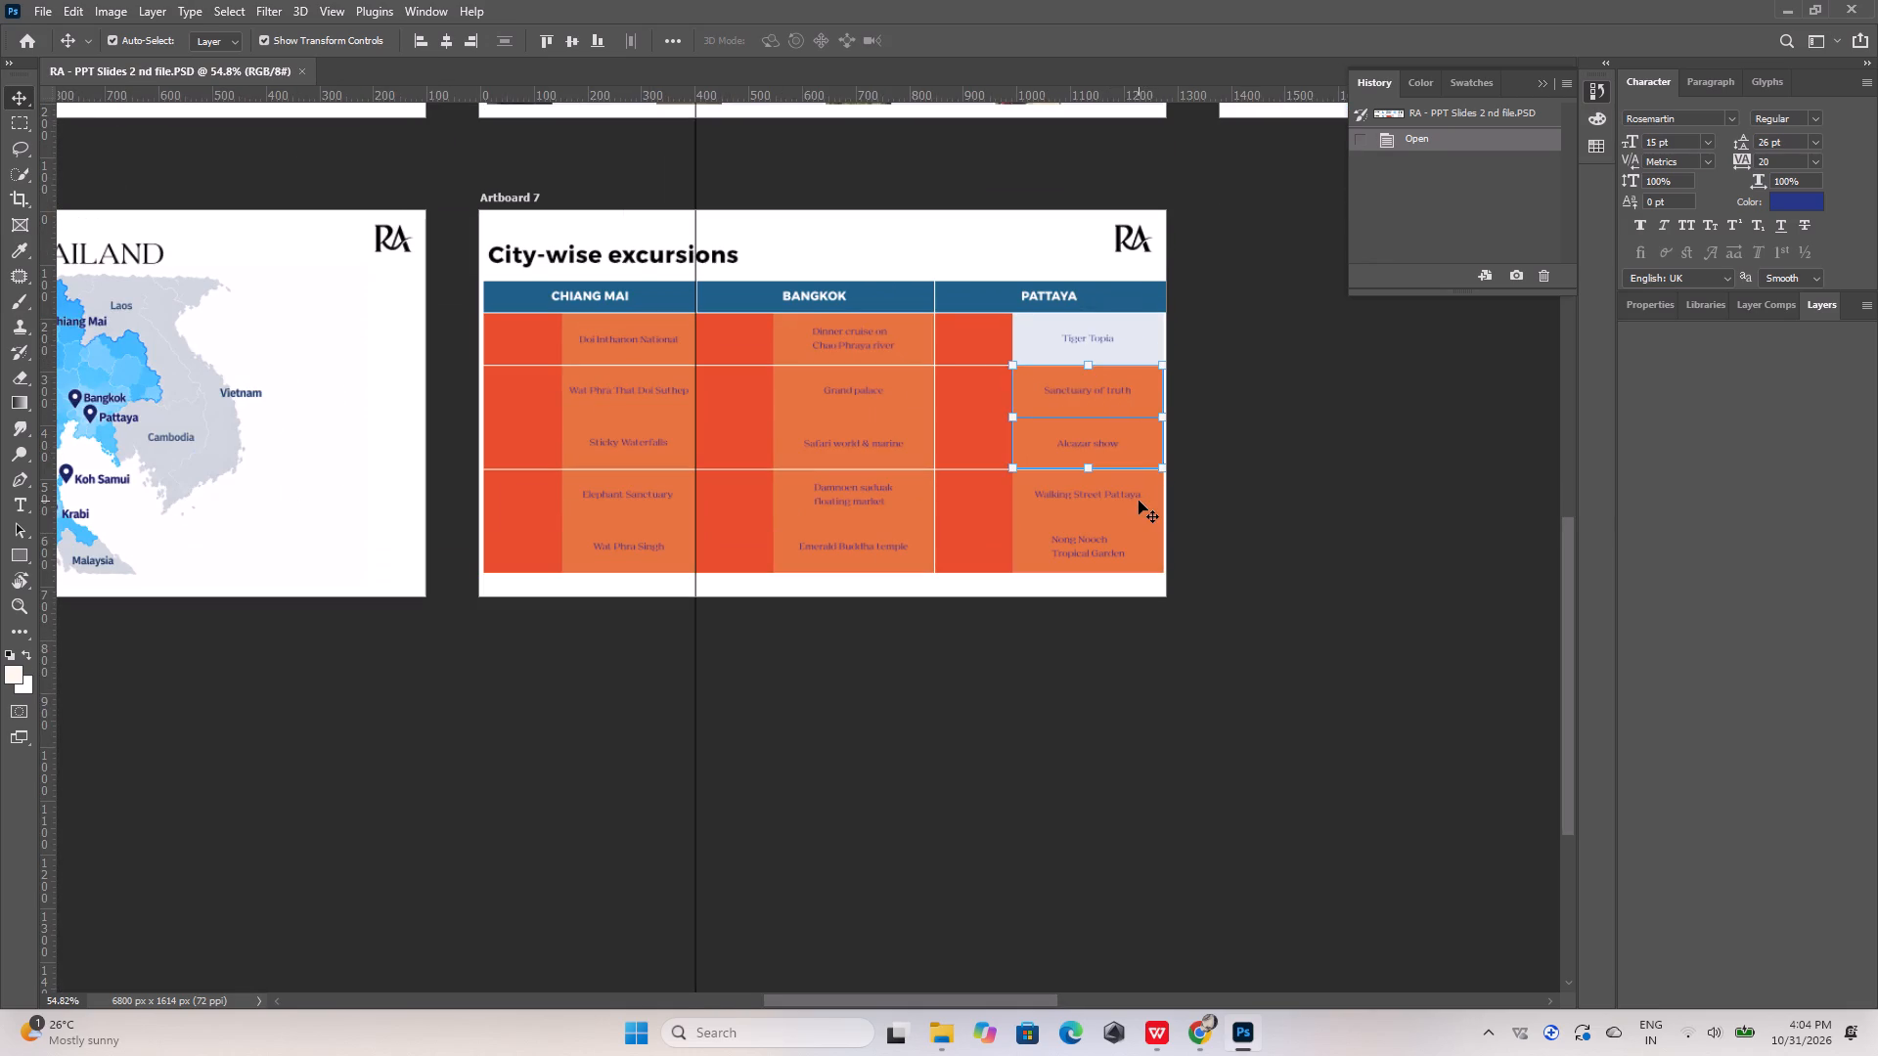
{"action": "left_click", "coordinate": [1146, 500], "text": "shift"}
{"action": "left_click", "coordinate": [1142, 538], "text": "shift"}
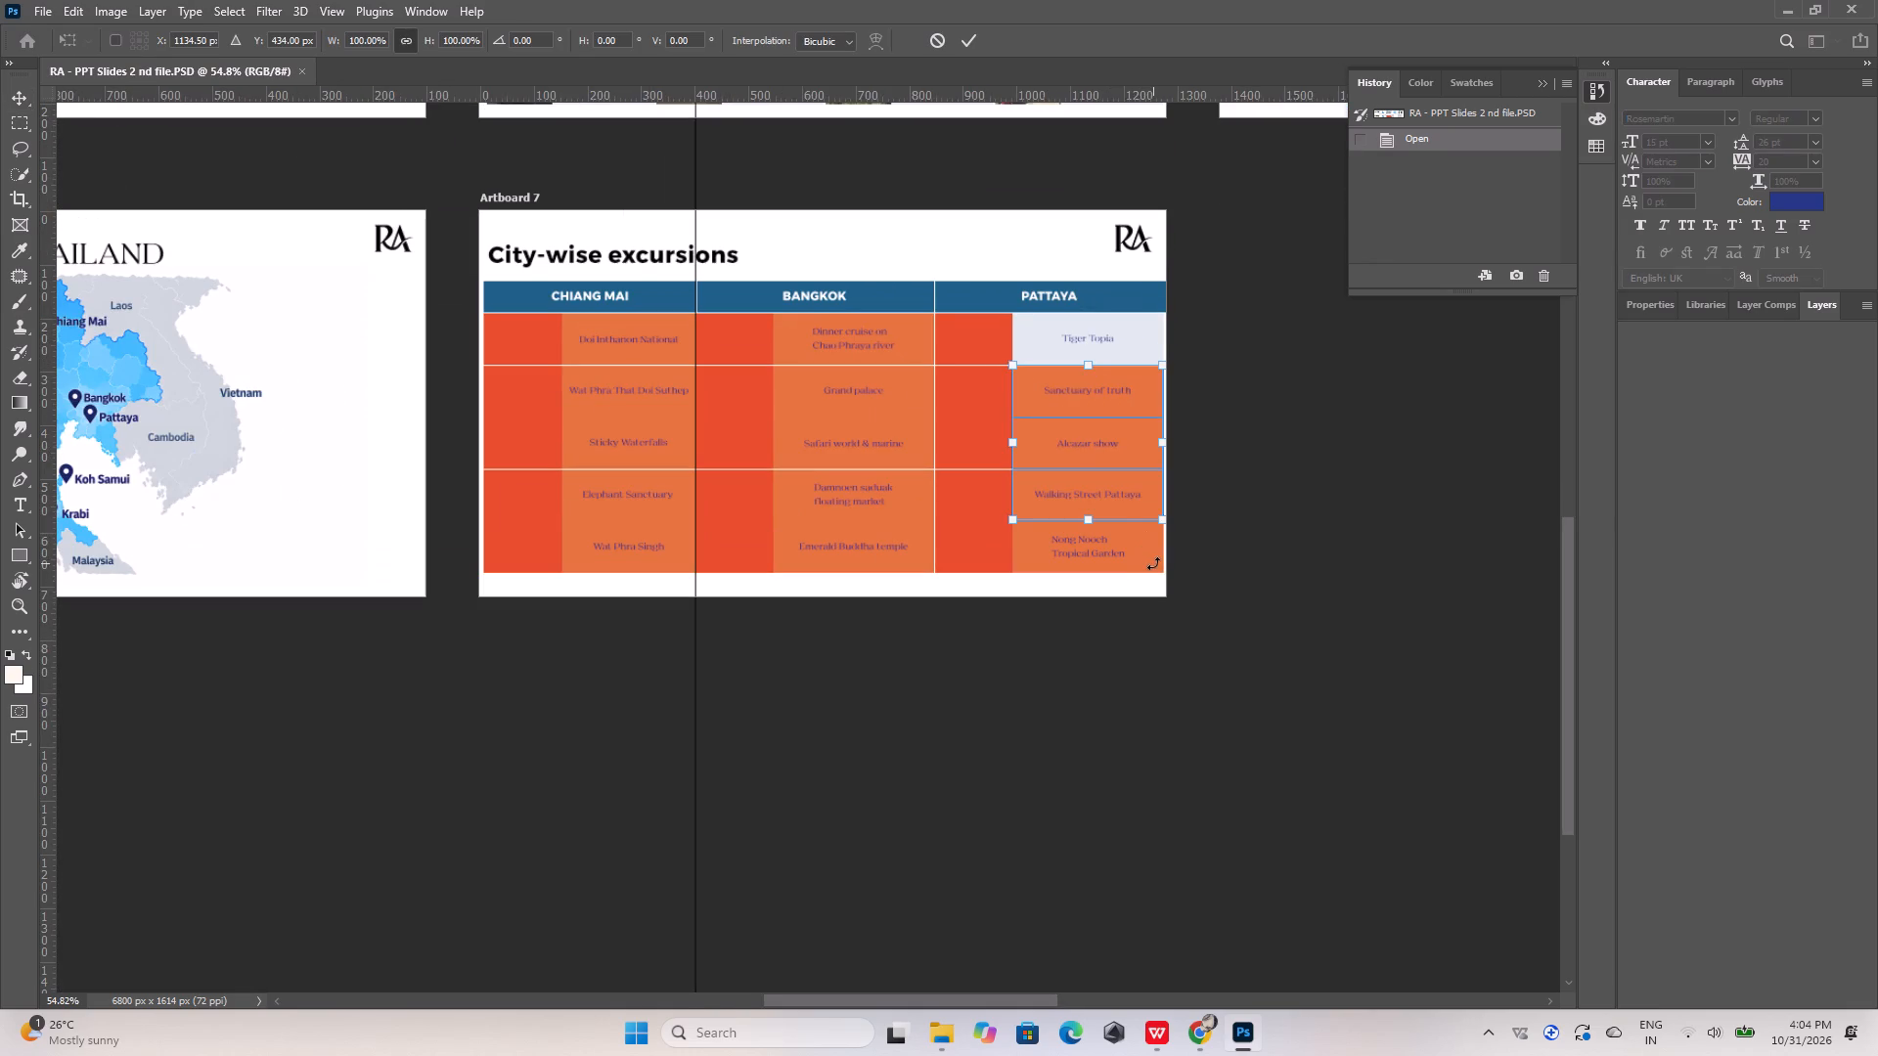
{"action": "left_click", "coordinate": [1153, 563], "text": "shift"}
{"action": "left_click", "coordinate": [20, 554]}
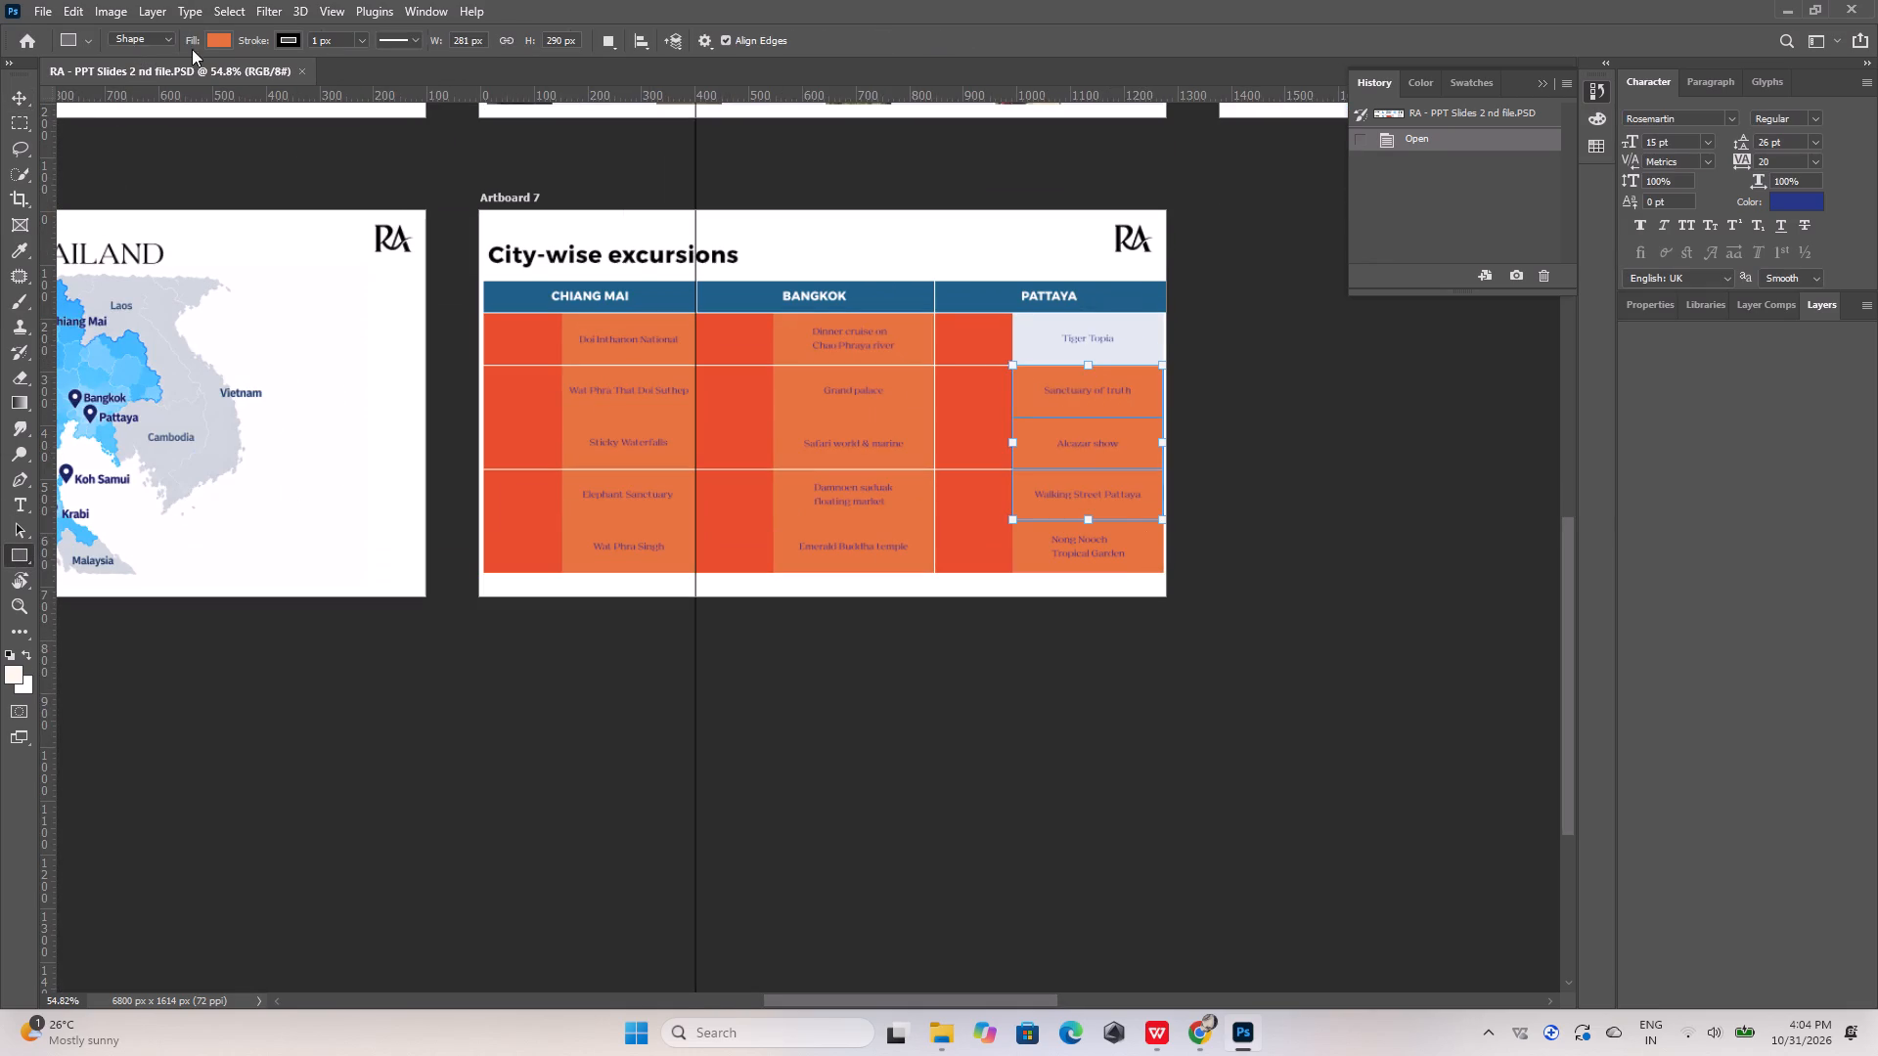
{"action": "left_click", "coordinate": [221, 36]}
{"action": "left_click", "coordinate": [96, 156]}
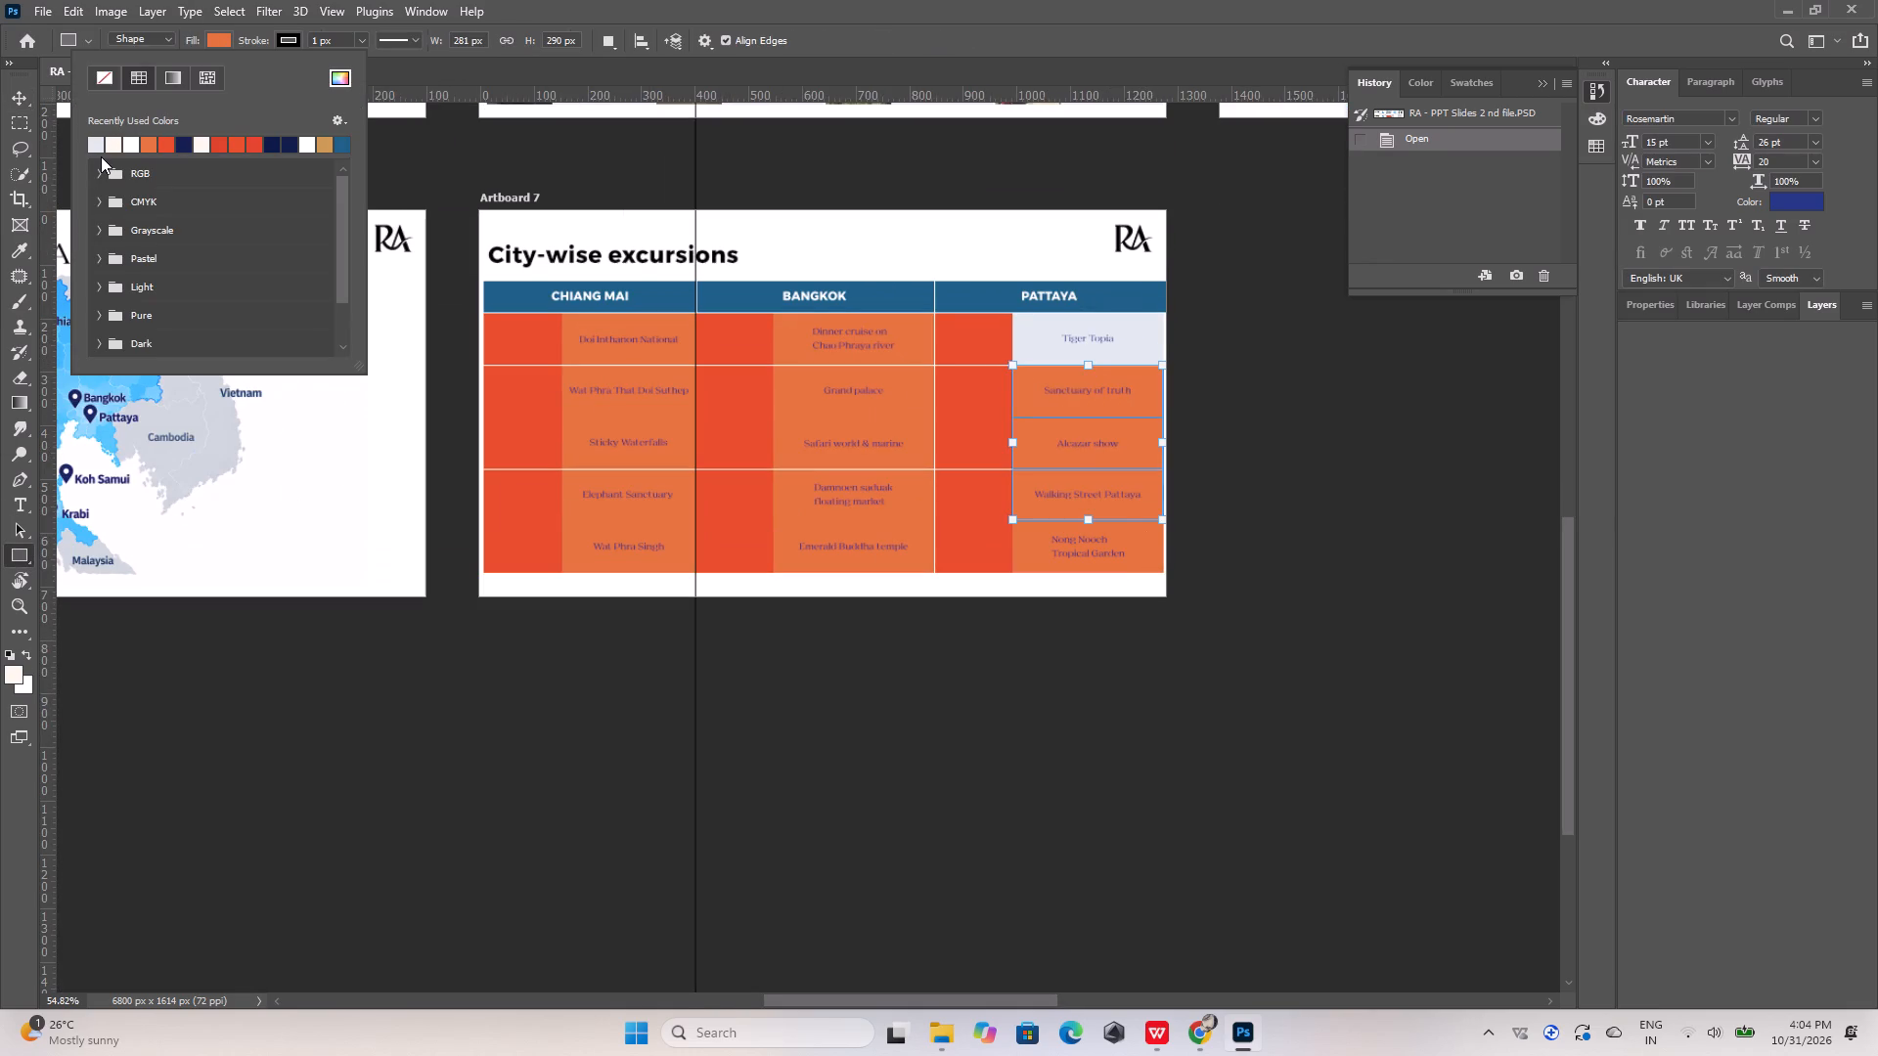
{"action": "left_click", "coordinate": [101, 146]}
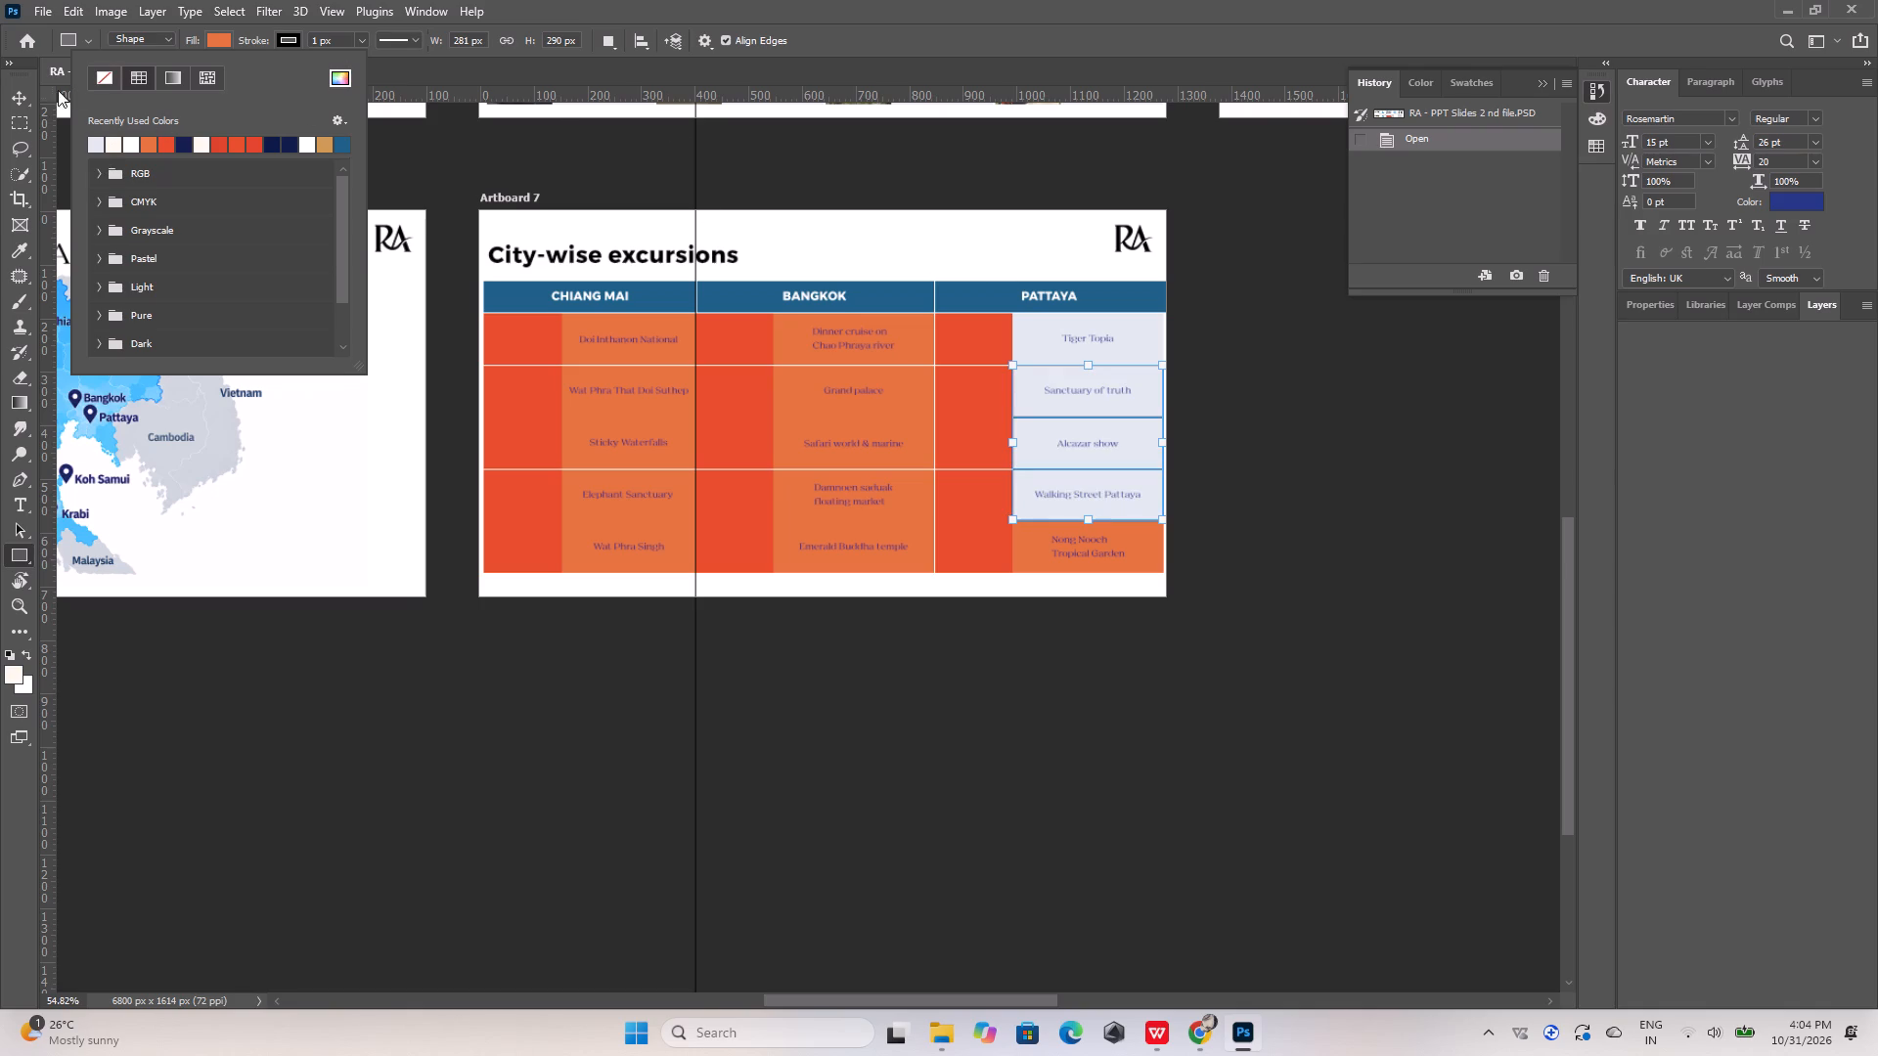
{"action": "left_click", "coordinate": [19, 94]}
{"action": "left_click", "coordinate": [897, 168]}
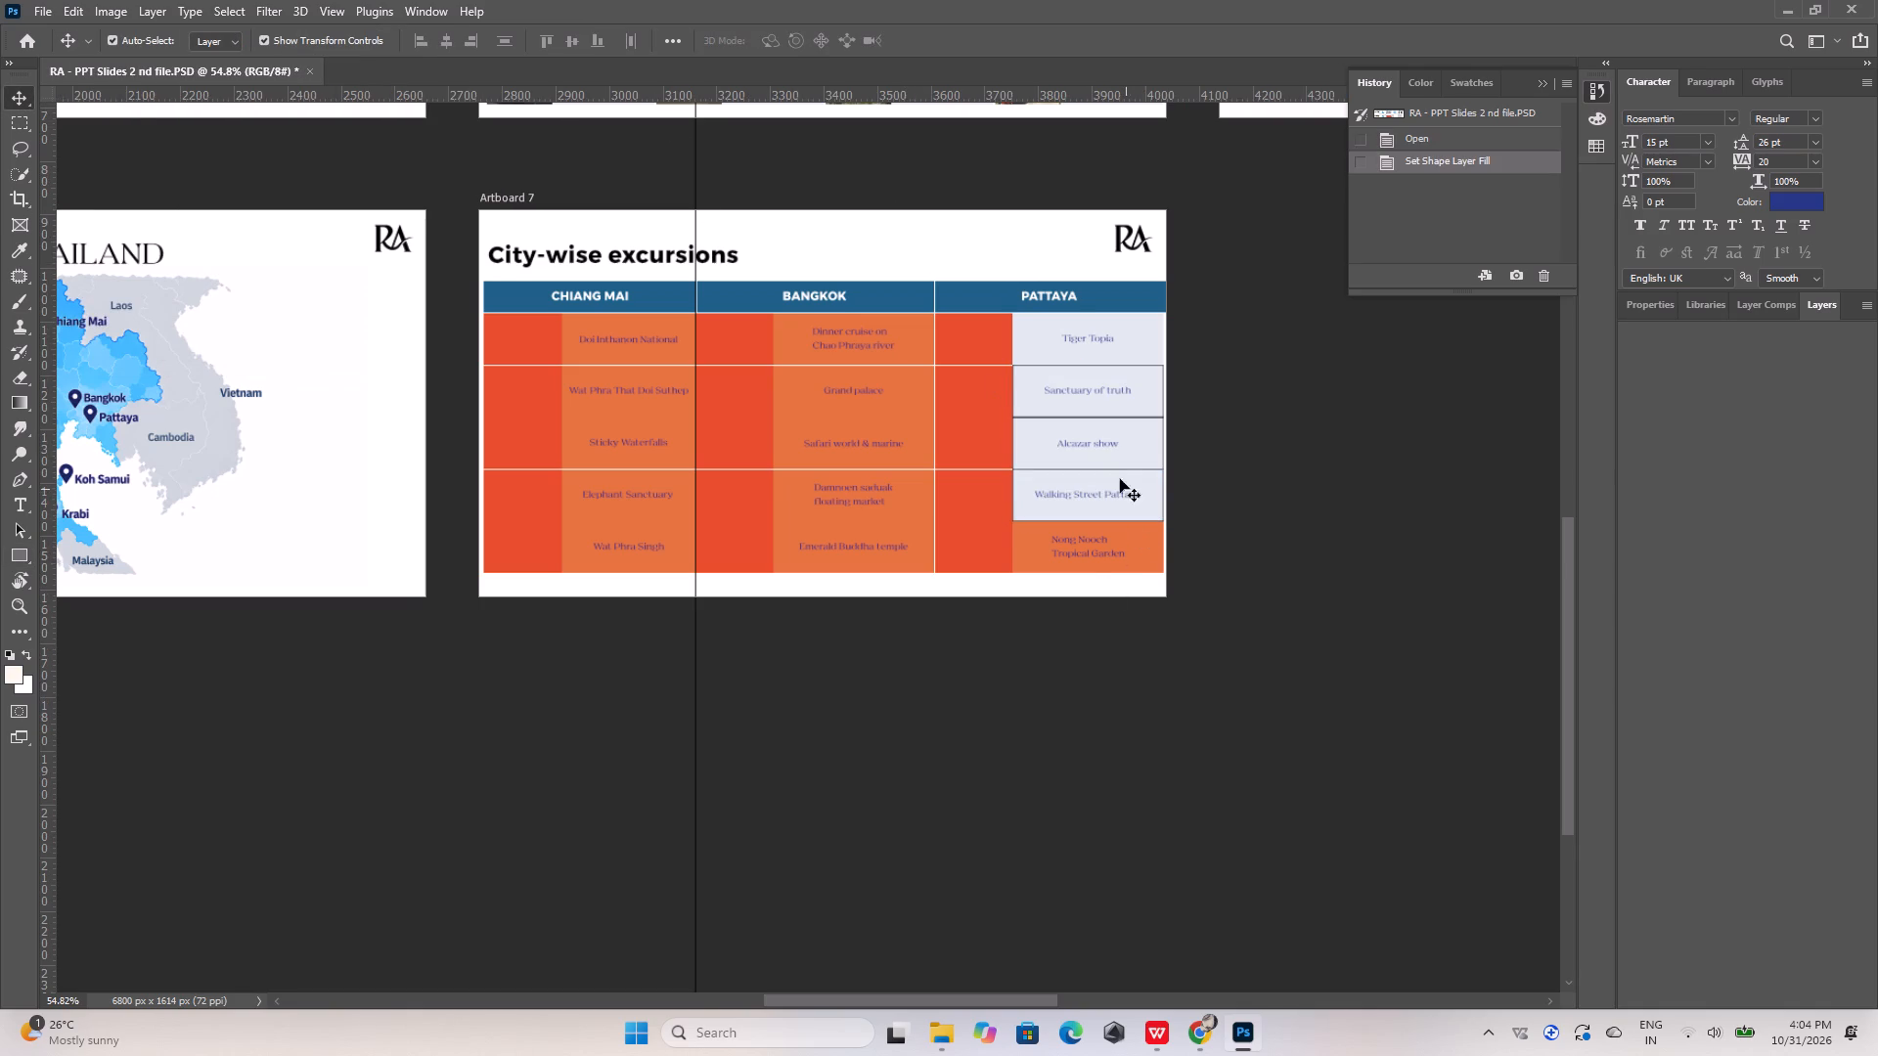
Remove the black stroke from the Alcazar show cell in the Pattaya column.
{"action": "scroll", "coordinate": [1096, 429], "scroll_direction": "up", "scroll_amount": 15, "text": "alt"}
{"action": "left_click", "coordinate": [1124, 423]}
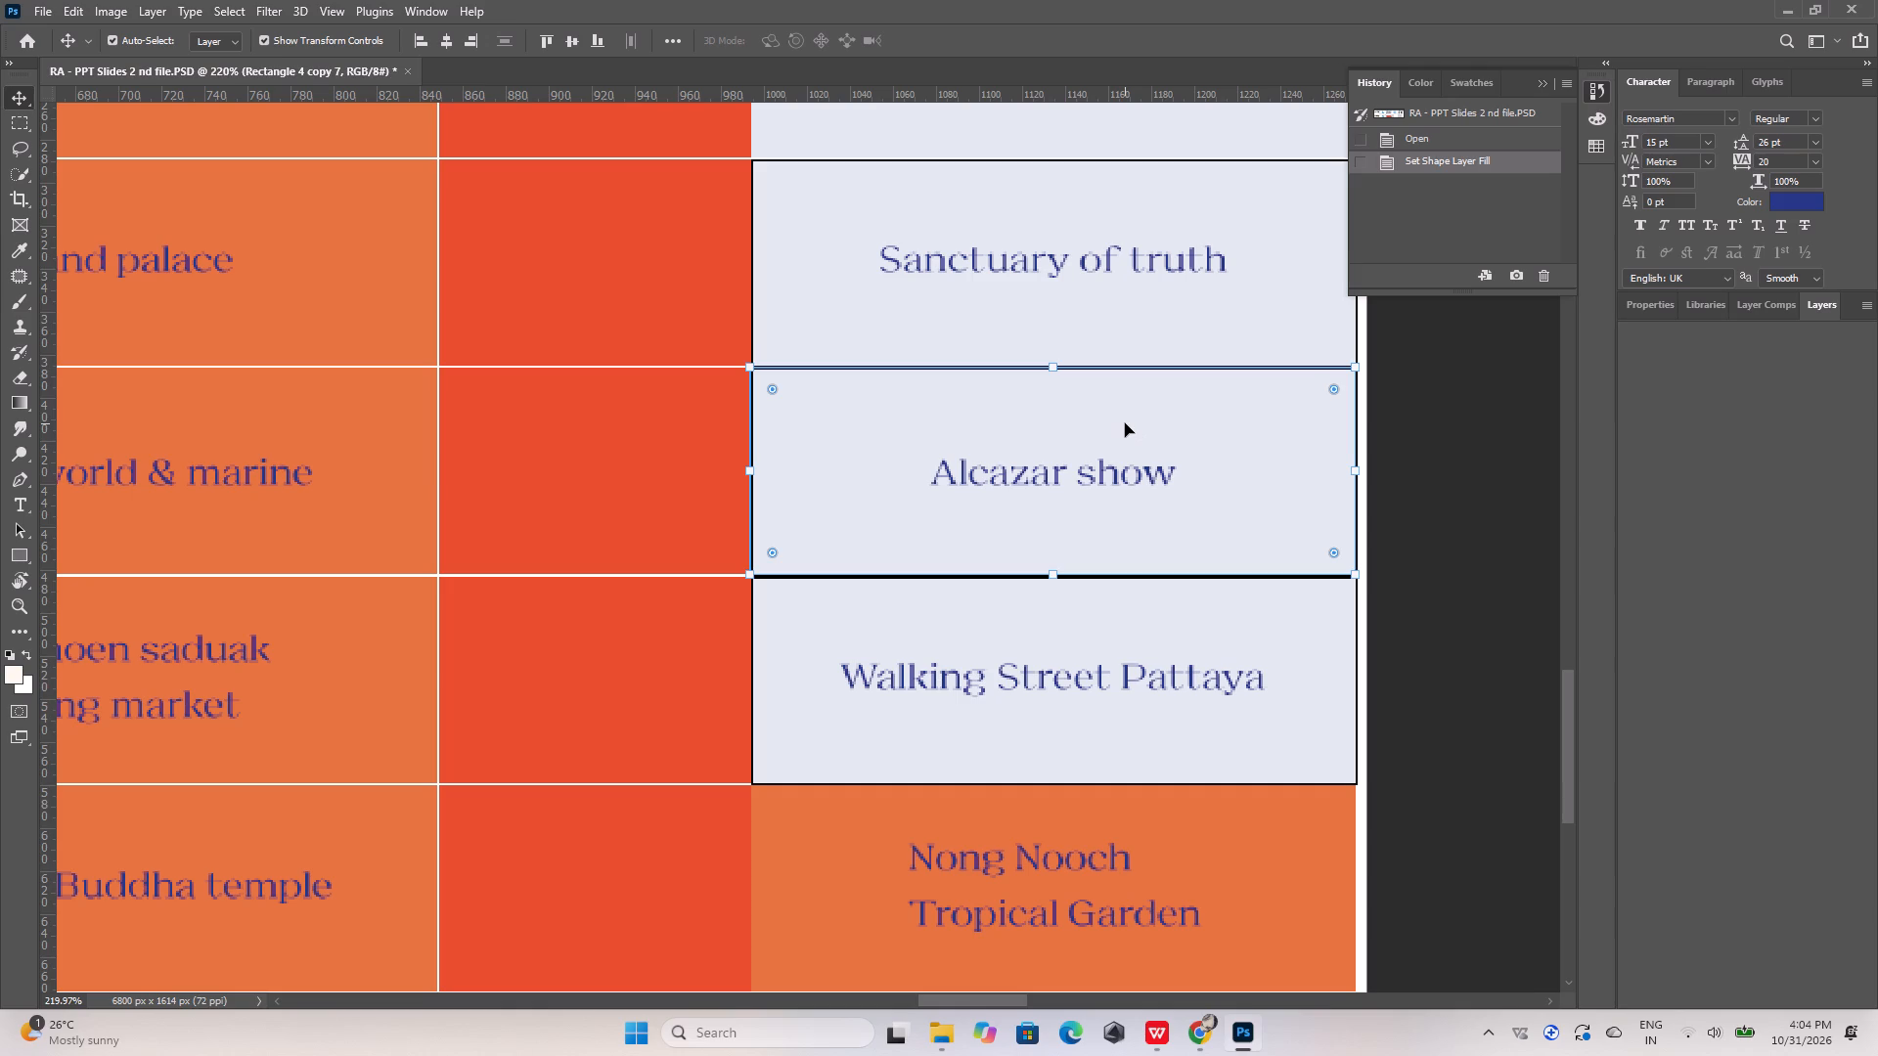
{"action": "left_click", "coordinate": [17, 561]}
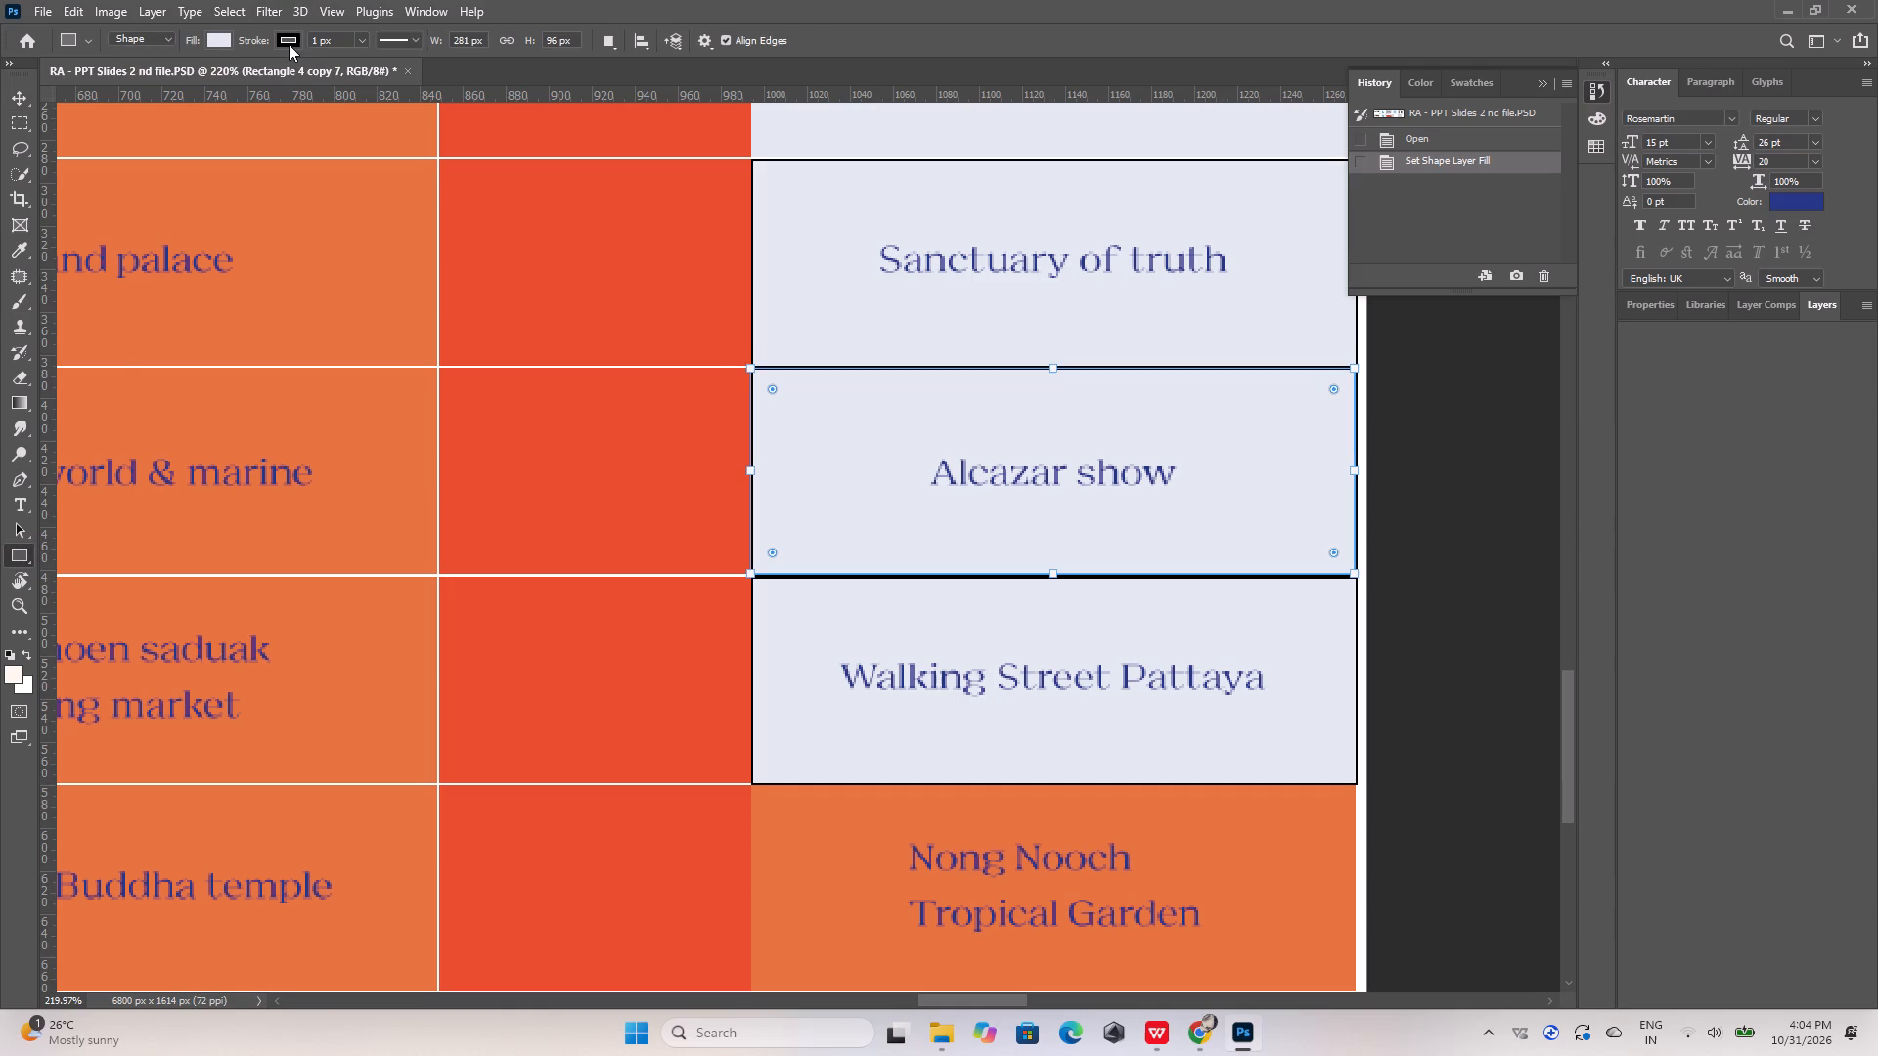
{"action": "left_click", "coordinate": [289, 44]}
{"action": "left_click", "coordinate": [176, 80]}
{"action": "left_click", "coordinate": [866, 329]}
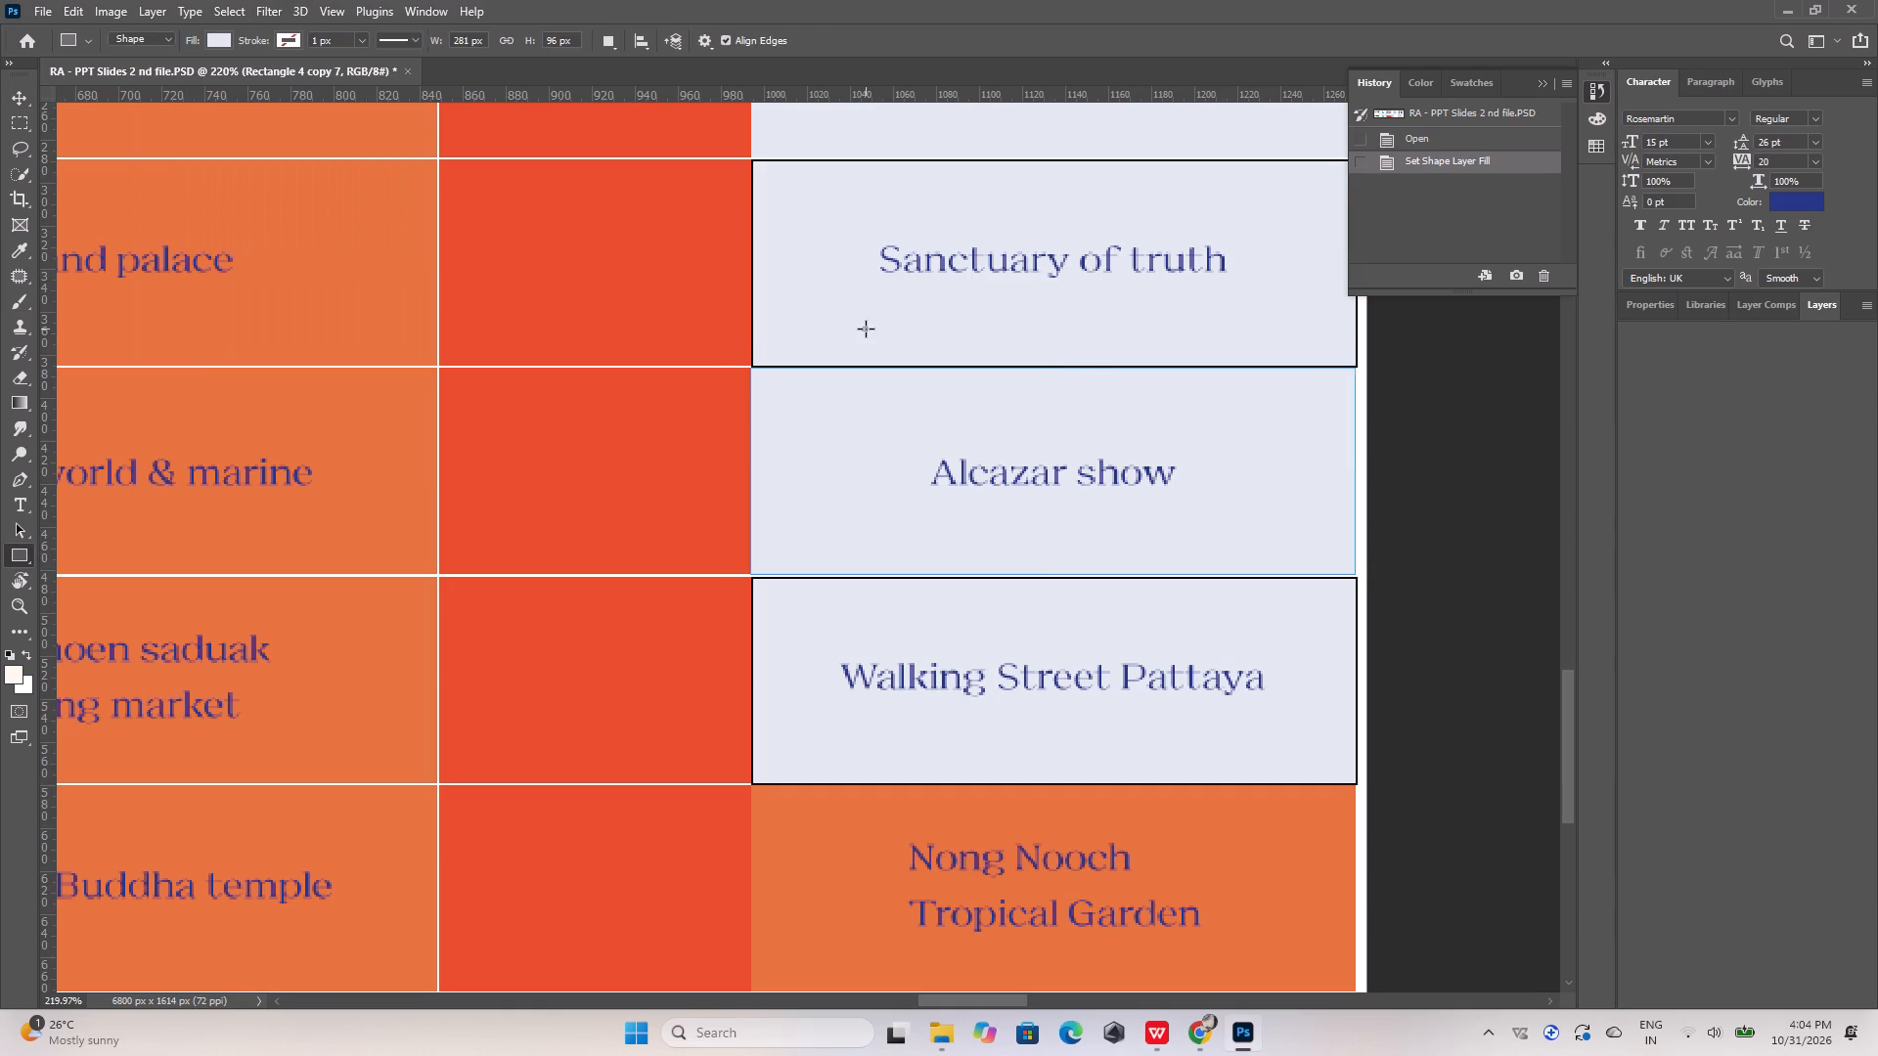
{"action": "left_click", "coordinate": [952, 370]}
Remove the black stroke from the Sanctuary of truth cell.
{"action": "left_click", "coordinate": [20, 91]}
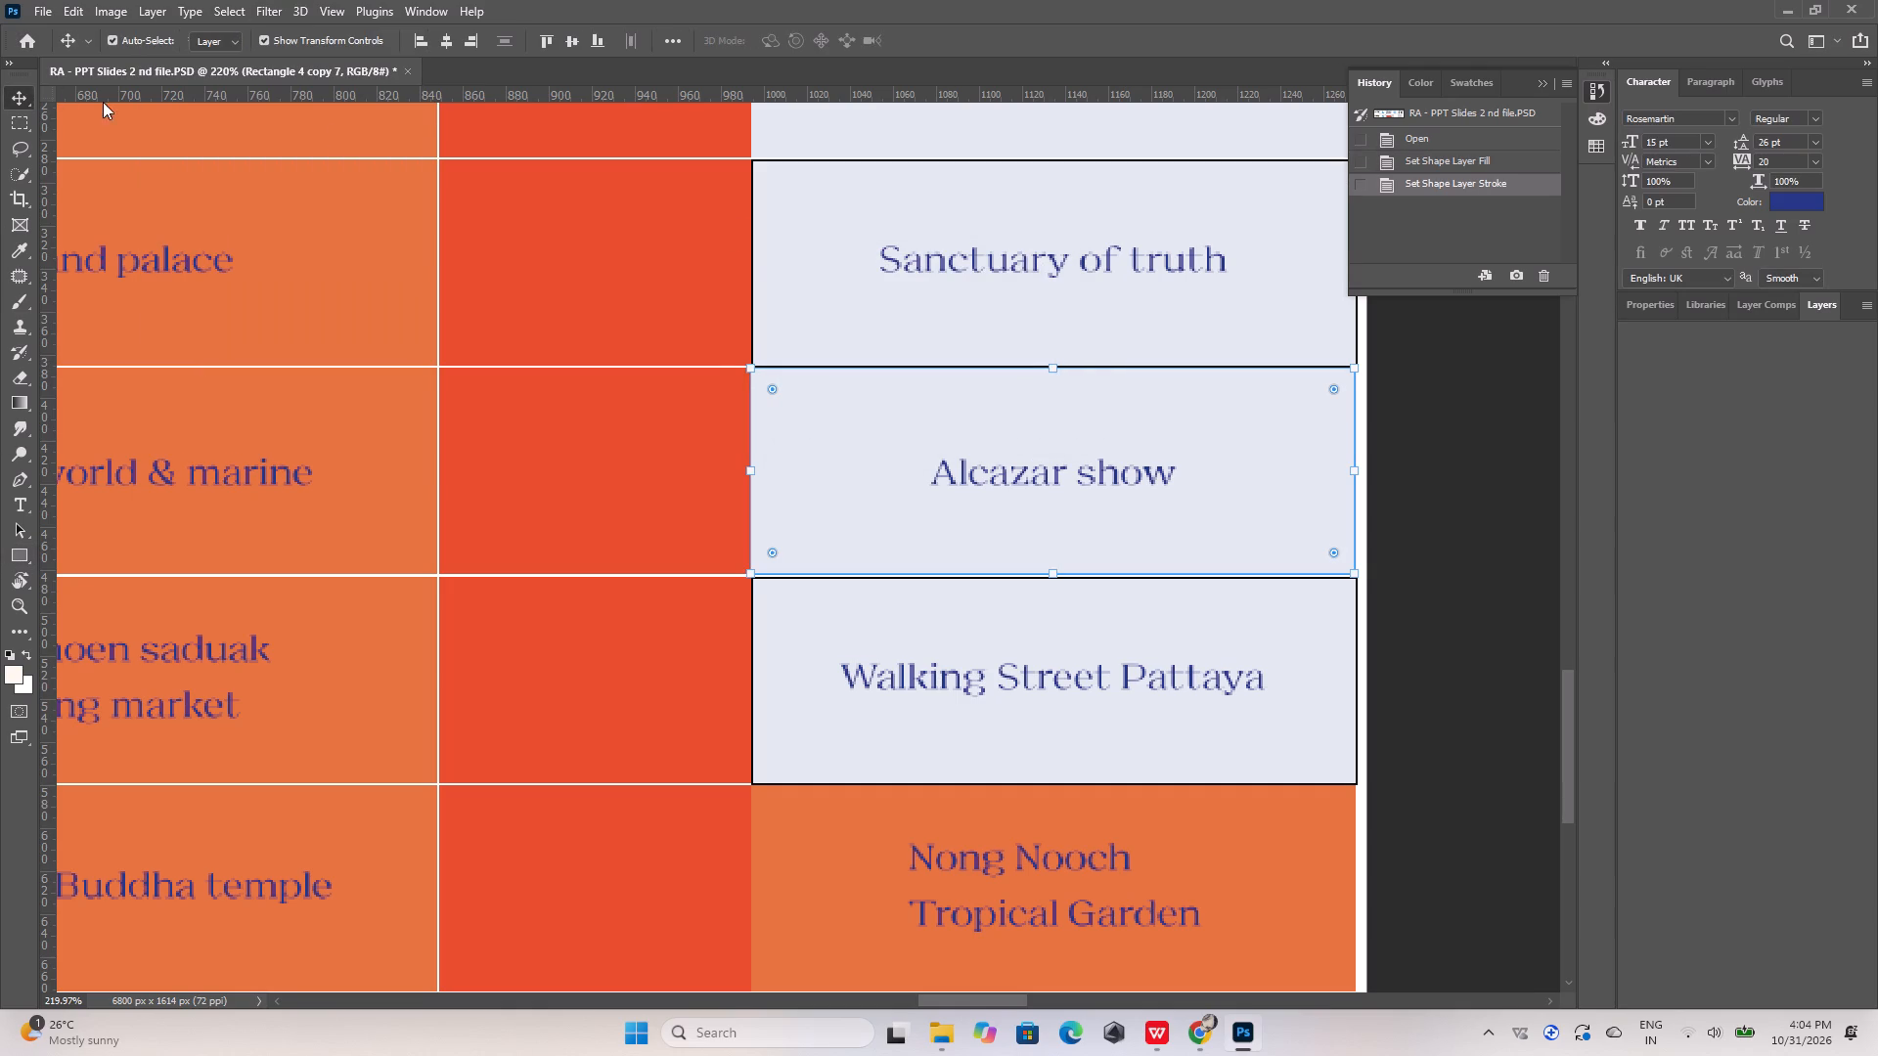
{"action": "left_click", "coordinate": [799, 296]}
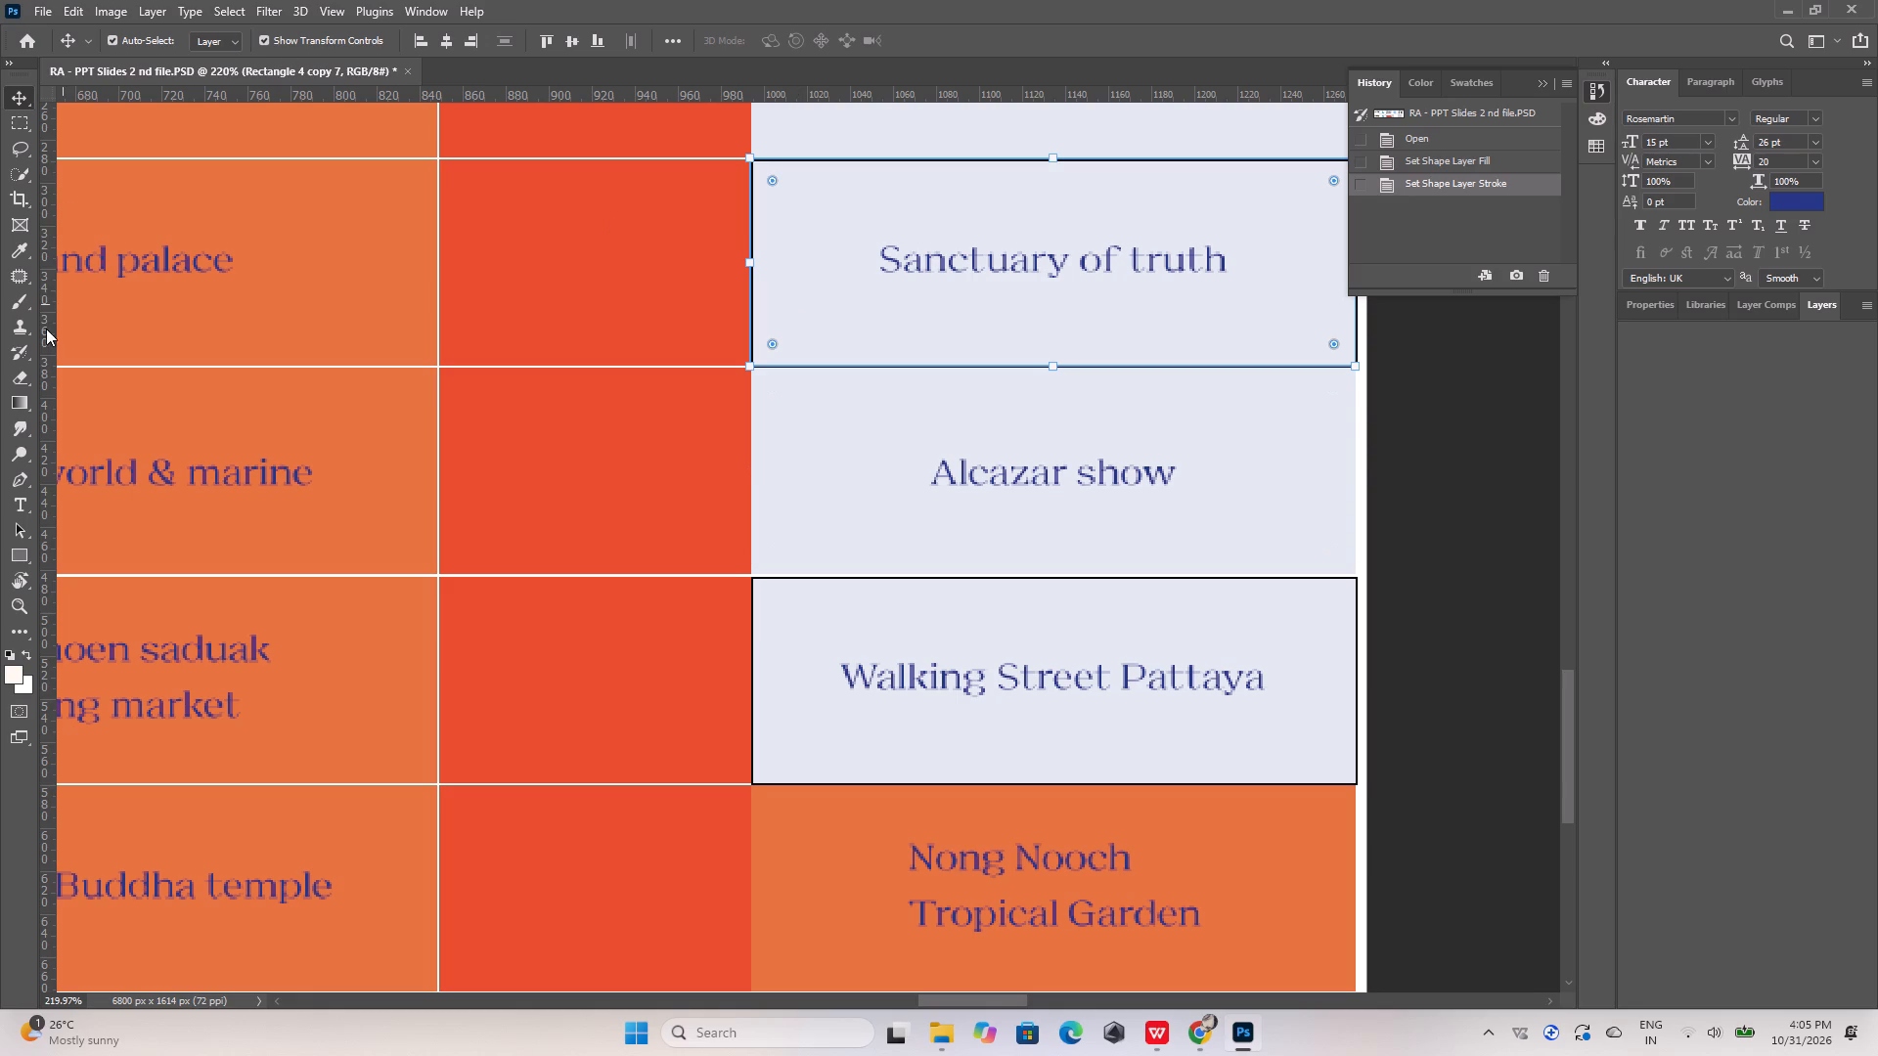
{"action": "left_click", "coordinate": [25, 555]}
{"action": "left_click", "coordinate": [284, 36]}
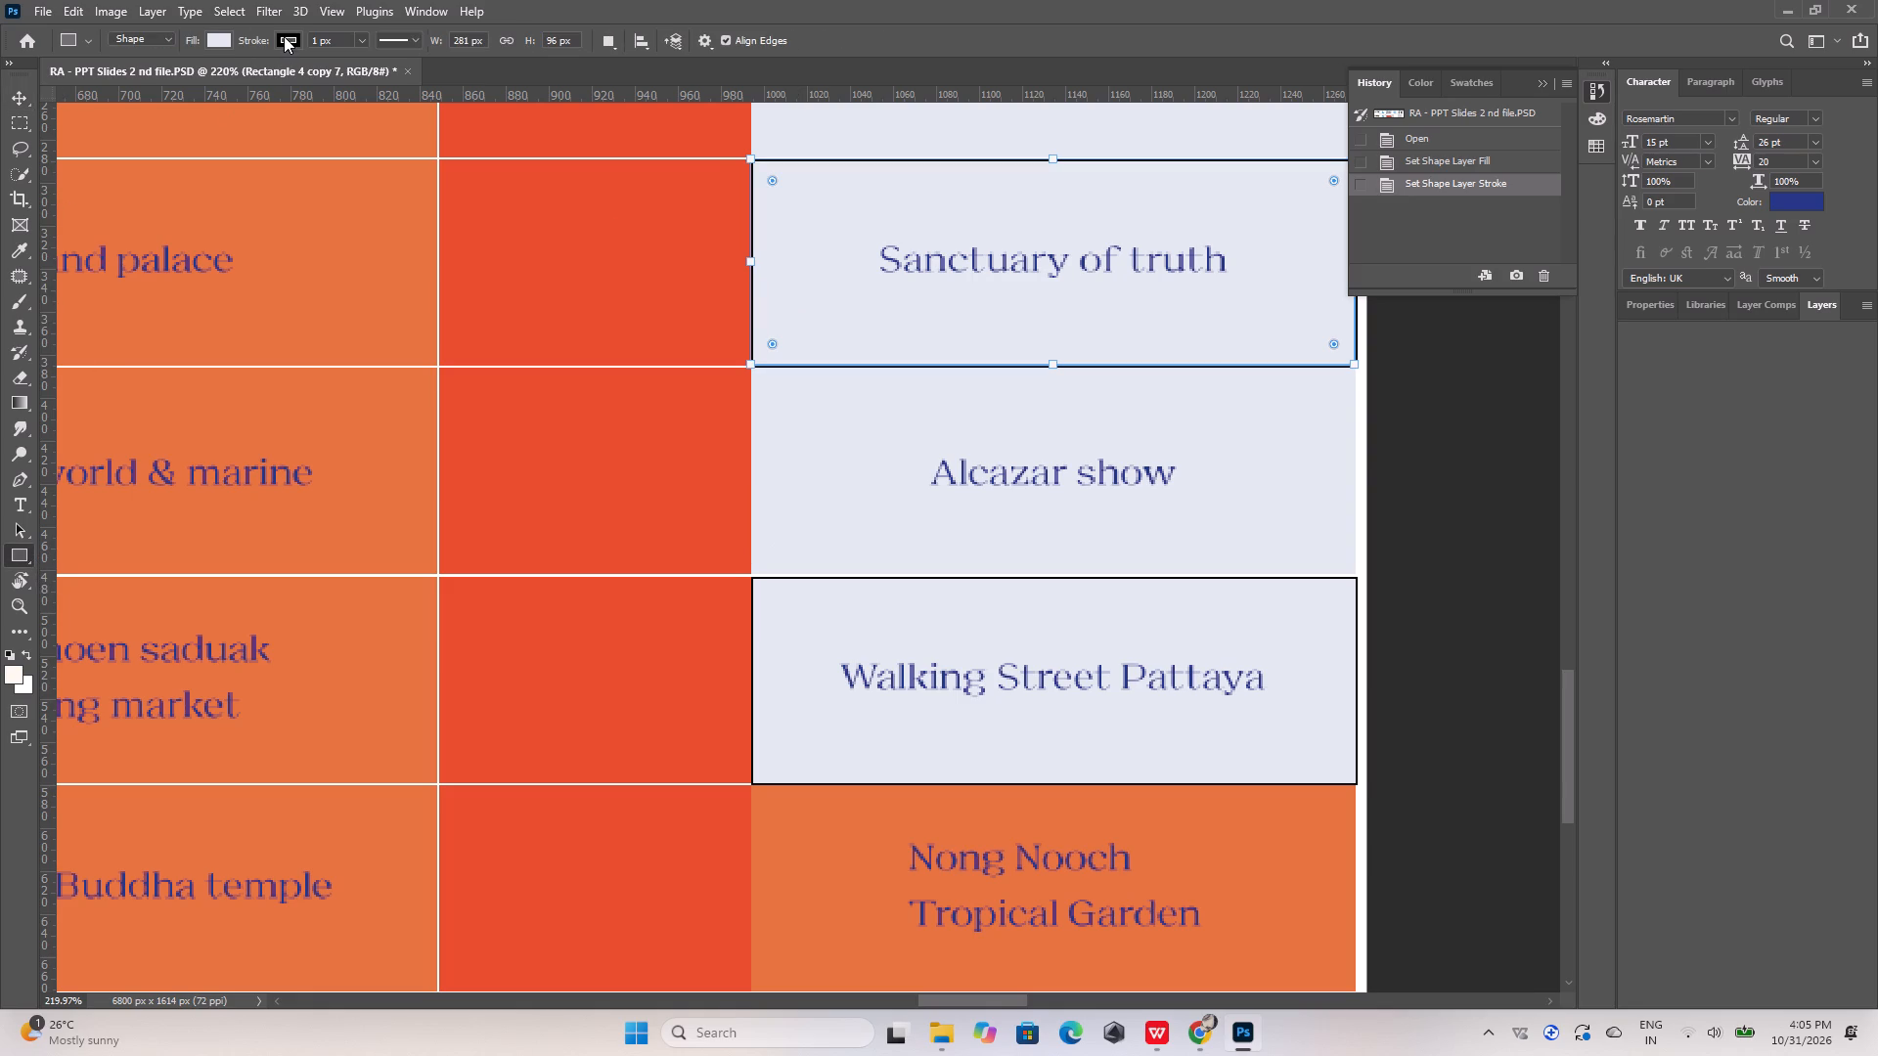
{"action": "left_click", "coordinate": [178, 77]}
Remove the black stroke from the Walking Street Pattaya cell and deselect it.
{"action": "left_click", "coordinate": [13, 104]}
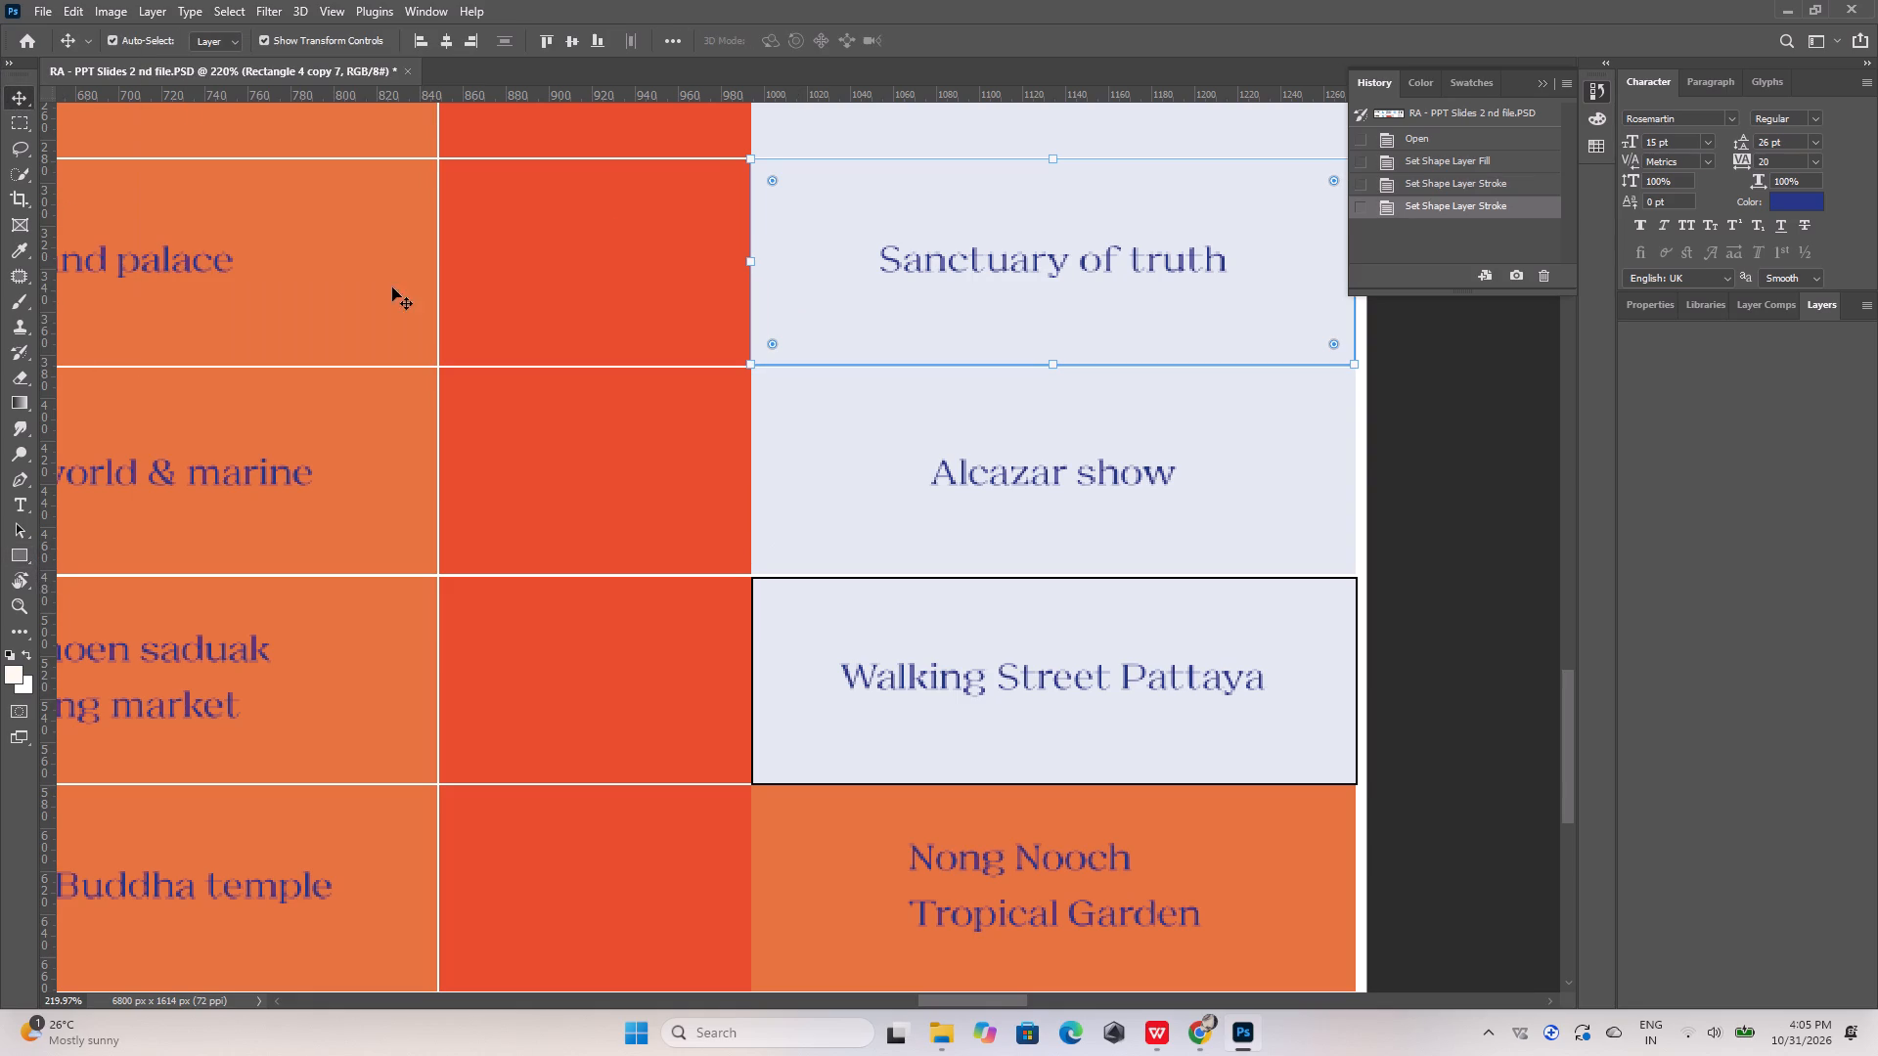
{"action": "left_click", "coordinate": [1170, 612]}
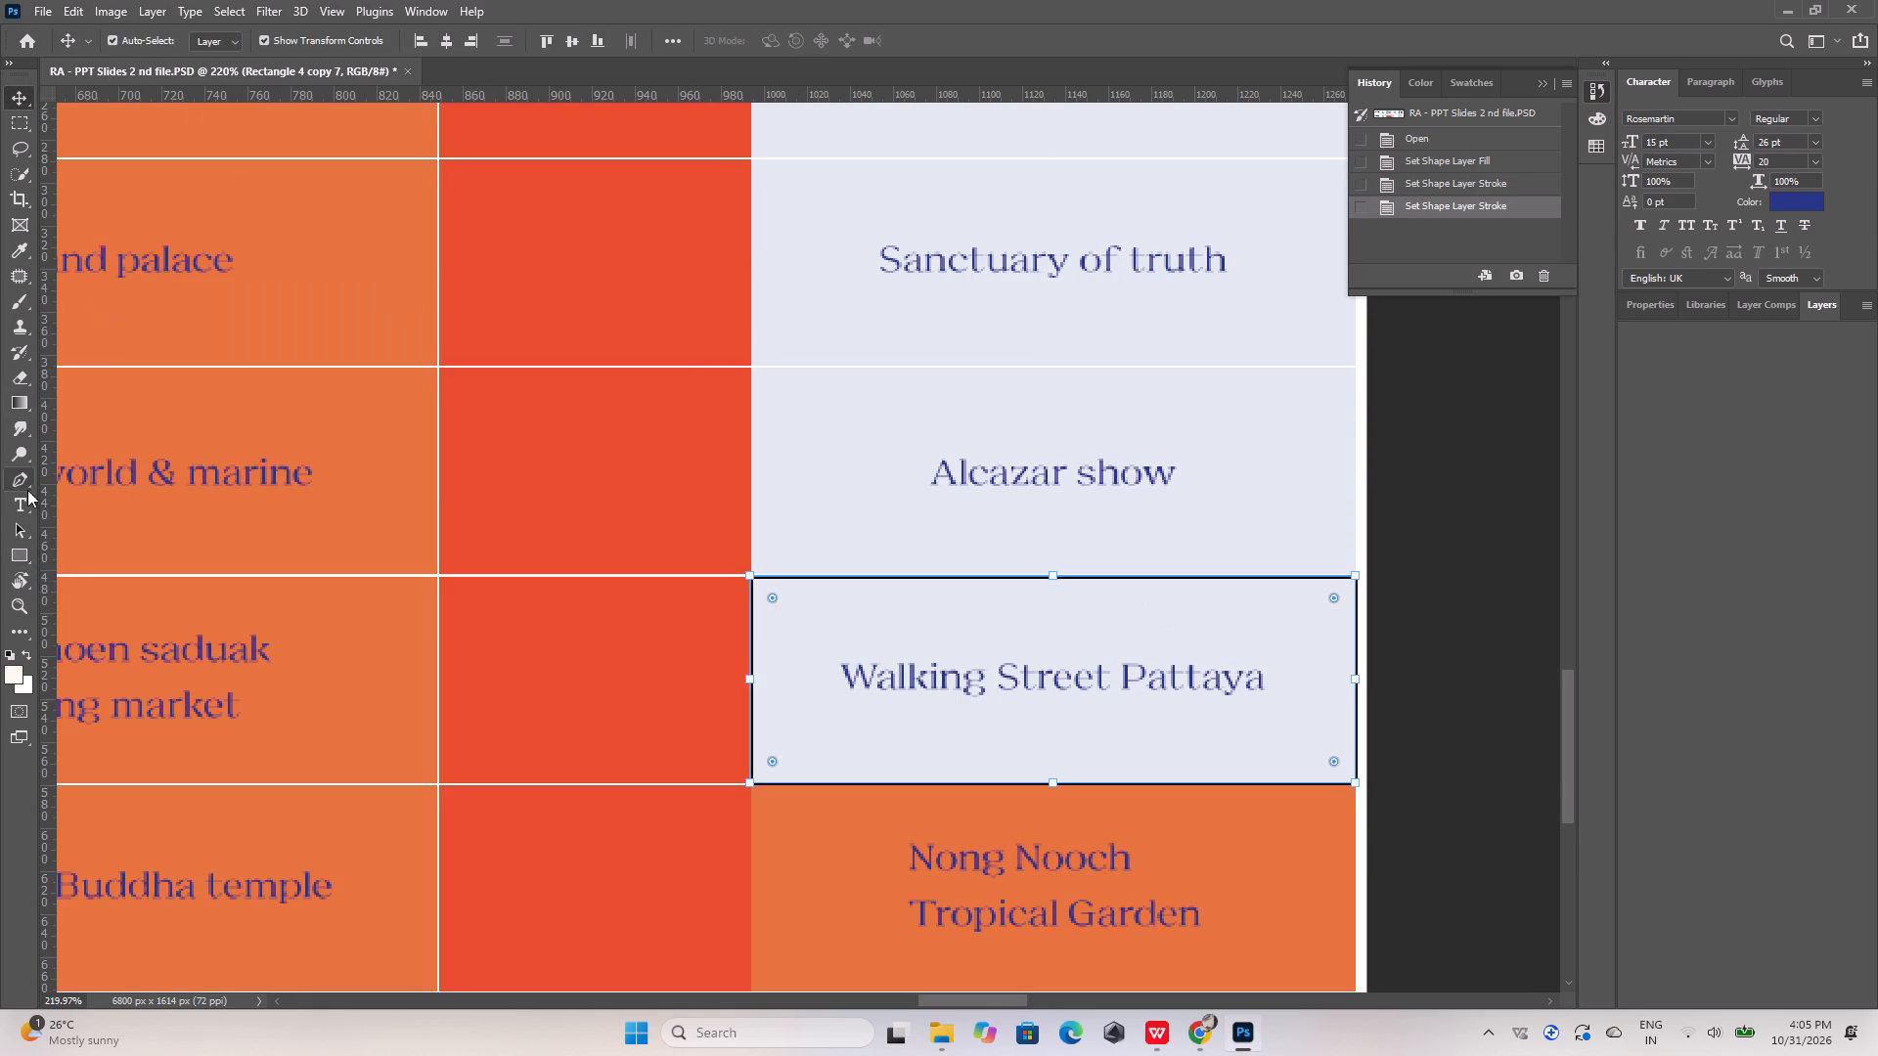
{"action": "left_click", "coordinate": [25, 554]}
{"action": "left_click", "coordinate": [291, 43]}
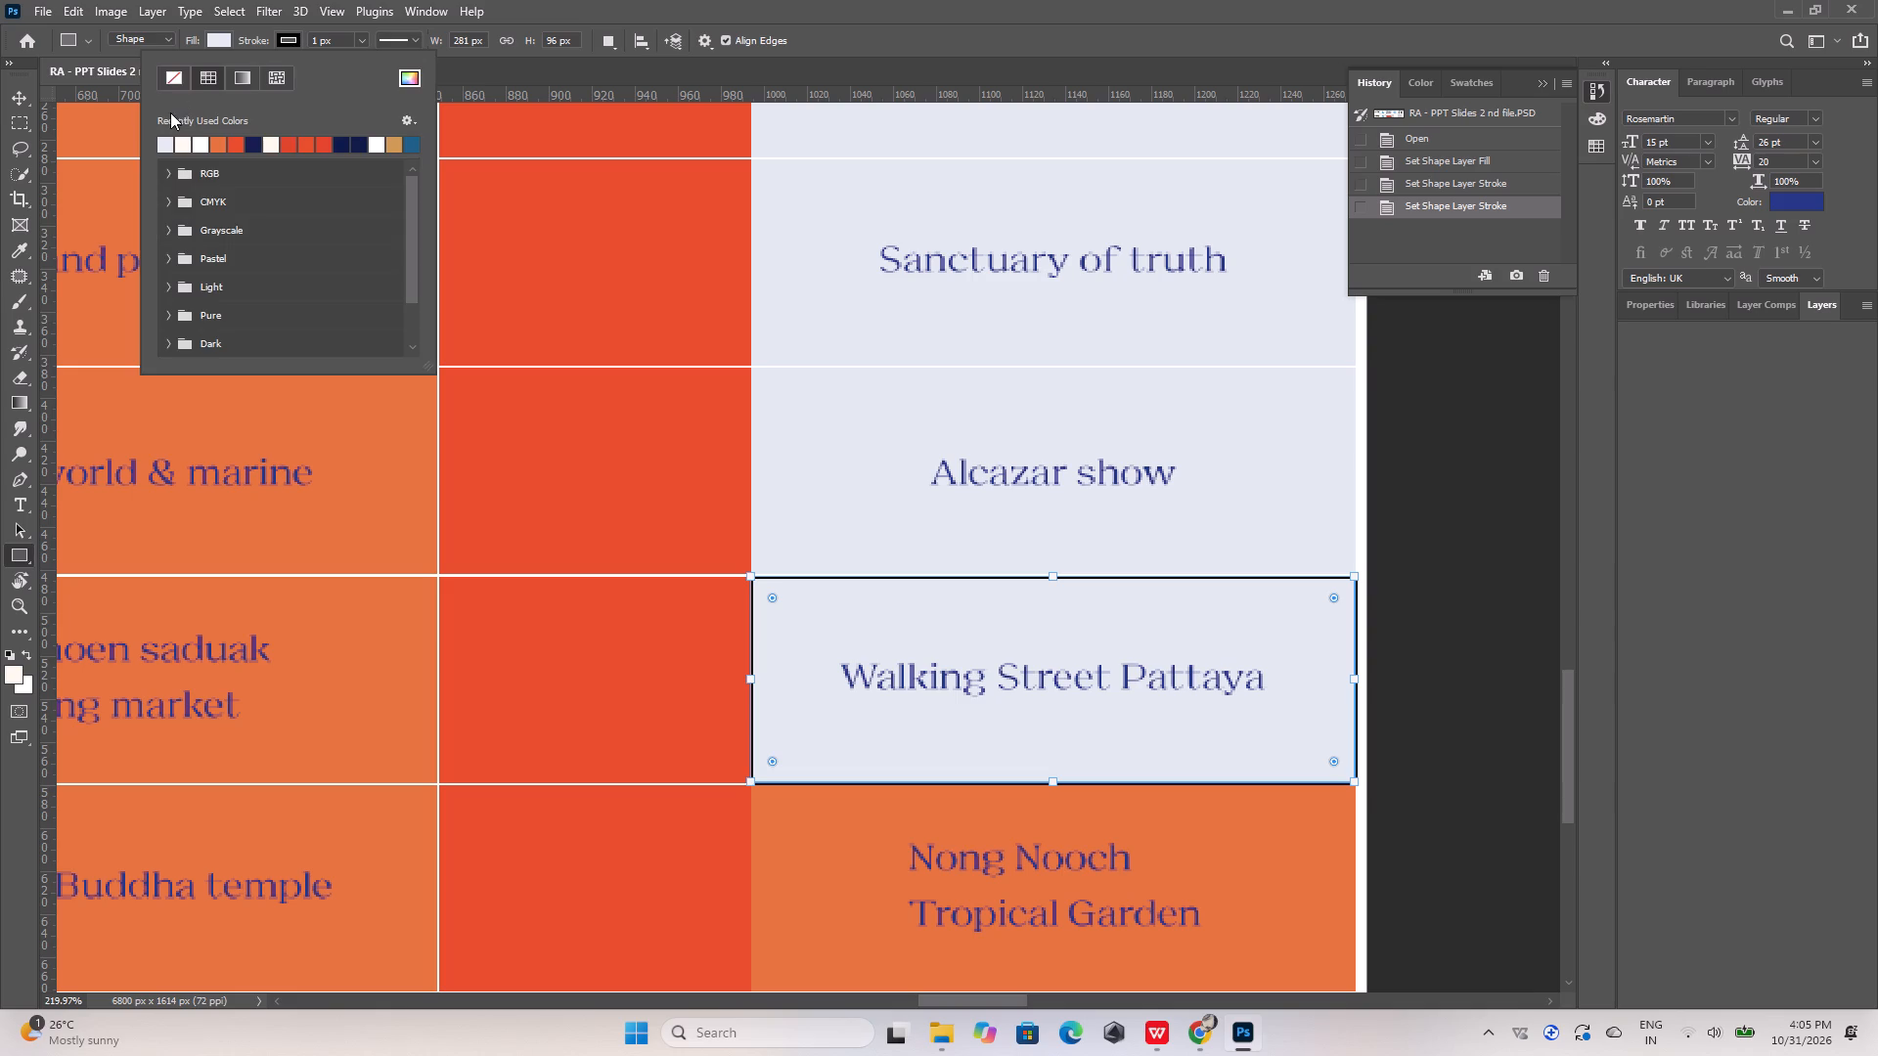
{"action": "left_click", "coordinate": [177, 80]}
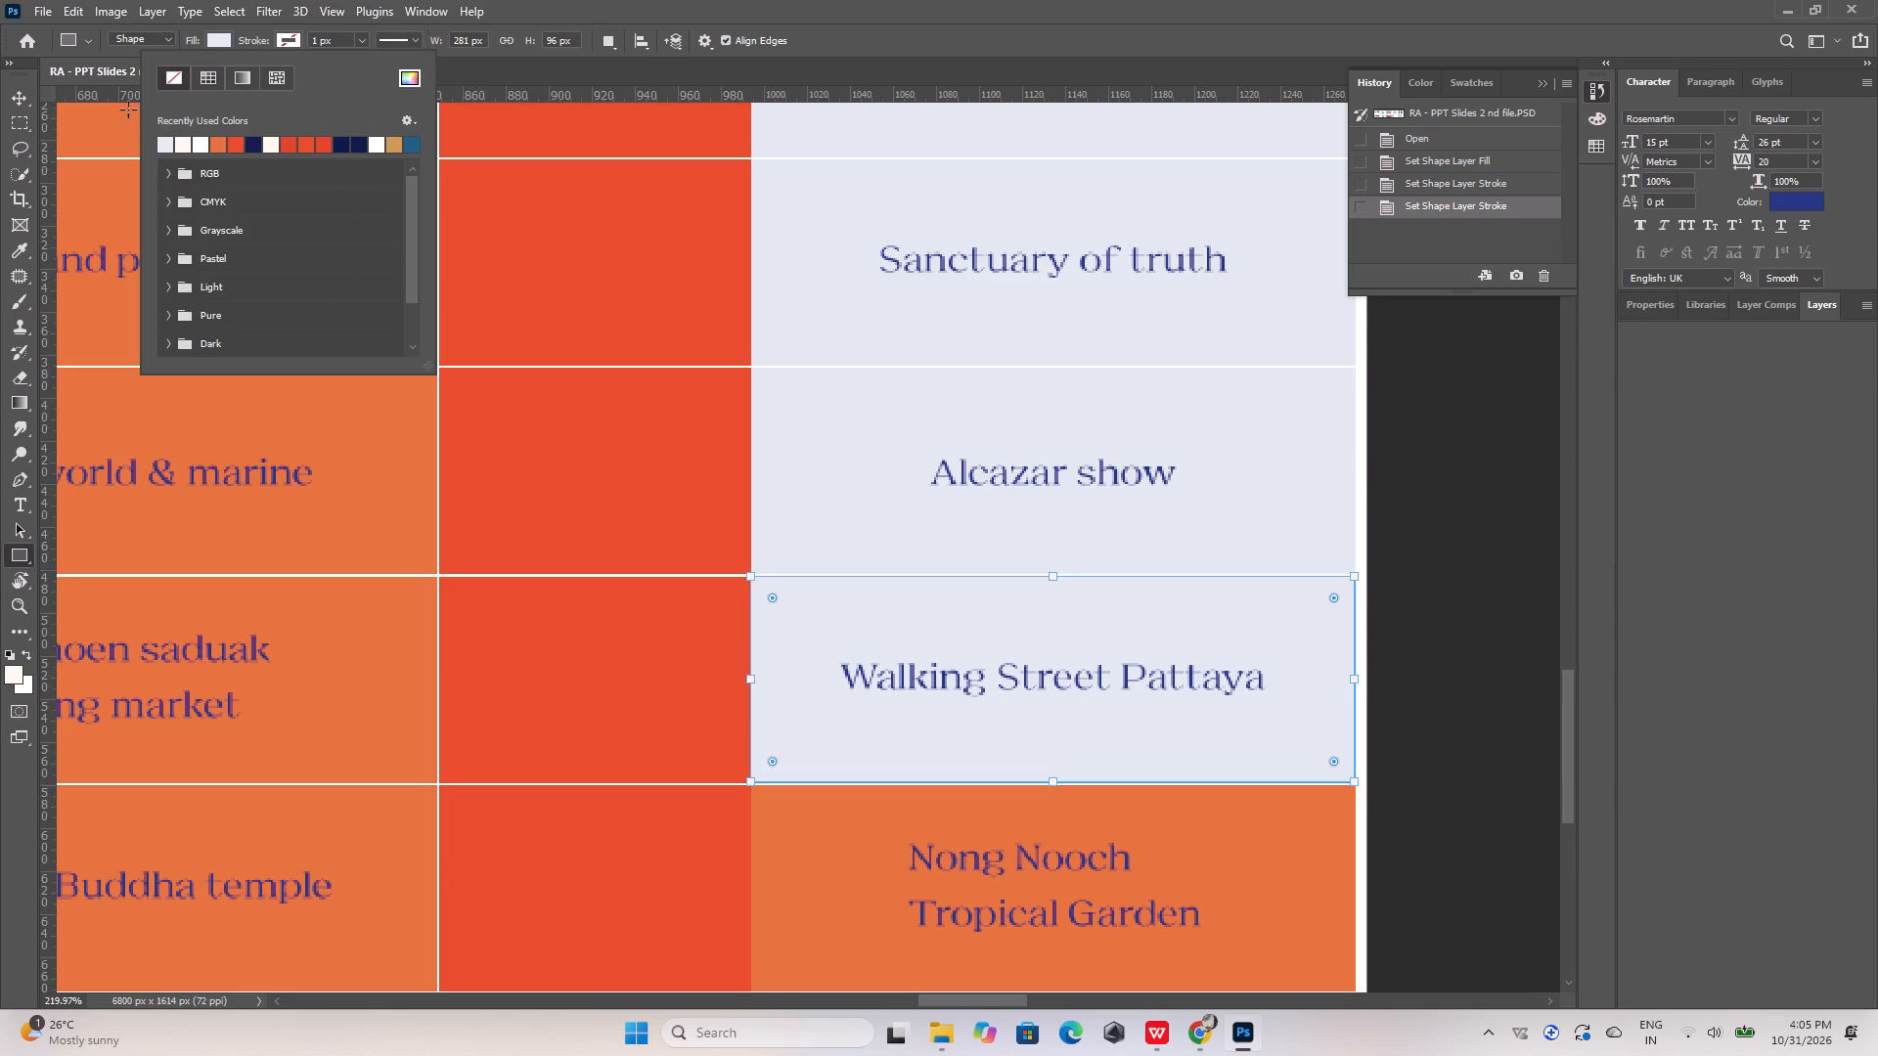
{"action": "left_click", "coordinate": [8, 92]}
{"action": "left_click", "coordinate": [1382, 543]}
Give the Nong Nooch Tropical Garden cell no stroke and the recently used pale lavender fill.
{"action": "scroll", "coordinate": [1030, 483], "scroll_direction": "down", "scroll_amount": 2, "text": "alt"}
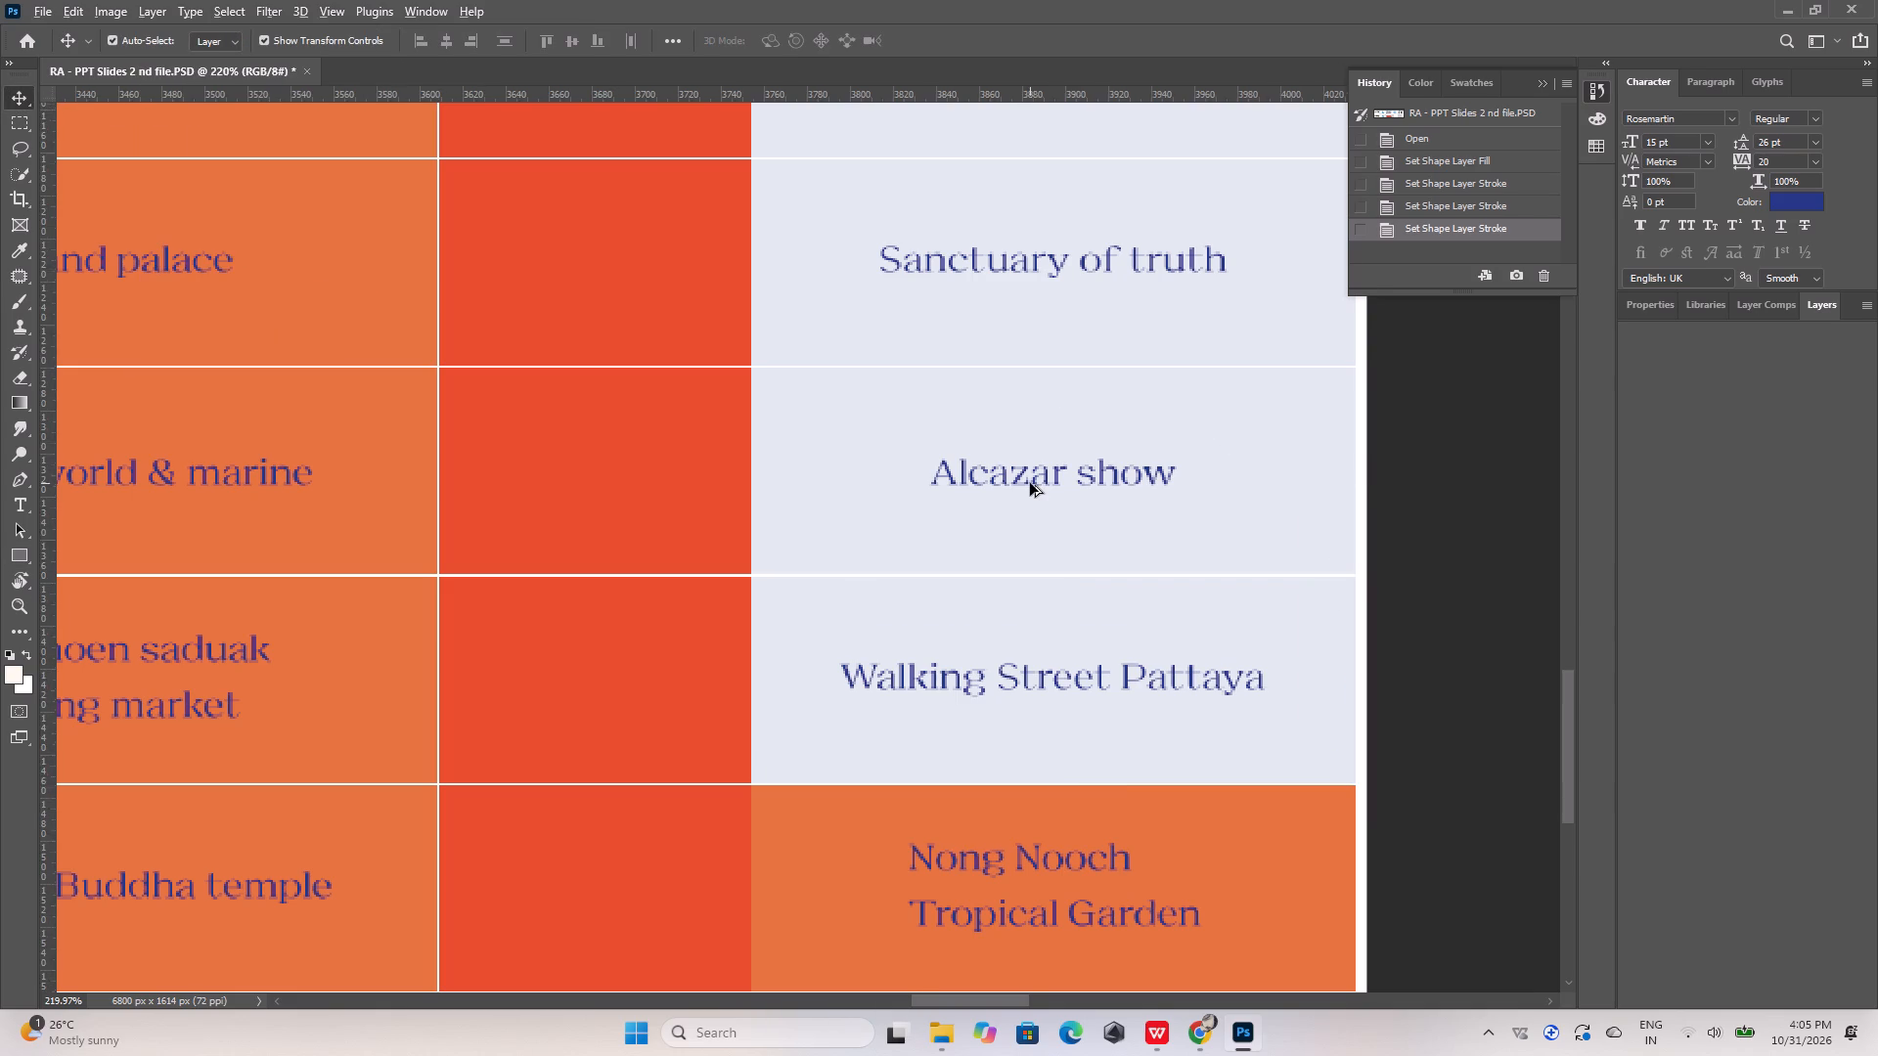
{"action": "scroll", "coordinate": [1030, 483], "scroll_direction": "down", "scroll_amount": 5, "text": "alt"}
{"action": "left_click", "coordinate": [1168, 677]}
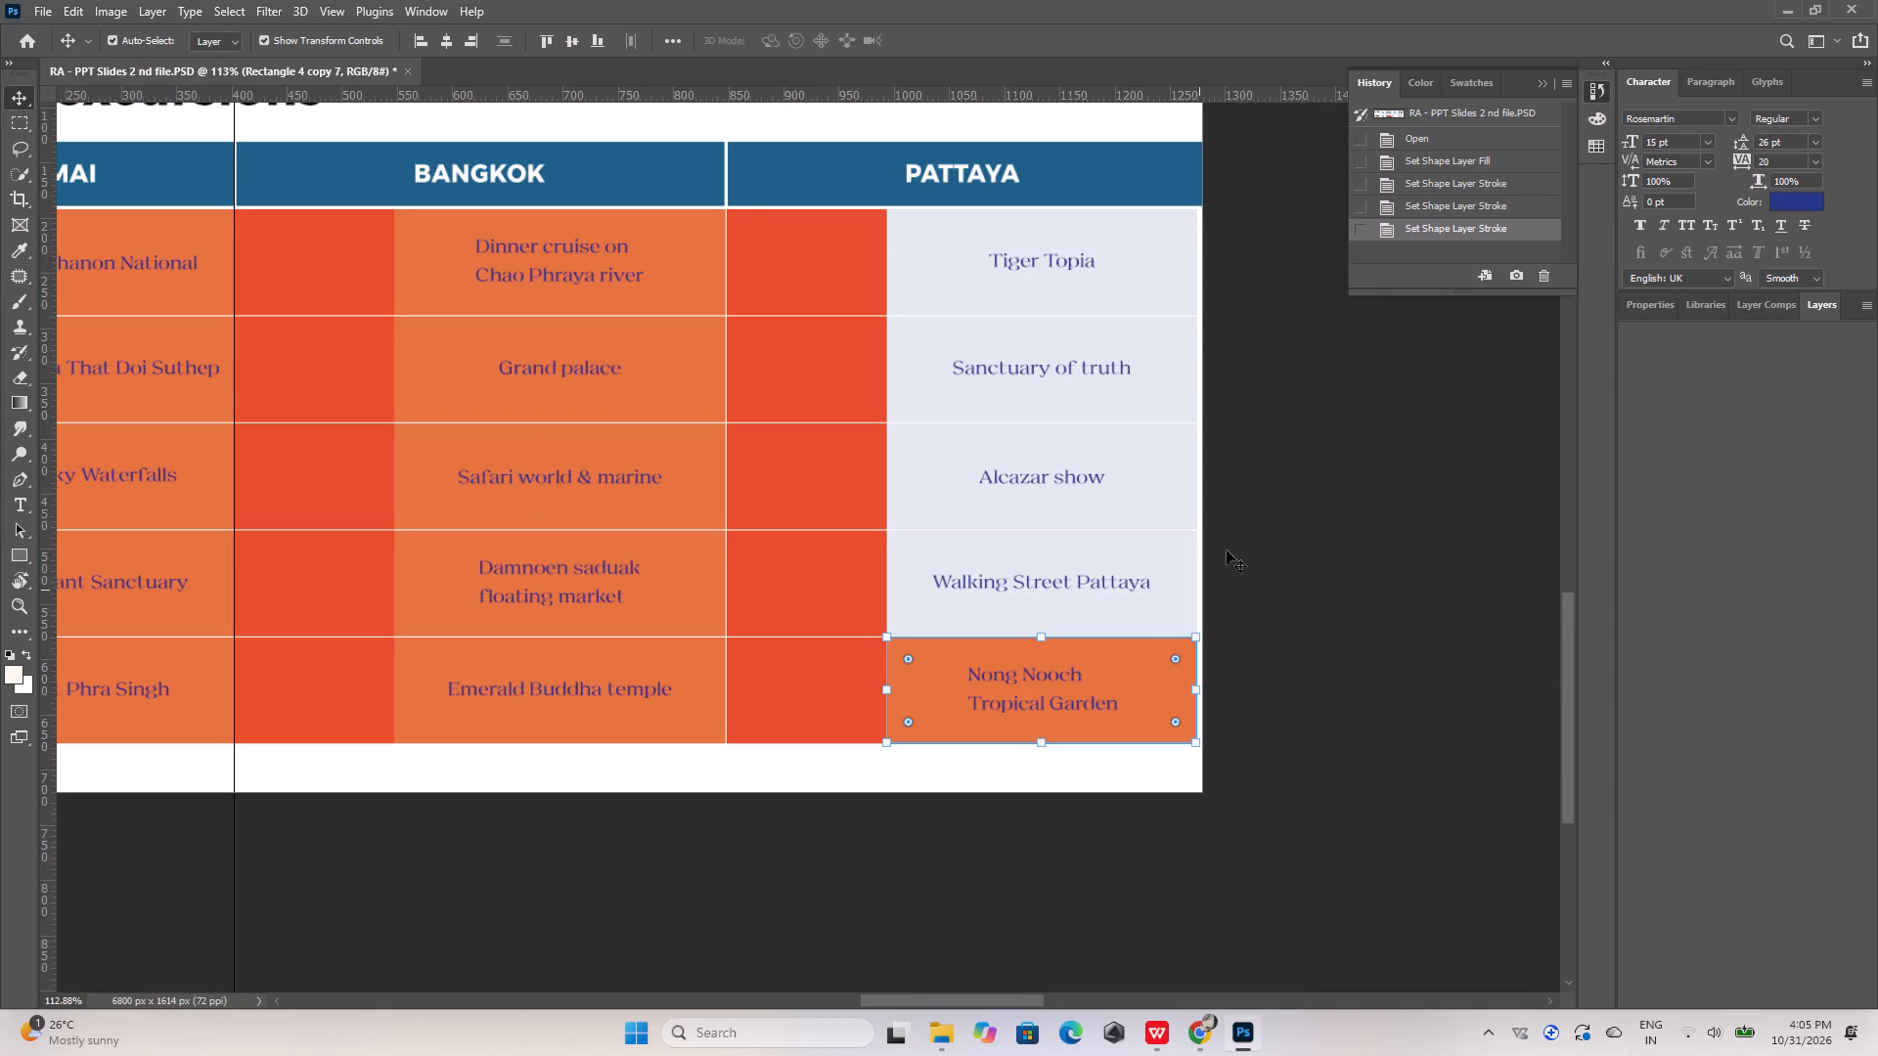
{"action": "left_click", "coordinate": [16, 550]}
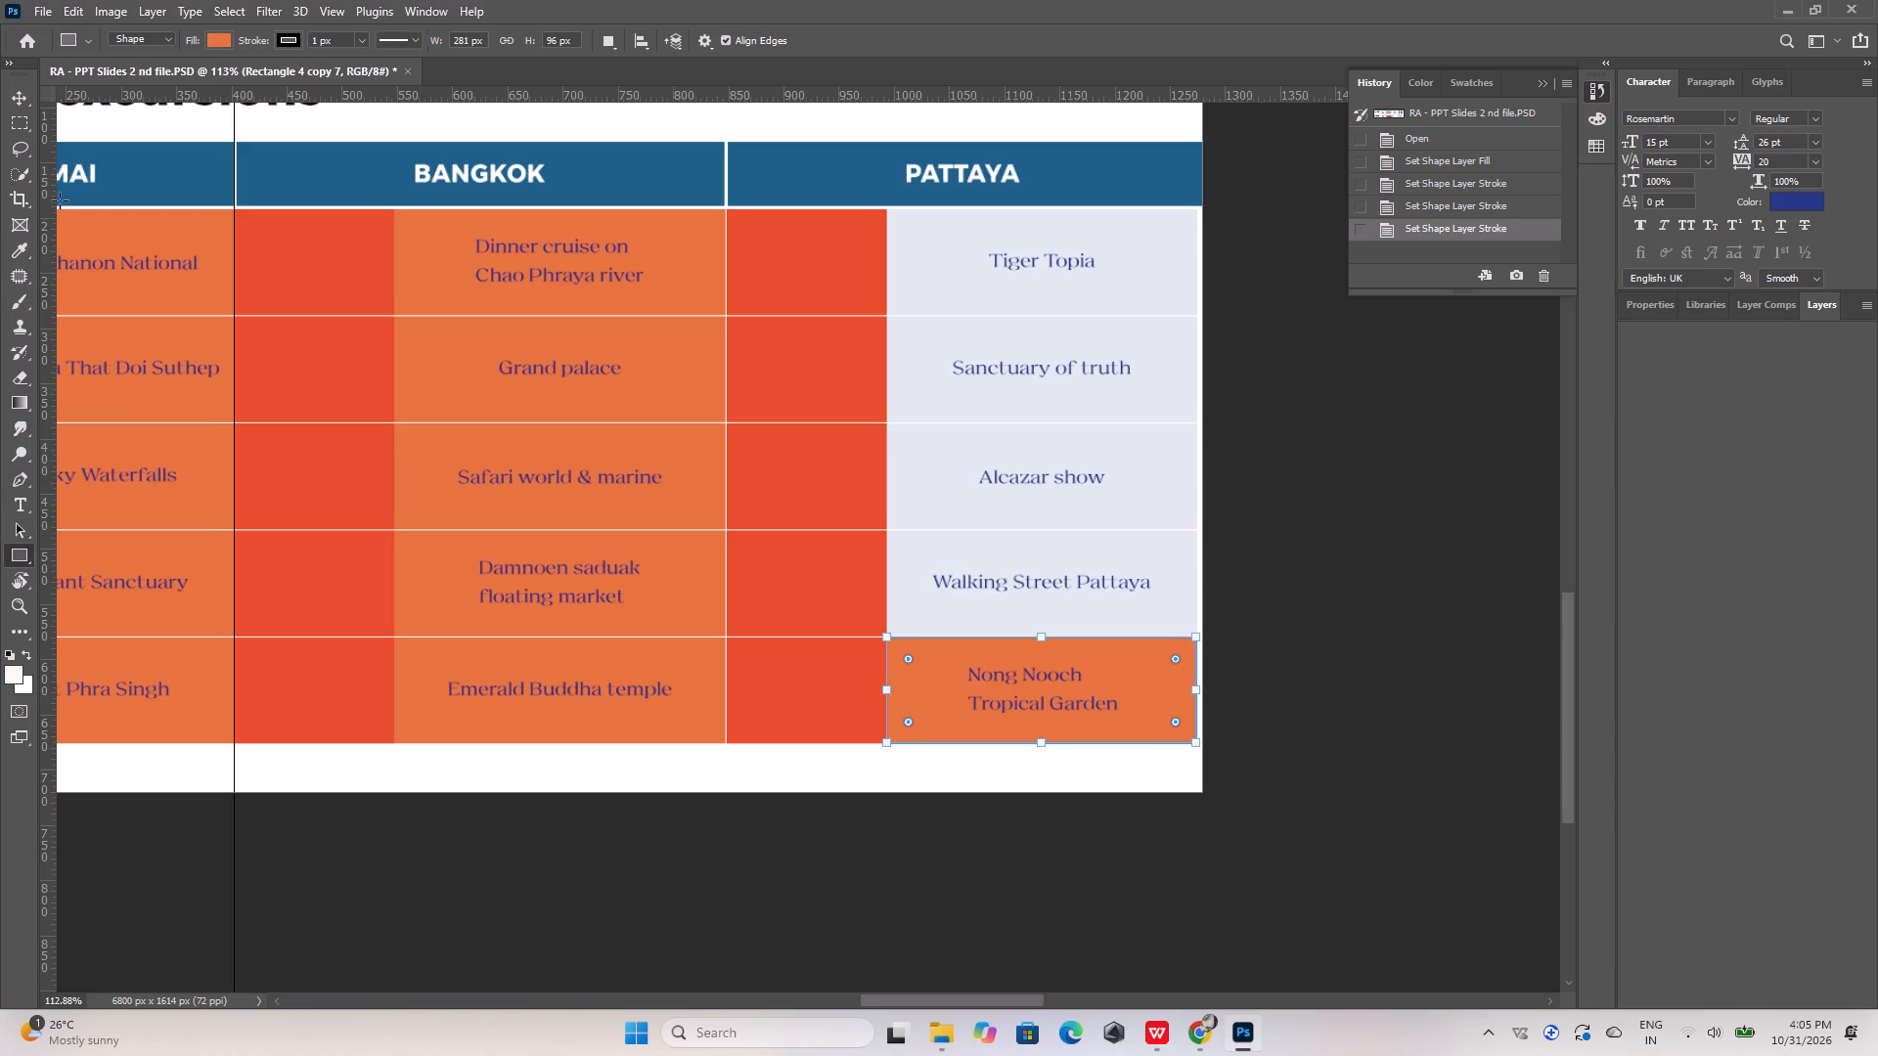
{"action": "left_click", "coordinate": [281, 38]}
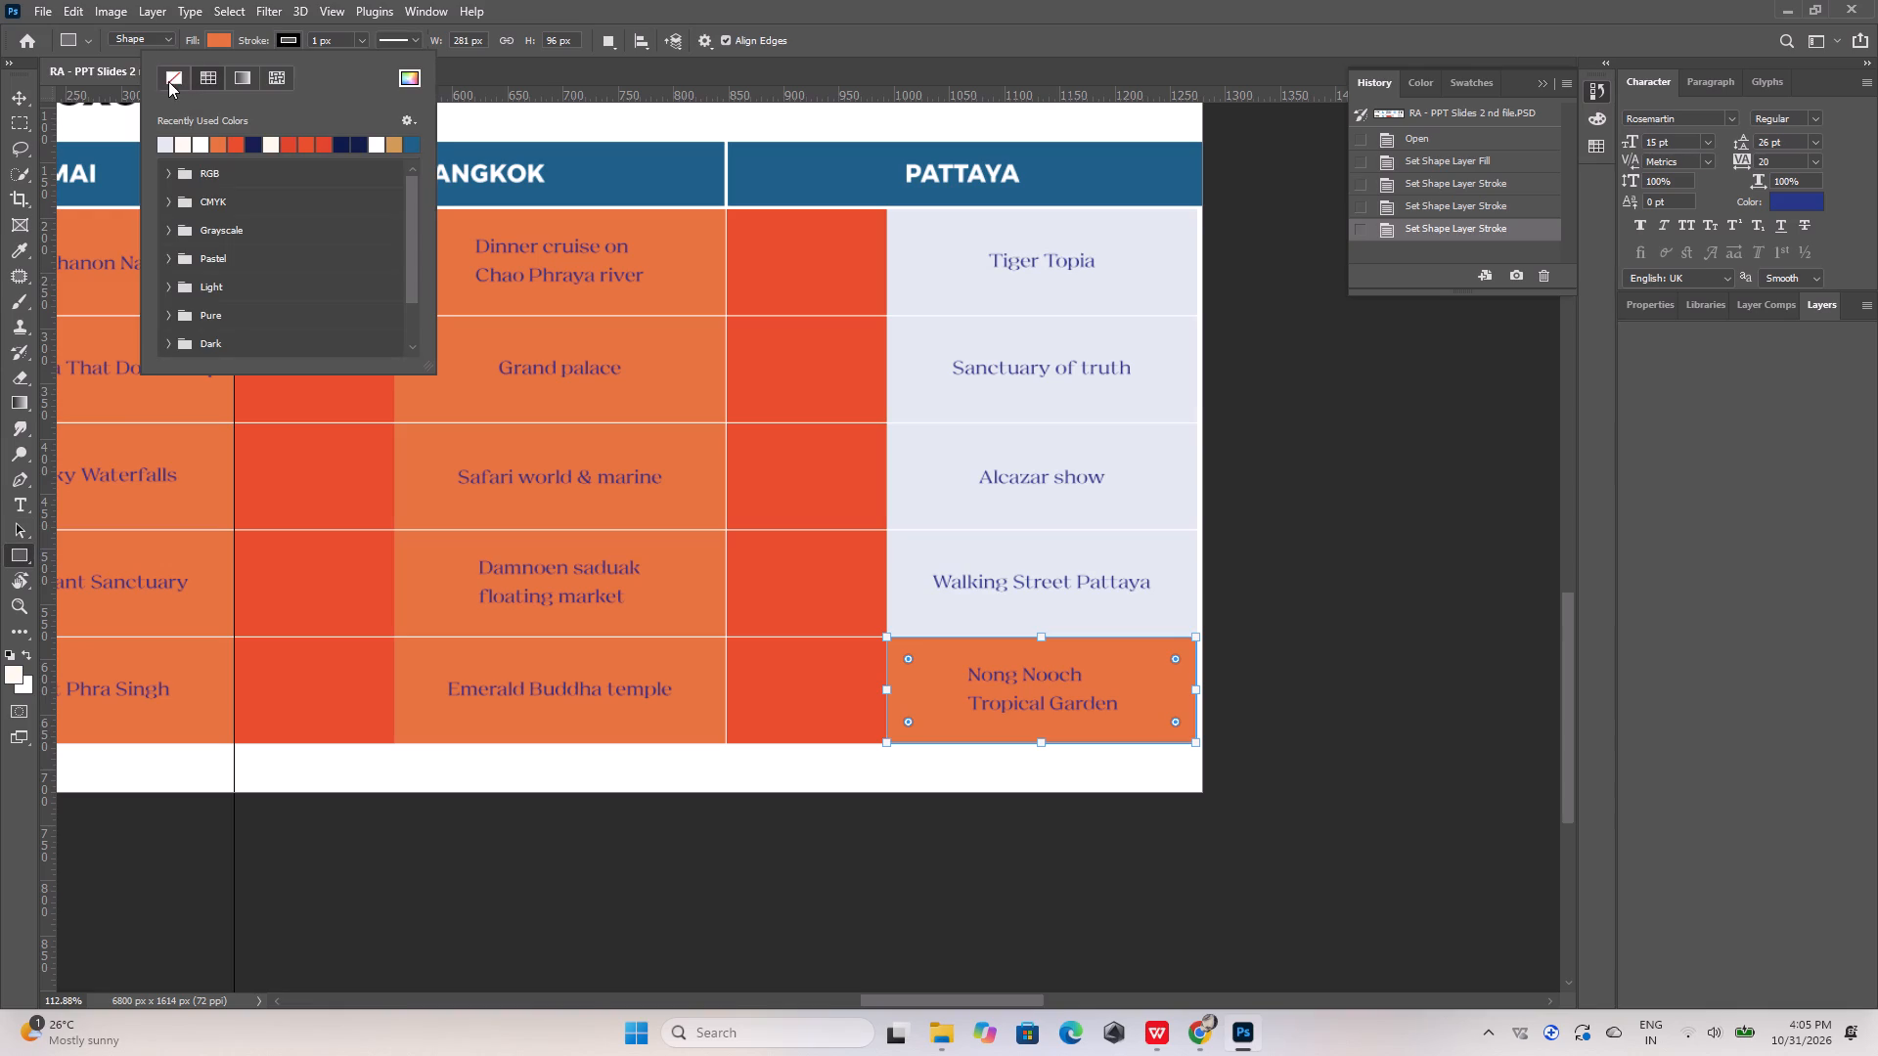
{"action": "left_click", "coordinate": [168, 81]}
{"action": "left_click", "coordinate": [216, 40]}
{"action": "left_click", "coordinate": [89, 146]}
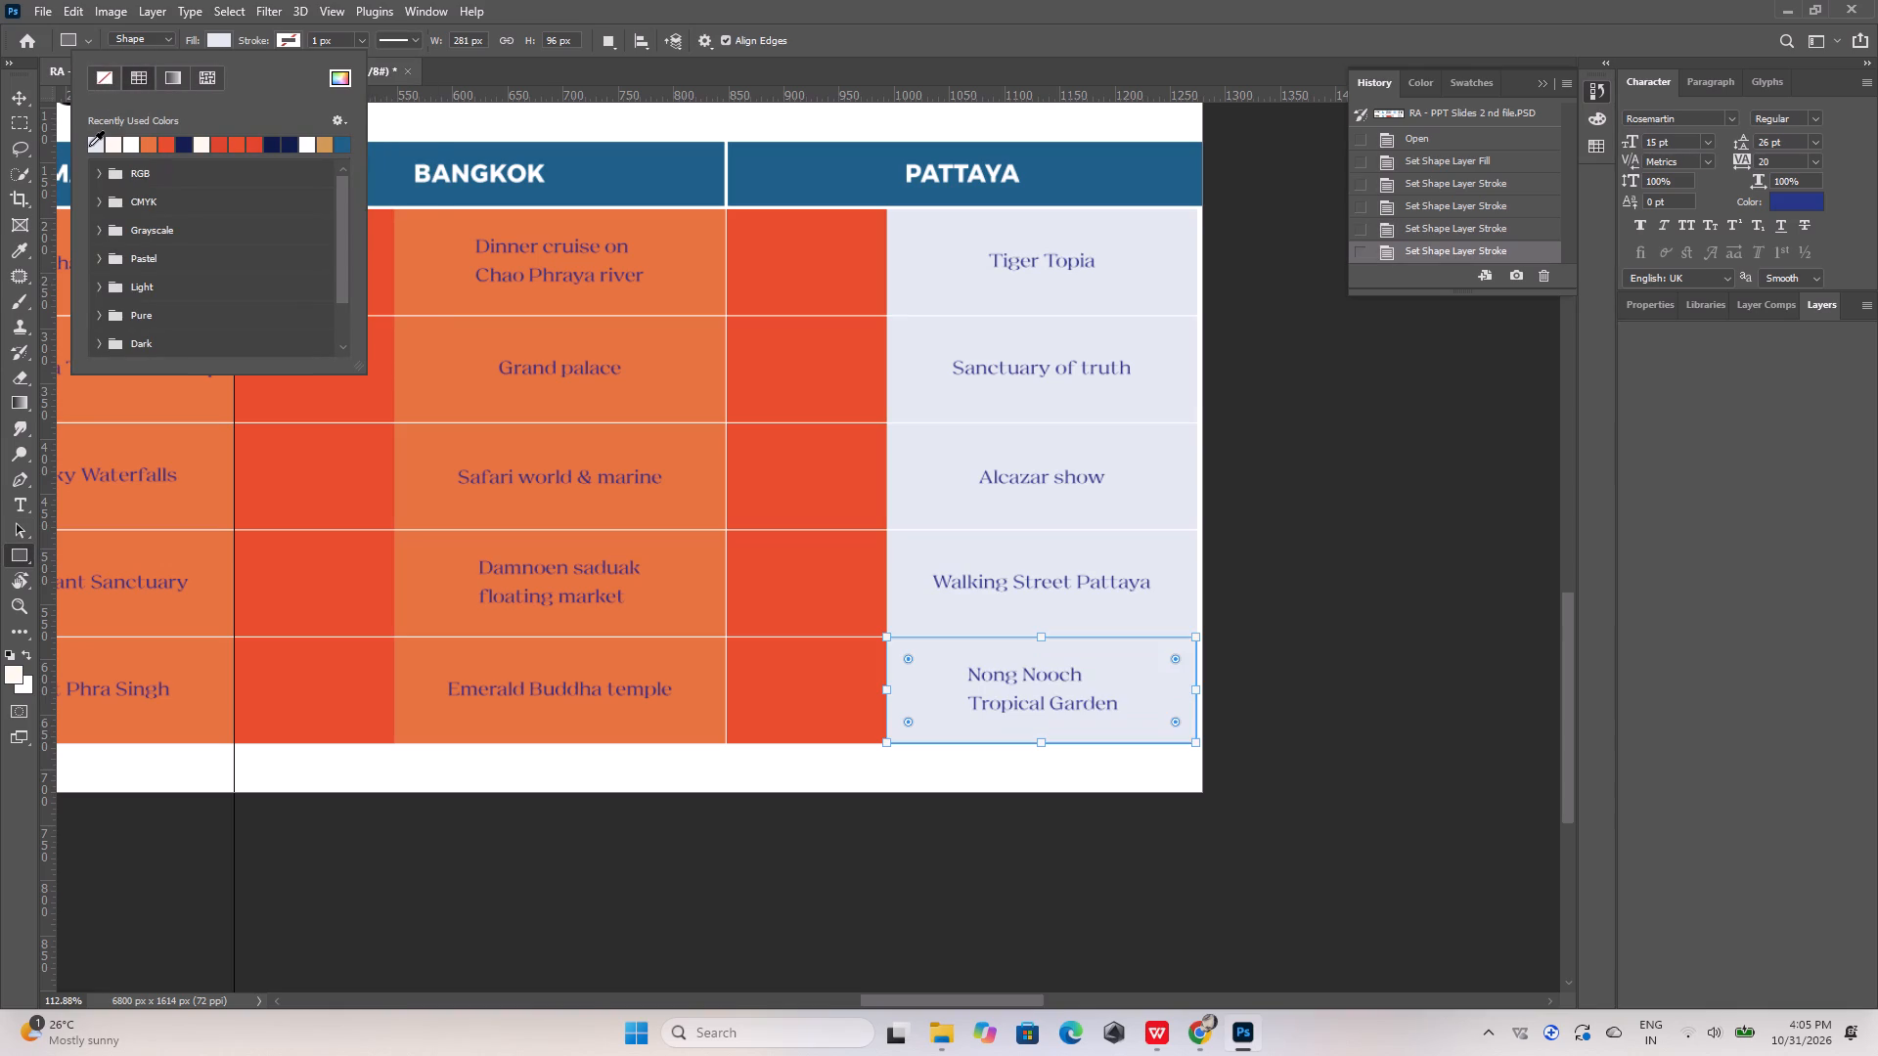
{"action": "left_click", "coordinate": [21, 94]}
{"action": "left_click", "coordinate": [1280, 537]}
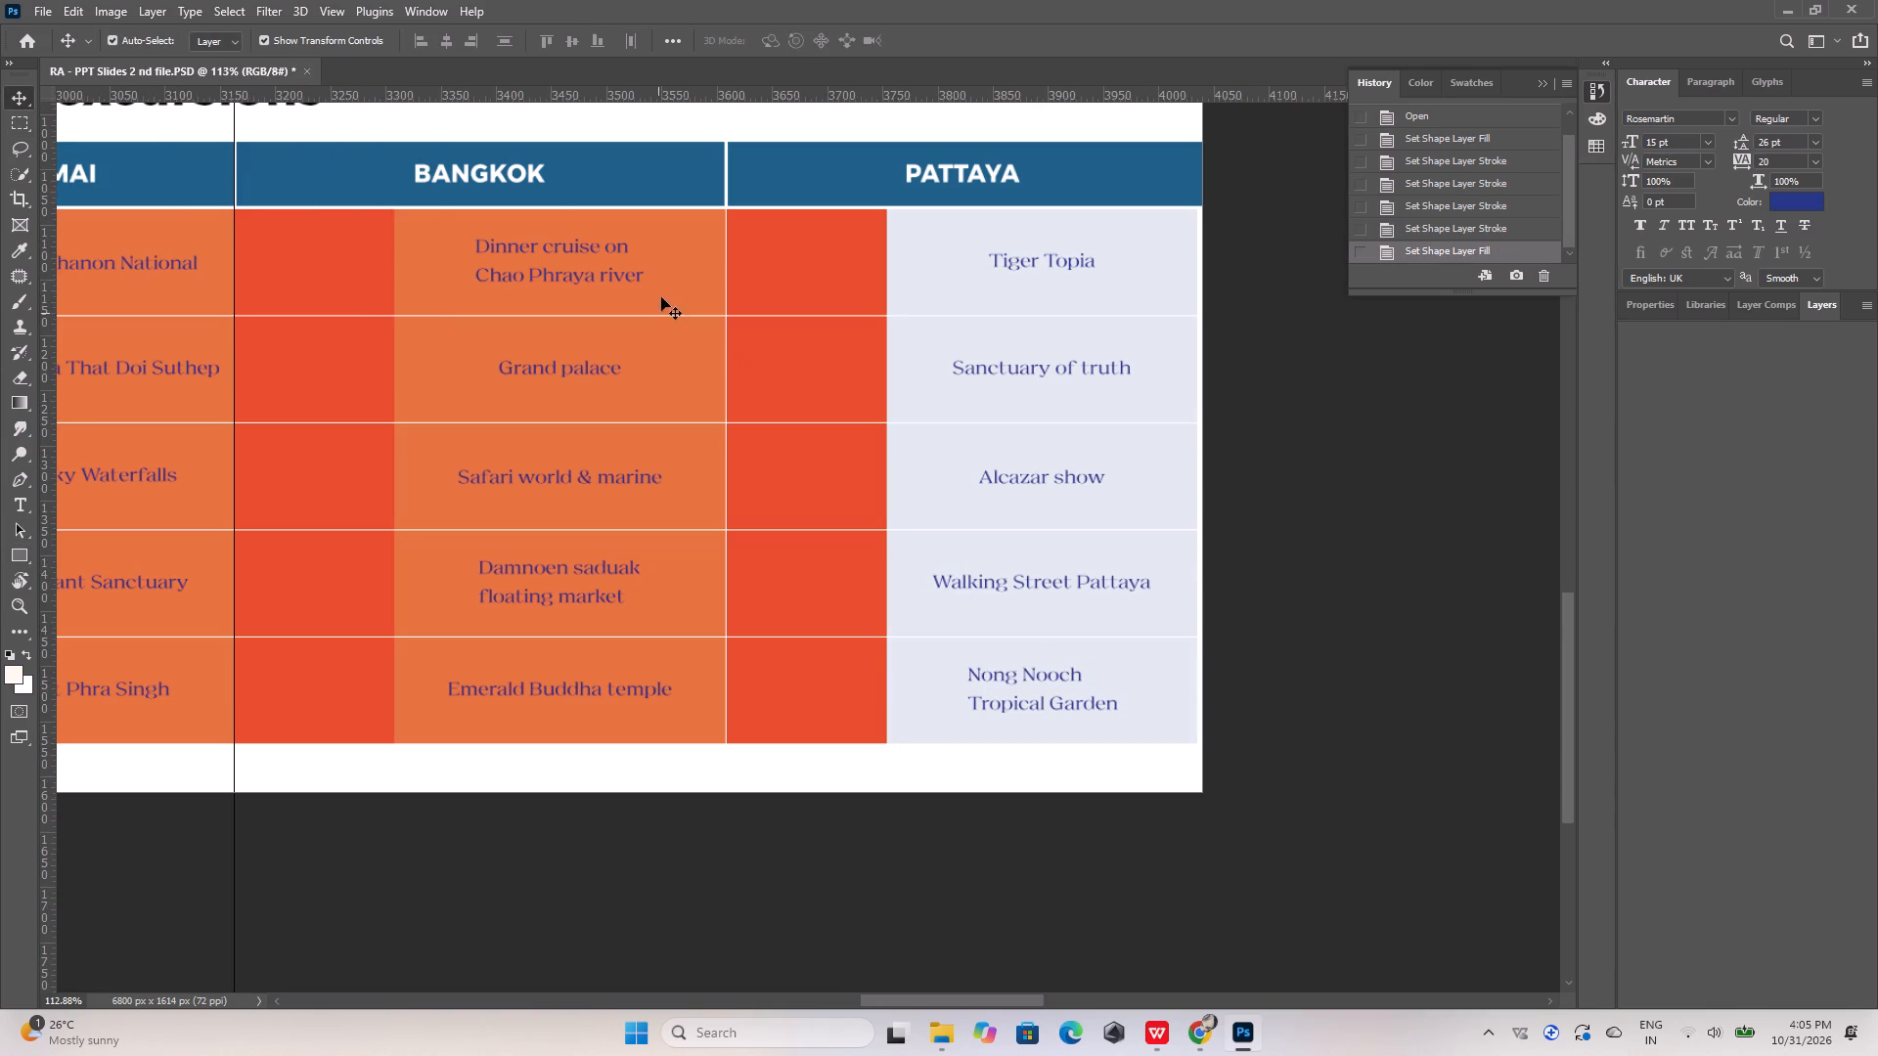
Give all five orange Bangkok text cells, from Dinner cruise to Emerald Buddha temple, no stroke and a pale lavender fill.
{"action": "left_click", "coordinate": [669, 286]}
{"action": "left_click", "coordinate": [666, 379], "text": "shift"}
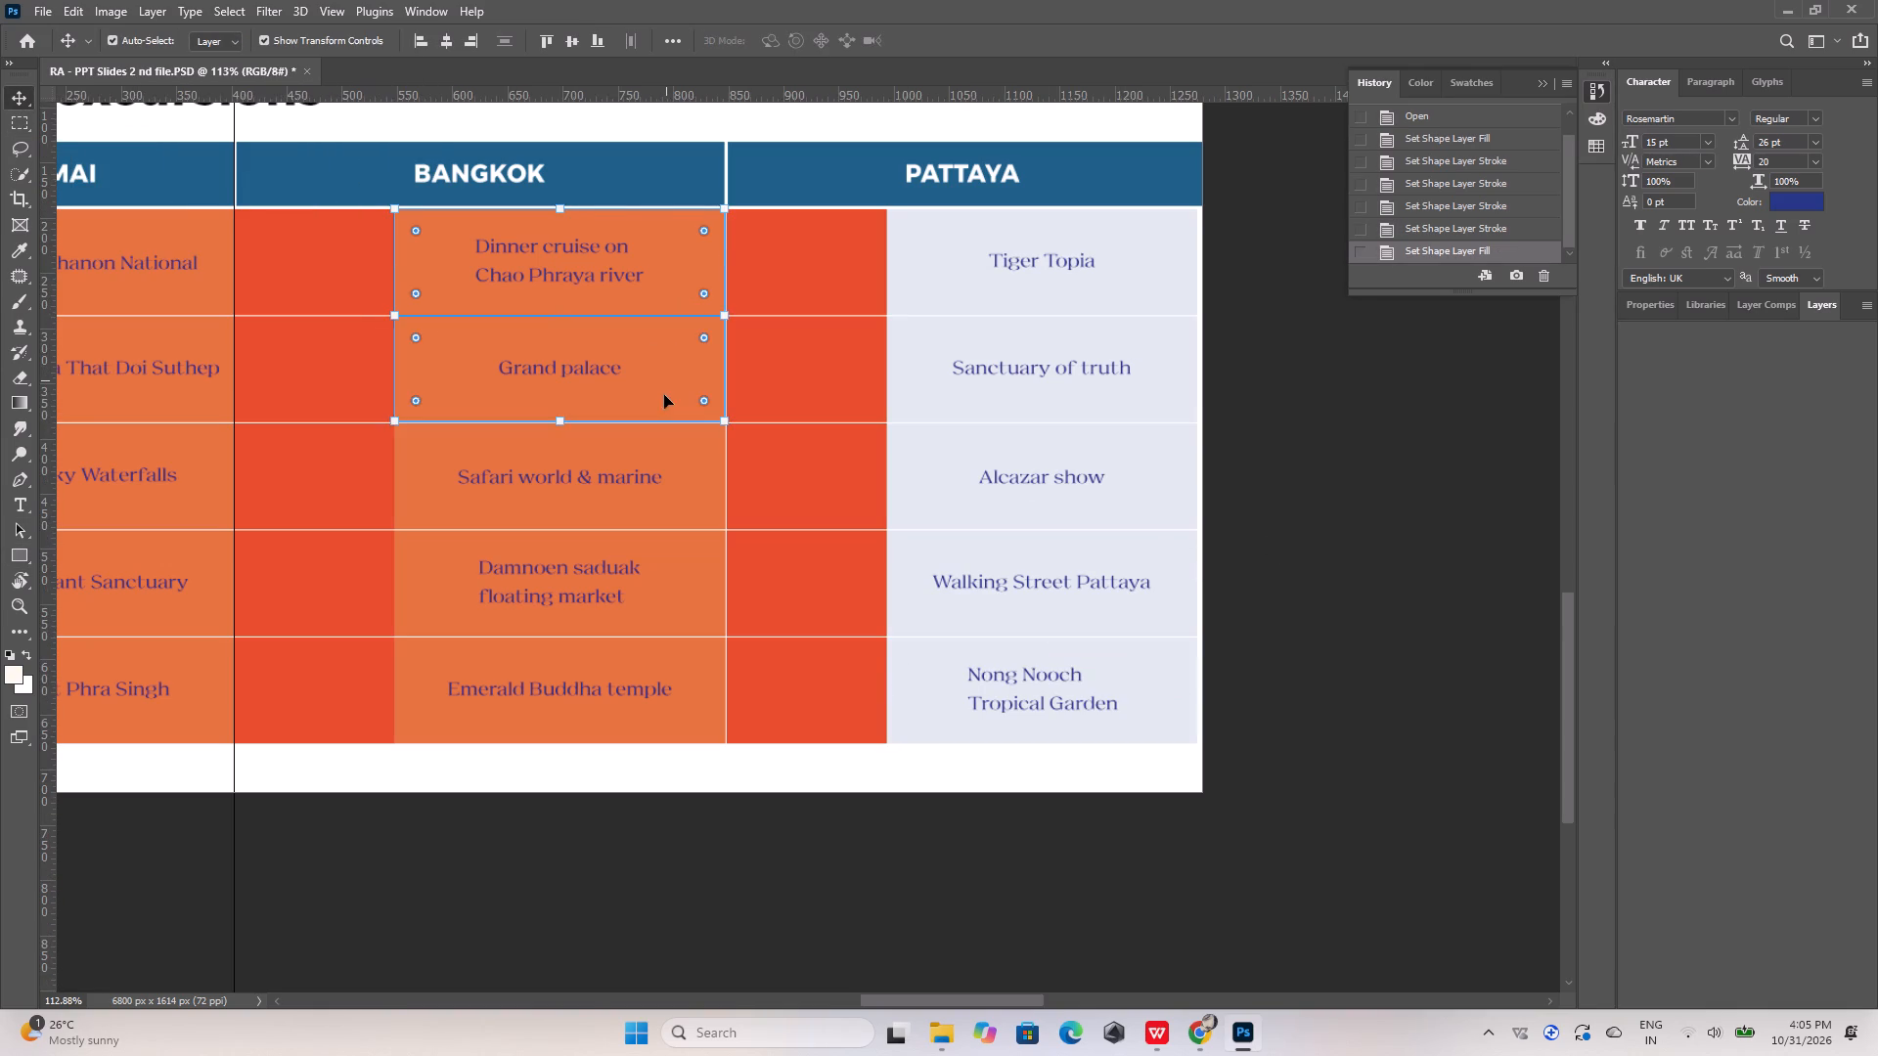
{"action": "left_click", "coordinate": [665, 471], "text": "shift"}
{"action": "left_click", "coordinate": [673, 580], "text": "shift"}
{"action": "left_click", "coordinate": [684, 688], "text": "shift"}
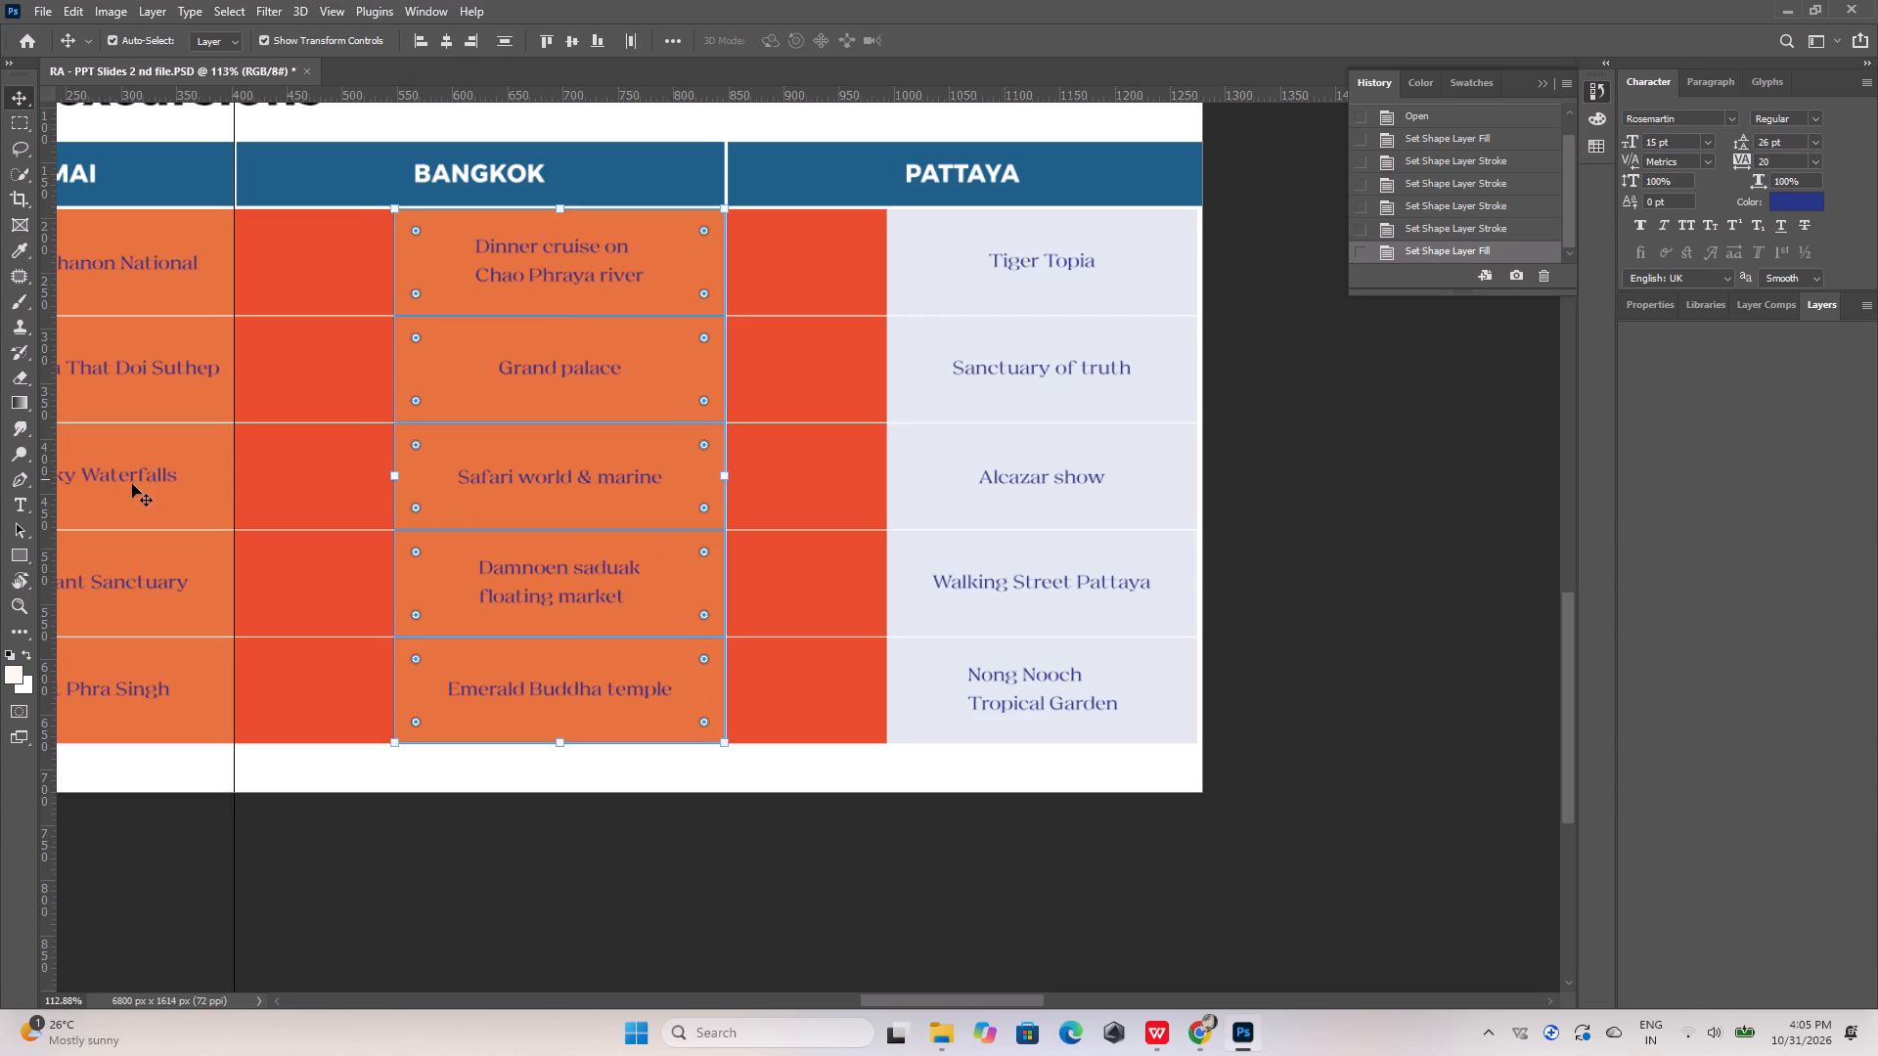
{"action": "left_click", "coordinate": [27, 554]}
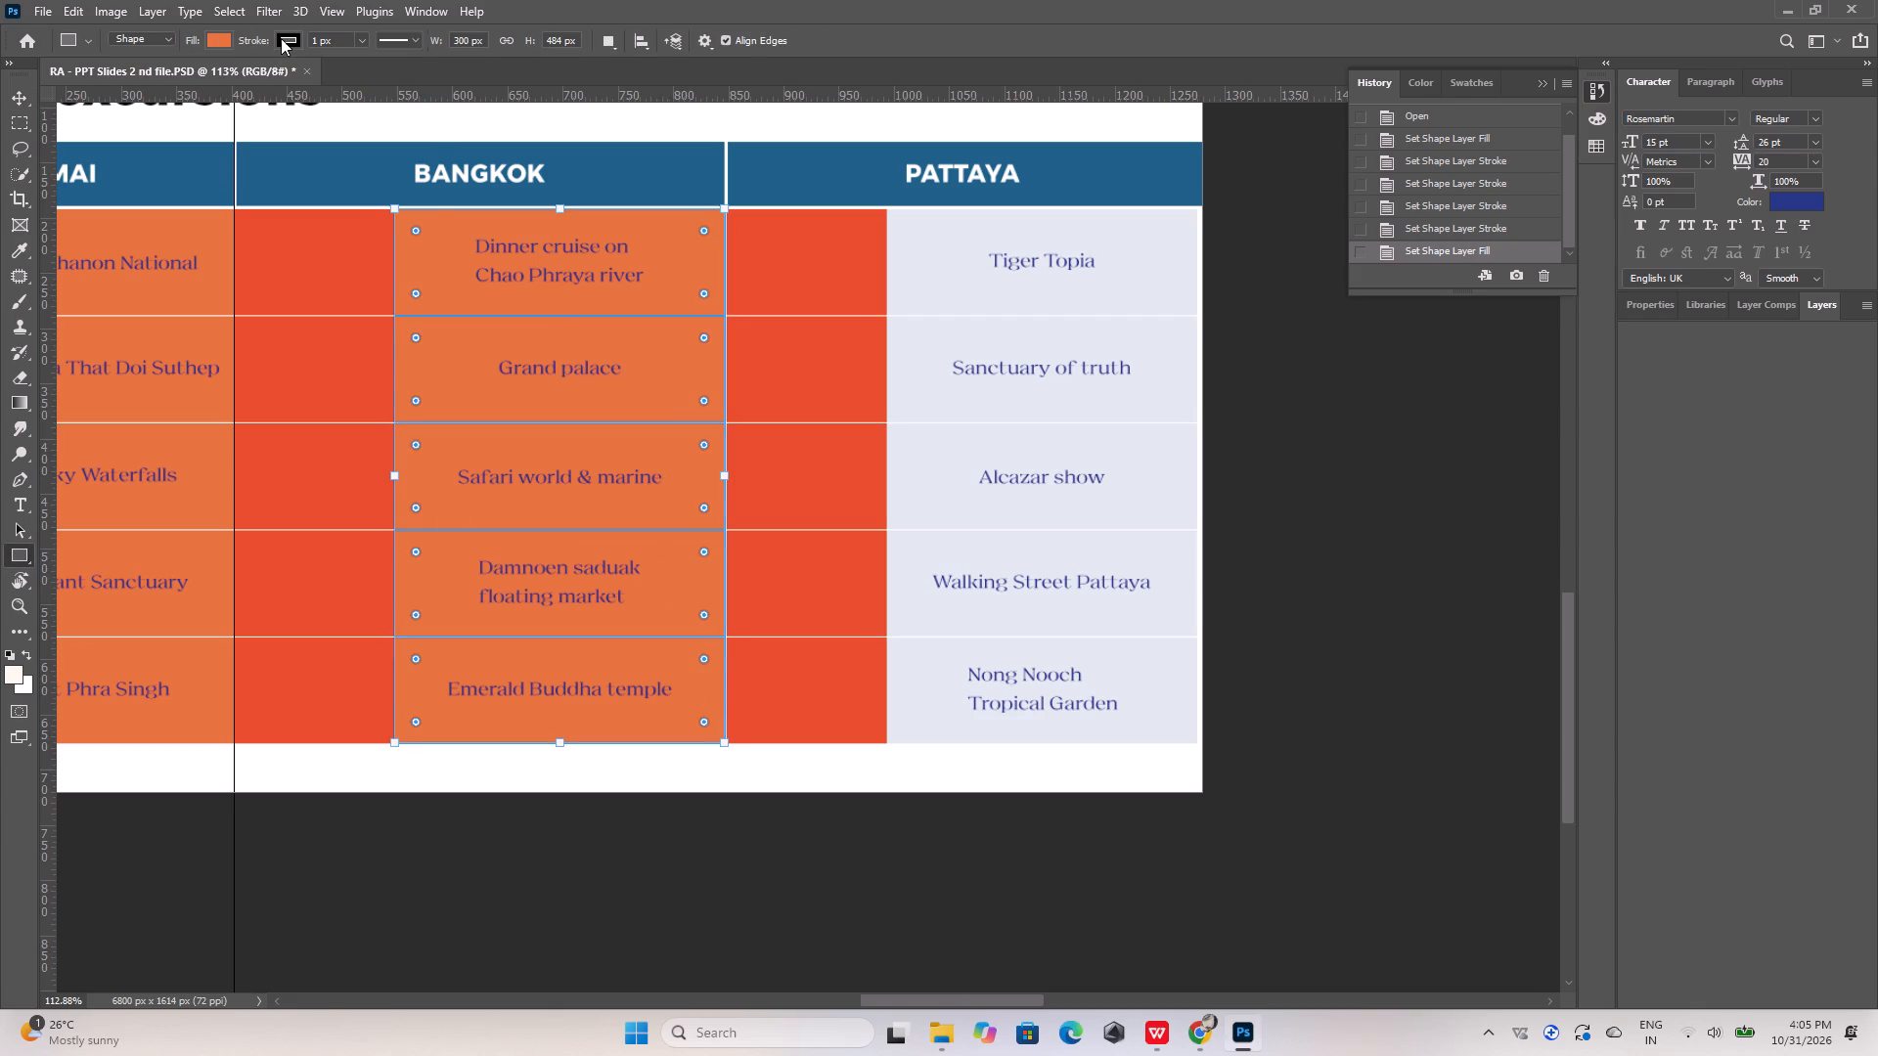
{"action": "left_click", "coordinate": [281, 38]}
{"action": "left_click", "coordinate": [169, 78]}
{"action": "left_click", "coordinate": [215, 41]}
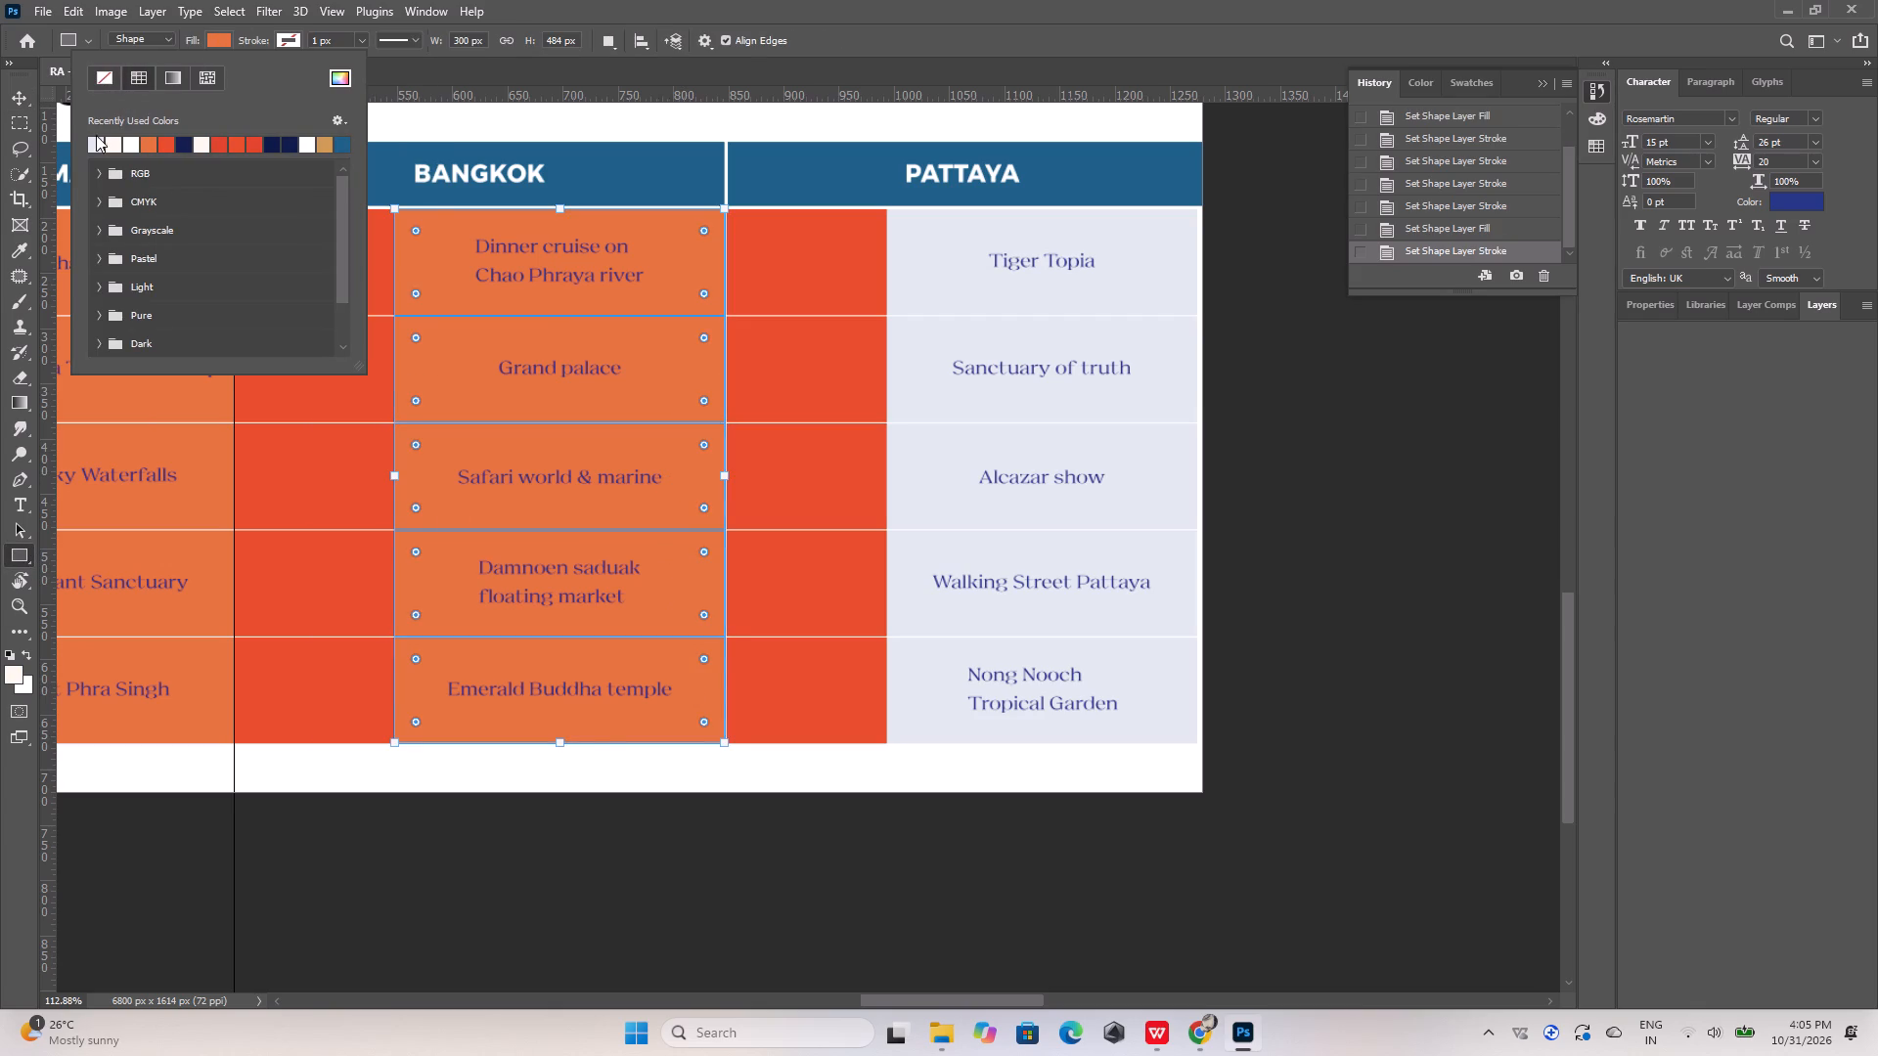
{"action": "left_click", "coordinate": [96, 142]}
{"action": "left_click", "coordinate": [25, 95]}
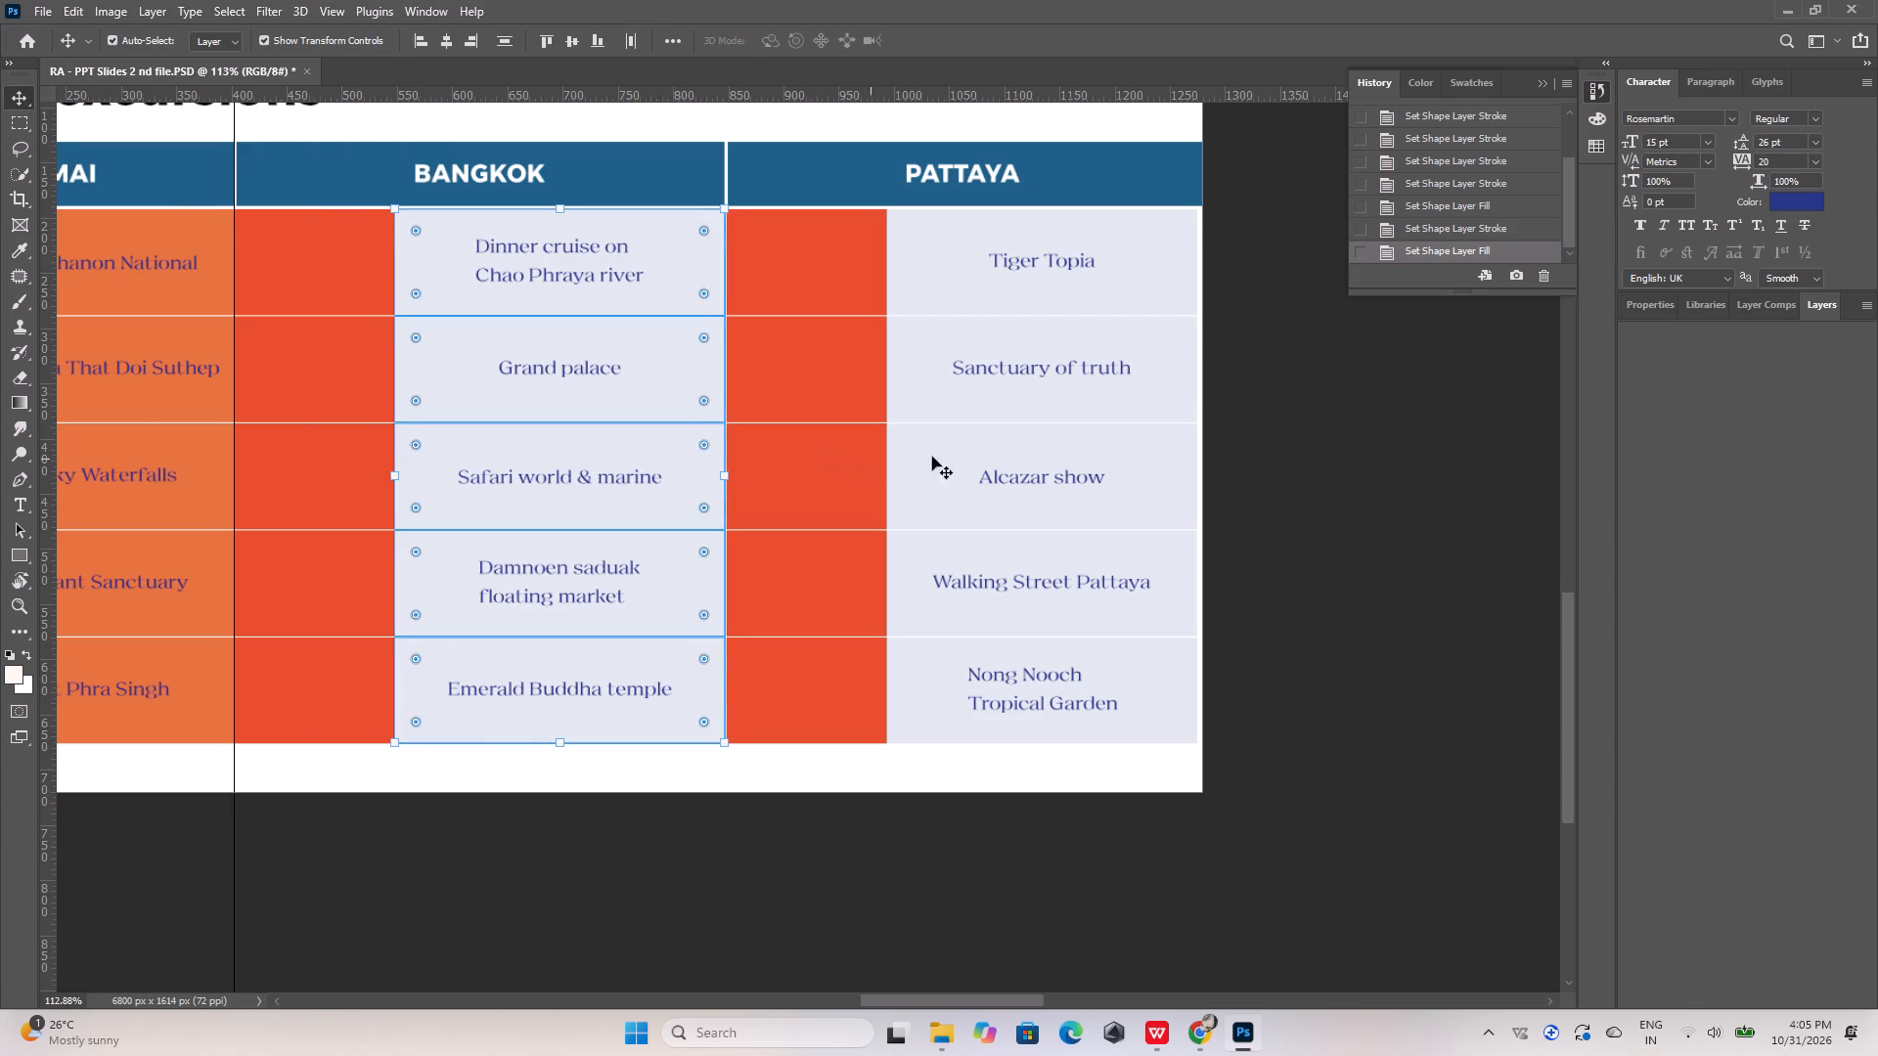
Give all five orange Chiang Mai text cells, from Doi Inthanon National to Wat Phra Singh, no stroke and the recently used pale lavender fill.
{"action": "scroll", "coordinate": [1442, 510], "scroll_direction": "down", "scroll_amount": 11, "text": "alt"}
{"action": "scroll", "coordinate": [1060, 466], "scroll_direction": "up", "scroll_amount": 13, "text": "alt"}
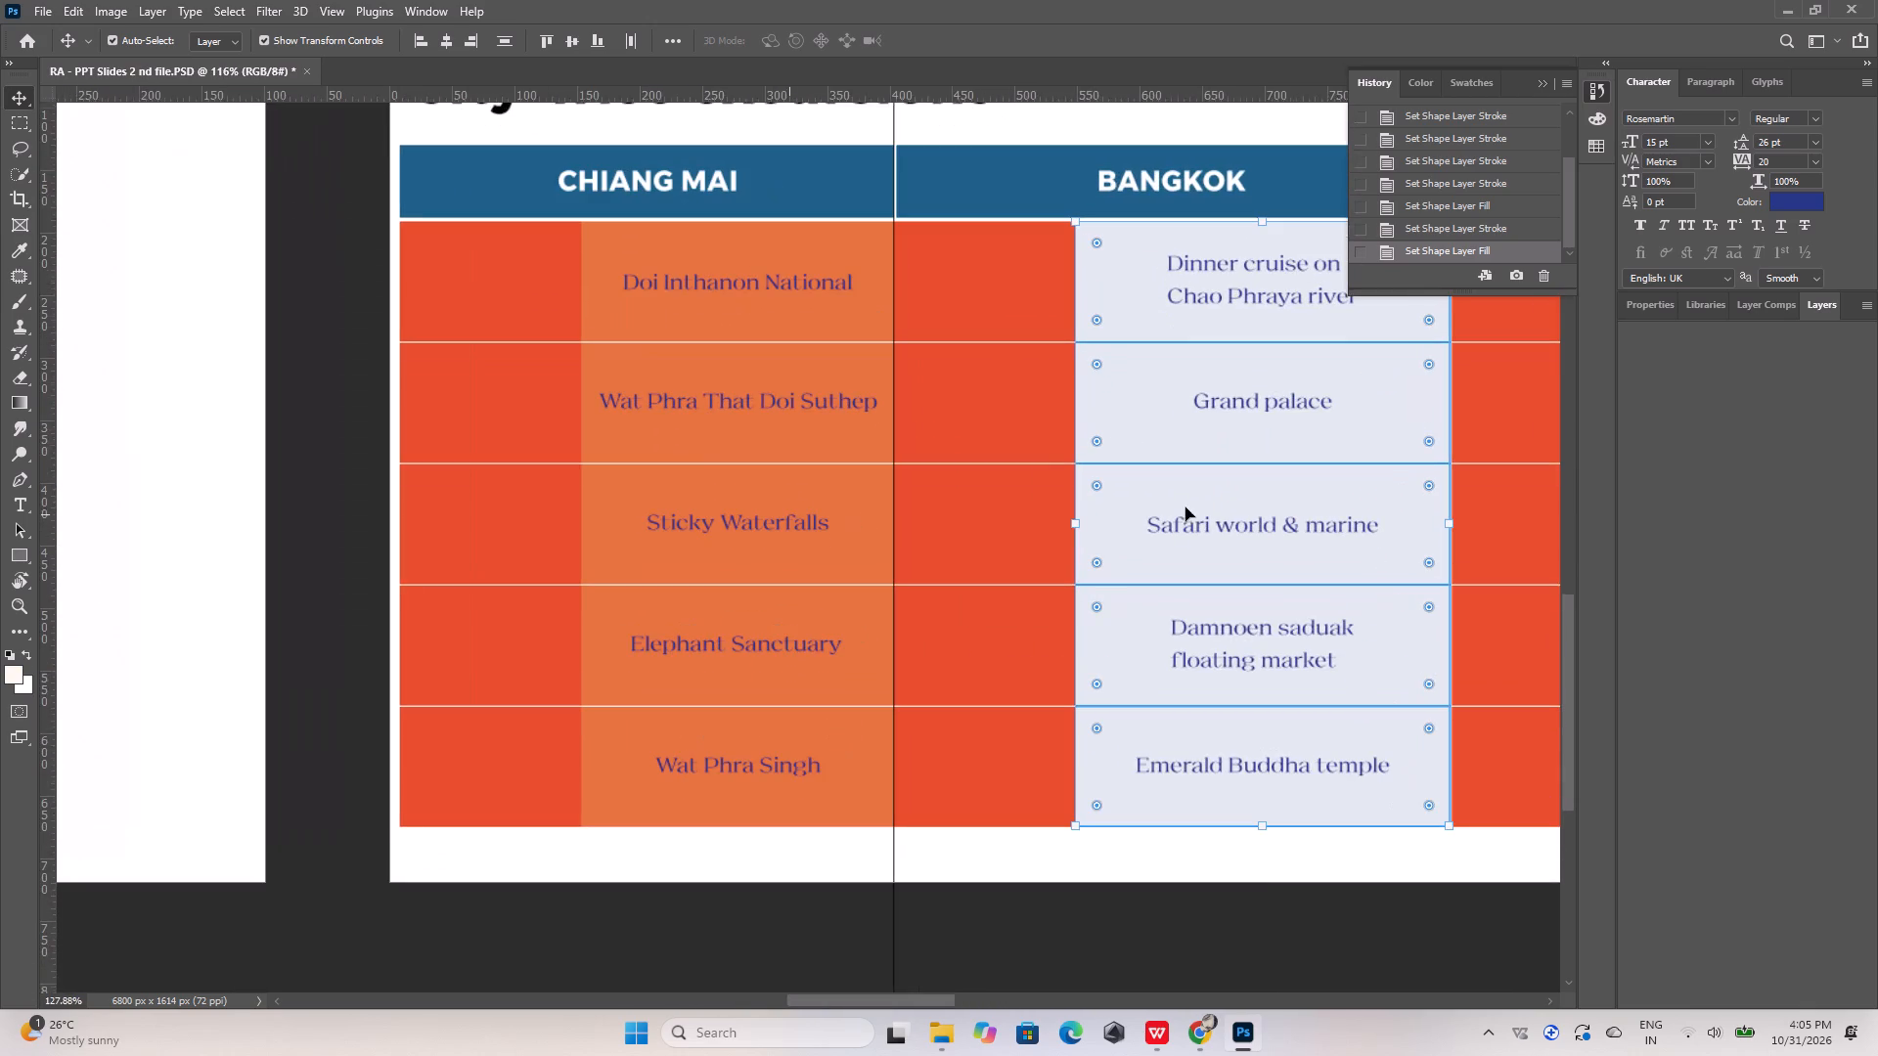
{"action": "scroll", "coordinate": [1147, 470], "scroll_direction": "up", "scroll_amount": 5, "text": "alt"}
{"action": "scroll", "coordinate": [1147, 460], "scroll_direction": "down", "scroll_amount": 7, "text": "alt"}
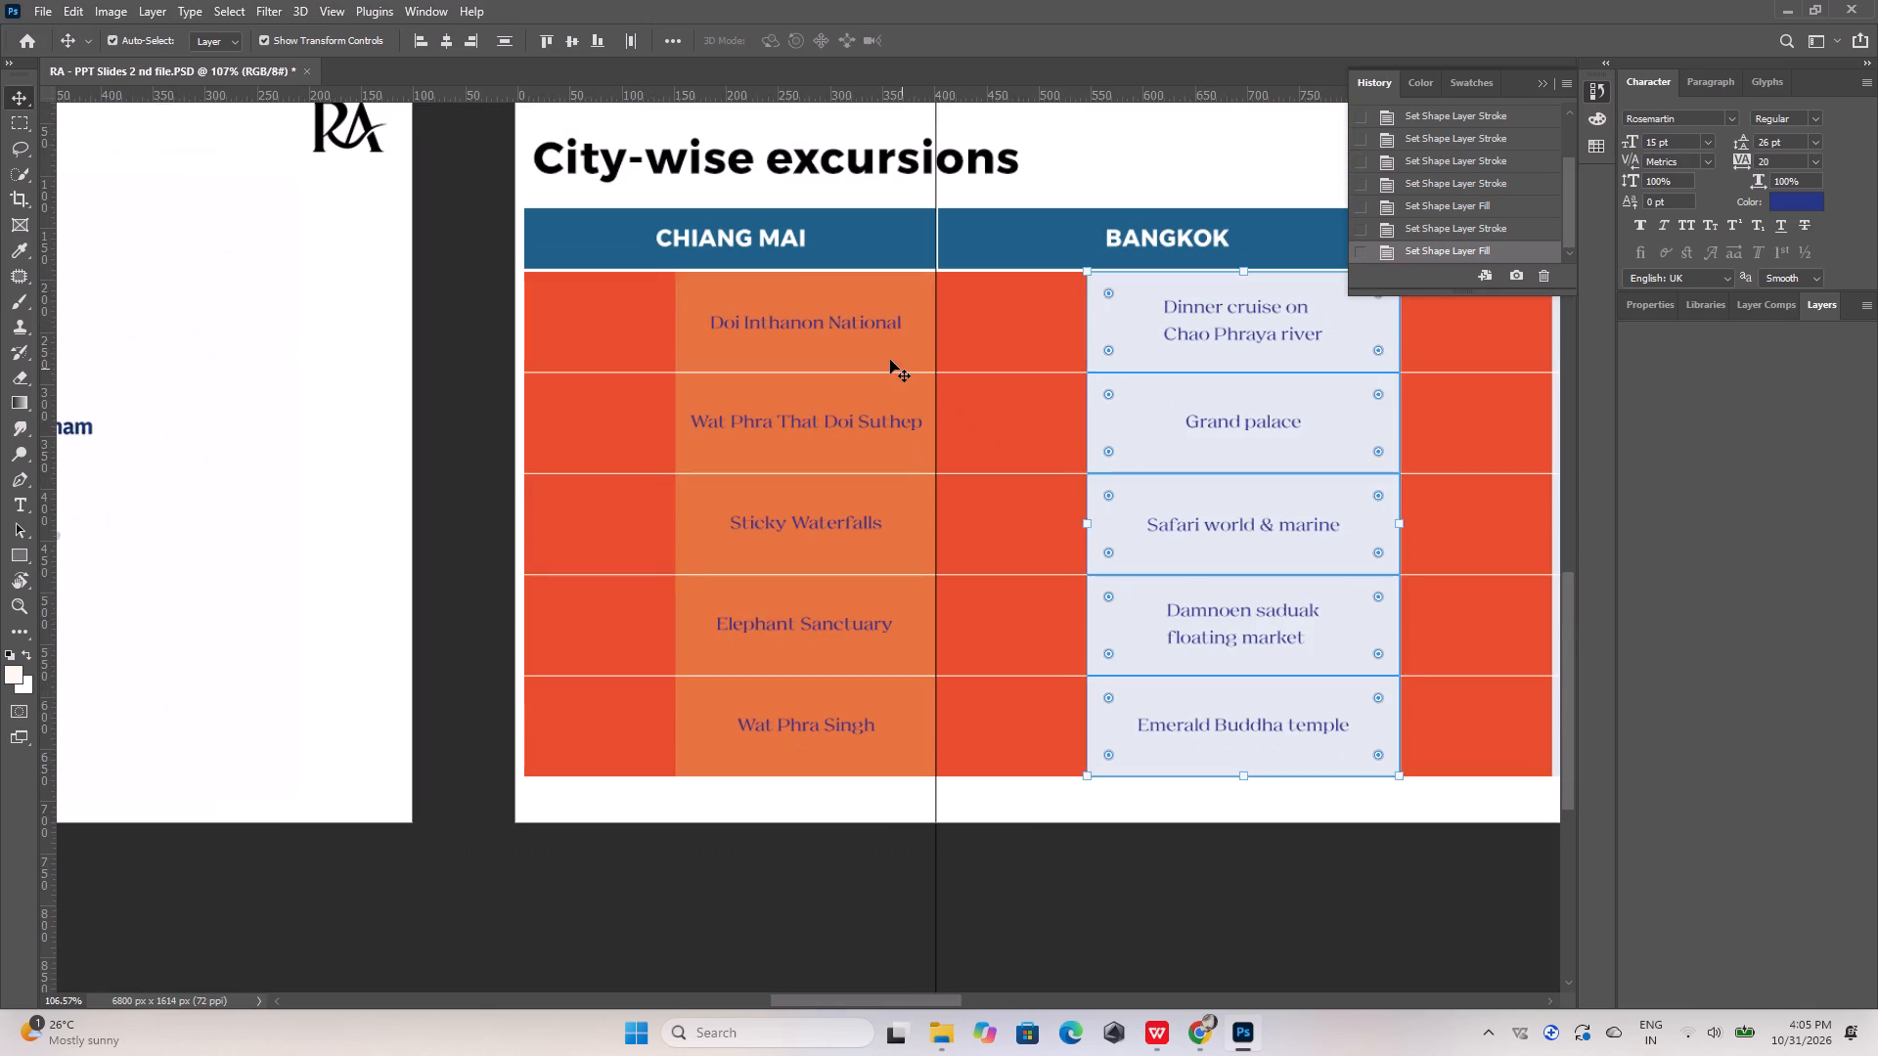
{"action": "left_click", "coordinate": [890, 360]}
{"action": "left_click", "coordinate": [883, 453], "text": "shift"}
{"action": "left_click", "coordinate": [892, 535], "text": "shift"}
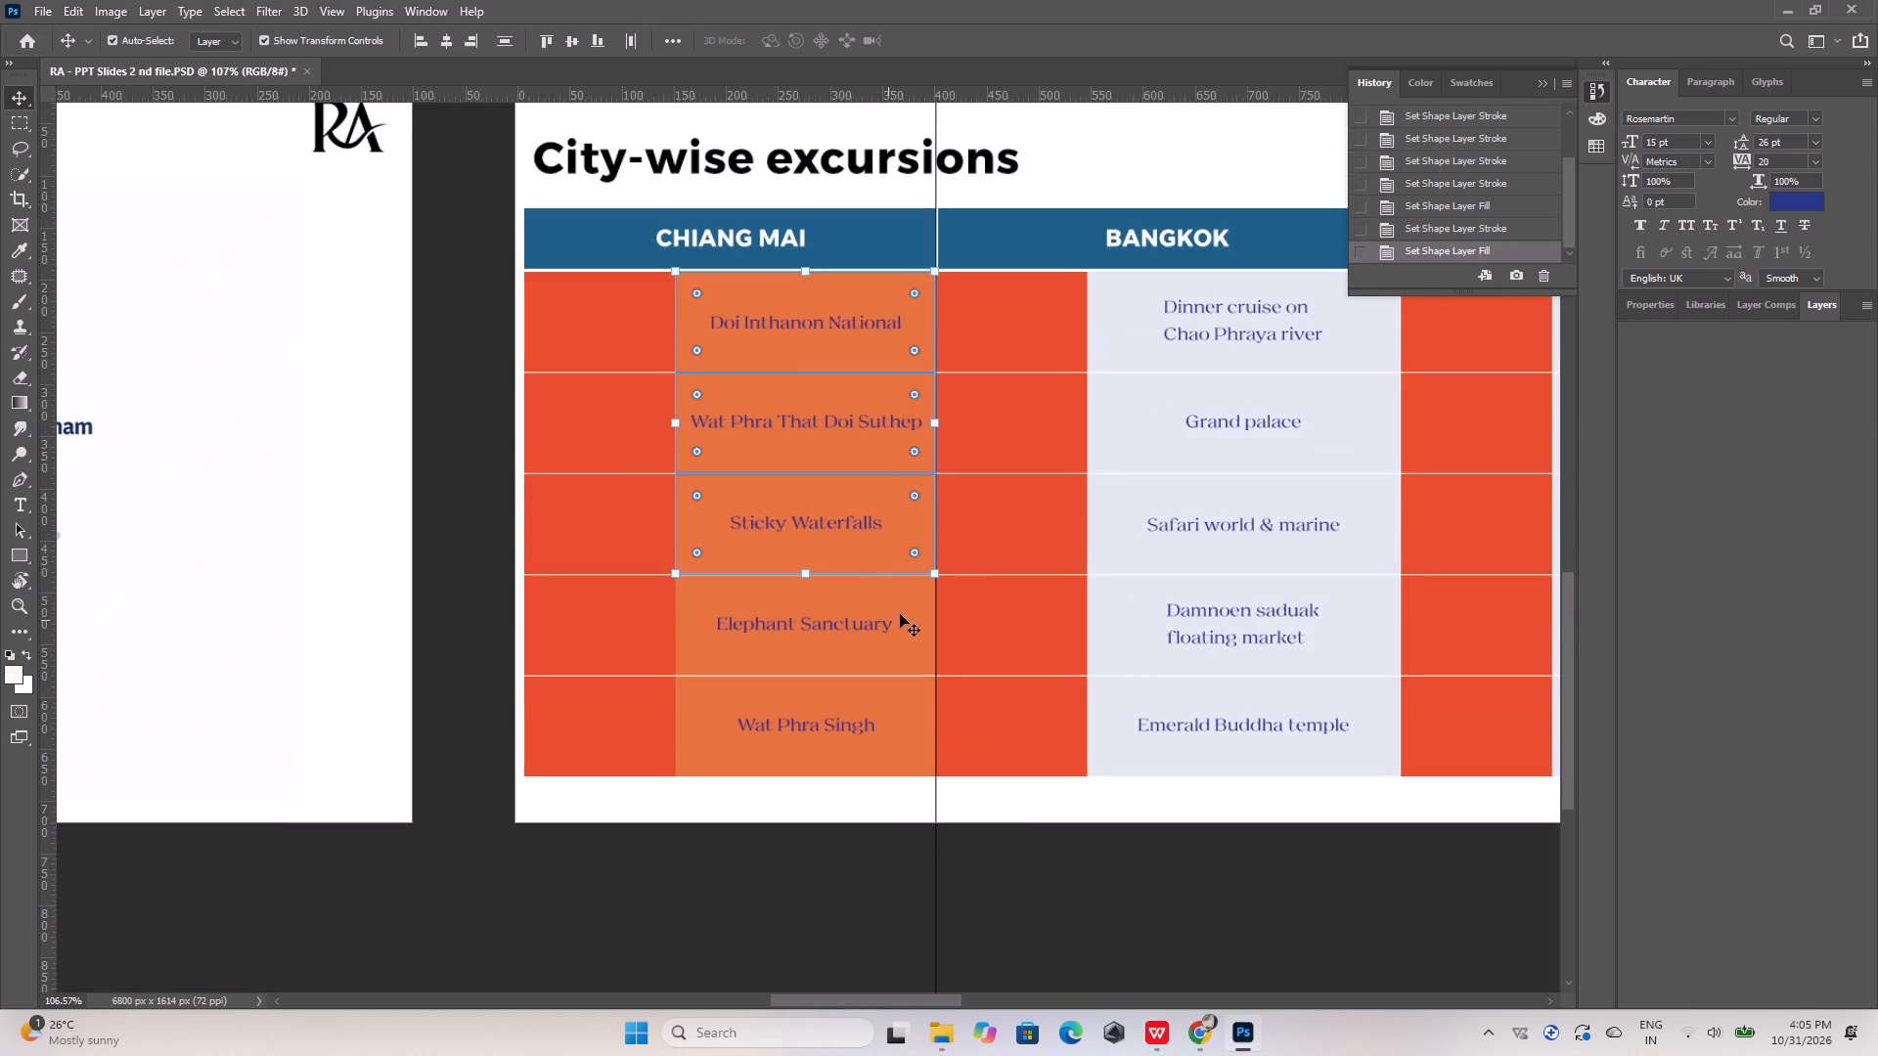
{"action": "left_click", "coordinate": [904, 607], "text": "shift"}
{"action": "left_click", "coordinate": [903, 707], "text": "shift"}
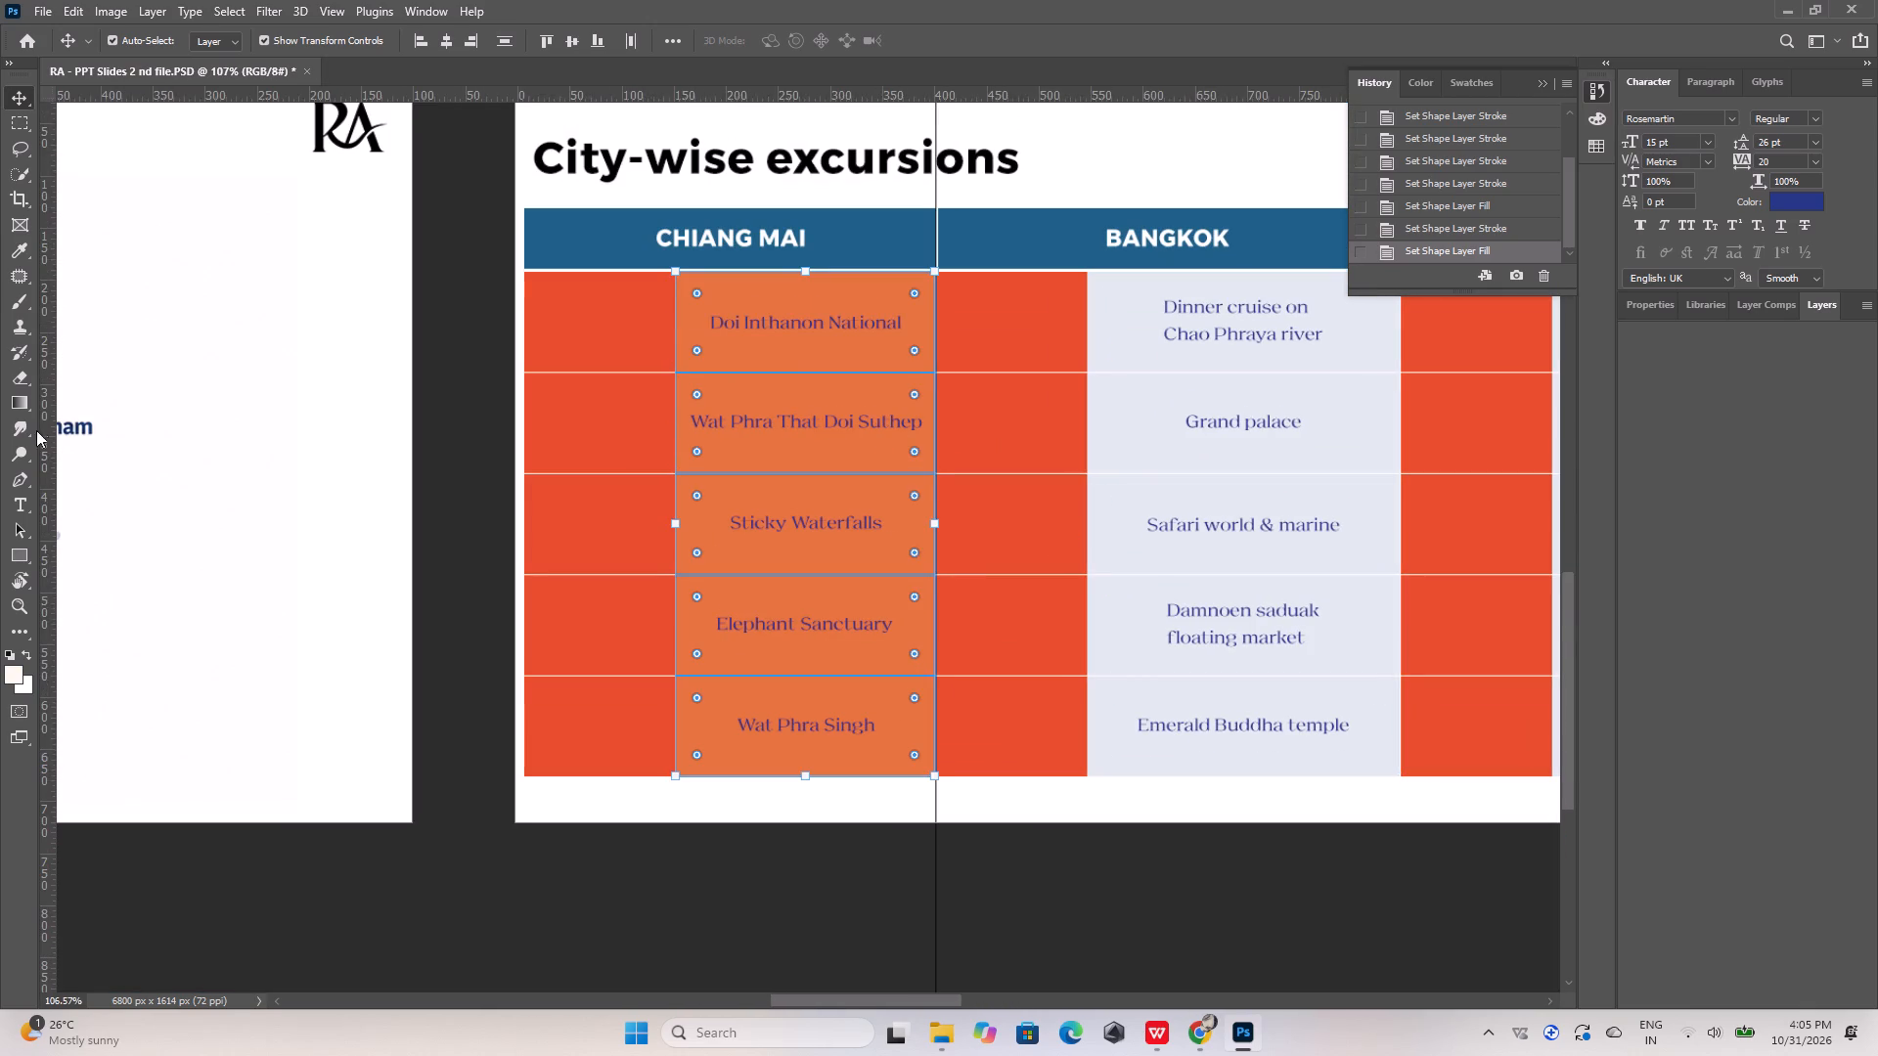
{"action": "left_click", "coordinate": [22, 546]}
{"action": "left_click", "coordinate": [282, 36]}
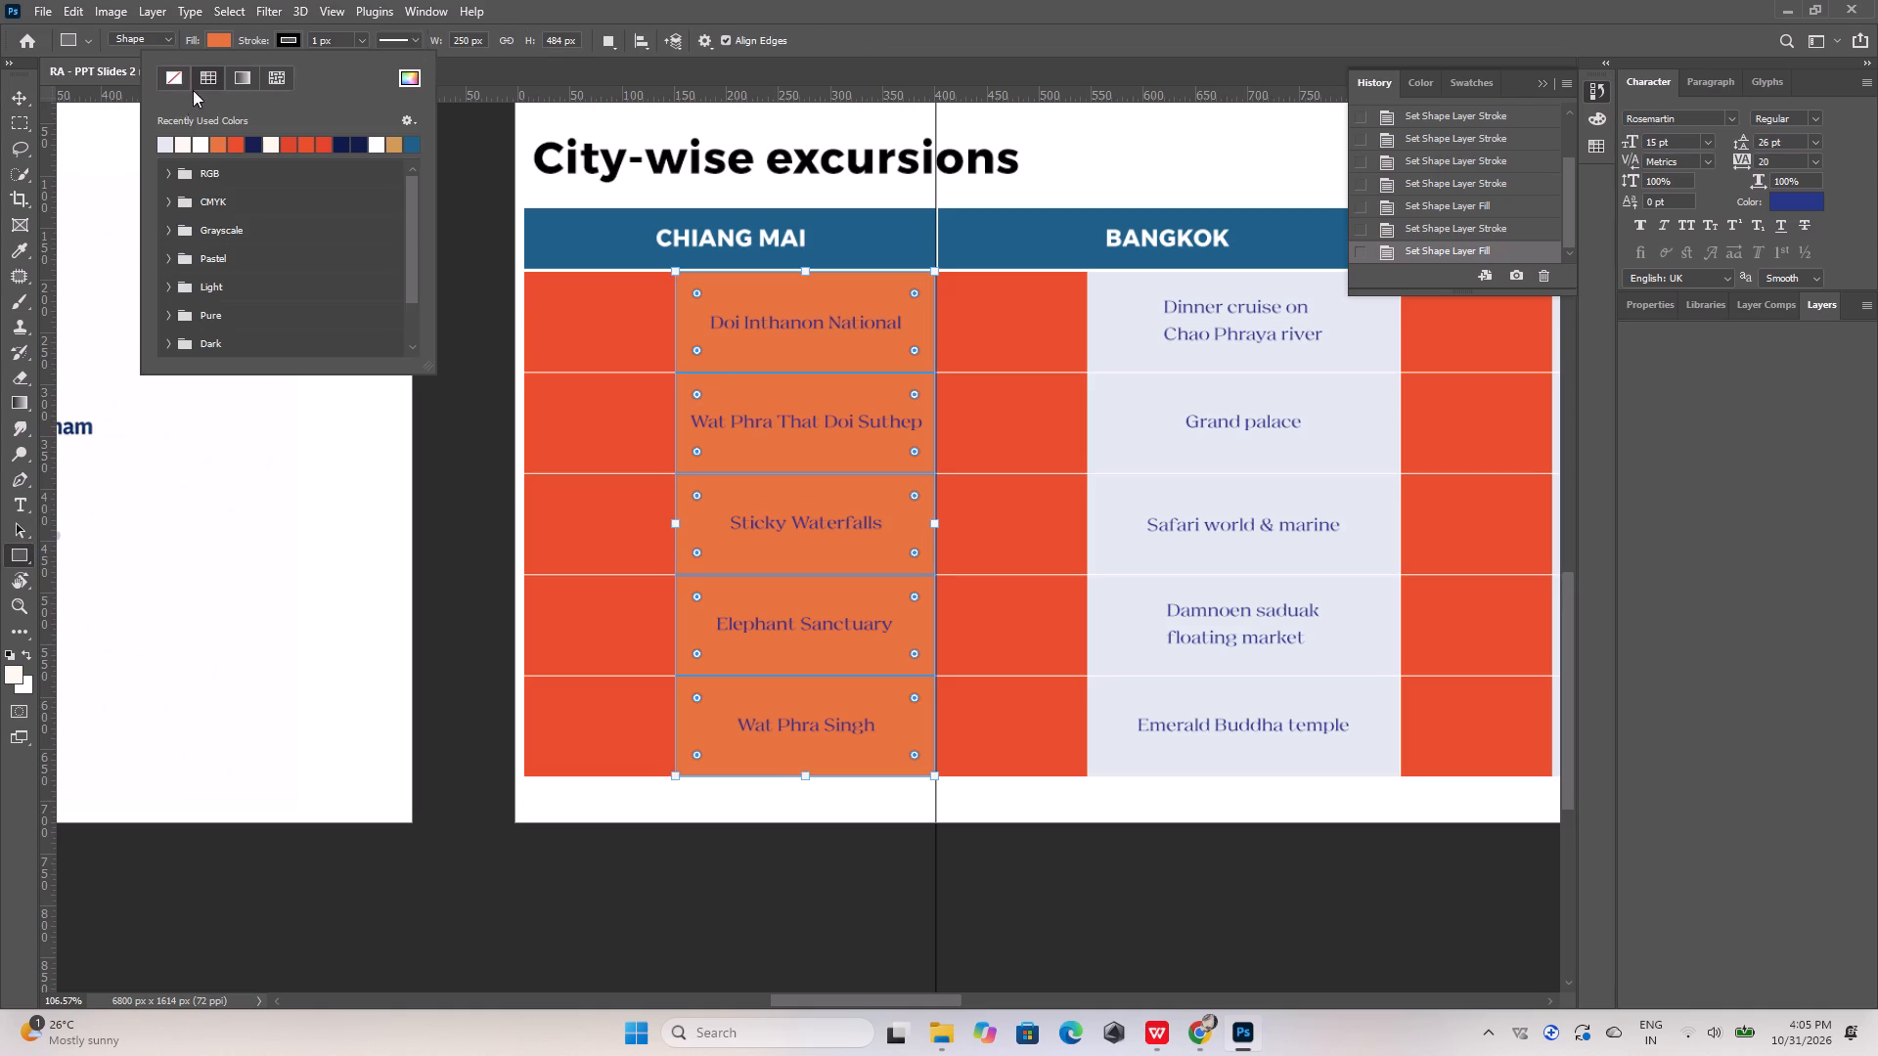
{"action": "left_click", "coordinate": [178, 82]}
{"action": "left_click", "coordinate": [218, 39]}
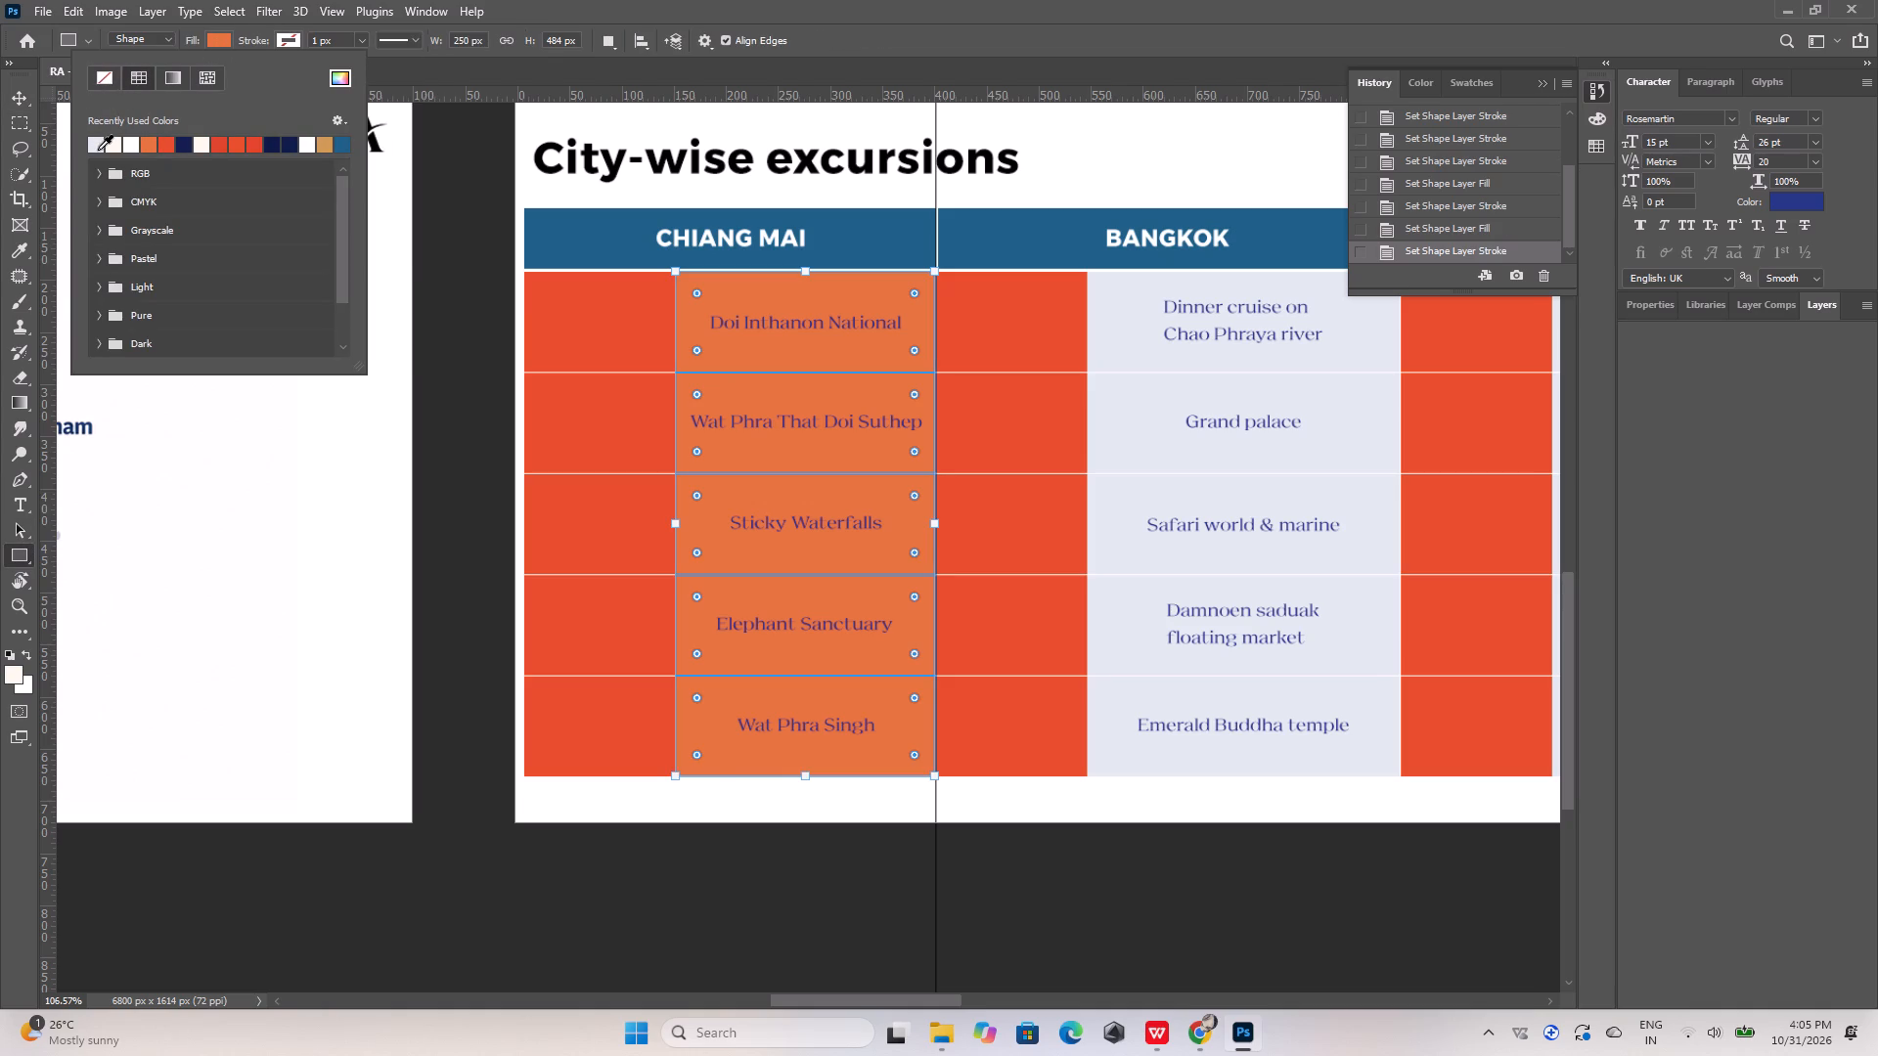
{"action": "left_click", "coordinate": [93, 141]}
{"action": "left_click", "coordinate": [18, 97]}
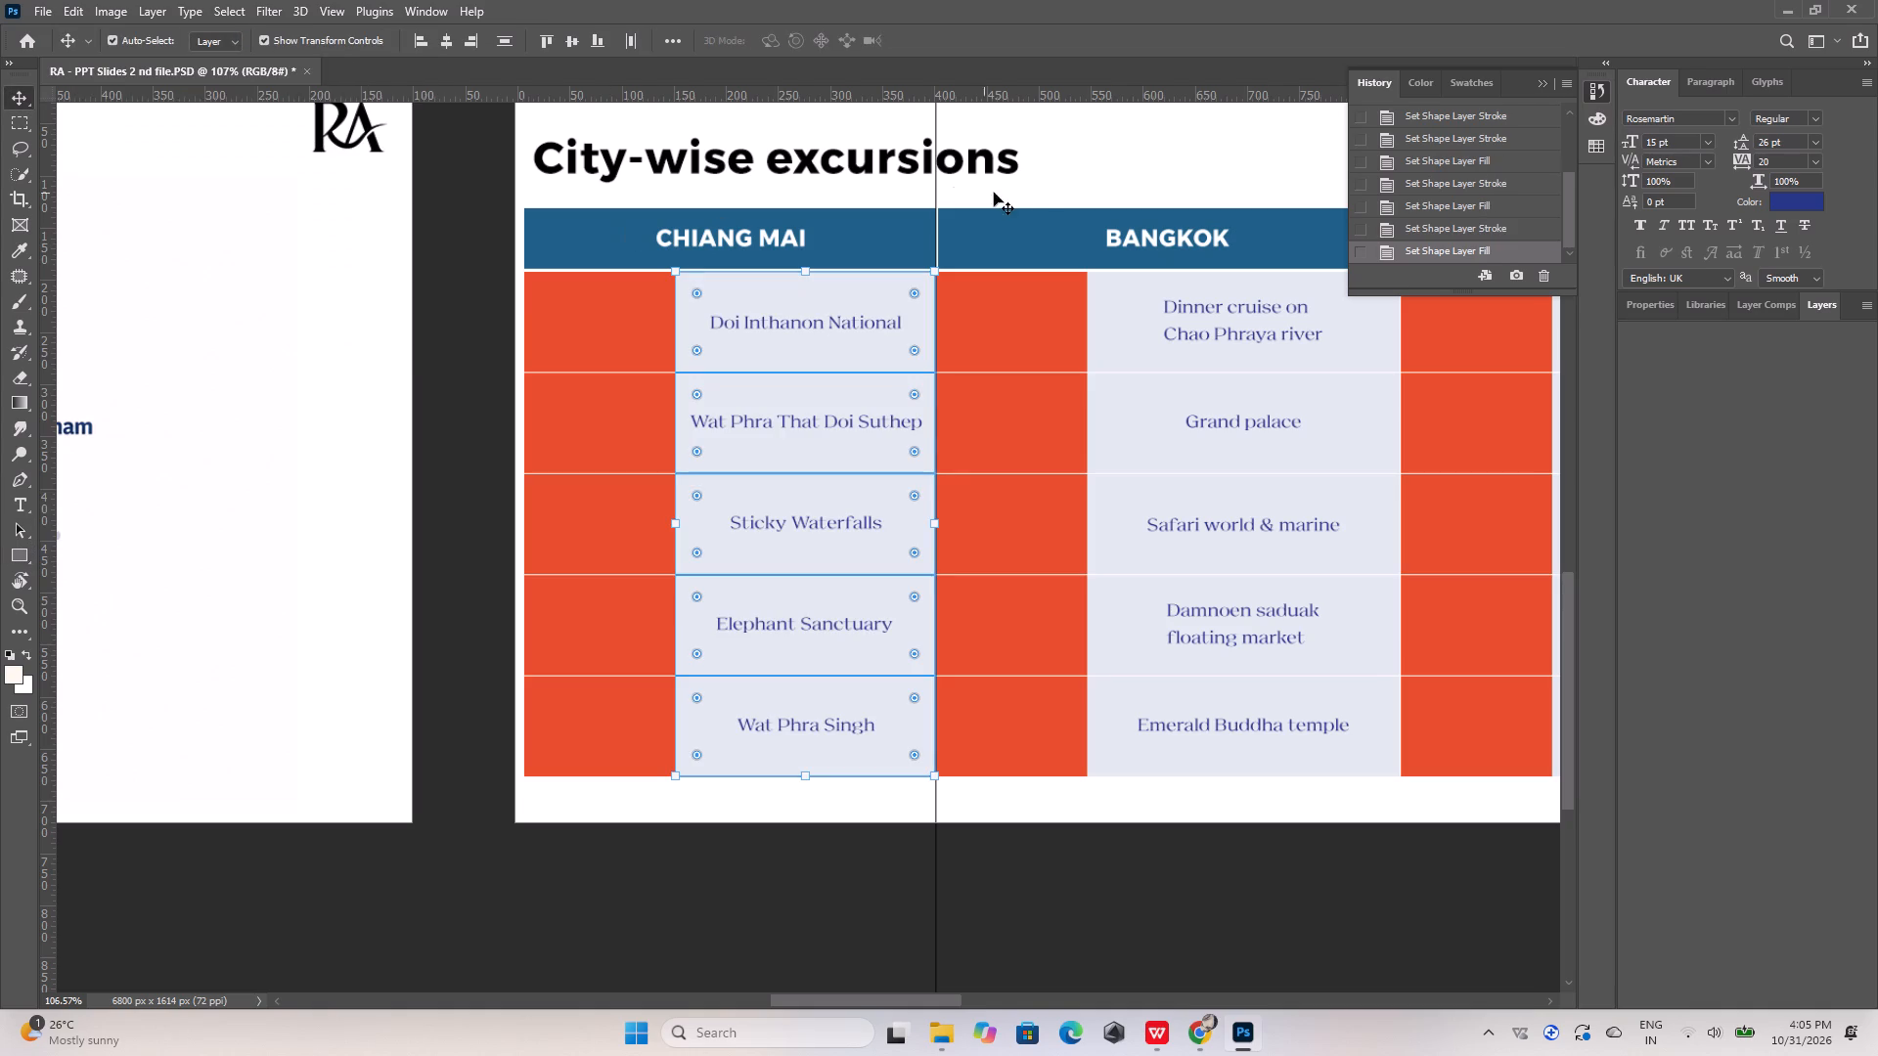
{"action": "left_click", "coordinate": [1032, 188]}
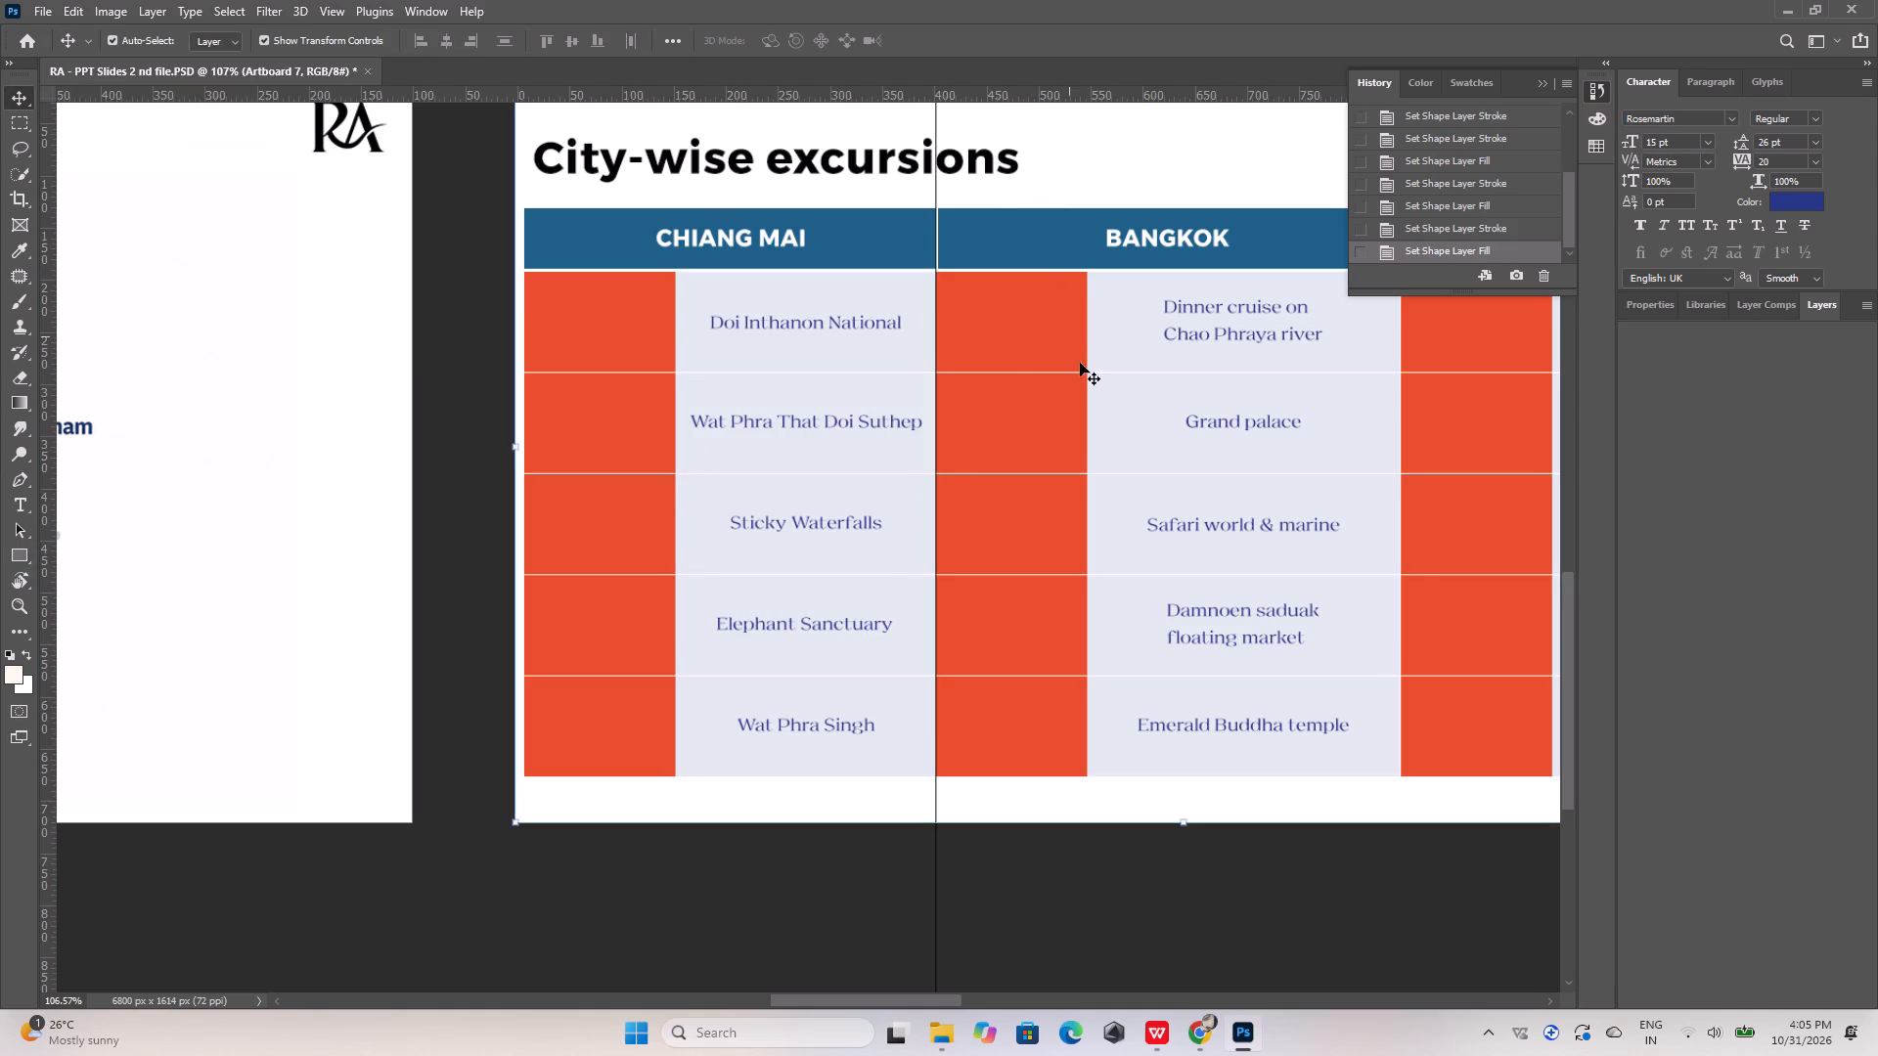
Copy the Doi Inthanon National cell text and search Pinterest in Chrome for it.
{"action": "scroll", "coordinate": [1087, 370], "scroll_direction": "down", "scroll_amount": 6, "text": "alt"}
{"action": "double_click", "coordinate": [917, 338]}
{"action": "double_click", "coordinate": [917, 341]}
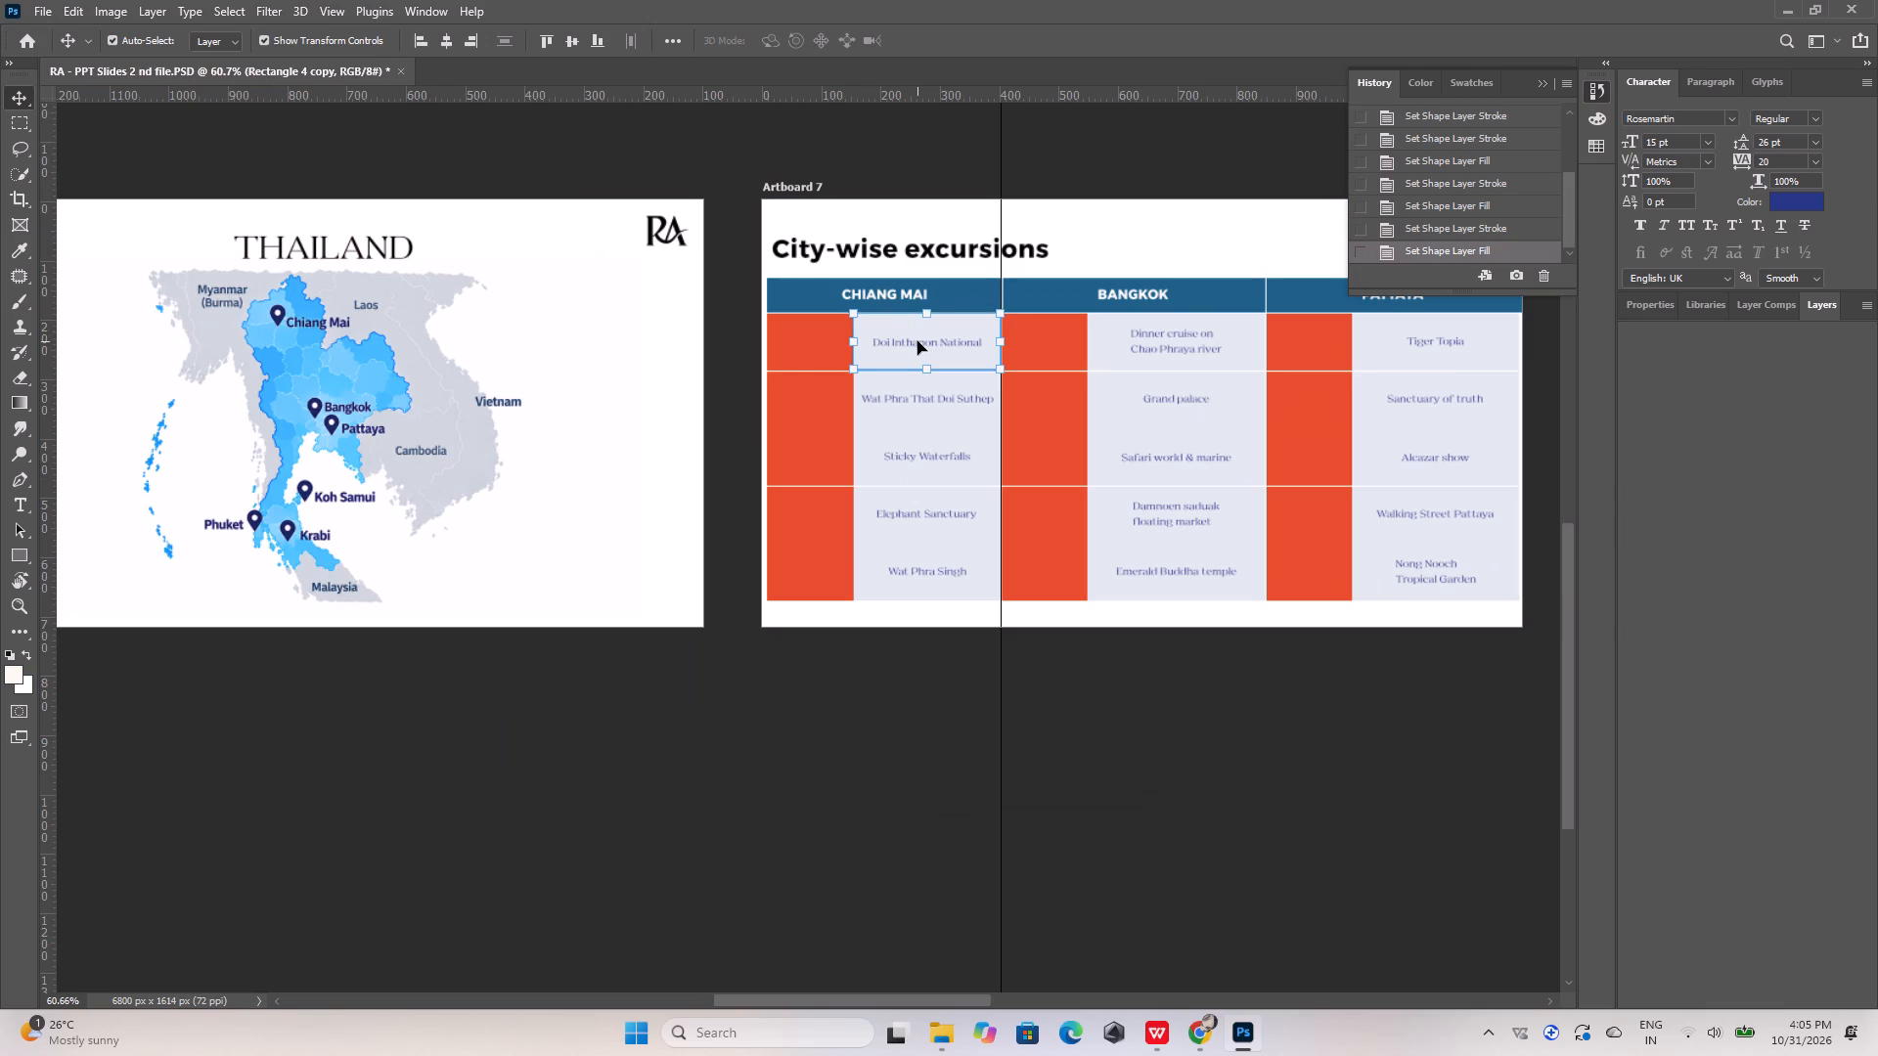
{"action": "key", "text": "ctrl+c"}
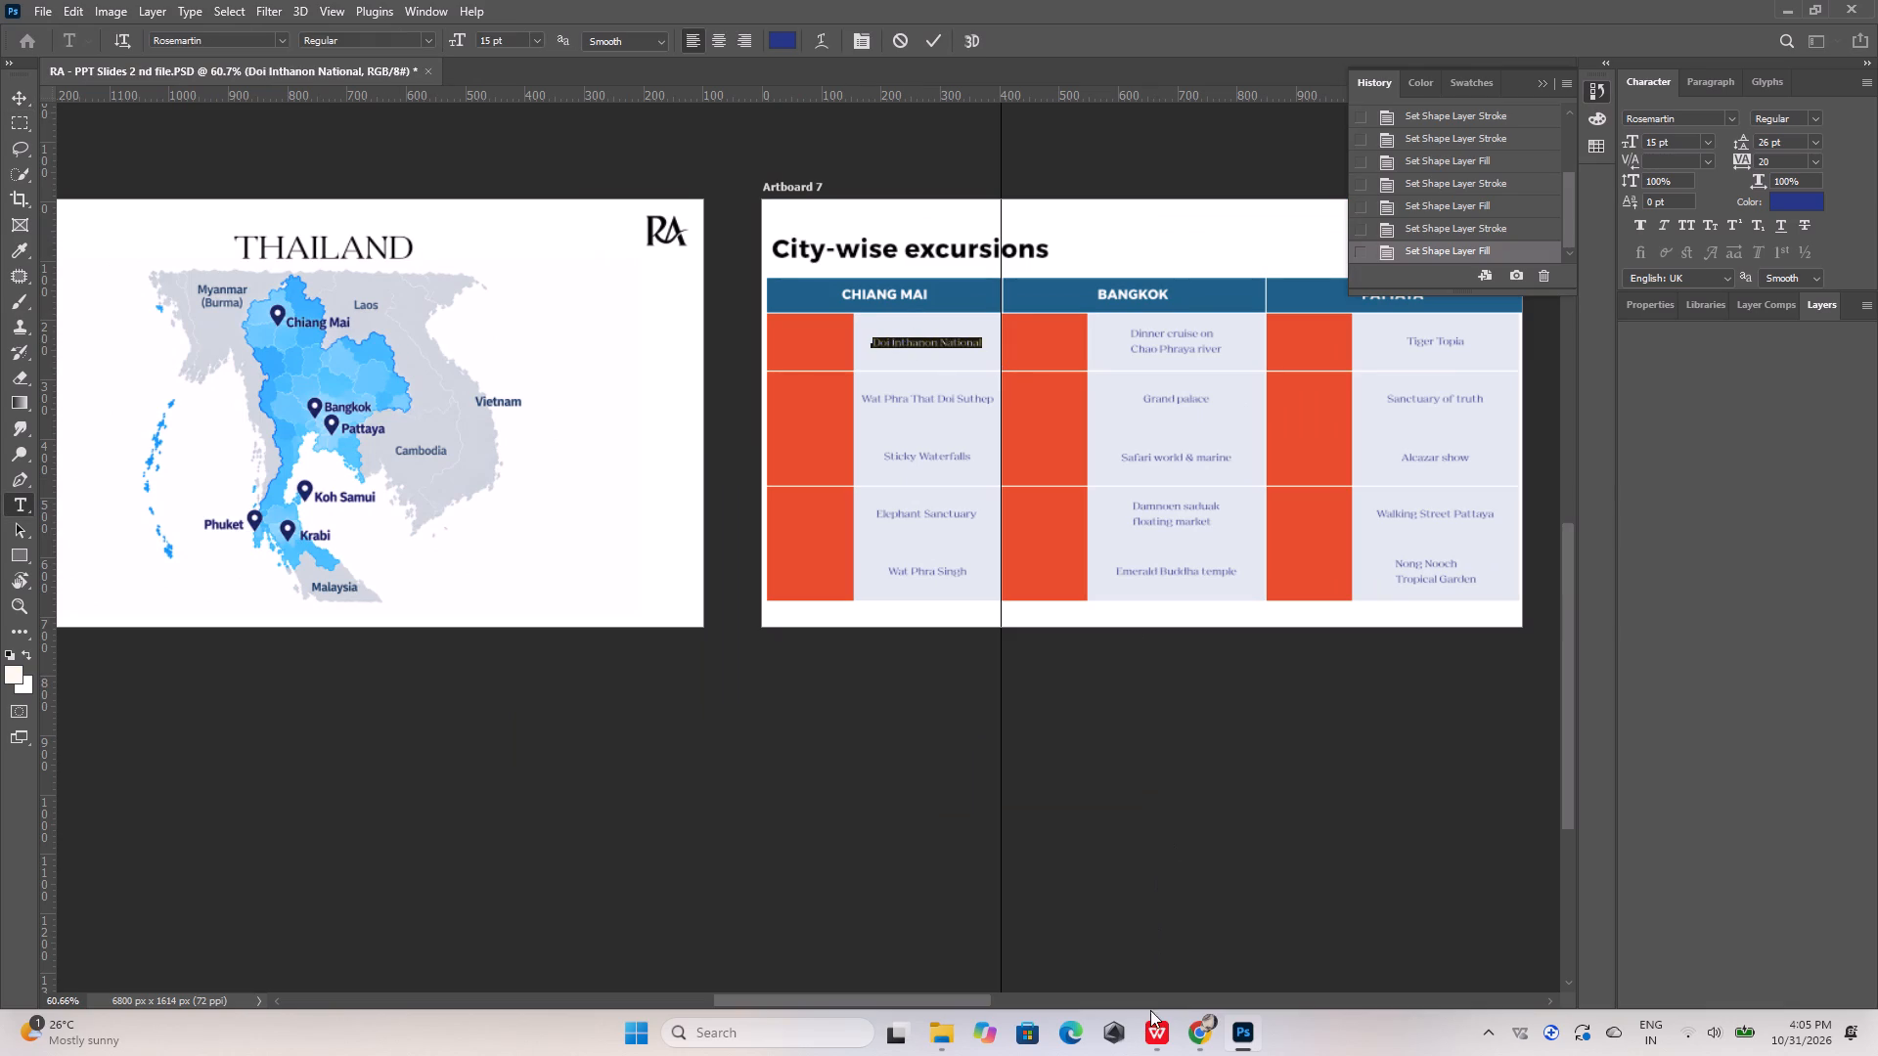
{"action": "left_click", "coordinate": [1204, 1036]}
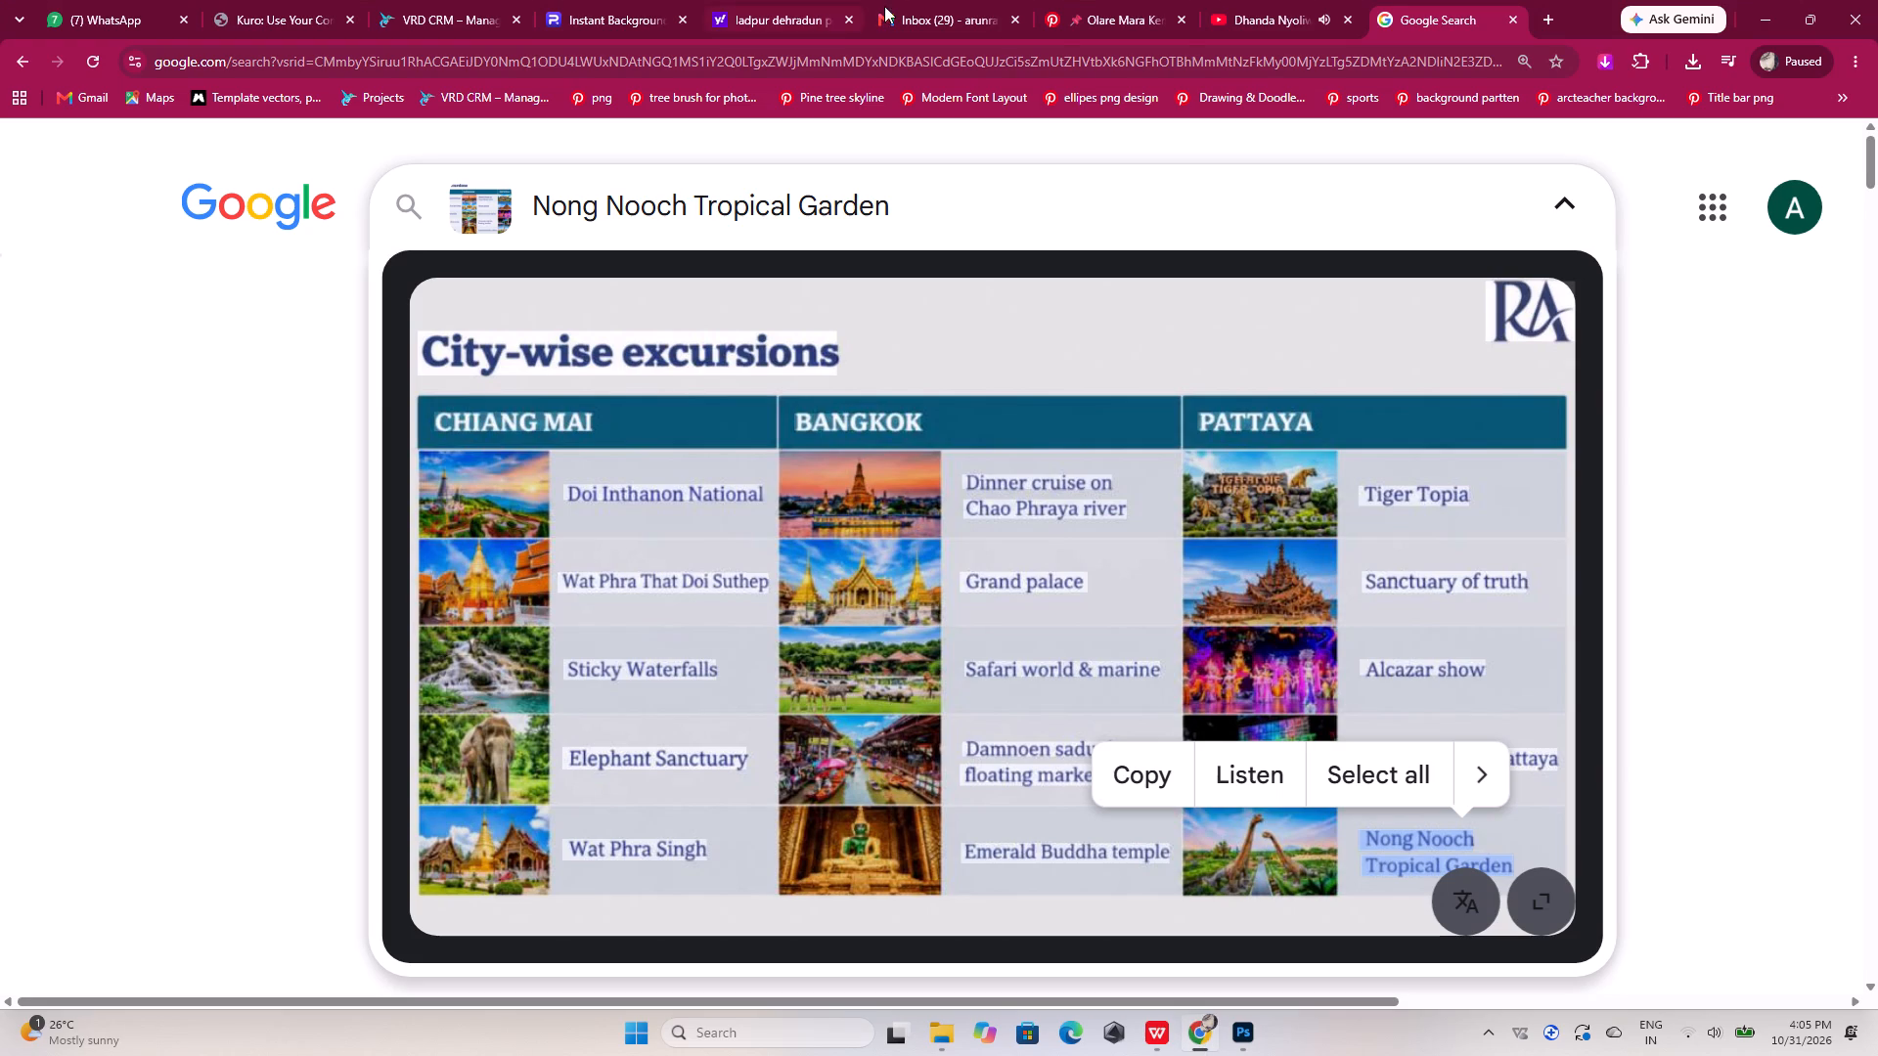
{"action": "left_click", "coordinate": [1091, 12]}
{"action": "left_click", "coordinate": [690, 161]}
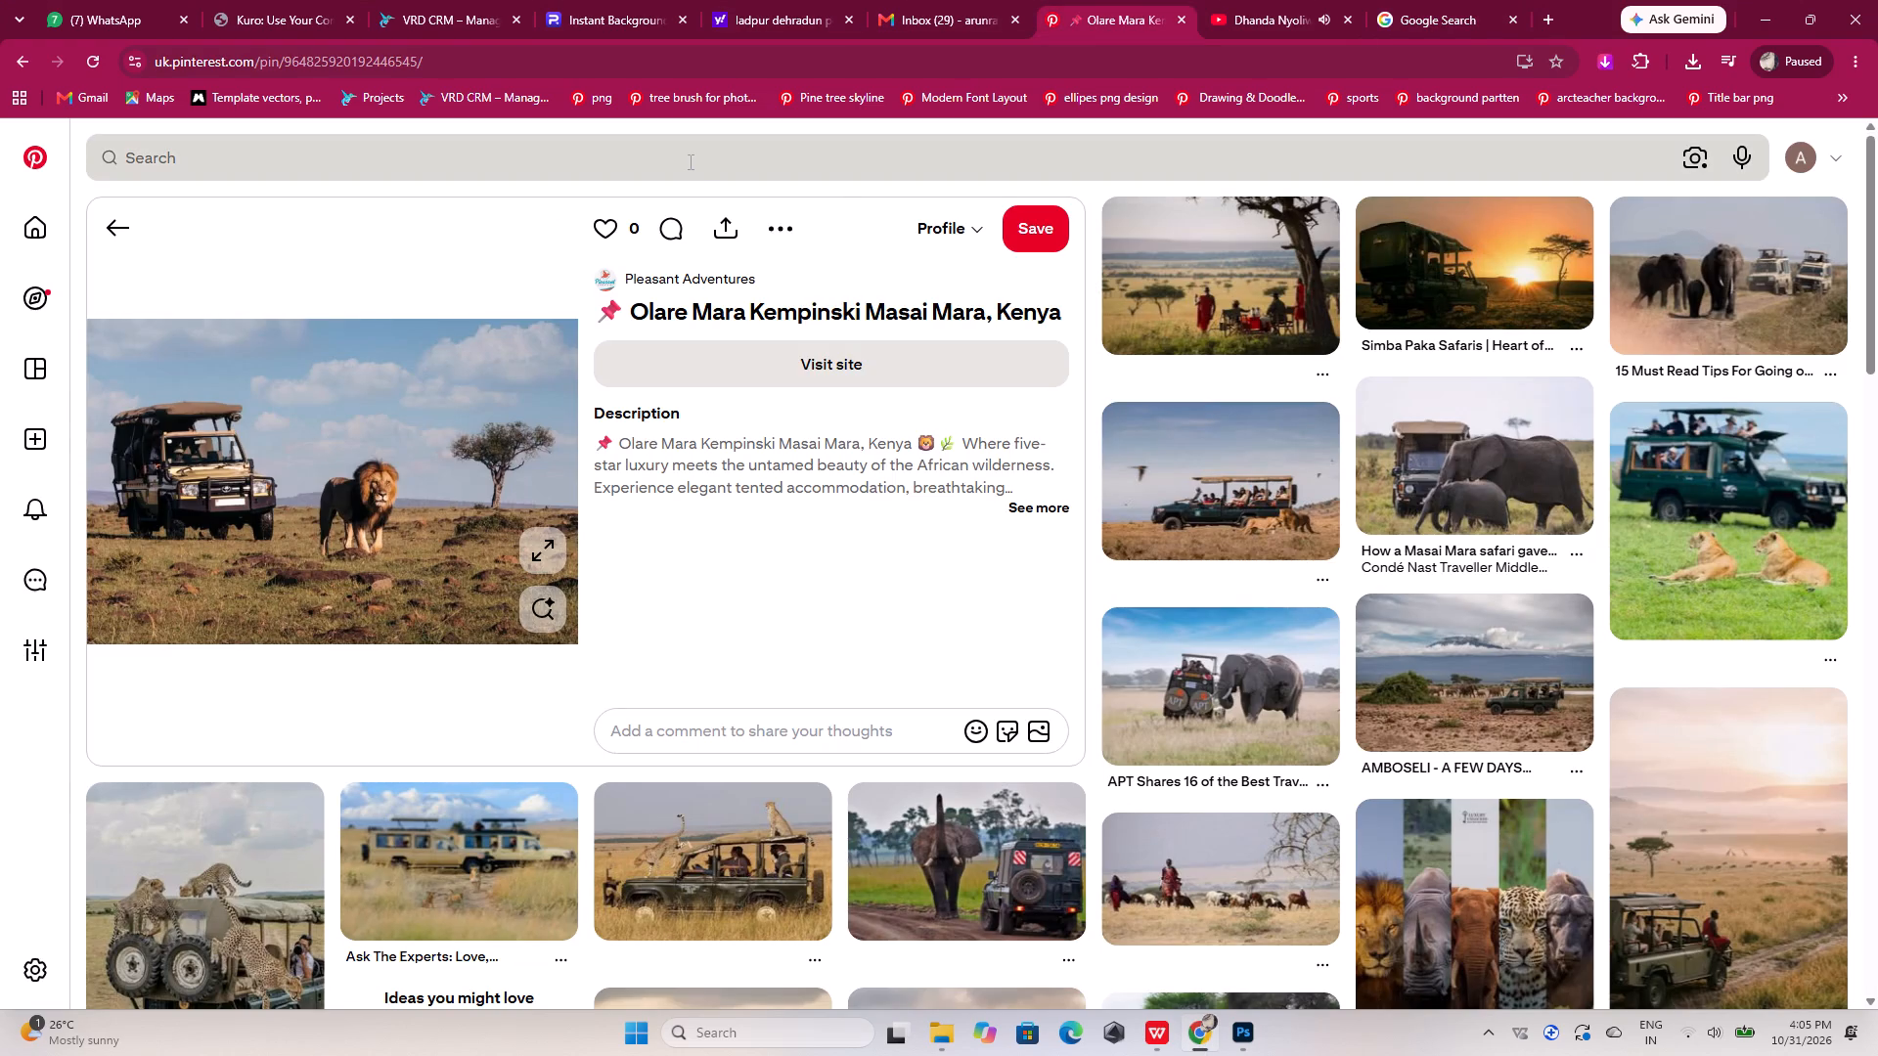
{"action": "key", "text": "ctrl+v"}
{"action": "key", "text": "Return"}
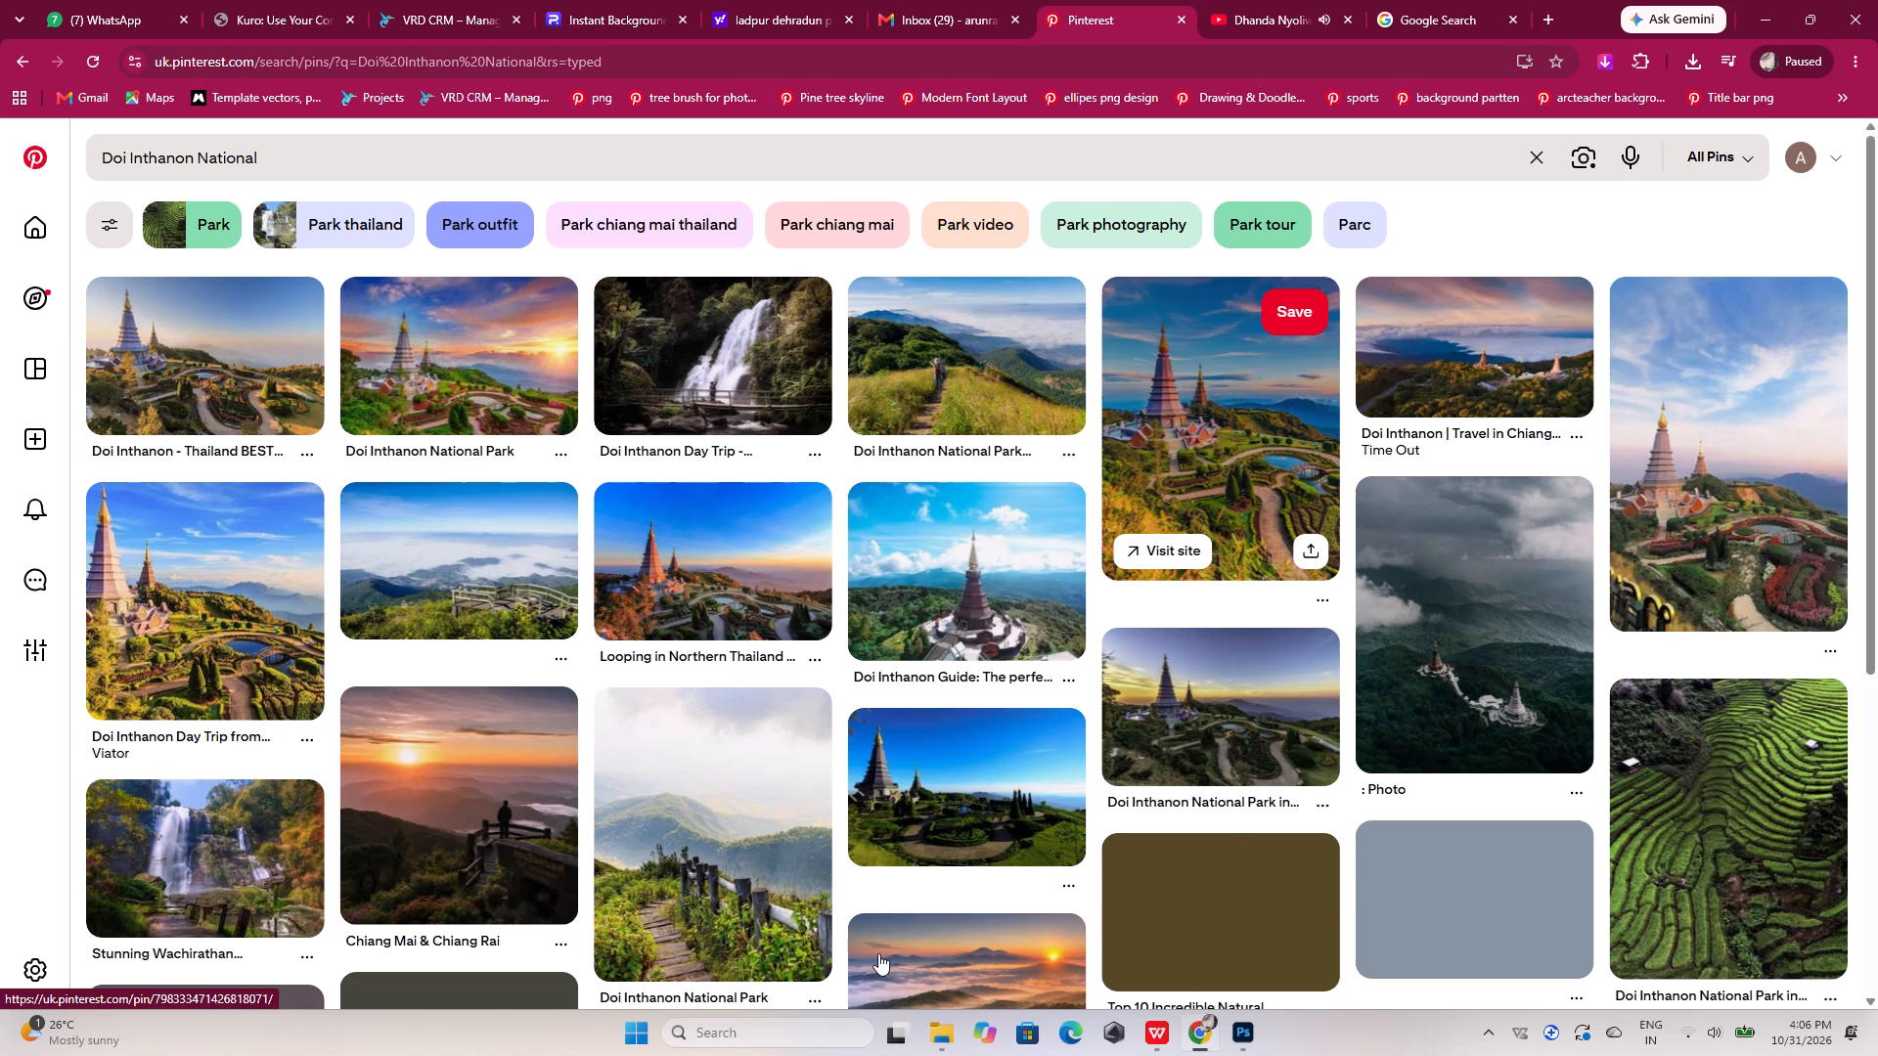
Check the Doi Inthanon photo on reference slide 42 in WPS Office and browse the Pinterest results in Chrome for a similar image.
{"action": "left_click", "coordinate": [1149, 1030]}
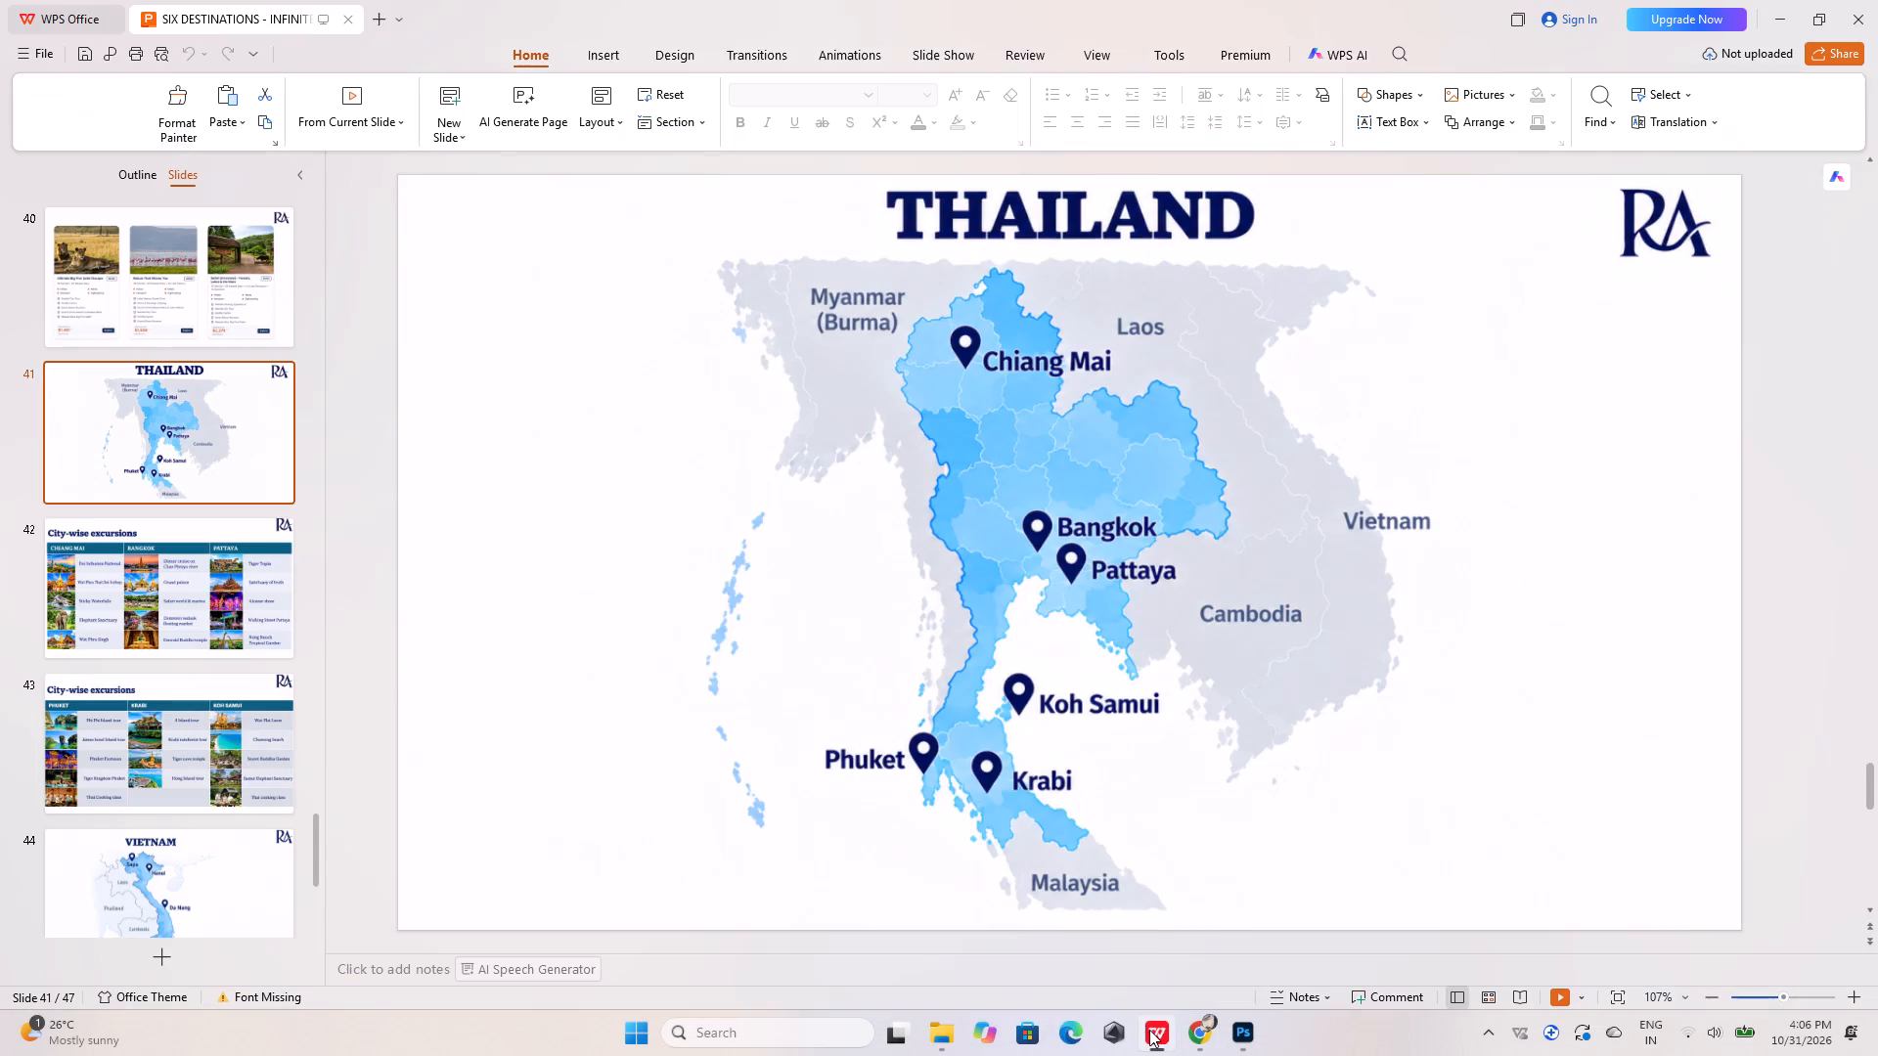
{"action": "left_click", "coordinate": [211, 608]}
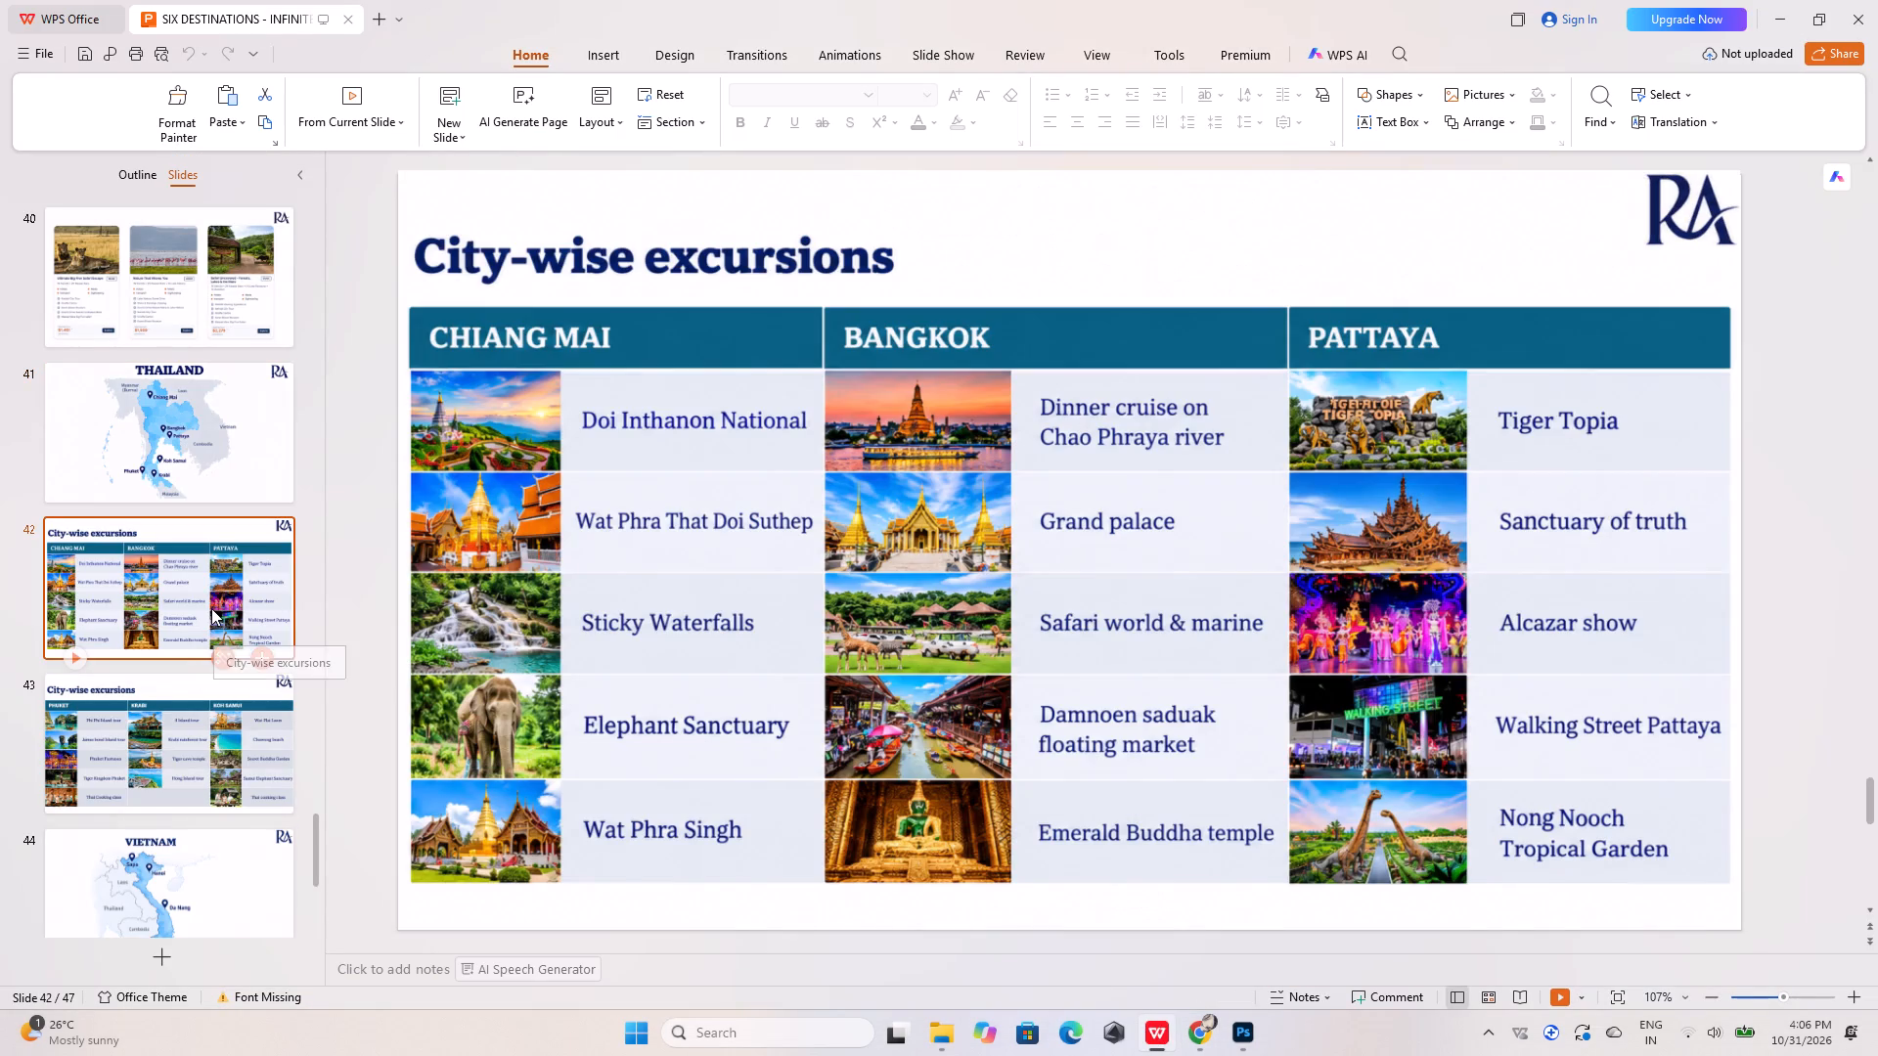
{"action": "left_click", "coordinate": [1195, 1030]}
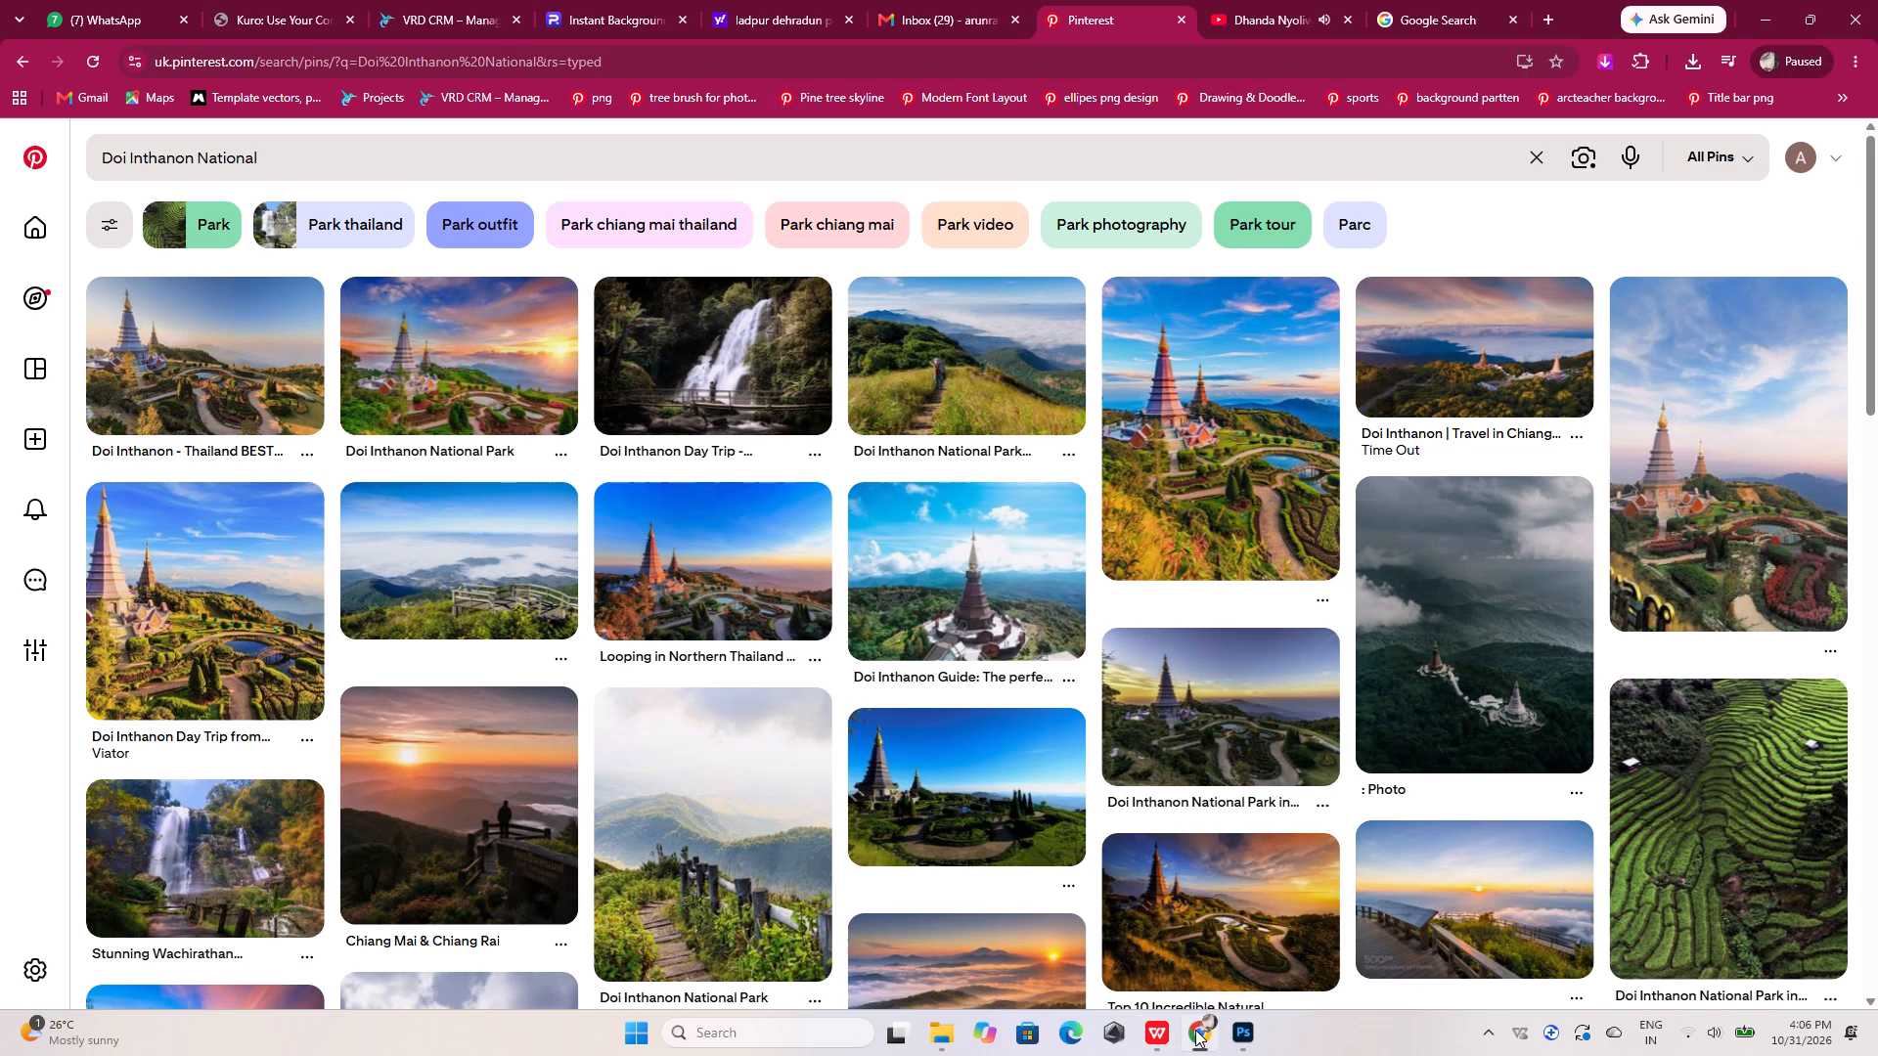
{"action": "scroll", "coordinate": [1195, 1030], "scroll_direction": "down", "scroll_amount": 7}
{"action": "scroll", "coordinate": [1210, 887], "scroll_direction": "down", "scroll_amount": 5}
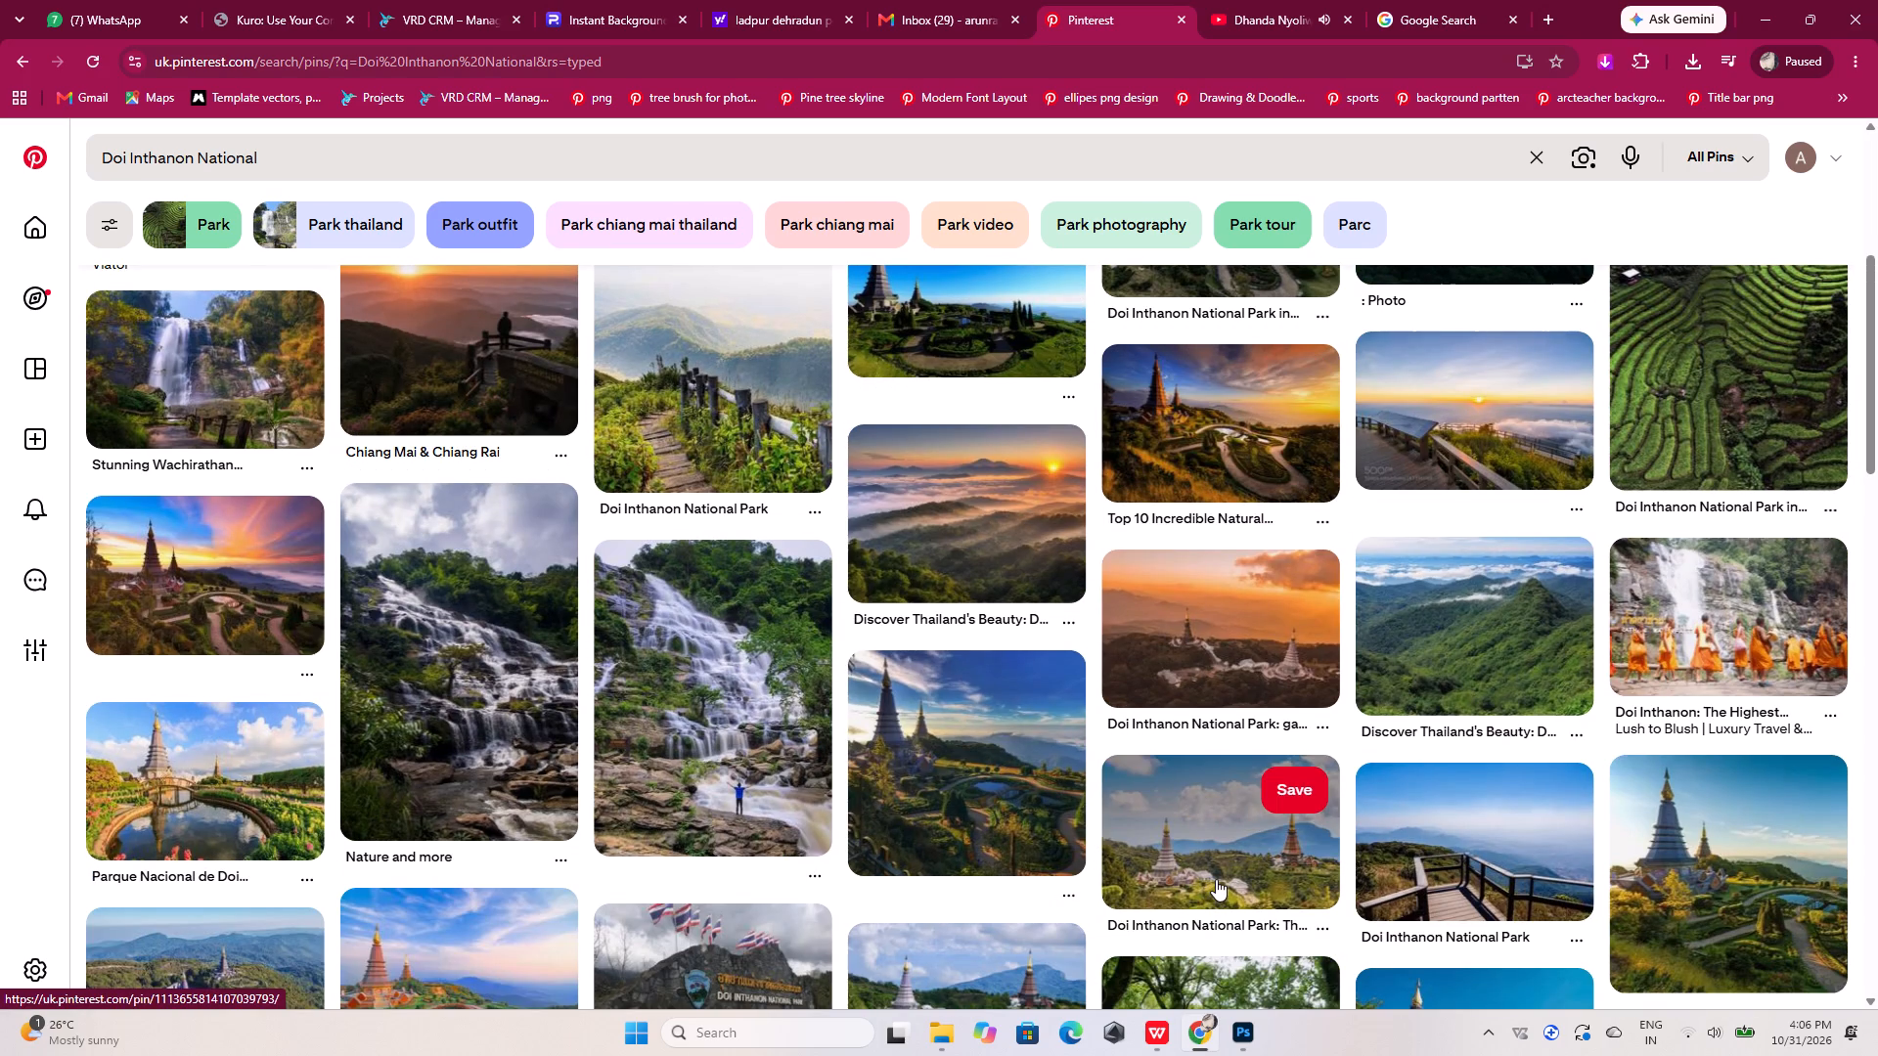
{"action": "scroll", "coordinate": [1216, 878], "scroll_direction": "down", "scroll_amount": 5}
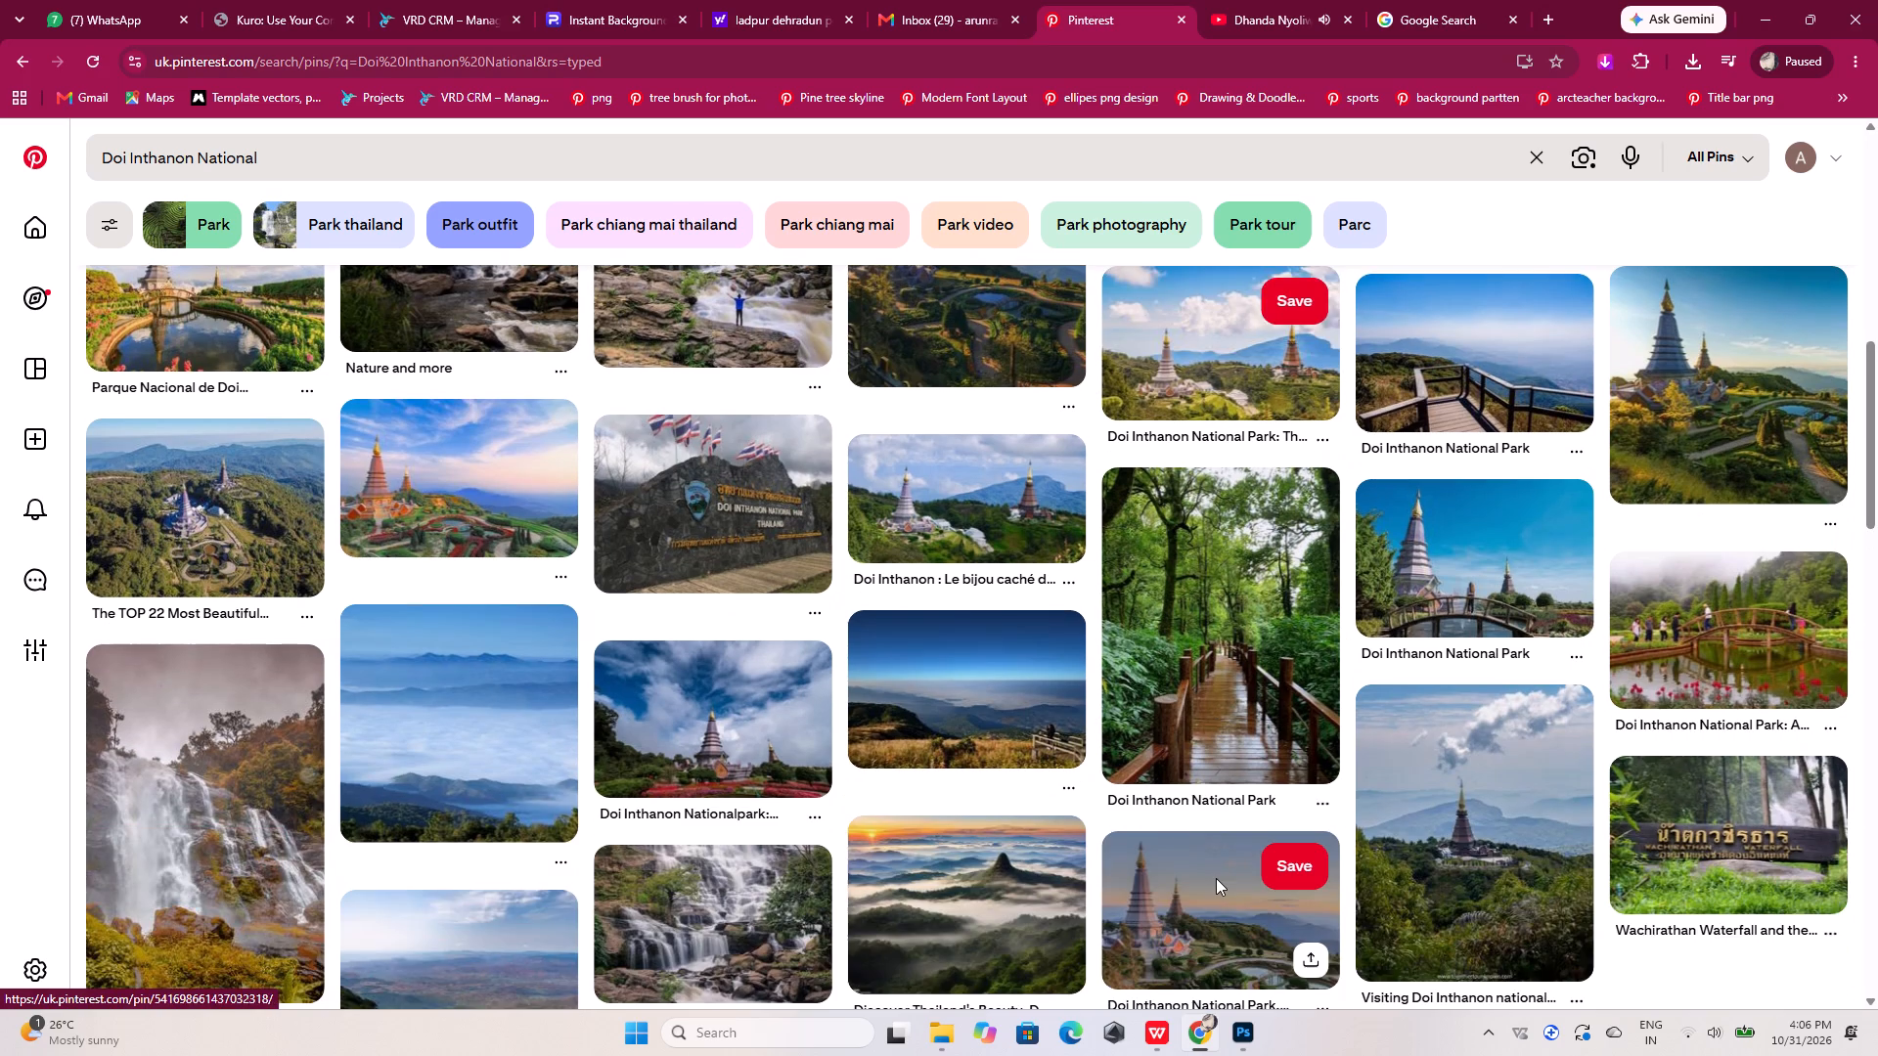
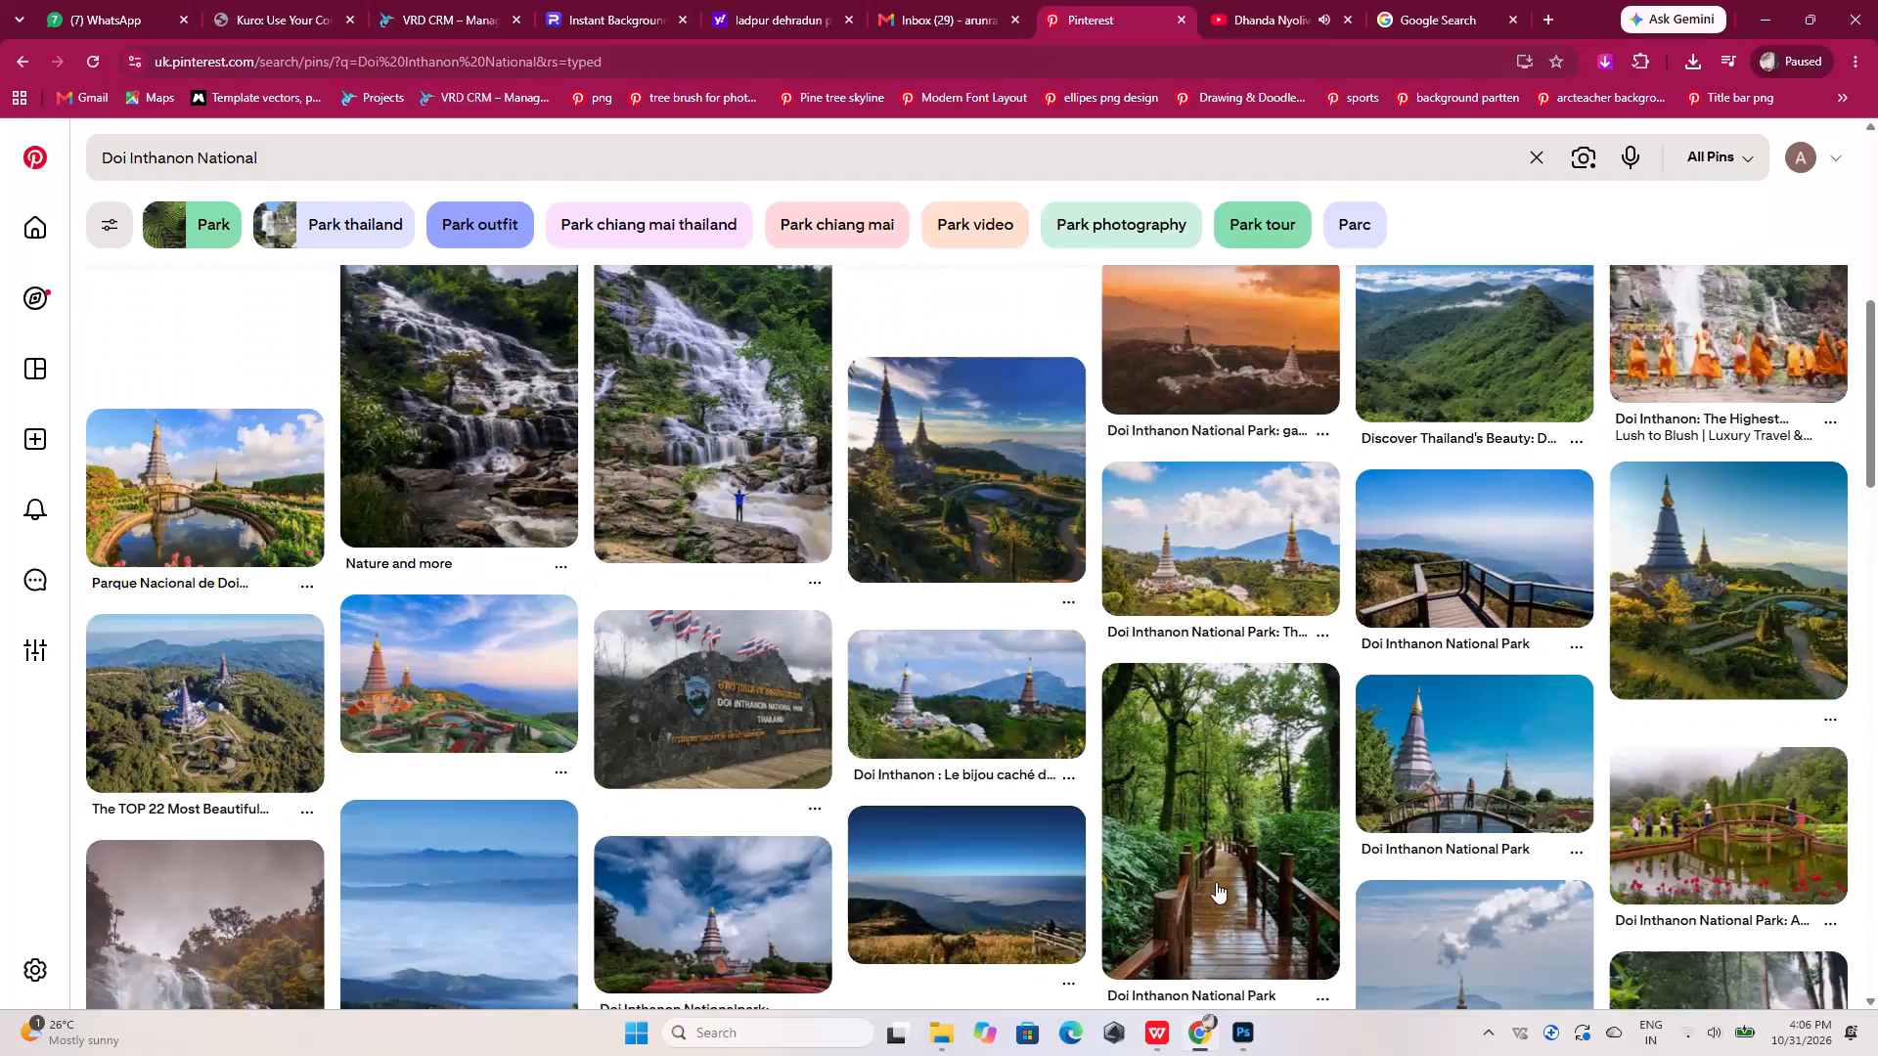
Browse the Doi Inthanon National results for a photo matching the reference, previewing the sunset pin of the two pagodas.
{"action": "scroll", "coordinate": [1216, 882], "scroll_direction": "down", "scroll_amount": 10}
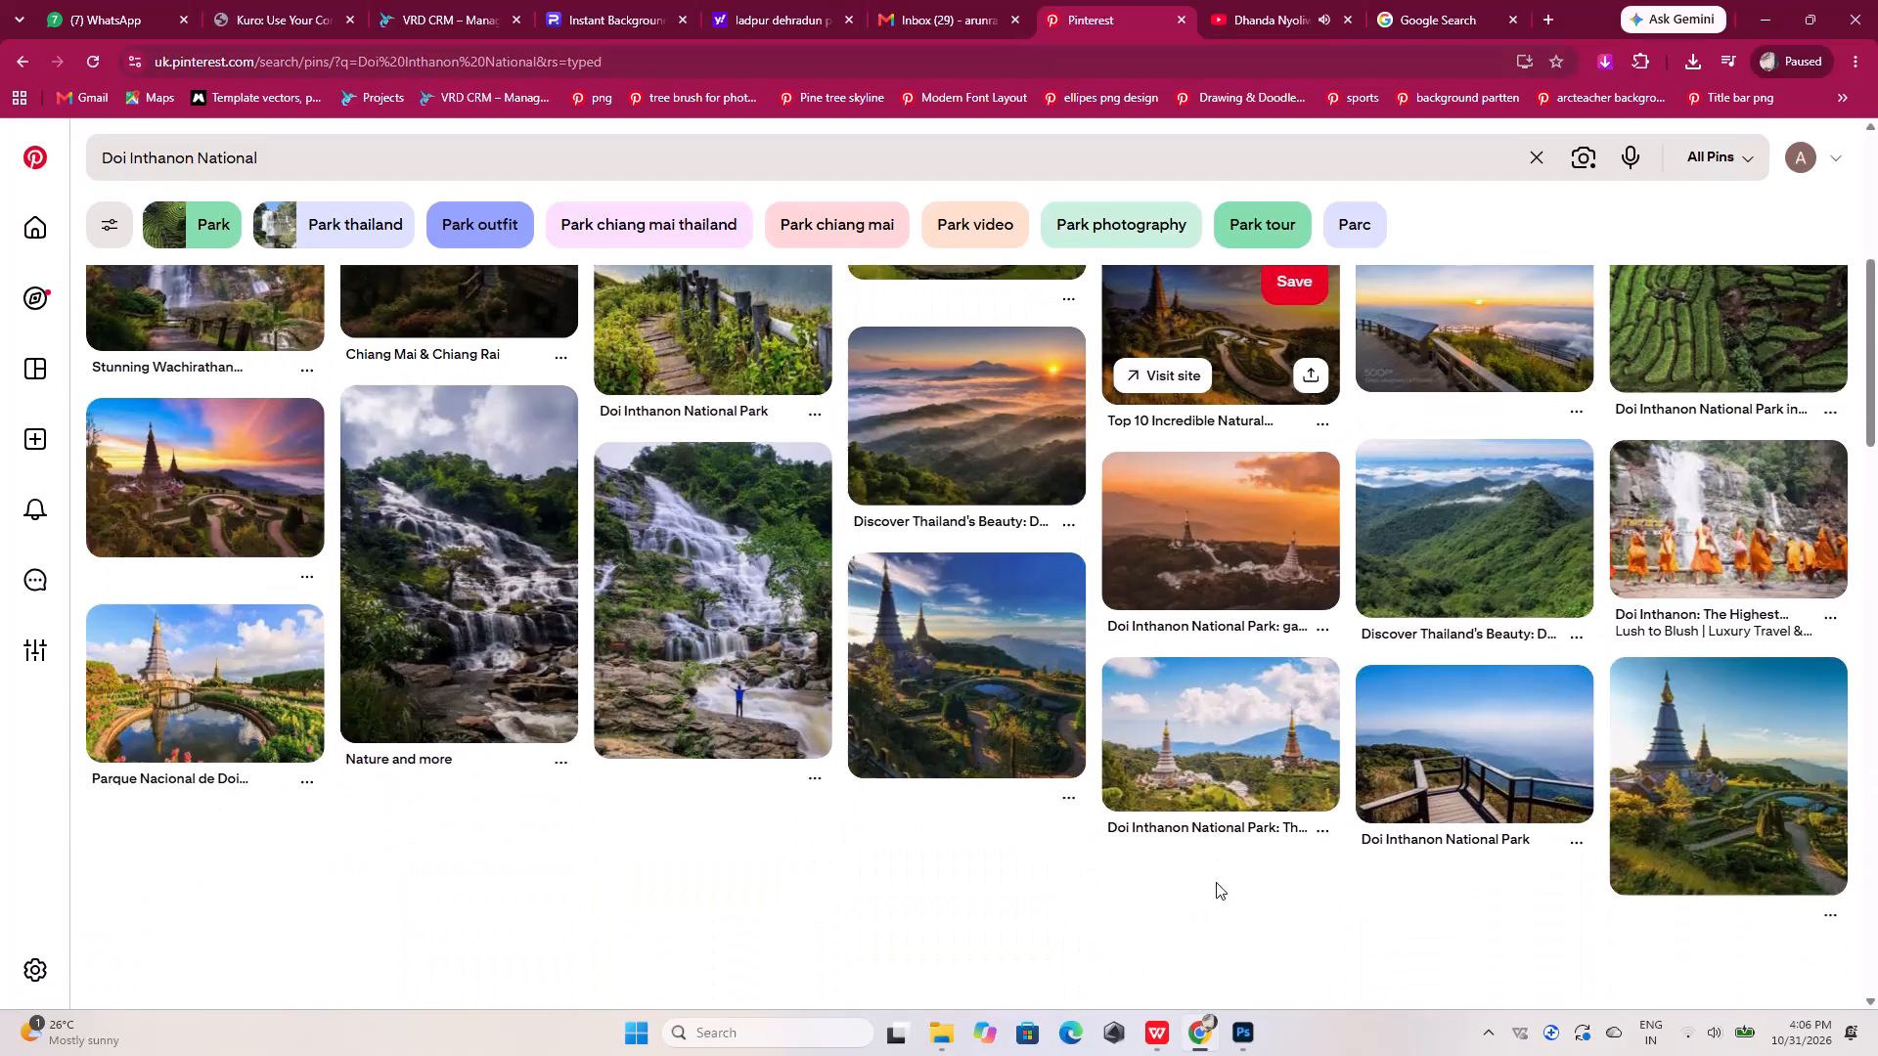
{"action": "scroll", "coordinate": [1216, 882], "scroll_direction": "down", "scroll_amount": 1}
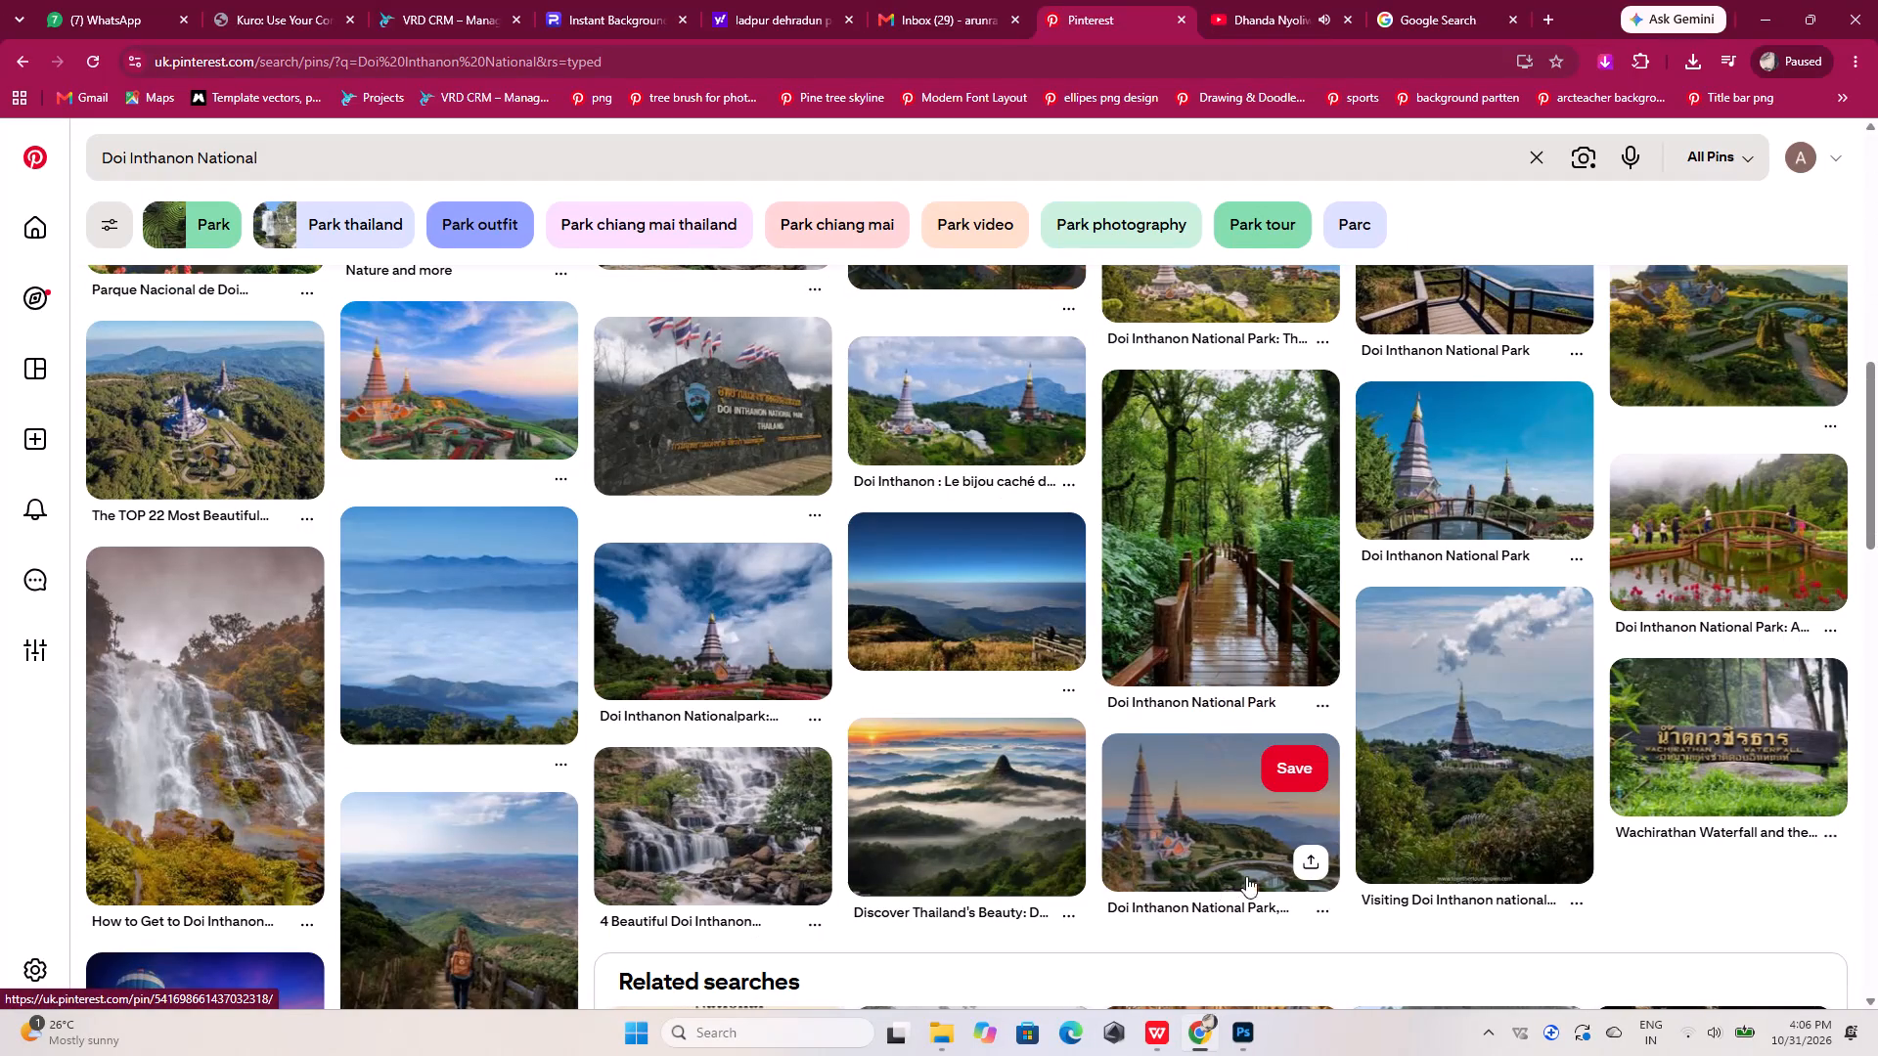
{"action": "left_click", "coordinate": [1215, 843]}
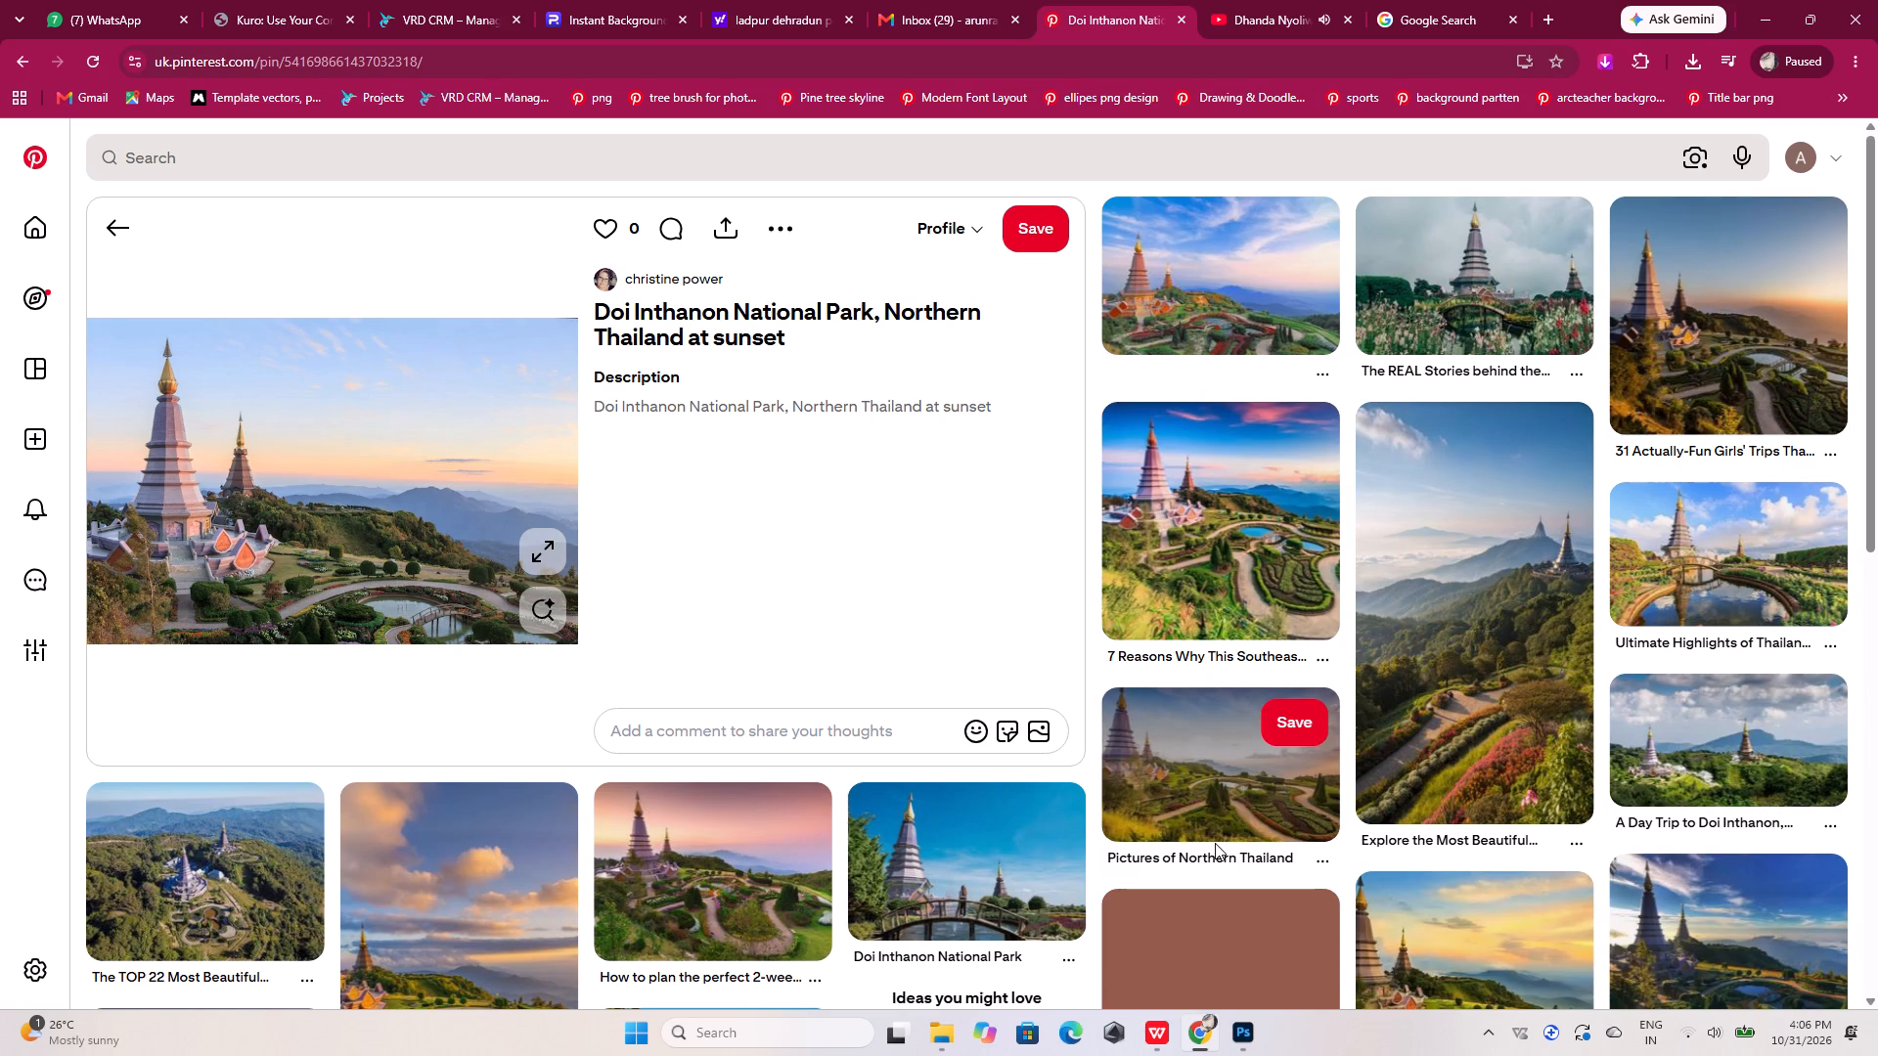
{"action": "left_click", "coordinate": [28, 64]}
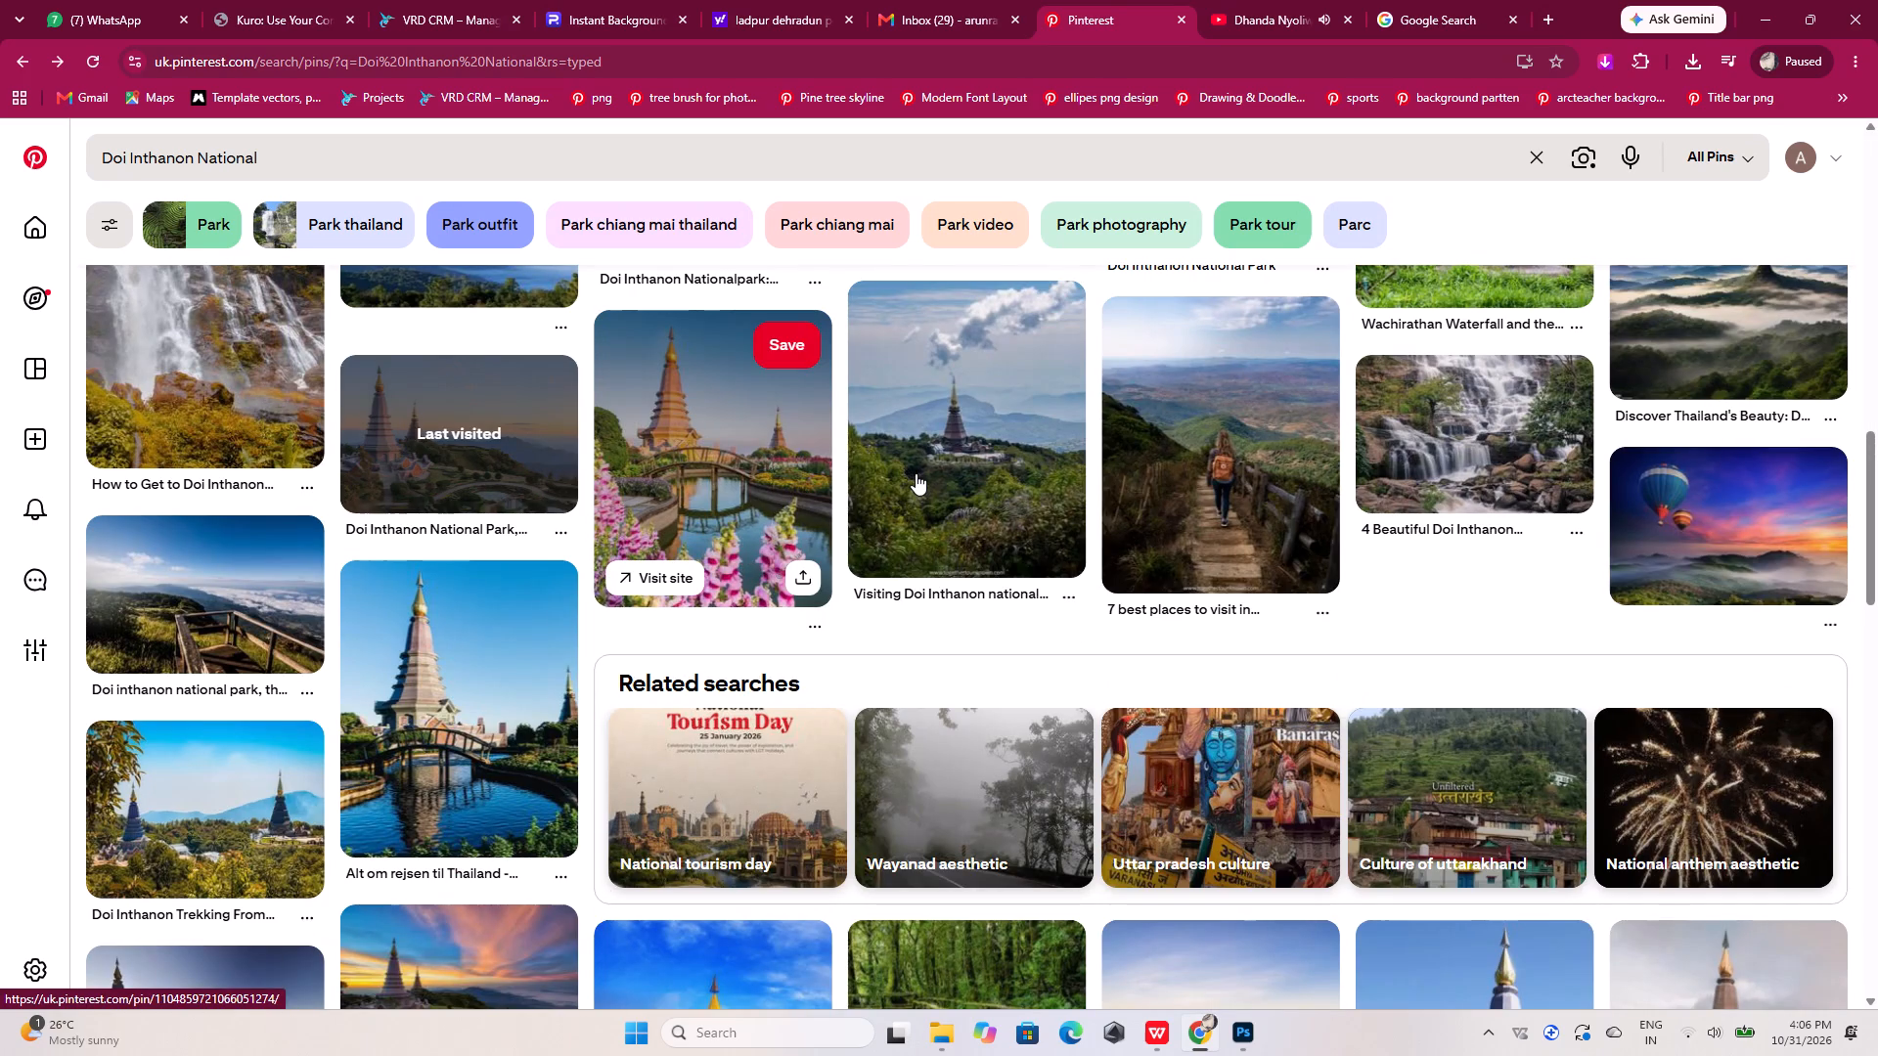
{"action": "scroll", "coordinate": [916, 473], "scroll_direction": "down", "scroll_amount": 11}
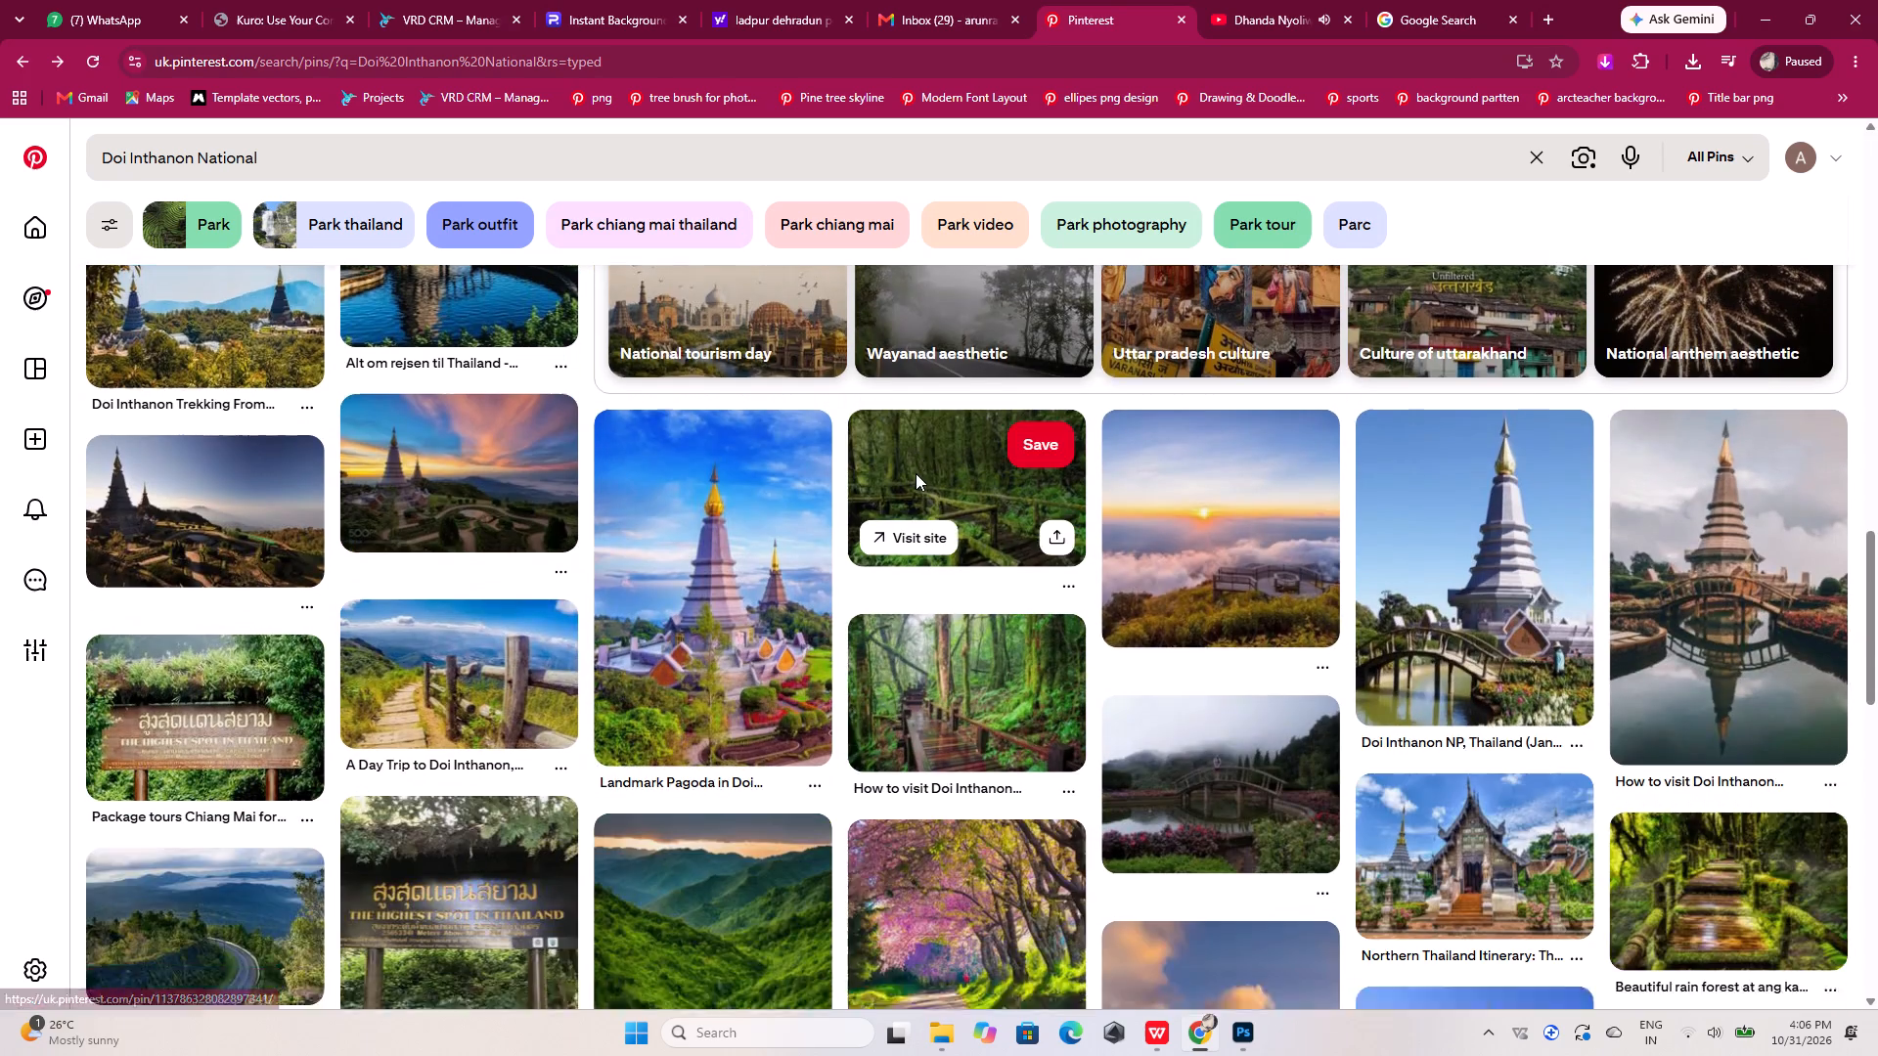
{"action": "scroll", "coordinate": [916, 473], "scroll_direction": "up", "scroll_amount": 20}
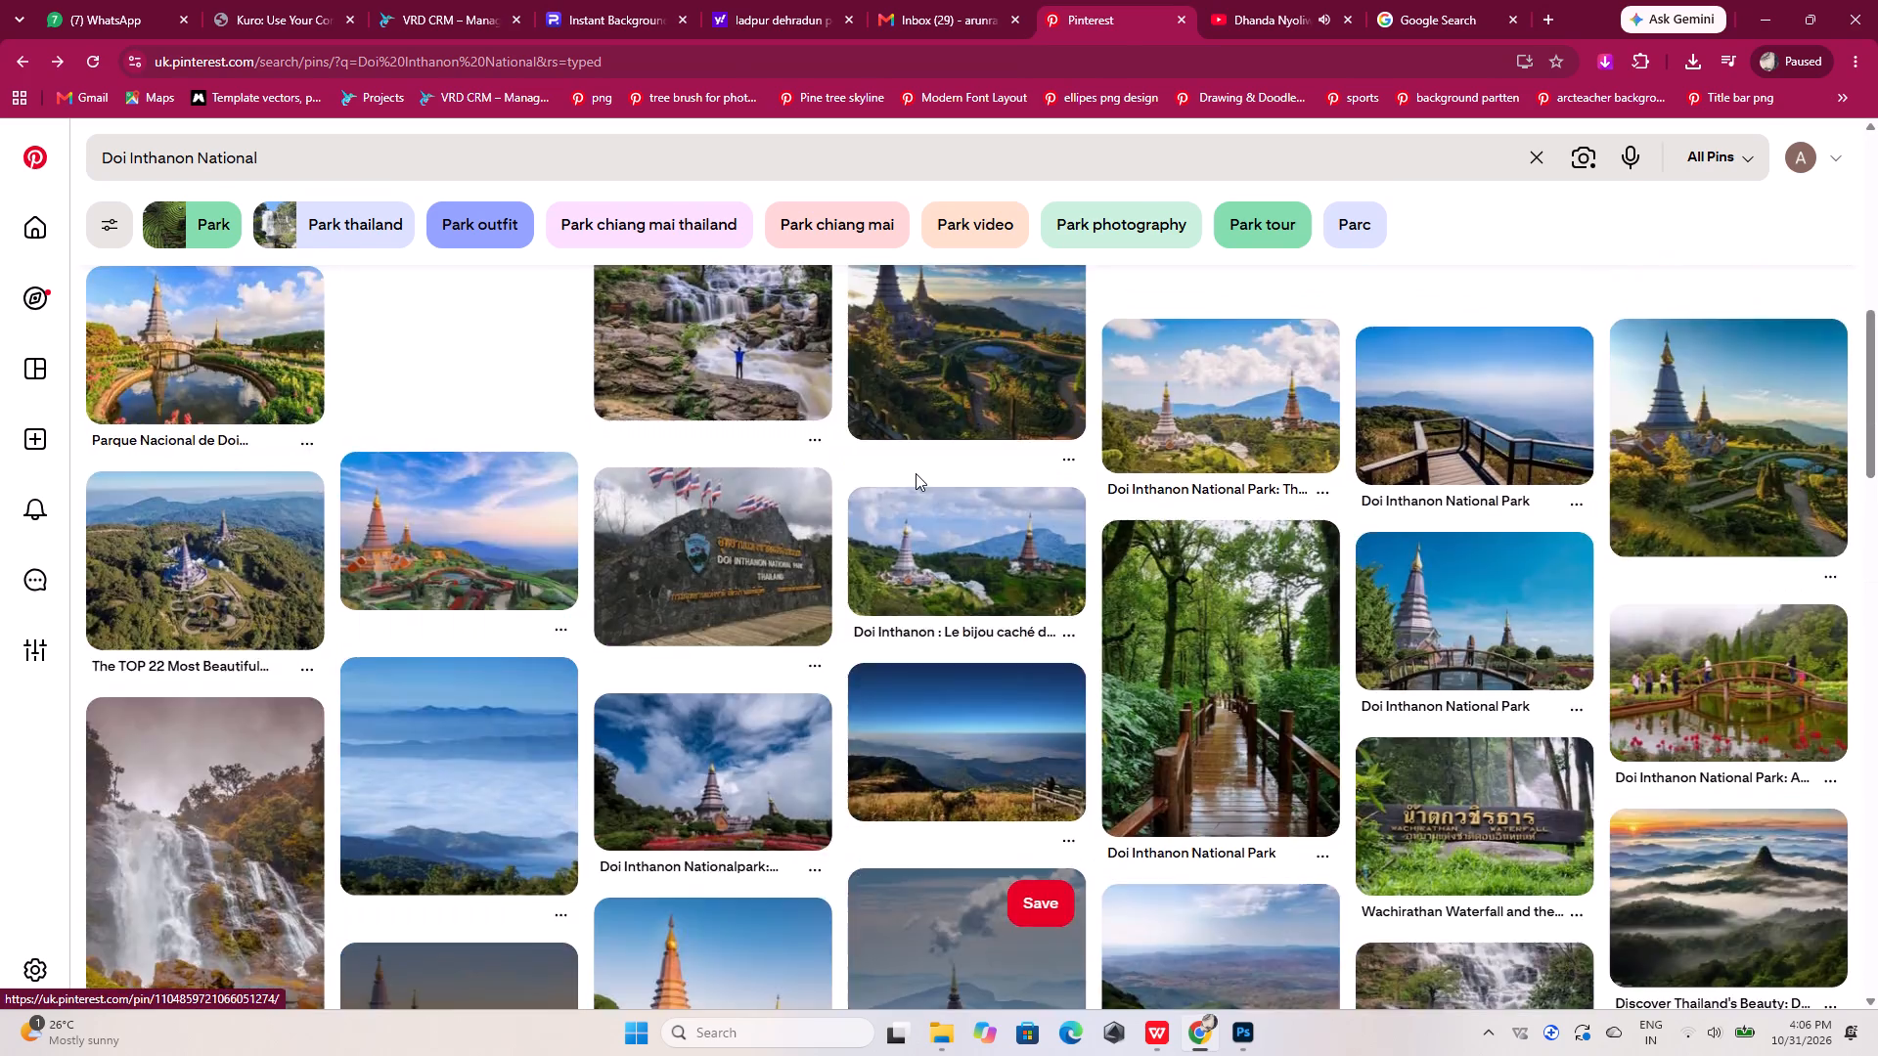
{"action": "scroll", "coordinate": [916, 473], "scroll_direction": "up", "scroll_amount": 2}
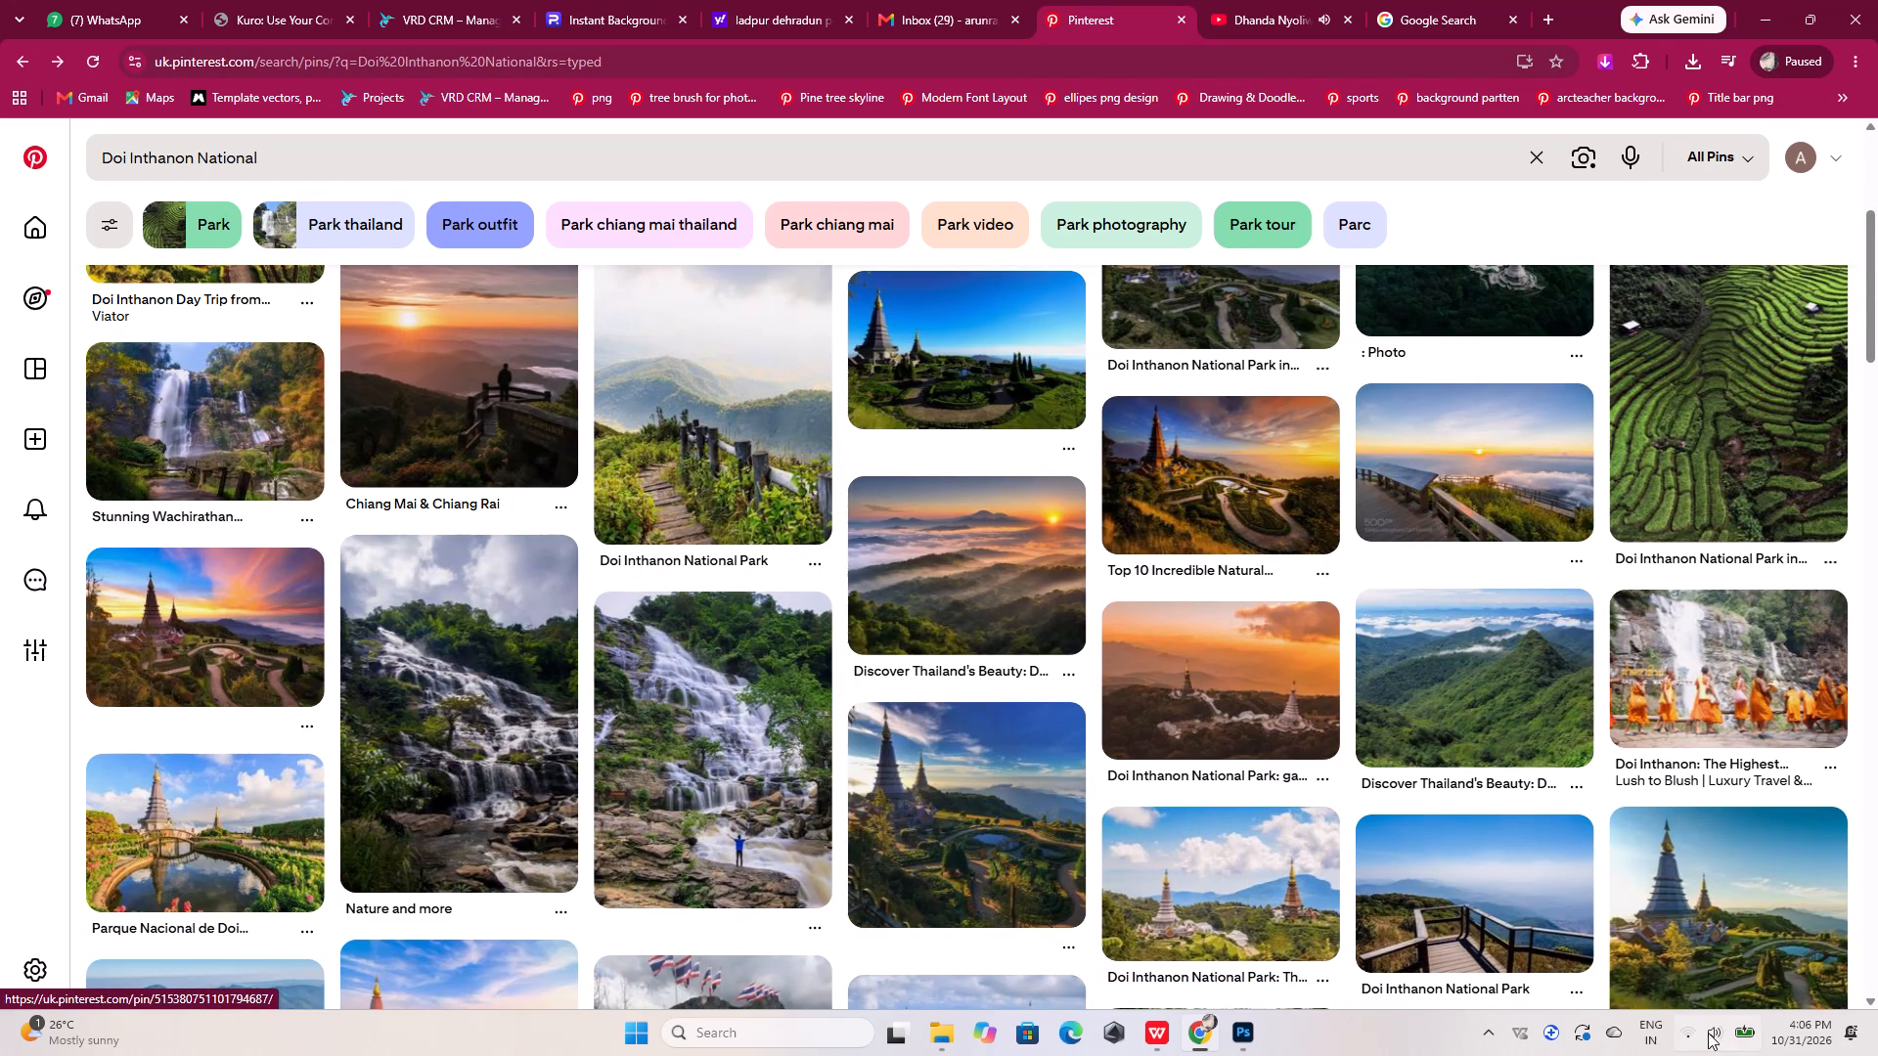
Pause the Dhanda Nyoliwala song playing in the background.
{"action": "left_click", "coordinate": [1707, 1033]}
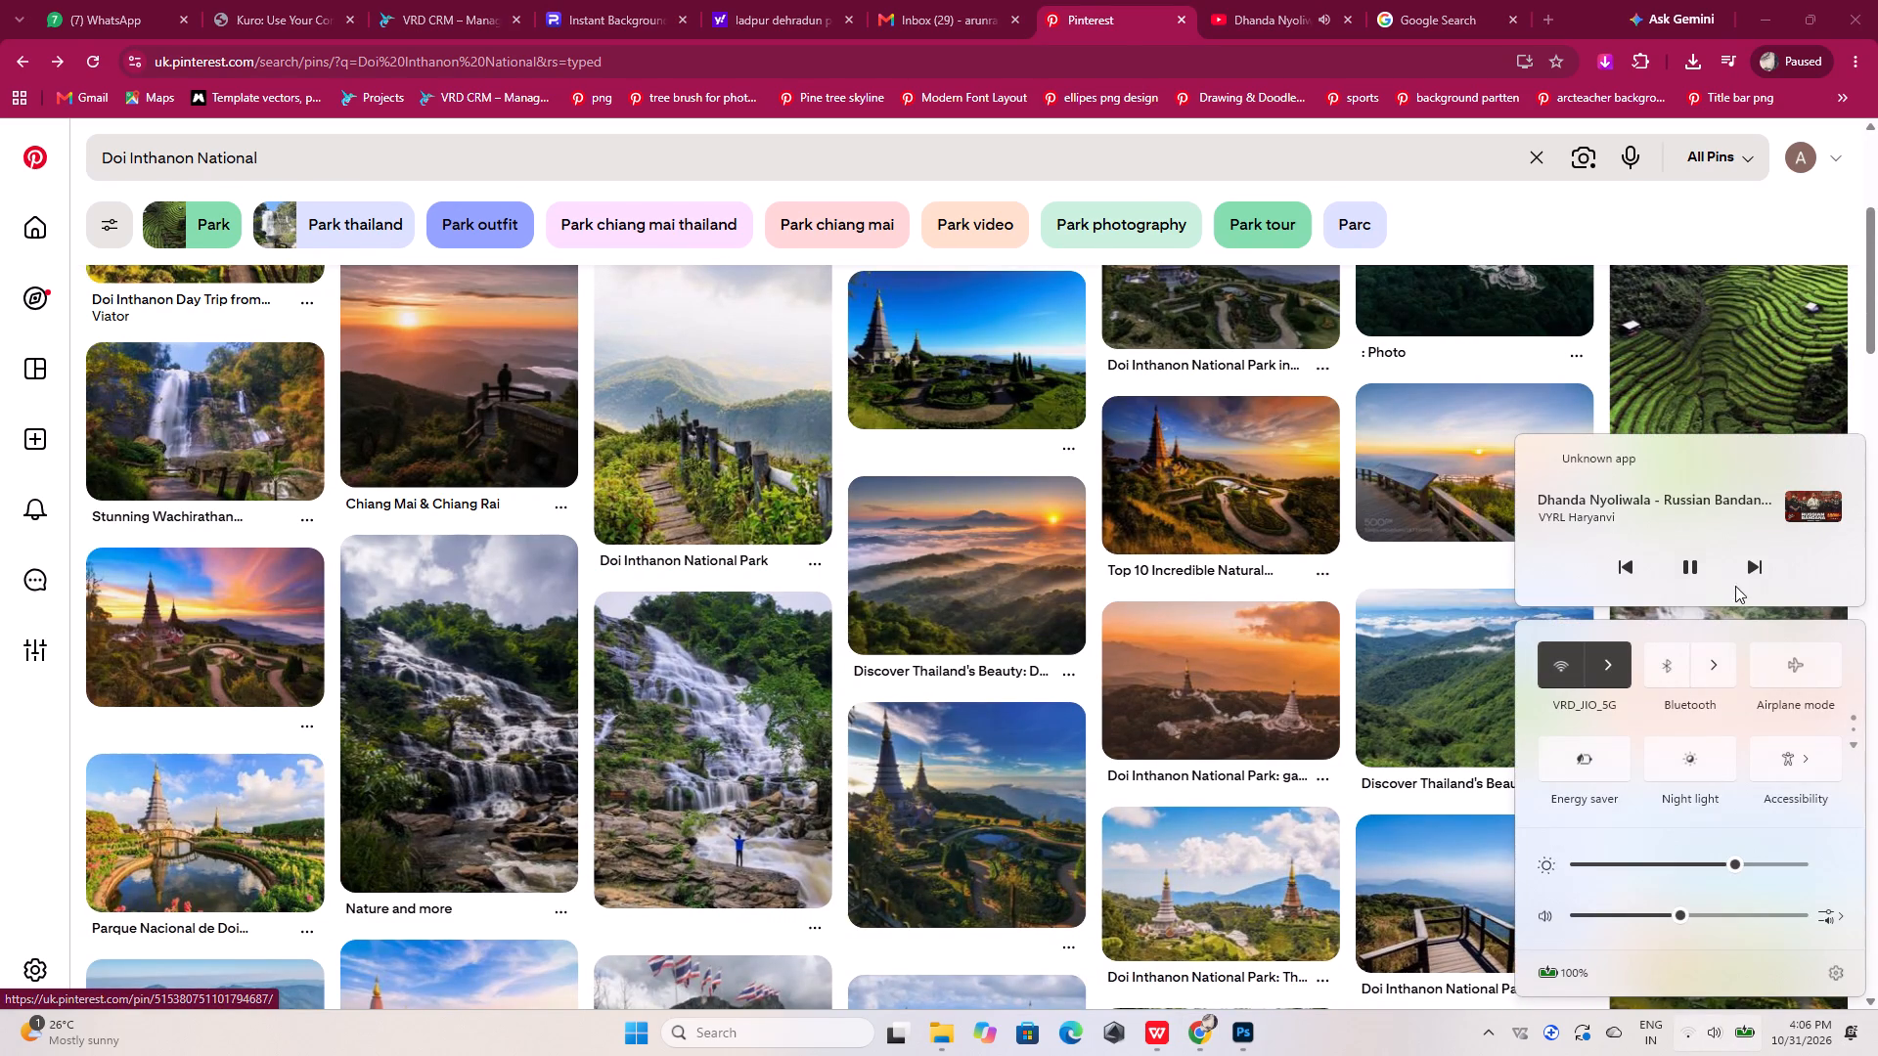
{"action": "left_click", "coordinate": [1702, 568]}
Preview the Top 10 Incredible Natural Wonders pin of Doi Inthanon and return to the search results.
{"action": "left_click", "coordinate": [1184, 484]}
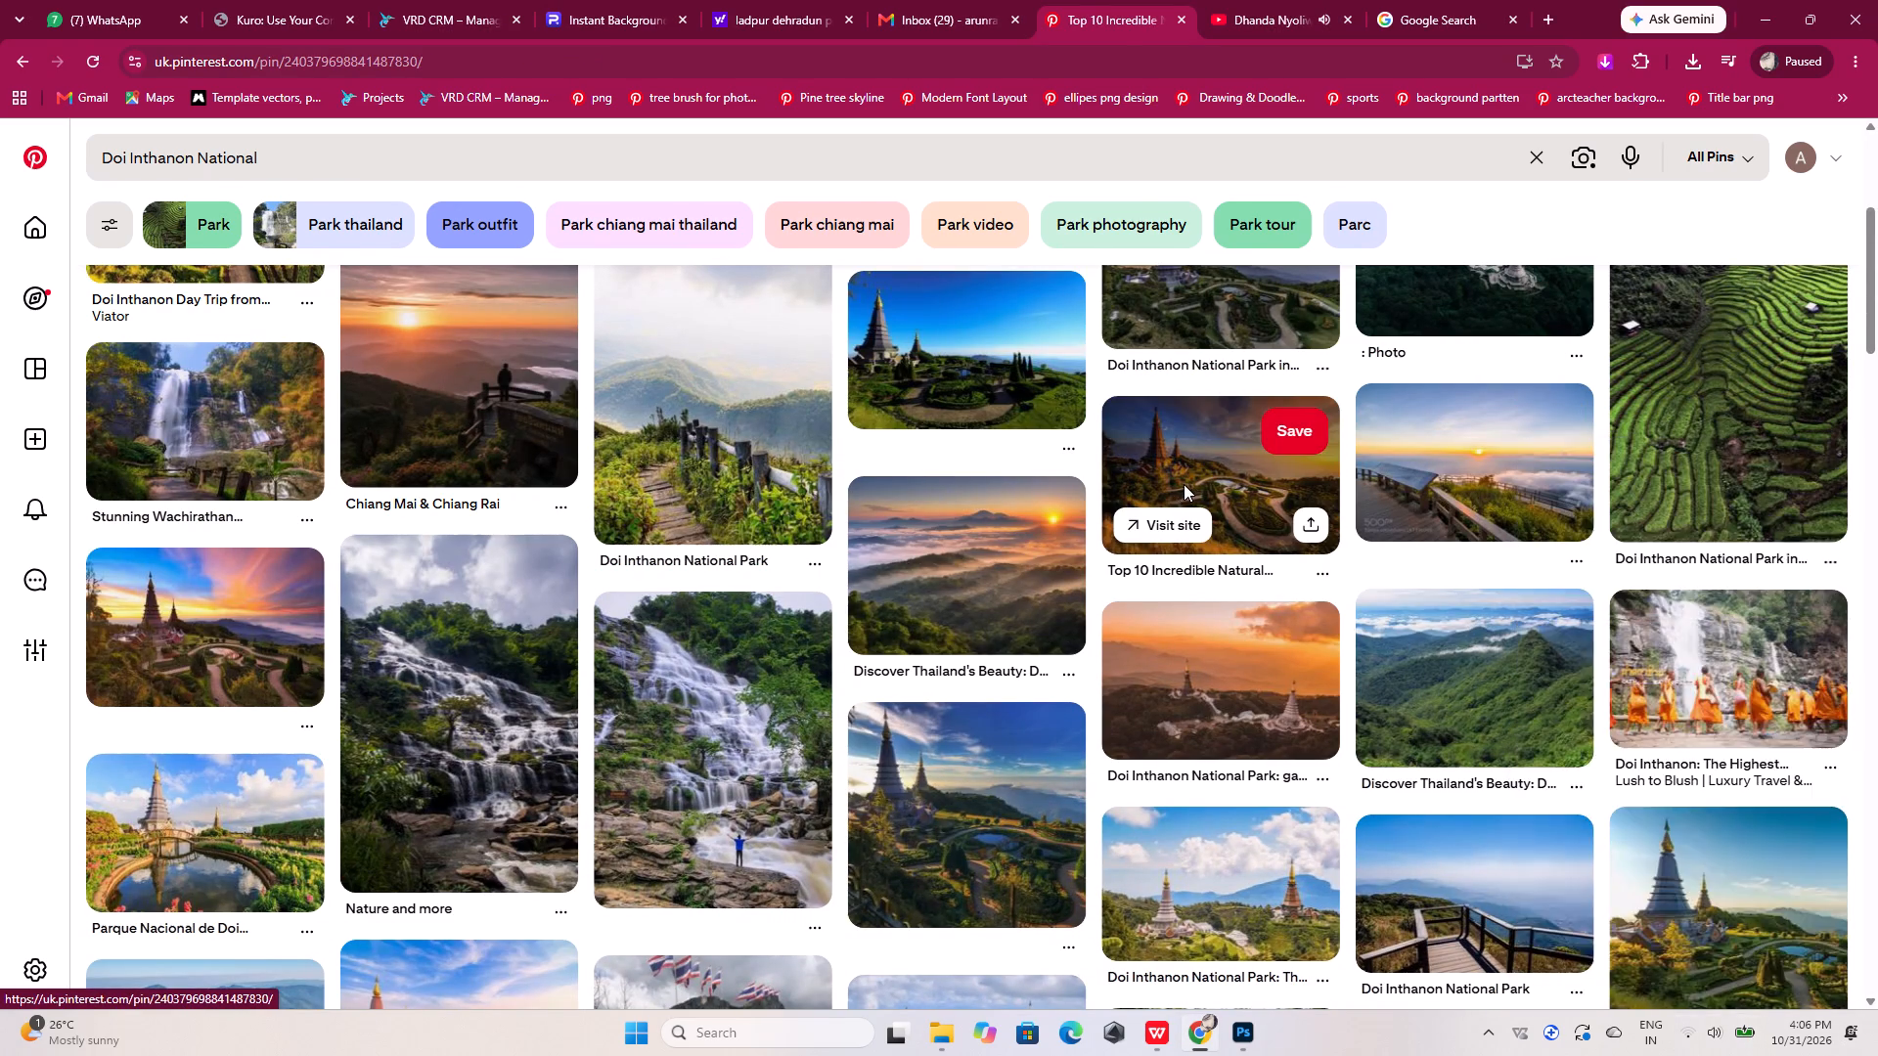
{"action": "left_click", "coordinate": [13, 58]}
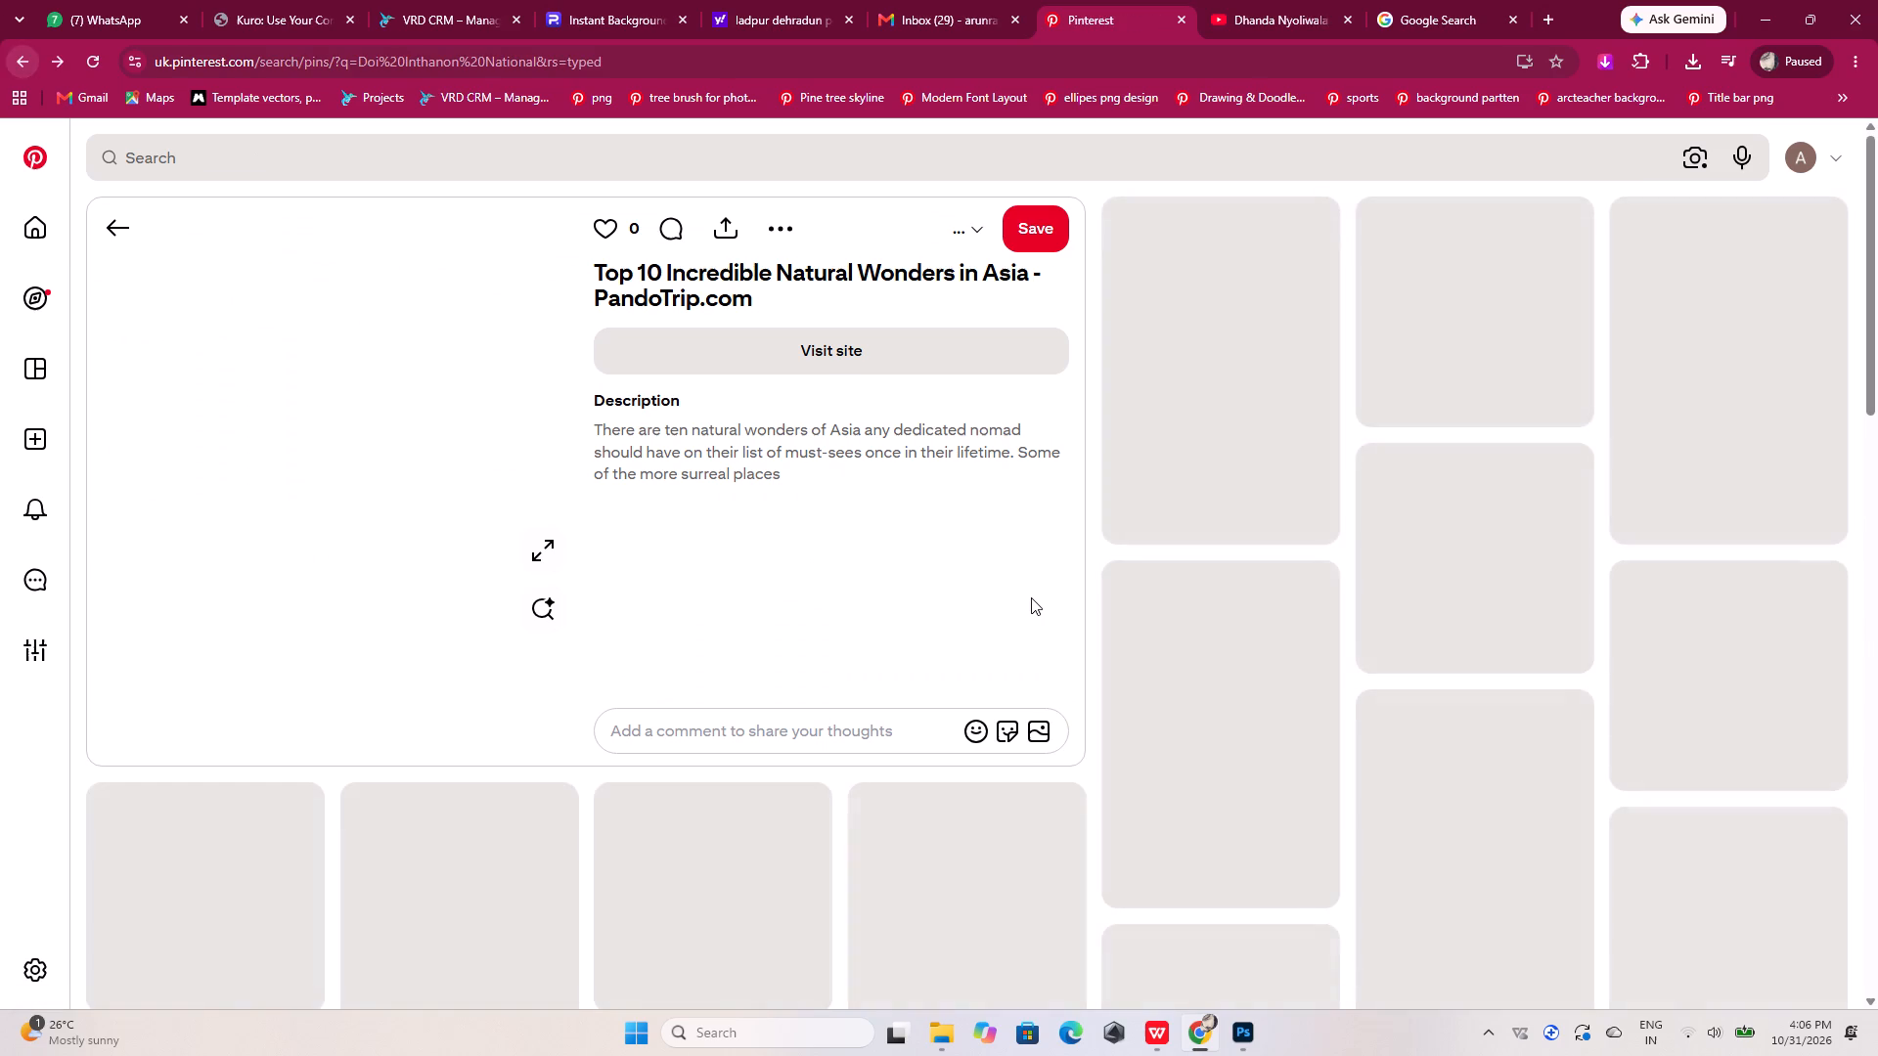